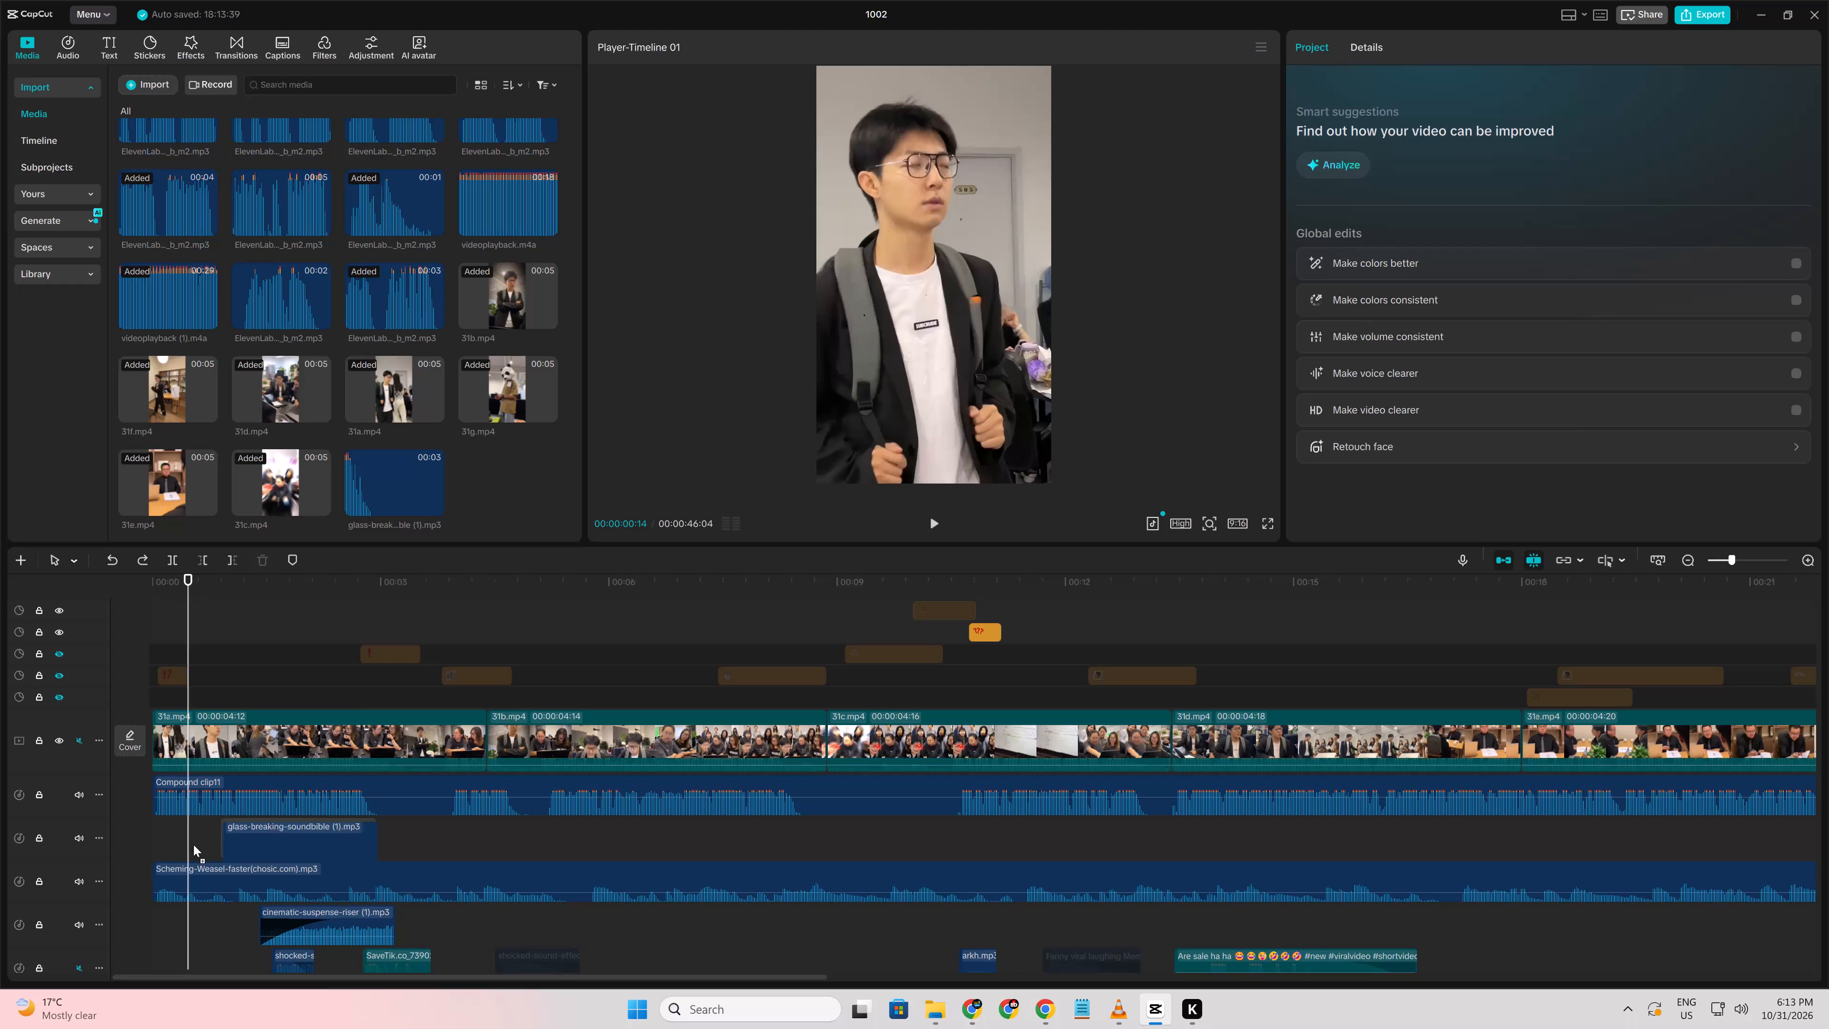
Play back the first second of the timeline repeatedly to check the timing of the glass-breaking sound against the video.
left_click(178, 933)
left_click_drag(178, 933, 49, 919)
key("space")
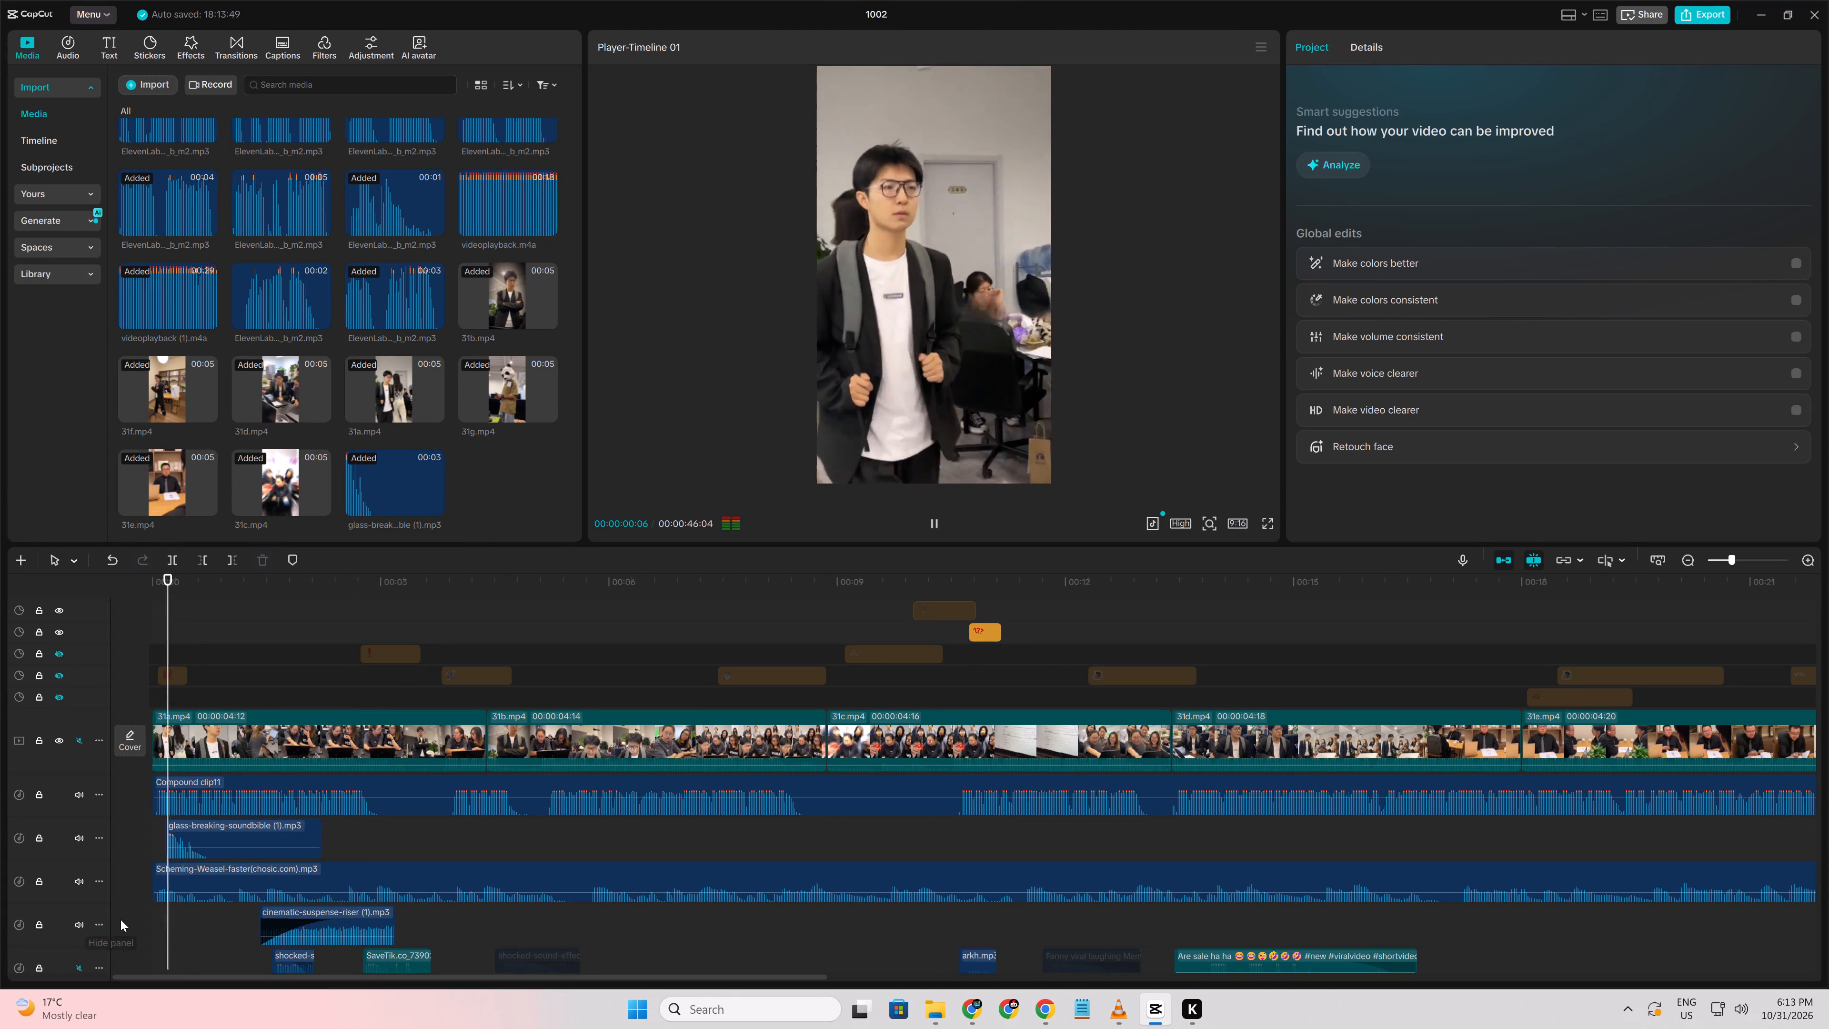
key("space")
scroll(128, 919, "down", 3)
left_click(176, 937)
left_click_drag(176, 937, 108, 924)
key("space")
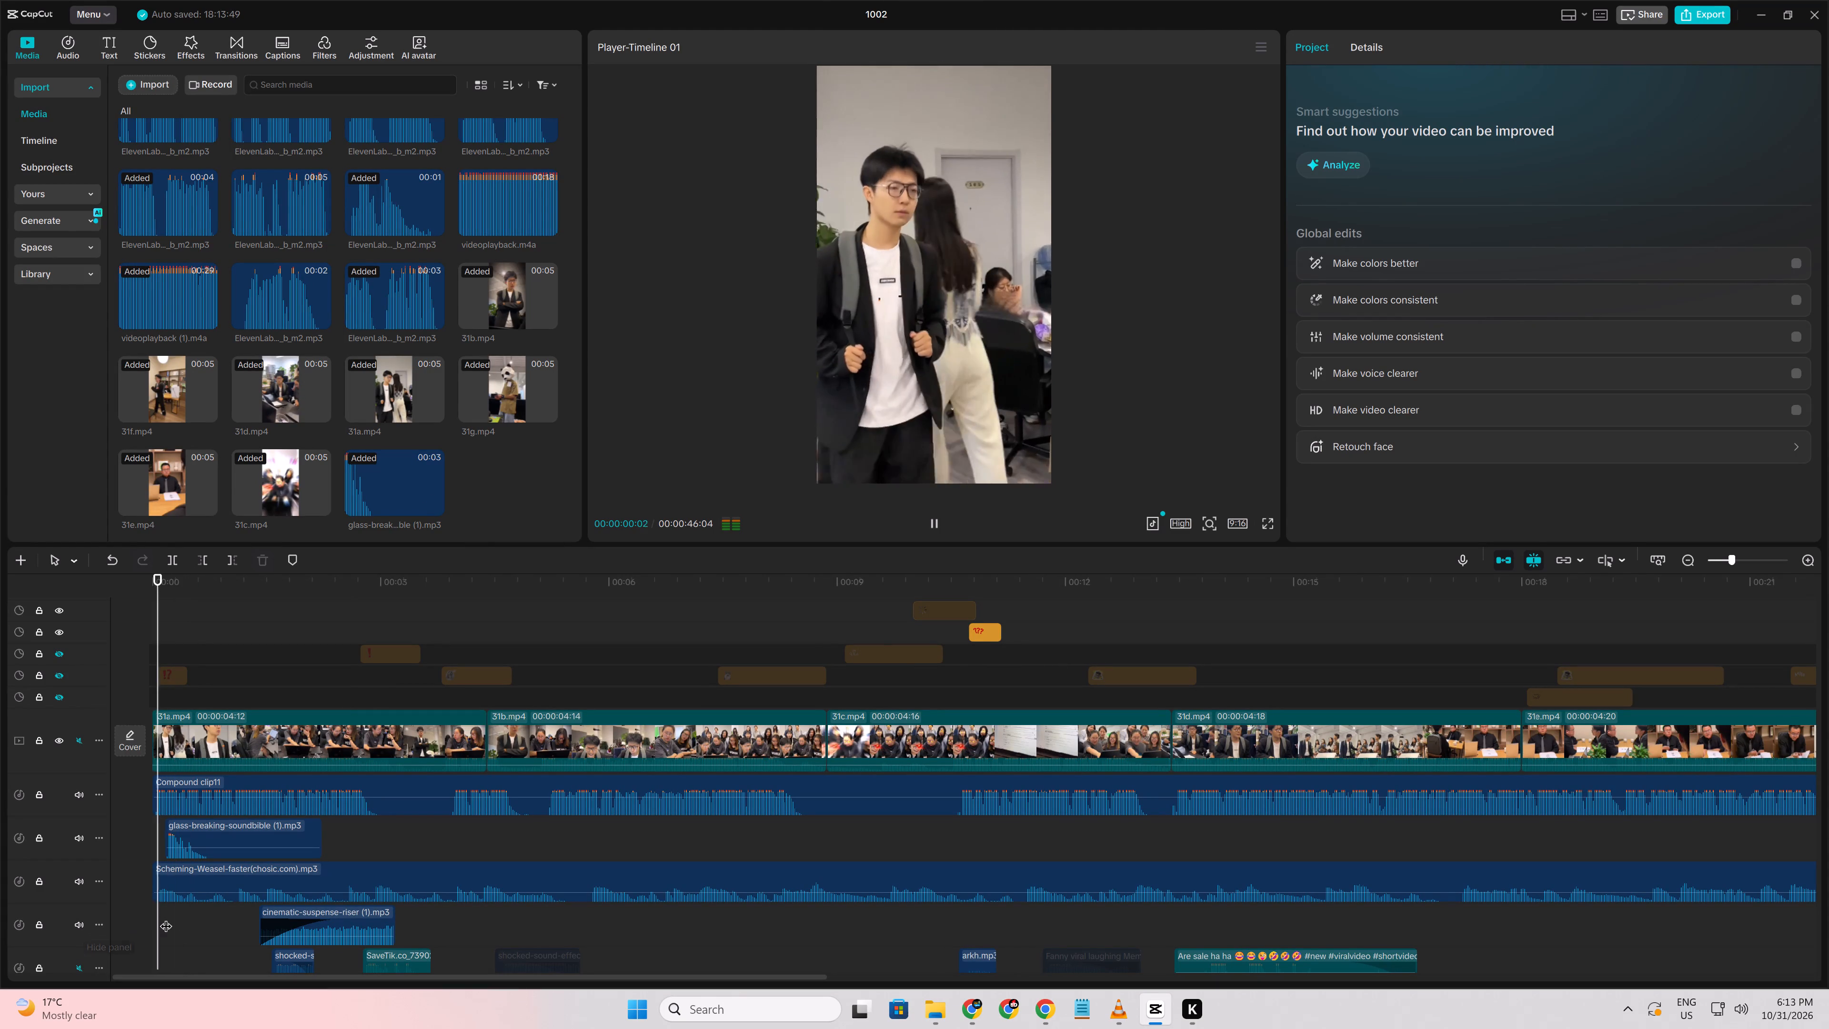
key("space")
scroll(196, 925, "up", 8, "ctrl")
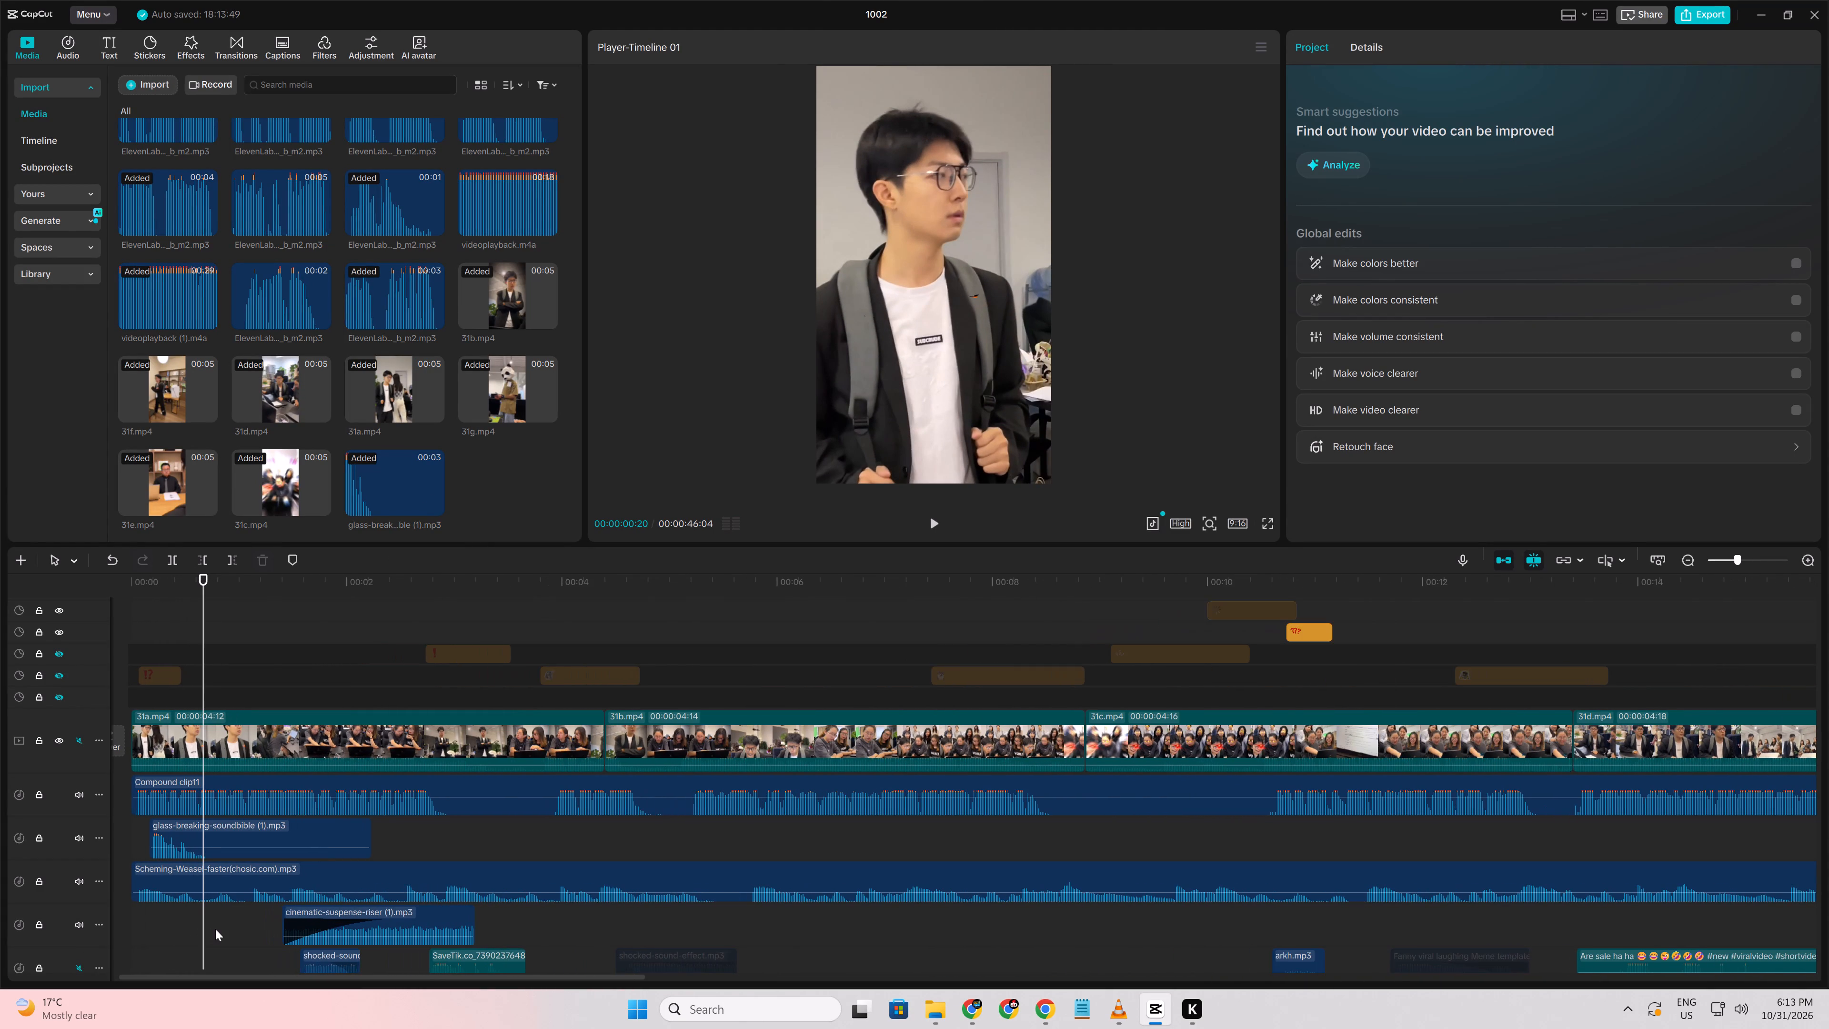
scroll(215, 929, "down", 5)
left_click(153, 868)
left_click_drag(153, 868, 62, 852)
key("space")
key("space")
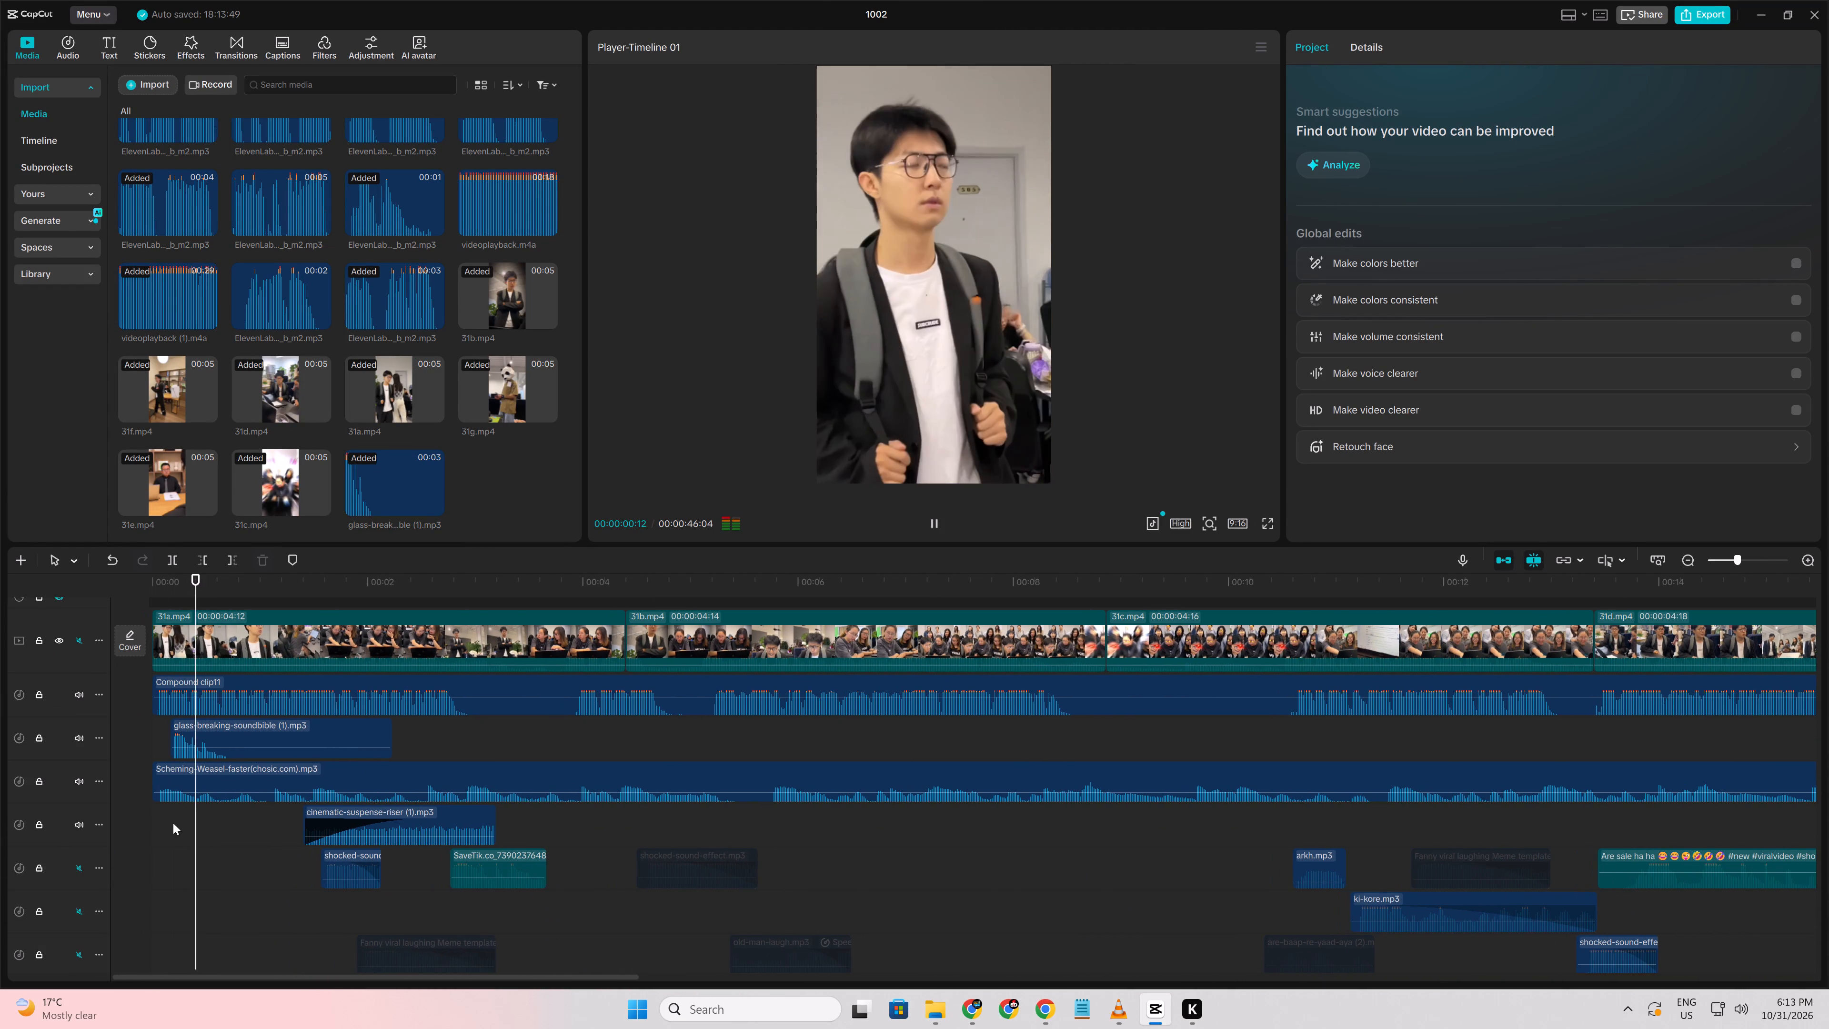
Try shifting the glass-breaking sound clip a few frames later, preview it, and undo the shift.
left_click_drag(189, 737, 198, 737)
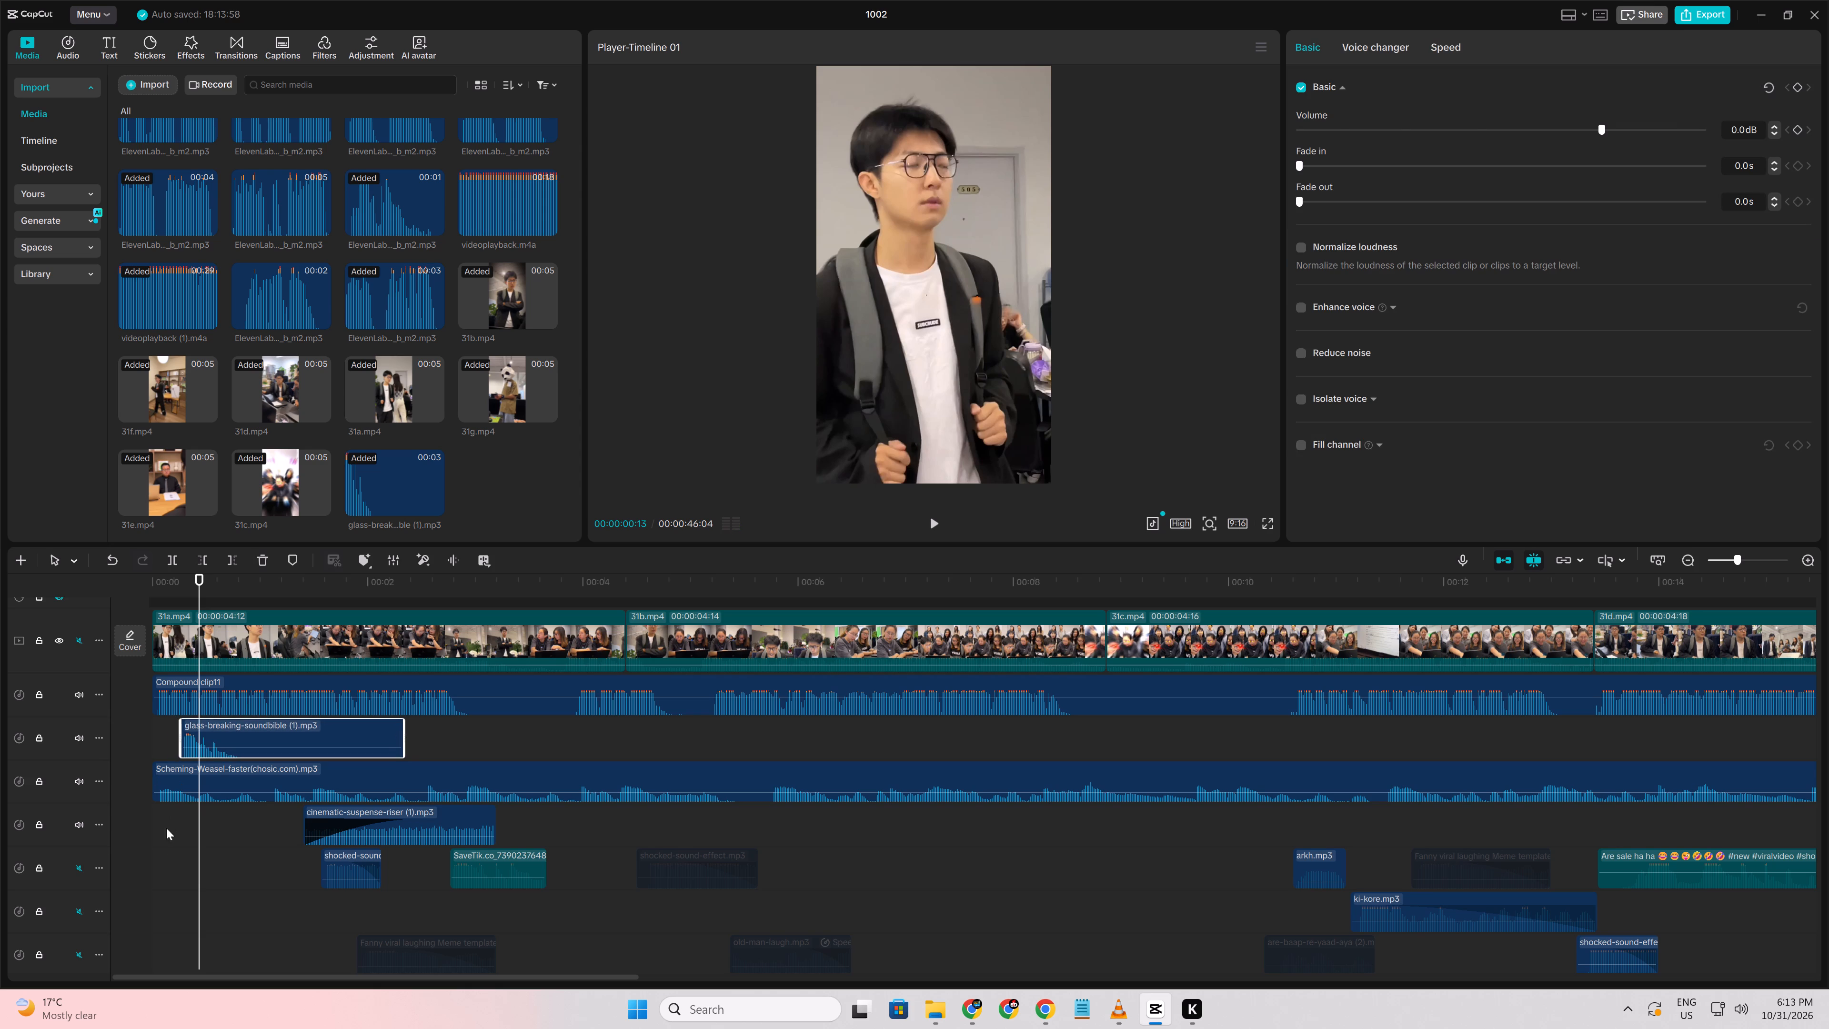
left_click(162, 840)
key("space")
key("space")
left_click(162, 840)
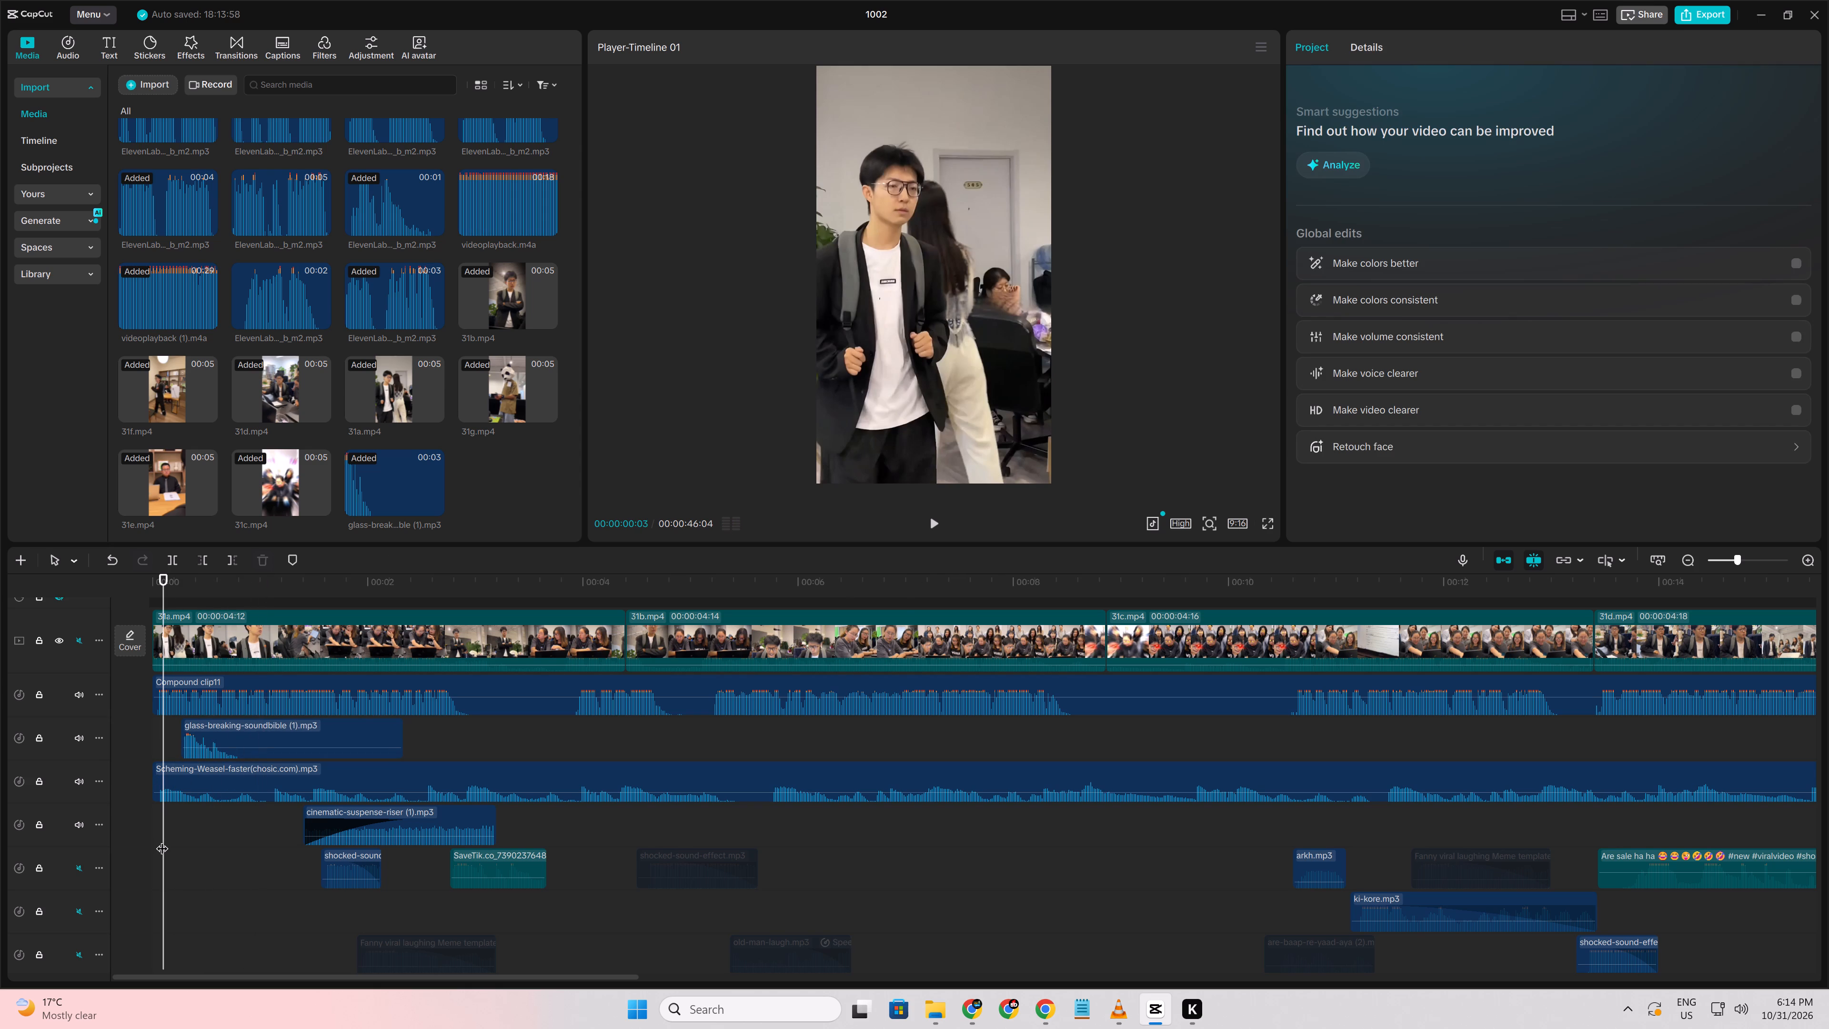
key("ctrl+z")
Replay the opening second to check how the glass-breaking sound fits the man's head turn.
left_click(162, 840)
left_click_drag(162, 840, 46, 817)
key("space")
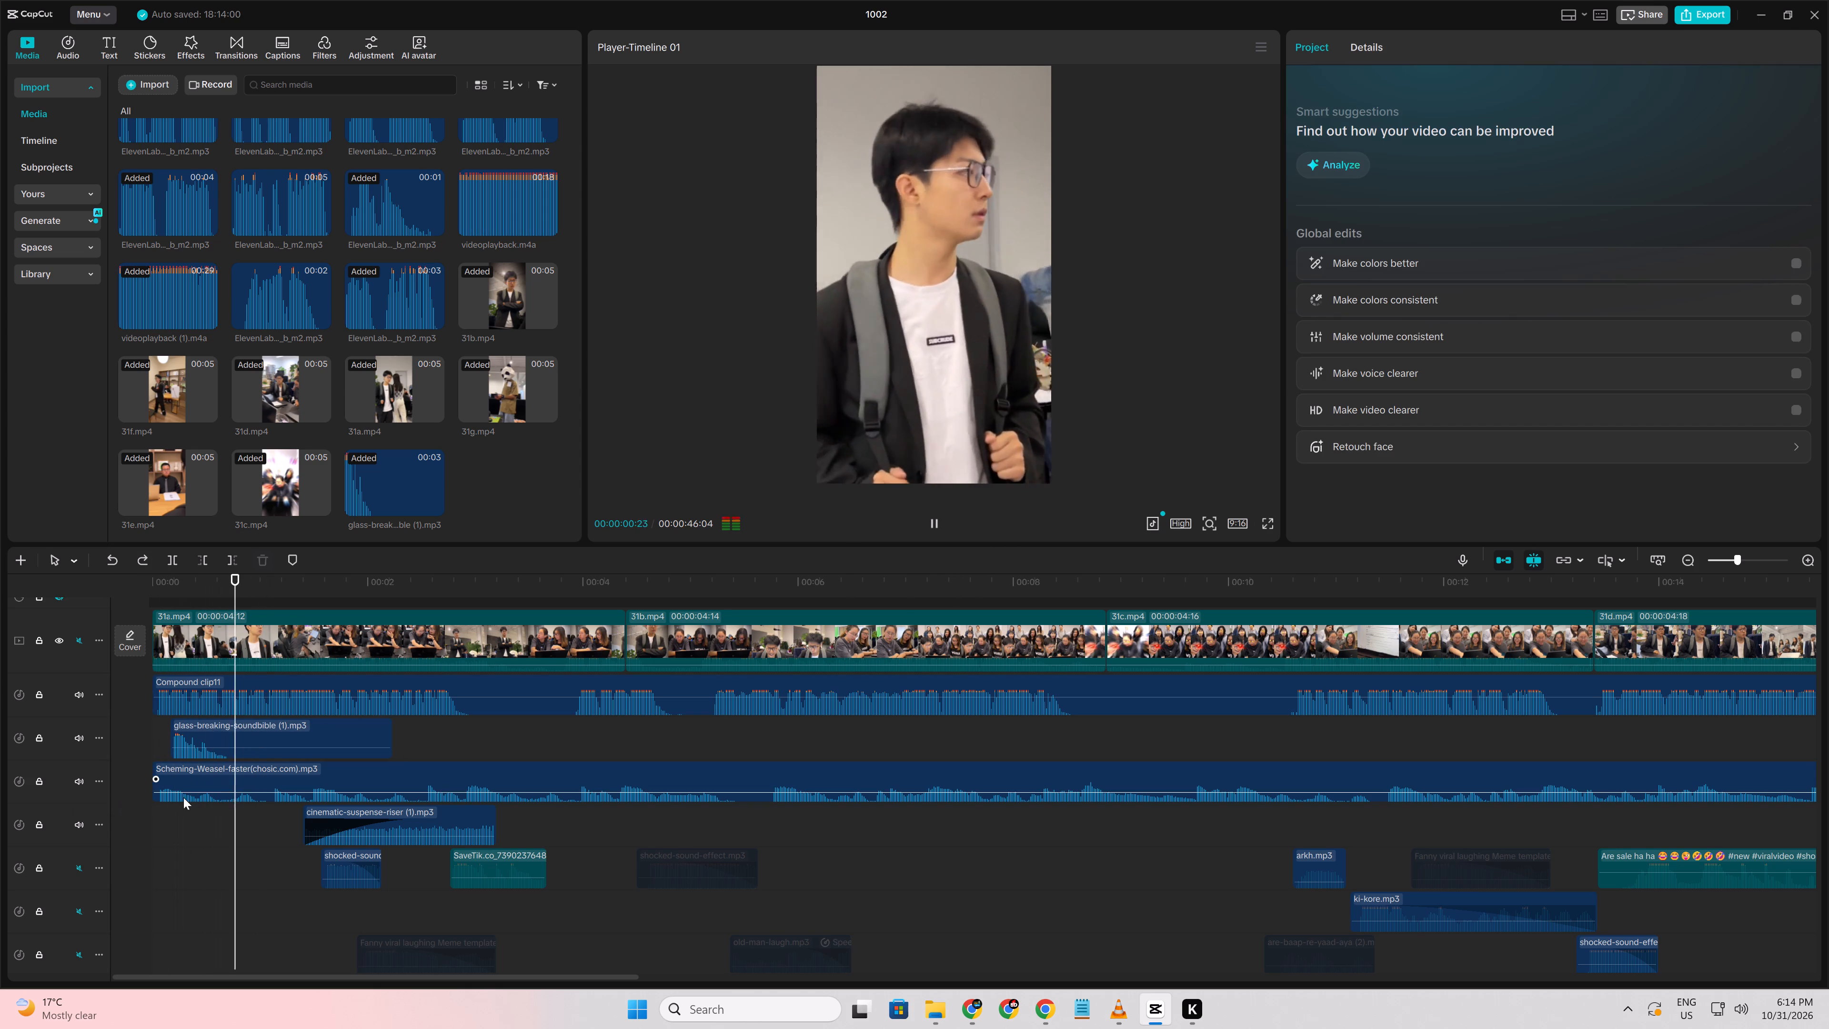
left_click(191, 841)
left_click_drag(191, 842, 39, 831)
key("space")
key("space")
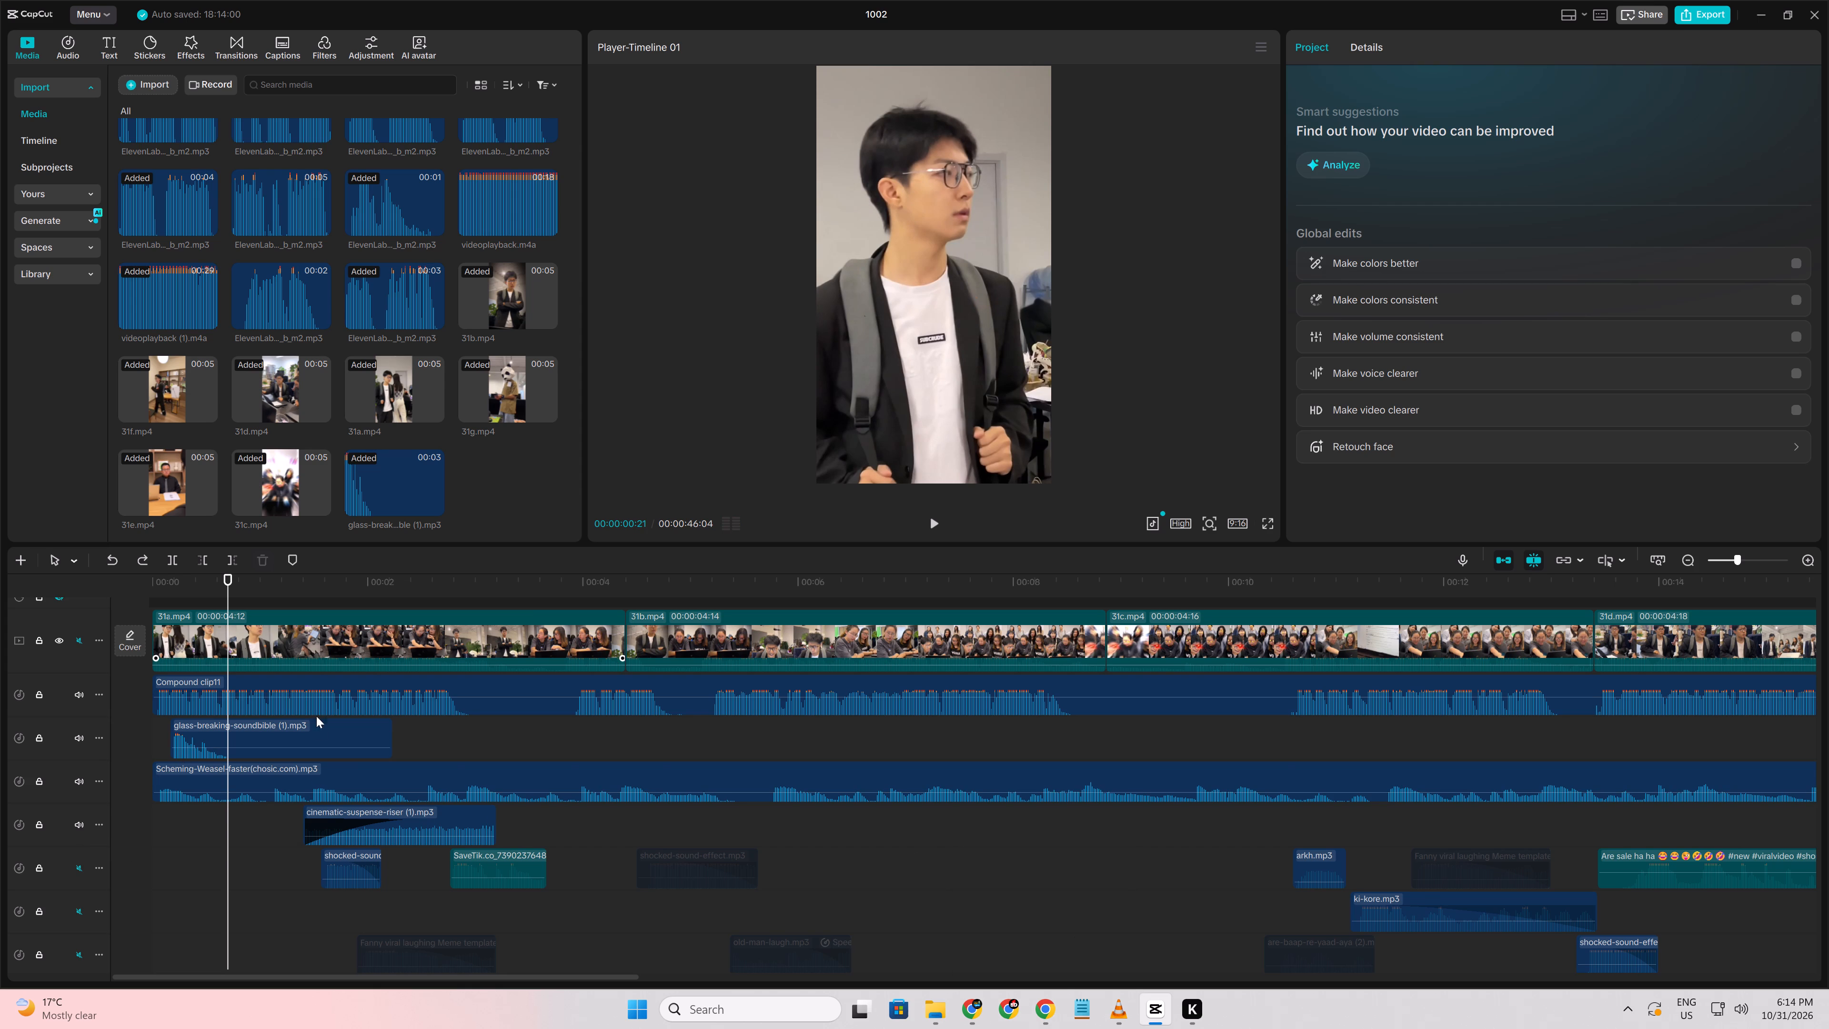
Unhide the three hidden sticker tracks directly above the main video track.
scroll(315, 776, "up", 7)
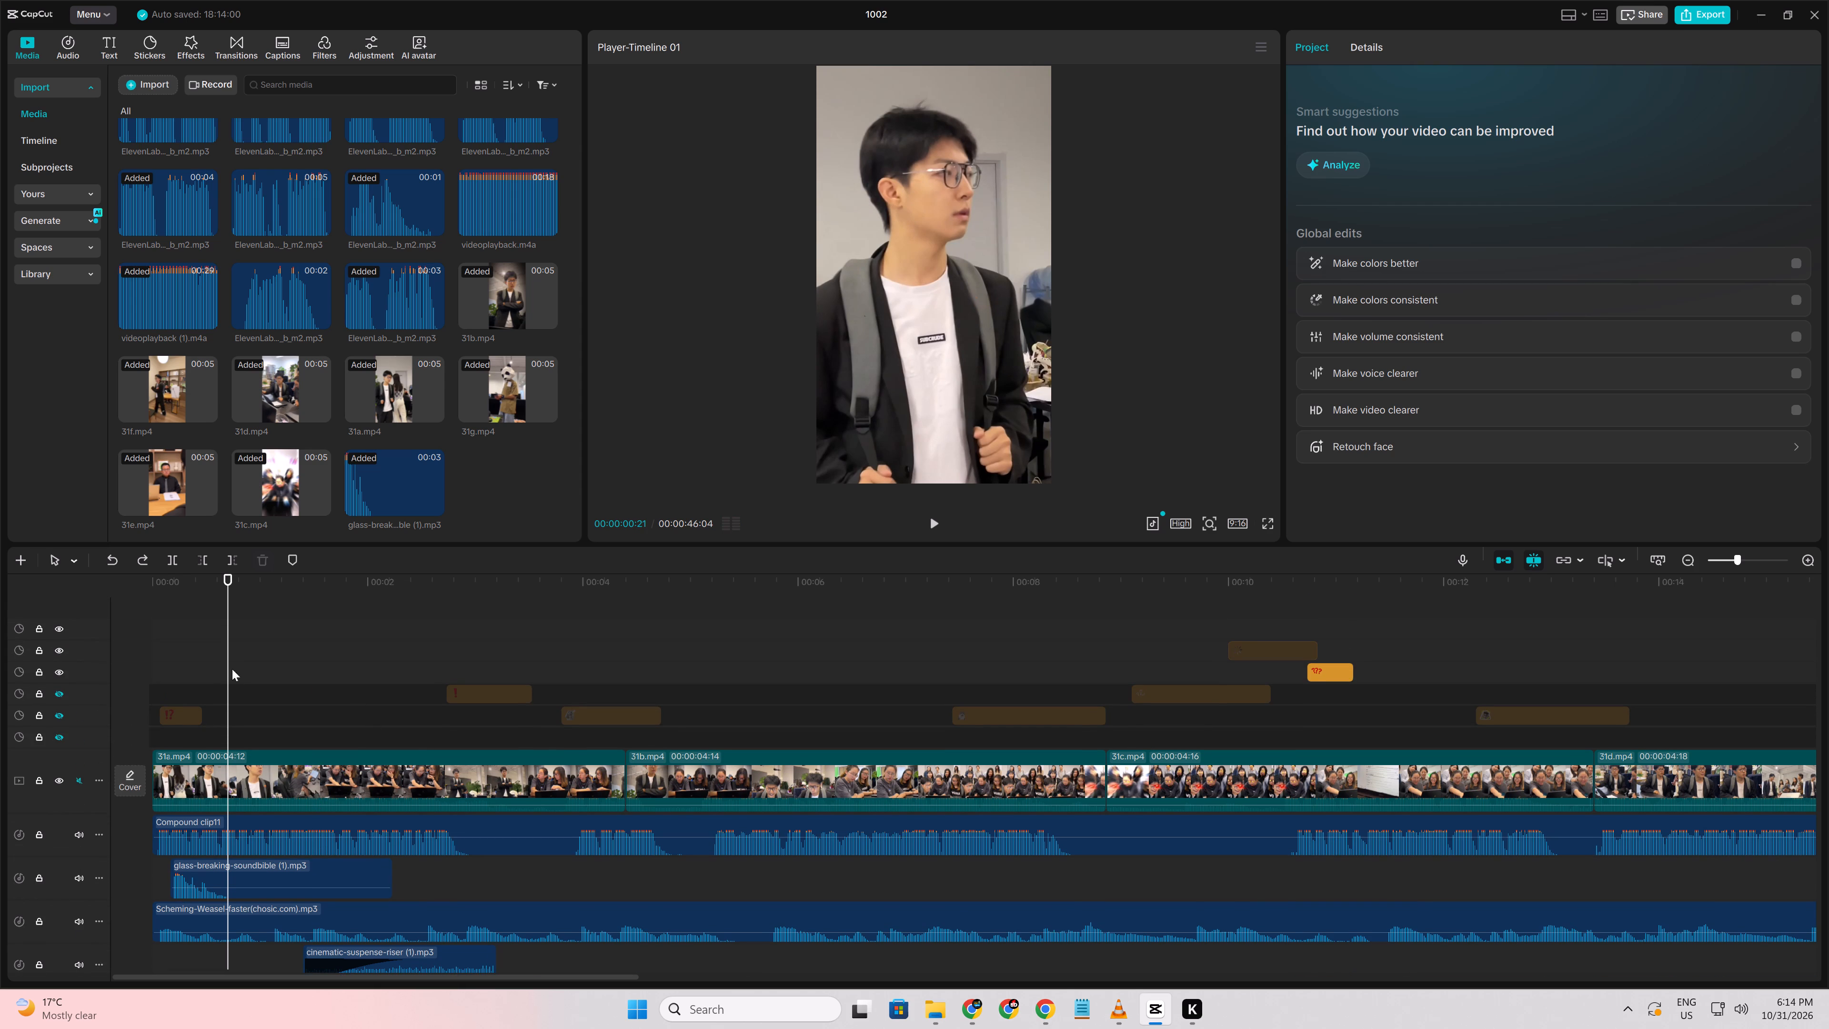
left_click(57, 693)
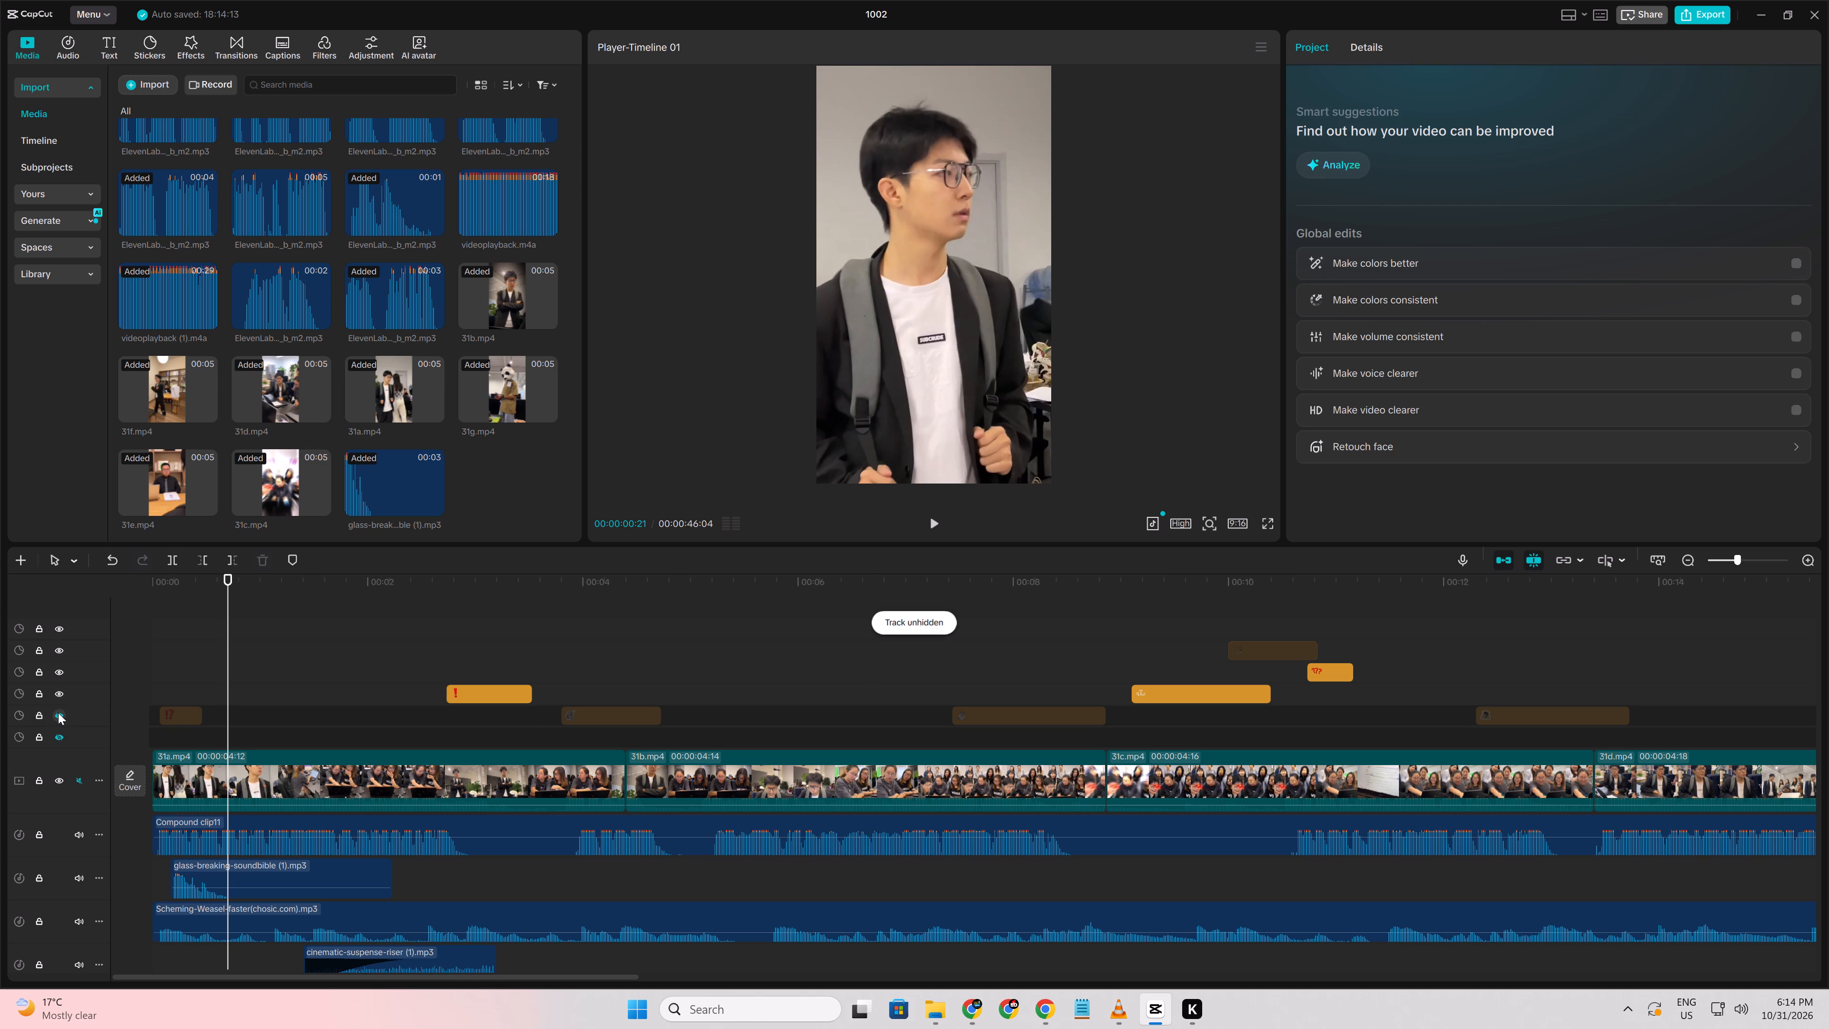
left_click(59, 720)
left_click(59, 738)
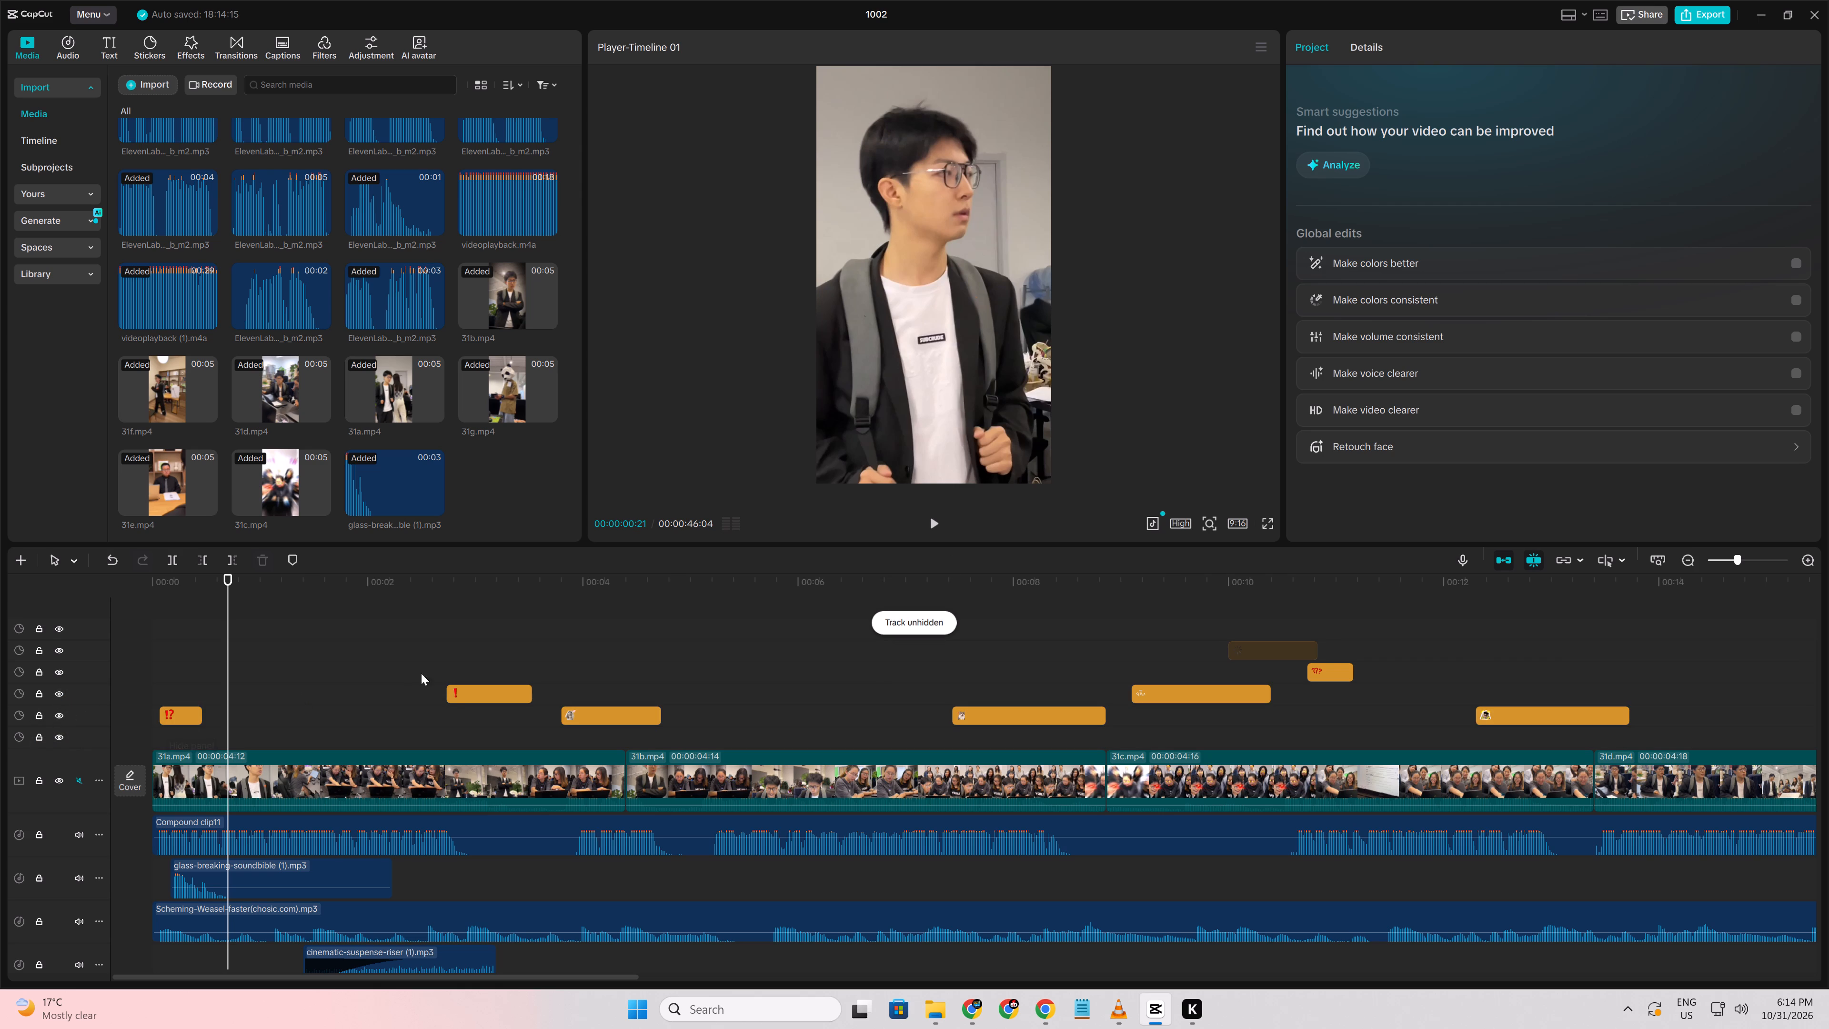
Move the red exclamation-mark sticker to start at 00:00:00:21 on a lower sticker track and deactivate it.
left_click_drag(462, 689, 240, 685)
left_click_drag(252, 698, 256, 746)
right_click(239, 731)
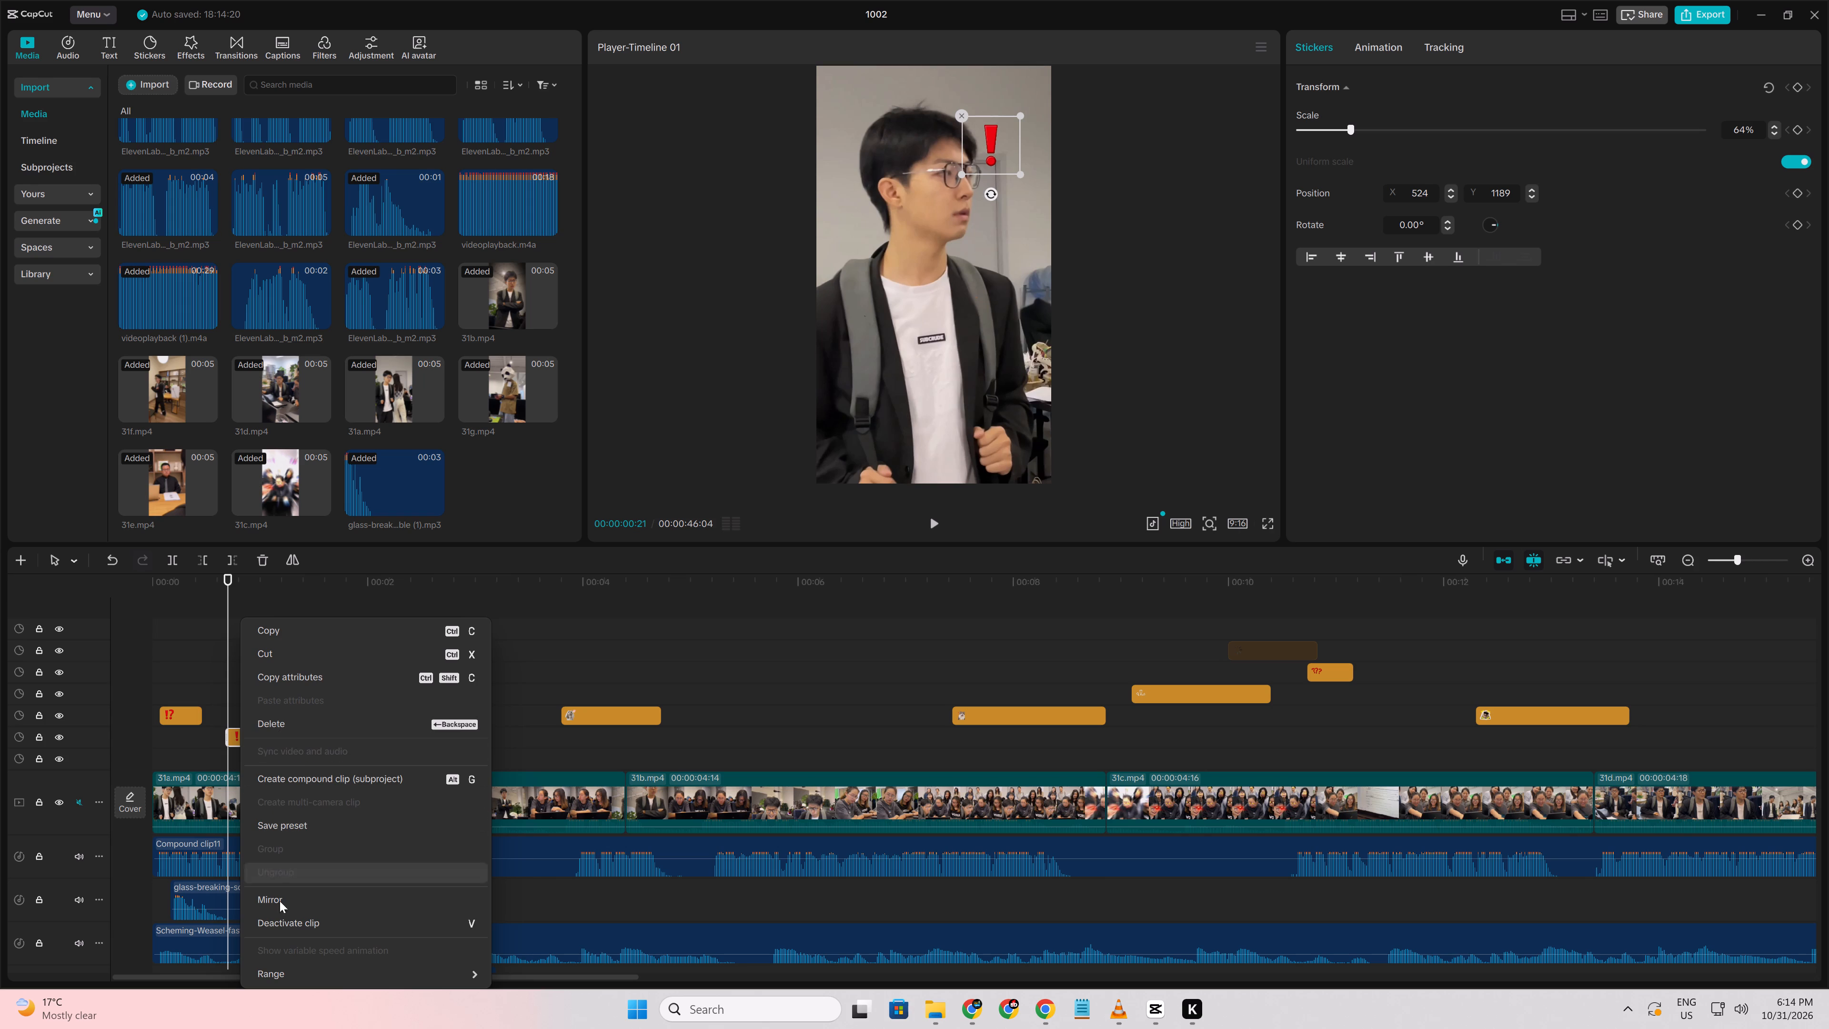
left_click(282, 921)
Move the opening red "!?" sticker up one track and later, so it starts at 00:00:00:17.
left_click_drag(177, 709, 235, 692)
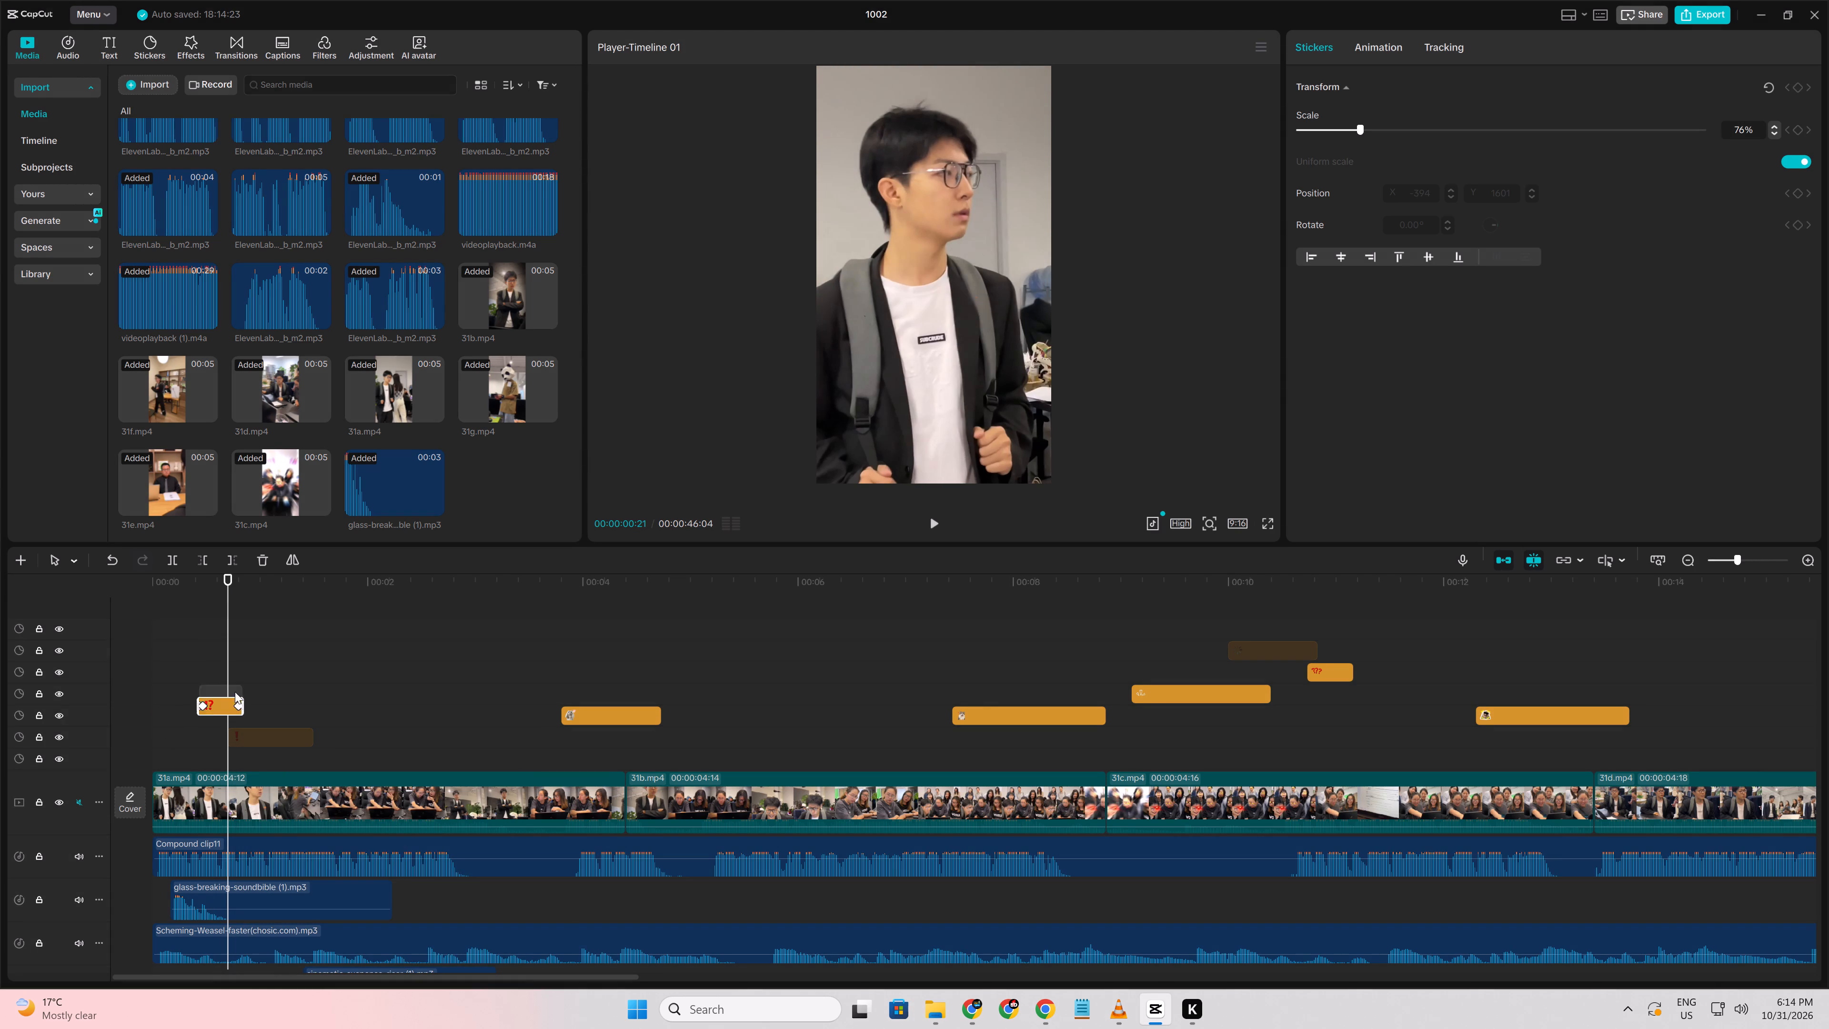
left_click_drag(235, 692, 234, 691)
left_click(181, 703)
left_click_drag(181, 703, 141, 703)
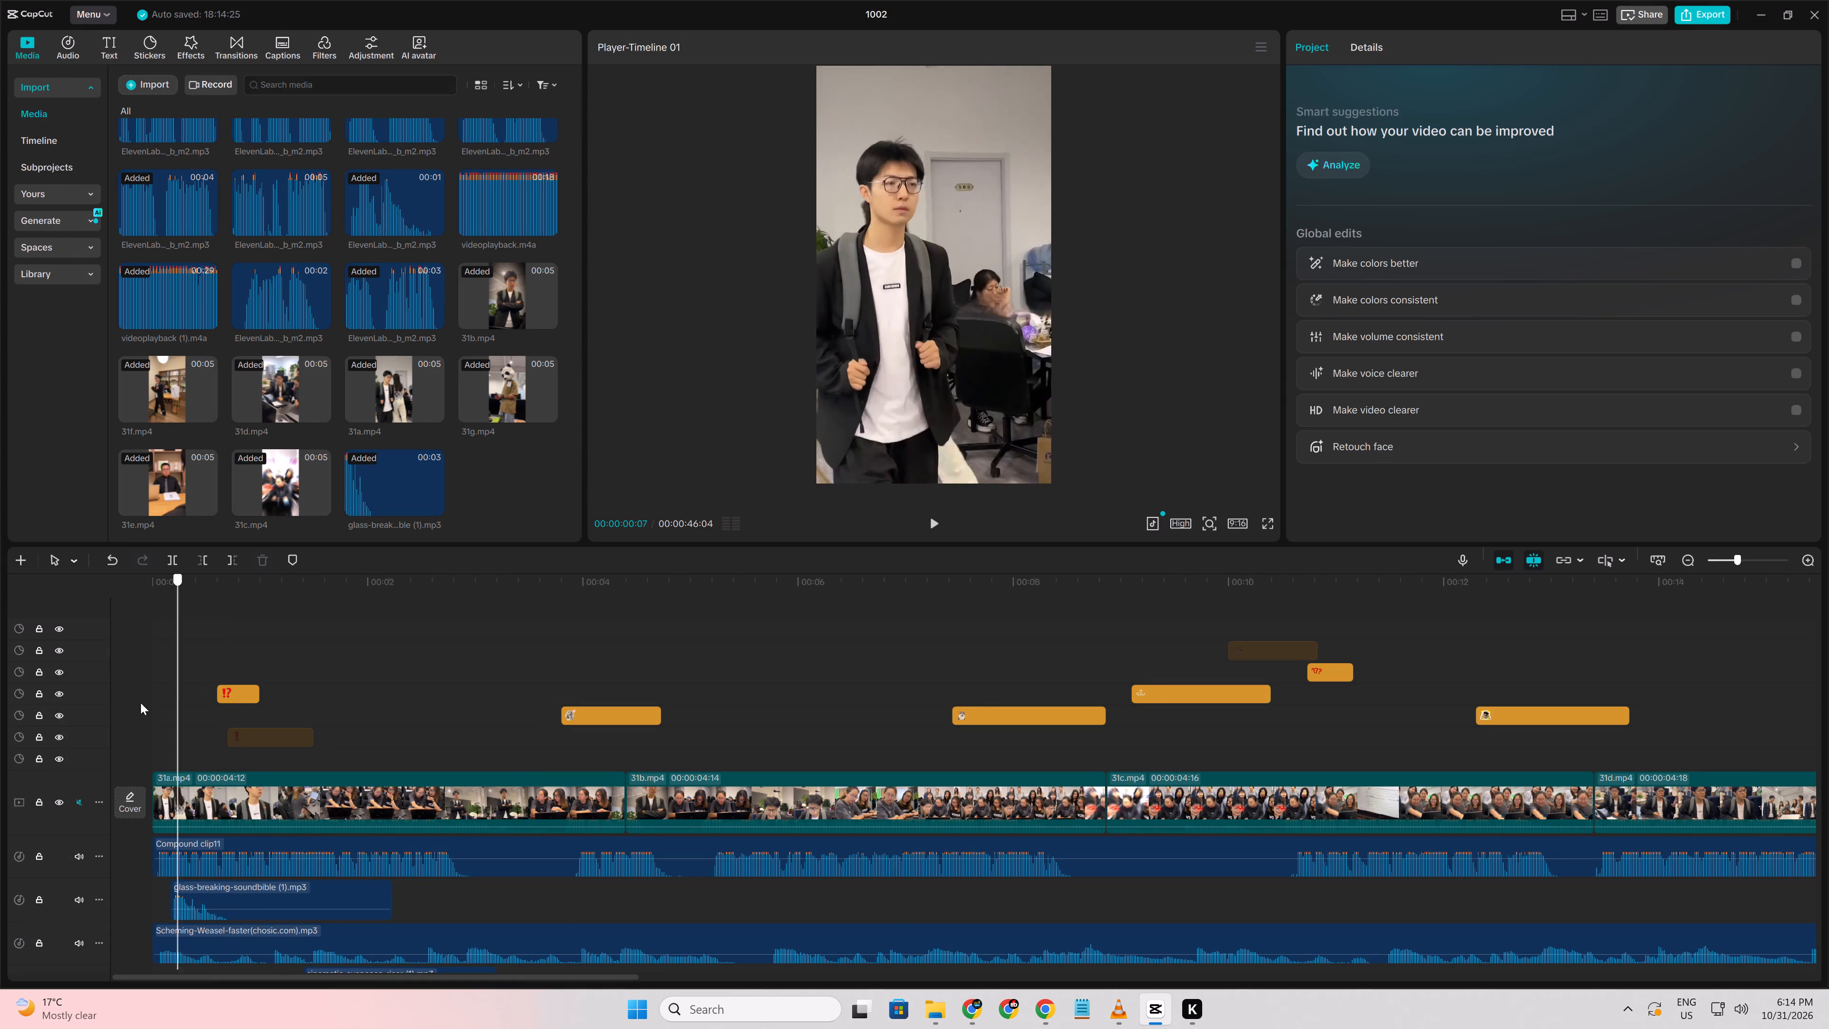
left_click_drag(141, 703, 25, 681)
key("space")
key("space")
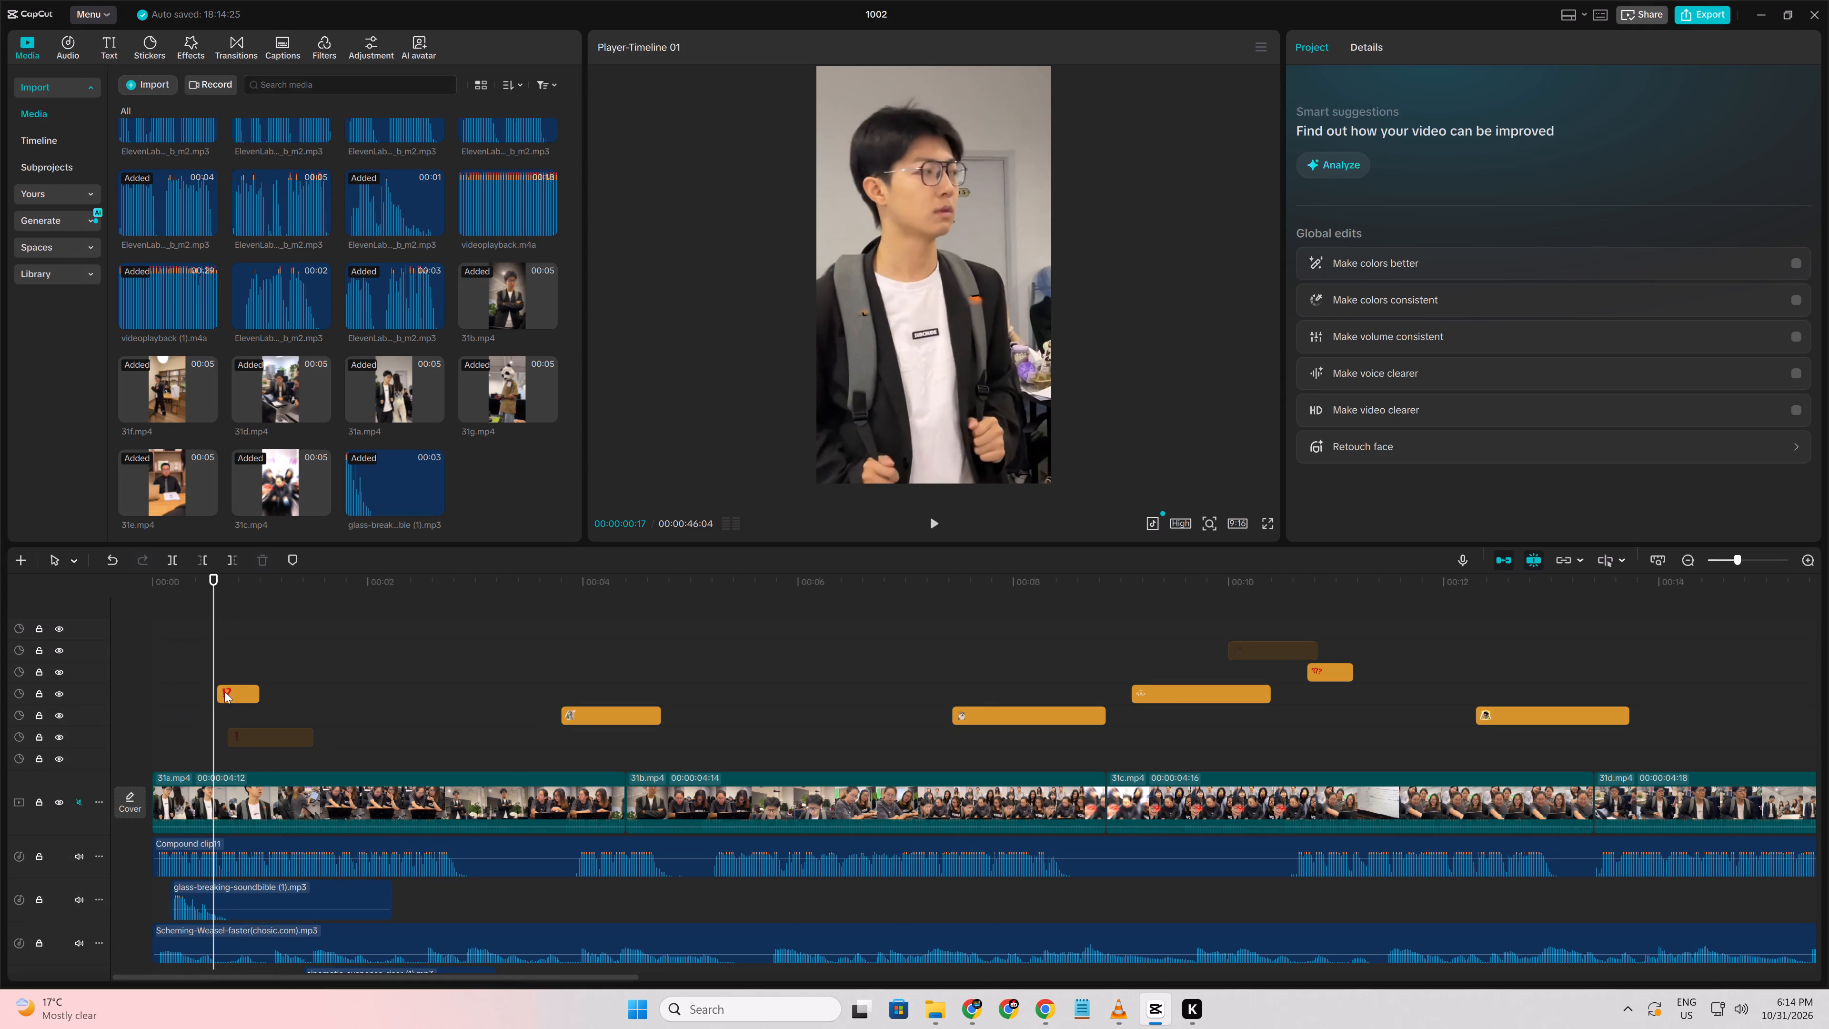
left_click_drag(231, 694, 223, 692)
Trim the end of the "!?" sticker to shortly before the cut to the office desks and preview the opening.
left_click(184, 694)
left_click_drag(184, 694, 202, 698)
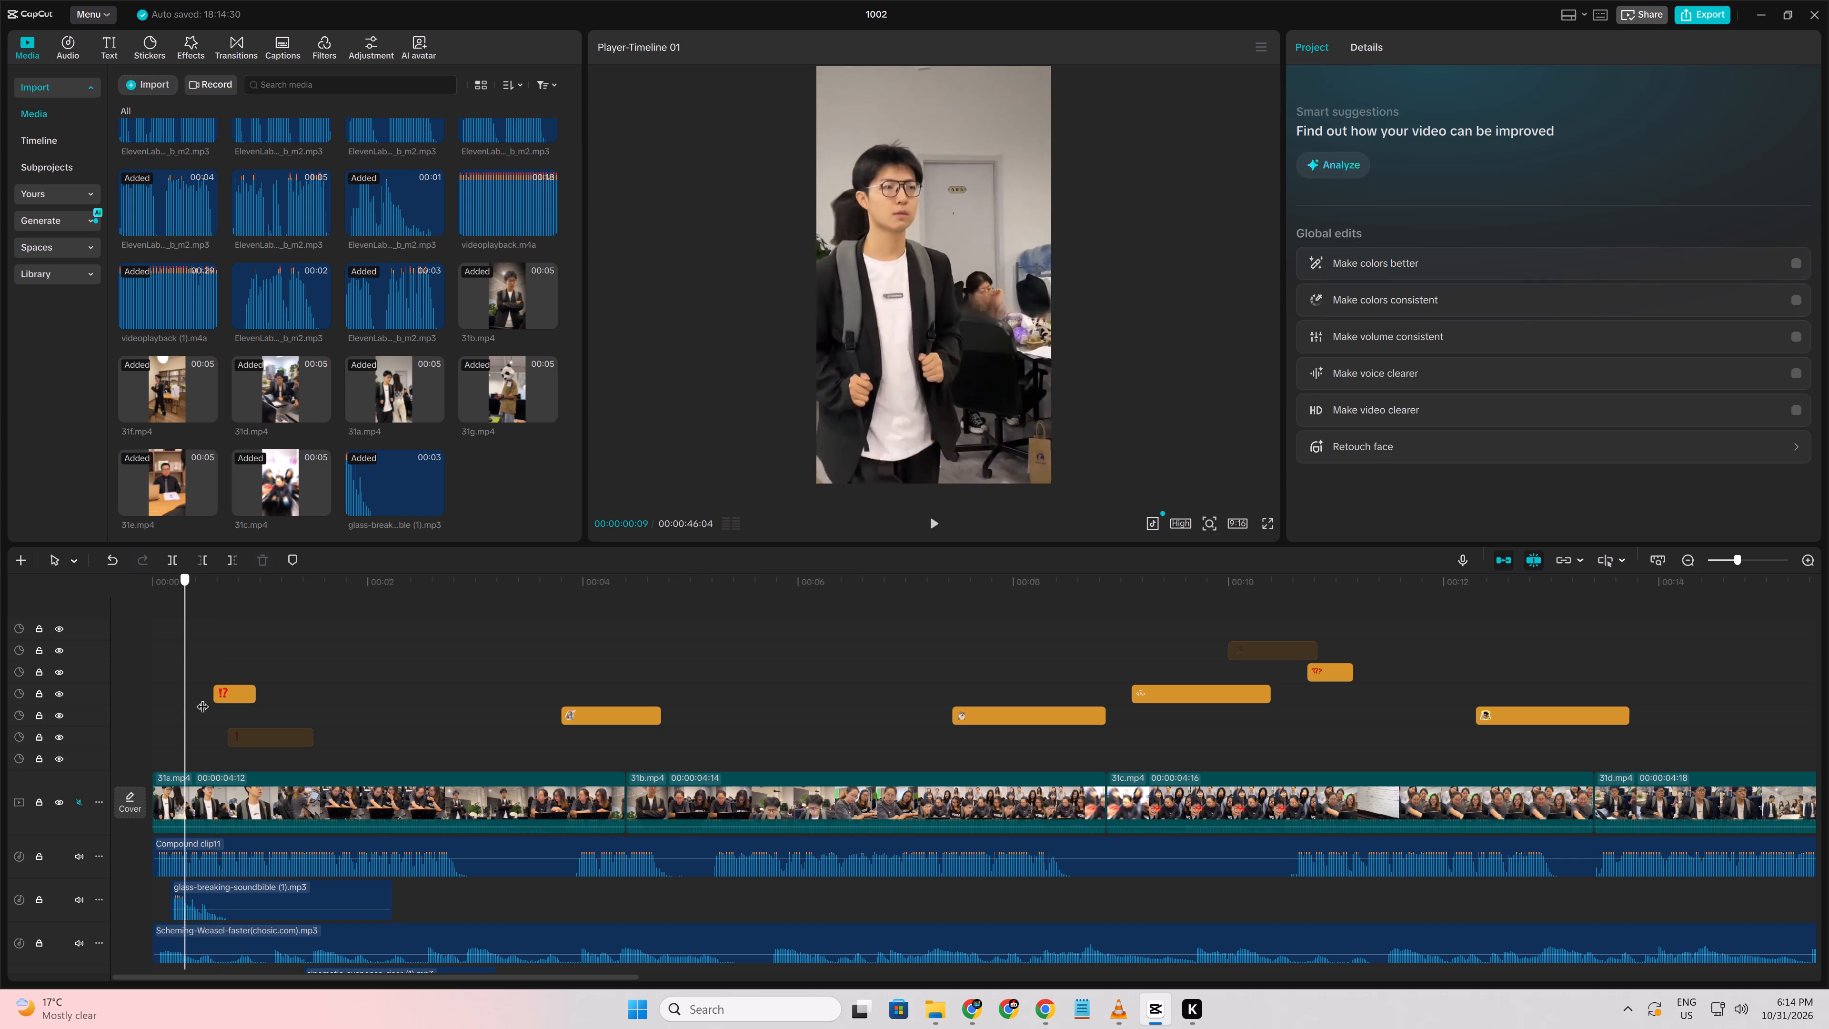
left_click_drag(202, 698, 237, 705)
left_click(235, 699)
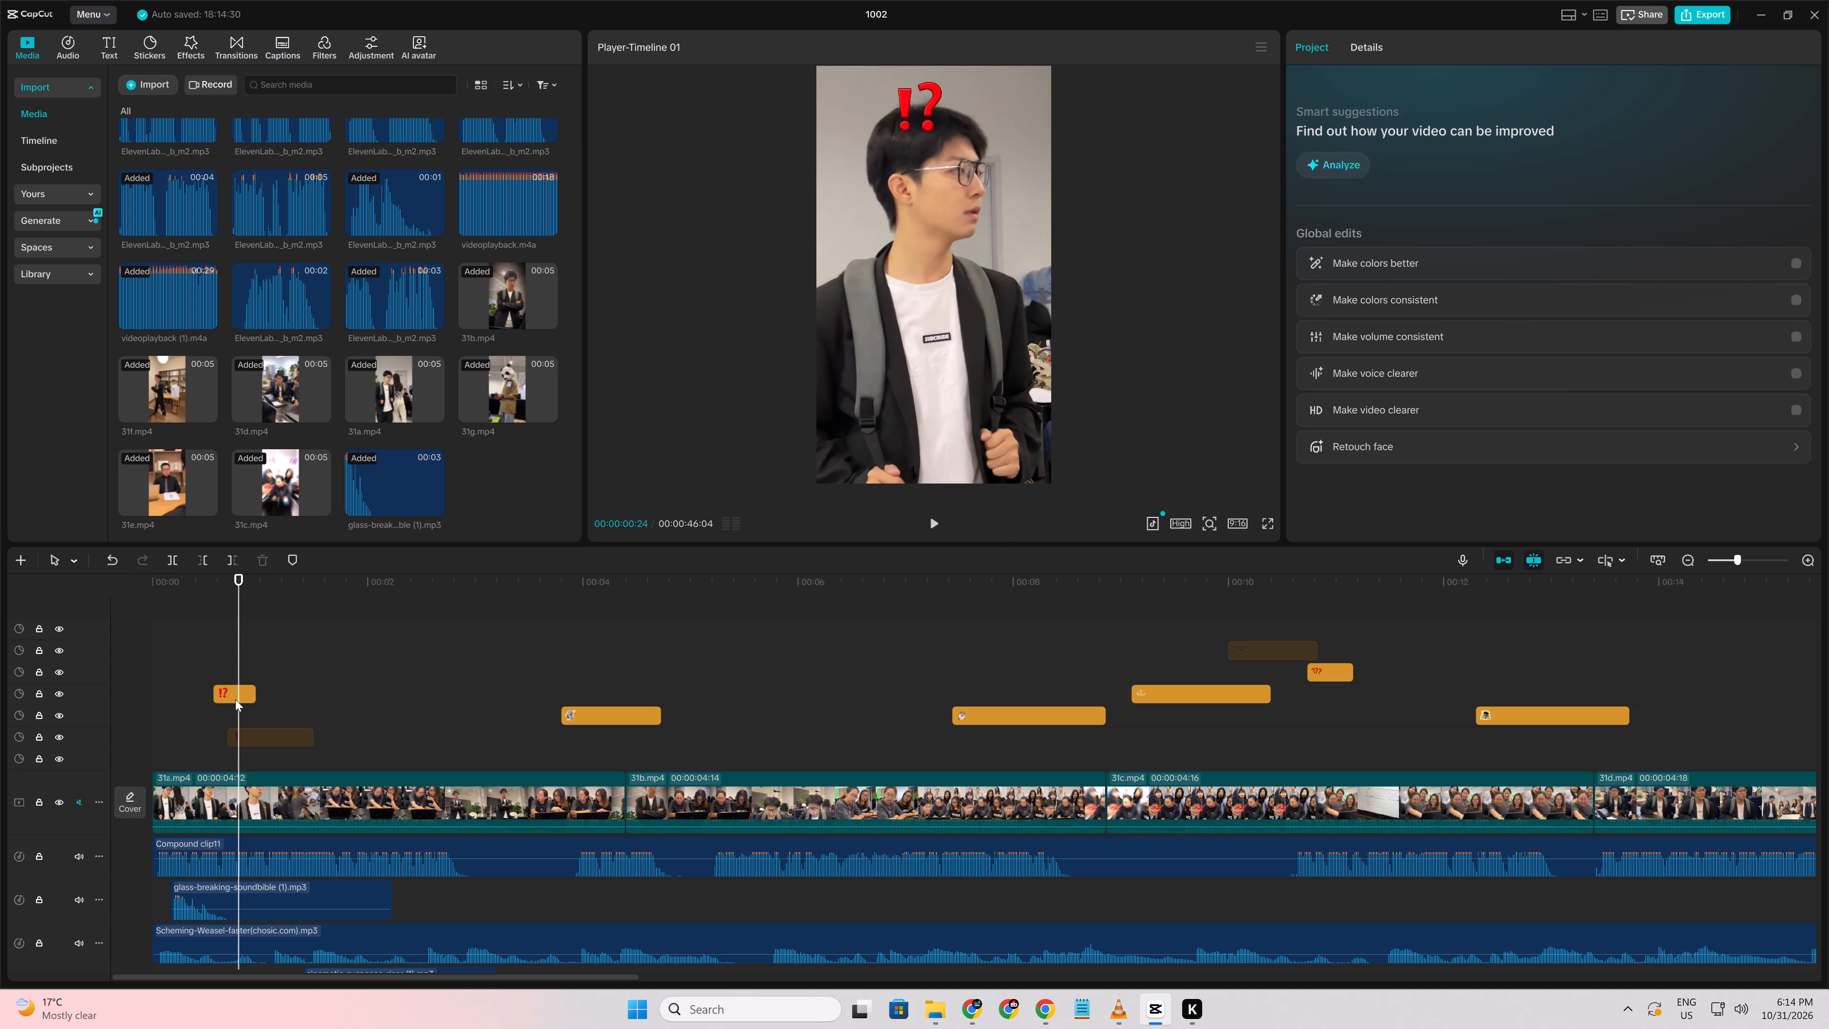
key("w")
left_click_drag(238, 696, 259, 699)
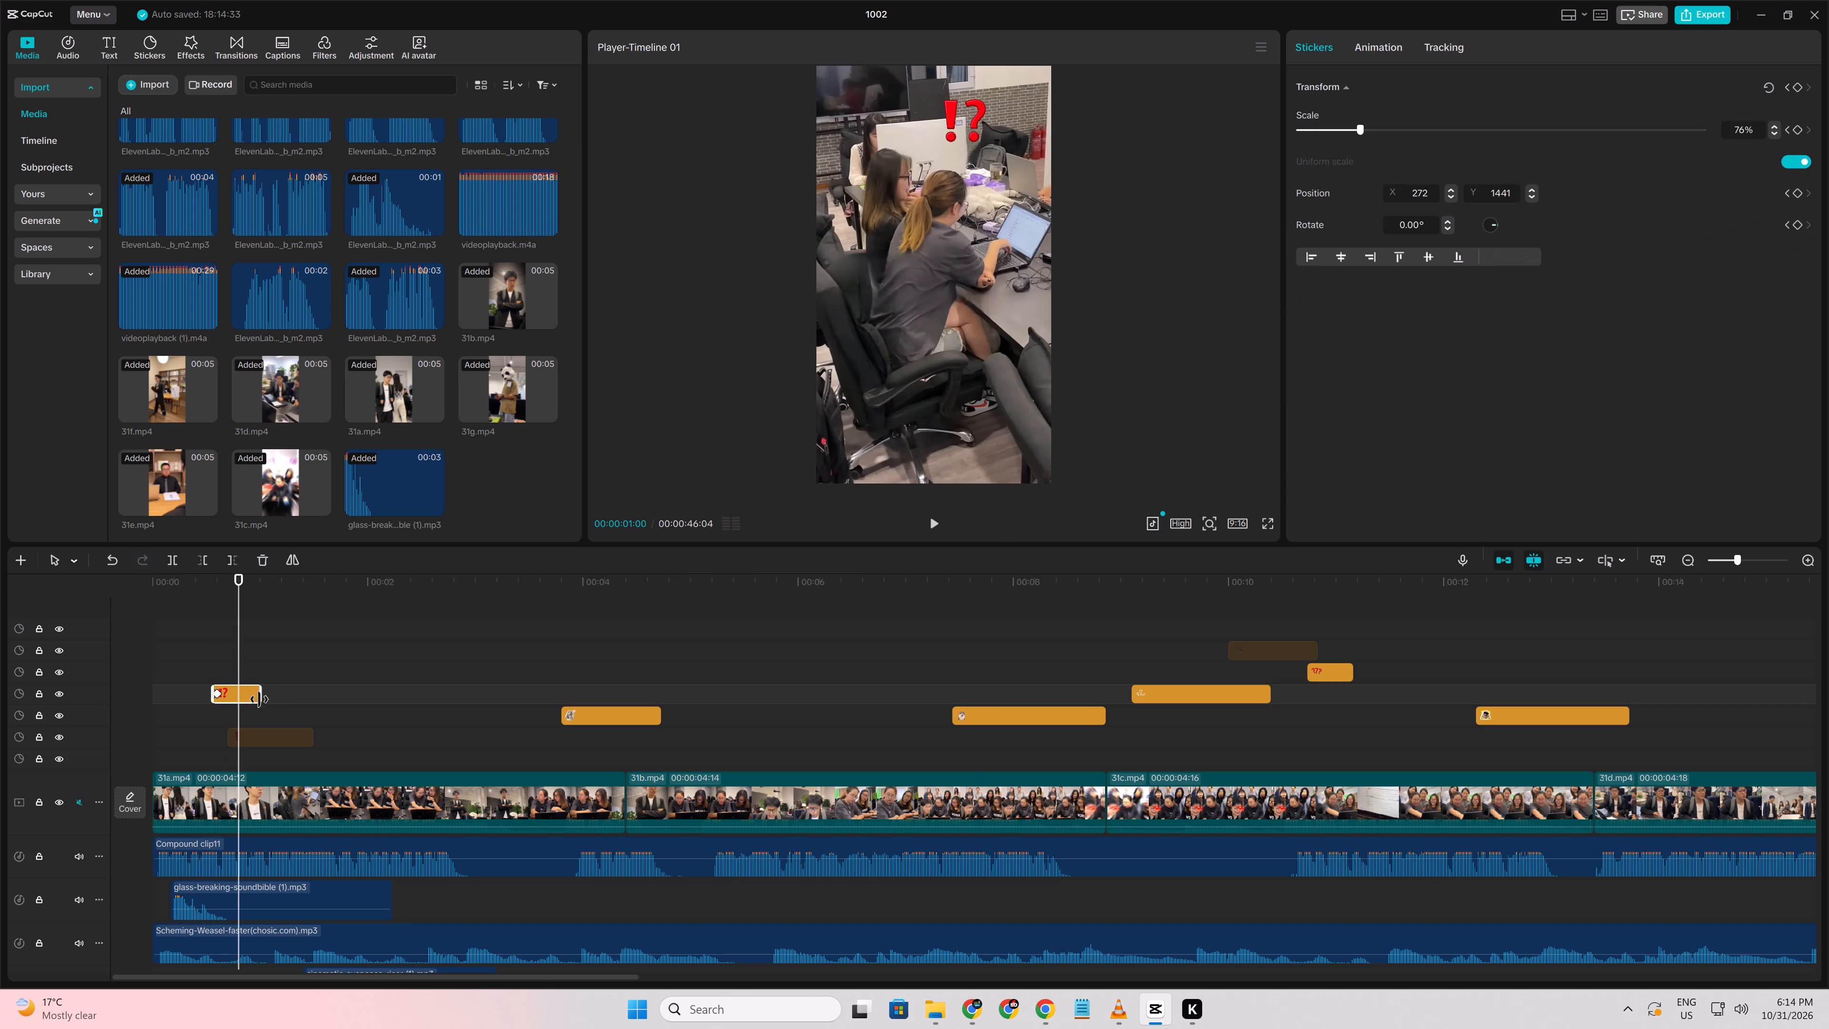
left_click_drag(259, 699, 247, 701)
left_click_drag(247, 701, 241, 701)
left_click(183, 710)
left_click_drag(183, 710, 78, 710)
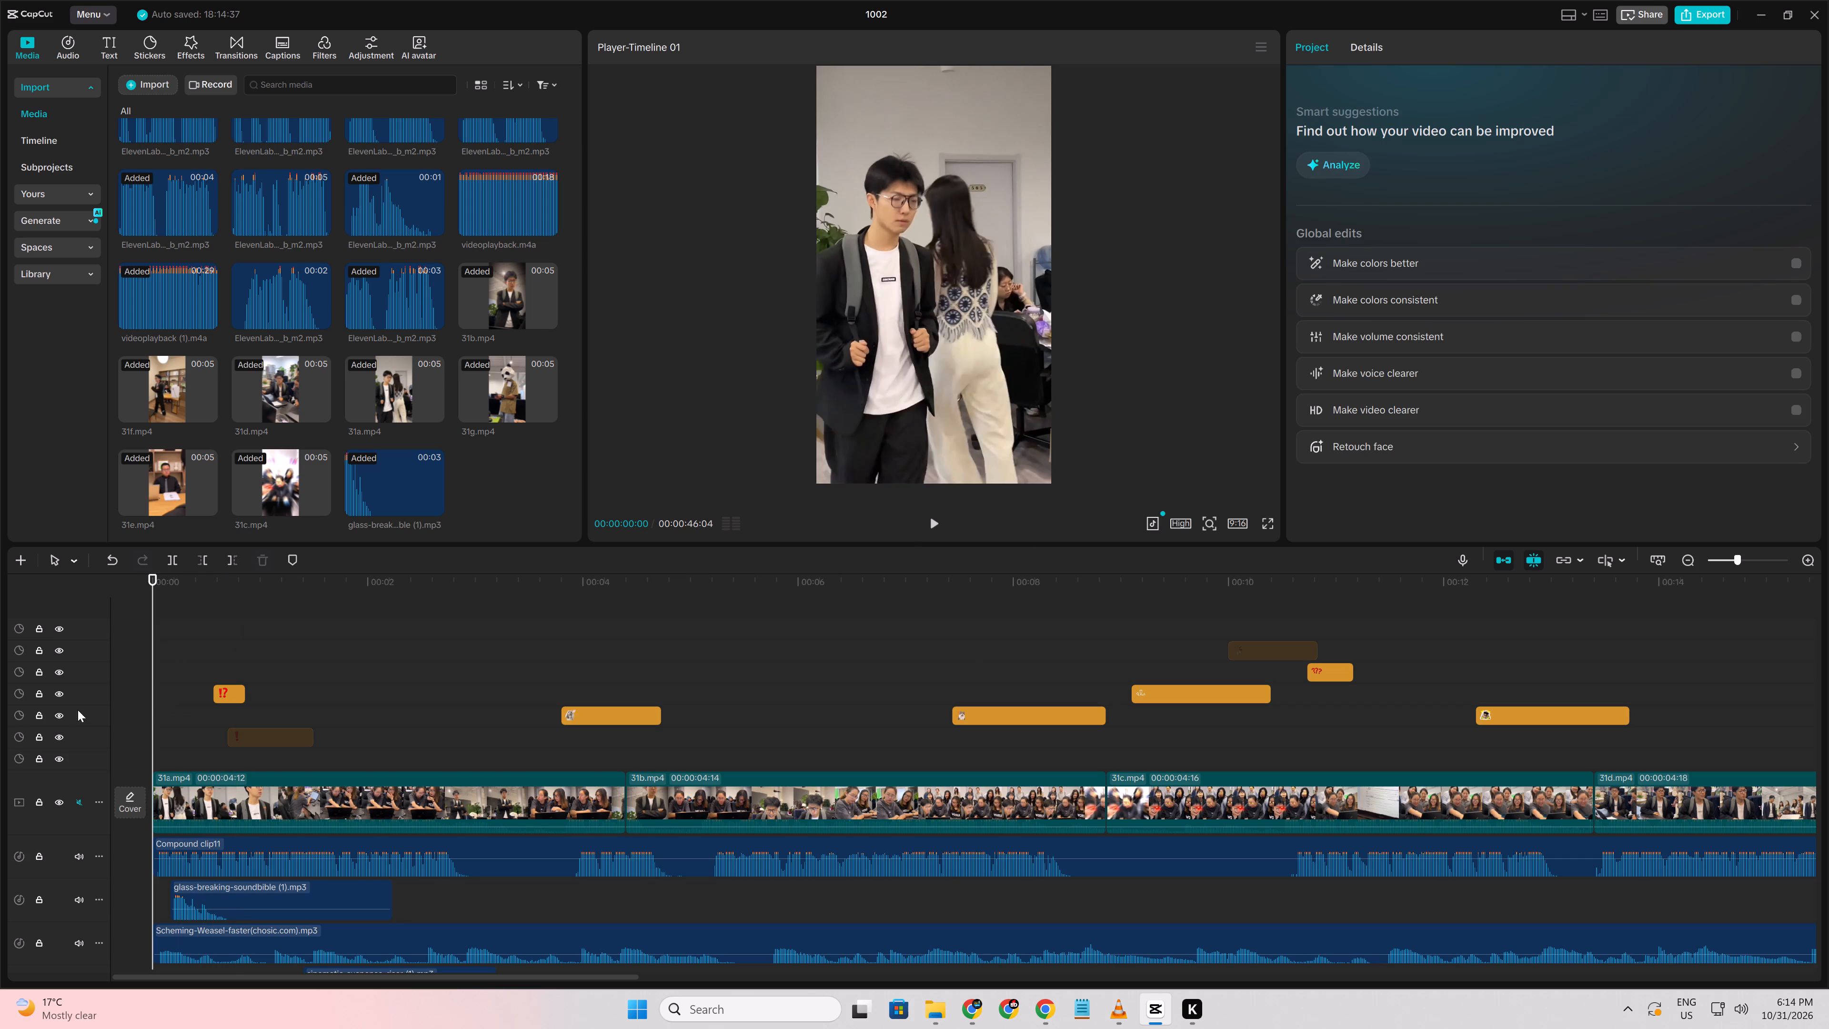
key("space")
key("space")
Move the "!?" sticker earlier to start at 00:00:00:14, extend its end to about 00:00:00:27, and preview it.
left_click_drag(229, 699, 217, 696)
left_click_drag(233, 696, 247, 696)
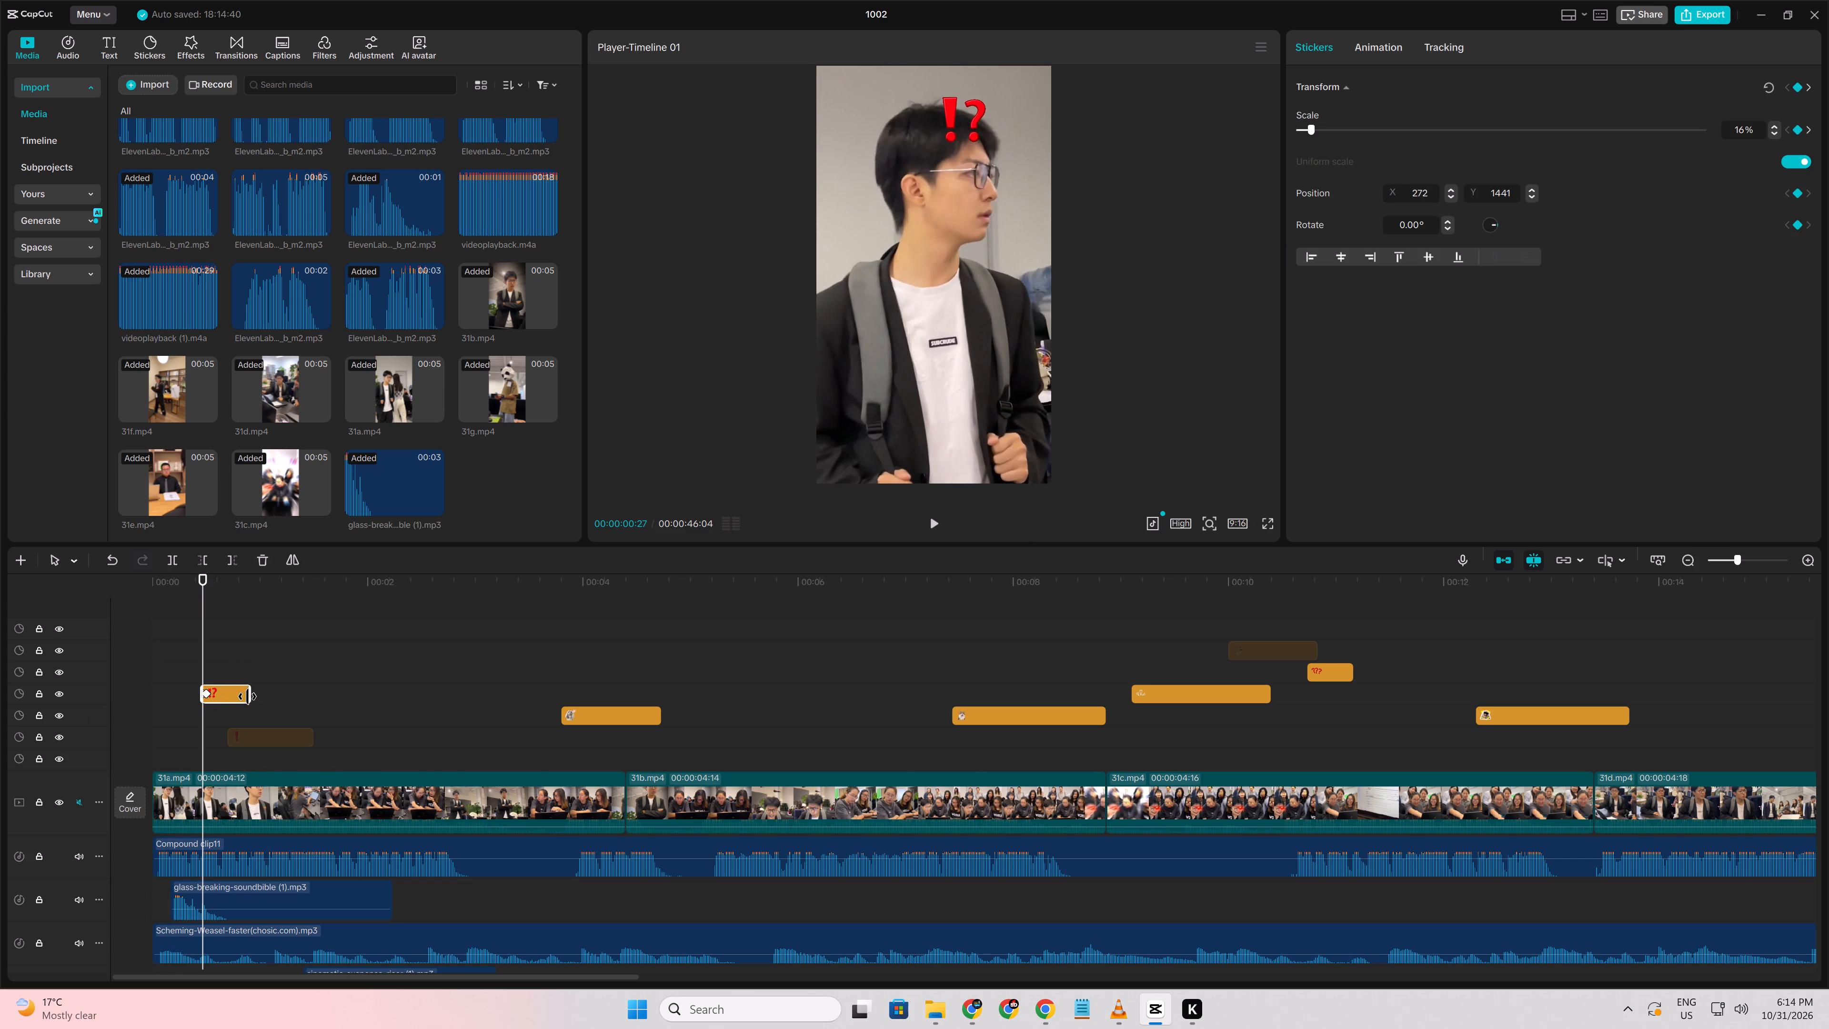
left_click_drag(247, 696, 247, 697)
left_click(162, 710)
key("space")
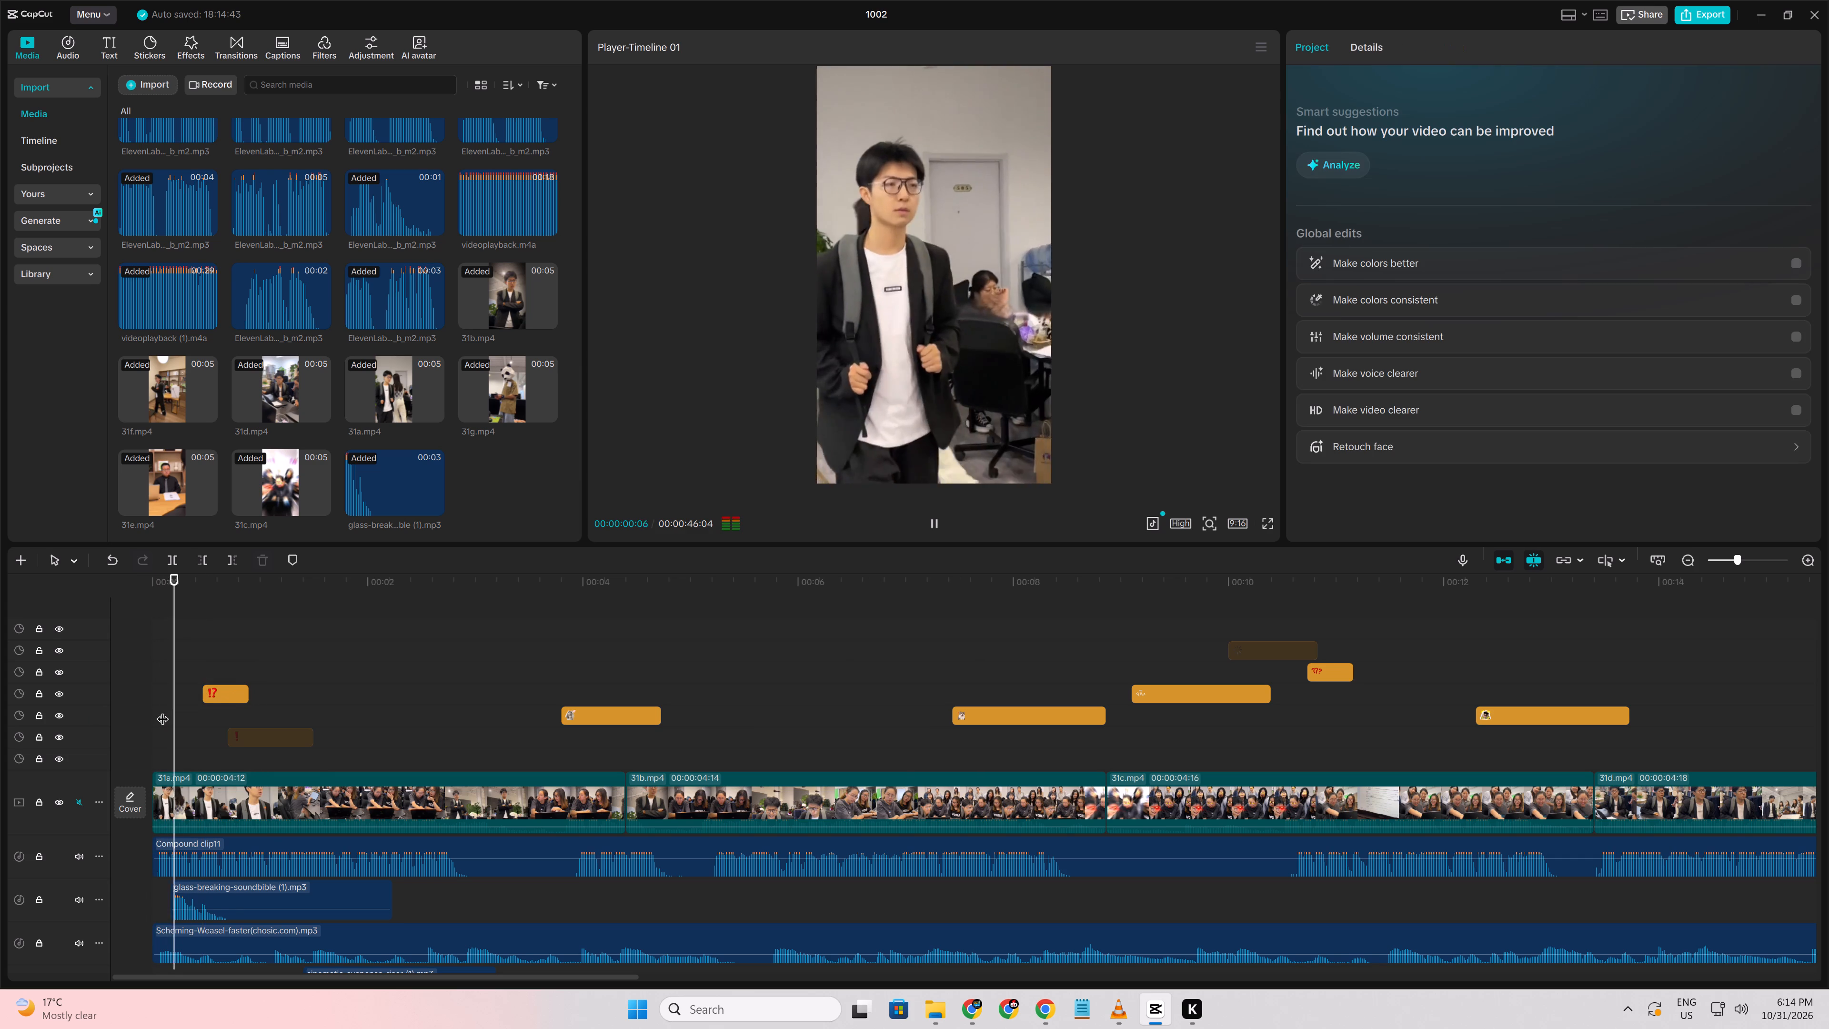
key("space")
At 00:00:00:15, reposition the "!?" sticker above the man's head at about X -254, Y 1601, and preview its motion.
left_click(194, 696)
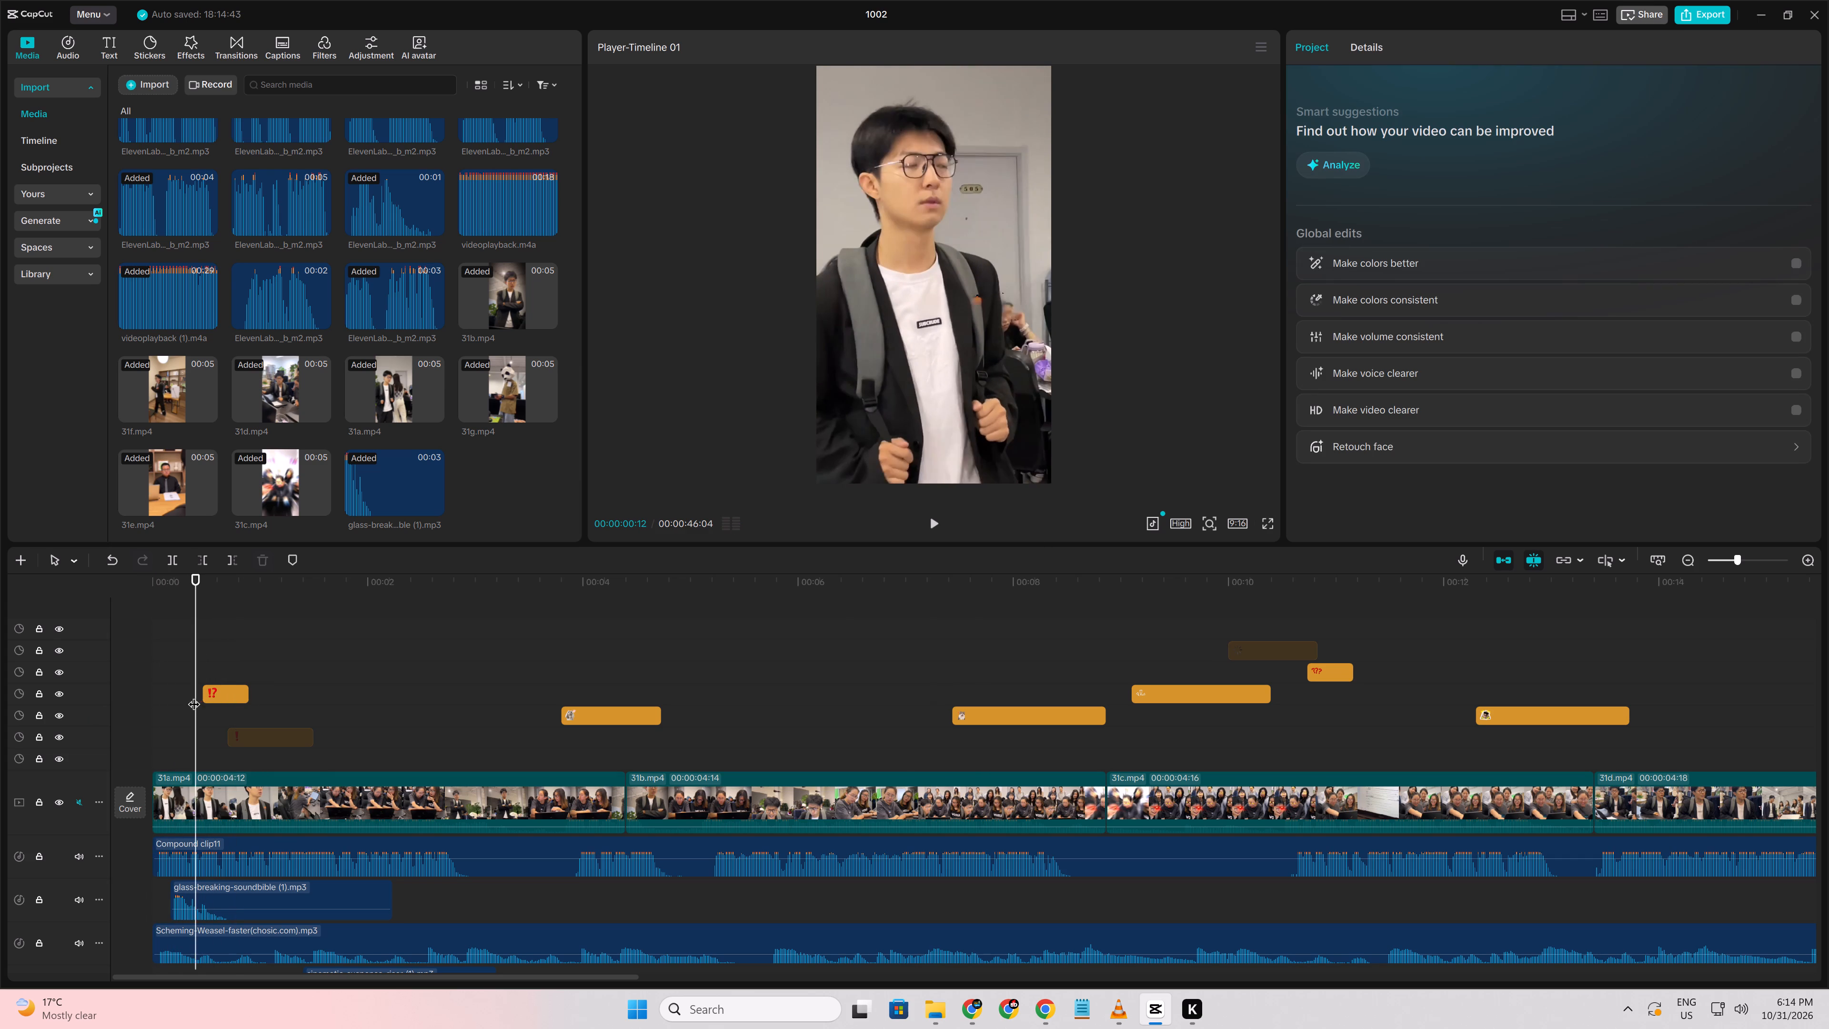
left_click_drag(194, 696, 205, 696)
left_click(212, 696)
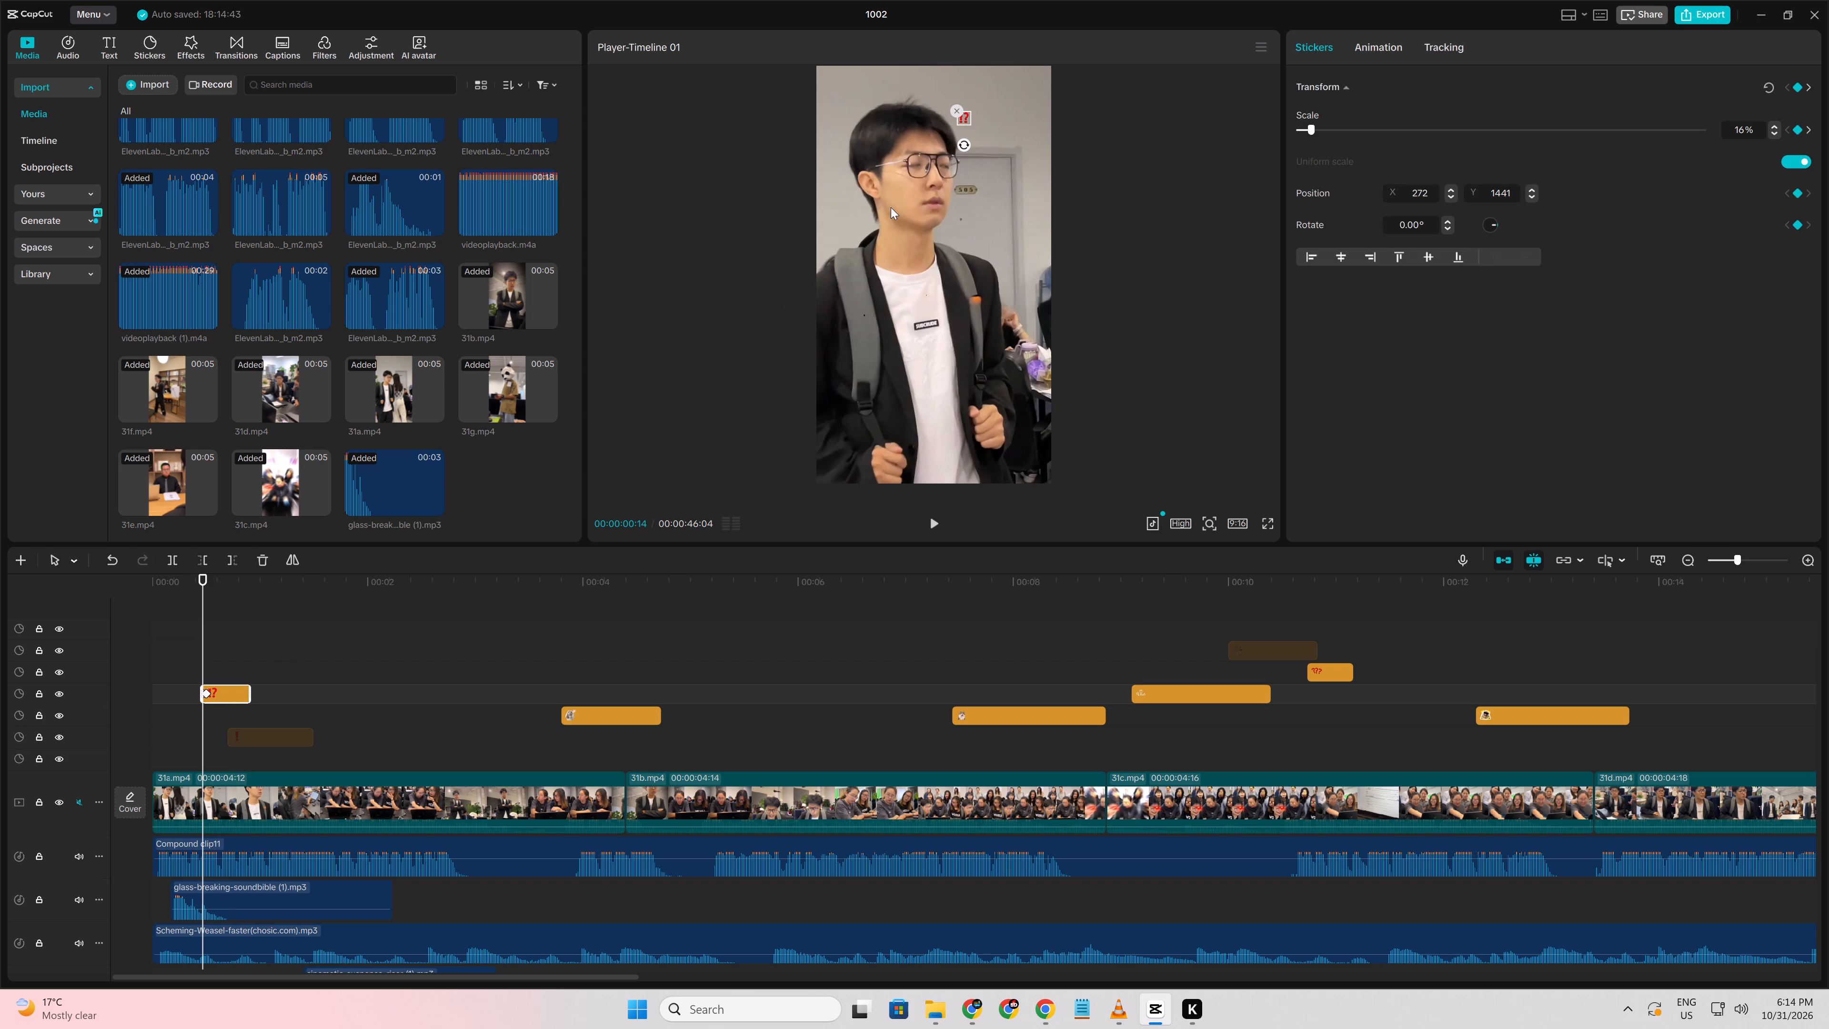
key("Right")
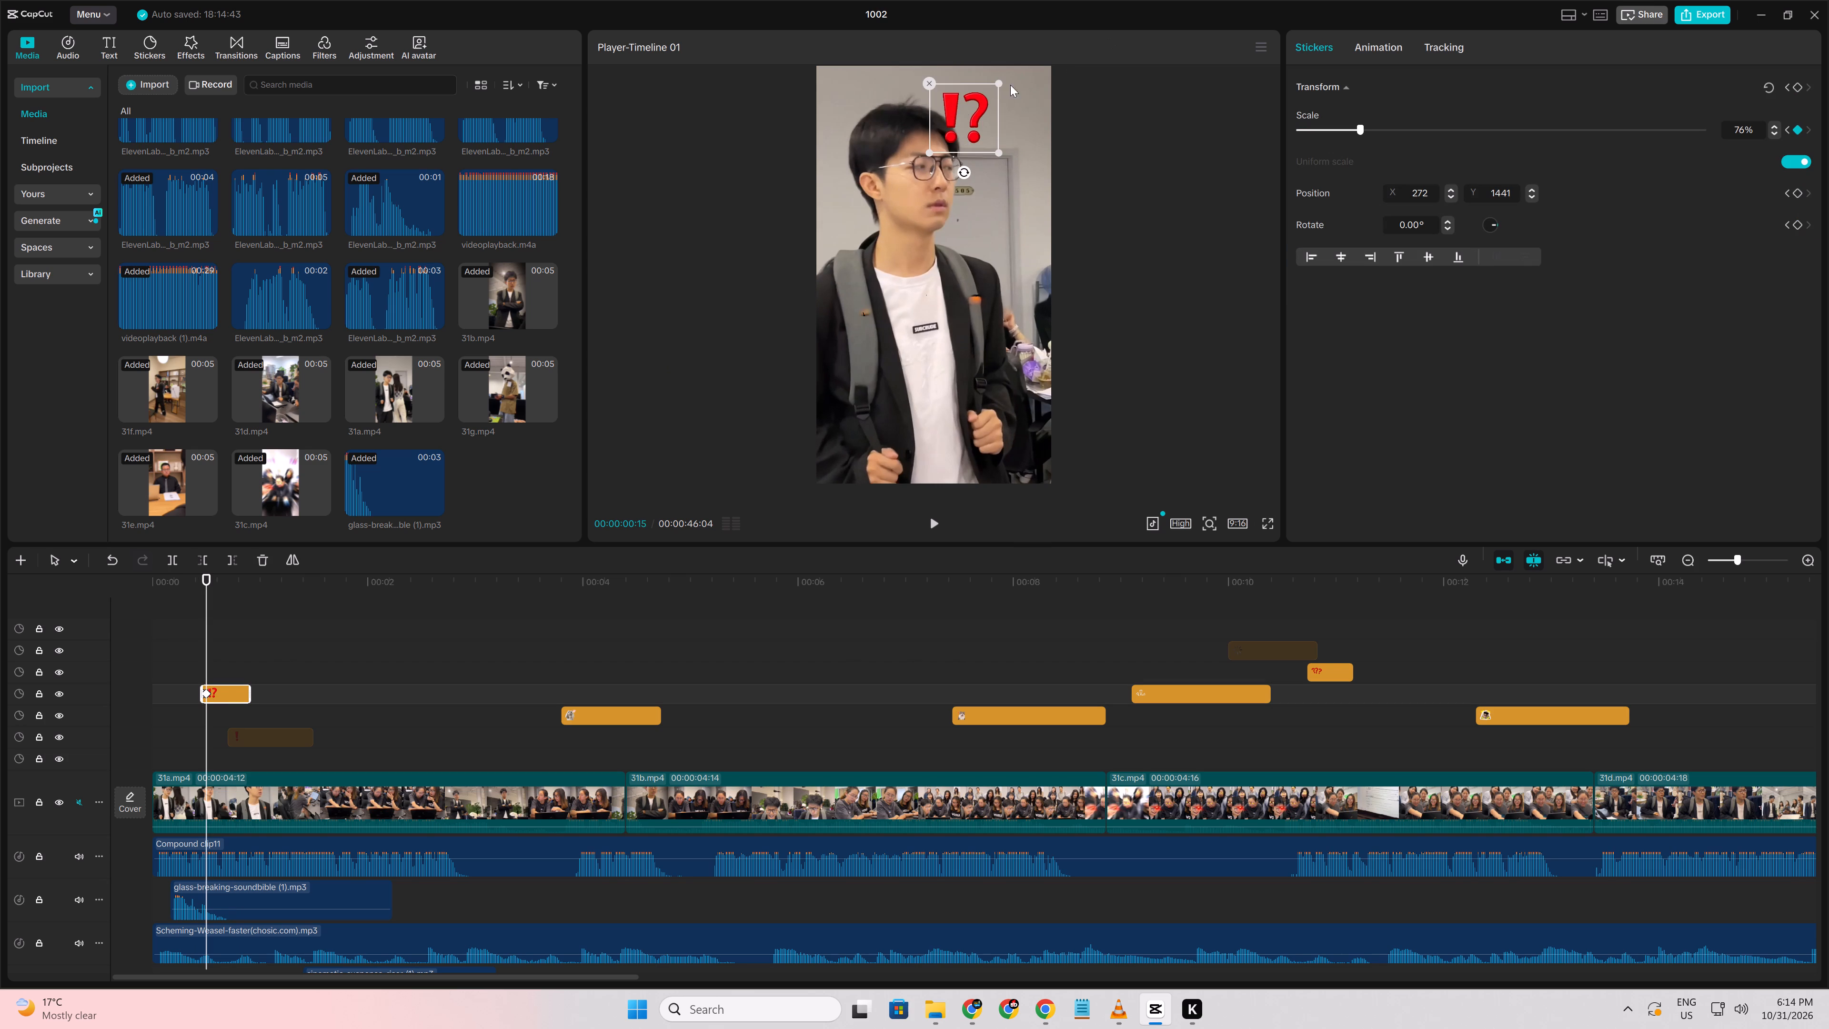
left_click_drag(962, 103, 905, 87)
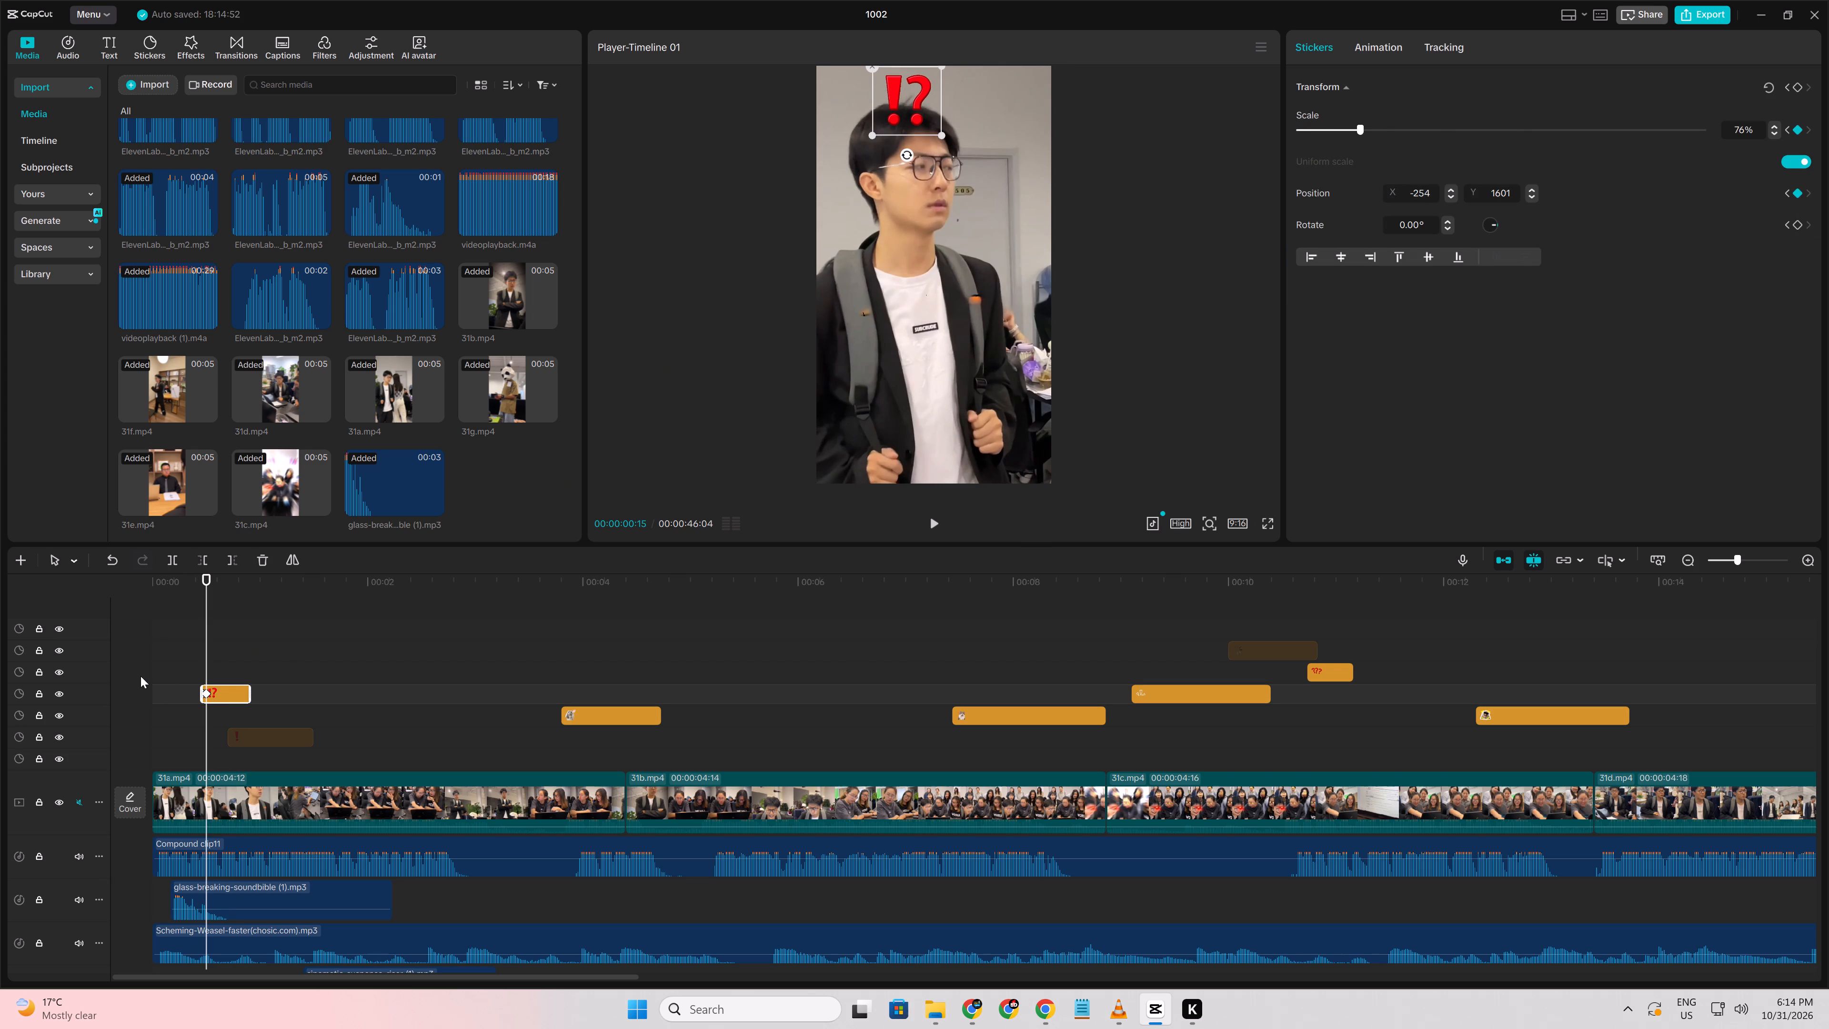
left_click(166, 691)
key("space")
key("space")
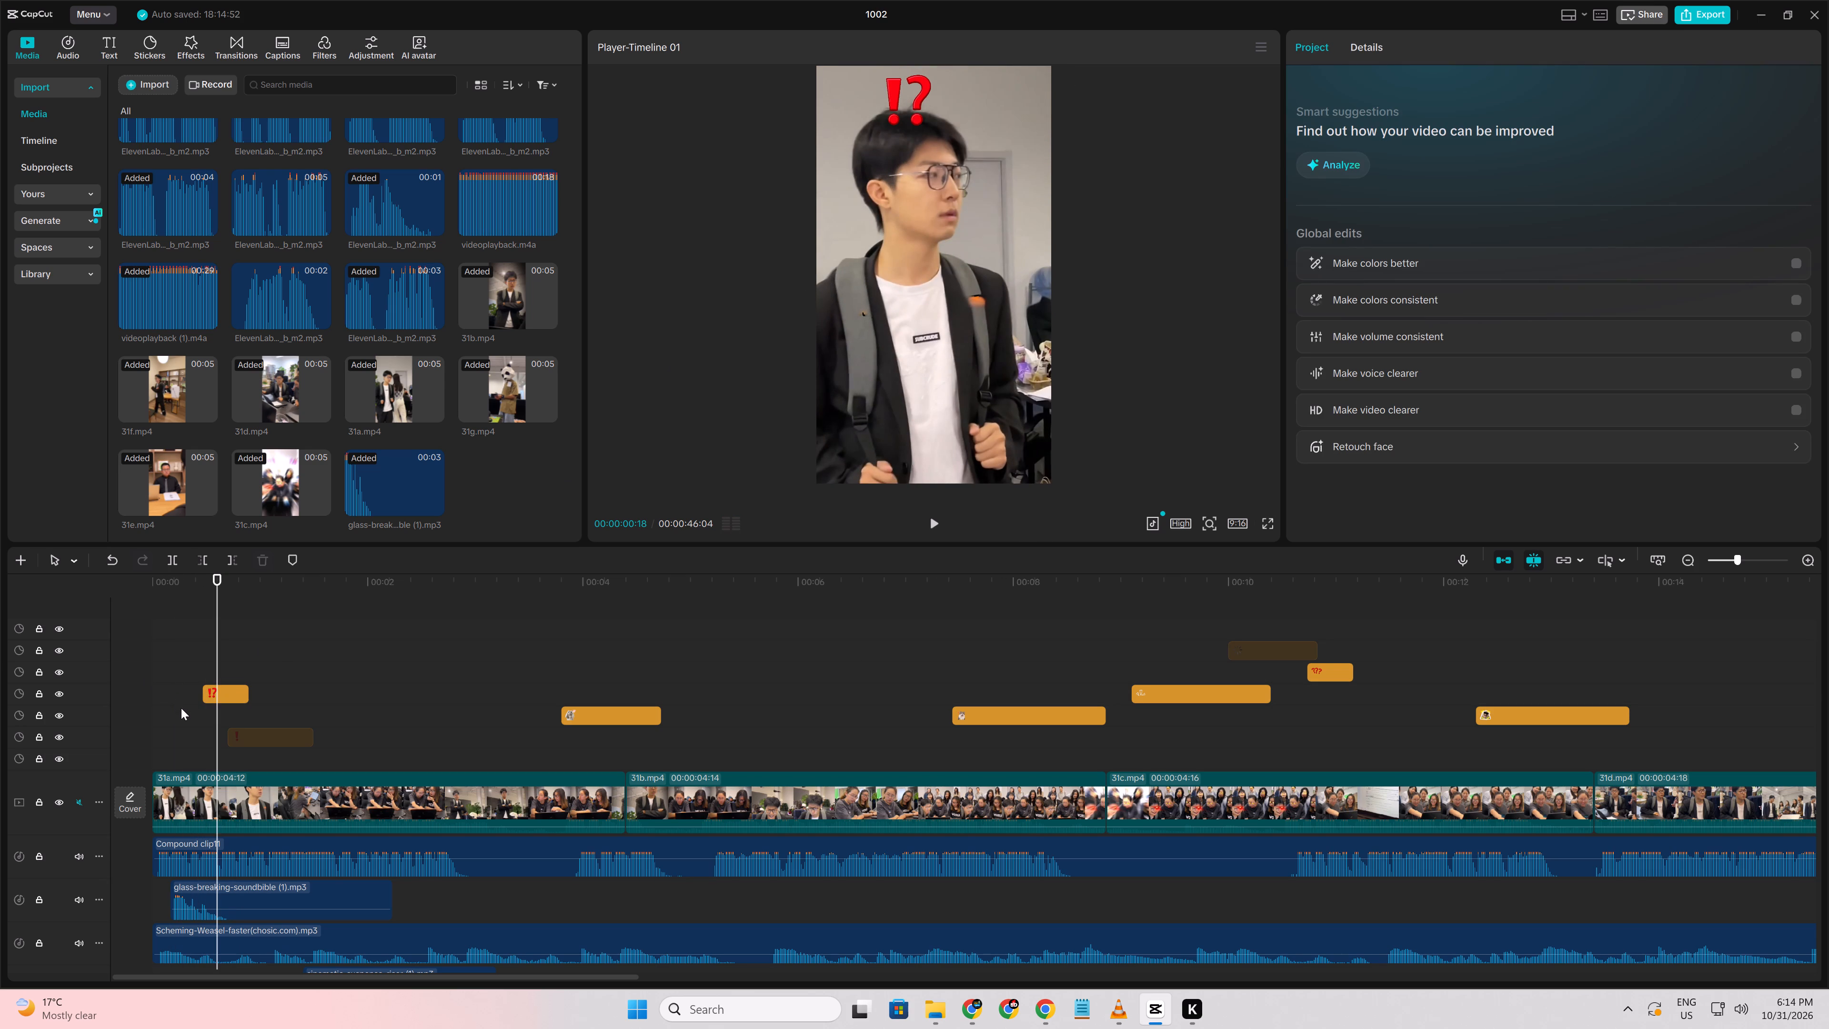
left_click(183, 716)
key("space")
left_click(183, 716)
key("space")
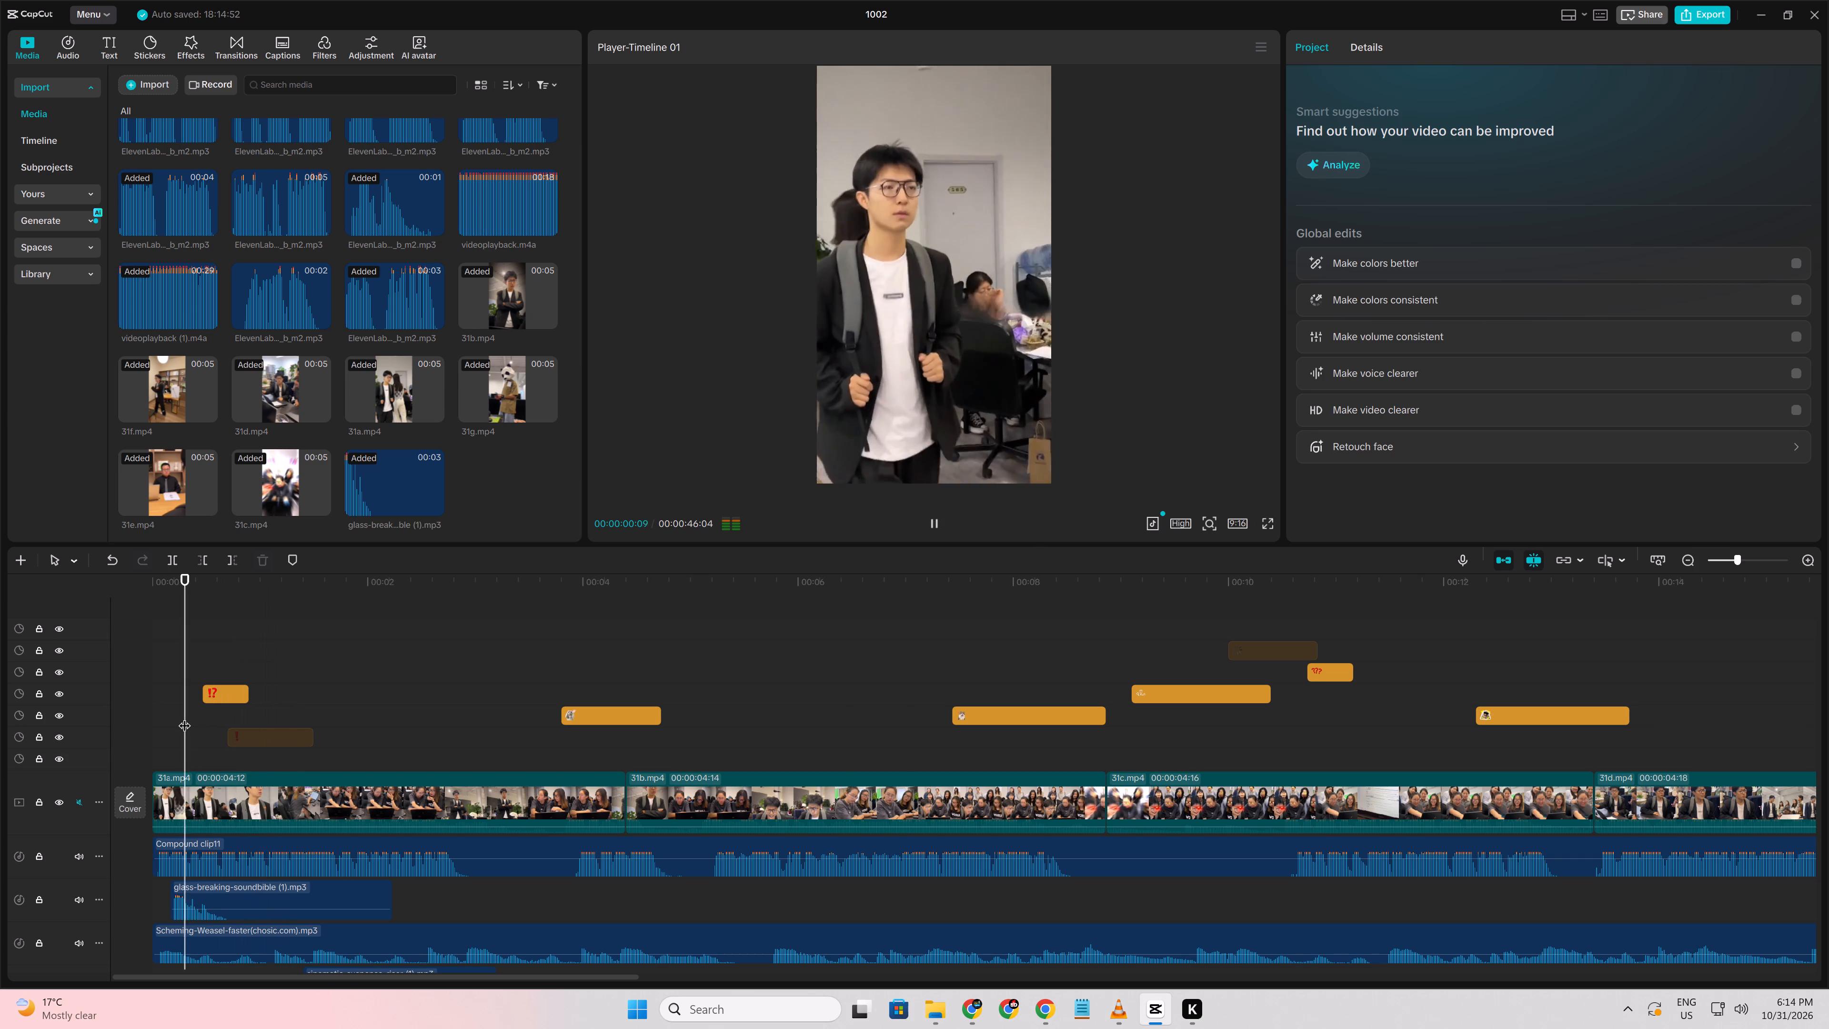
key("space")
At the "!?" sticker's first keyframe, 00:00:00:14, move it onto the top of the man's head at about X -347, Y 1602.
left_click(207, 697)
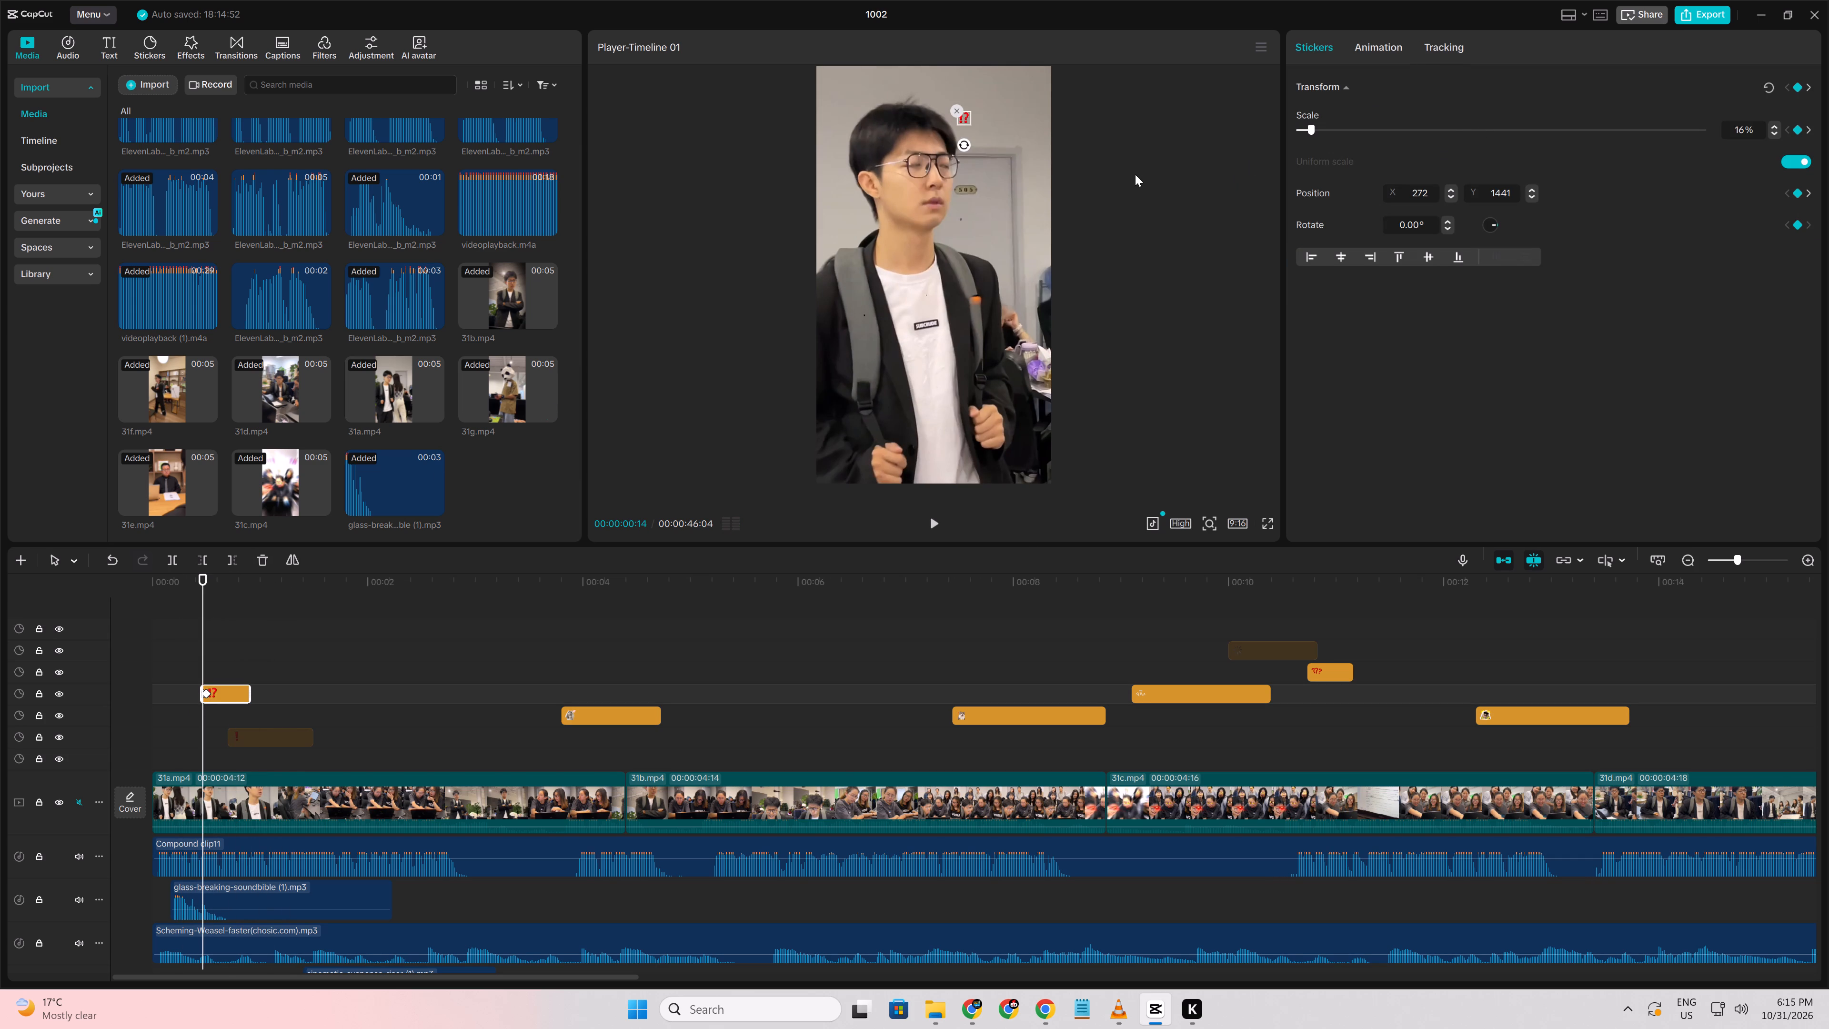
scroll(902, 207, "up", 3, "ctrl")
scroll(908, 207, "up", 3)
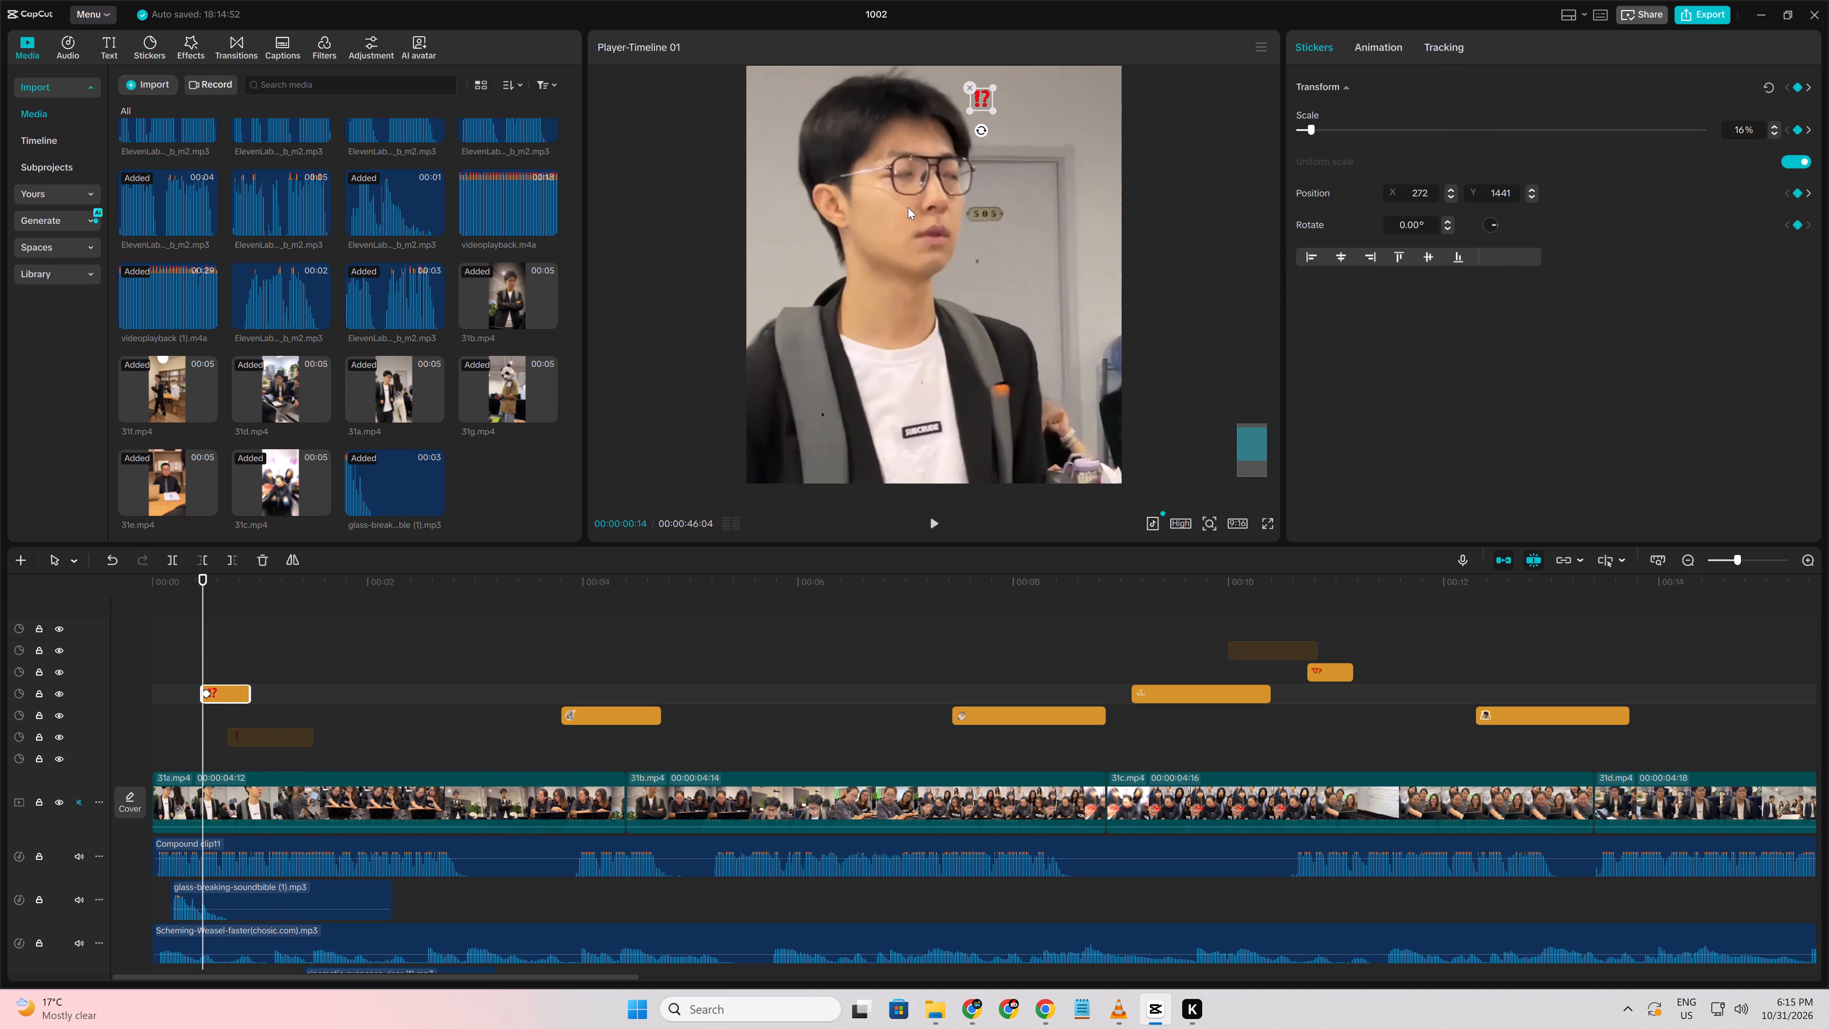
left_click_drag(980, 101, 874, 75)
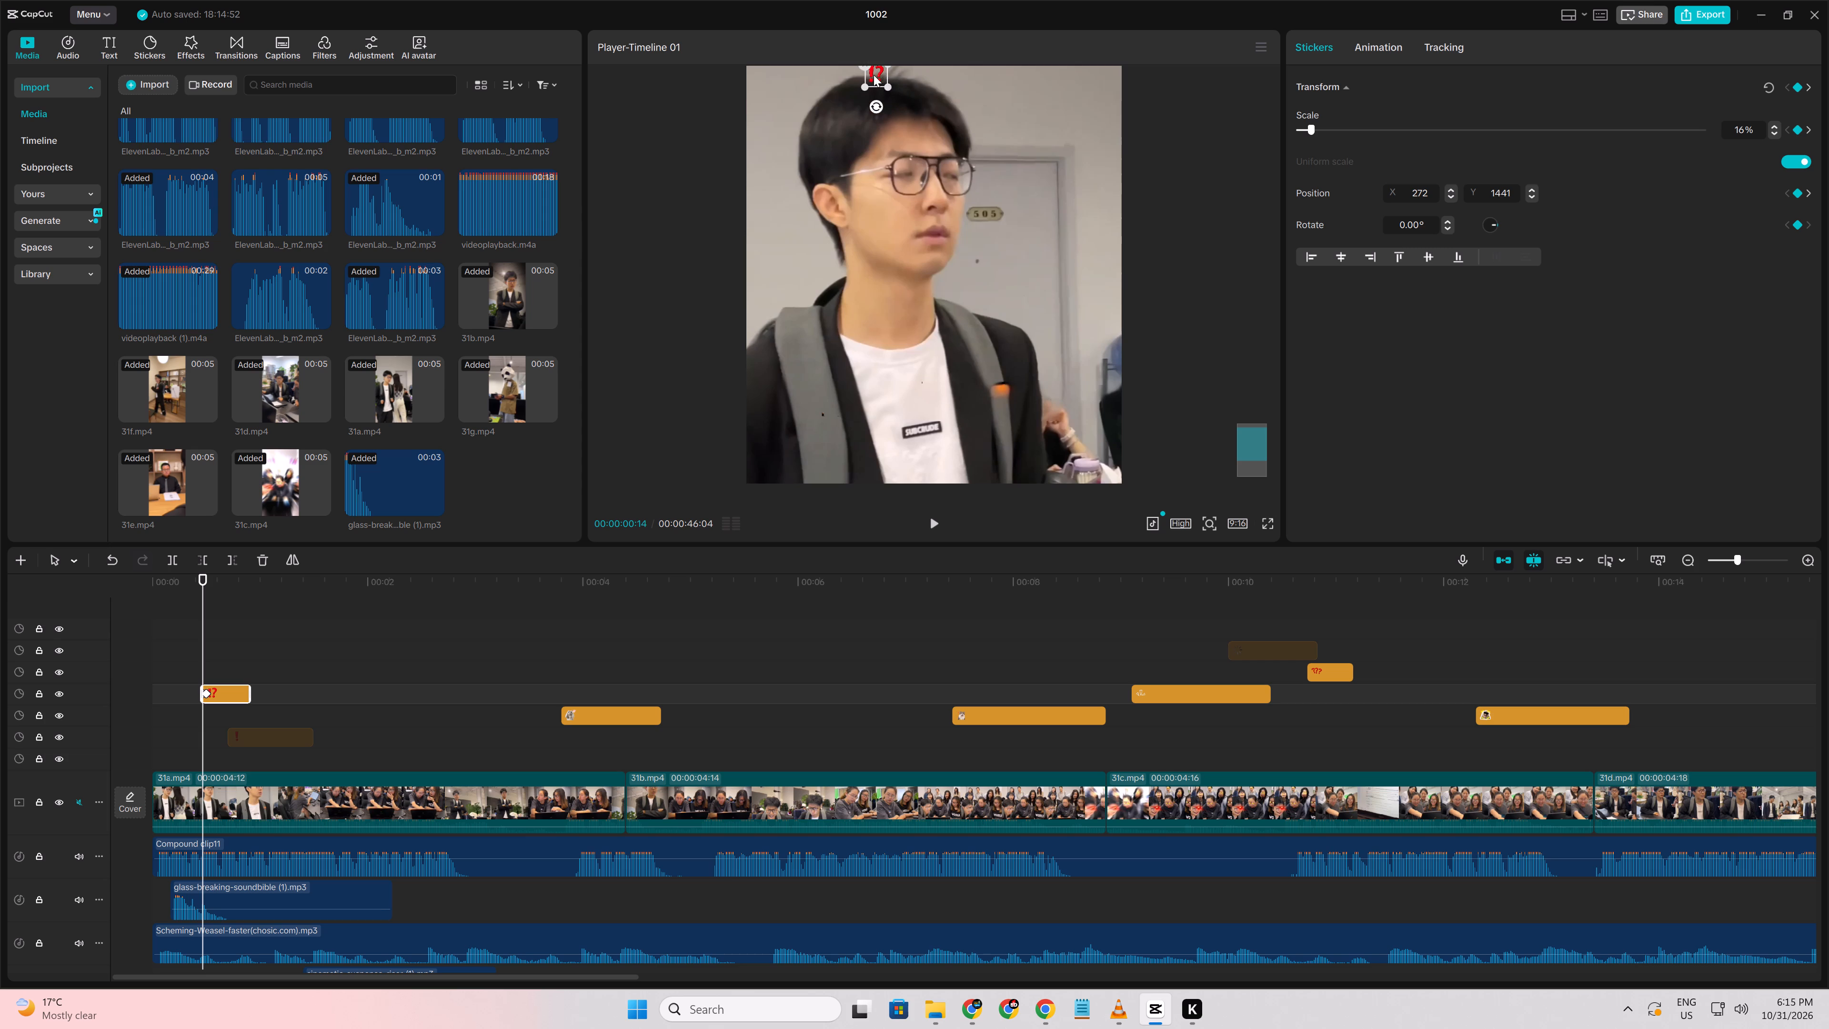
left_click_drag(874, 75, 873, 72)
scroll(198, 661, "down", 5, "ctrl")
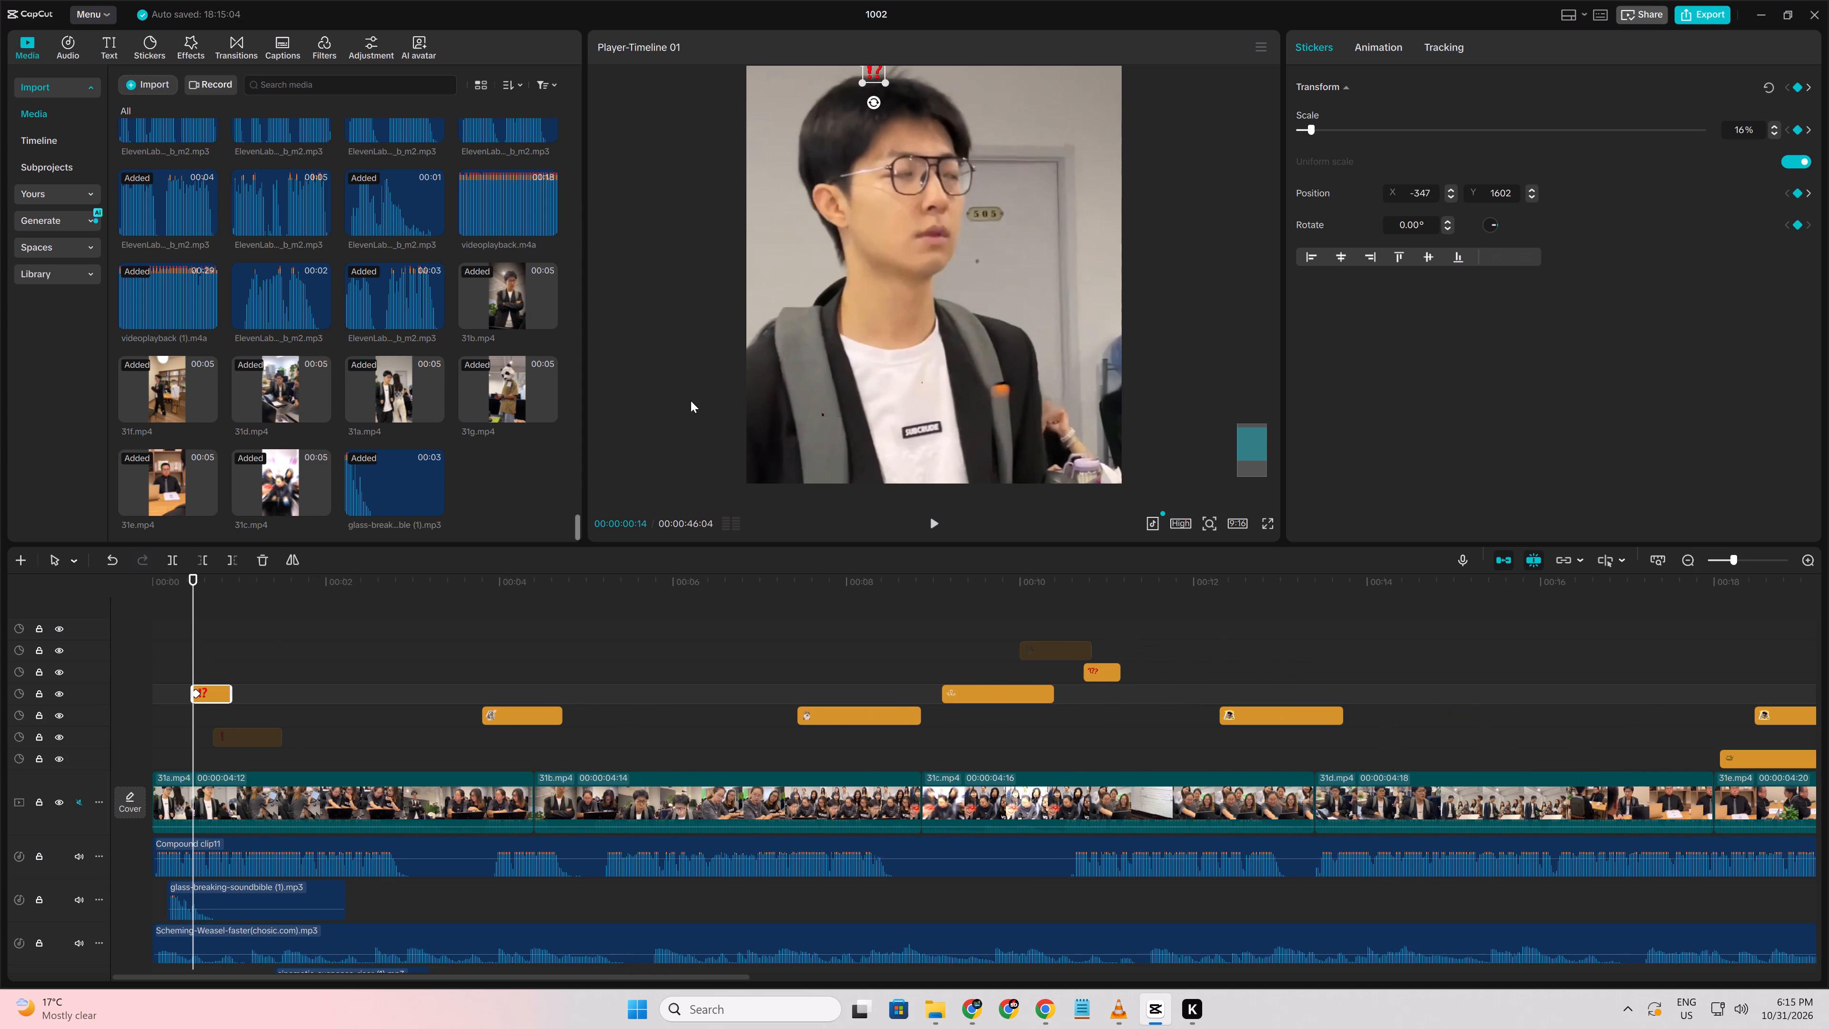
scroll(796, 353, "down", 5, "ctrl")
scroll(805, 360, "up", 2, "ctrl")
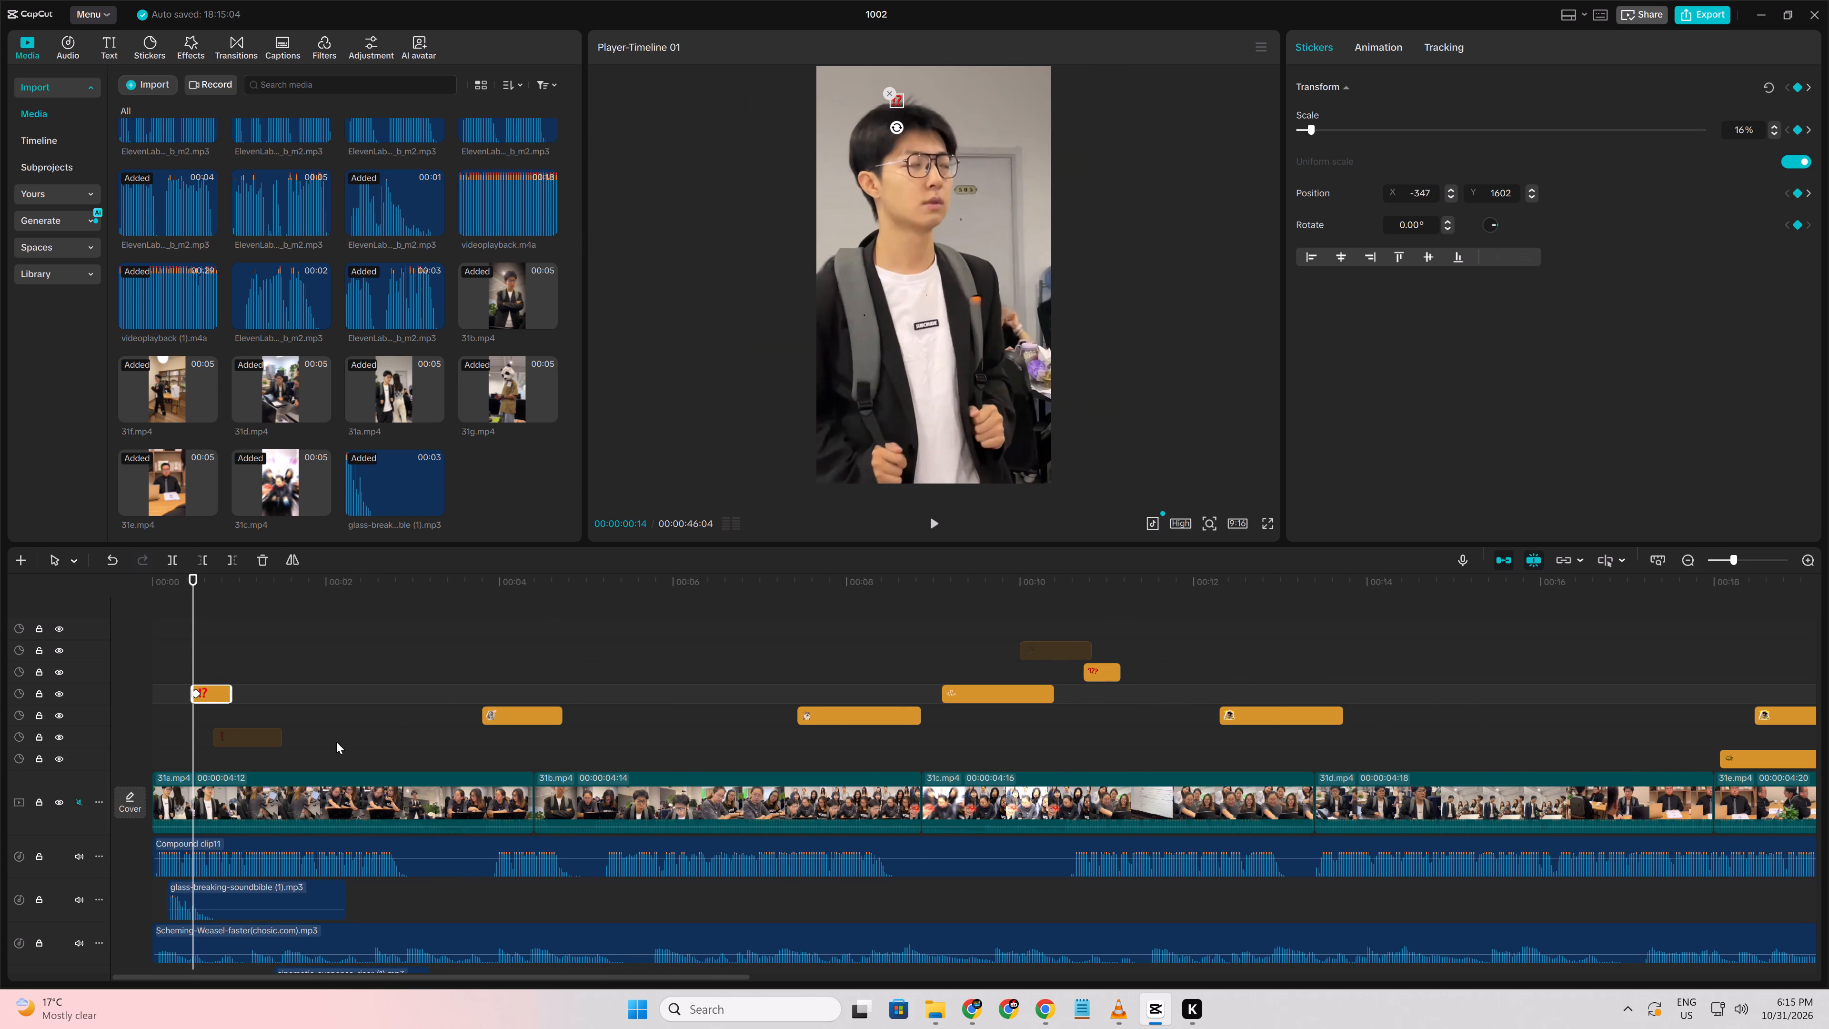
Replay the opening from the start and move the "!?" sticker slightly earlier to begin at 00:00:00:13.
left_click(308, 729)
left_click_drag(308, 729, 0, 728)
scroll(299, 738, "up", 12, "ctrl")
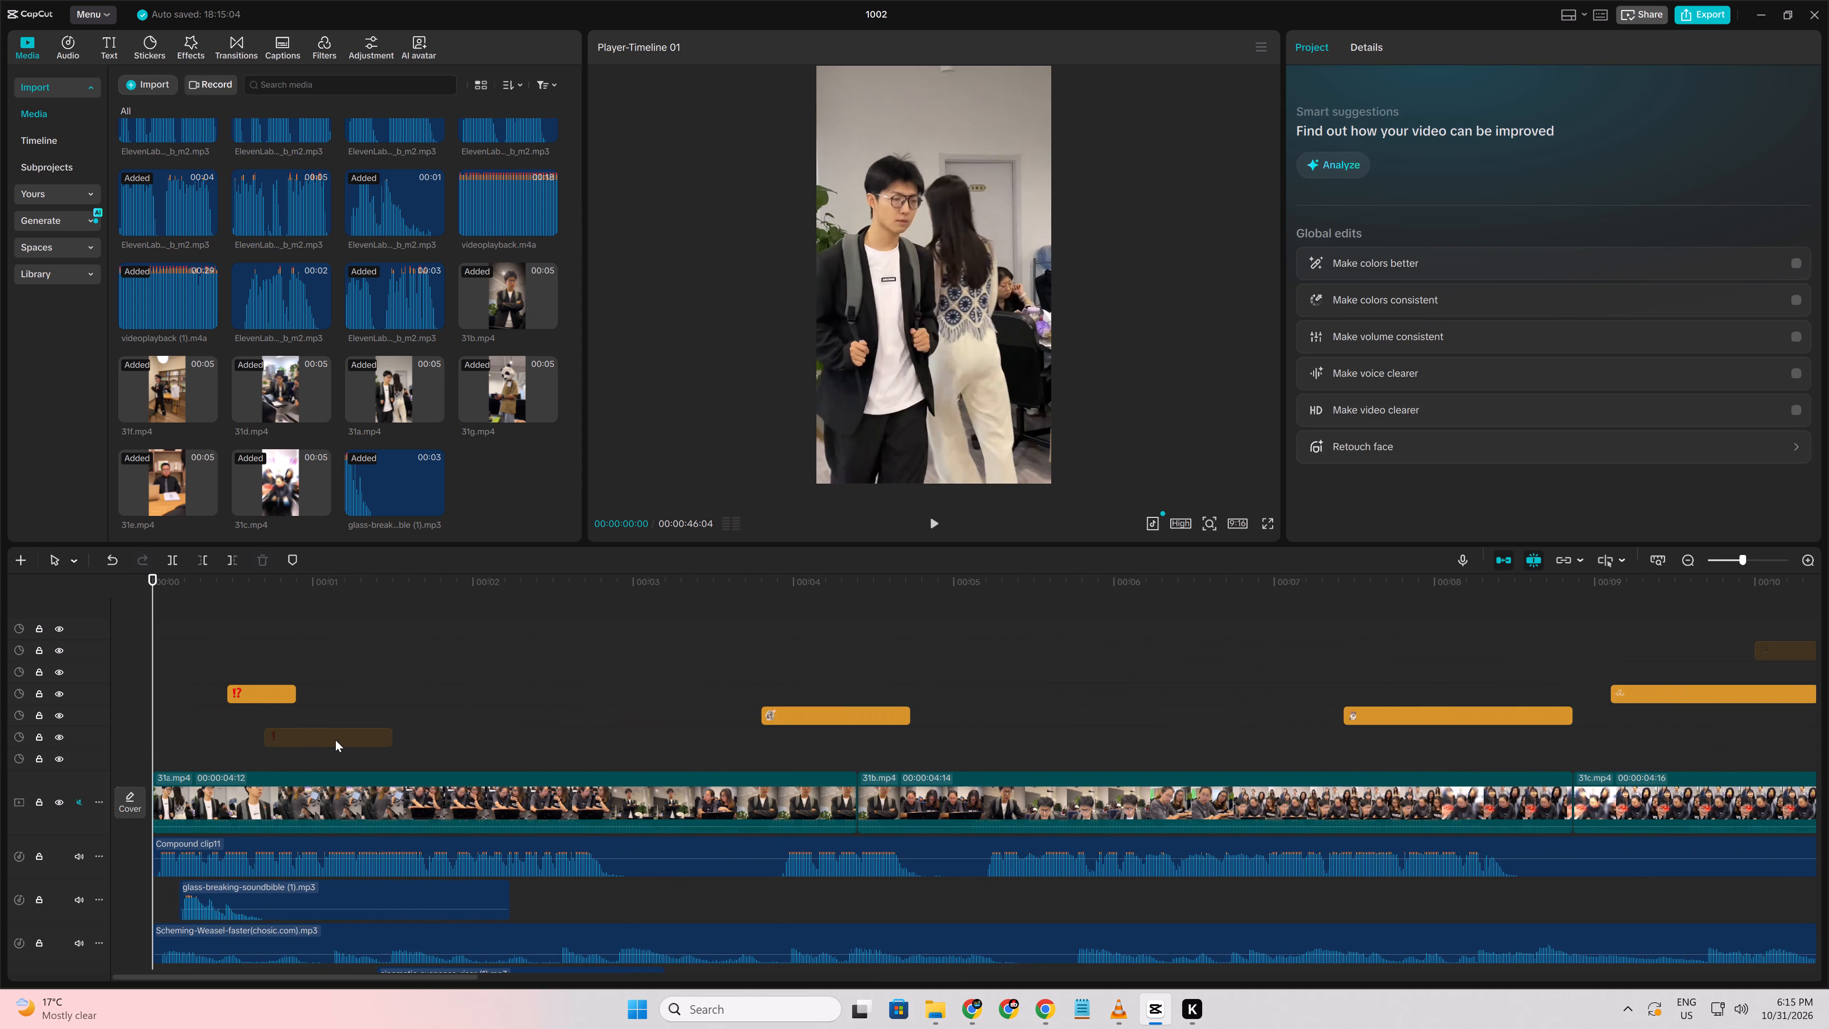
key("space")
key("space")
double_click(186, 726)
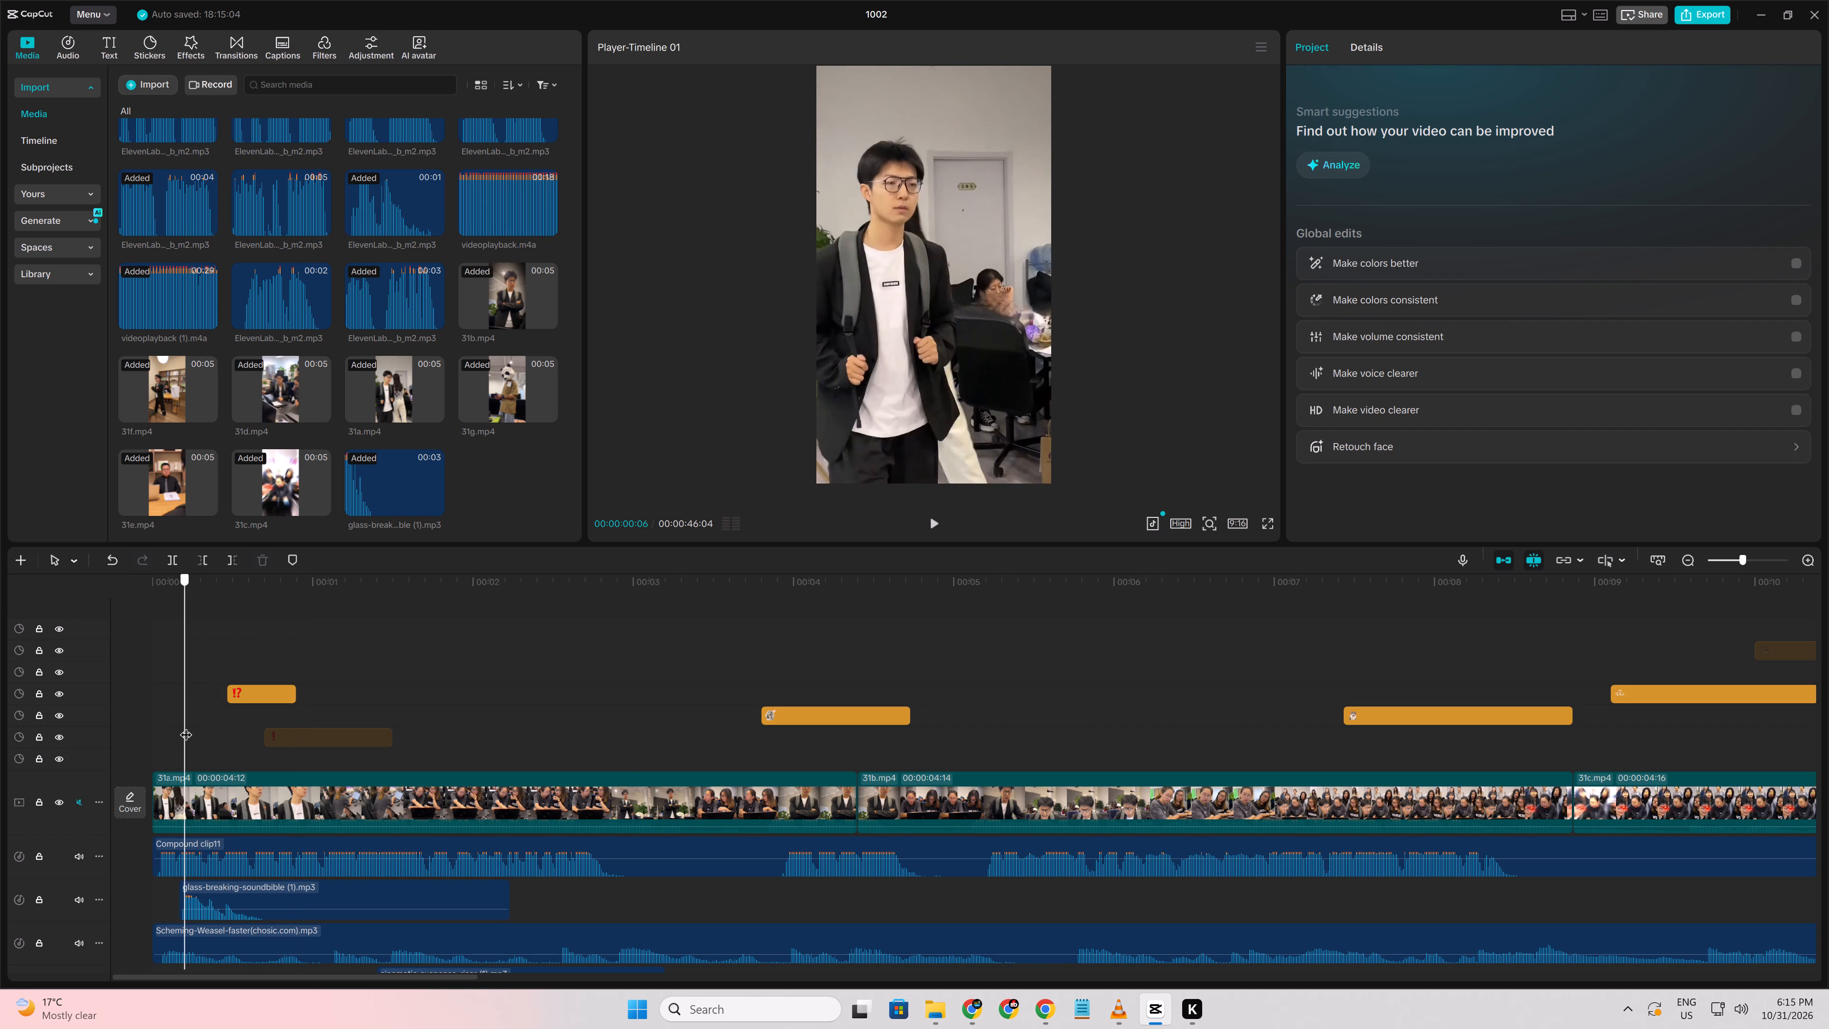
key("space")
key("space")
left_click(186, 726)
left_click_drag(186, 726, 40, 726)
key("space")
key("space")
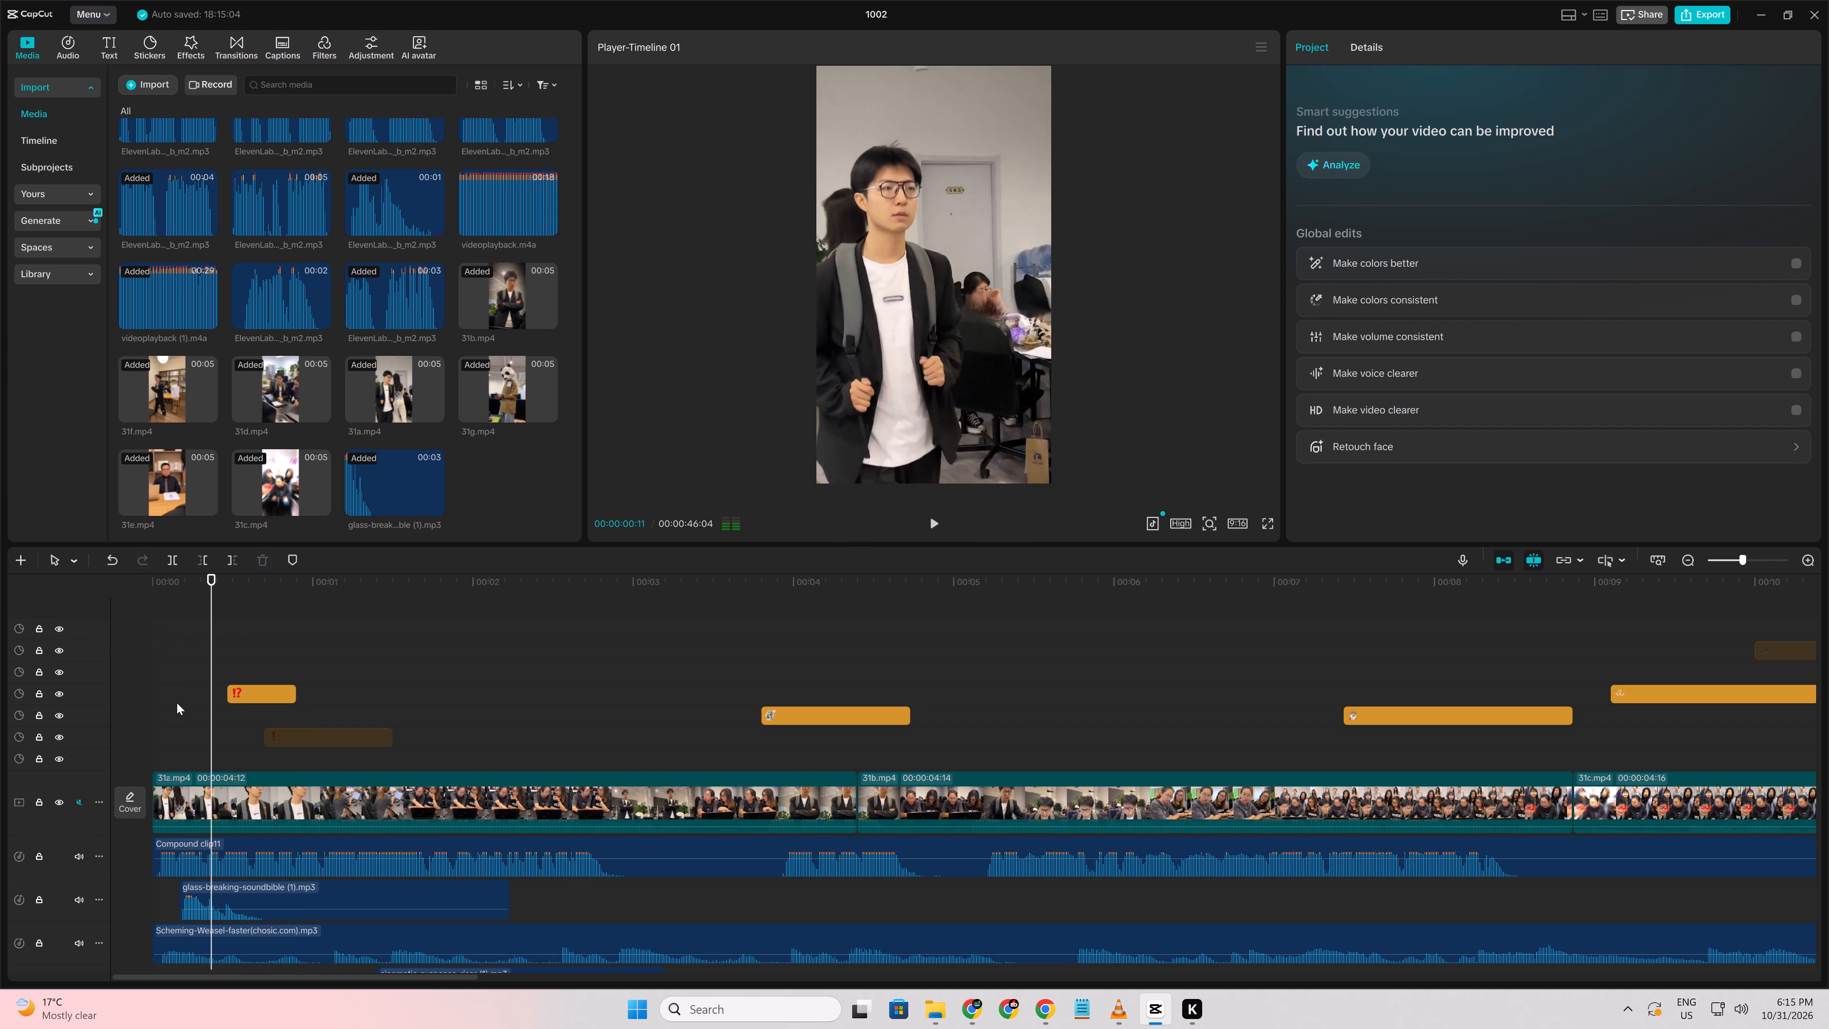
left_click_drag(245, 688, 240, 688)
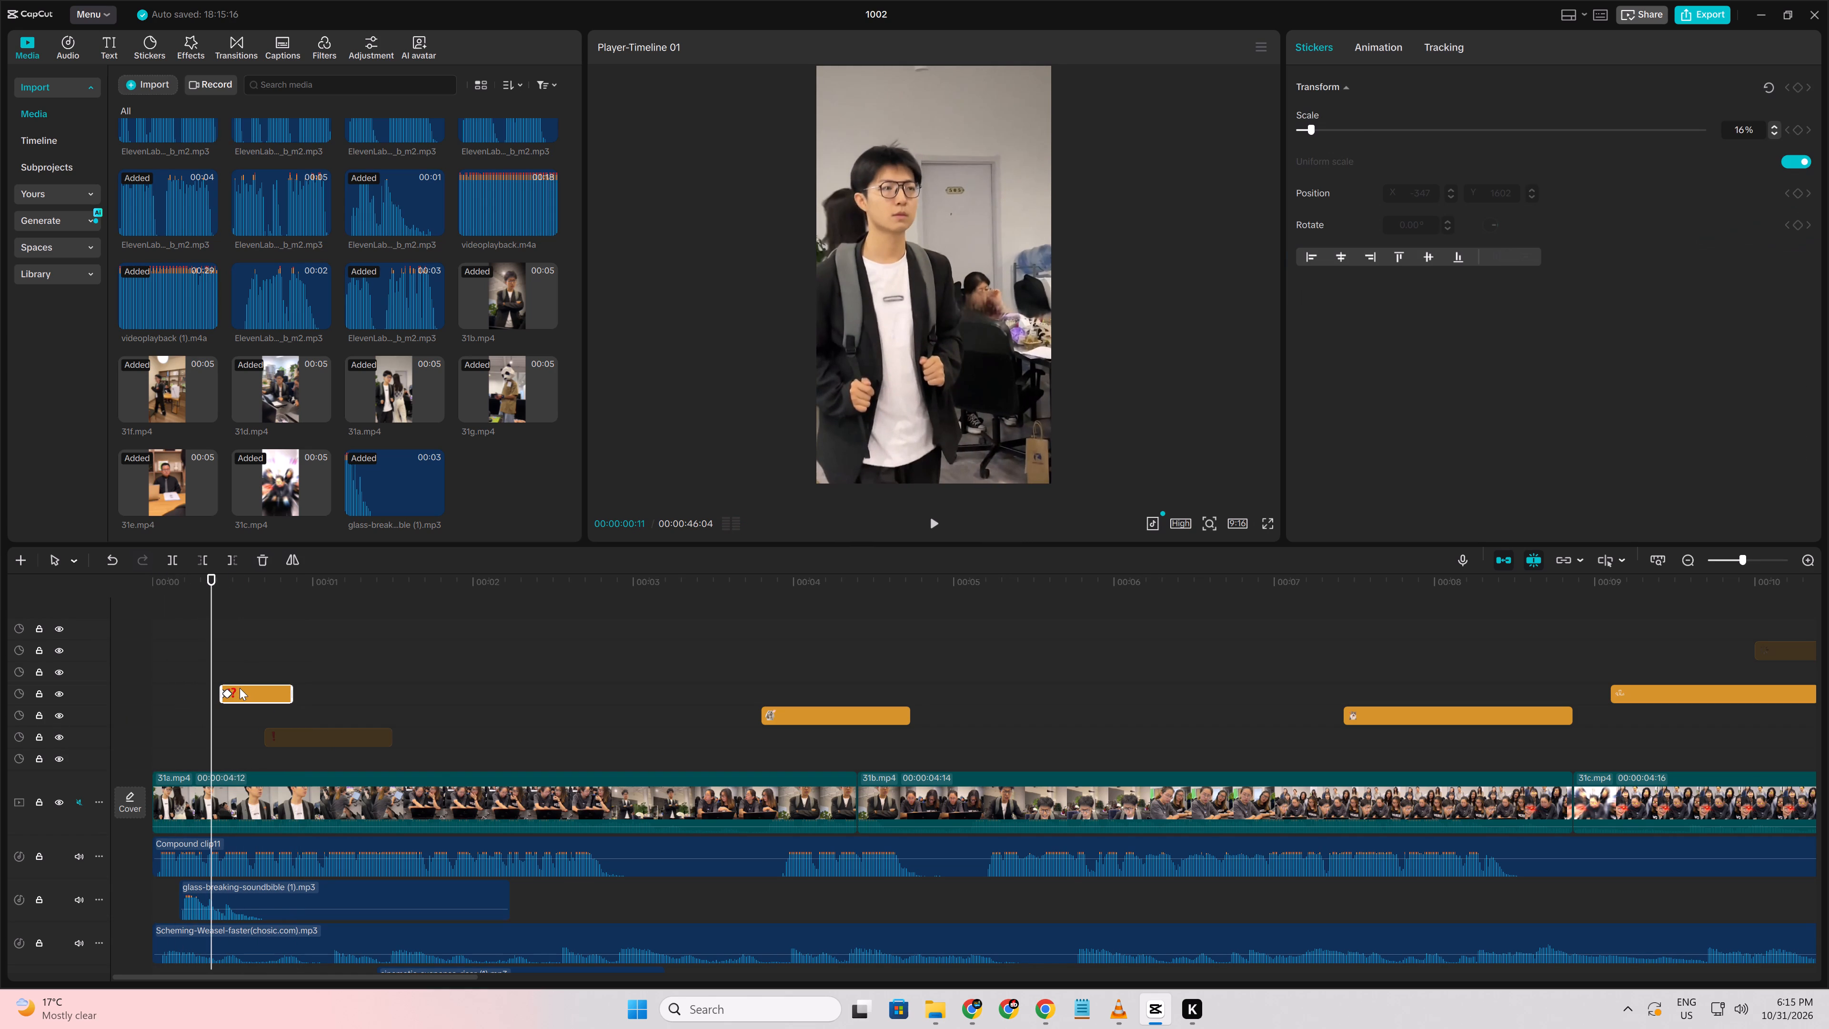
key("space")
key("space")
At 00:00:00:14, reduce the "!?" sticker's scale to 52% and preview how it pops up over the man's head.
left_click(175, 713)
left_click_drag(175, 713, 202, 716)
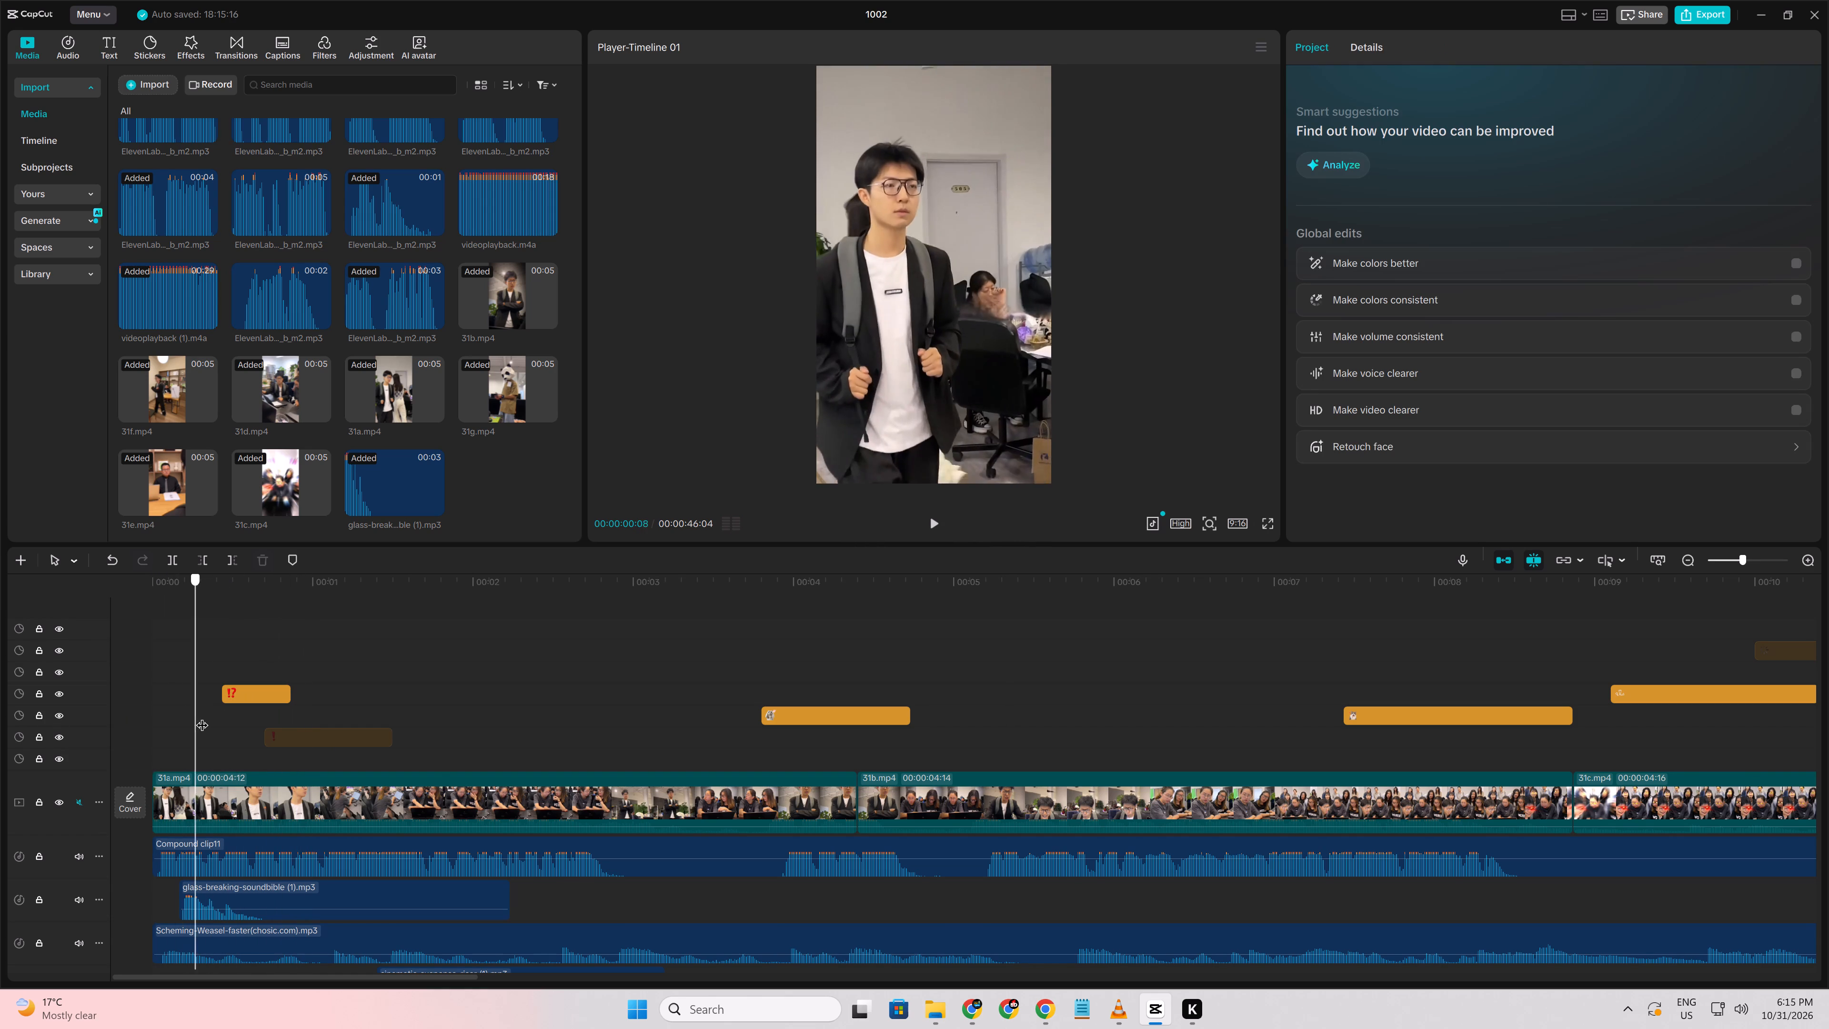
left_click_drag(202, 716, 220, 719)
left_click(254, 689)
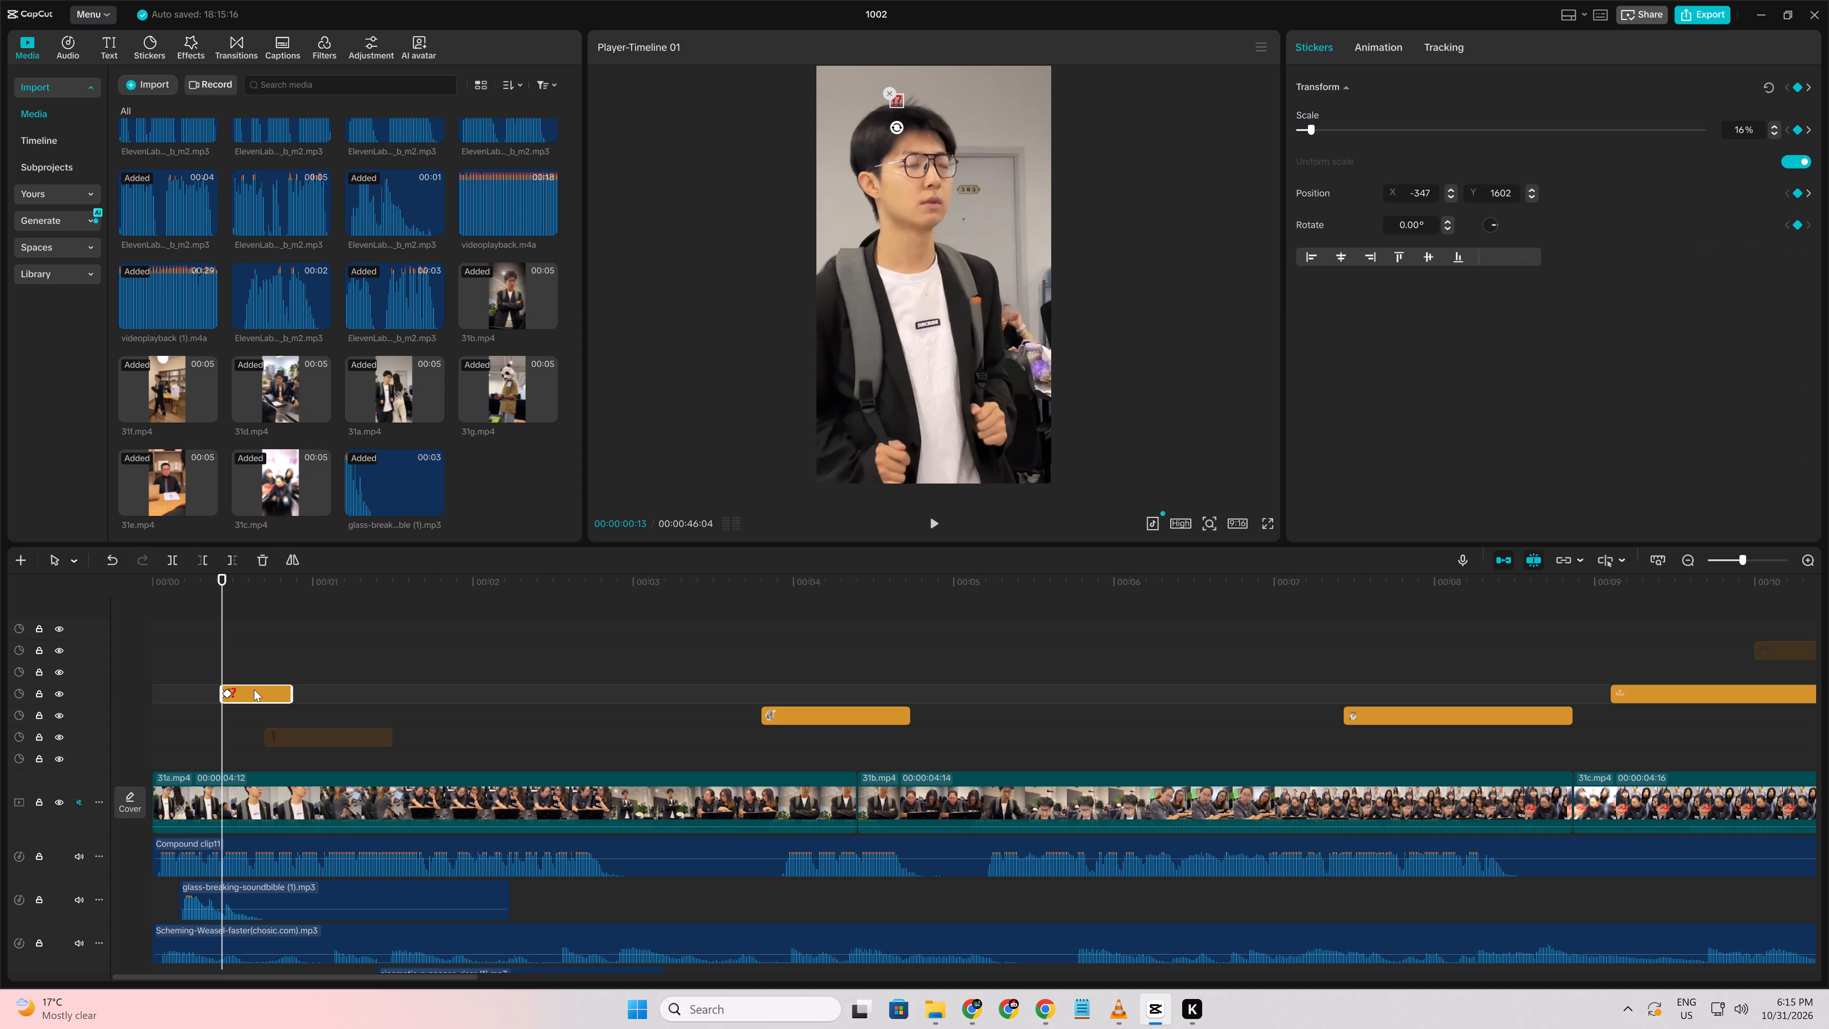
key("Right")
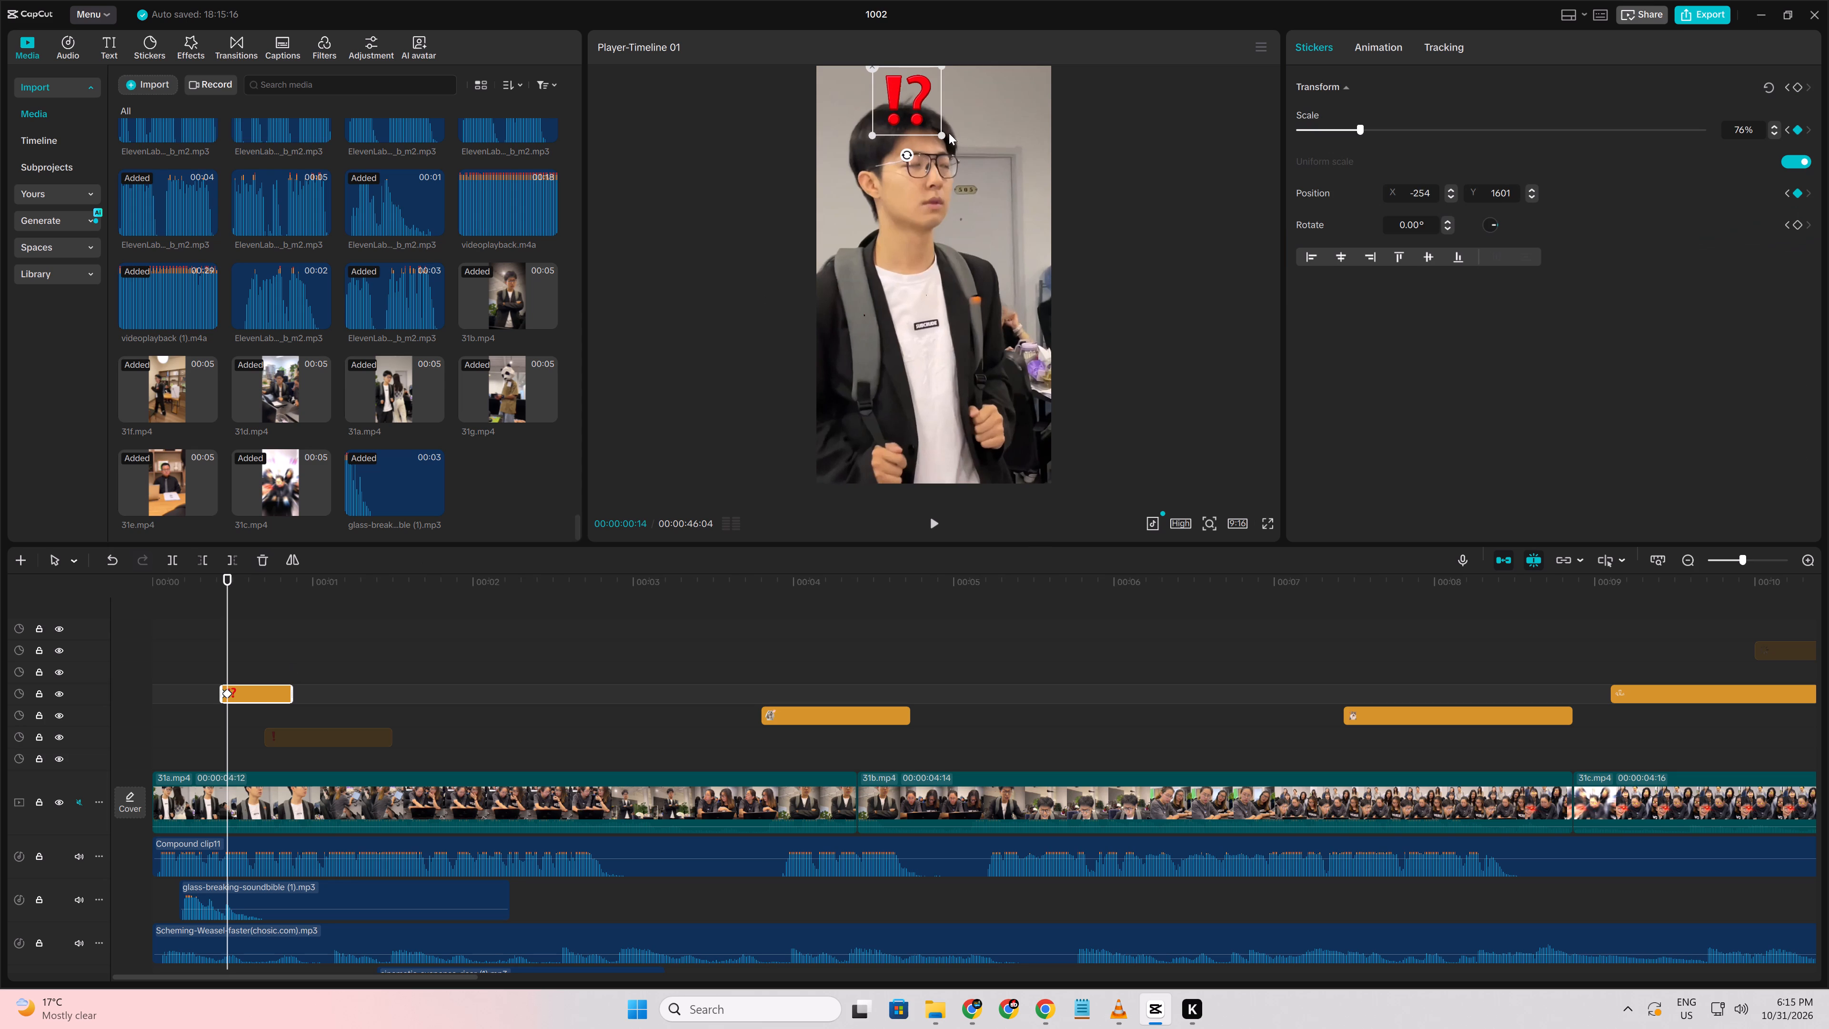
left_click_drag(944, 134, 924, 123)
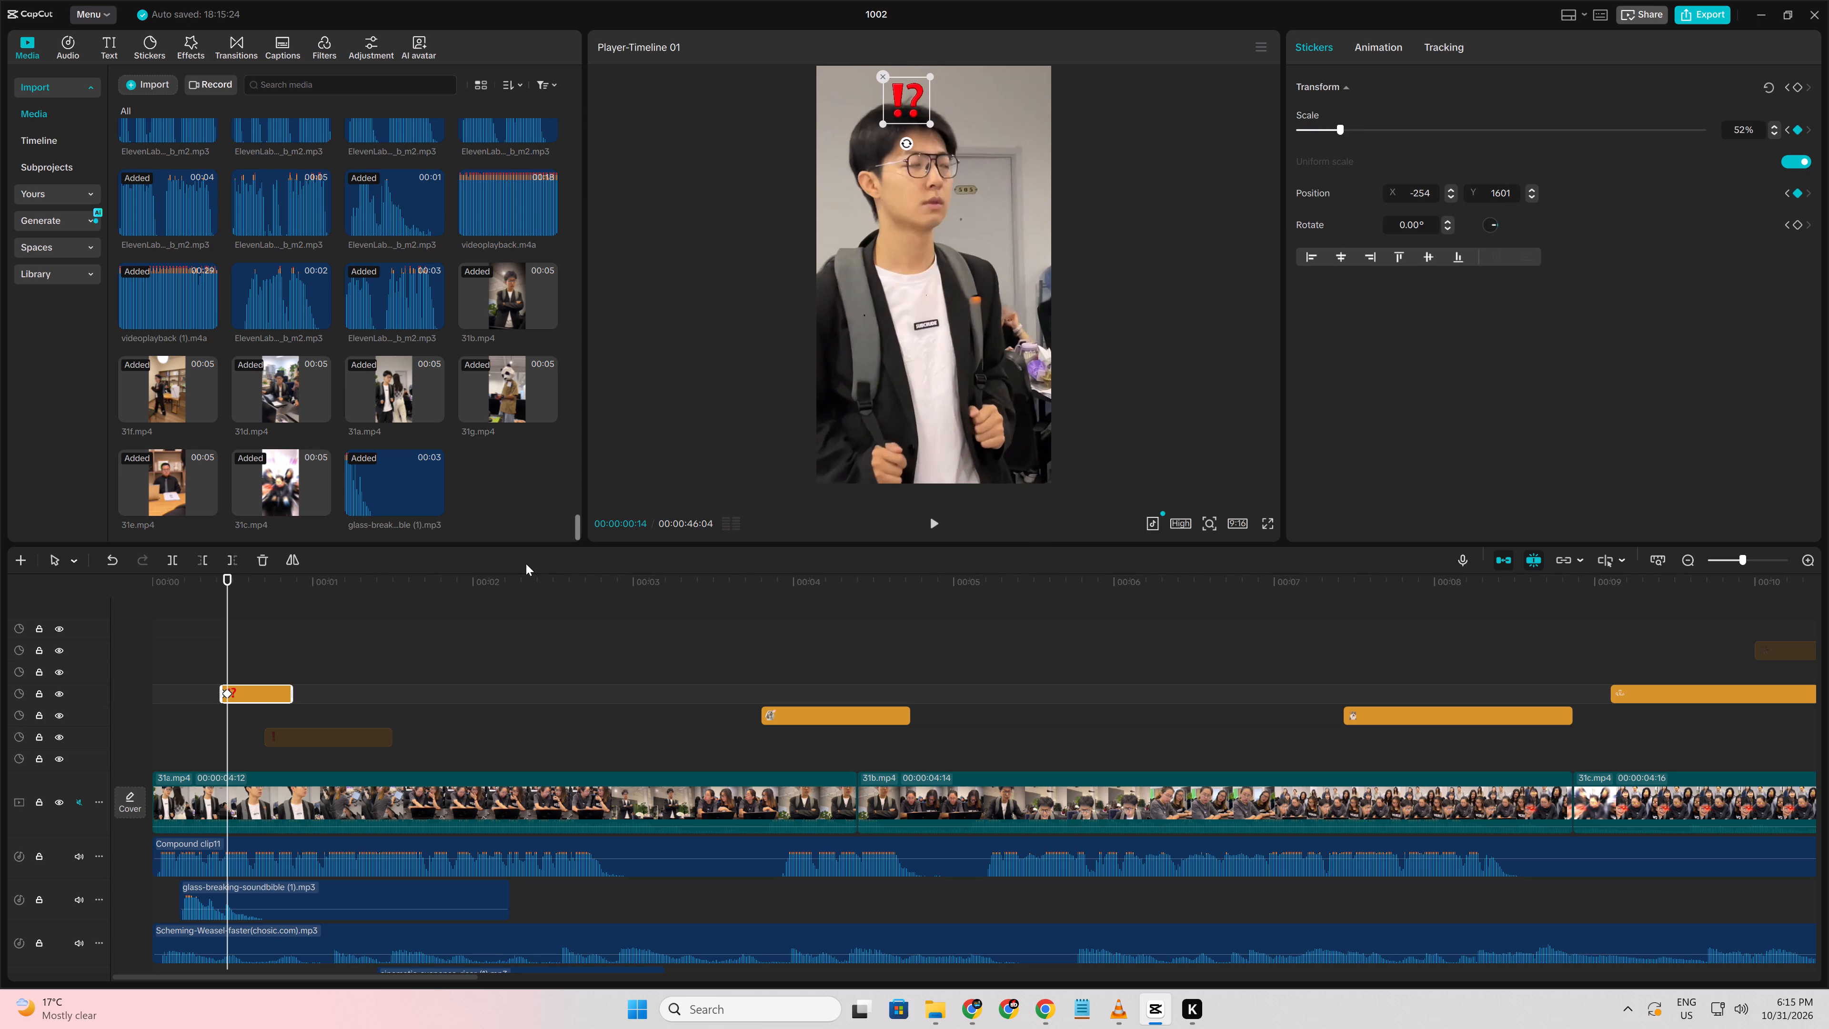
left_click(204, 701)
key("space")
key("space")
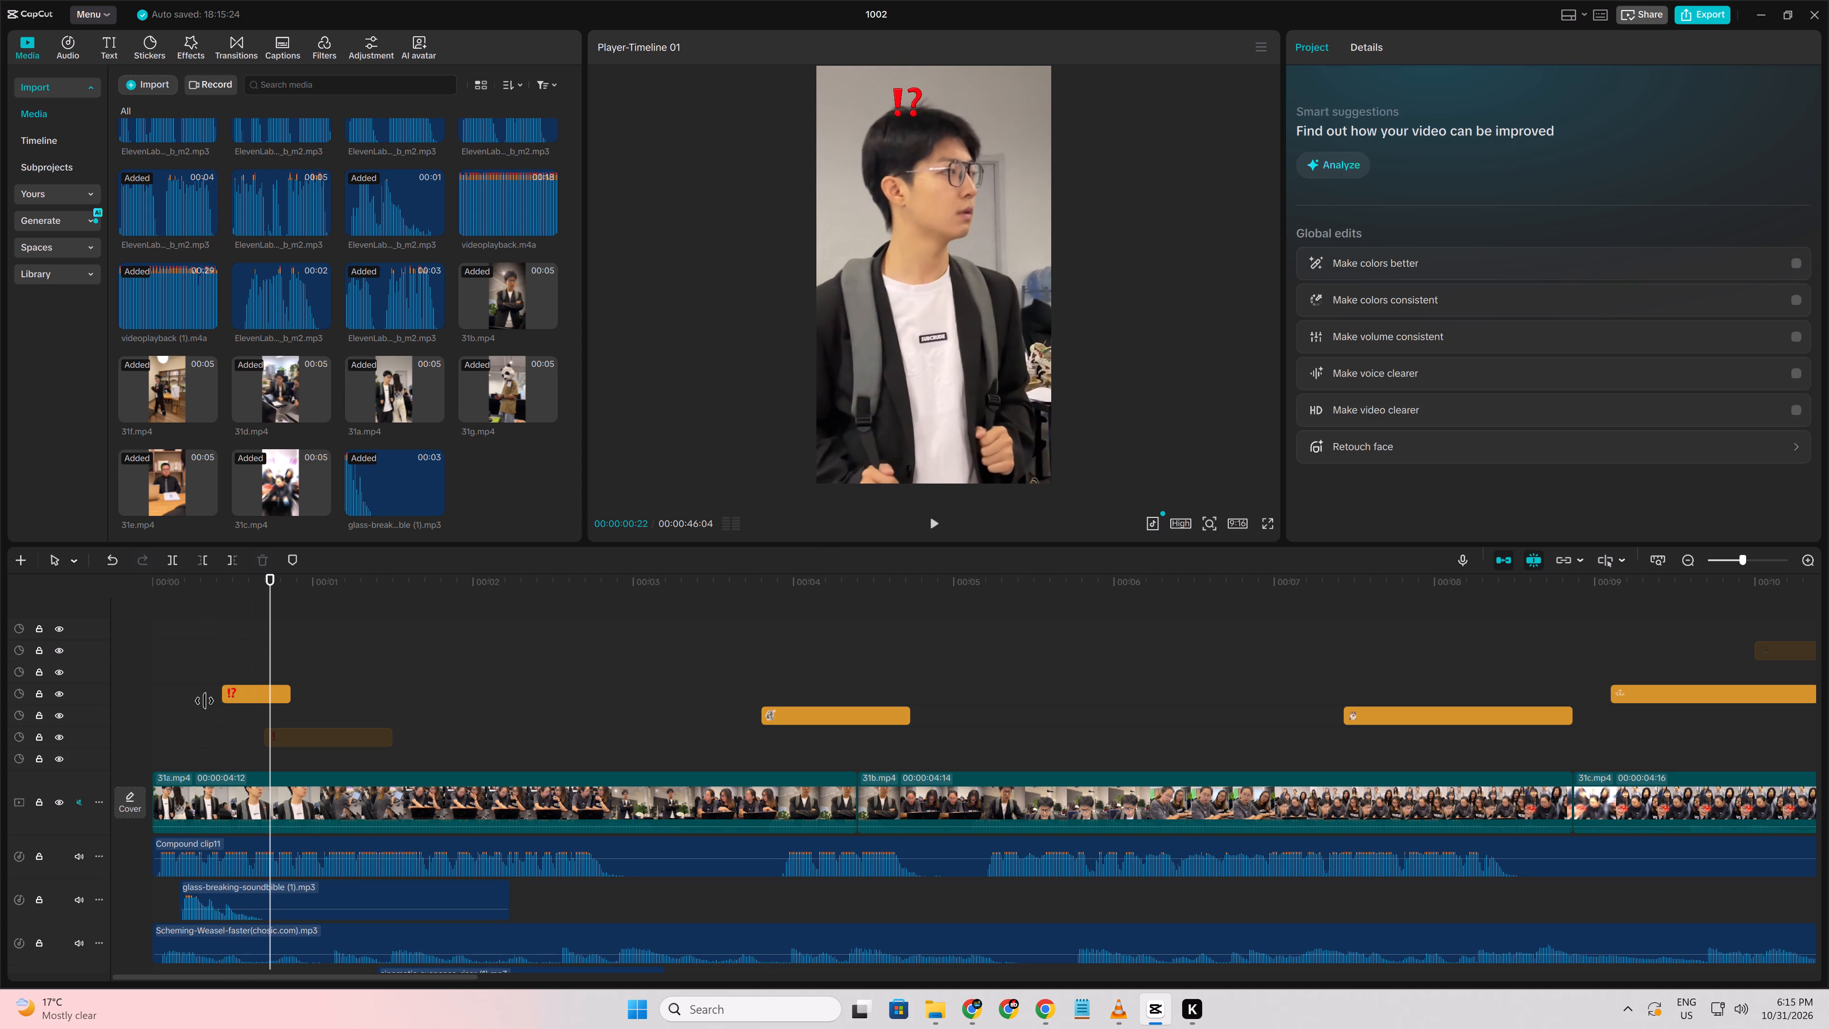
key("space")
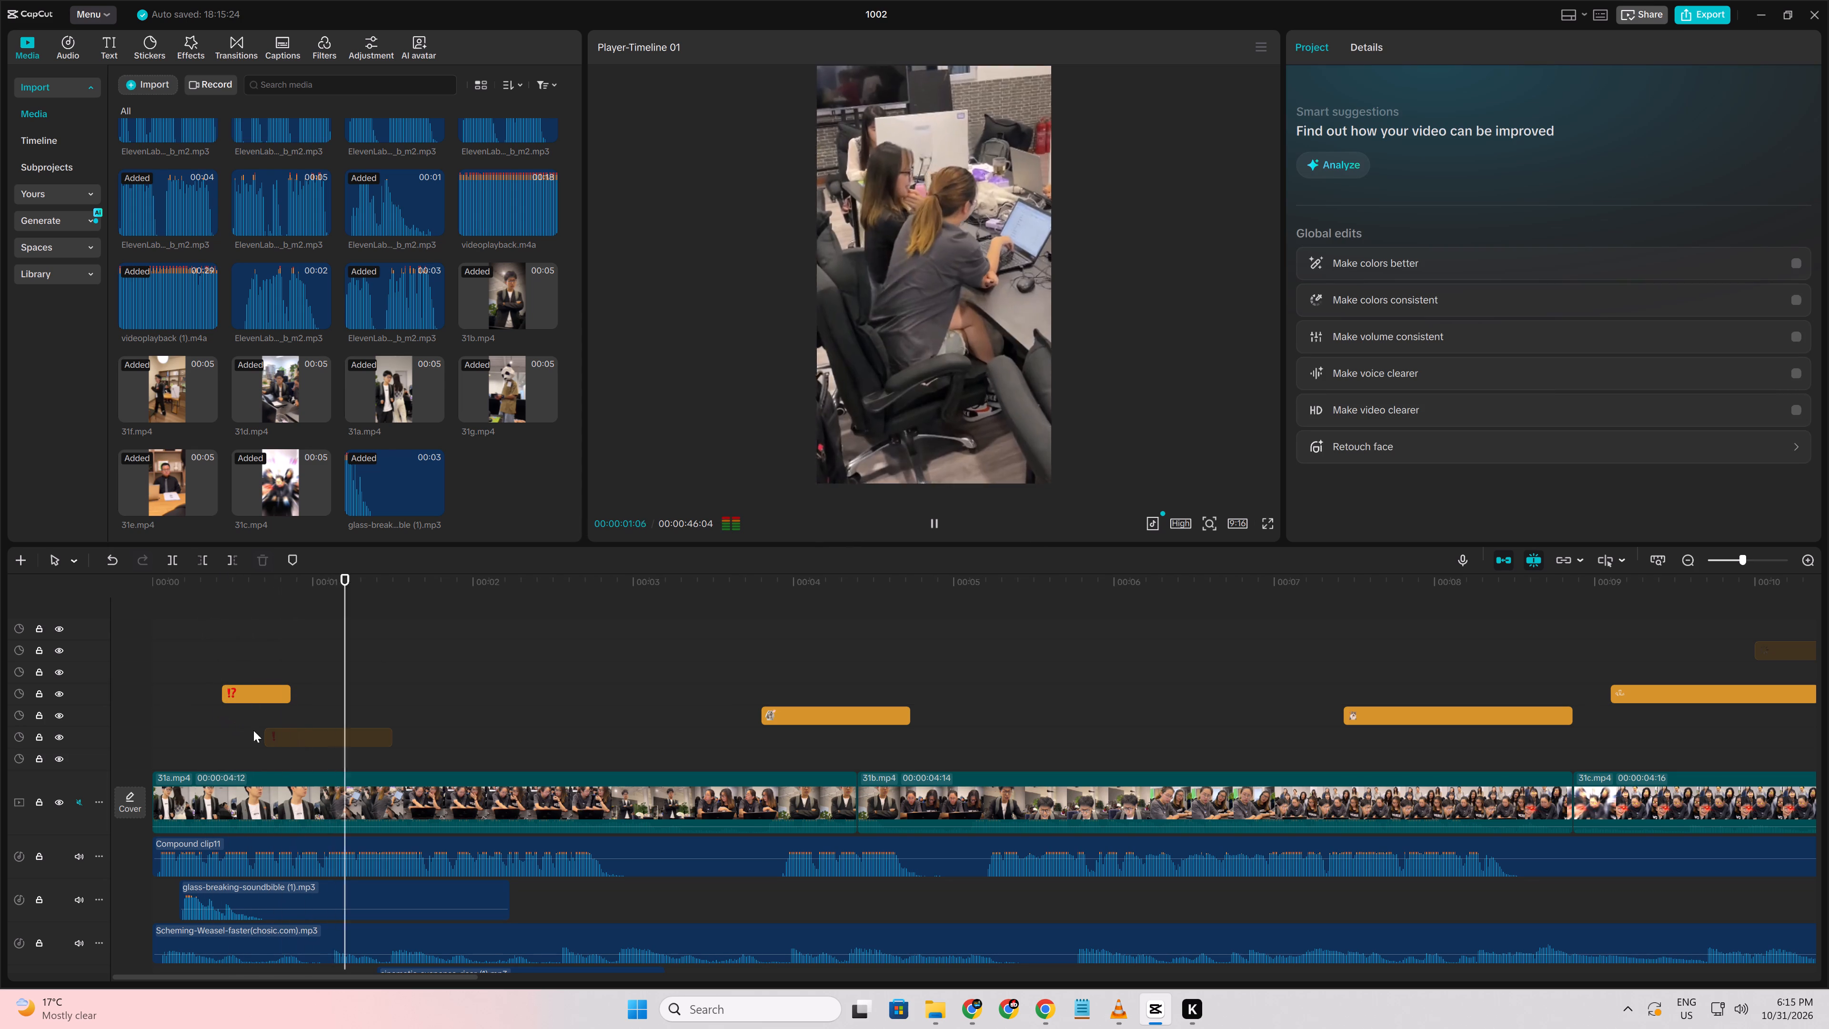
Replay the opening and look over the sound-effect clips placed around the first cut, including the SaveTik clip.
left_click(216, 743)
left_click_drag(216, 743, 20, 750)
key("space")
scroll(283, 798, "down", 4)
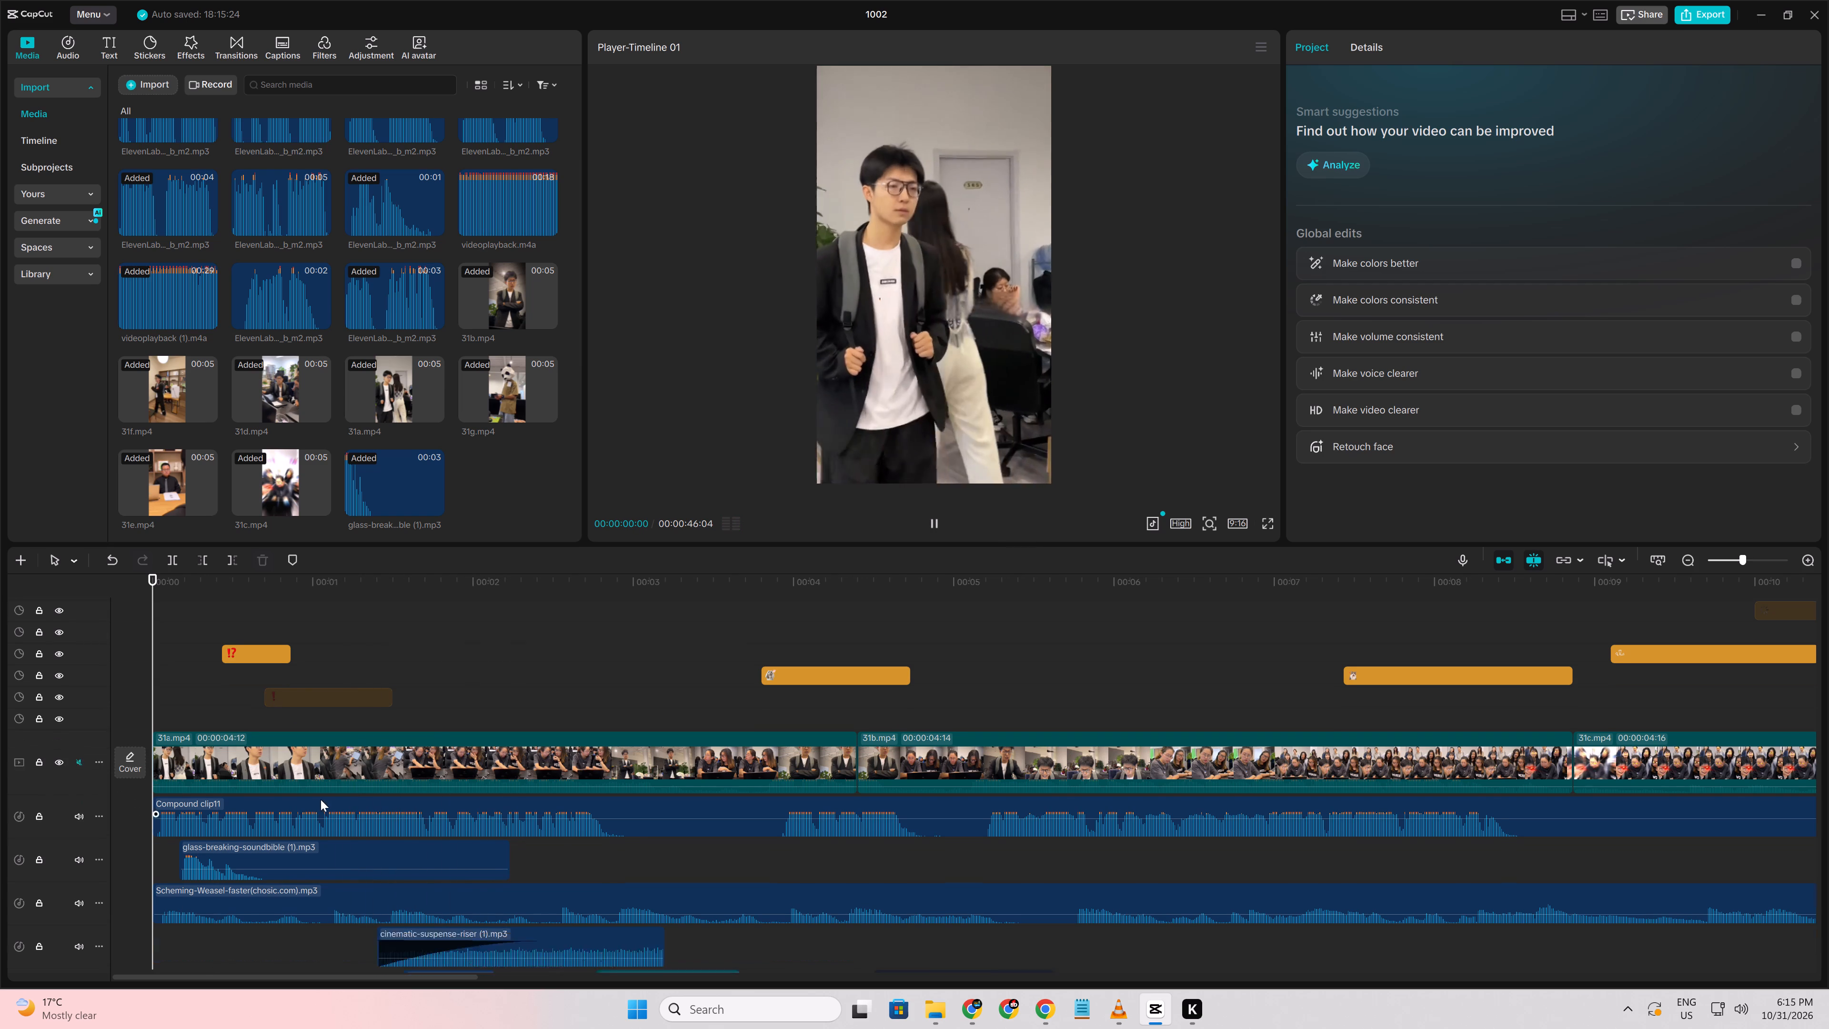
scroll(323, 799, "down", 4)
key("space")
scroll(323, 799, "down", 2)
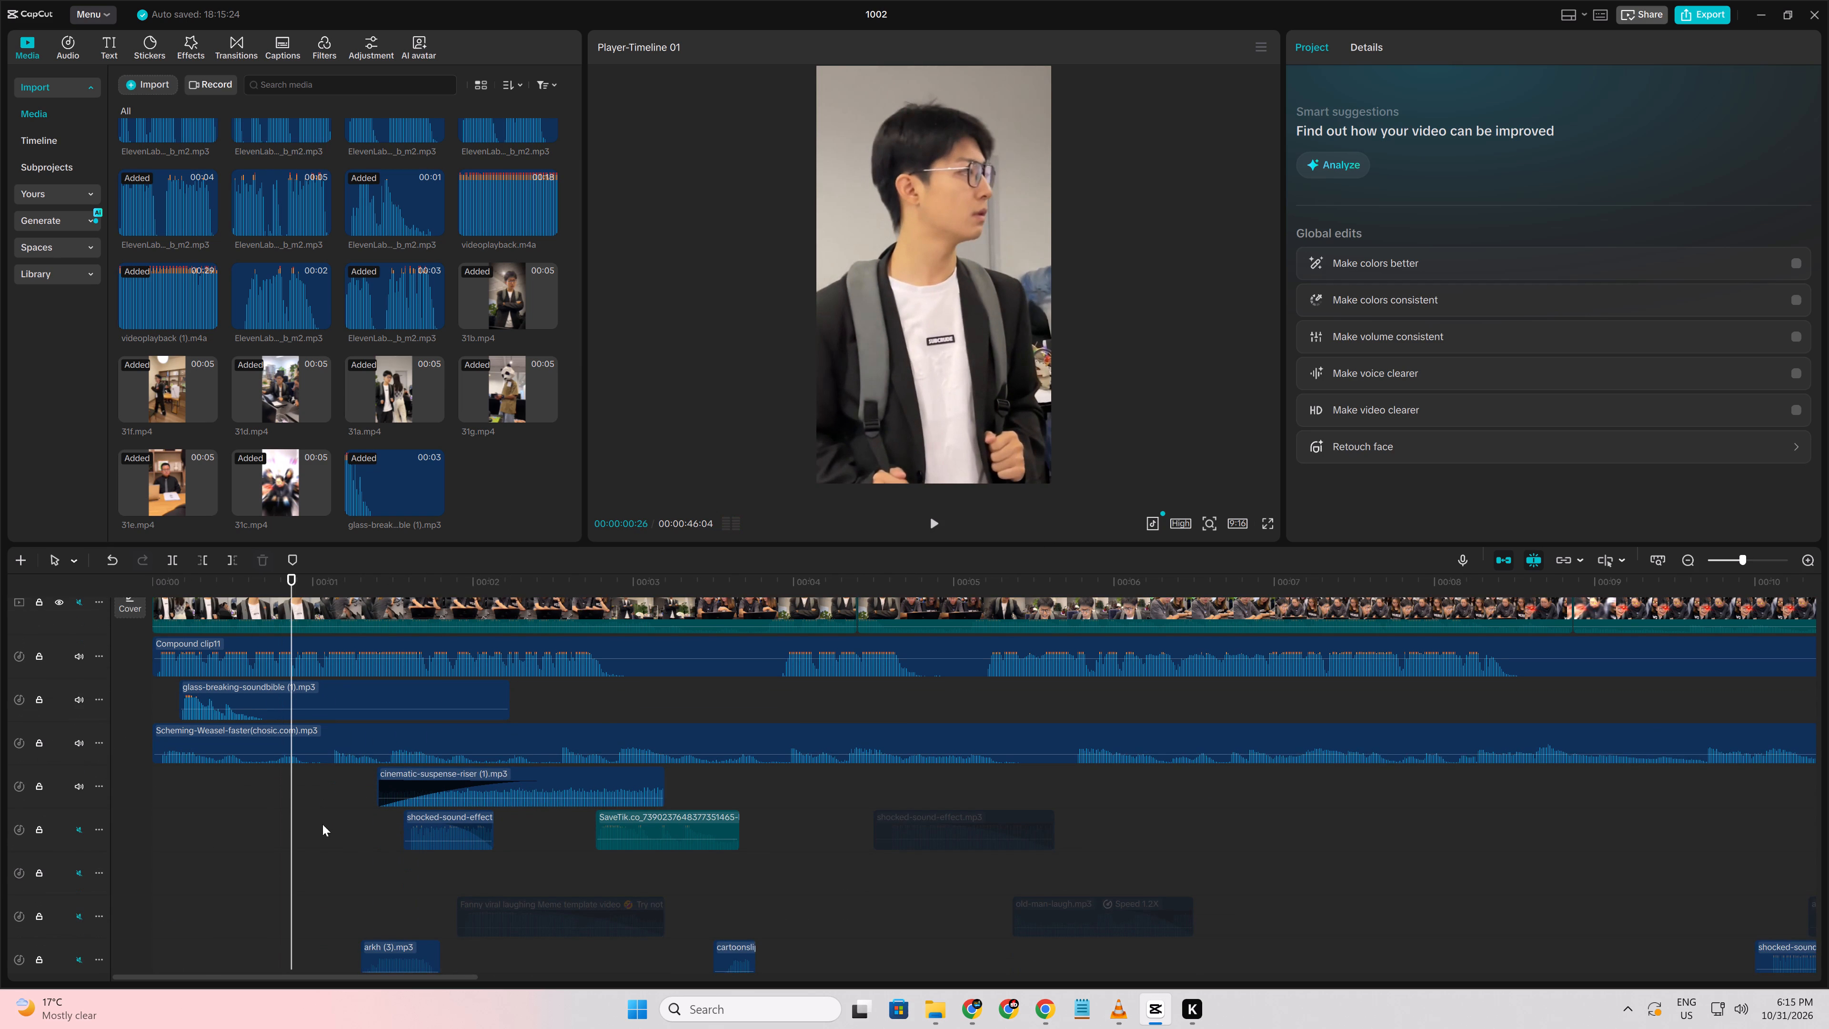
scroll(322, 850, "down", 6)
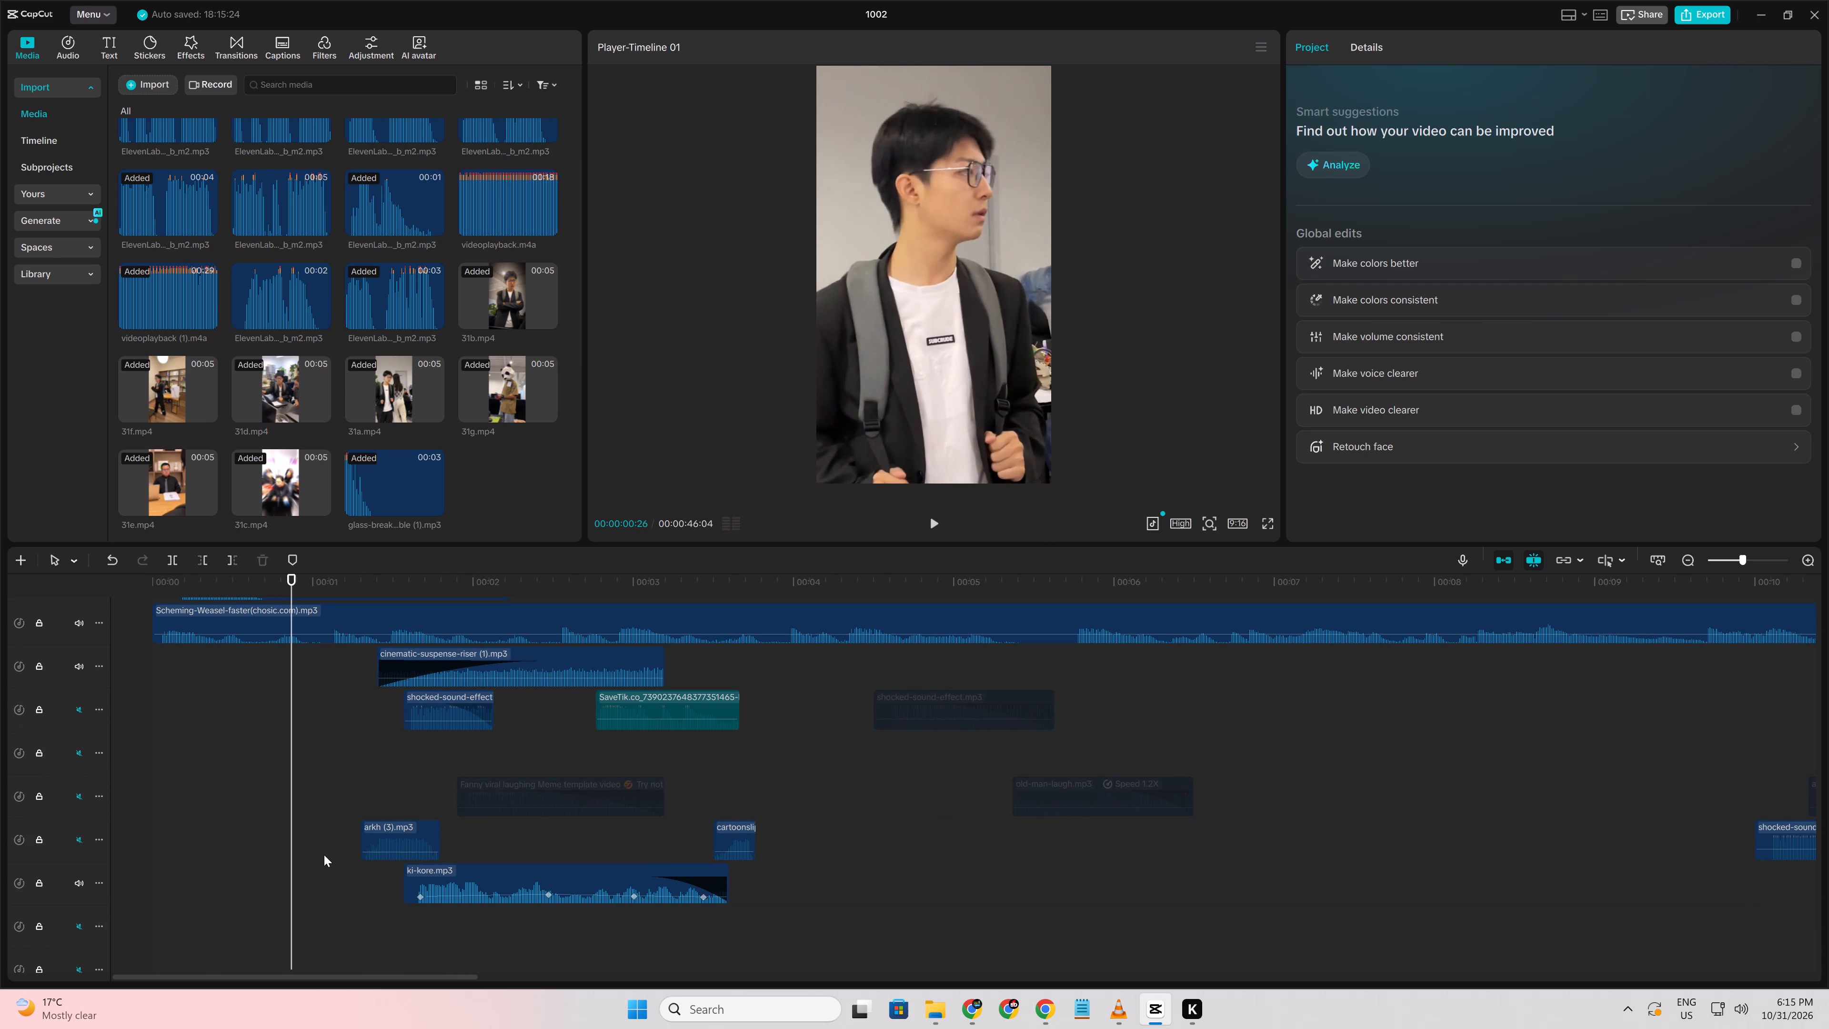
left_click(664, 707)
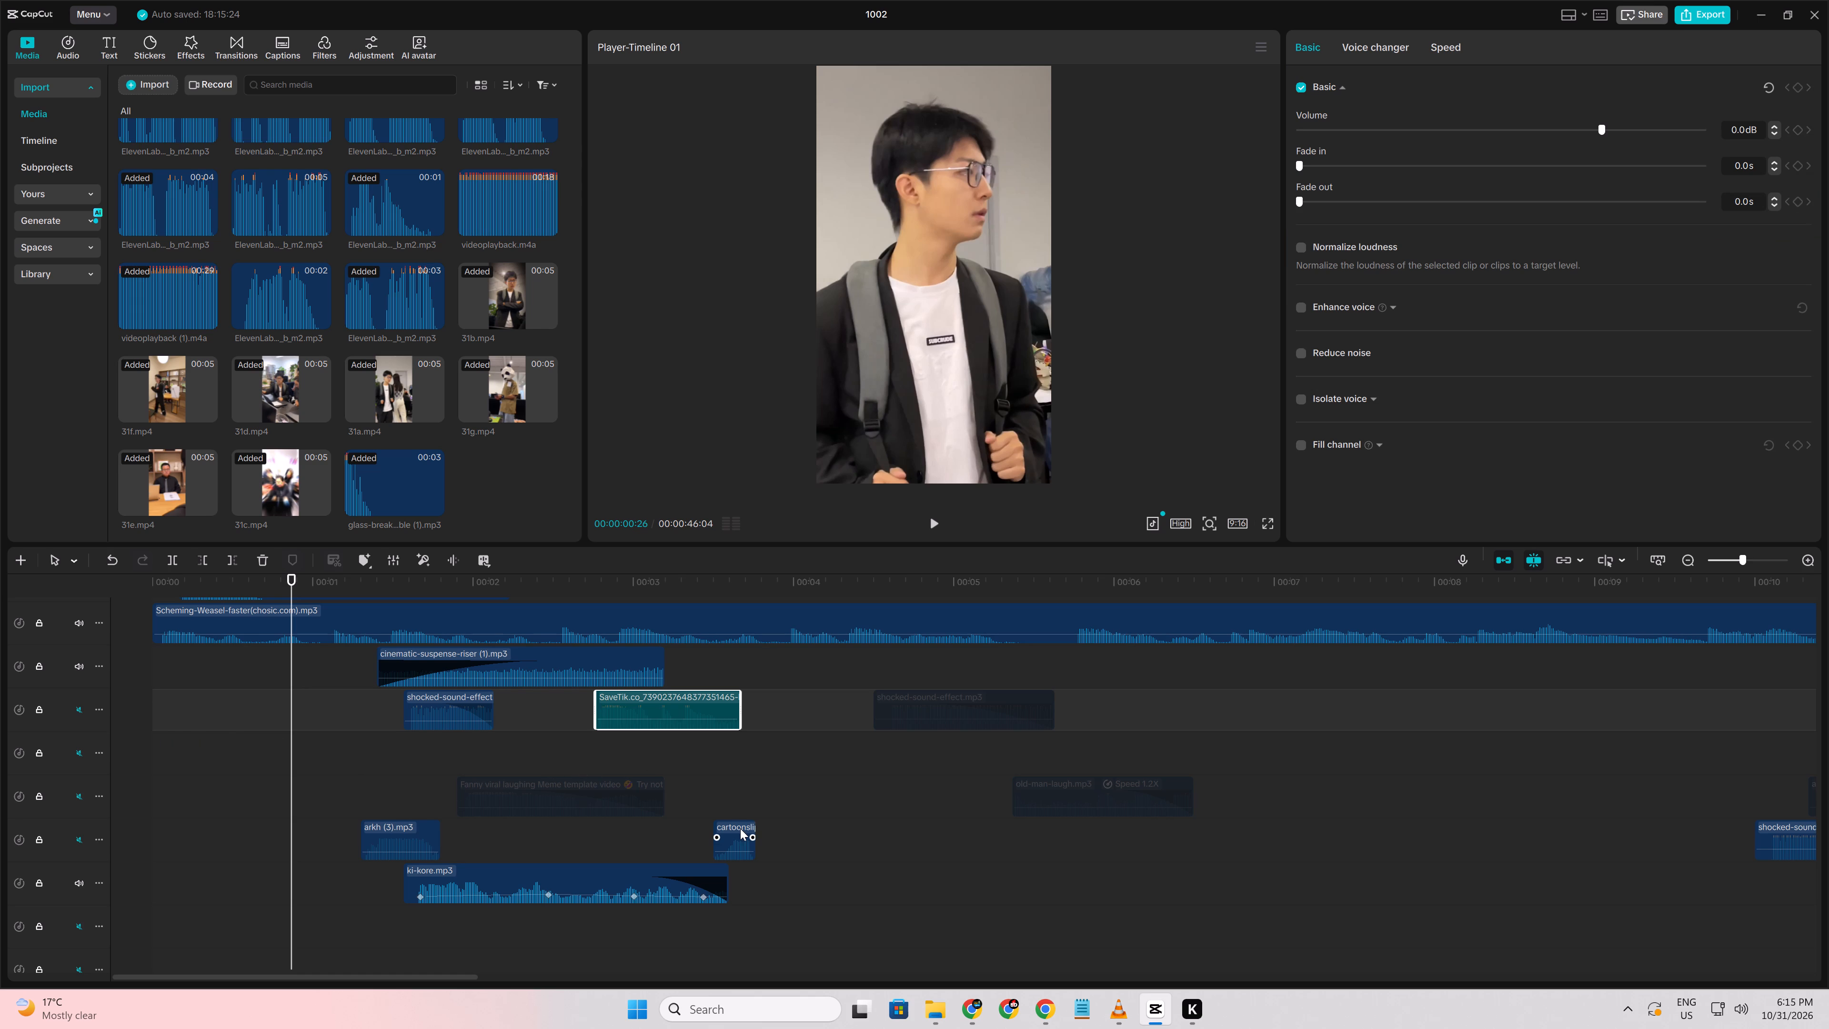
Play the first three seconds or so from the start, checking the sound effects against the office shots.
left_click(343, 799)
left_click_drag(343, 799, 0, 788)
key("space")
scroll(573, 839, "up", 4)
scroll(580, 840, "down", 4)
key("space")
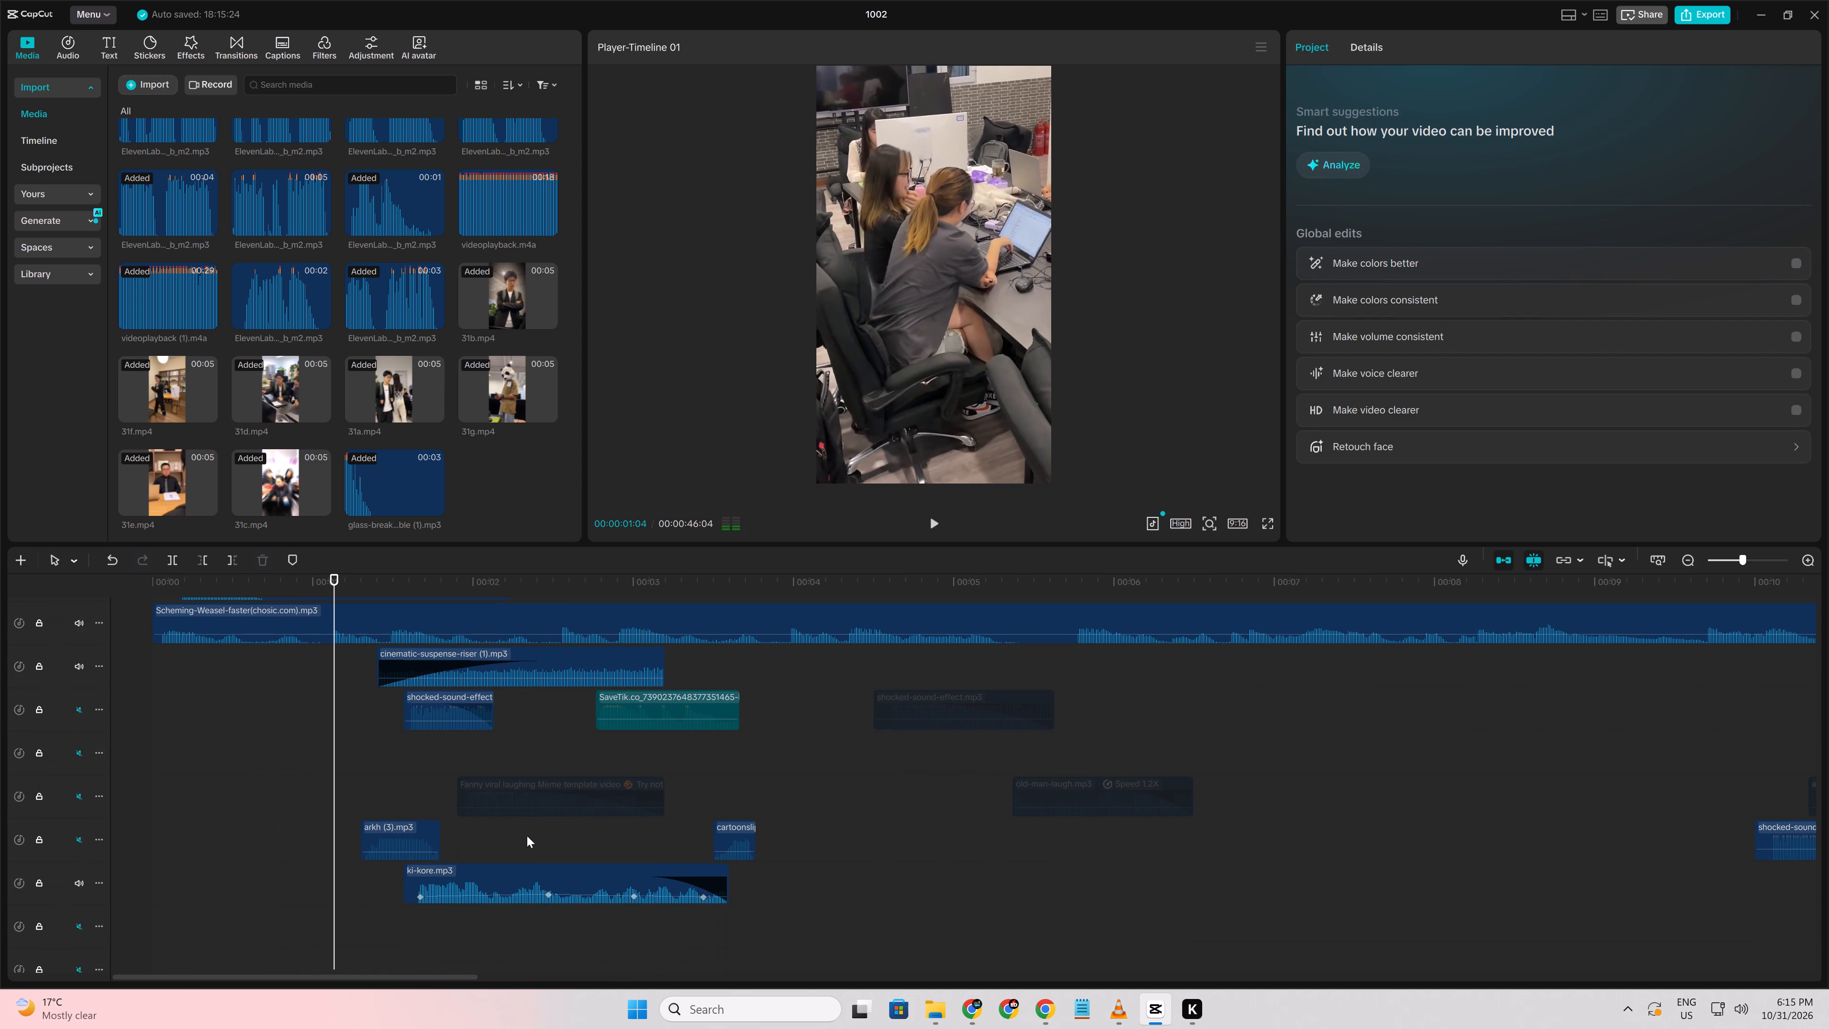
scroll(519, 836, "up", 2)
key("space")
scroll(519, 836, "up", 2)
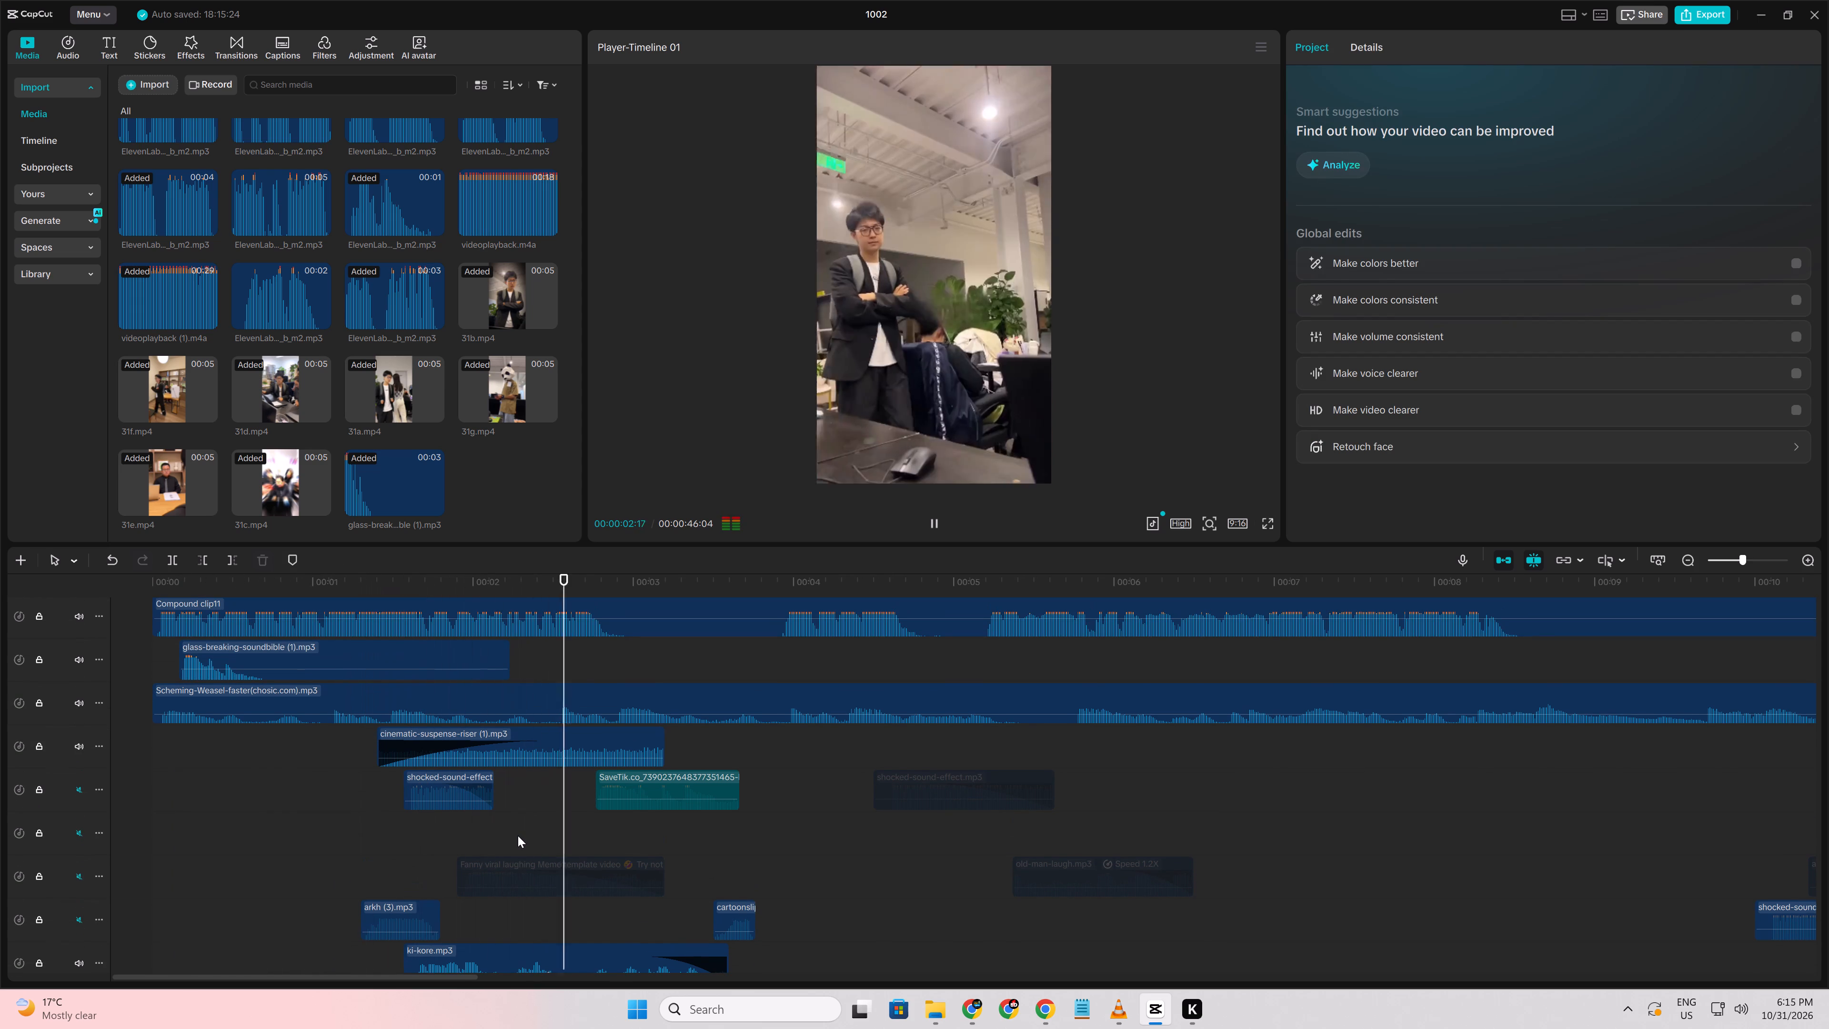
key("space")
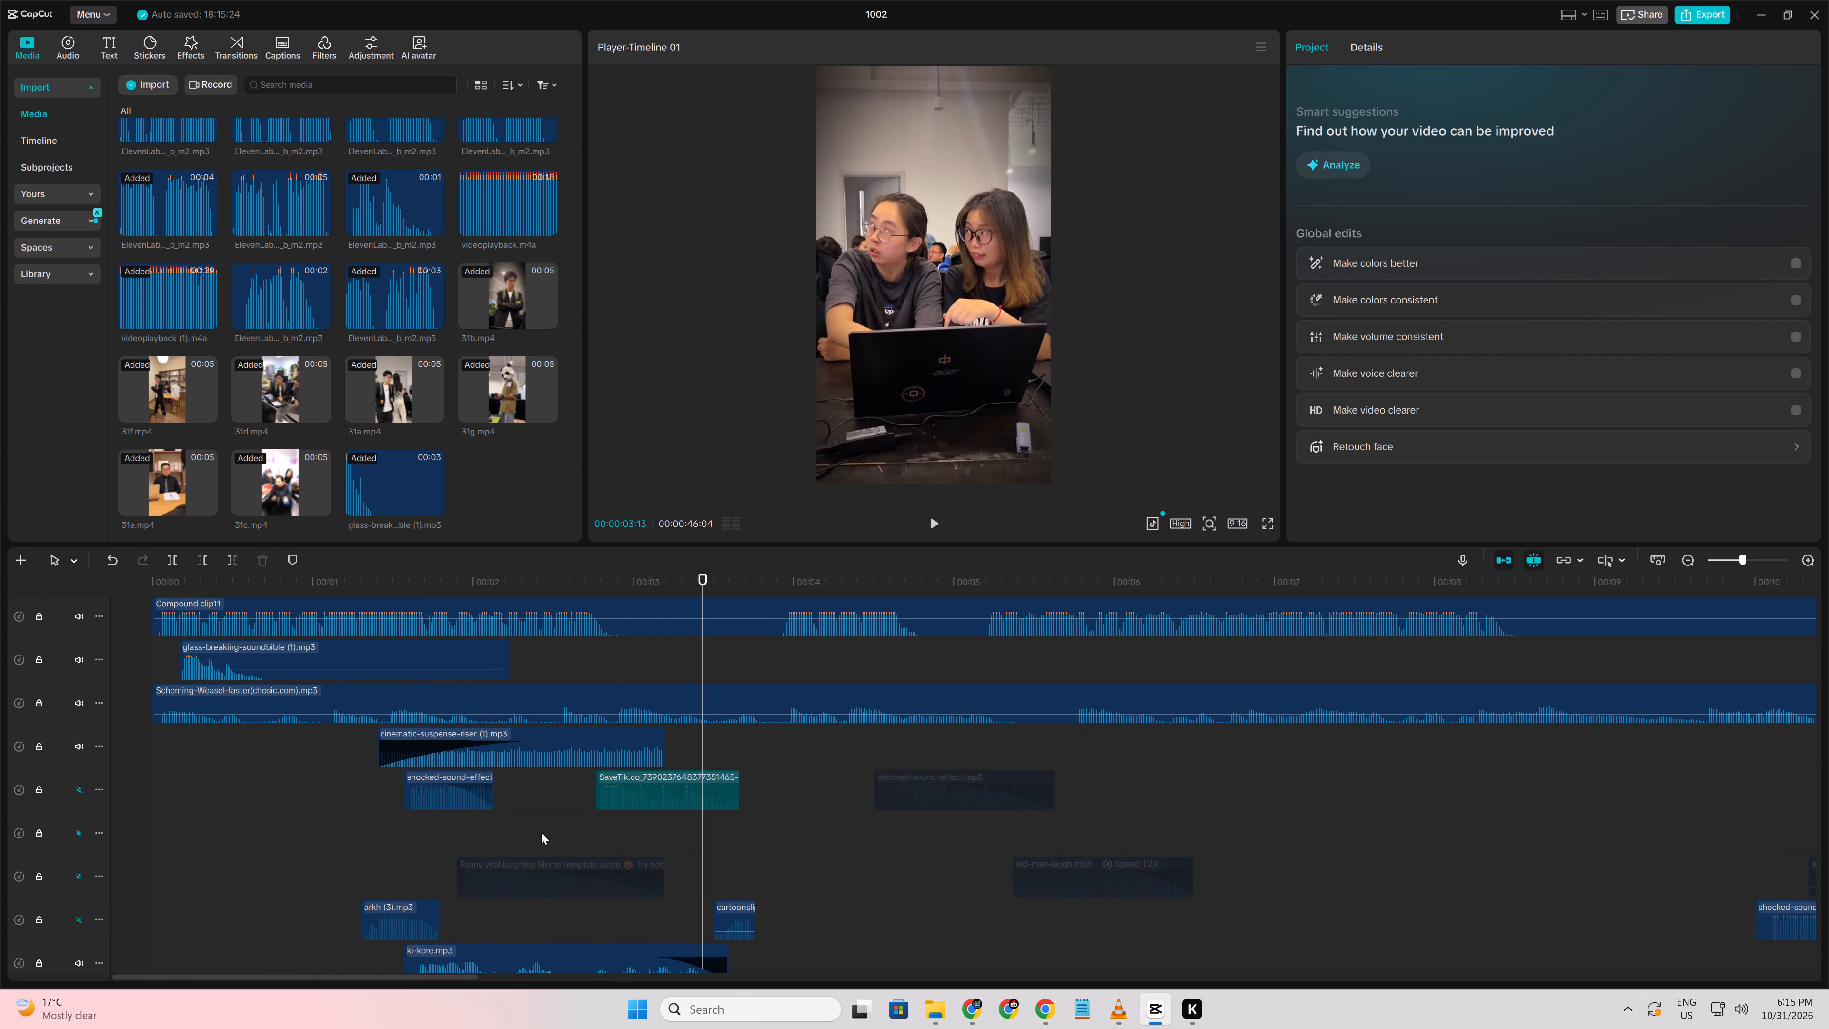
left_click(541, 832)
key("space")
key("space")
scroll(541, 832, "down", 4)
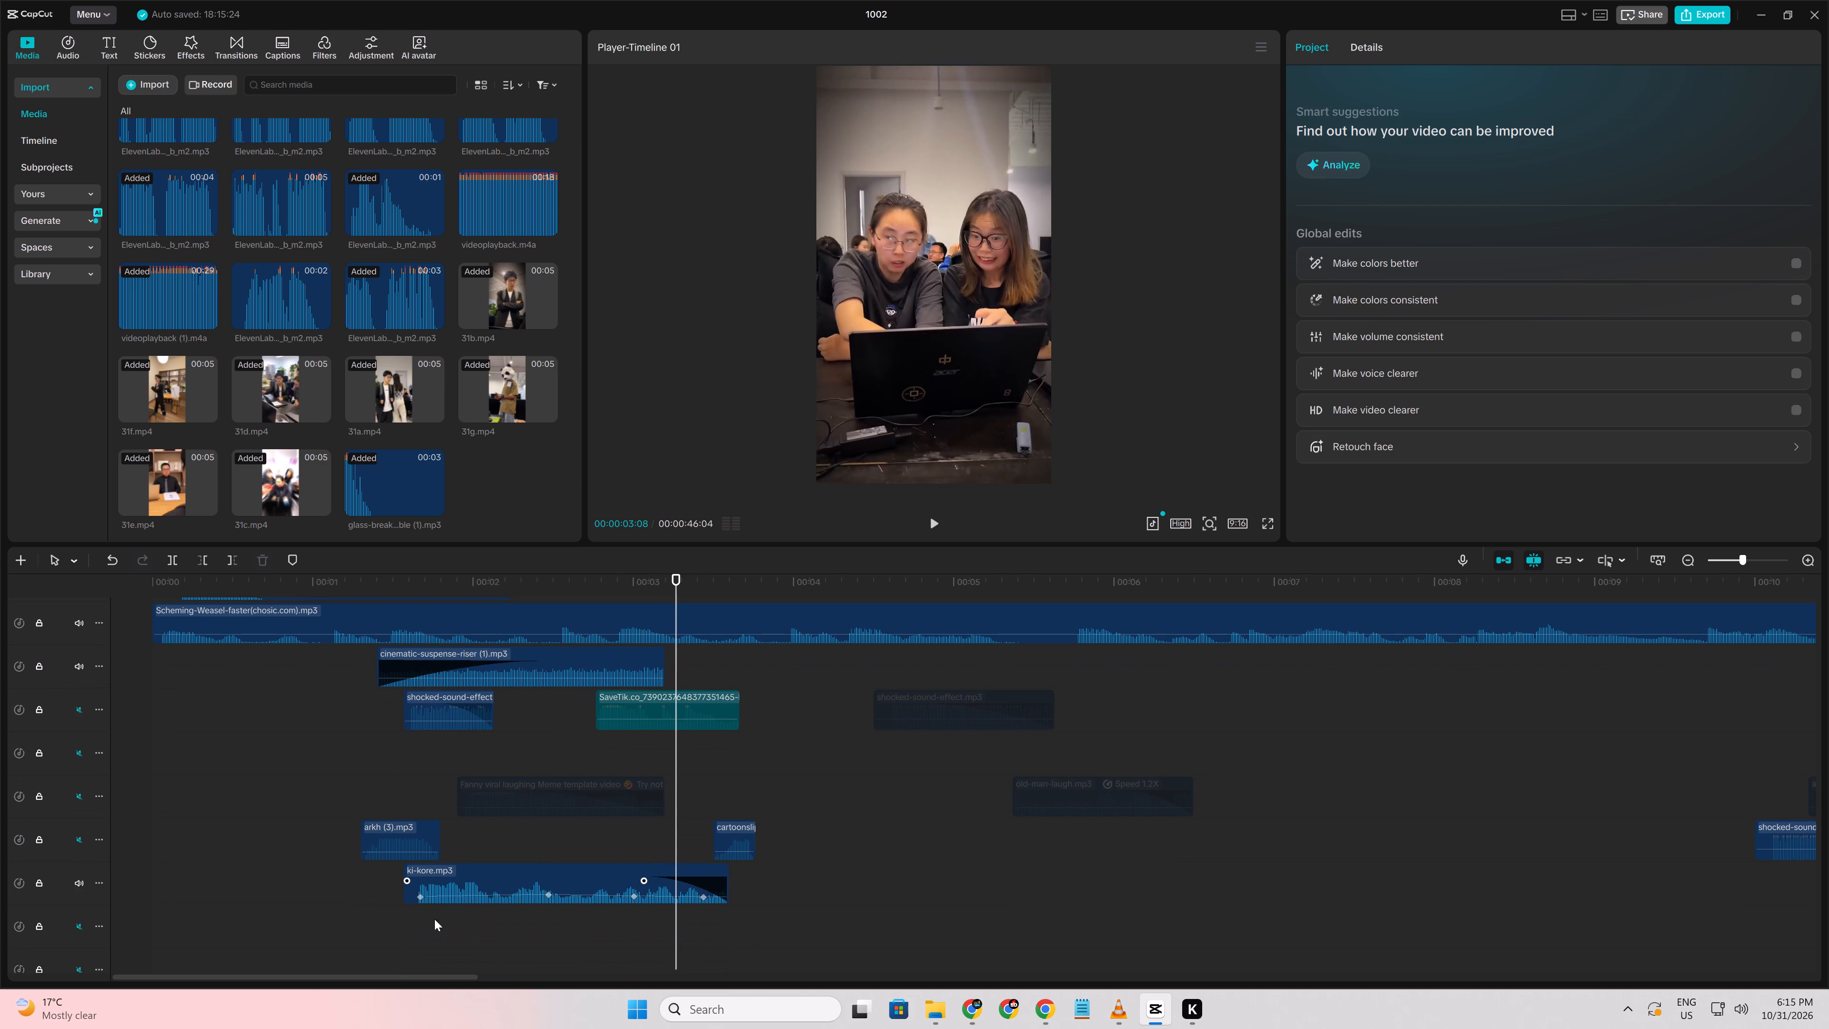
Replay the cut to the office desks around 00:00:01:05 to 00:00:01:11, checking how the sound effects land.
left_click(347, 919)
left_click_drag(347, 919, 272, 919)
key("space")
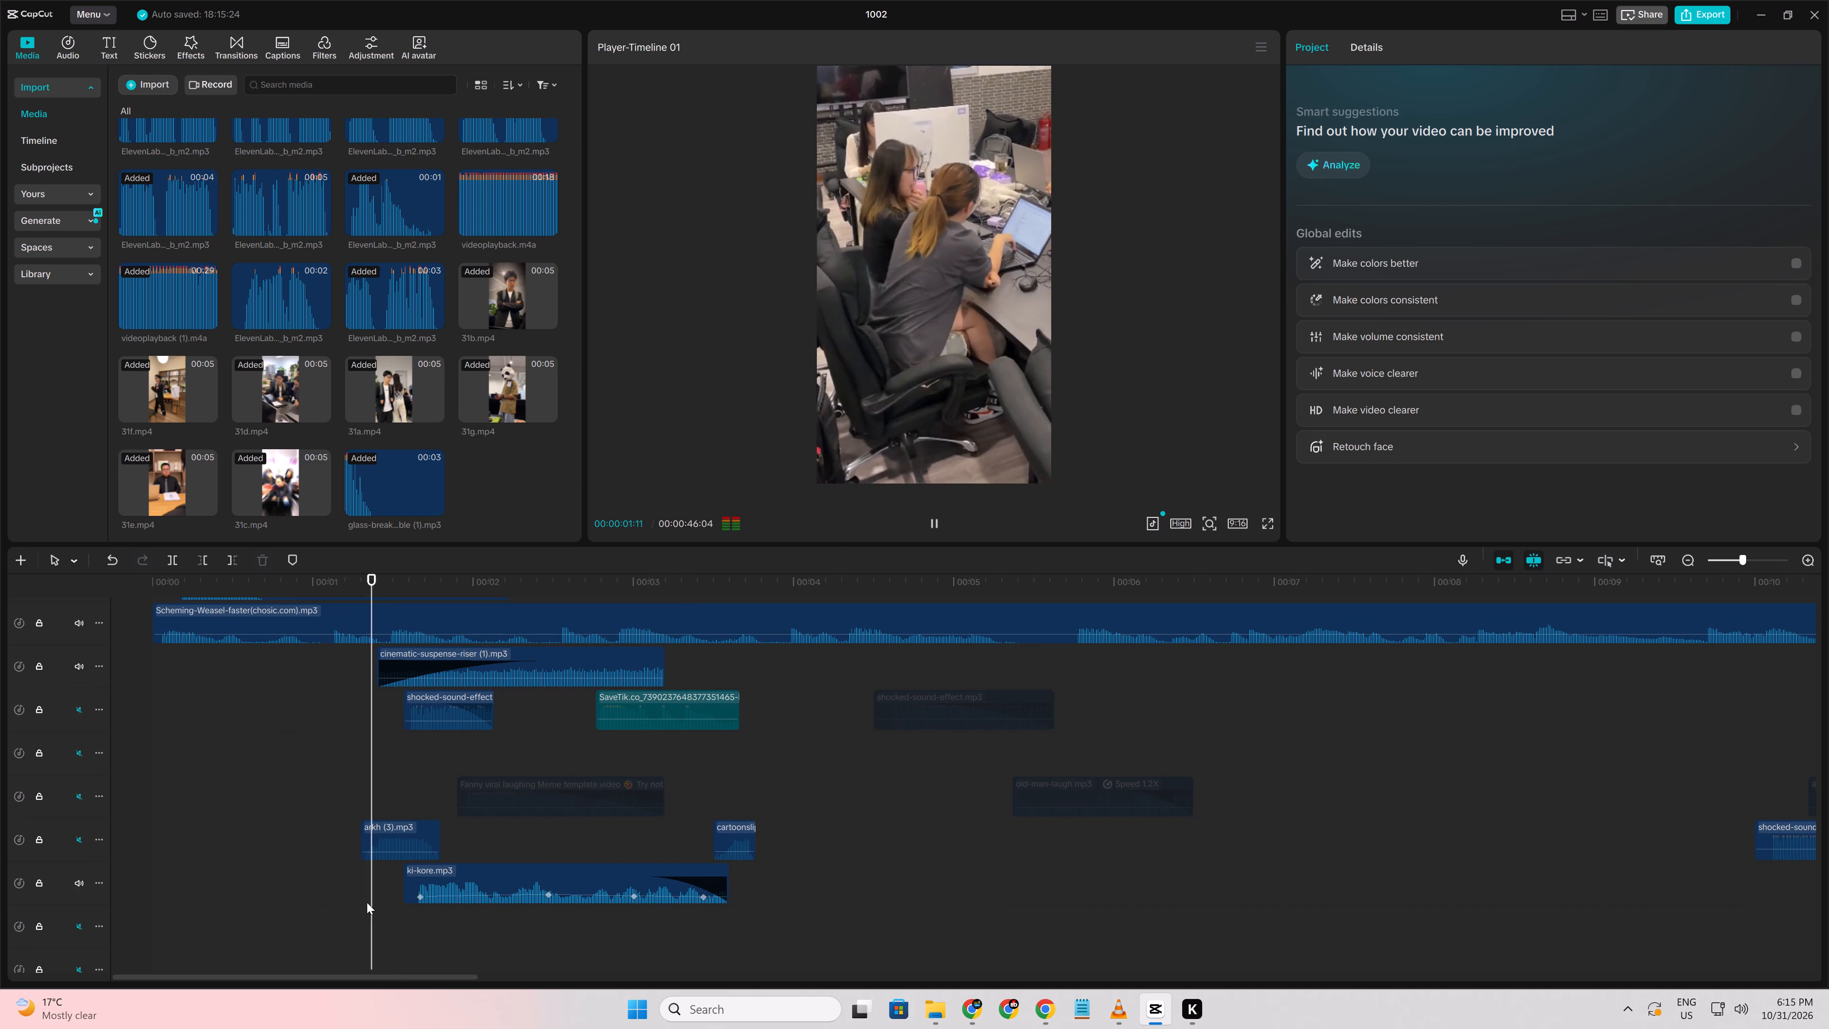
key("space")
scroll(367, 902, "up", 1)
left_click(285, 855)
key("space")
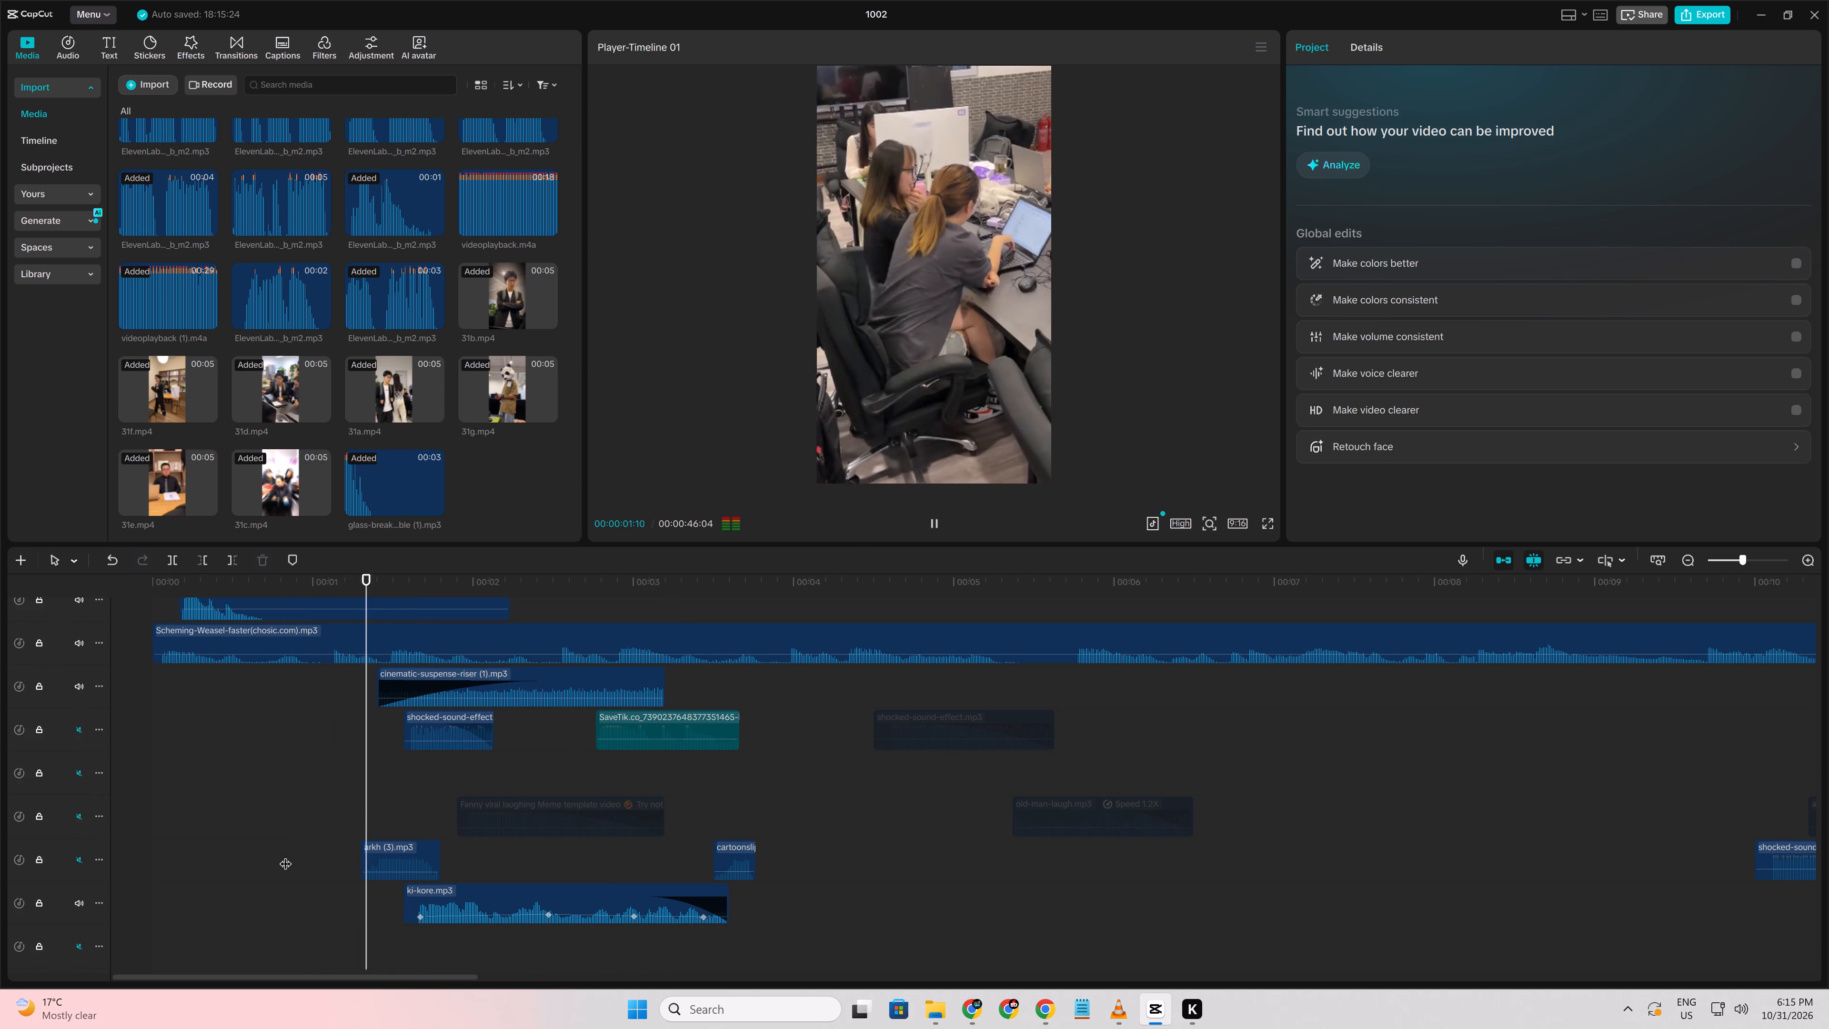
left_click(251, 834)
key("space")
key("space")
Move the deactivated "!" sticker onto the "!?" sticker's track to start at about 00:00:01:03, activate it, and preview it.
scroll(263, 837, "up", 3)
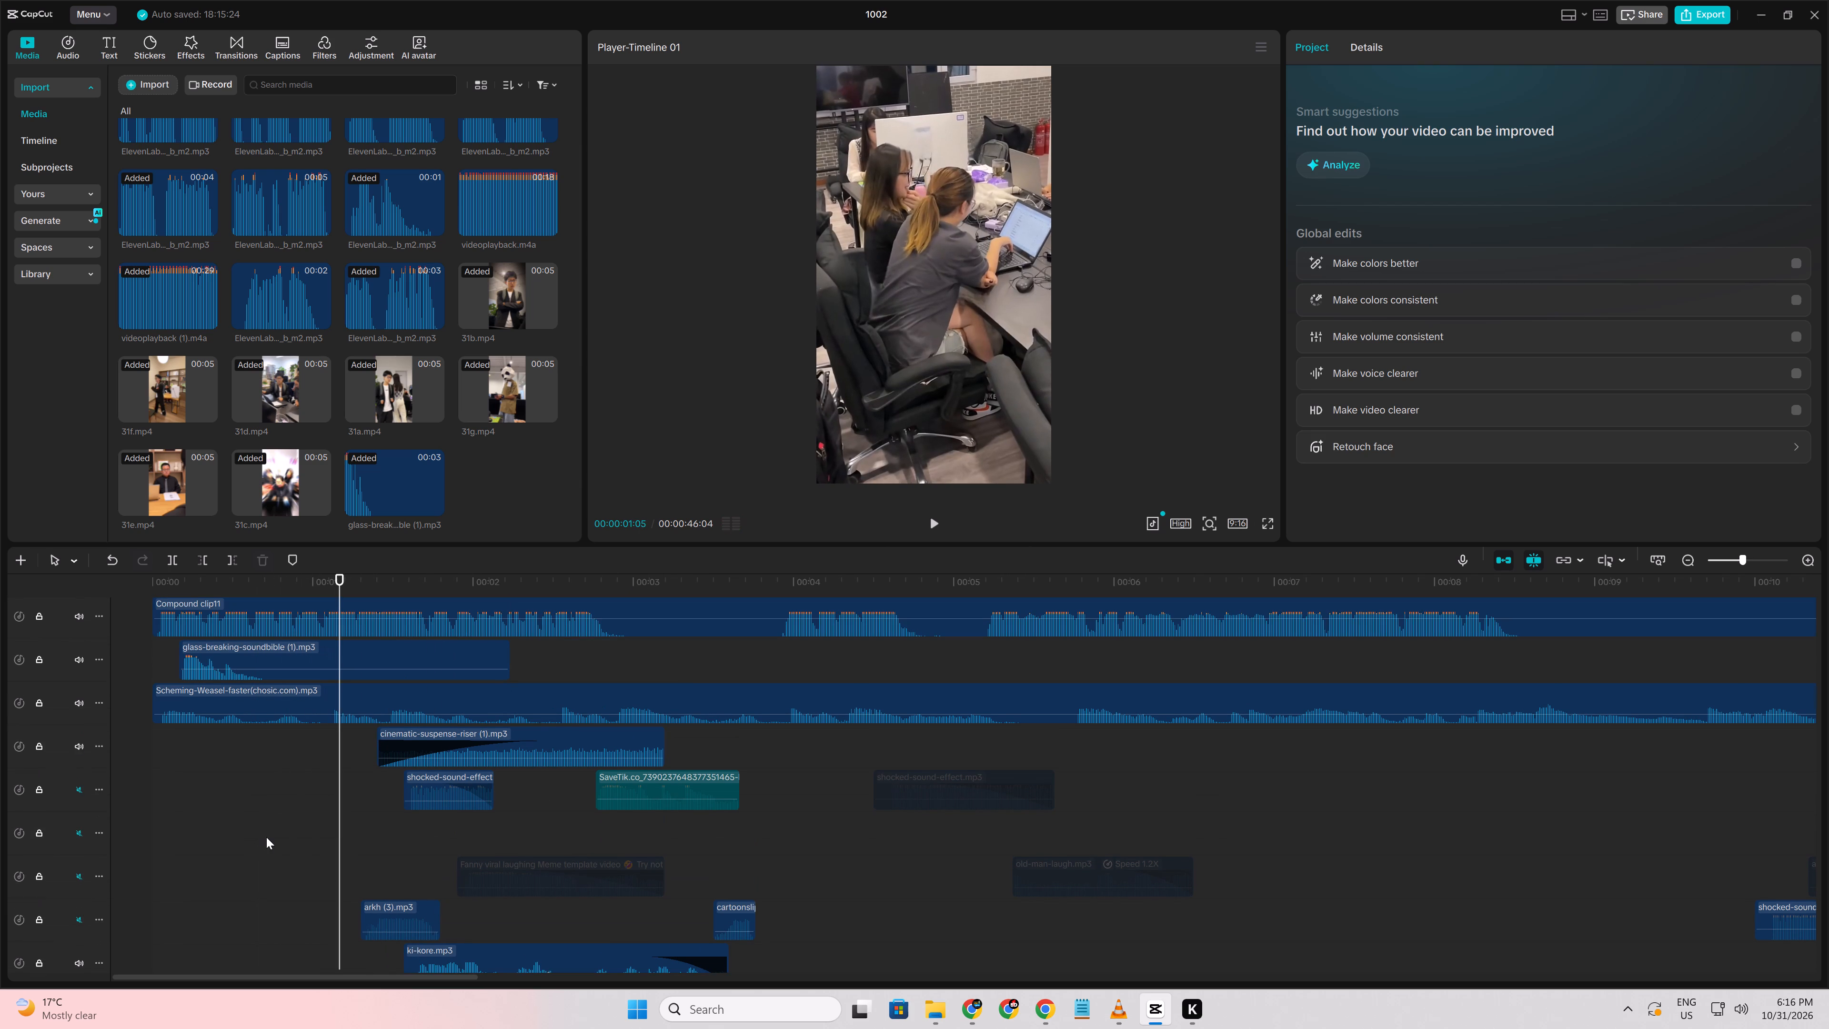
scroll(267, 837, "up", 4)
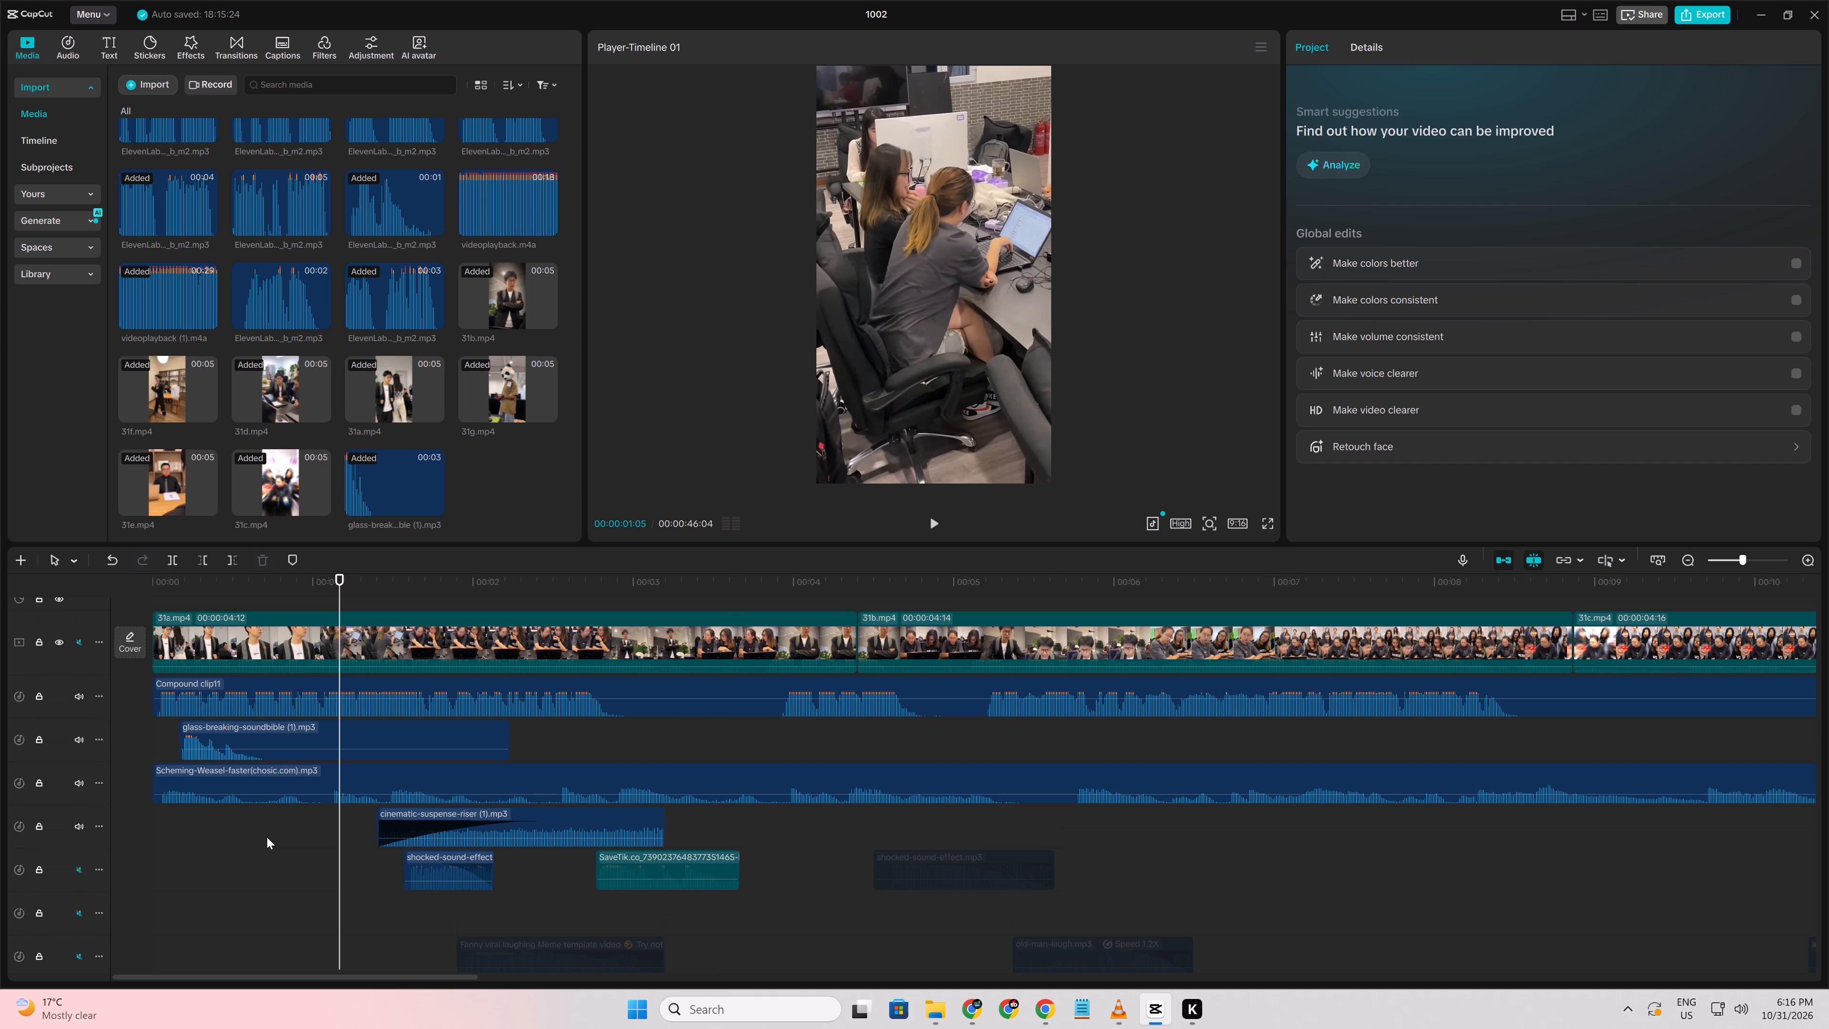
scroll(362, 830, "up", 9)
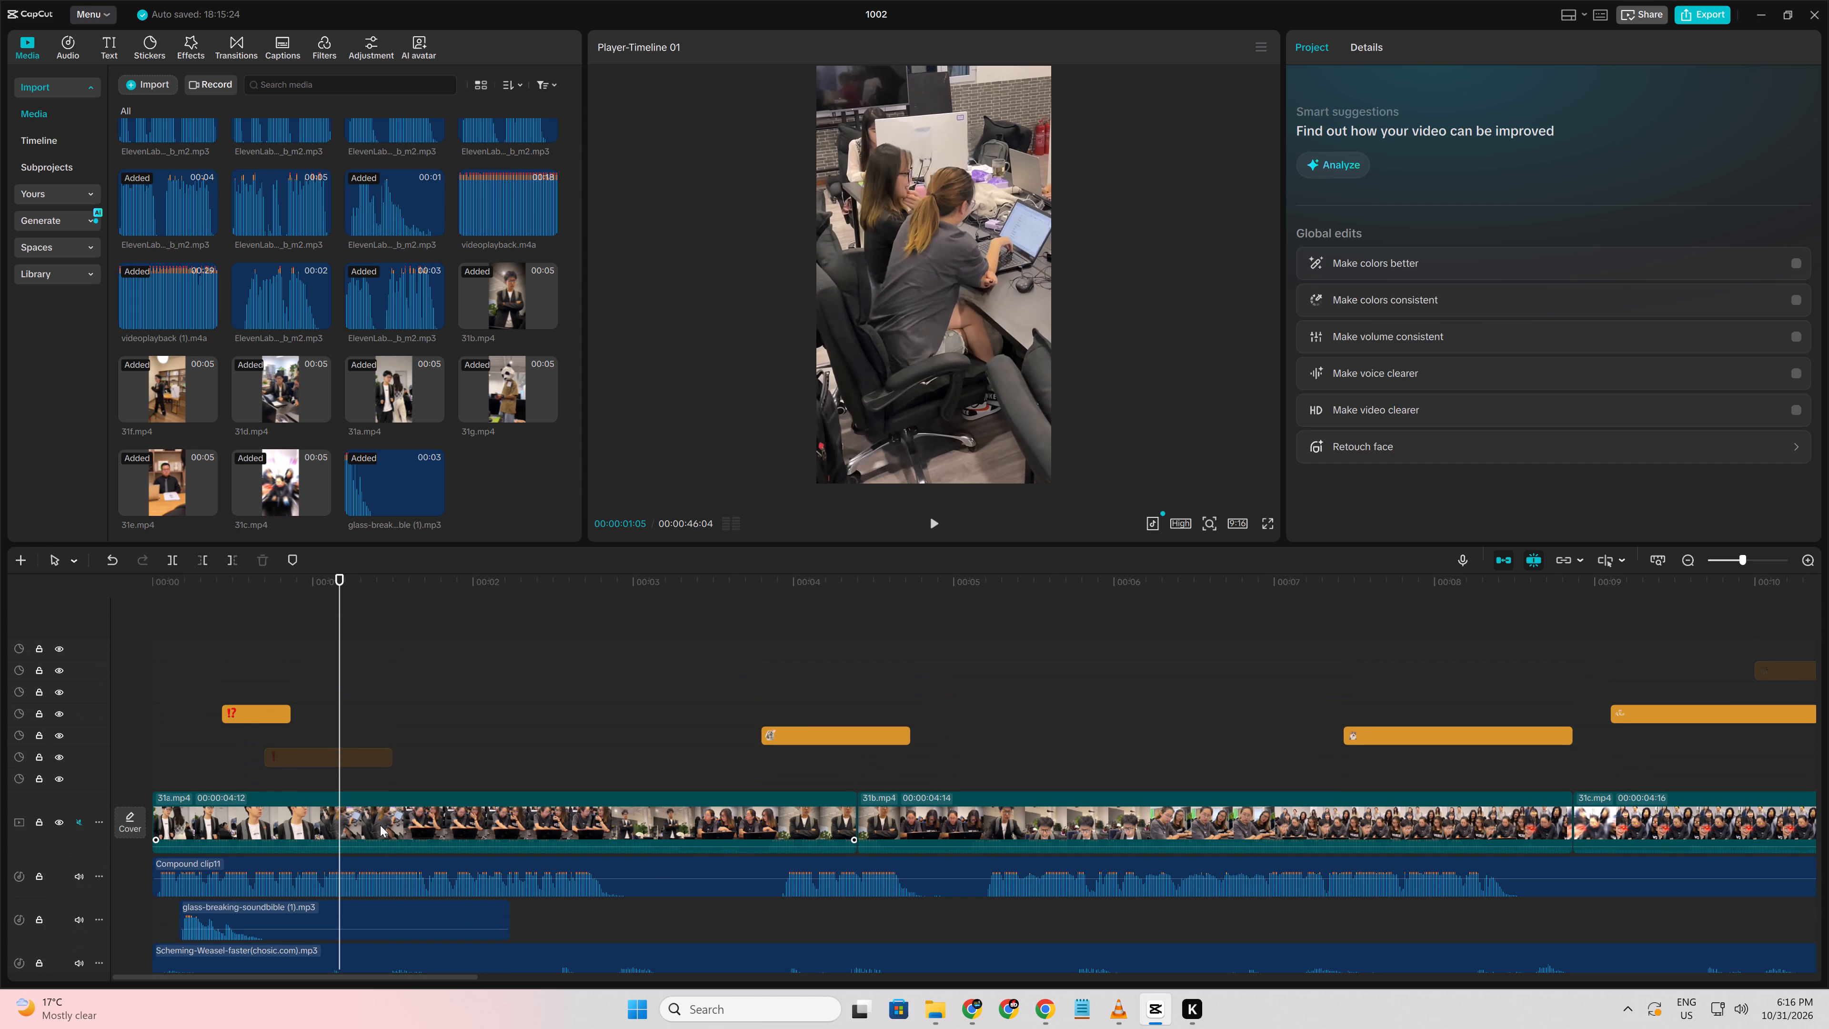
left_click_drag(347, 751, 357, 746)
left_click_drag(357, 746, 409, 710)
right_click(409, 710)
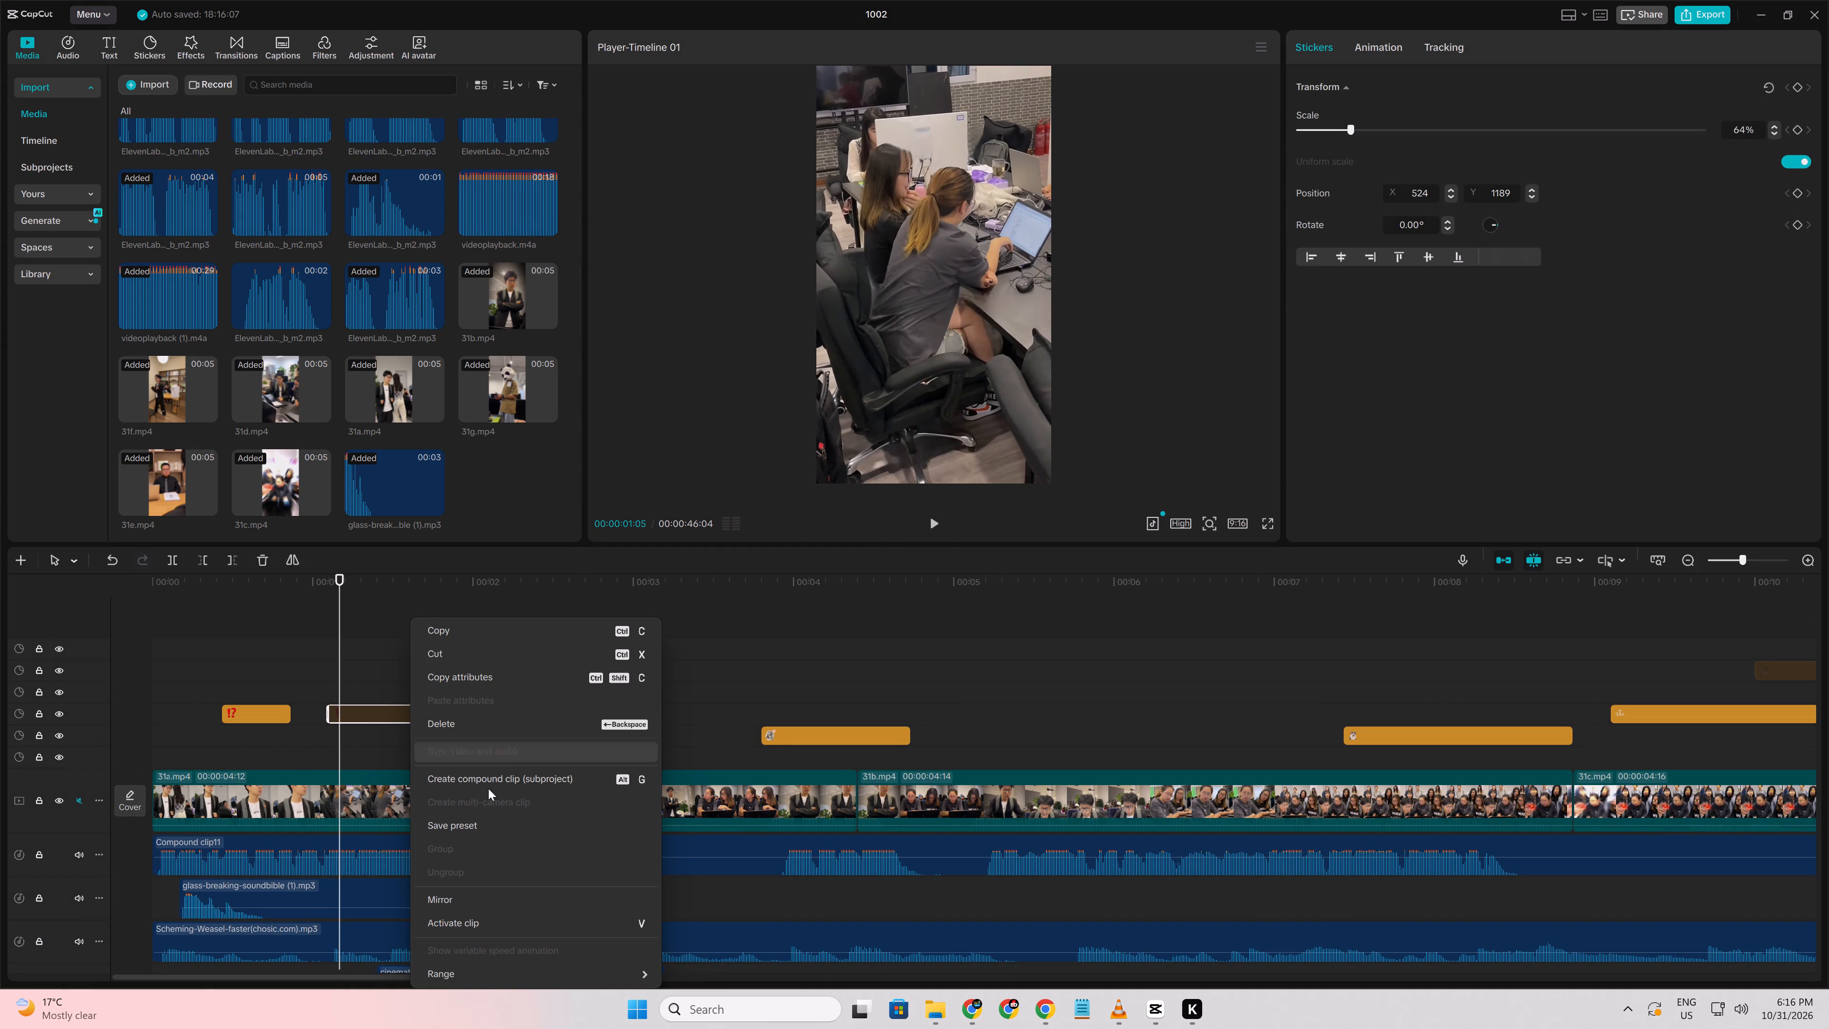
left_click(454, 924)
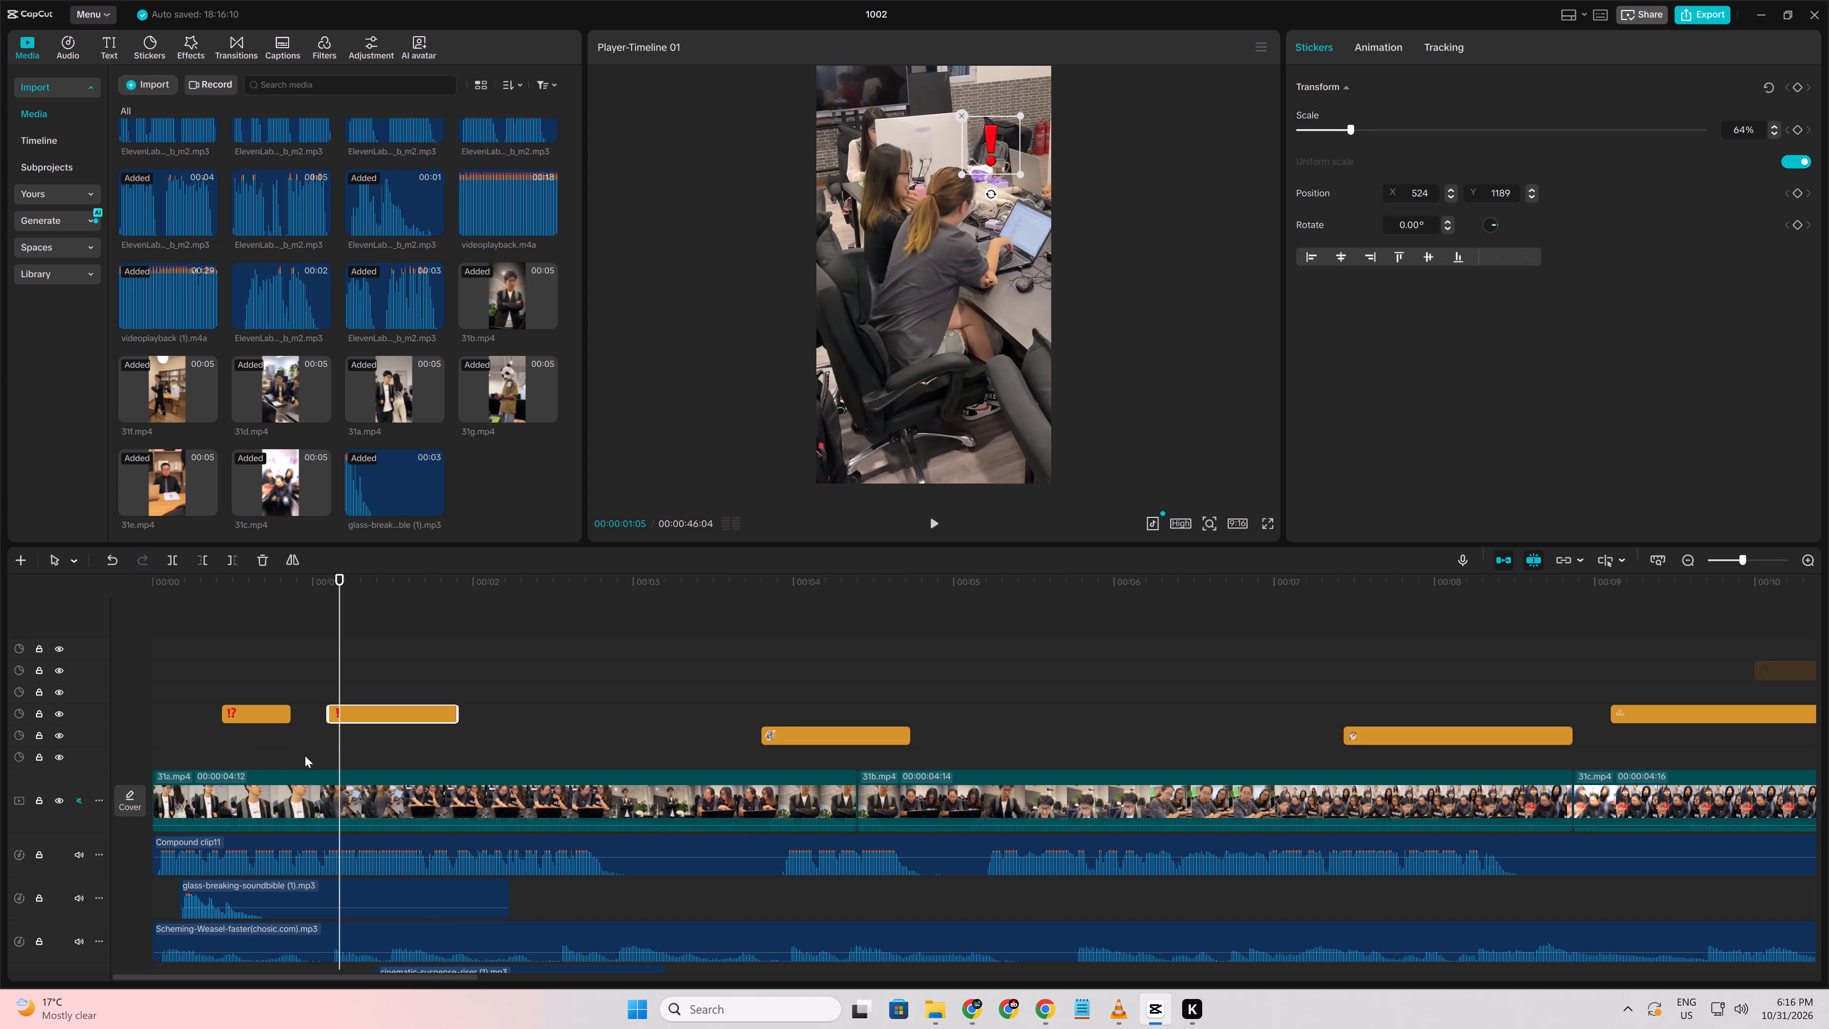
left_click(253, 746)
key("space")
key("space")
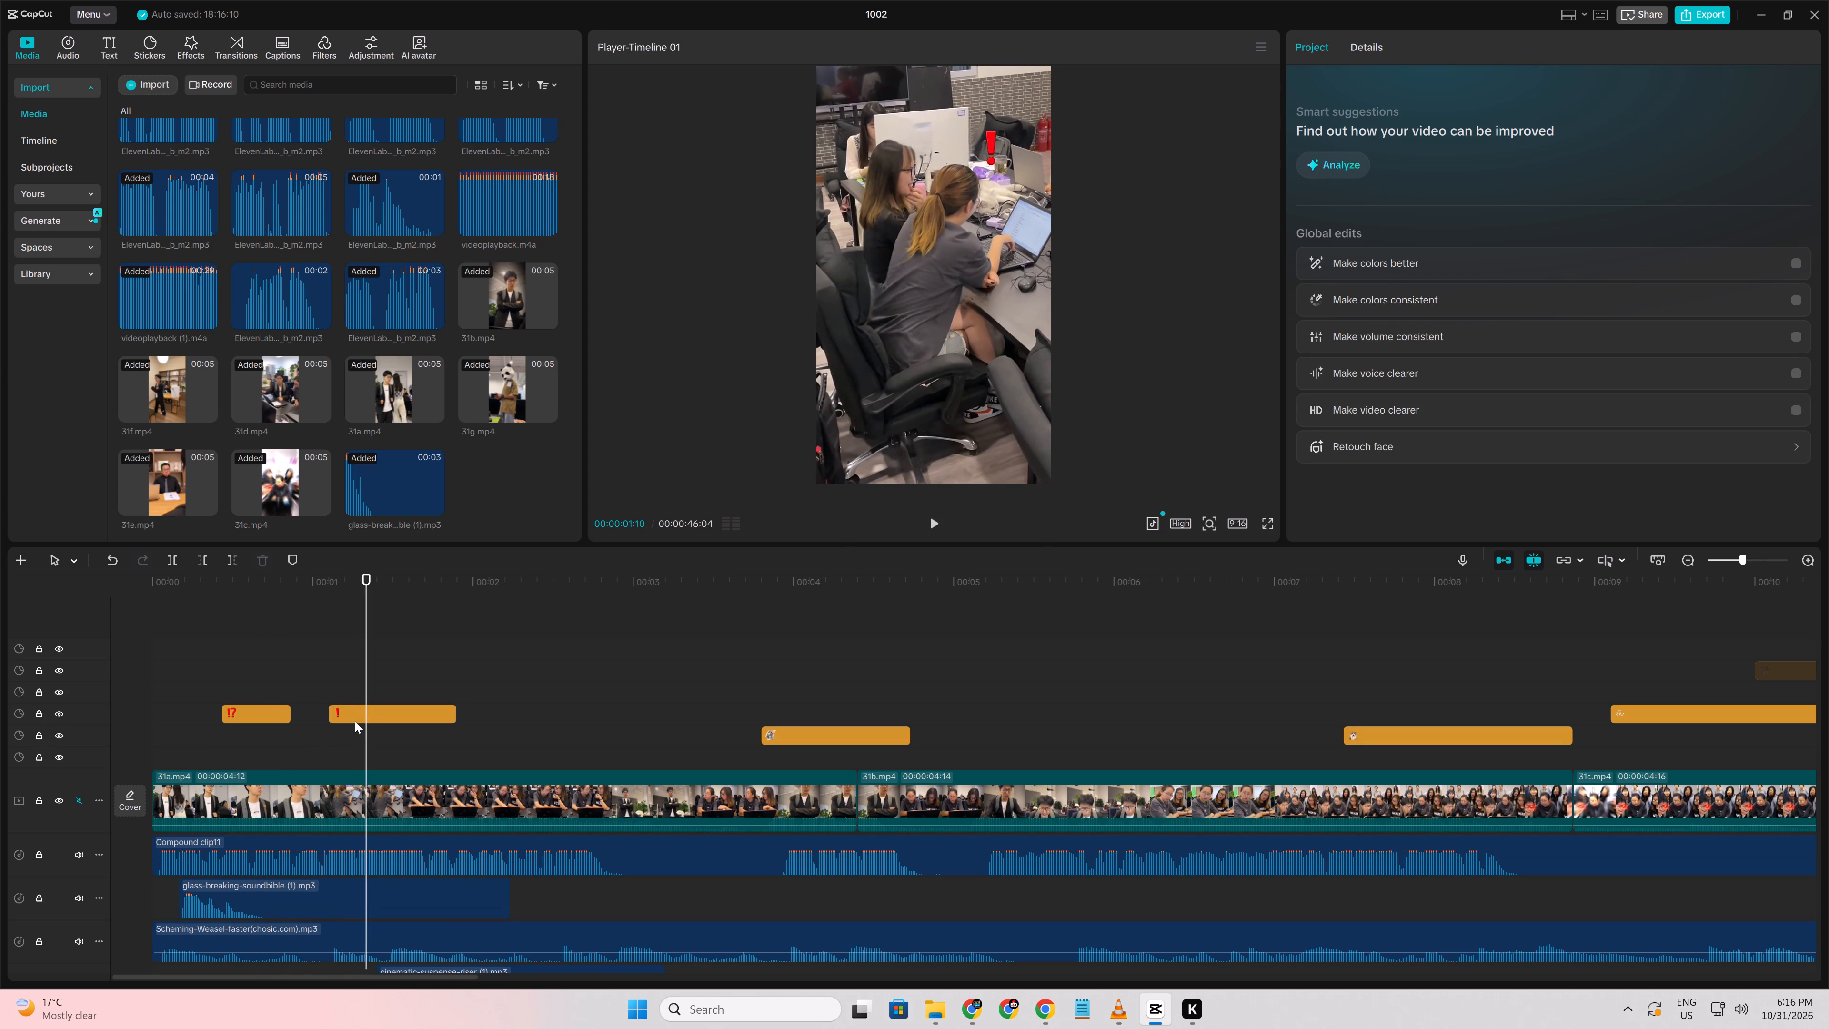
key("space")
key("space")
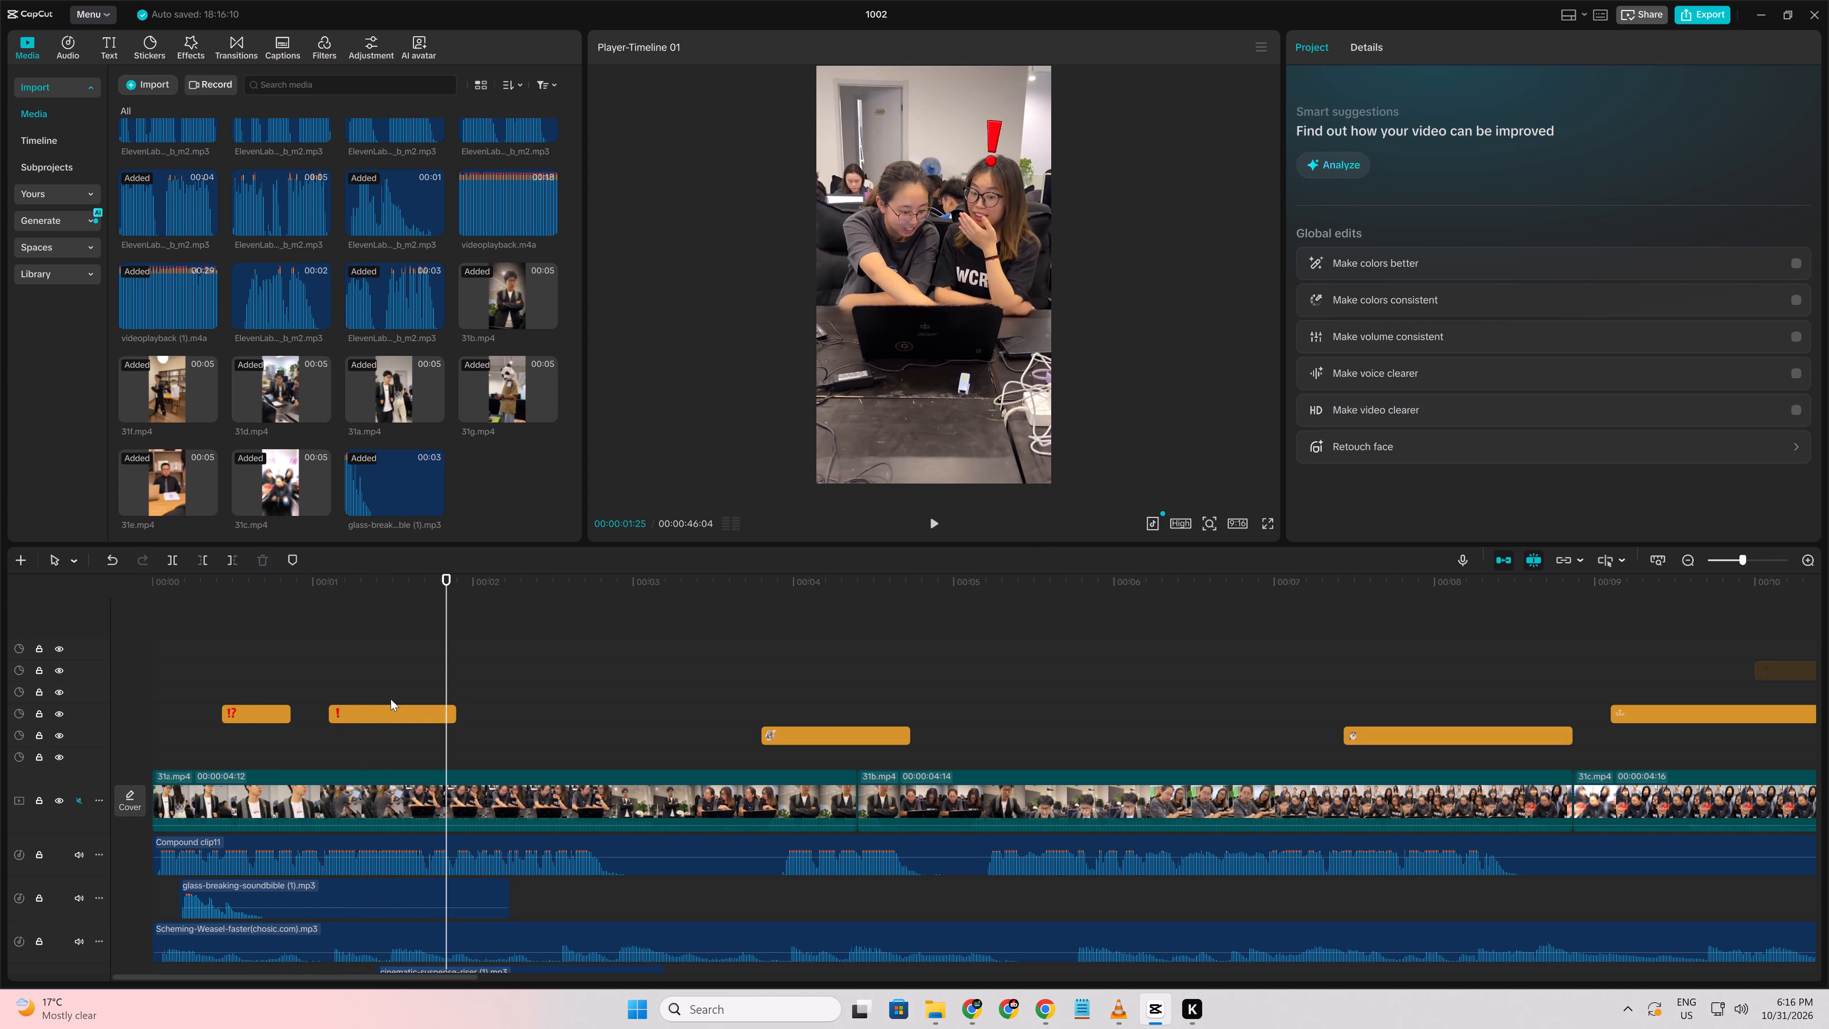
Trim the "!" sticker's start to 00:00:01:12 and extend its end to about 00:00:02:16.
left_click(391, 689)
left_click_drag(391, 689, 403, 702)
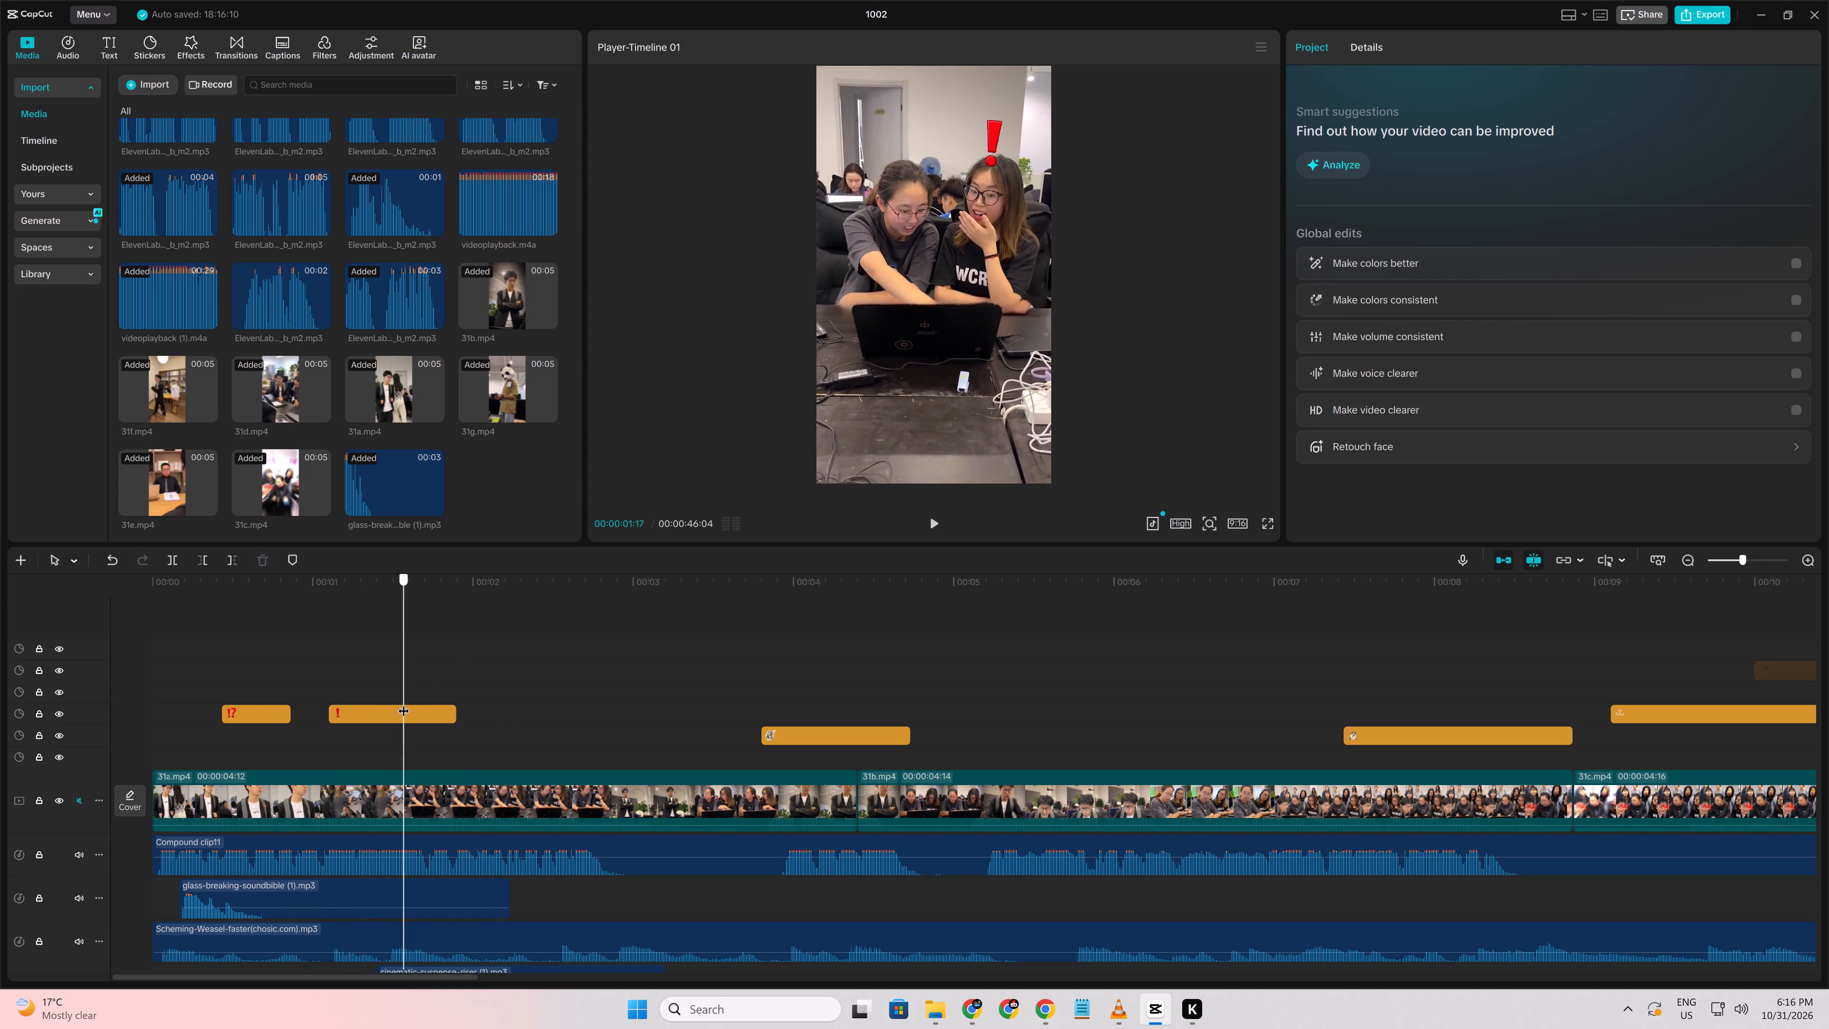
left_click_drag(403, 702, 391, 707)
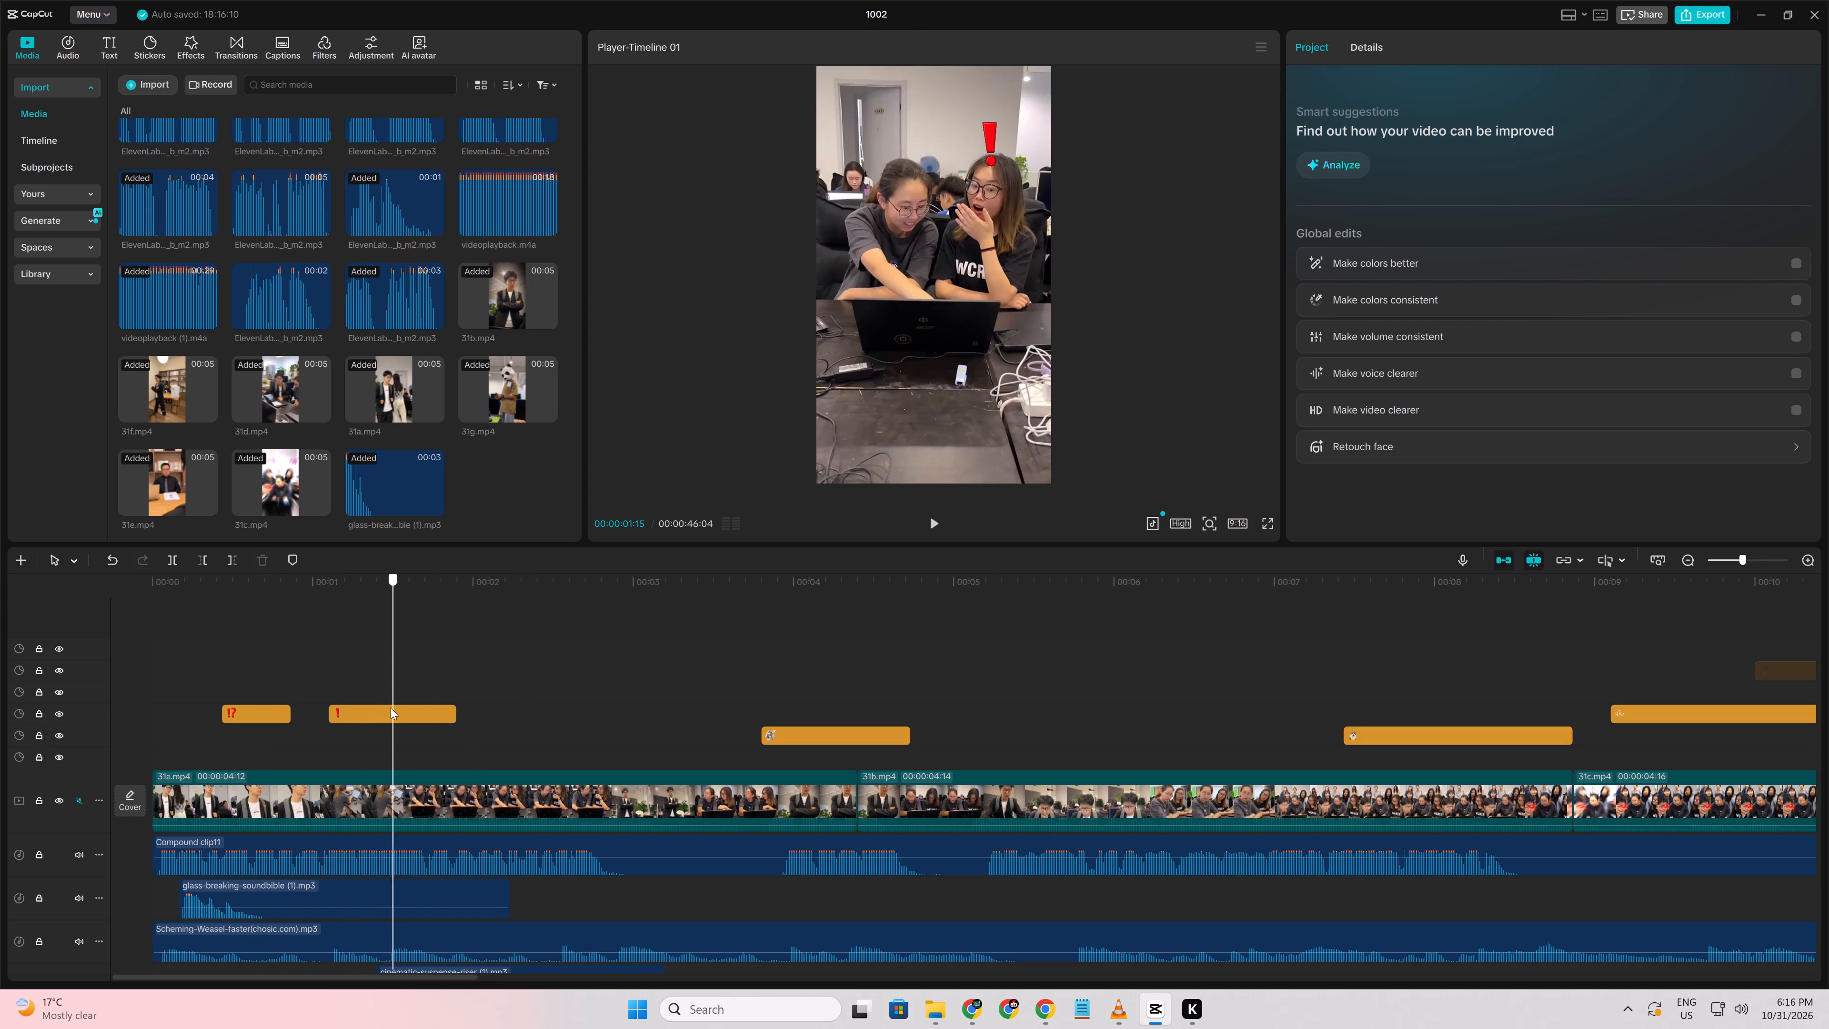
left_click_drag(391, 707, 375, 707)
left_click(376, 715)
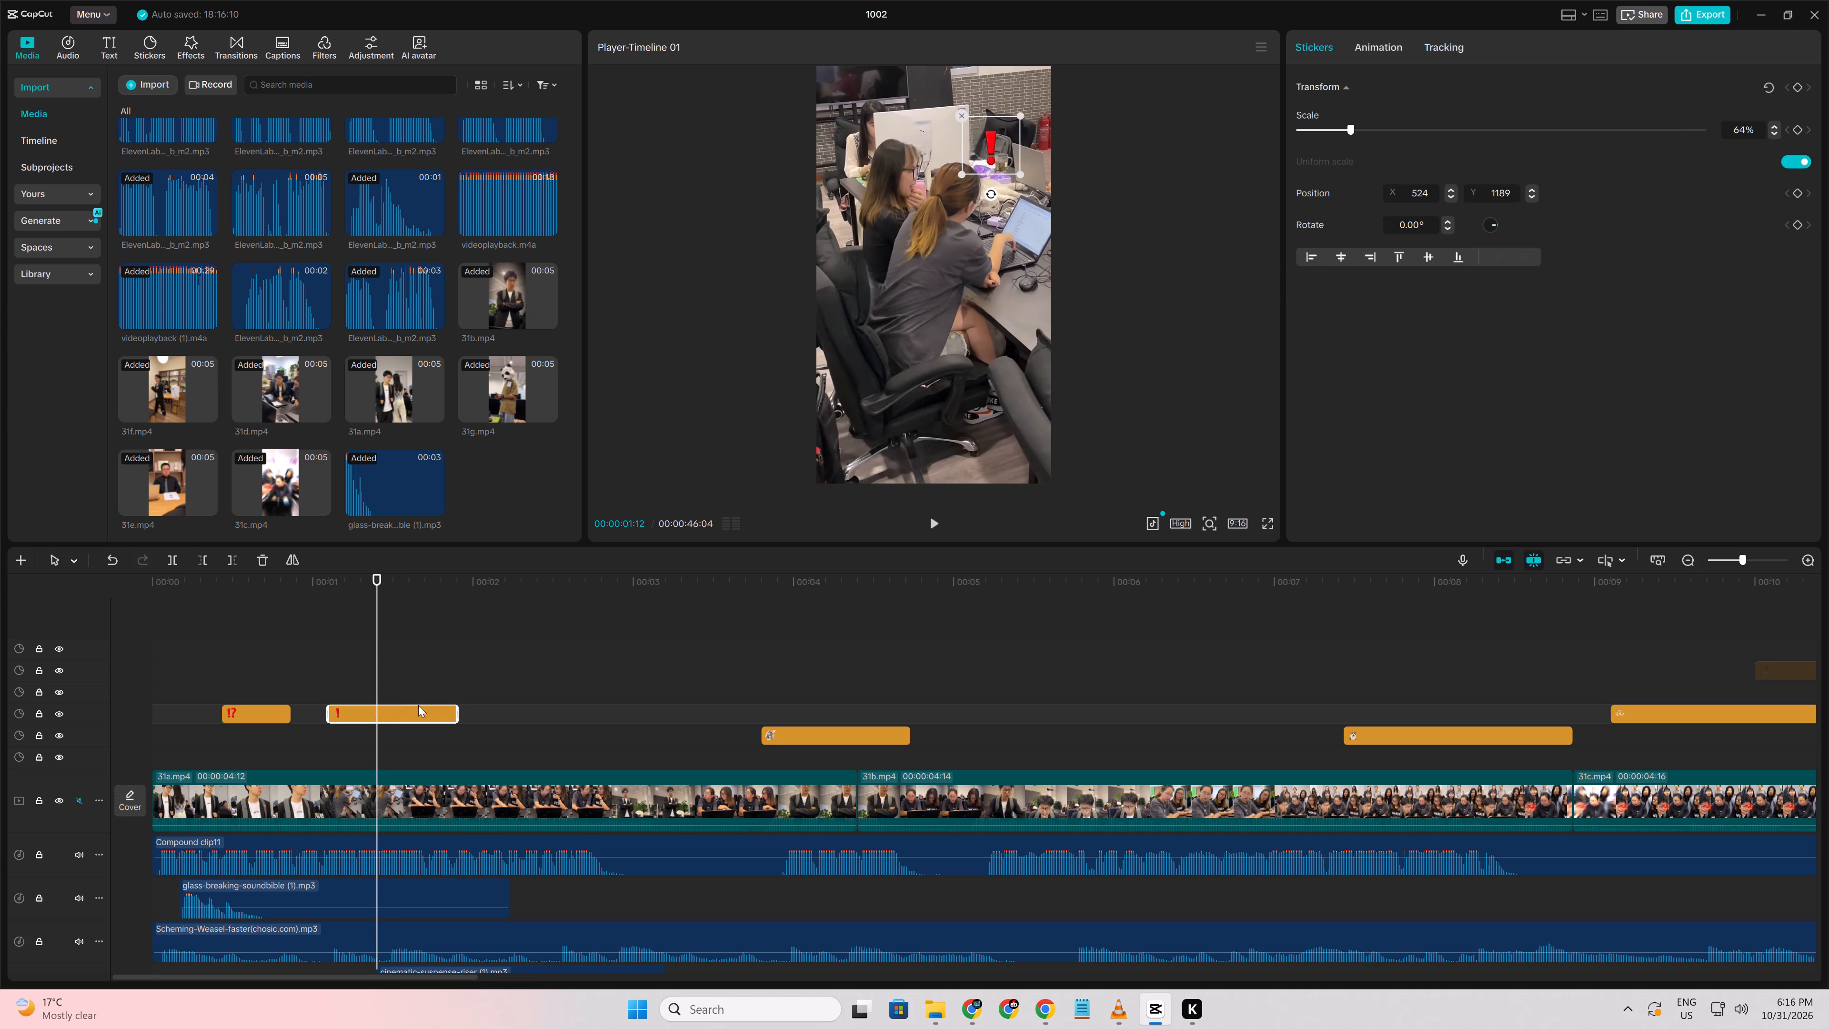
key("q")
left_click_drag(458, 712, 559, 736)
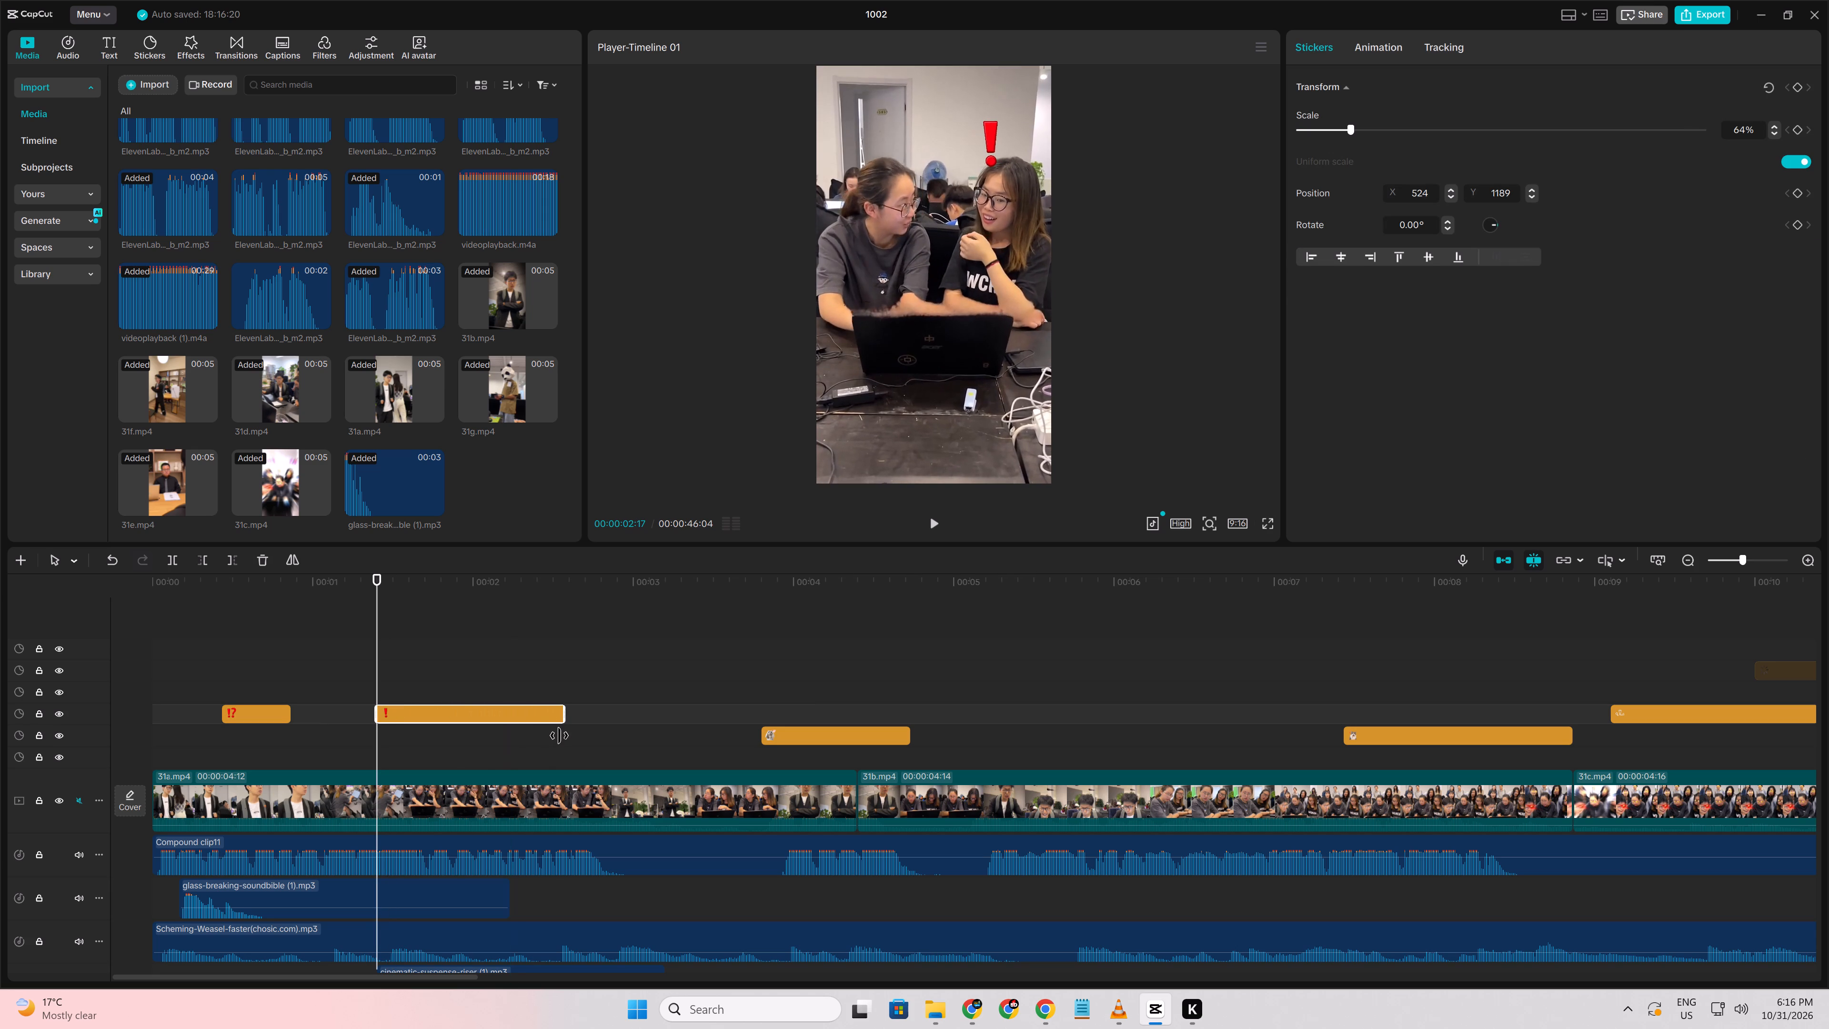
left_click_drag(559, 736, 556, 742)
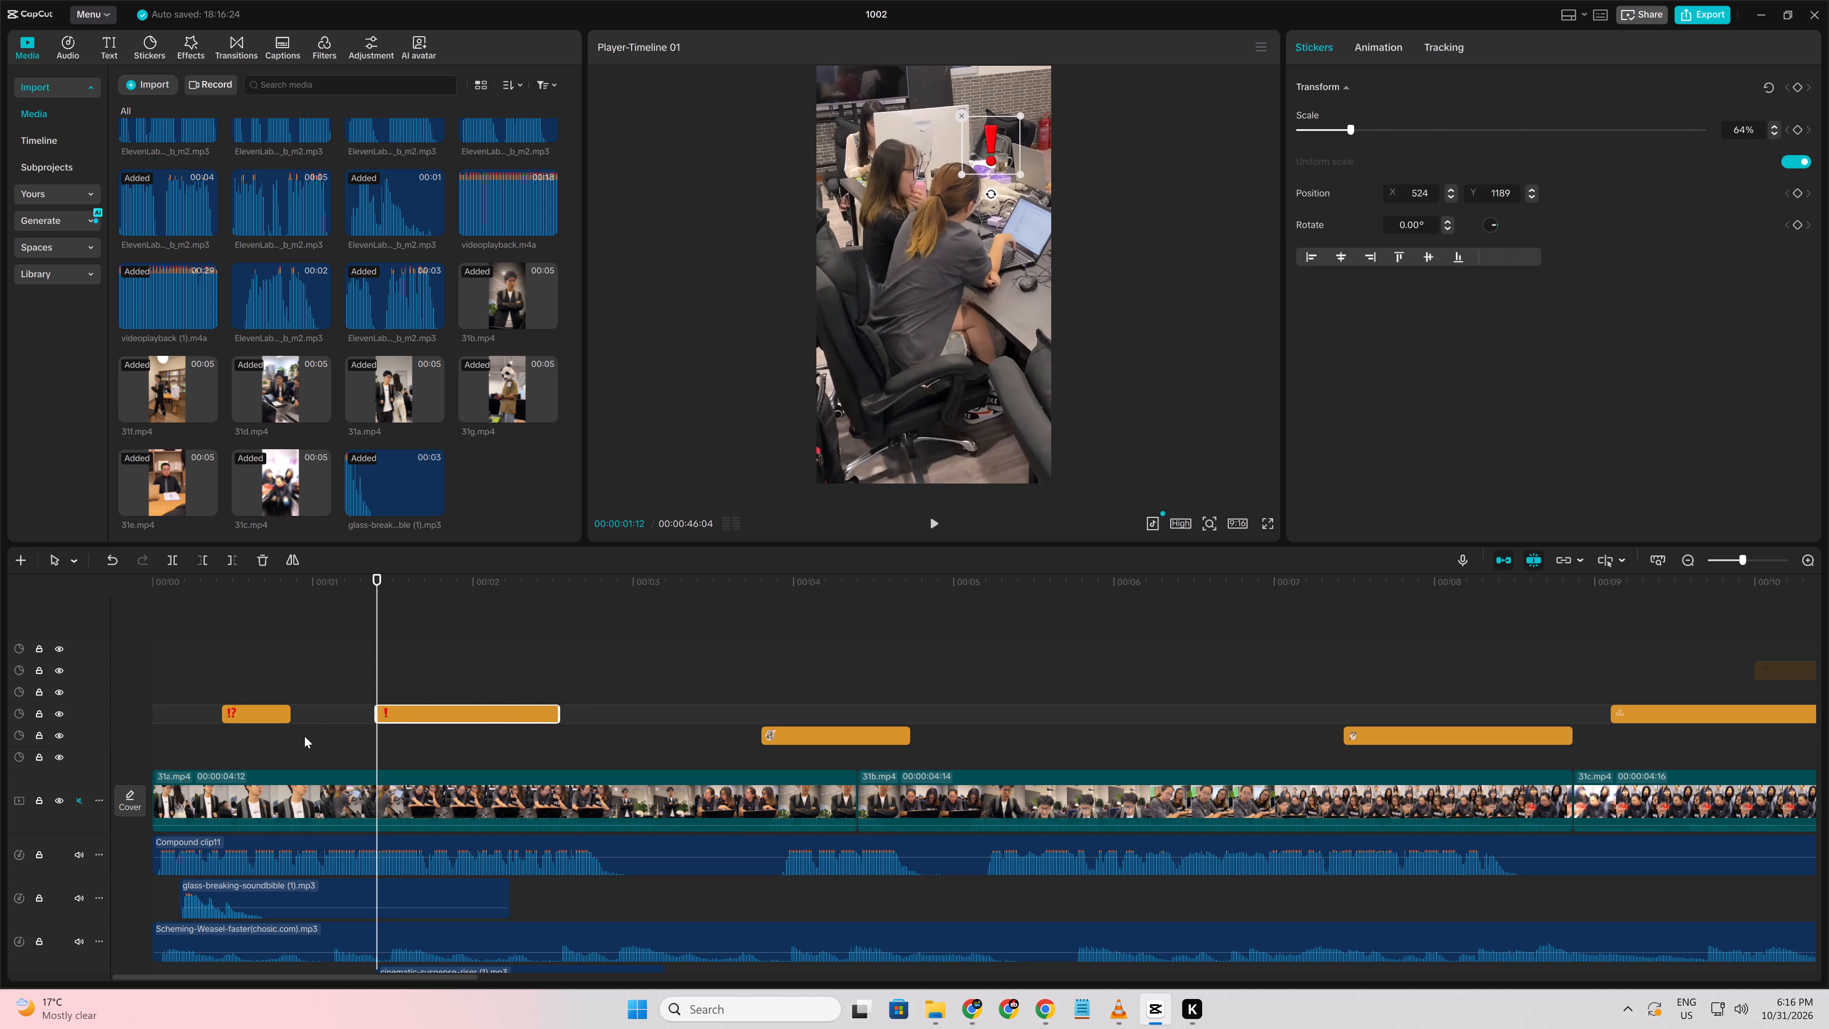
Replay the transition to the two women at the laptop and trim the "!" sticker's start to 00:00:01:18.
left_click(304, 736)
key("space")
key("space")
left_click(315, 736)
key("space")
key("space")
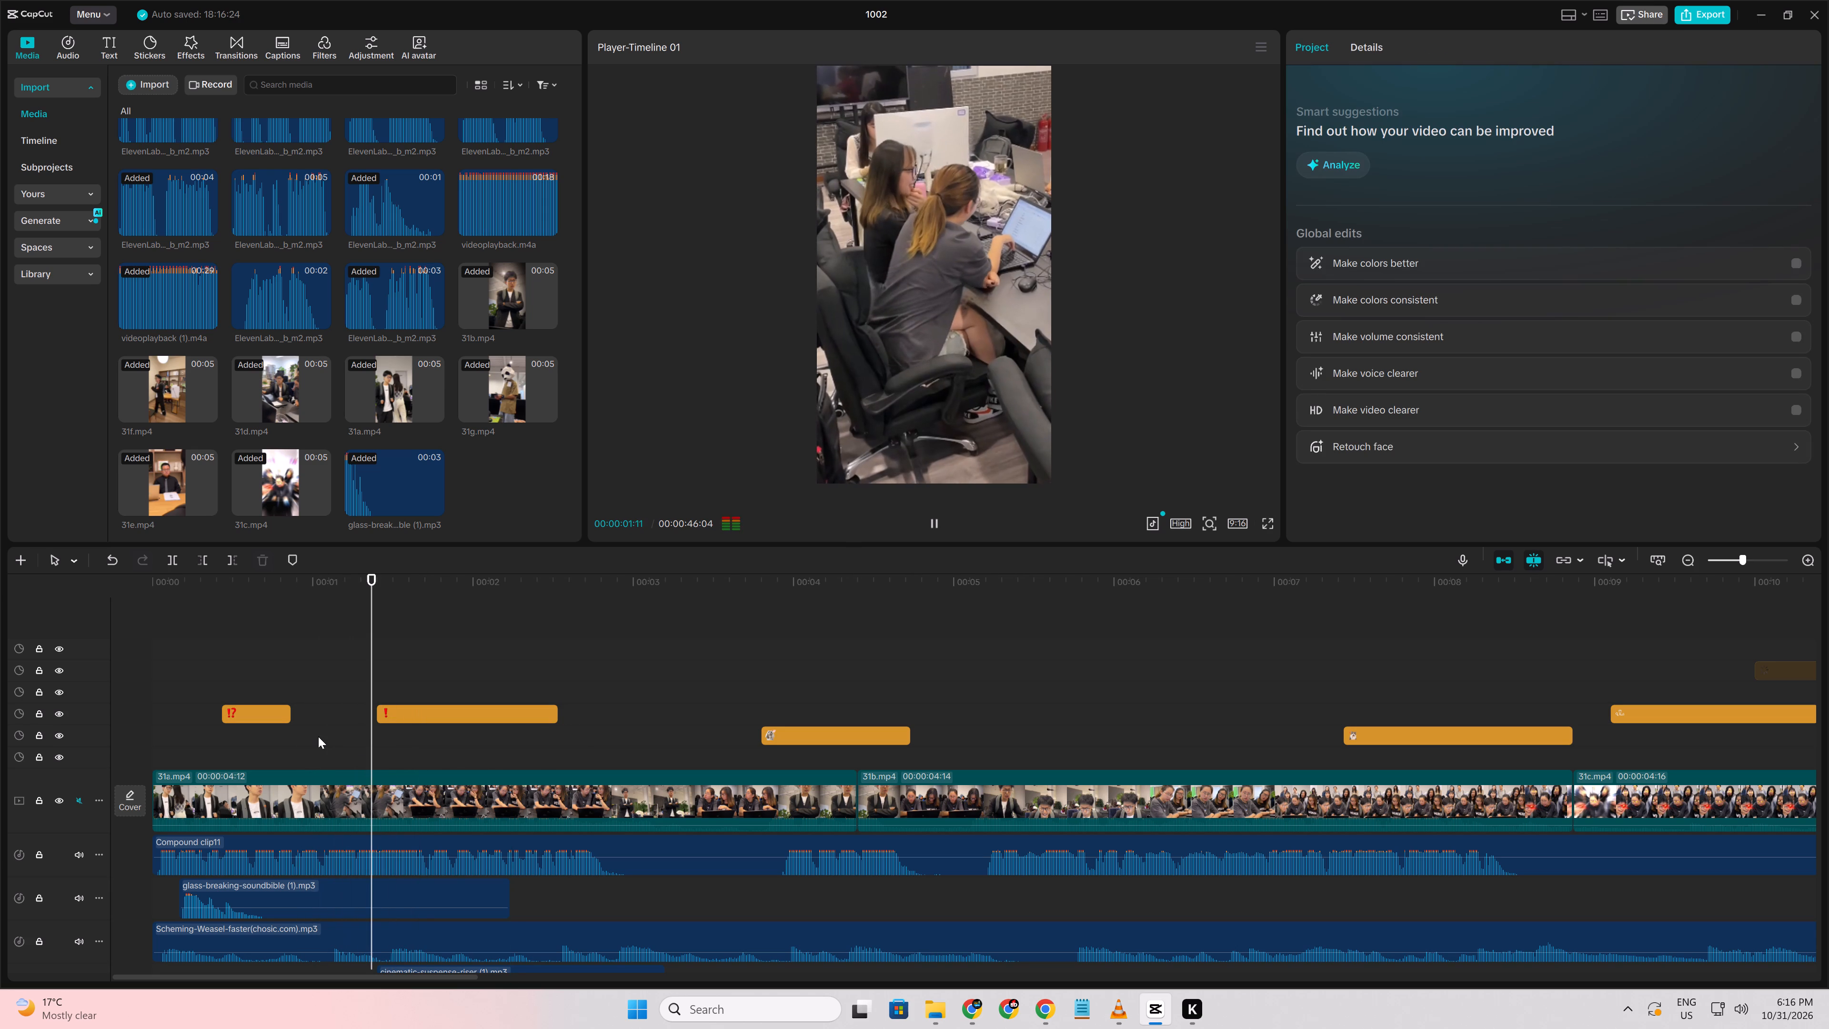
key("space")
key("space")
left_click(402, 718)
key("q")
left_click(371, 731)
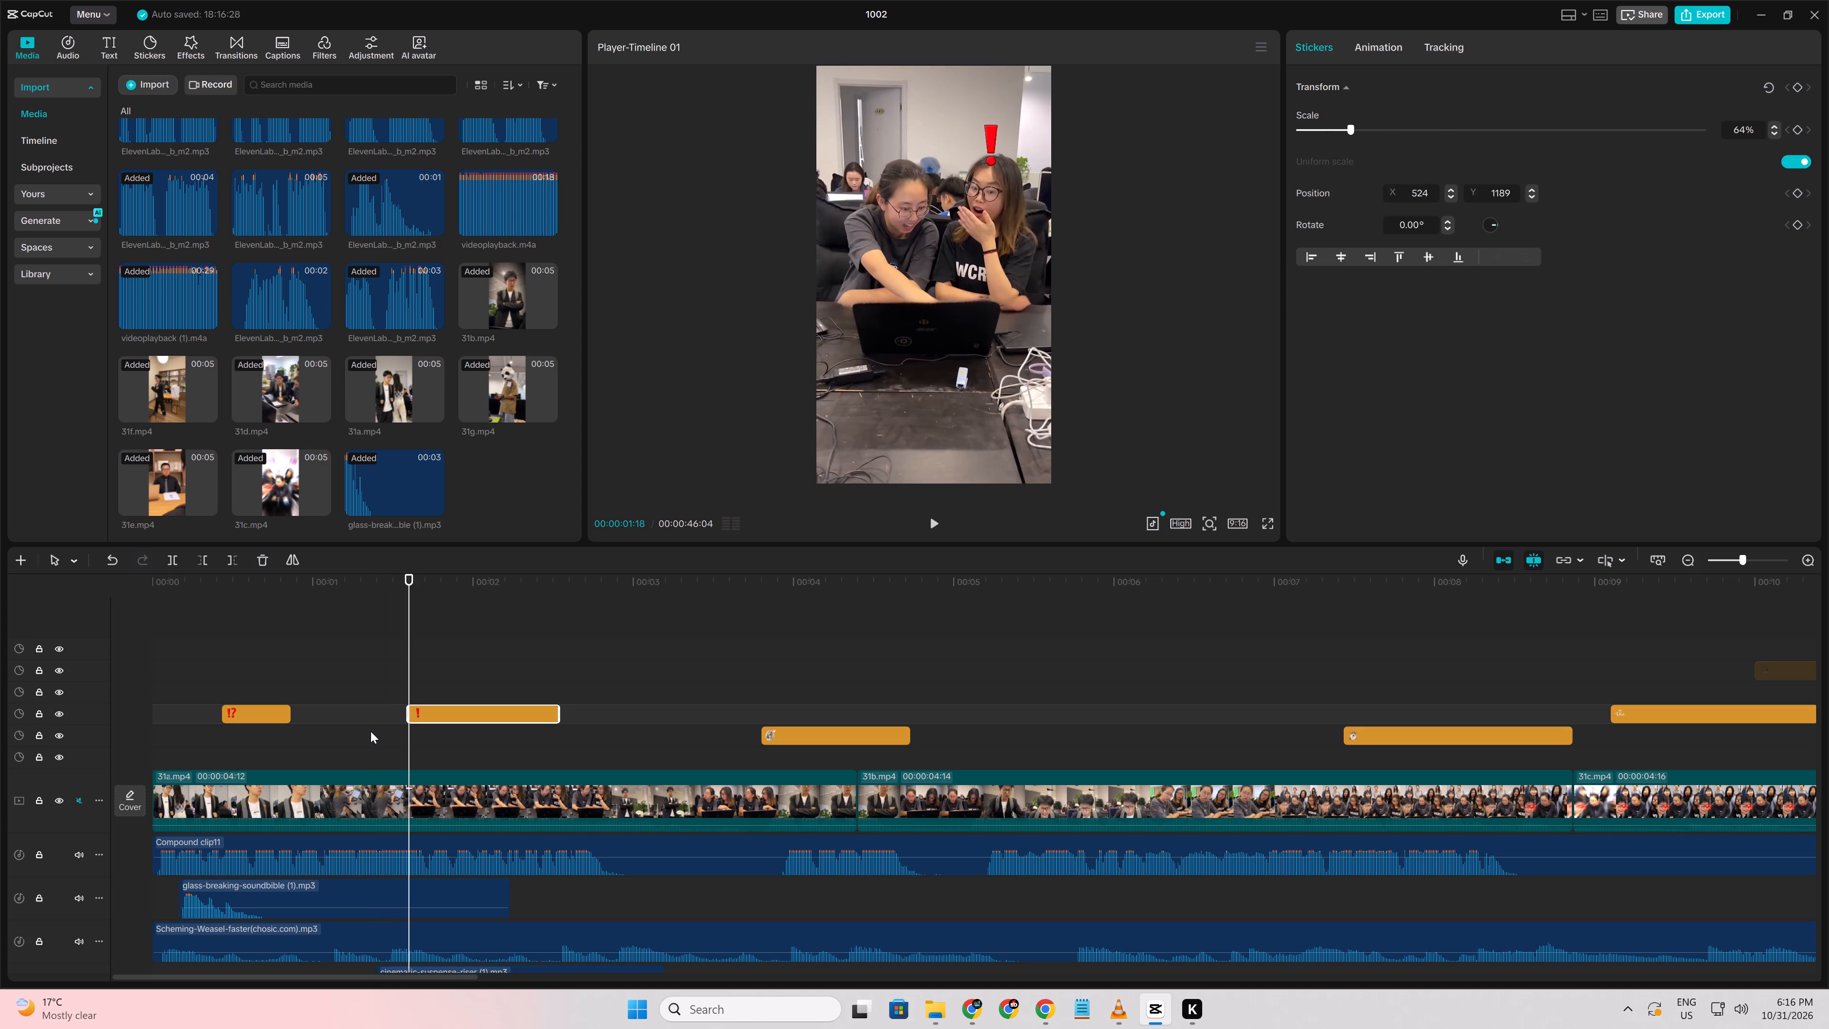
Enlarge the "!" sticker to about 97%, place it above and between the two women's heads, and preview it.
key("space")
key("space")
left_click(456, 715)
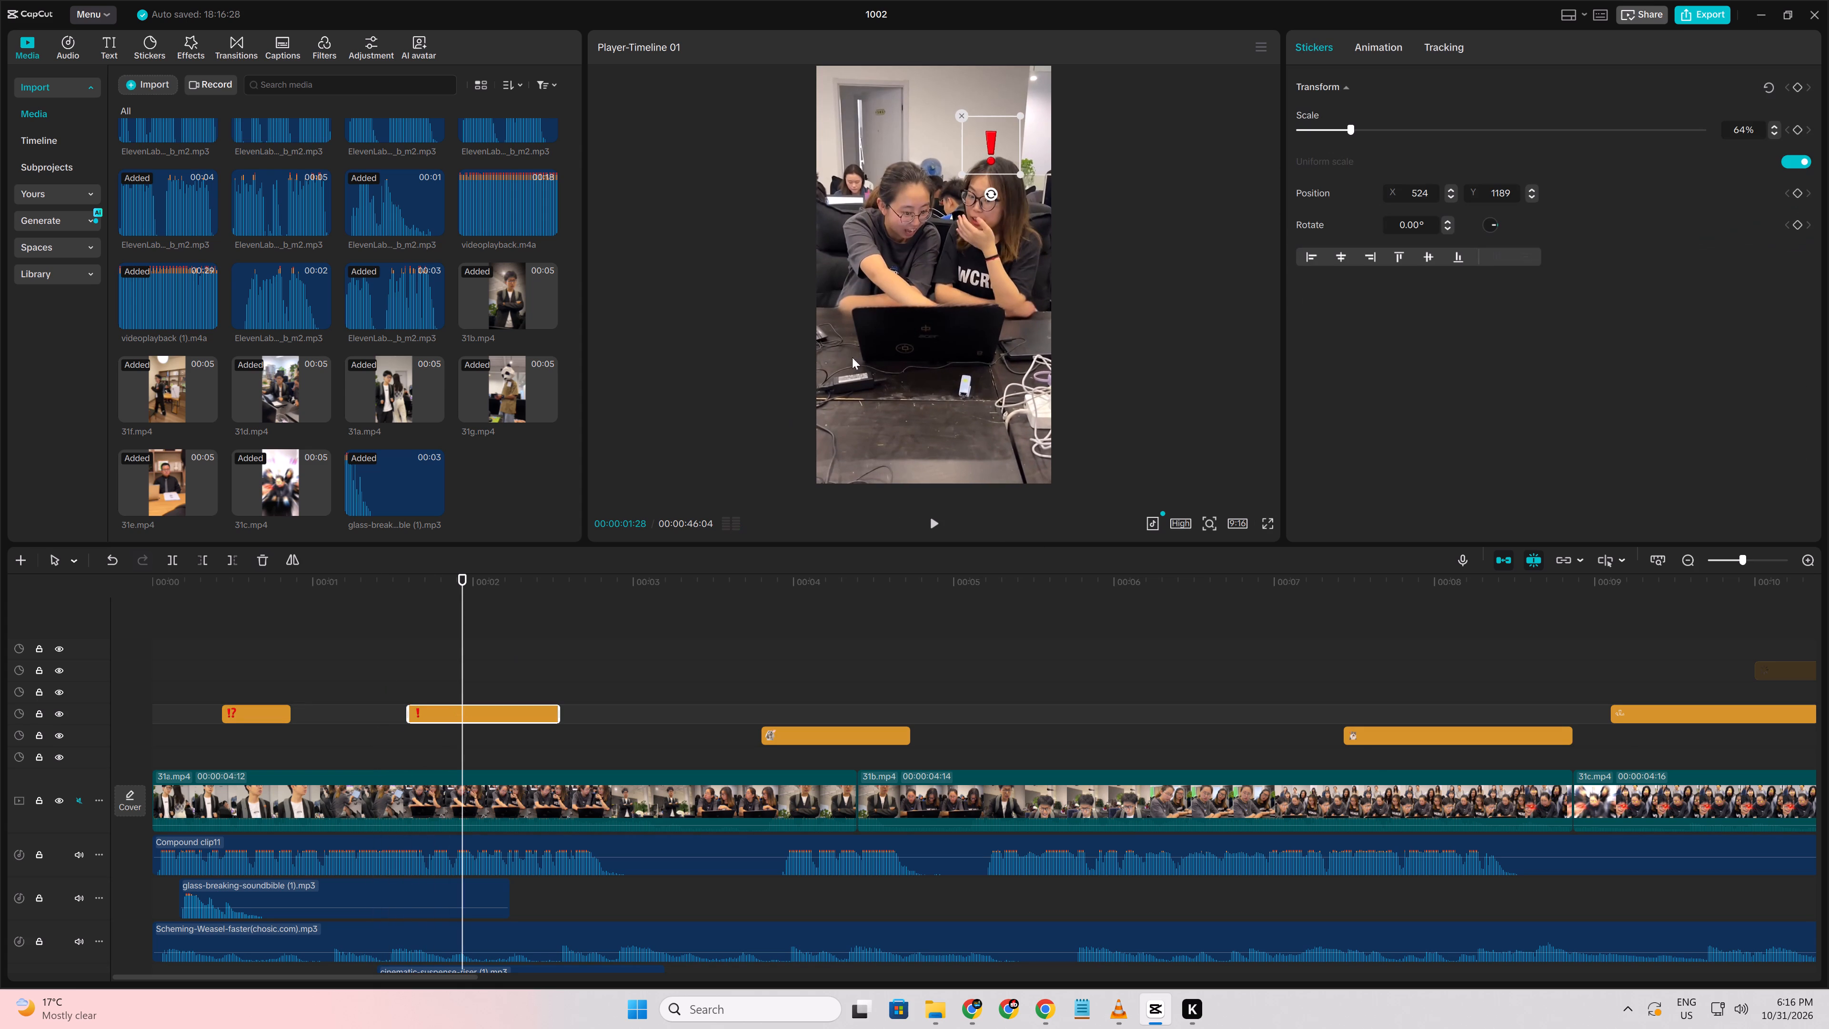
left_click_drag(957, 181, 933, 207)
left_click_drag(975, 168, 937, 161)
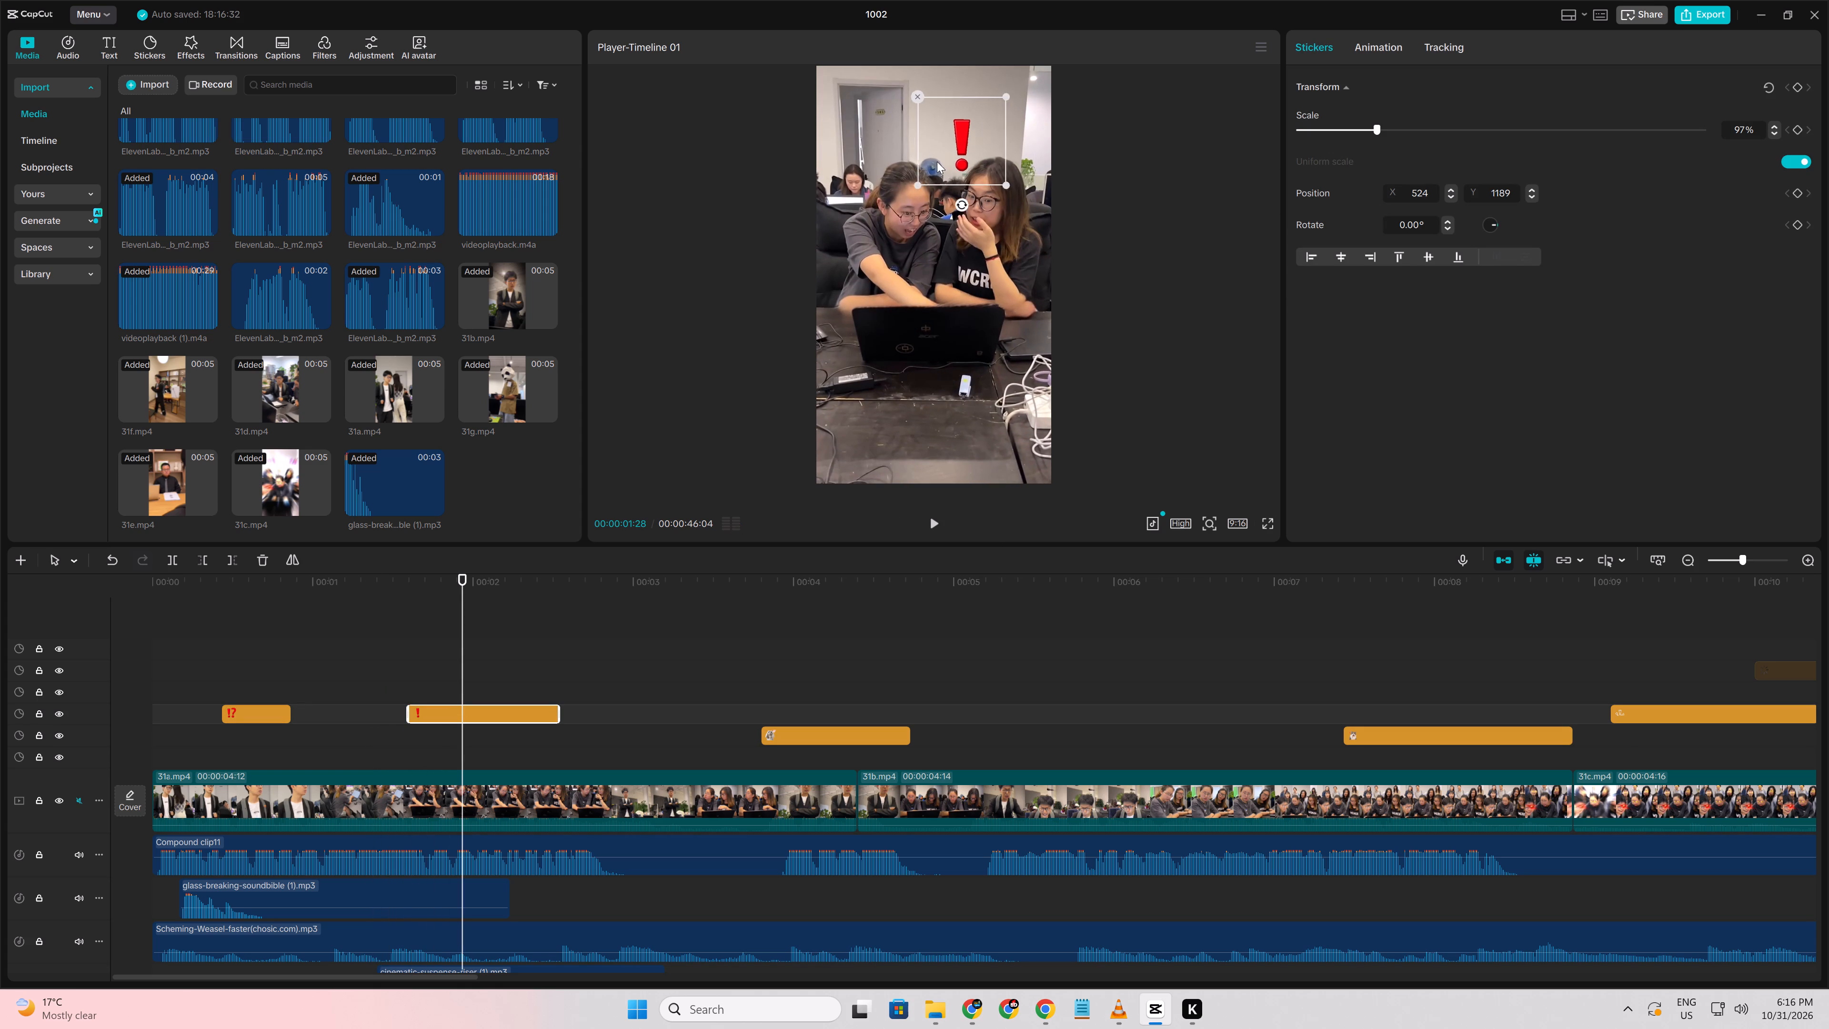
left_click_drag(937, 161, 932, 157)
left_click(371, 741)
key("space")
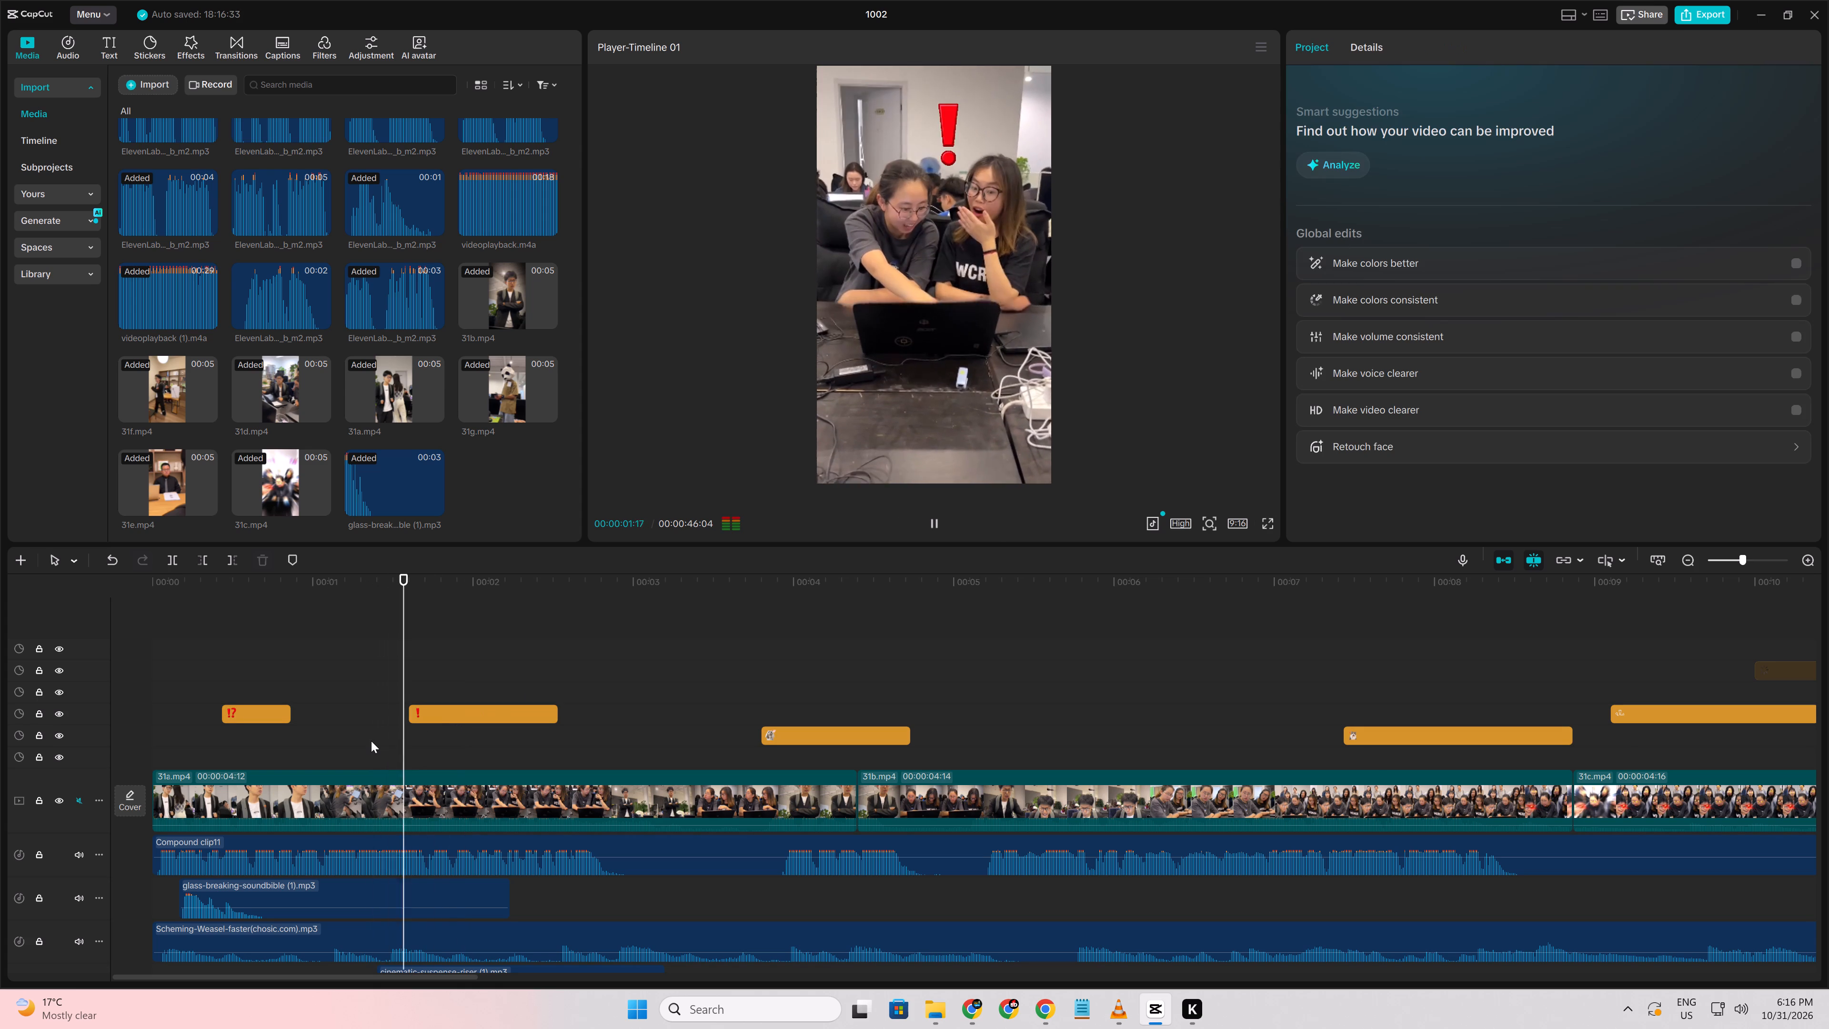
key("space")
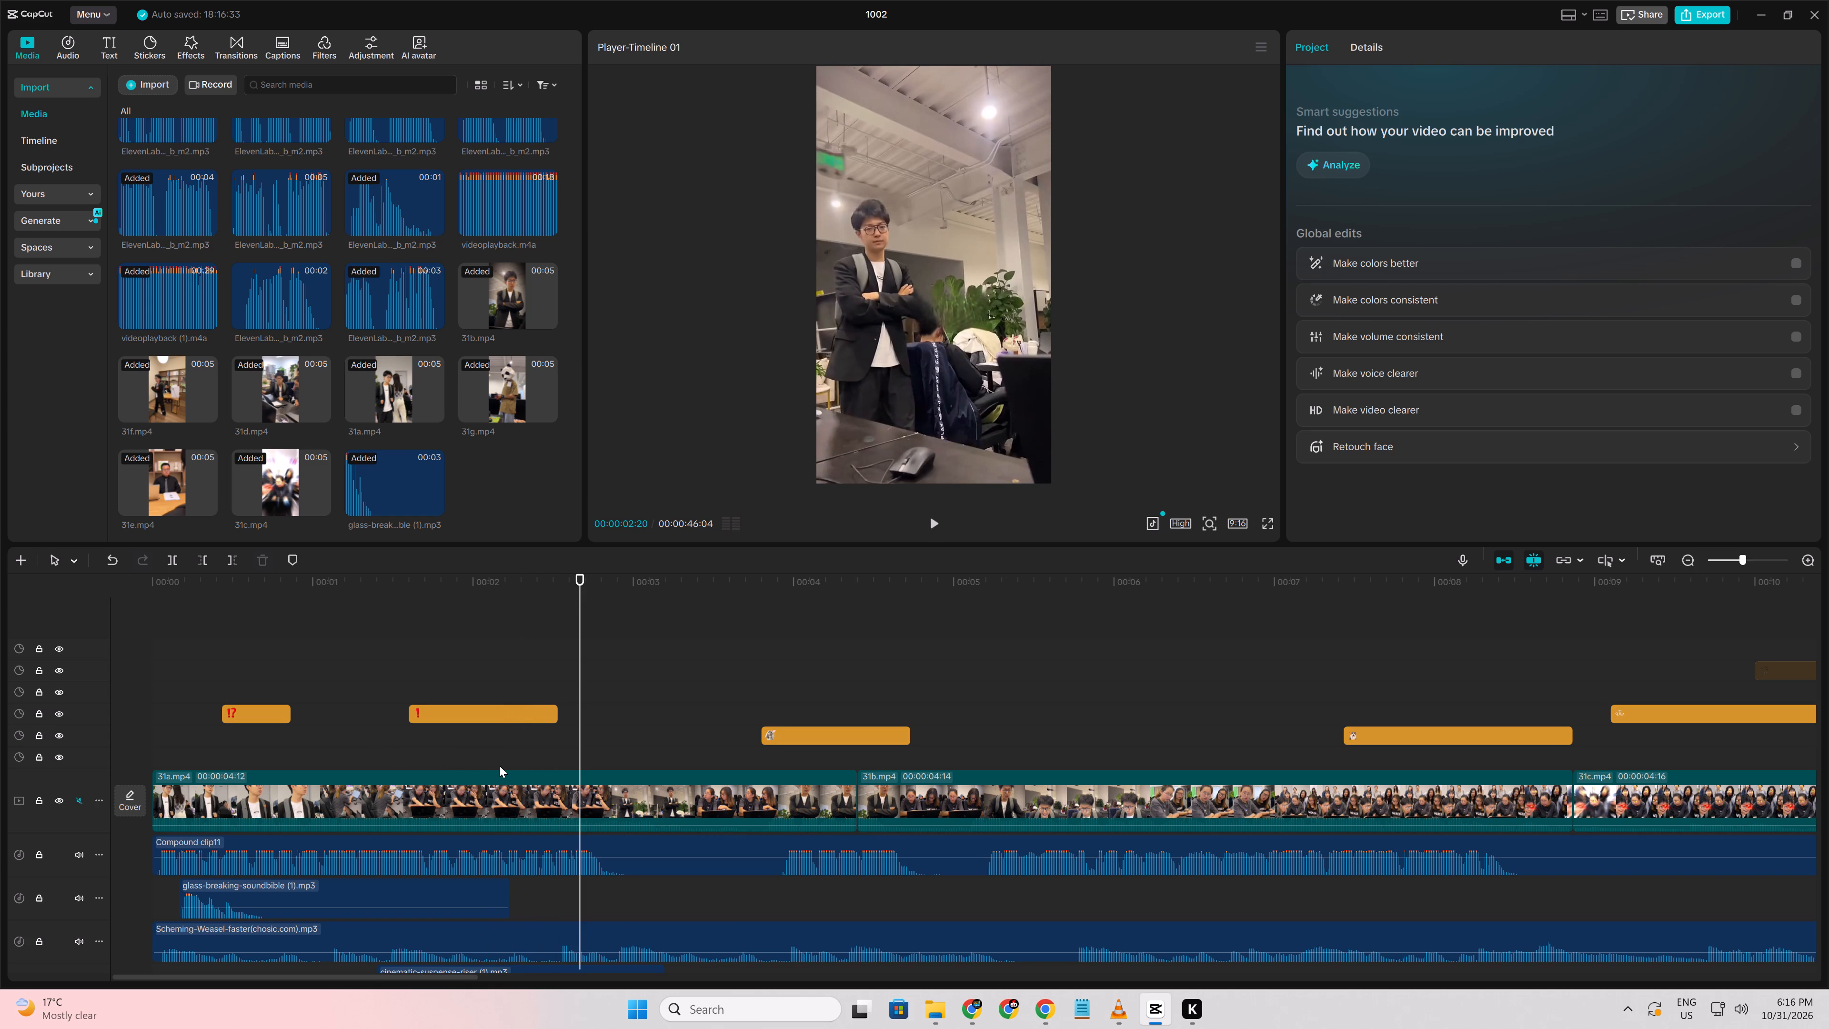
Replay the passage from the women at the laptop to the standing man, checking the timing of the lower sound-effect tracks.
scroll(621, 916, "down", 4)
key("space")
scroll(612, 916, "down", 9)
left_click(409, 828)
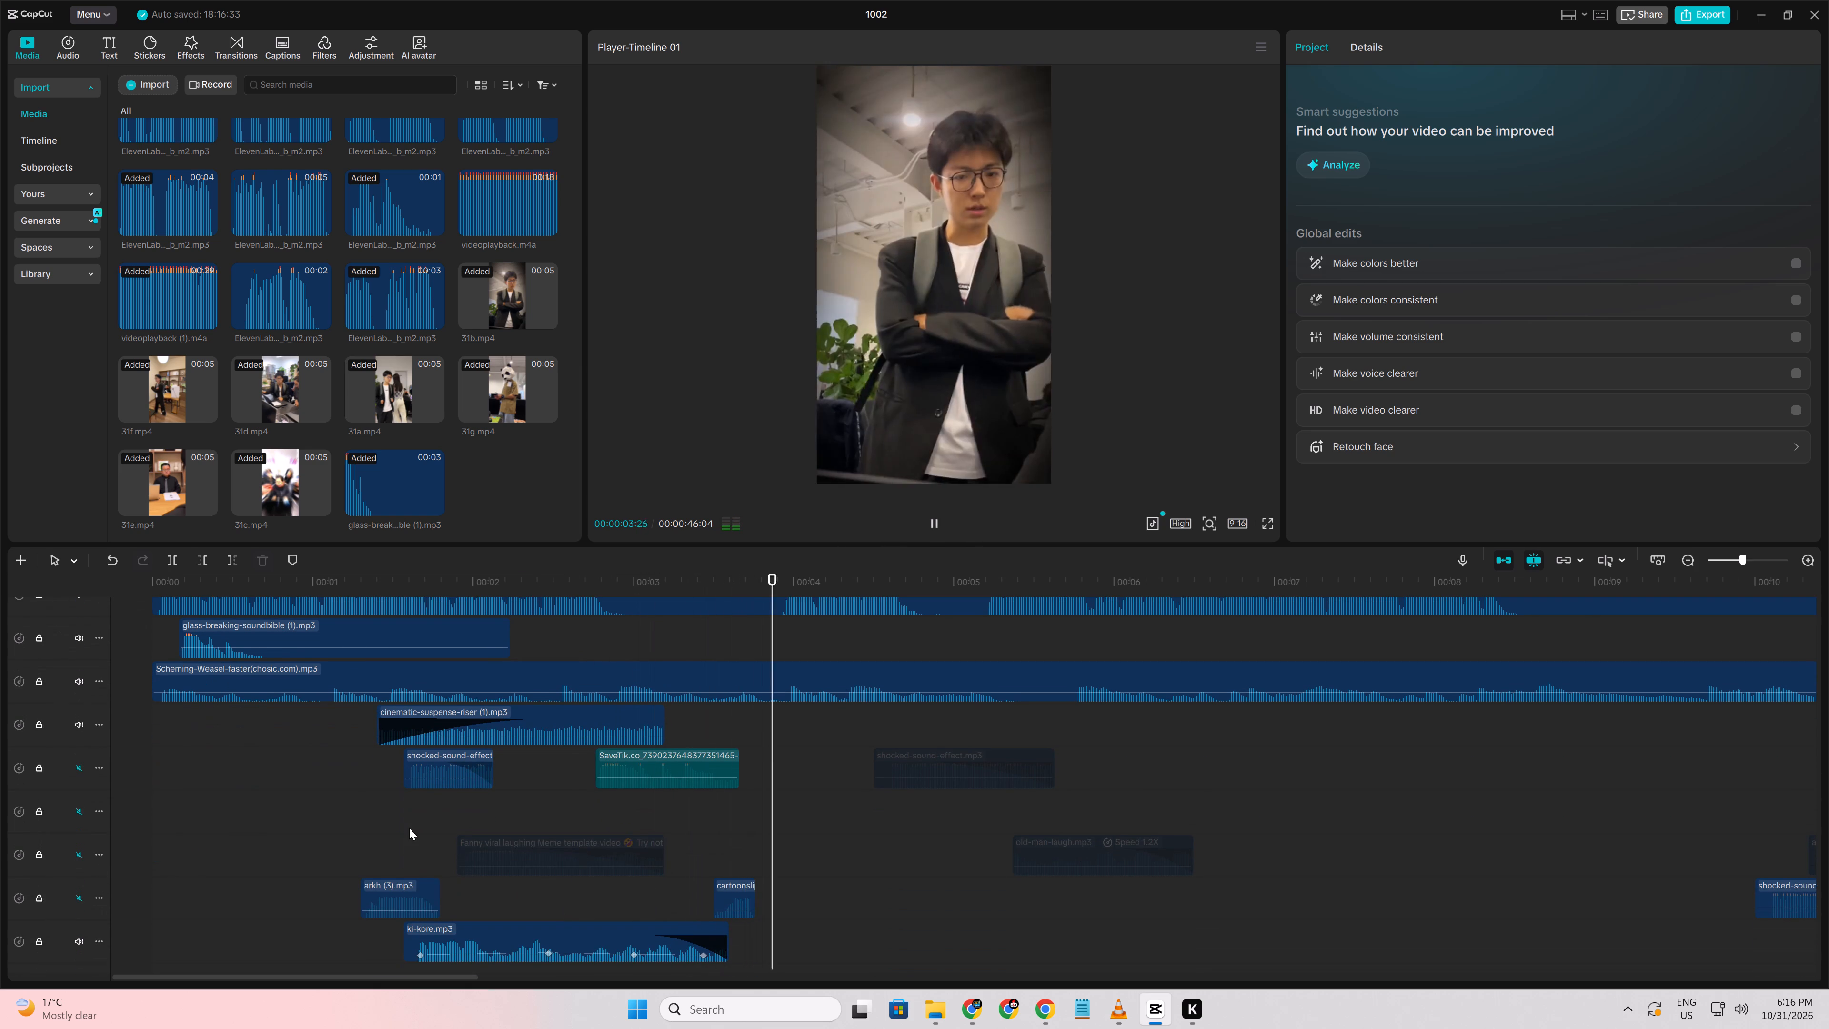
key("space")
key("space")
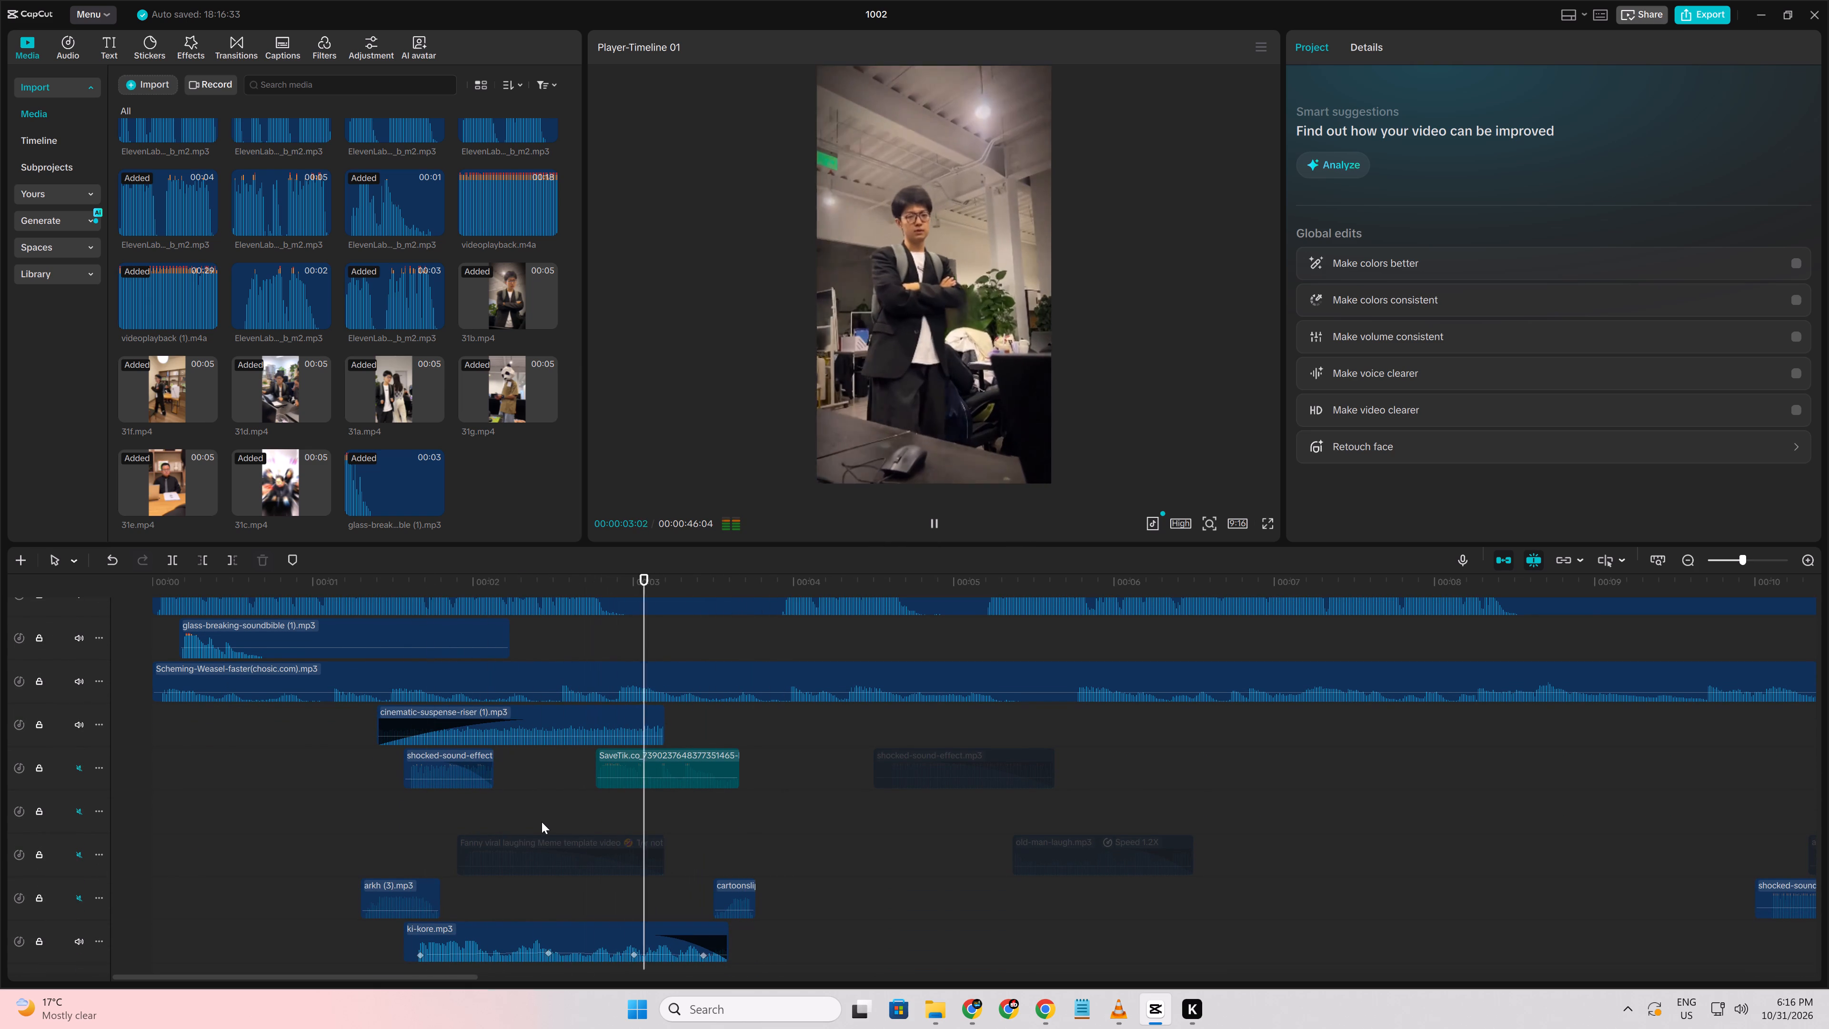
key("space")
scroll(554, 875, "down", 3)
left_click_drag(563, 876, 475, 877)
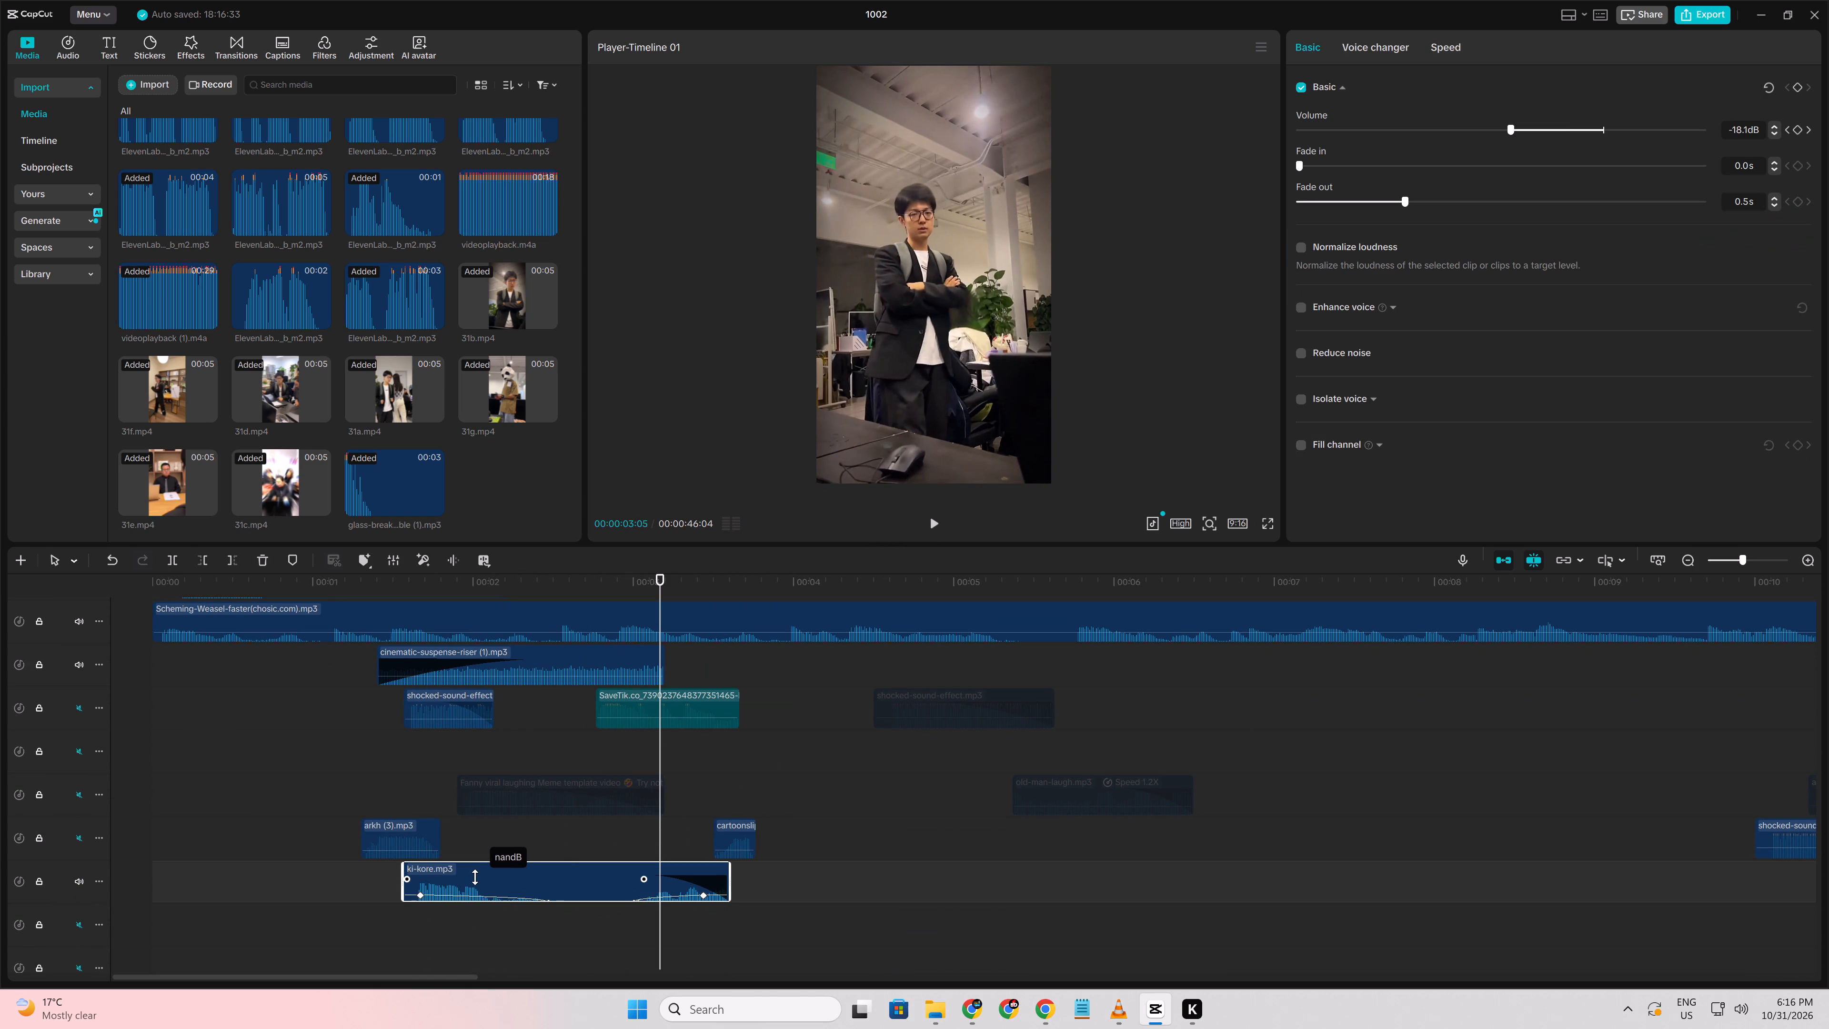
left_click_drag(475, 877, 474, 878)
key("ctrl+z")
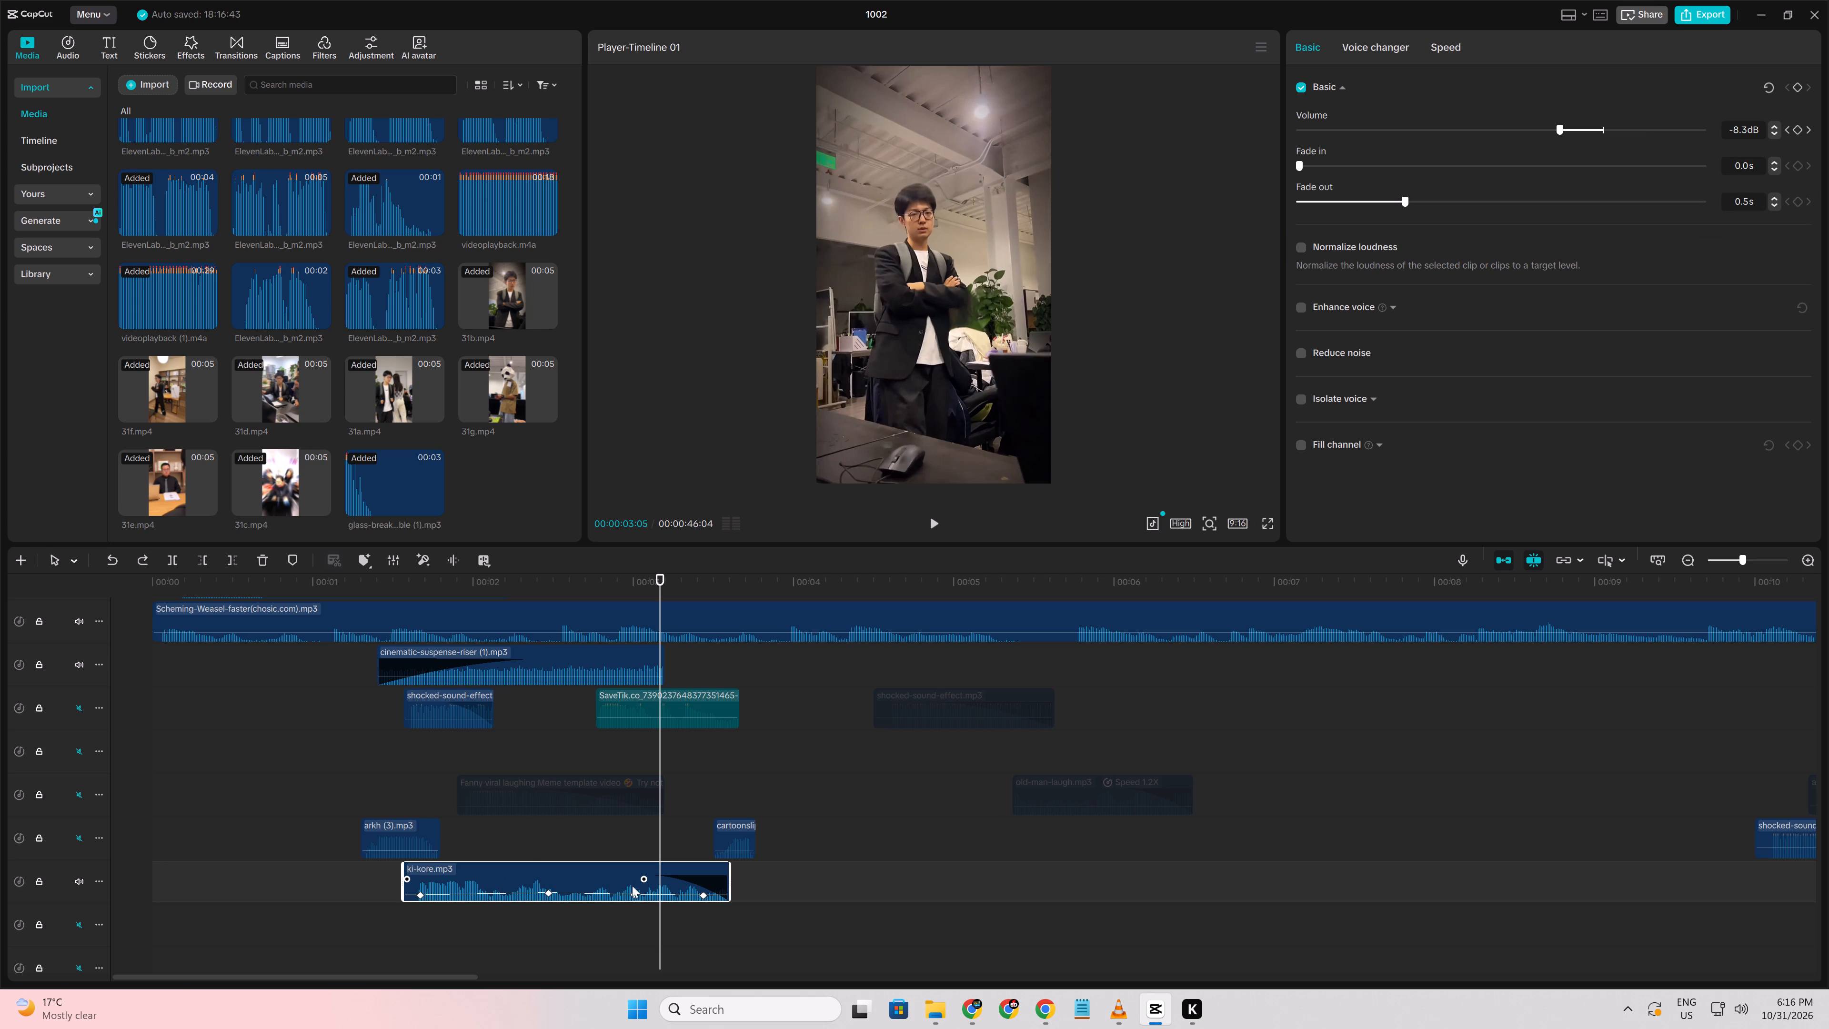
Shift the ki-kore.mp3 clip earlier to start at about 00:00:01:05 and preview it.
left_click_drag(692, 868, 605, 867)
left_click(277, 839)
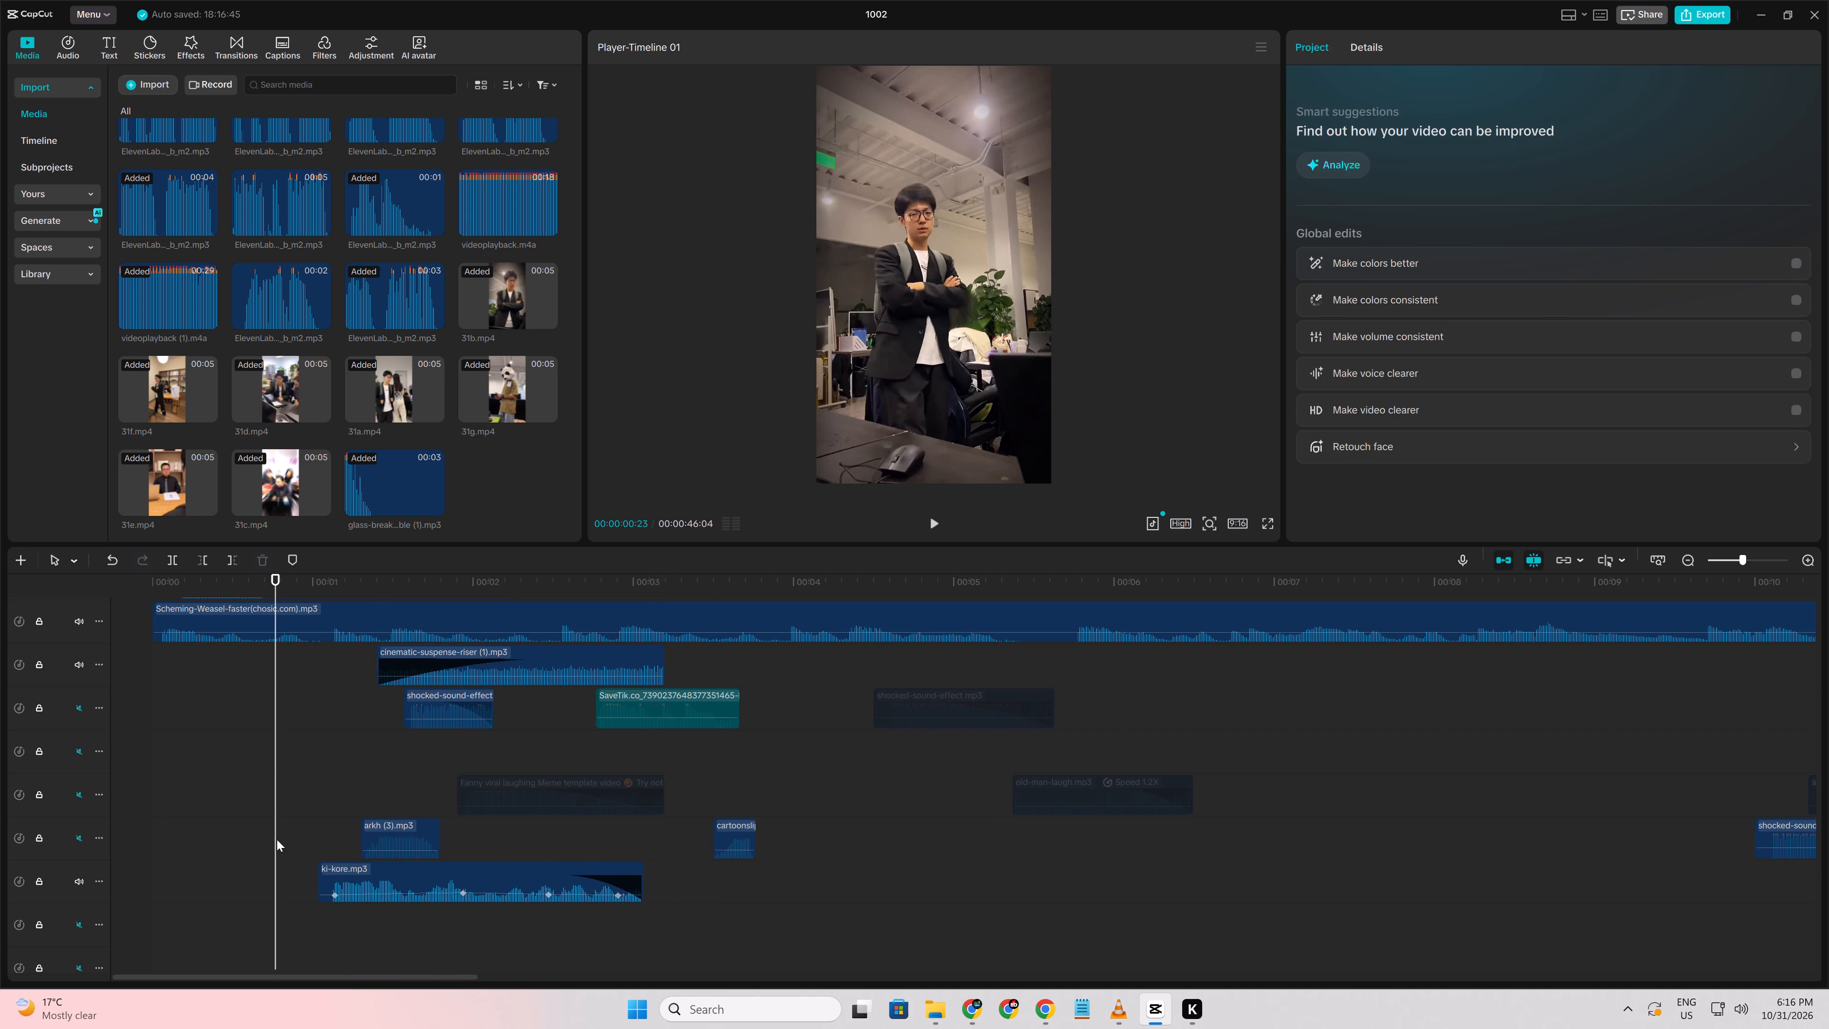
key("space")
key("space")
left_click_drag(341, 881, 364, 881)
left_click(301, 852)
key("space")
scroll(382, 872, "up", 3)
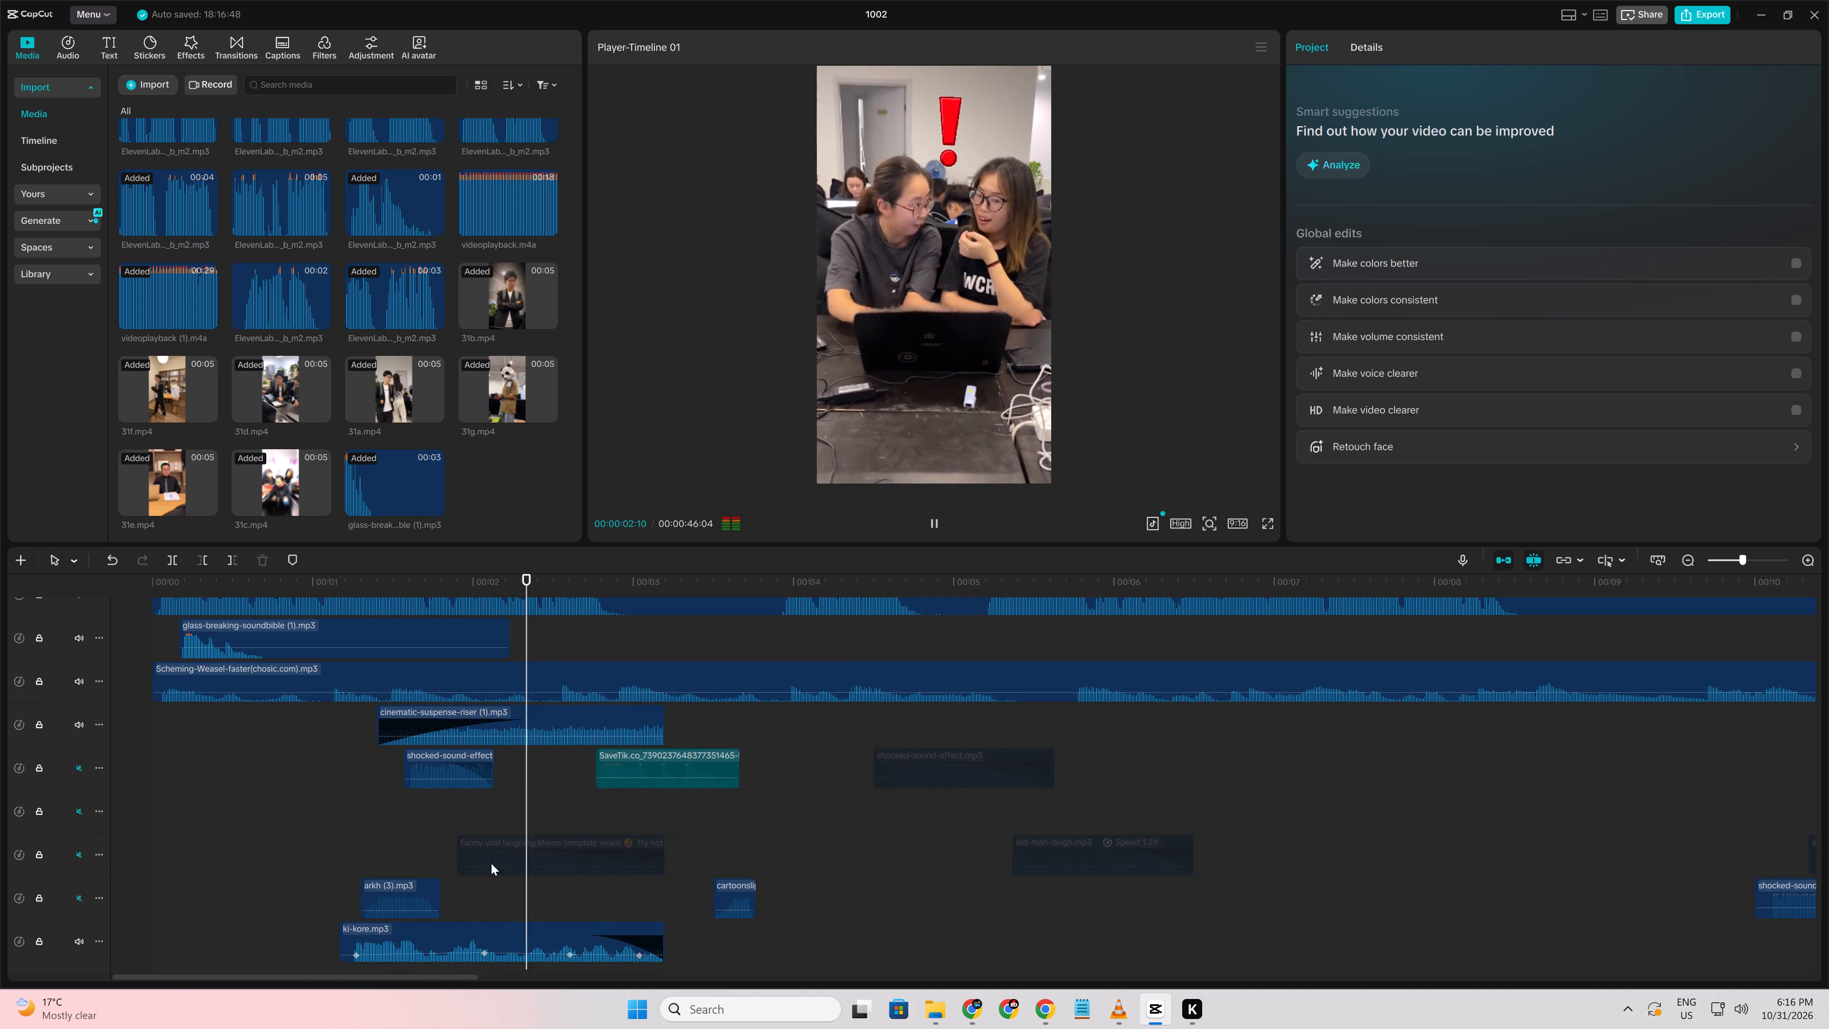
key("space")
Replay the cut to the standing man, shift the cinematic-suspense-riser clip earlier to start at about 00:00:01:10, and preview it.
scroll(538, 863, "up", 2)
key("space")
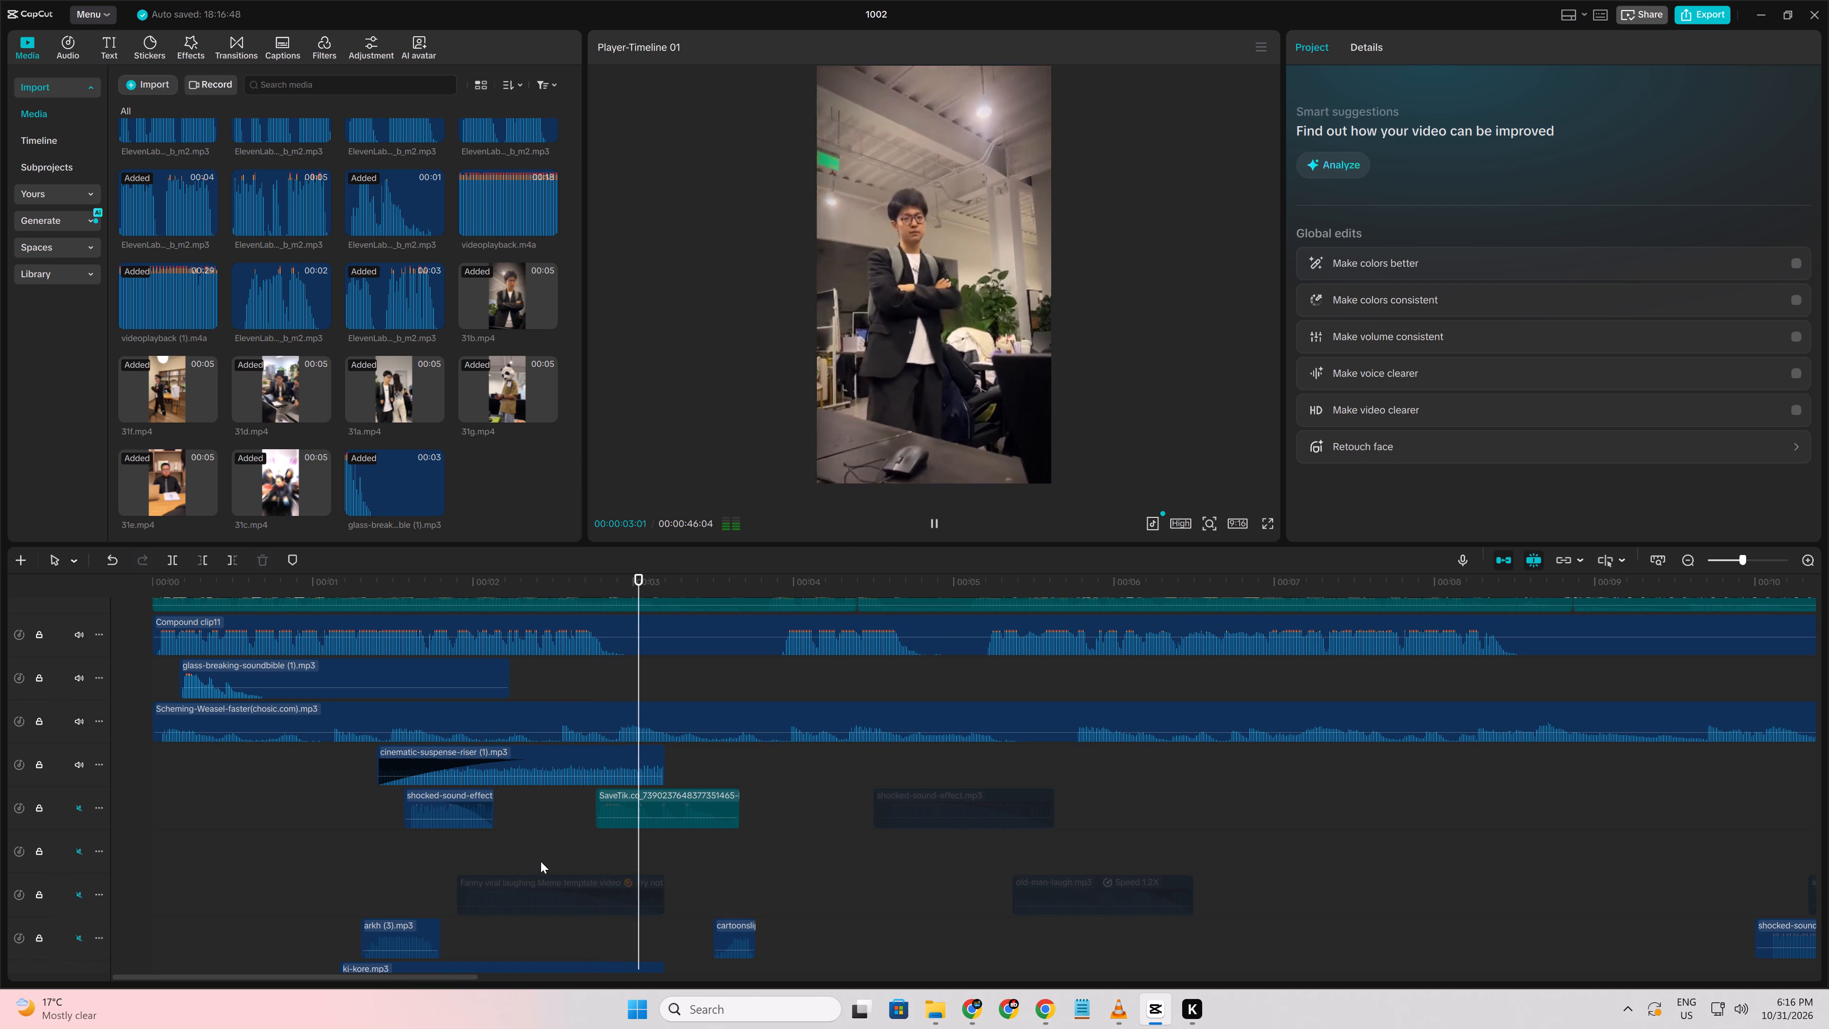
key("space")
left_click(550, 852)
key("space")
key("space")
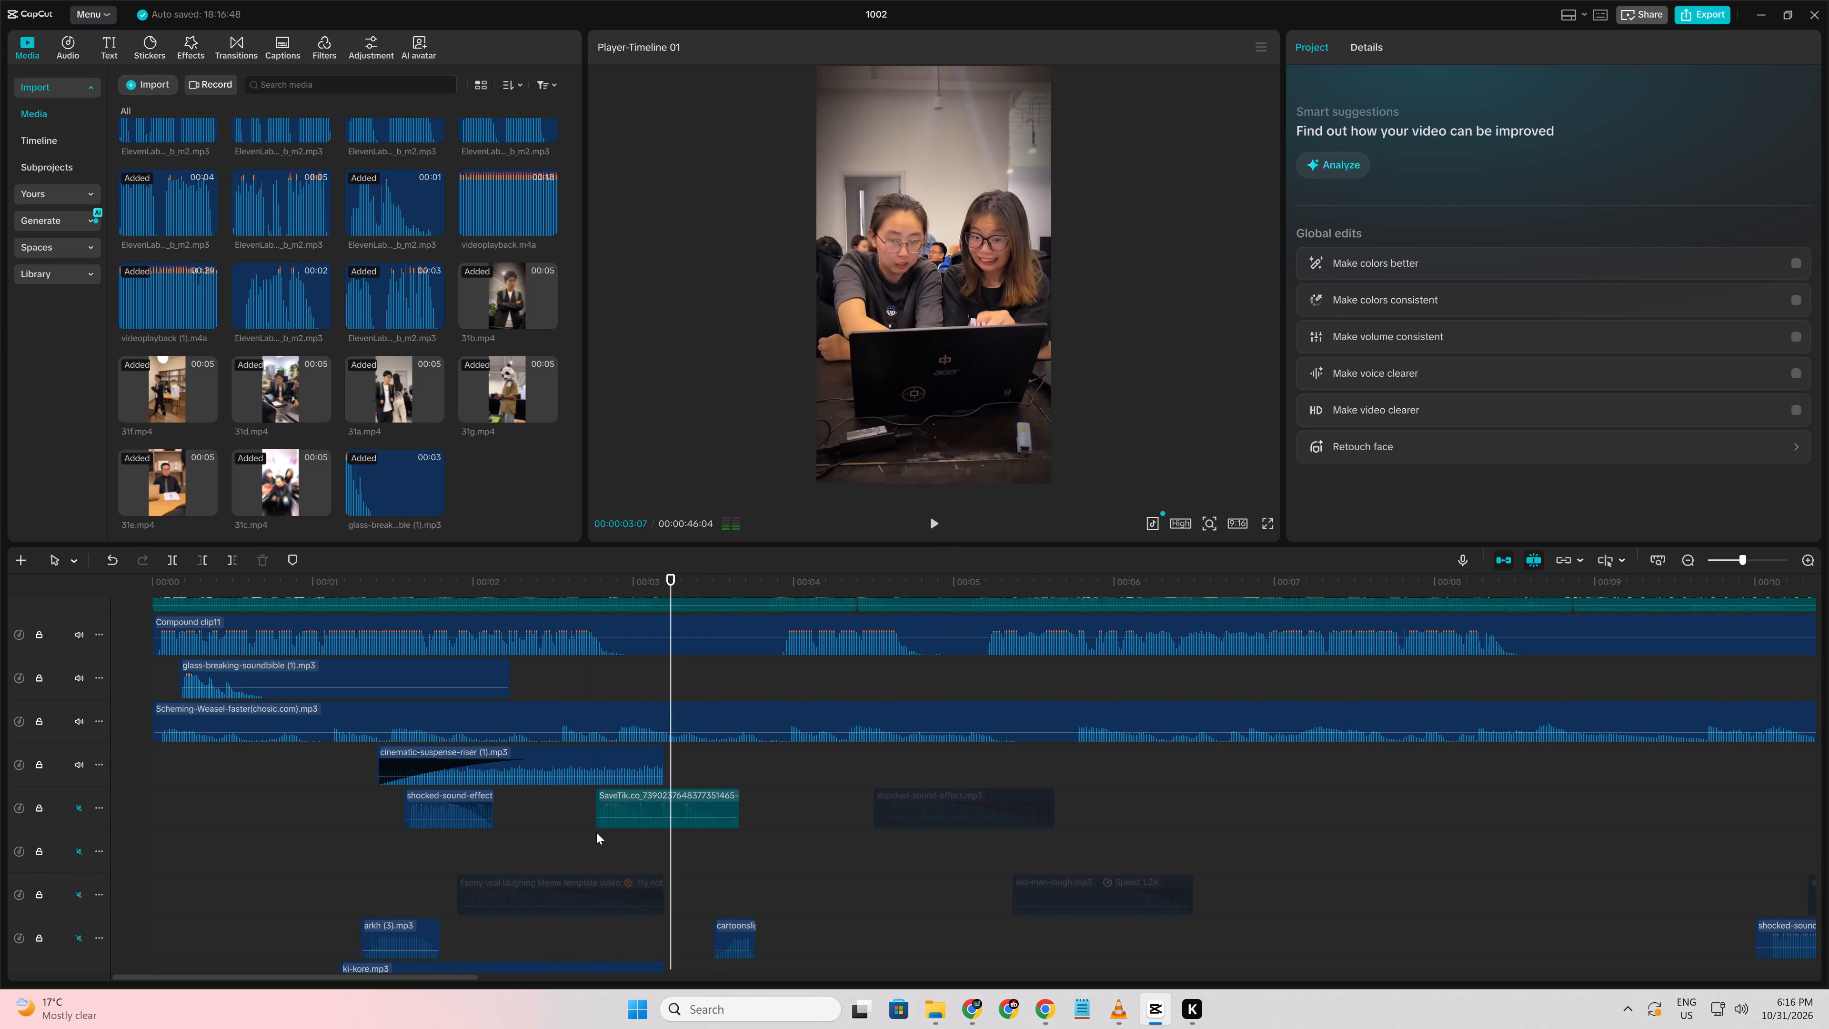
left_click_drag(616, 767, 606, 767)
left_click(533, 805)
key("space")
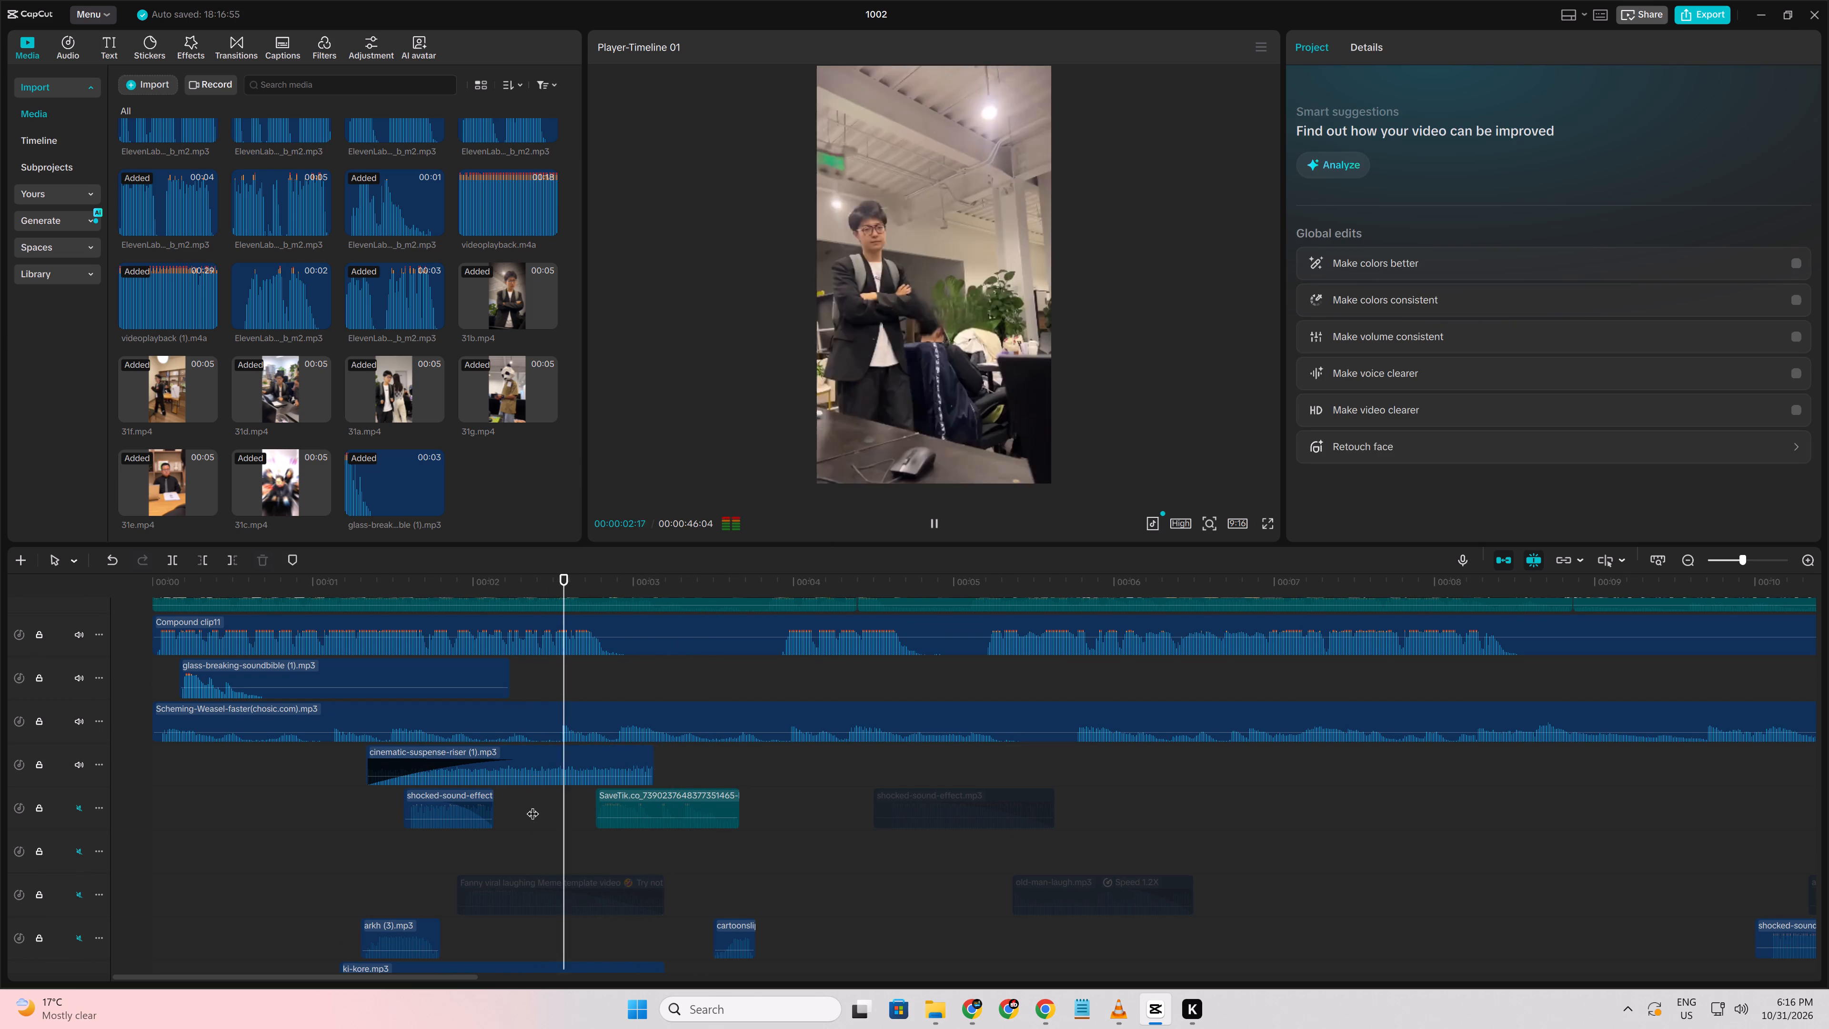
key("space")
Move the deactivated shocked-sound-effect.mp3 clip one track down to start at about 00:00:03:08.
scroll(599, 808, "down", 2)
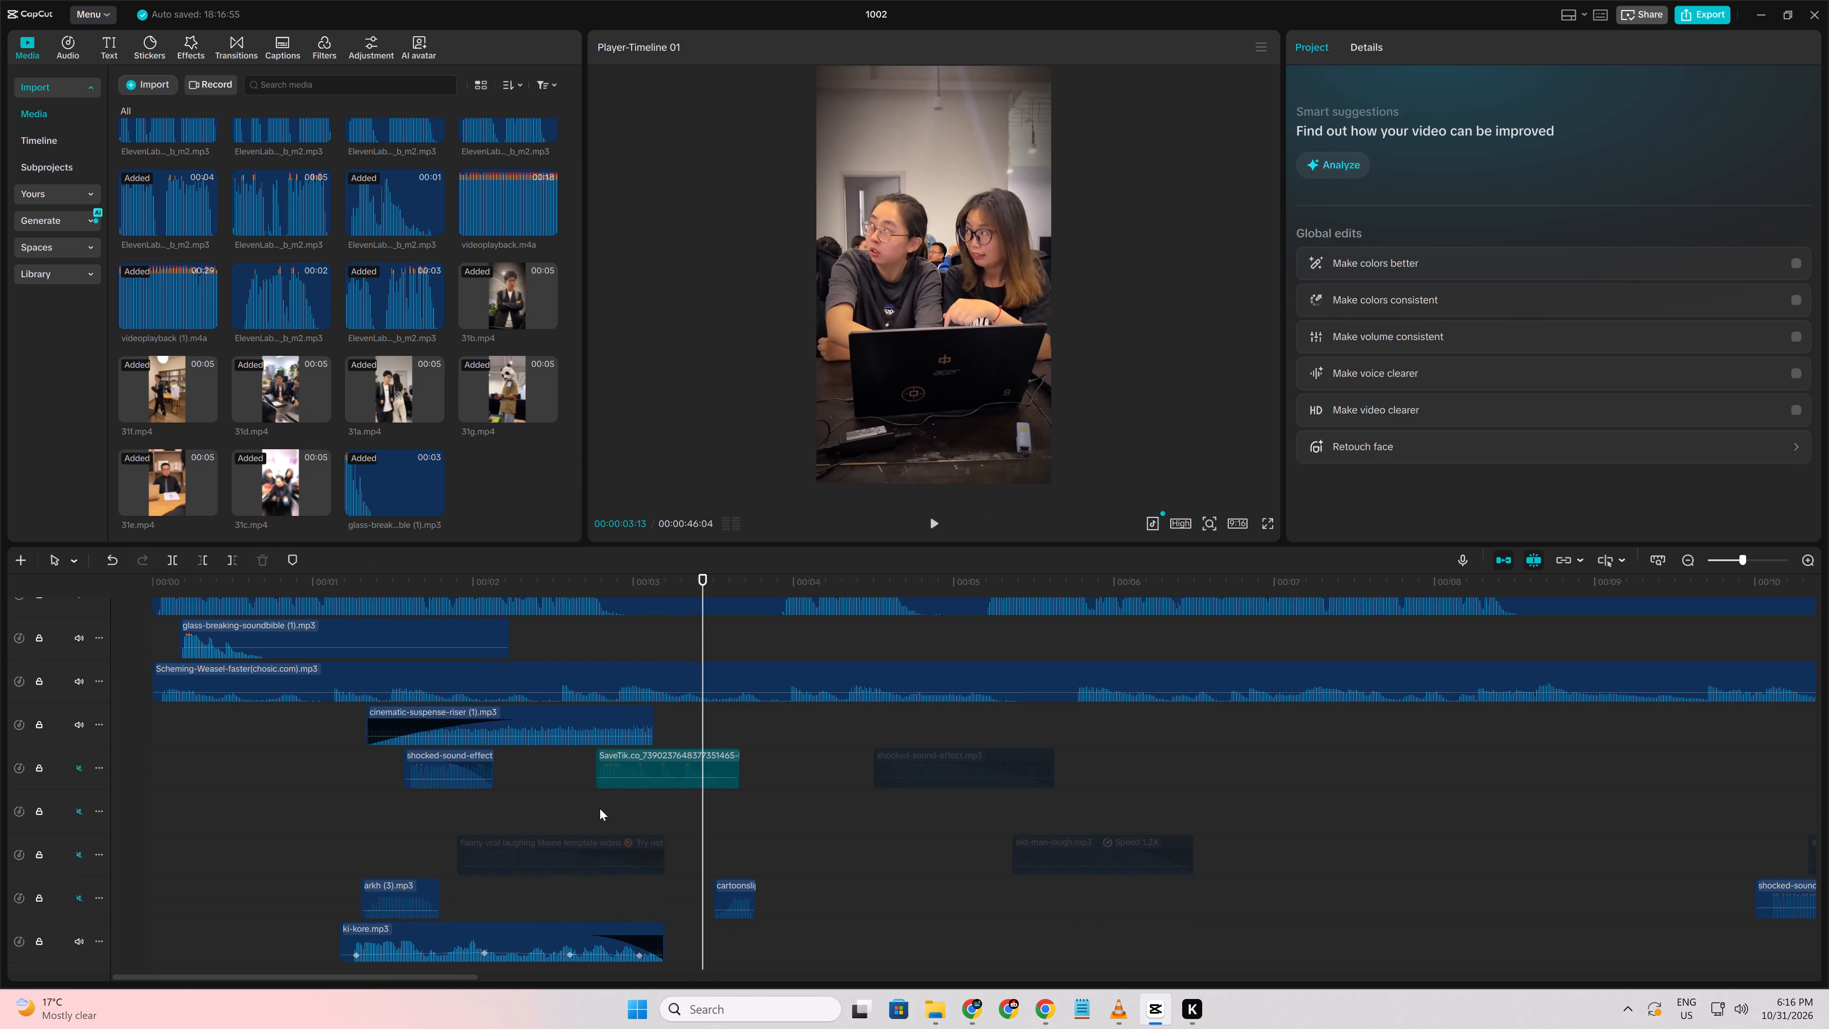
scroll(600, 808, "down", 1)
scroll(600, 808, "down", 2, "ctrl")
scroll(600, 808, "down", 1)
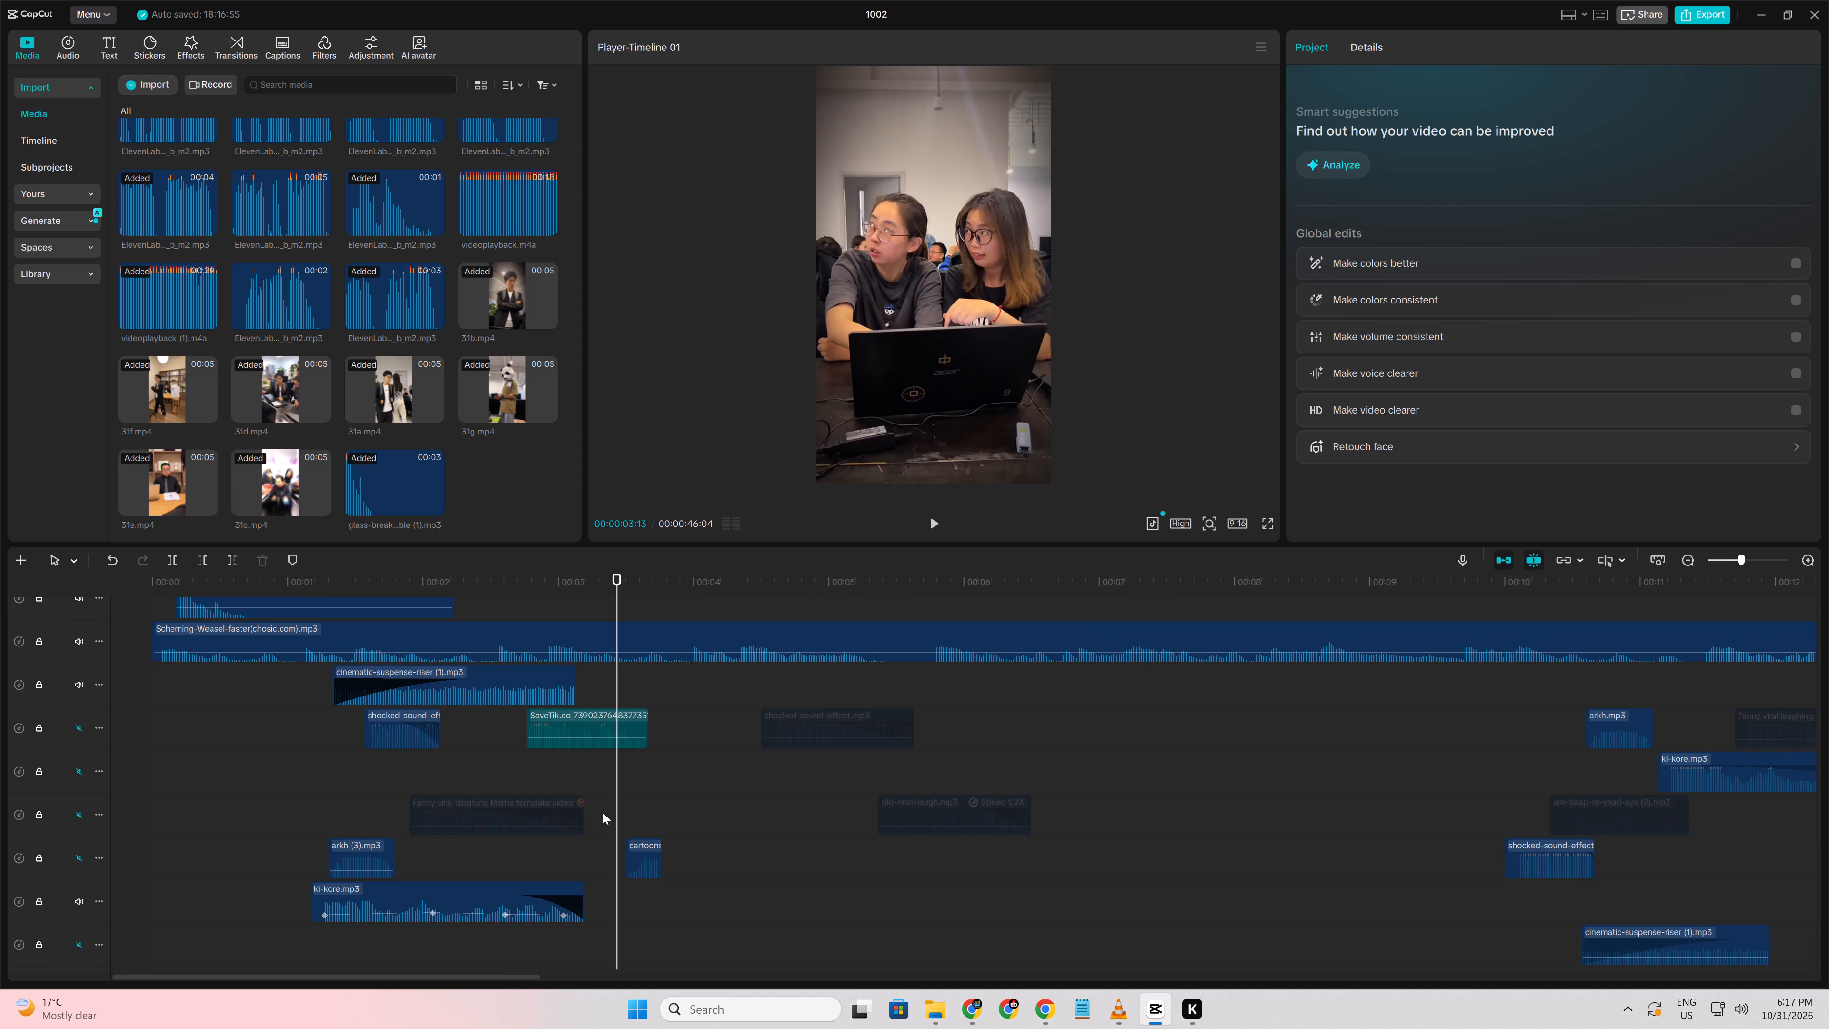
scroll(605, 814, "up", 3, "ctrl")
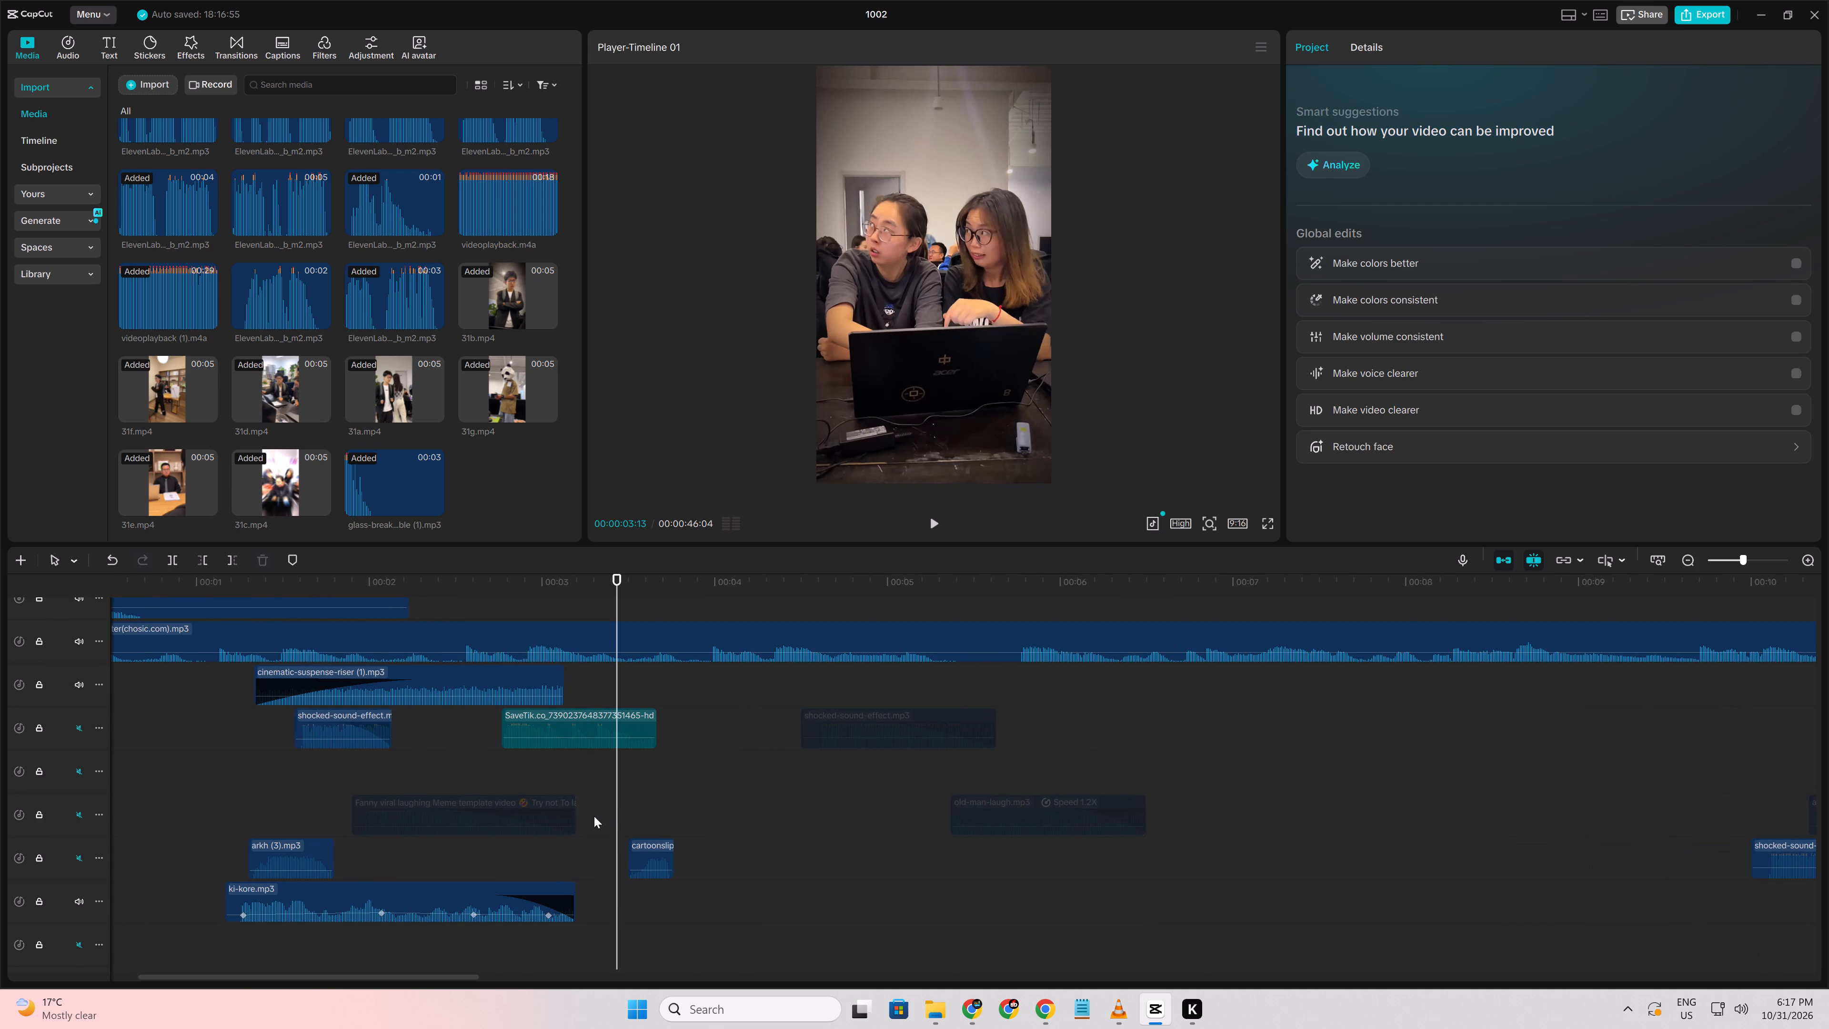
left_click_drag(829, 723, 613, 771)
right_click(613, 771)
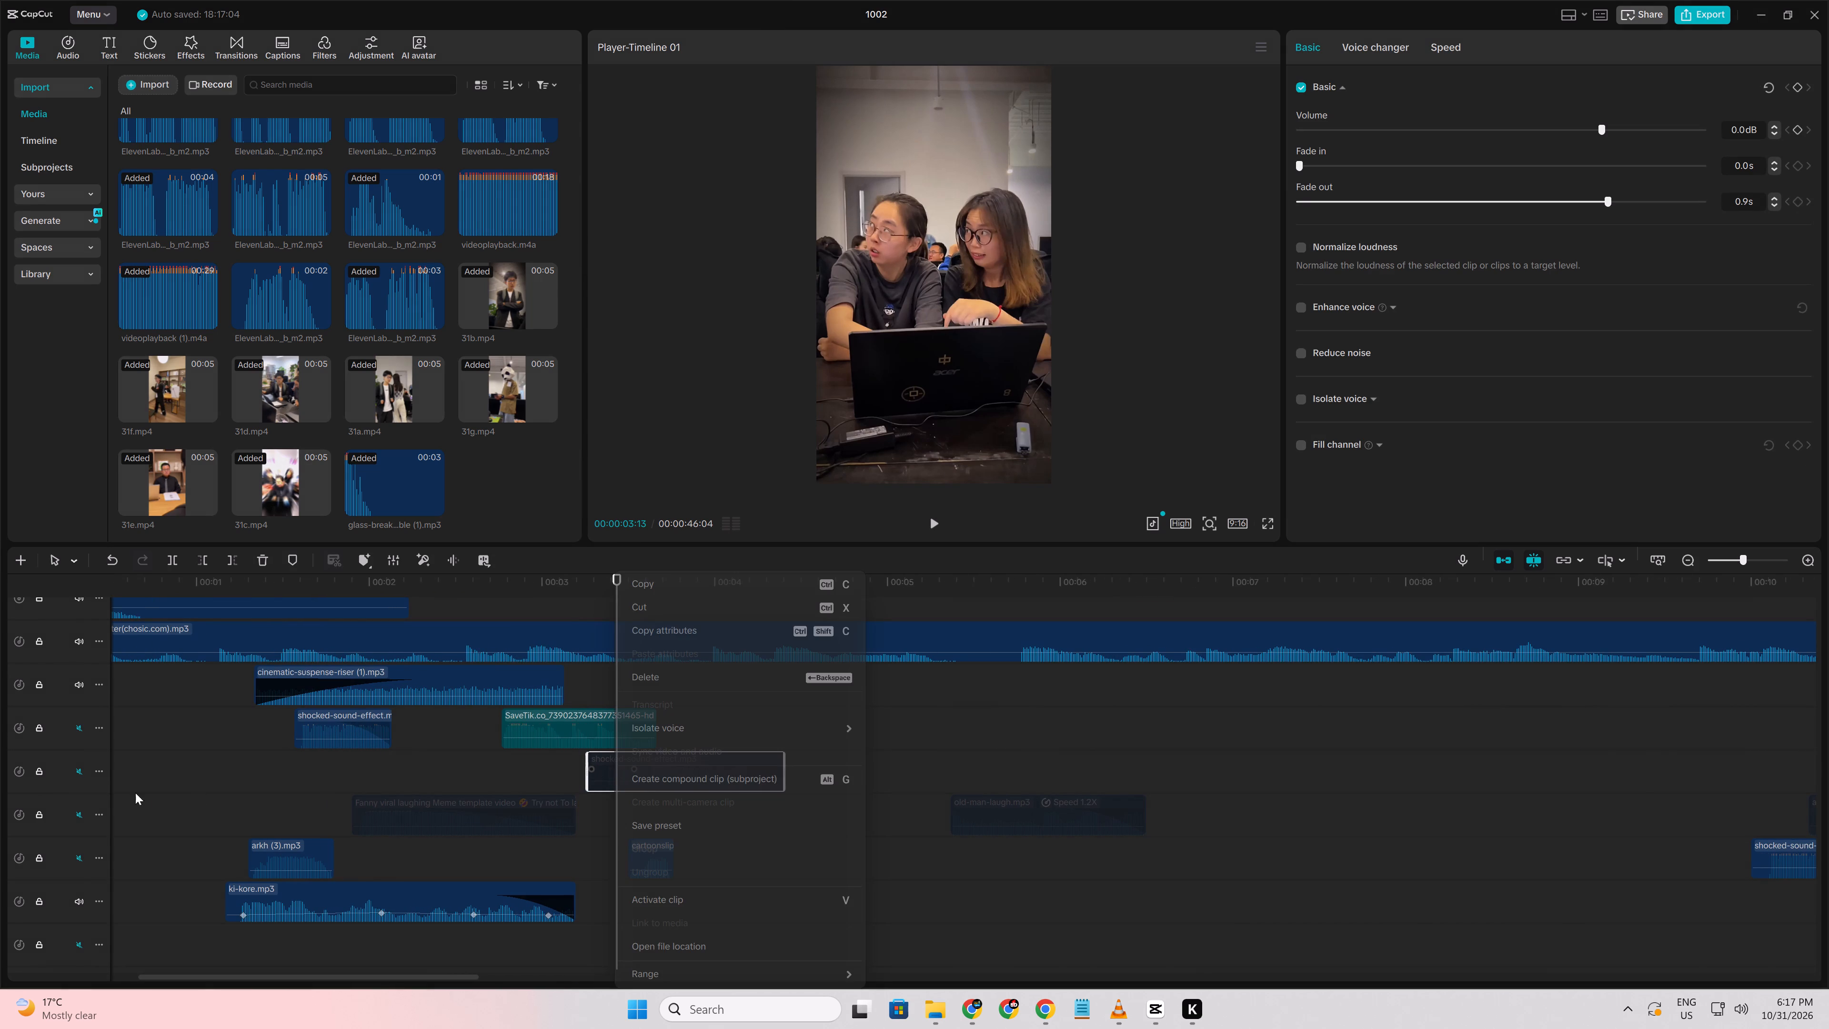
left_click(79, 777)
Unmute the moved clip's track and the track above holding the shocked-sound-effect and SaveTik clips, and replay from the start.
left_click(78, 767)
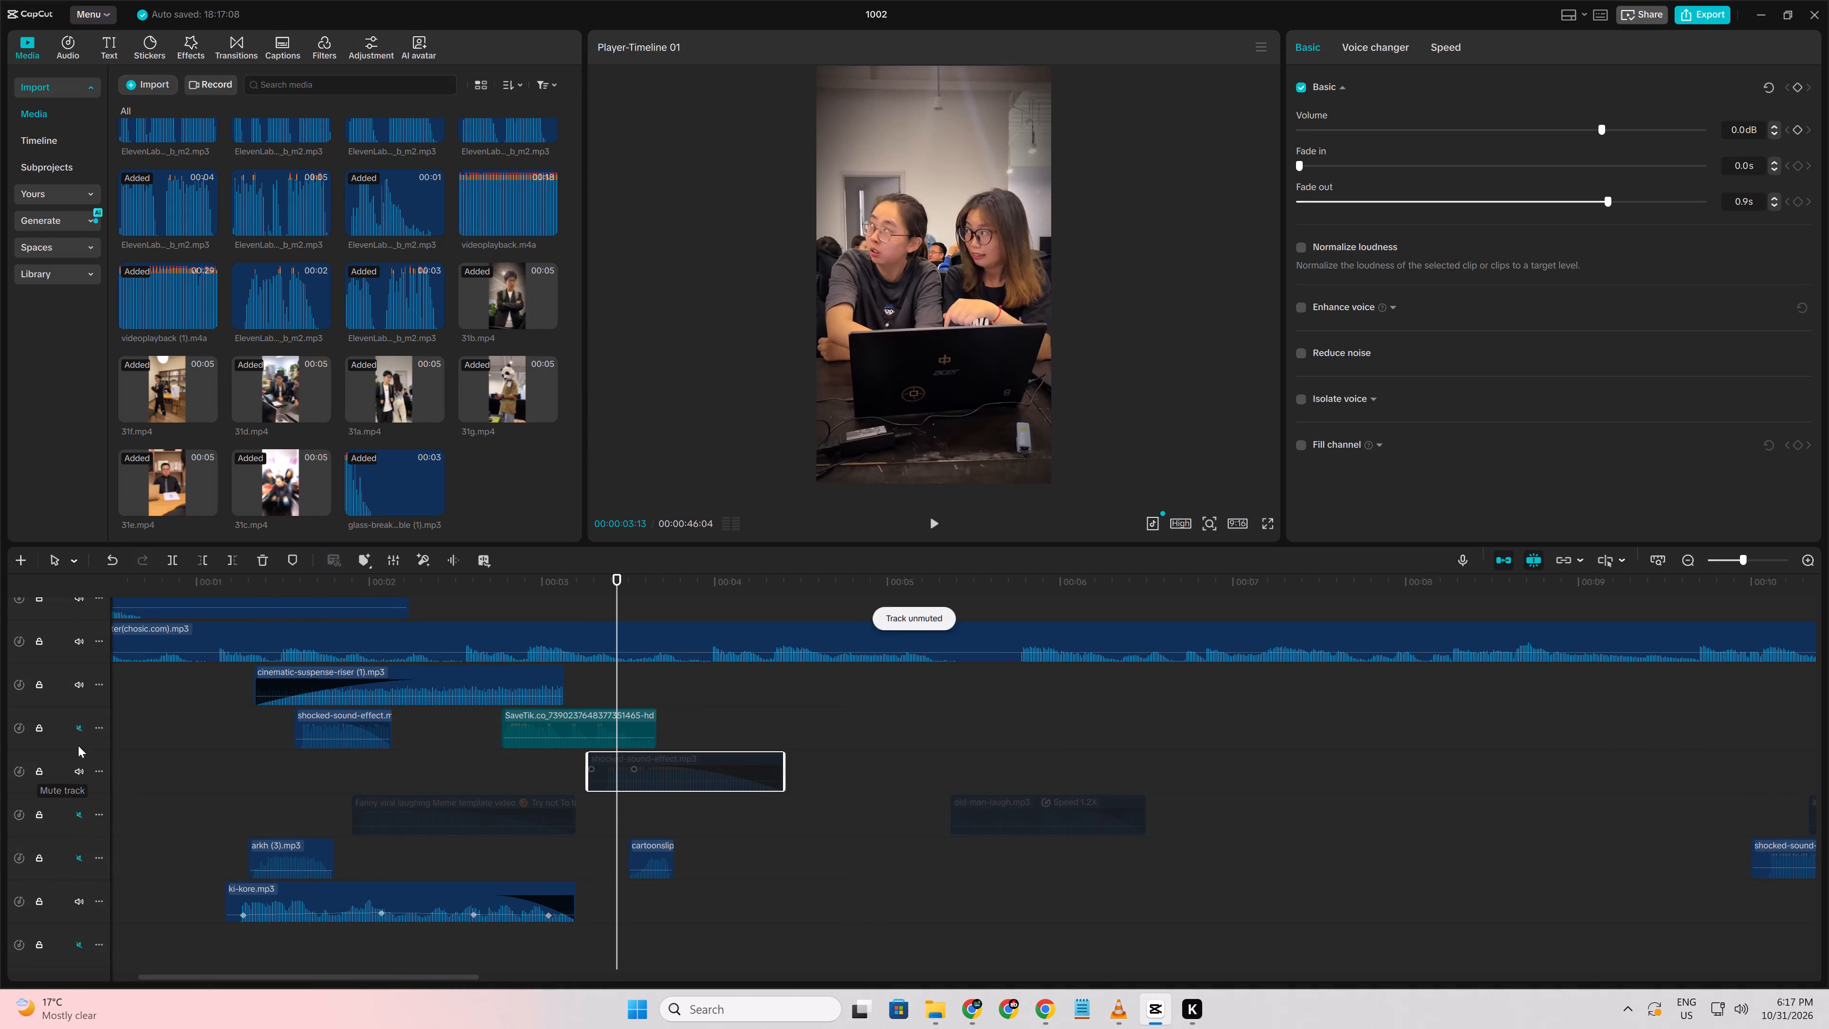
left_click(76, 727)
left_click(223, 768)
left_click_drag(223, 768, 0, 778)
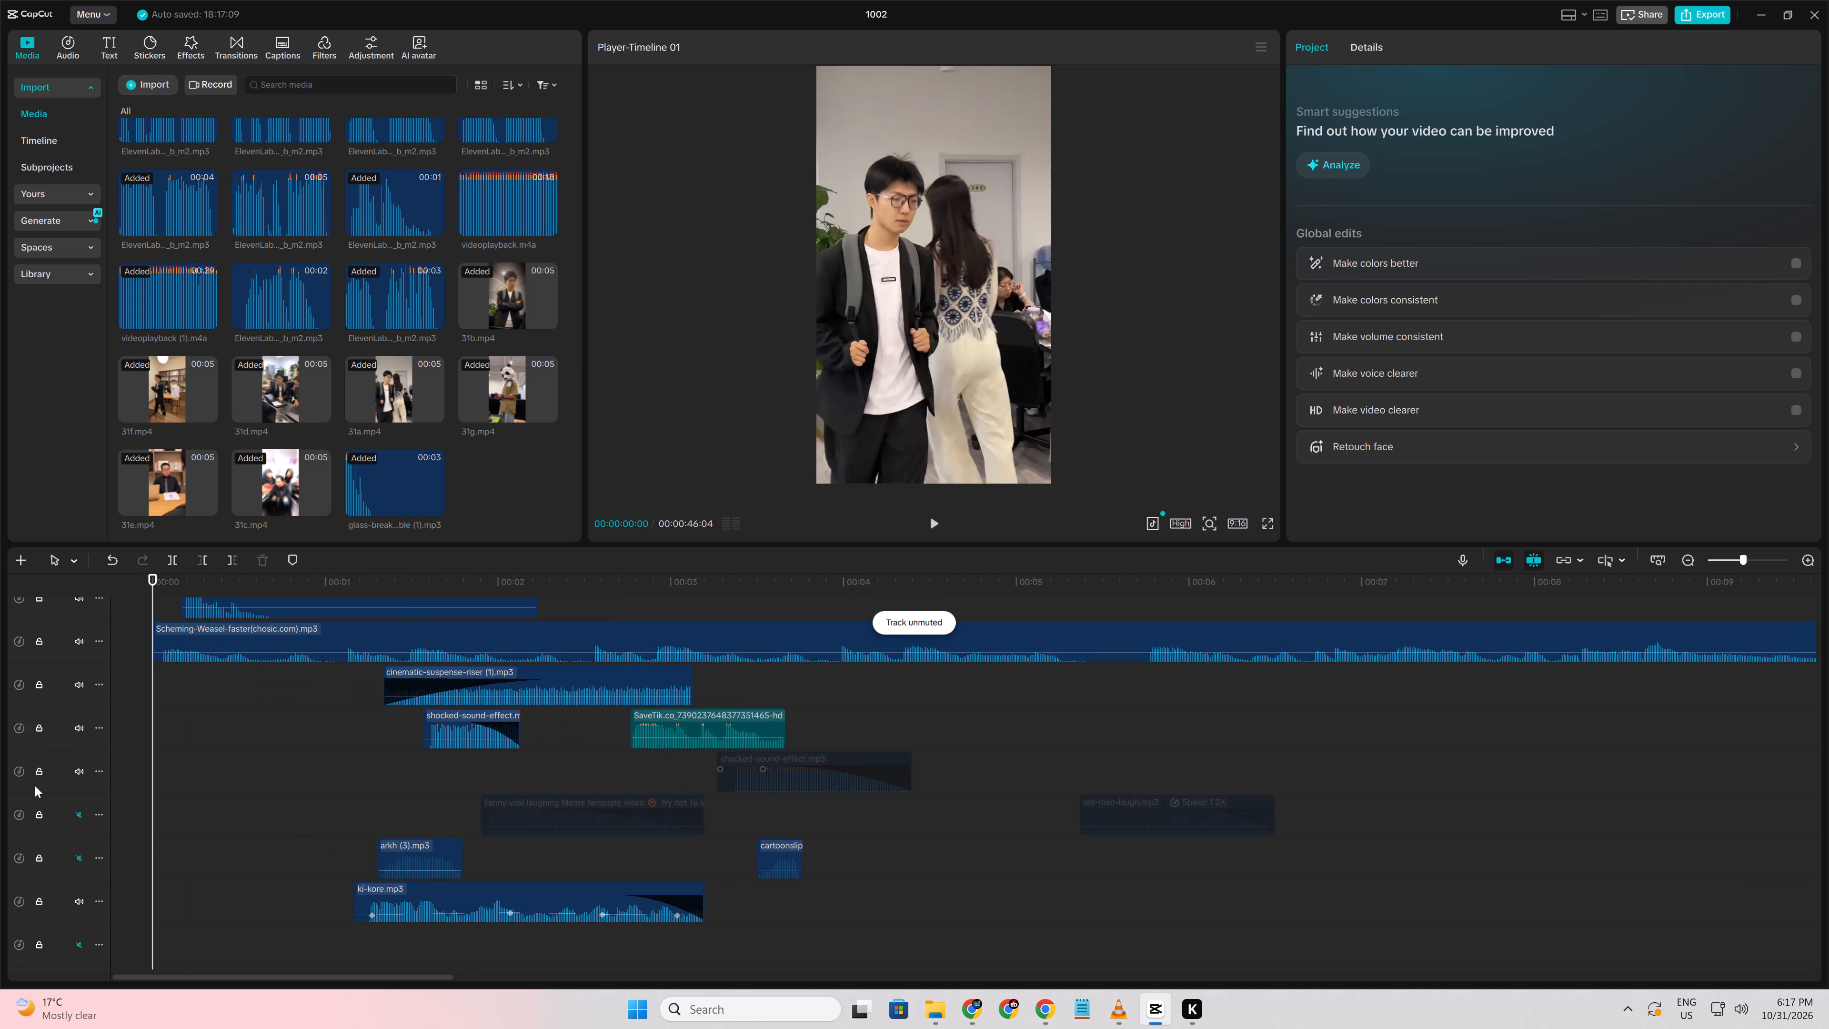
key("space")
scroll(336, 829, "down", 4)
key("space")
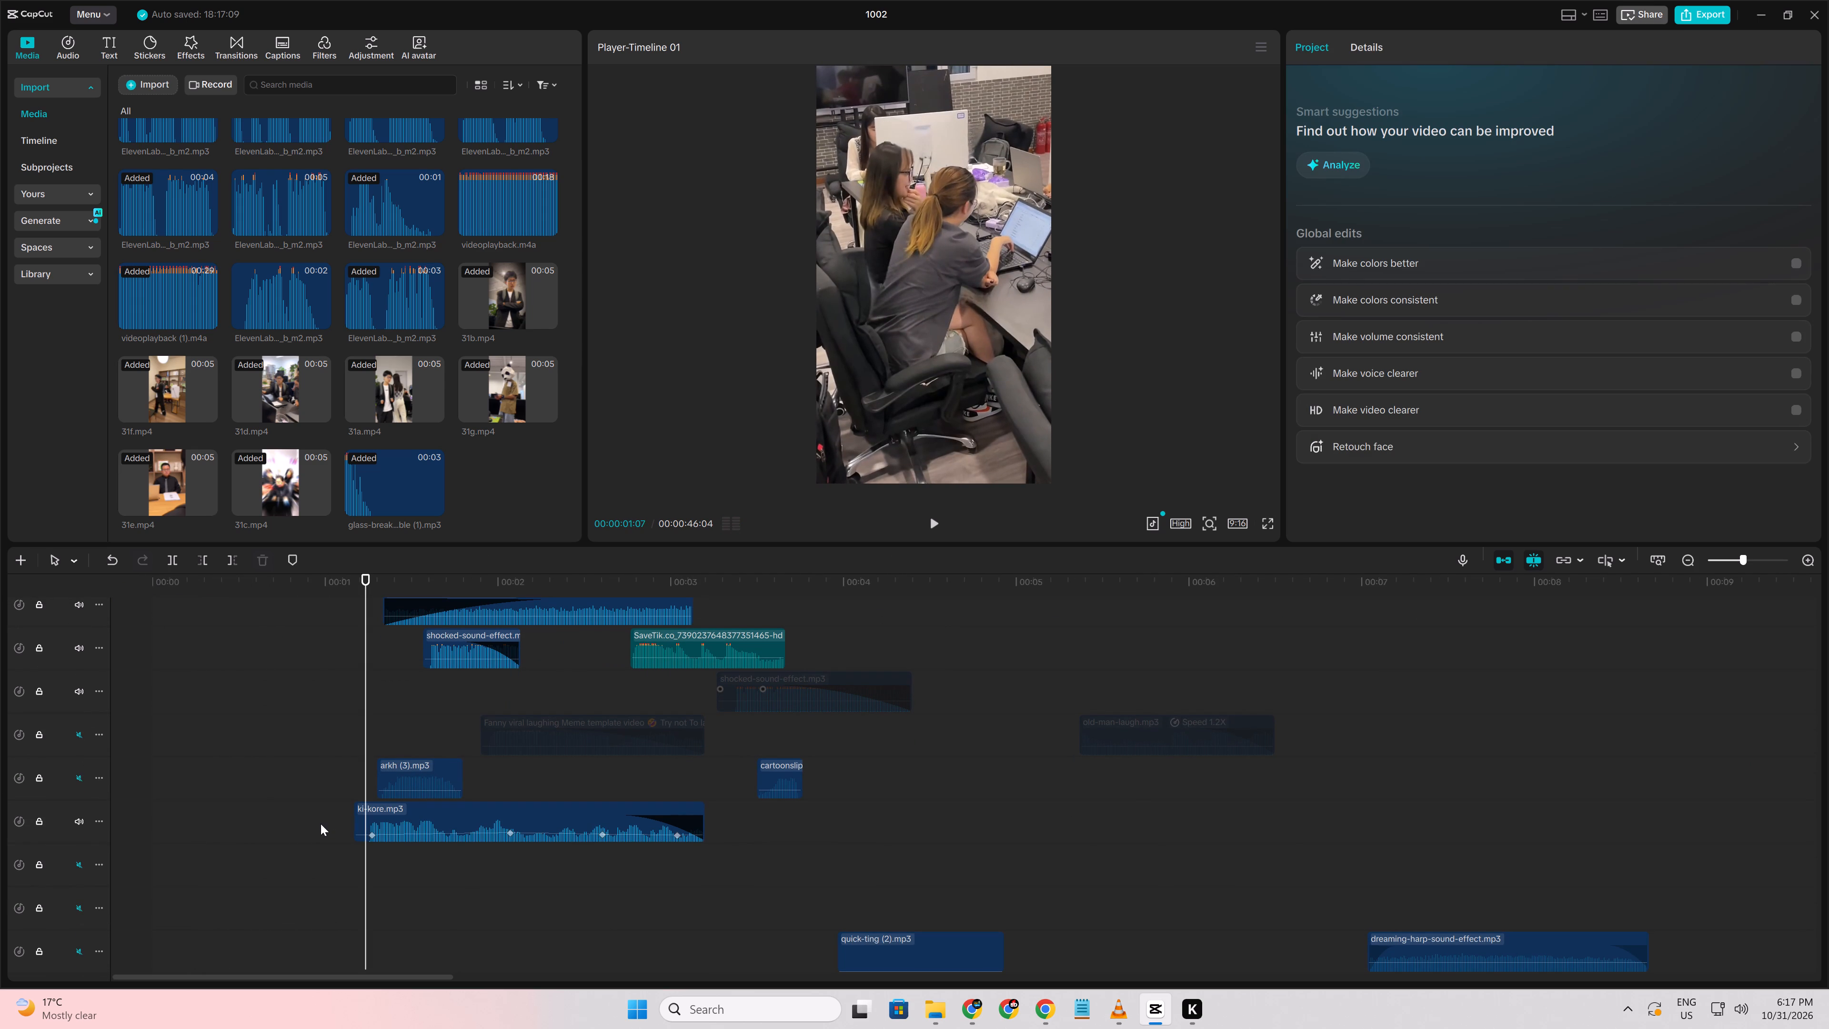
Move the arkh (3).mp3 clip earlier to start at about 00:00:00:22, unmute its track, and preview it.
double_click(288, 807)
left_click_drag(403, 767, 315, 767)
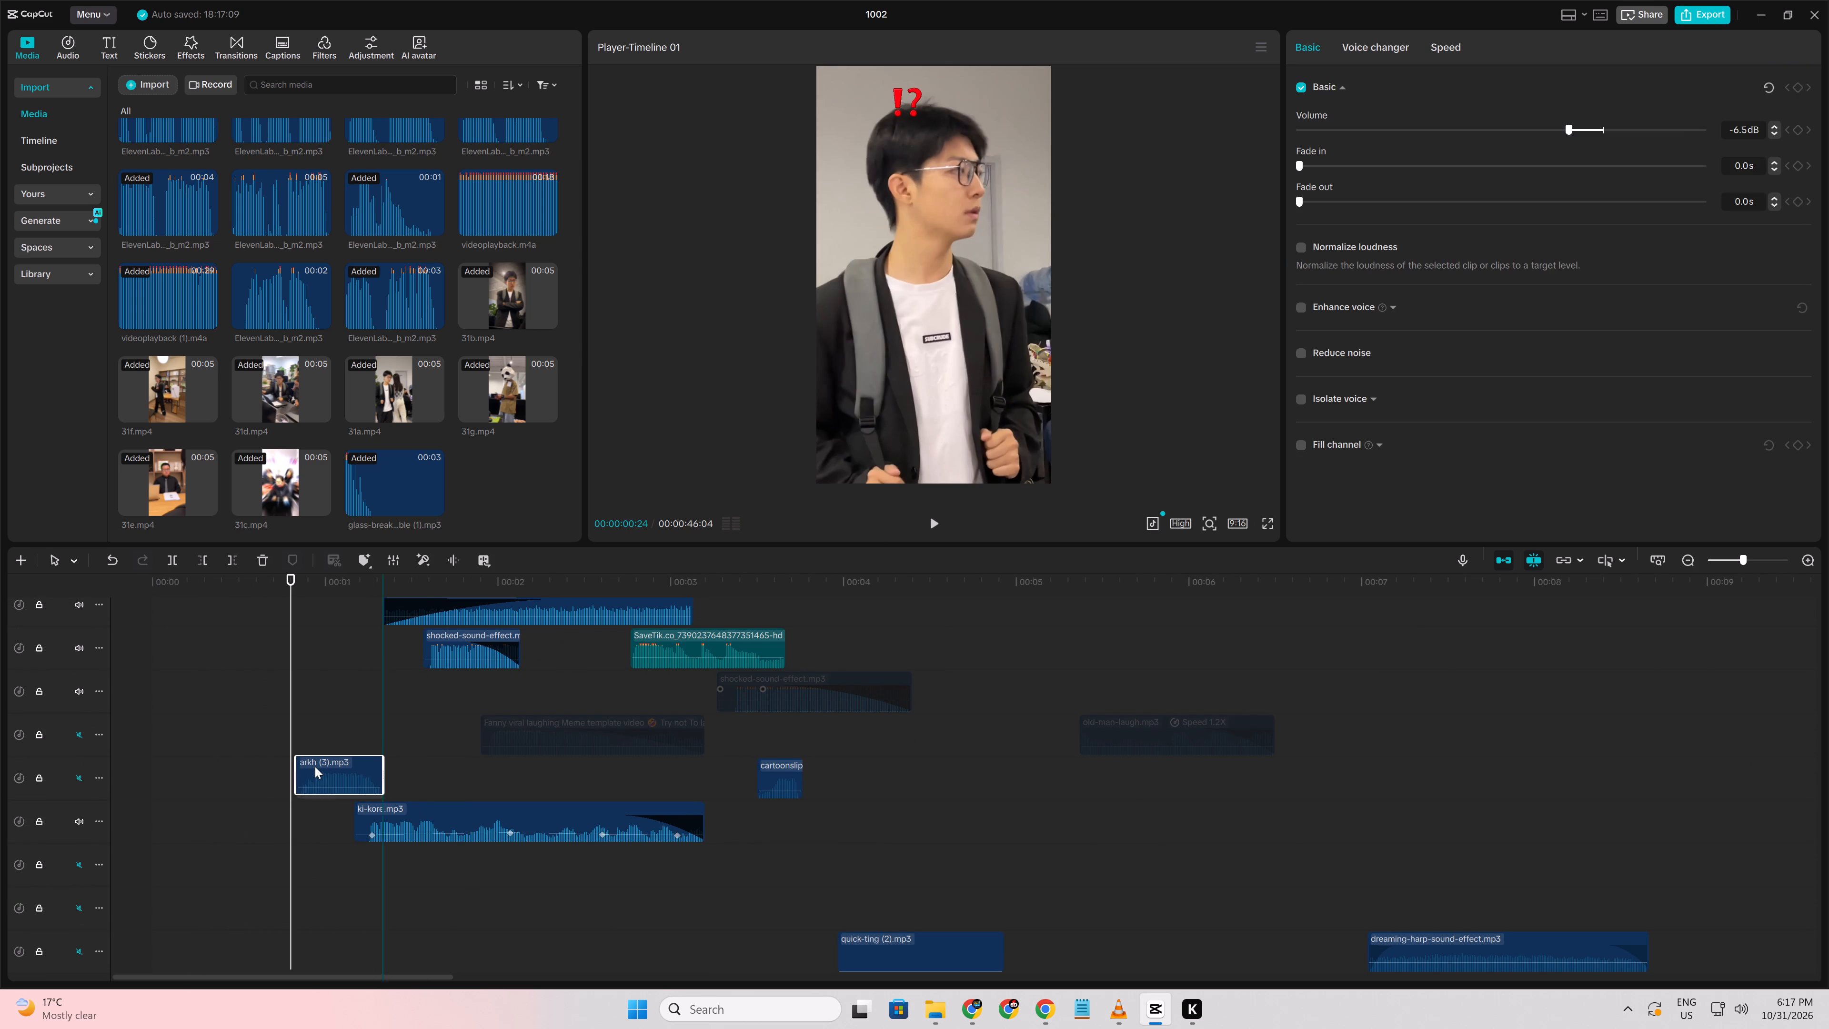
left_click_drag(315, 767, 304, 768)
right_click(304, 768)
left_click(217, 805)
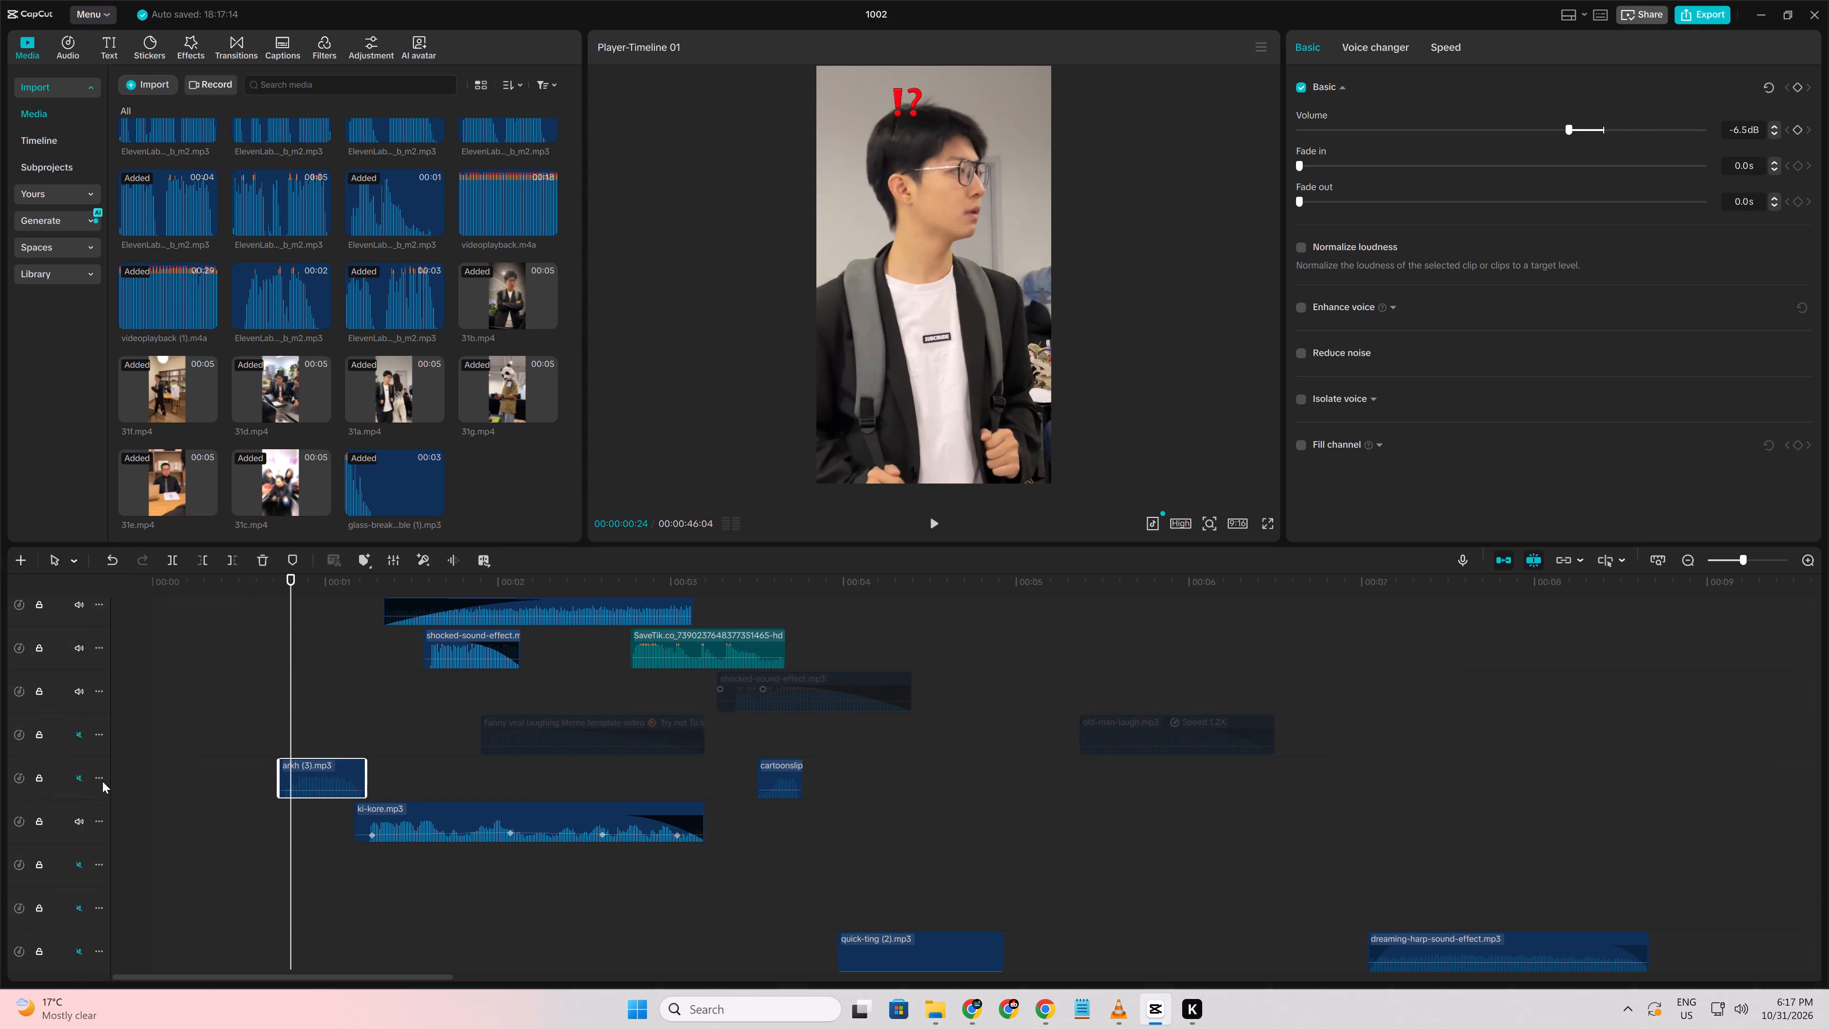
left_click(80, 779)
left_click(234, 755)
left_click_drag(213, 758, 20, 784)
key("space")
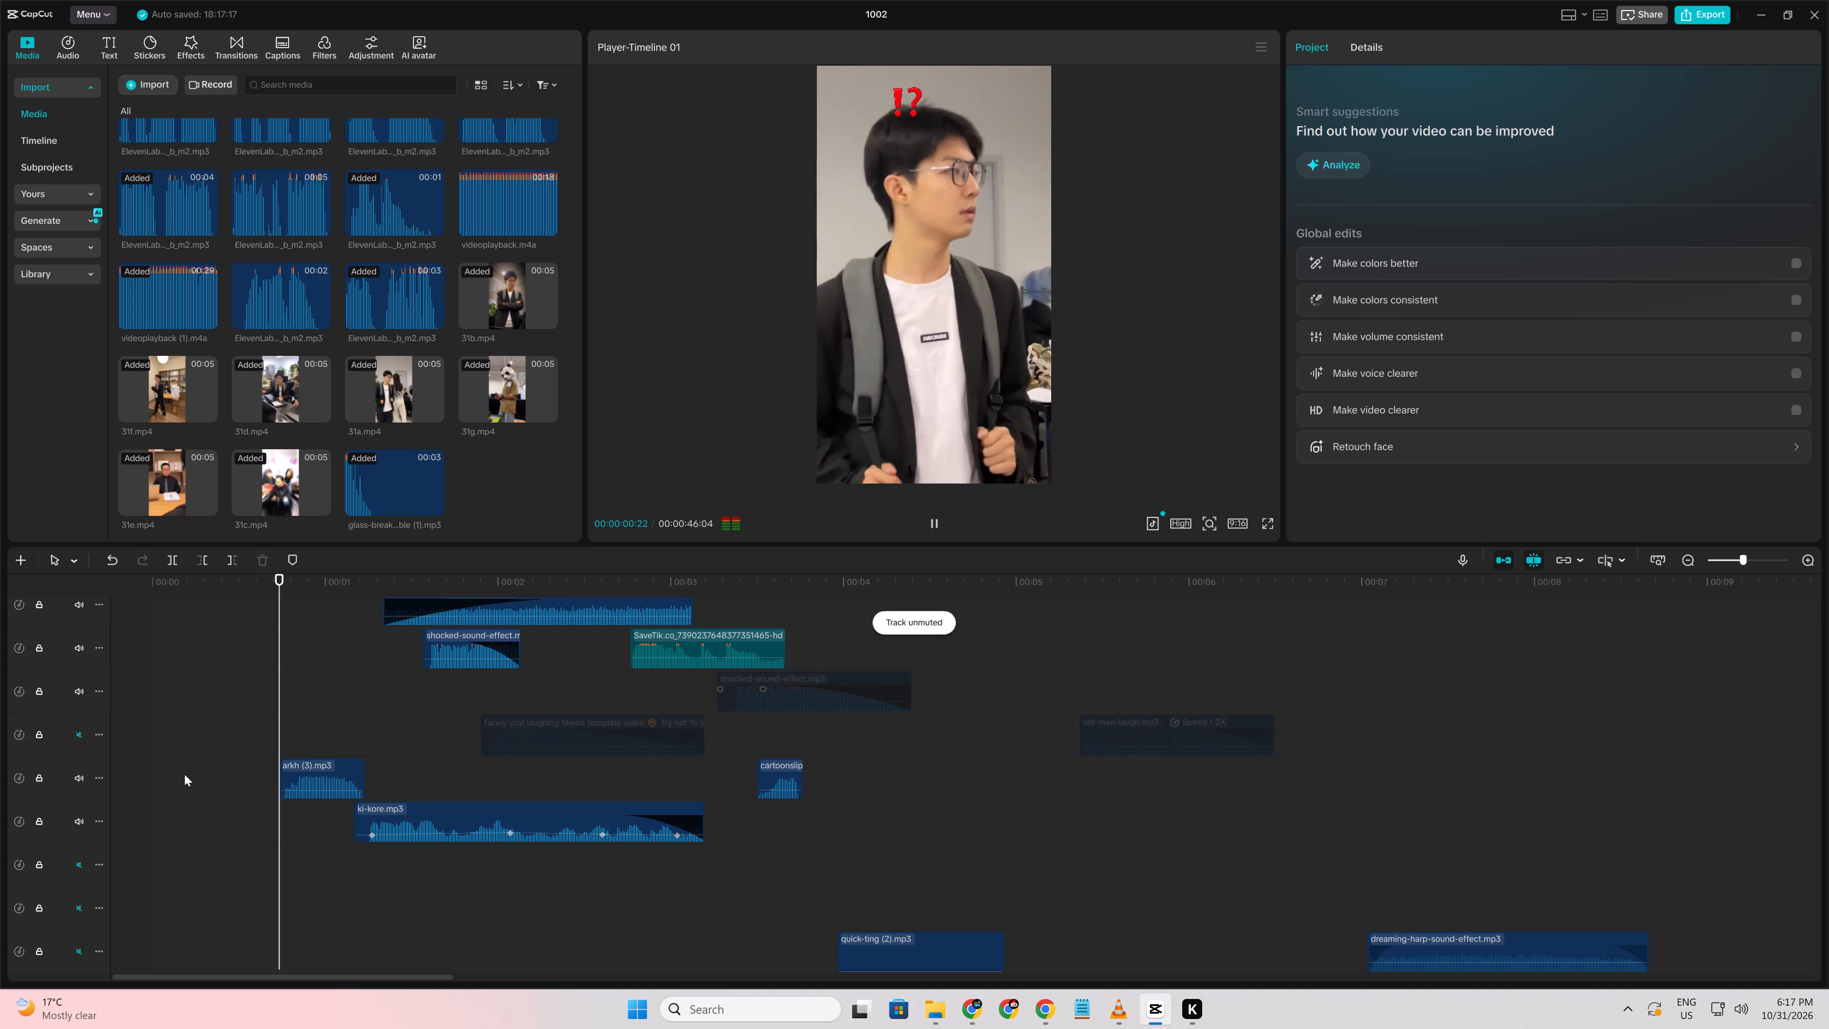
Replay the opening through about 00:00:03:21, checking how the newly audible sound effects match the characters' reactions.
left_click(231, 747)
left_click_drag(231, 747, 5, 767)
key("space")
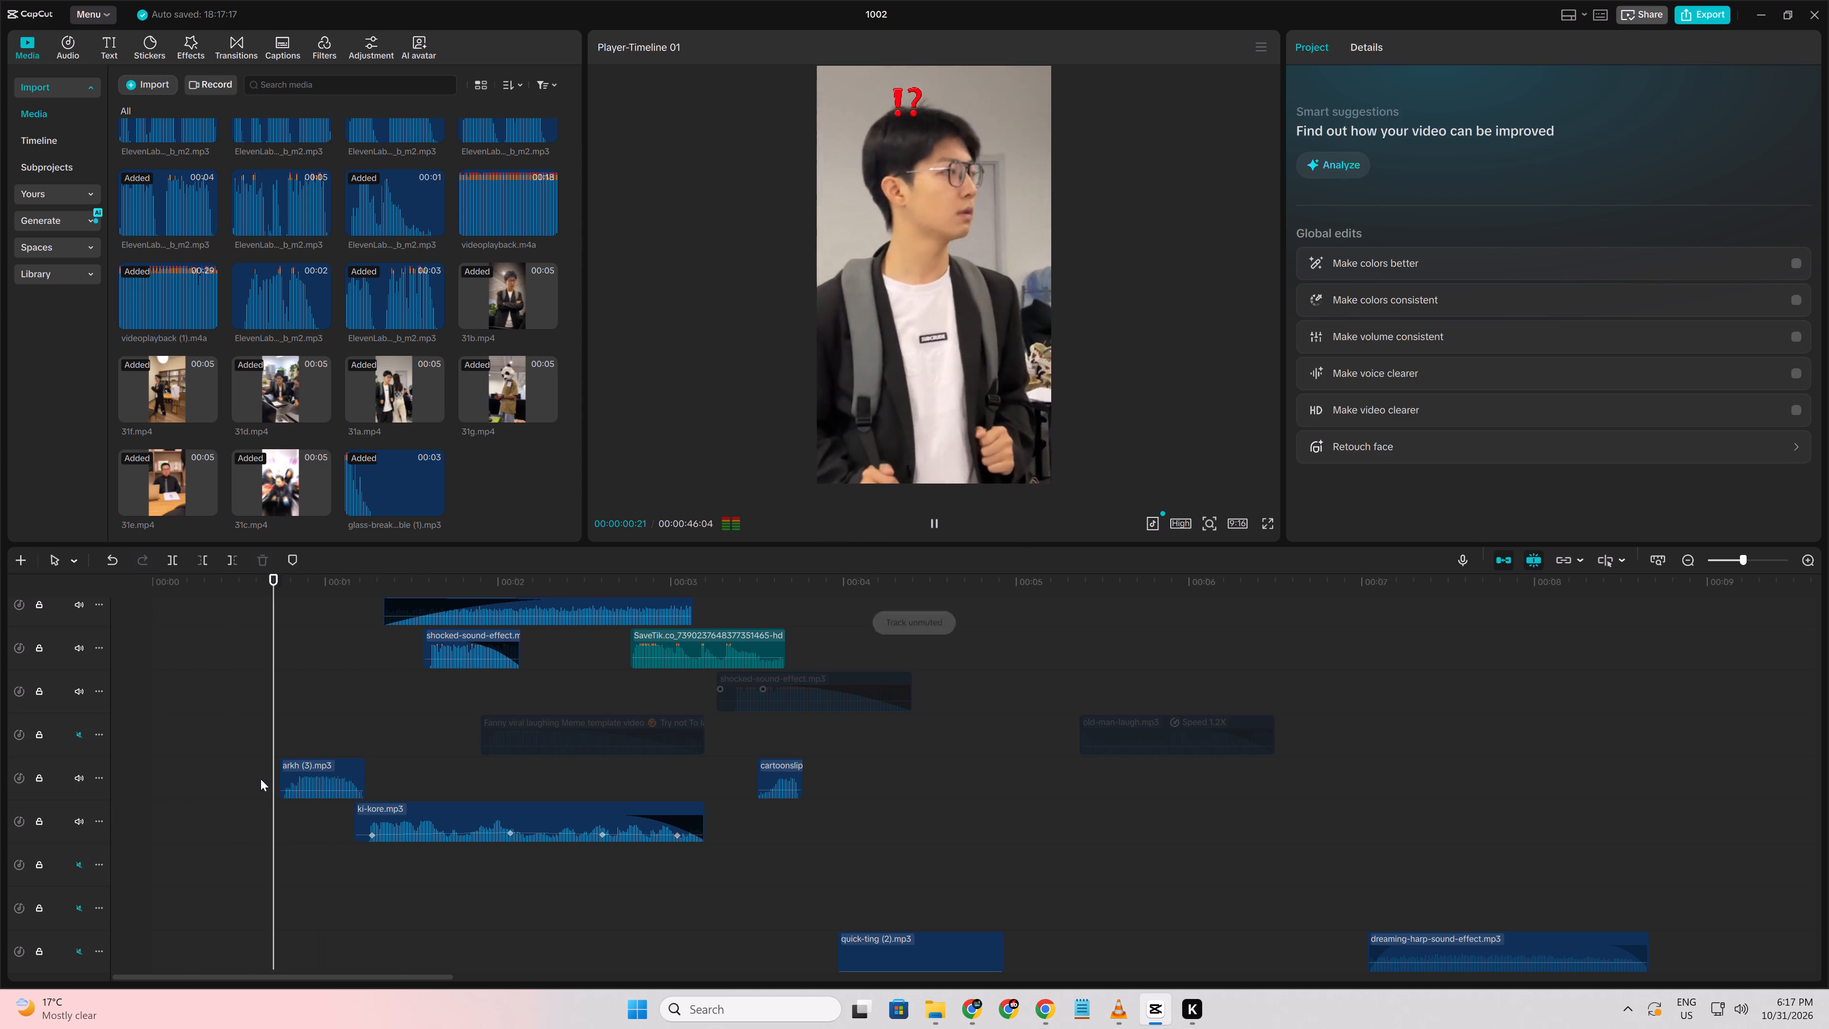
key("space")
left_click(220, 775)
key("space")
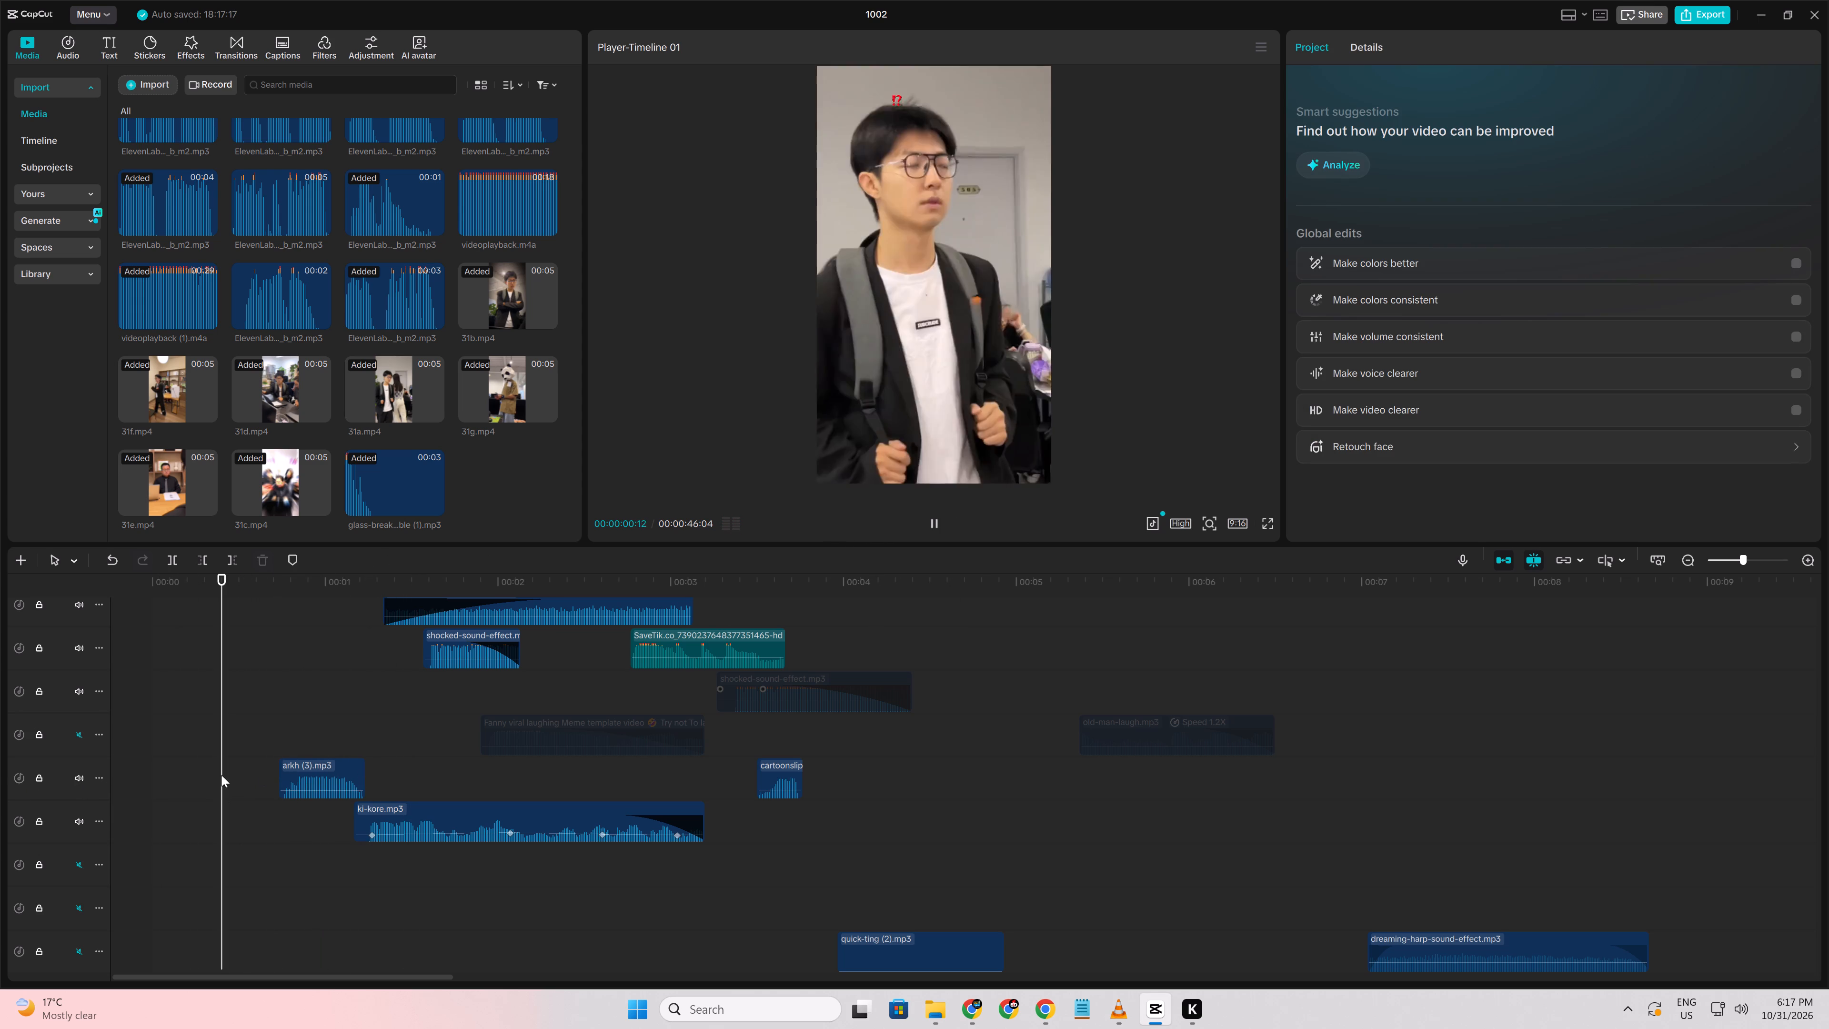
scroll(471, 804, "up", 3)
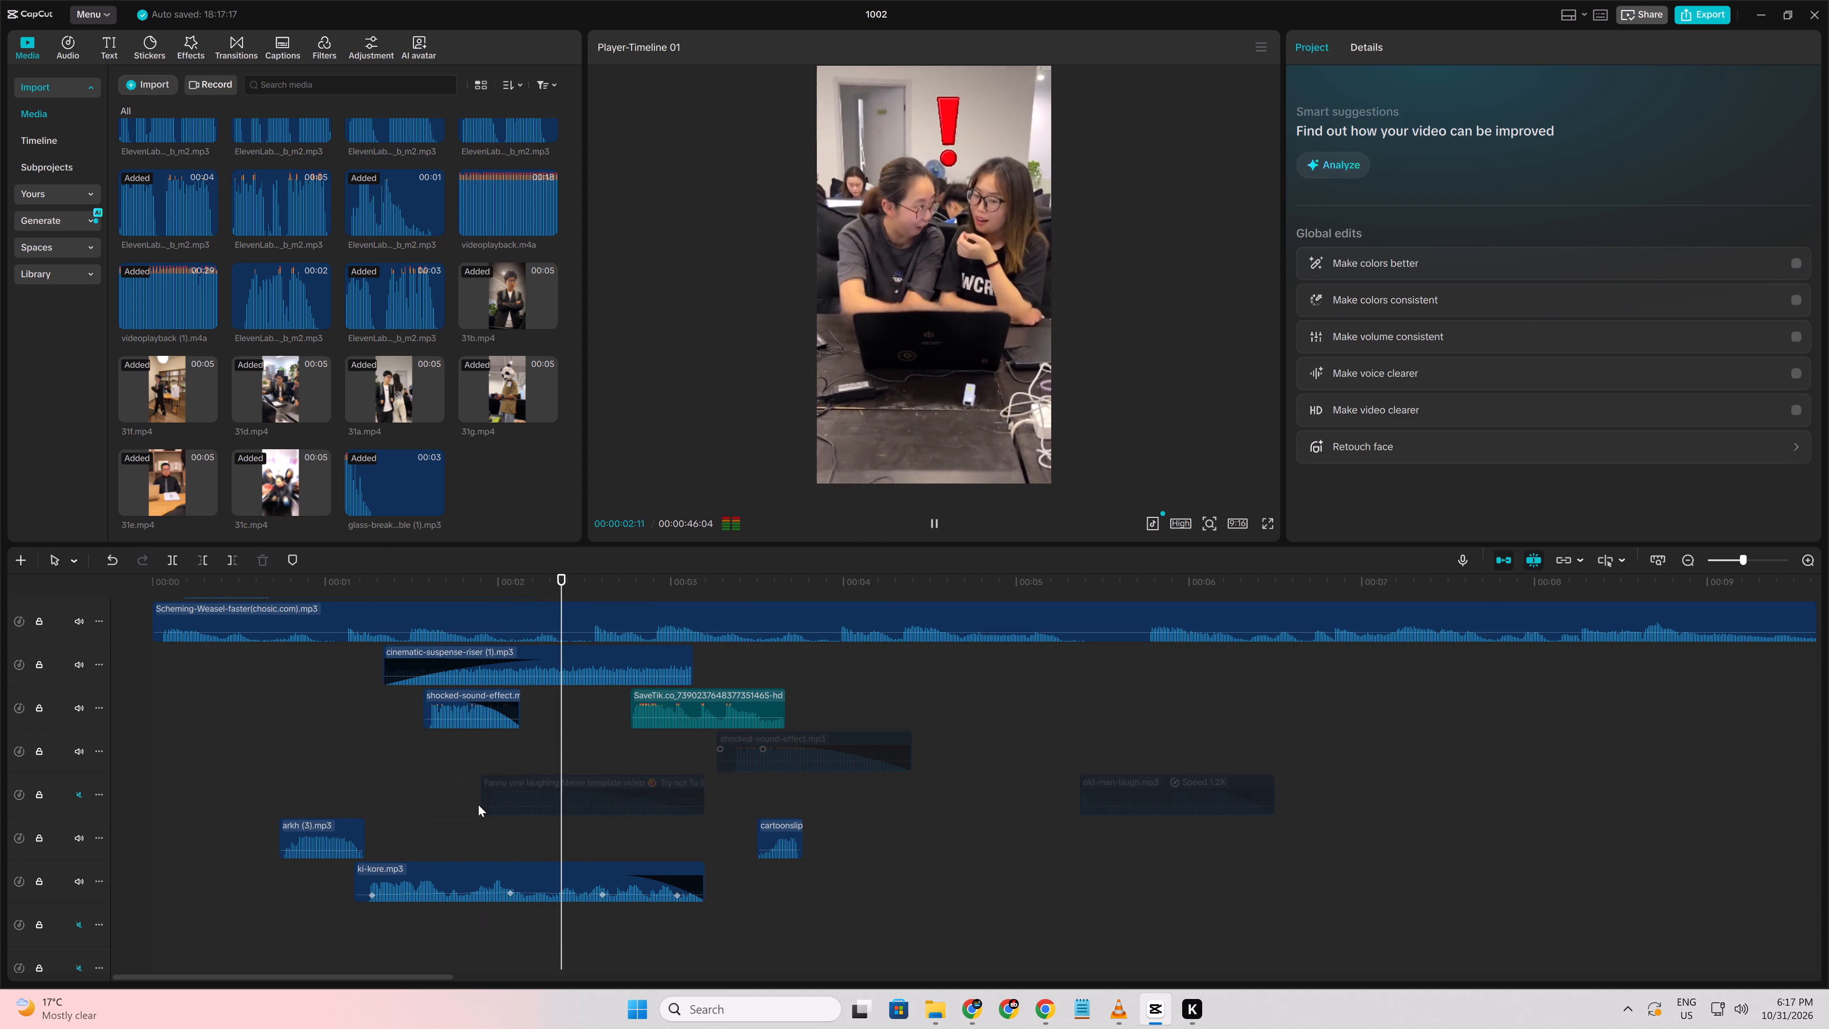
key("space")
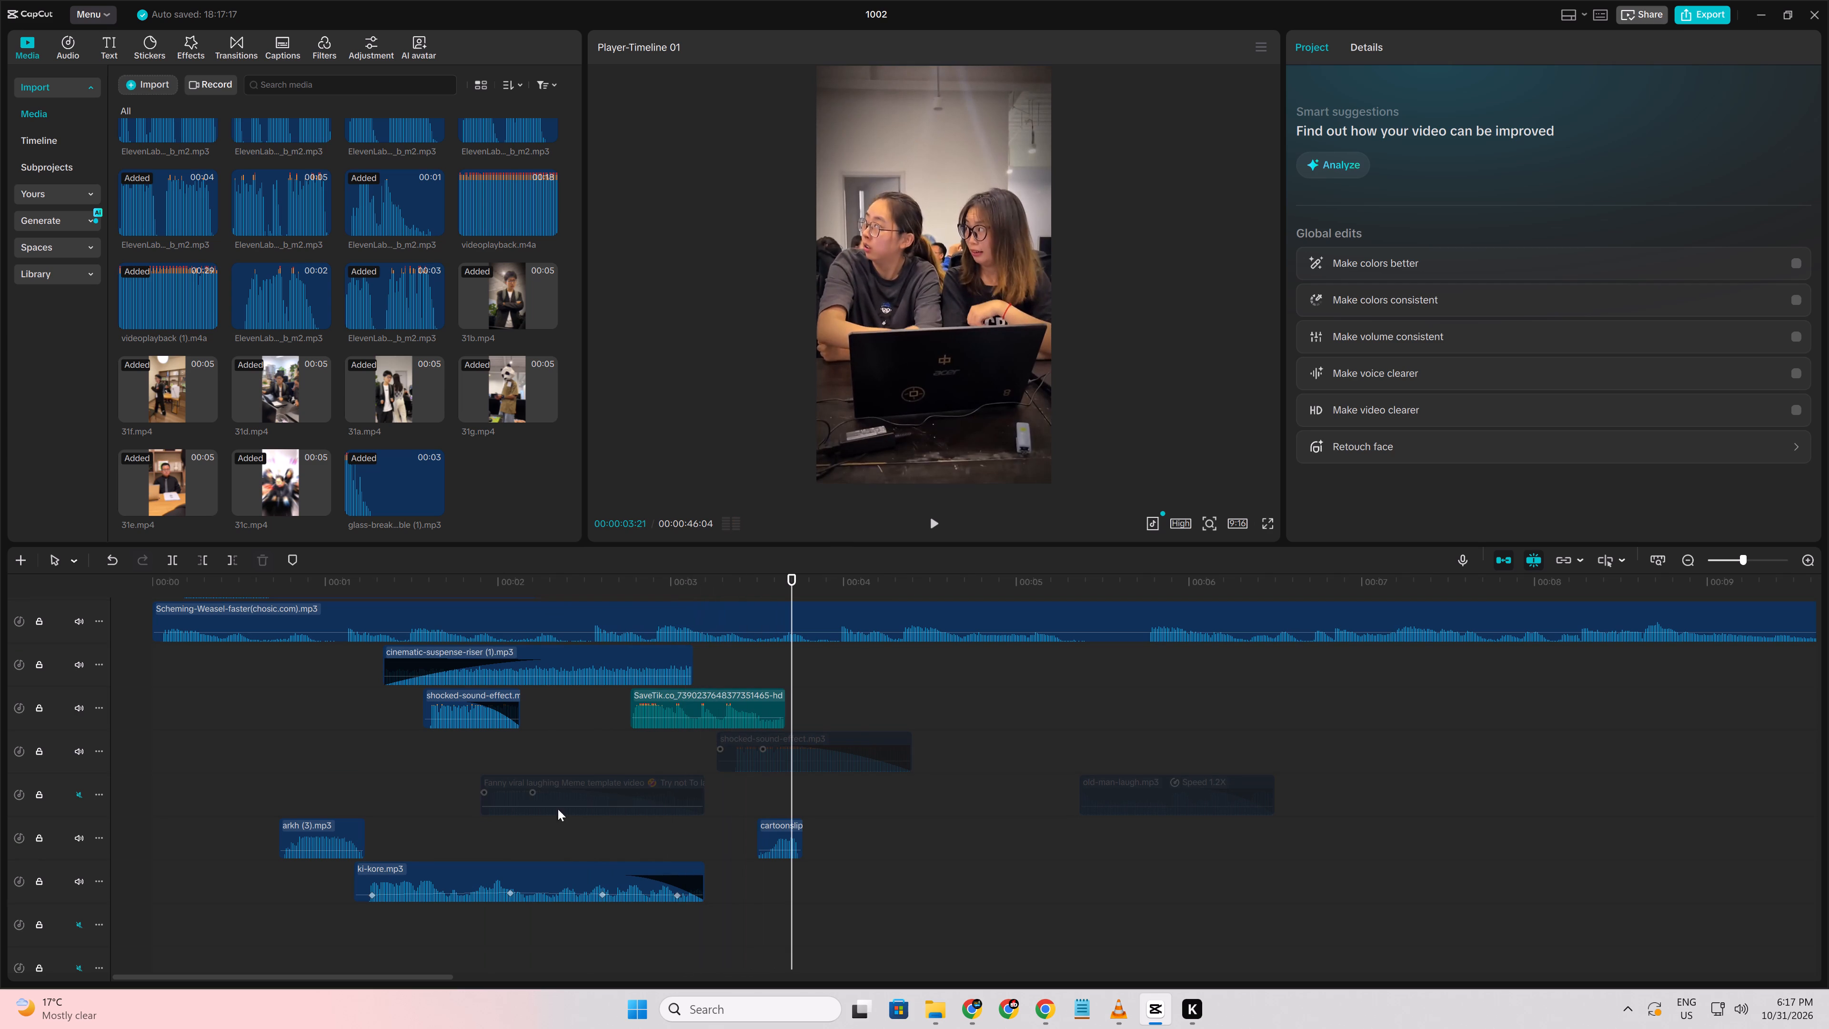
Raise the SaveTik clip's volume to 5.3 dB and replay the passage around it.
left_click(539, 839)
key("space")
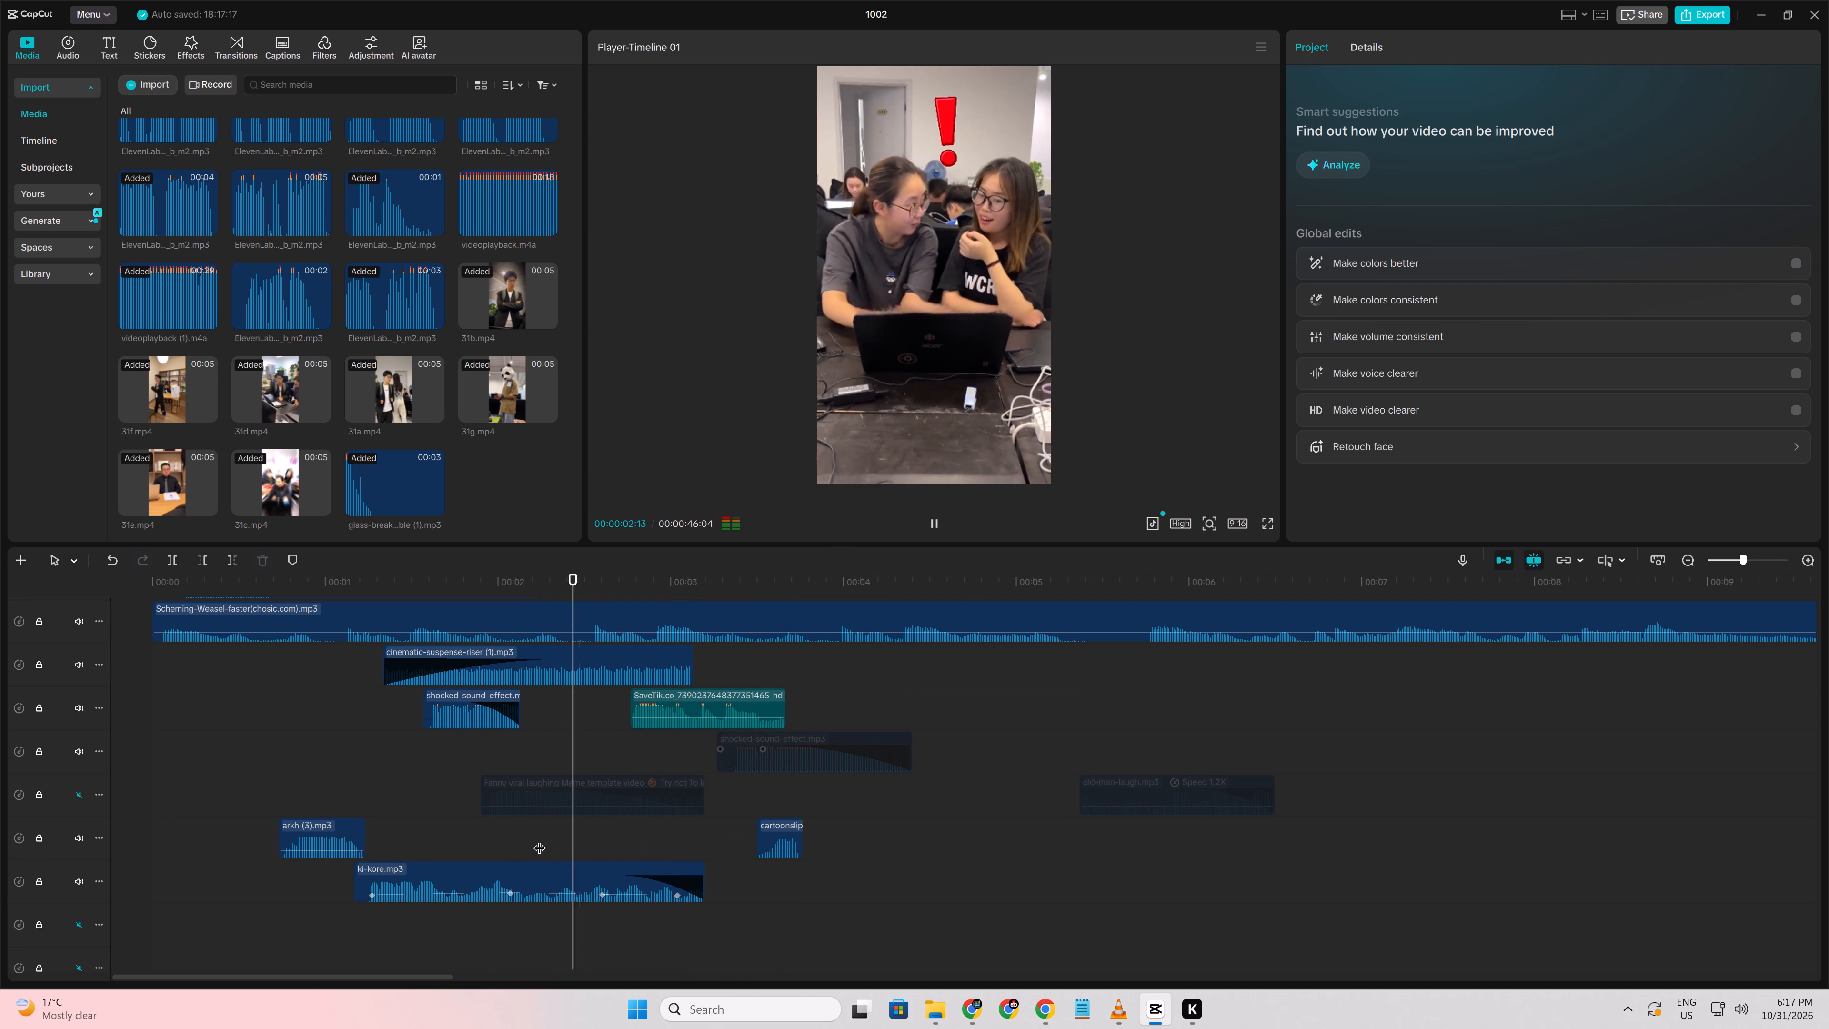
key("space")
left_click(663, 706)
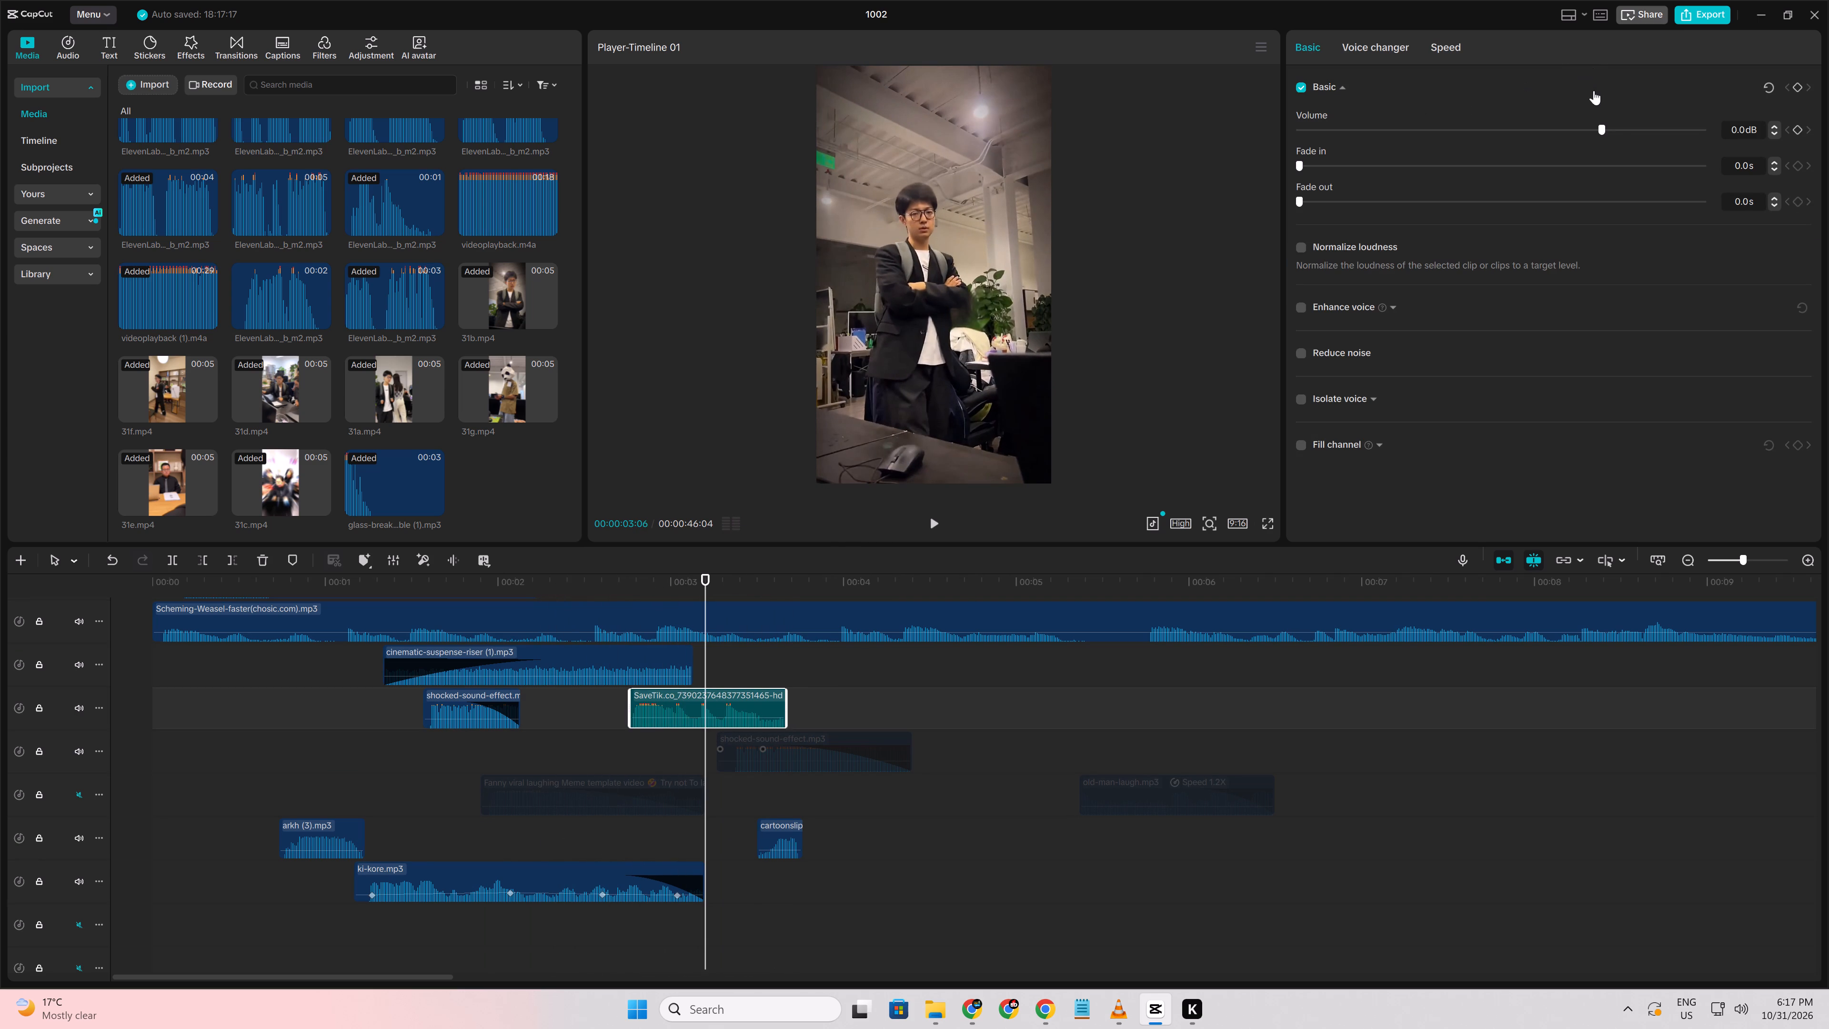
left_click(1616, 128)
left_click(1626, 129)
left_click(616, 749)
key("space")
left_click(582, 749)
key("space")
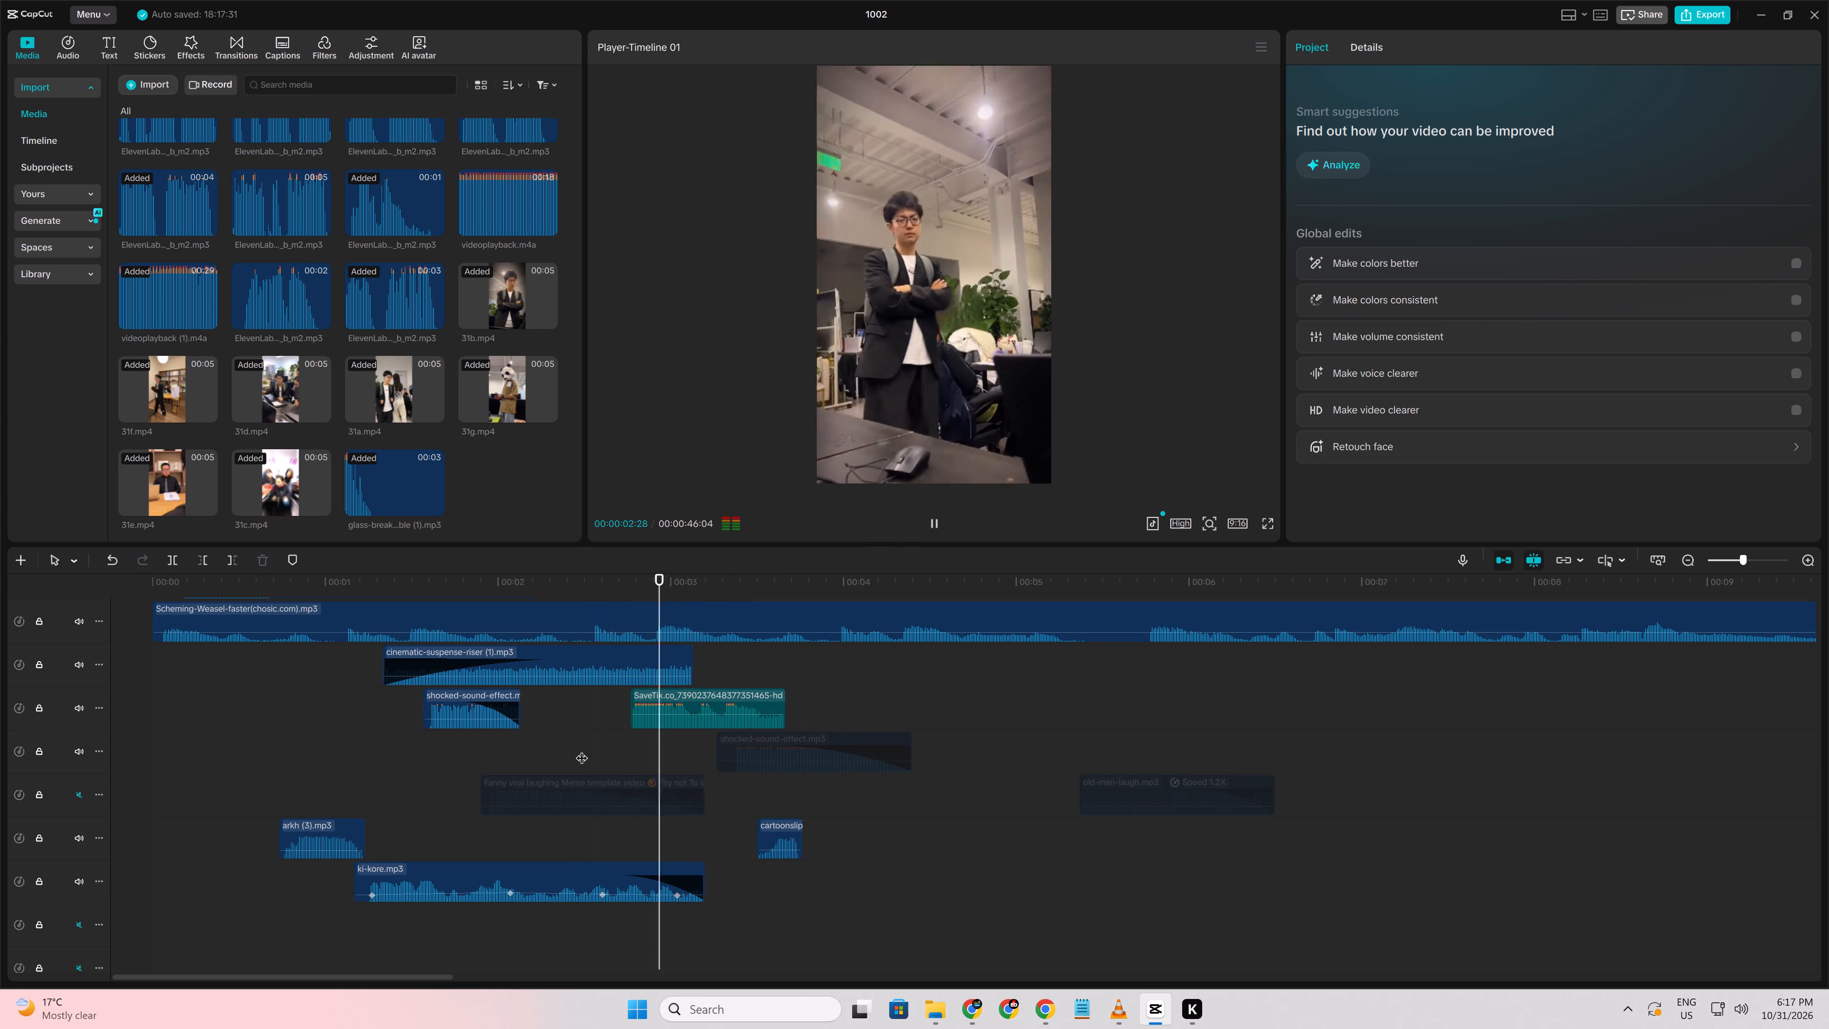
key("space")
Replay the transition between the office shots and shift the SaveTik clip to start at about 00:00:03:03, right after the cinematic-suspense-riser ends.
left_click(412, 744)
key("space")
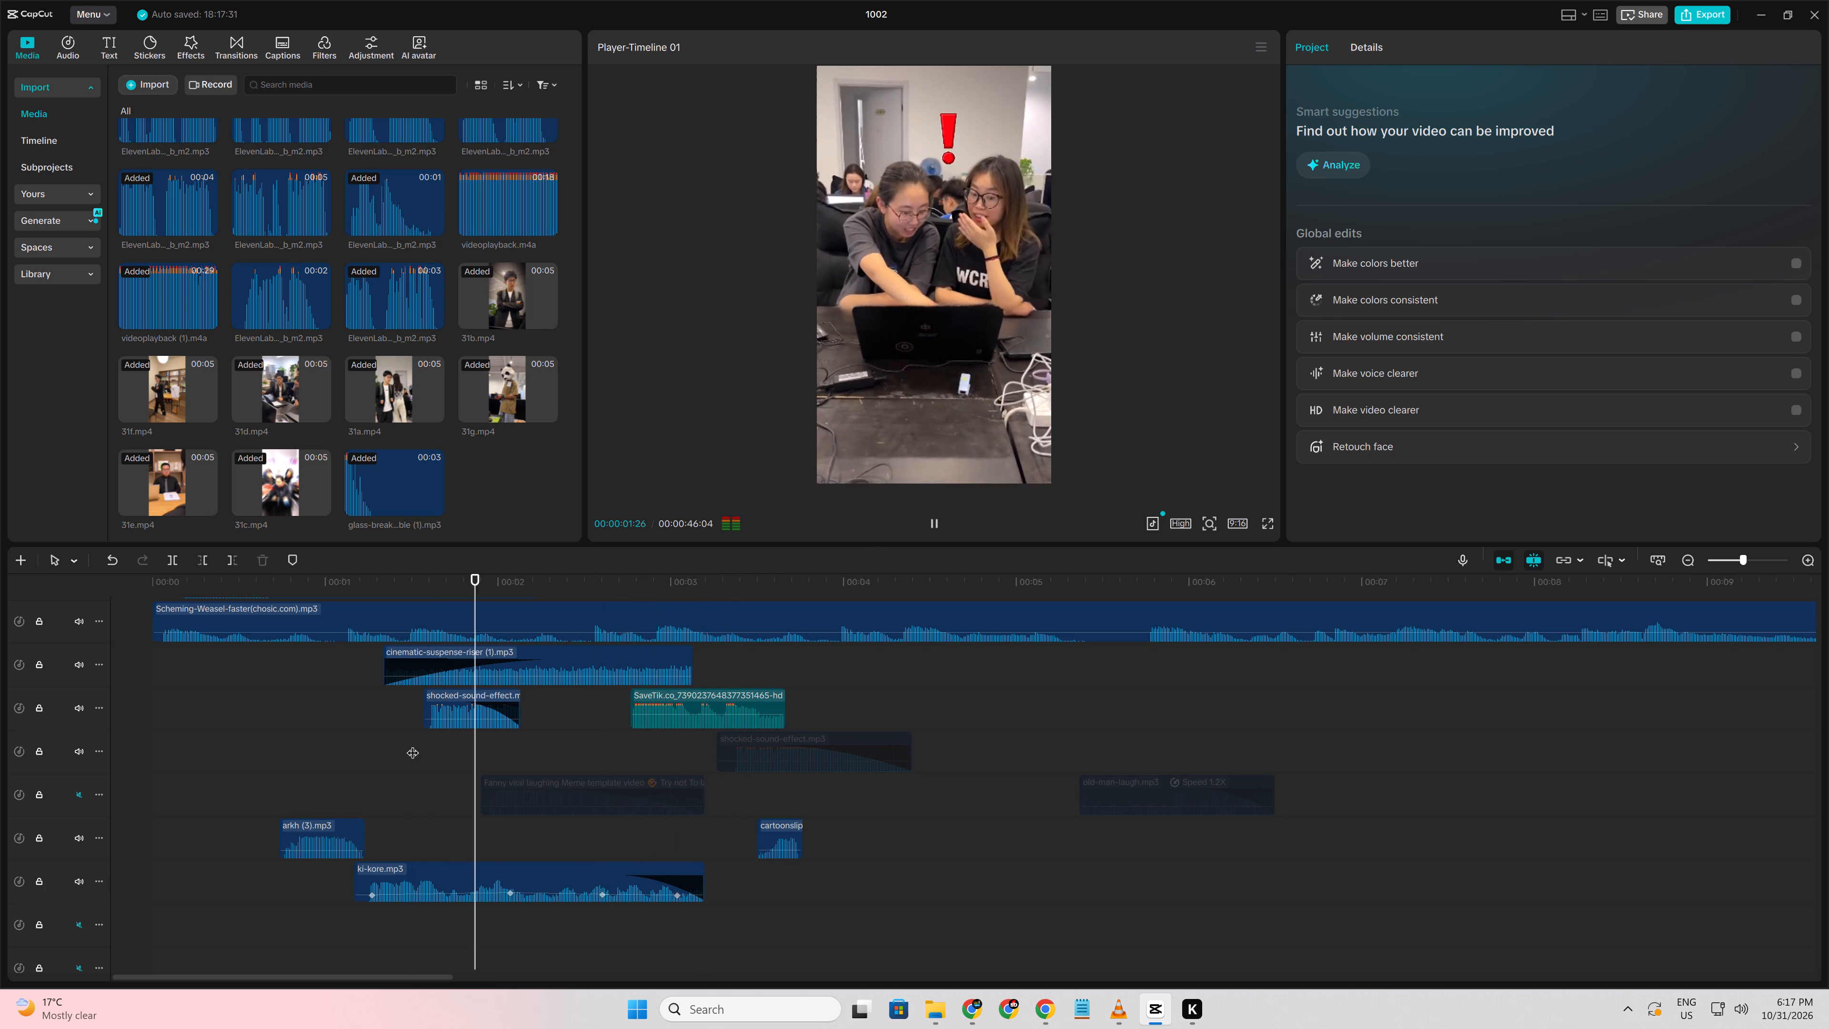
key("space")
left_click(376, 761)
key("space")
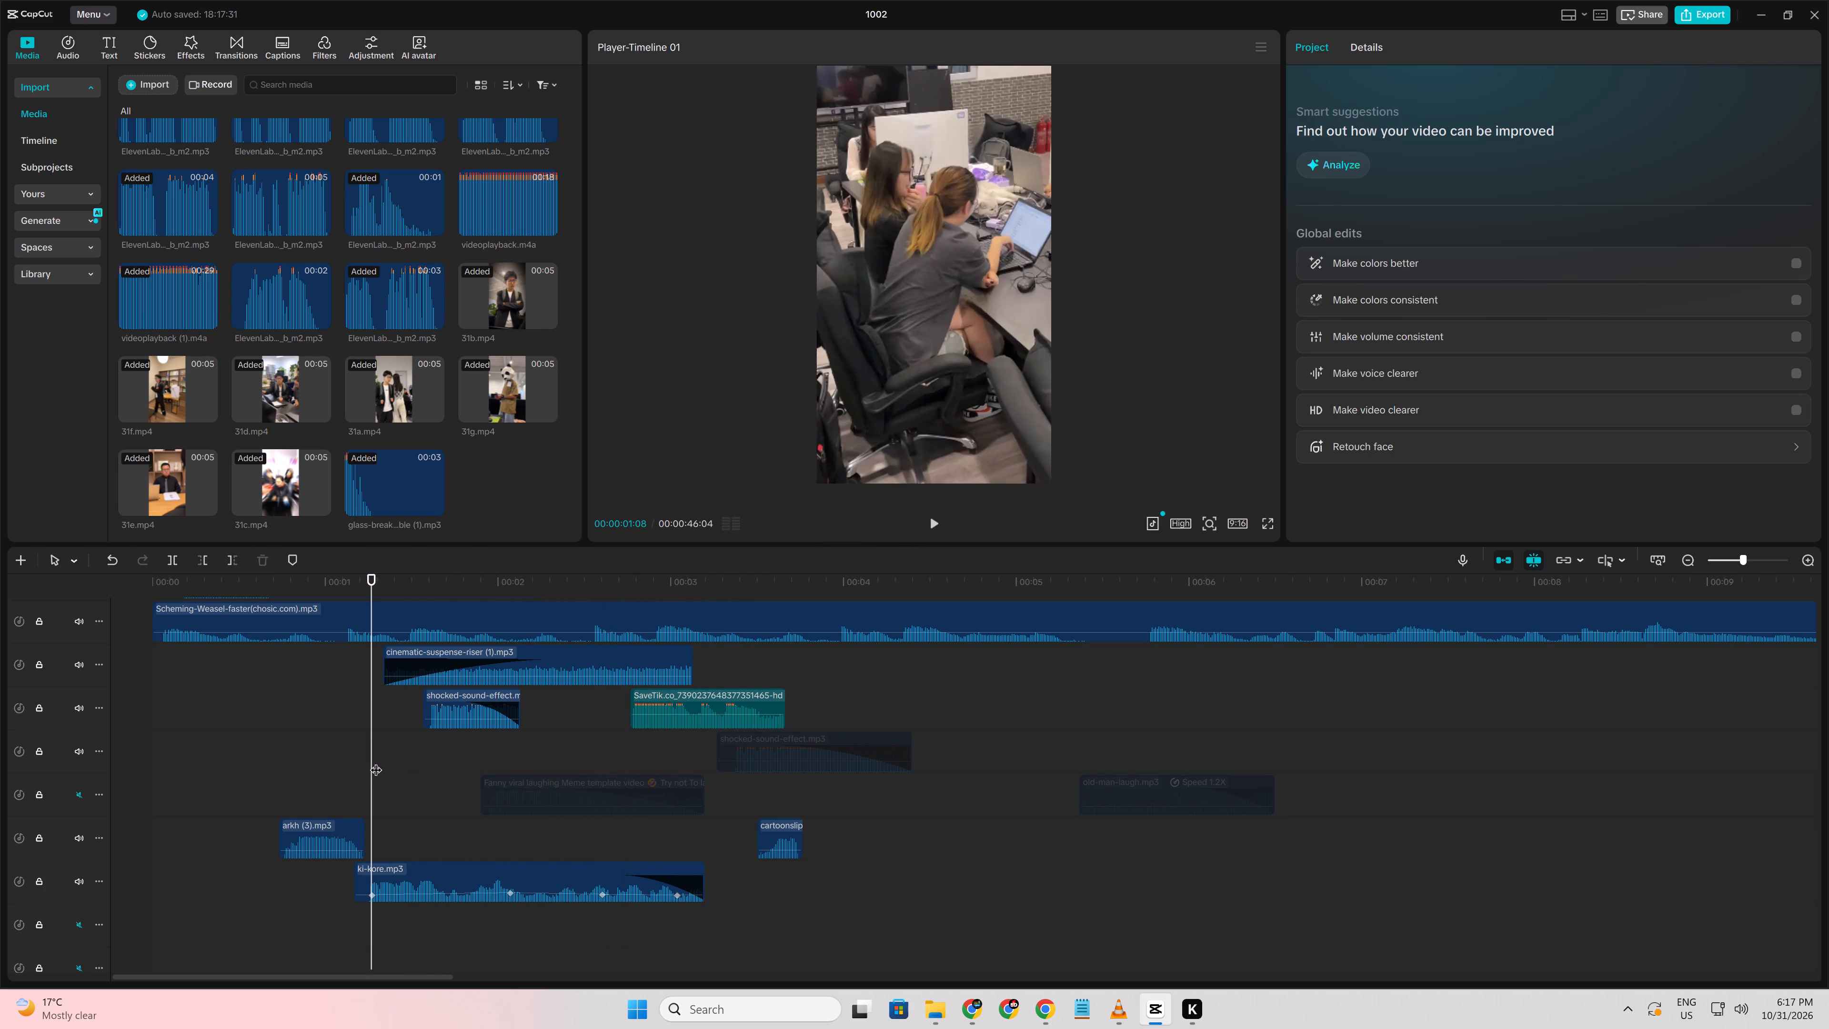
key("space")
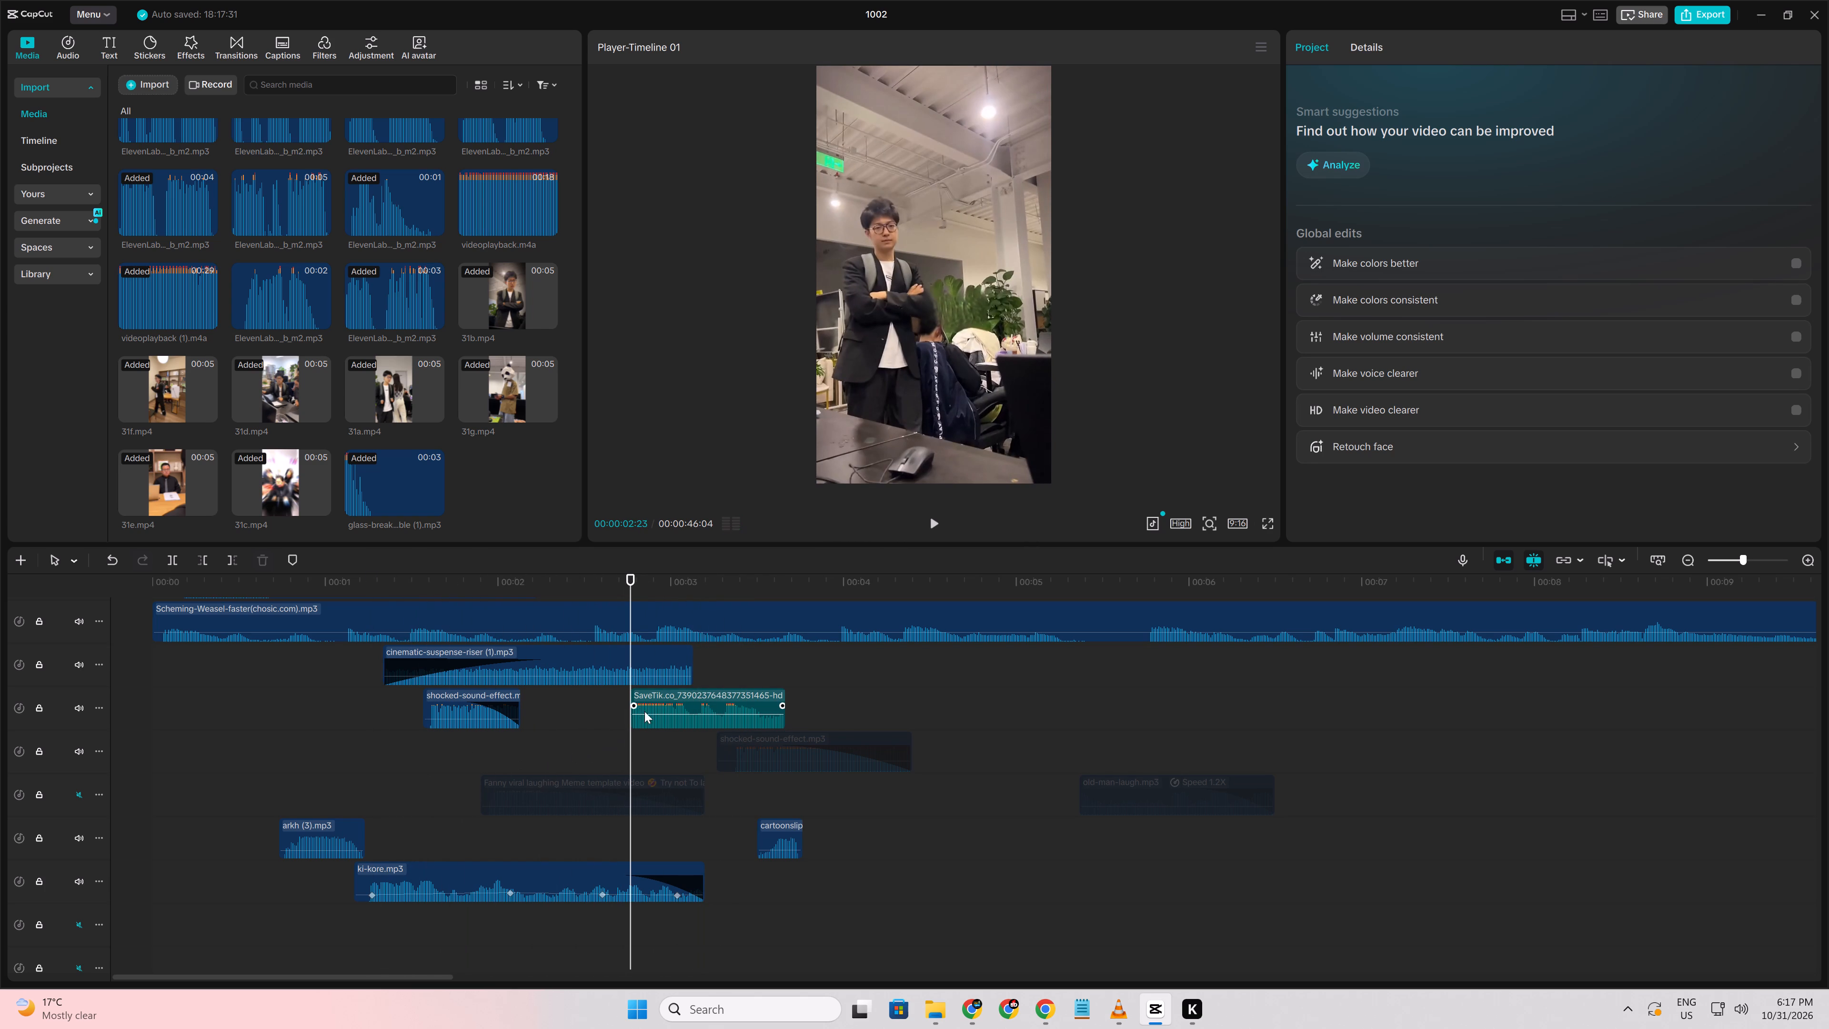
left_click_drag(649, 704, 711, 707)
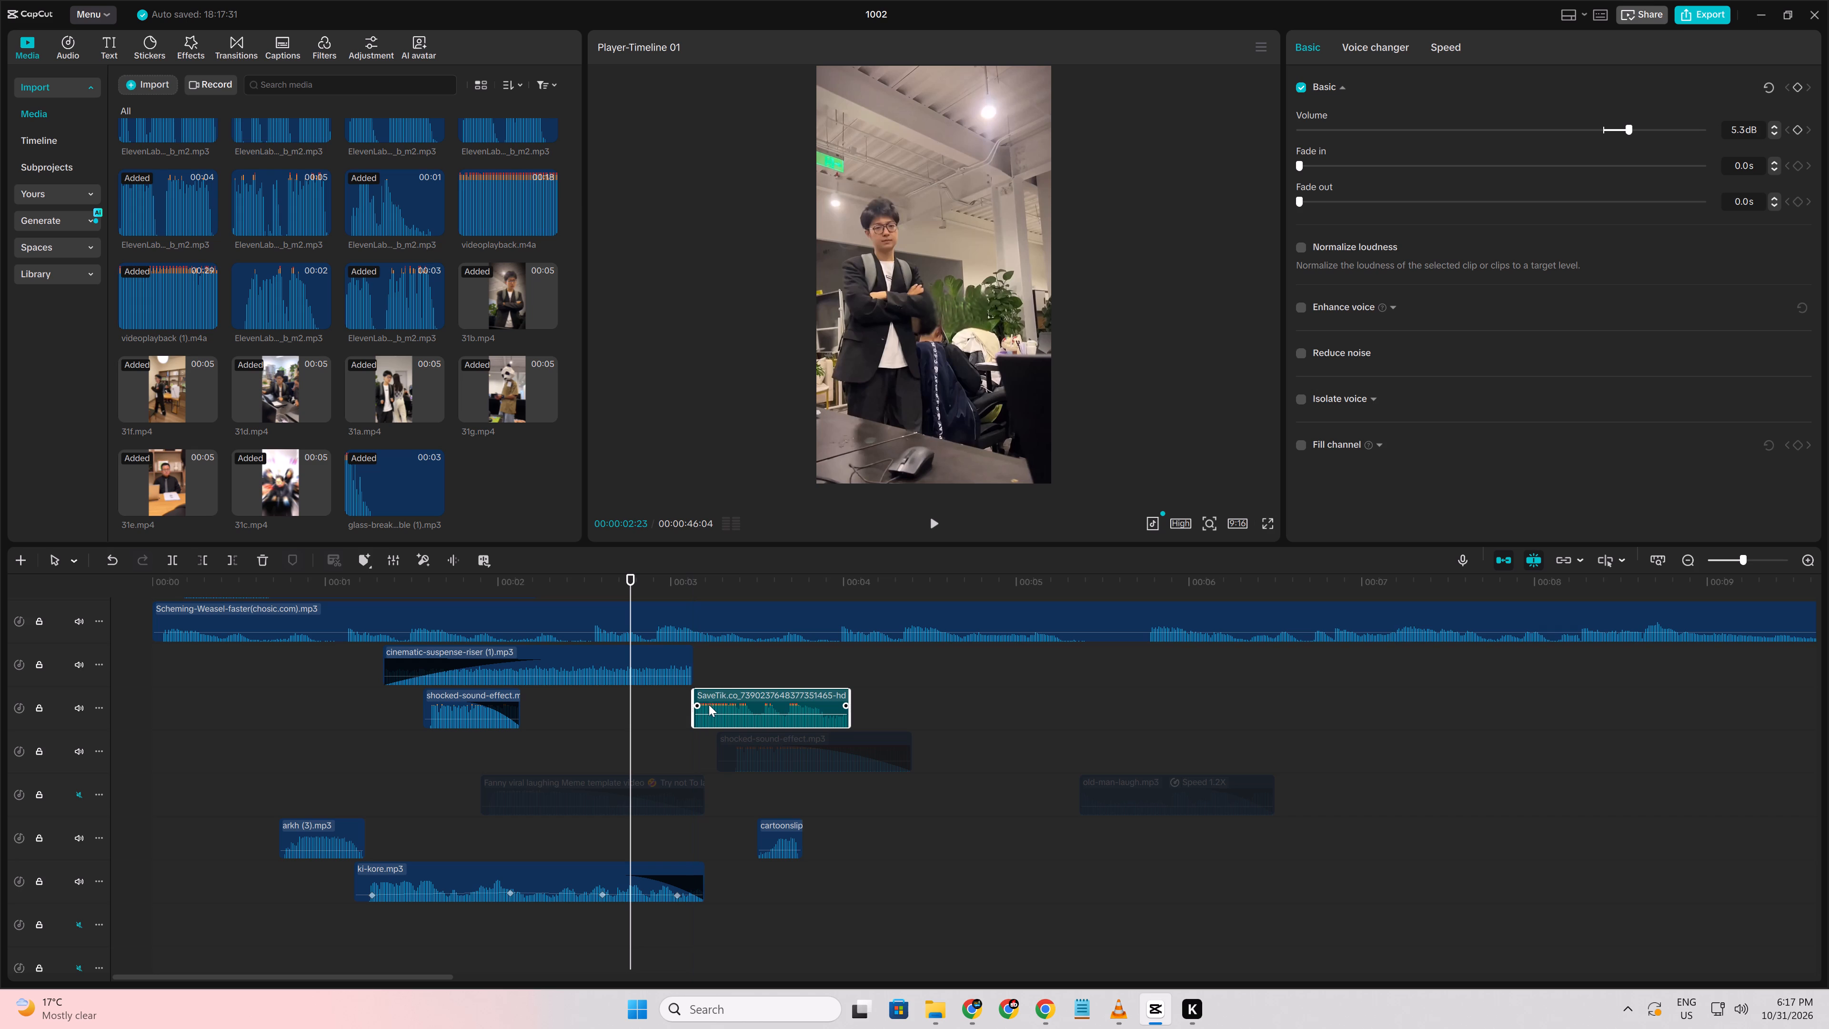
Shift the SaveTik clip slightly earlier to start at about 00:00:03:02 and replay the cut between the office shots.
left_click_drag(710, 700, 697, 706)
key("space")
key("space")
left_click(671, 712)
key("space")
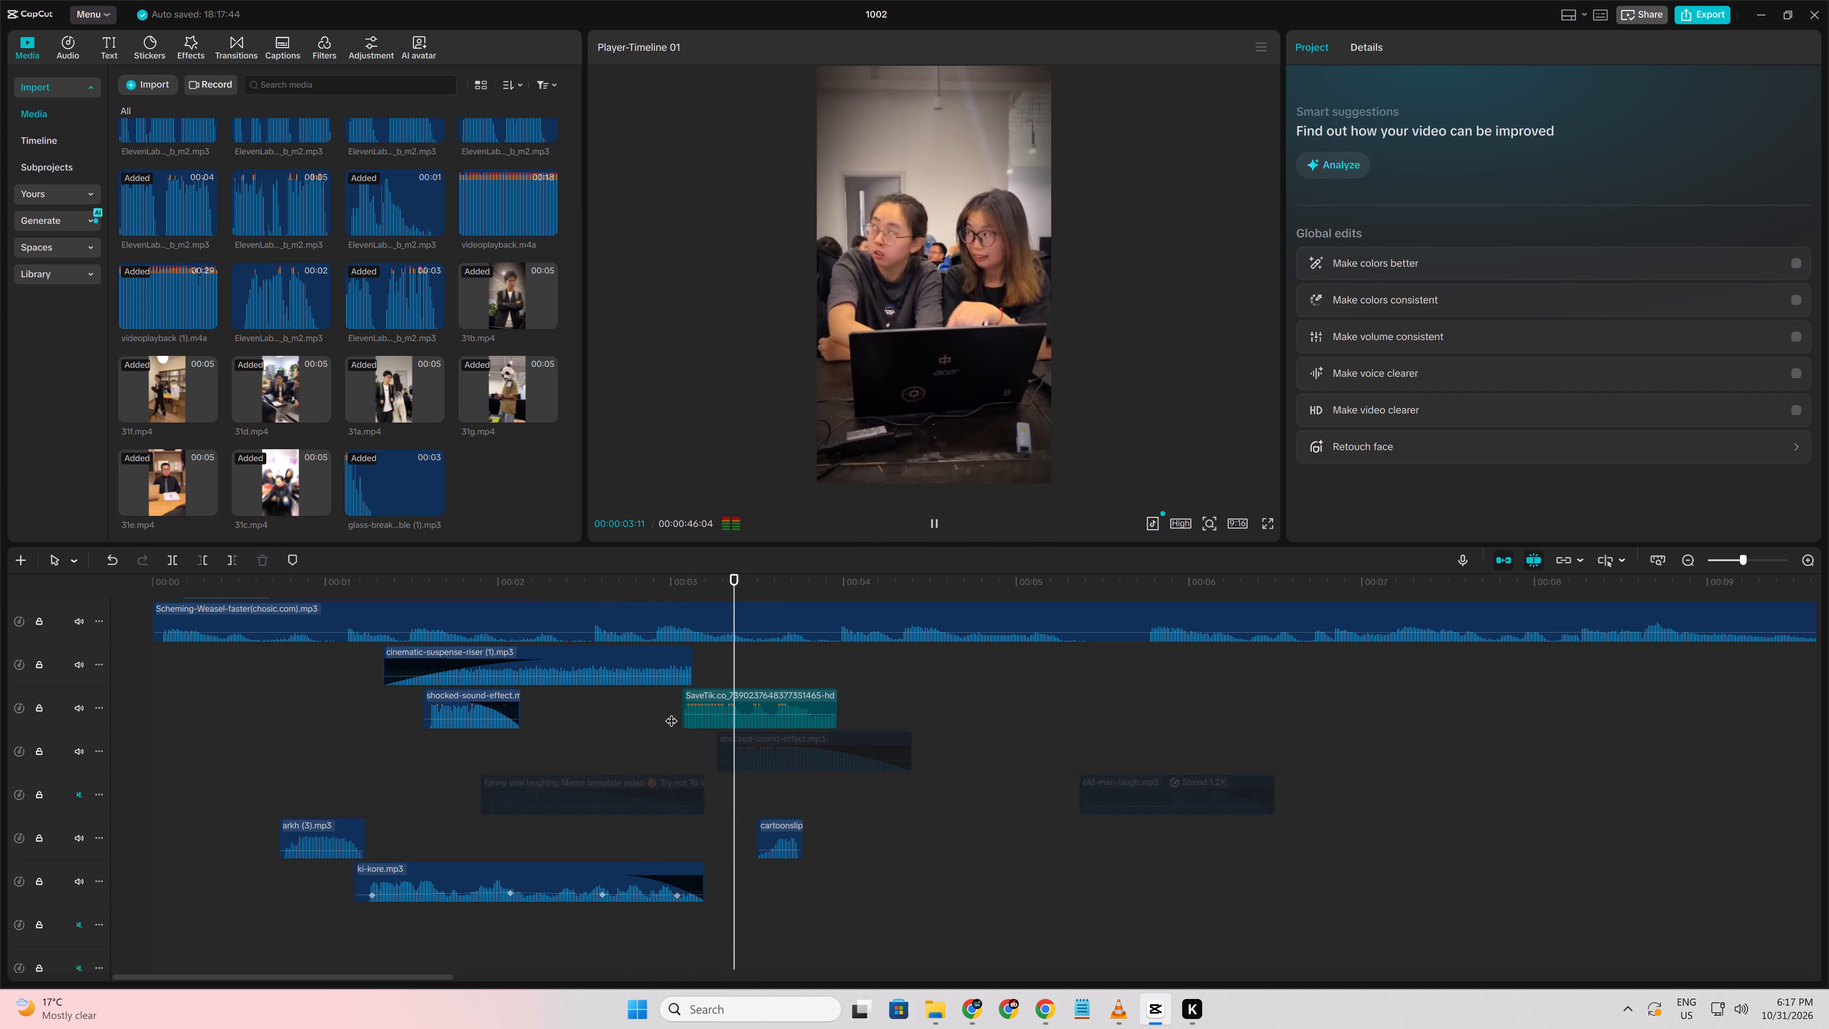
left_click(617, 722)
key("space")
key("space")
left_click(663, 714)
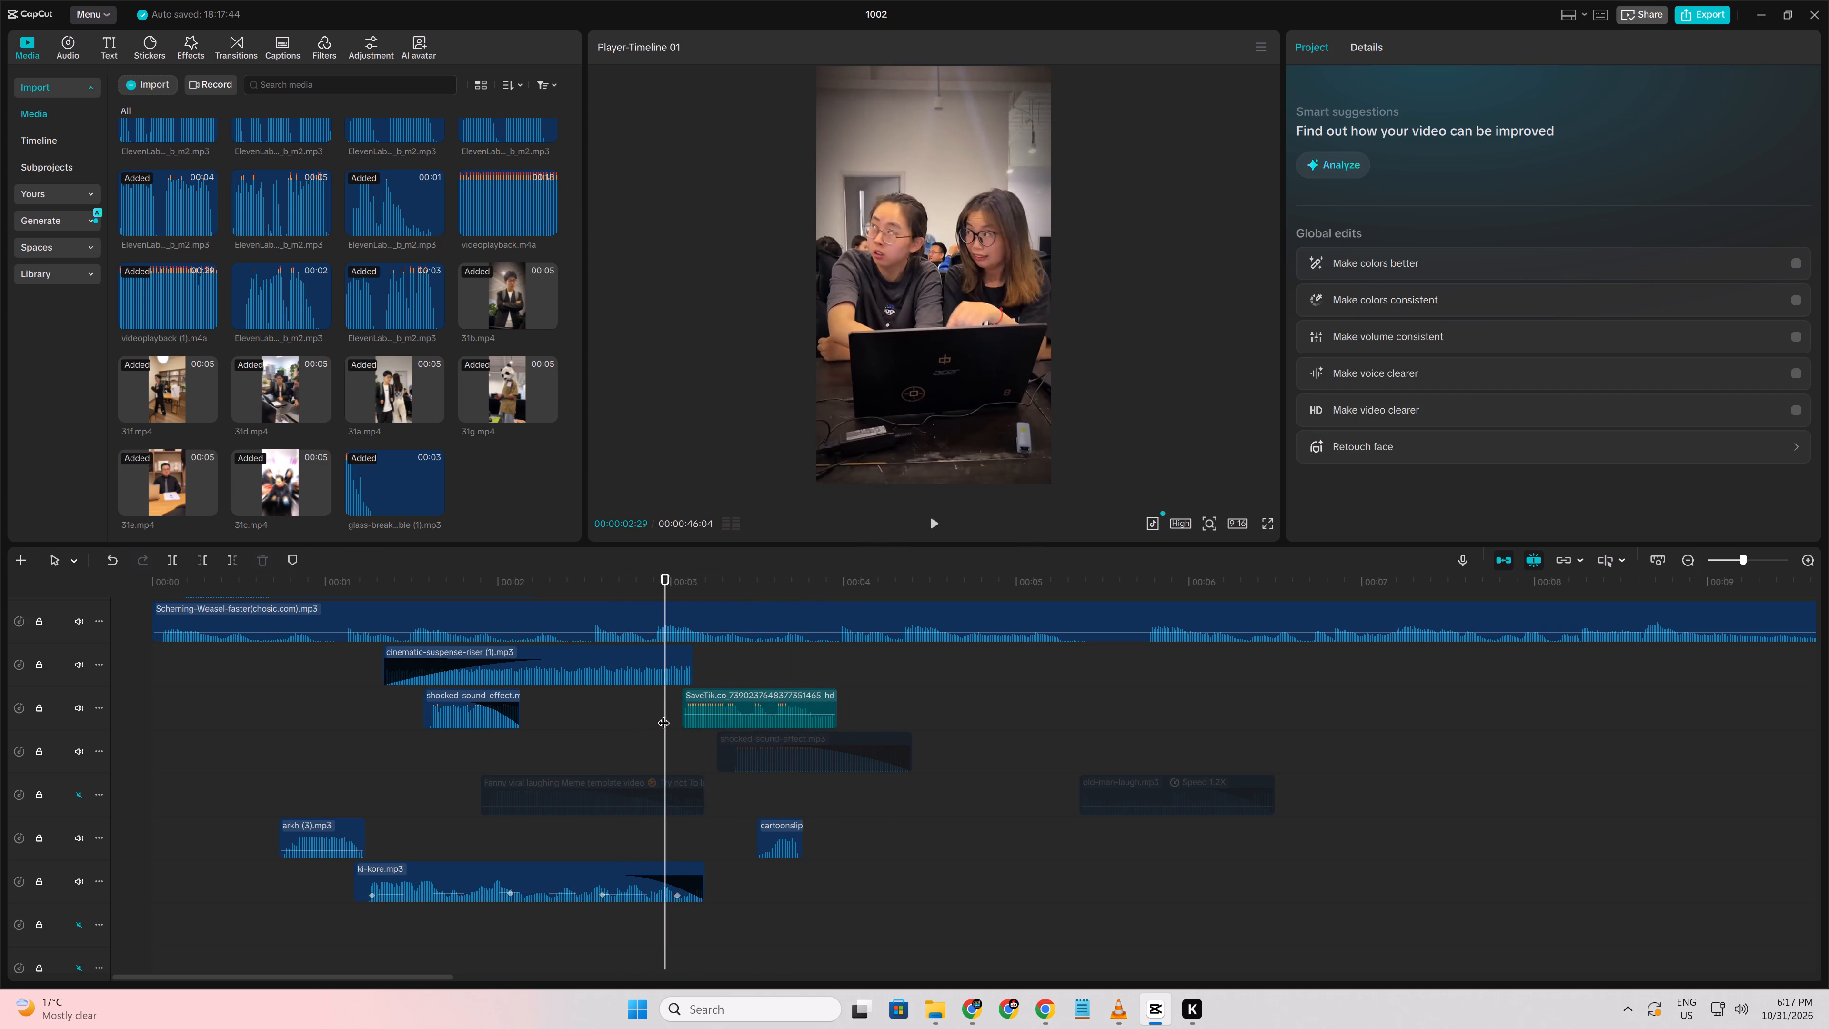
key("space")
key("space")
Lower the SaveTik clip's volume and replay the passage around it.
left_click(699, 711)
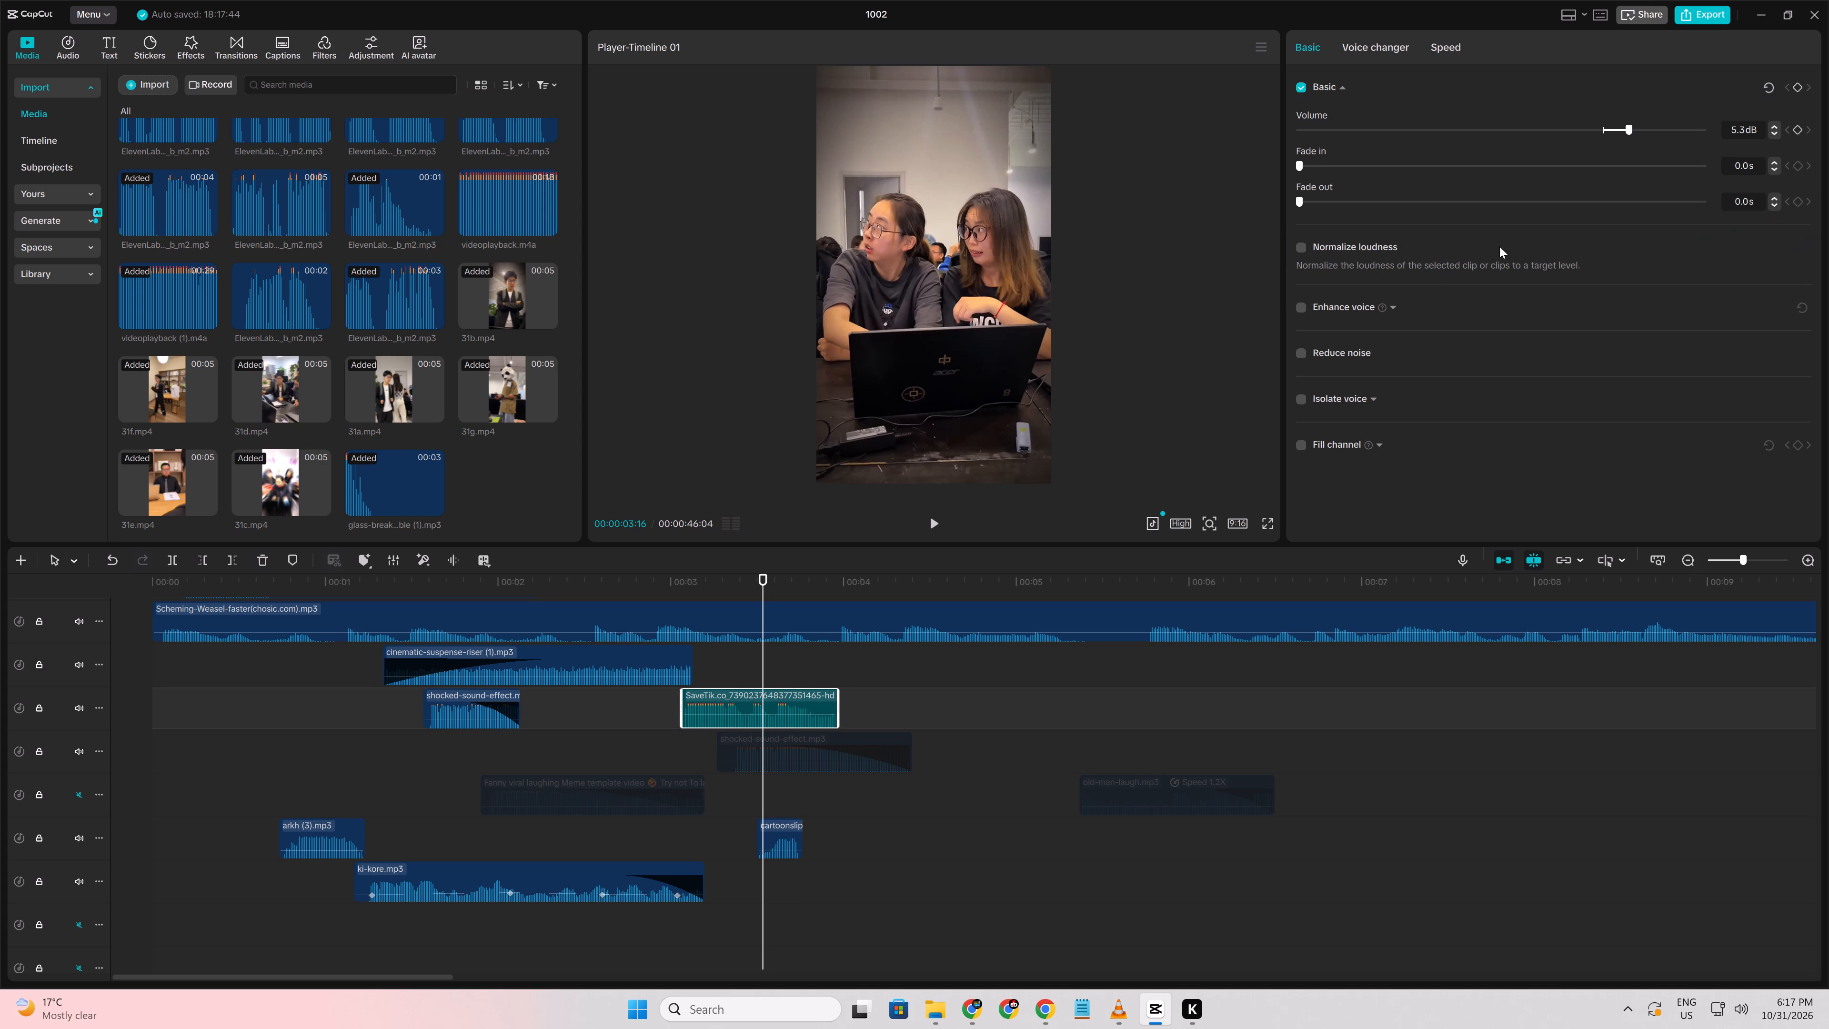
left_click(1597, 129)
left_click(654, 738)
key("space")
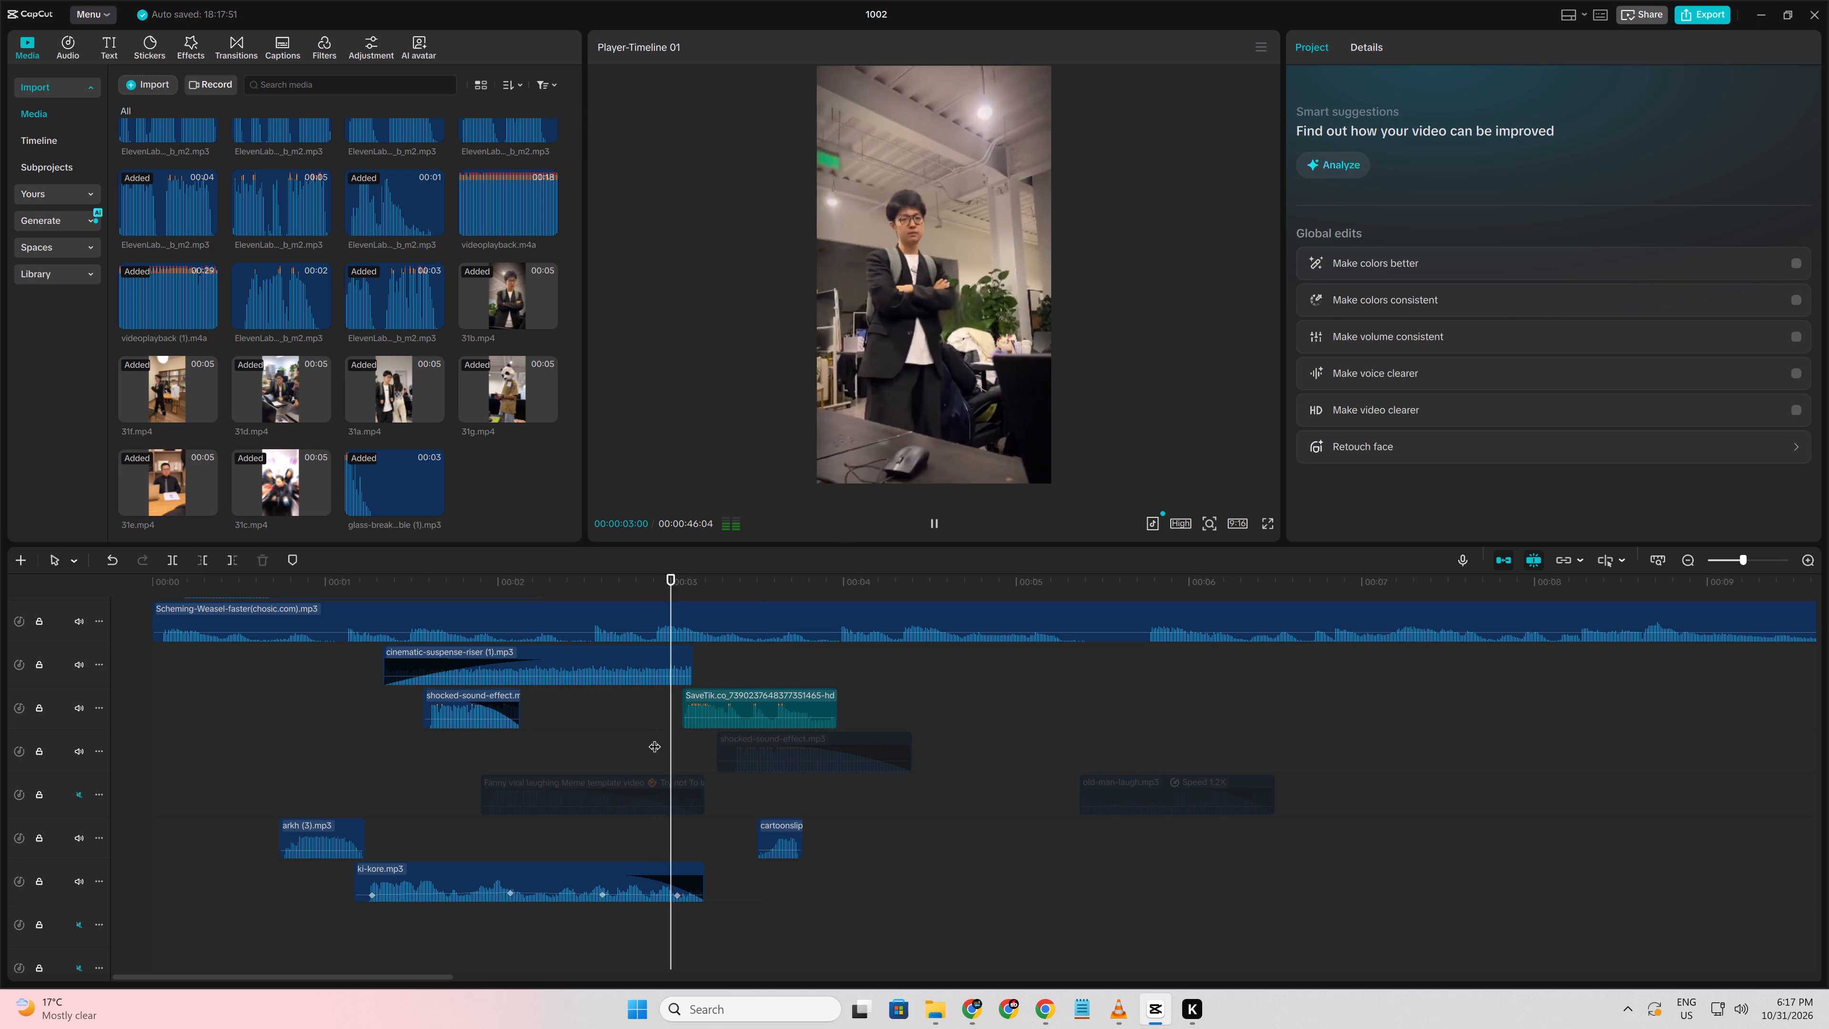
key("space")
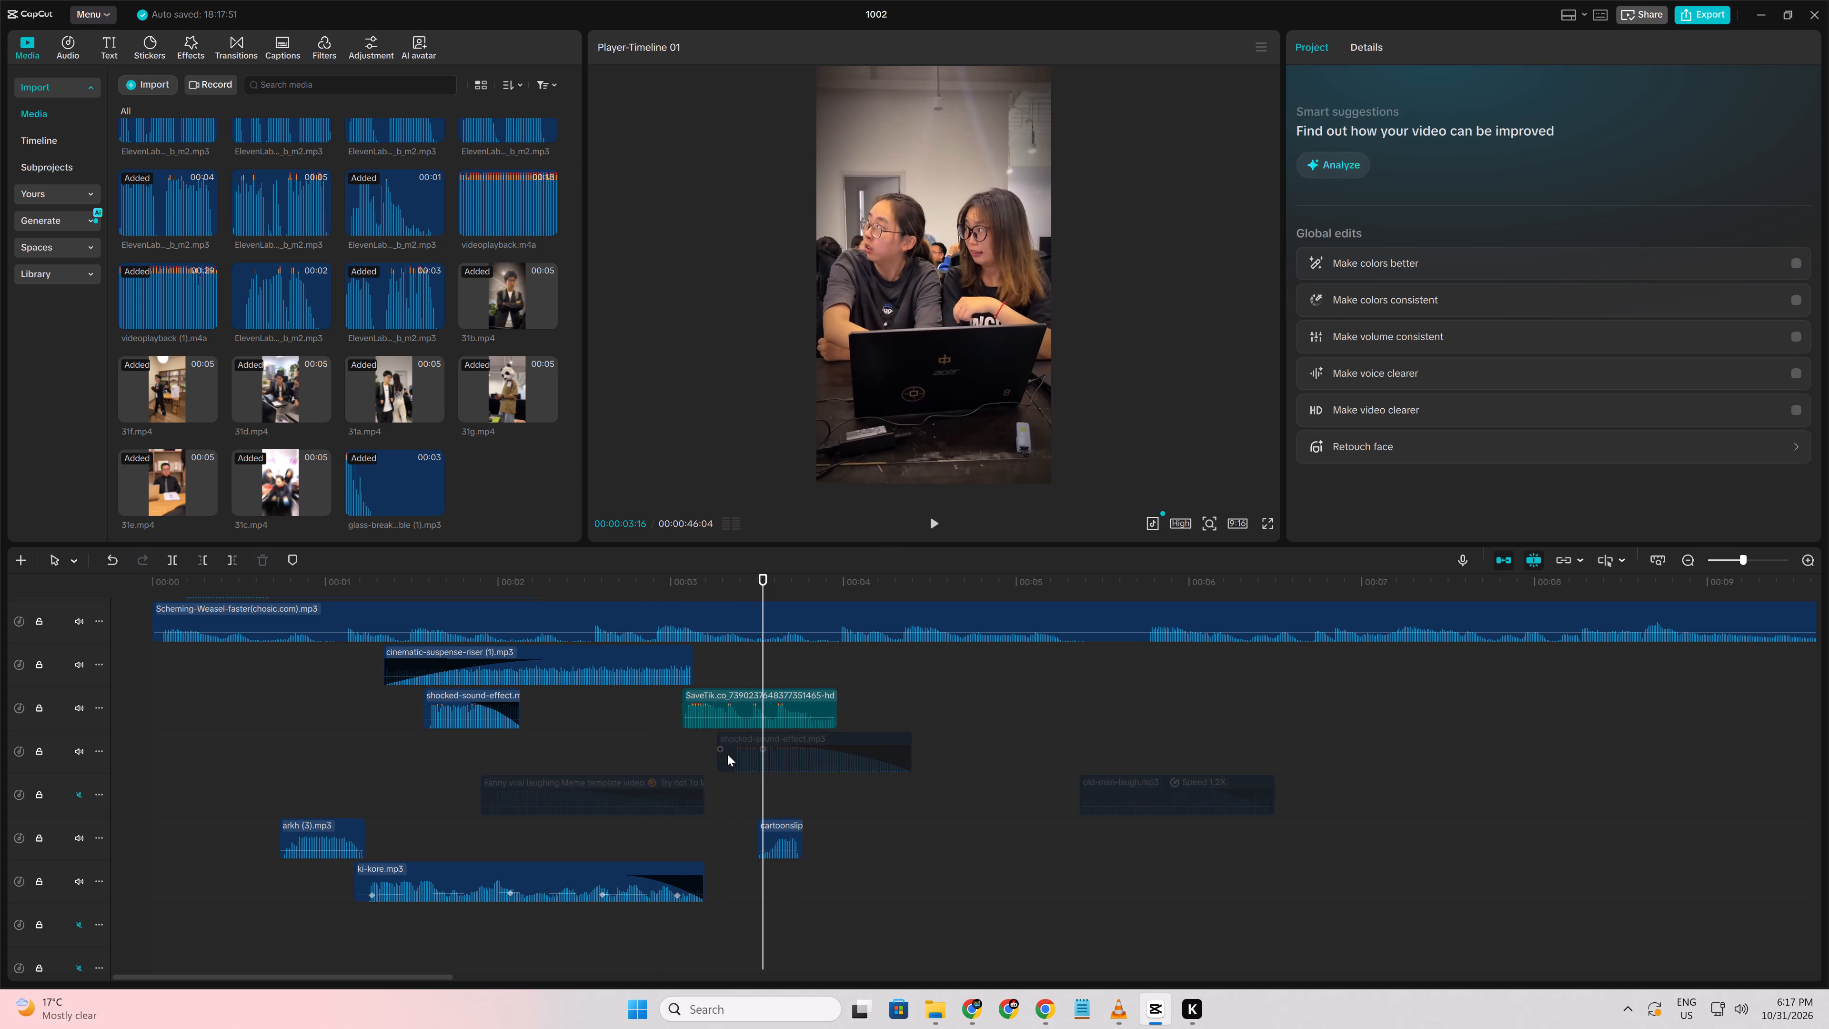
key("space")
Shift the cartoonslip.mp3 clip earlier to start at about 00:00:03:12, replaying the passage to fine-tune its timing.
left_click(704, 828)
key("space")
key("space")
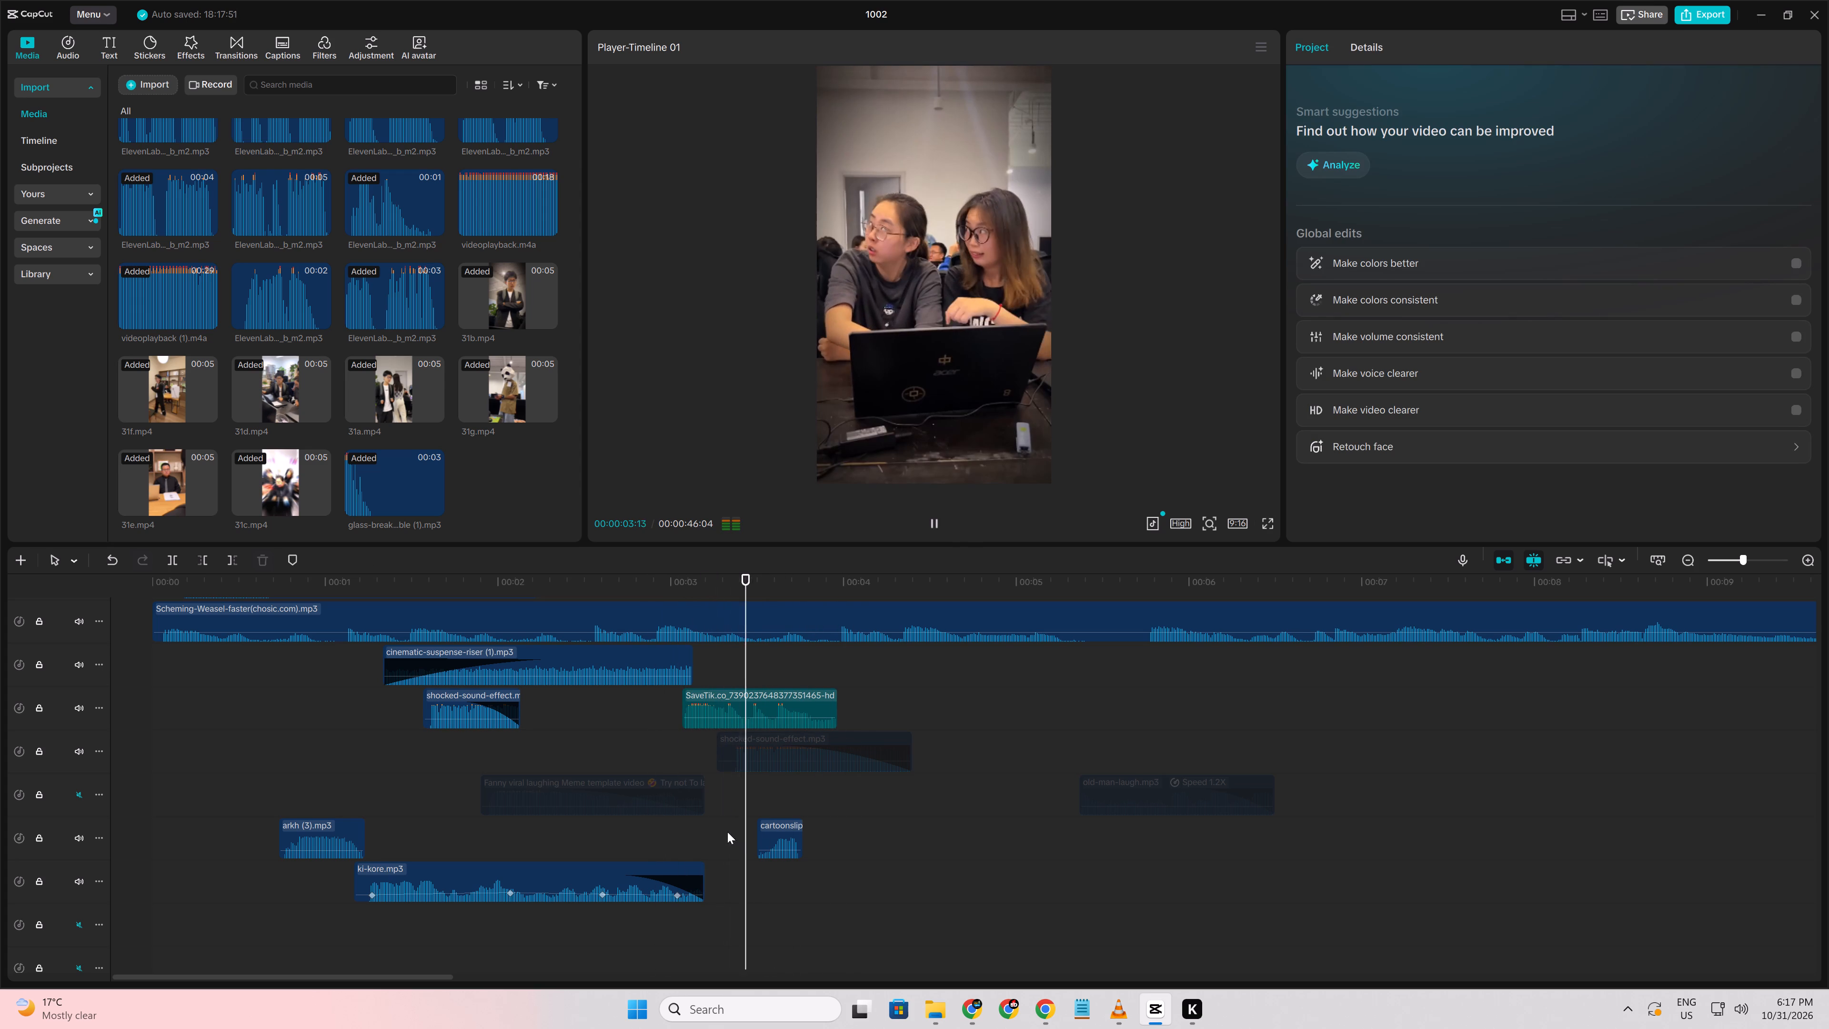
key("space")
left_click_drag(775, 834, 751, 835)
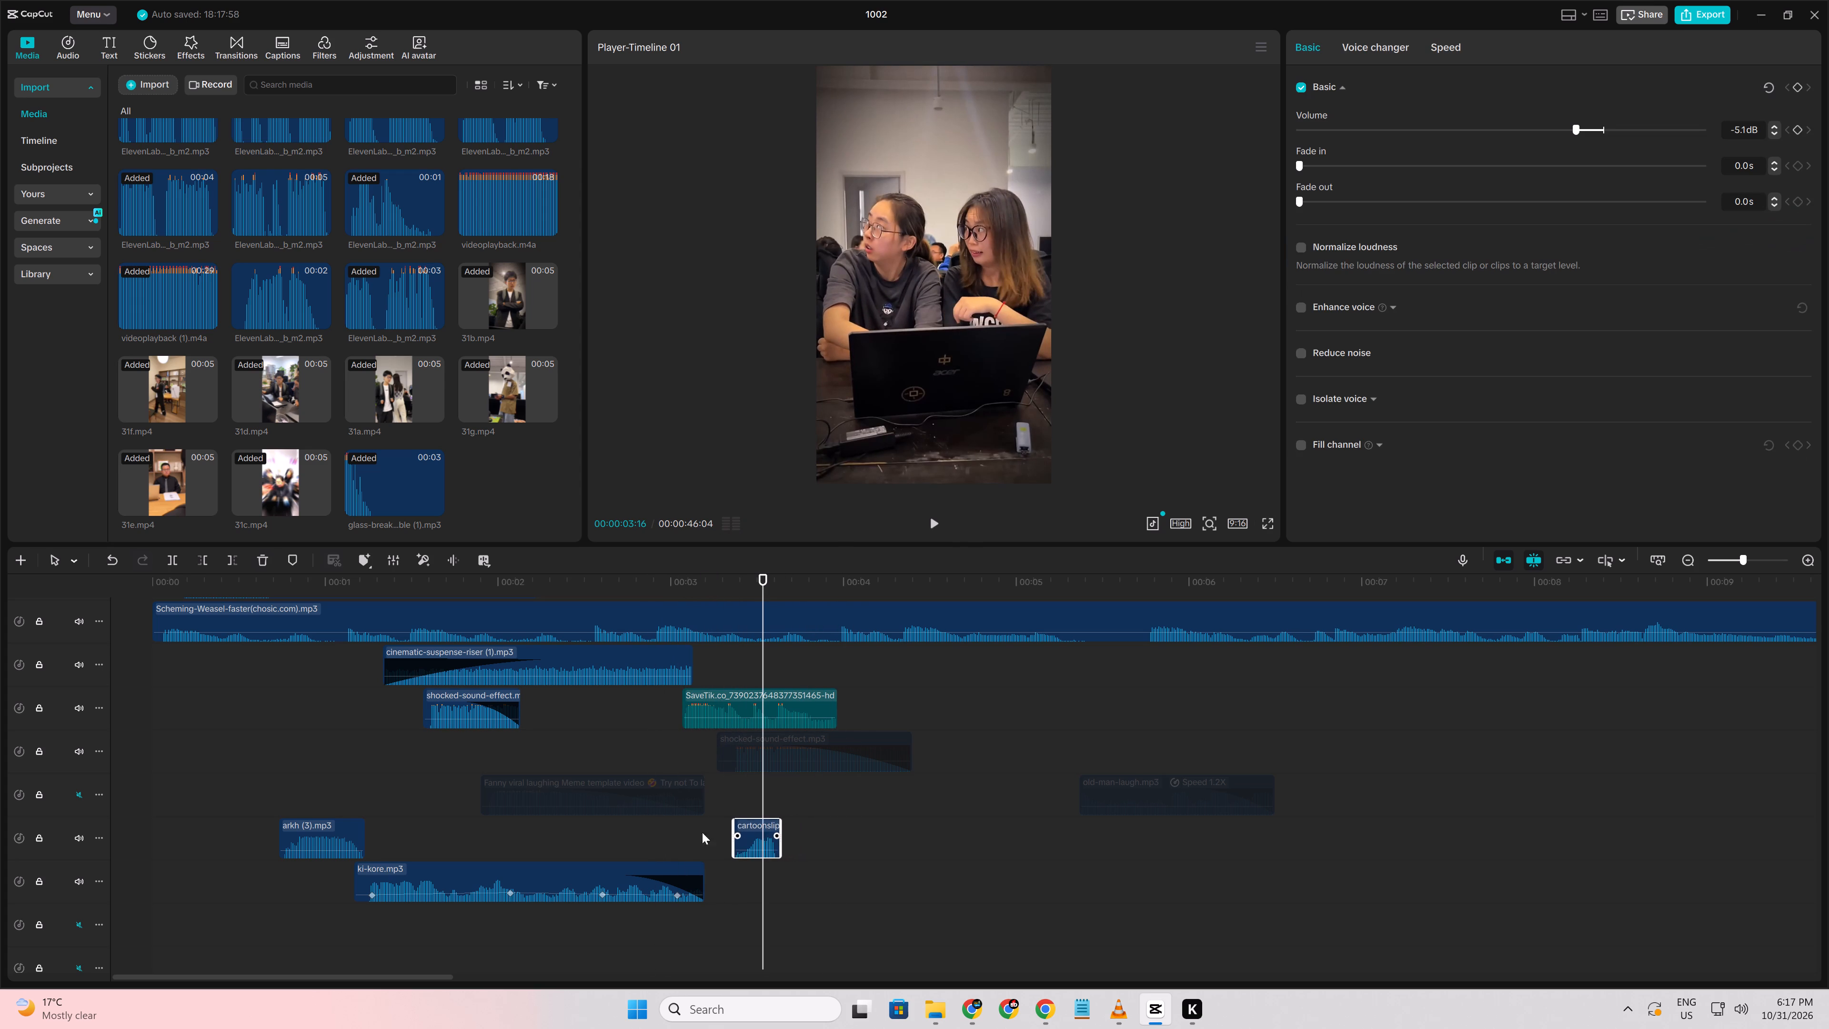
left_click(700, 832)
key("space")
left_click(662, 834)
key("space")
key("space")
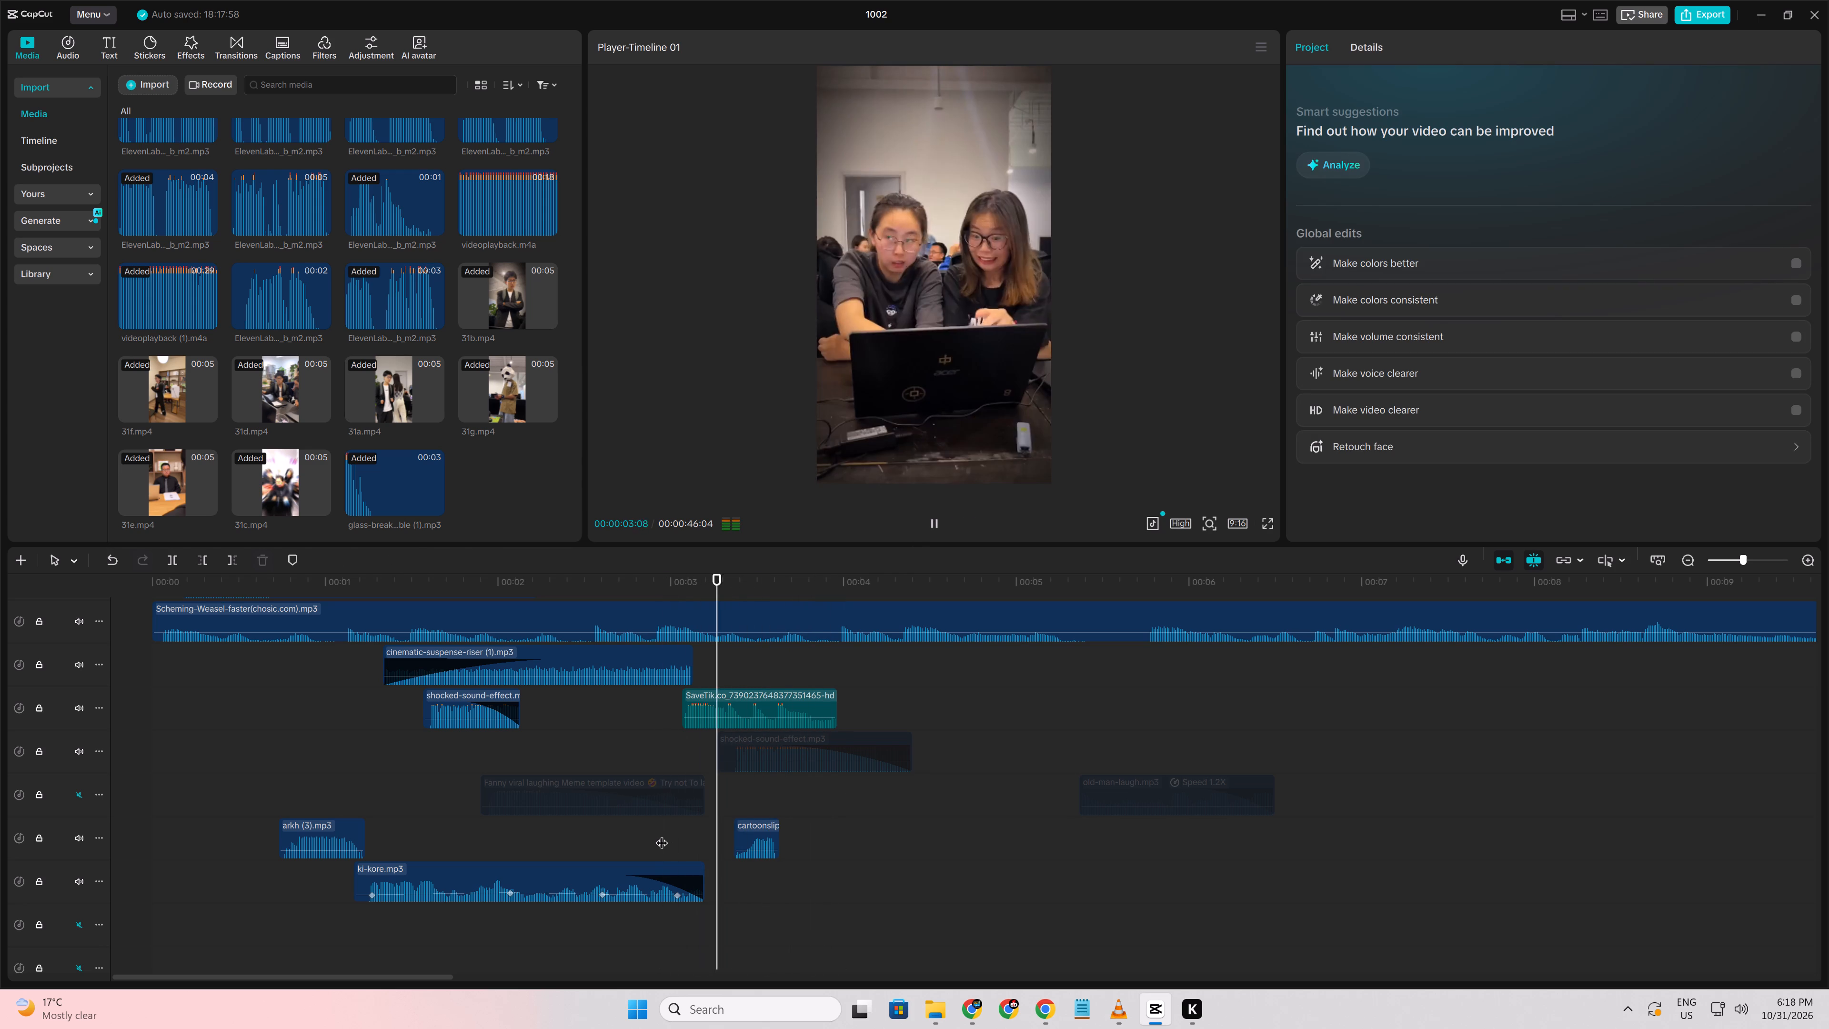
key("space")
left_click(662, 834)
key("space")
key("space")
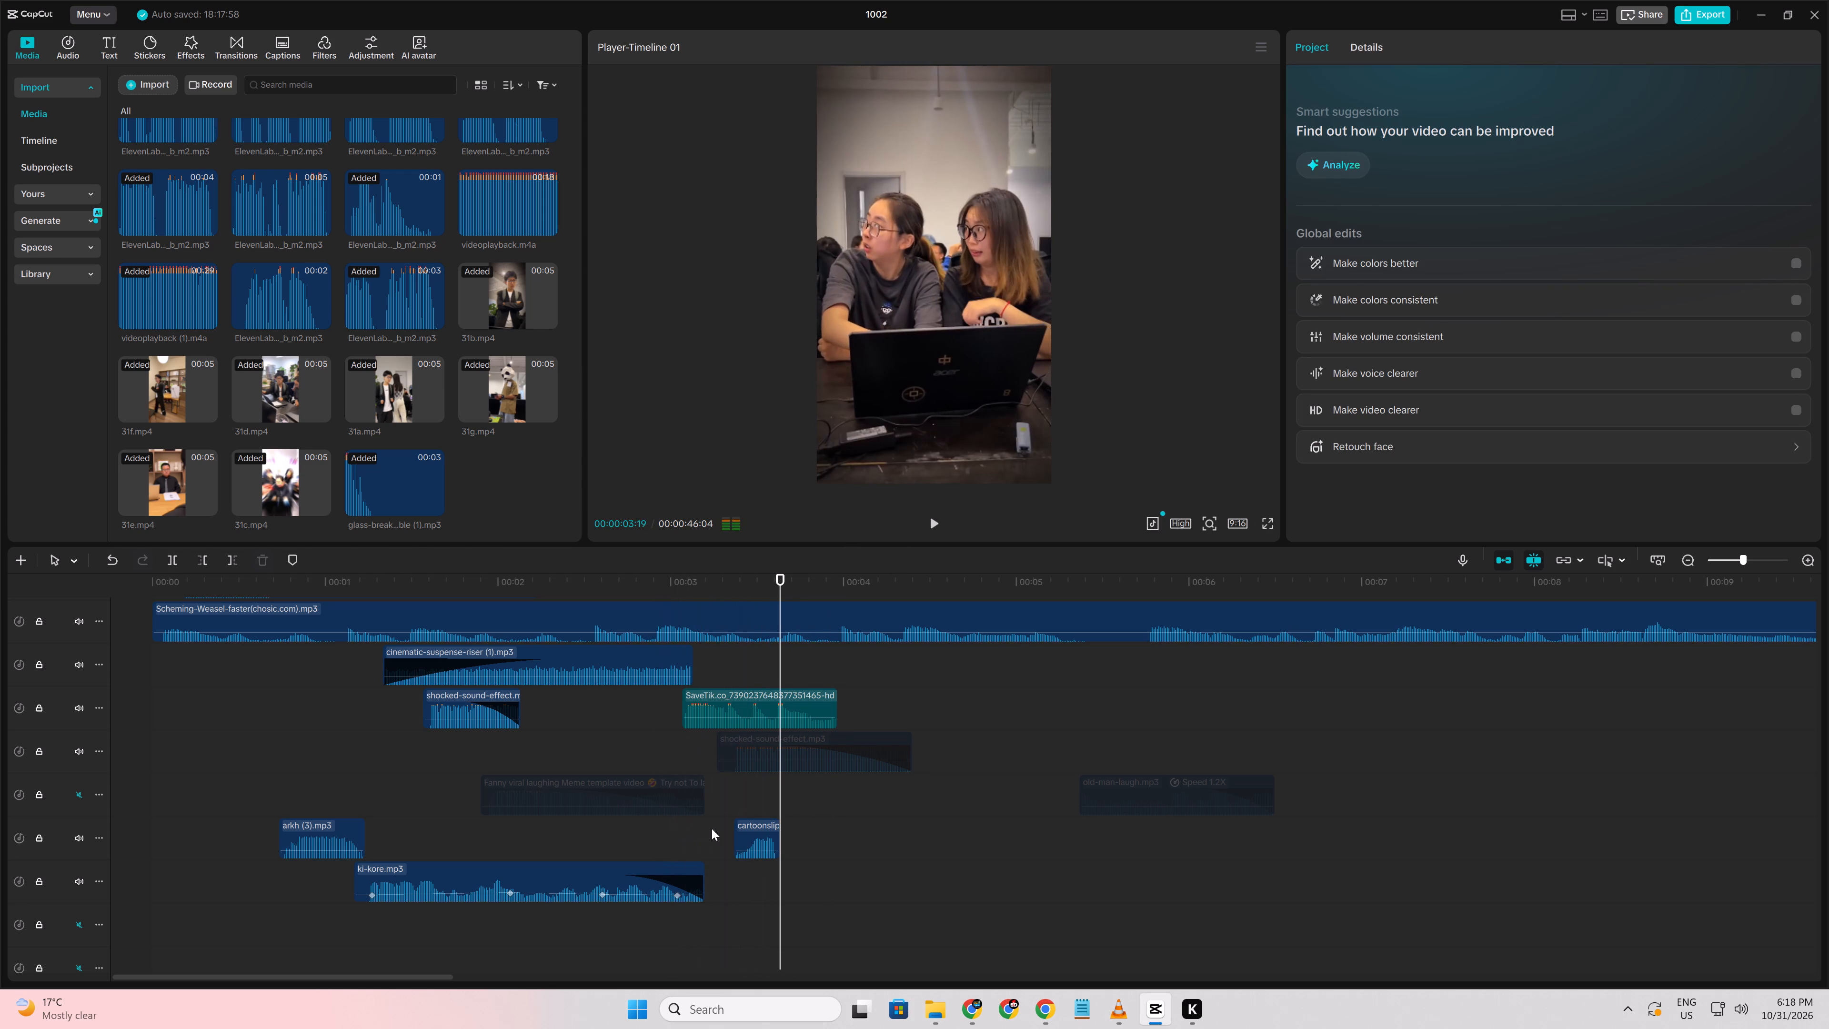
left_click_drag(747, 832, 755, 834)
left_click(722, 828)
key("space")
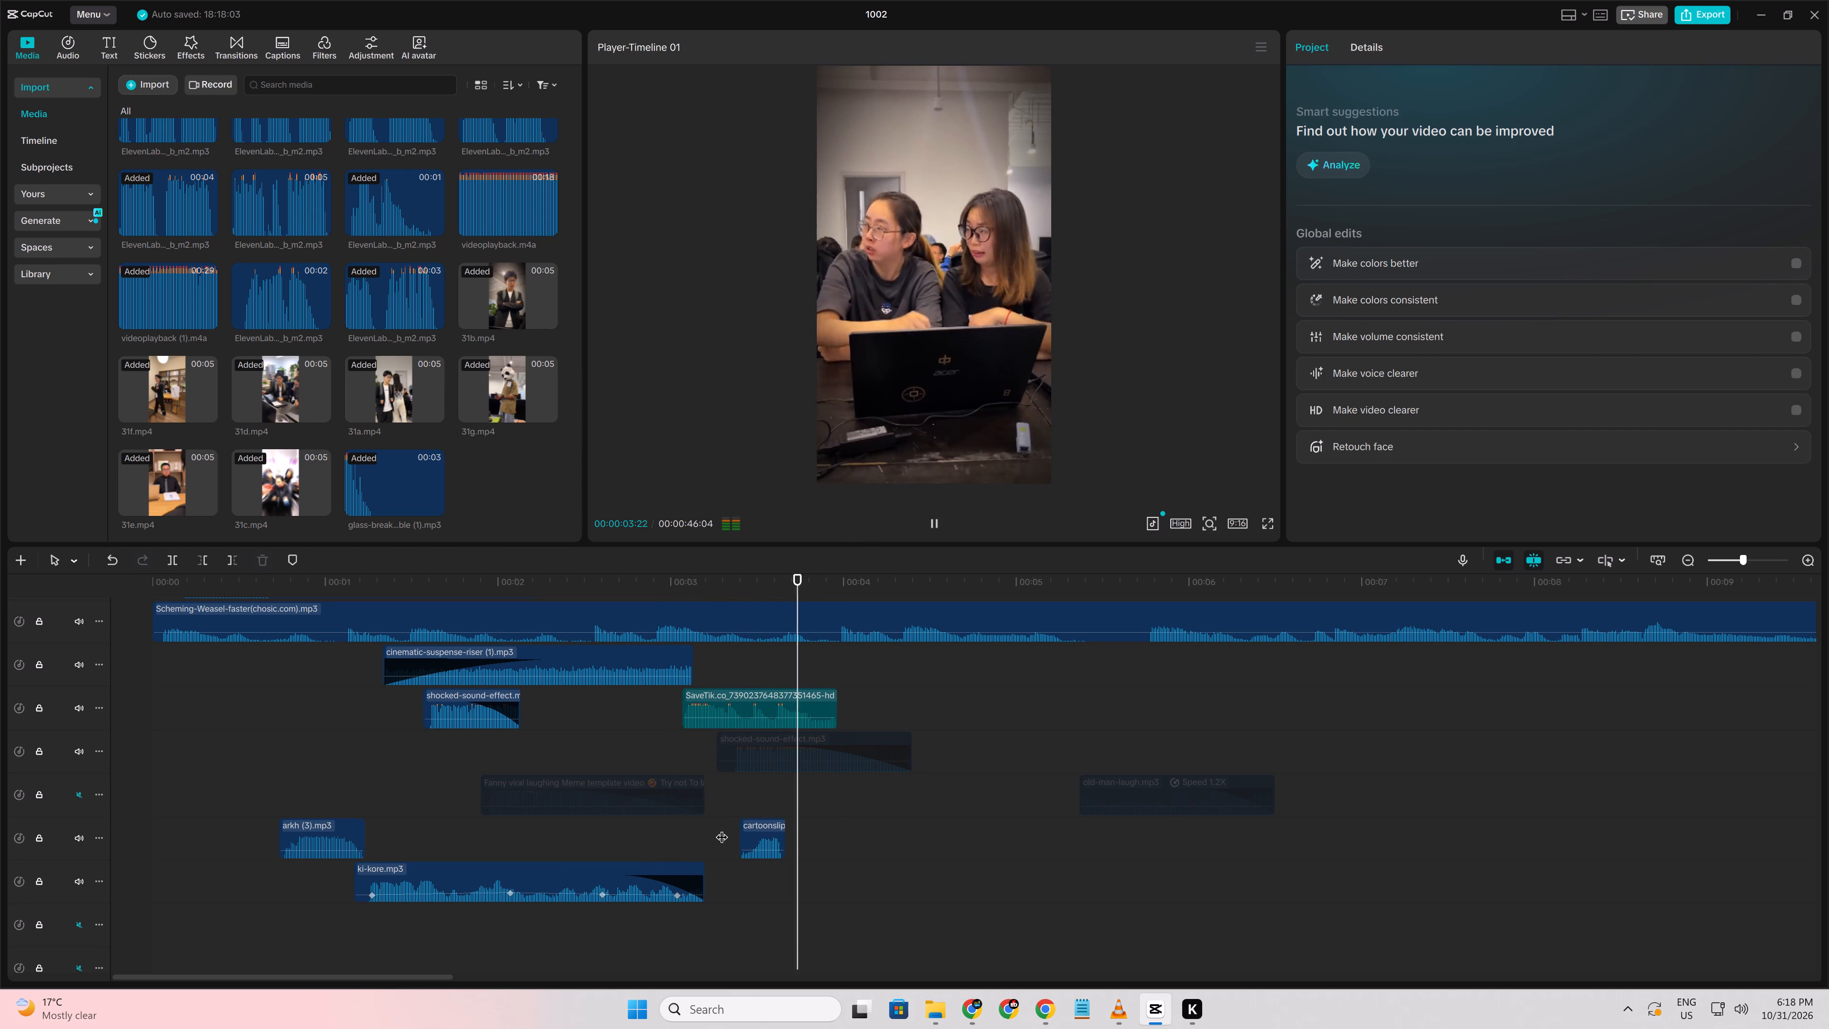
key("space")
Replay the opening through about 00:00:04:12, checking the sound effects' timing and balance against the characters' reactions.
scroll(724, 829, "up", 5, "ctrl")
left_click(550, 750)
left_click_drag(550, 750, 303, 750)
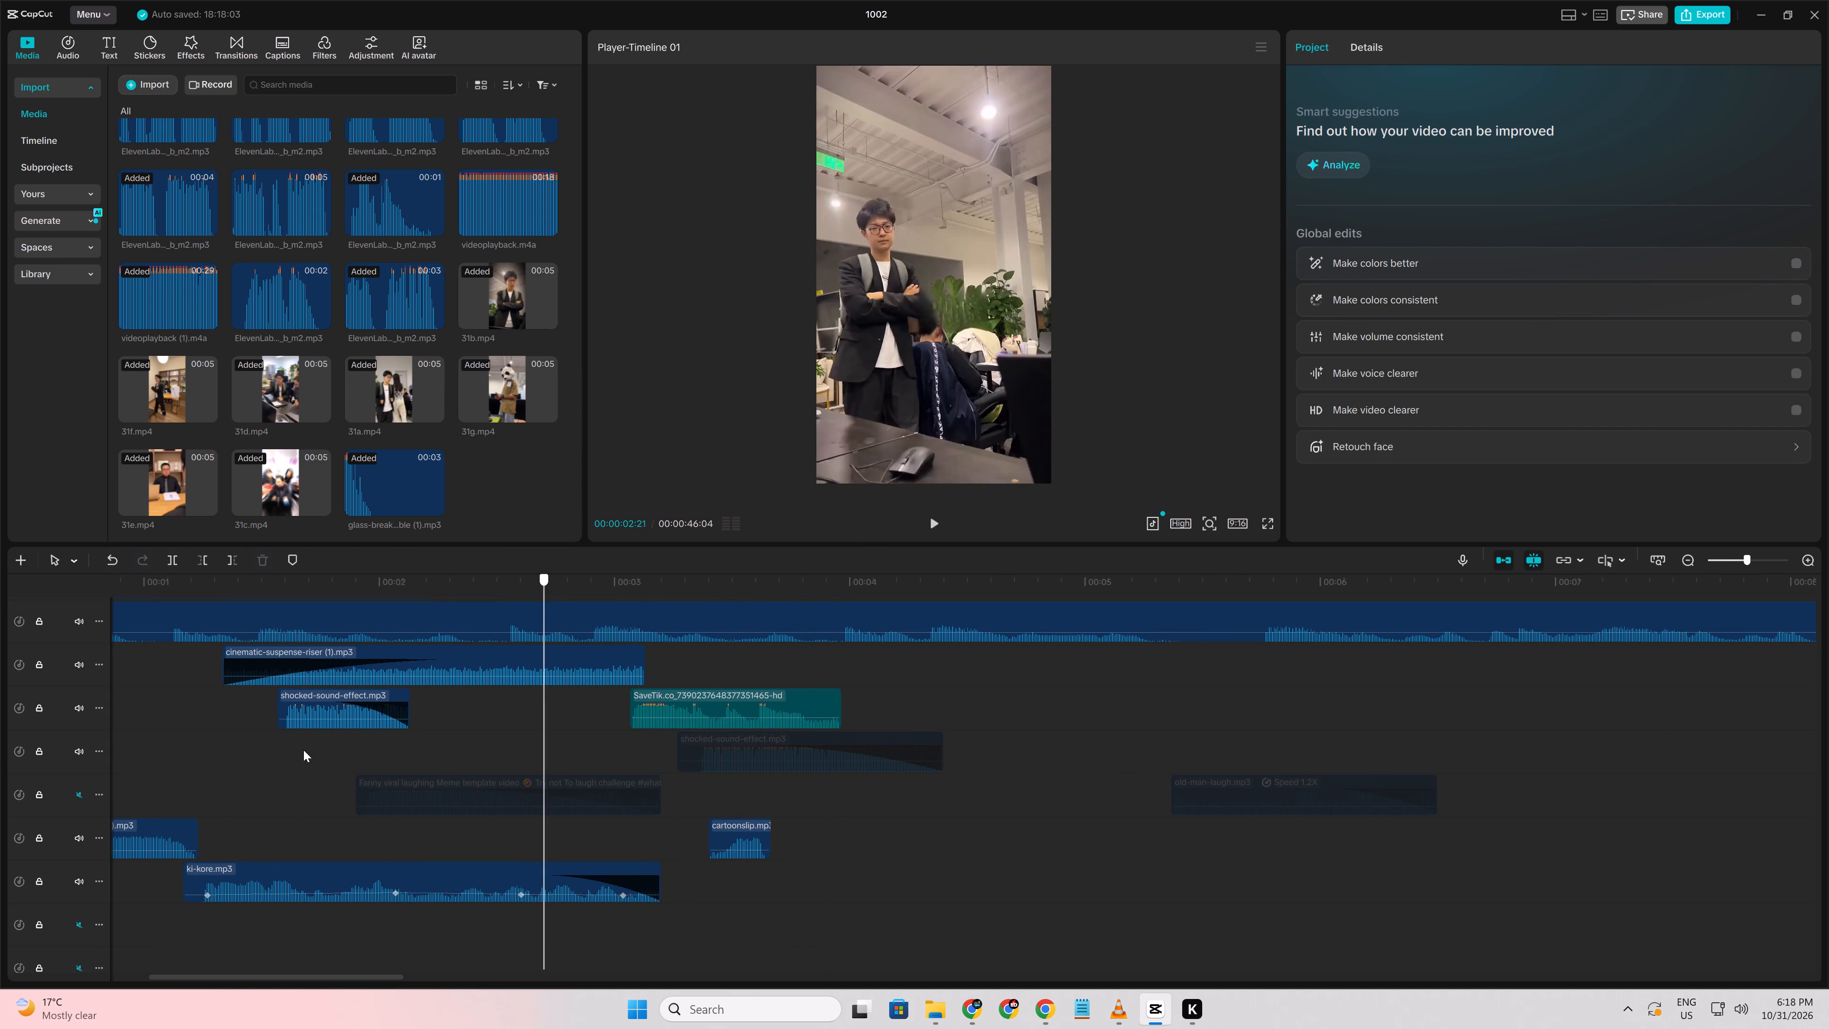
left_click_drag(303, 750, 0, 748)
key("space")
scroll(605, 751, "down", 5)
scroll(498, 771, "up", 3, "ctrl")
scroll(603, 811, "up", 3, "ctrl")
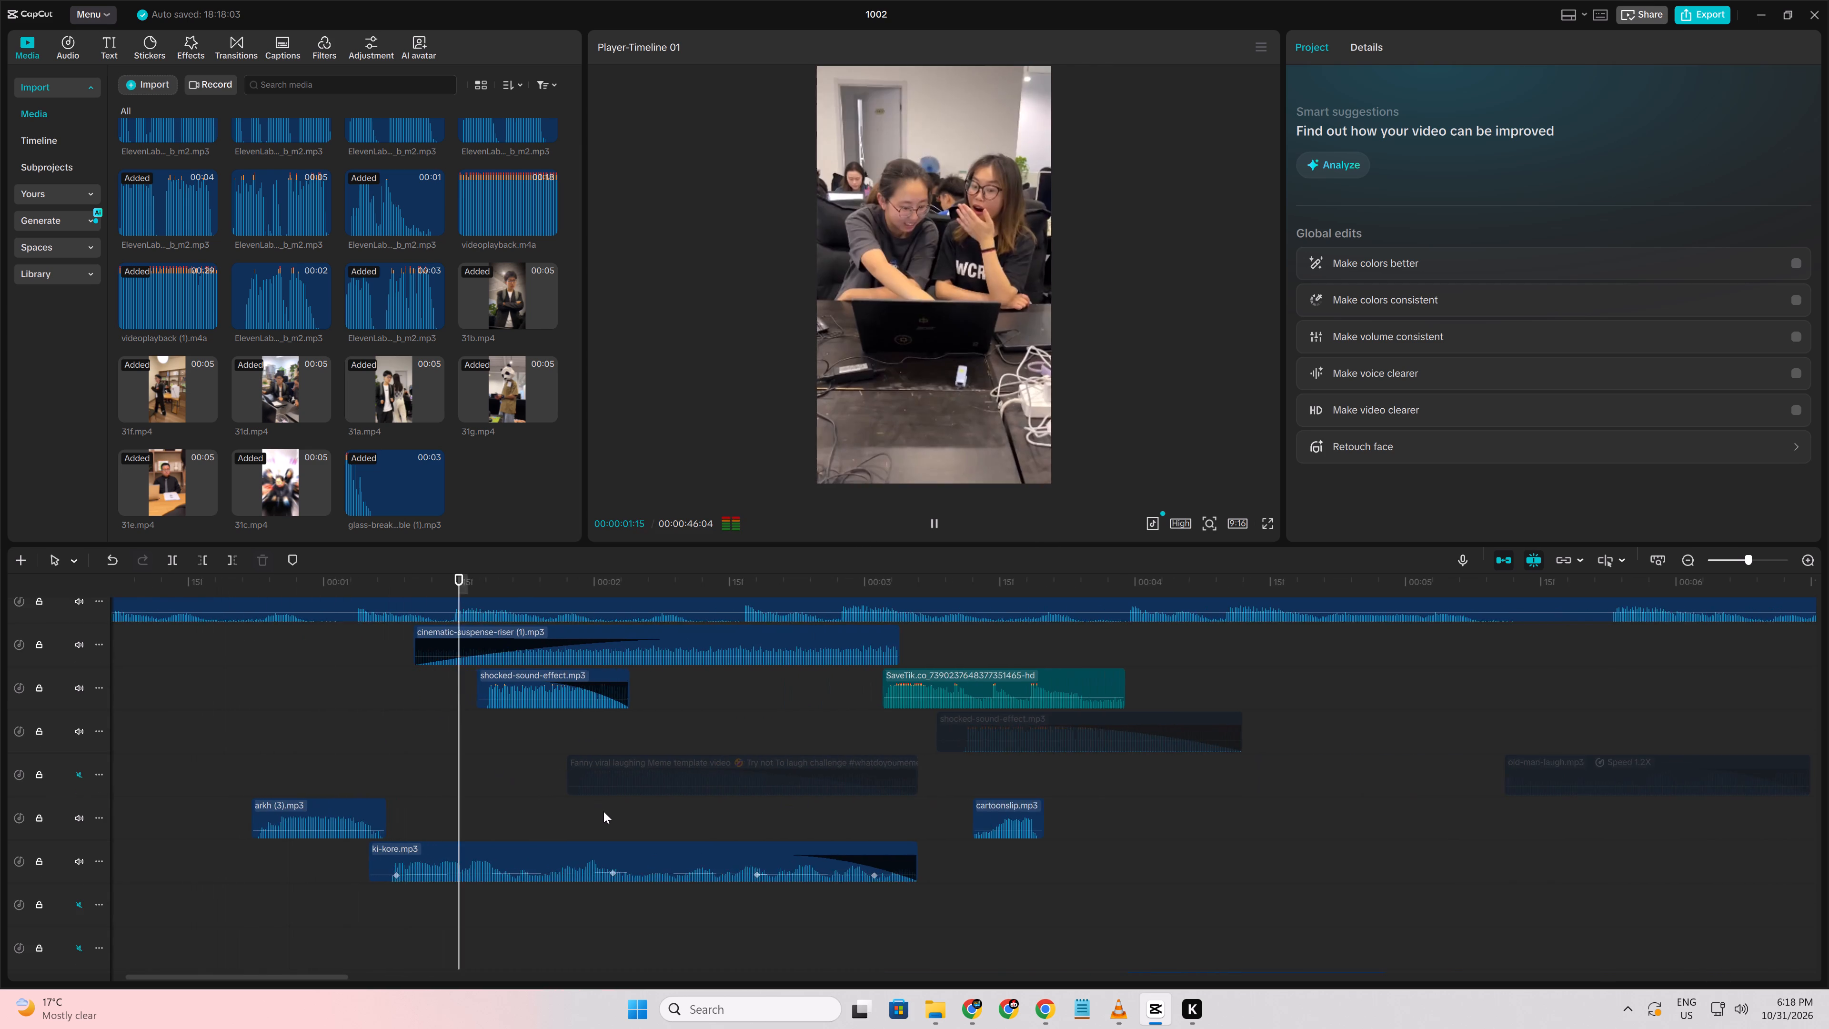
scroll(603, 811, "down", 11, "ctrl")
scroll(554, 815, "up", 4)
key("space")
key("space")
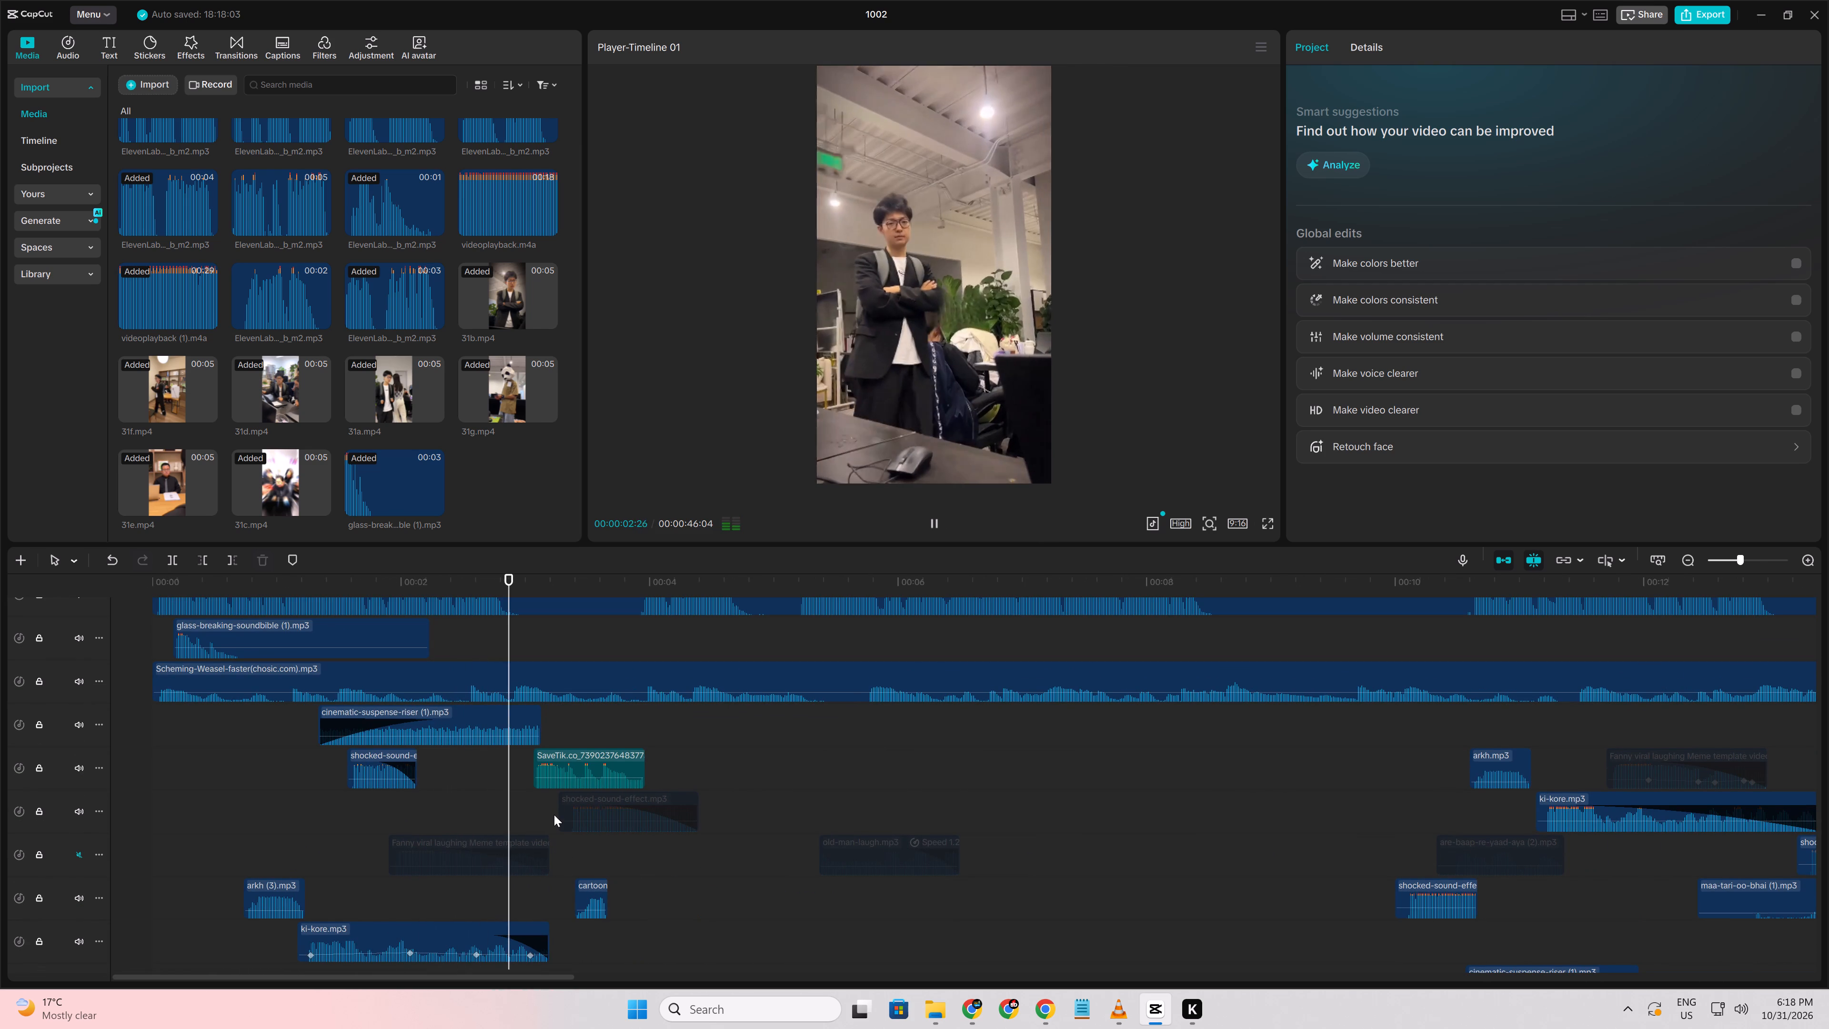
key("space")
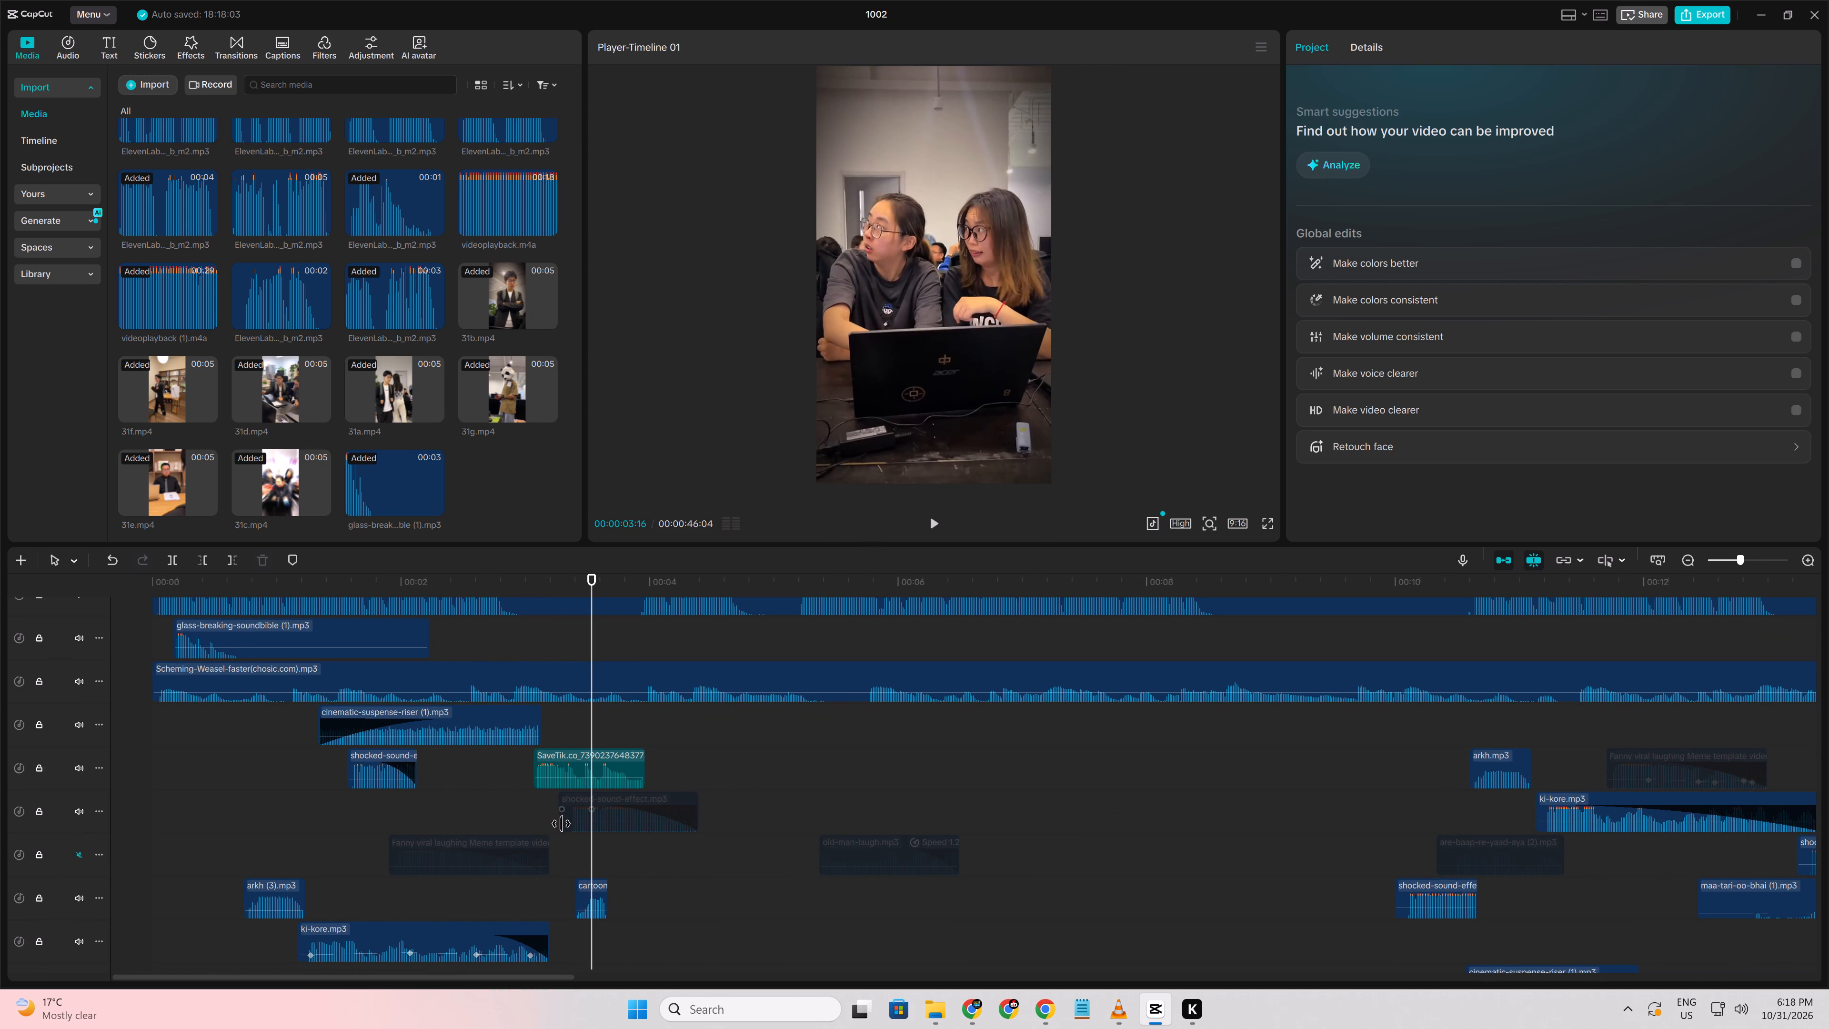
key("space")
key("space")
key("space")
key("space")
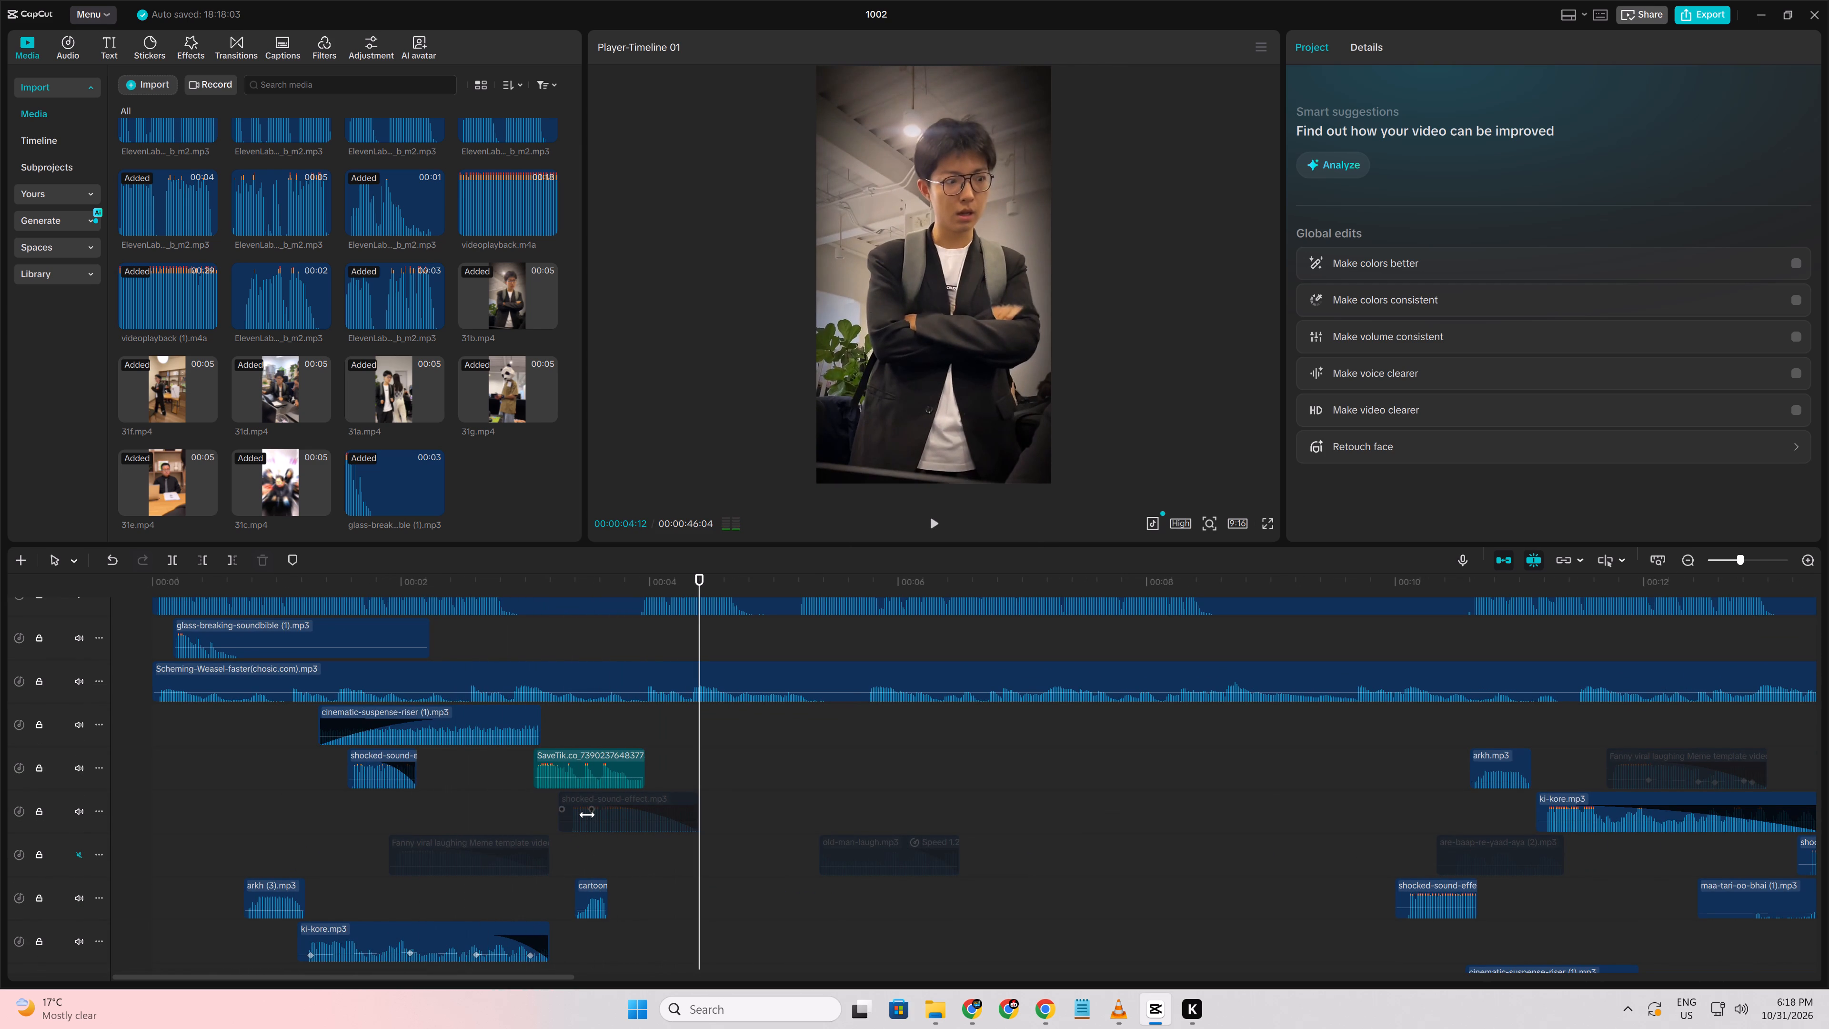
Activate the disabled shocked-sound-effect.mp3 clip below the SaveTik clip and preview it.
left_click(587, 815)
right_click(623, 815)
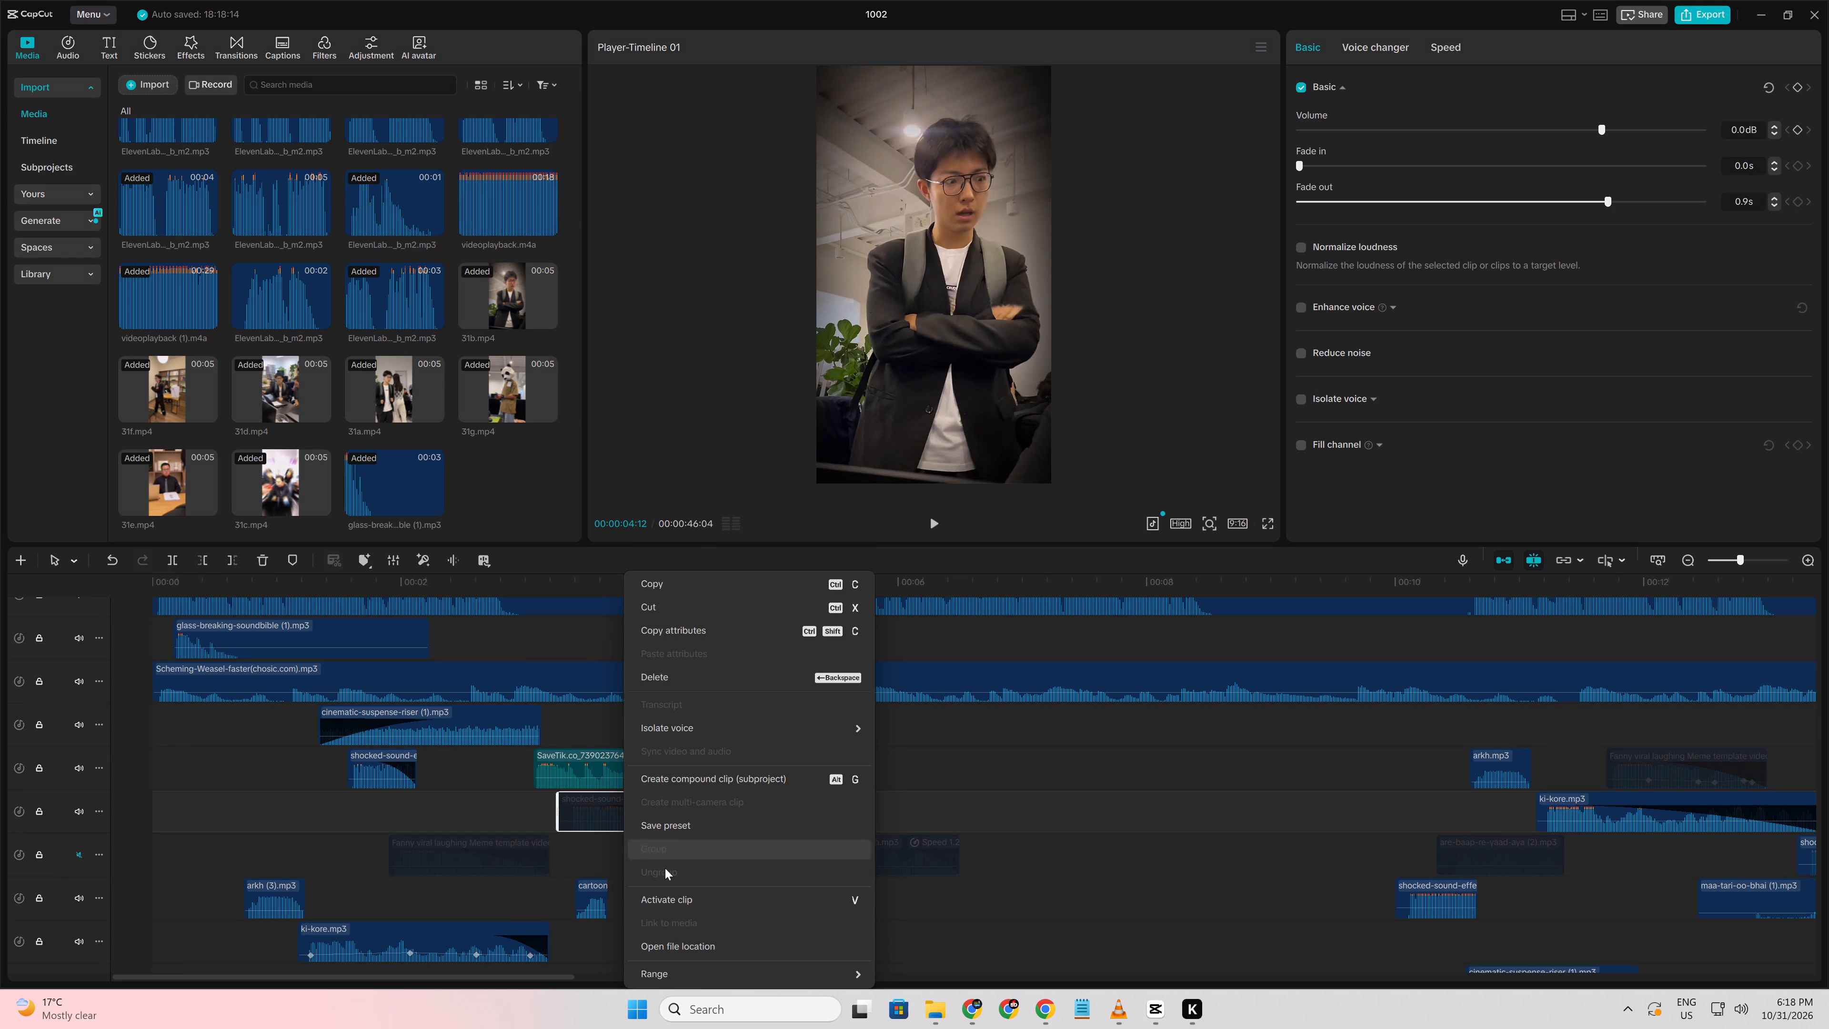
left_click(665, 896)
left_click(517, 829)
key("space")
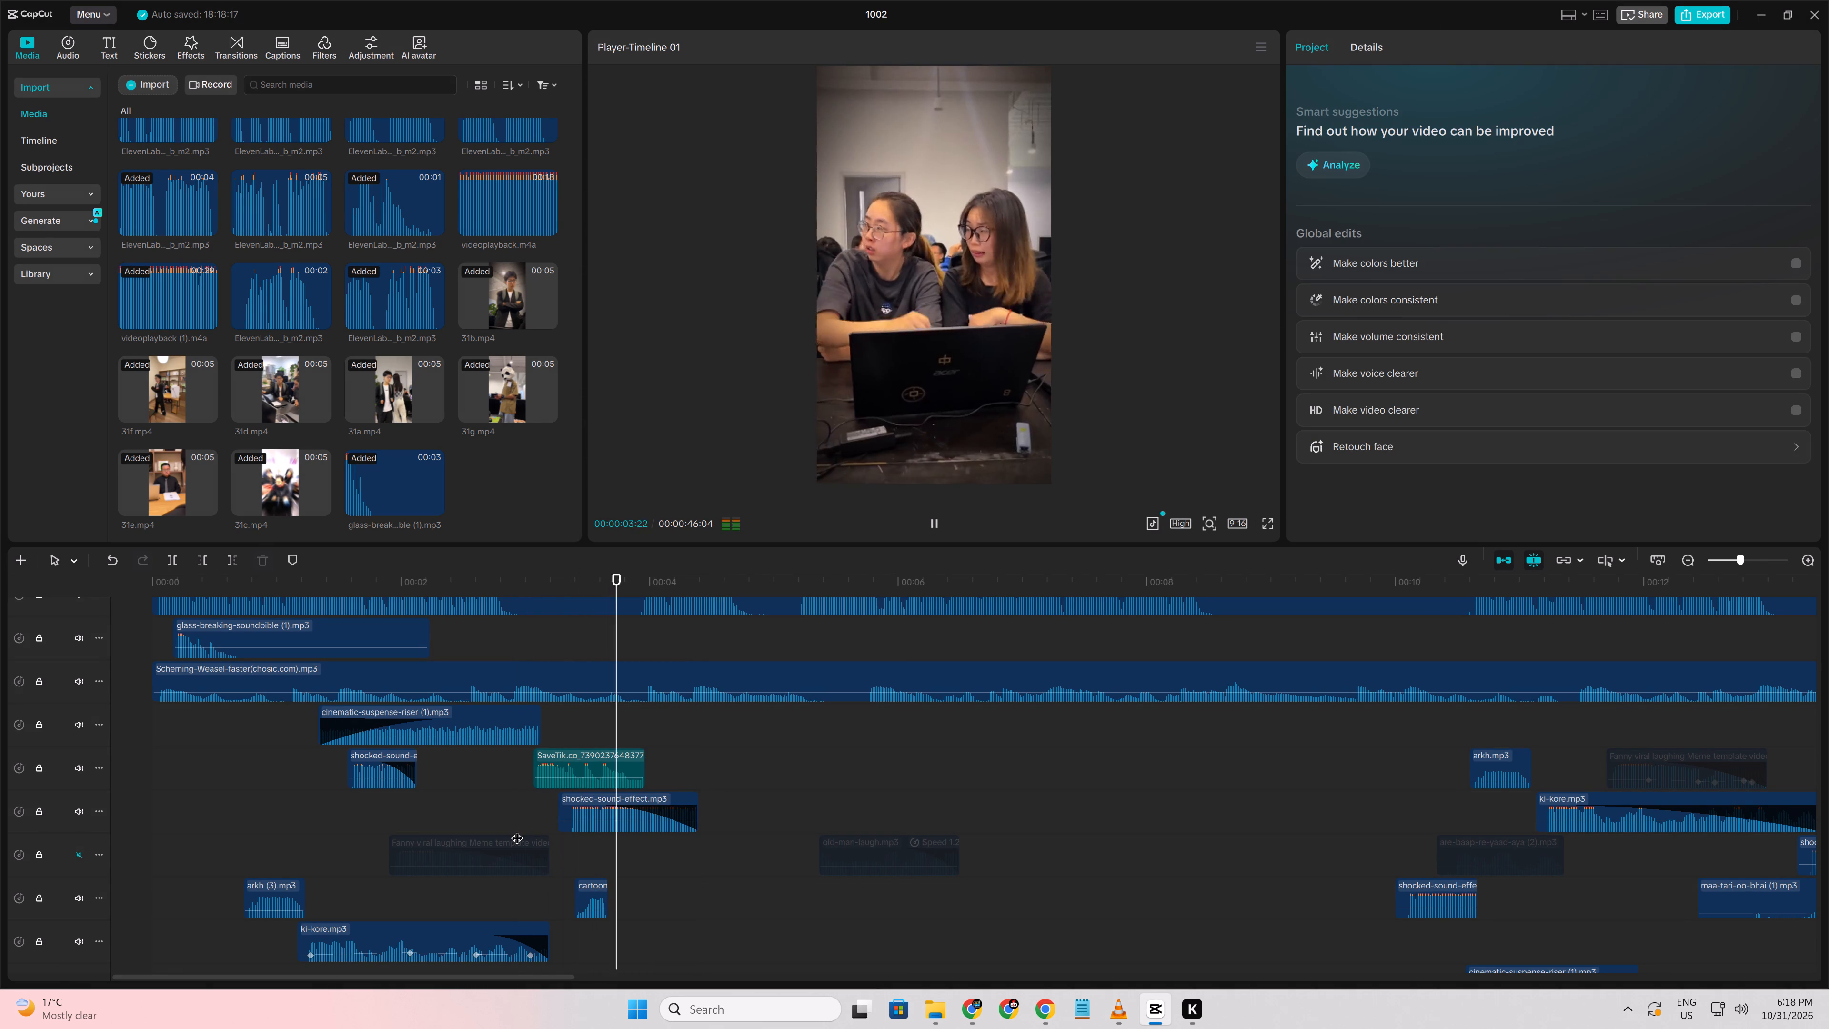
left_click(483, 818)
key("space")
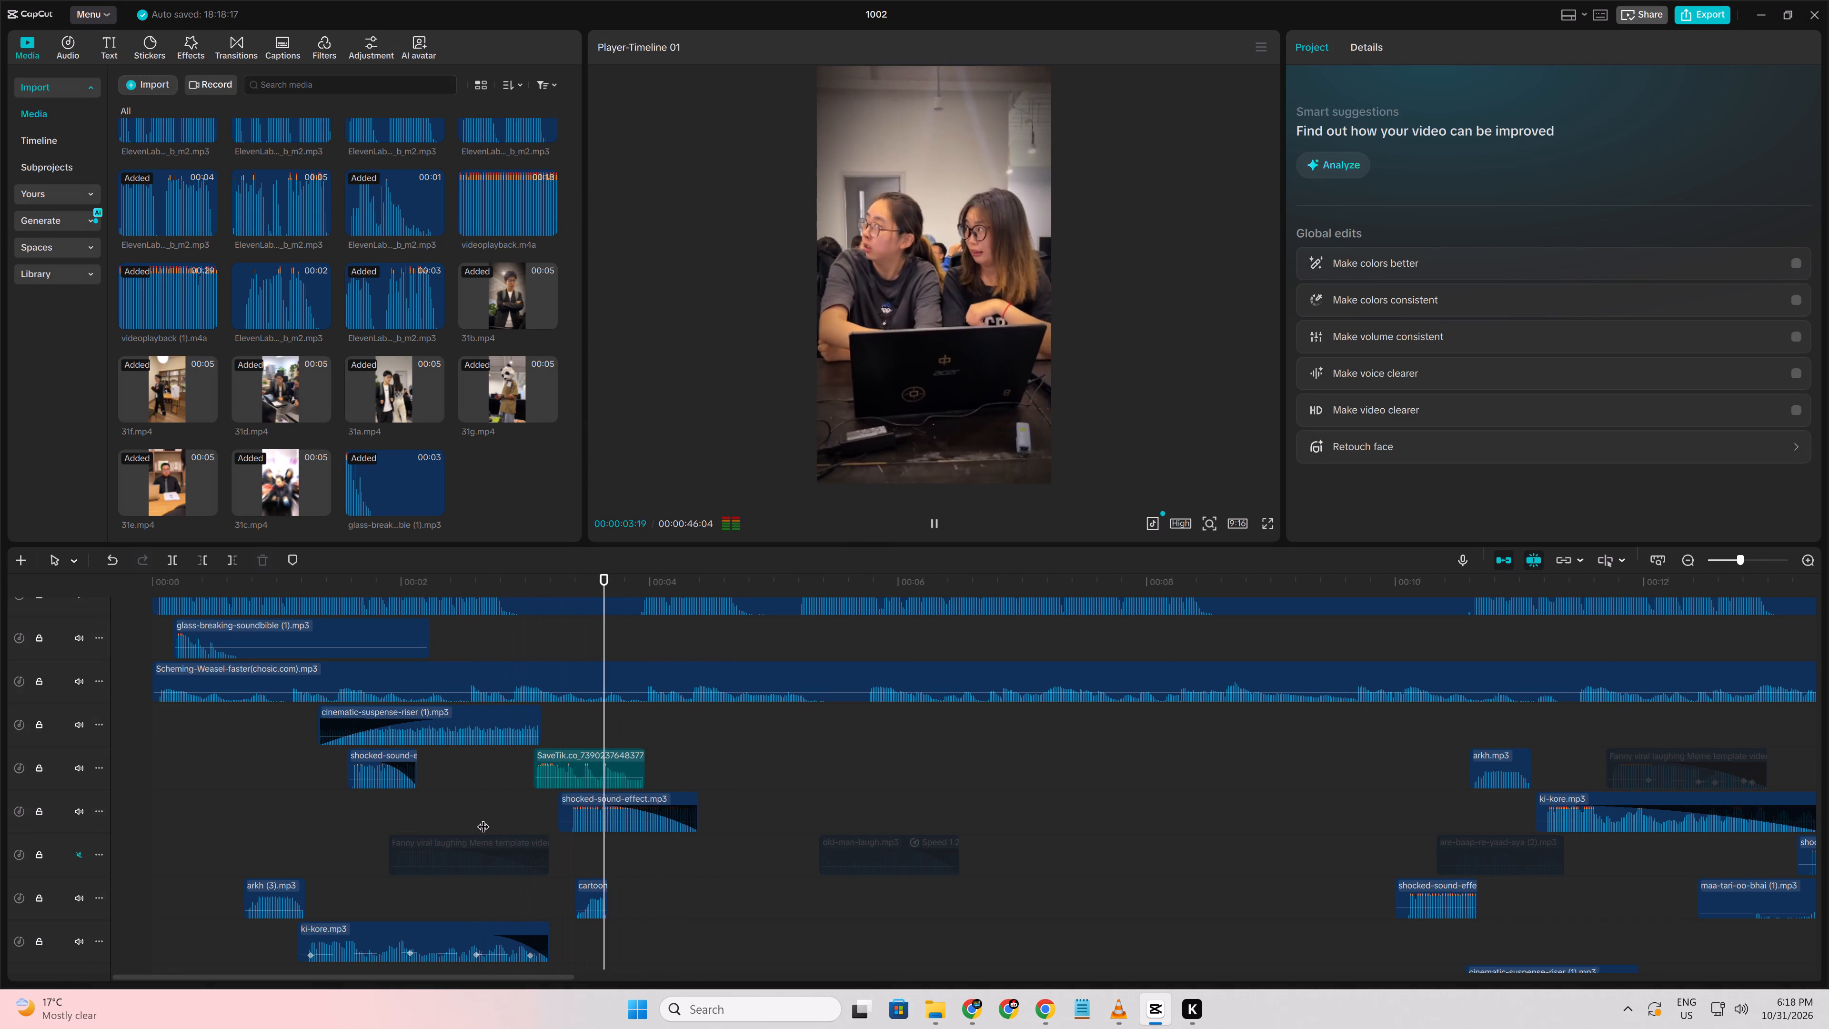
key("space")
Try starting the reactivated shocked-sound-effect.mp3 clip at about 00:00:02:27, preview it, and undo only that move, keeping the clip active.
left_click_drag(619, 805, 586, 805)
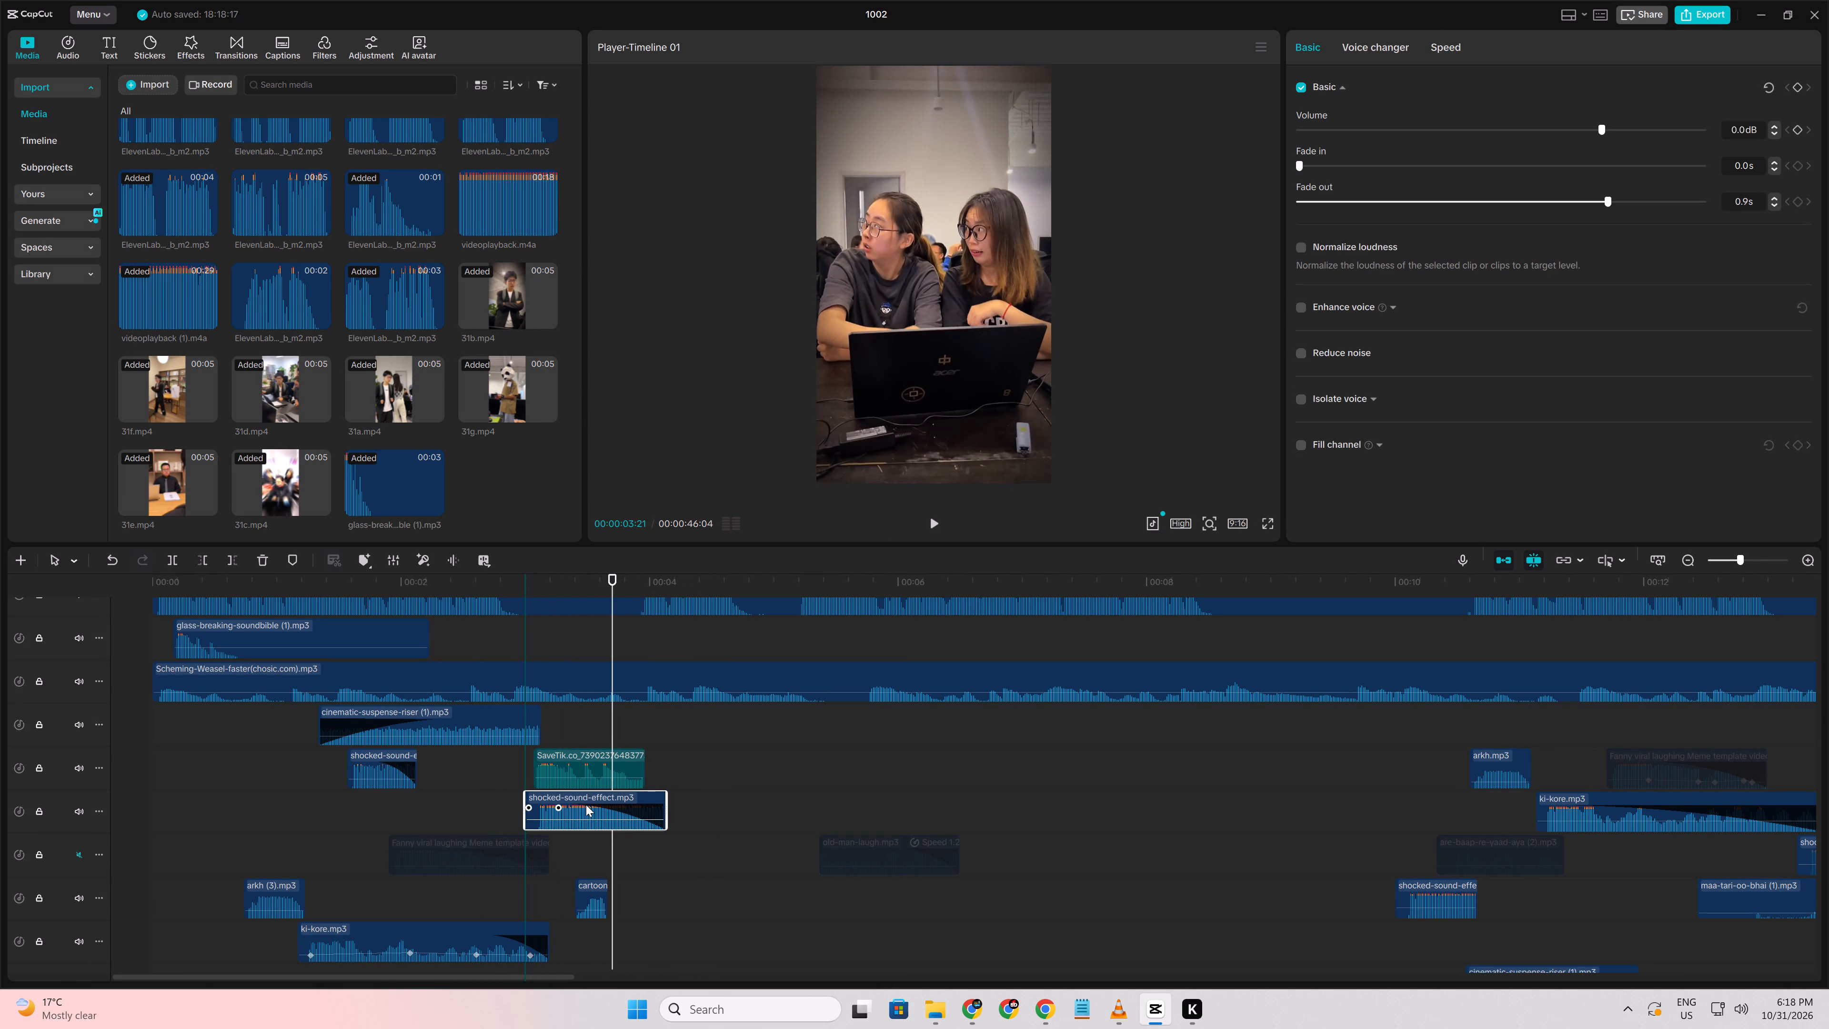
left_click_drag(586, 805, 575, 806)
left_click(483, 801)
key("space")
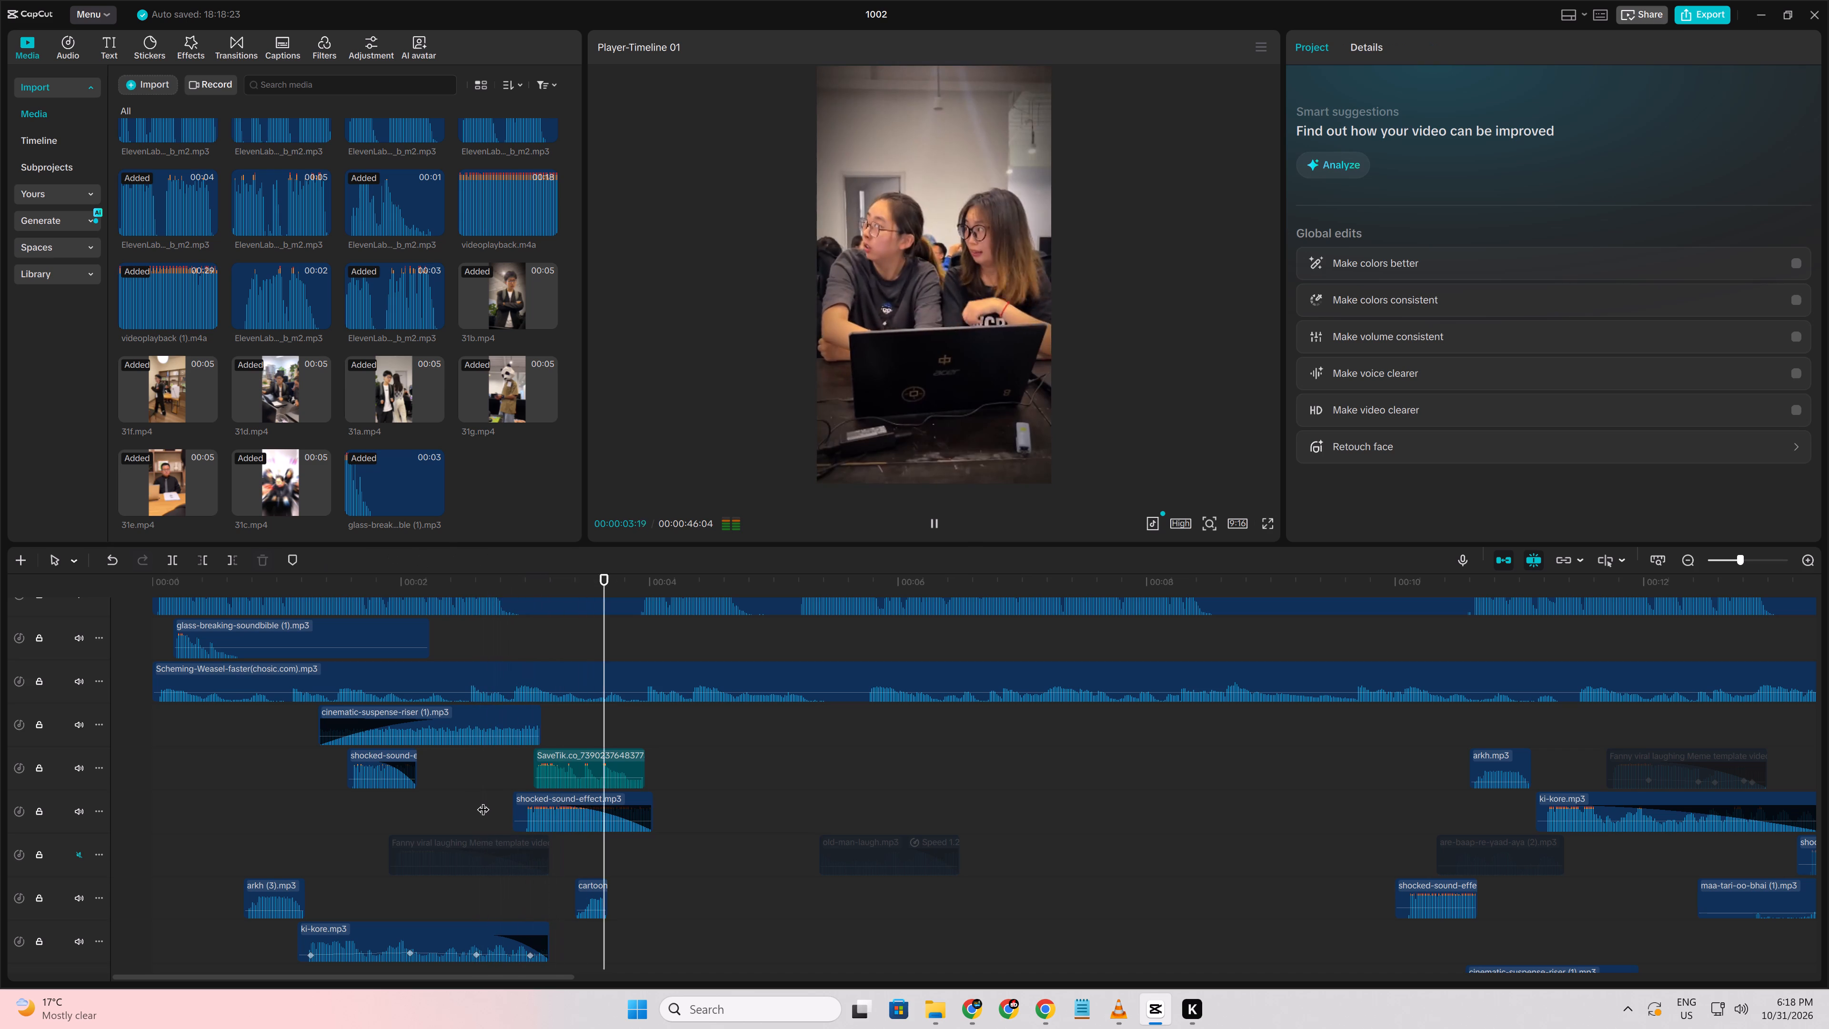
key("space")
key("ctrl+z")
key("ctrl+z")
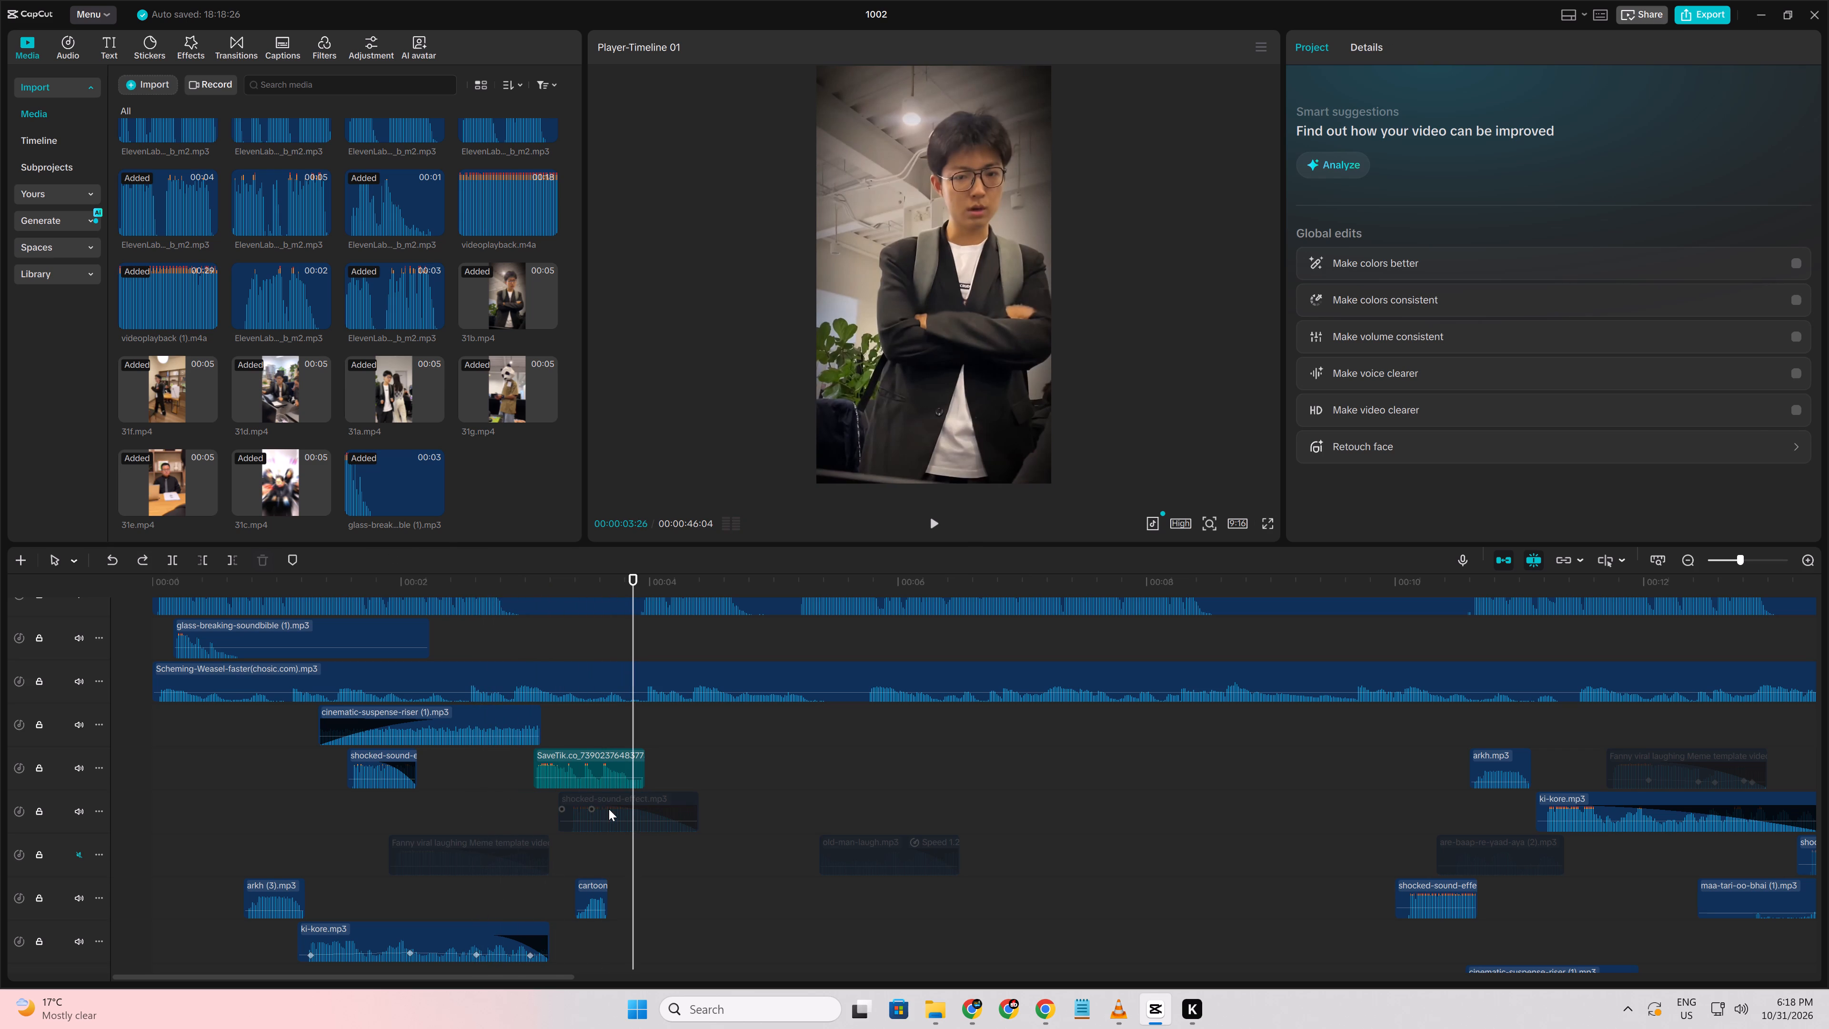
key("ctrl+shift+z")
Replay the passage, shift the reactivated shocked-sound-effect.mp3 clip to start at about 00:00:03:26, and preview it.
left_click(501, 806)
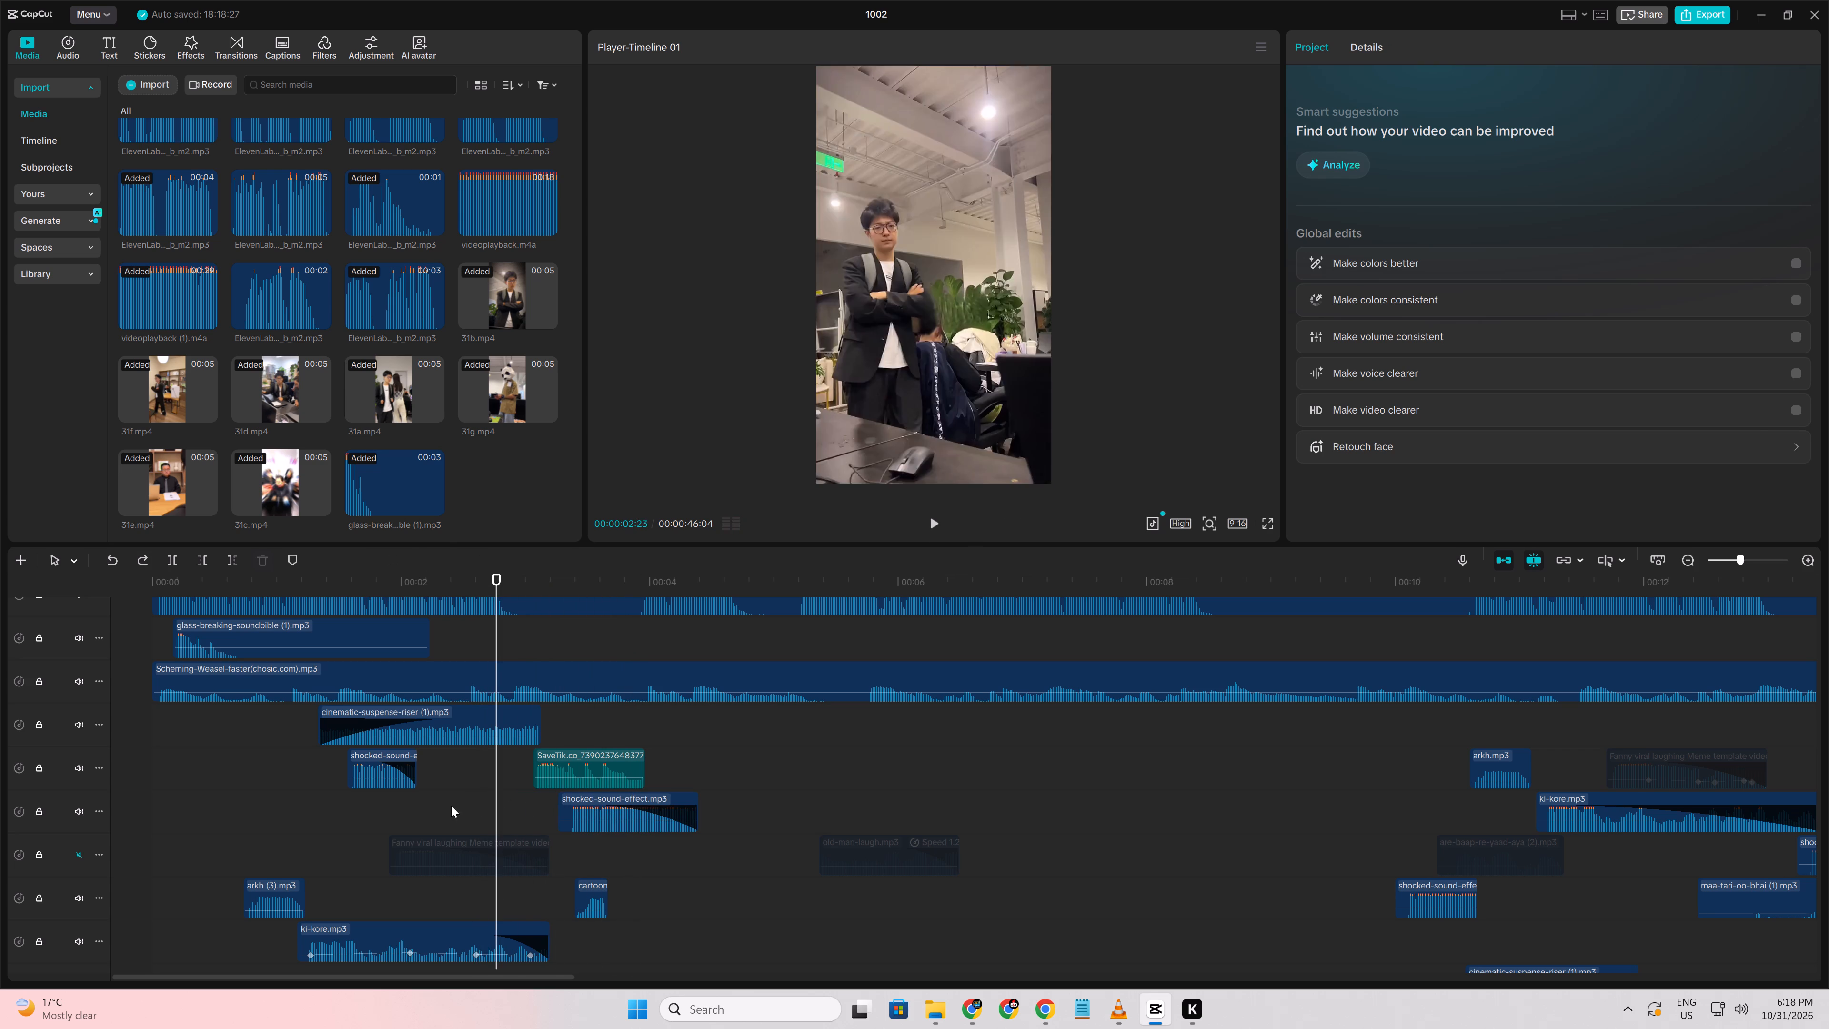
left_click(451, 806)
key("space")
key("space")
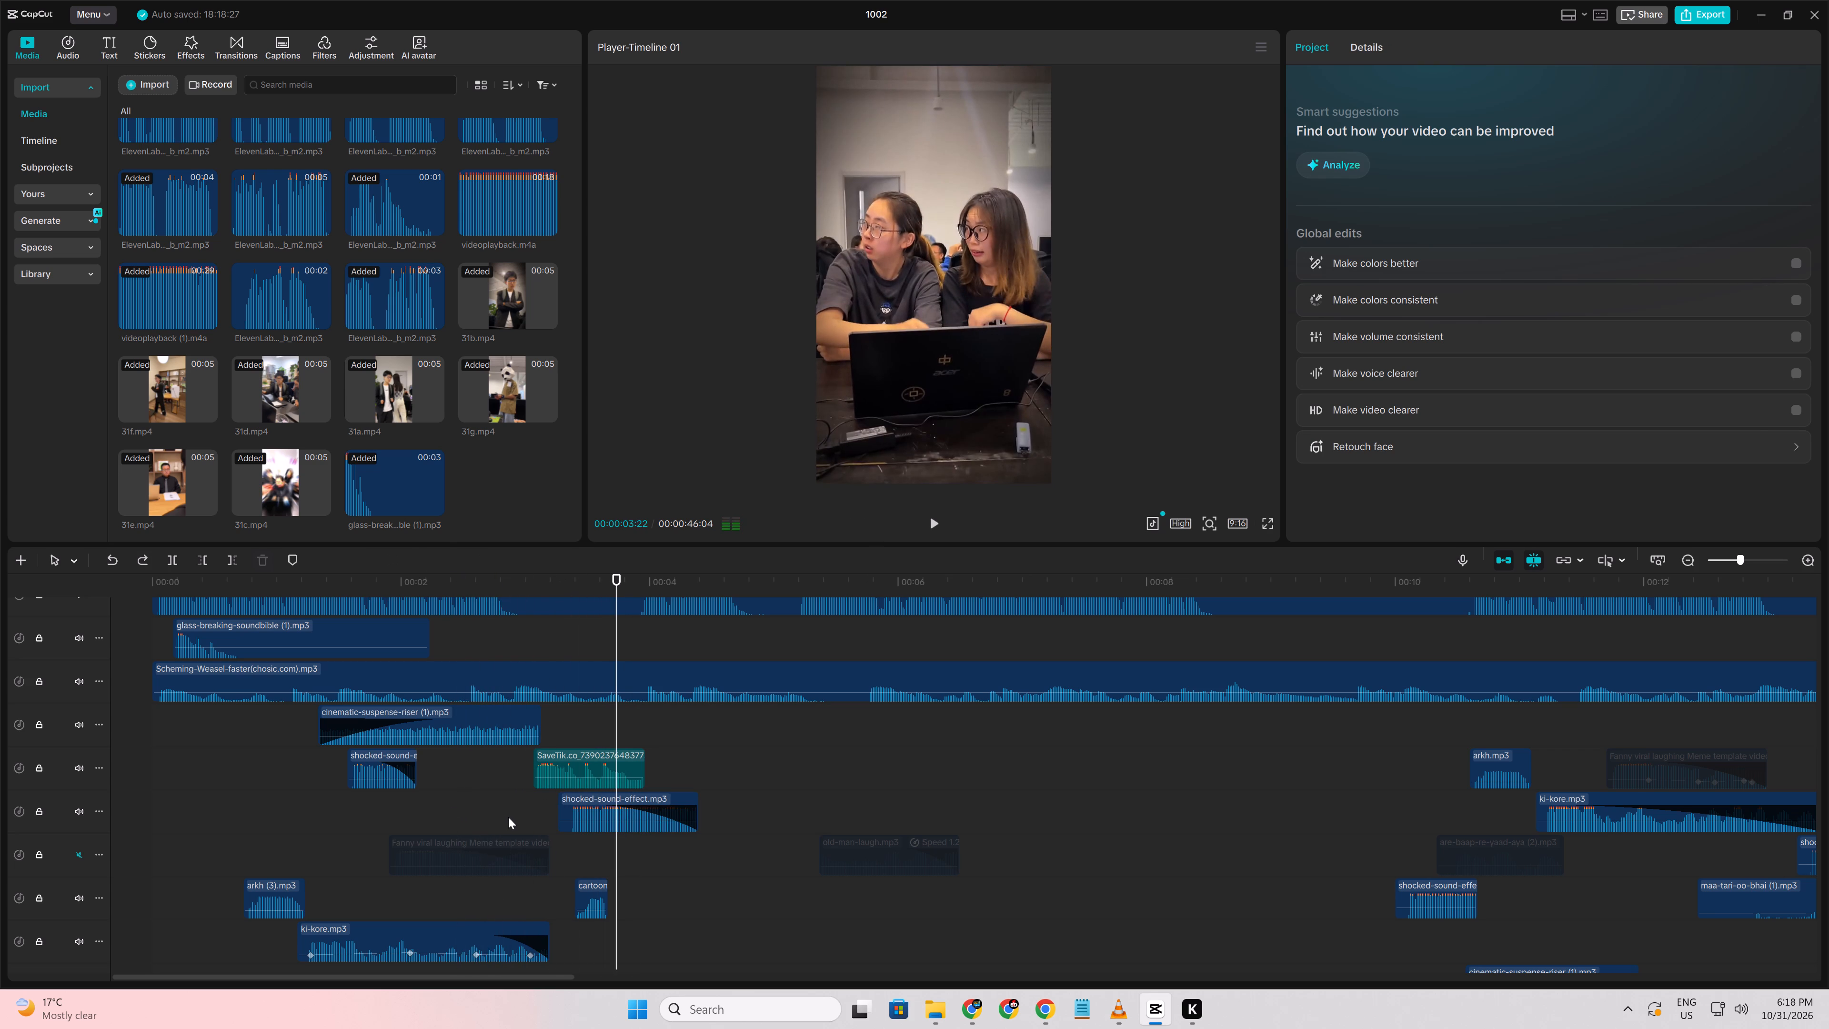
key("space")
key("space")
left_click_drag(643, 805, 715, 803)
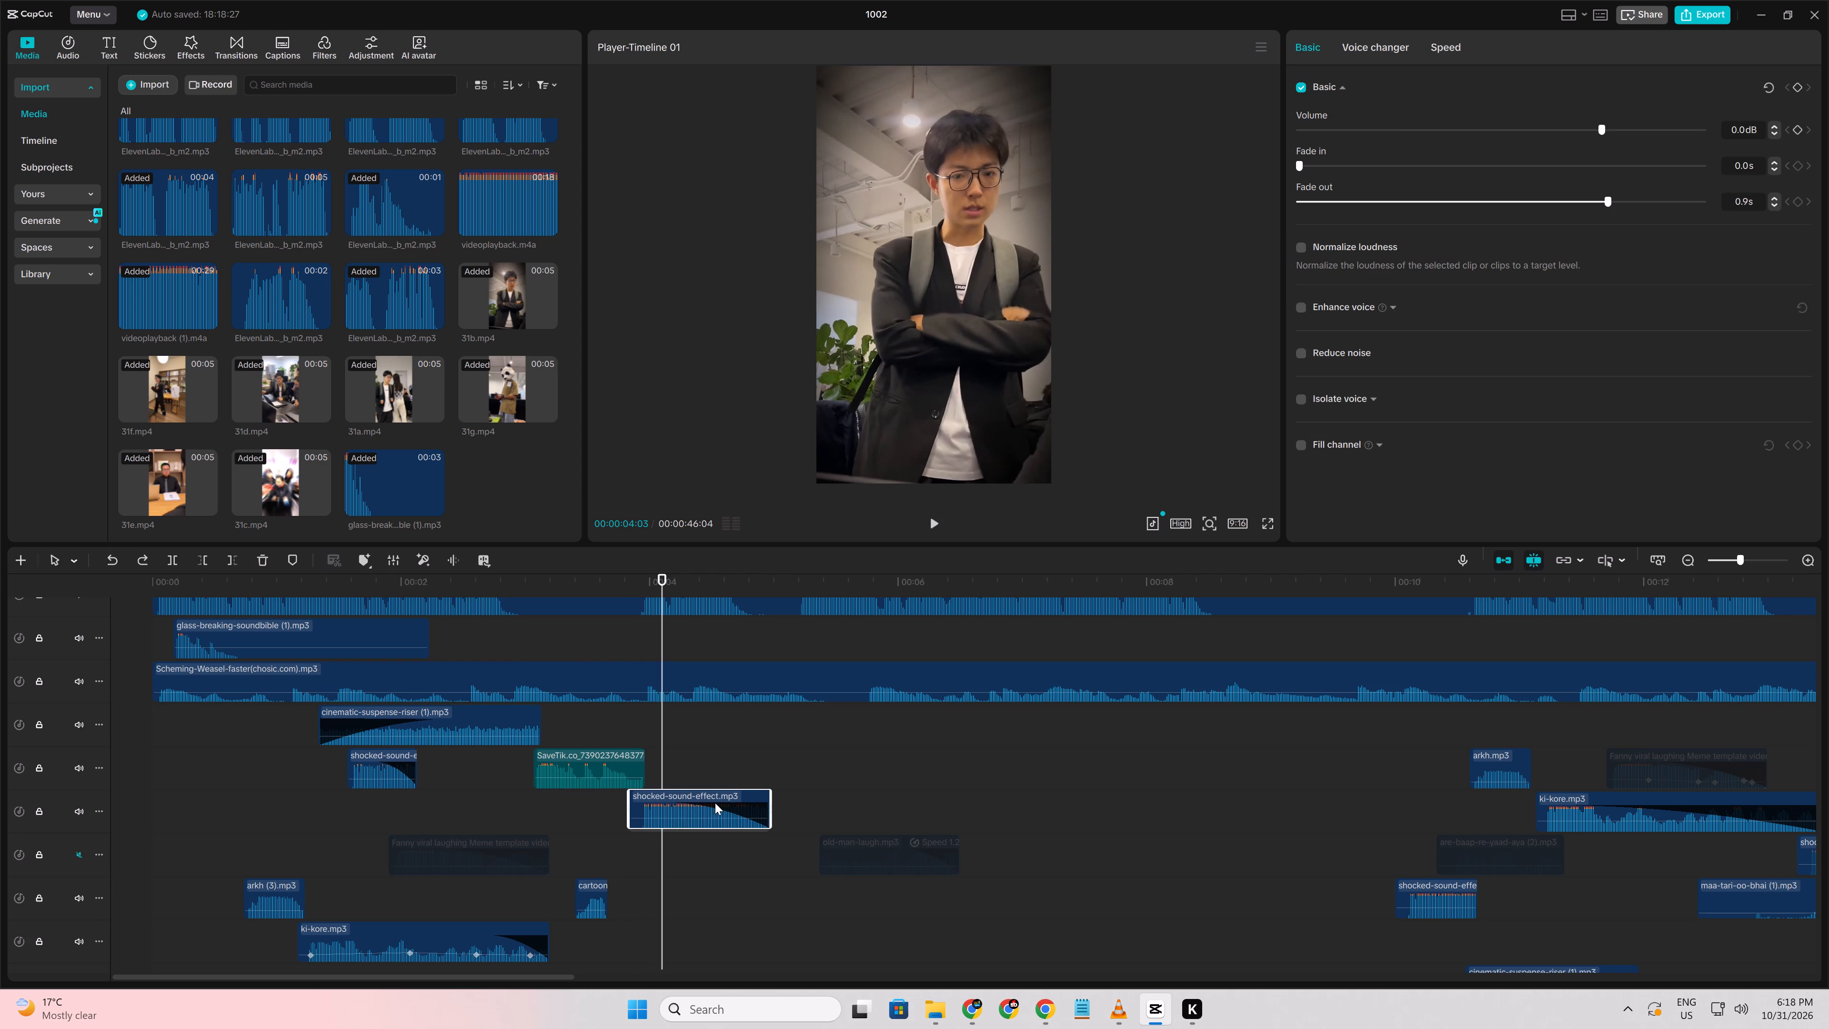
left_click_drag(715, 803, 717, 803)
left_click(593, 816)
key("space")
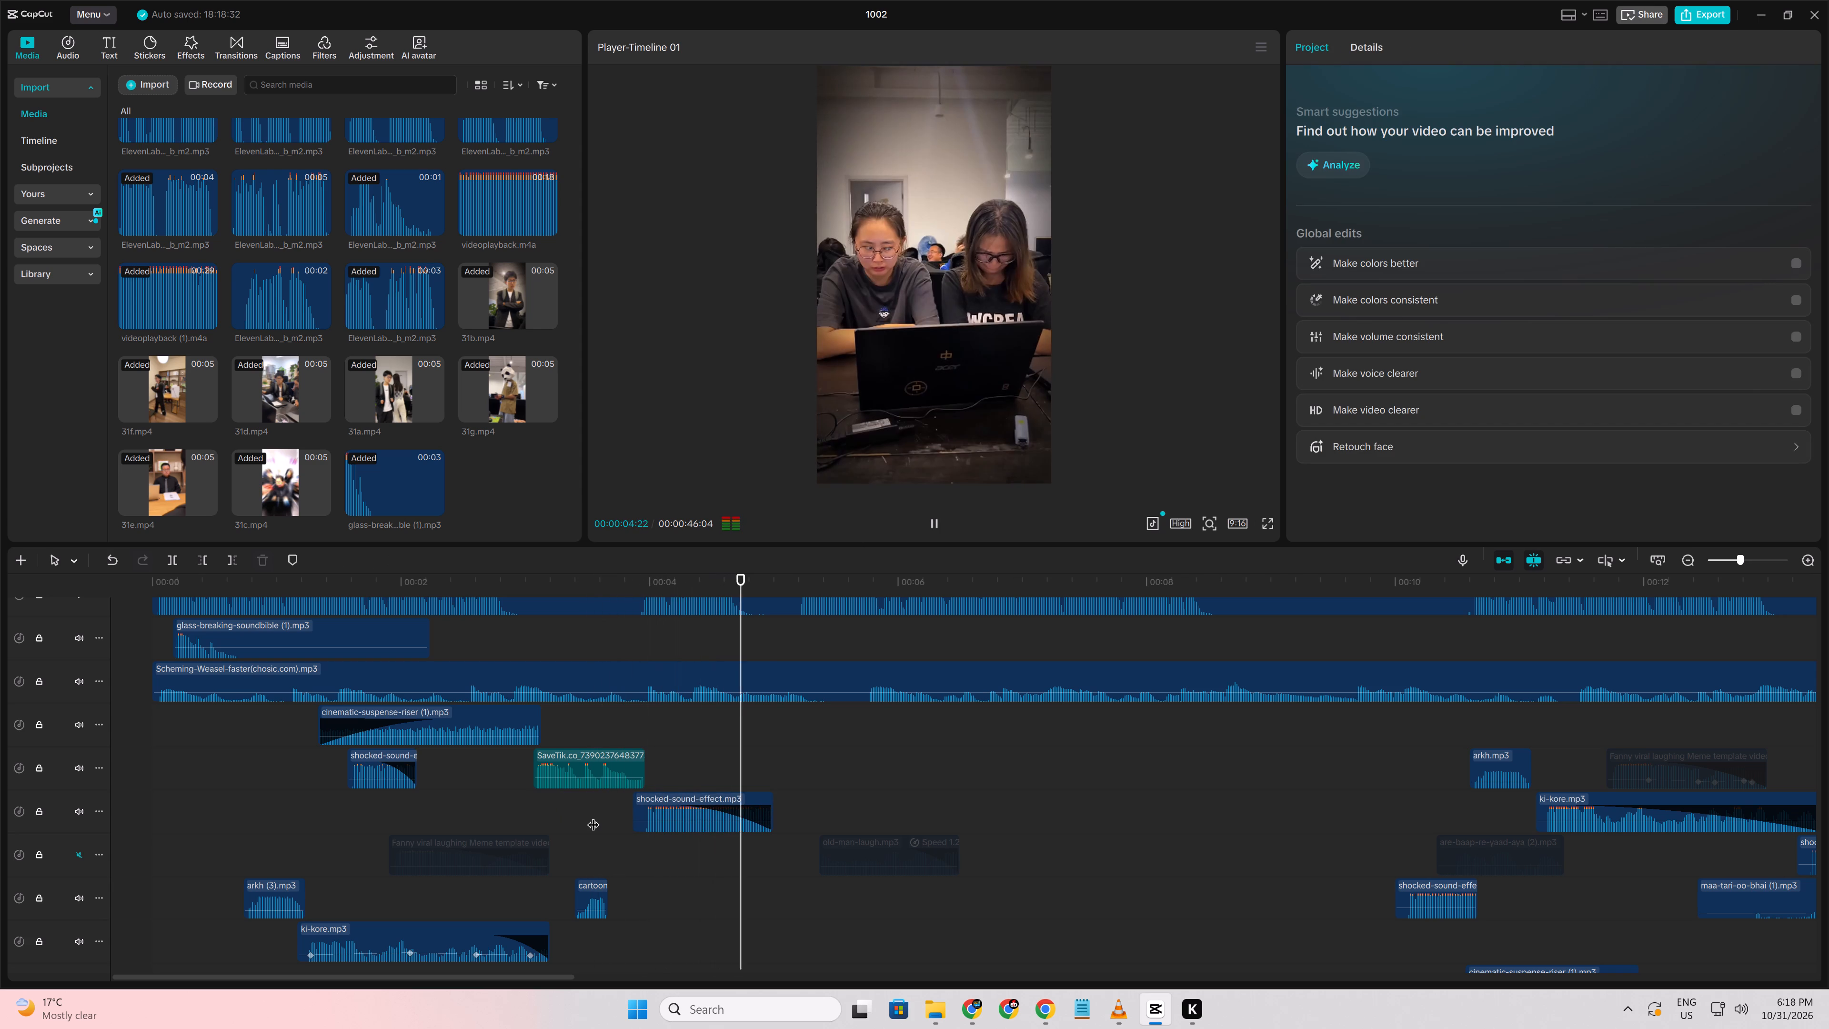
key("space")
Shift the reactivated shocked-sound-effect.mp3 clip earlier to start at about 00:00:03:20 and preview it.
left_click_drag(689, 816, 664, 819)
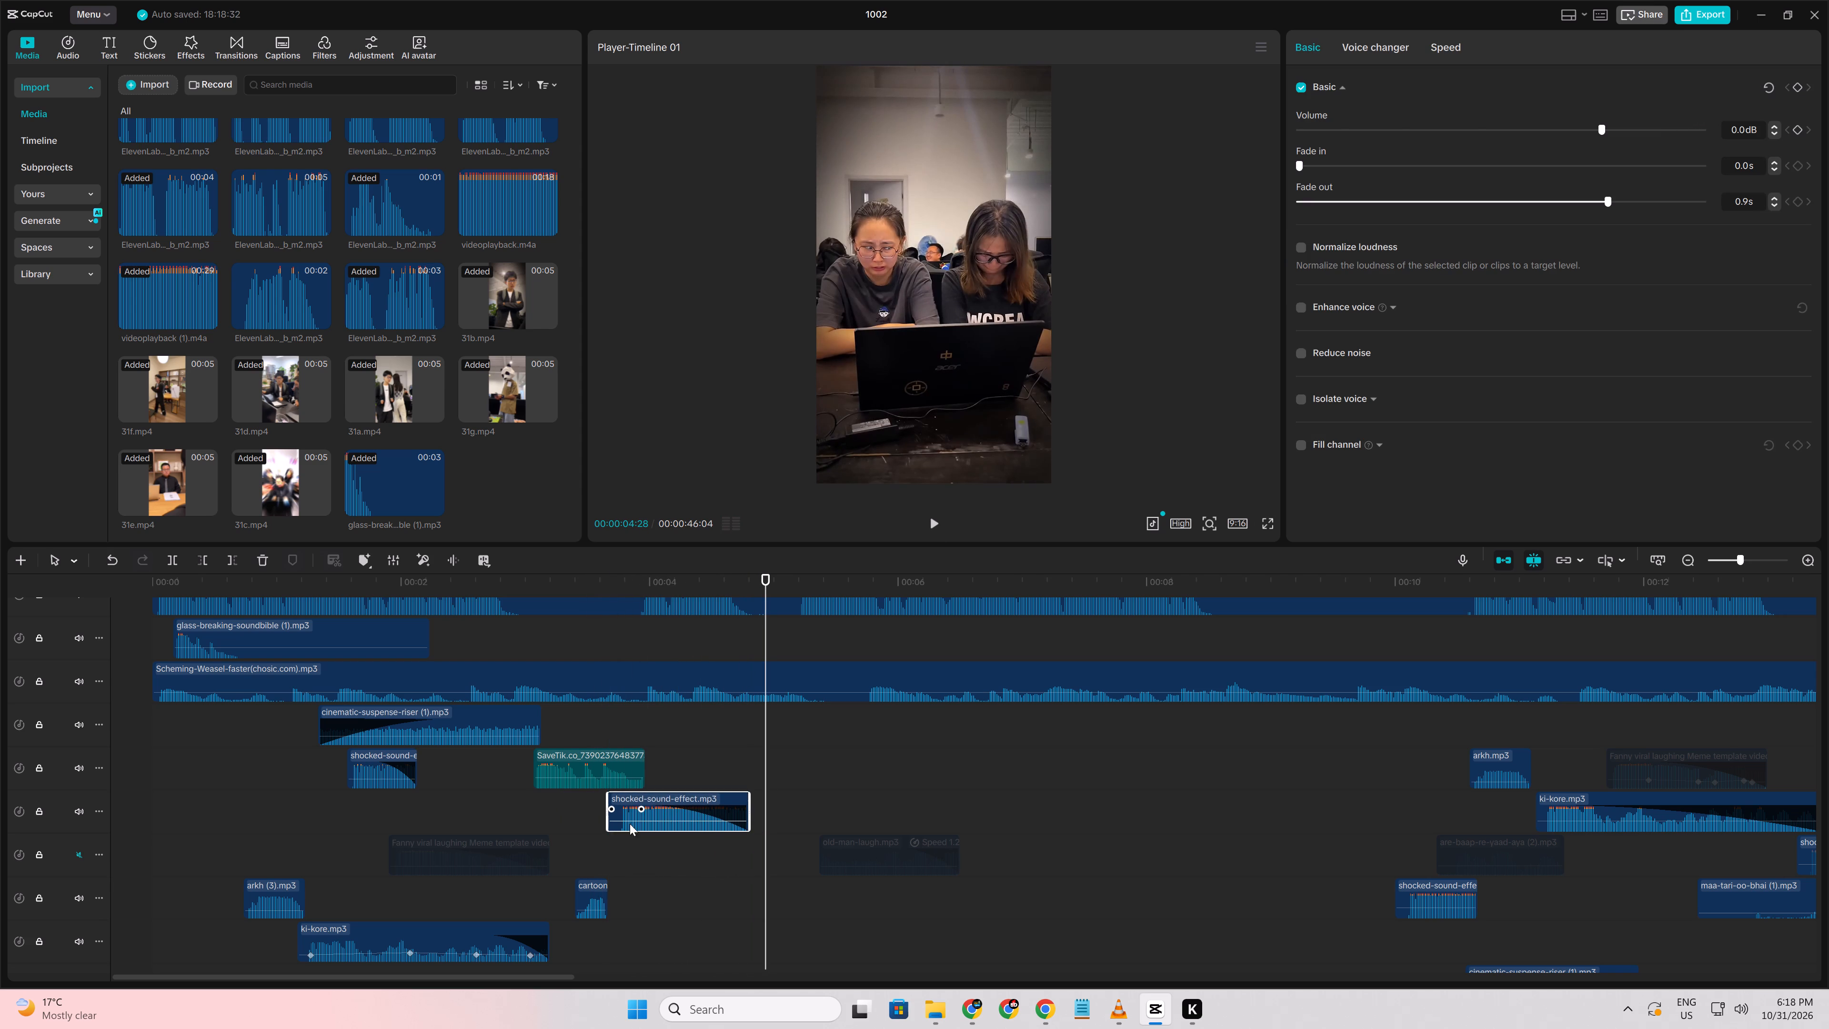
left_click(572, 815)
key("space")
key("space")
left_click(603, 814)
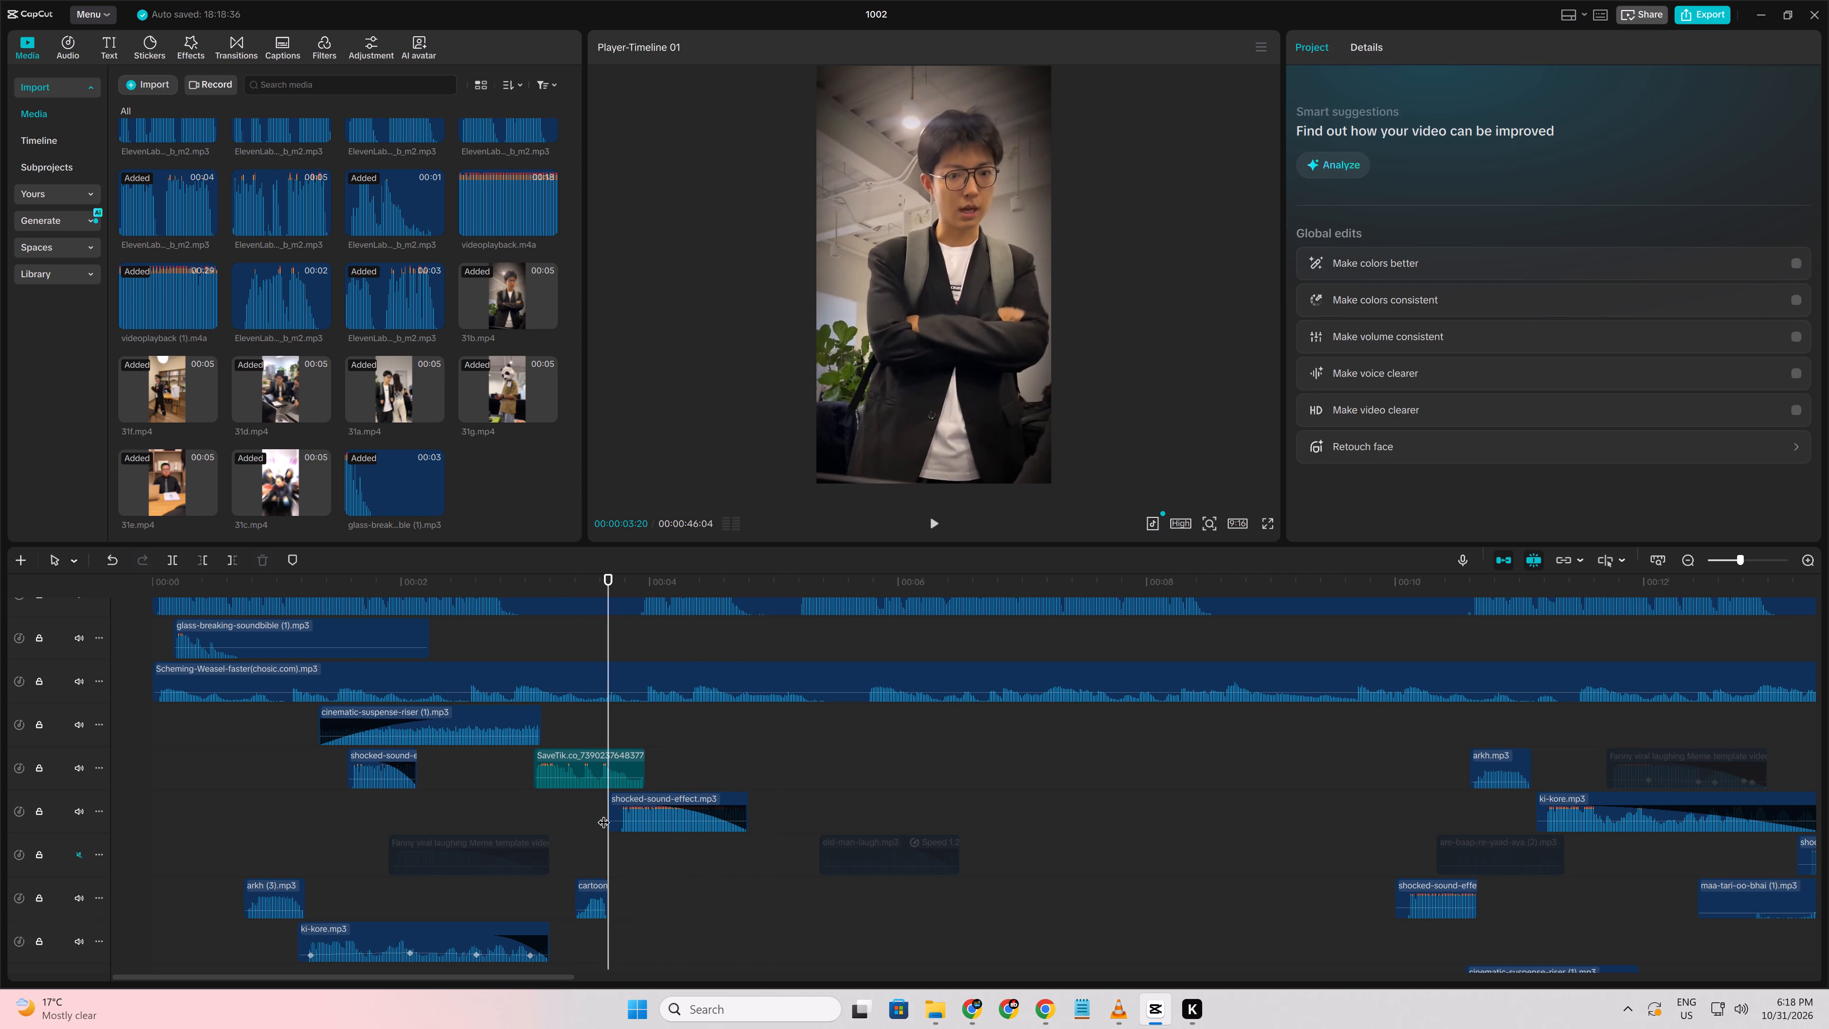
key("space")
Replay the change to the close-up of the man with crossed arms, checking how the shocked-sound-effect.mp3 clip fits it.
left_click(553, 809)
key("space")
key("space")
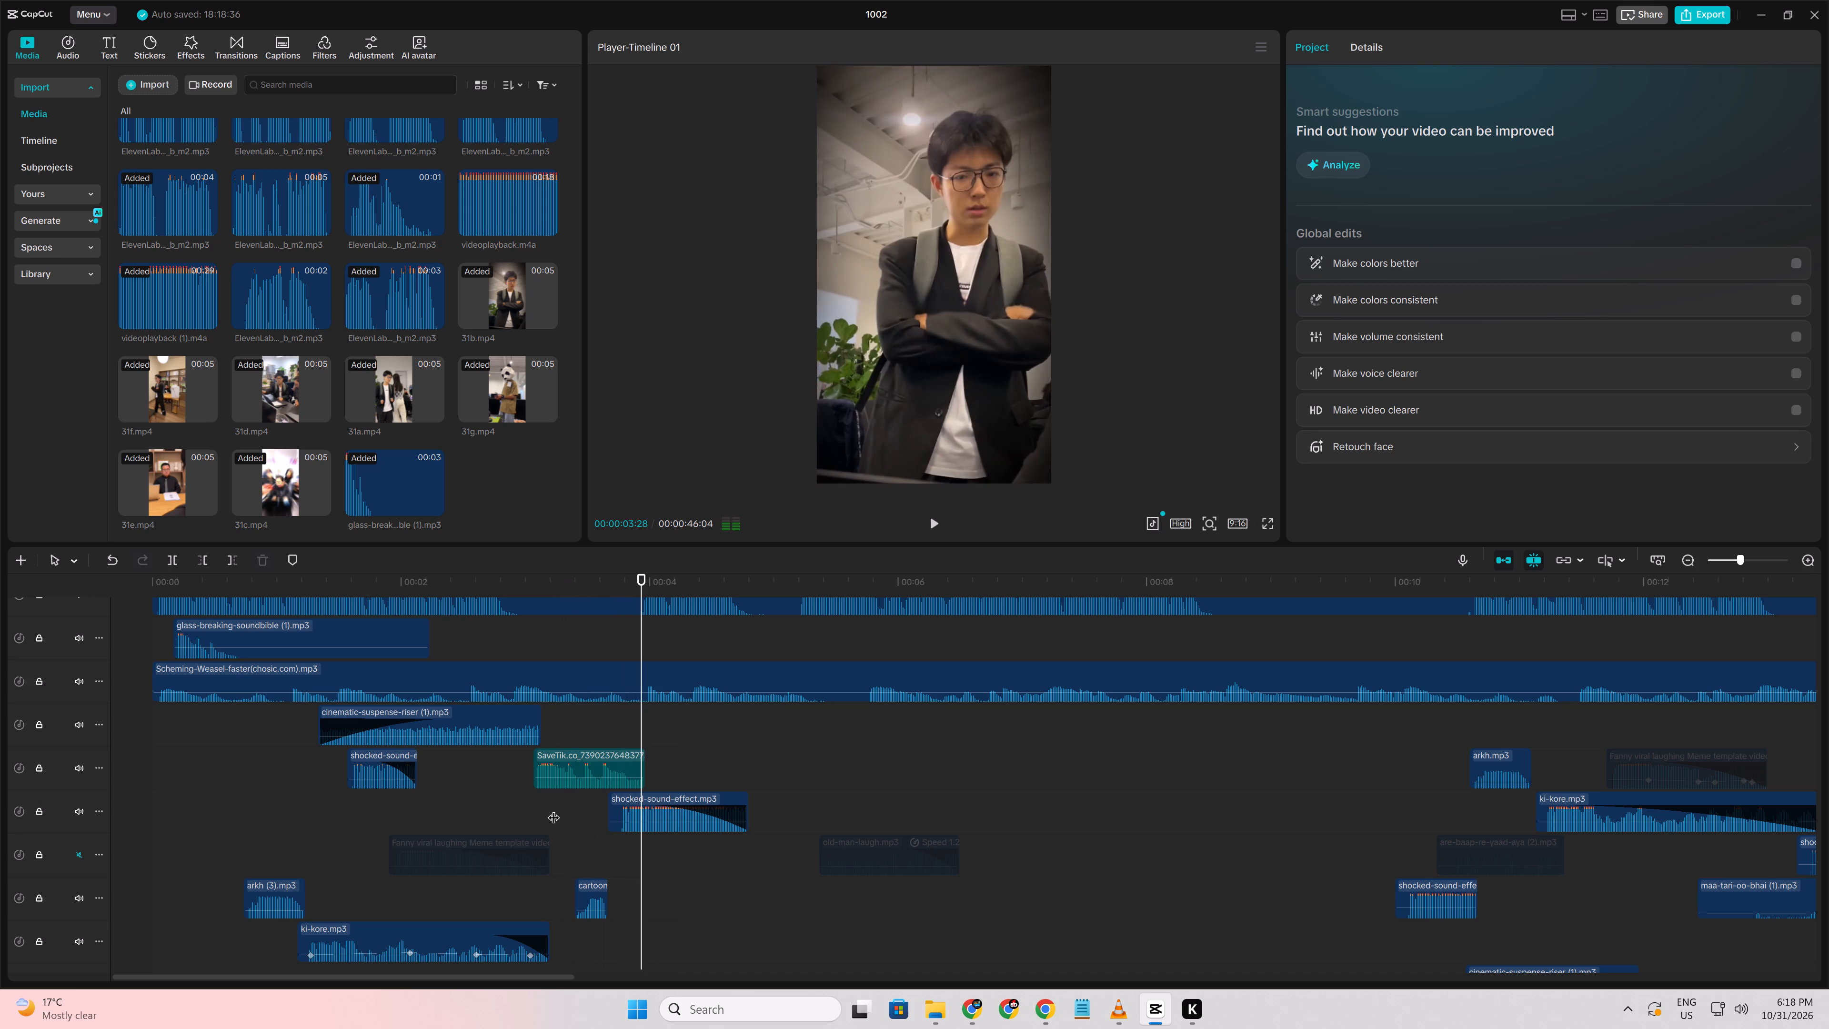
left_click(597, 806)
key("space")
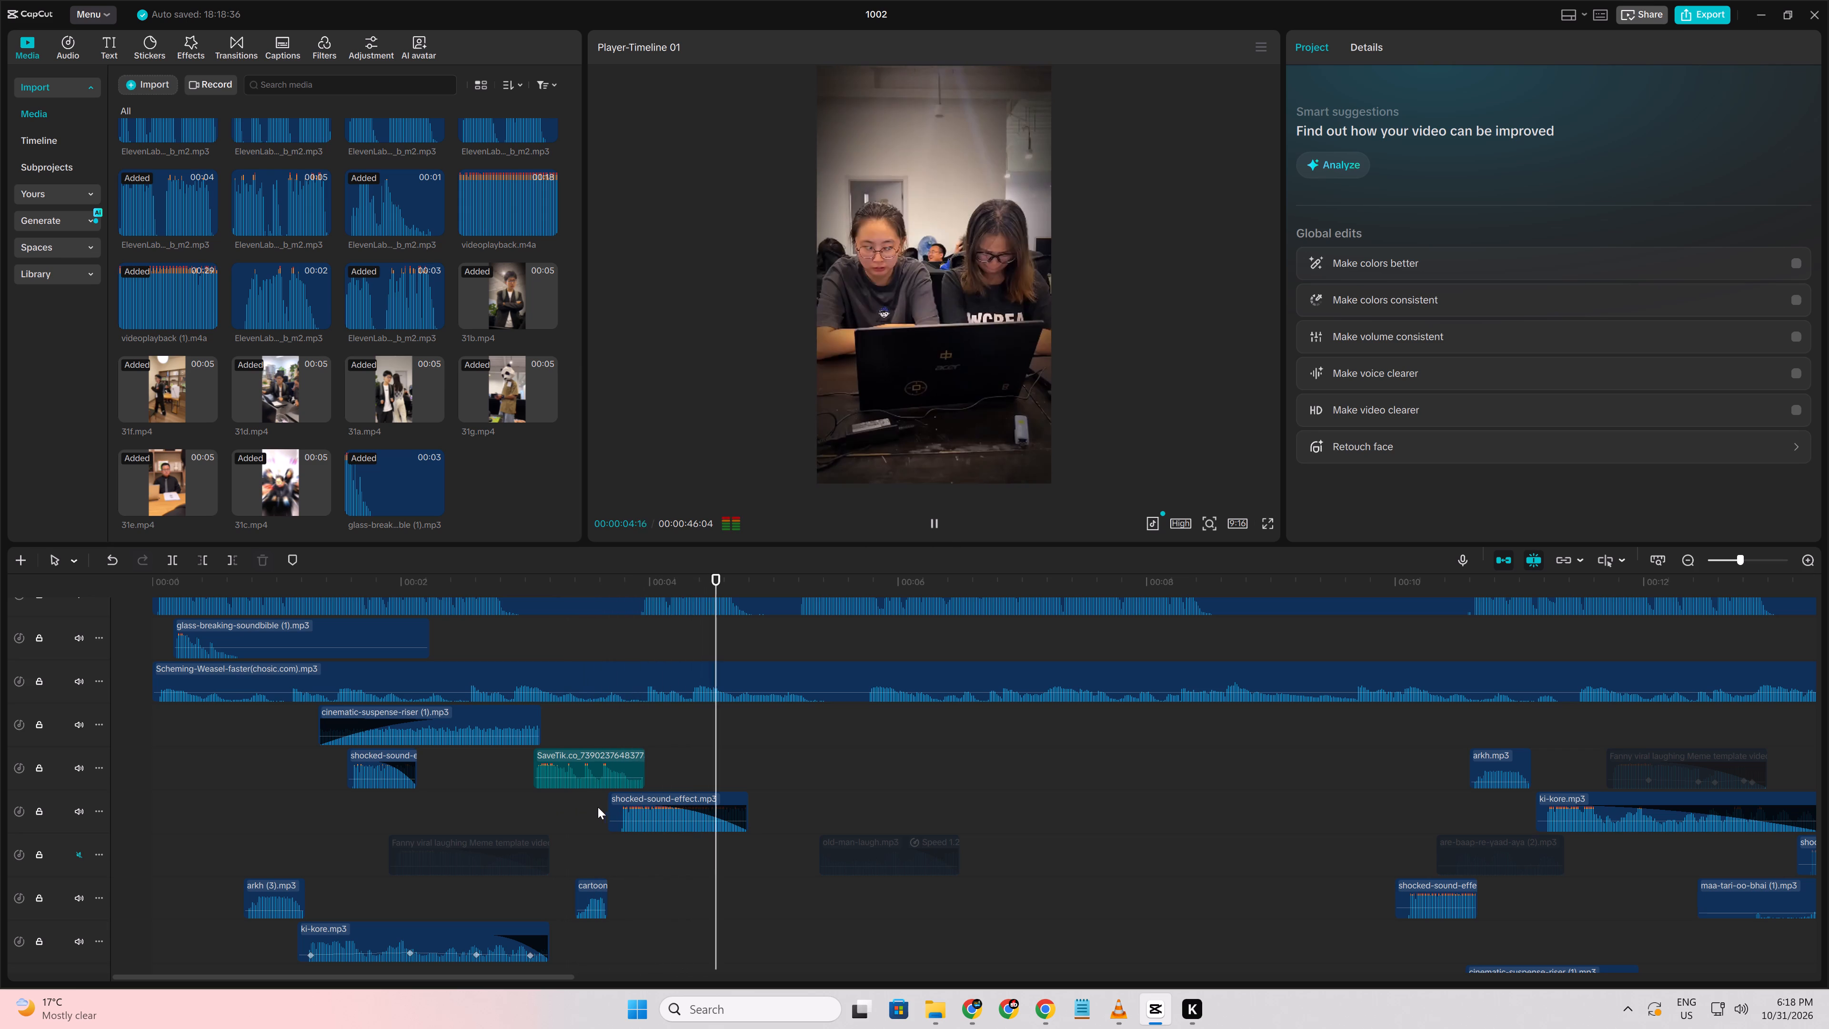
left_click(558, 812)
key("space")
key("space")
key("space")
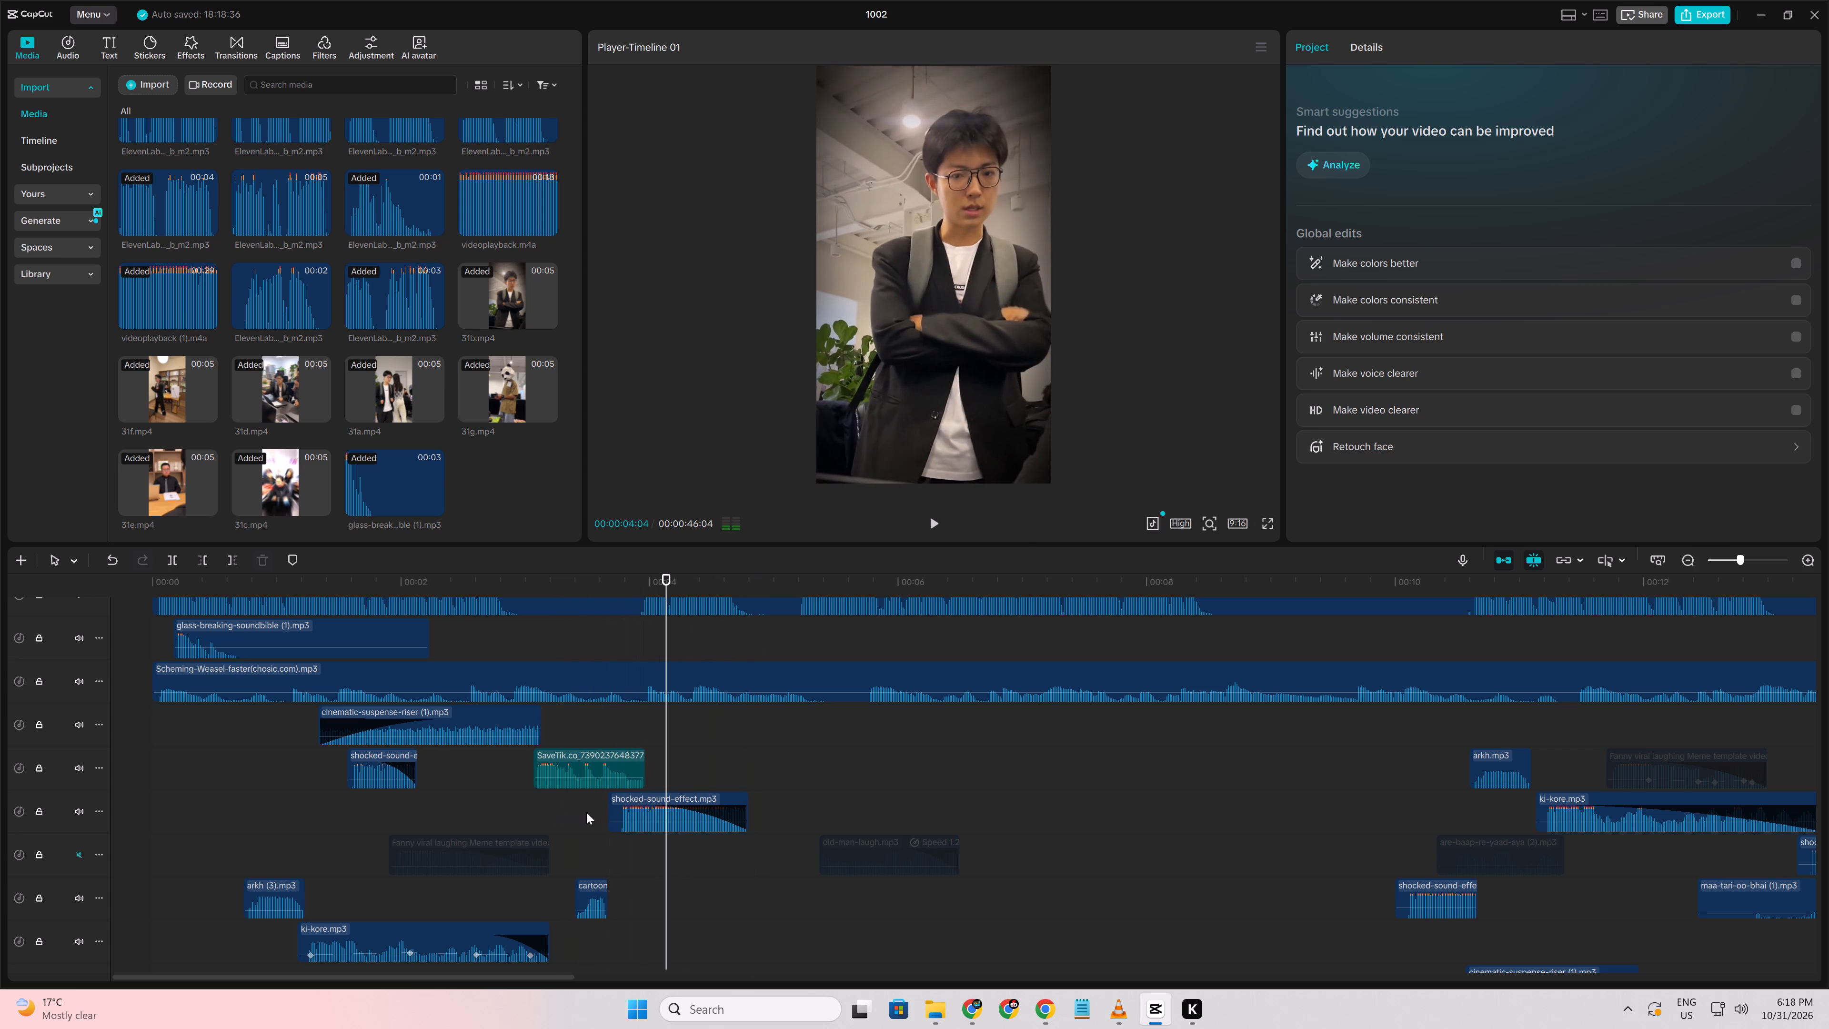
left_click(493, 817)
key("space")
key("space")
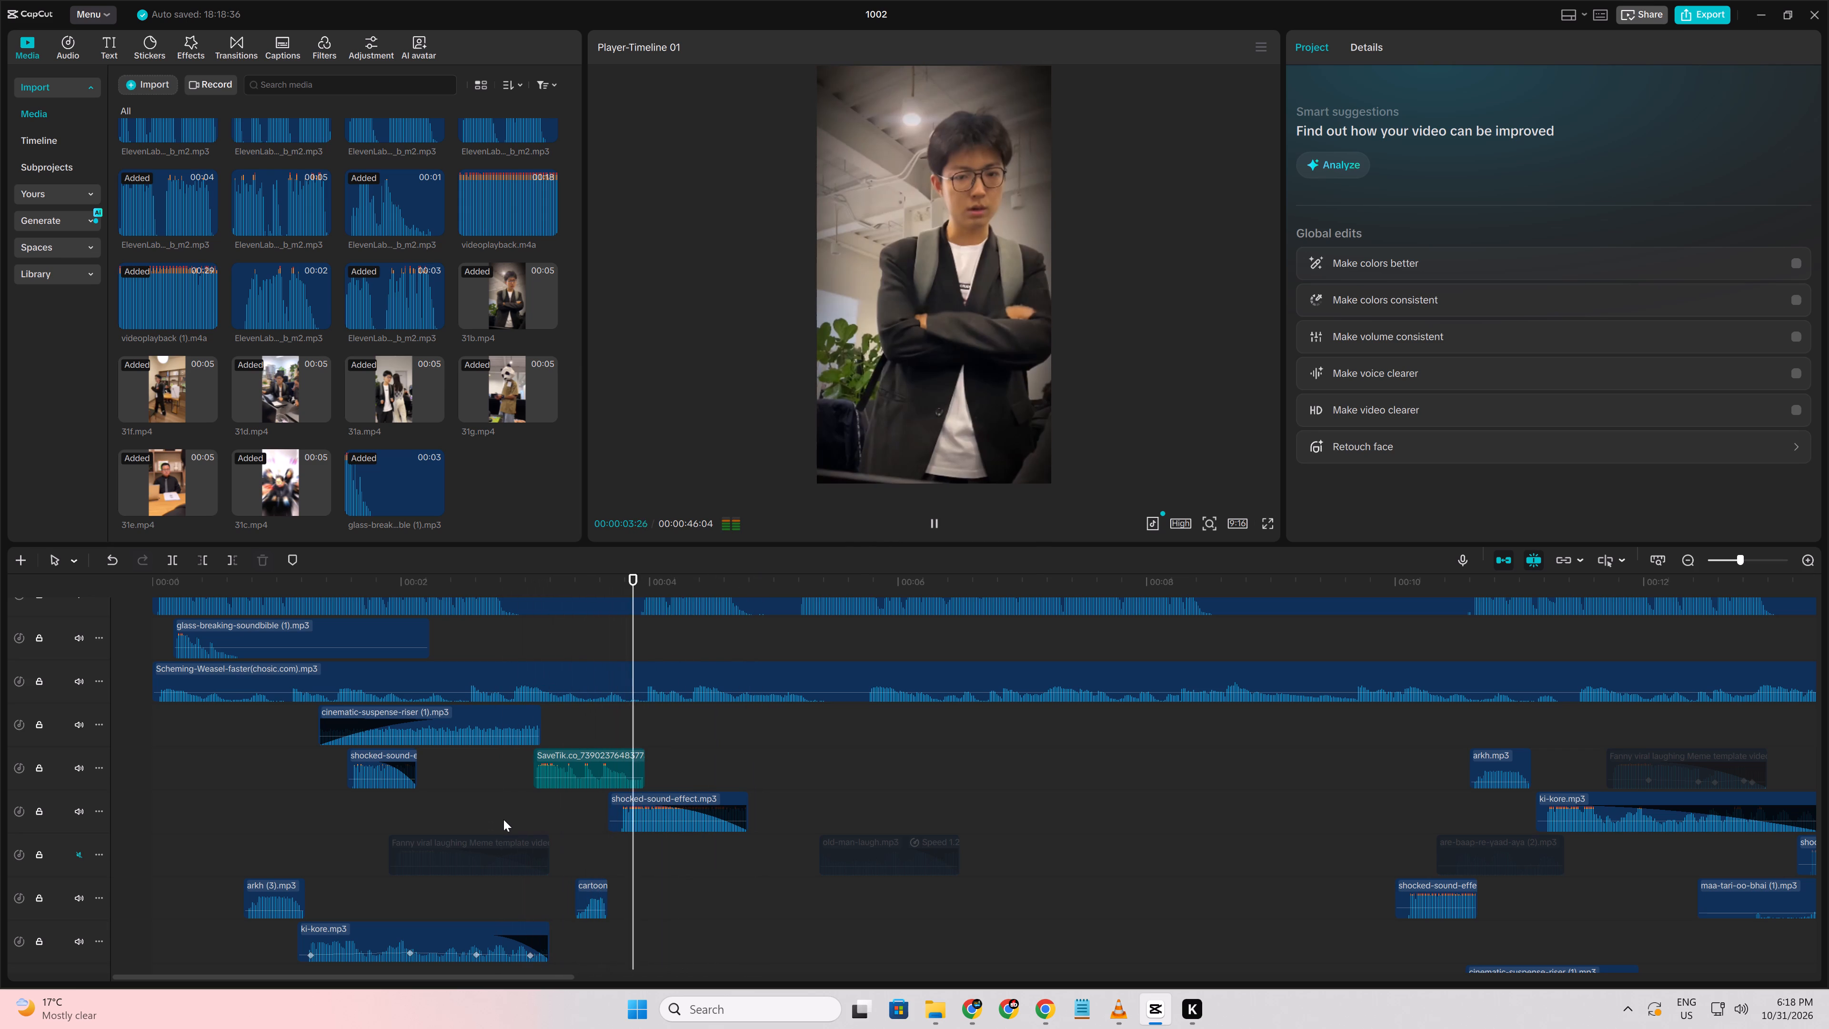
left_click(578, 824)
key("space")
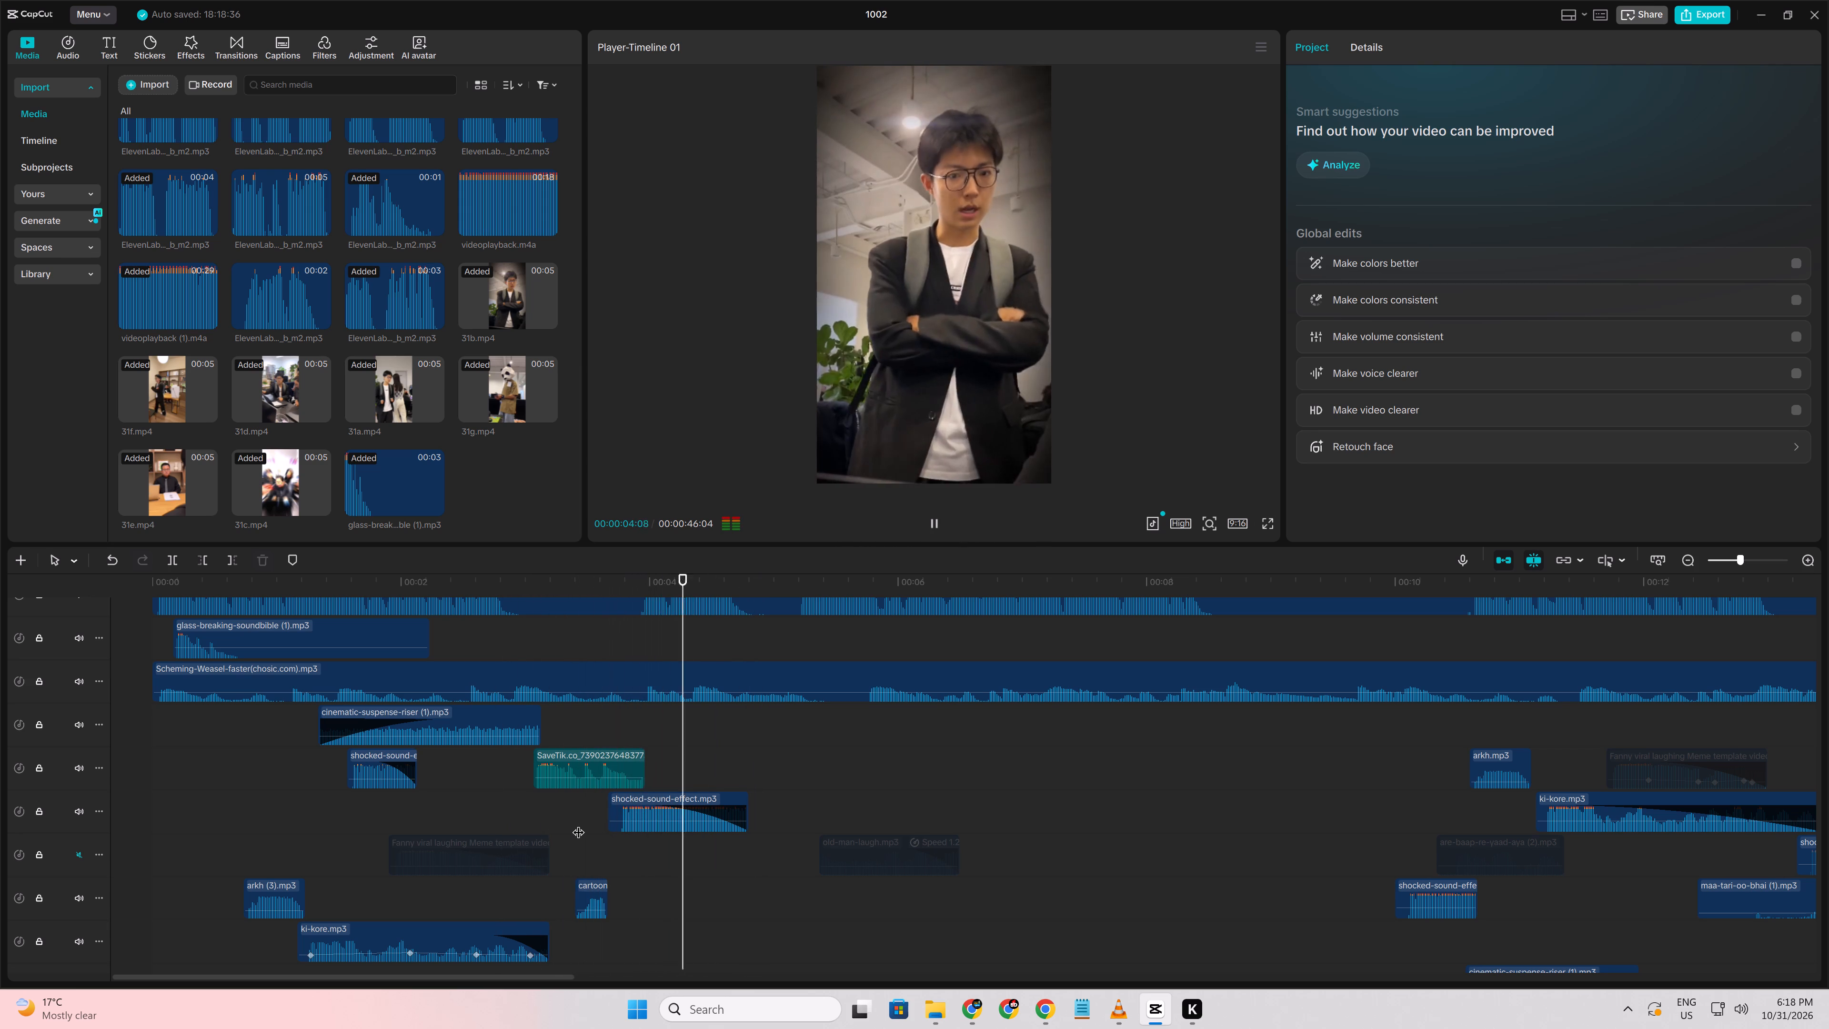
left_click(654, 823)
left_click(610, 853)
key("space")
key("space")
key("space")
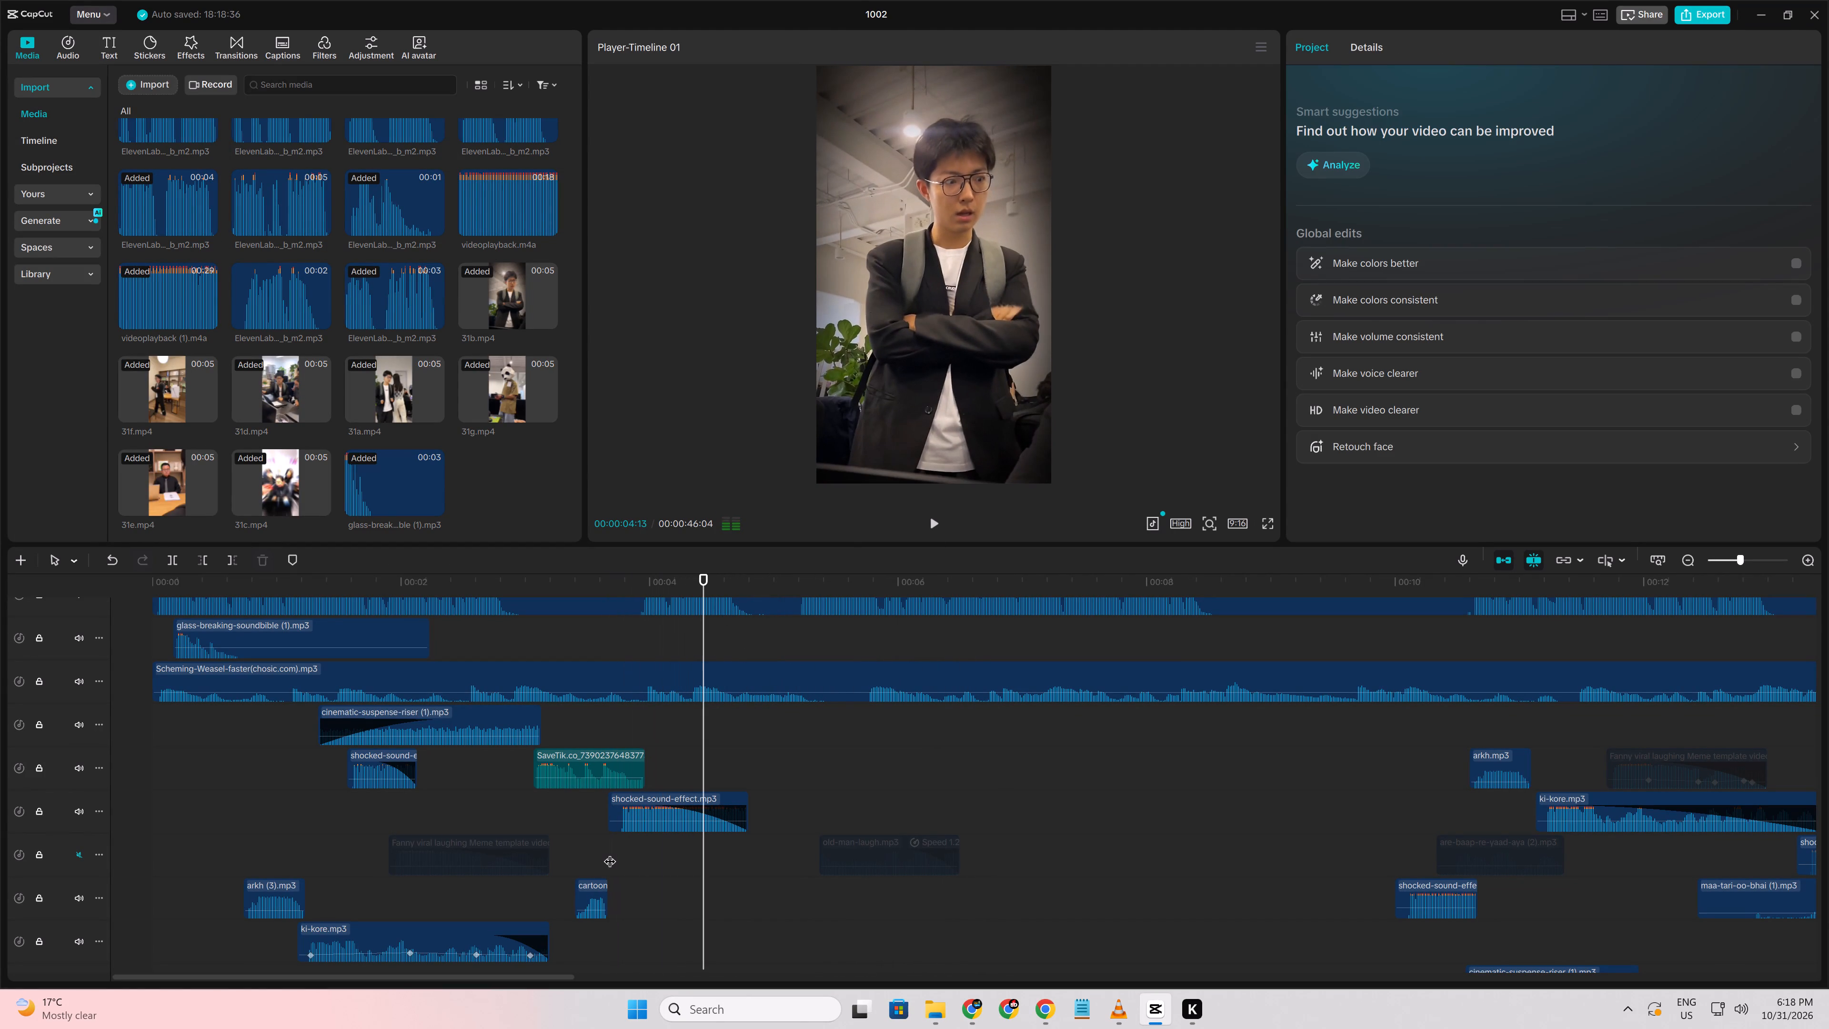
left_click(610, 853)
key("space")
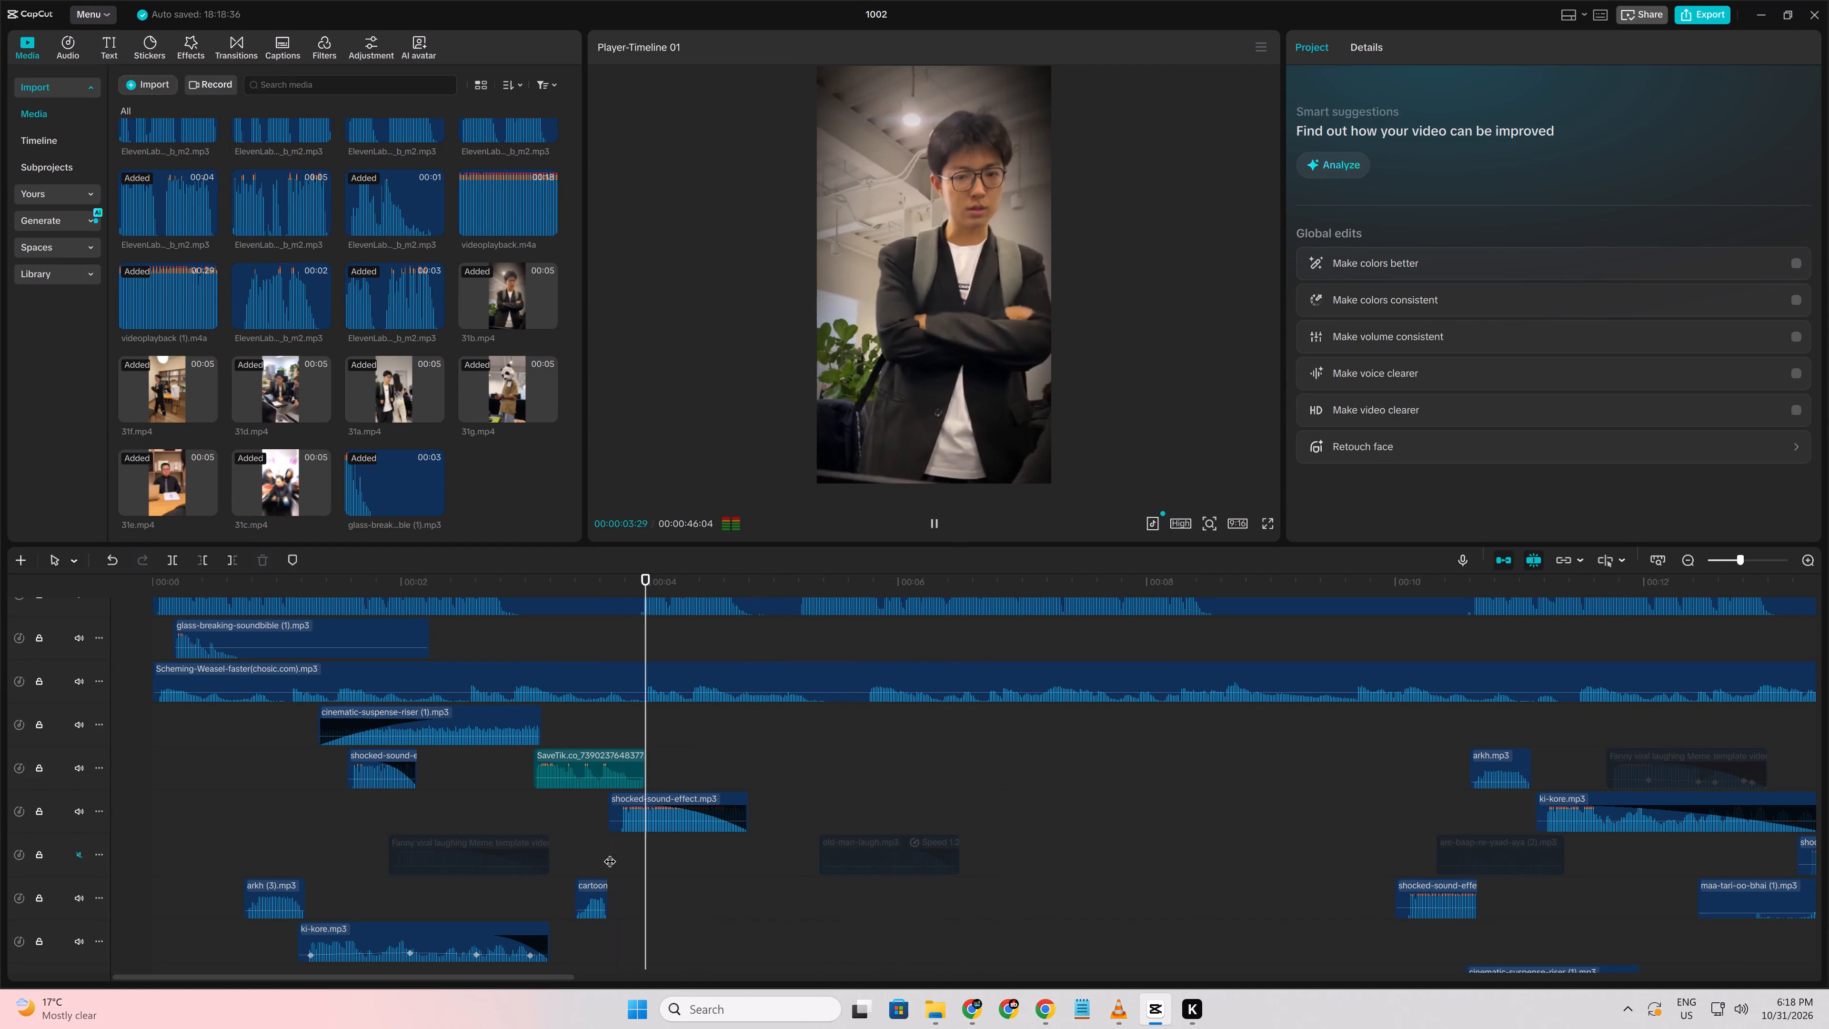
key("space")
Shift the reactivated shocked-sound-effect.mp3 clip later to start at about 00:00:03:26 and replay the passage.
left_click_drag(662, 807, 686, 811)
left_click(615, 836)
key("space")
left_click(615, 836)
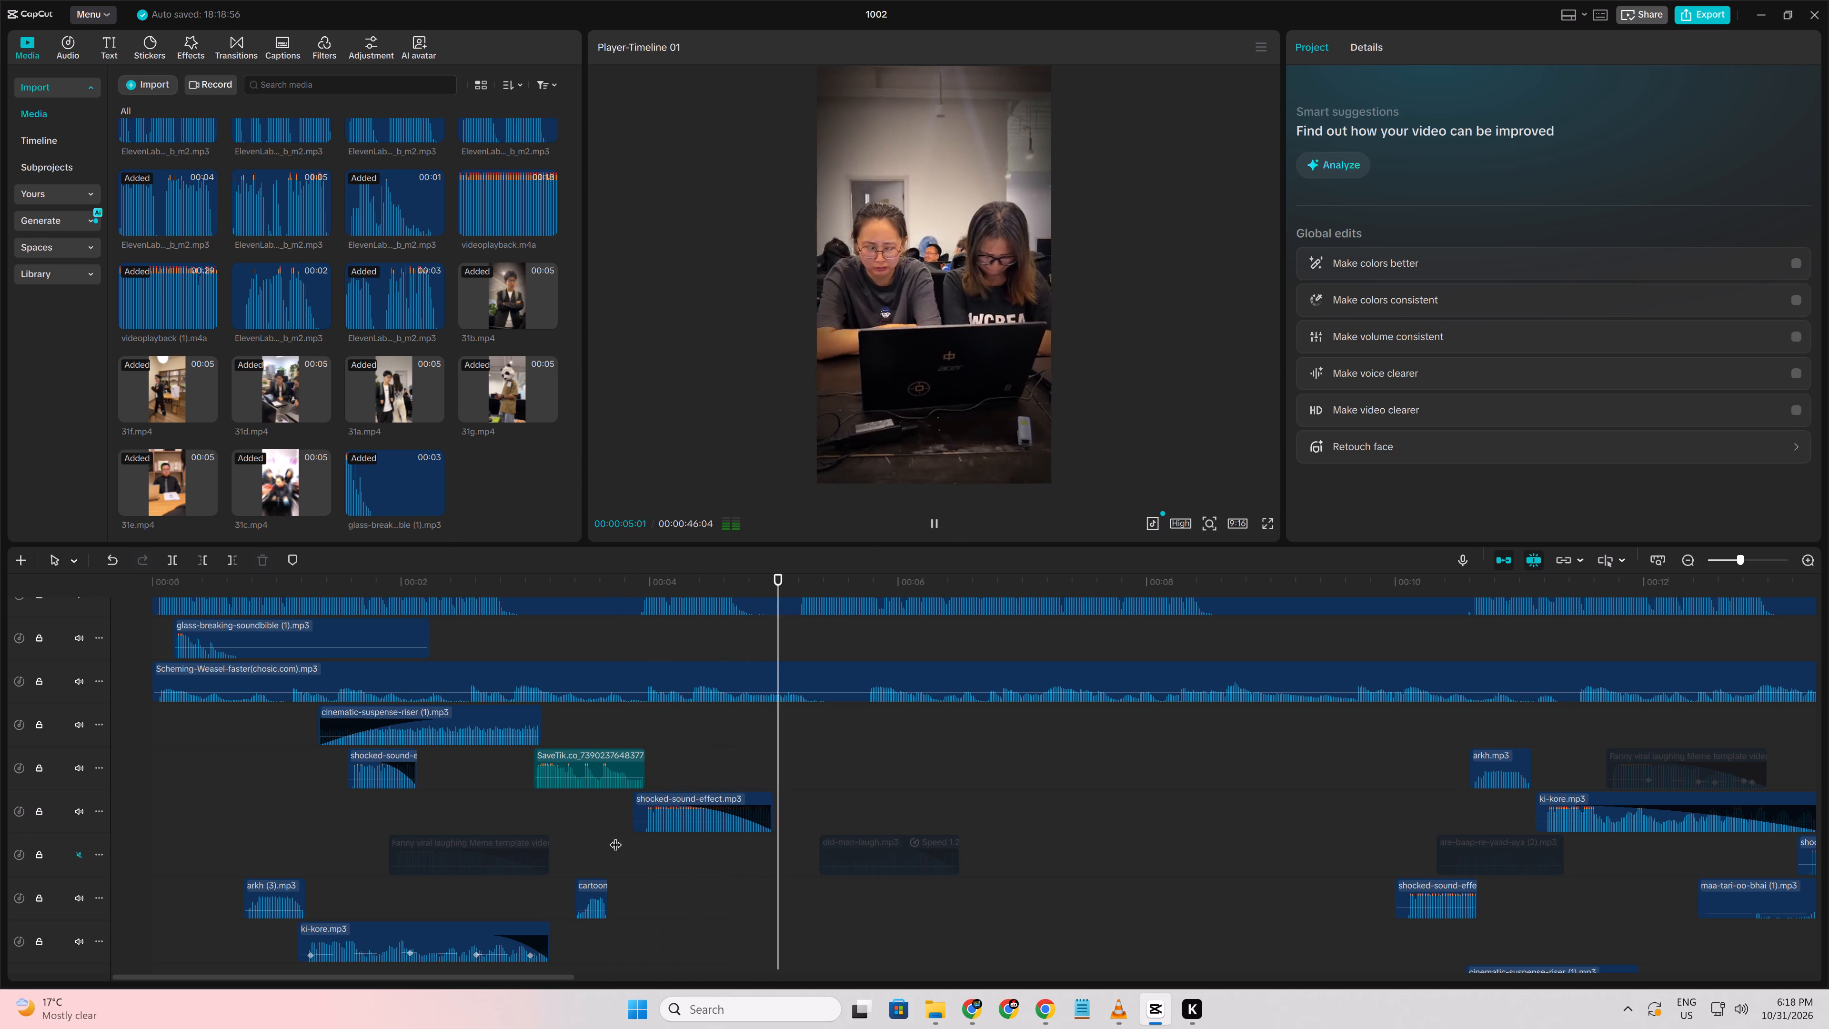
Shift the reactivated shocked-sound-effect.mp3 clip earlier to start at about 00:00:03:20 and replay the passage to check its timing.
key("space")
key("space")
key("space")
left_click_drag(696, 807, 669, 810)
left_click(567, 821)
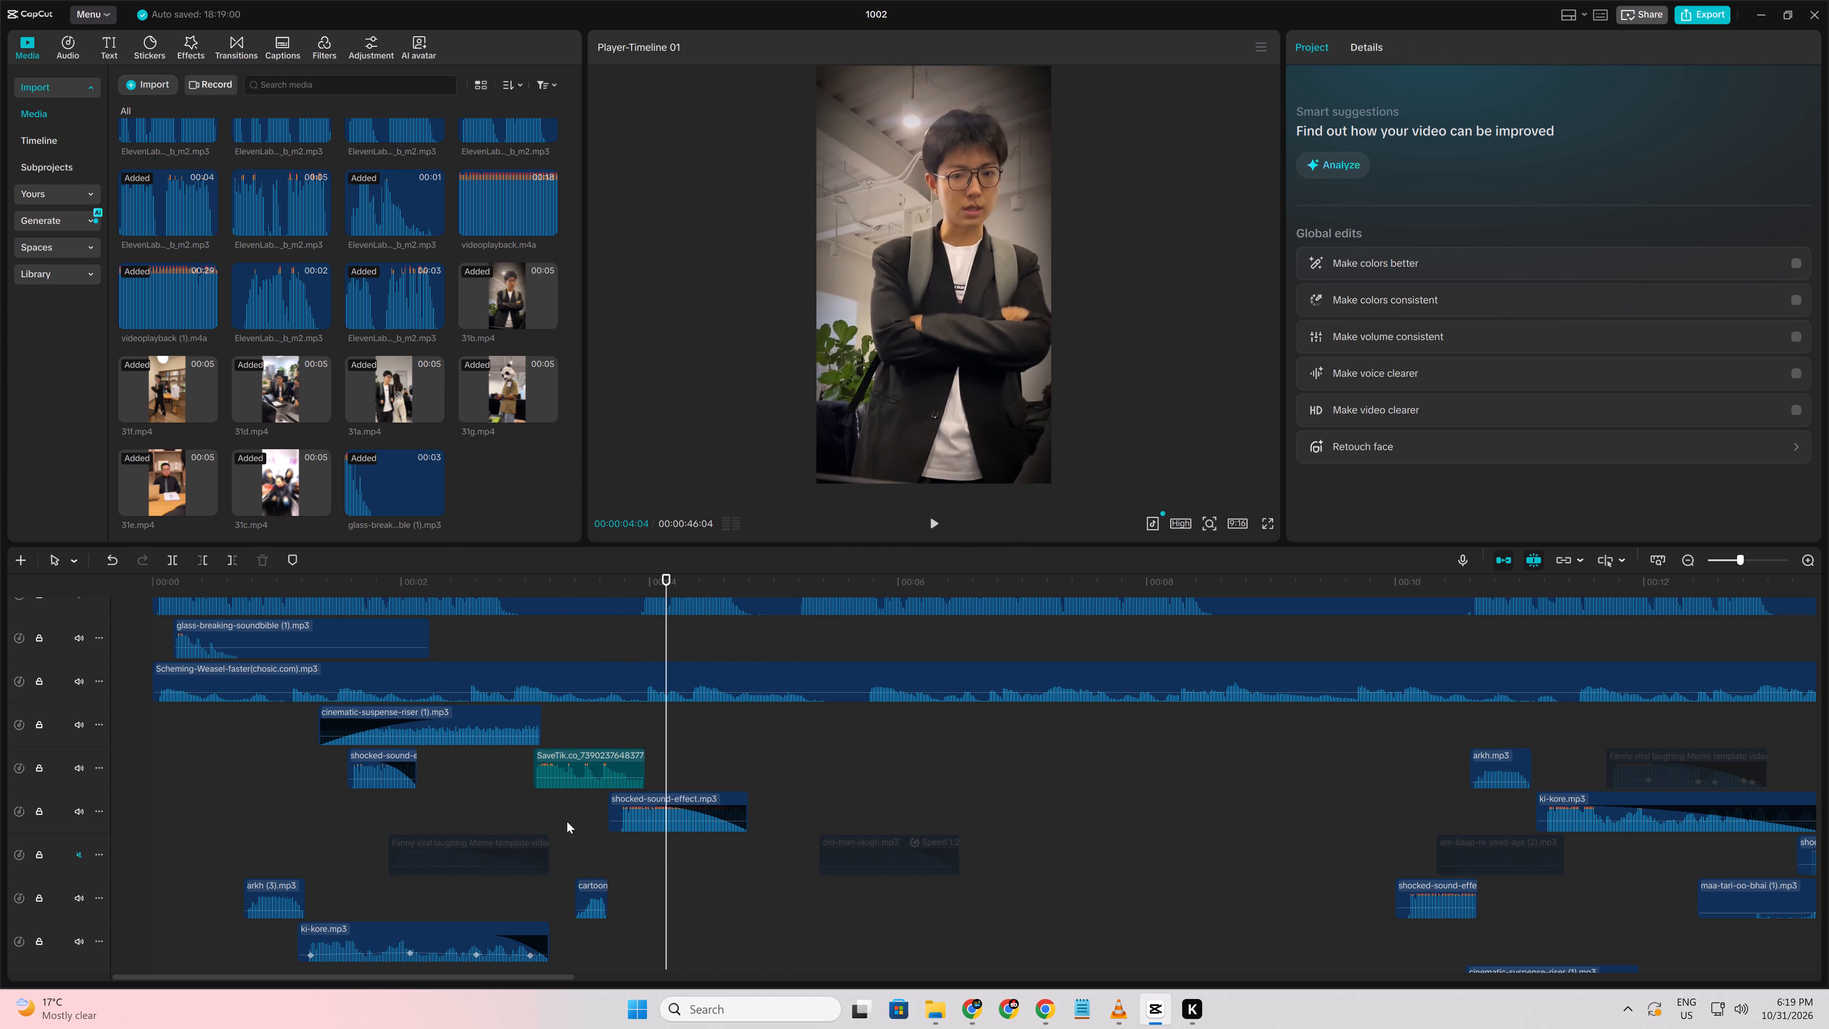
key("space")
key("space")
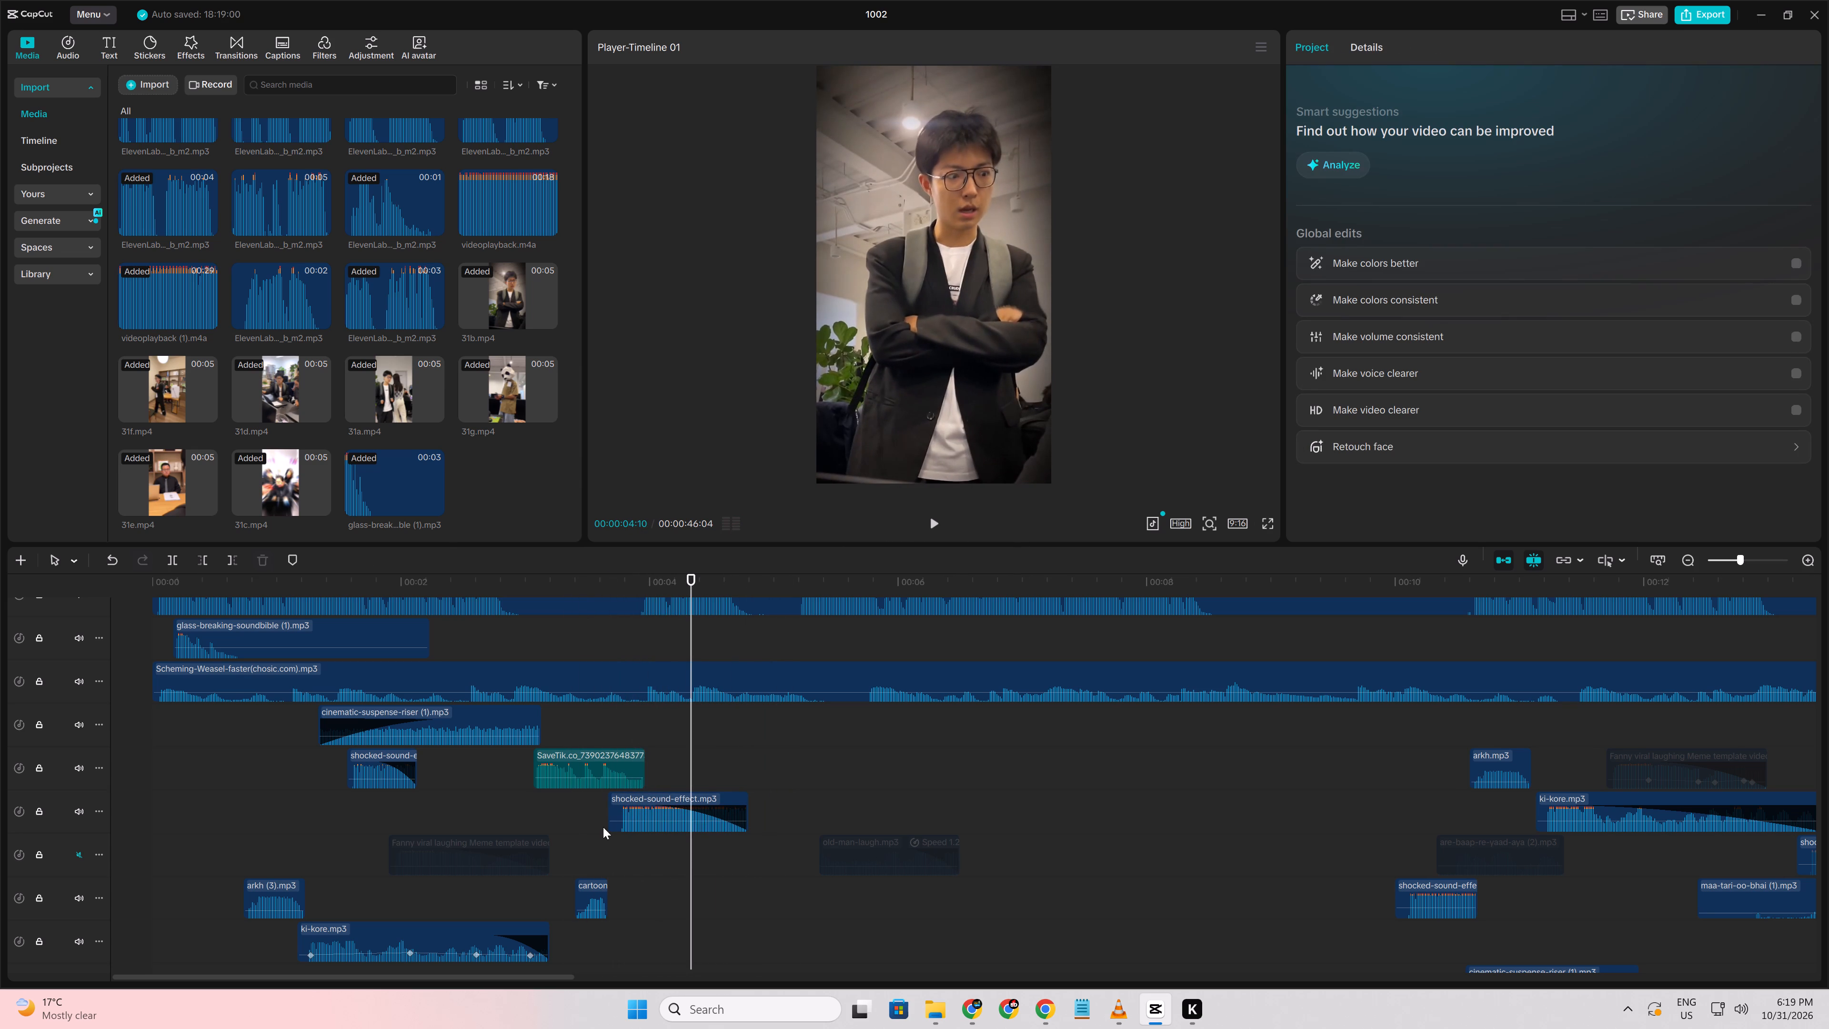
key("space")
key("space")
key("space")
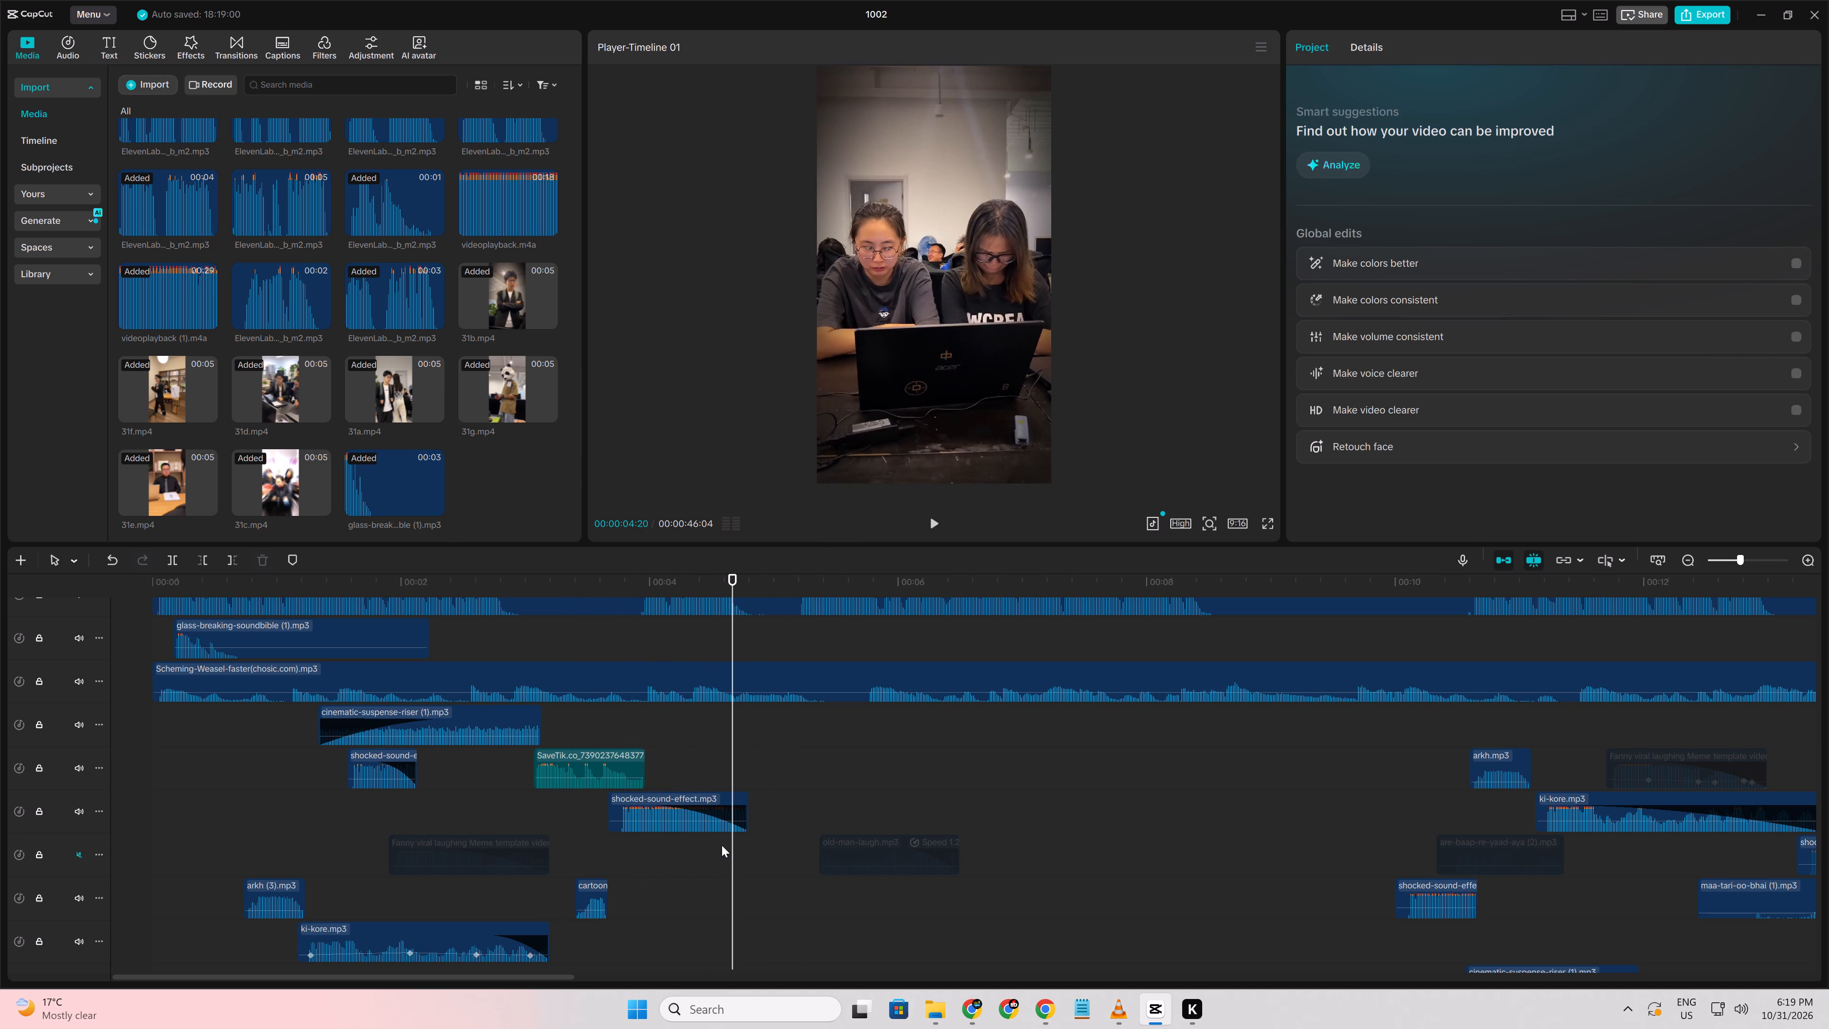
key("space")
left_click(705, 854)
key("space")
key("space")
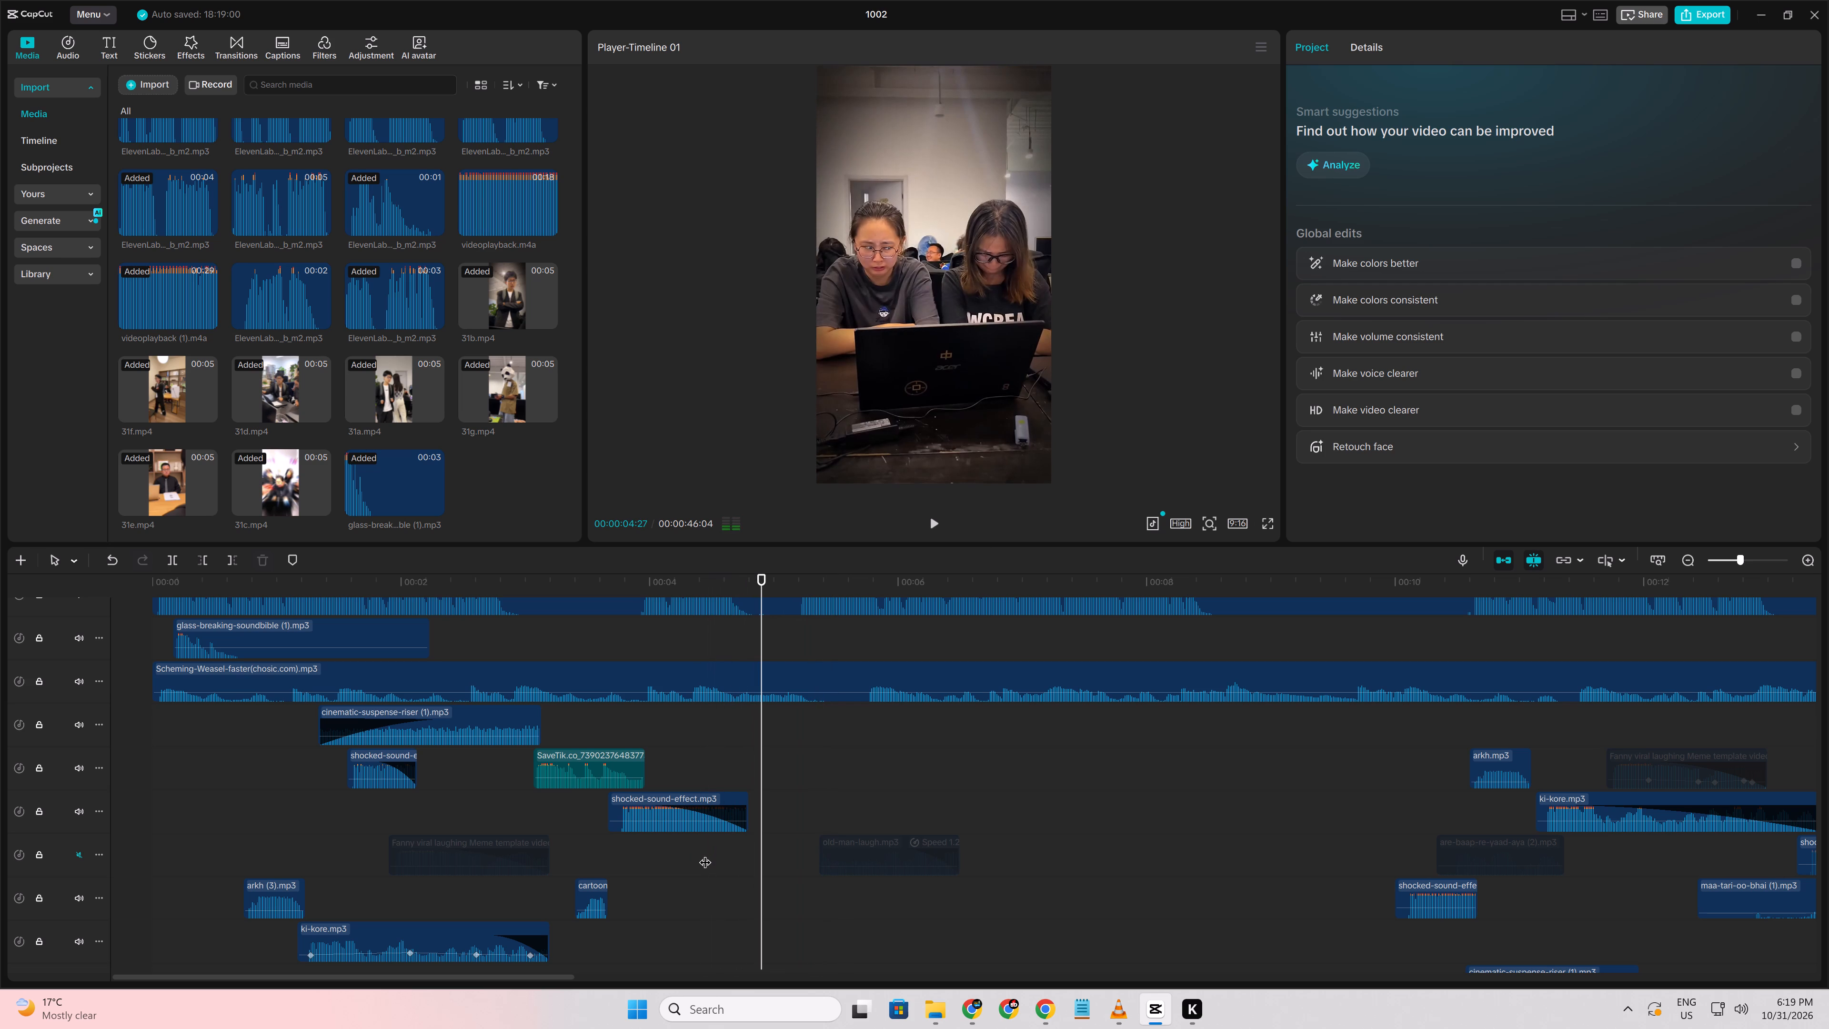
Review the clips around the start of 31b.mp4 and replay the passage from the crossed-arms man to the man at the laptop.
scroll(704, 854, "up", 2, "ctrl")
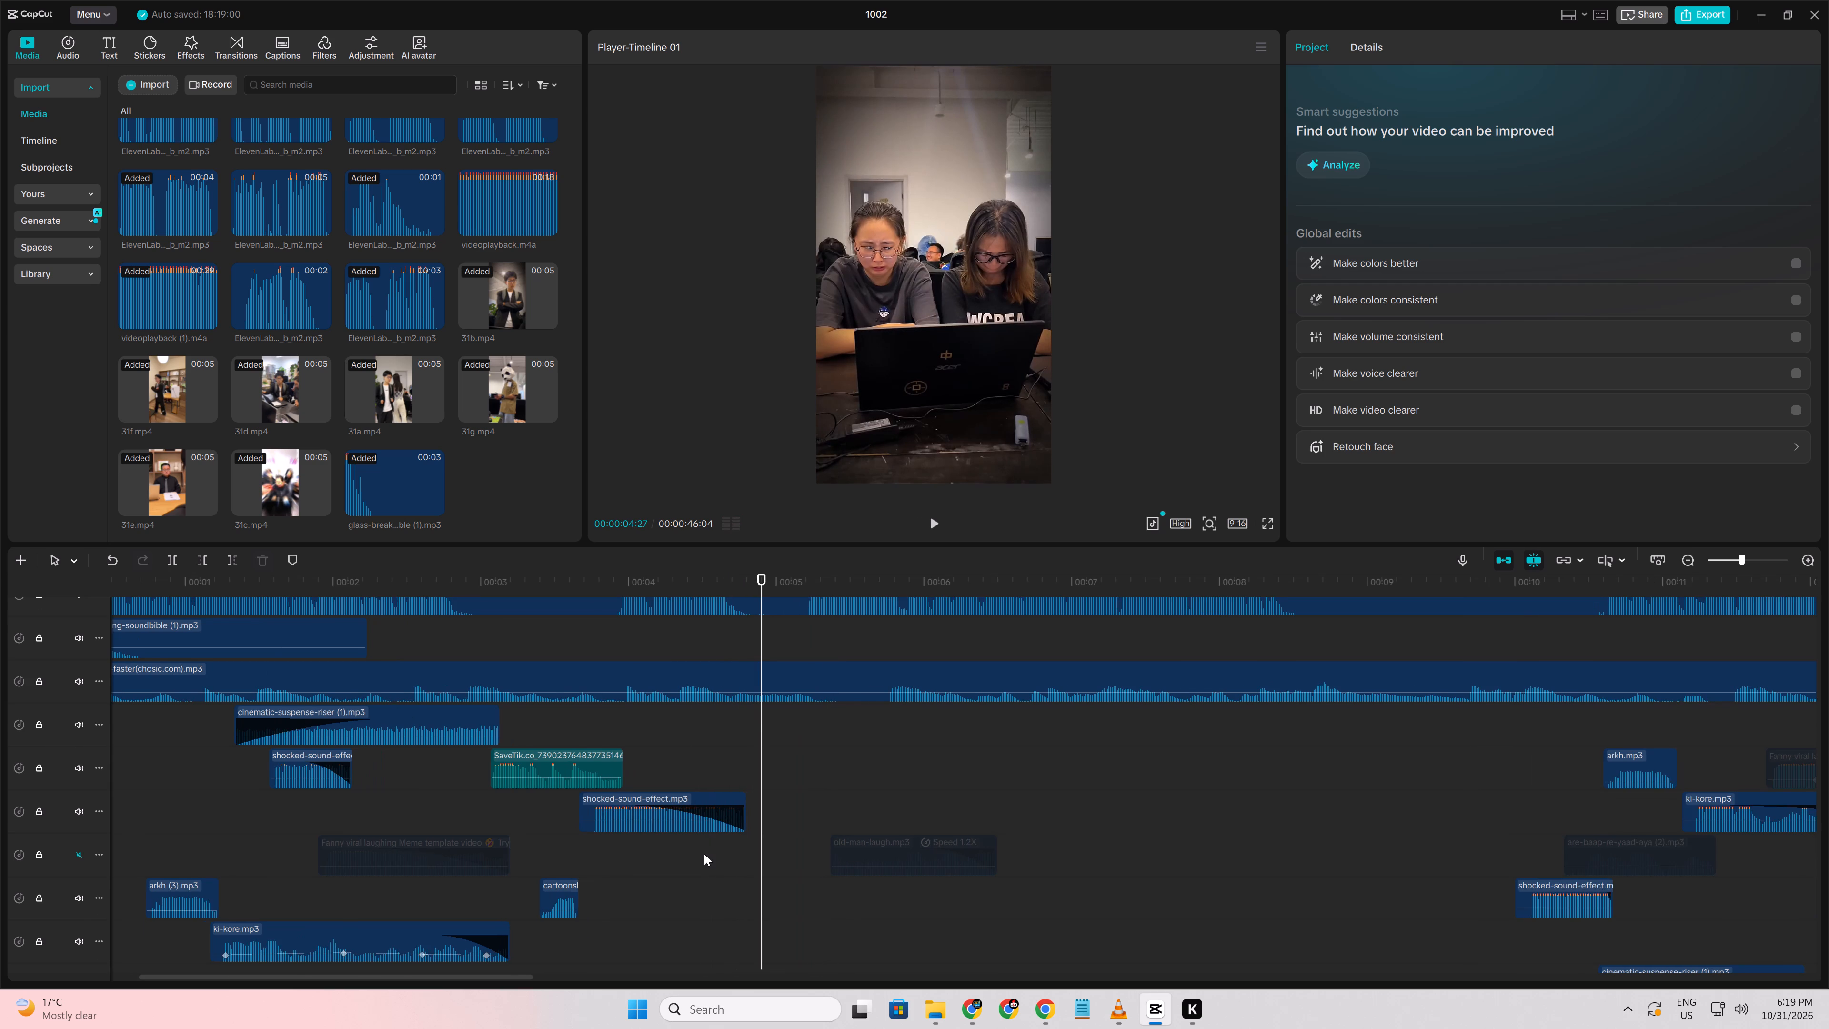
scroll(704, 854, "up", 7)
left_click(742, 672)
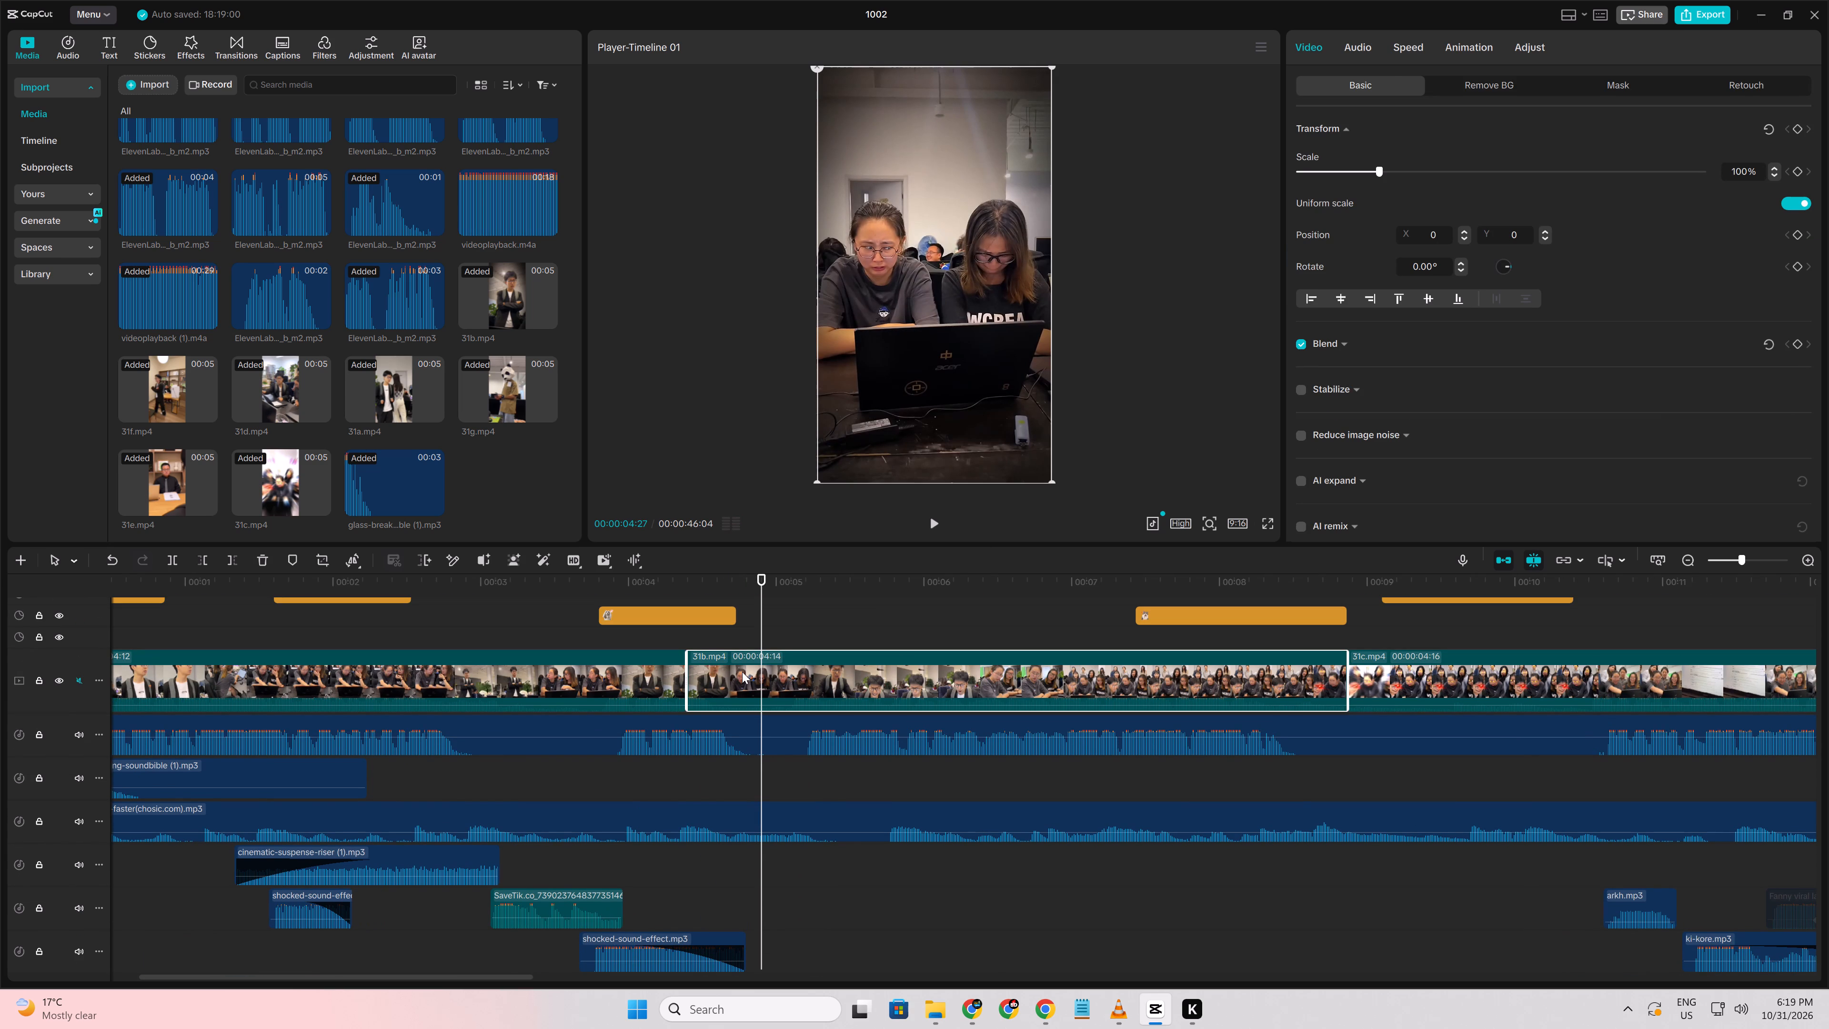
scroll(883, 777, "down", 9, "ctrl")
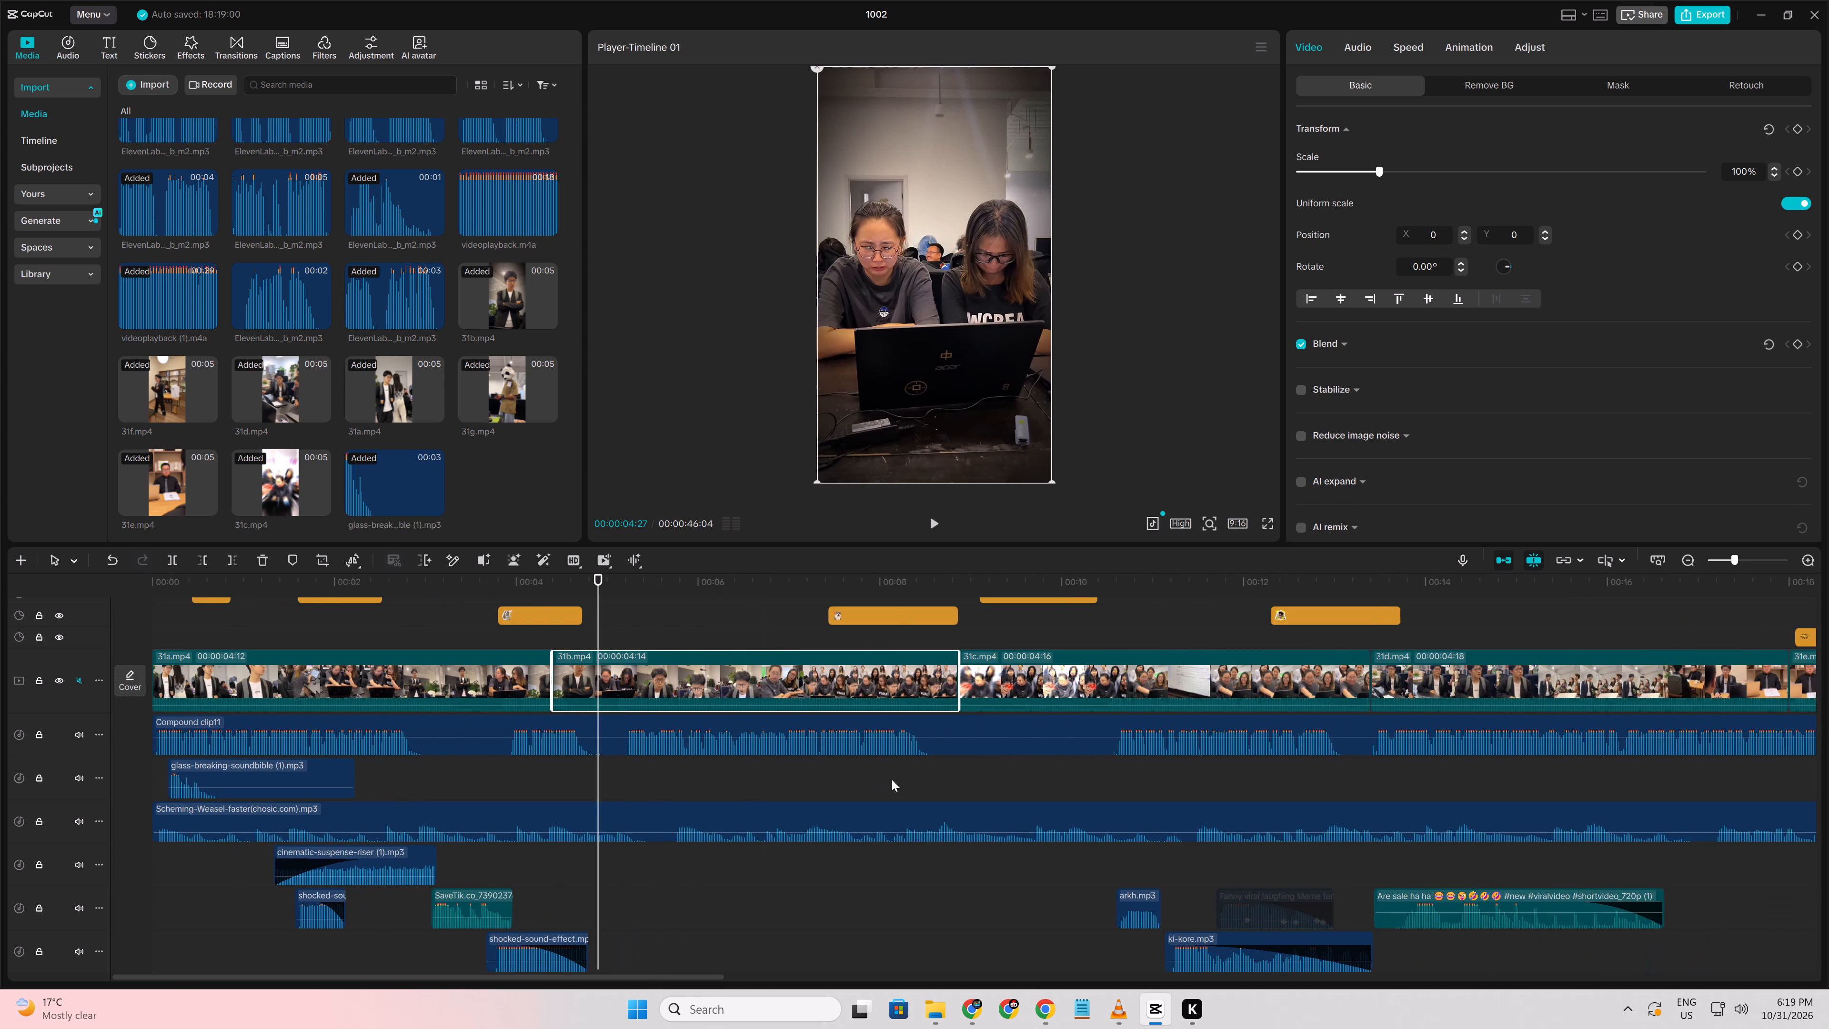
scroll(892, 779, "down", 20, "ctrl")
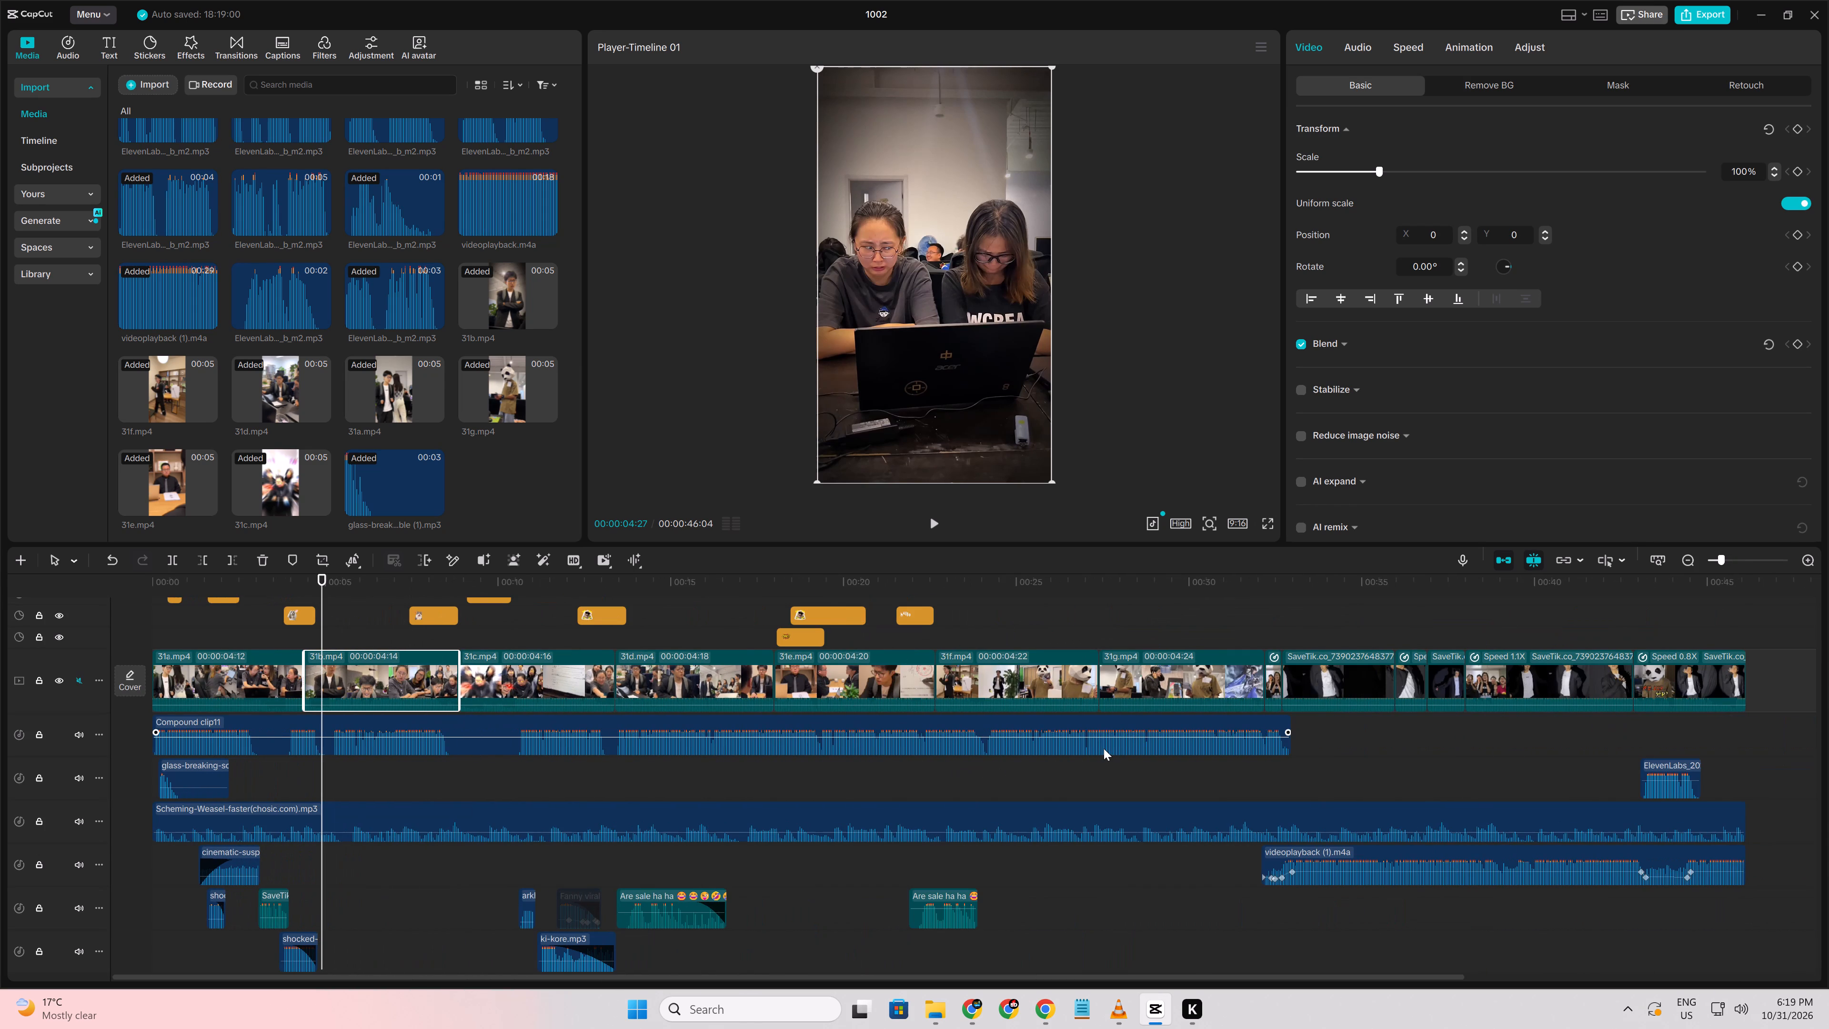
scroll(1104, 748, "up", 11, "ctrl")
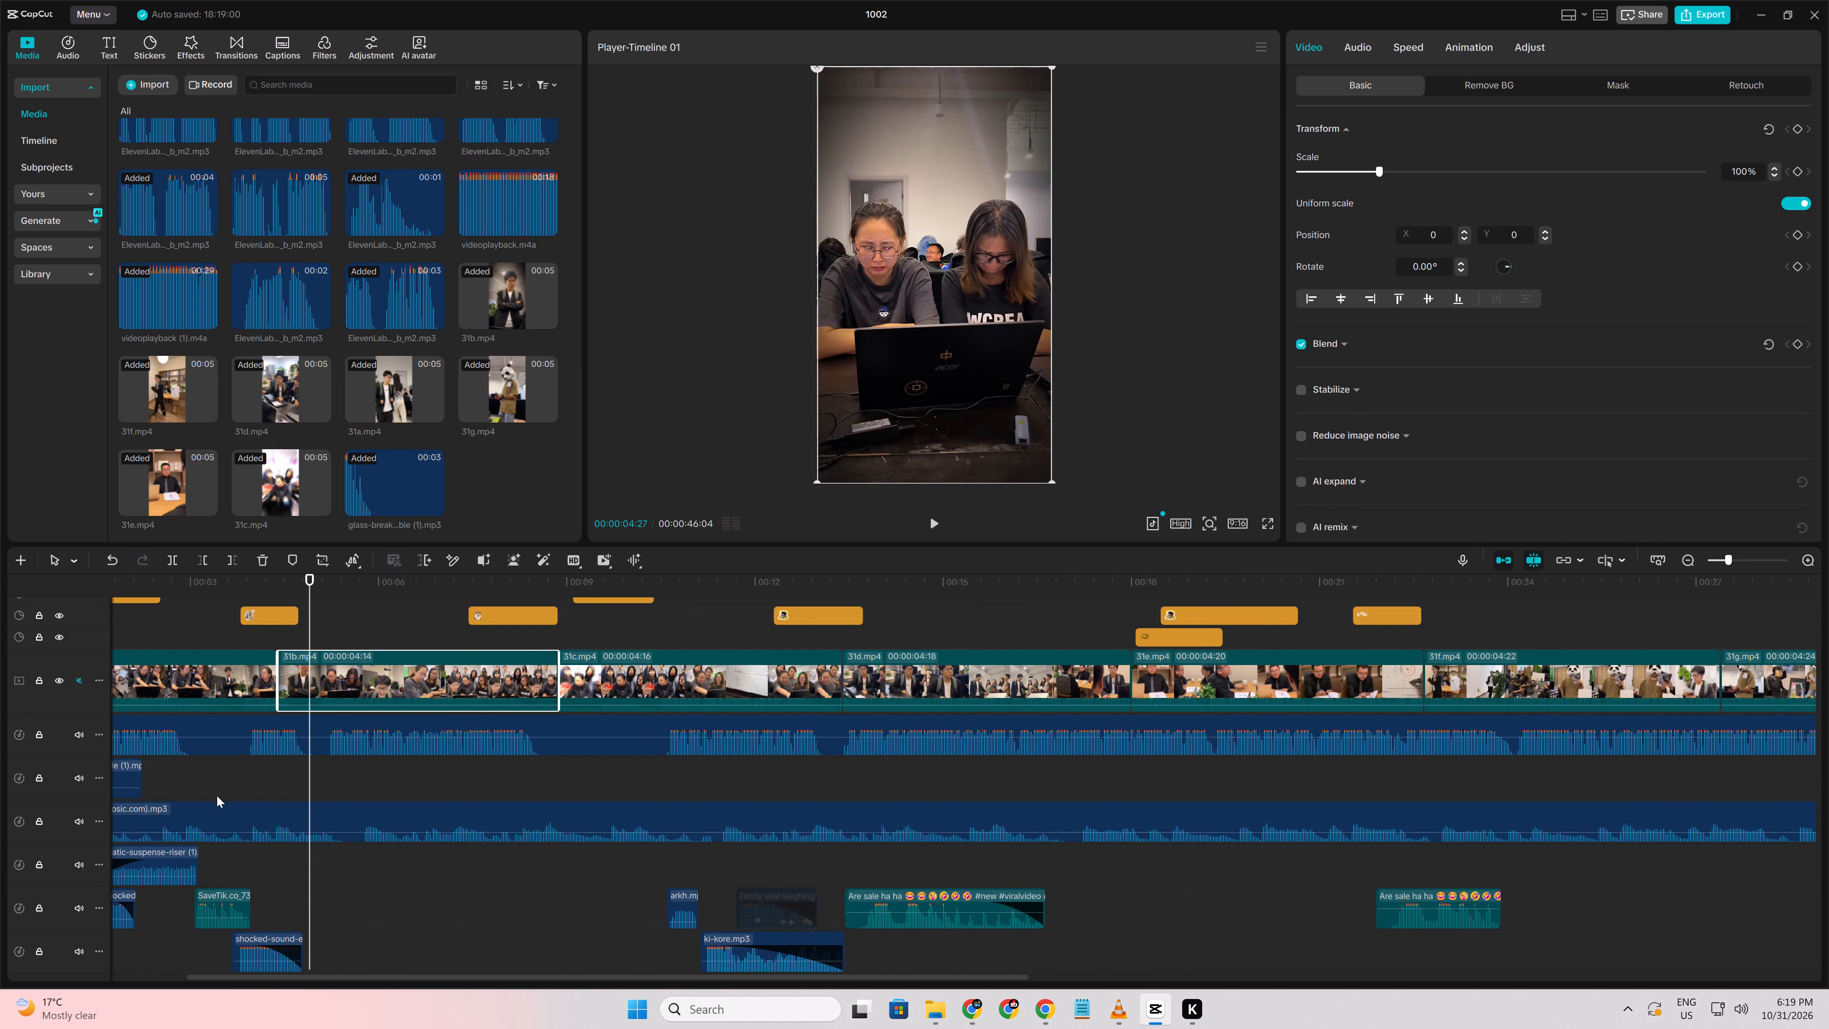
left_click(223, 787)
key("space")
scroll(316, 798, "up", 5, "ctrl")
key("space")
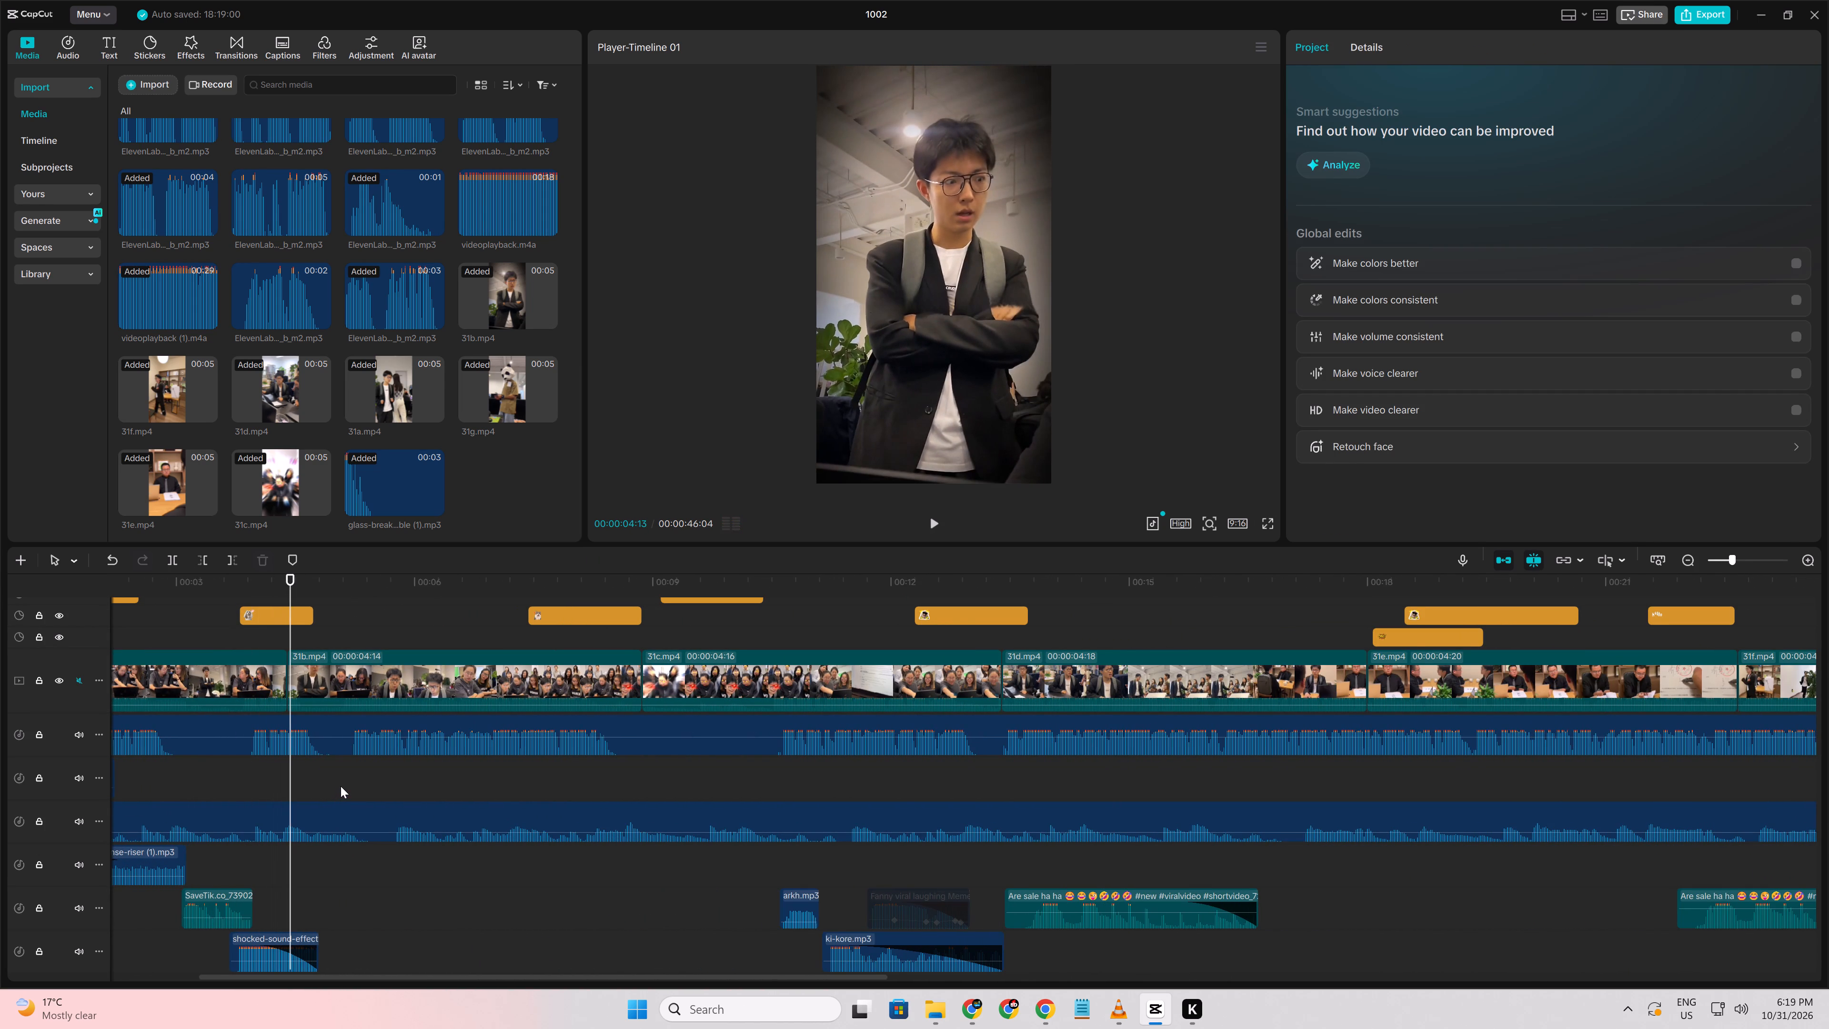
key("space")
scroll(342, 785, "up", 3, "ctrl")
key("space")
left_click(271, 773)
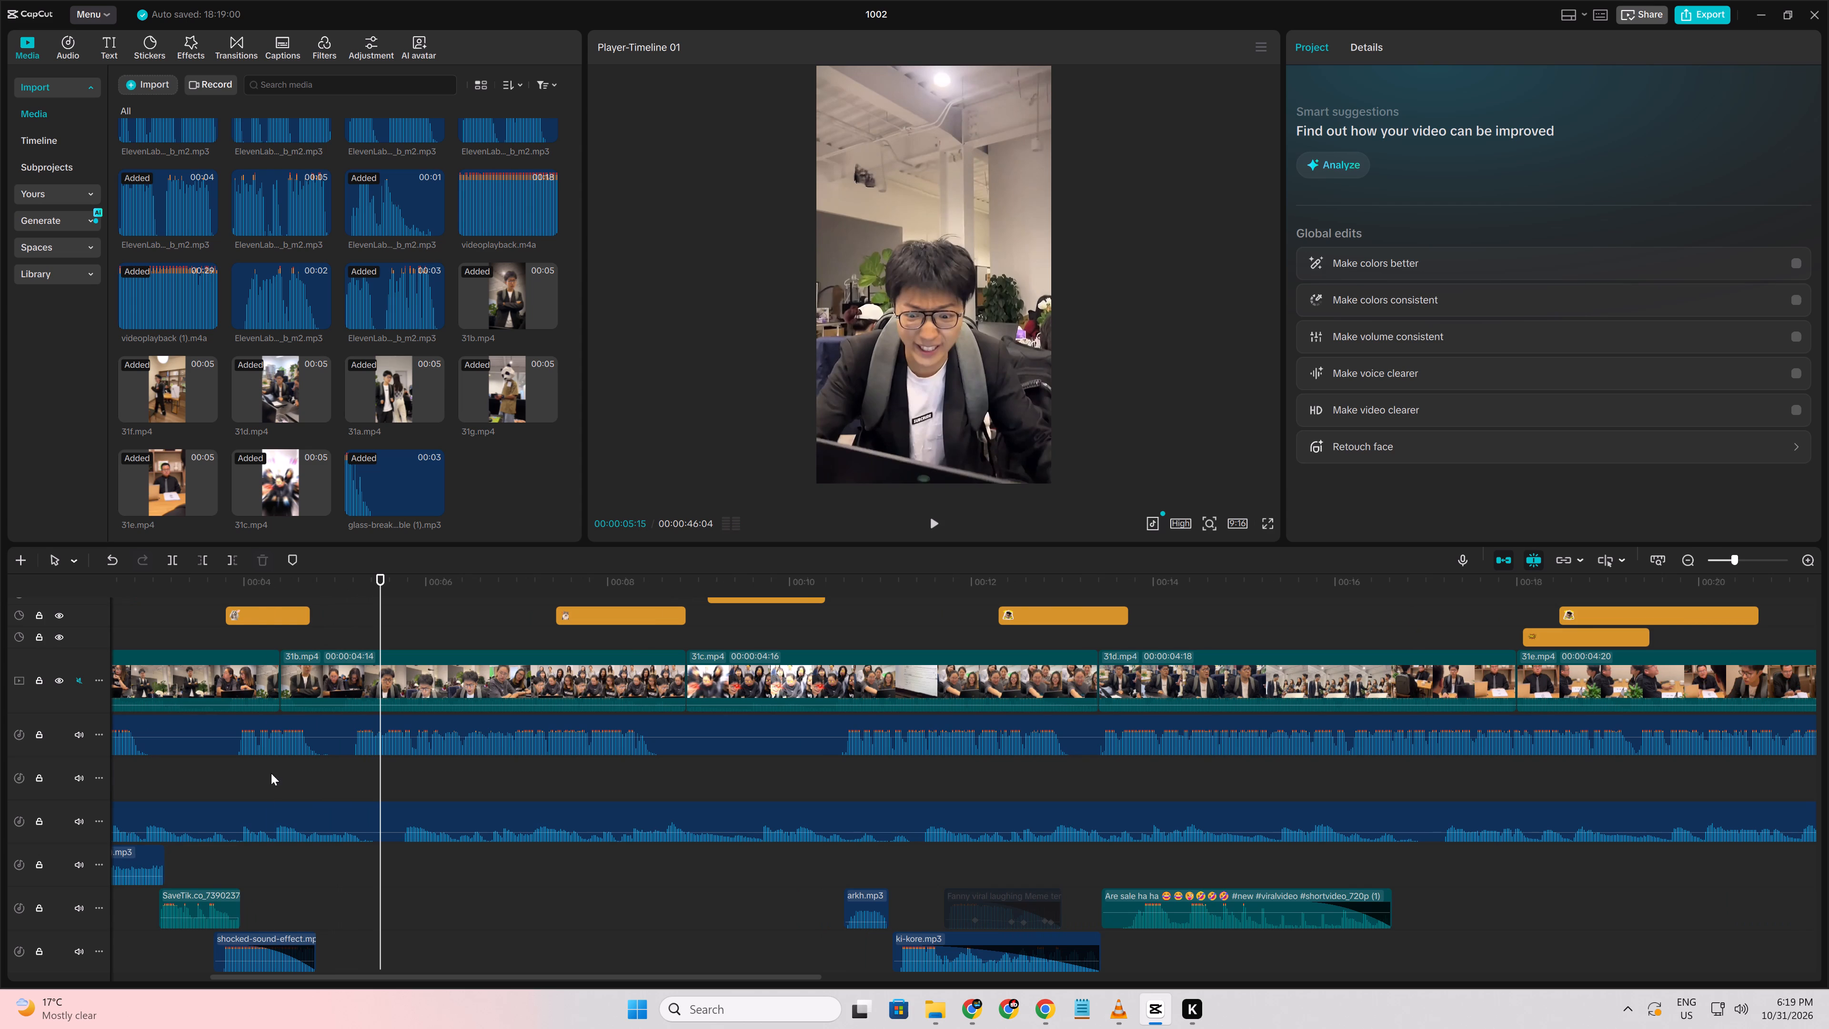
key("space")
key("space")
scroll(304, 779, "up", 4, "ctrl")
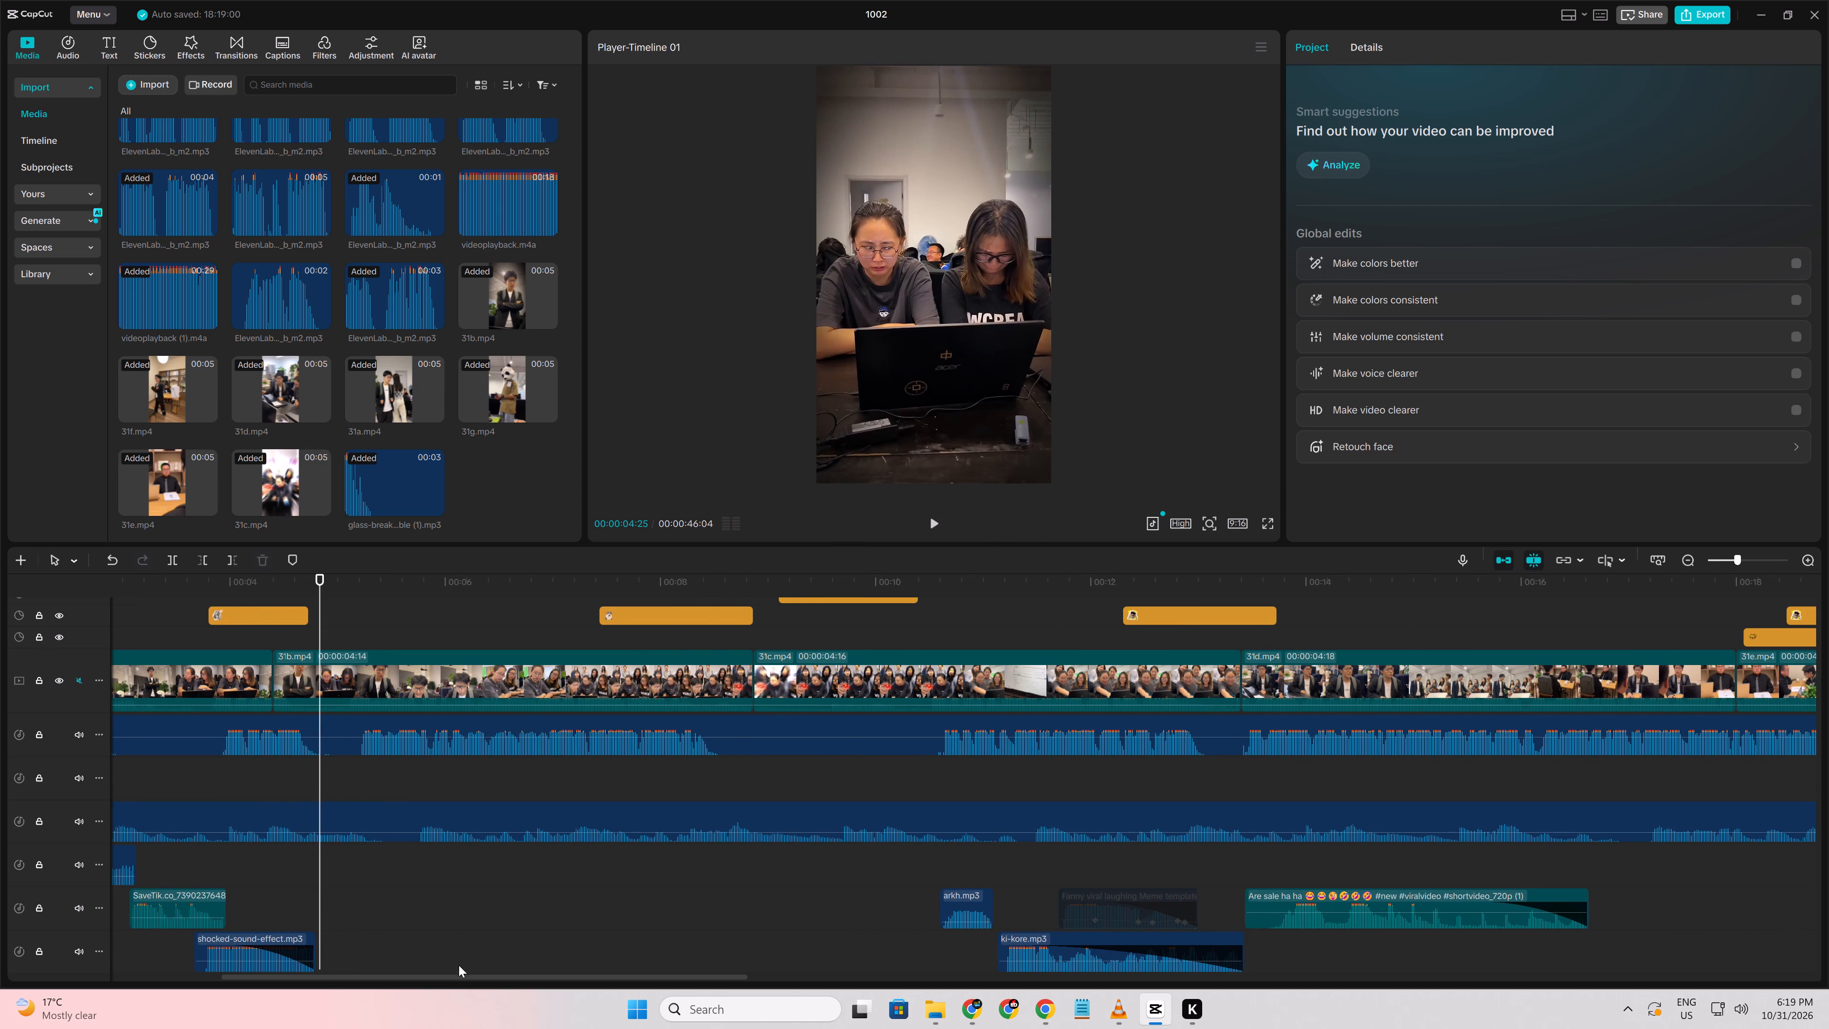
Duplicate the cinematic-suspense-riser (1).mp3 clip, place the copy to start at about 00:00:03:11 on the same track, and preview it.
left_click_drag(451, 976, 350, 993)
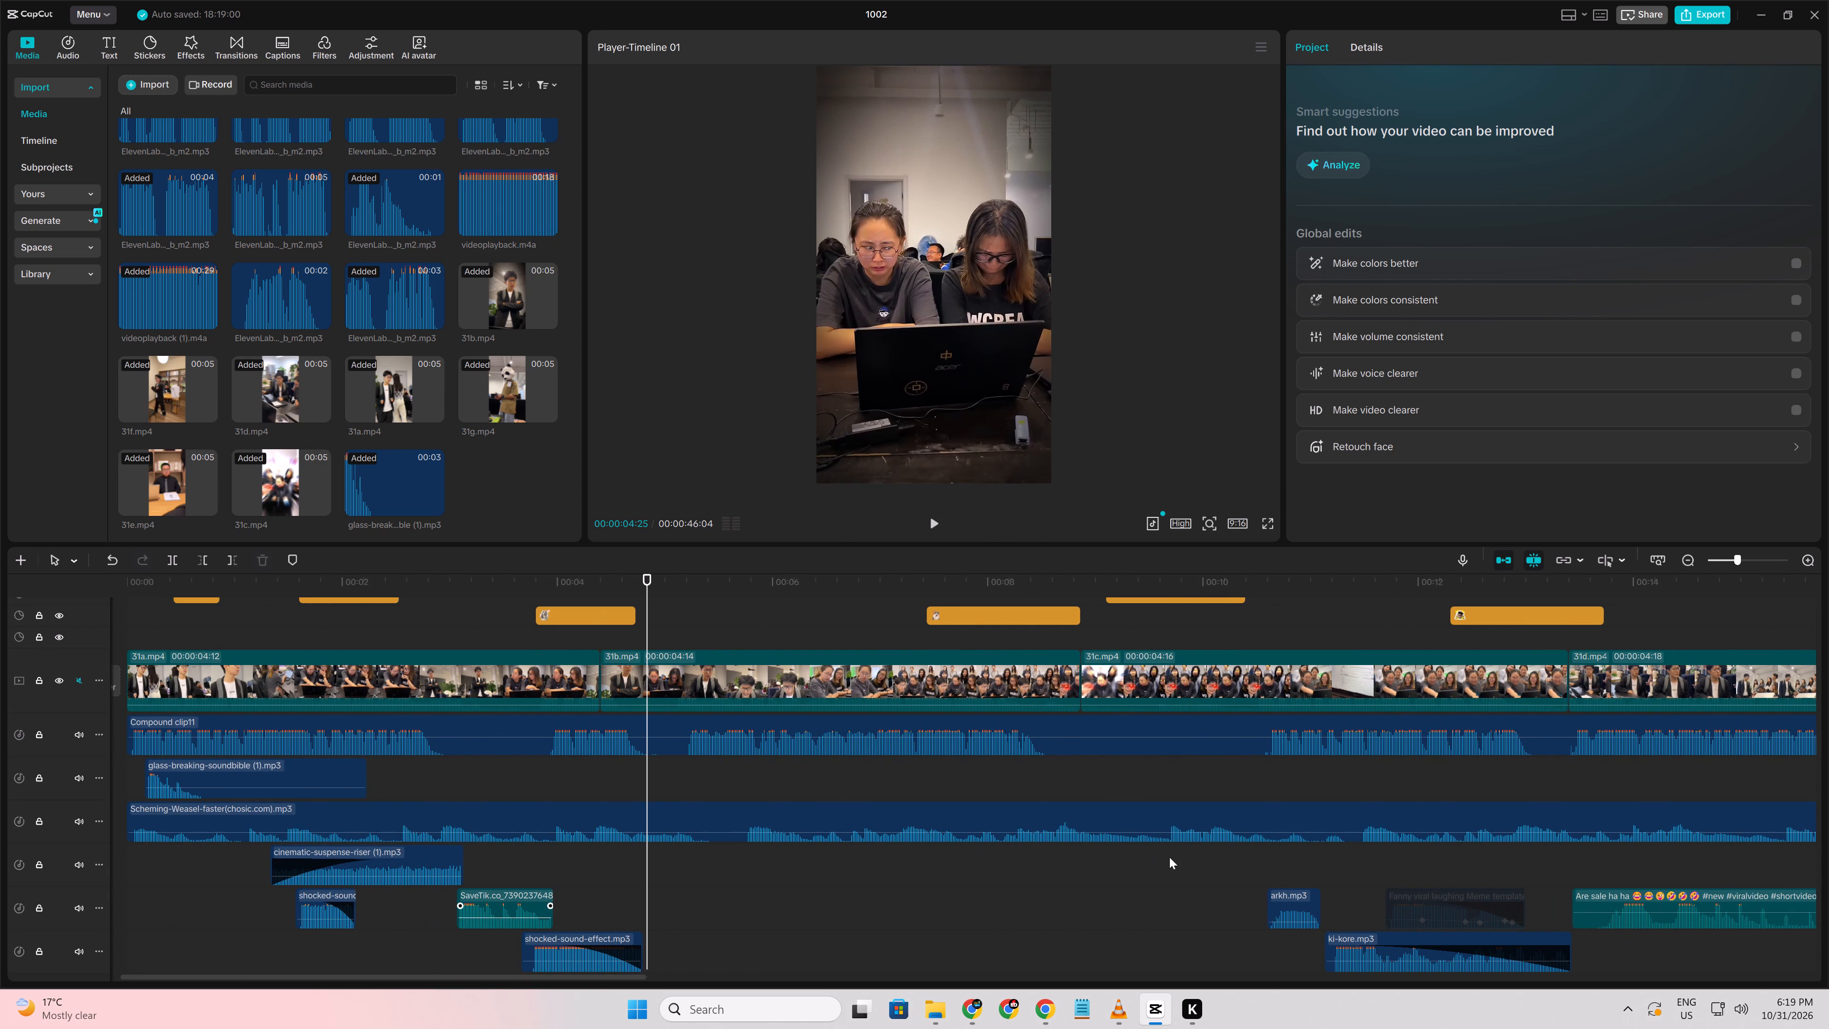
scroll(1279, 897, "down", 1)
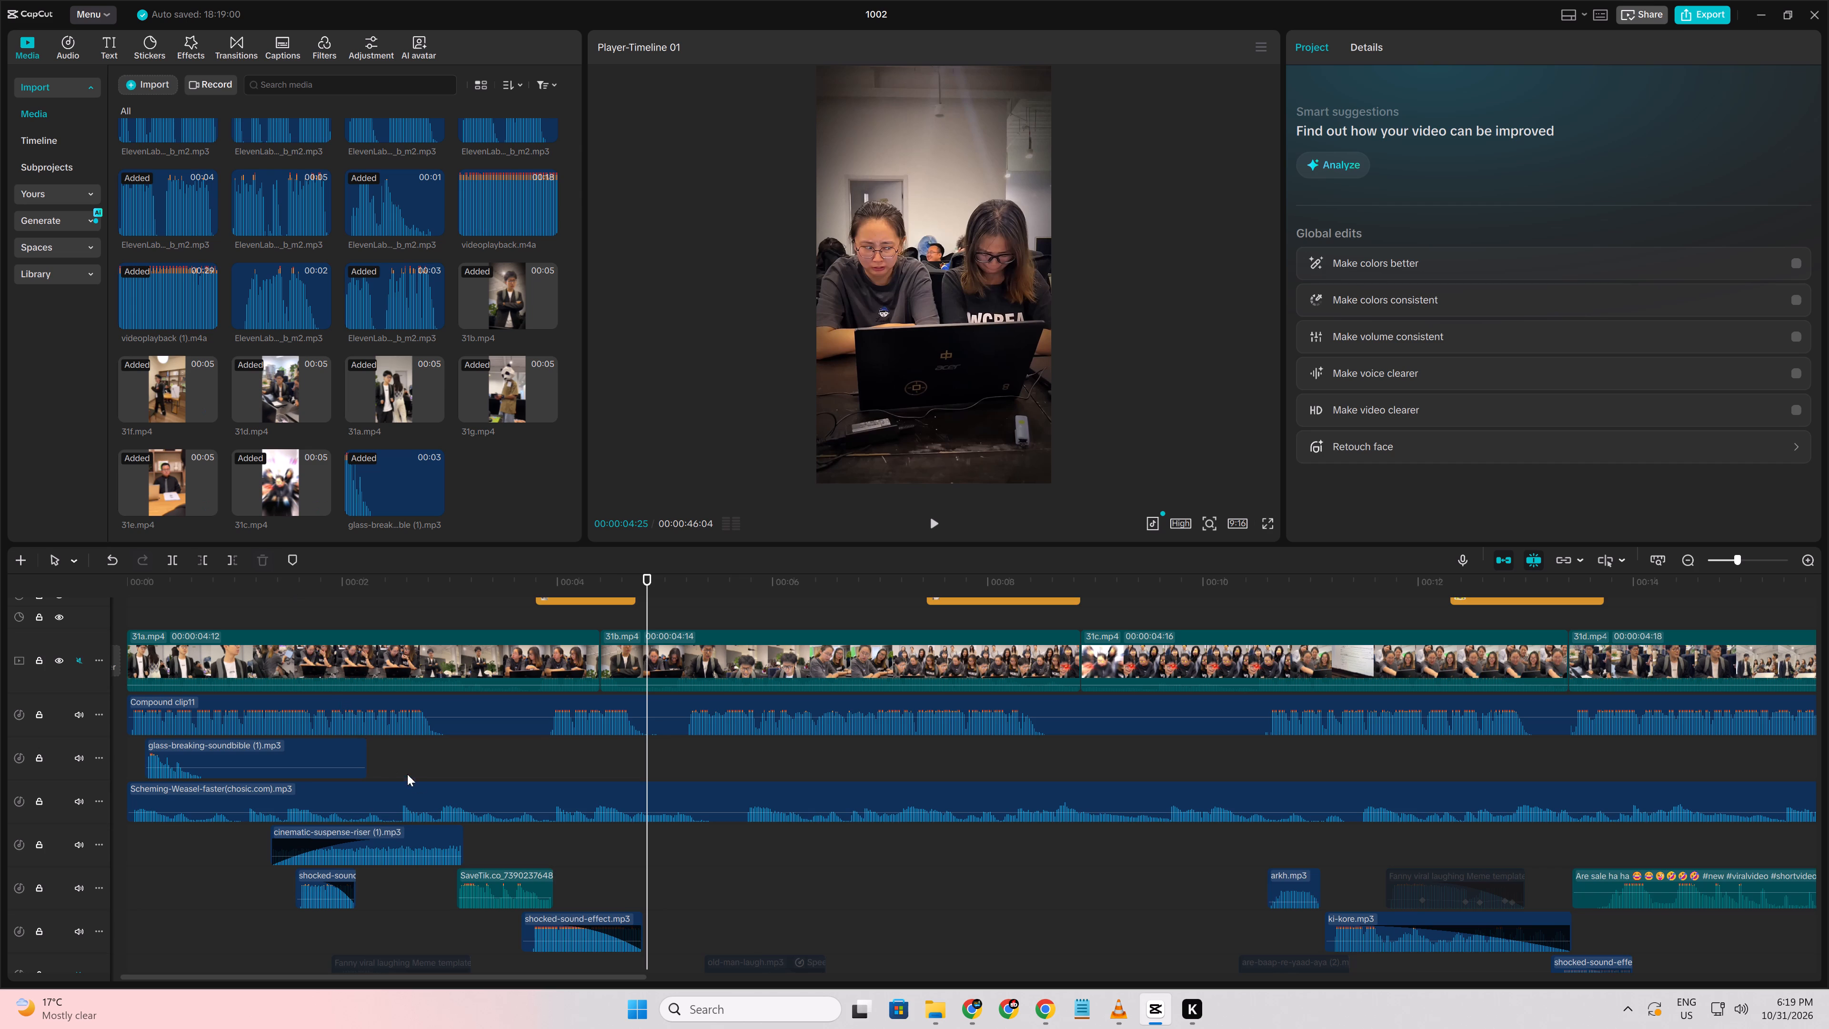
scroll(478, 797, "up", 2)
scroll(650, 798, "up", 1)
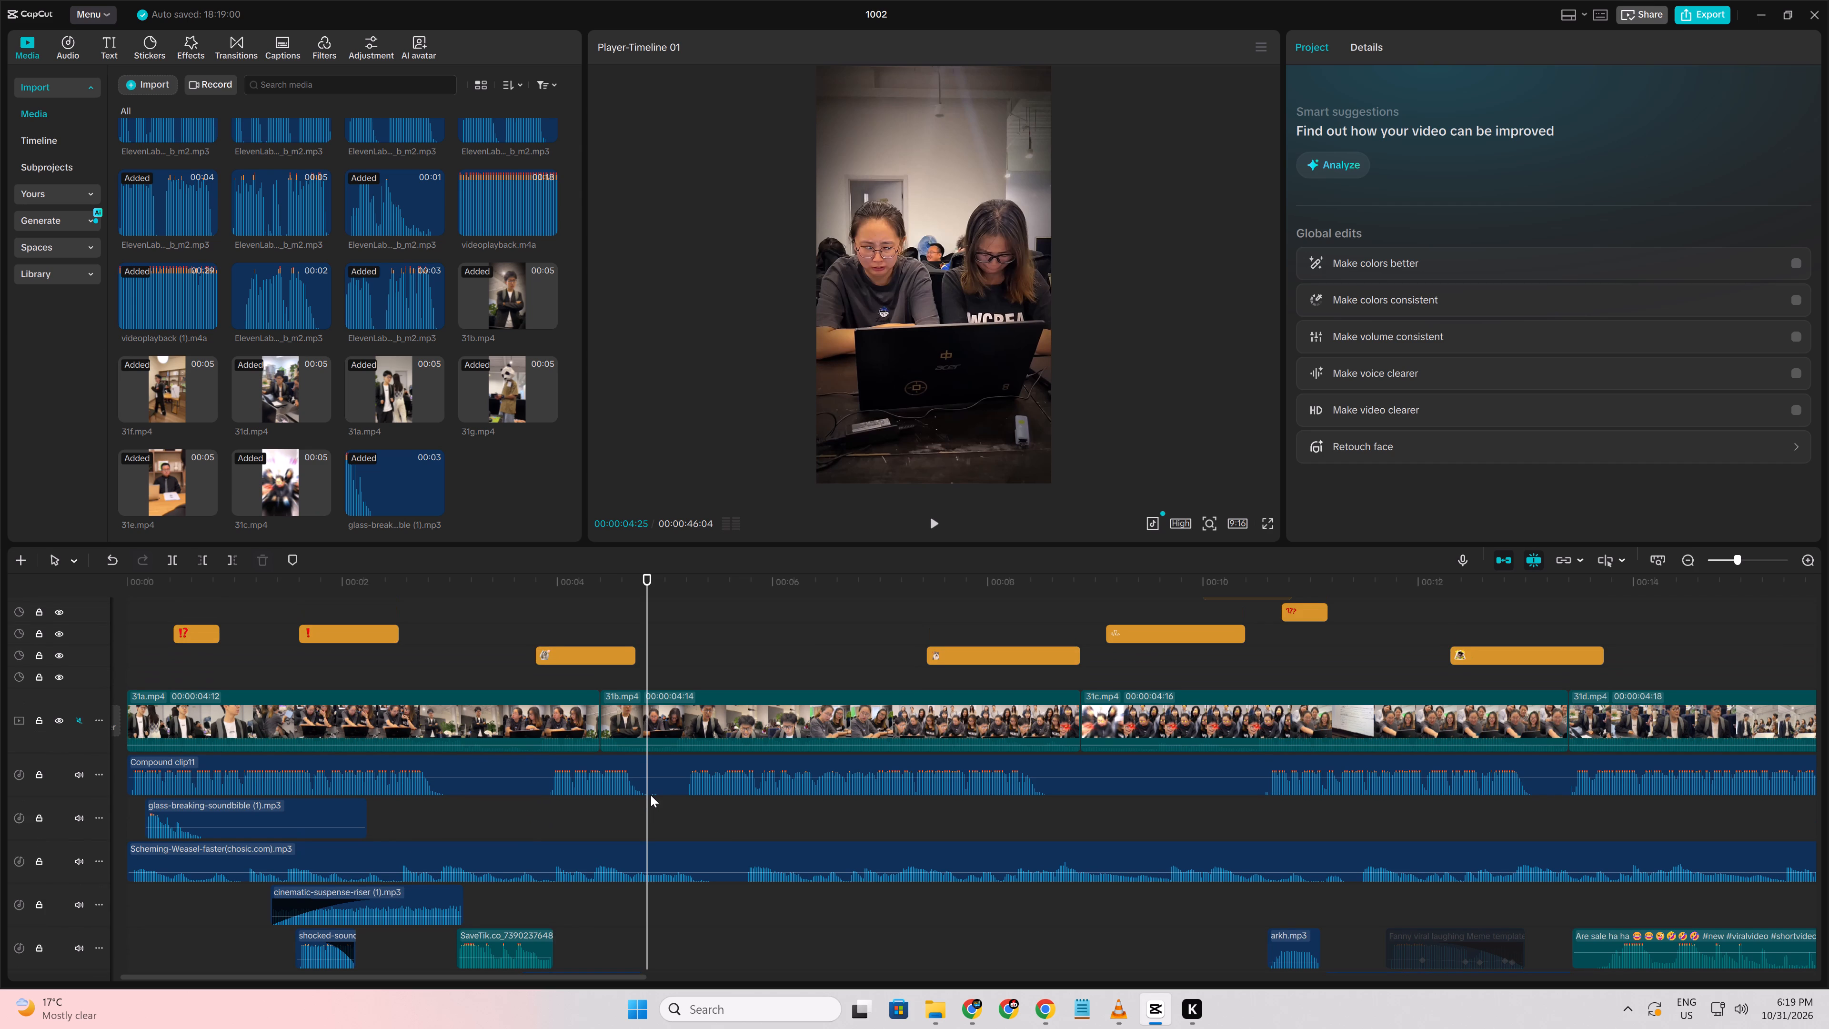
scroll(651, 795, "down", 2)
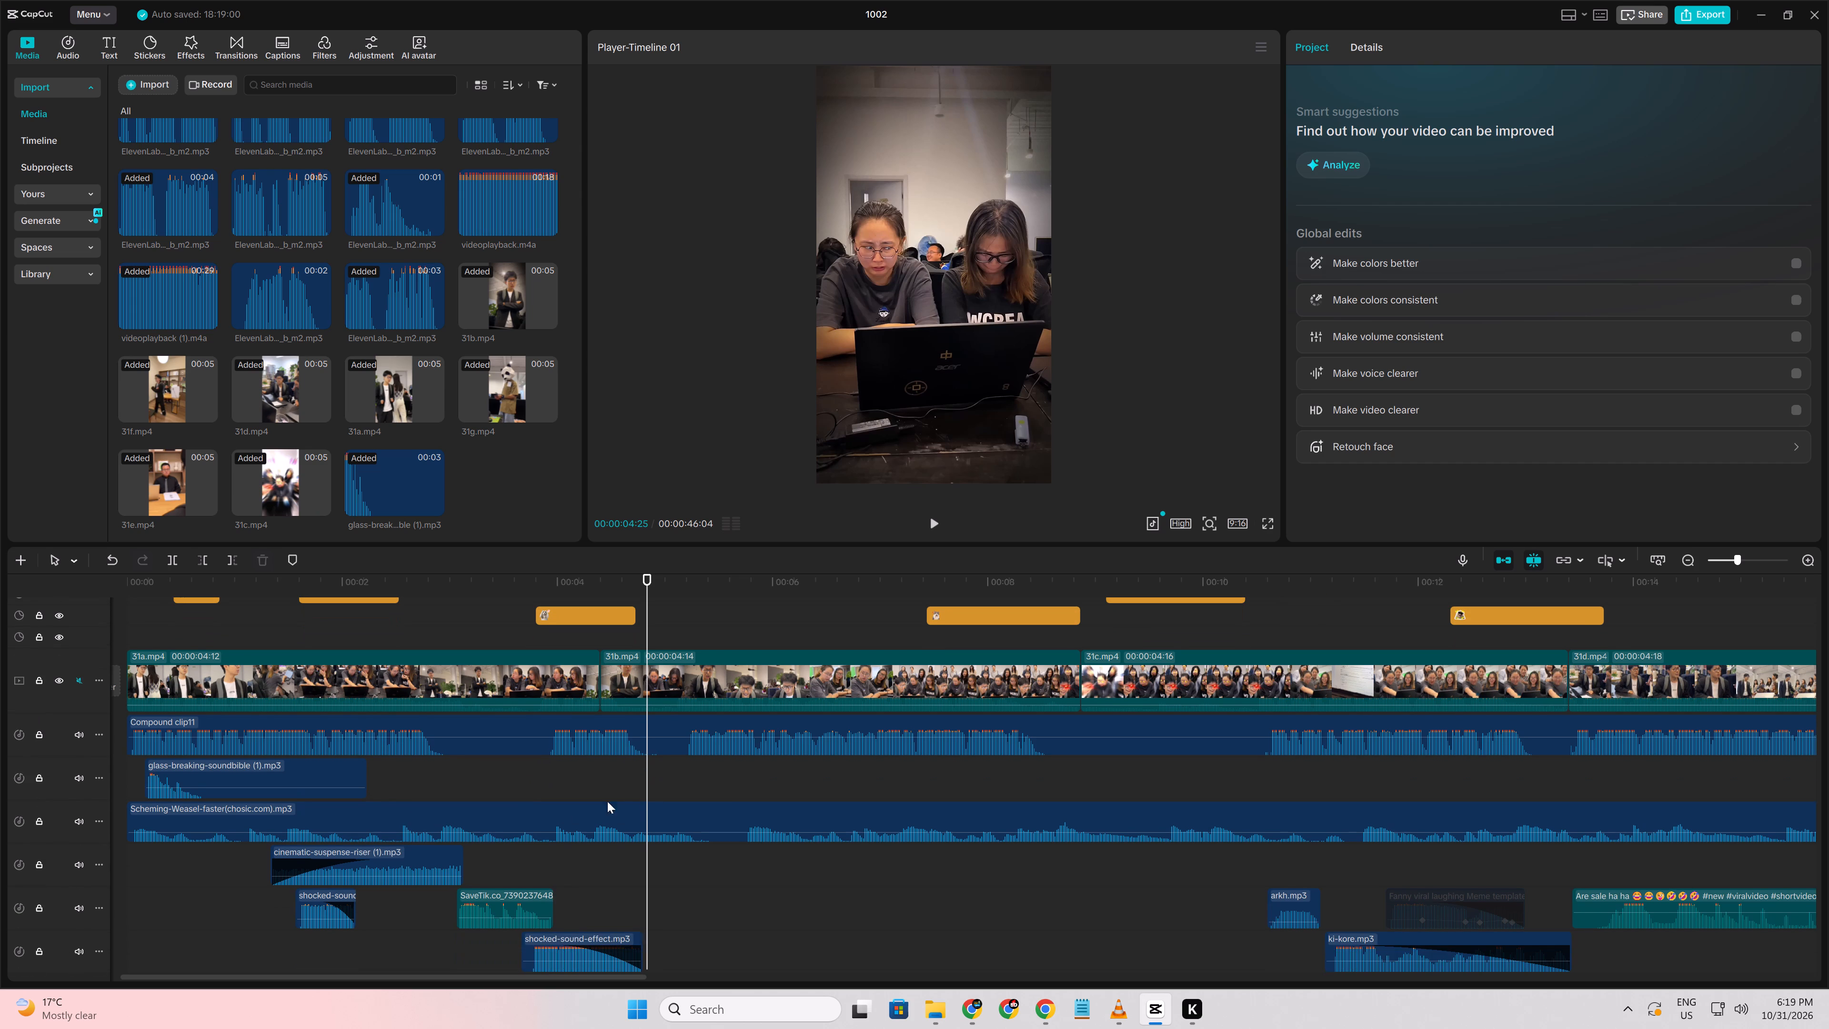
left_click(394, 856)
key("ctrl+c")
key("ctrl+v")
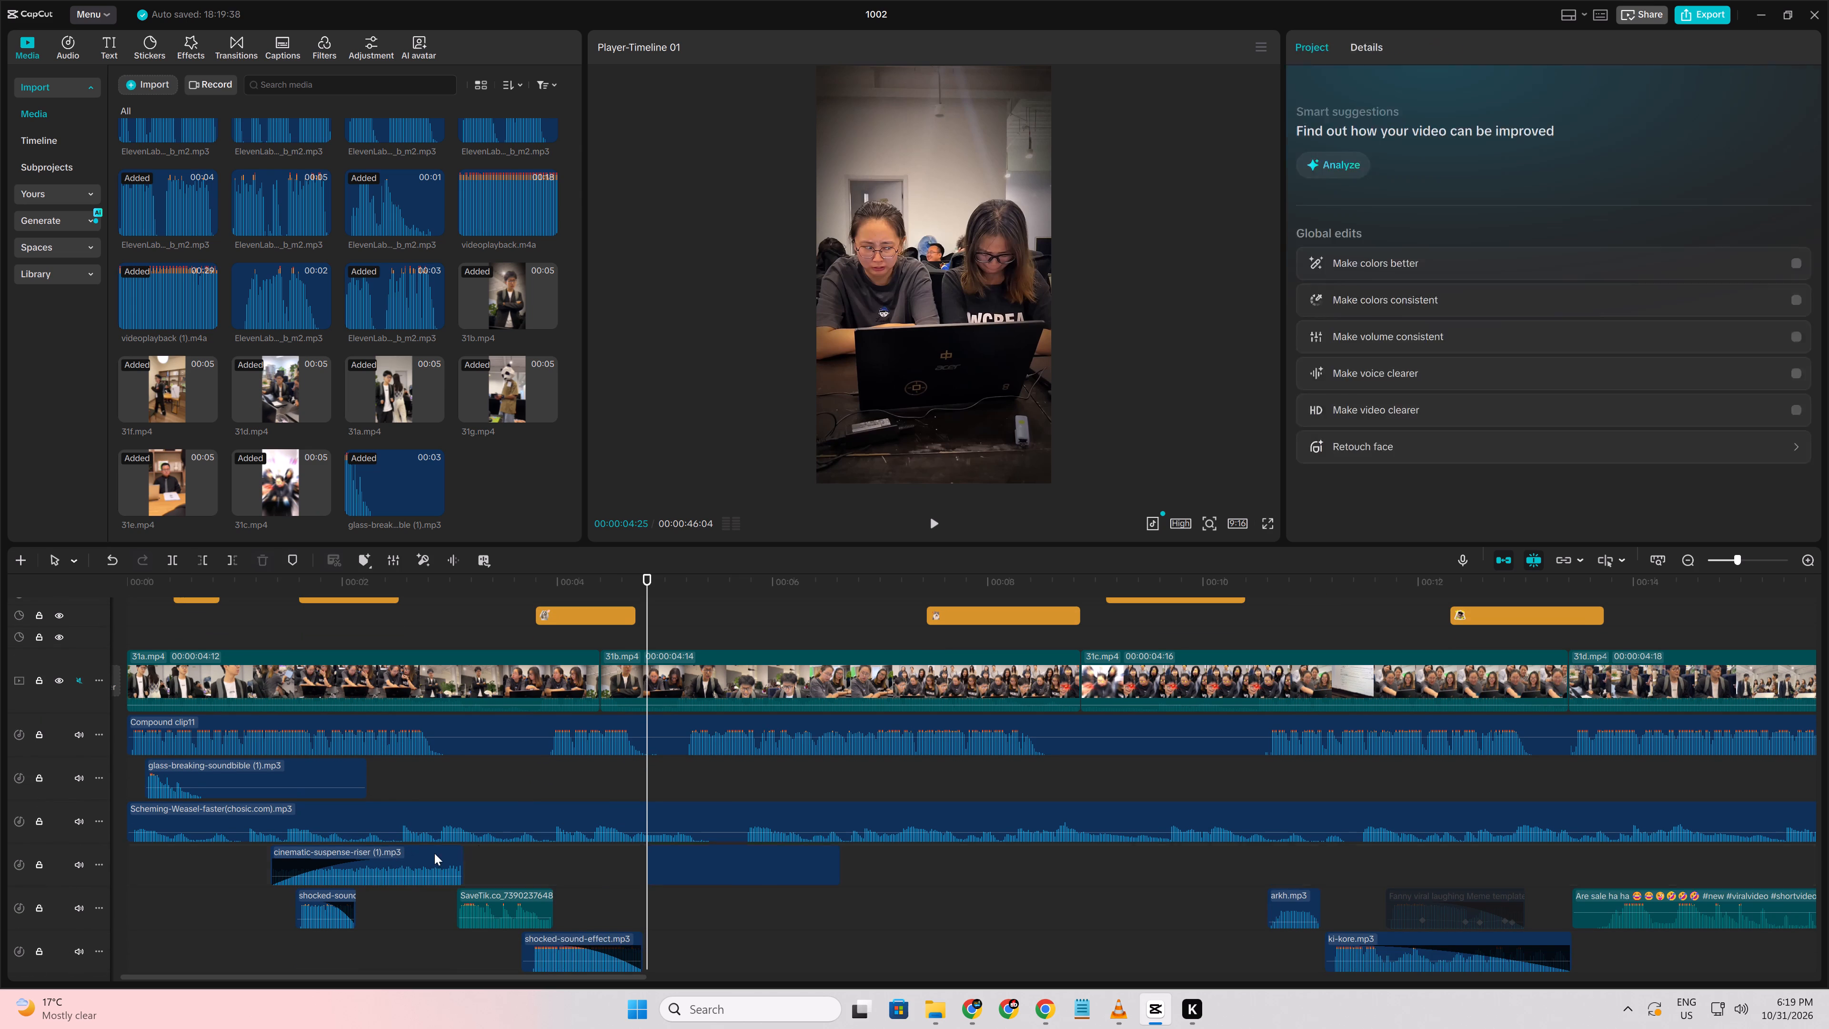
left_click_drag(735, 852, 578, 854)
left_click(479, 781)
key("space")
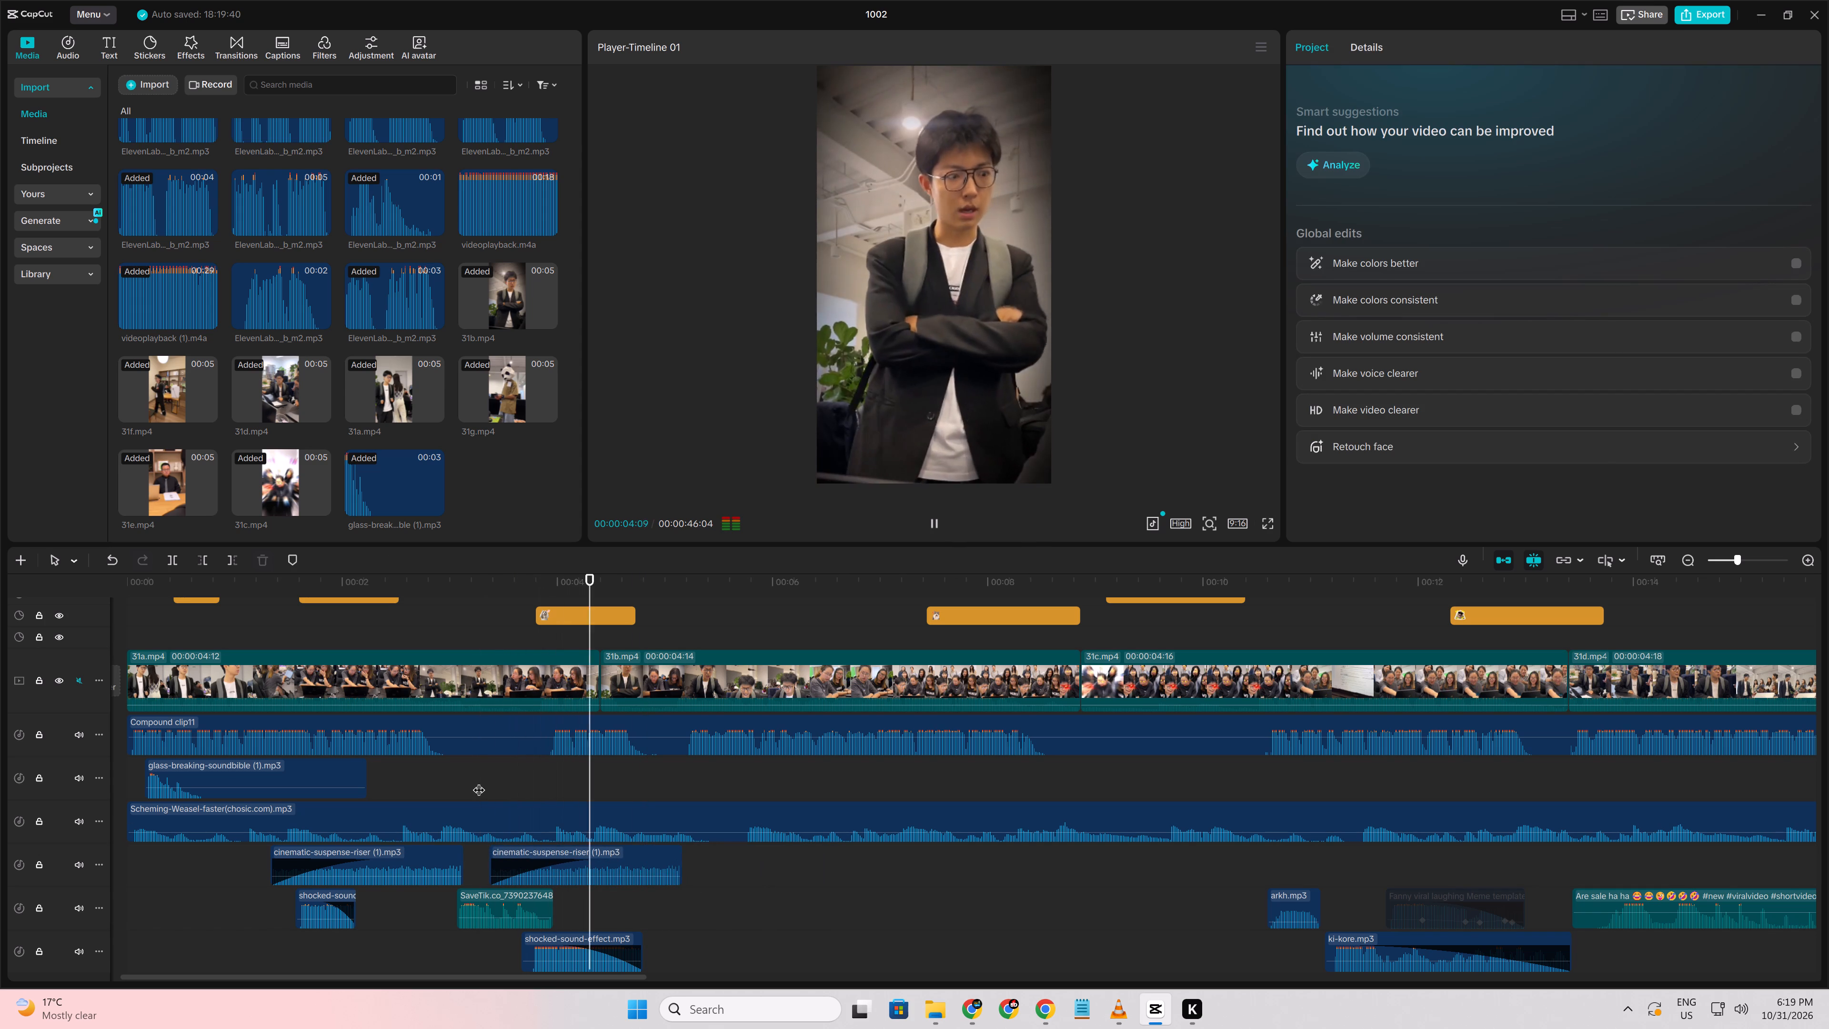
Shift the copied cinematic-suspense-riser (1).mp3 clip slightly later to start at about 00:00:03:14 and replay the passage.
key("space")
left_click_drag(592, 847, 598, 847)
left_click(373, 777)
key("space")
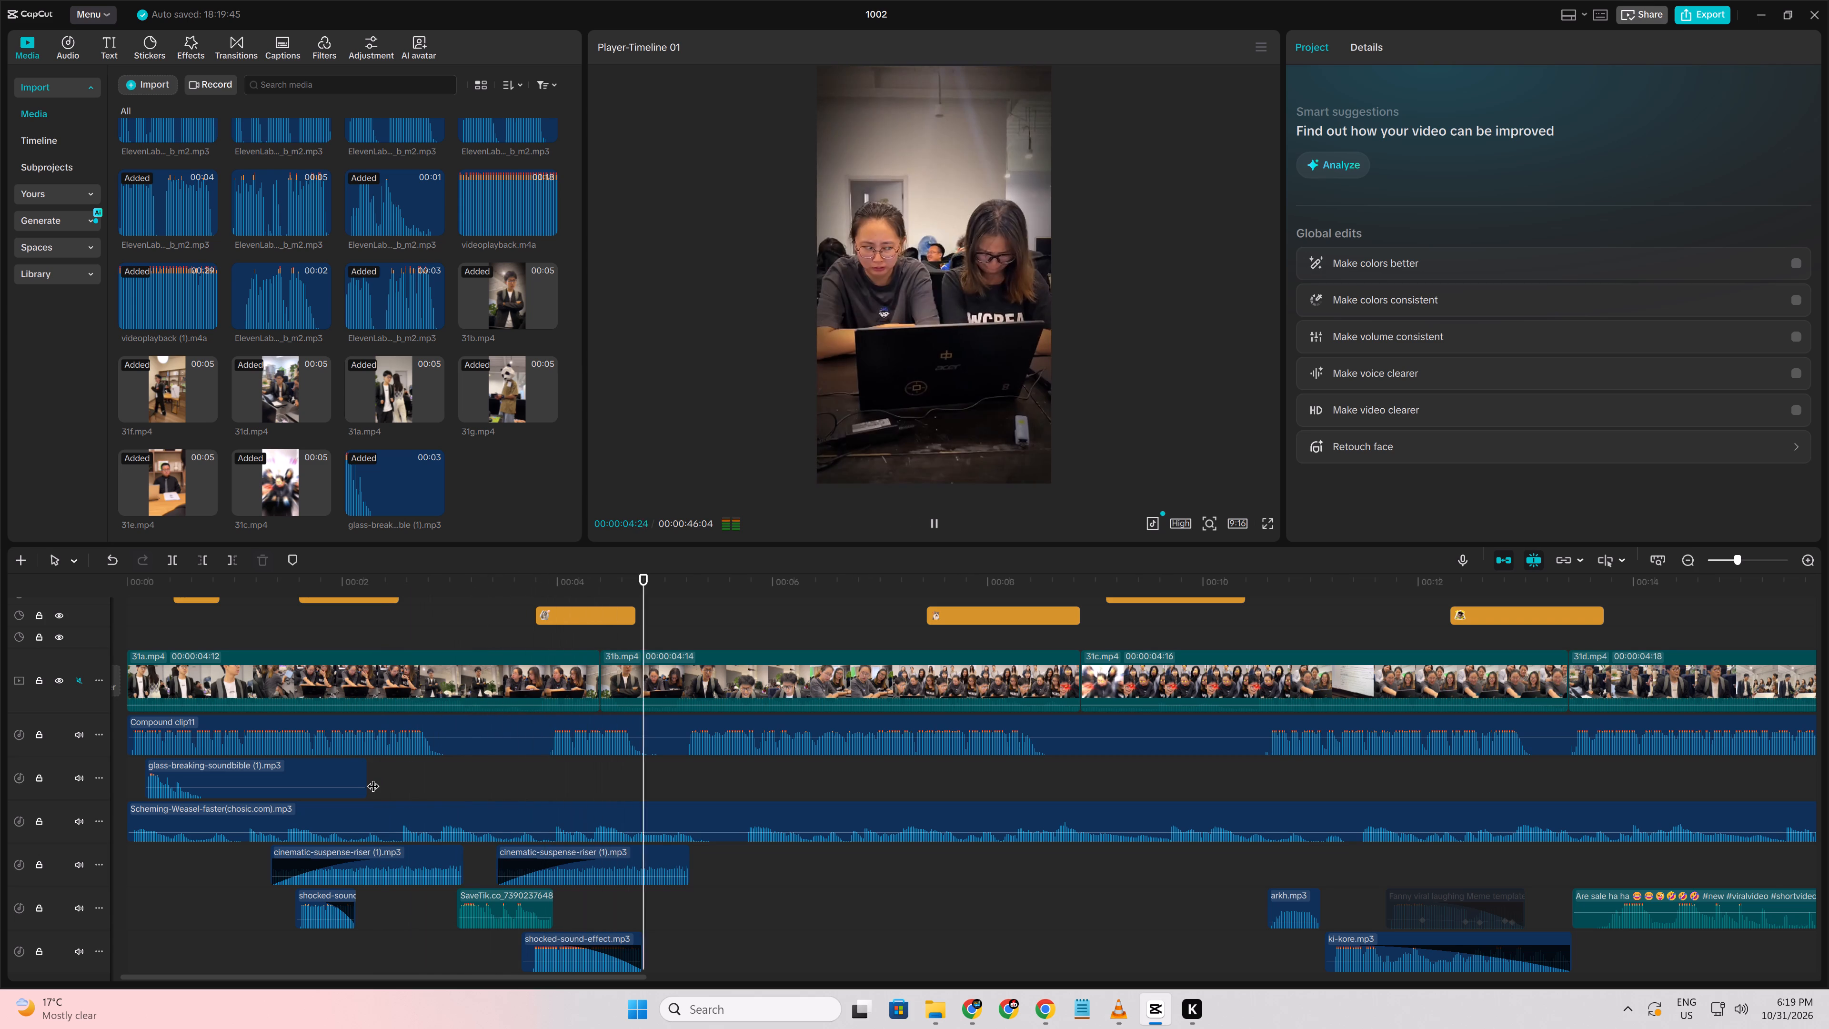
key("space")
Trim the beginning of the copied cinematic-suspense-riser (1).mp3 clip, preview it, and shift the shortened clip to start at about 00:00:03:24.
left_click(564, 867)
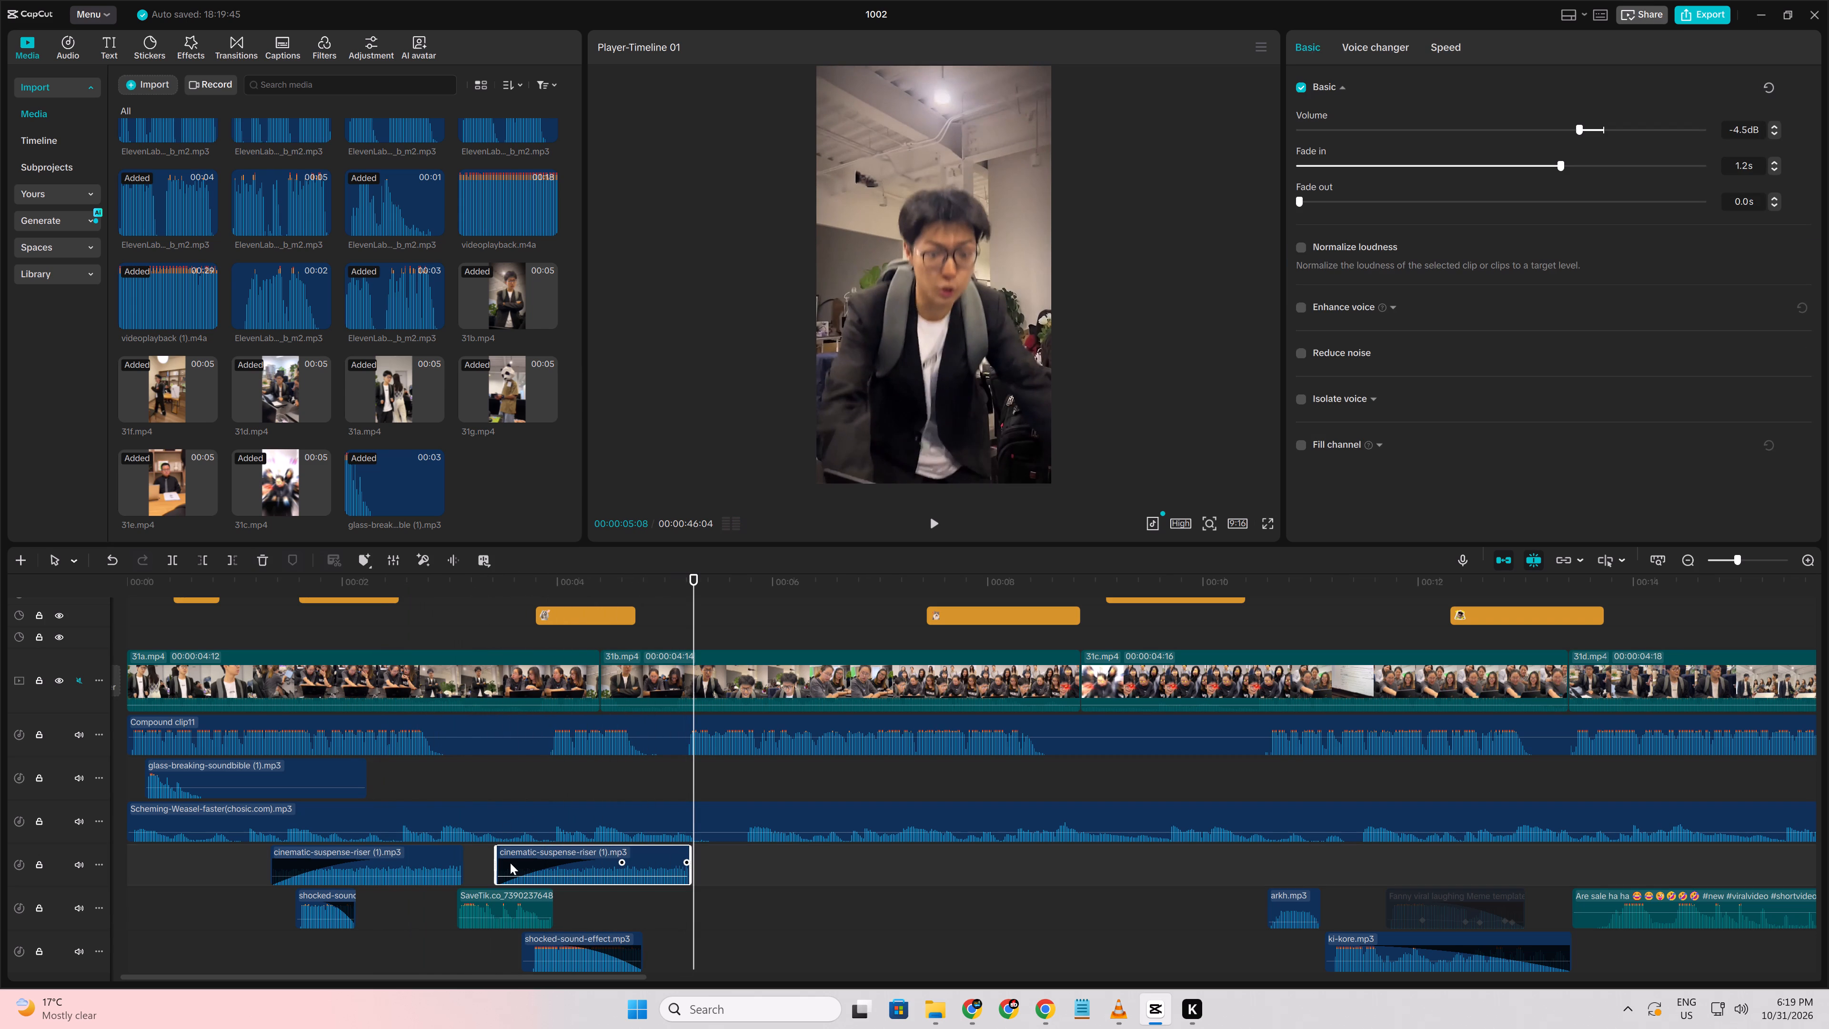
left_click_drag(499, 859, 547, 860)
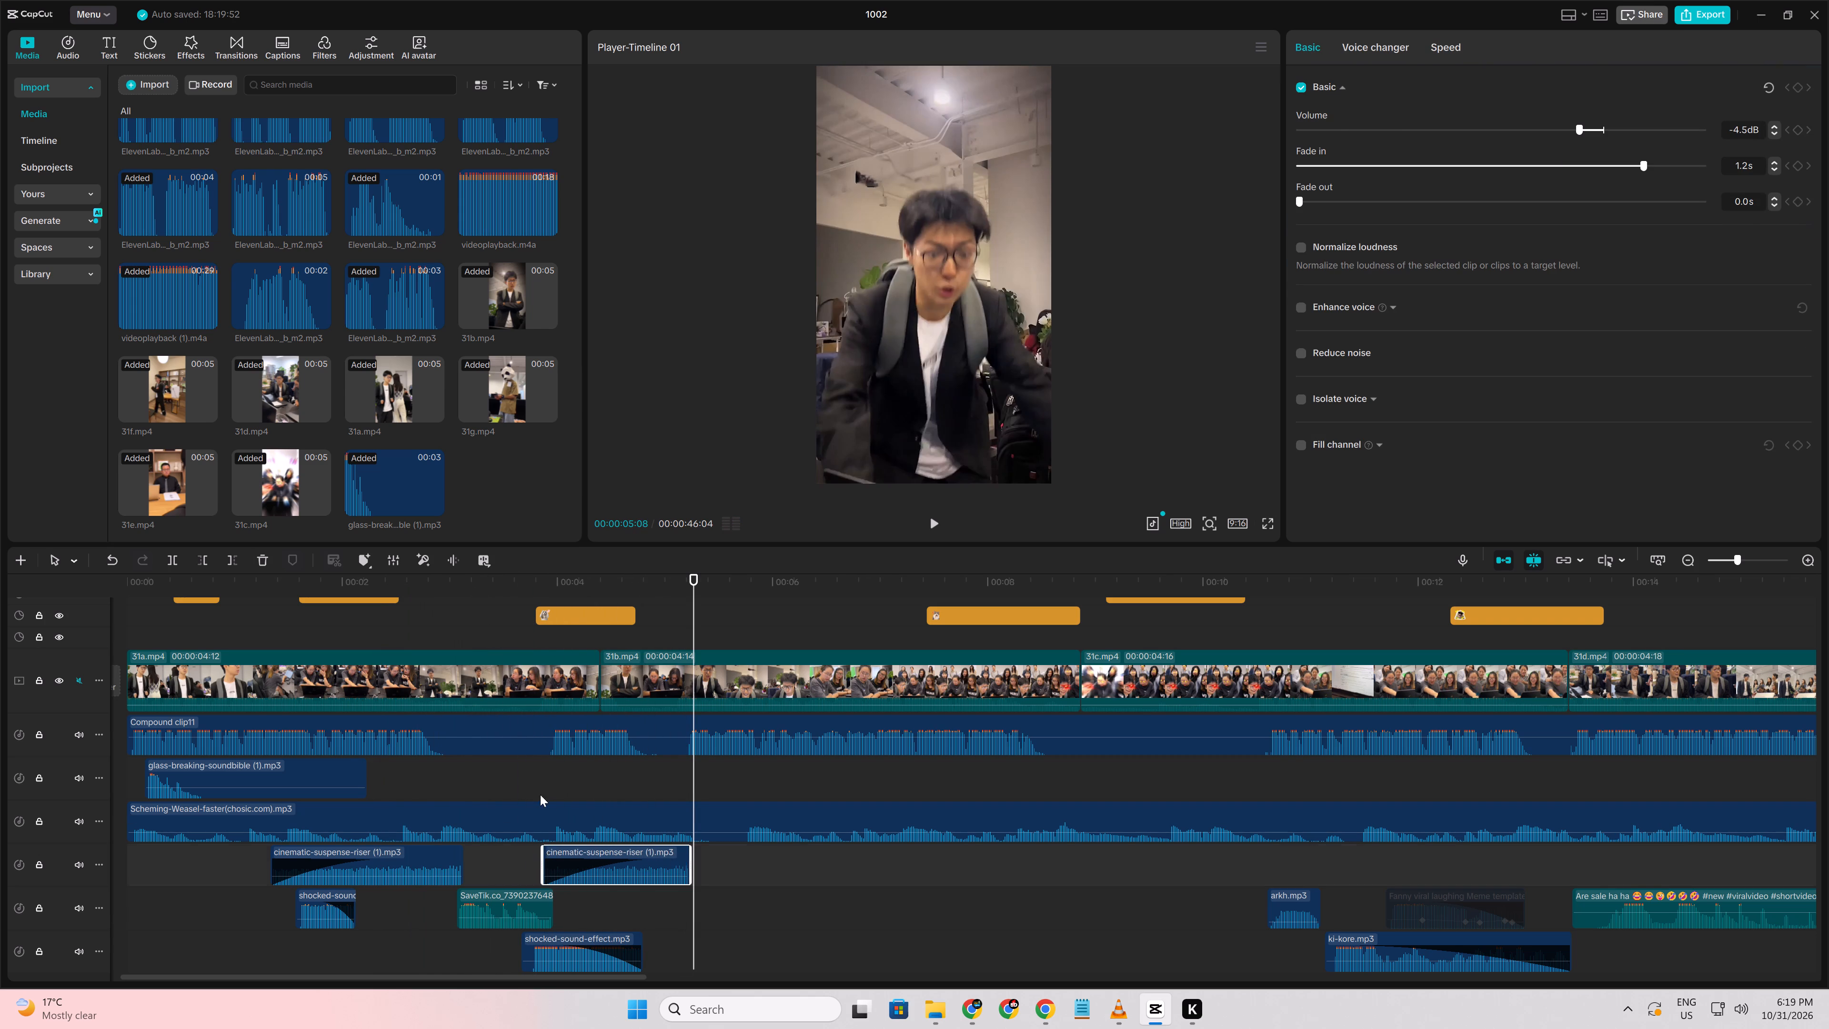
left_click(540, 795)
key("space")
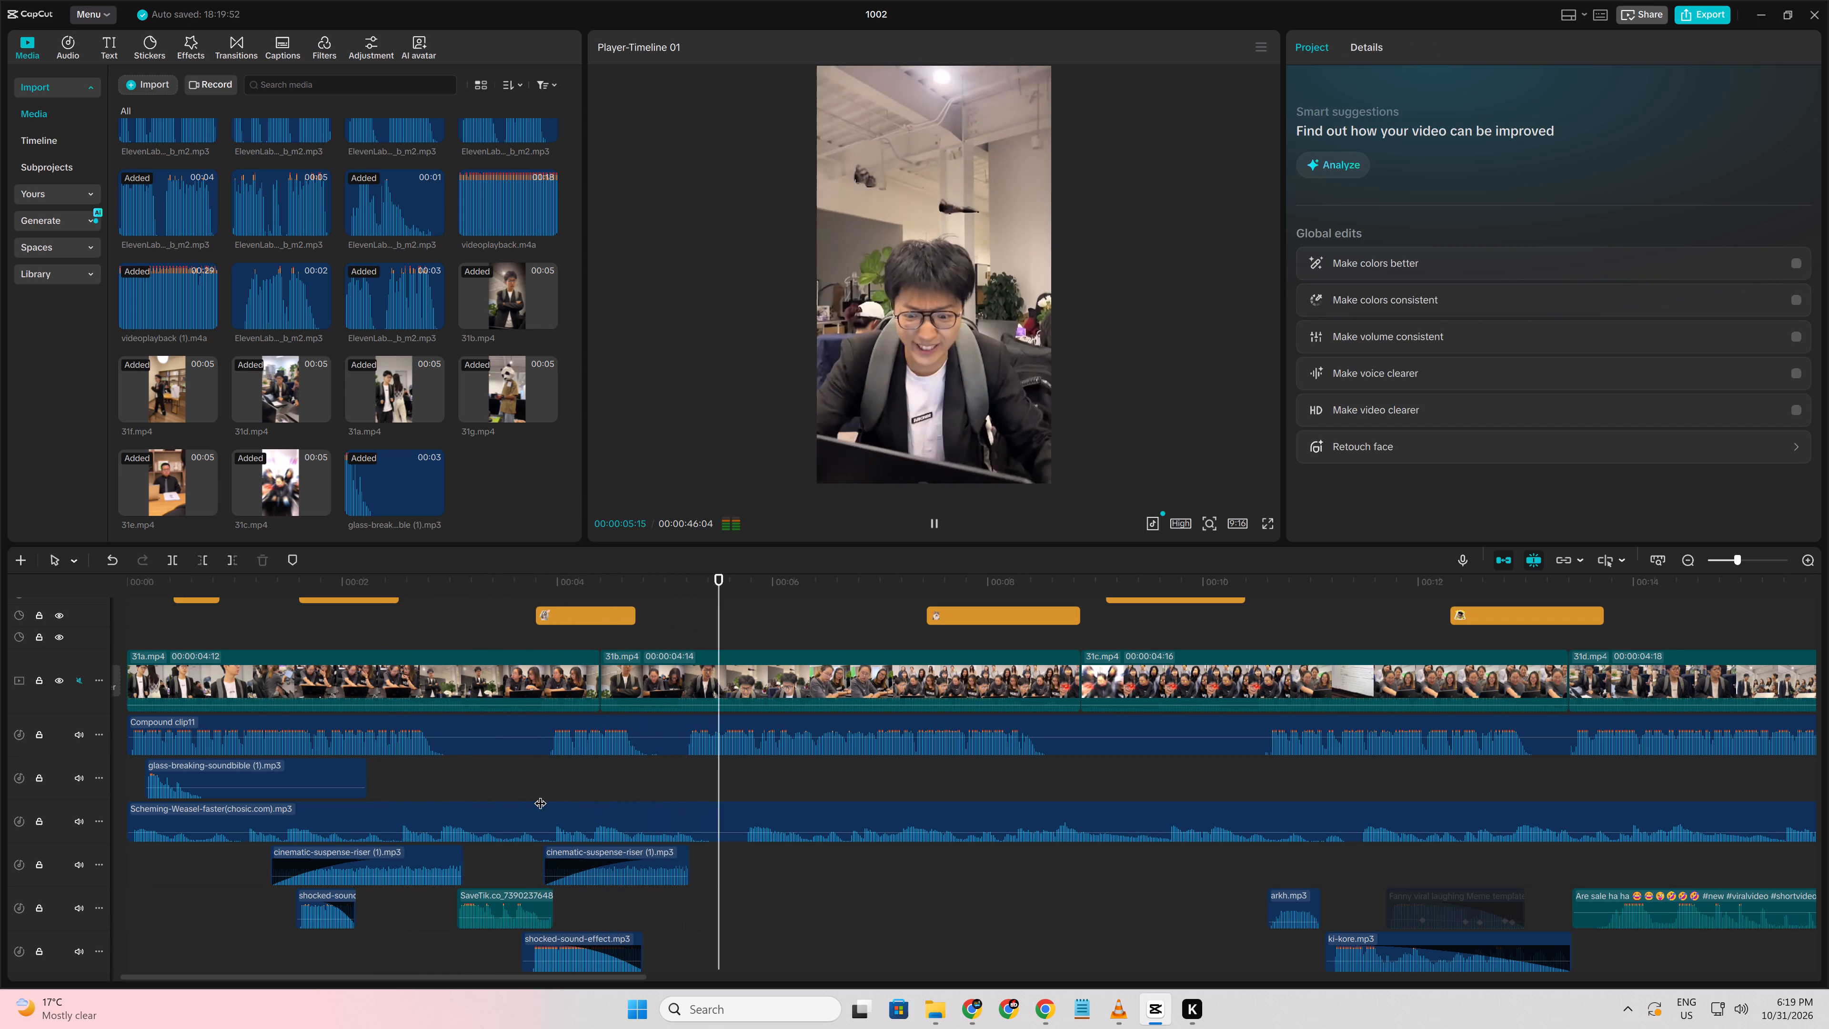
key("space")
left_click_drag(633, 850, 629, 851)
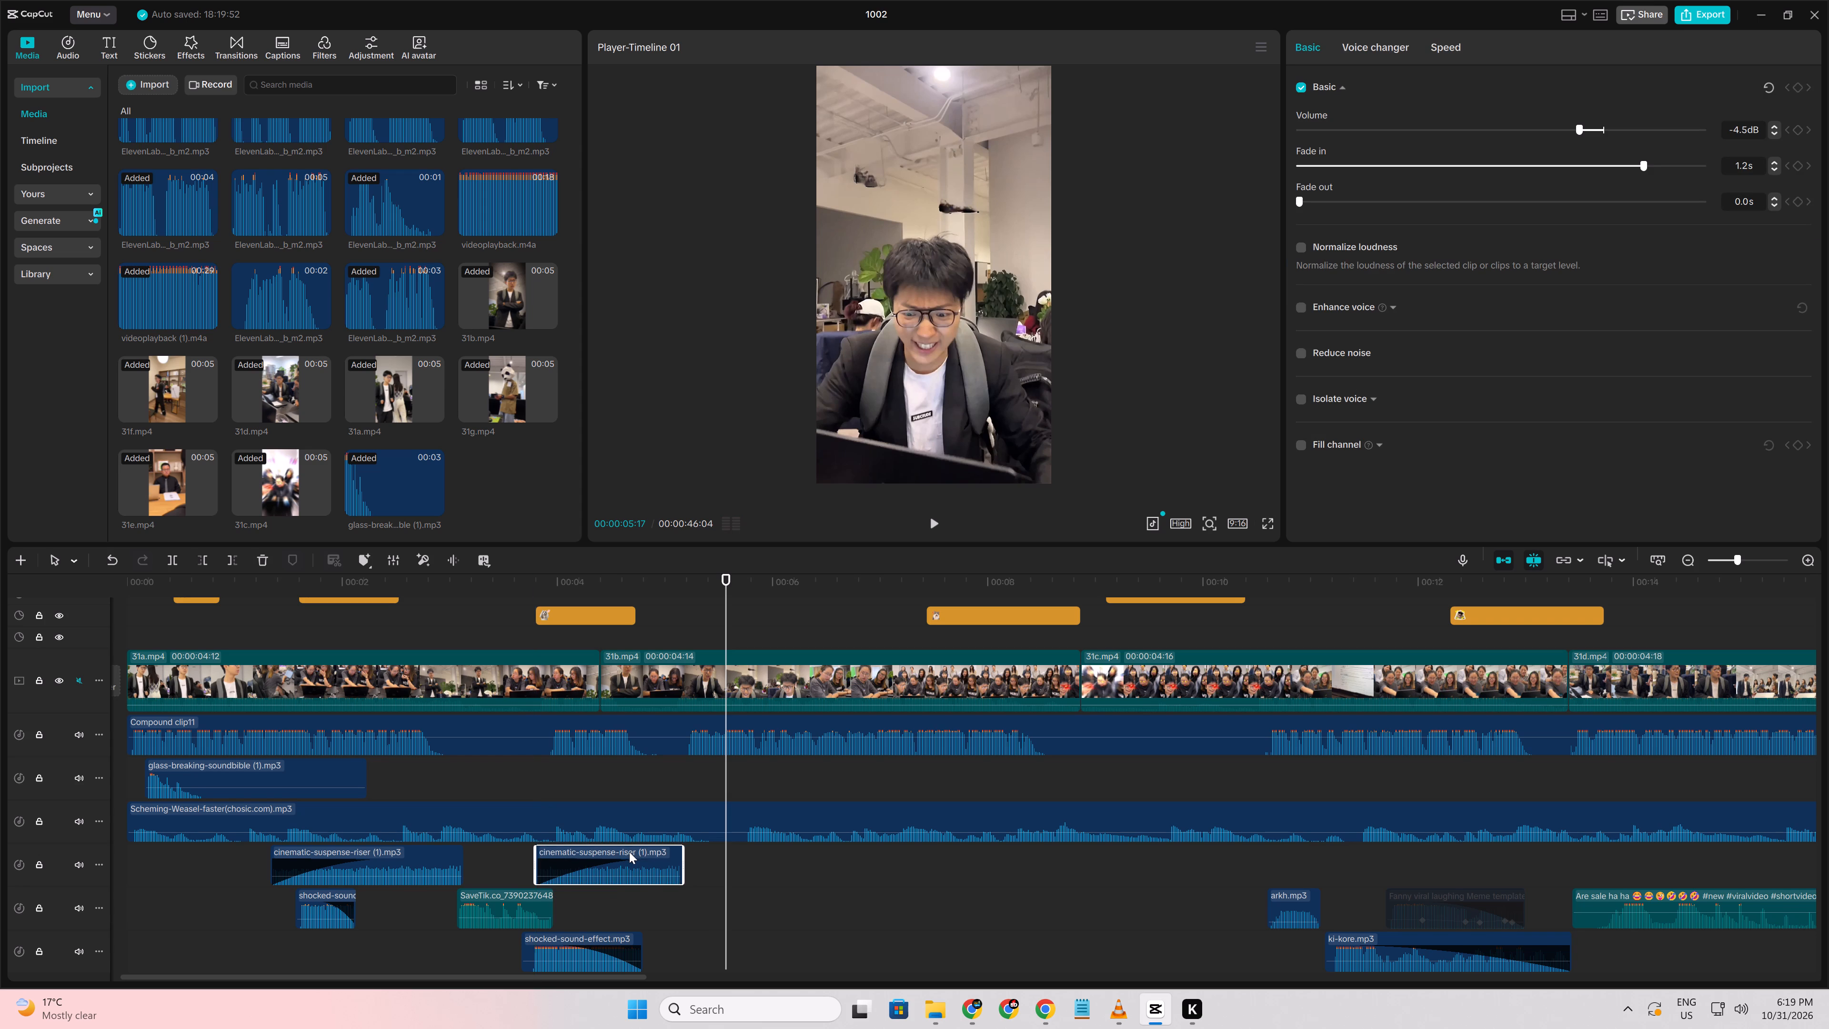
Move the first "Are sale ha ha" audio clip earlier on its track to start at about 00:00:04:29 and preview it.
scroll(571, 904, "down", 8)
left_click(371, 919)
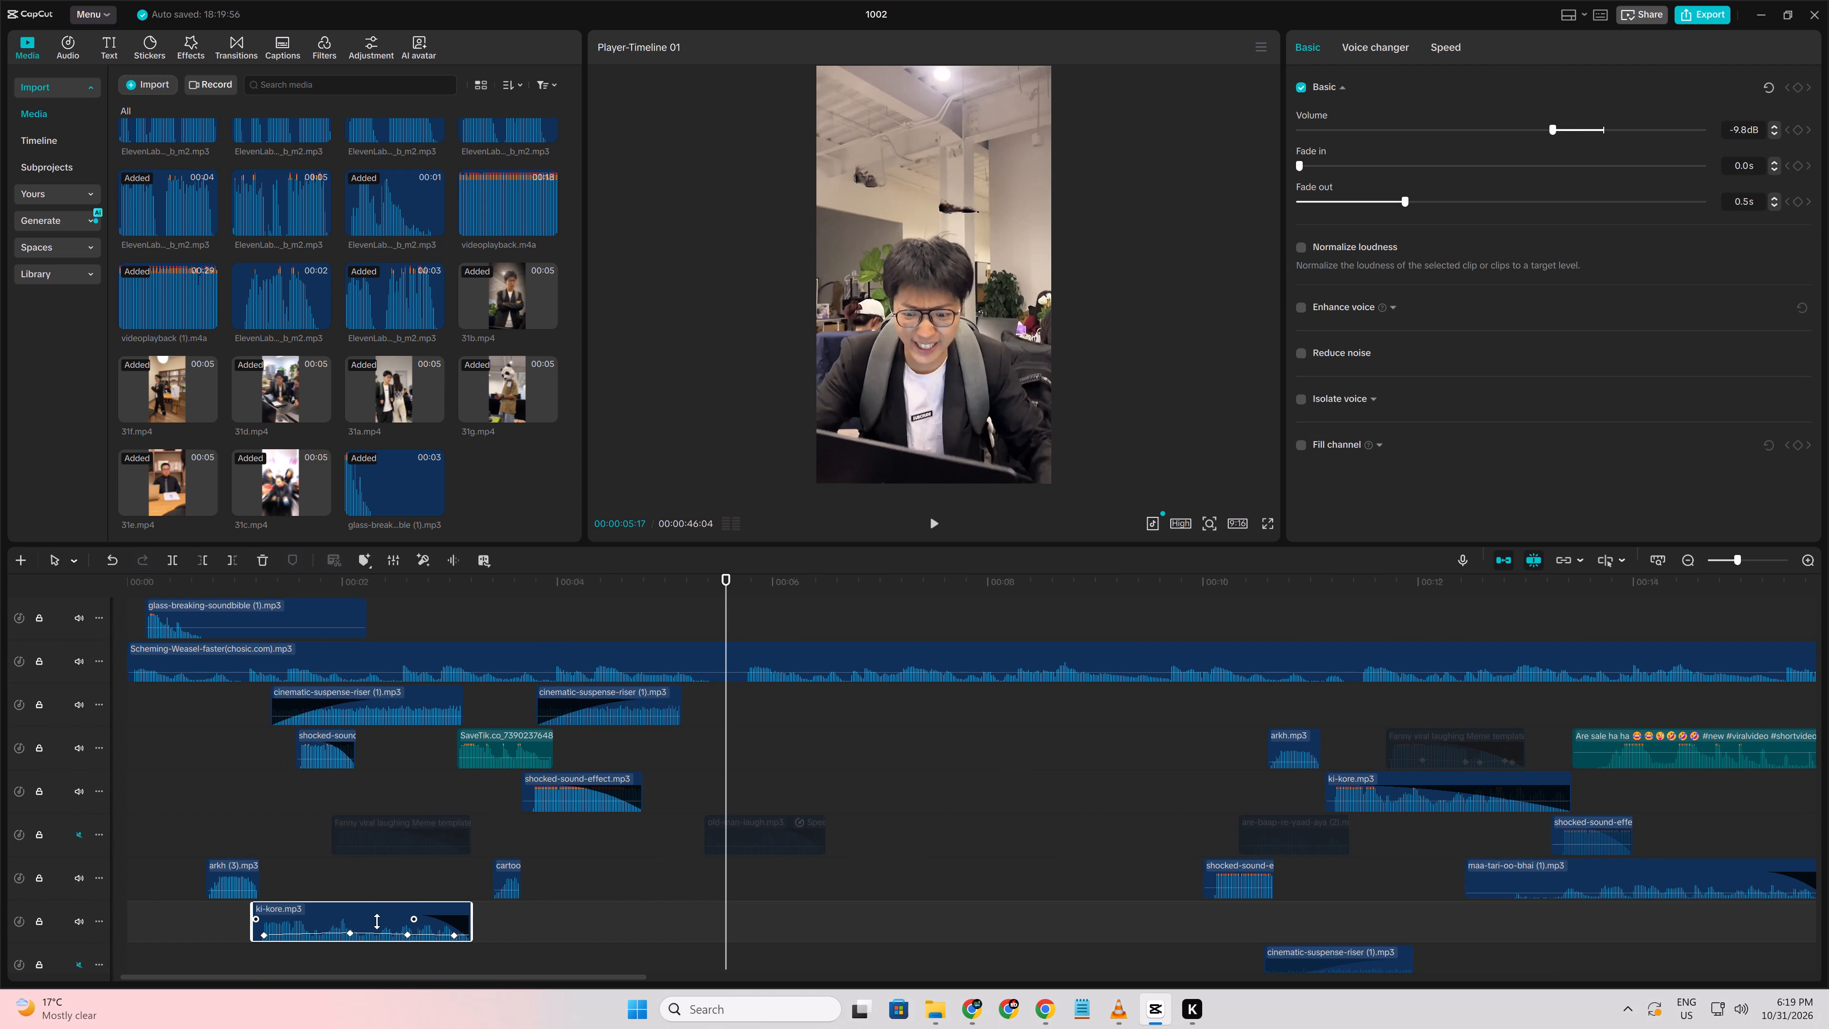
scroll(957, 851, "down", 3, "ctrl")
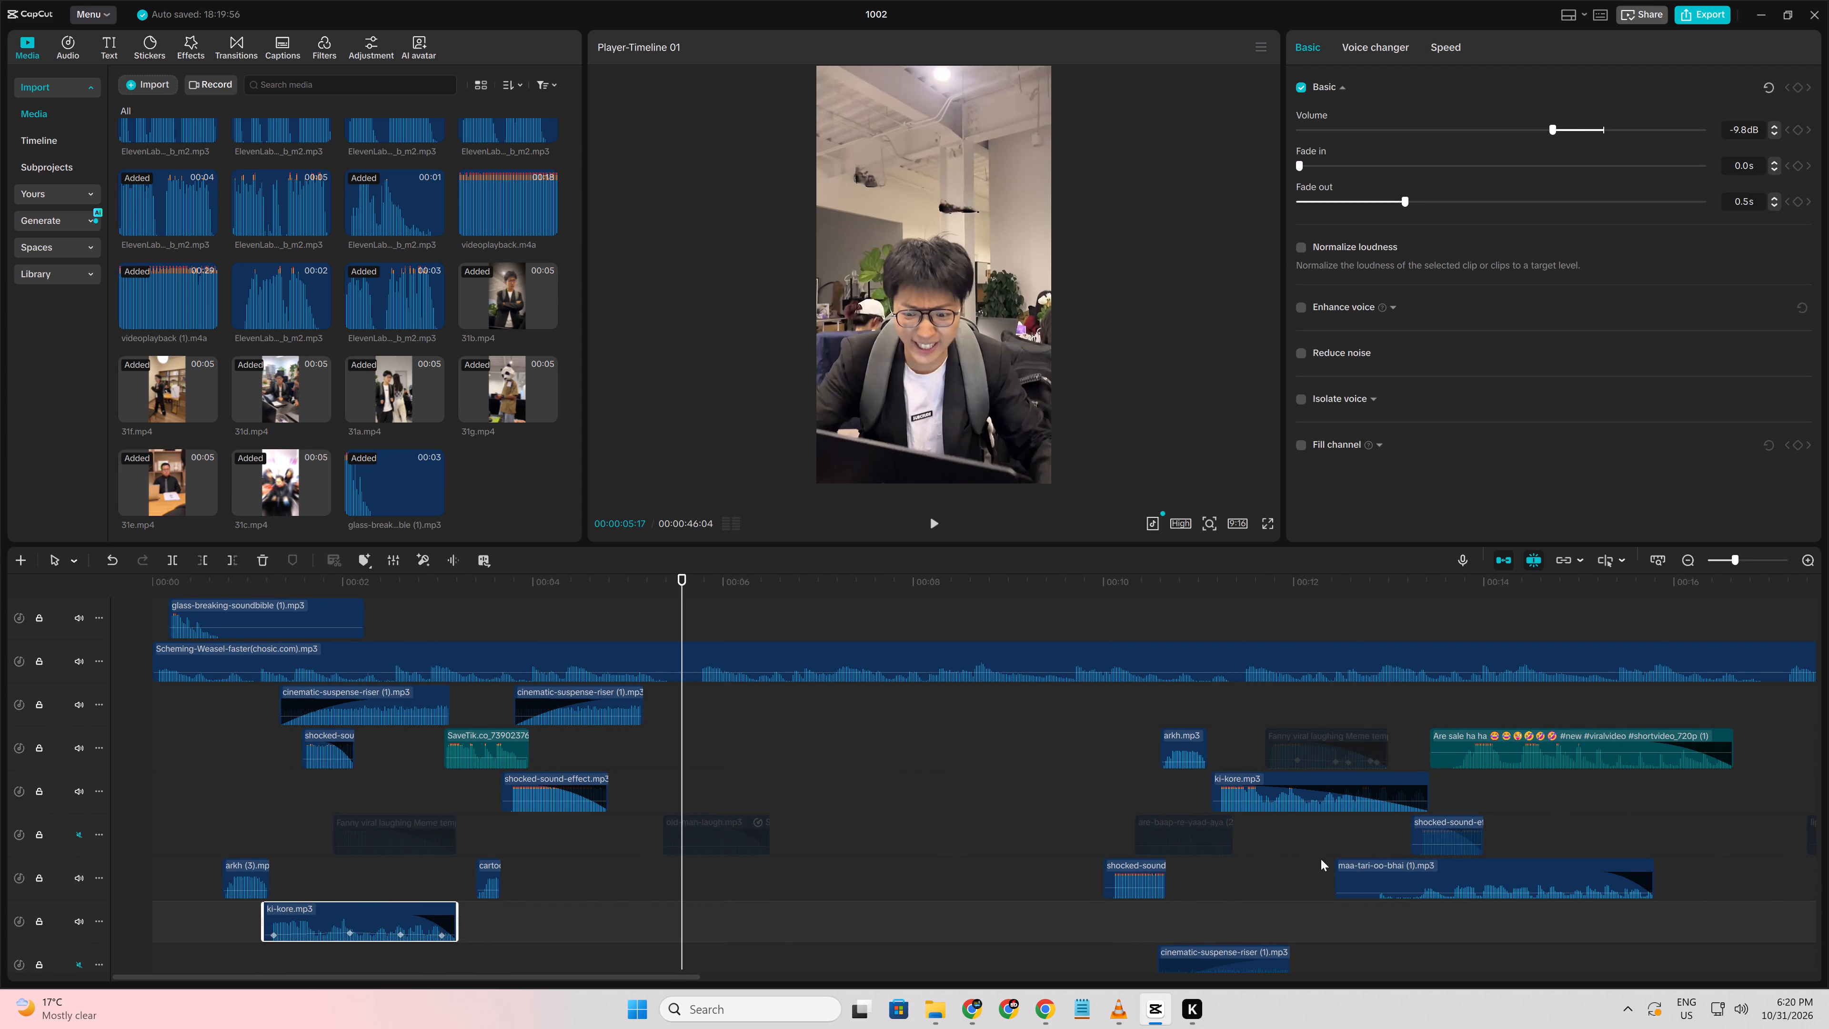
scroll(1321, 859, "down", 3, "ctrl")
left_click_drag(1324, 739, 663, 738)
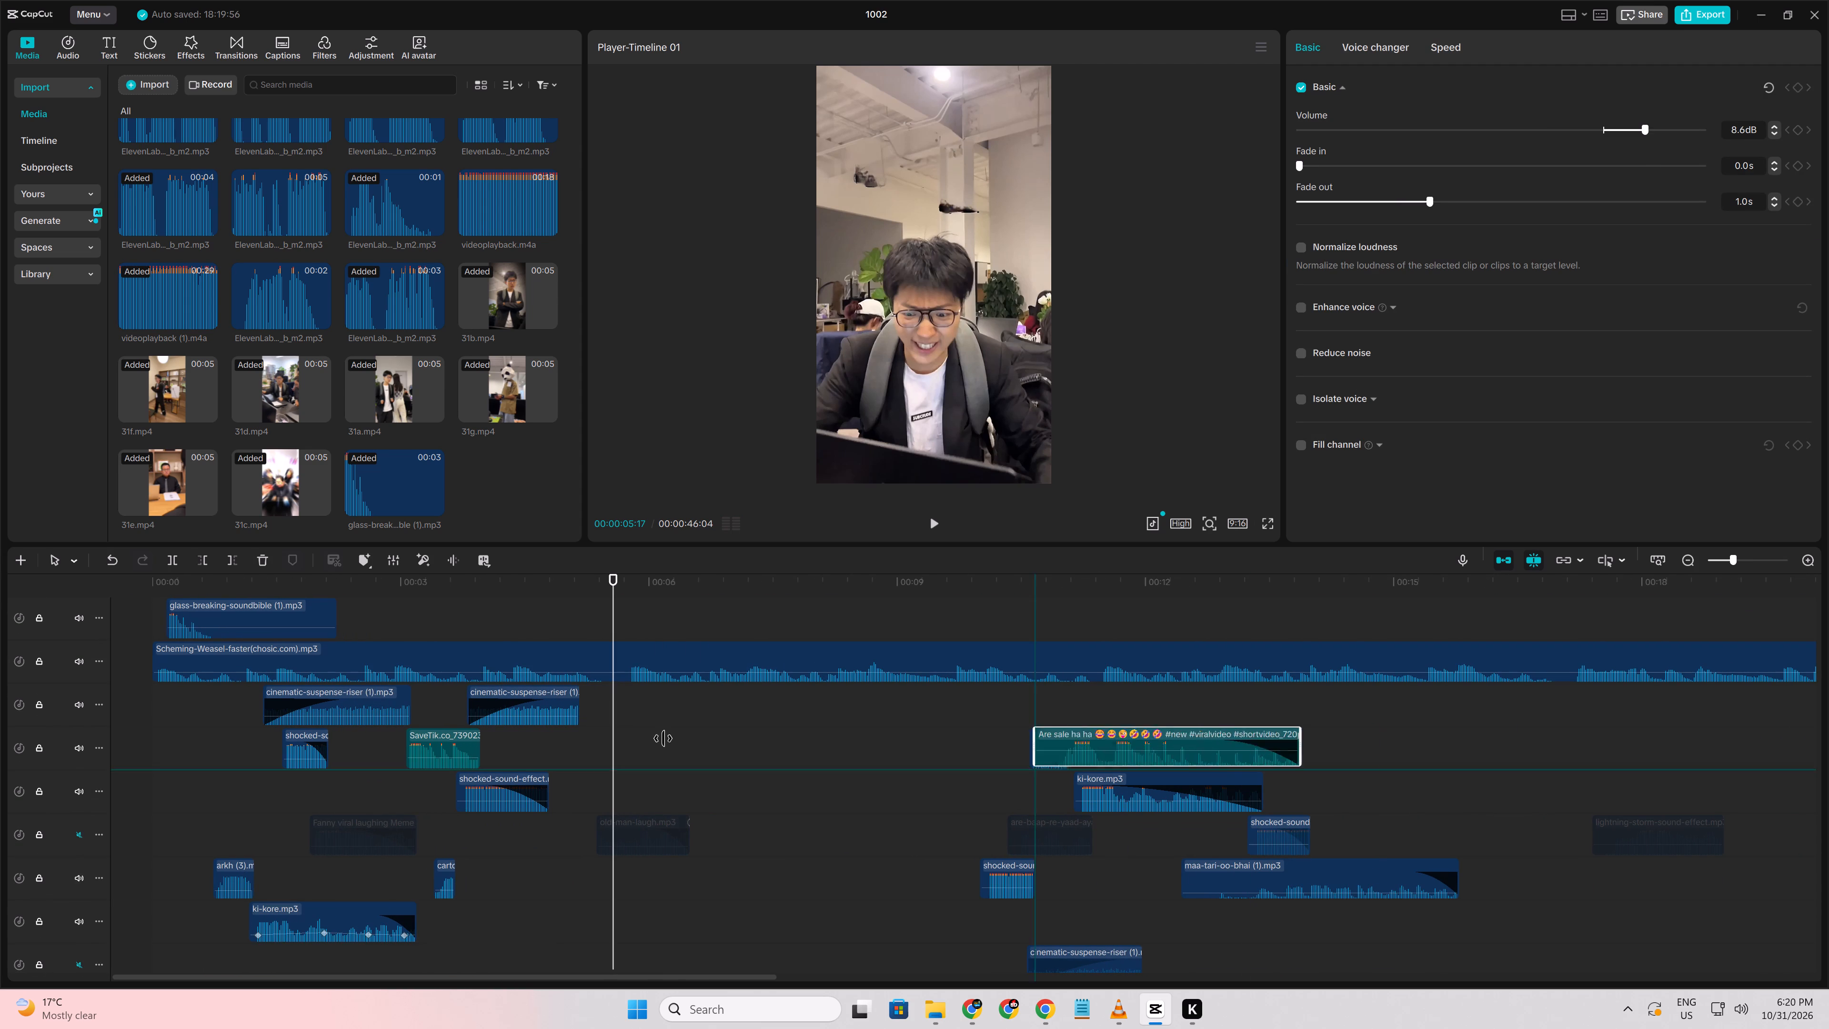
left_click_drag(663, 738, 624, 738)
left_click(545, 745)
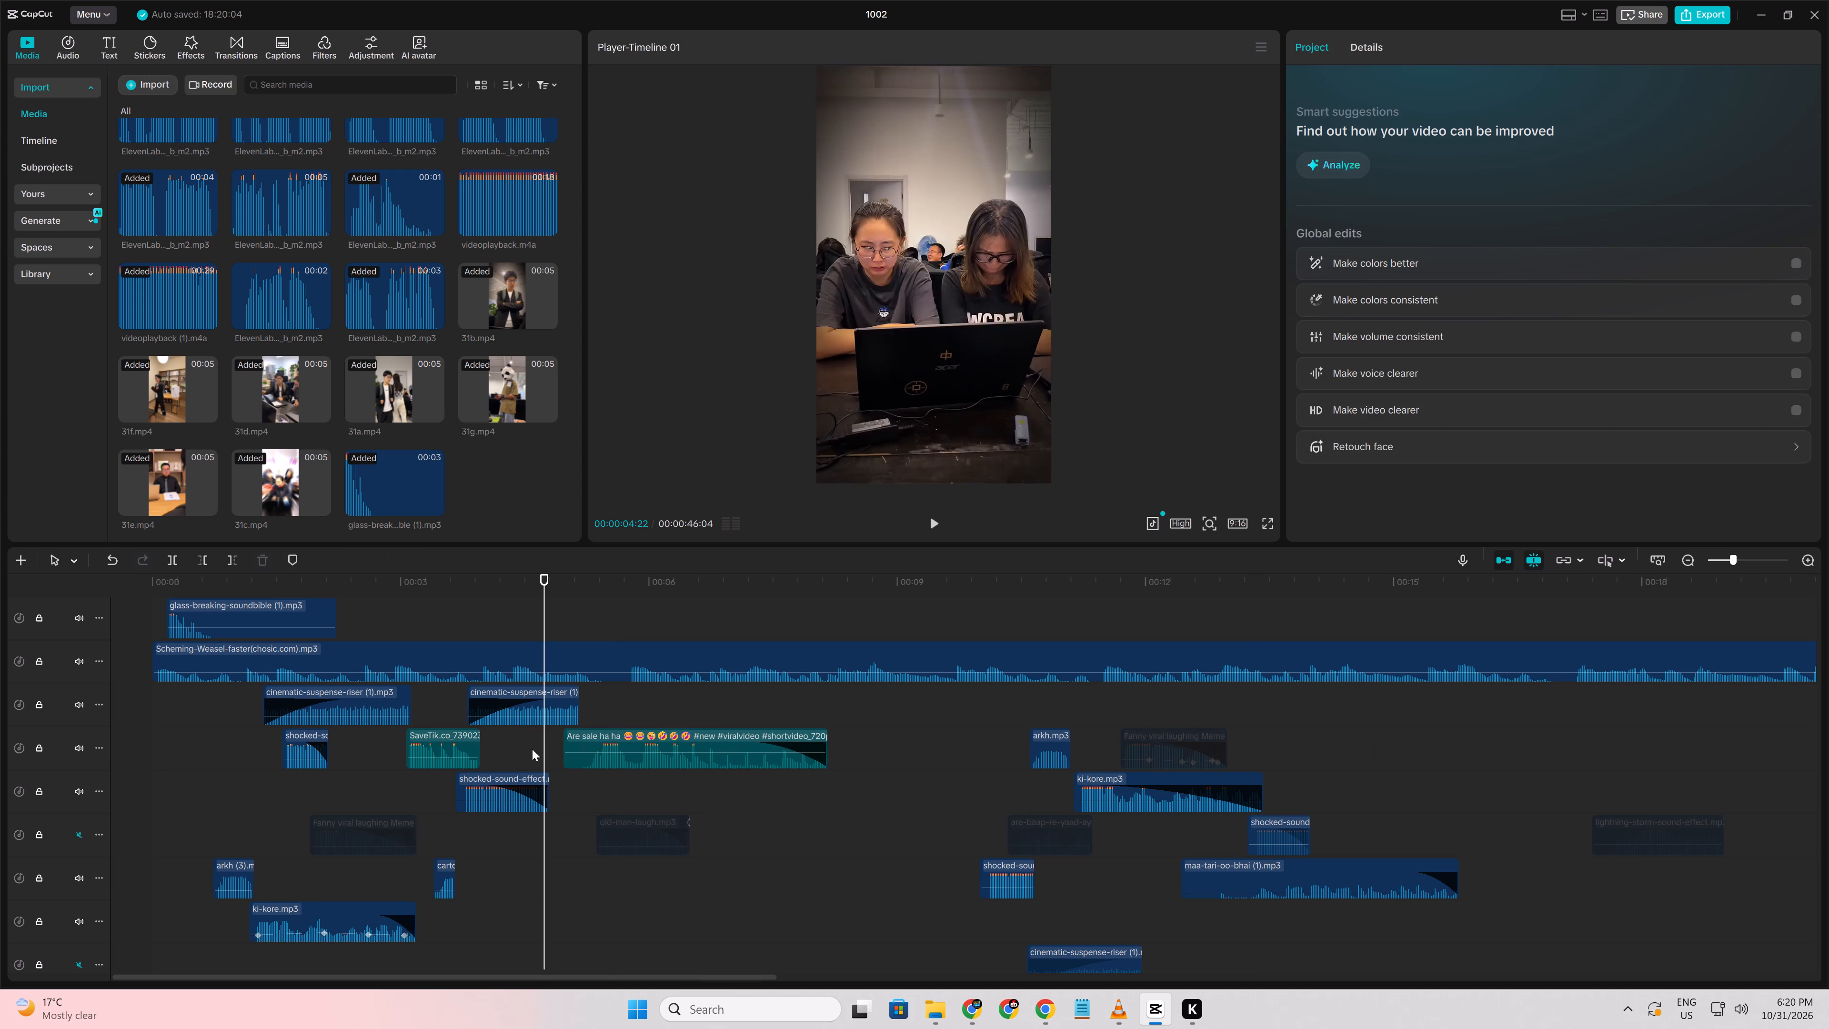
left_click(510, 753)
key("space")
scroll(525, 760, "up", 2, "ctrl")
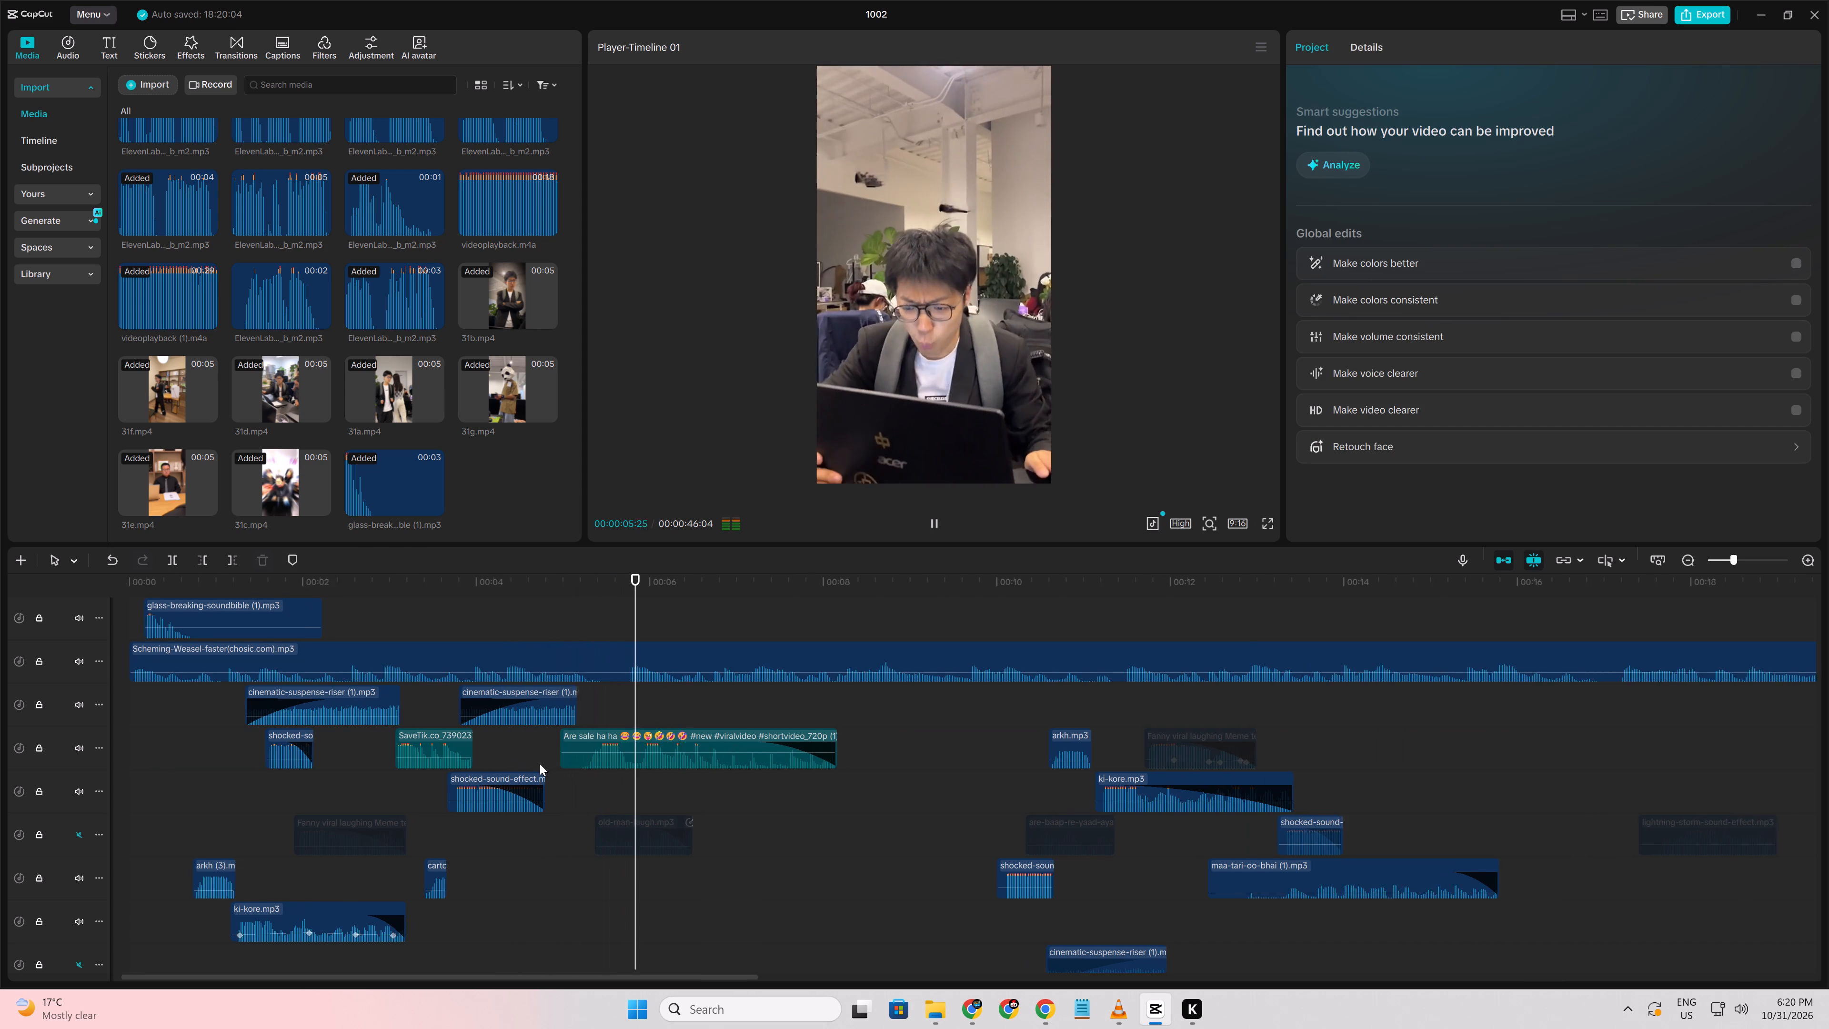
scroll(540, 764, "up", 2, "ctrl")
key("space")
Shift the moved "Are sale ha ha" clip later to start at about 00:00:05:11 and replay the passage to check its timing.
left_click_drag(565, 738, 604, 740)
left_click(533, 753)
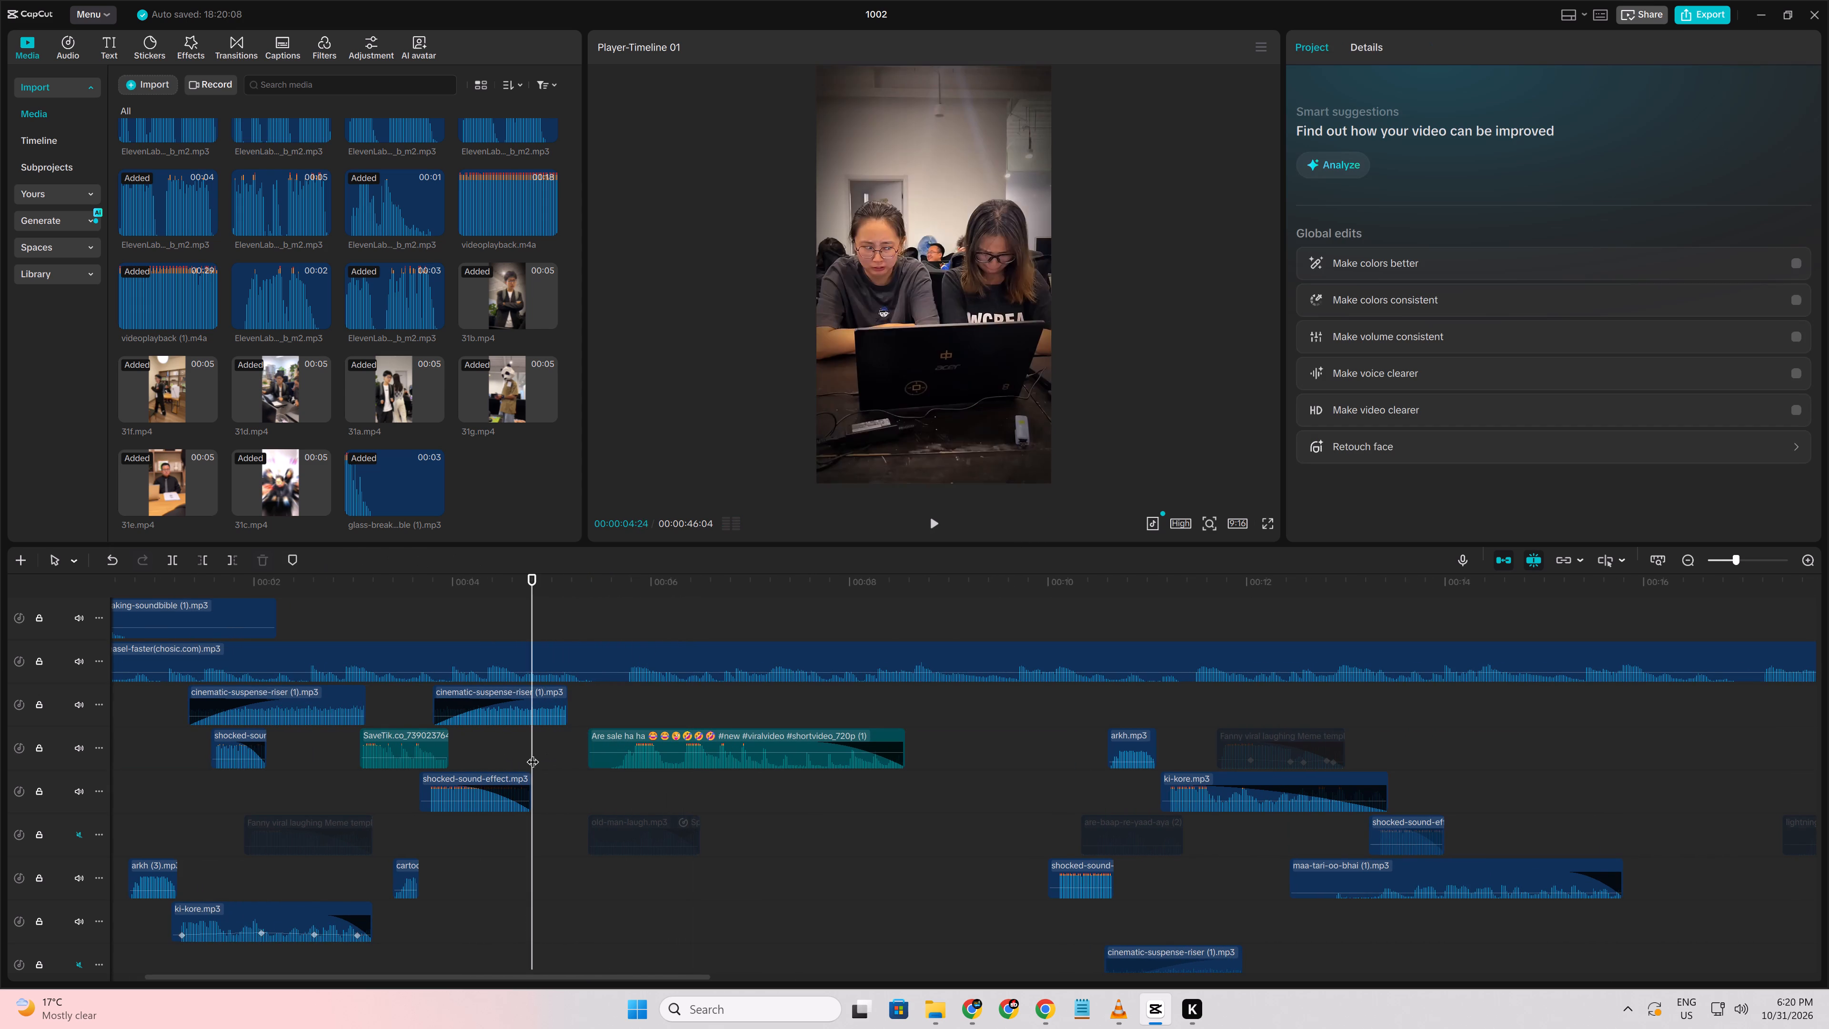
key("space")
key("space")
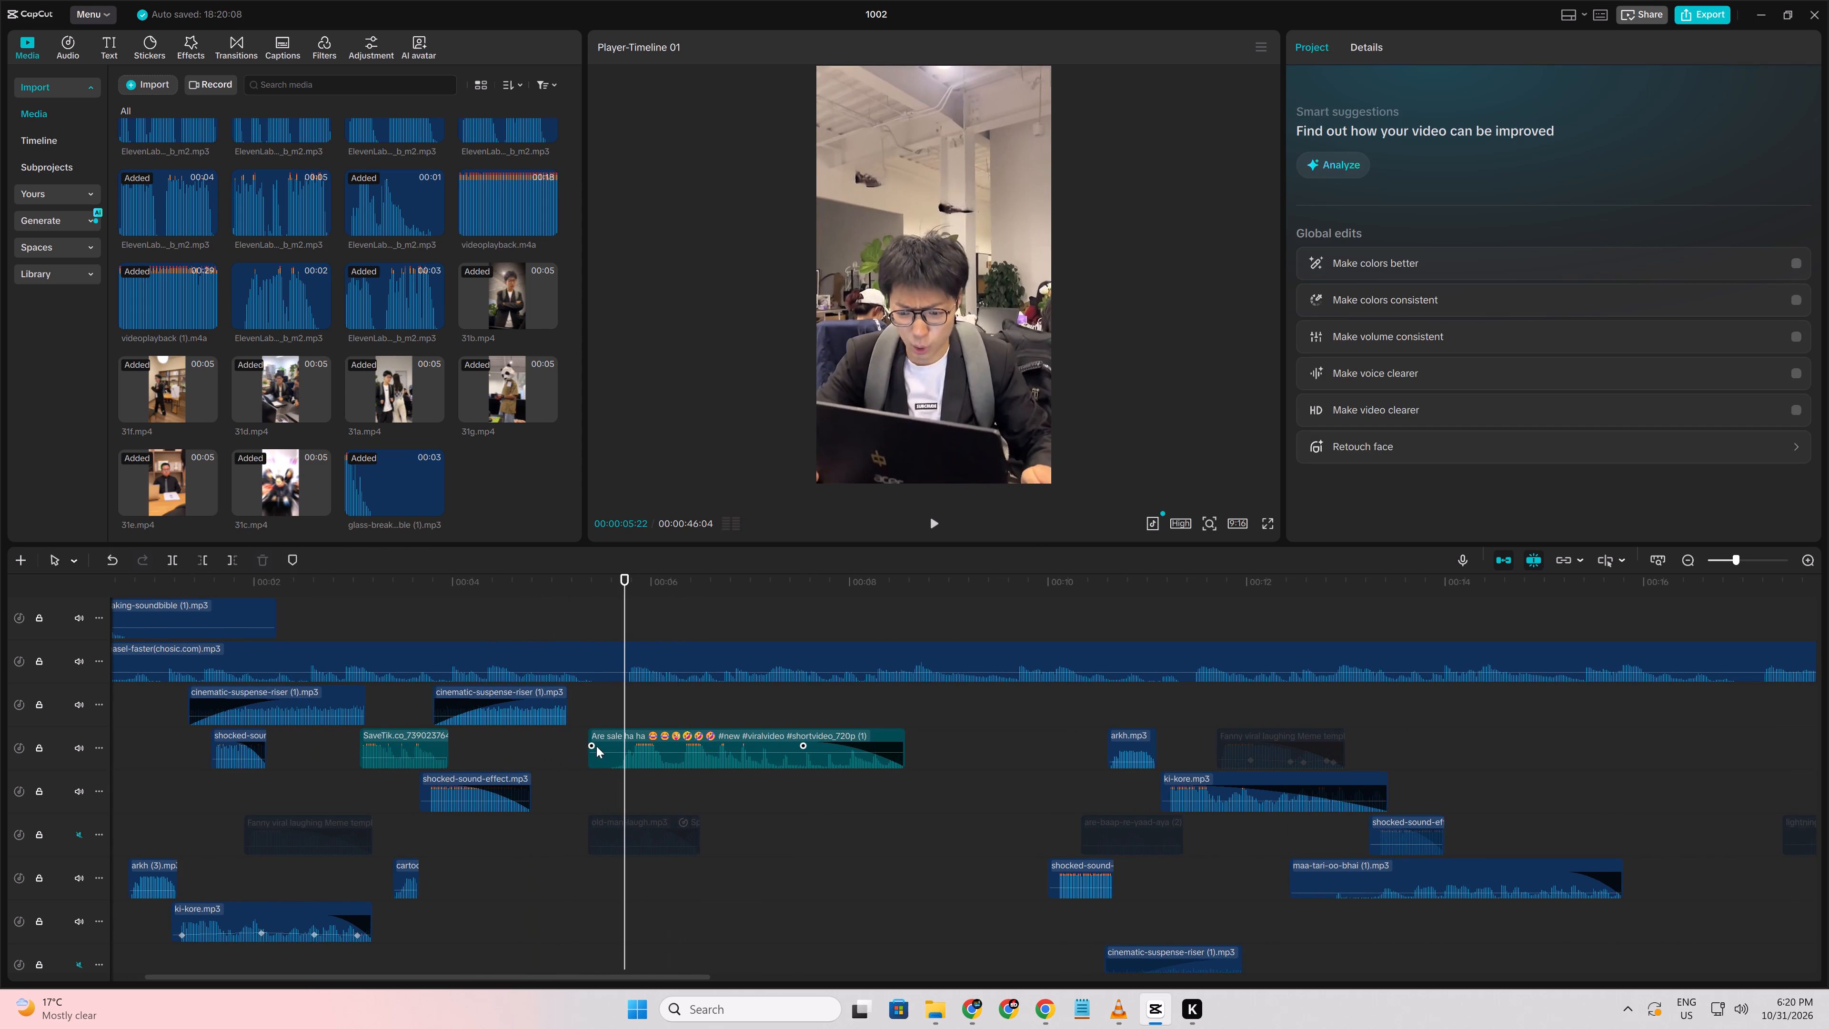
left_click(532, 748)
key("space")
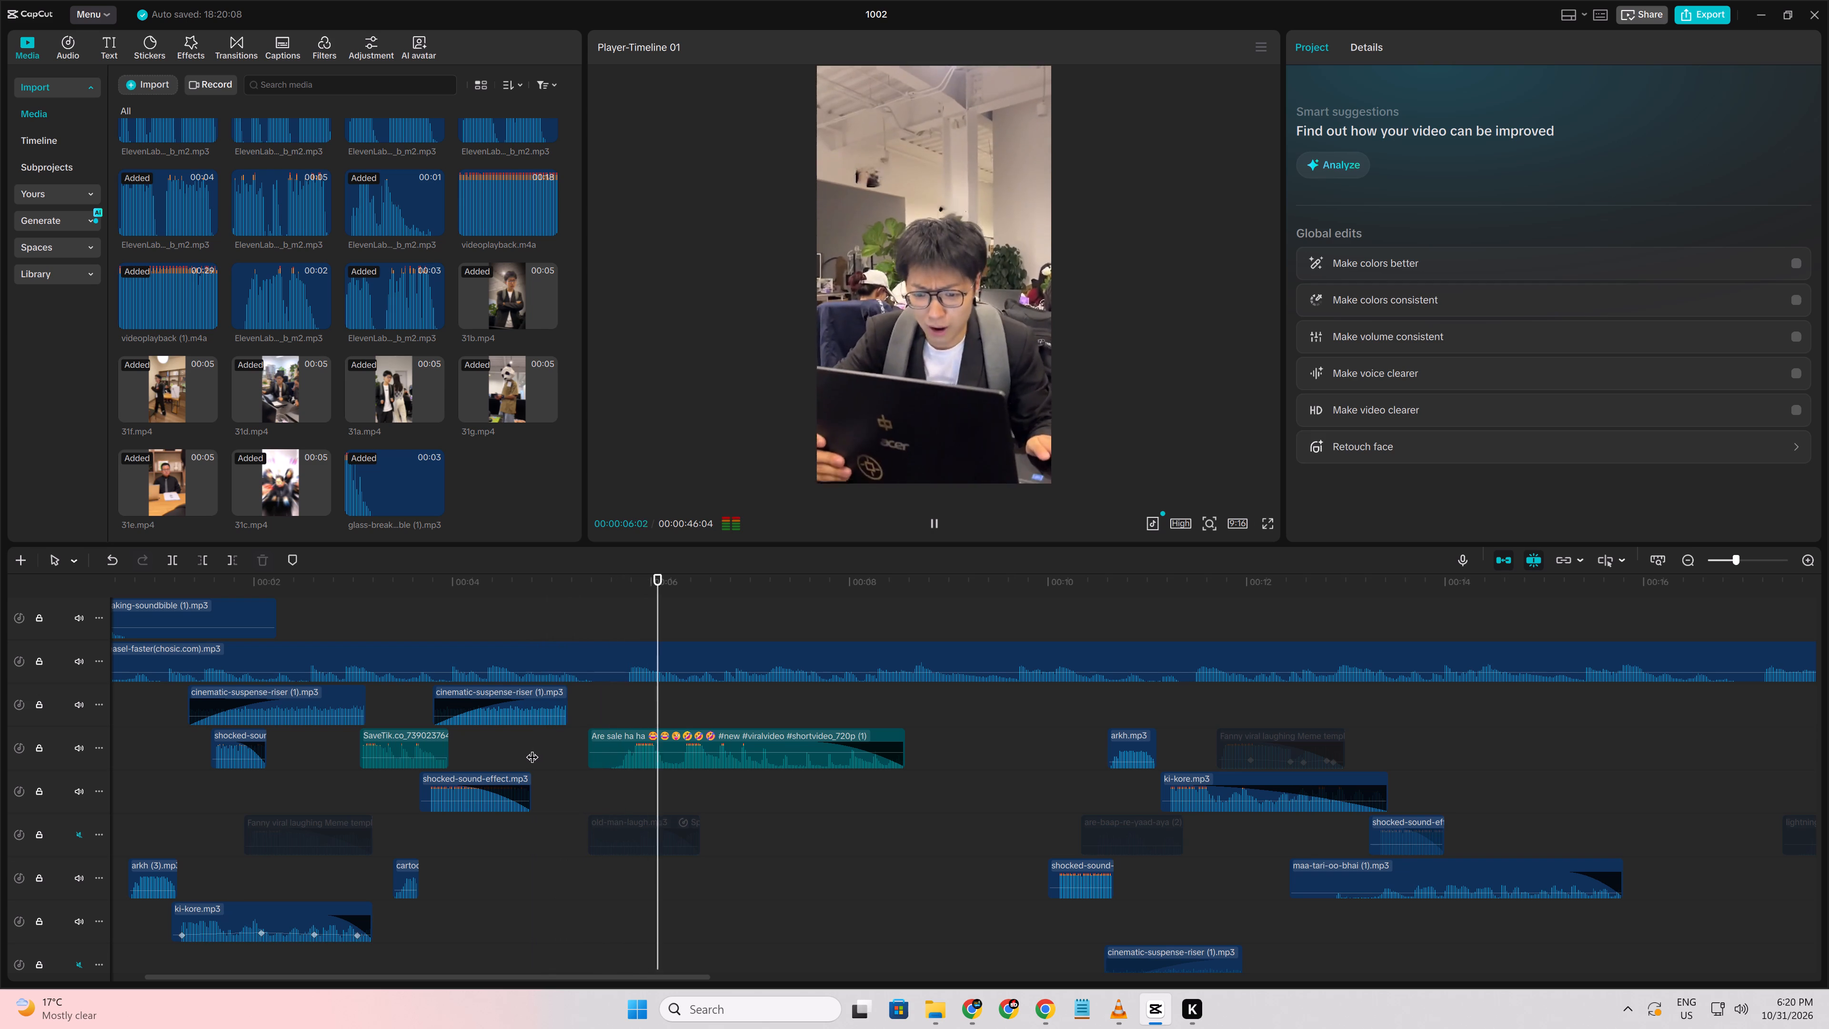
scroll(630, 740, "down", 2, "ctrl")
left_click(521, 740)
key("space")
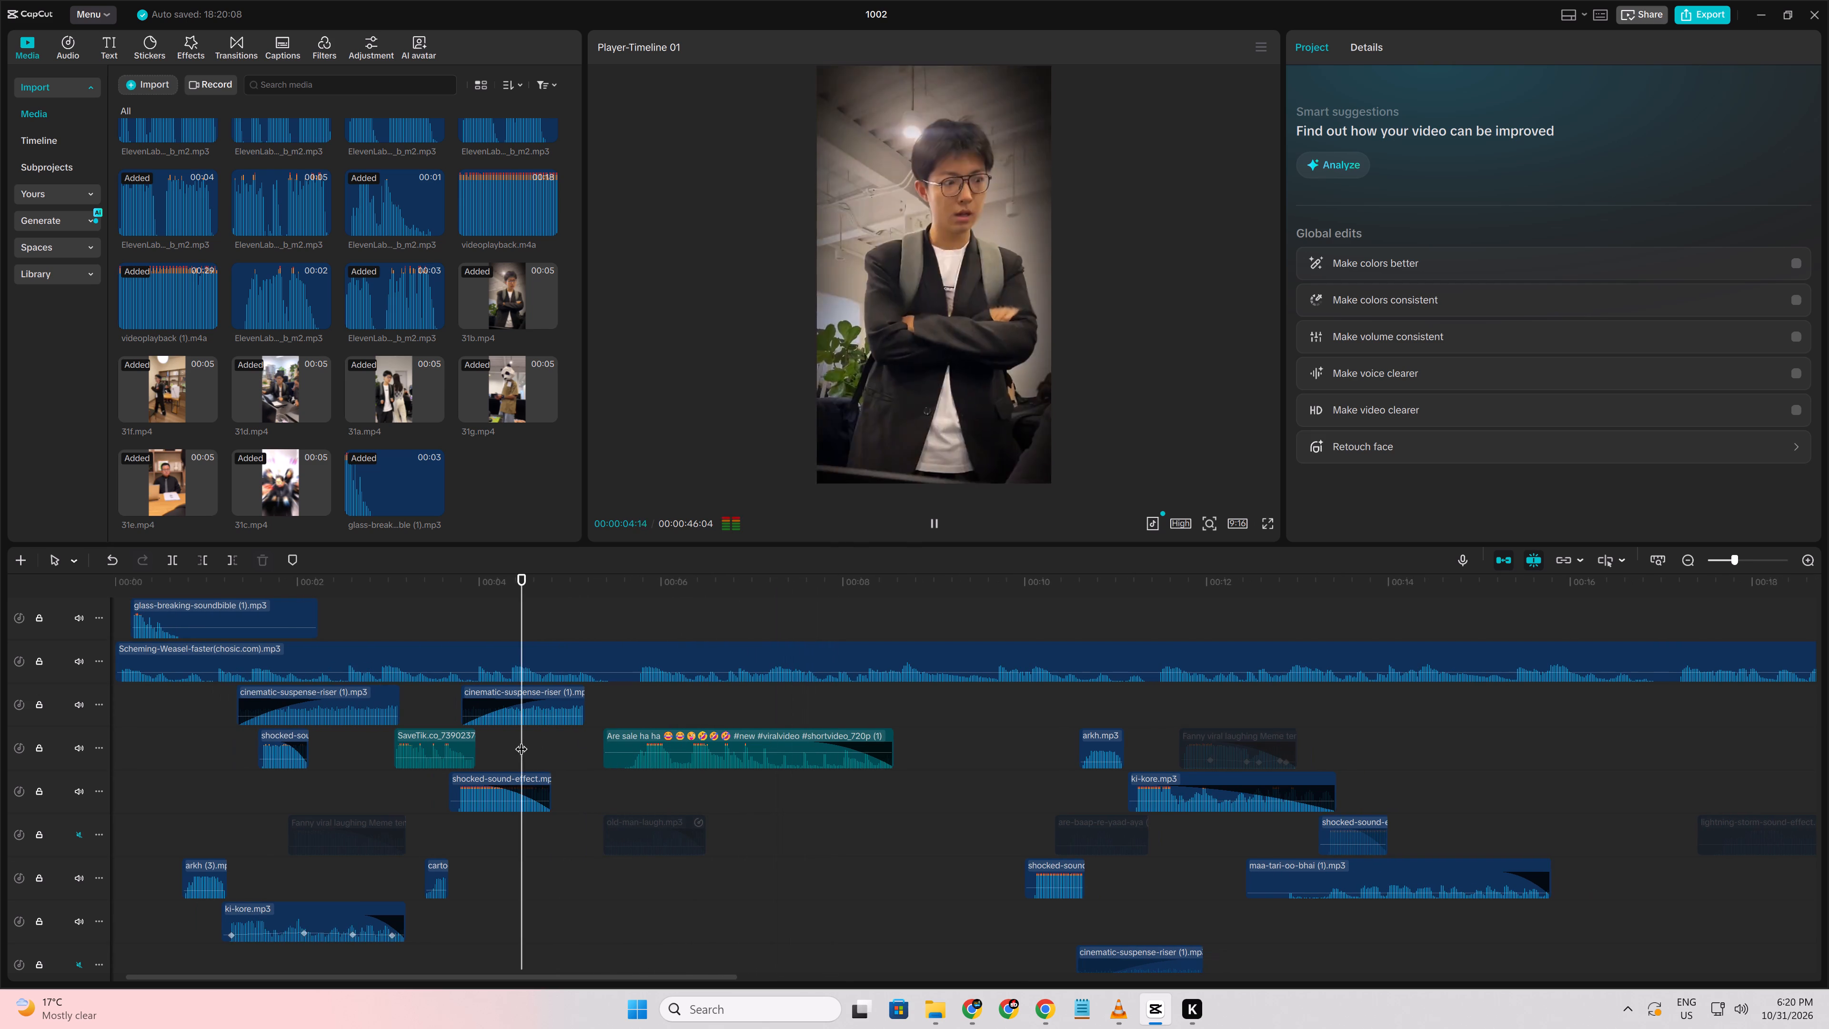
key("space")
Shift the "Are sale ha ha" clip later to start at about 00:00:06:12, where the women react, and play it.
left_click_drag(624, 743, 646, 739)
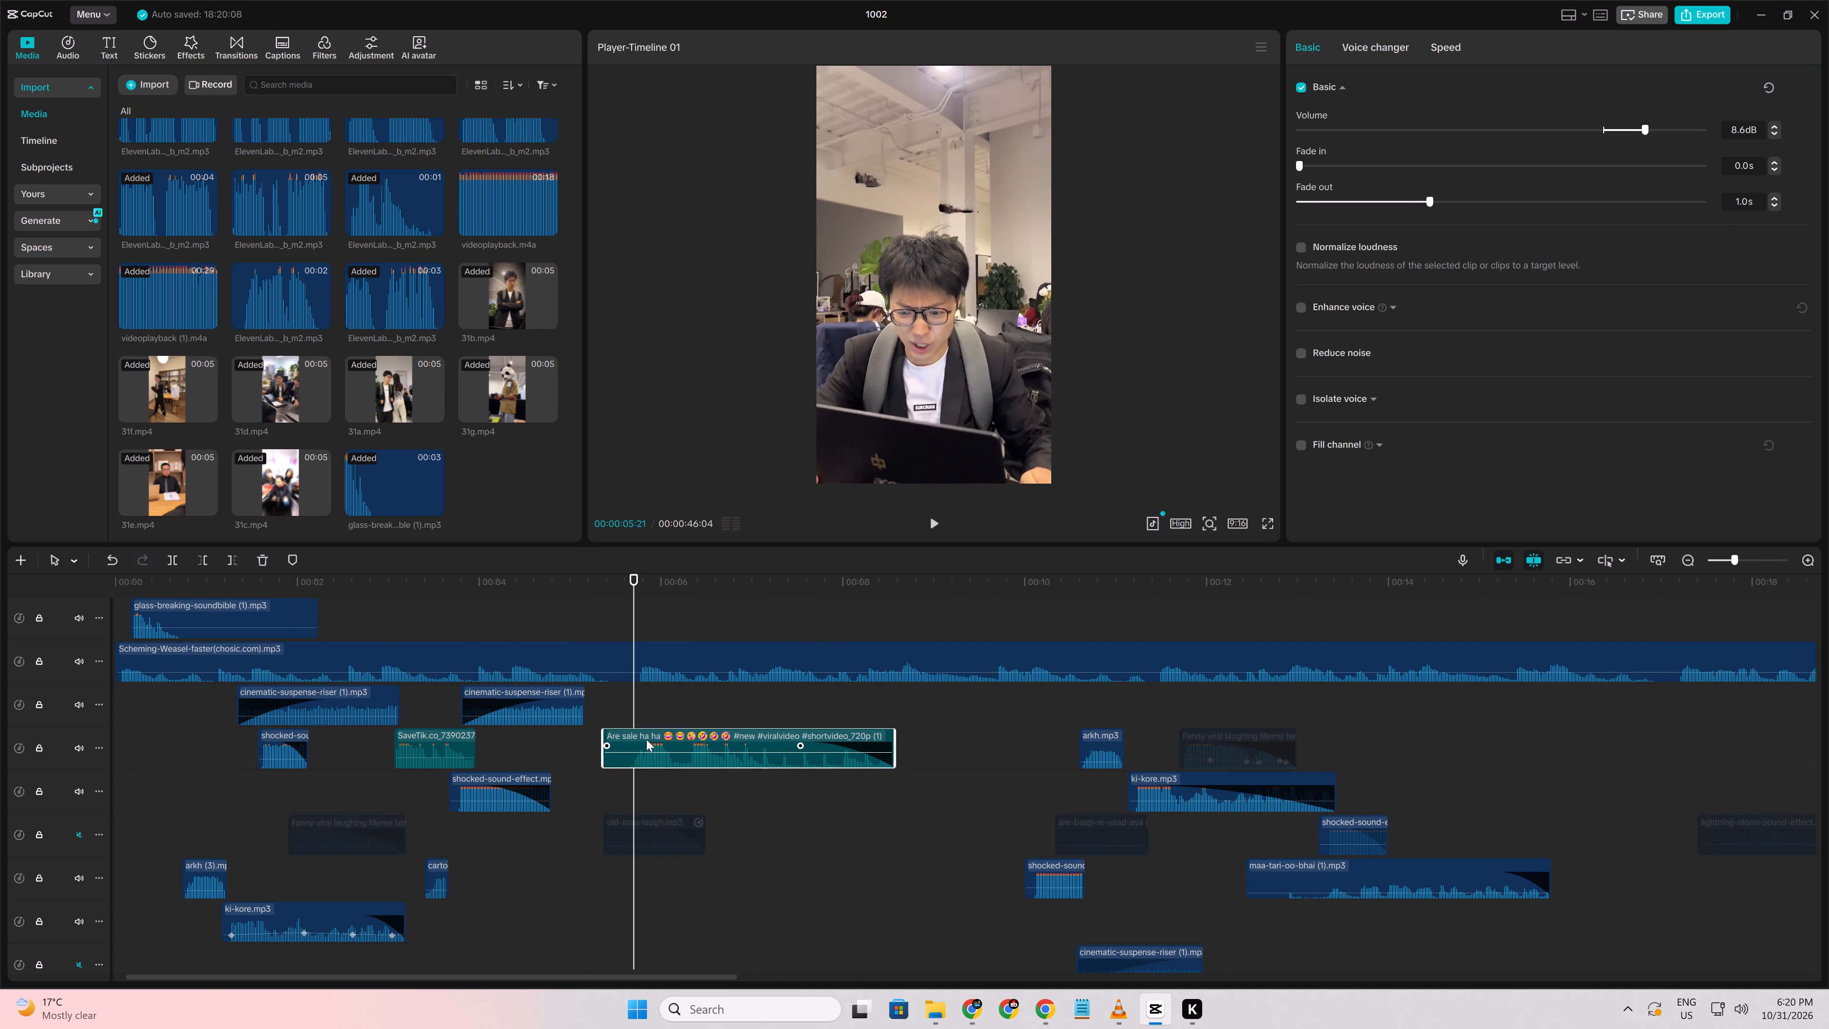
left_click_drag(646, 739, 718, 744)
key("space")
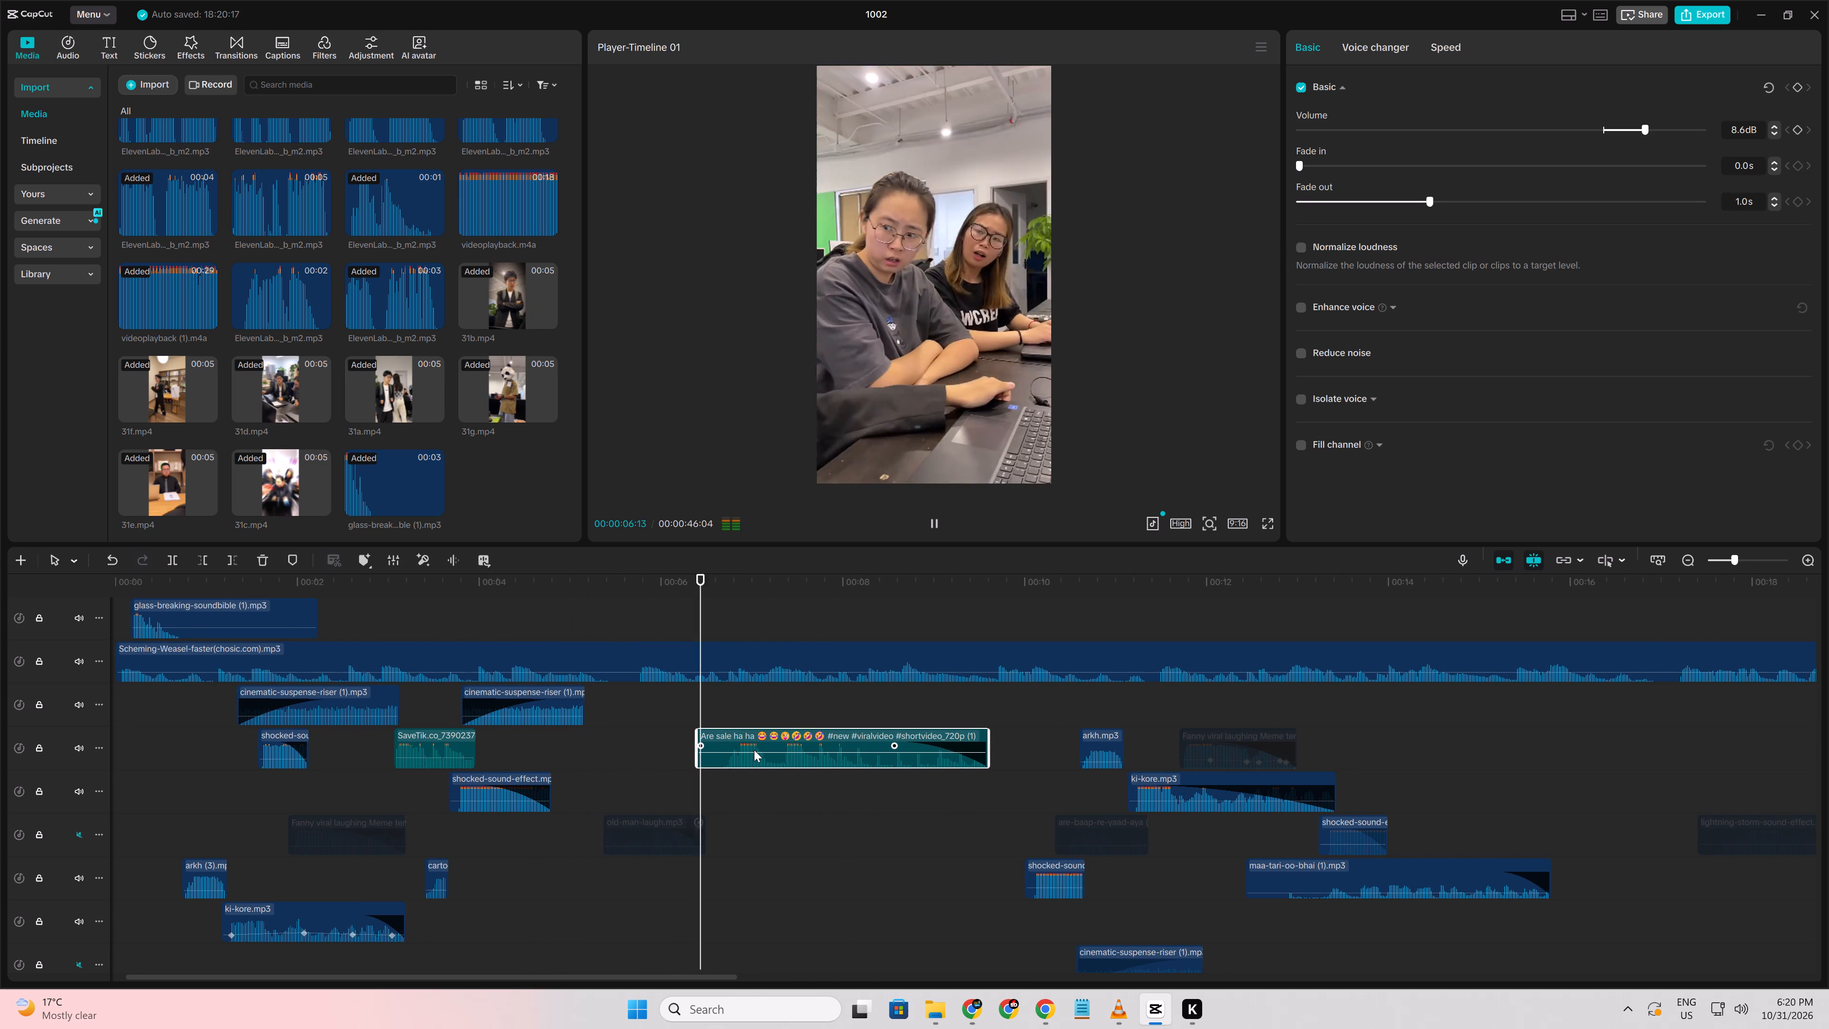
scroll(754, 750, "up", 4, "ctrl")
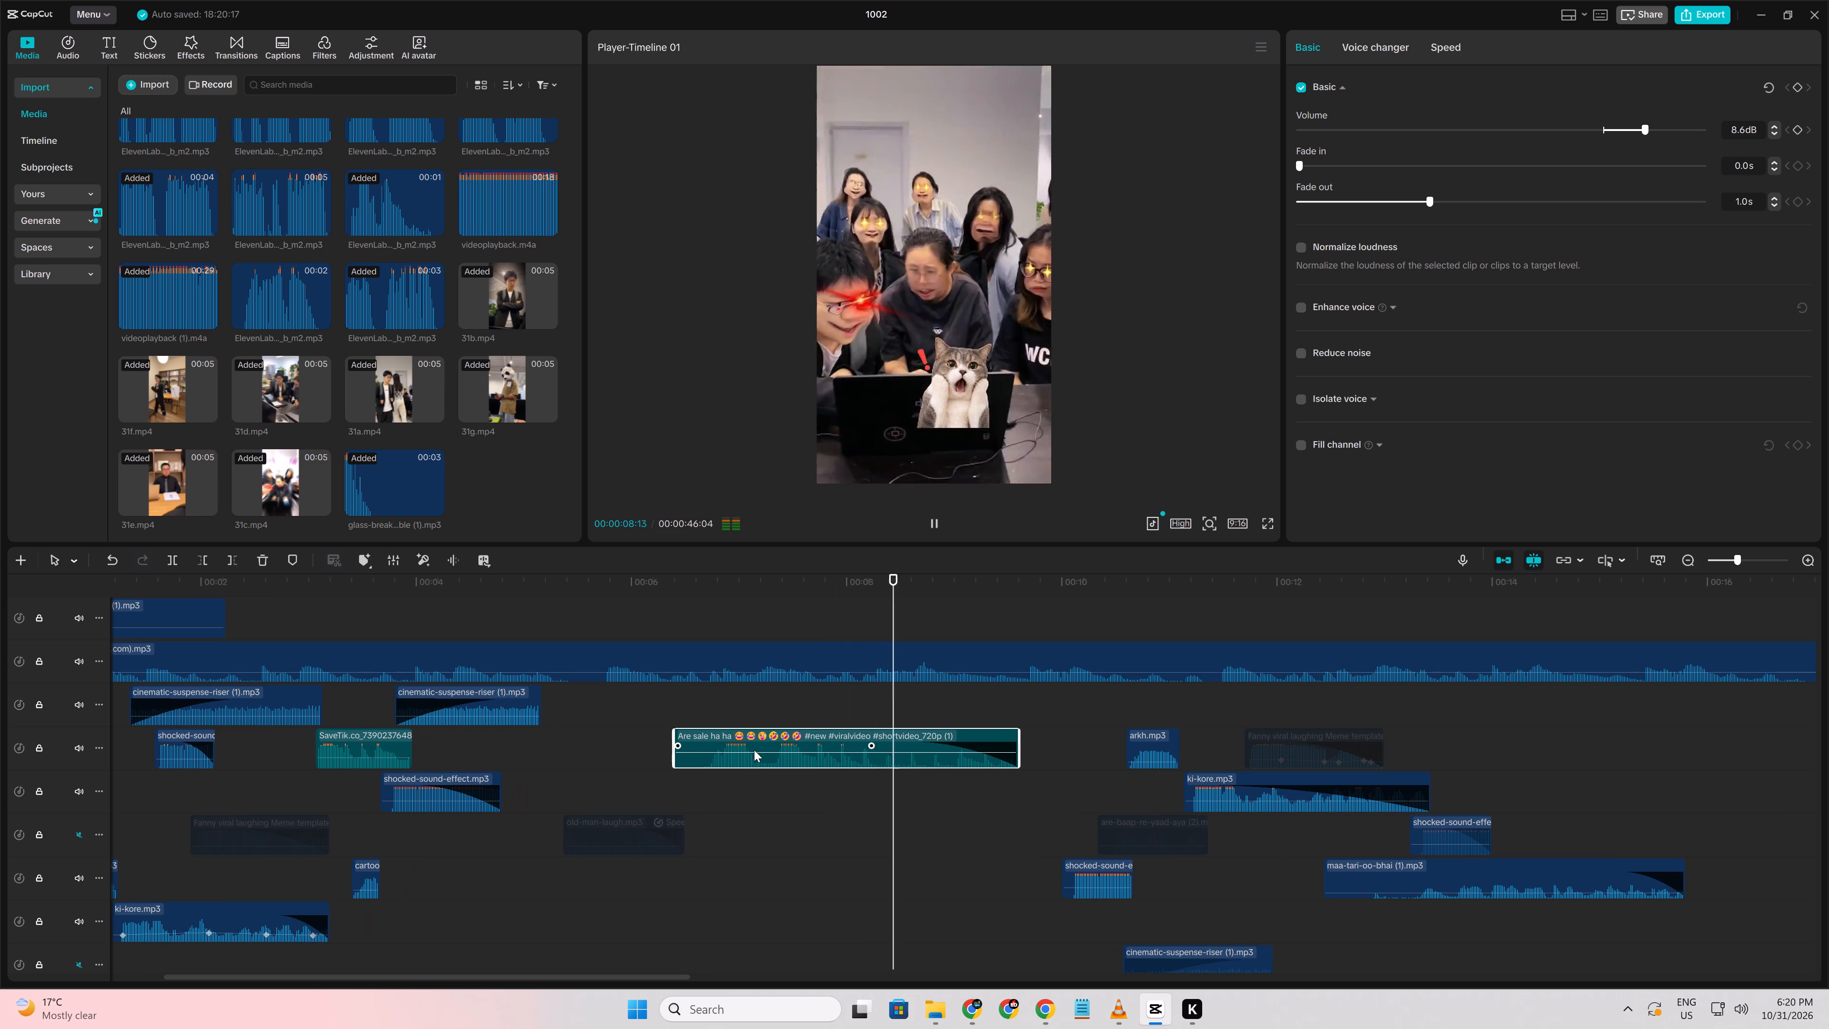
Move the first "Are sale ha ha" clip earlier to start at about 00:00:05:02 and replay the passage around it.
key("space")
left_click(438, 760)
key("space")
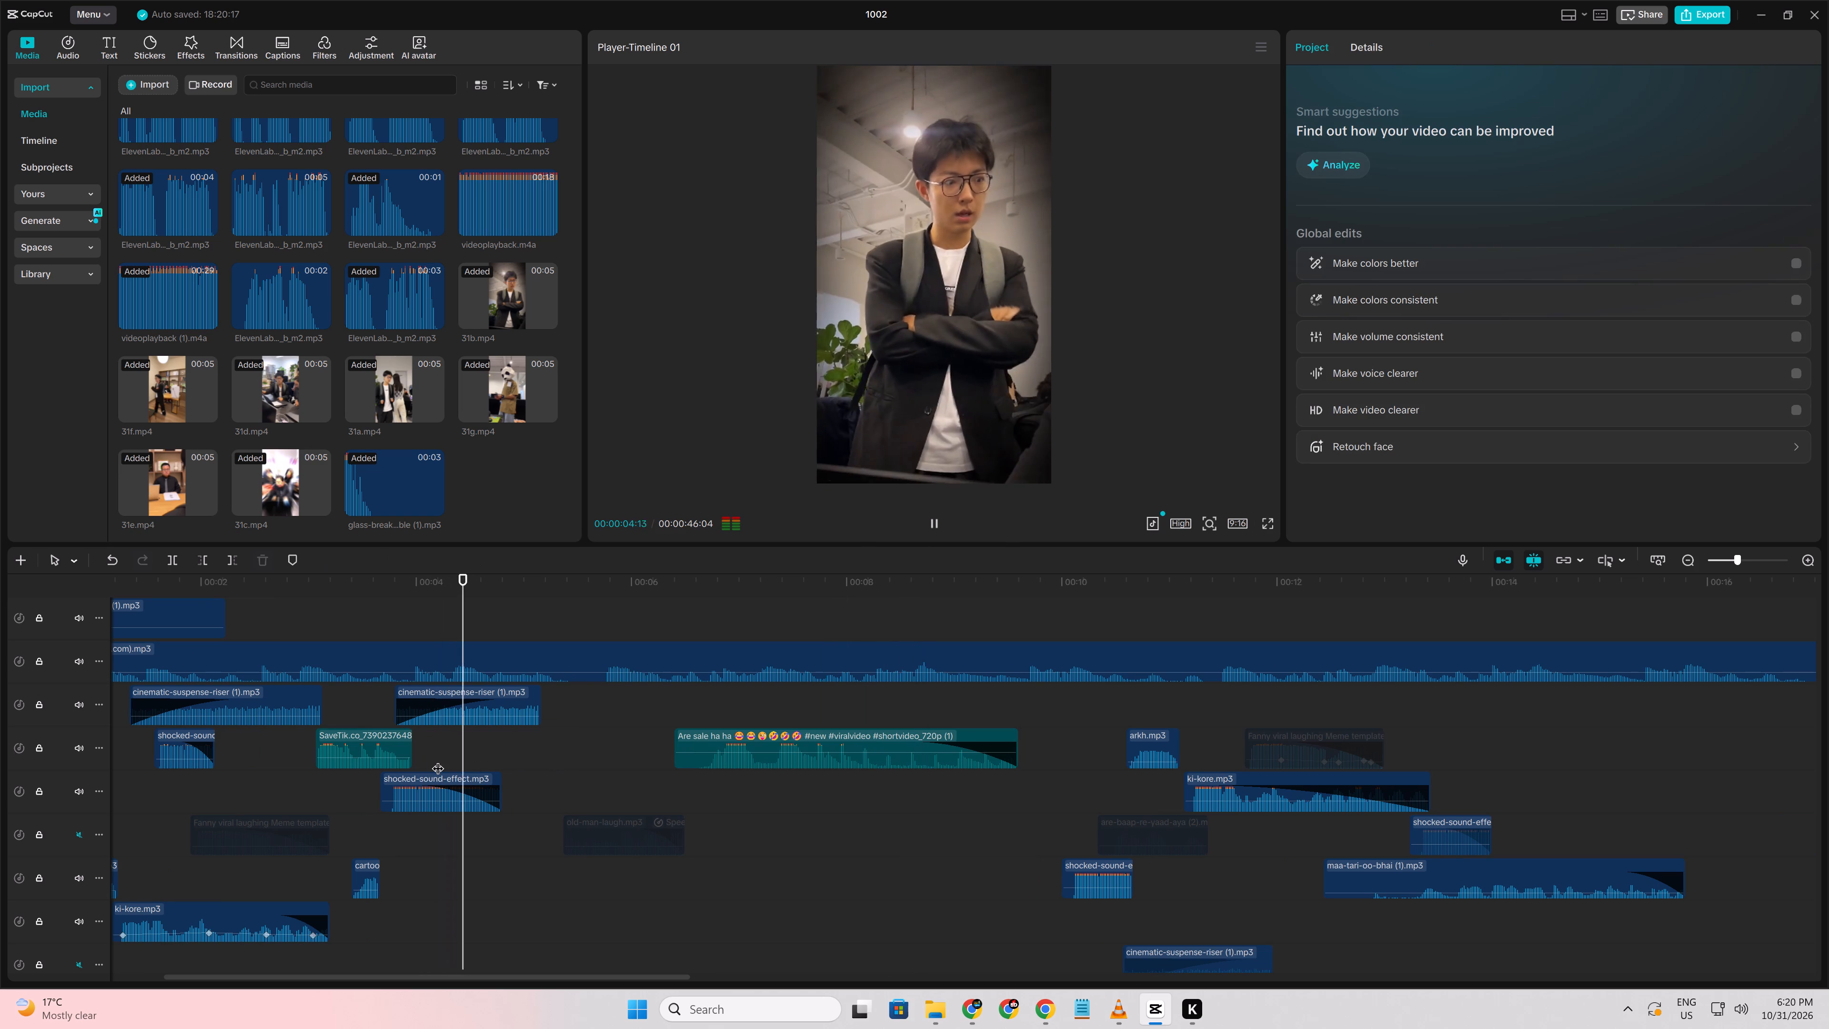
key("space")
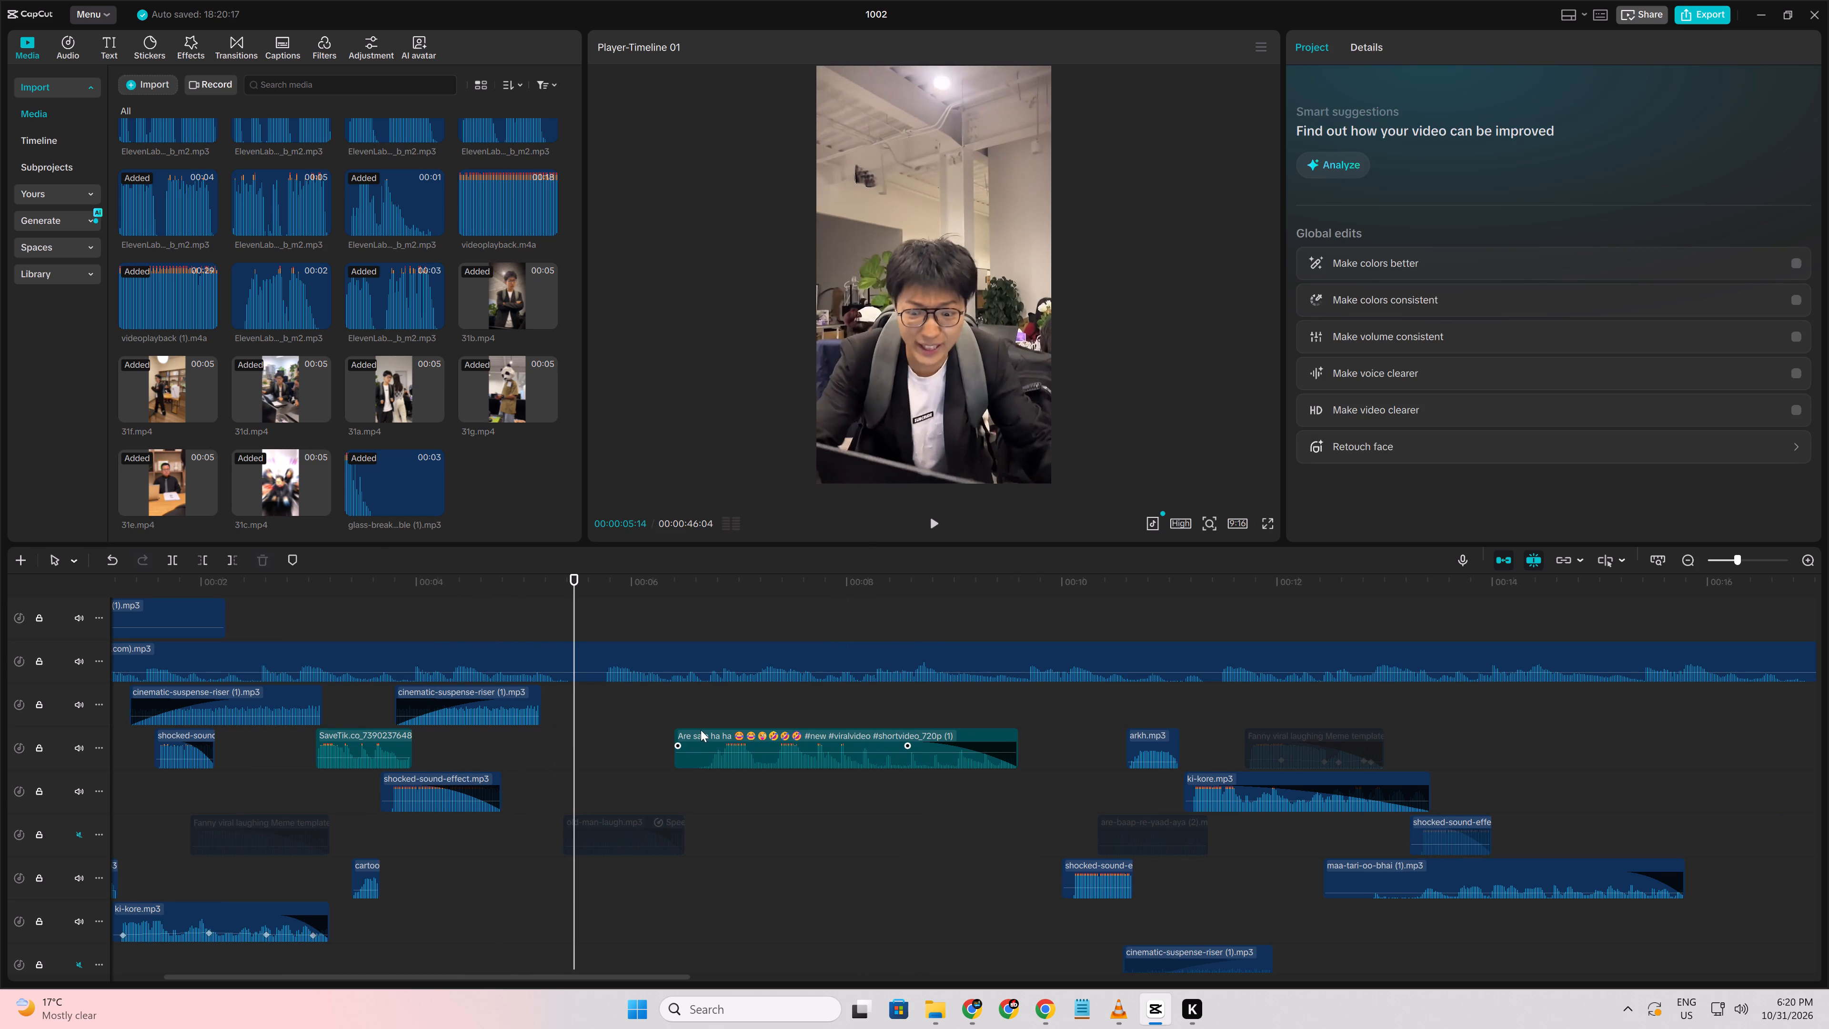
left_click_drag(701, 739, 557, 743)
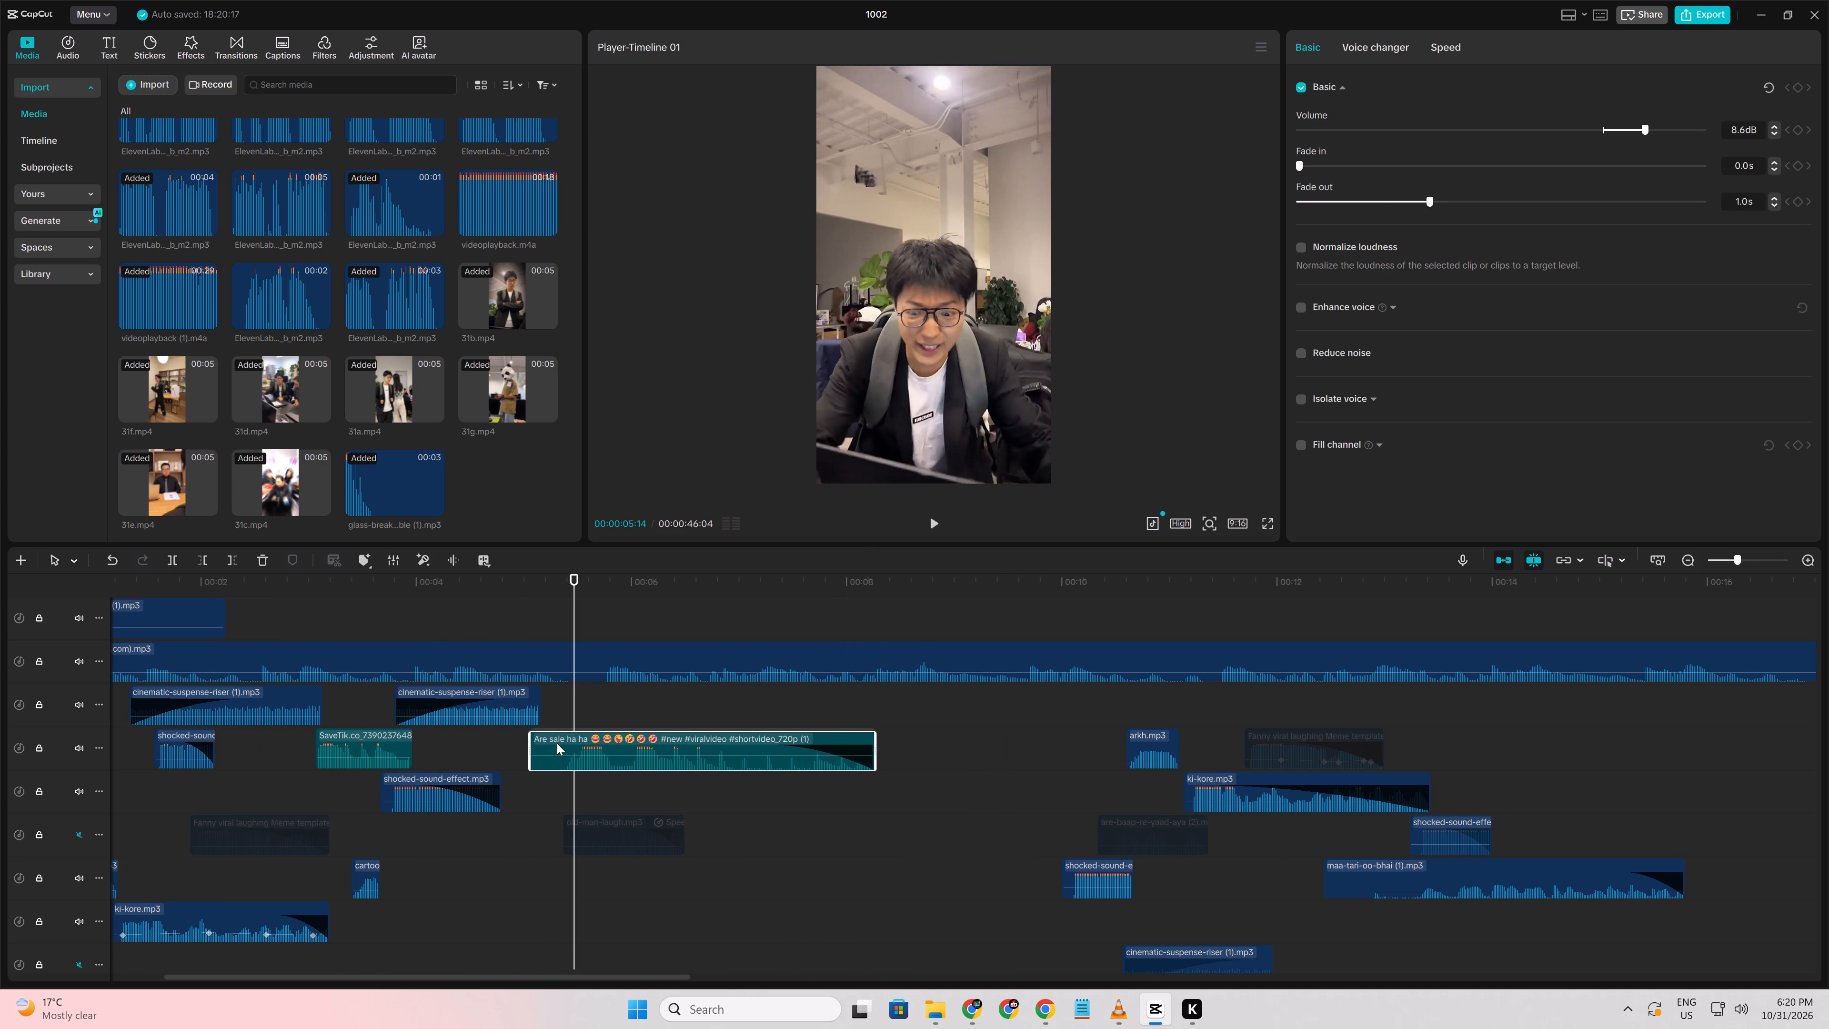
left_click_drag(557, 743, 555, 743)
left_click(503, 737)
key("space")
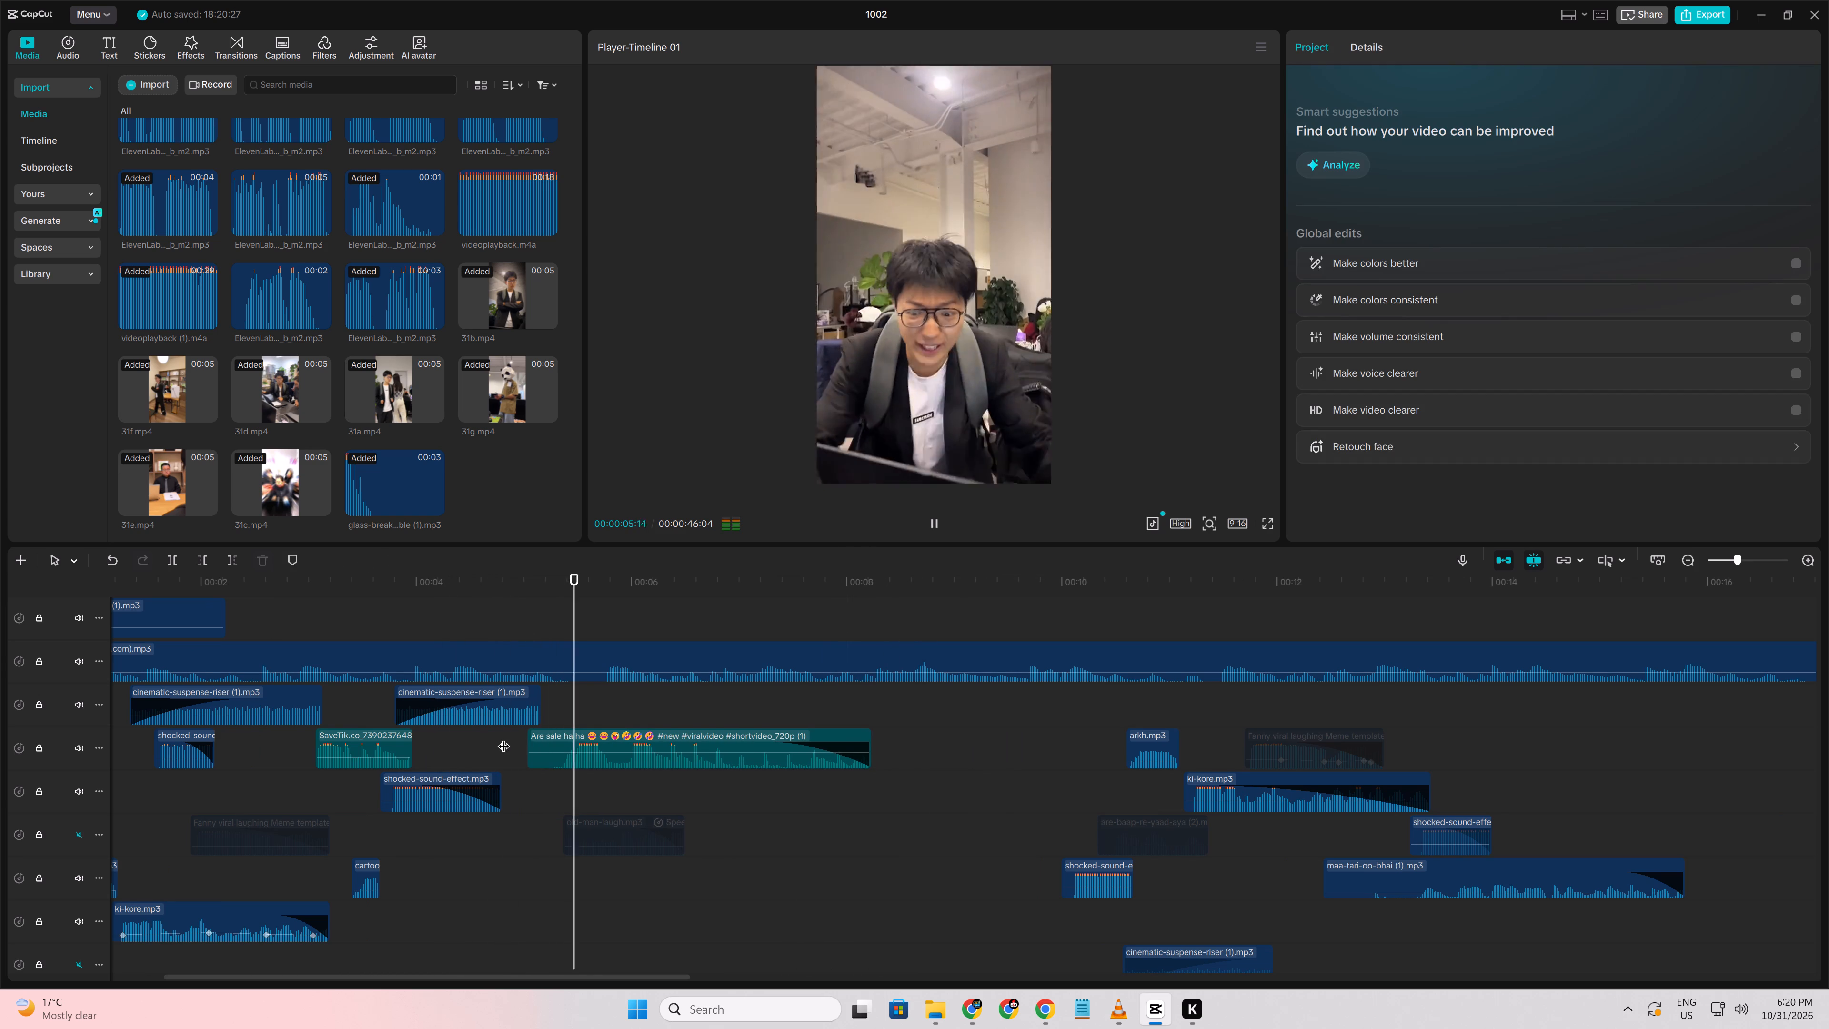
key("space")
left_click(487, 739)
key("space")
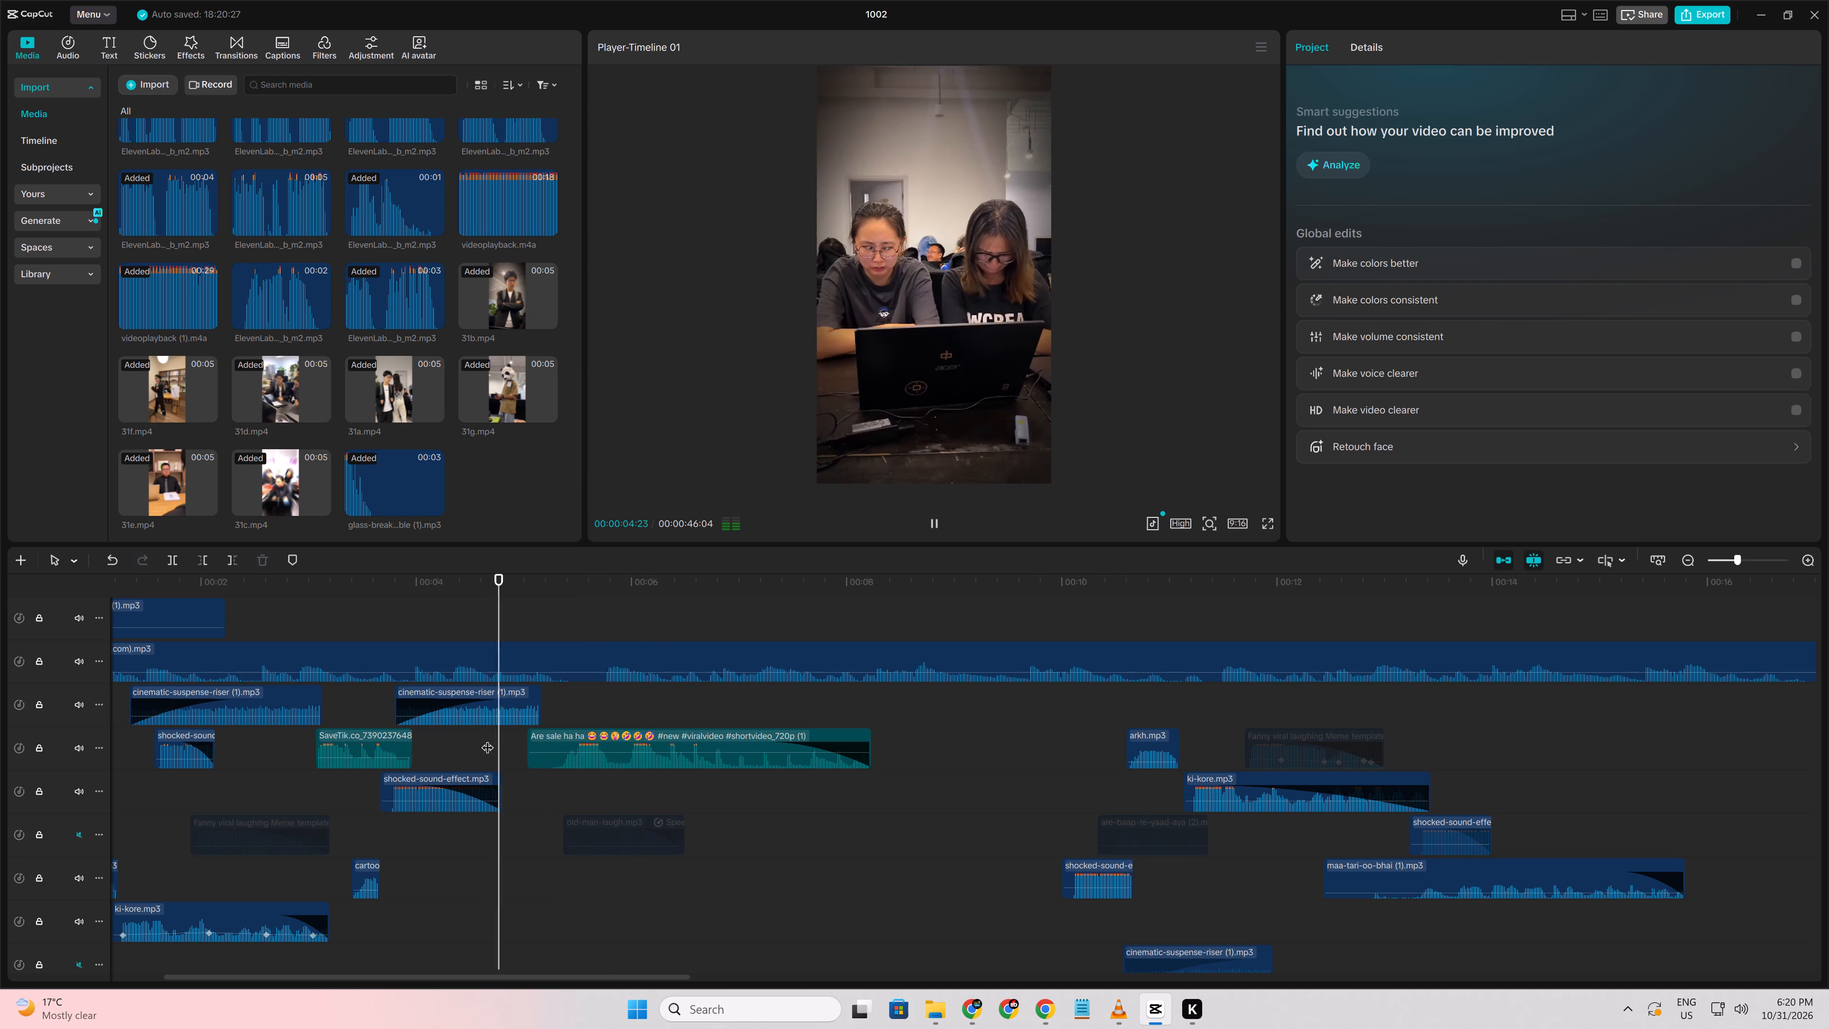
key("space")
Shift the "Are sale ha ha" clip slightly later to start at about 00:00:05:11 and play it.
left_click_drag(546, 744, 586, 747)
key("space")
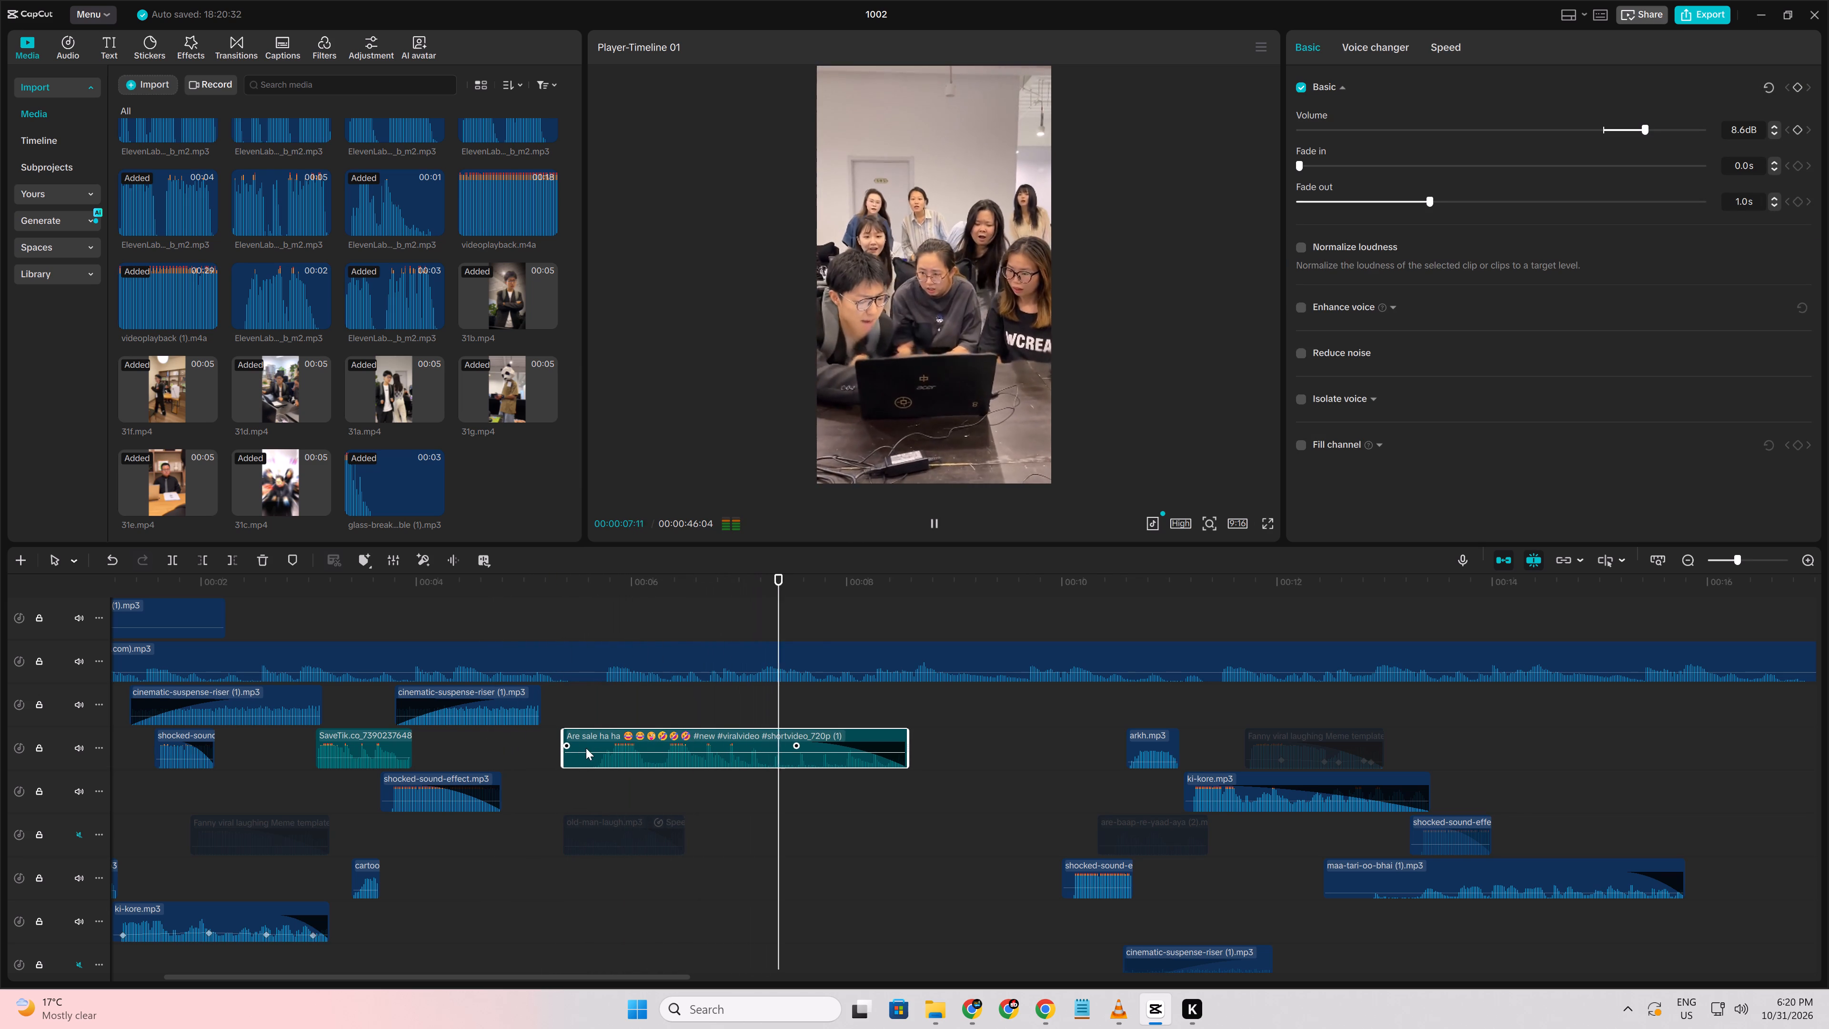
key("space")
Set the volume of the "Are sale ha ha" clip to 0.0 dB.
left_click(590, 749)
left_click(1609, 125)
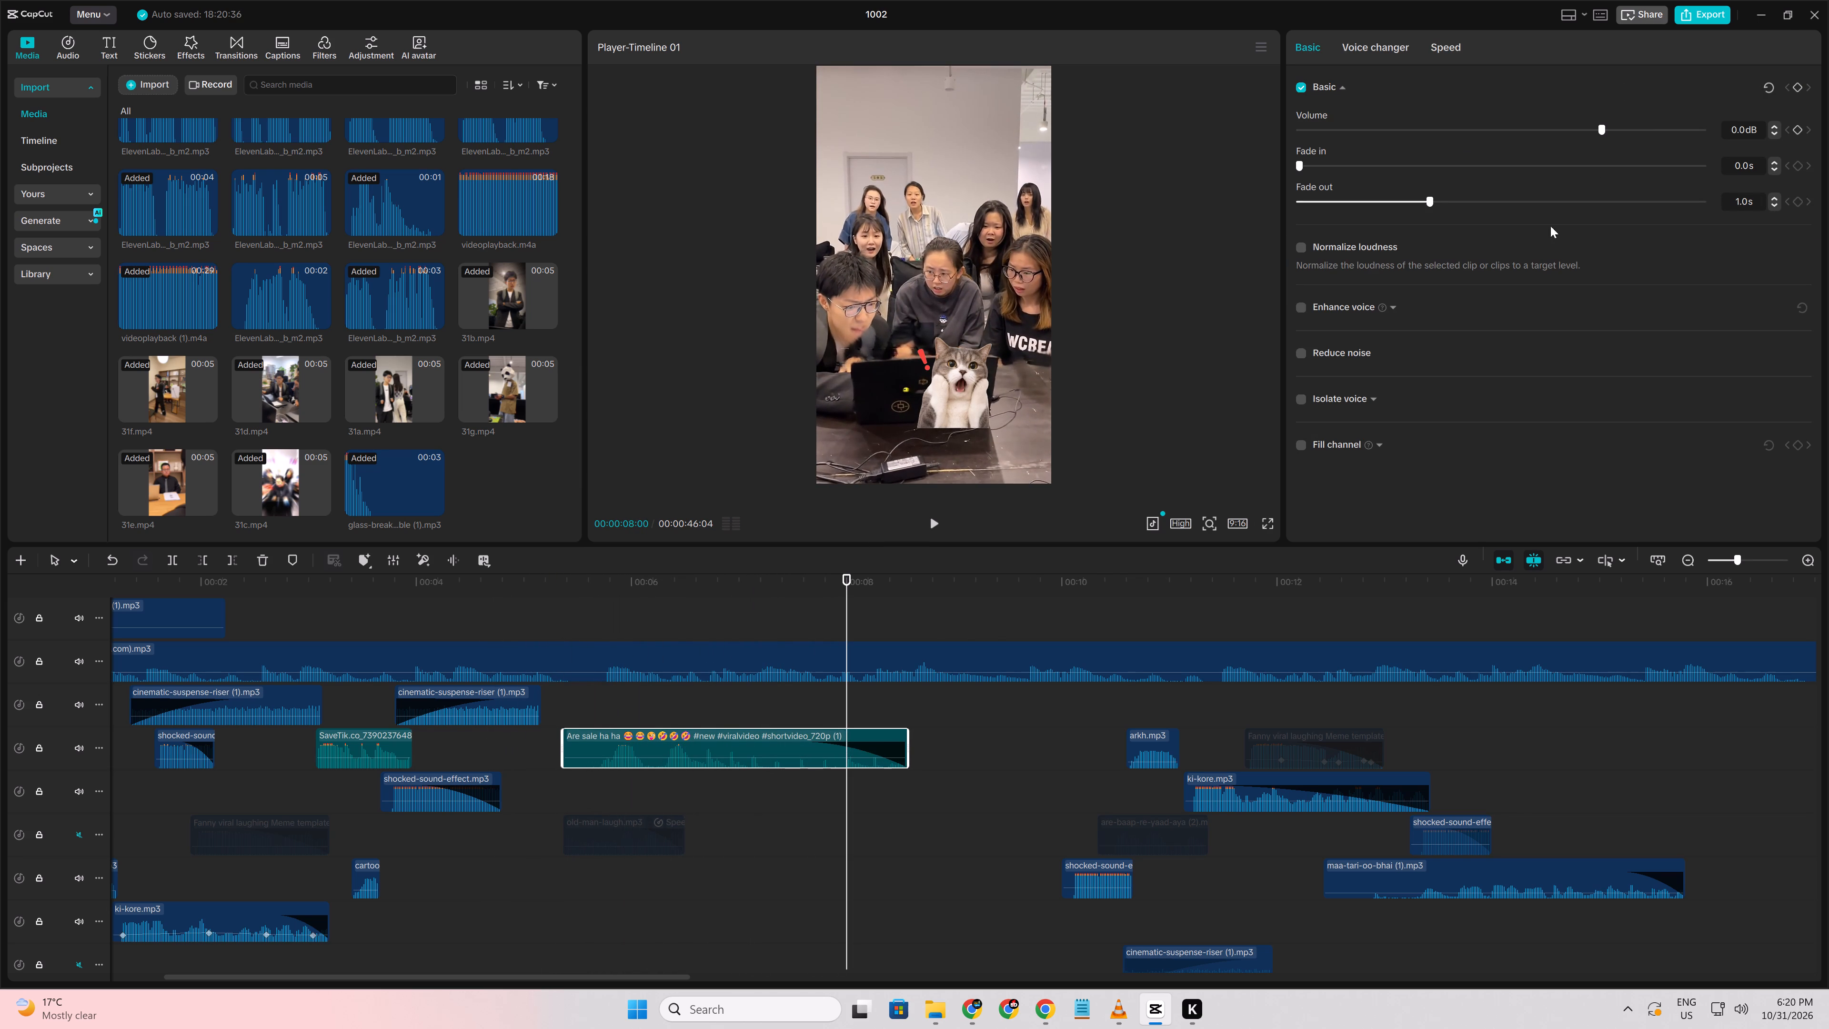
Deactivate the first "Are sale ha ha" clip.
left_click(506, 737)
left_click(593, 734)
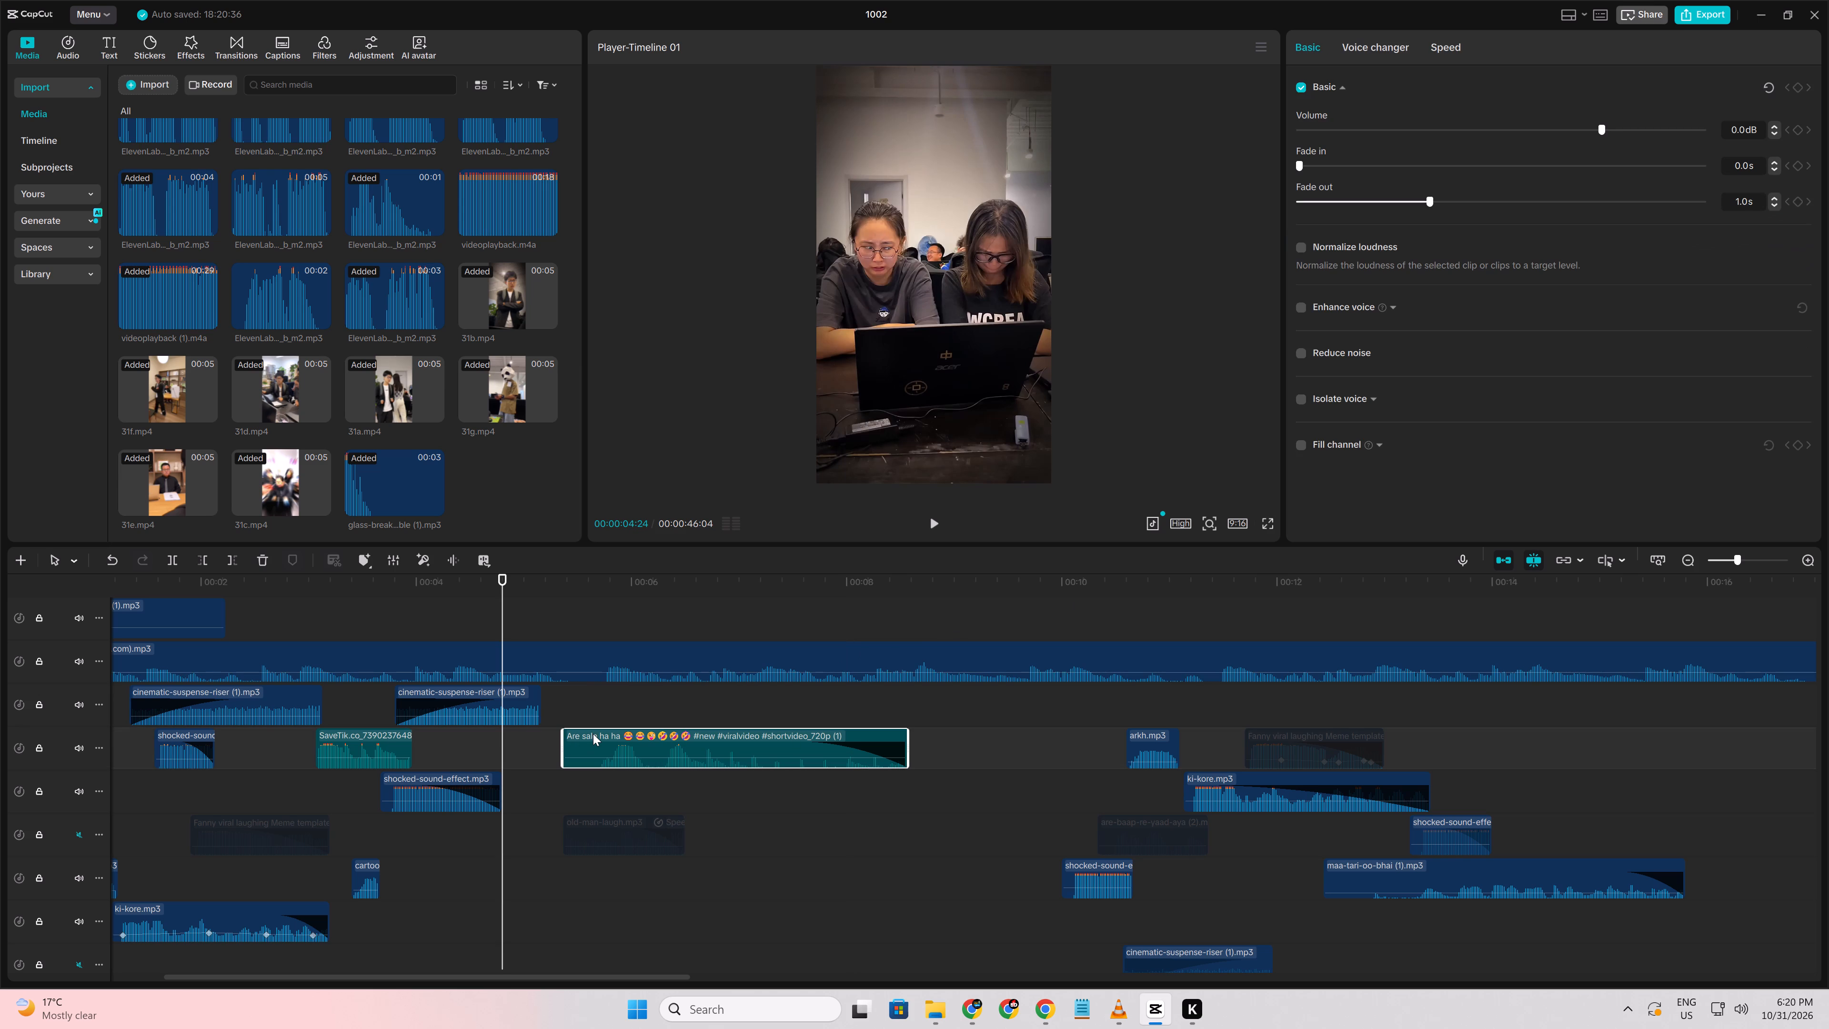
right_click(593, 734)
left_click(660, 901)
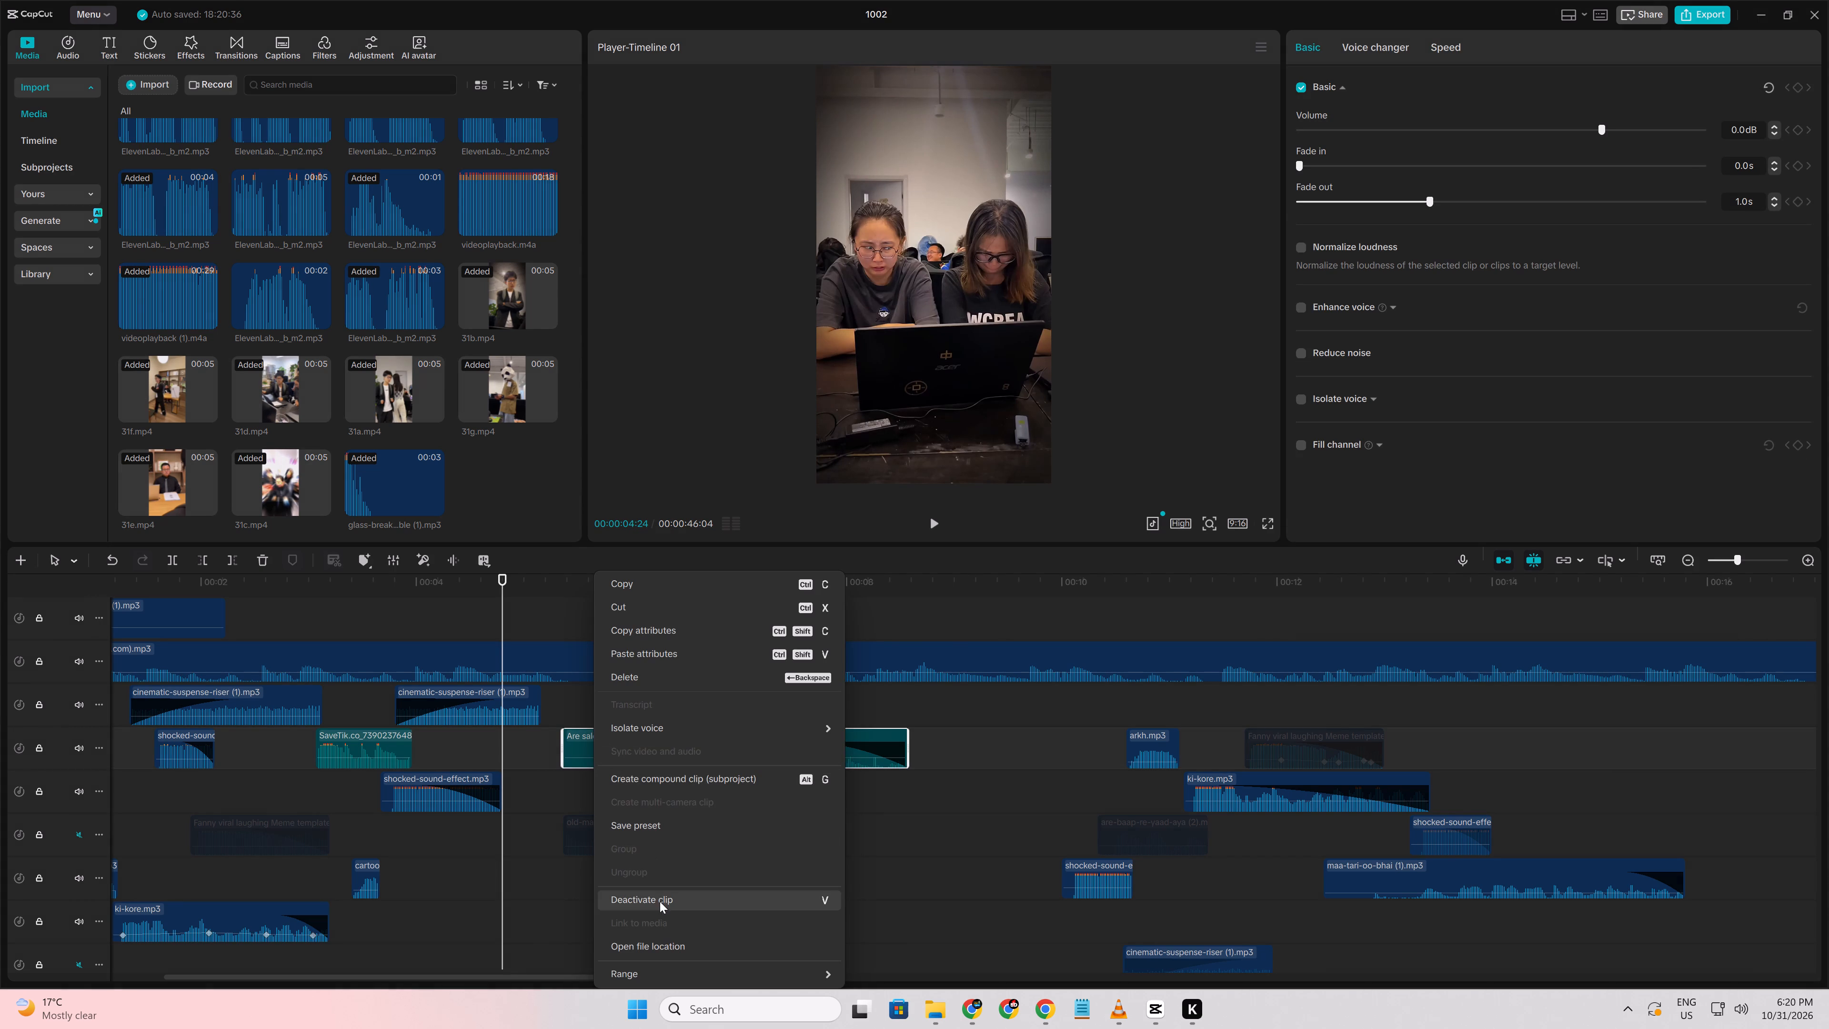
Move the first deactivated "Fanny viral laughing Meme template video" clip to start at about 00:00:05:01 and activate it.
scroll(1015, 867, "down", 2)
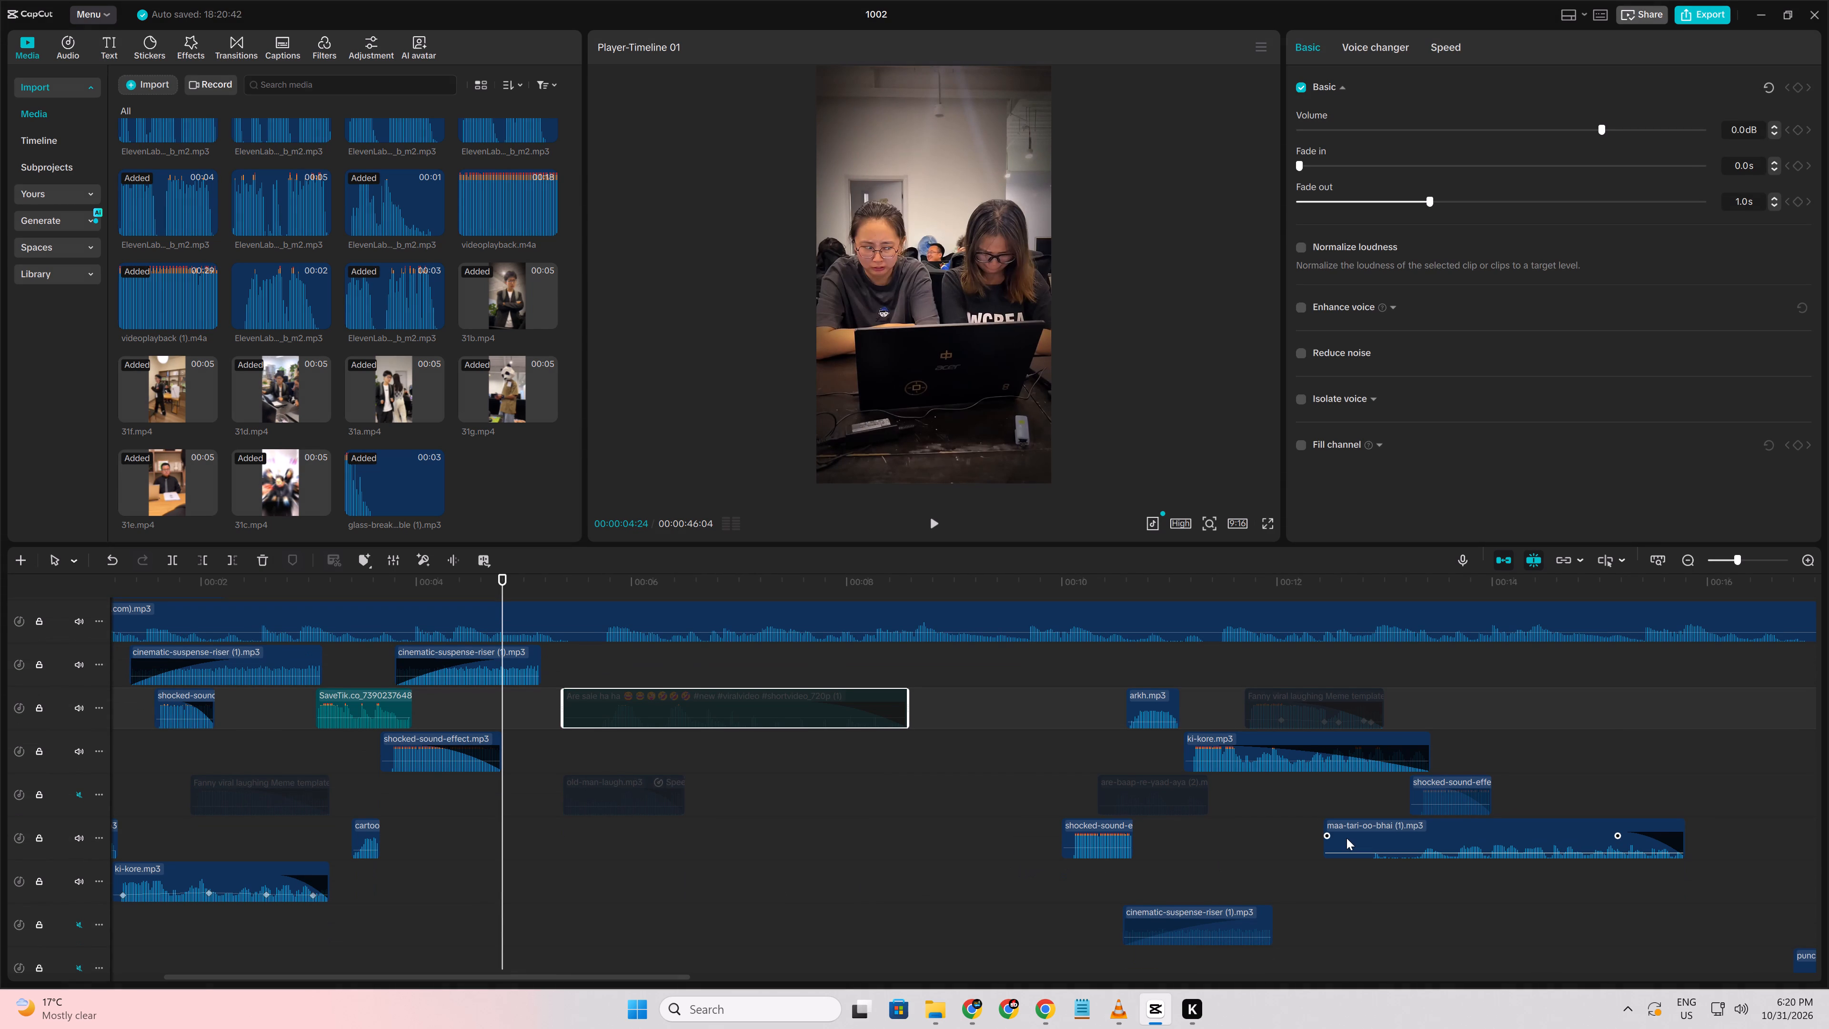
scroll(525, 852, "up", 2, "ctrl")
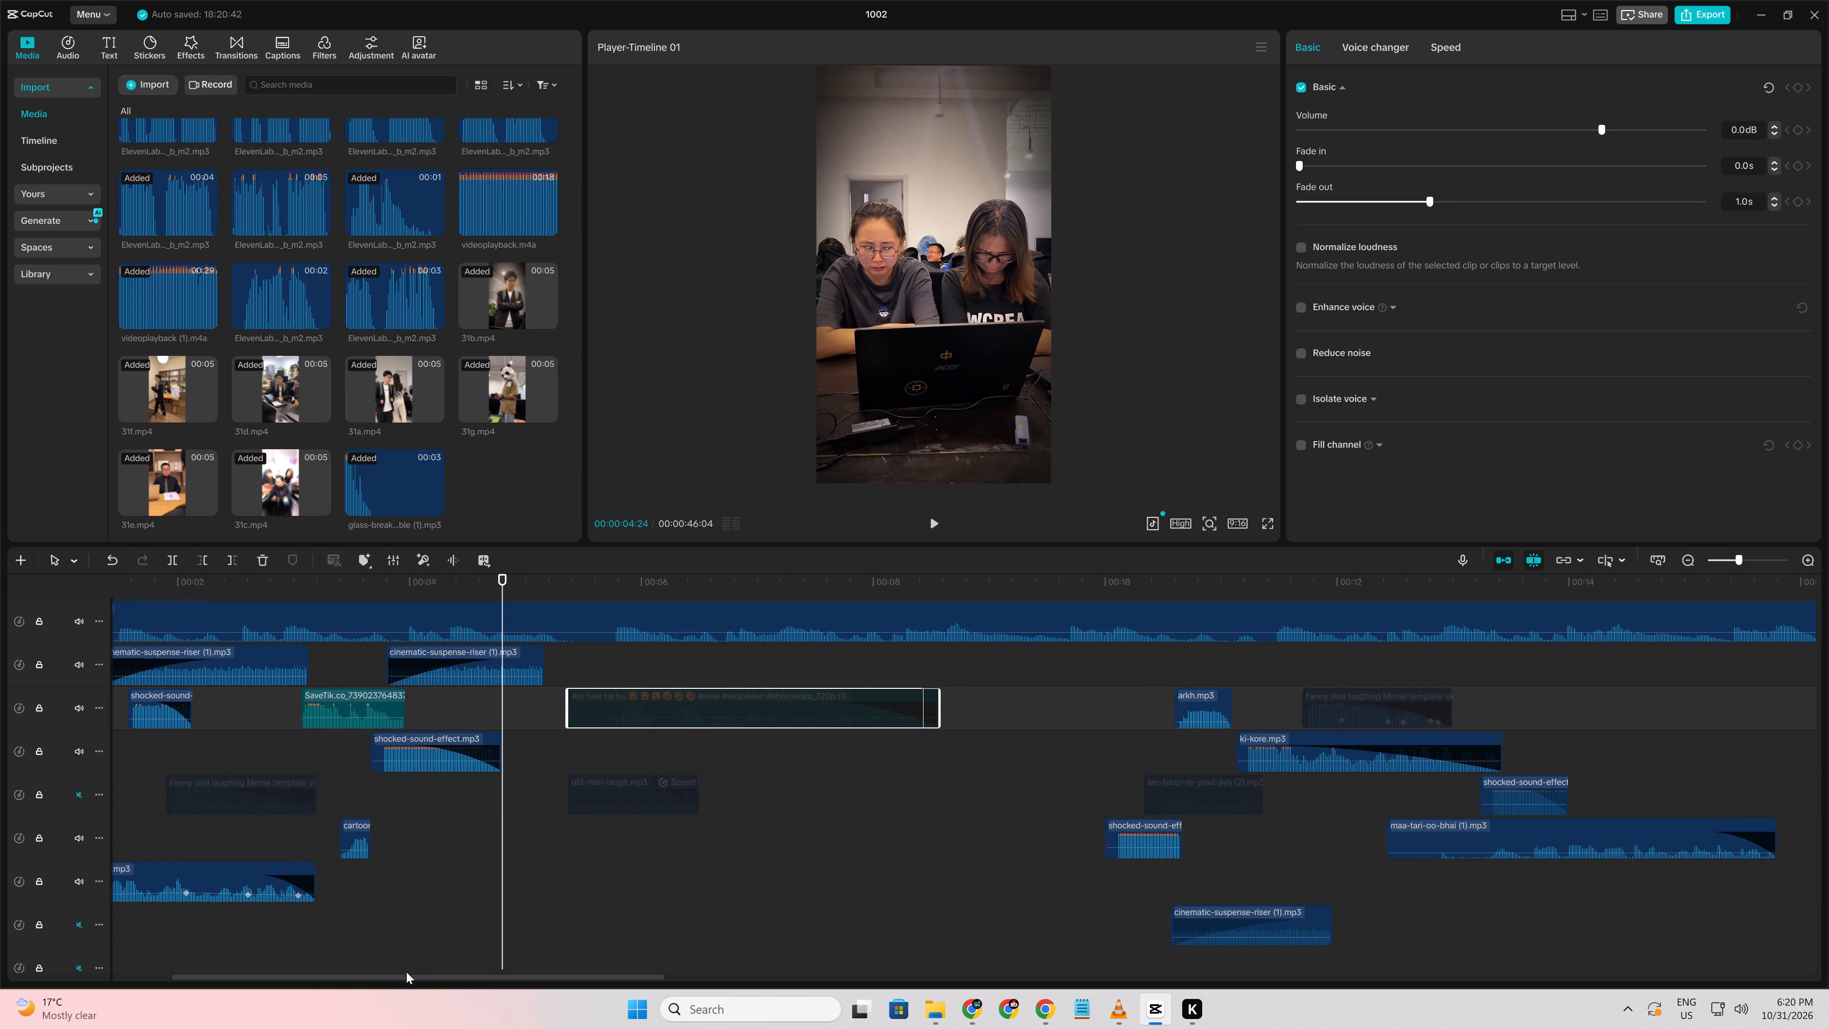
left_click_drag(390, 980, 240, 982)
left_click_drag(391, 793, 613, 793)
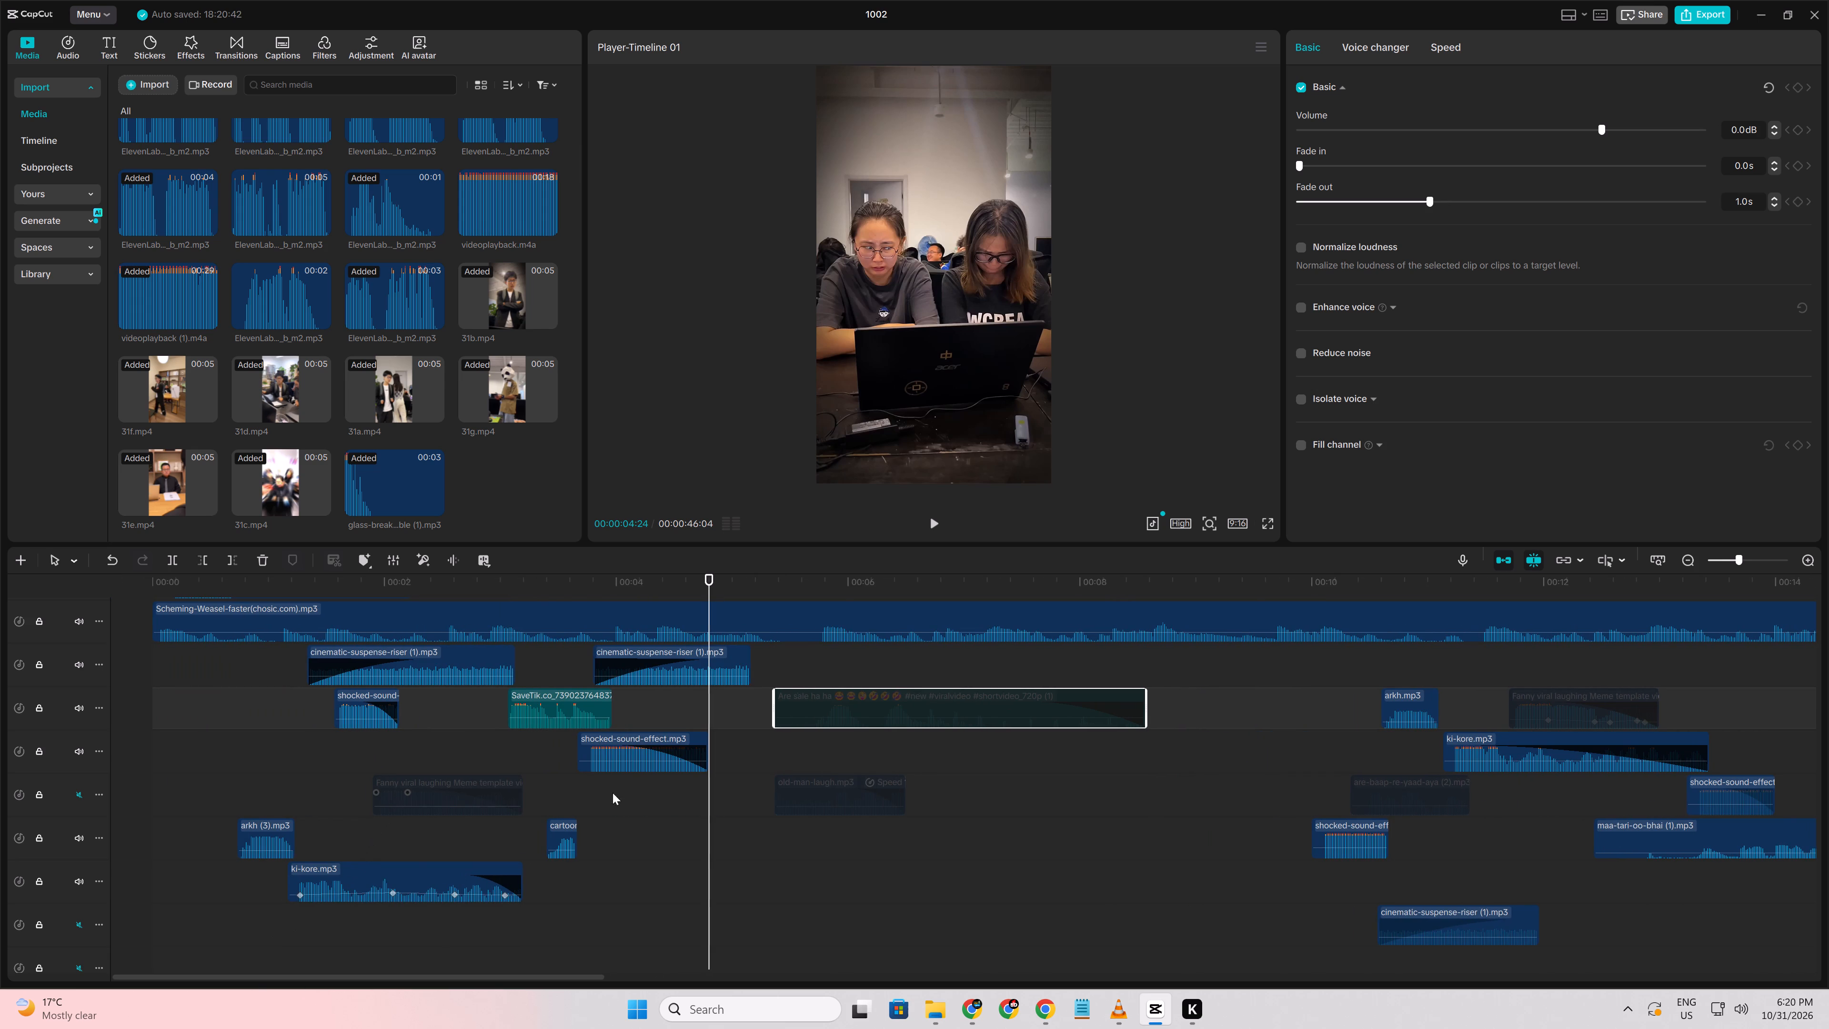
left_click_drag(613, 793, 754, 756)
right_click(814, 761)
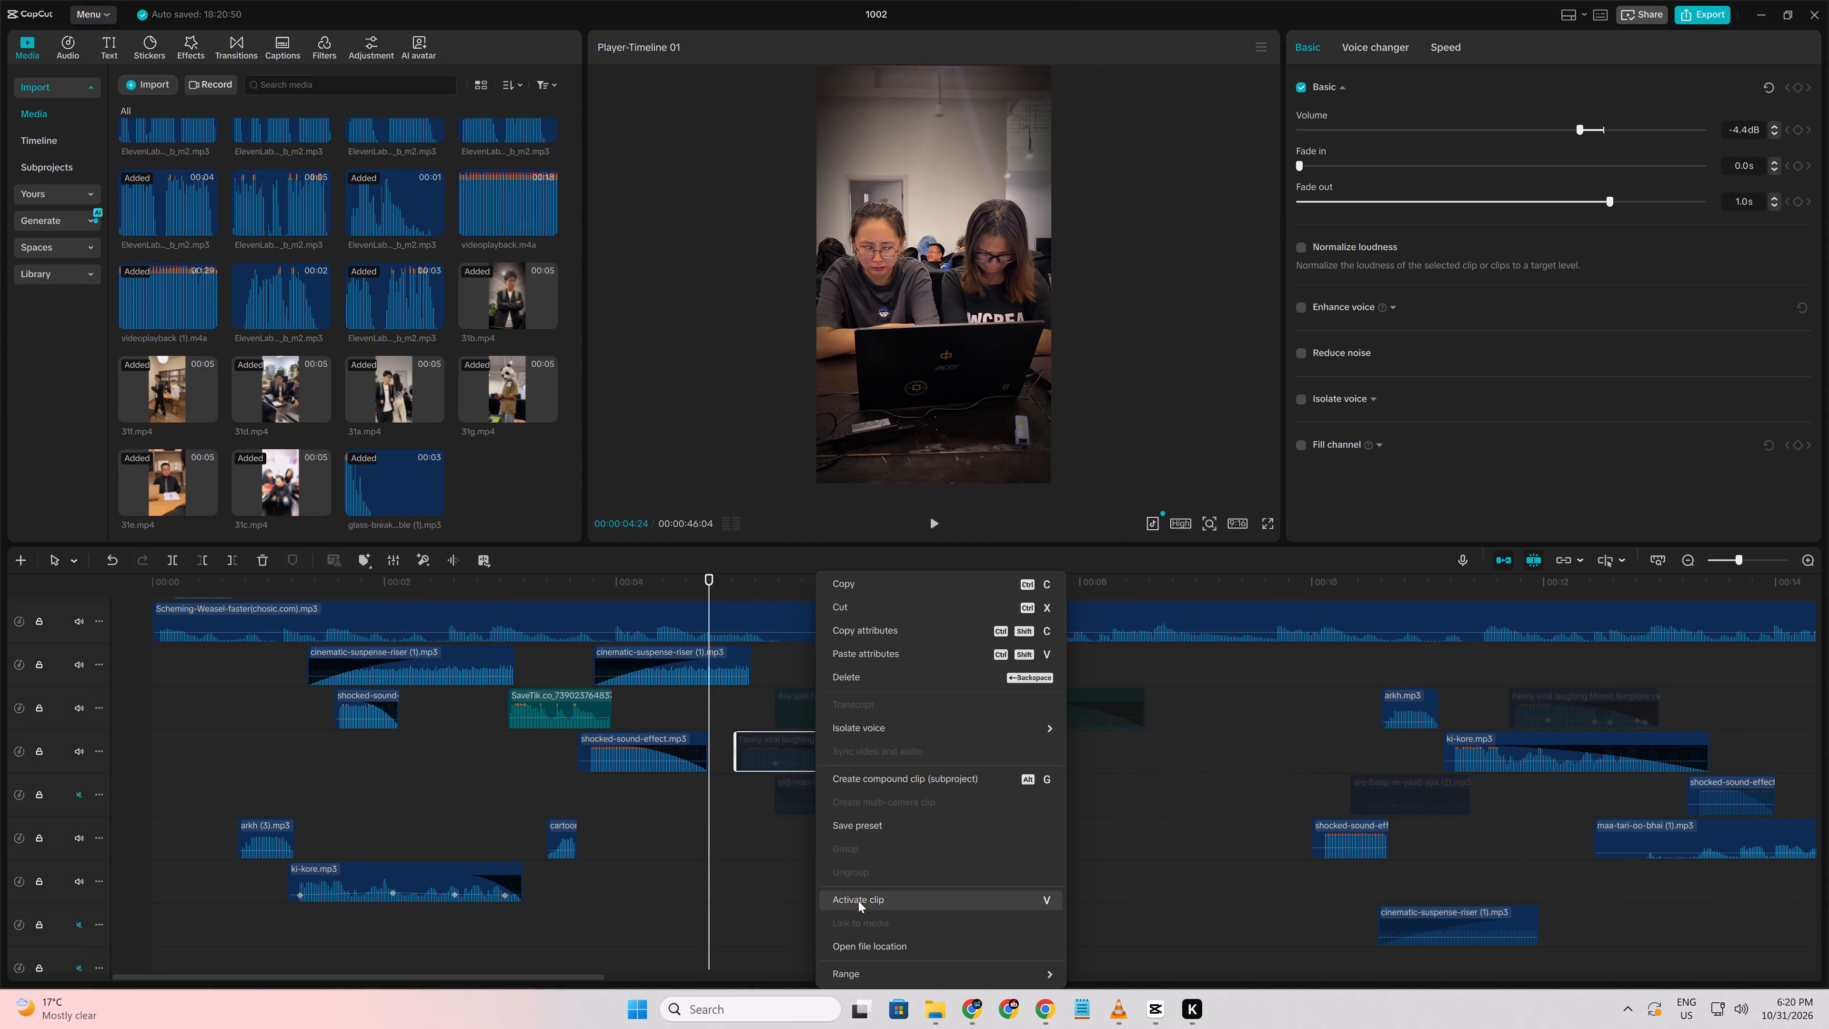
left_click(858, 901)
Extend the end of the activated laughing meme clip to about 00:00:08:08 and preview it.
left_click_drag(887, 738, 1110, 738)
key("space")
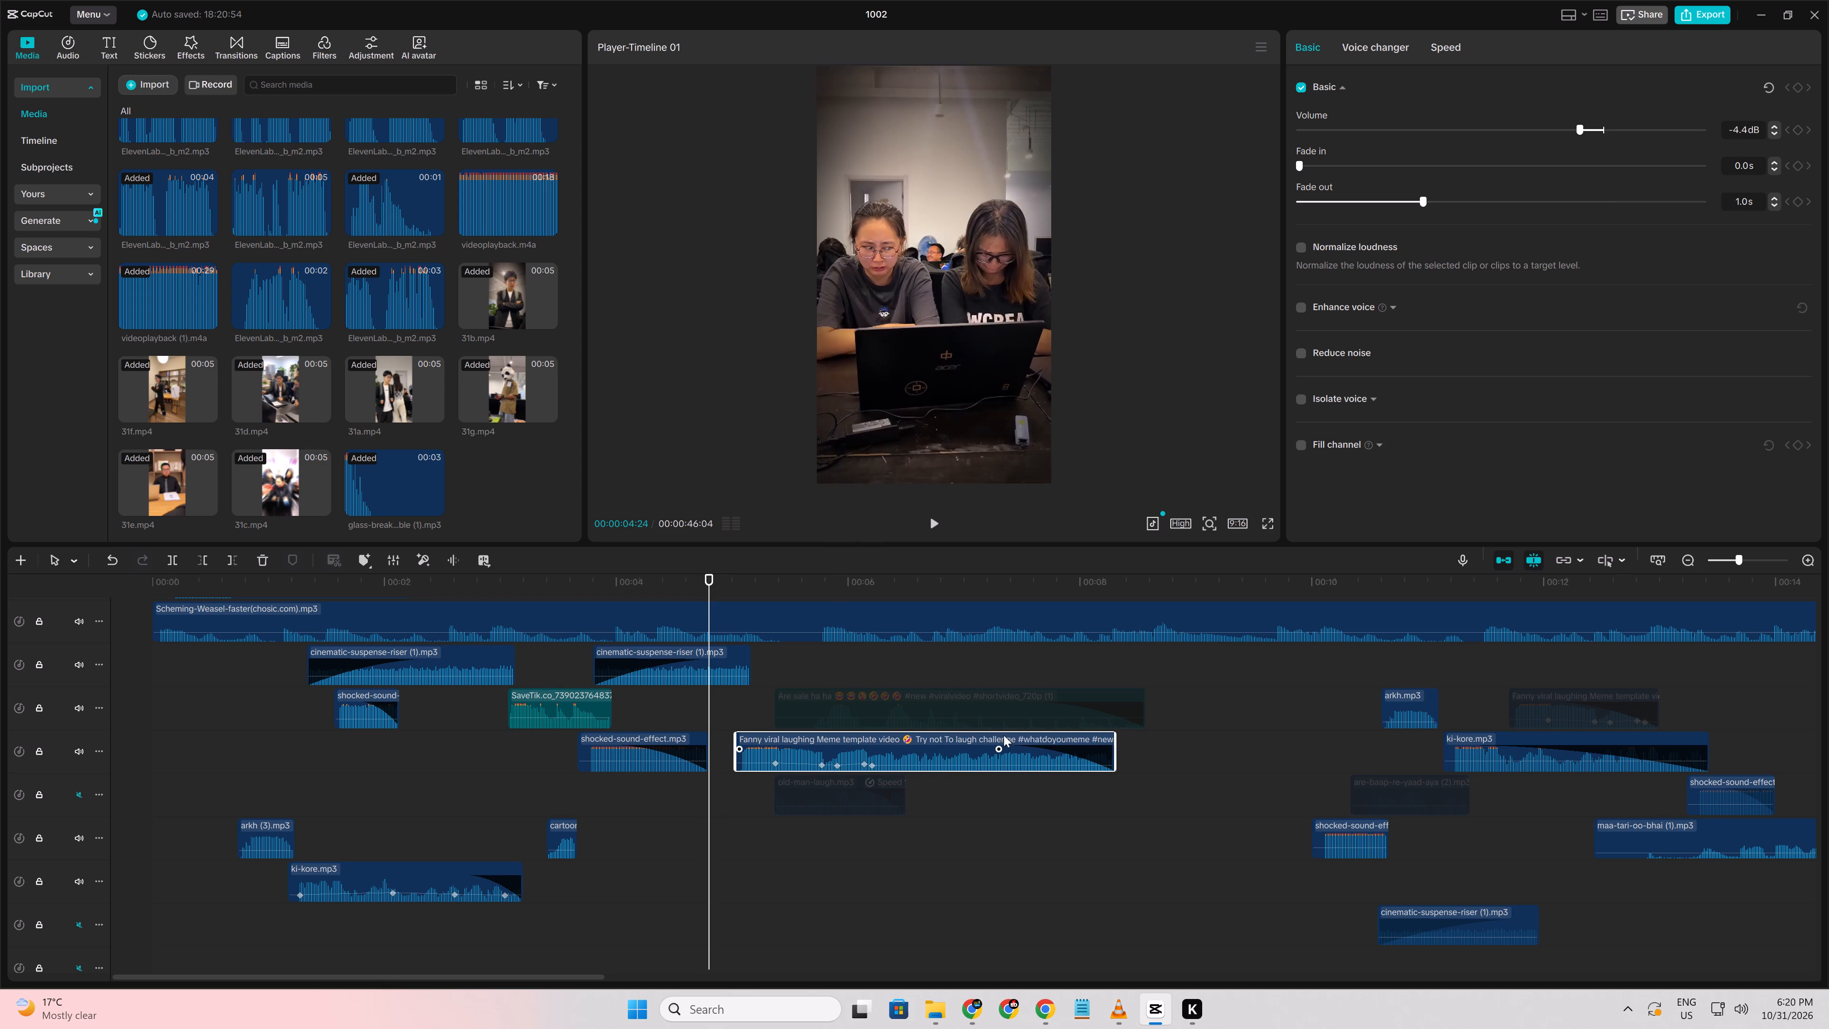
scroll(990, 733, "up", 4)
key("space")
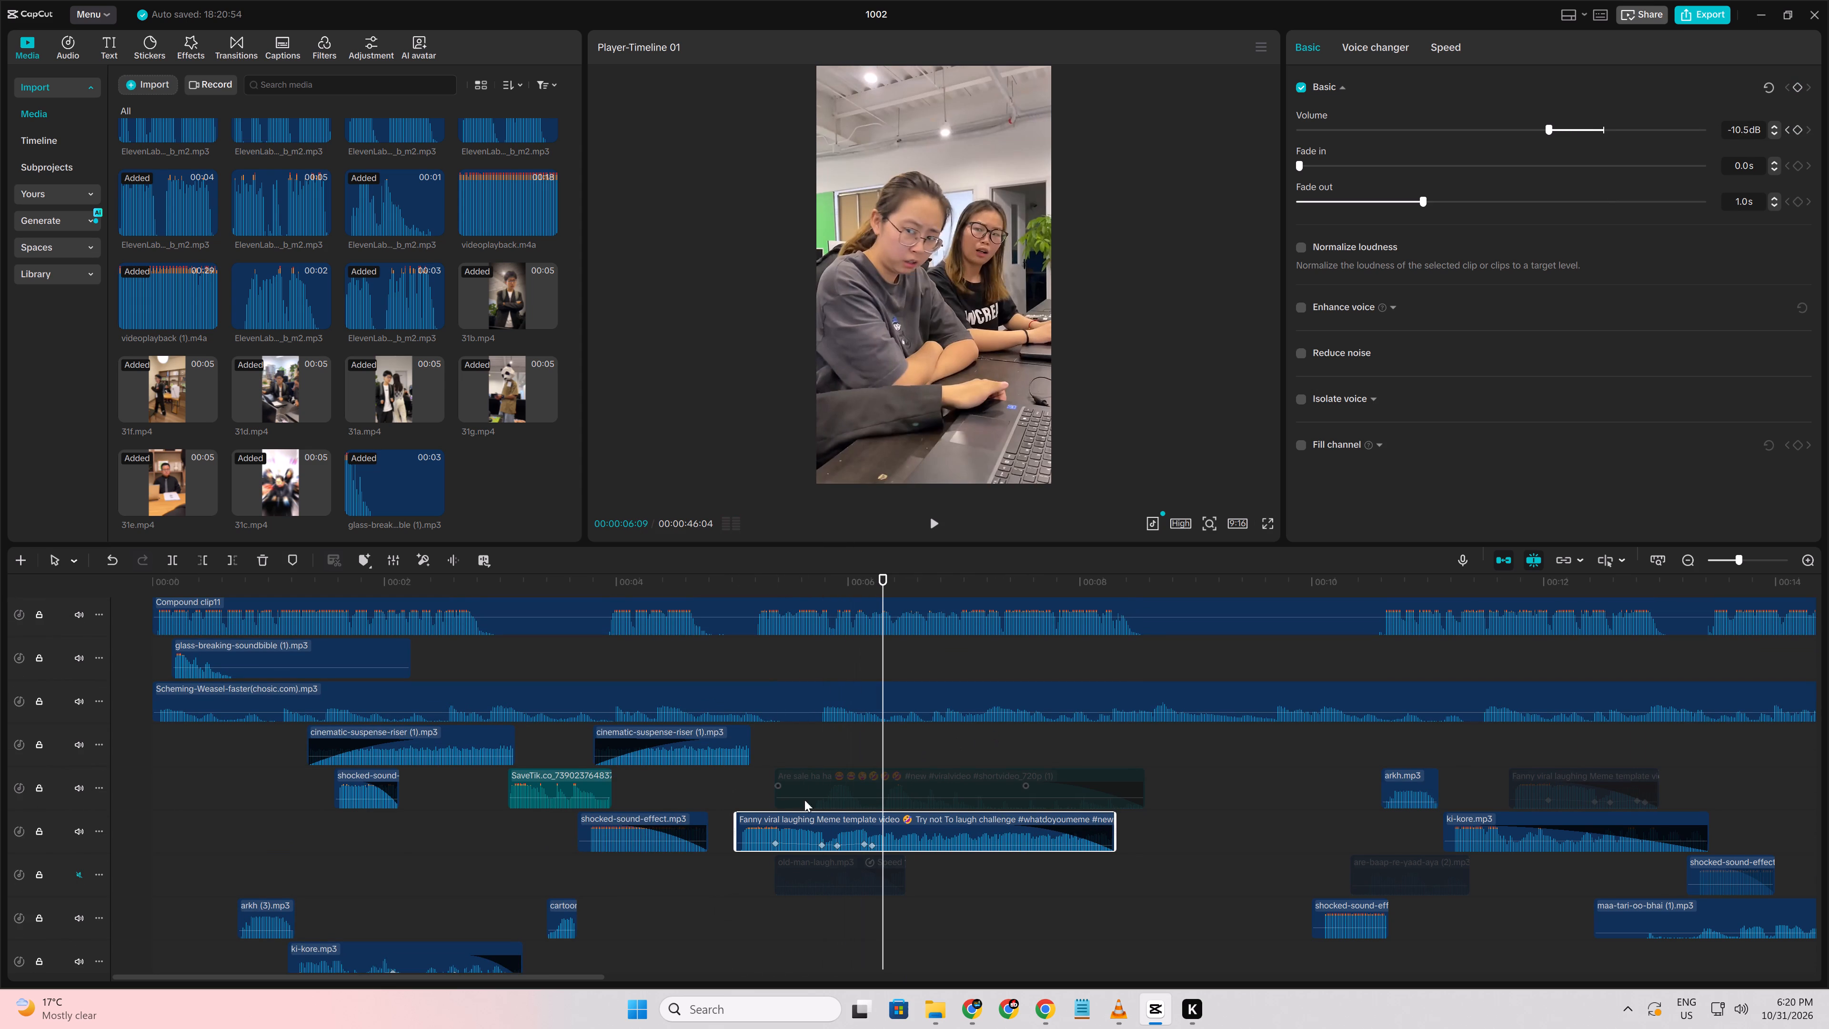
Shift the laughing meme clip later, trim off its part before 00:00:06:28, and move the remainder to start at about 00:00:05:24.
left_click_drag(772, 818, 833, 820)
left_click(957, 862)
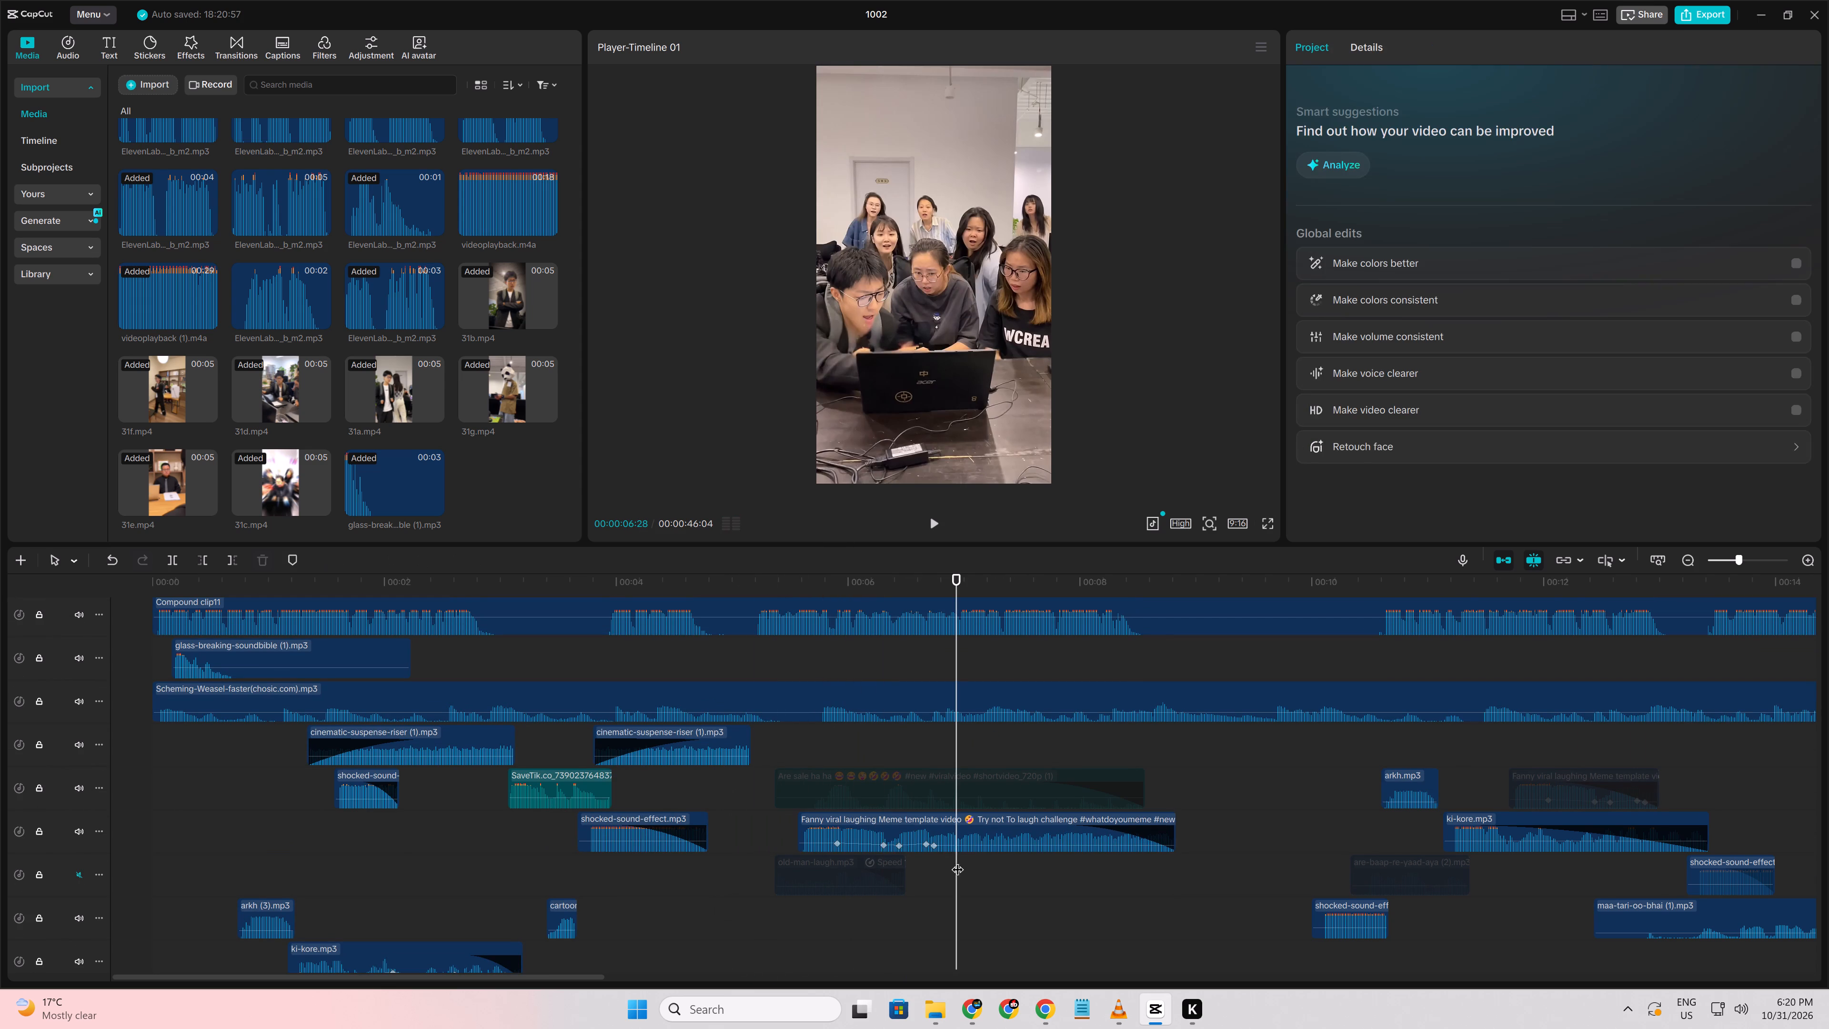
left_click(960, 837)
key("q")
left_click_drag(959, 831, 798, 829)
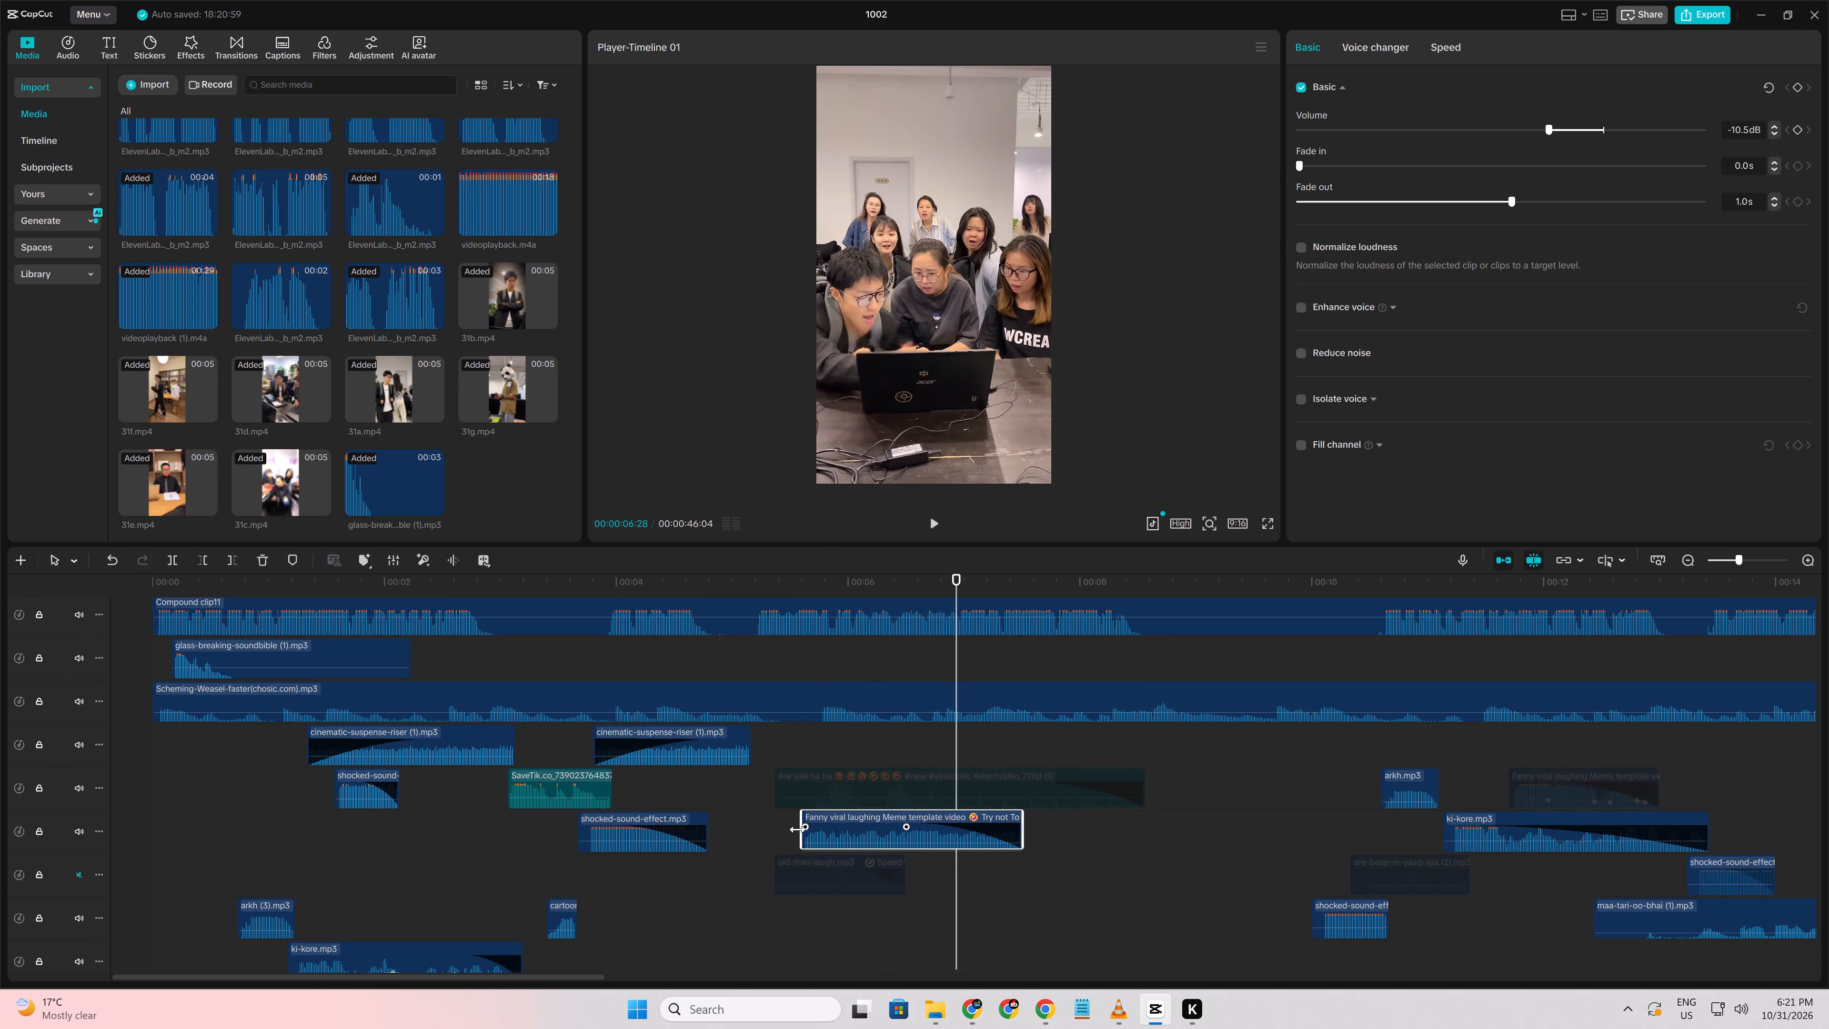
left_click_drag(798, 829, 829, 830)
Extend the end of the trimmed laughing meme clip to about 00:00:08:25 and replay the passage to check its timing.
left_click_drag(1047, 832, 1084, 825)
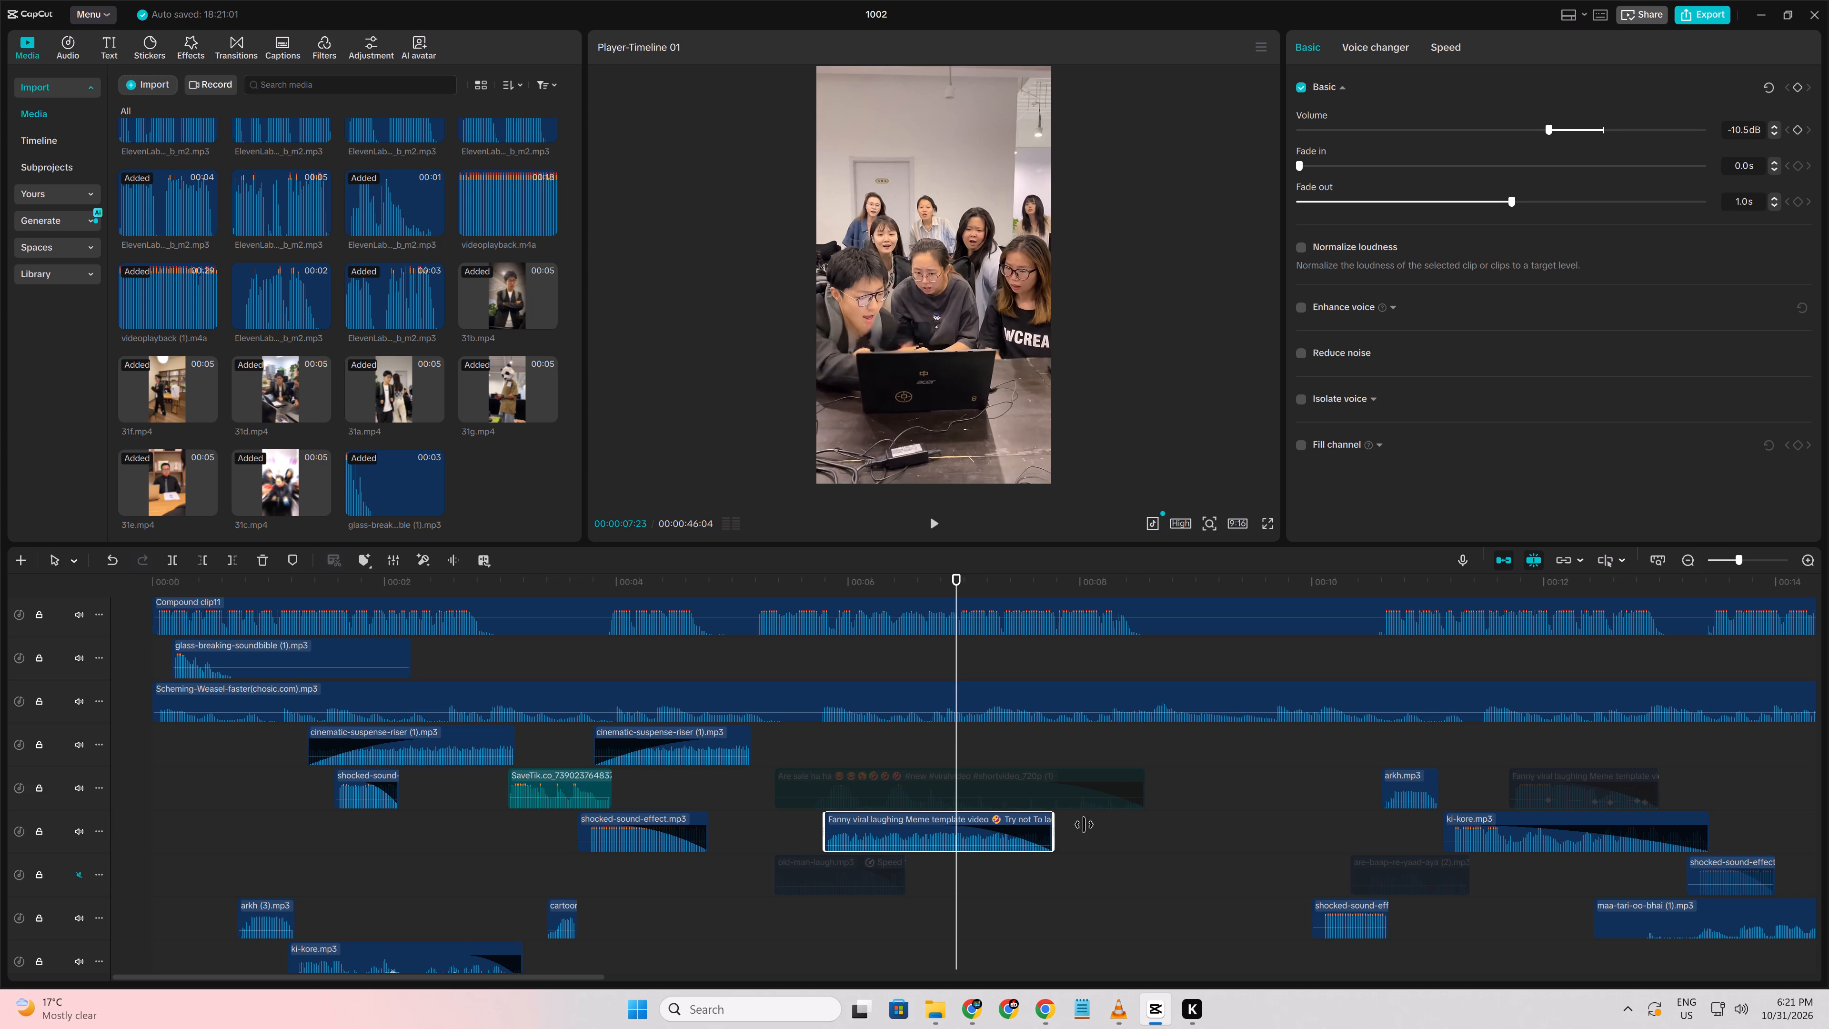
left_click_drag(1084, 825, 1177, 823)
left_click(487, 902)
key("space")
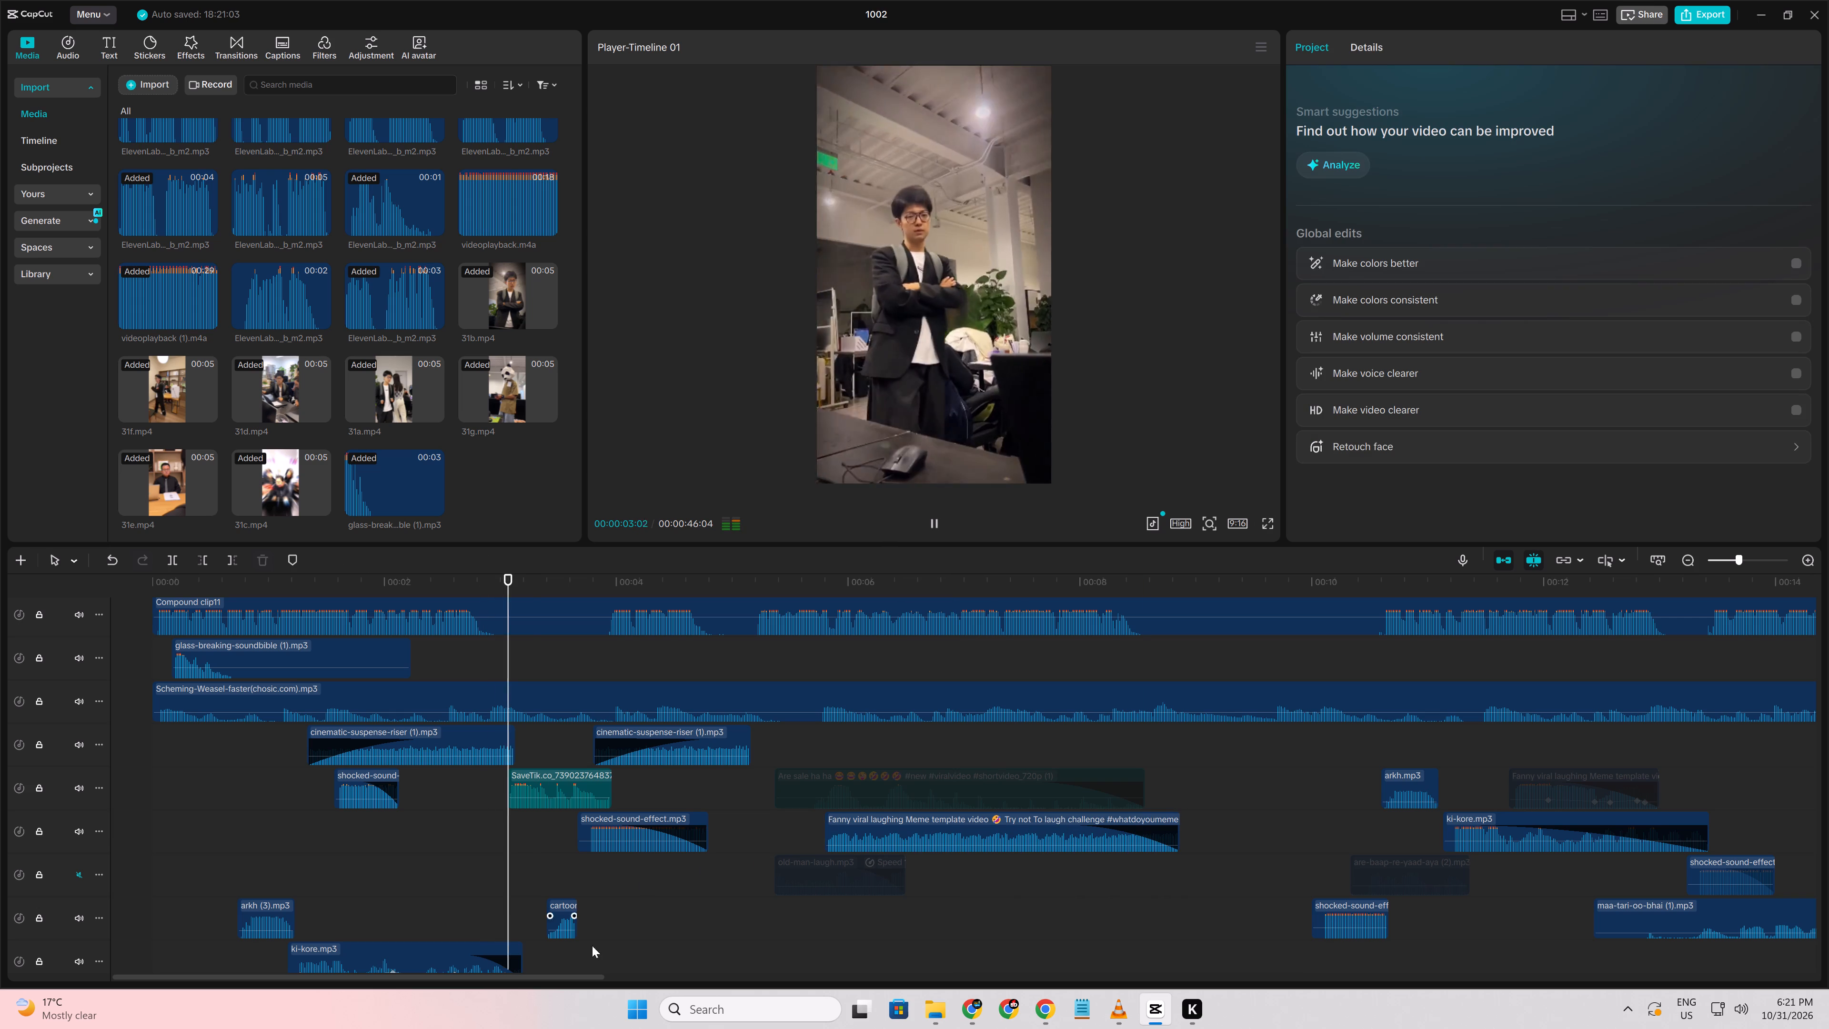
left_click_drag(575, 980, 641, 971)
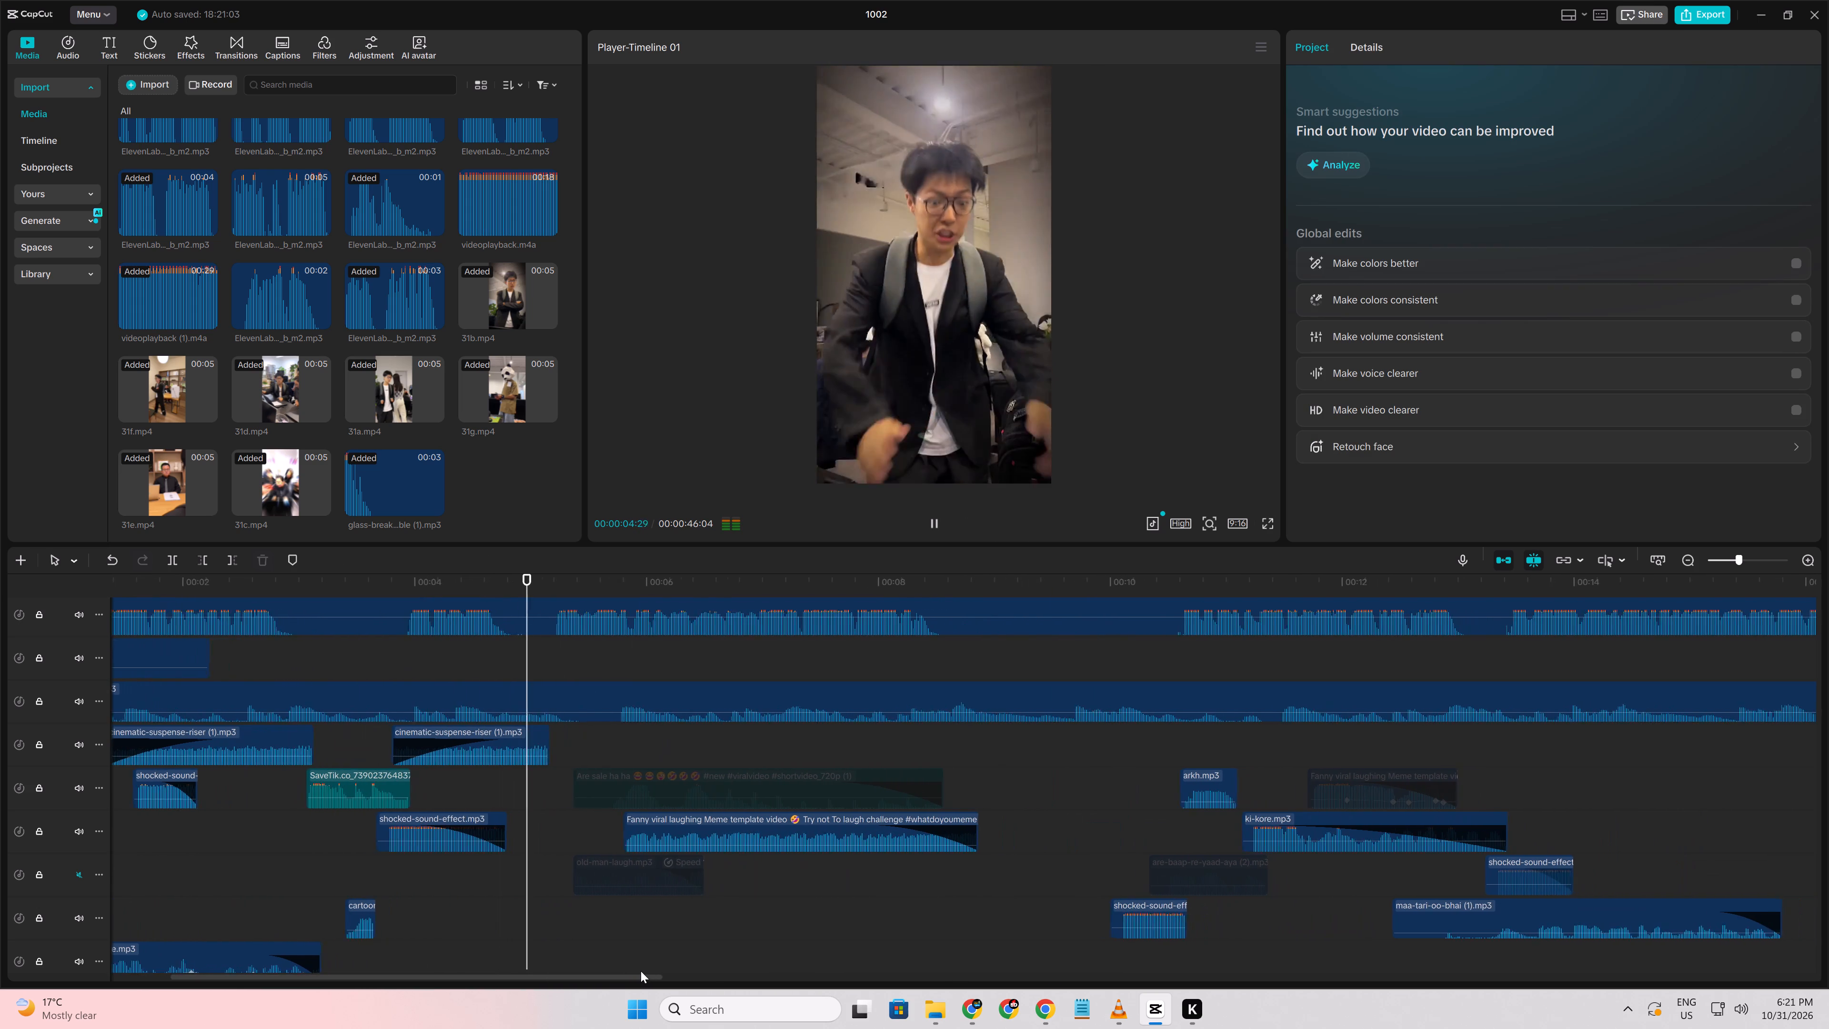
left_click_drag(641, 971, 655, 968)
left_click(506, 847)
key("space")
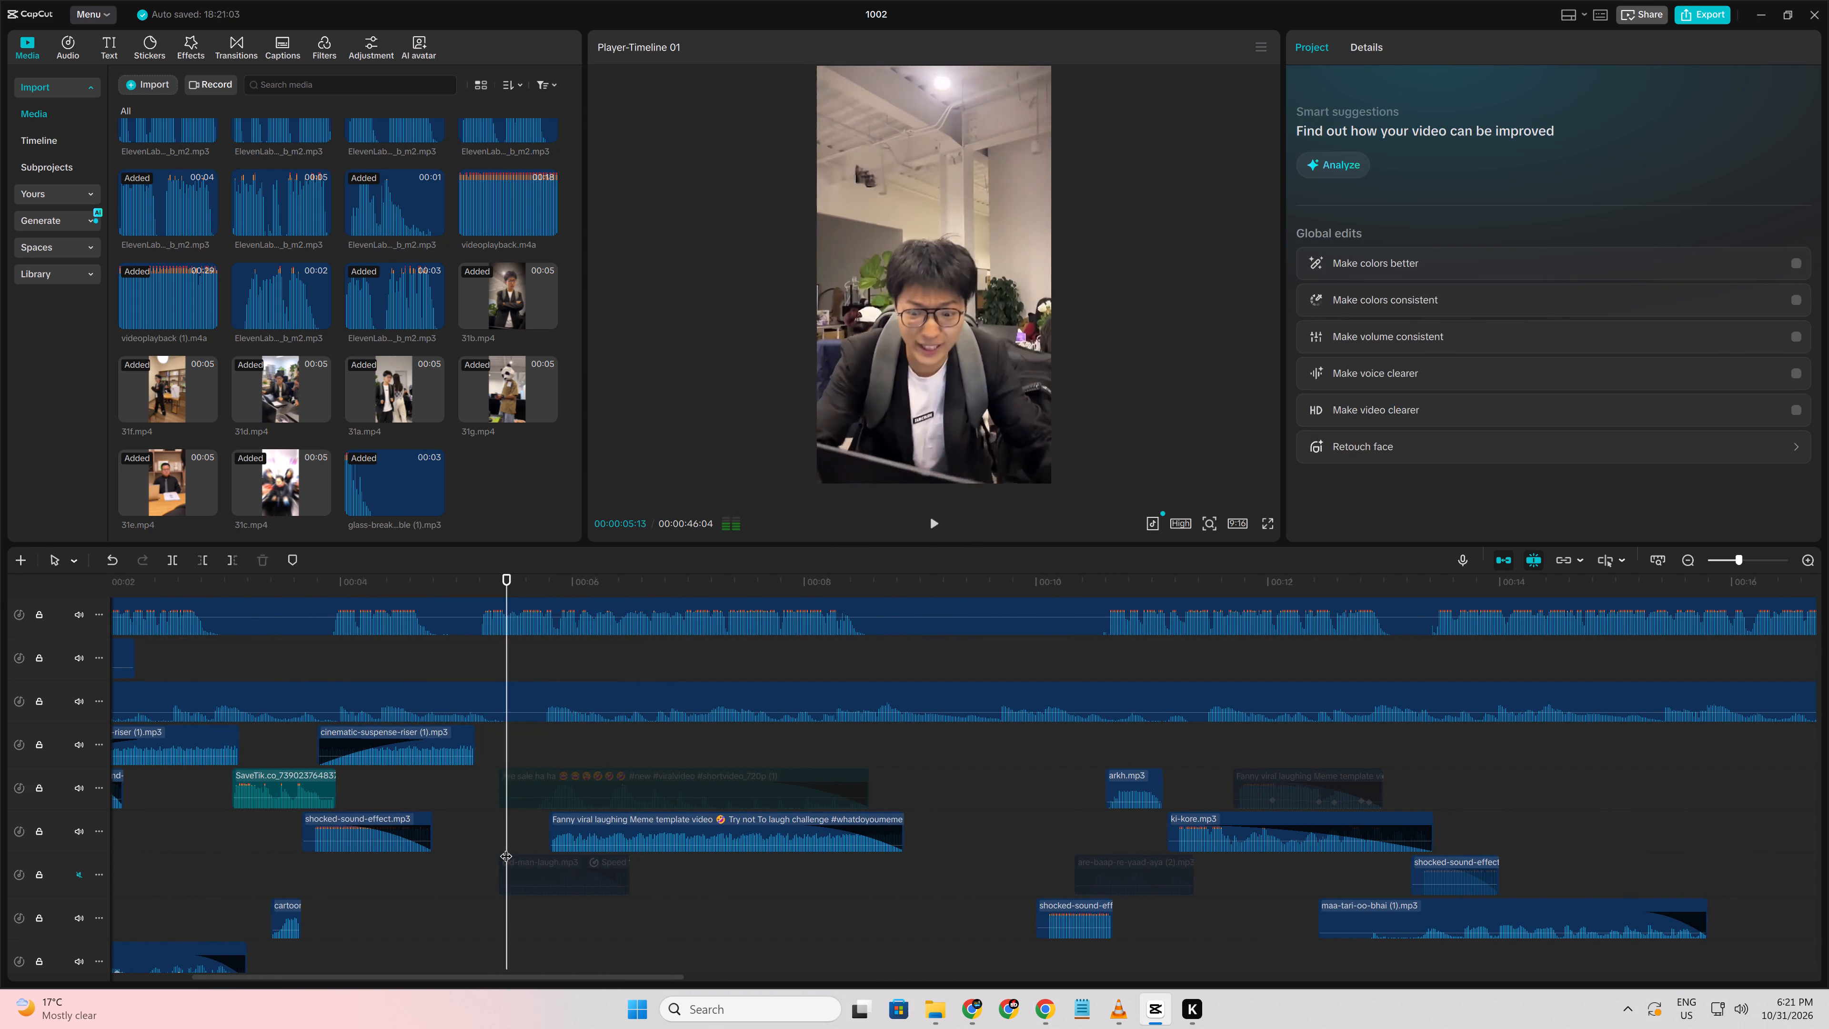
key("space")
left_click(570, 825)
key("space")
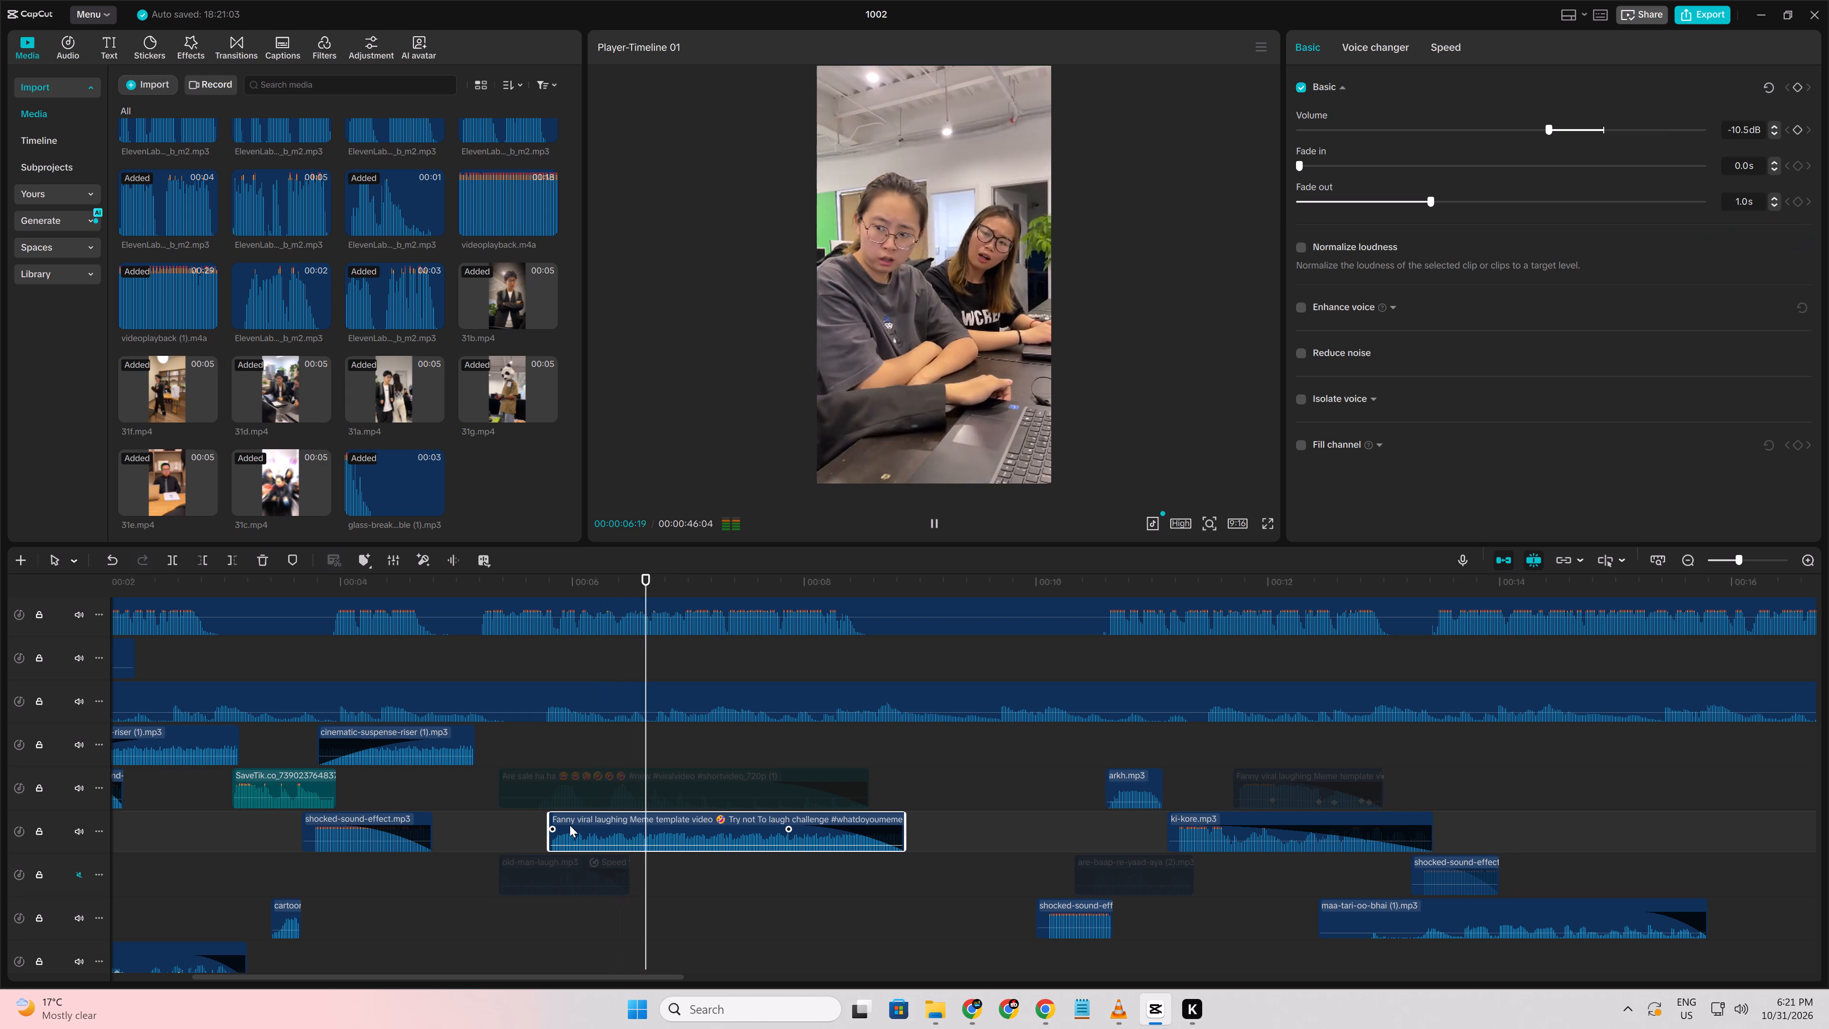
key("space")
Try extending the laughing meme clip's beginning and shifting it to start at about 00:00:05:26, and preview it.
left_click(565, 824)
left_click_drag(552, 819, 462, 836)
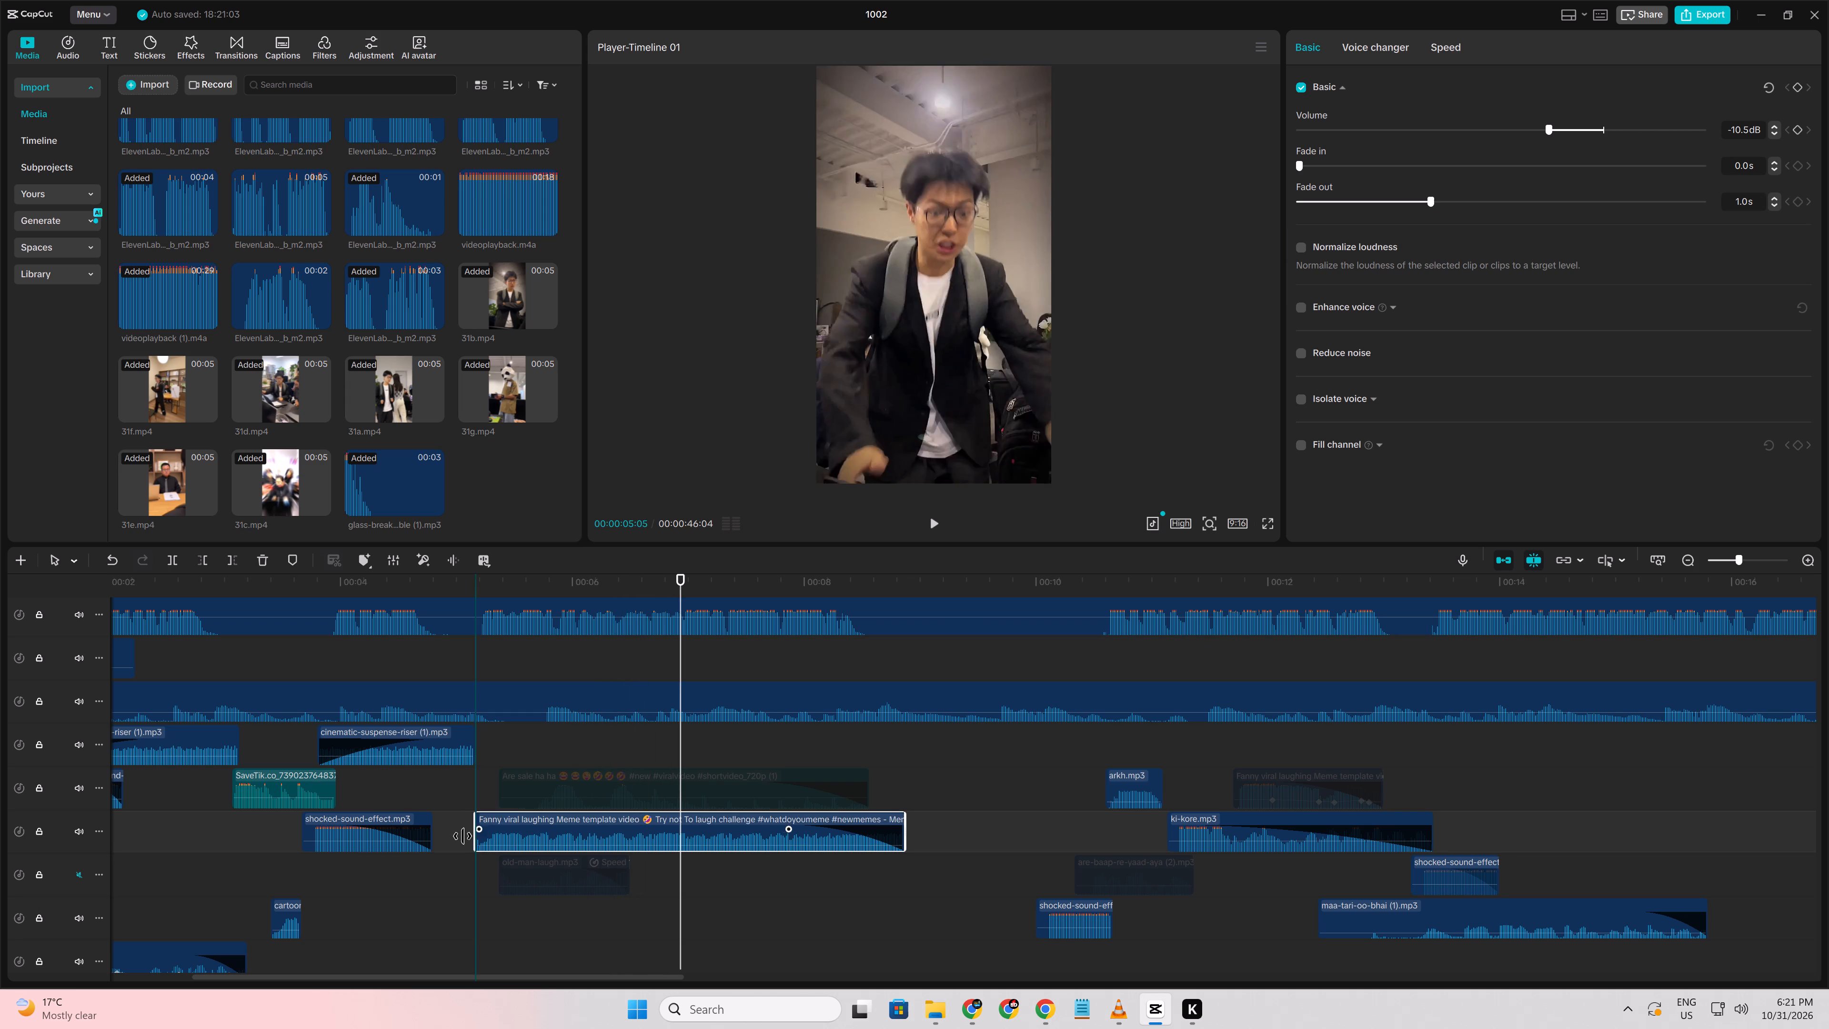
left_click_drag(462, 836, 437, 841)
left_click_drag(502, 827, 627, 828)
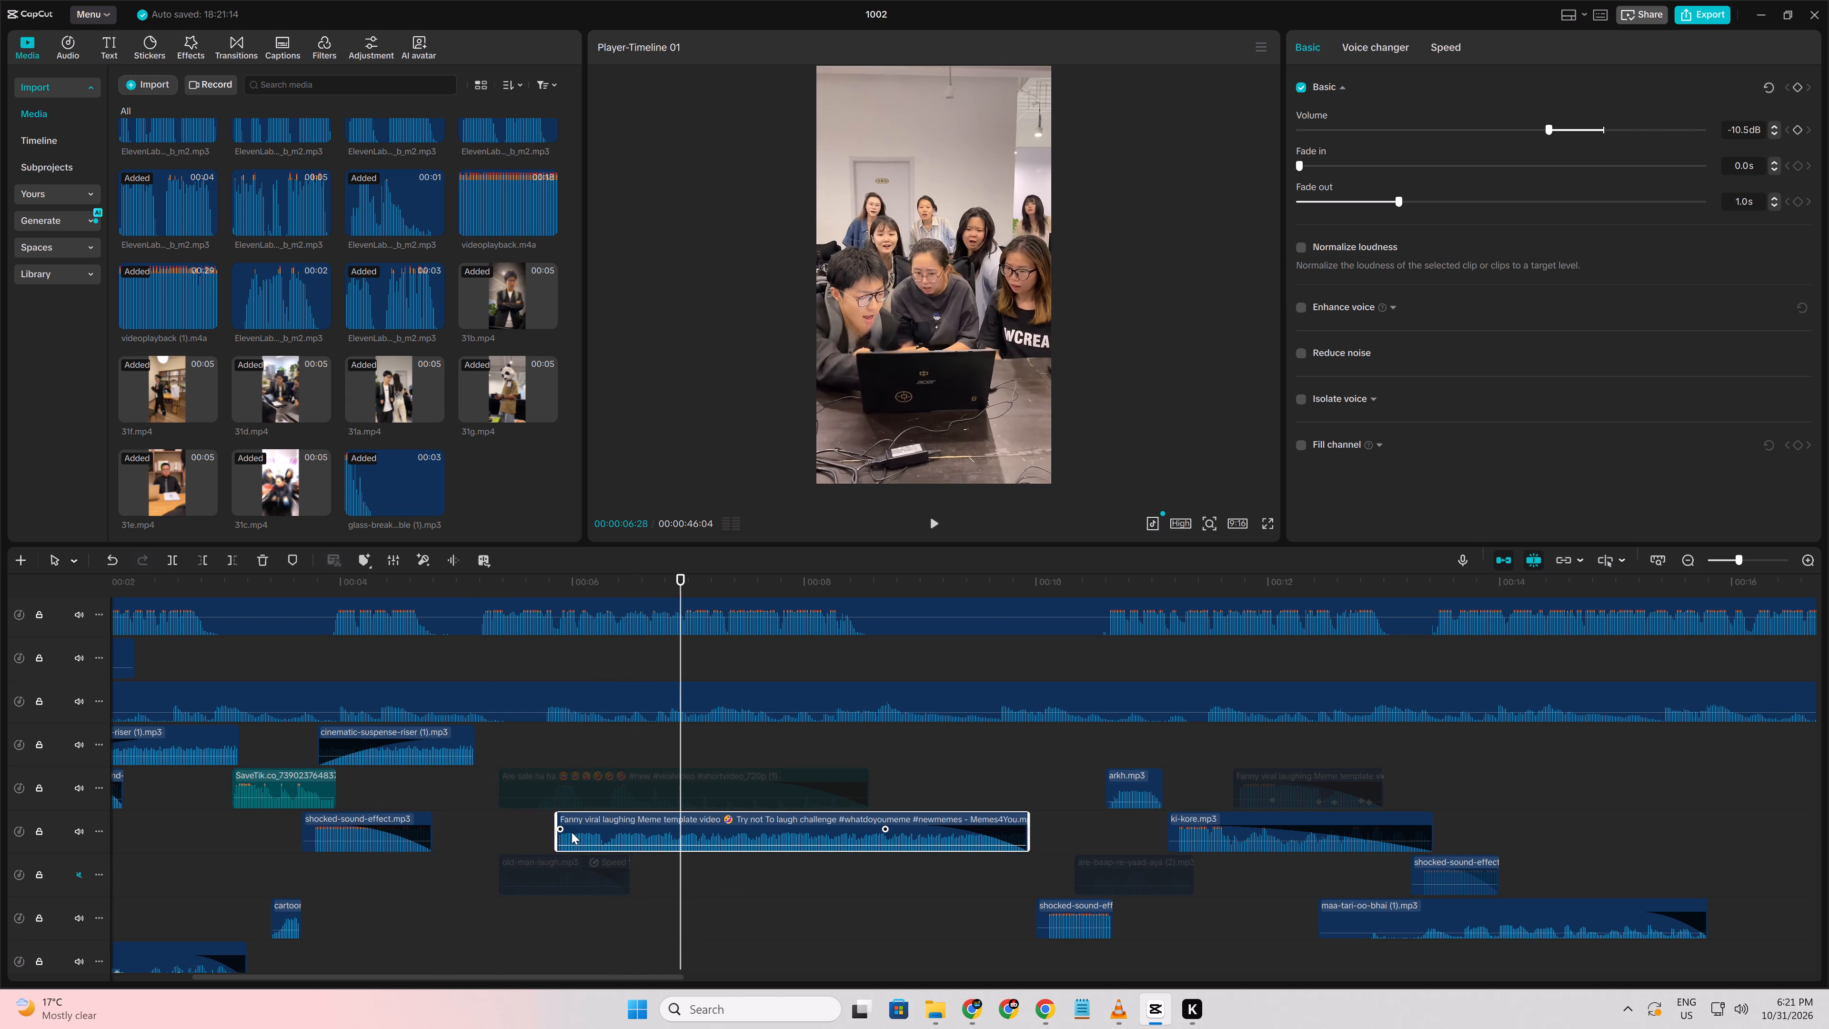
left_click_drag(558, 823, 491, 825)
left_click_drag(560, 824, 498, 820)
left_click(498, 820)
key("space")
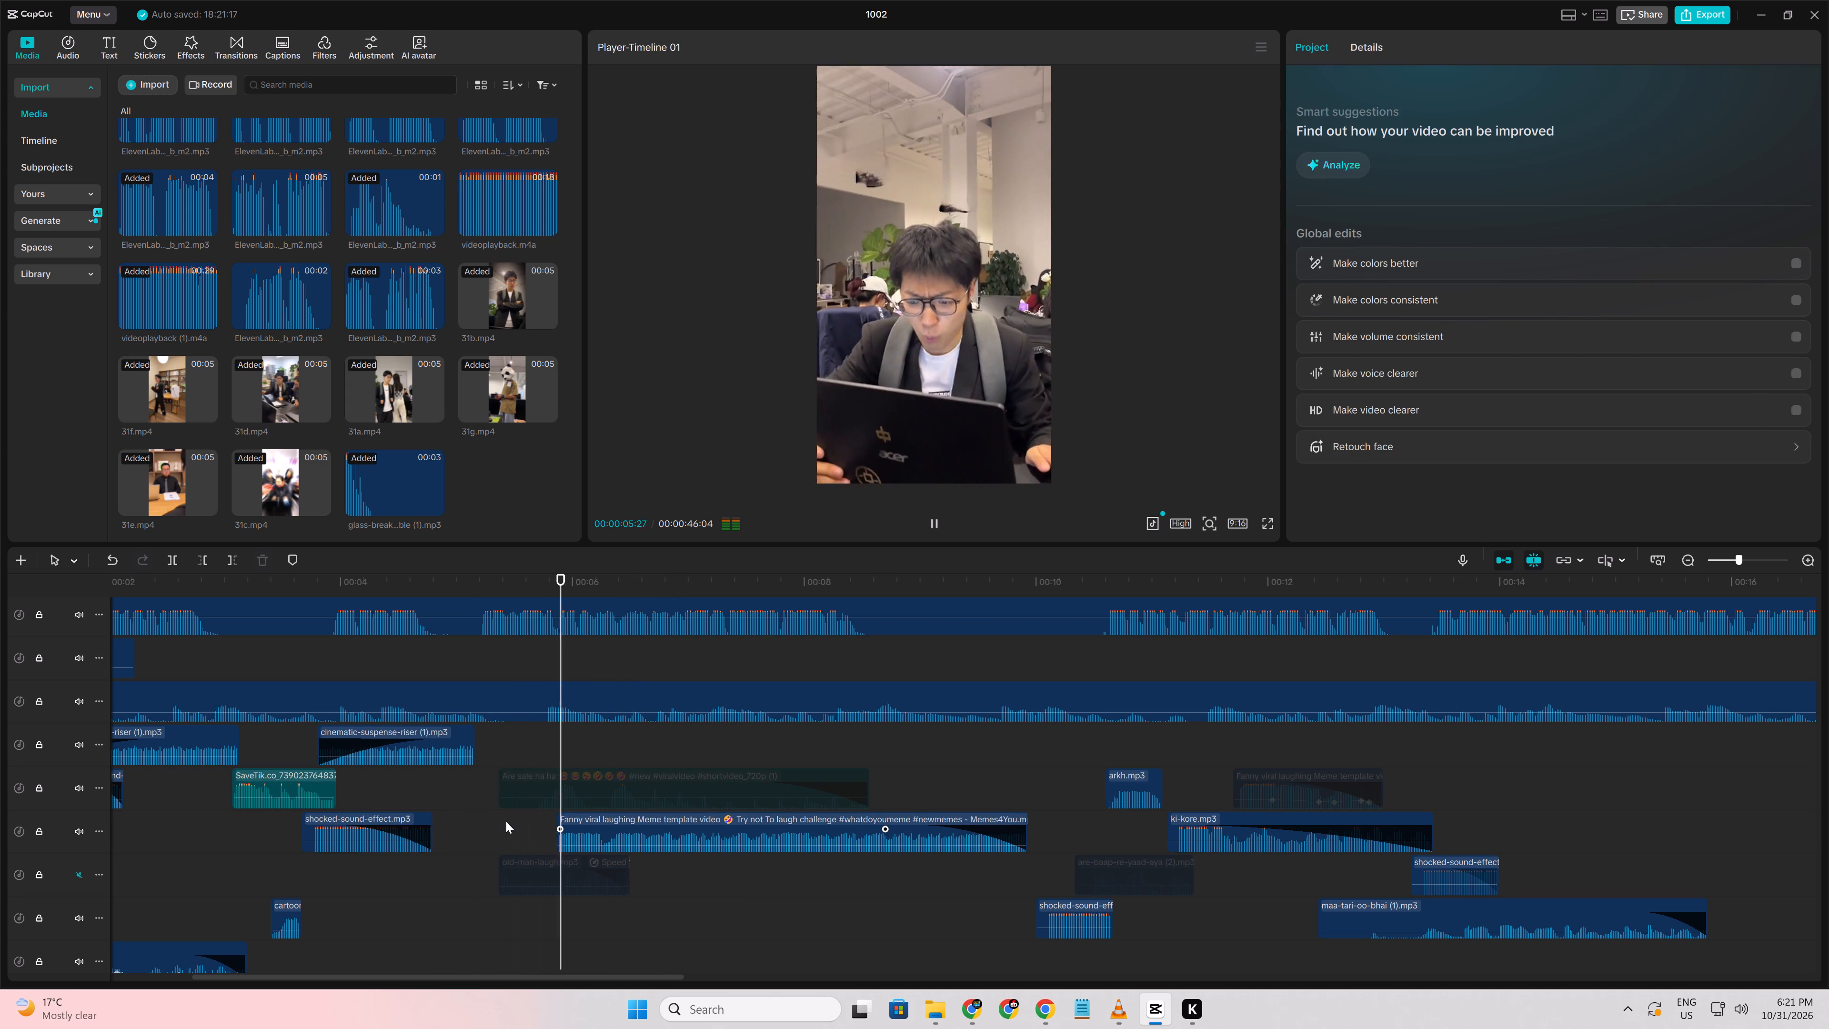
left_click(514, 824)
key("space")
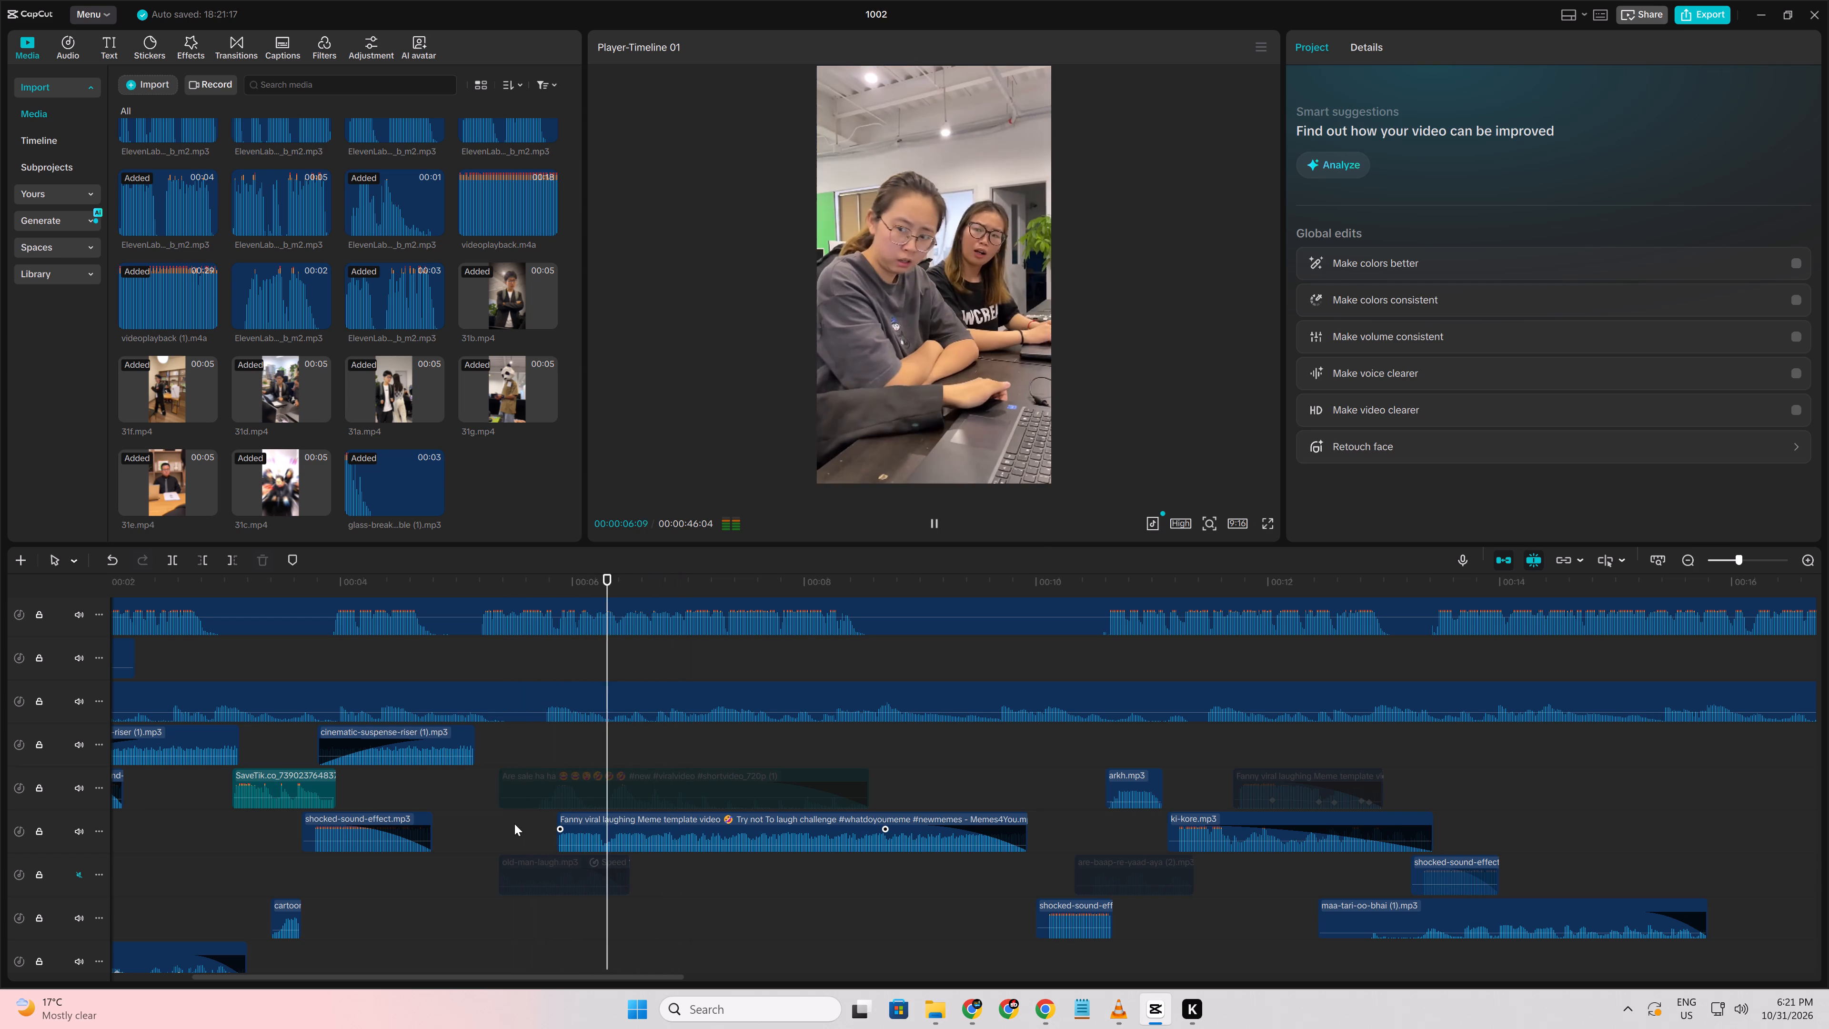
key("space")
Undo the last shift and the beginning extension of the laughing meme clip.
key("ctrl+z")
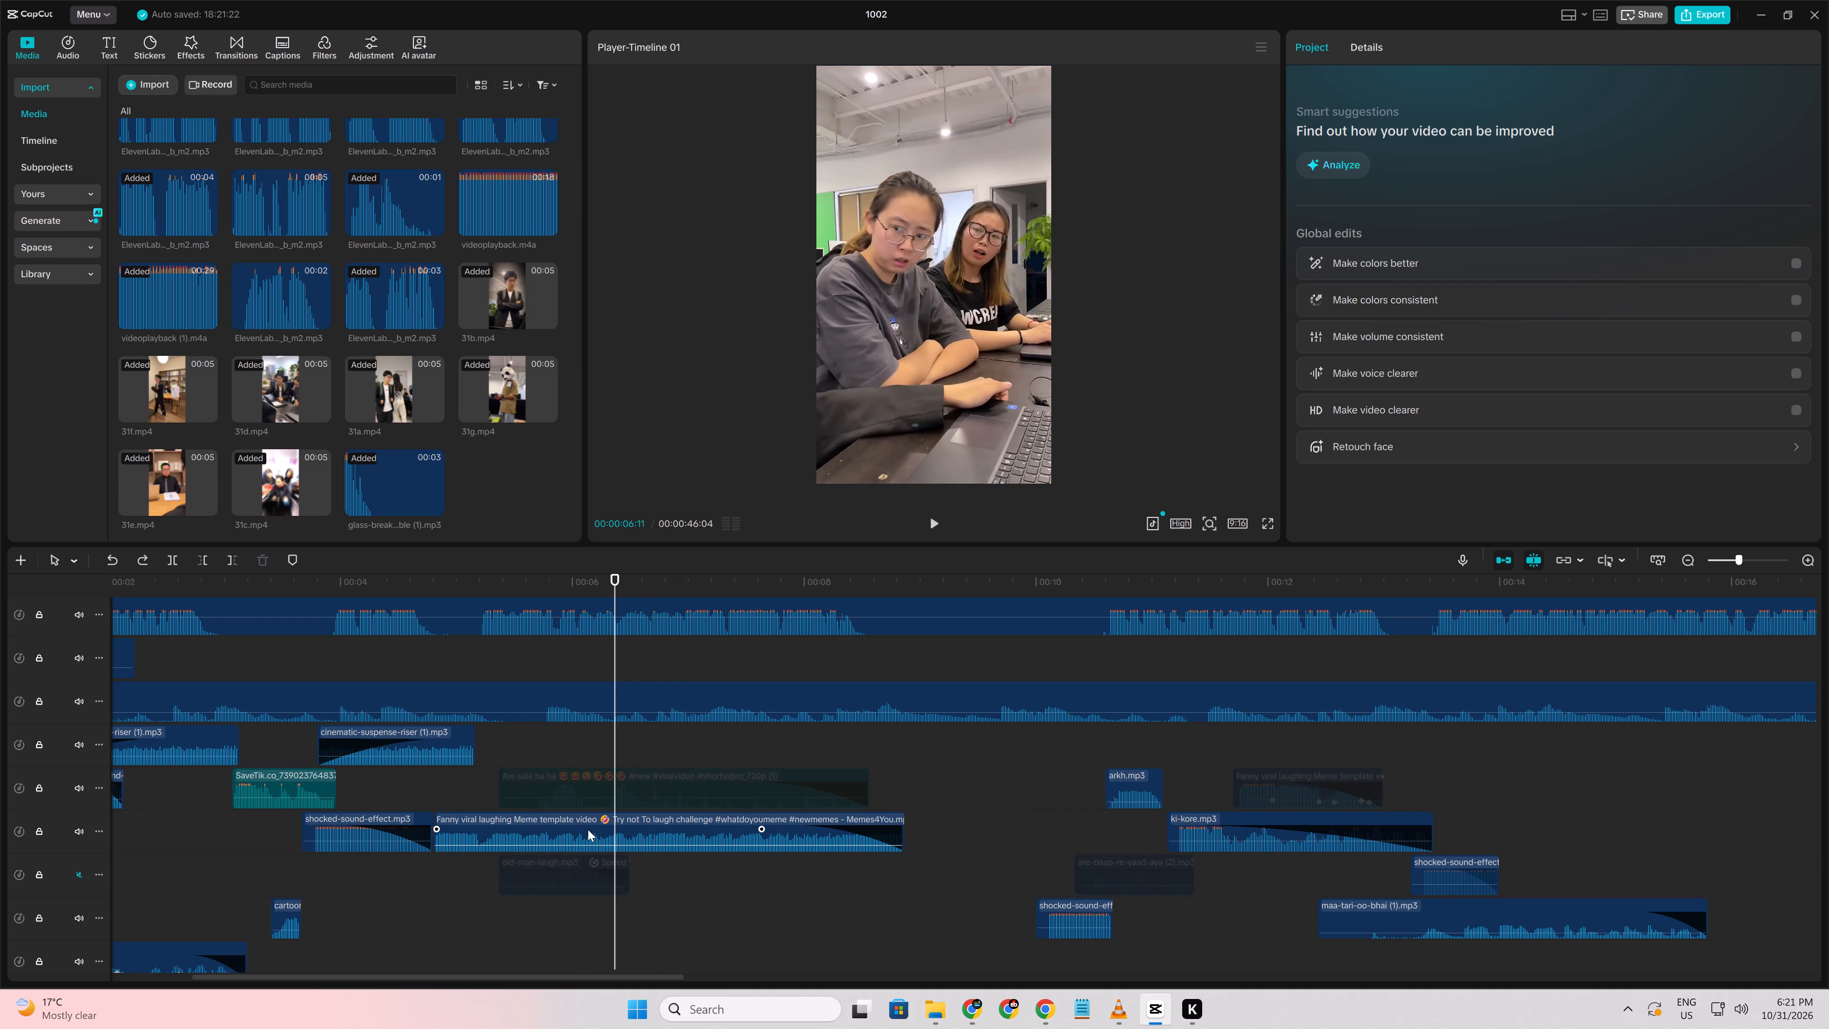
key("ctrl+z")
Play the video from the start through the group reaction at about 00:00:08:08 to check the laughing sound's timing.
left_click(446, 899)
left_click_drag(446, 899, 0, 898)
key("space")
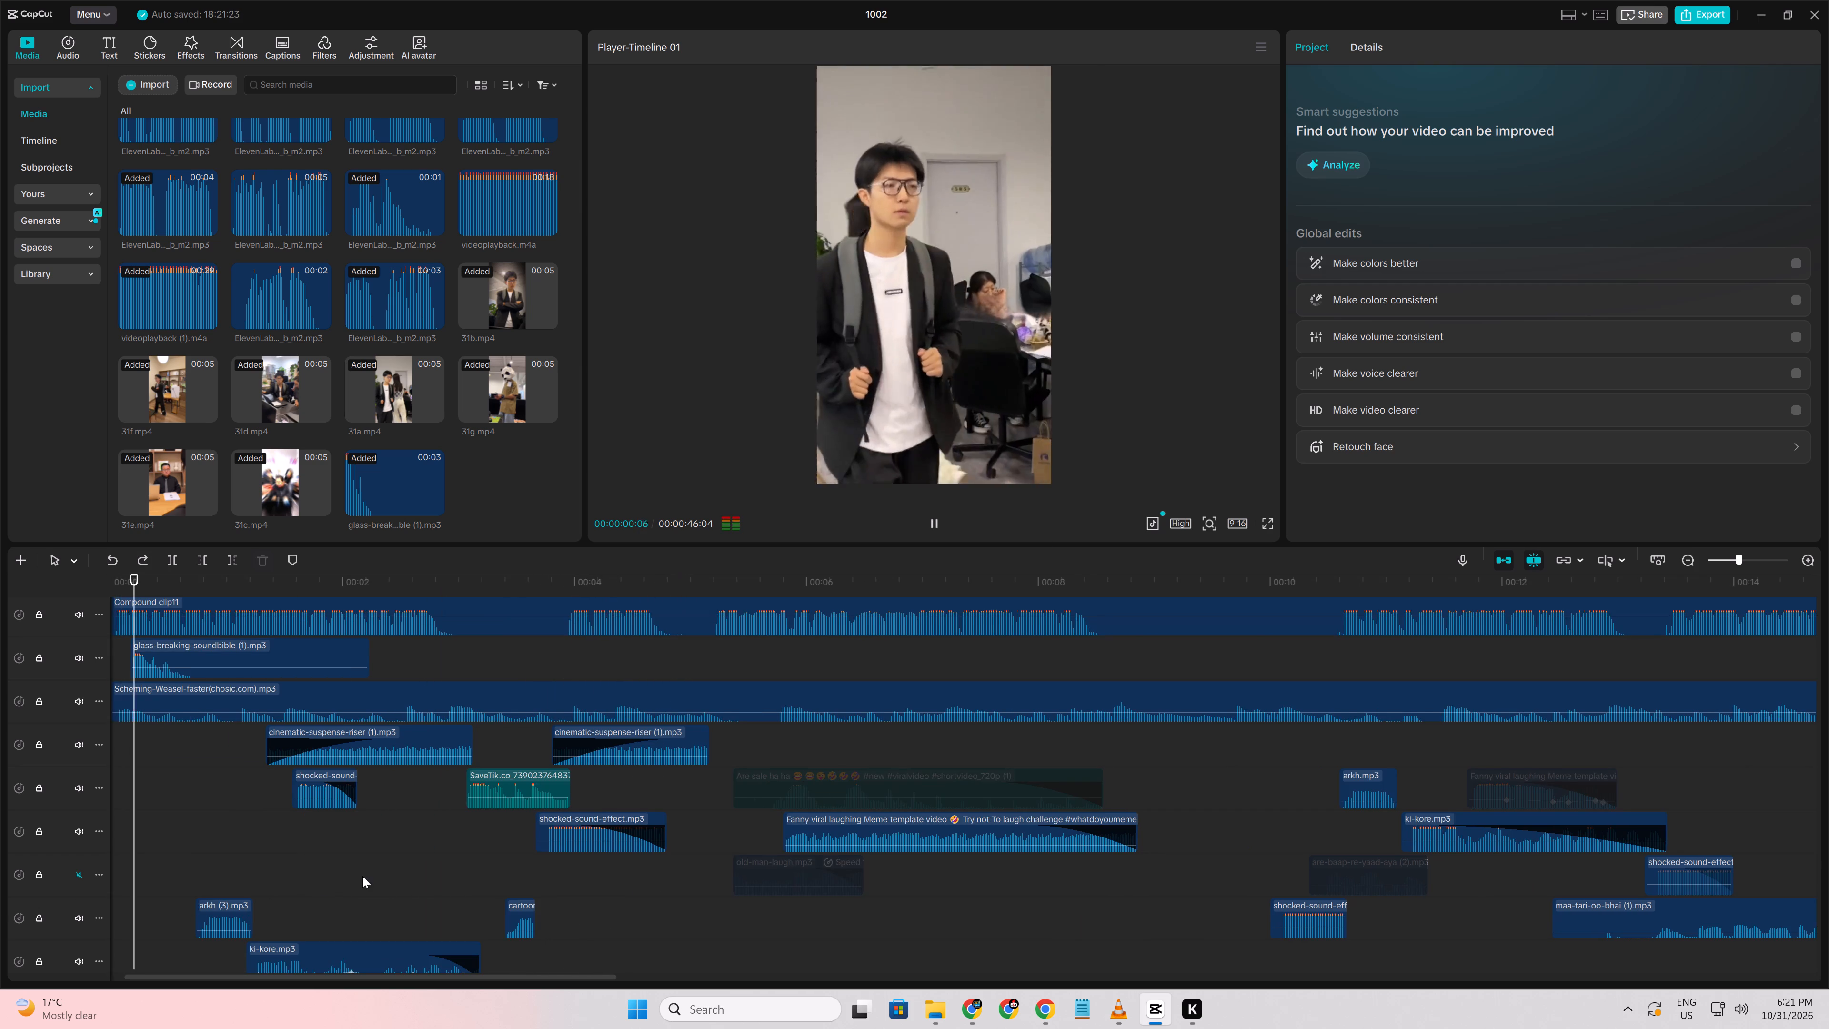
scroll(364, 875, "down", 5)
left_click_drag(392, 978, 512, 951)
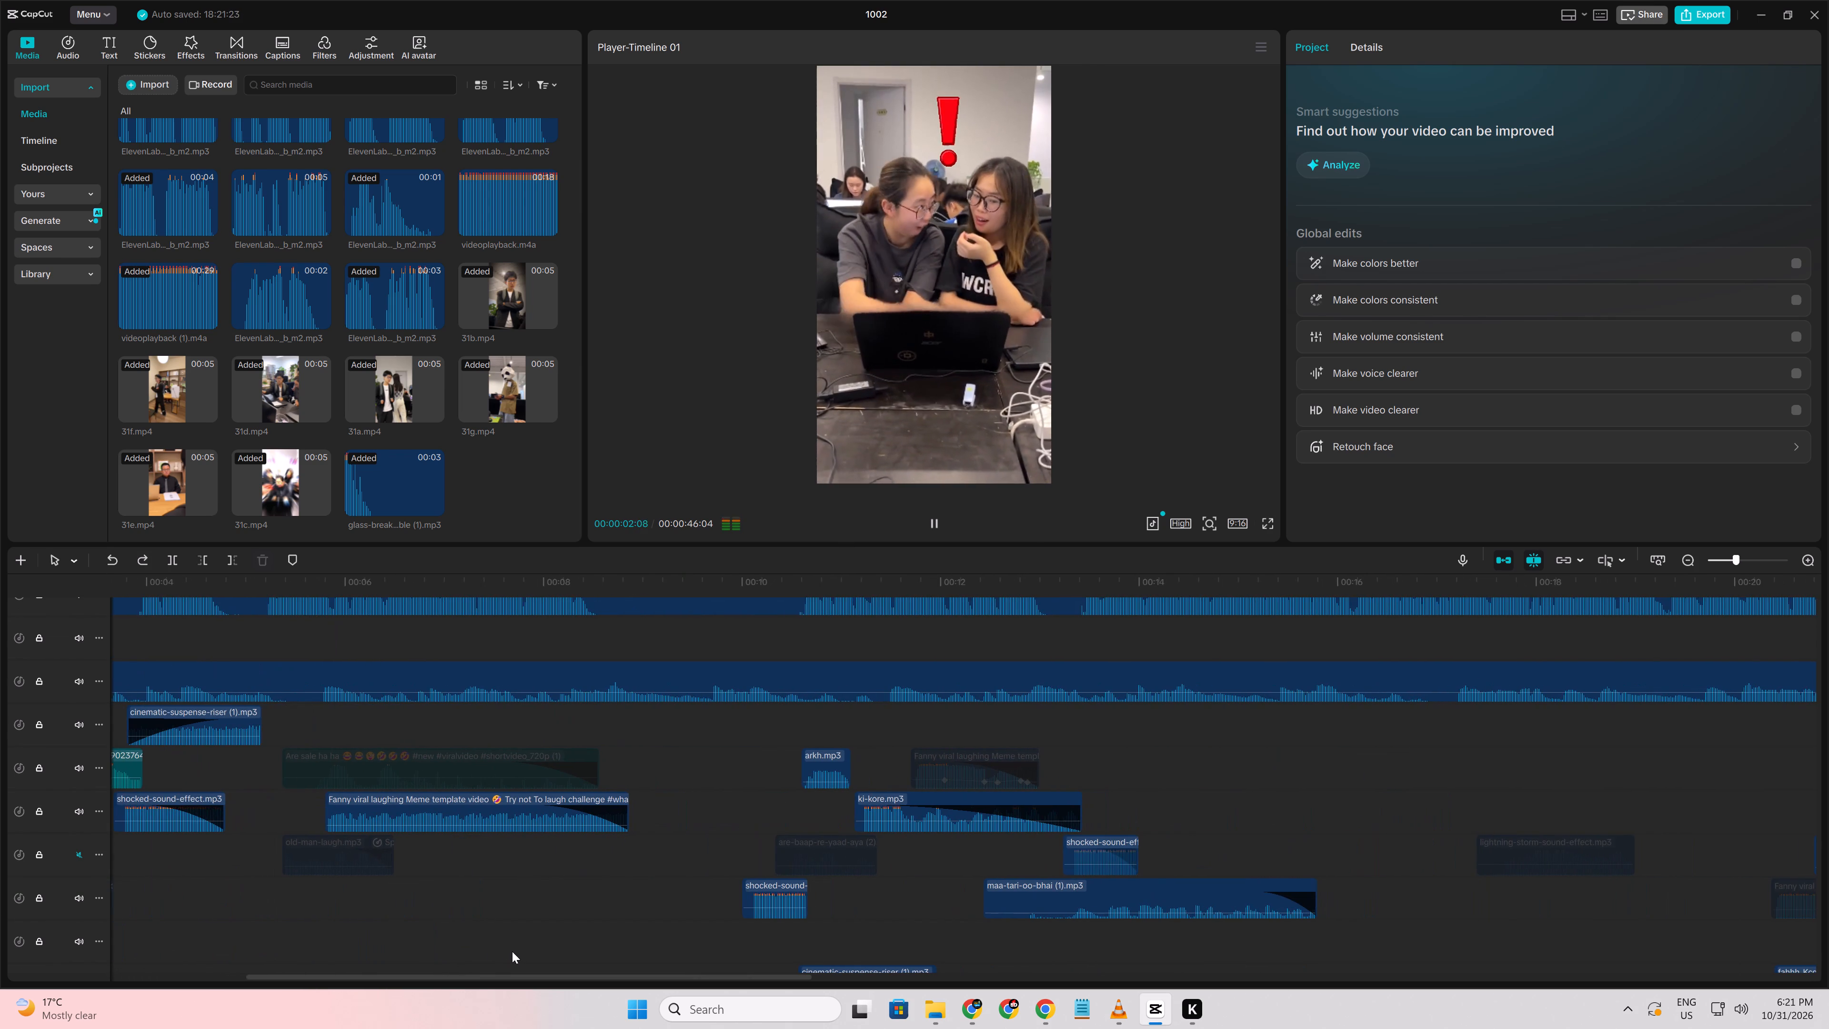
left_click_drag(512, 951, 461, 946)
key("space")
key("space")
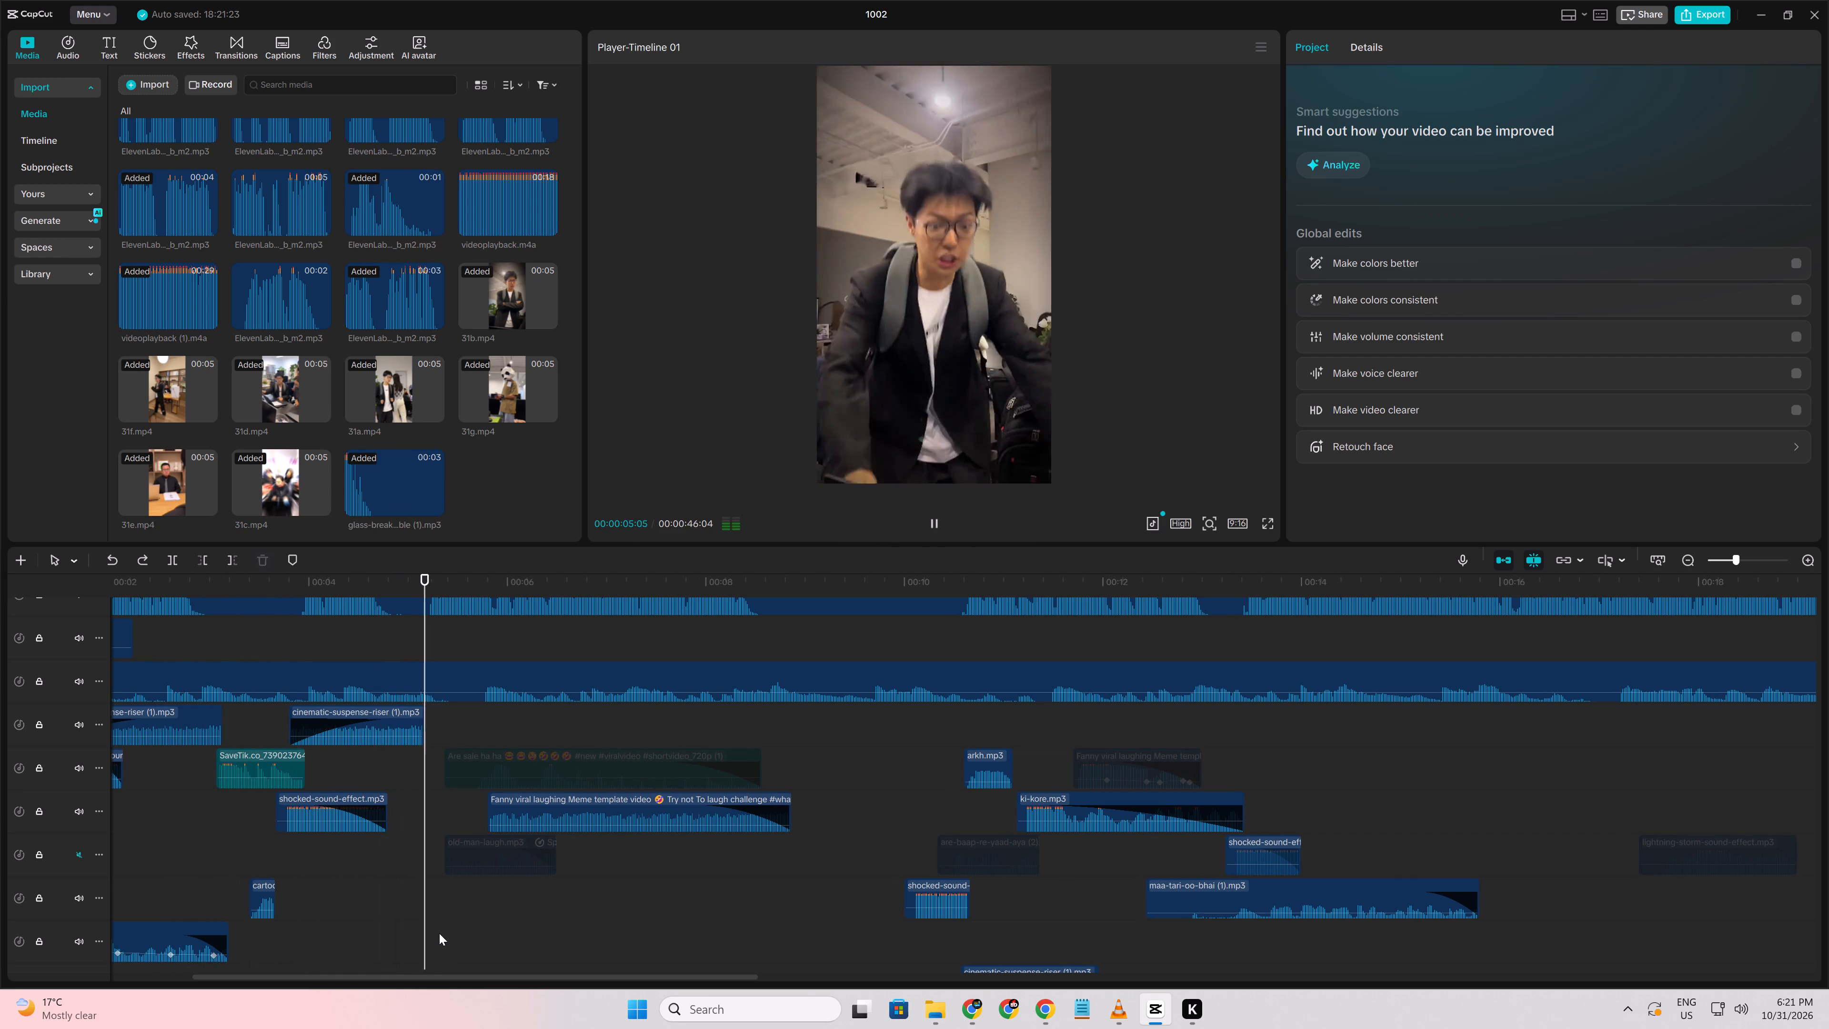
key("space")
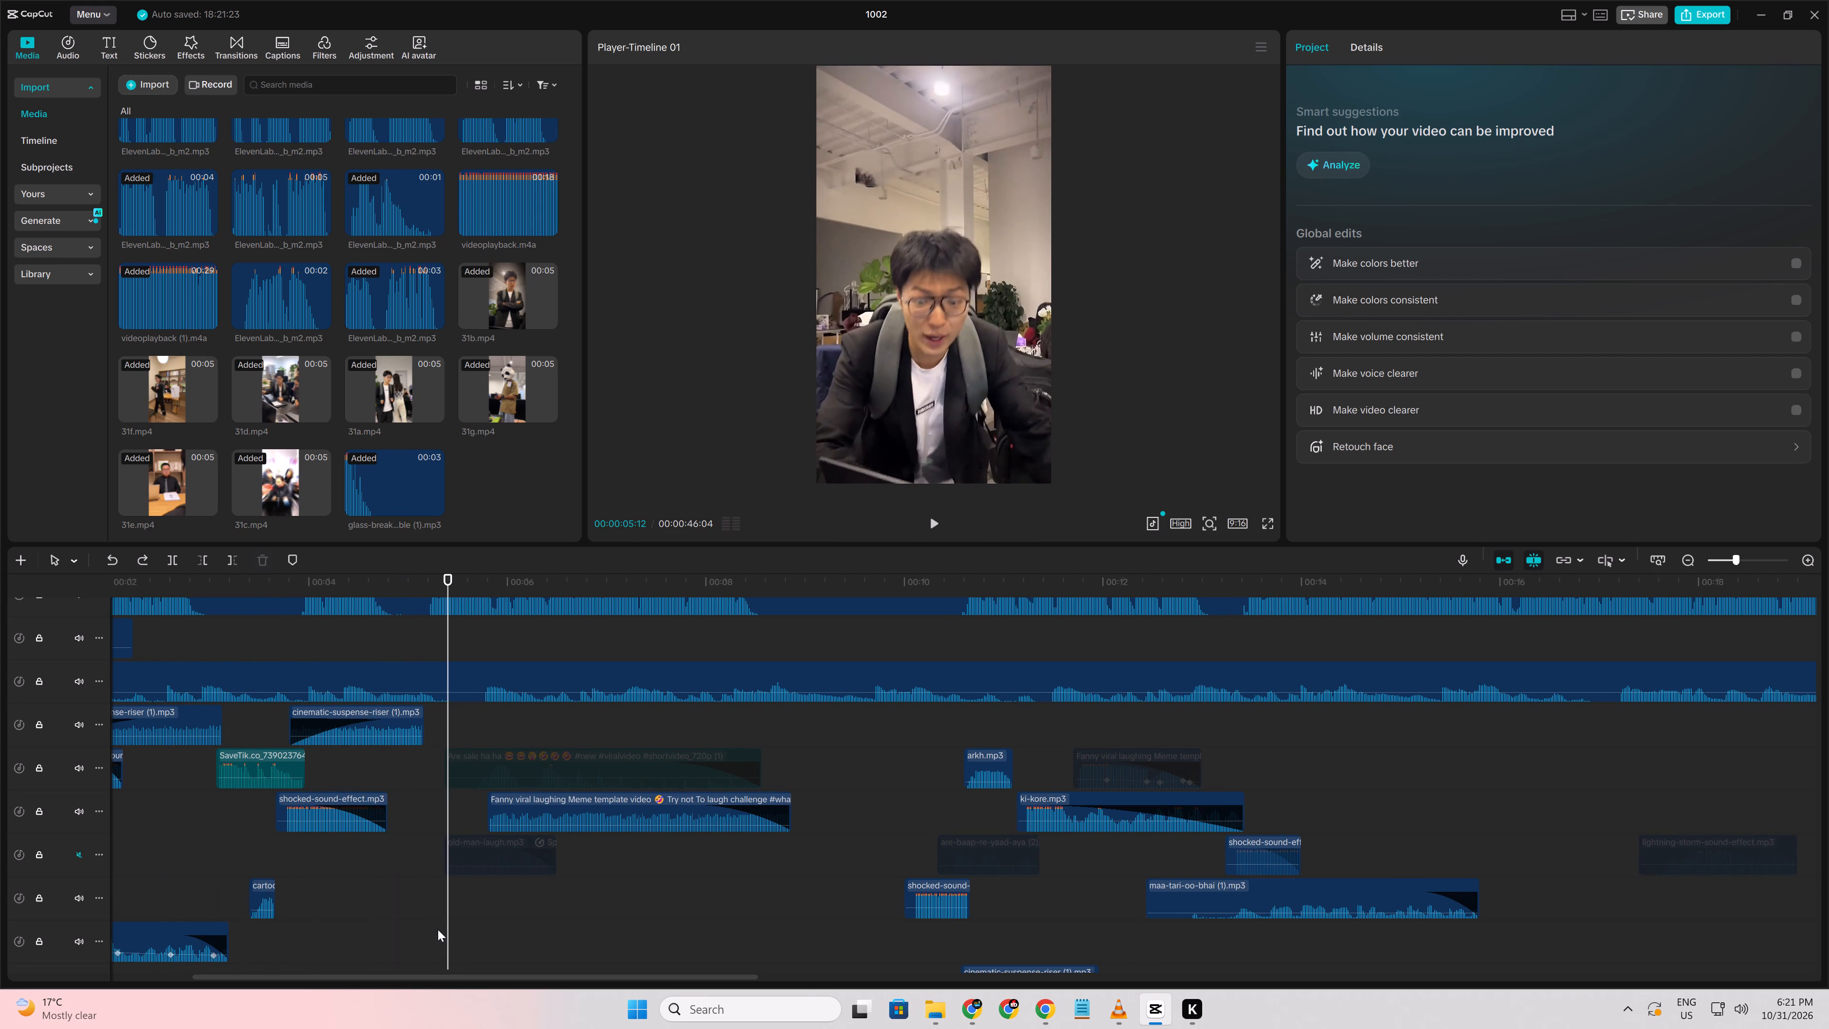
key("space")
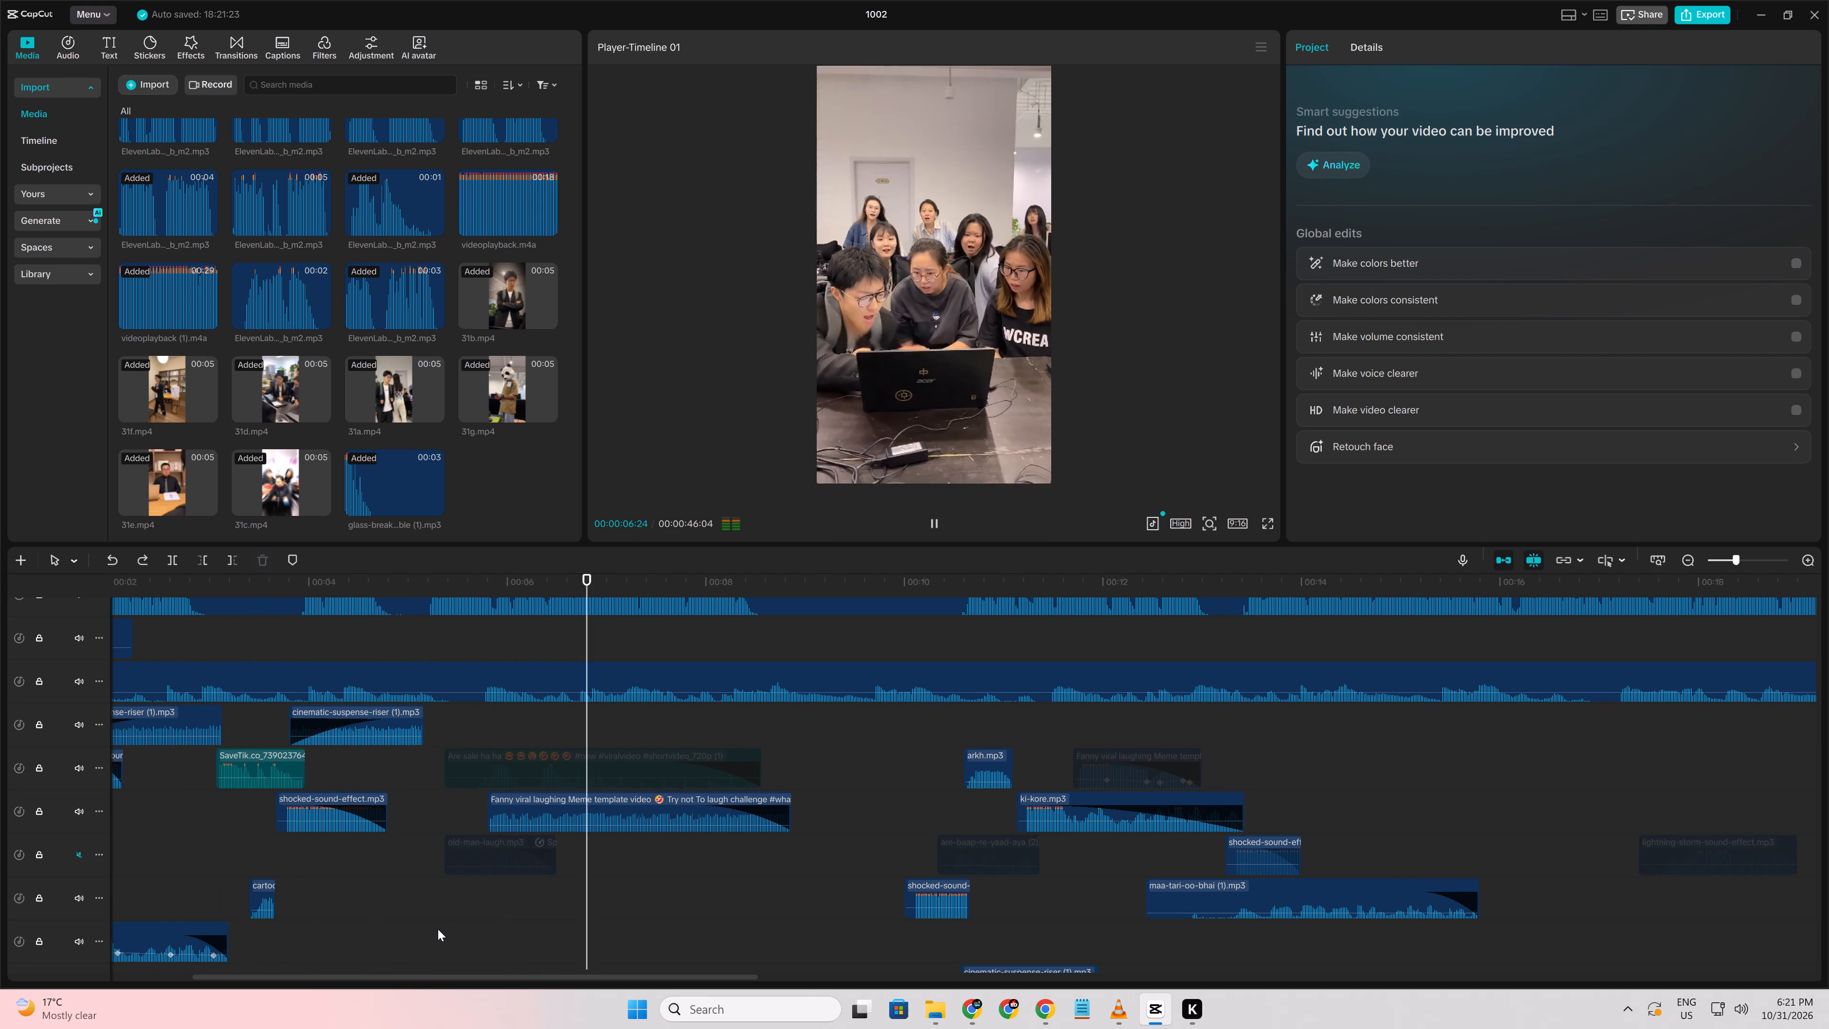
key("space")
key("space")
Deactivate the laughing meme clip that starts at about 00:00:05:24.
right_click(556, 812)
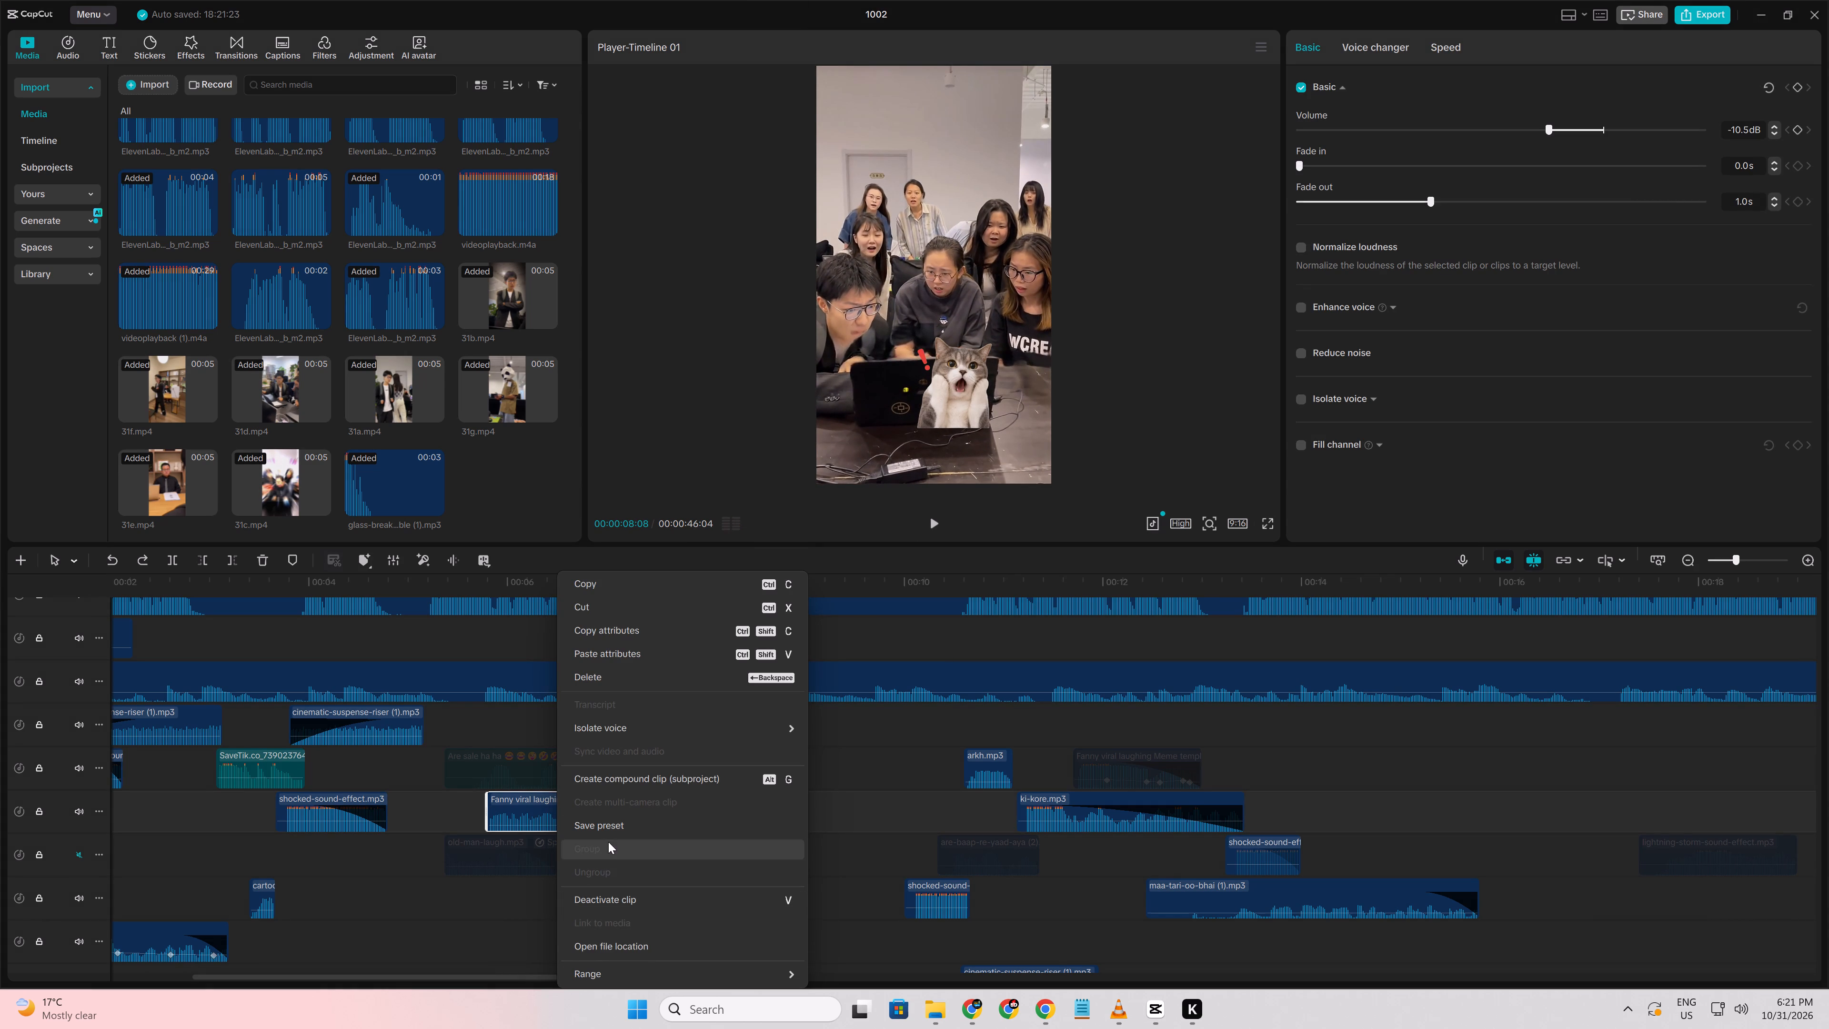
left_click(607, 898)
Duplicate the early ki-kore.mp3 clip, place the copy at about 00:00:05:28 on the track above, and preview it.
left_click(191, 933)
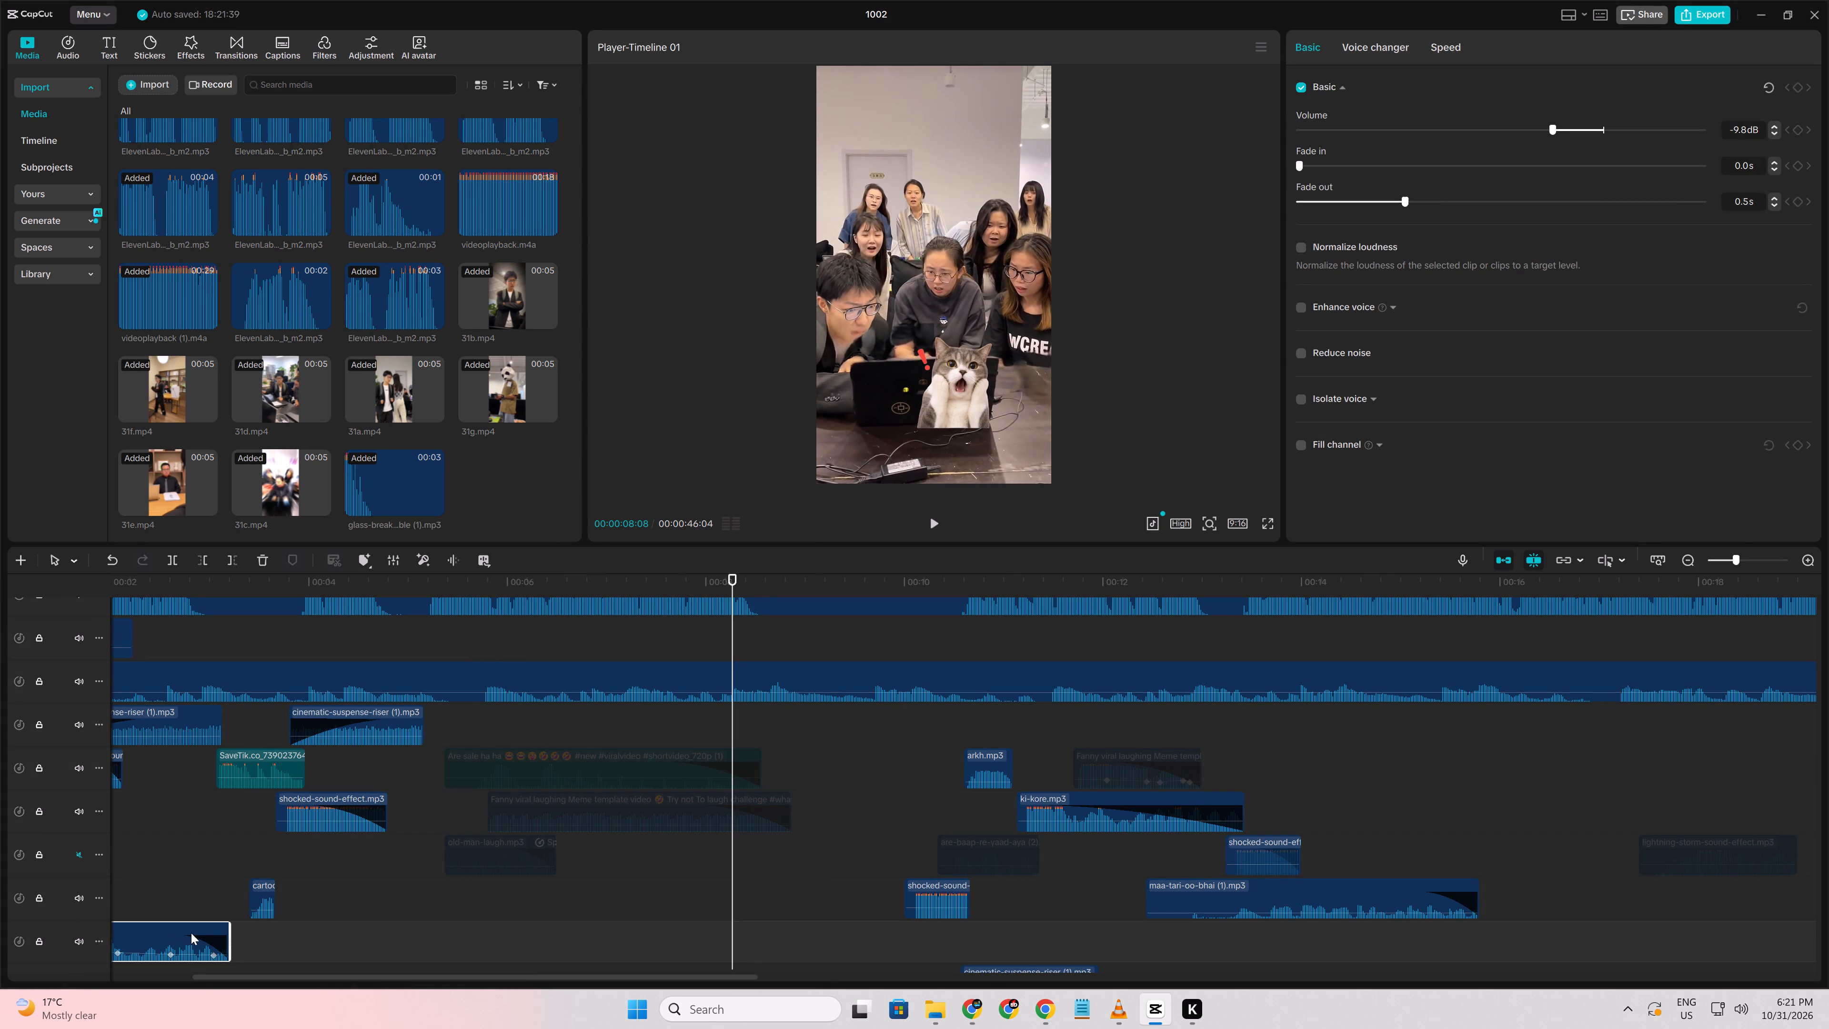
key("ctrl+x")
key("ctrl+z")
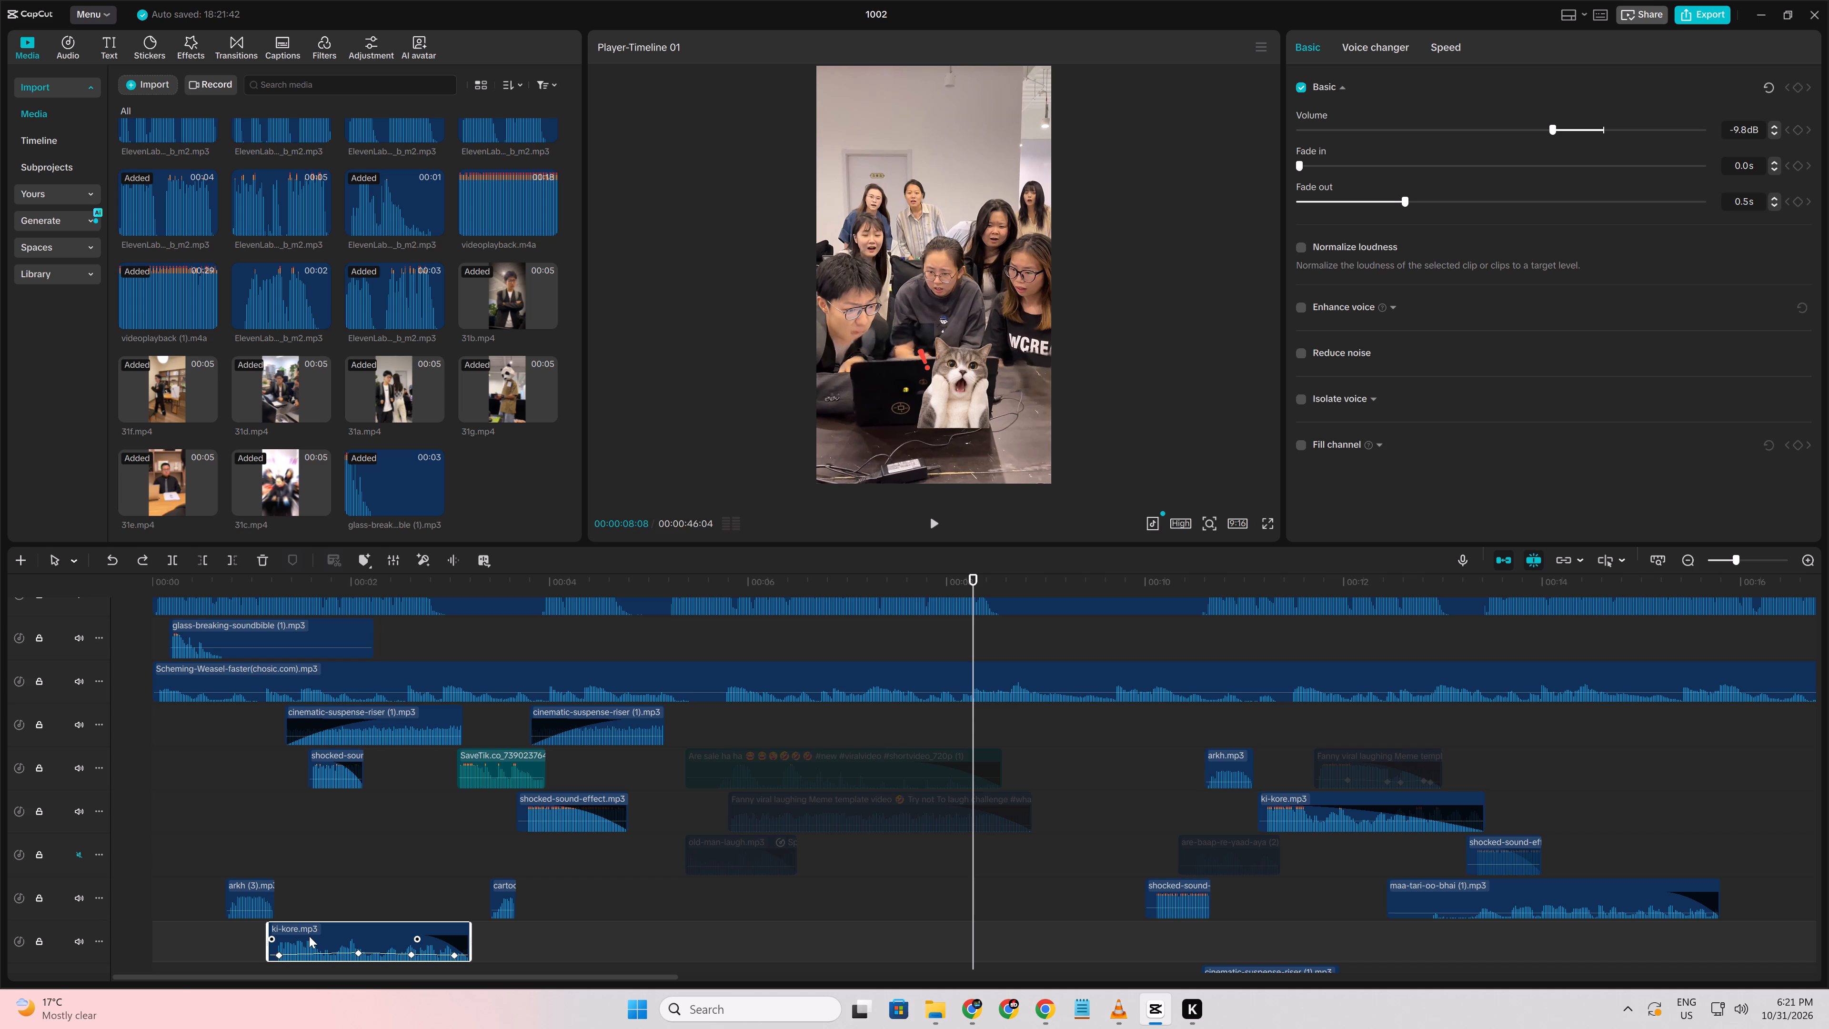
key("ctrl+c")
key("ctrl+v")
left_click_drag(1001, 932, 767, 882)
left_click(630, 914)
key("space")
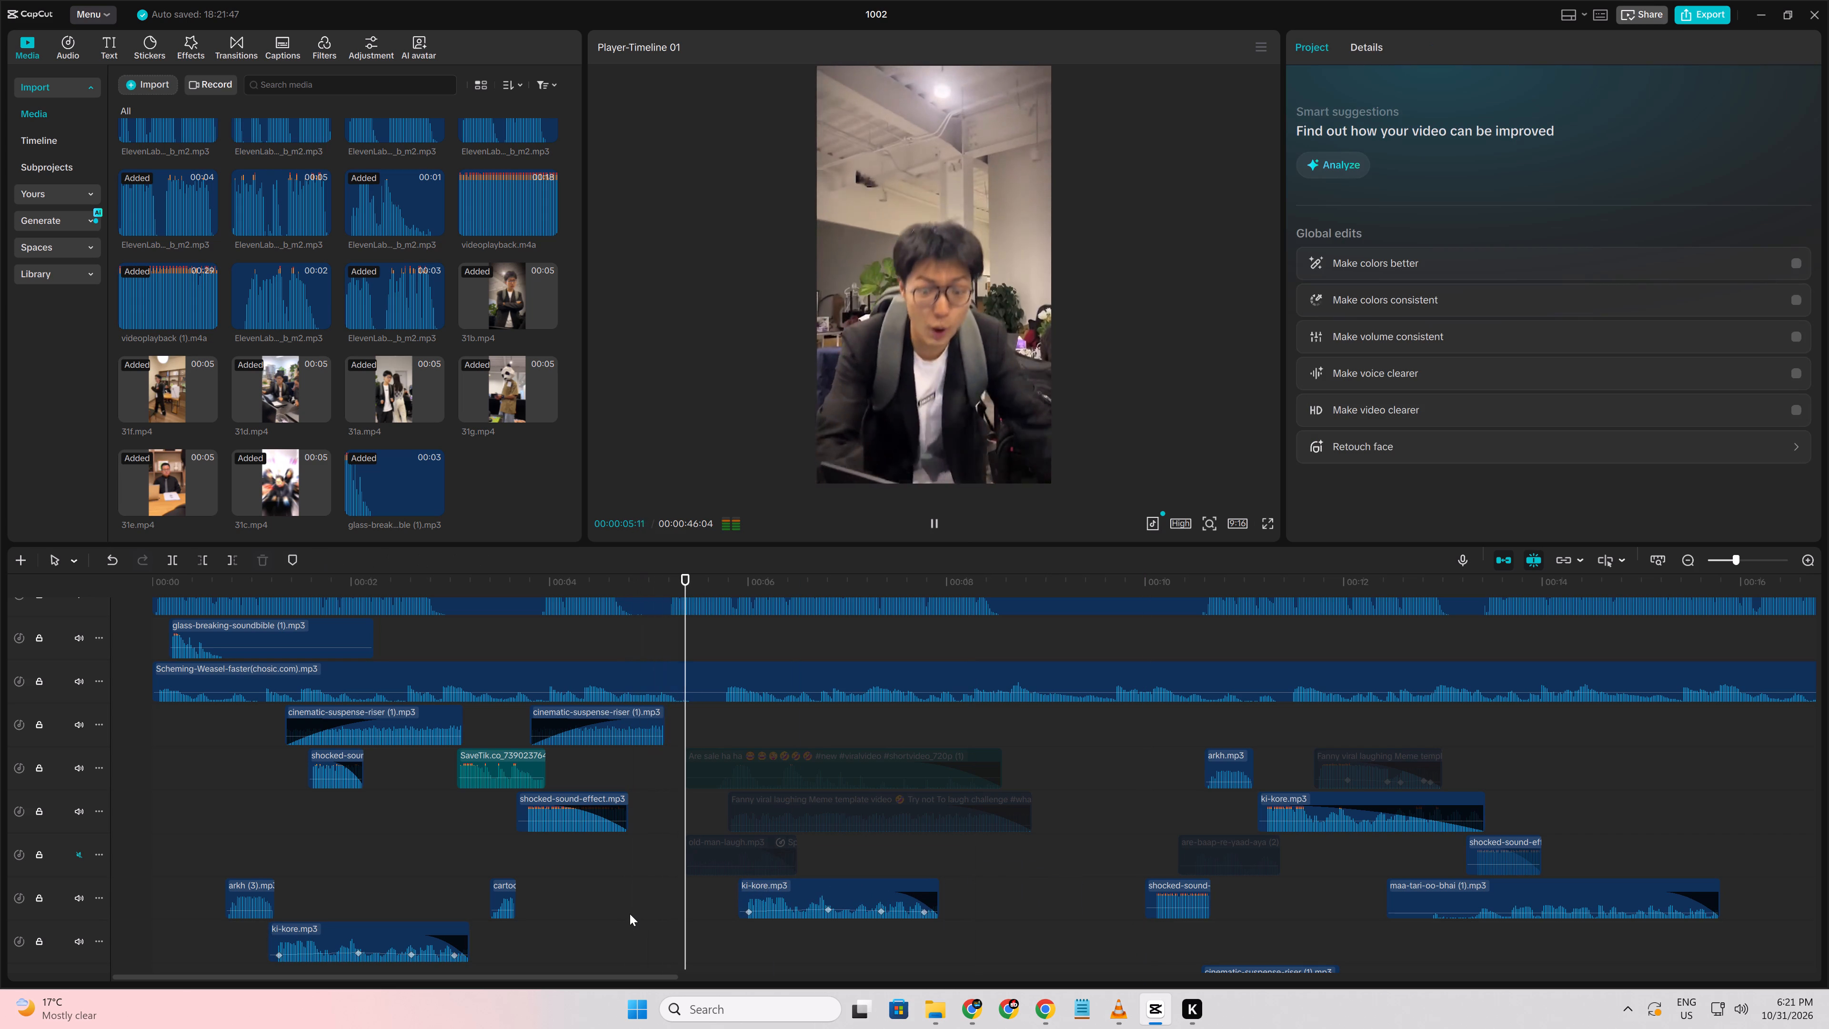
key("space")
Fine-tune the copied ki-kore.mp3 clip's start to about 00:00:06:01, previewing the candidate positions against the characters' reactions.
left_click_drag(790, 896, 773, 896)
left_click(688, 899)
key("space")
key("space")
left_click_drag(743, 890, 748, 890)
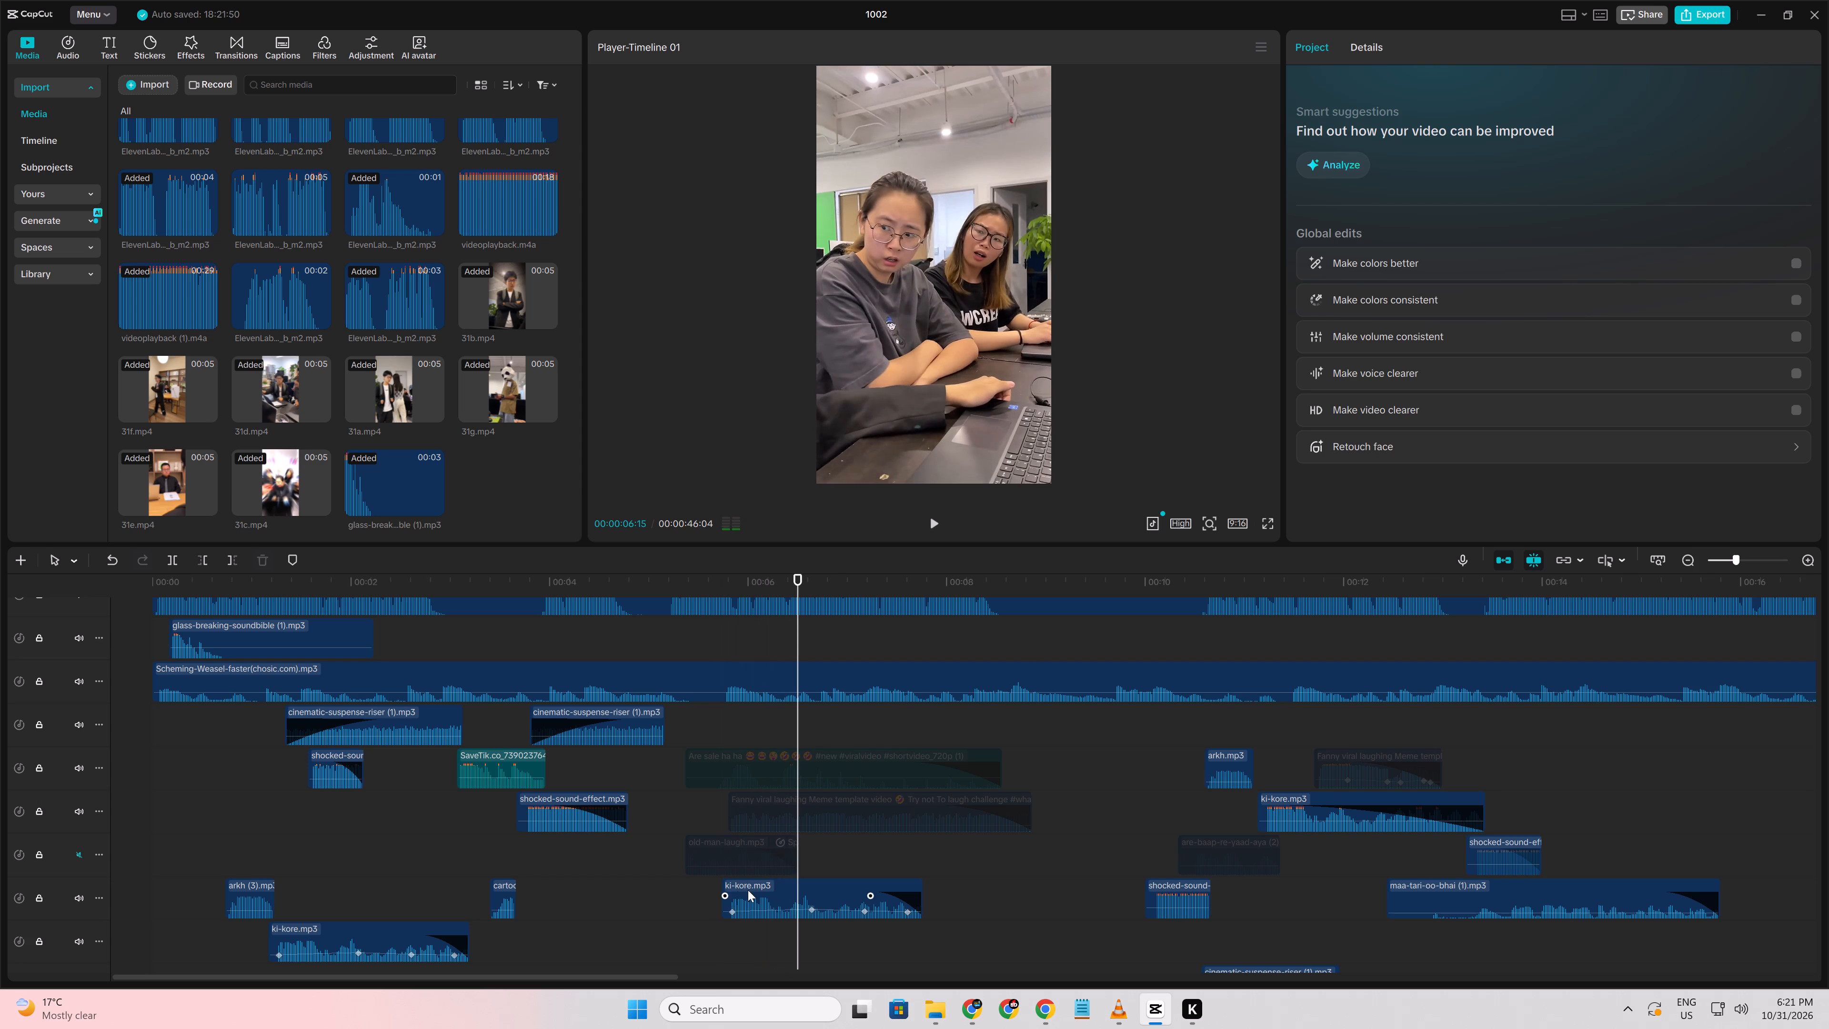
left_click_drag(748, 890, 771, 890)
left_click(702, 896)
key("space")
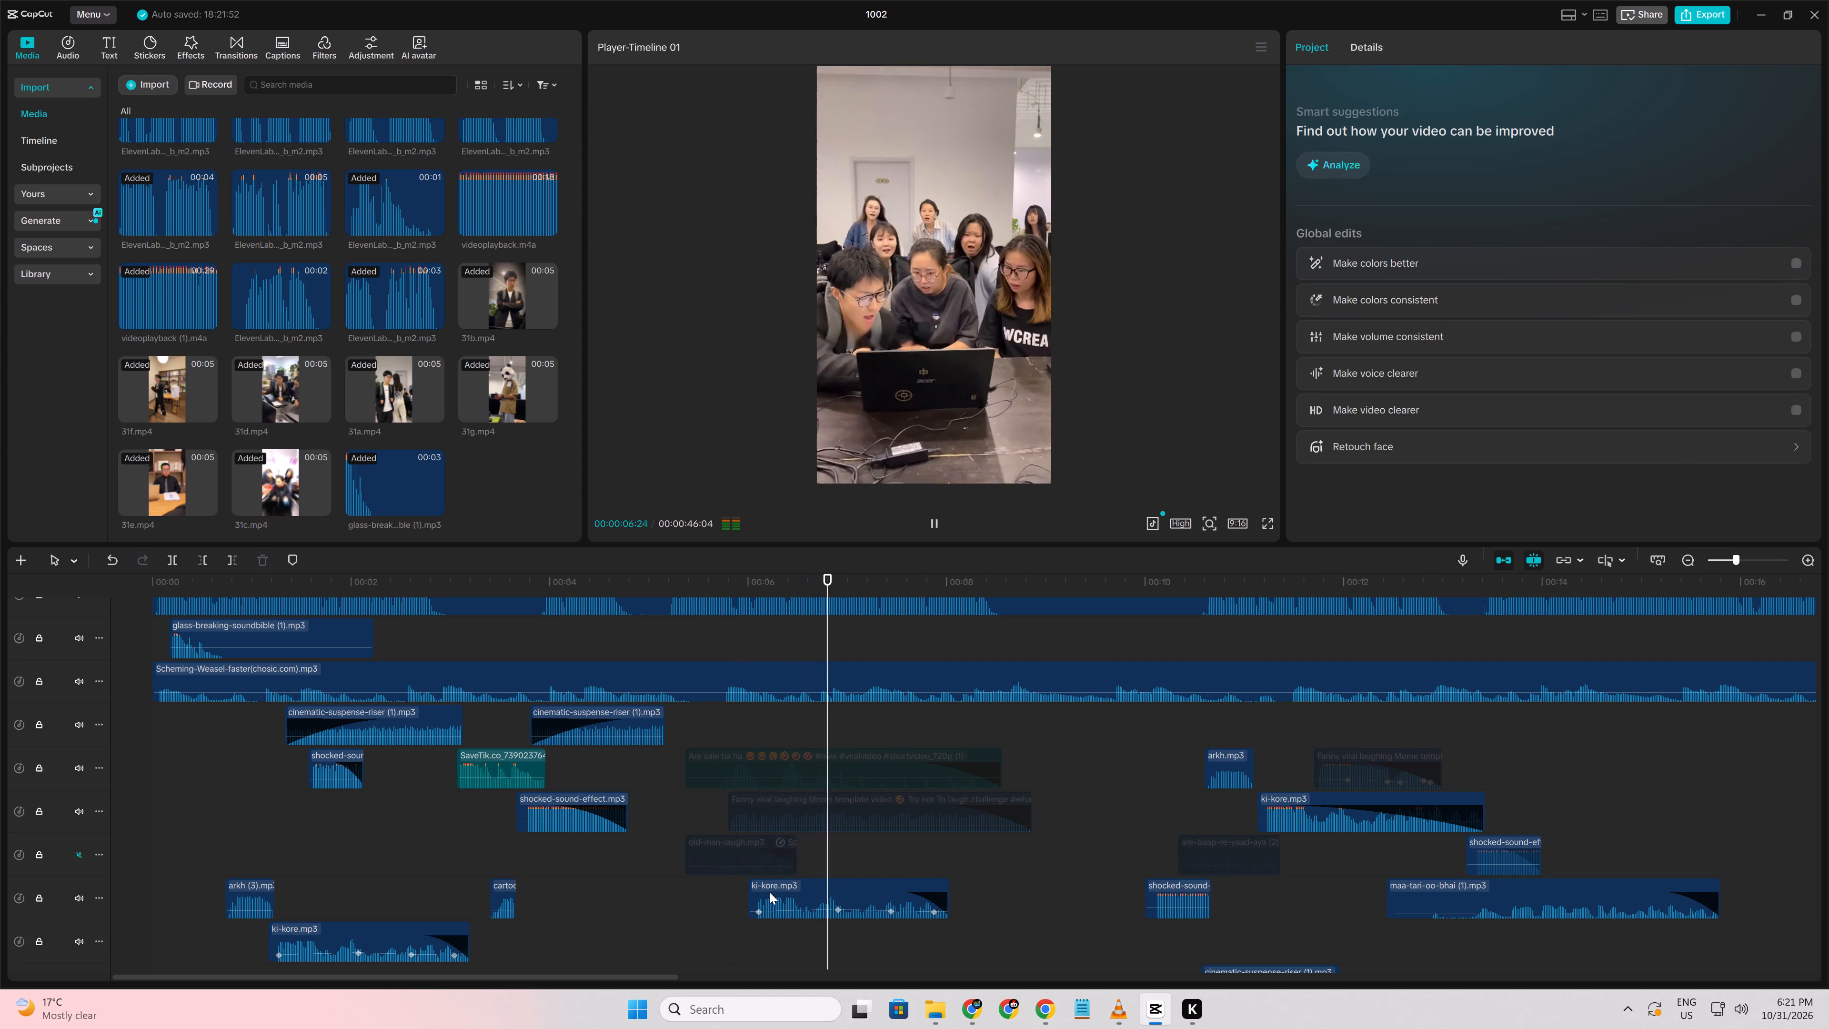
key("space")
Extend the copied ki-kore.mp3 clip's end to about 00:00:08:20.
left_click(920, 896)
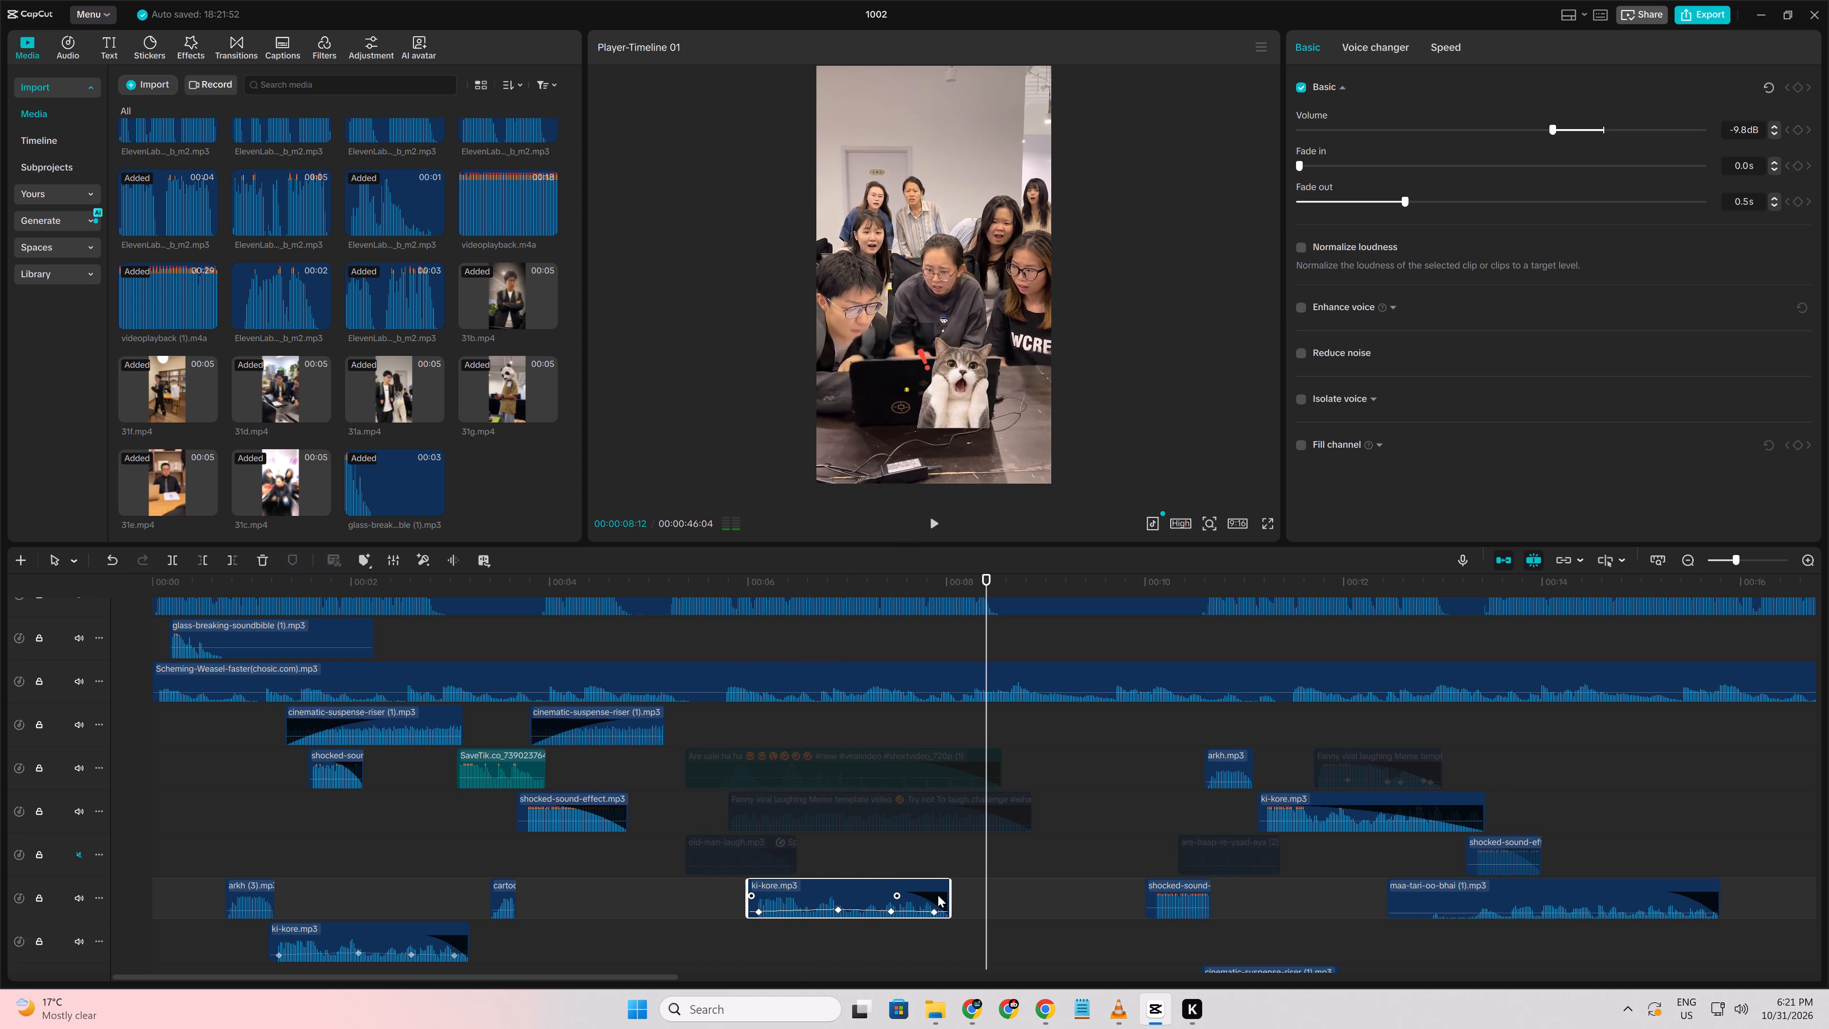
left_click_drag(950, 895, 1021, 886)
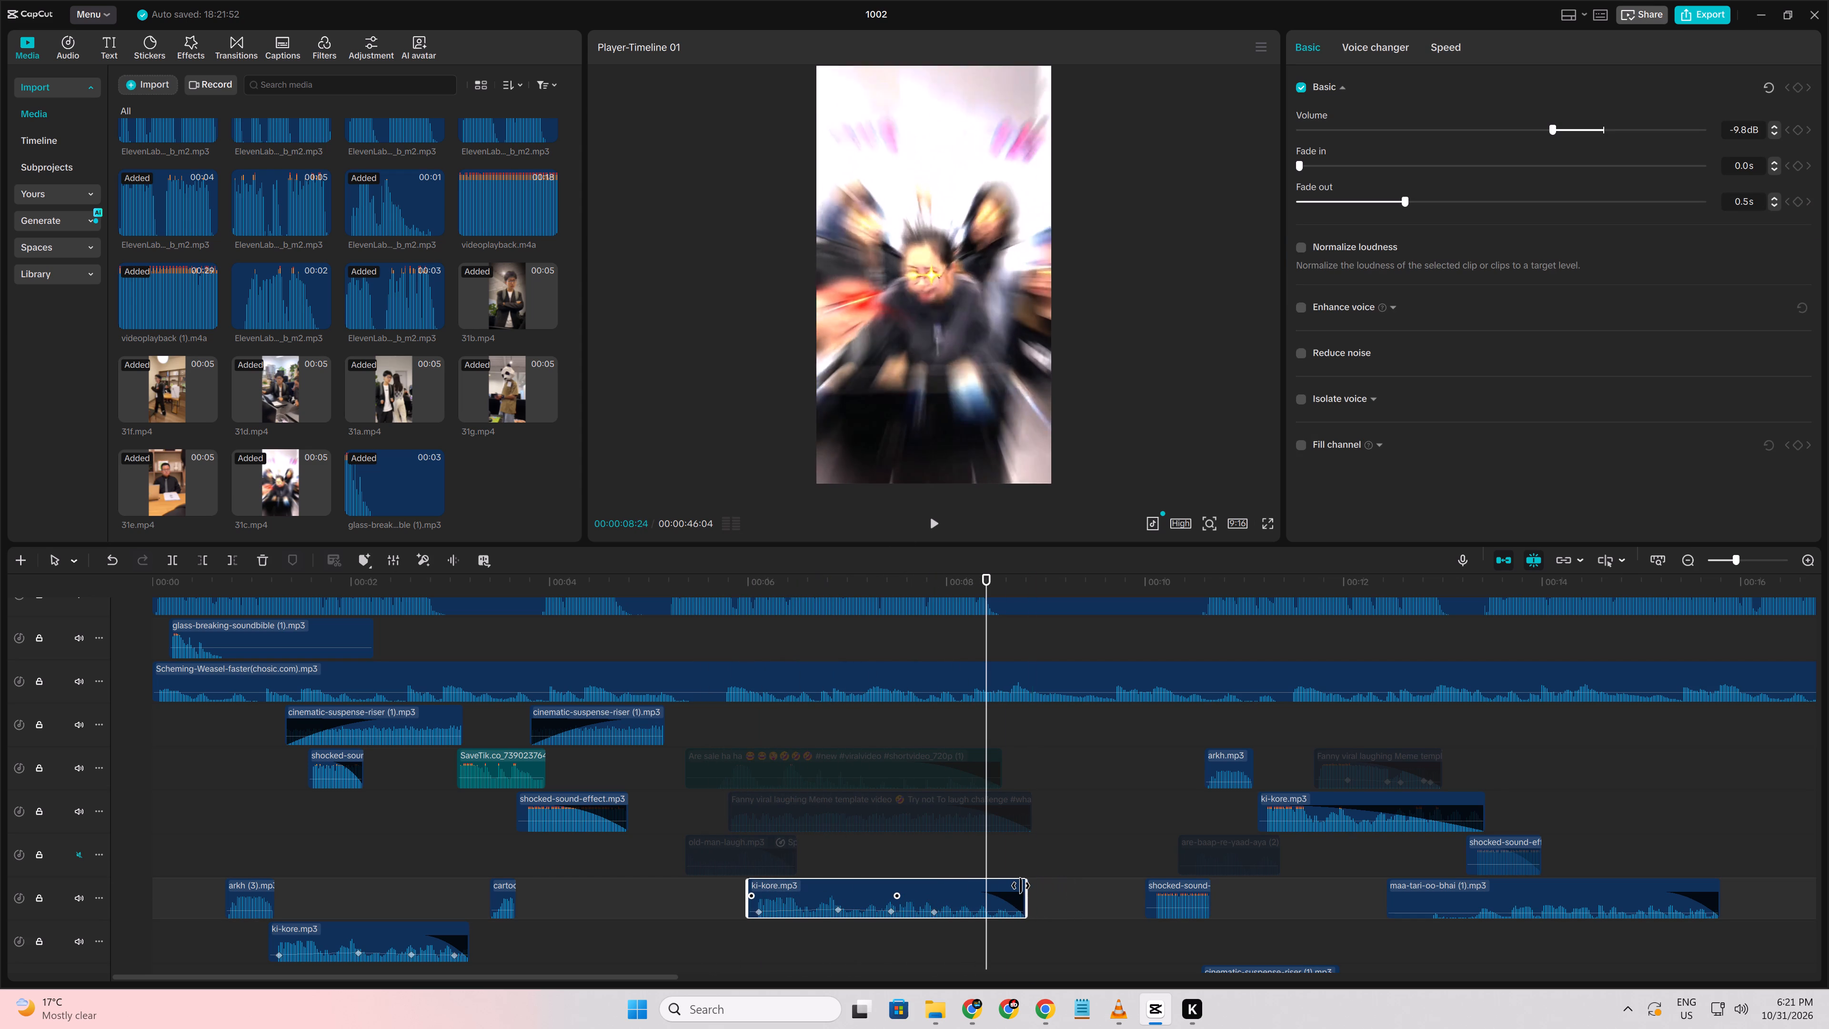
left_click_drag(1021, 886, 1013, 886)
Replay the man's laptop shot and the group reaction to check the copied ki-kore.mp3 sound.
scroll(1012, 886, "up", 12)
left_click(672, 711)
key("space")
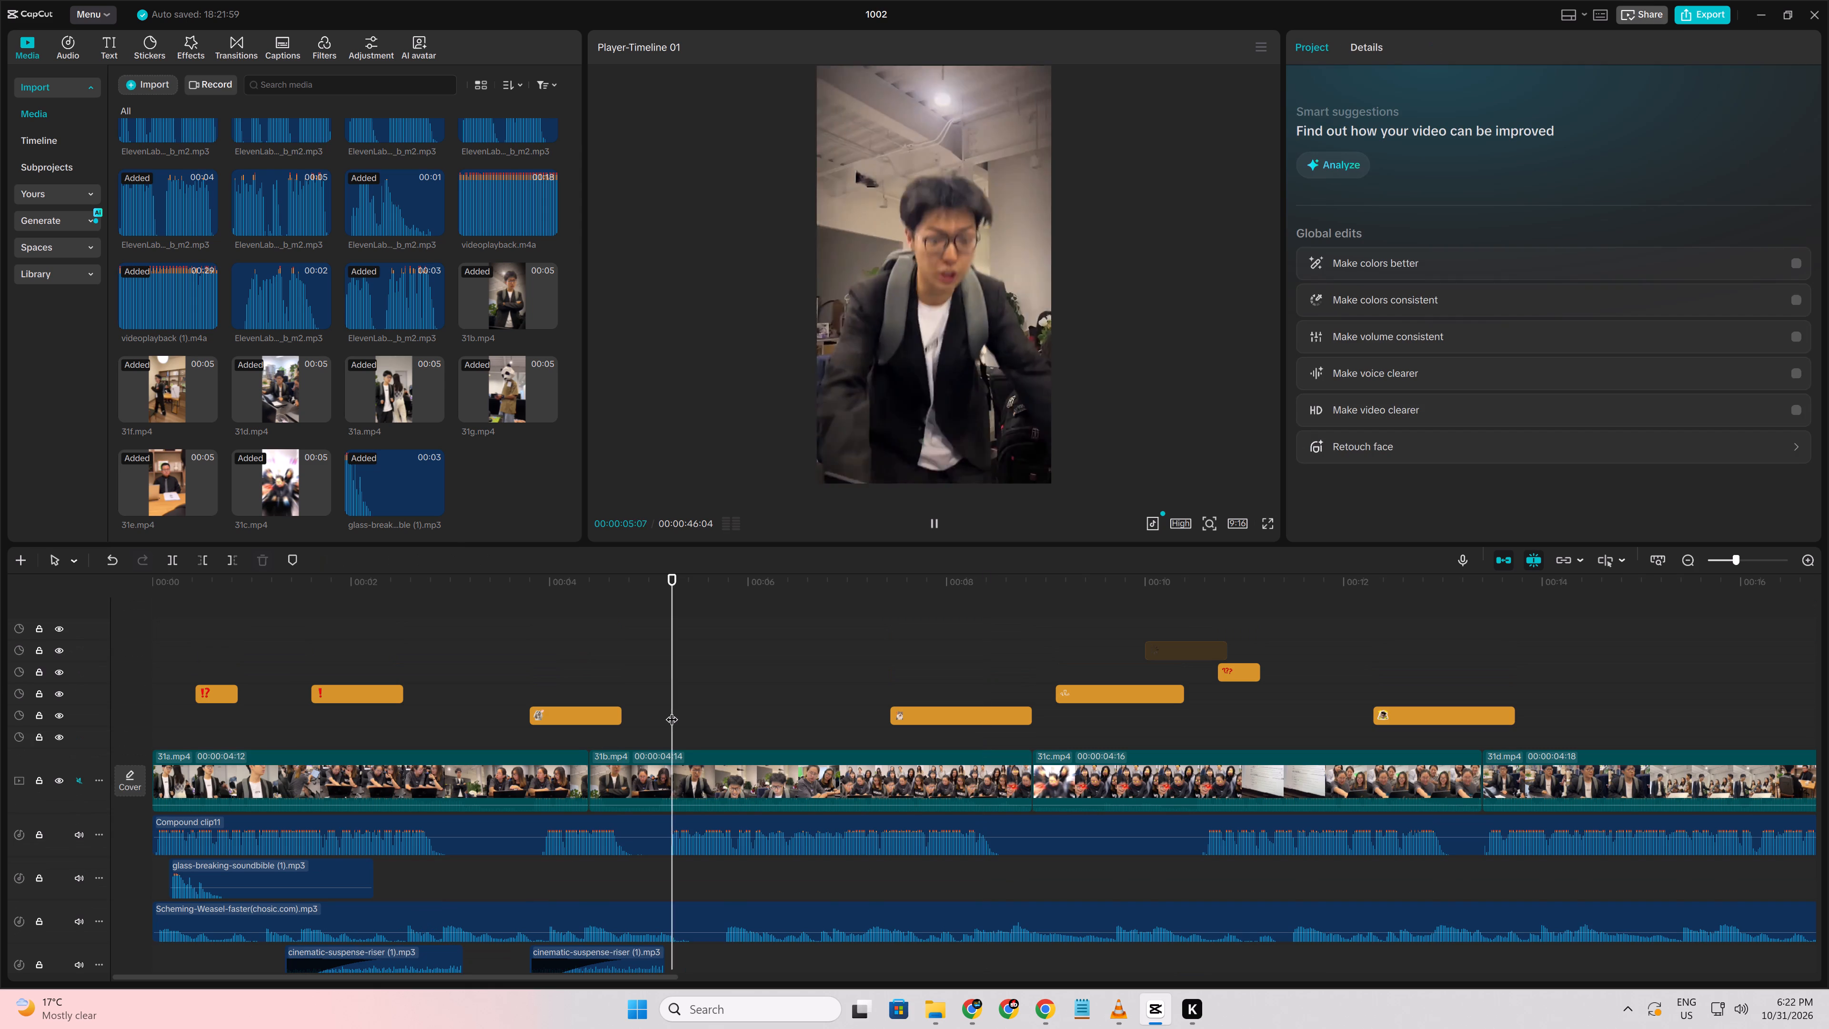
scroll(672, 711, "down", 4)
left_click(626, 816)
key("space")
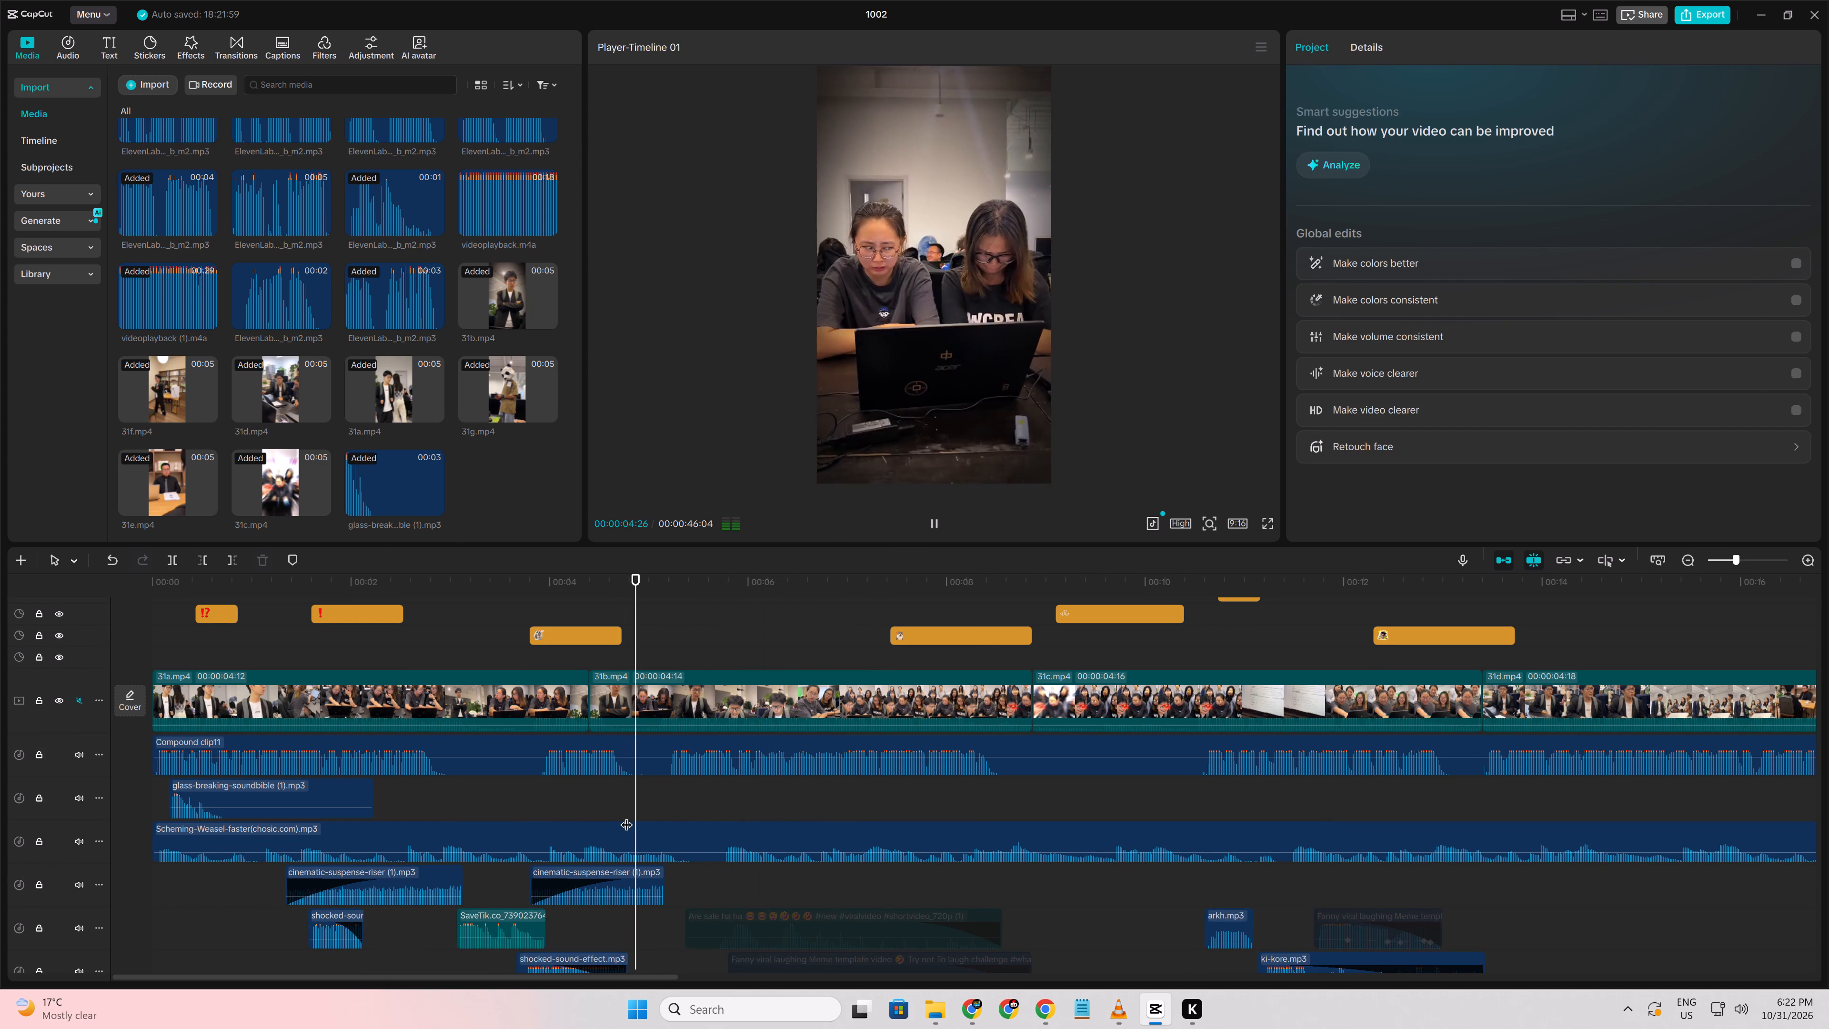
left_click(671, 811)
key("space")
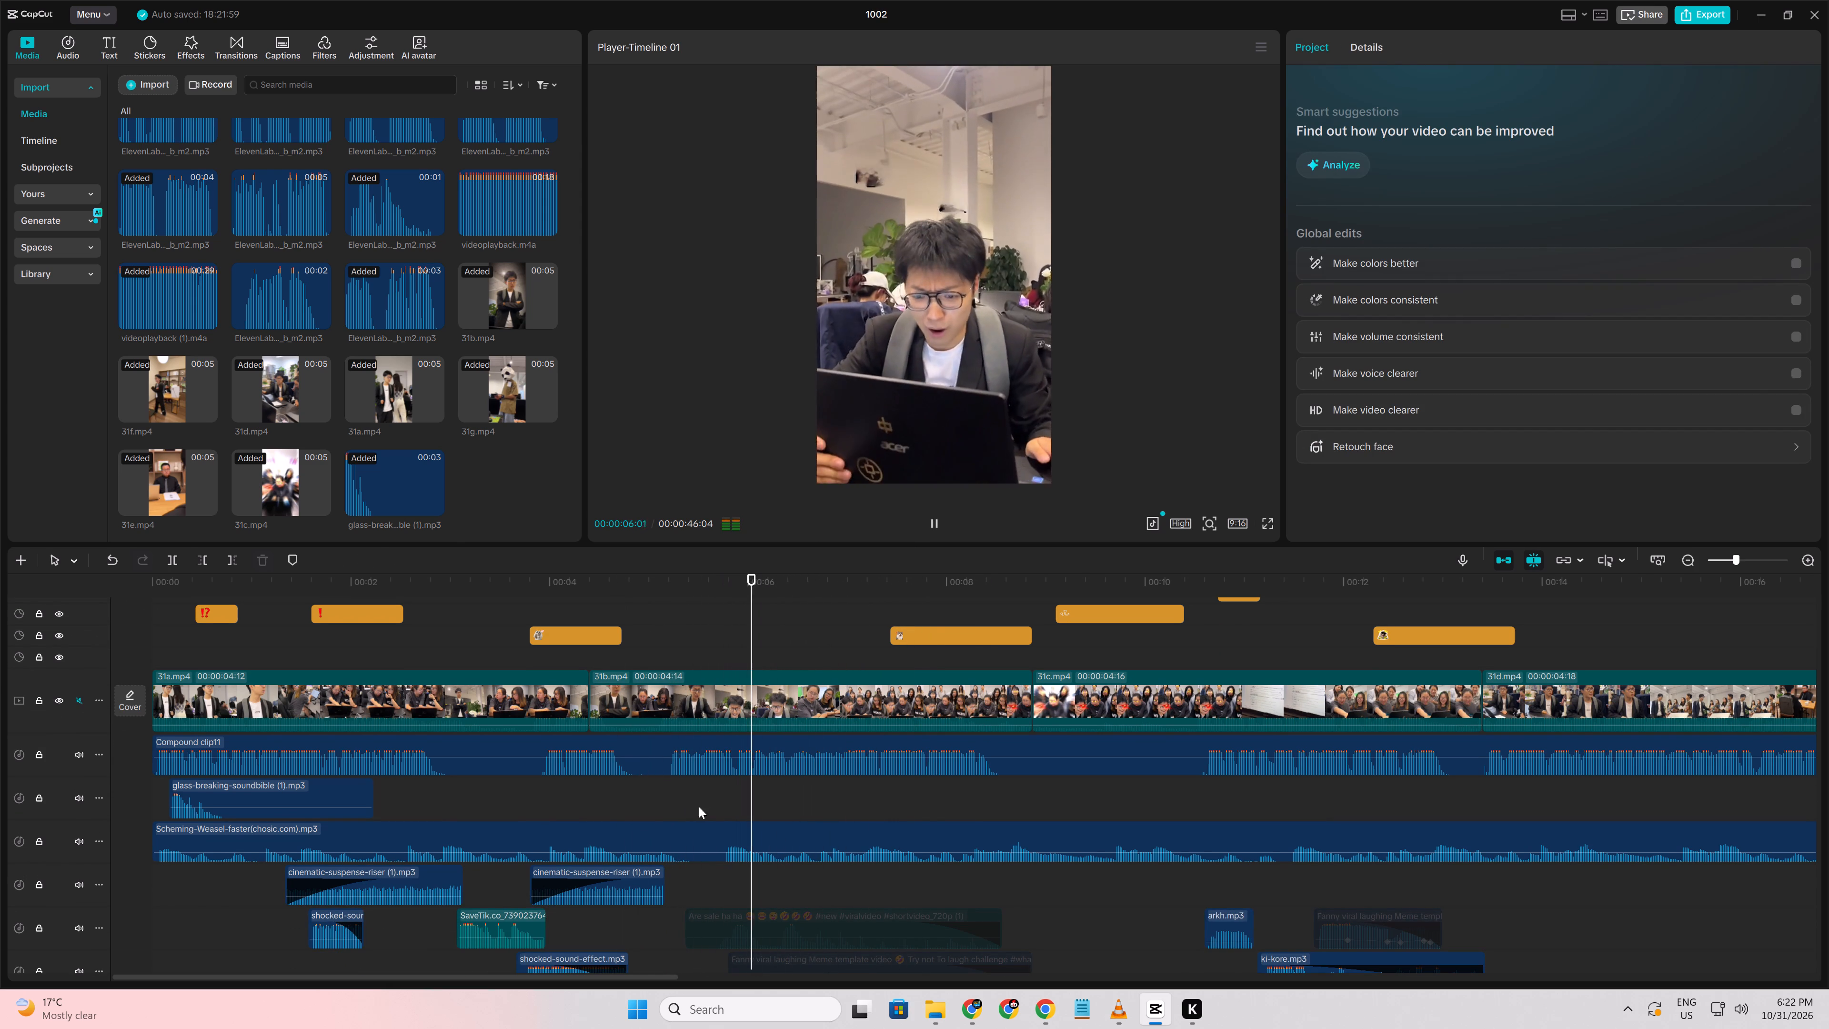
key("space")
Move the shocked cat sticker to start at about 00:00:06:06, over the two women's reaction, and preview it.
scroll(726, 806, "up", 2)
key("space")
key("space")
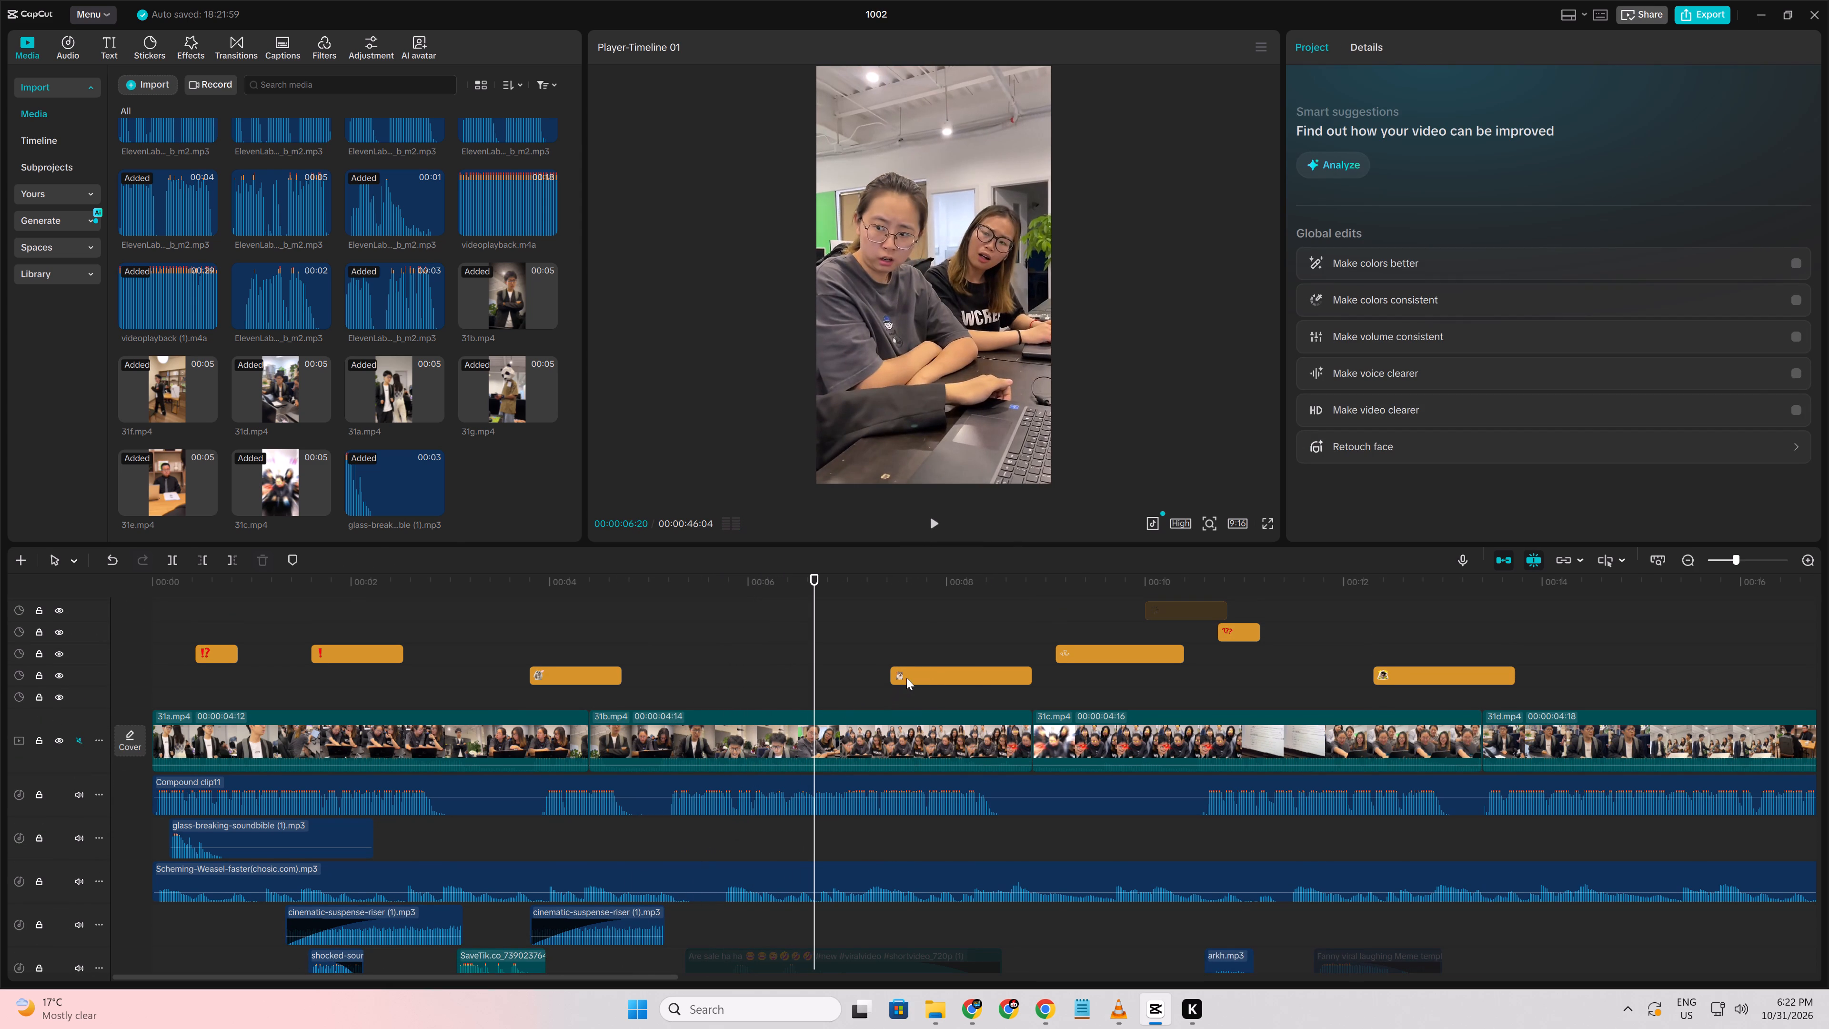
left_click_drag(908, 677, 784, 670)
left_click(714, 672)
key("space")
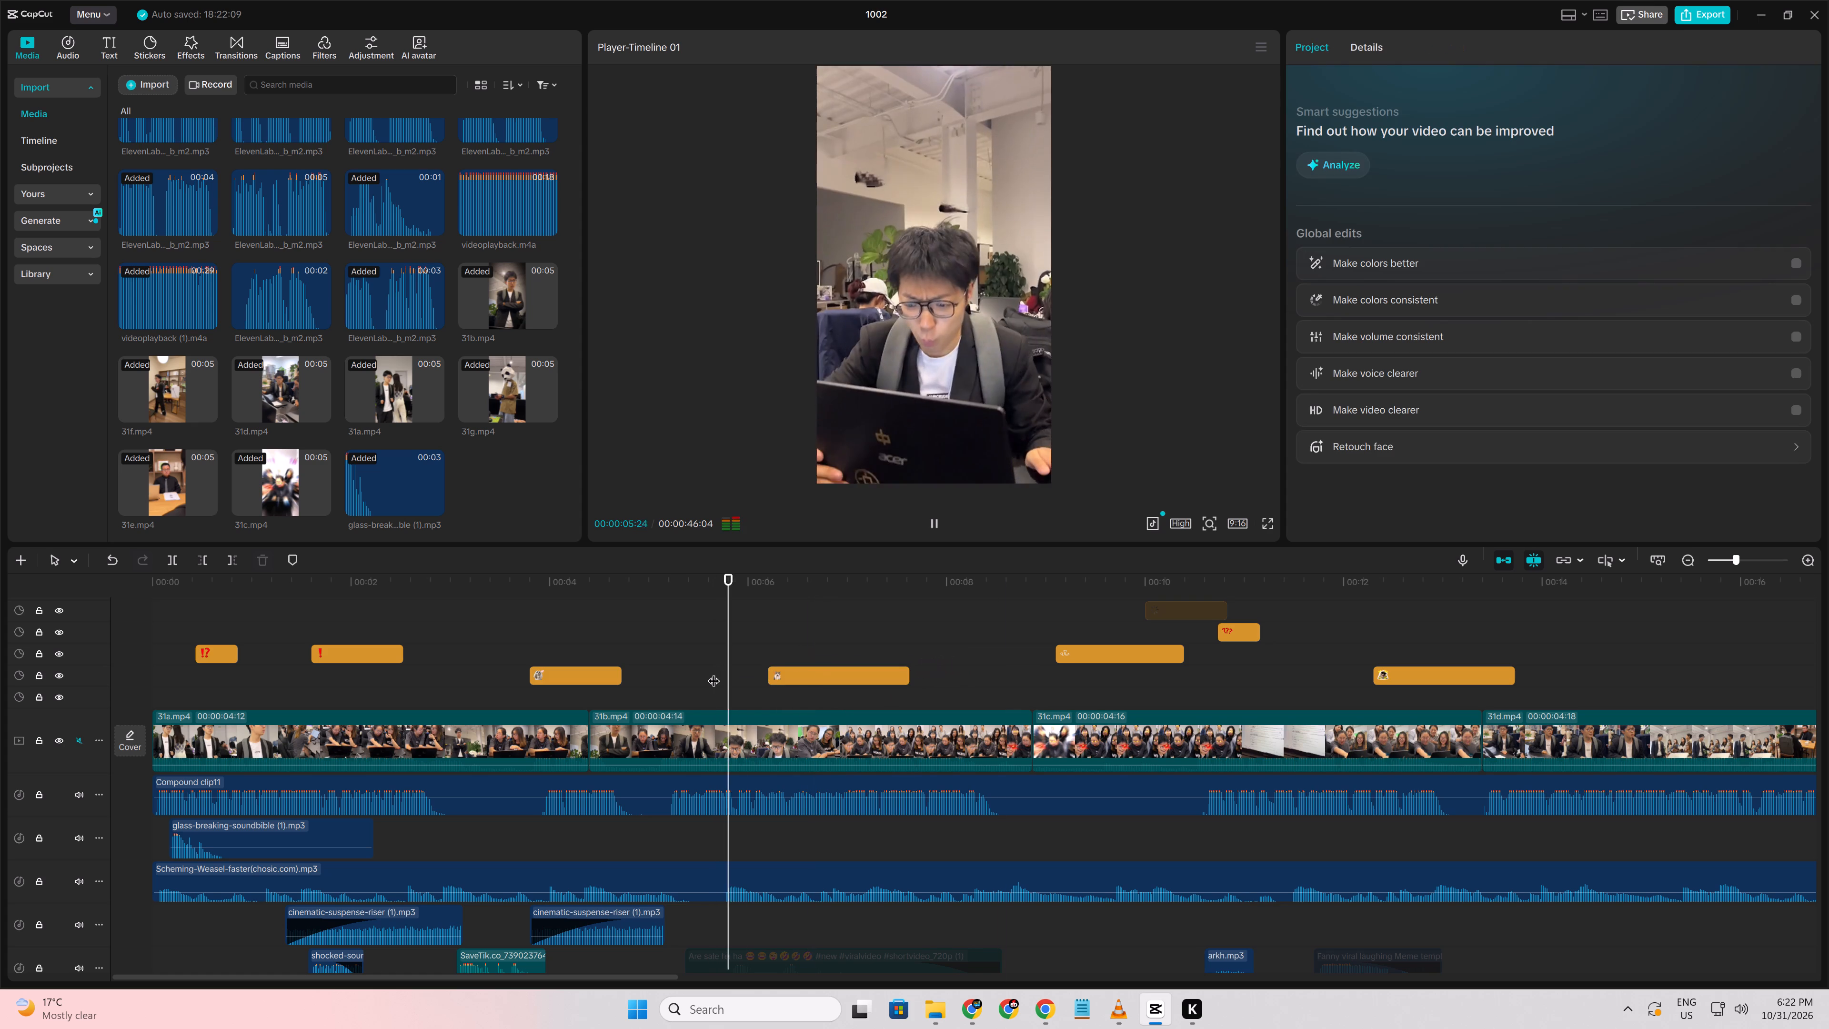
key("space")
key("space")
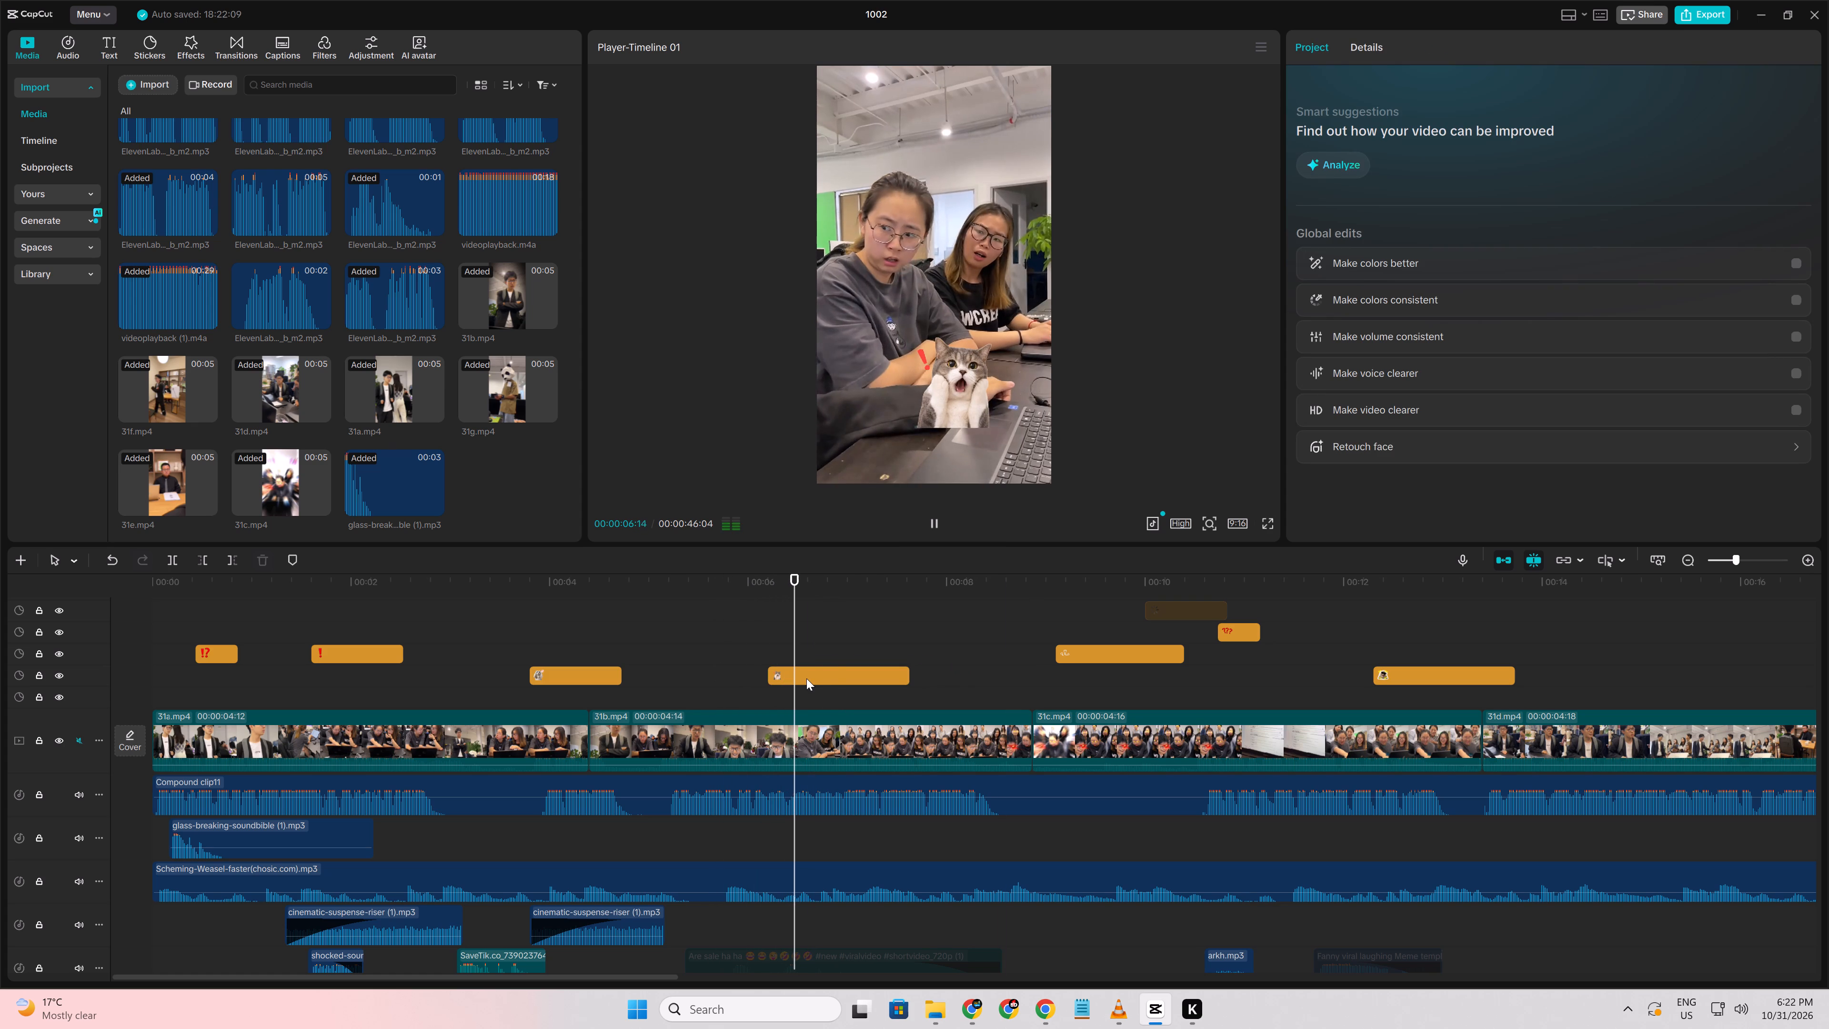
key("space")
key("space")
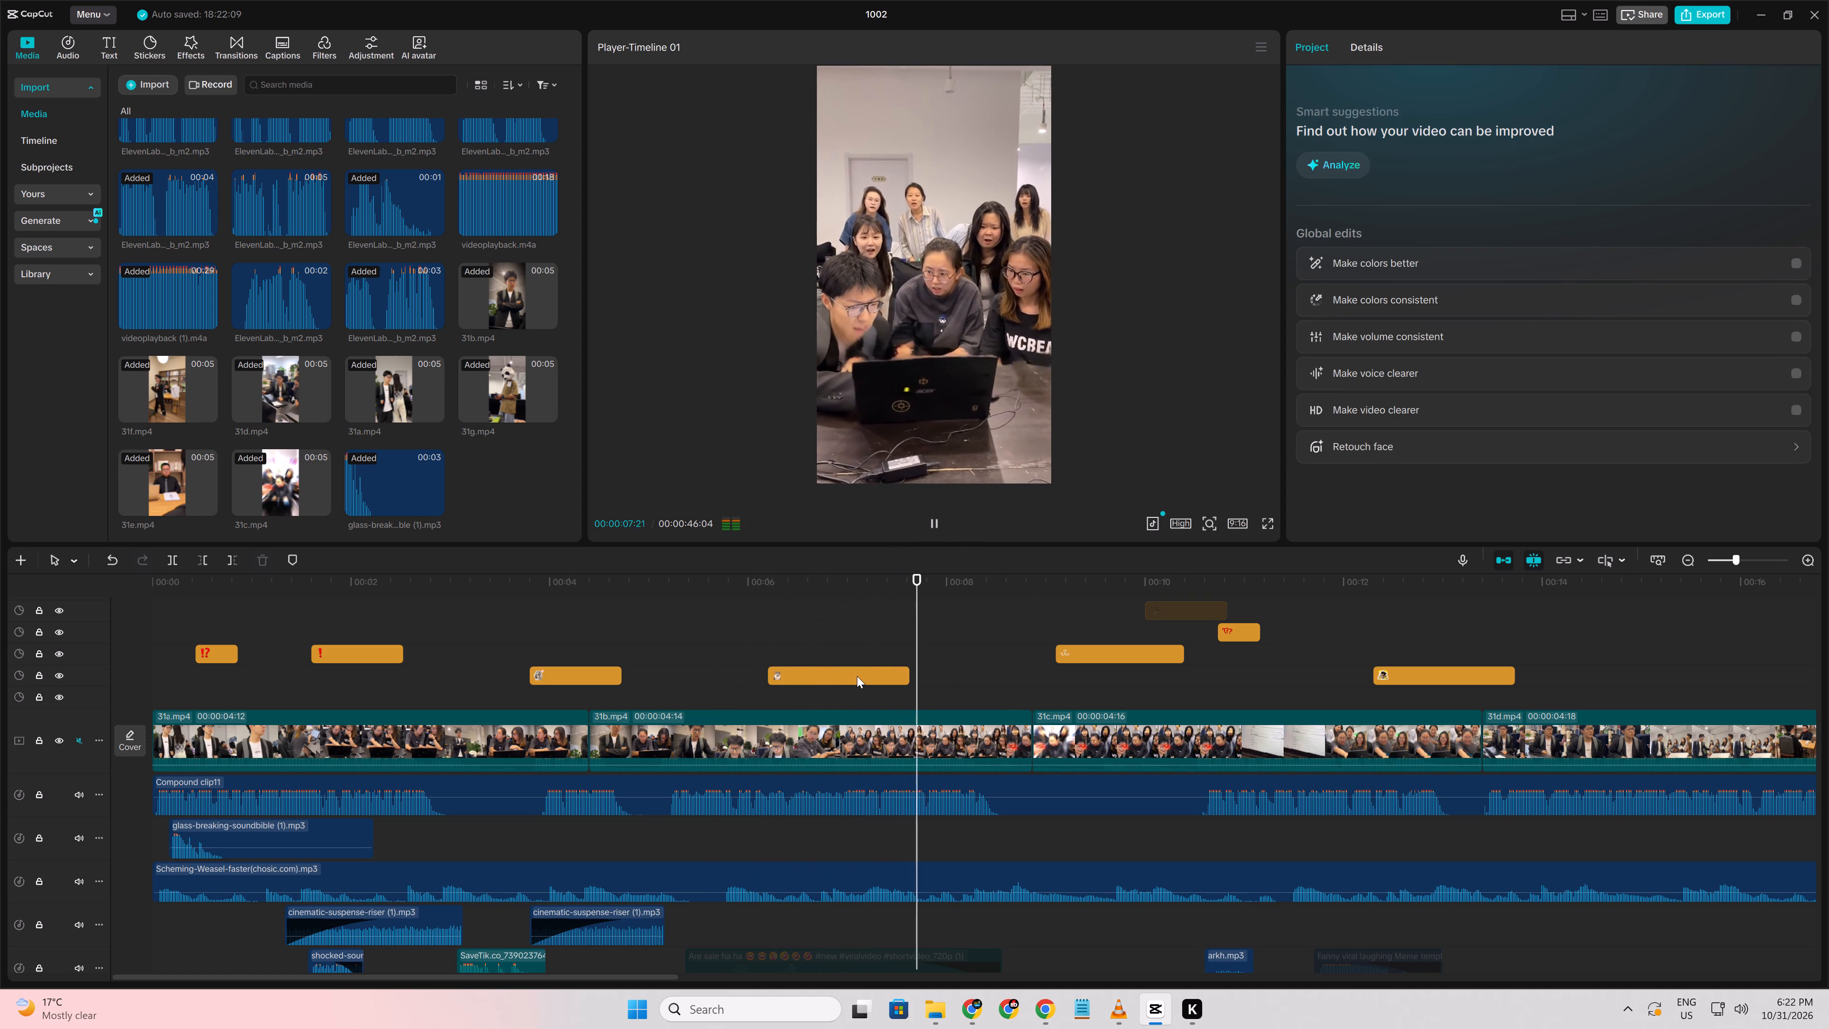
key("space")
Extend the shocked cat sticker's end to about 00:00:08:12 and preview the transition into the next shot.
left_click(863, 676)
left_click_drag(912, 674, 984, 674)
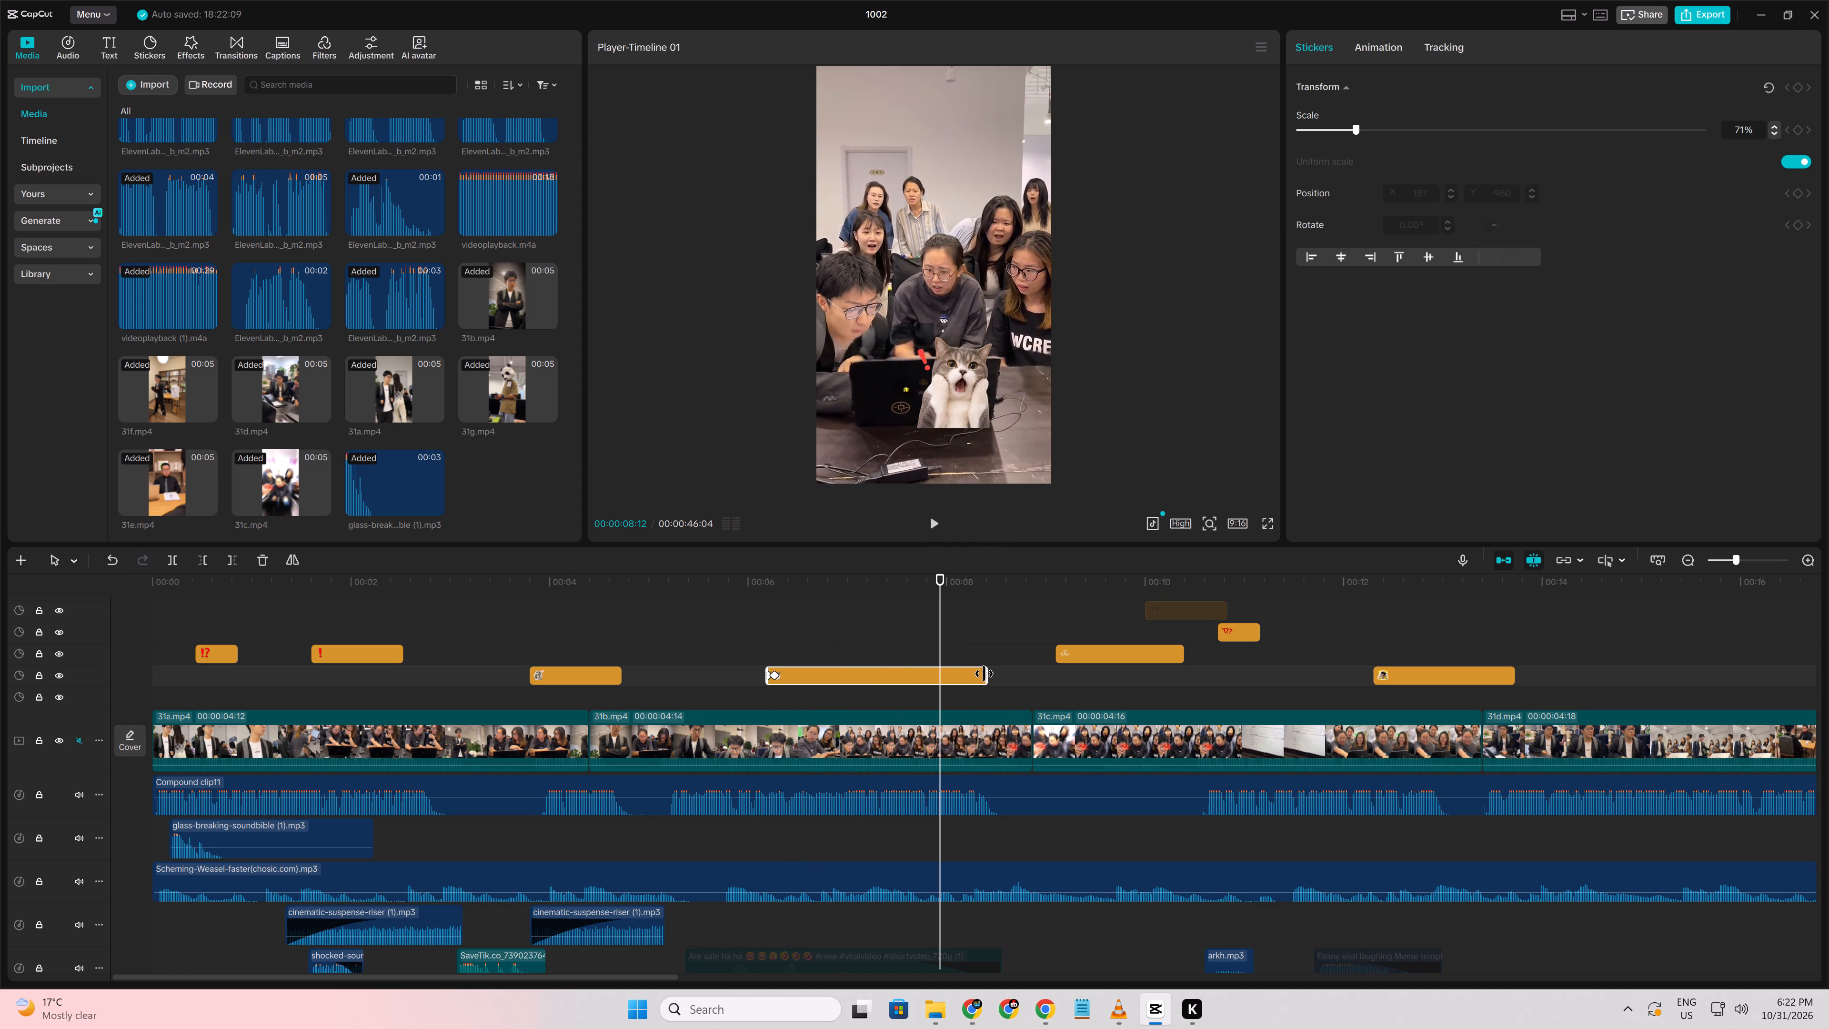
left_click_drag(984, 674, 985, 674)
key("space")
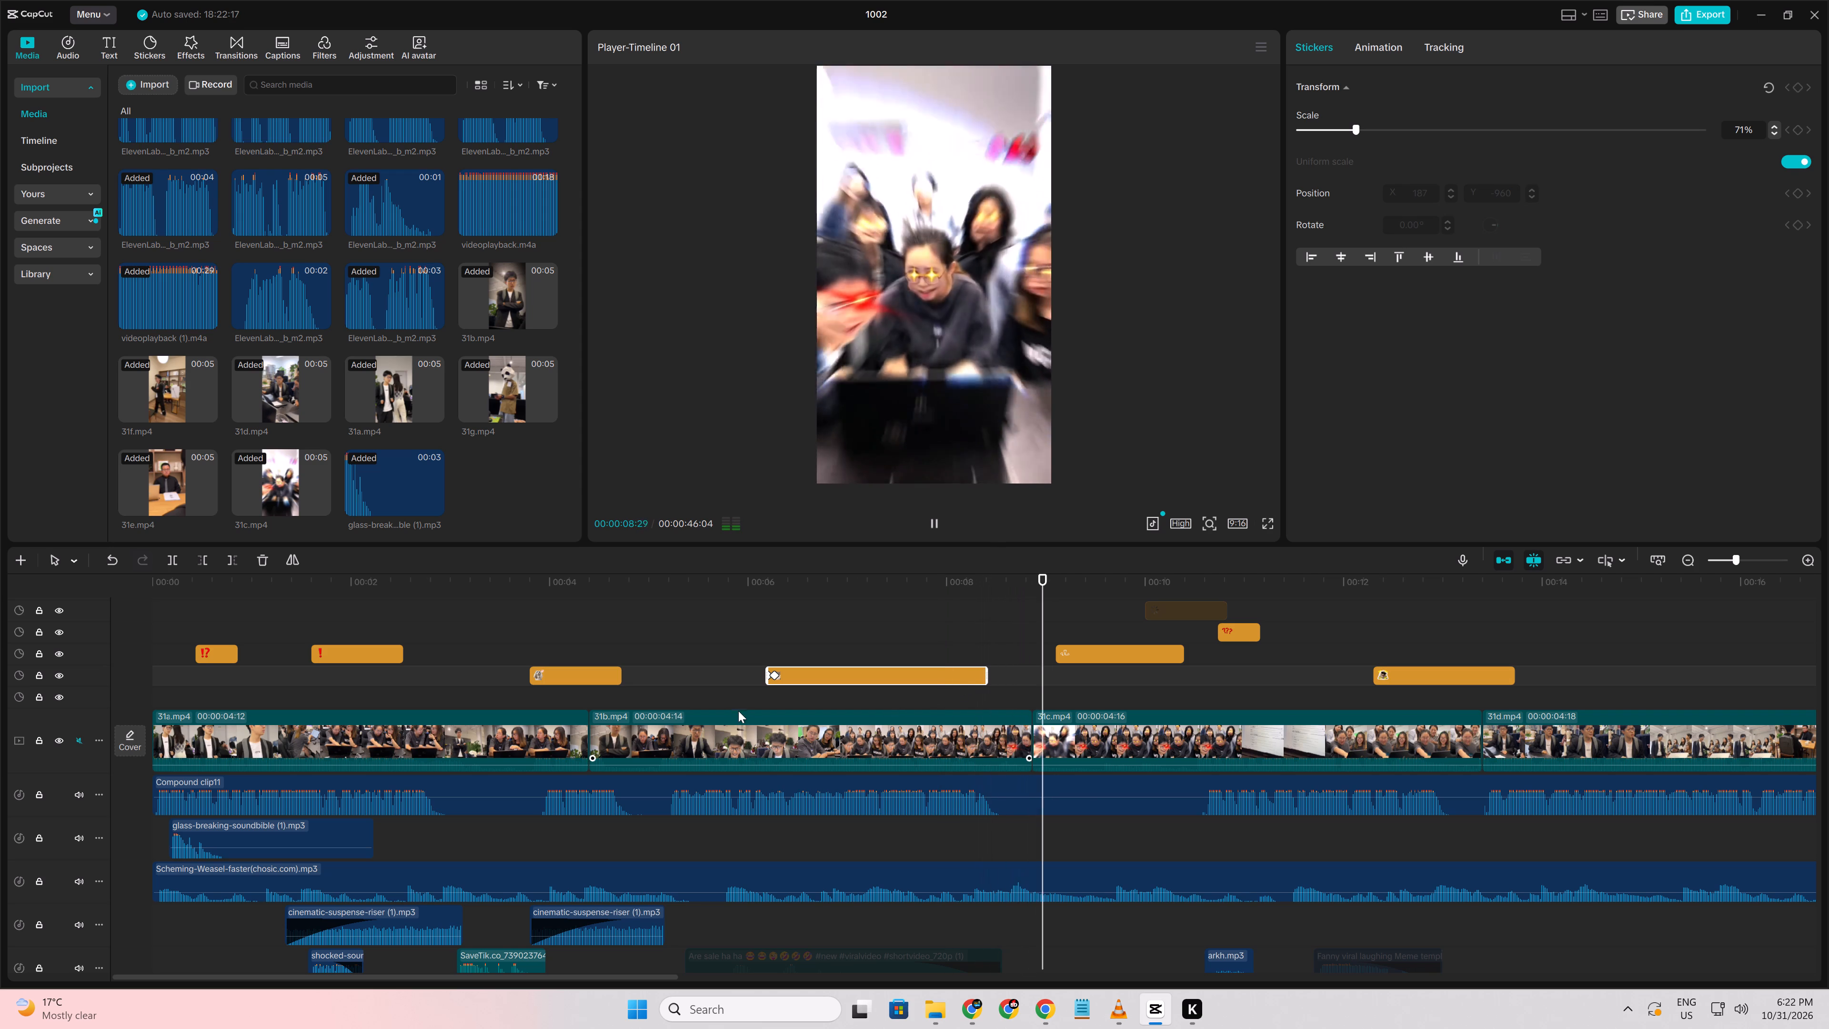
Play the video from the start through the group reaction at about 00:00:08:11 to check the sounds and cat sticker.
left_click(721, 704)
left_click(702, 688)
left_click_drag(702, 688, 0, 785)
key("space")
scroll(366, 774, "down", 5)
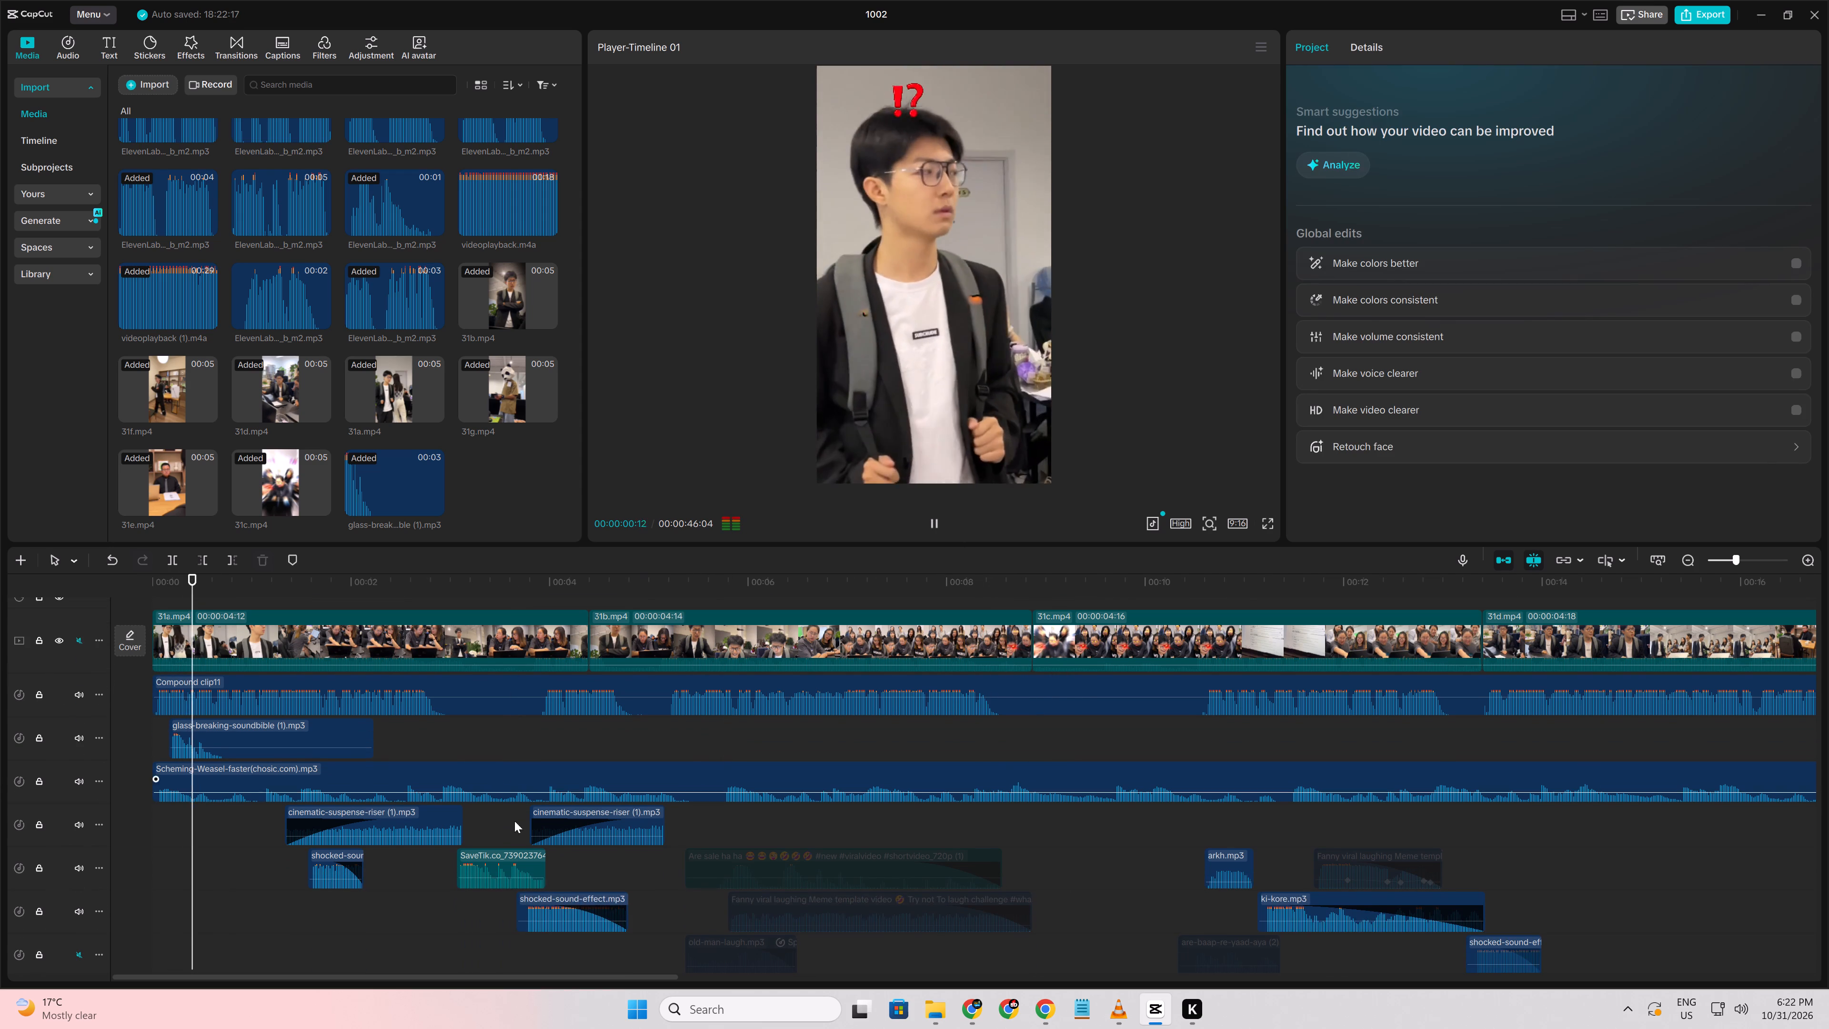
left_click_drag(524, 979, 640, 965)
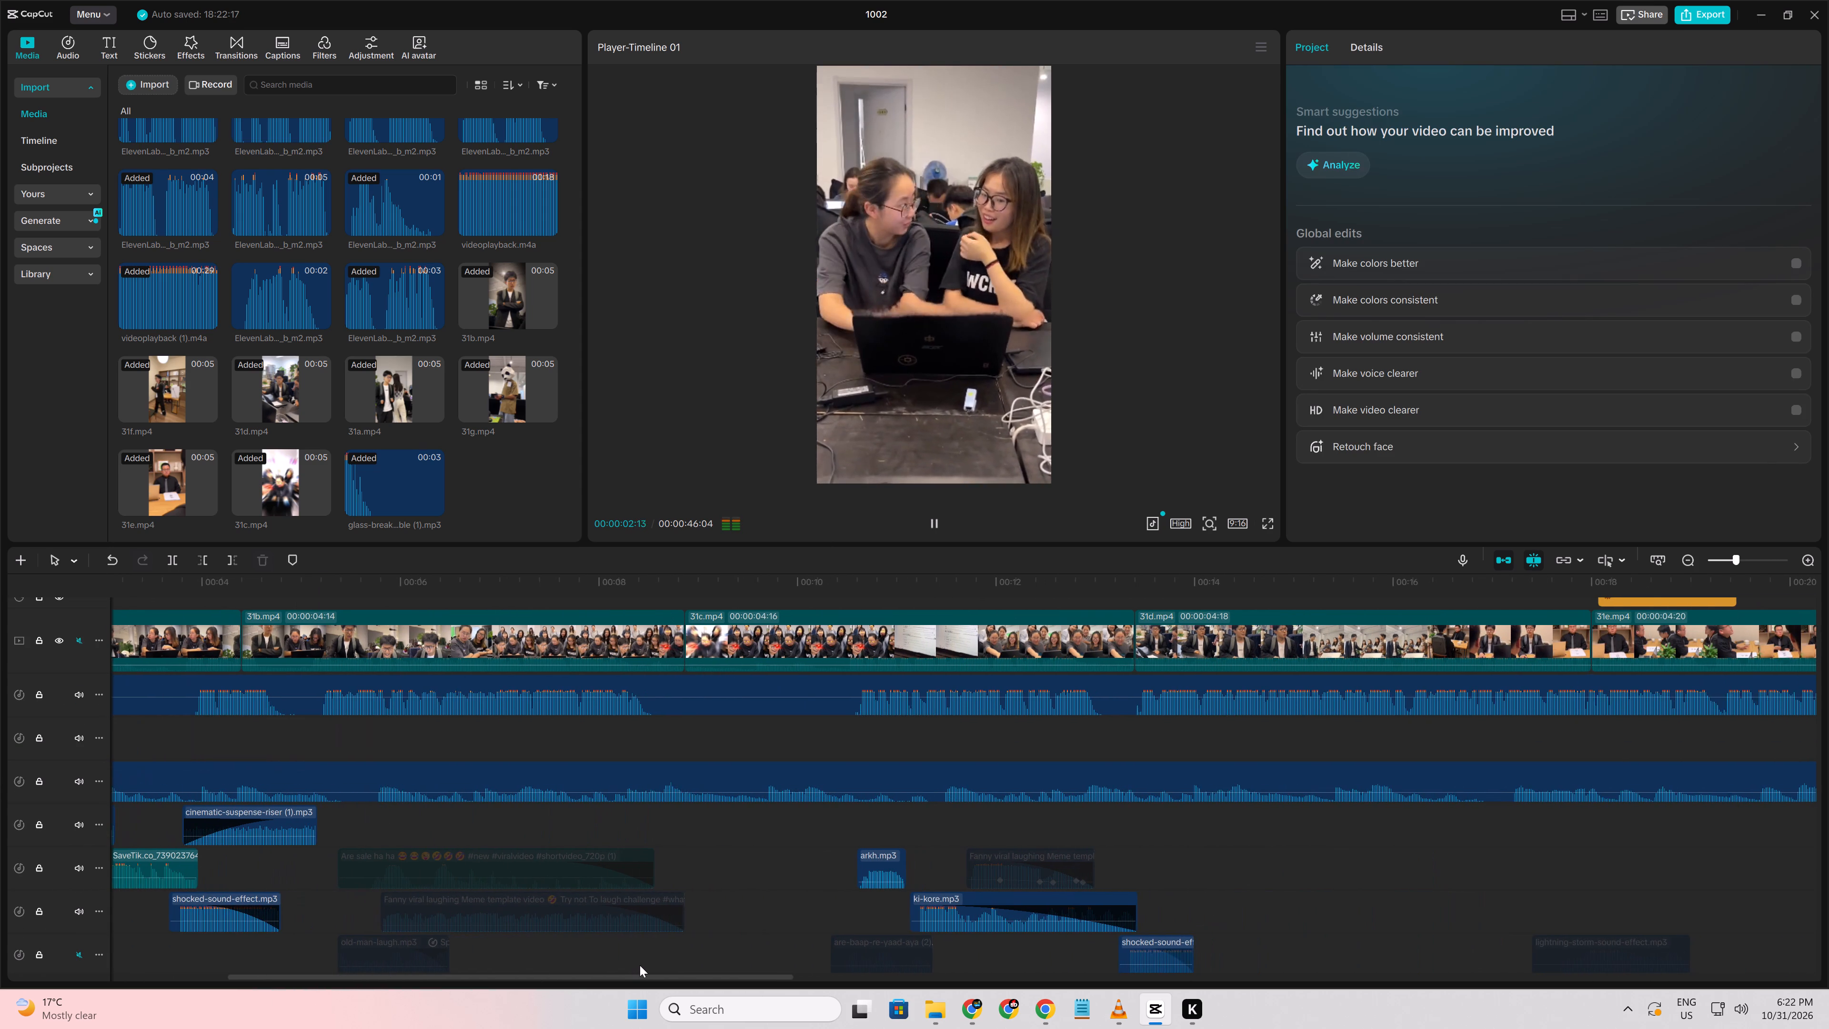
left_click_drag(640, 965, 595, 979)
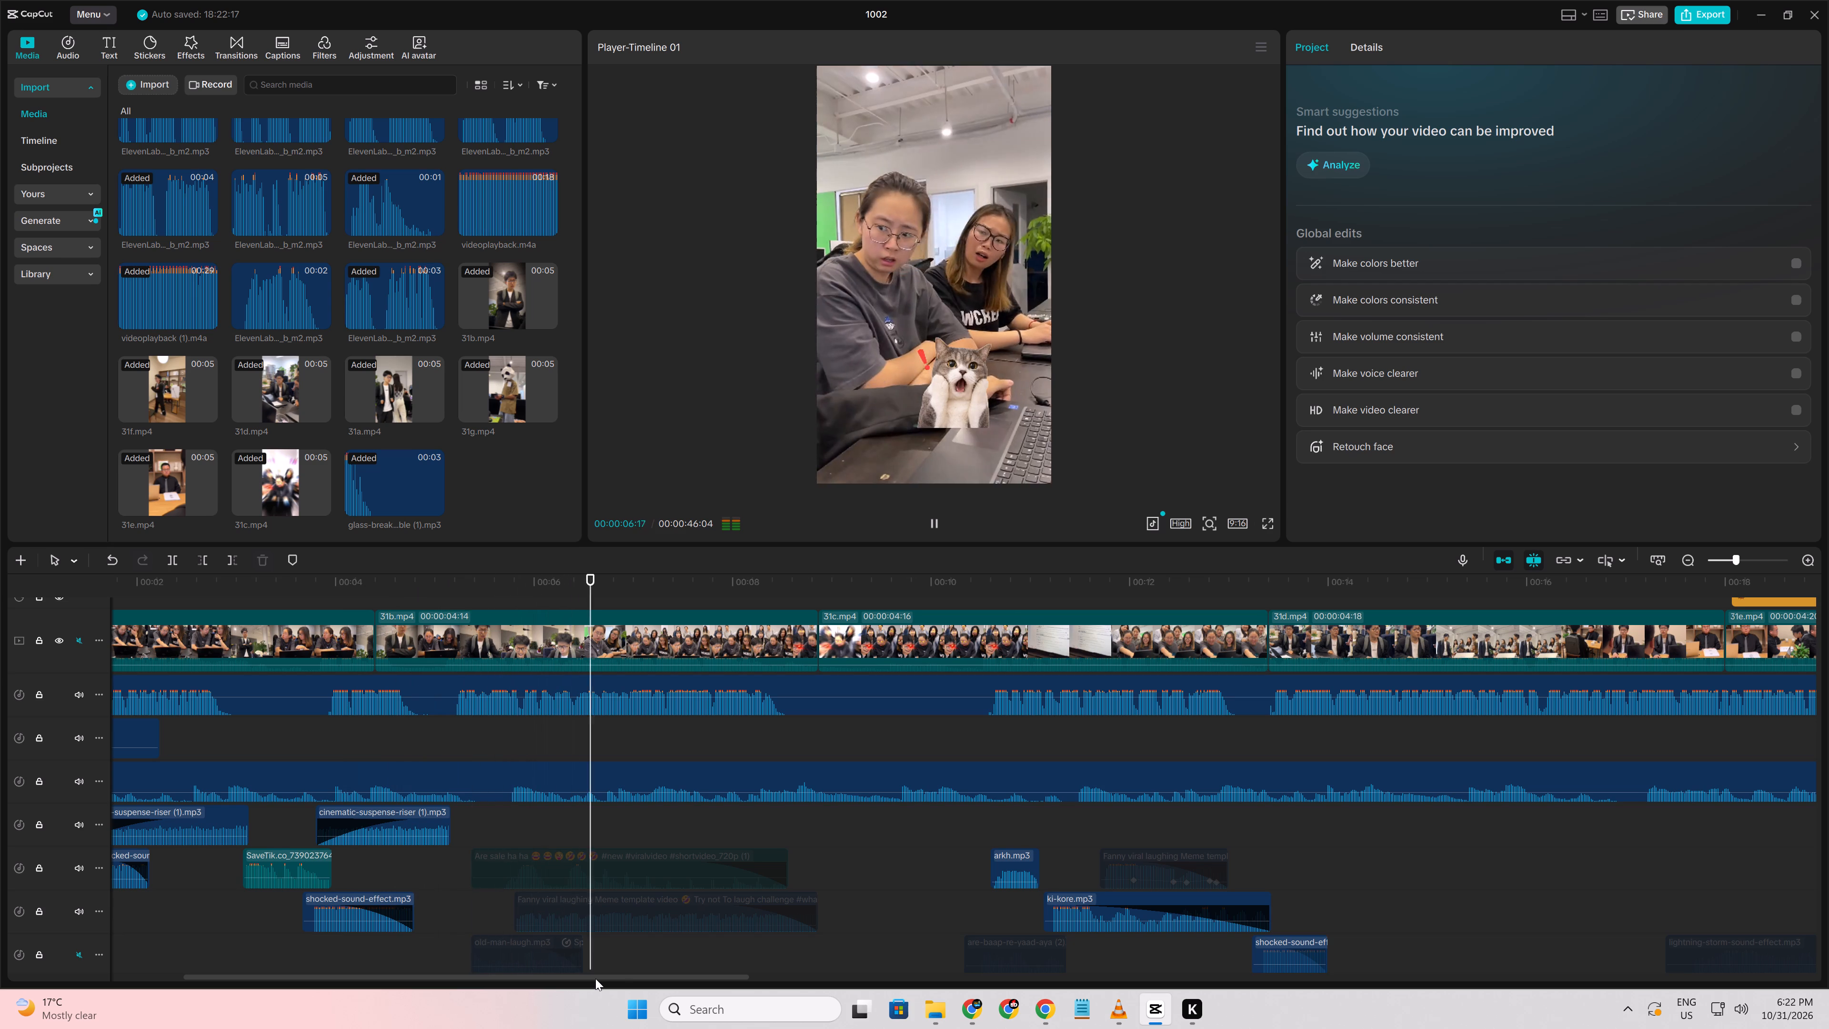
left_click_drag(595, 979, 653, 986)
key("space")
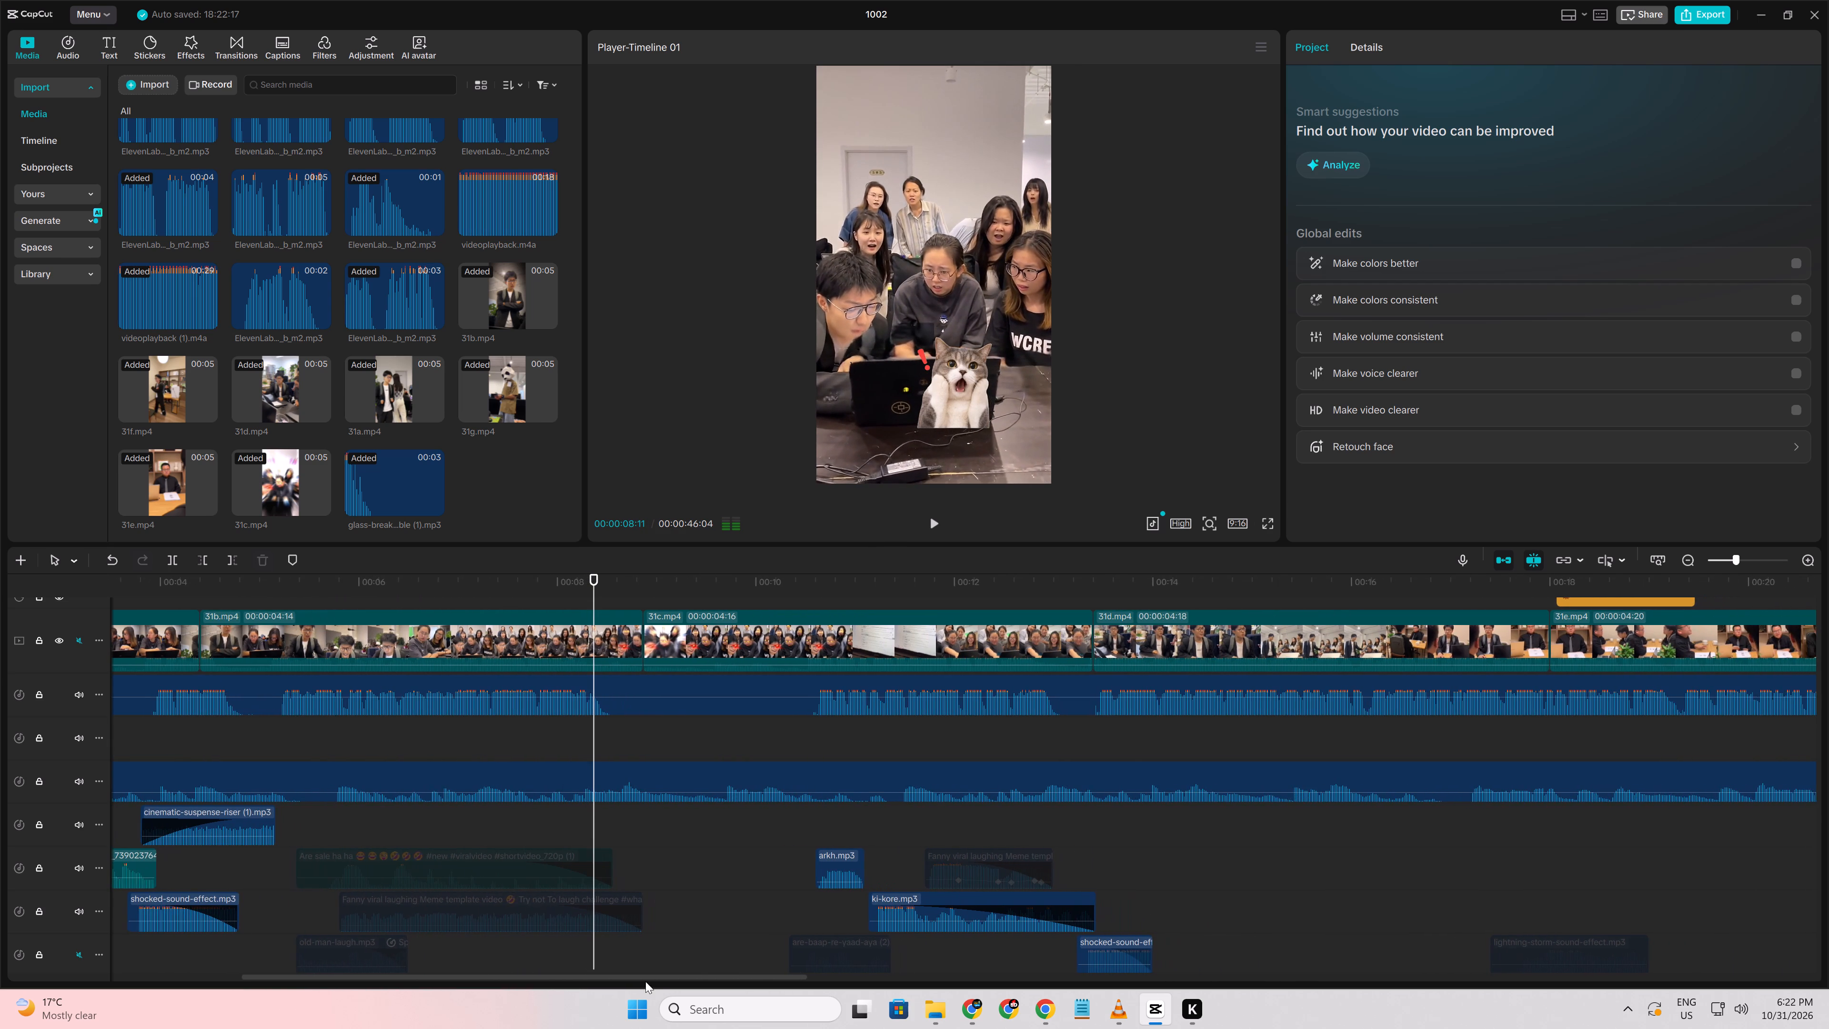
Trim the copied ki-kore.mp3 clip's end back to about 00:00:07:24 and preview it through the group reaction.
scroll(540, 950, "down", 9)
left_click(543, 816)
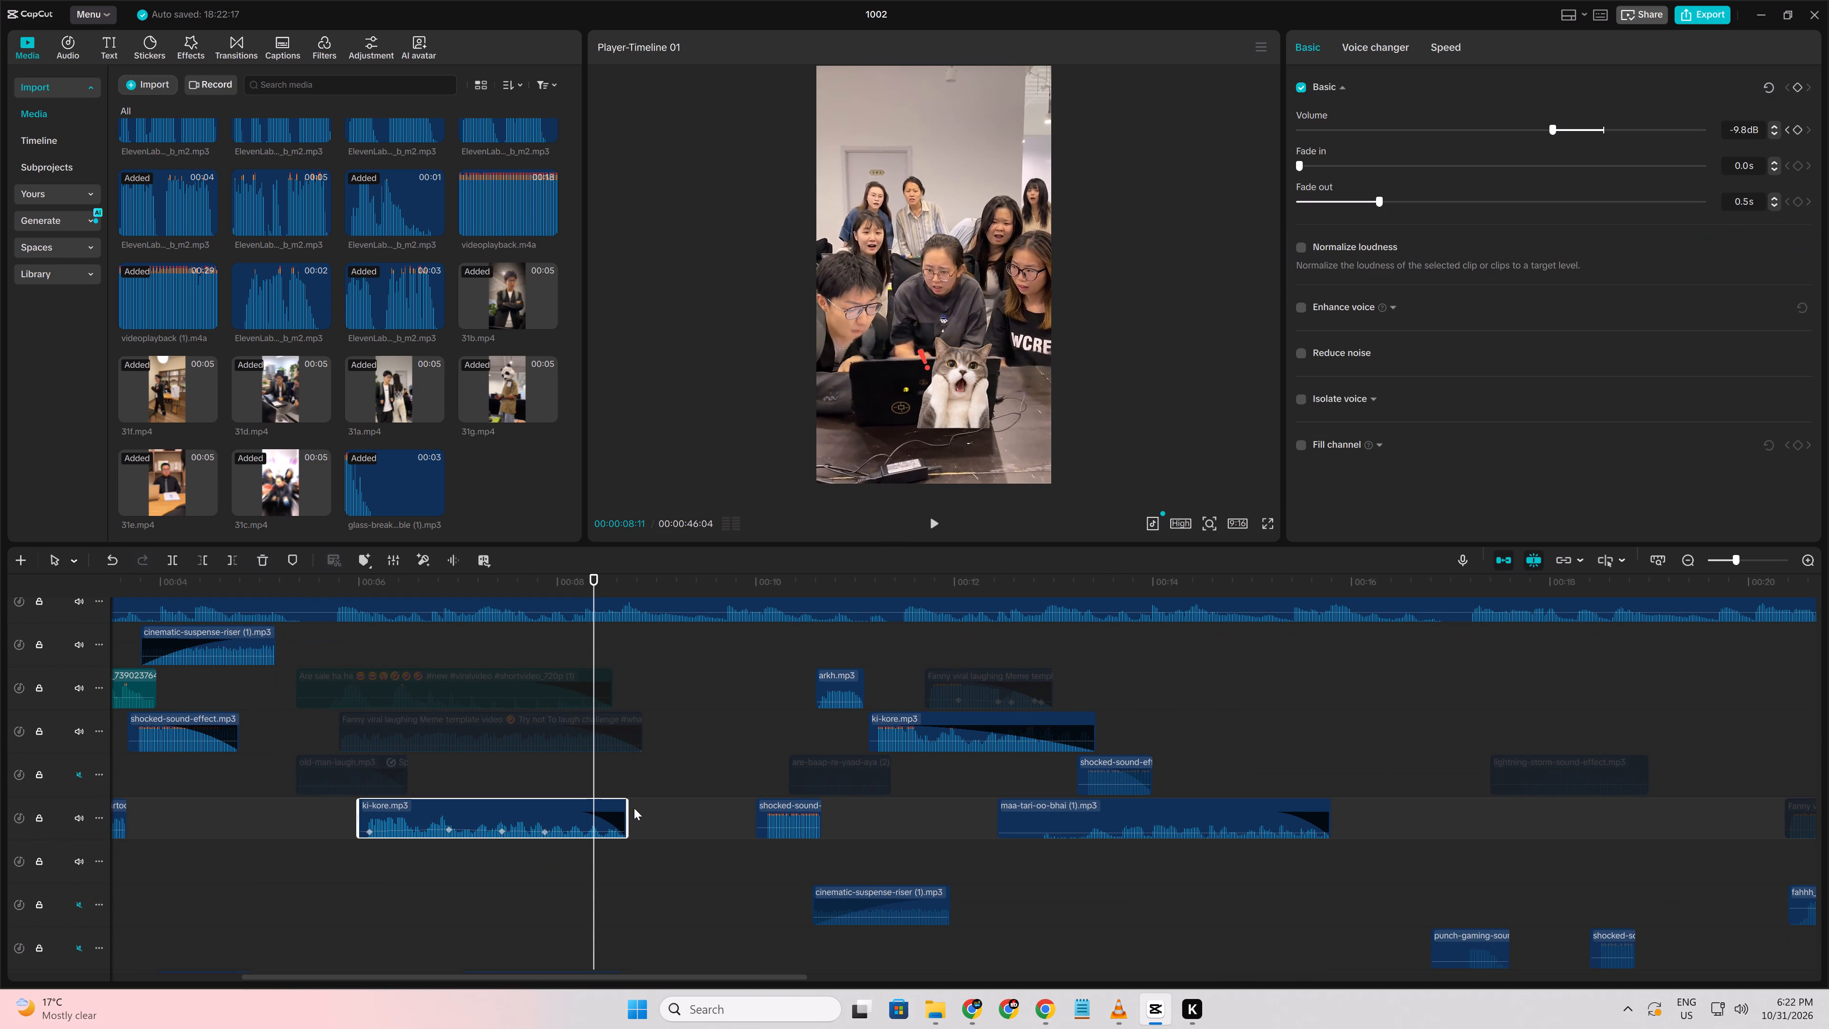
left_click_drag(627, 807, 536, 802)
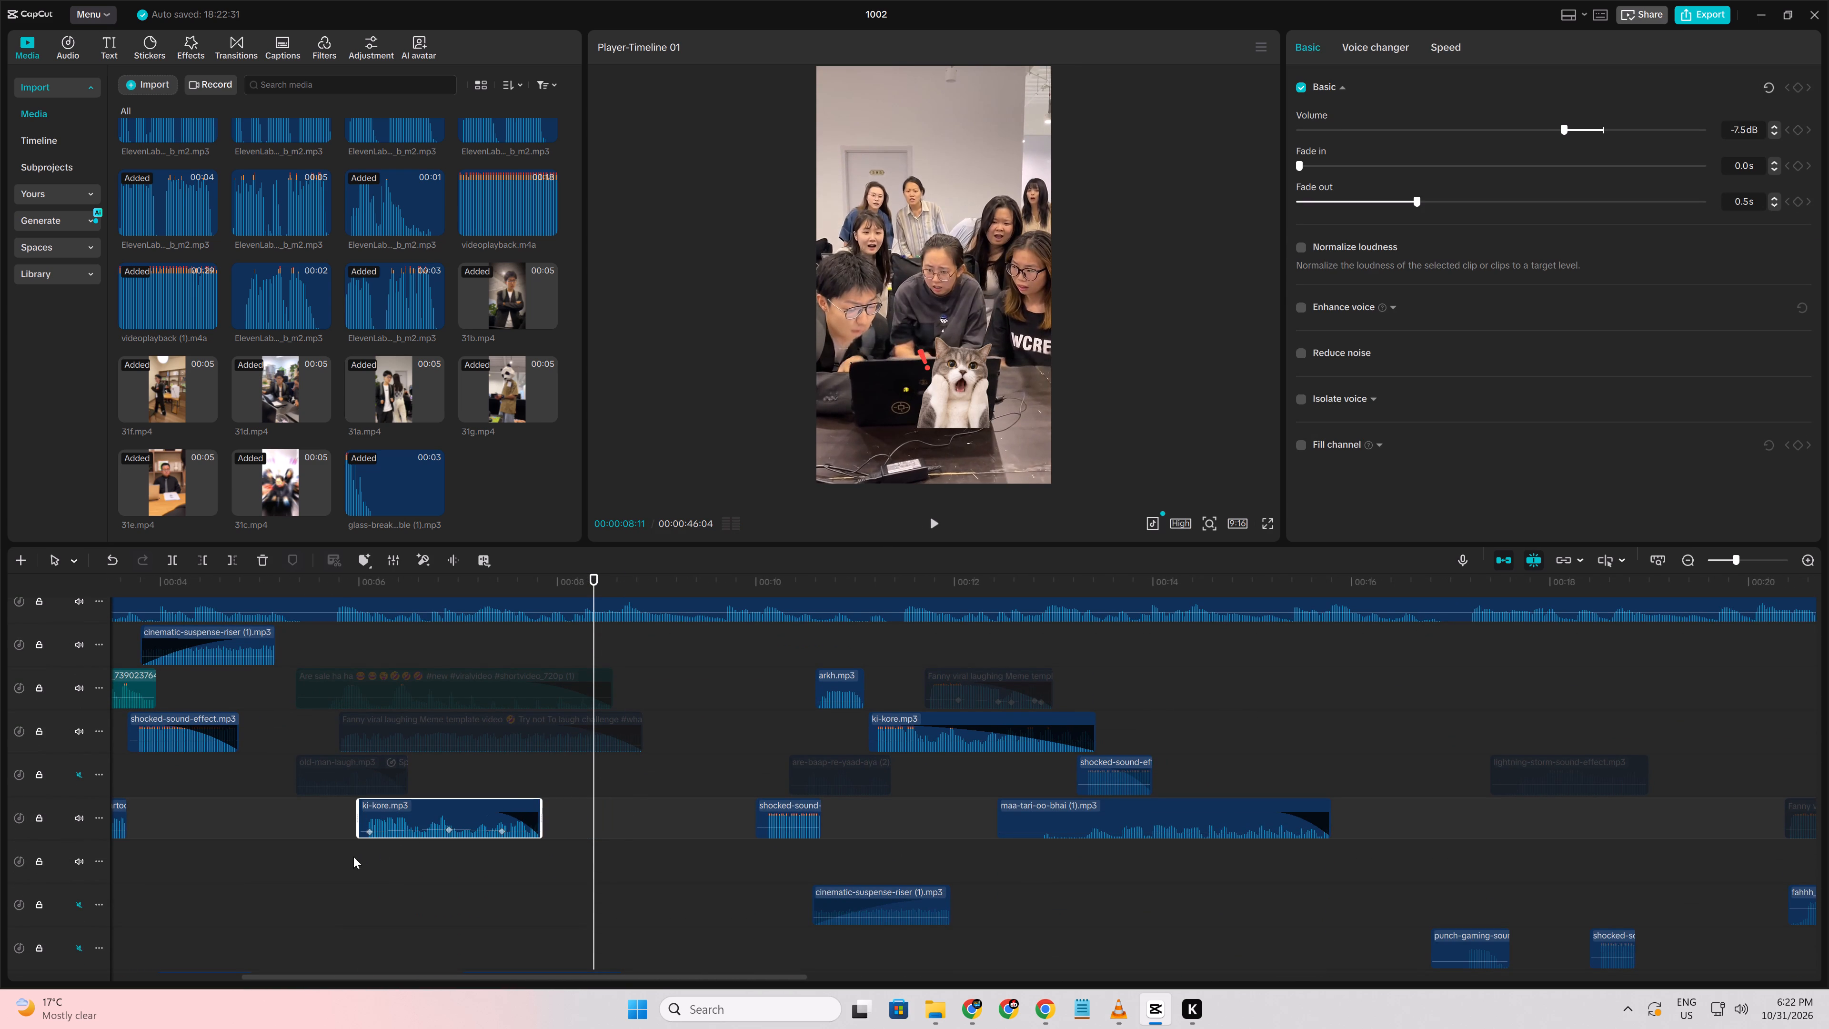
left_click(330, 861)
key("space")
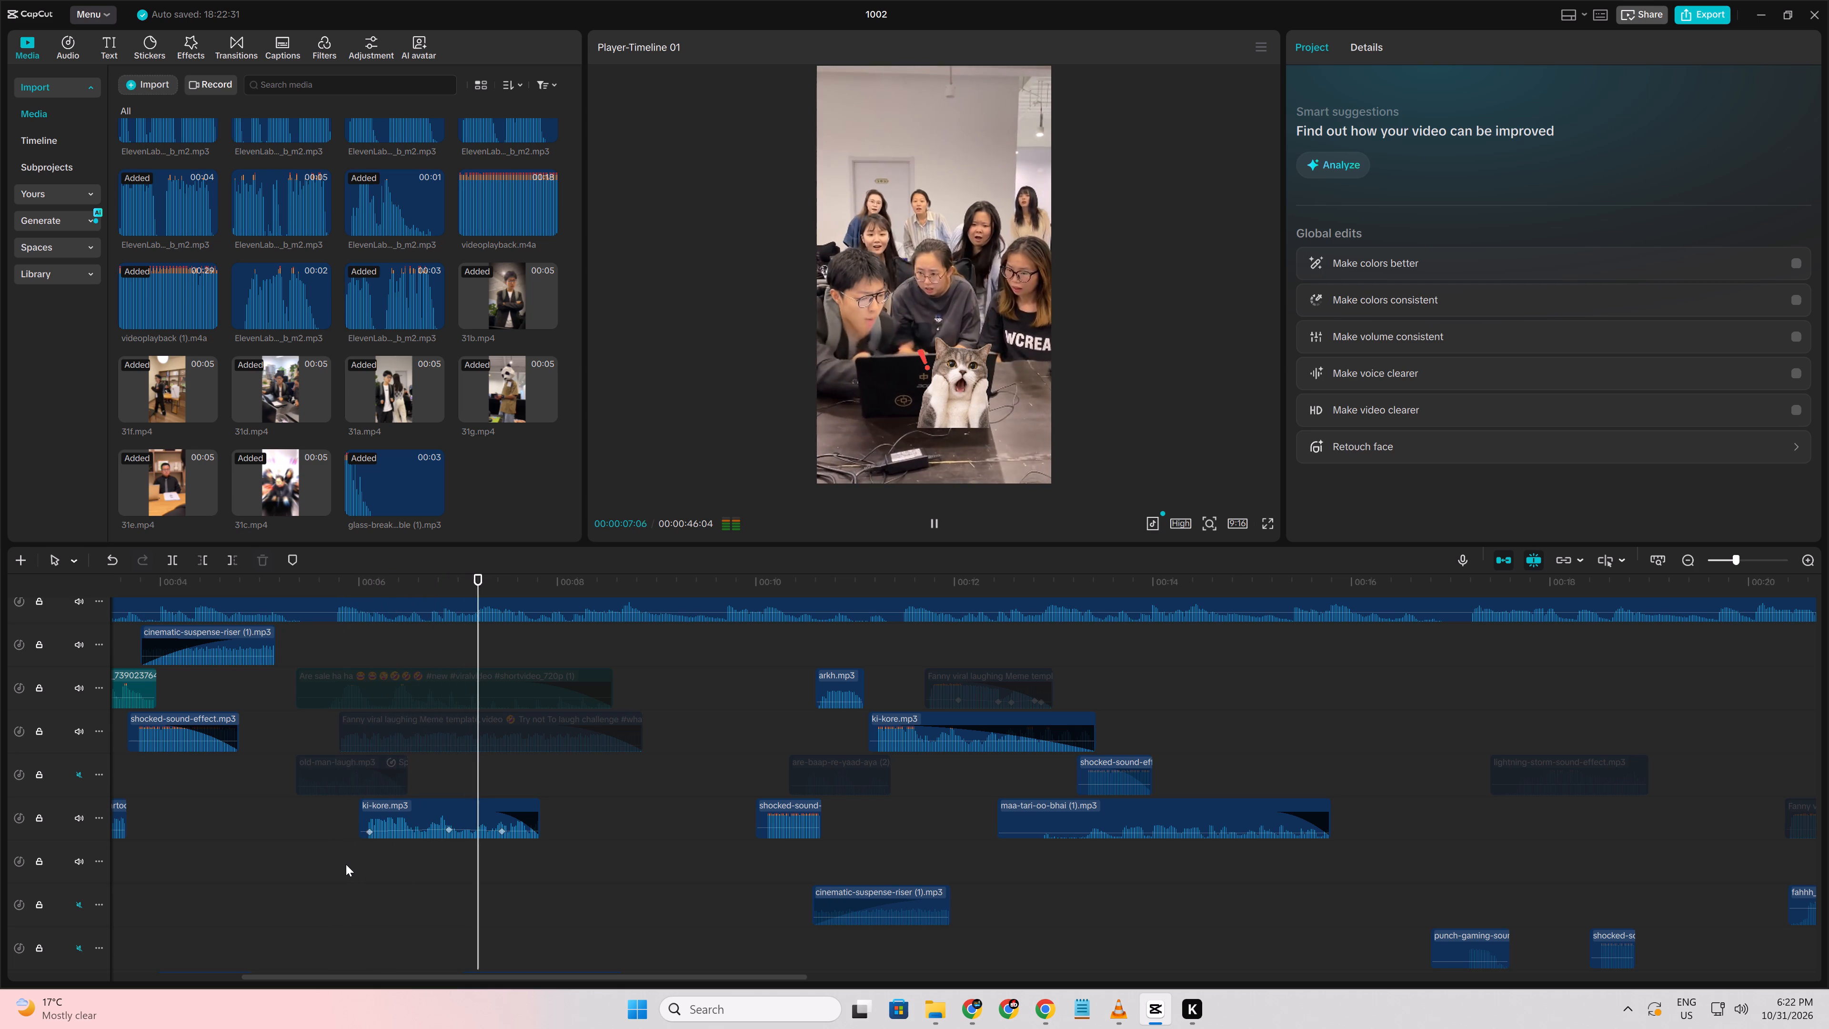
key("space")
scroll(514, 891, "up", 4)
key("space")
scroll(524, 893, "up", 3)
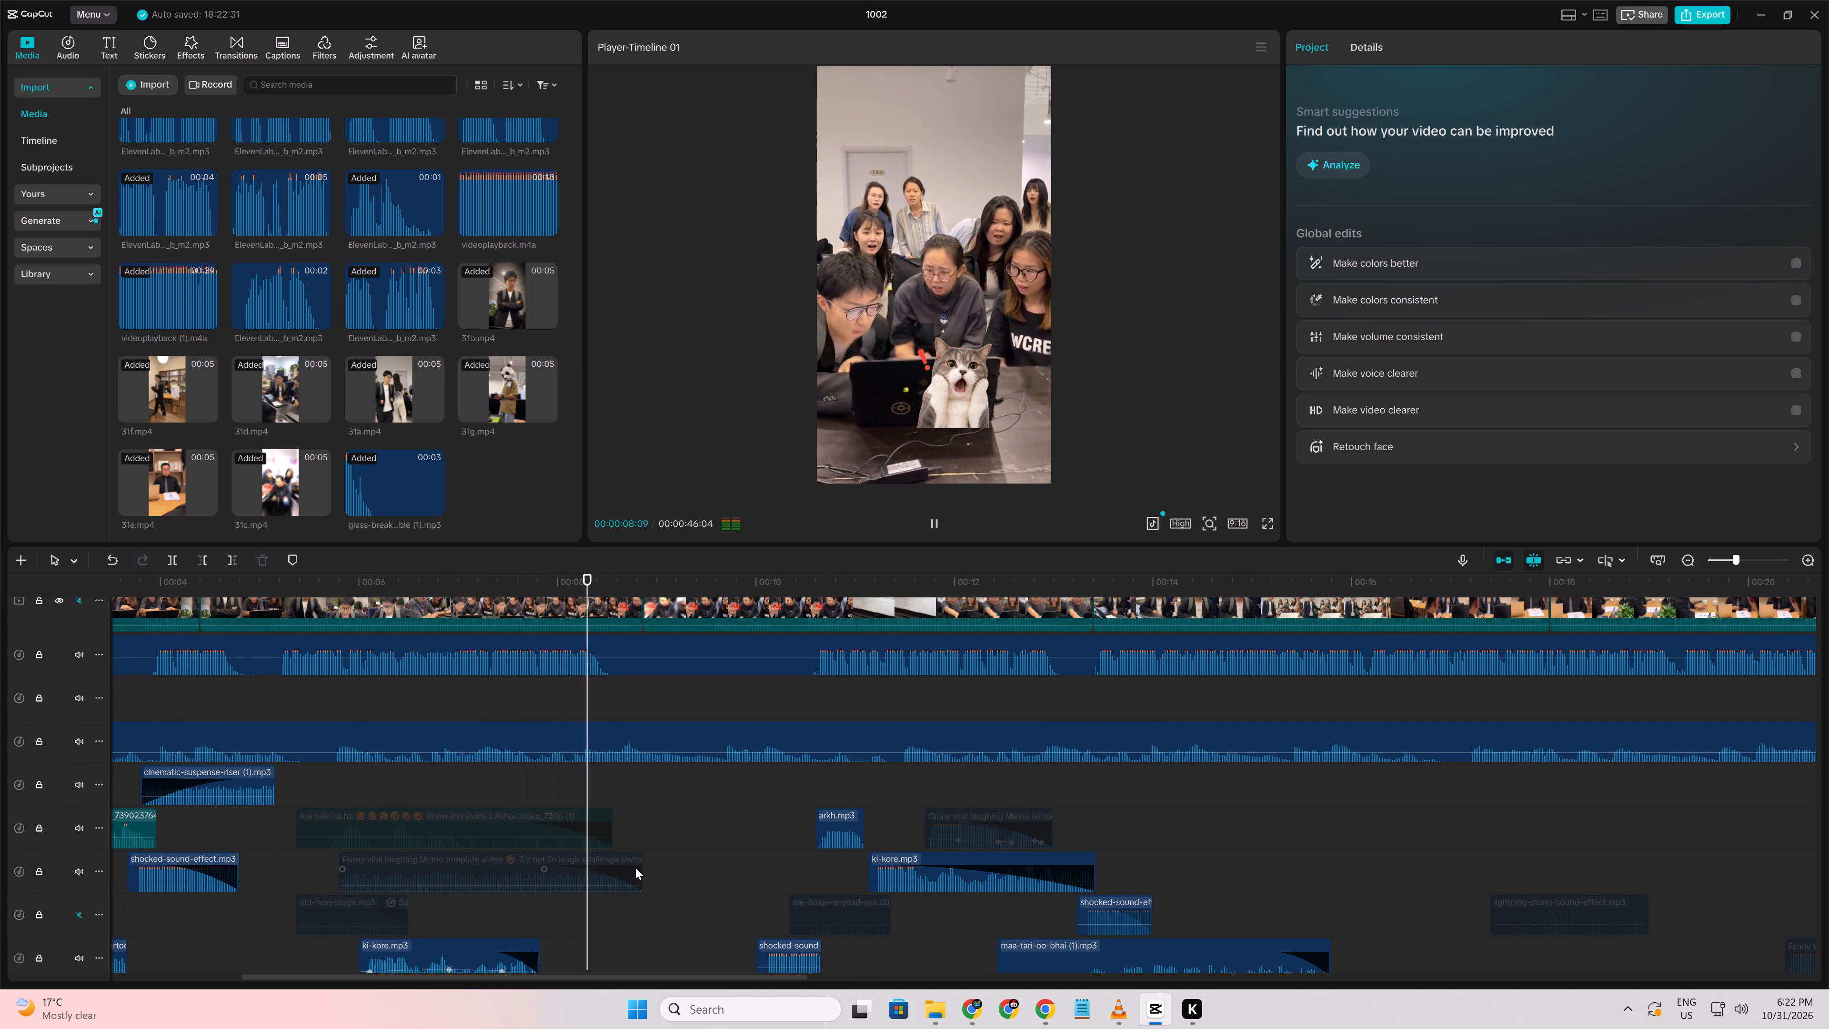
key("space")
Replay the man's laptop shot and the group reaction to check the trimmed sound and the cat sticker's timing.
scroll(635, 868, "up", 3)
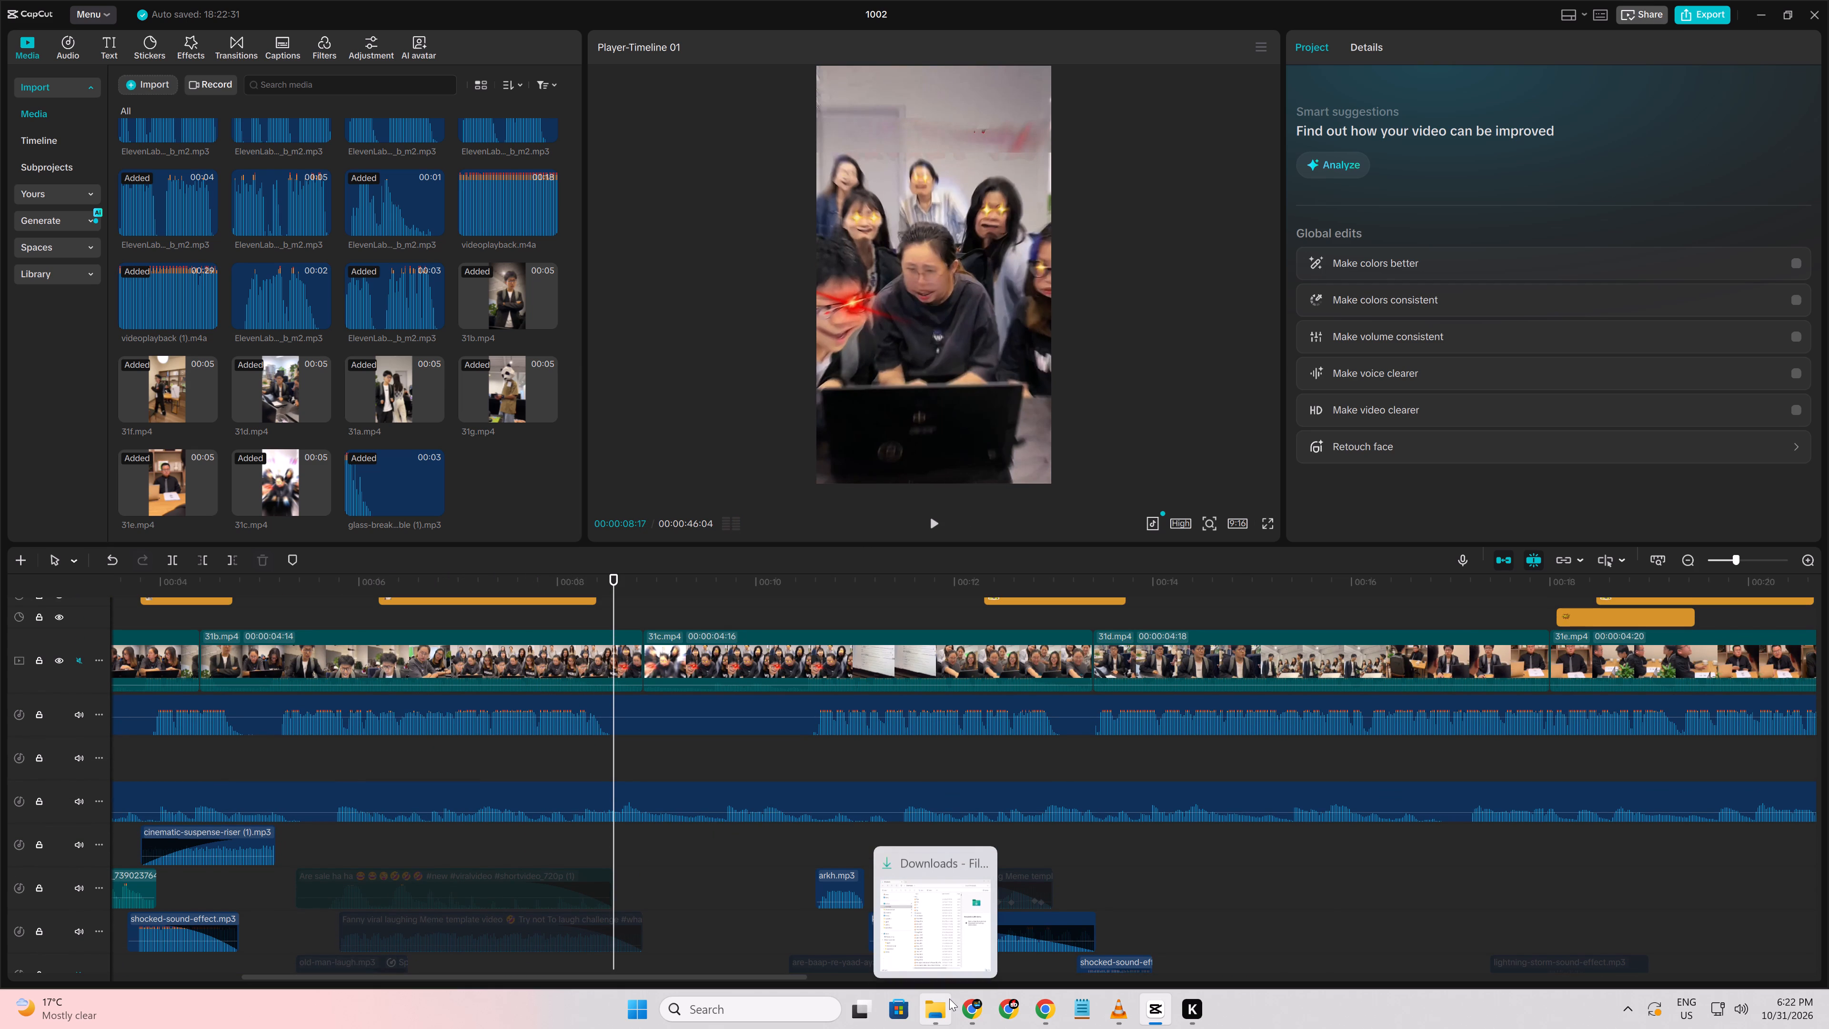
left_click(334, 764)
key("space")
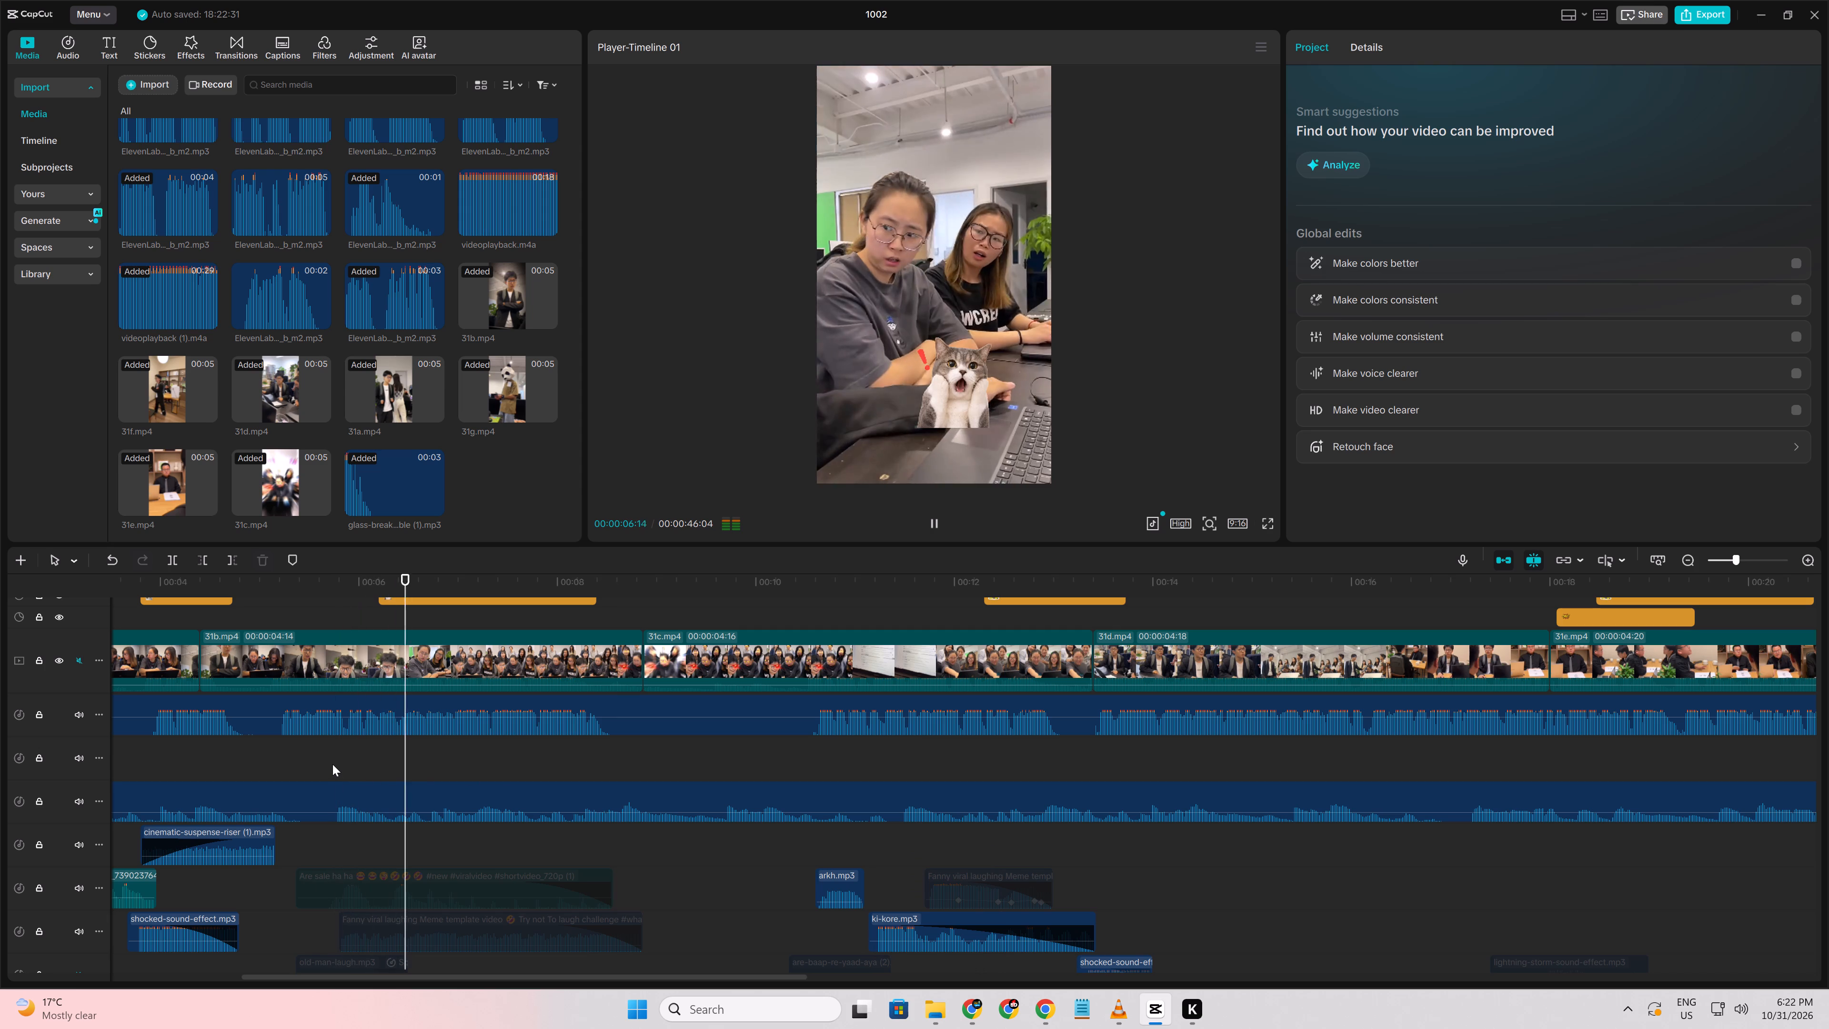
key("space")
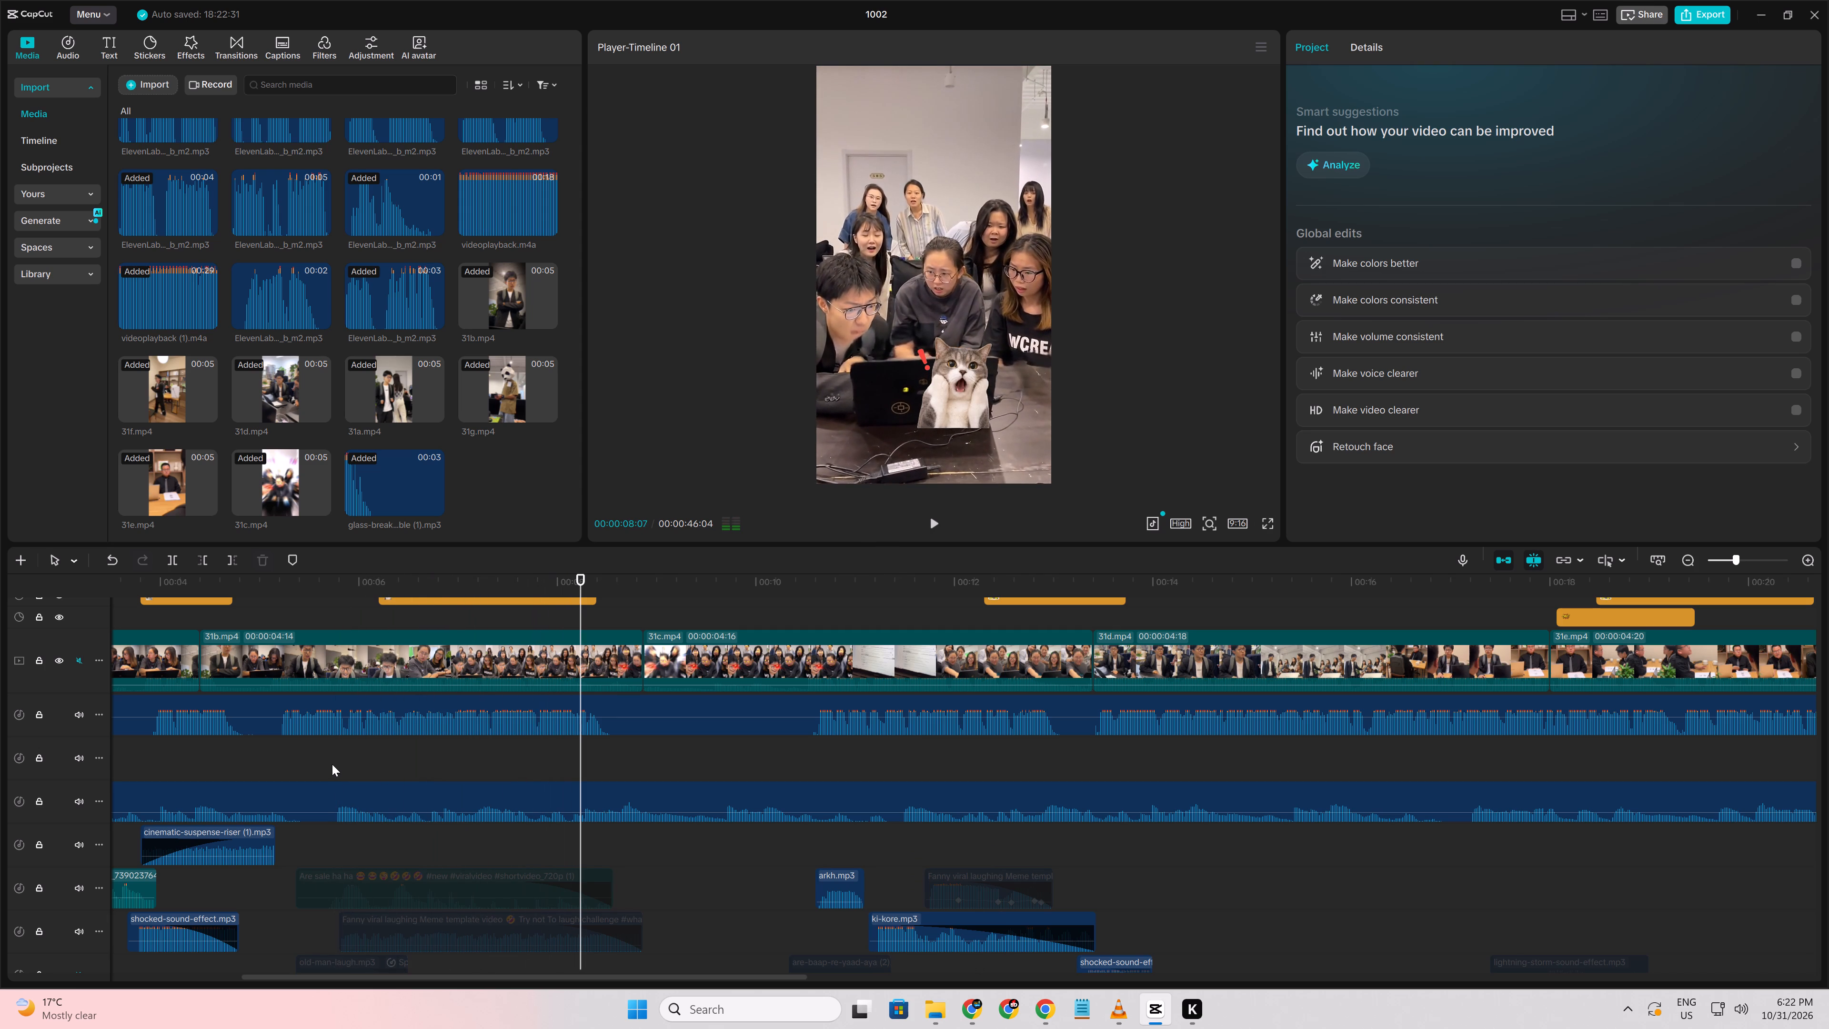
left_click(182, 765)
key("space")
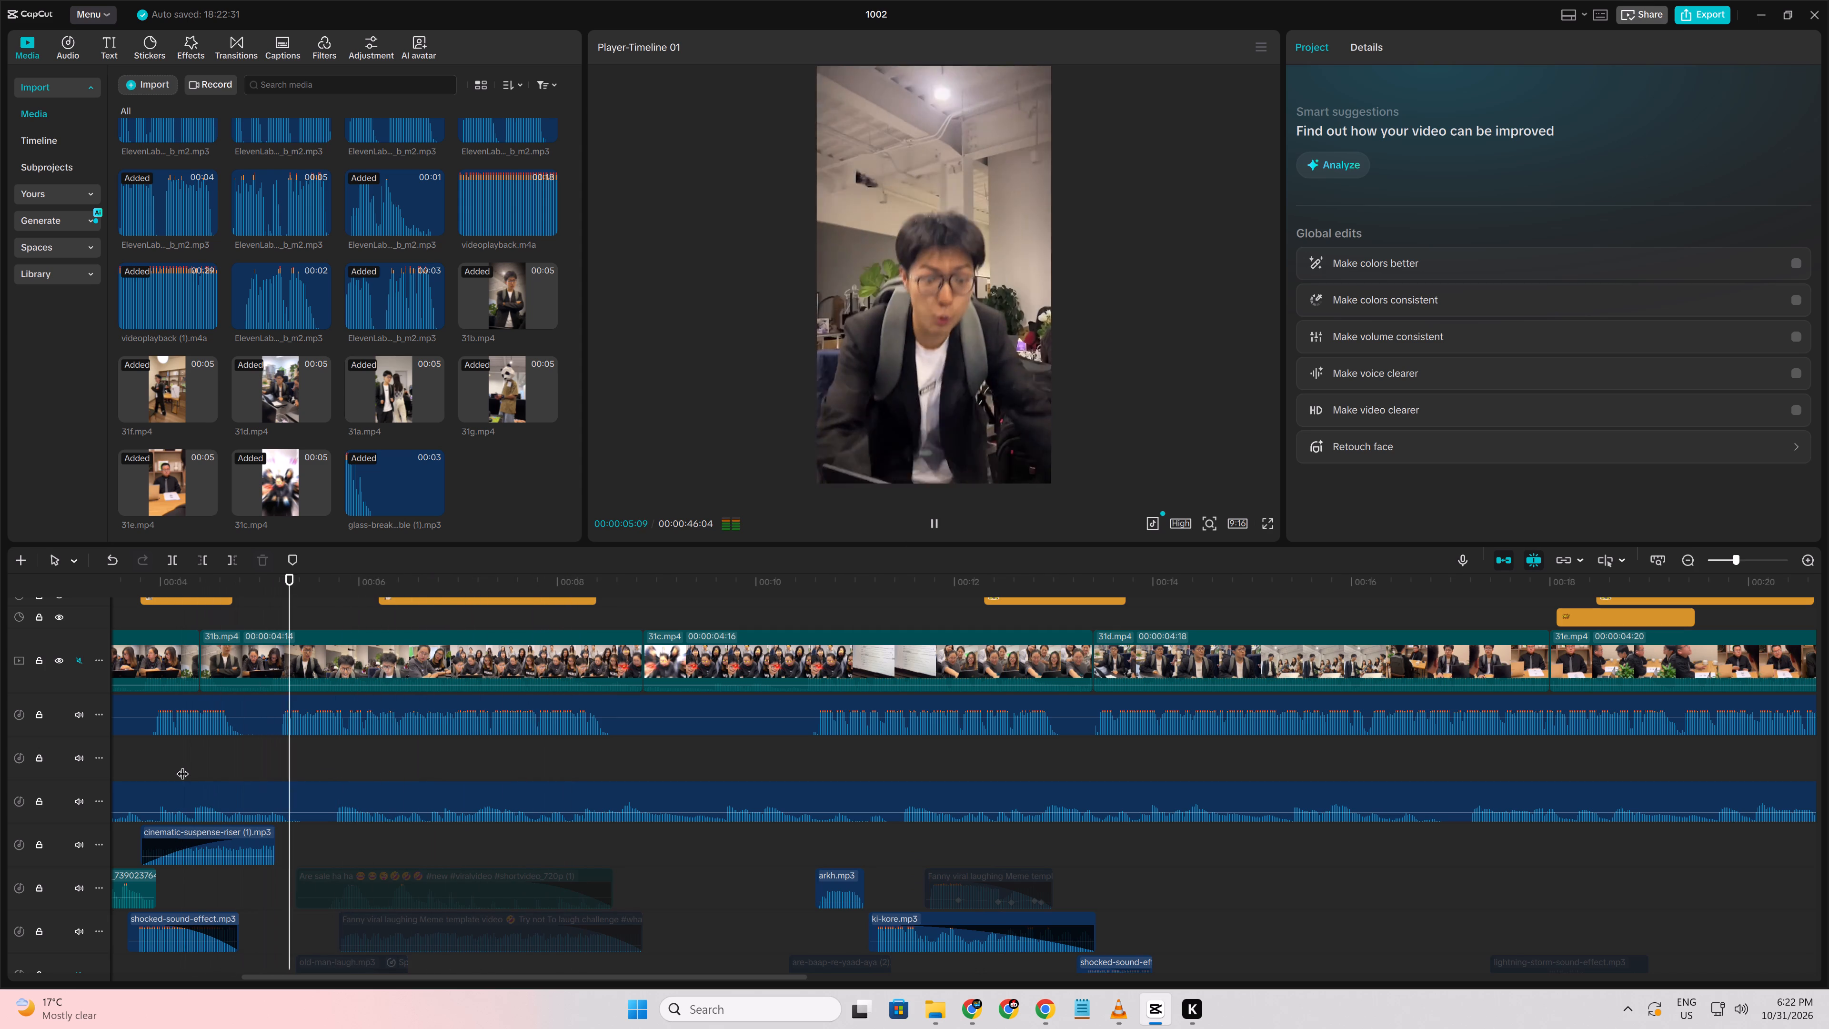
key("space")
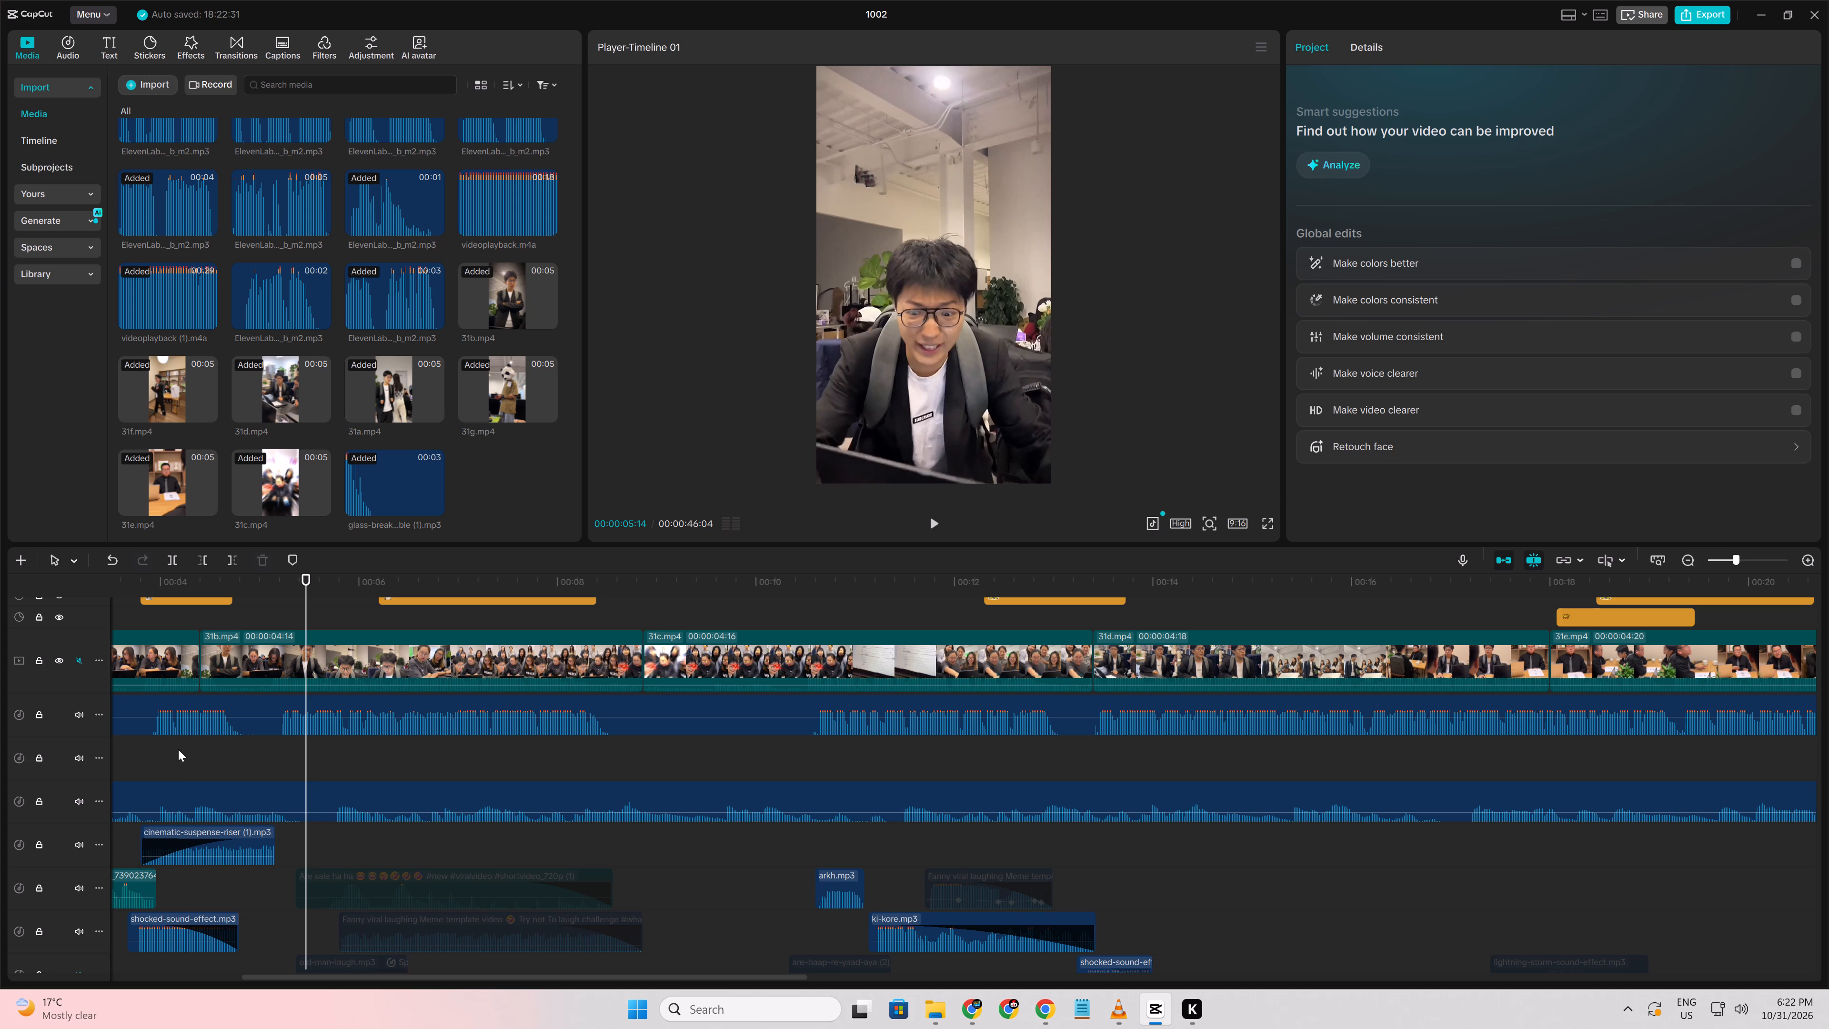
Replay from around the 31b.mp4 shot's beginning to about 00:00:09:03 to review the sounds leading into the glowing-eyes moment.
left_click(214, 779)
key("space")
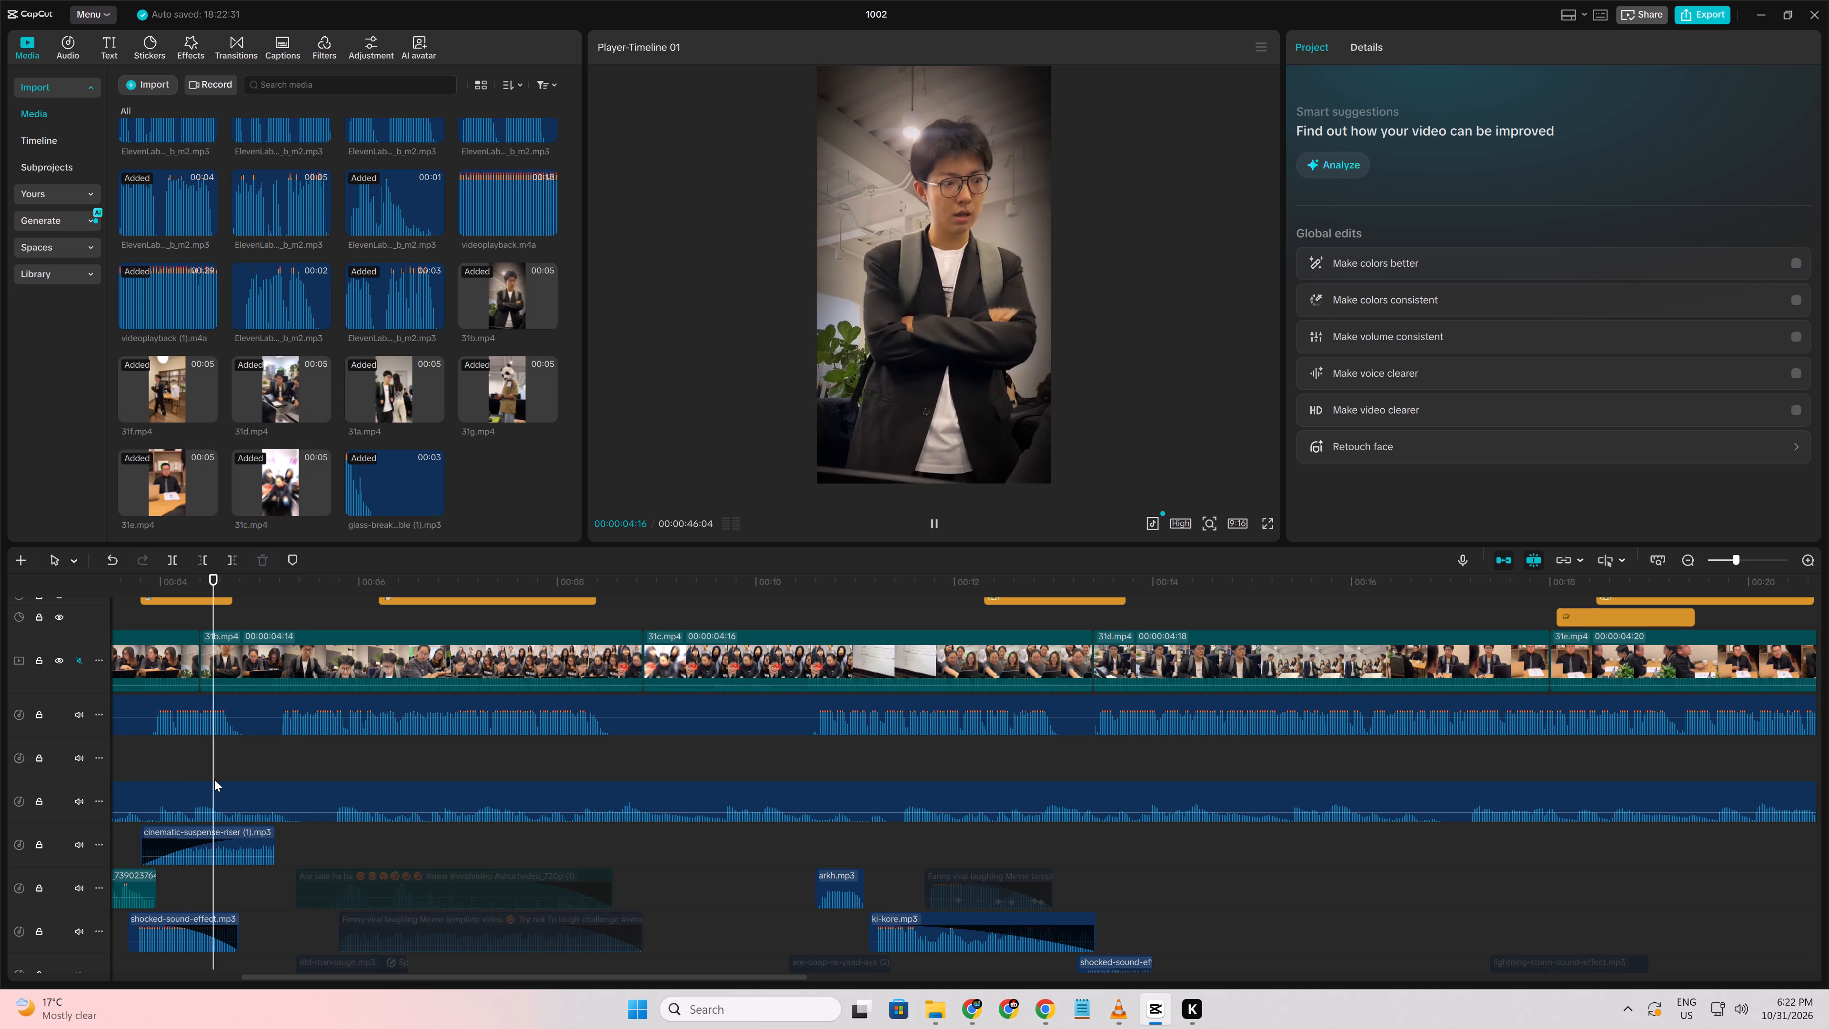
key("space")
left_click(214, 881)
left_click_drag(214, 881, 231, 887)
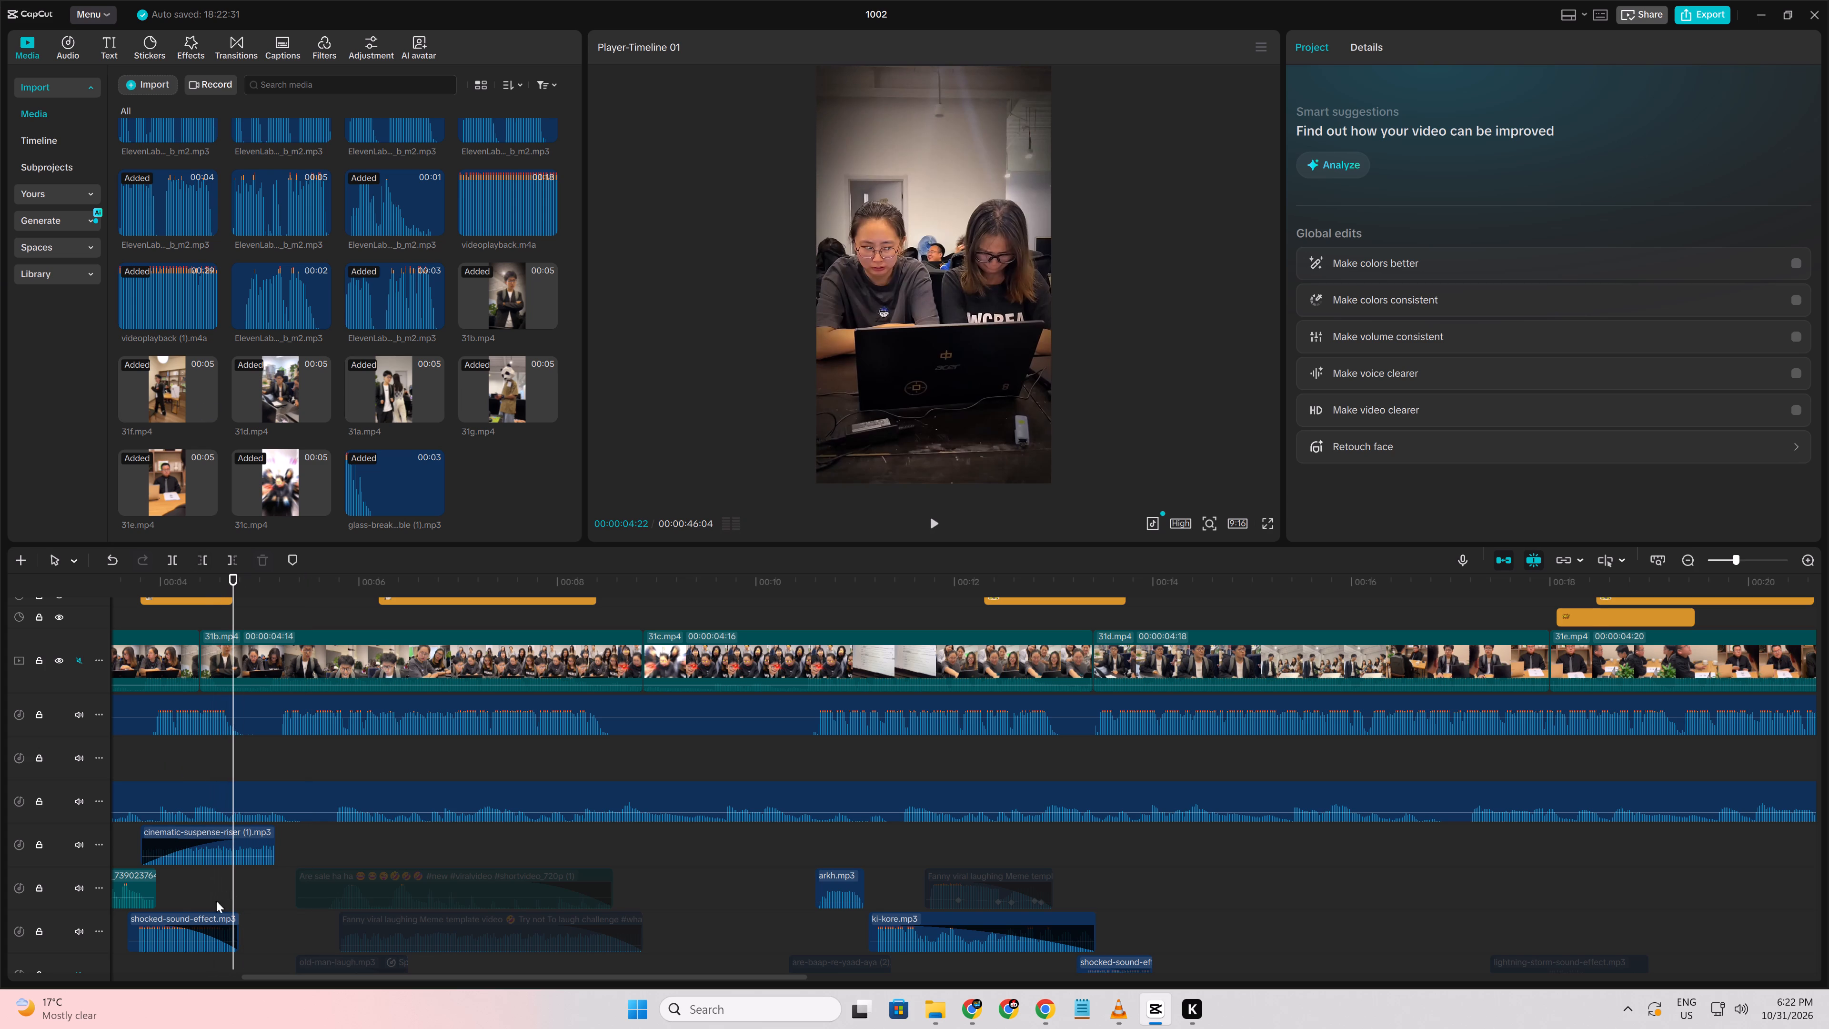
left_click(192, 917)
left_click(119, 960)
key("space")
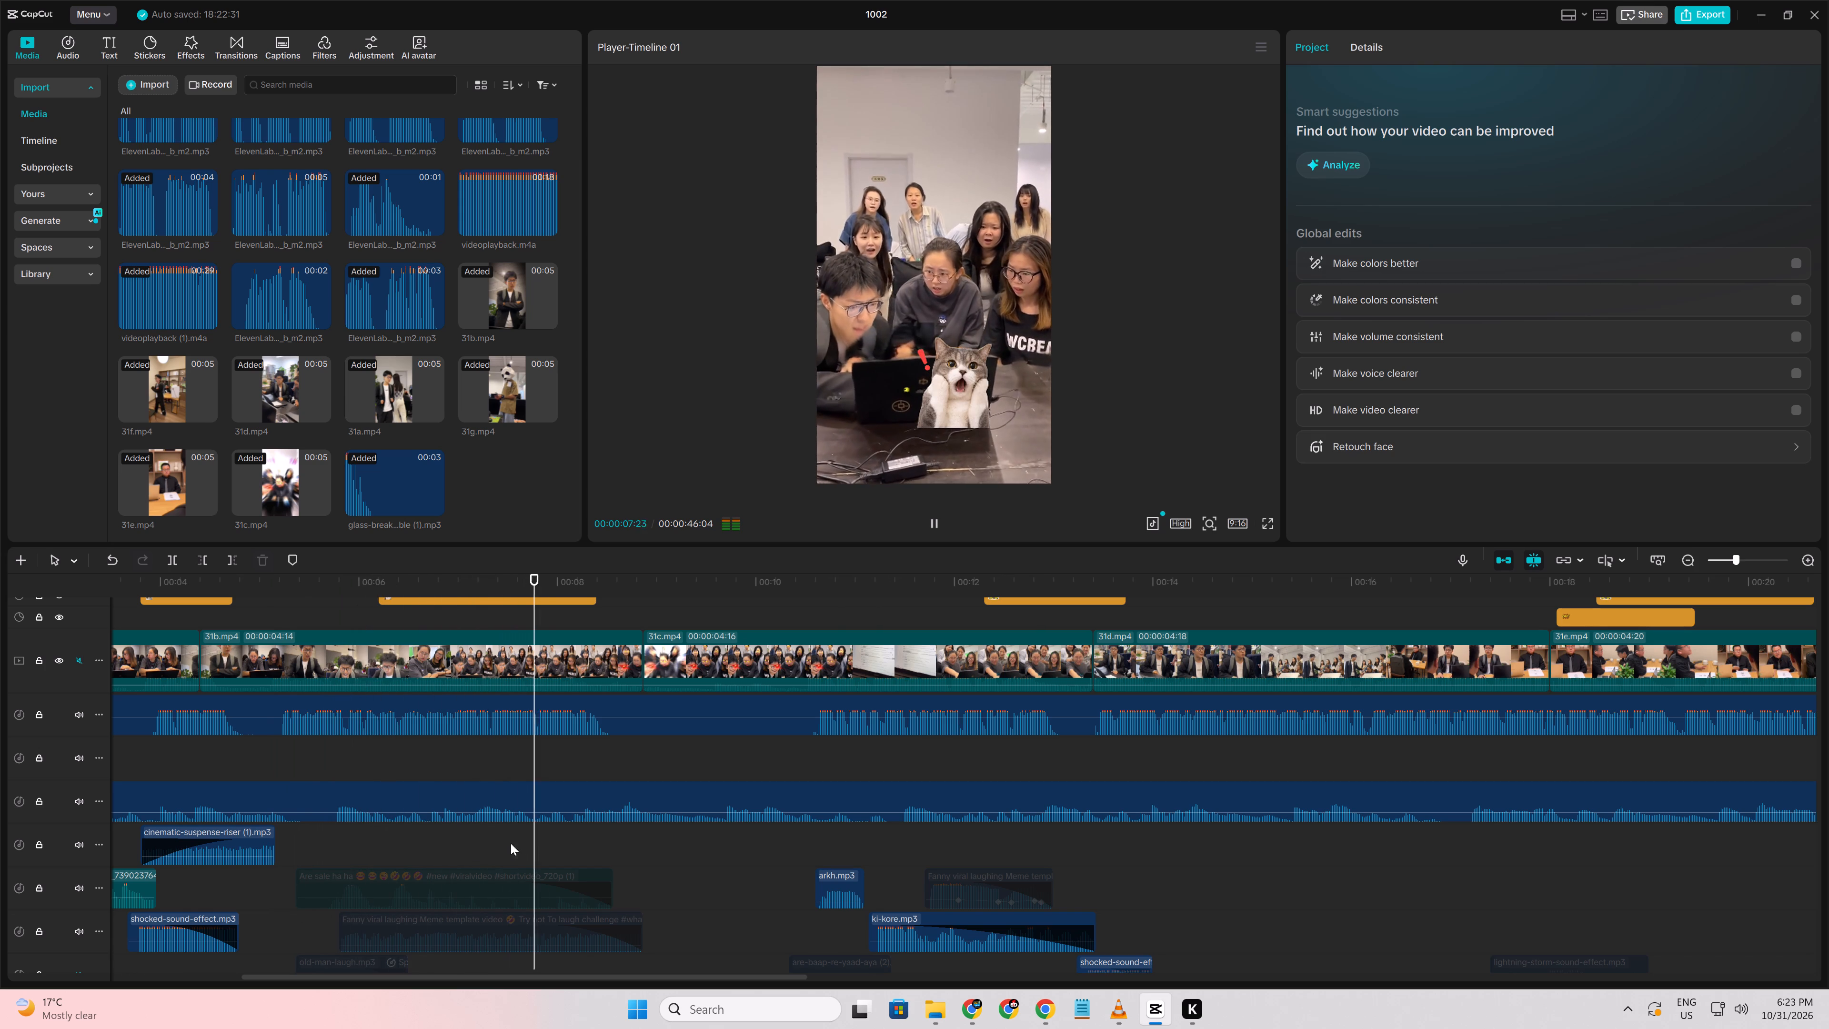
key("space")
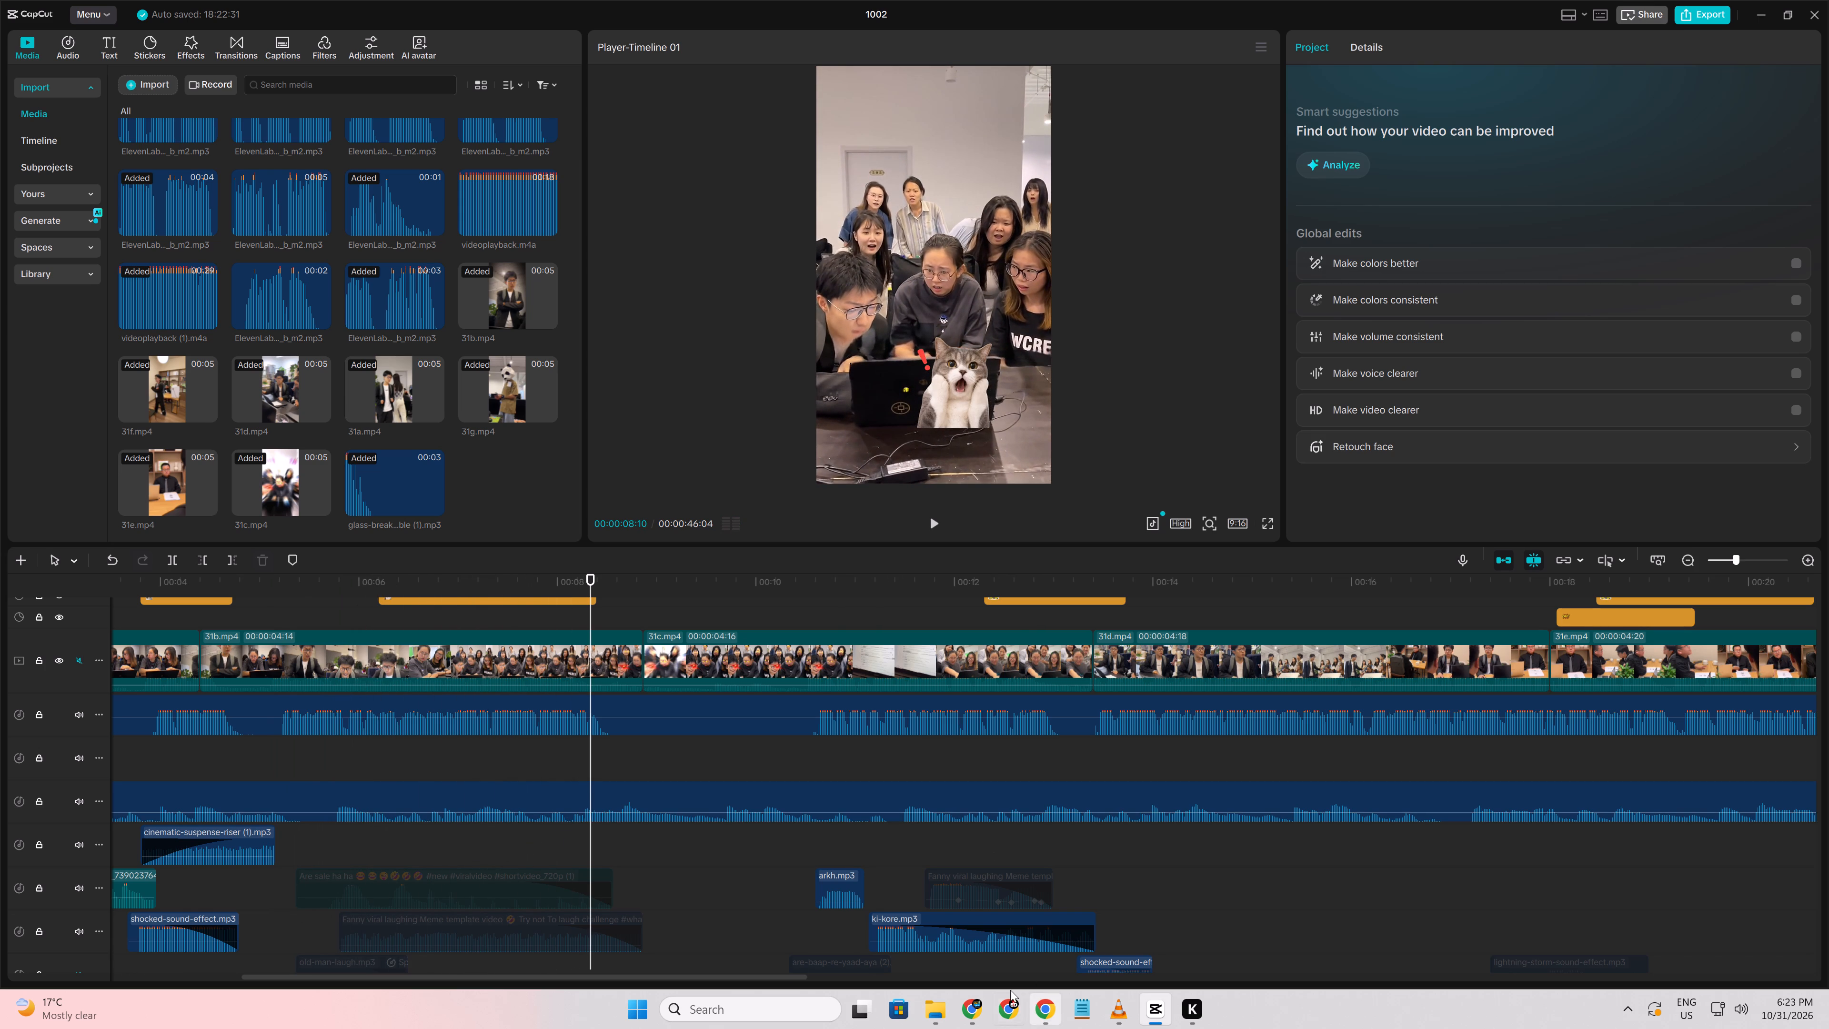
key("space")
key("space")
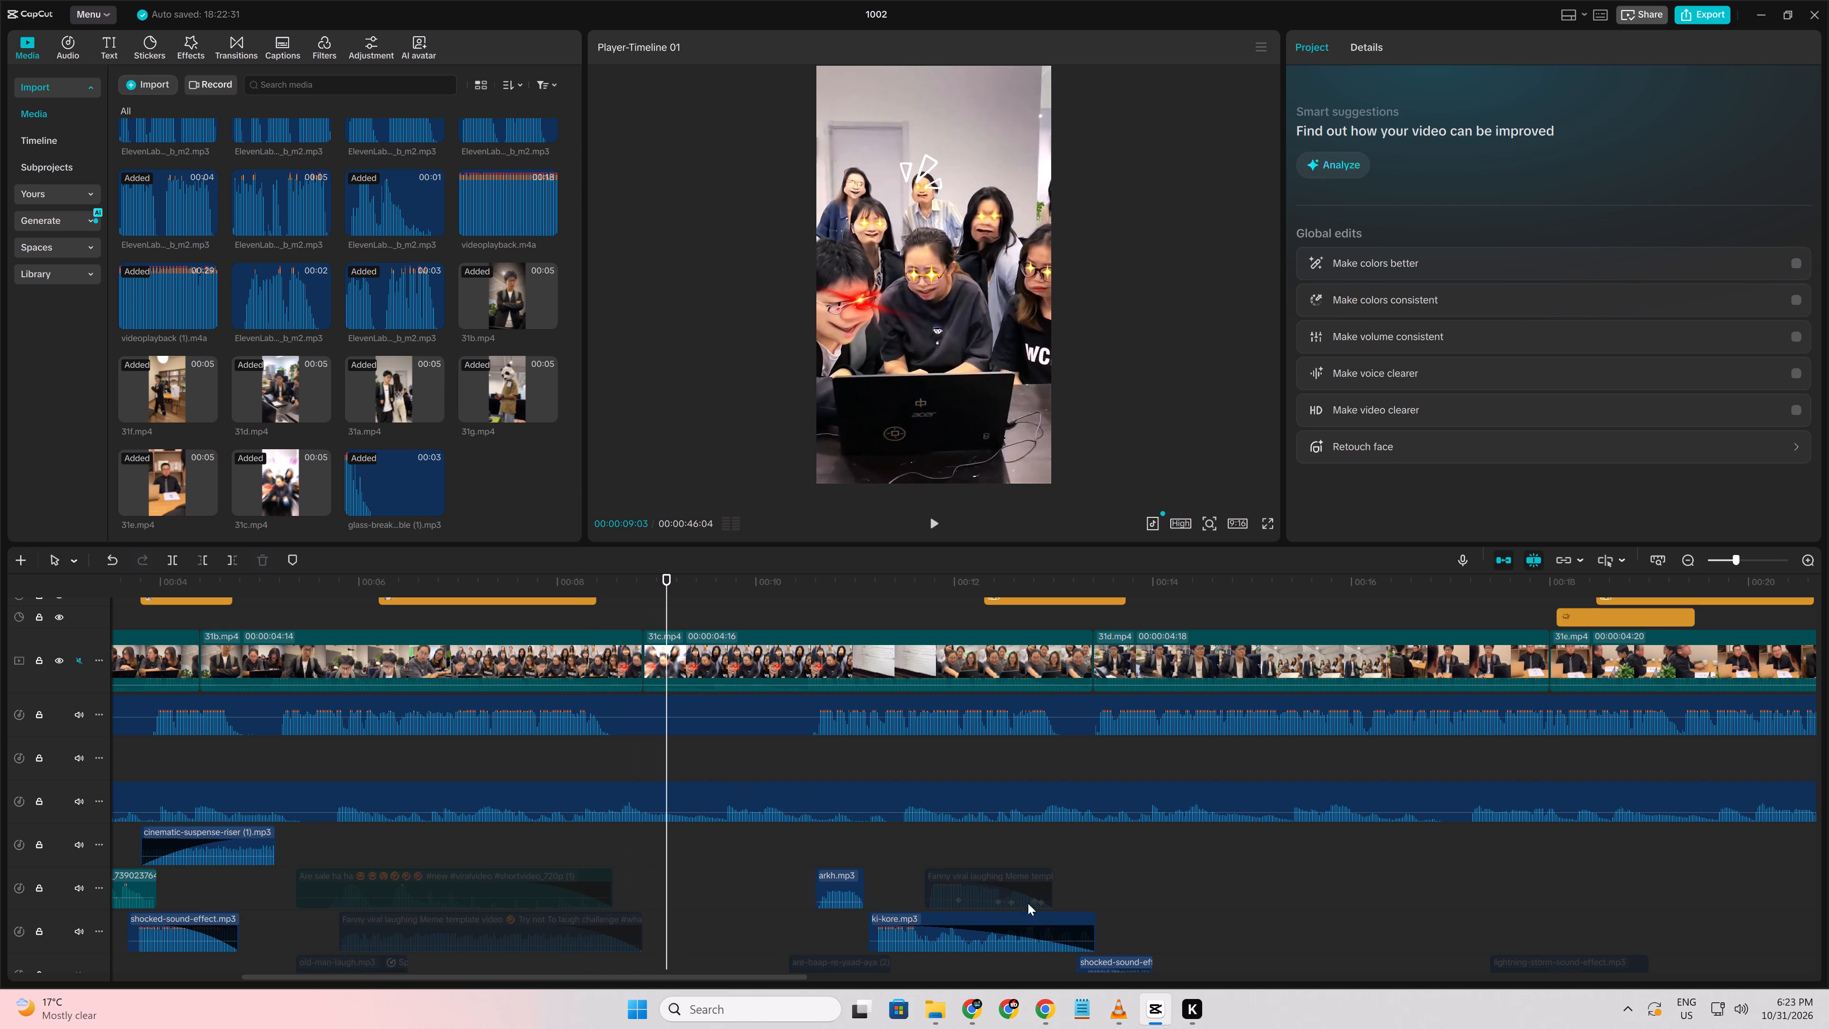
Switch to File Explorer and check the newest sound effects in Downloads, crowd-cheers and glass-breaking-soundbible (1).
left_click(930, 1009)
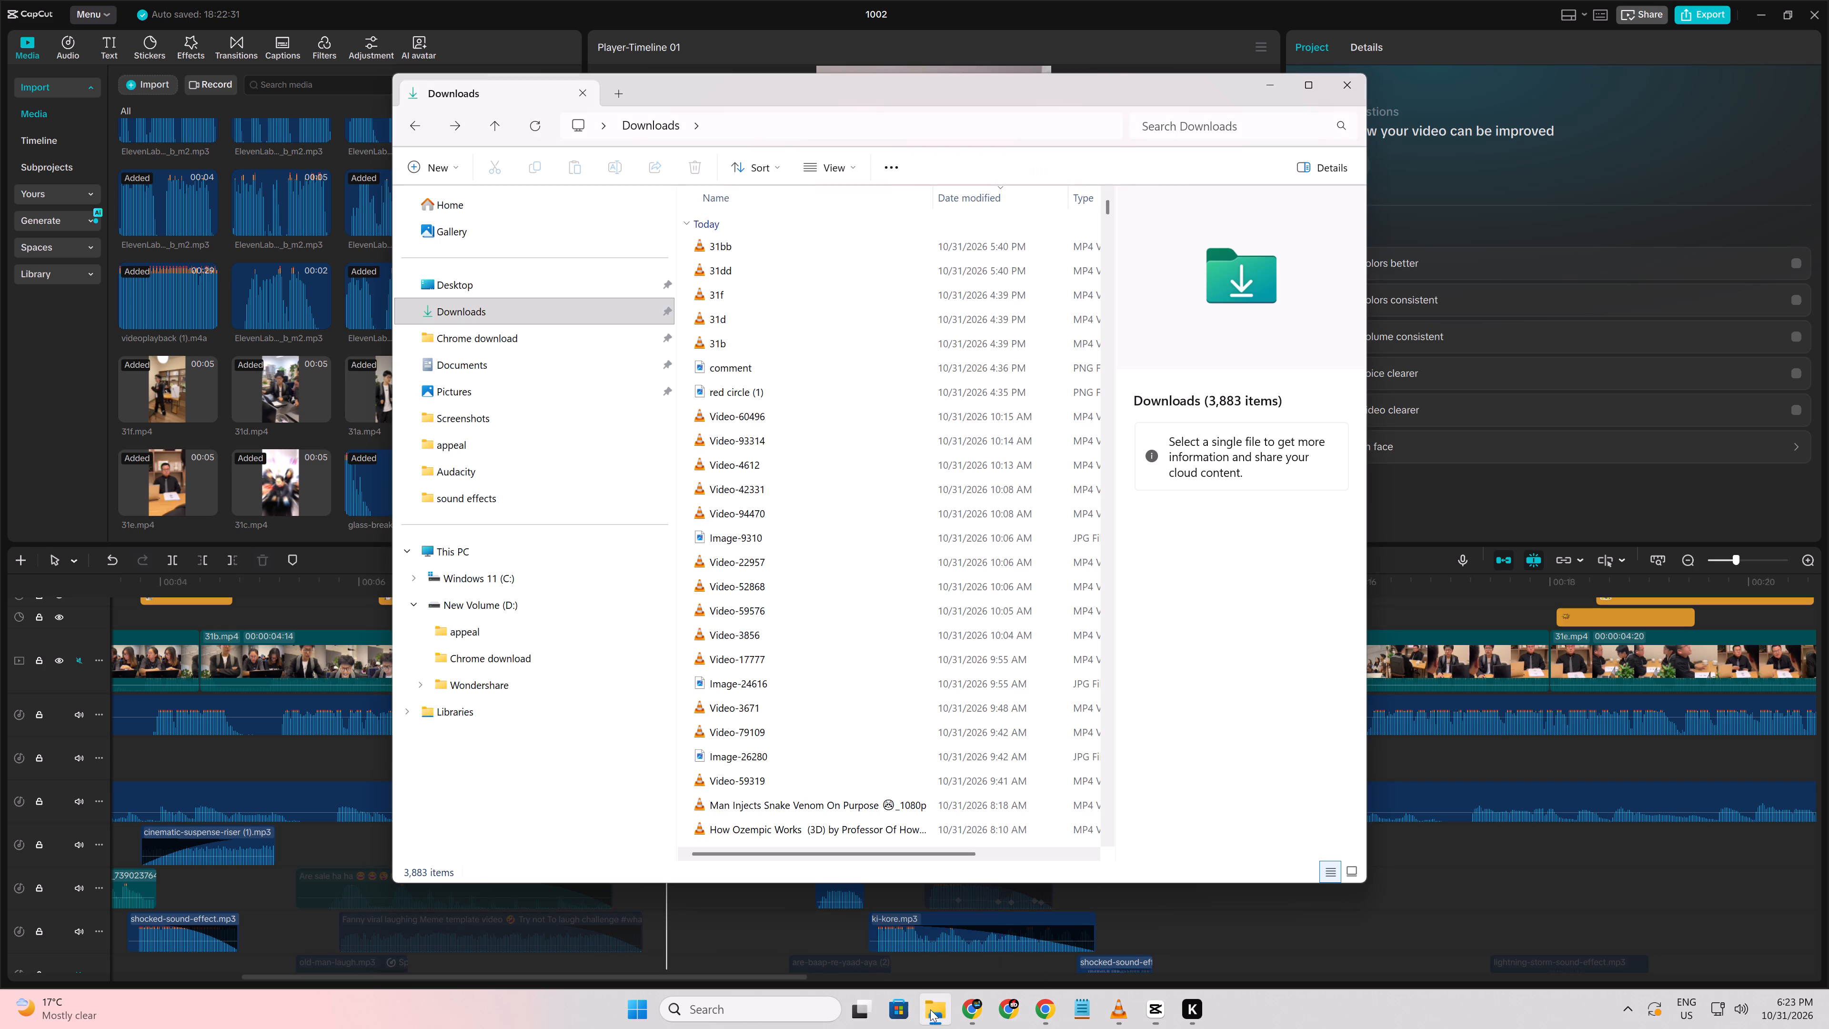
left_click(485, 320)
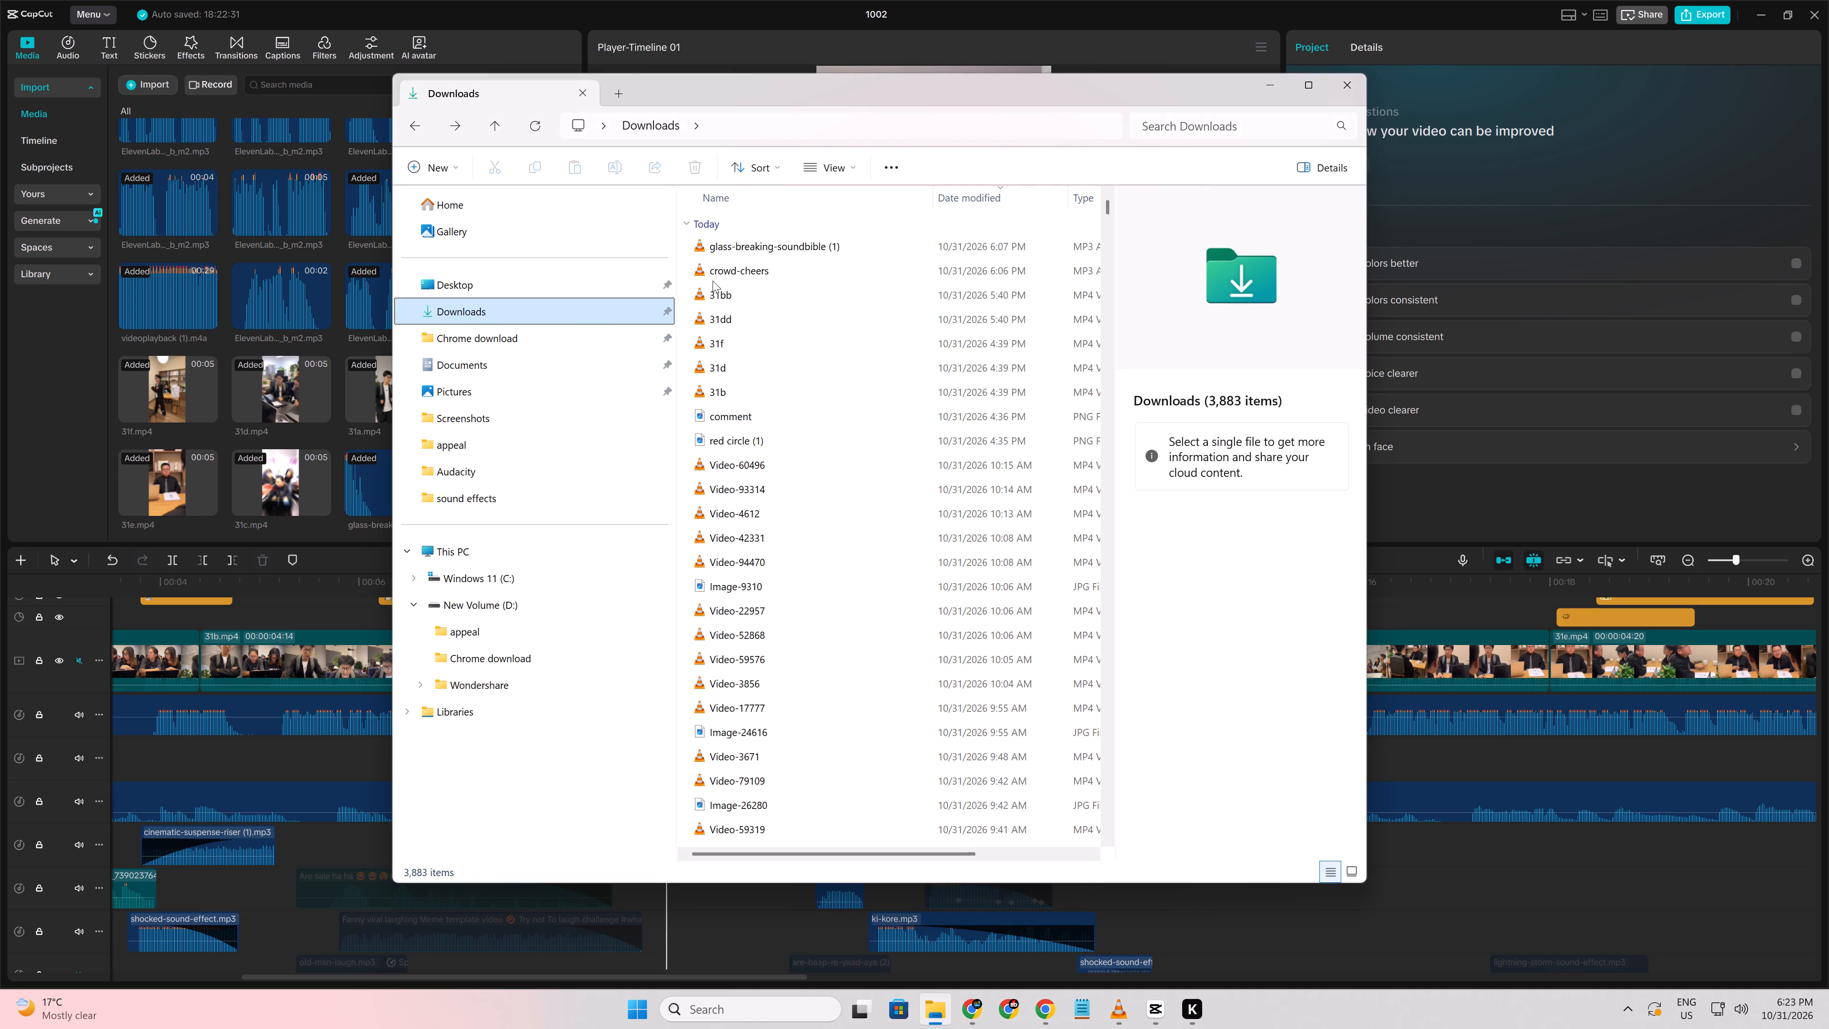
left_click(714, 277)
left_click(733, 247)
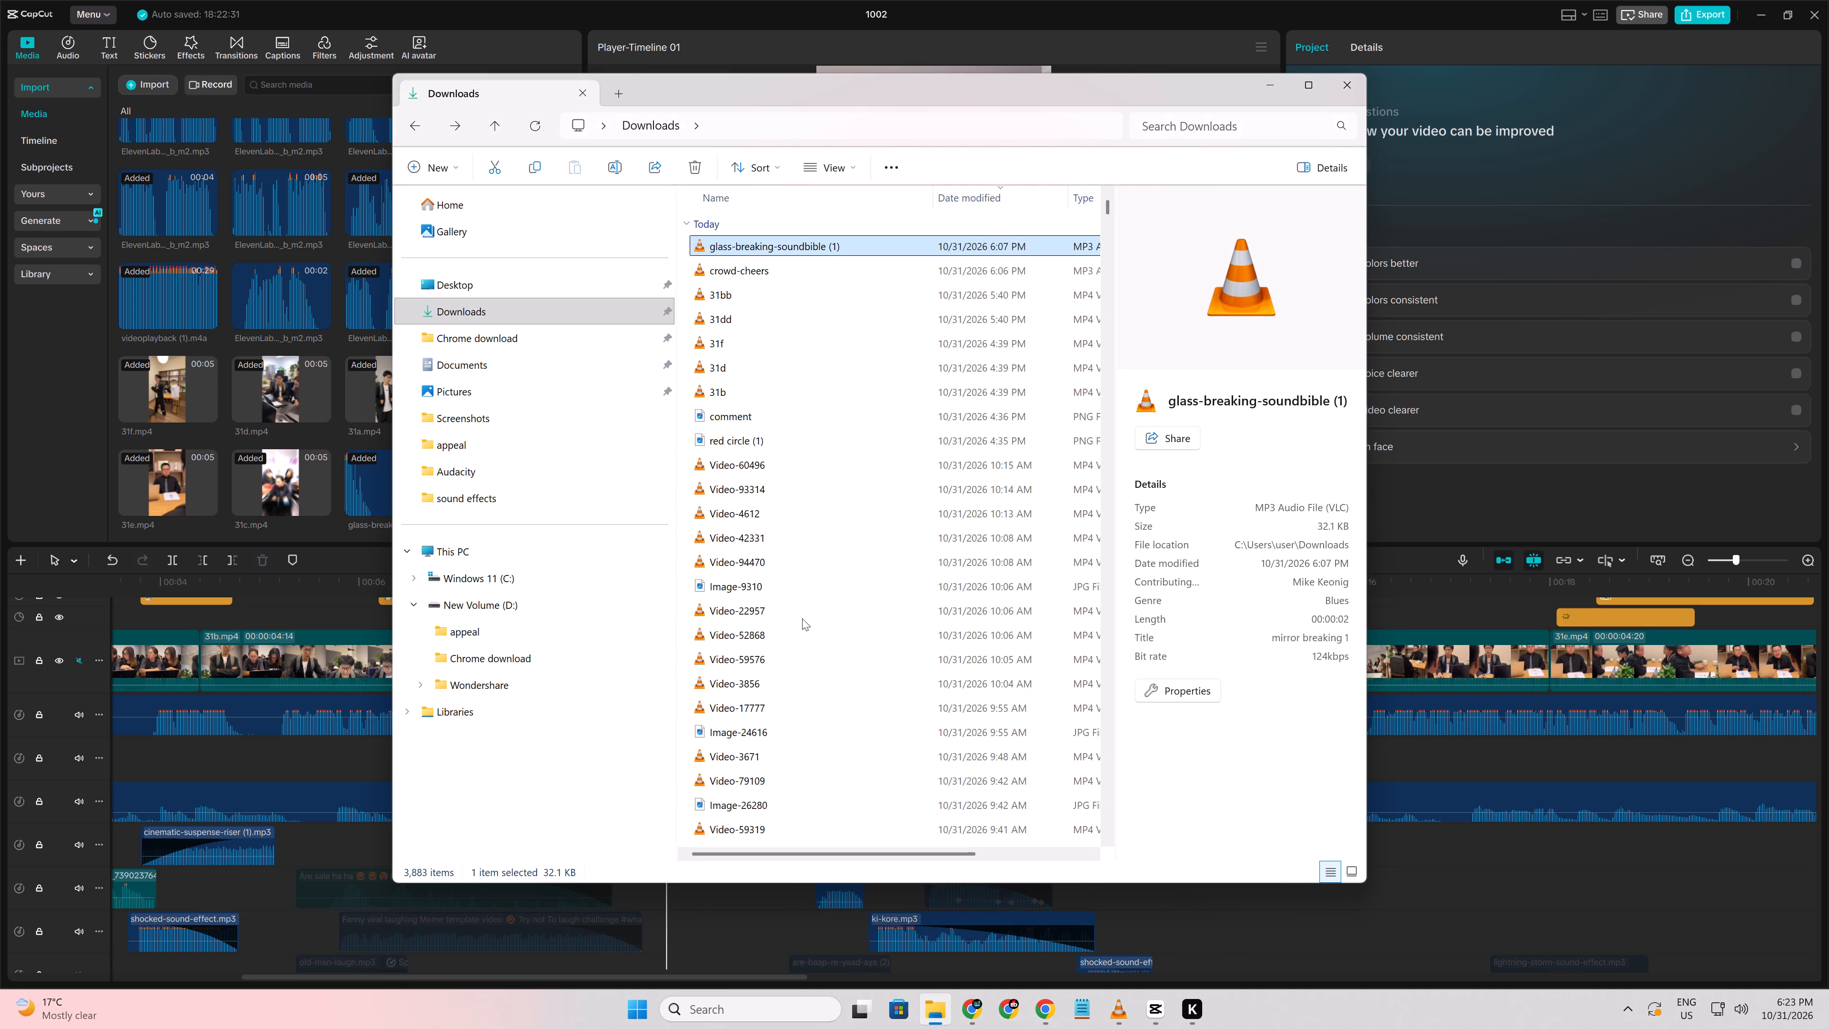
Switch to the Myinstants page in Chrome and search its sounds for "wow".
left_click(1040, 997)
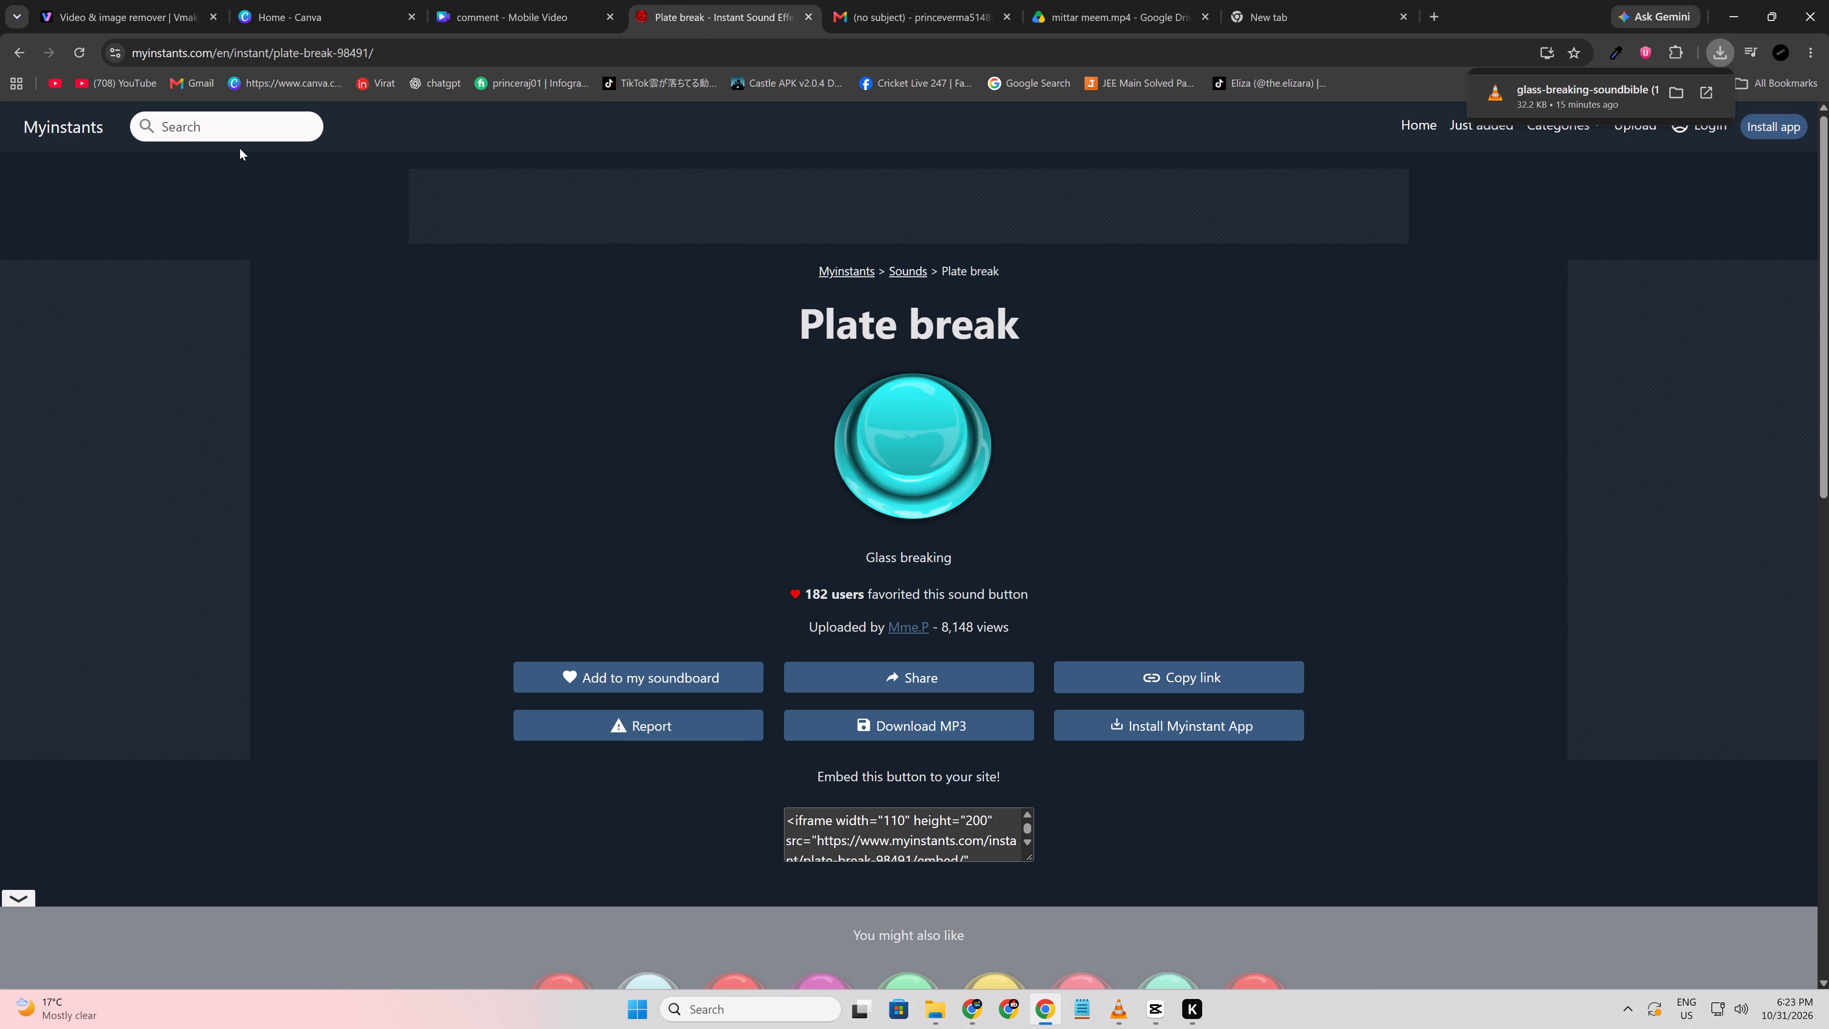
left_click(203, 123)
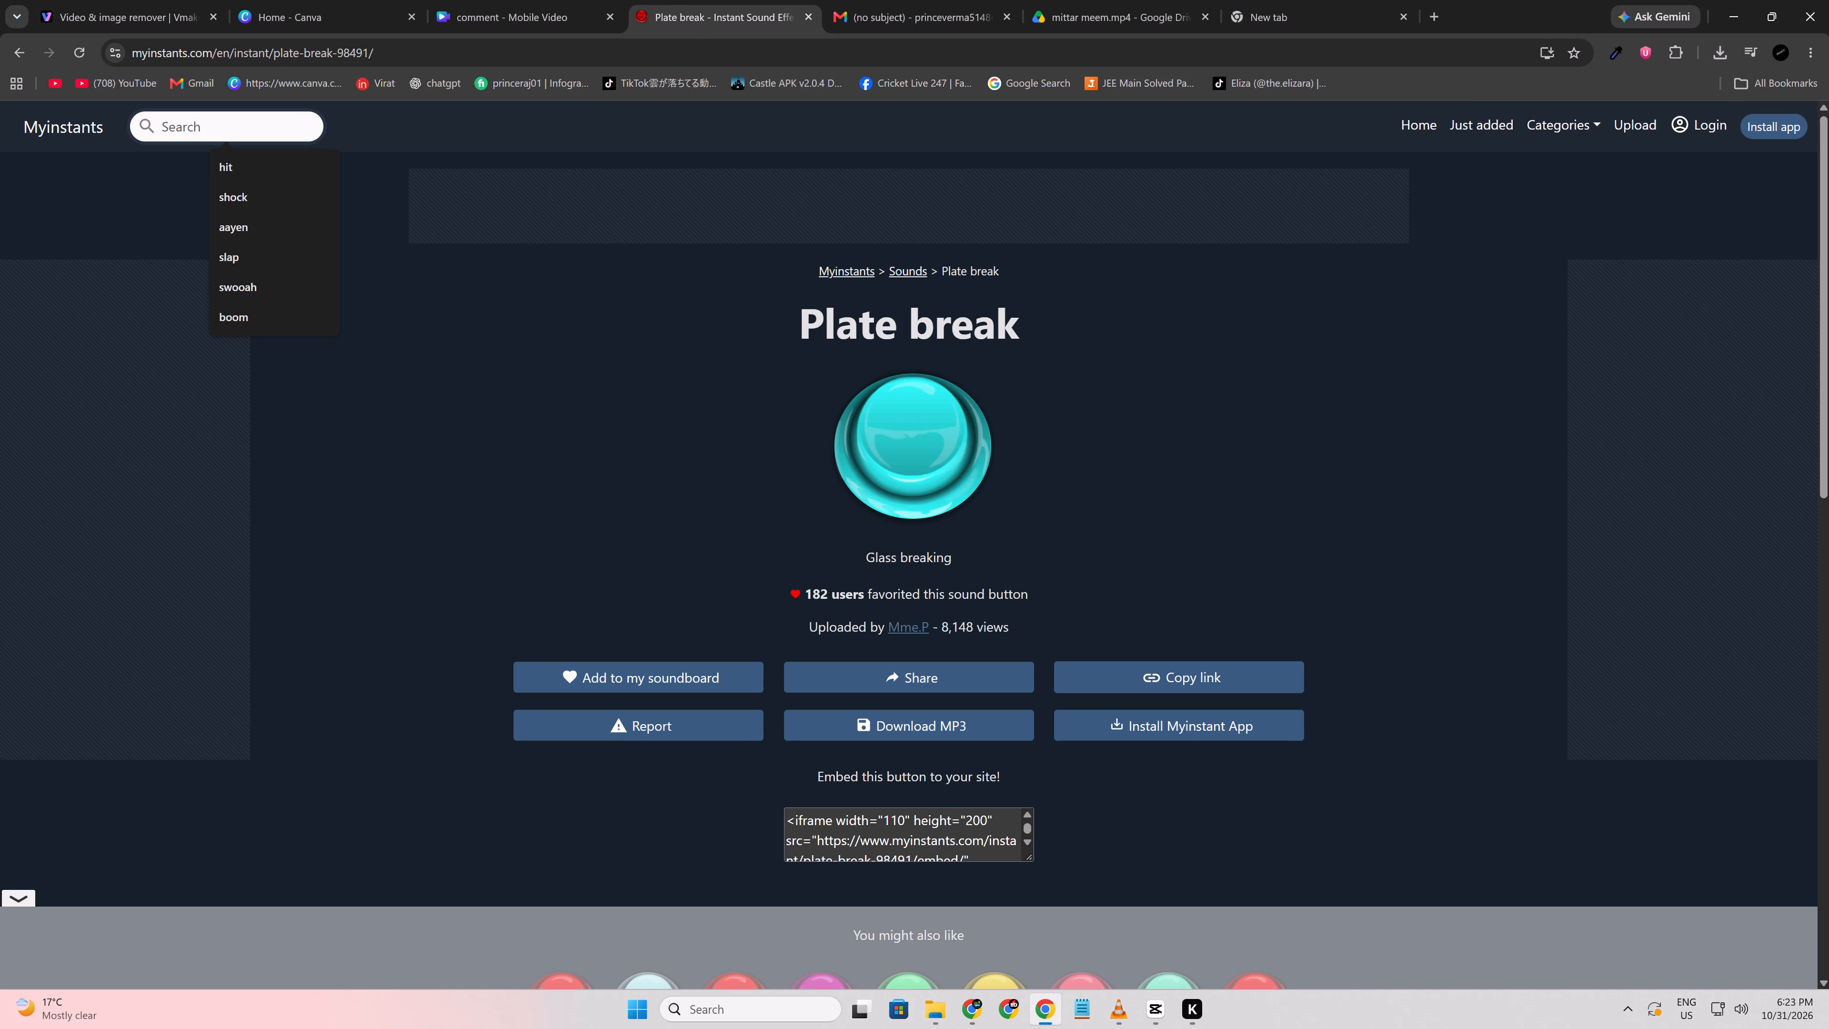
type("wow")
key("Return")
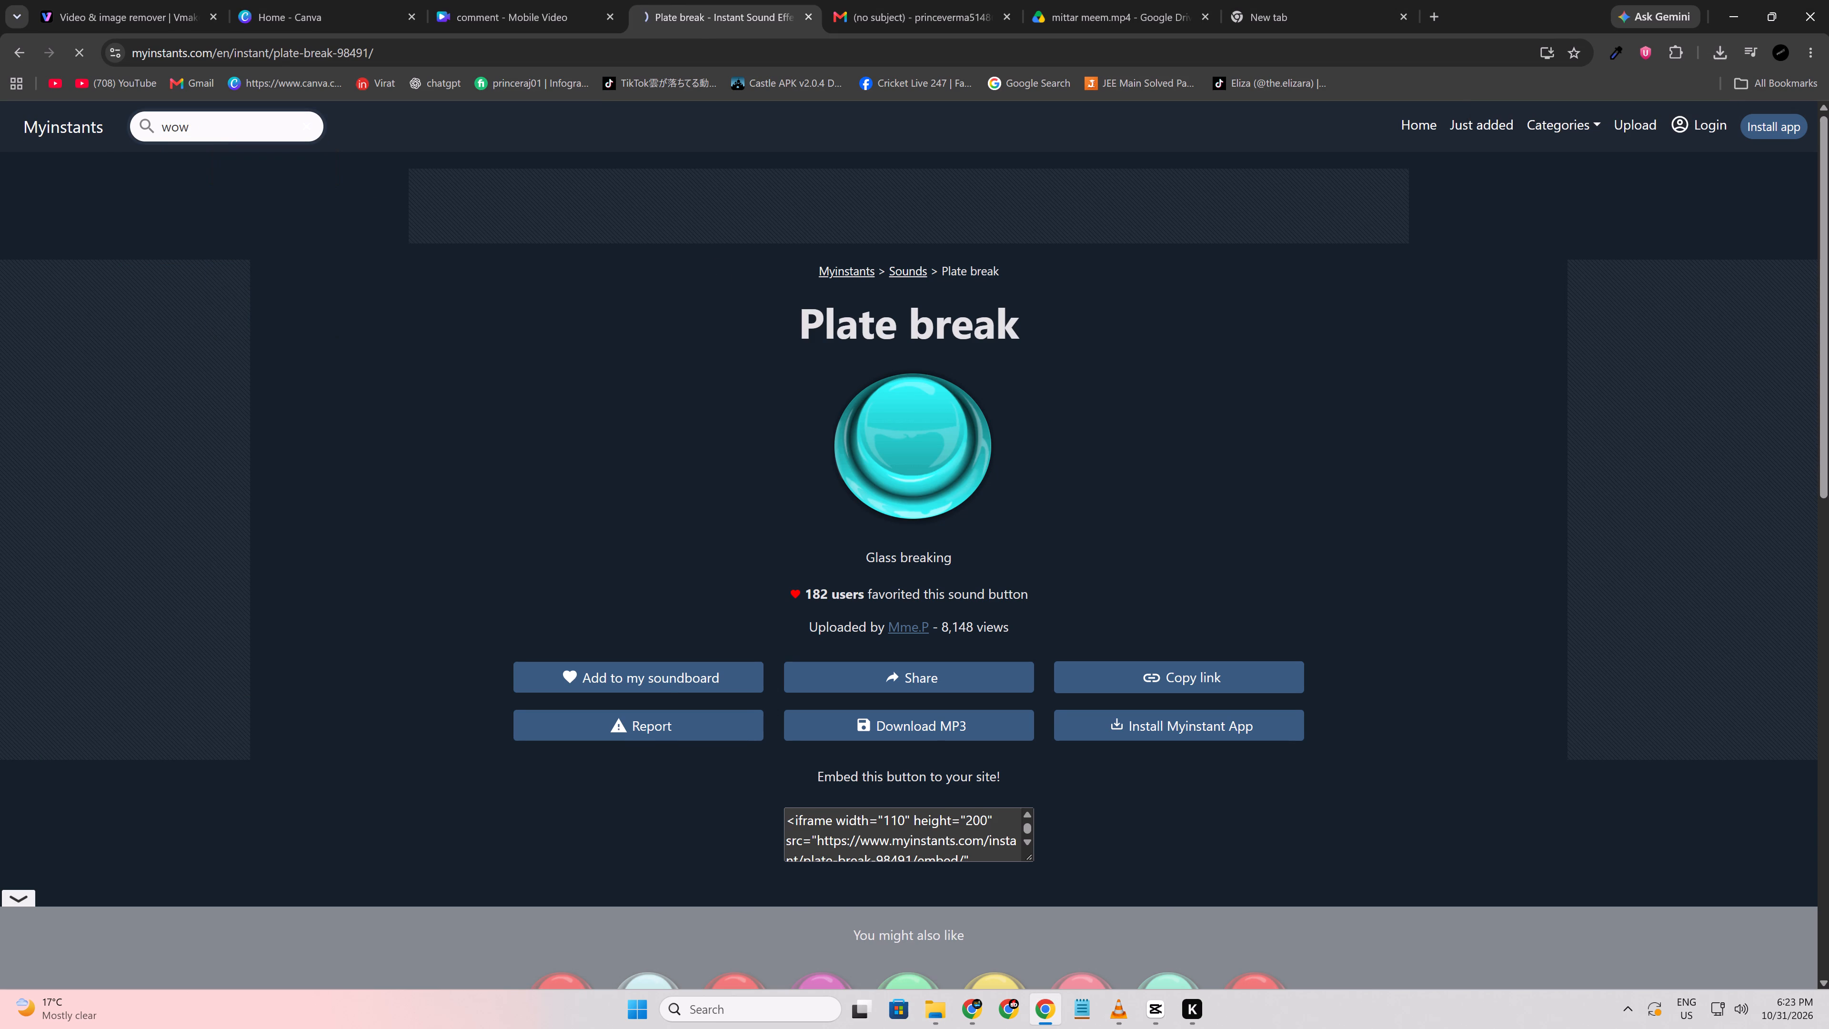
Audition wow sound effects from the results, including Anime Wow, wowforblogs, Awkward bone crack, Chiru wow, Oh my god, wow! and kawaii wow.
left_click(539, 354)
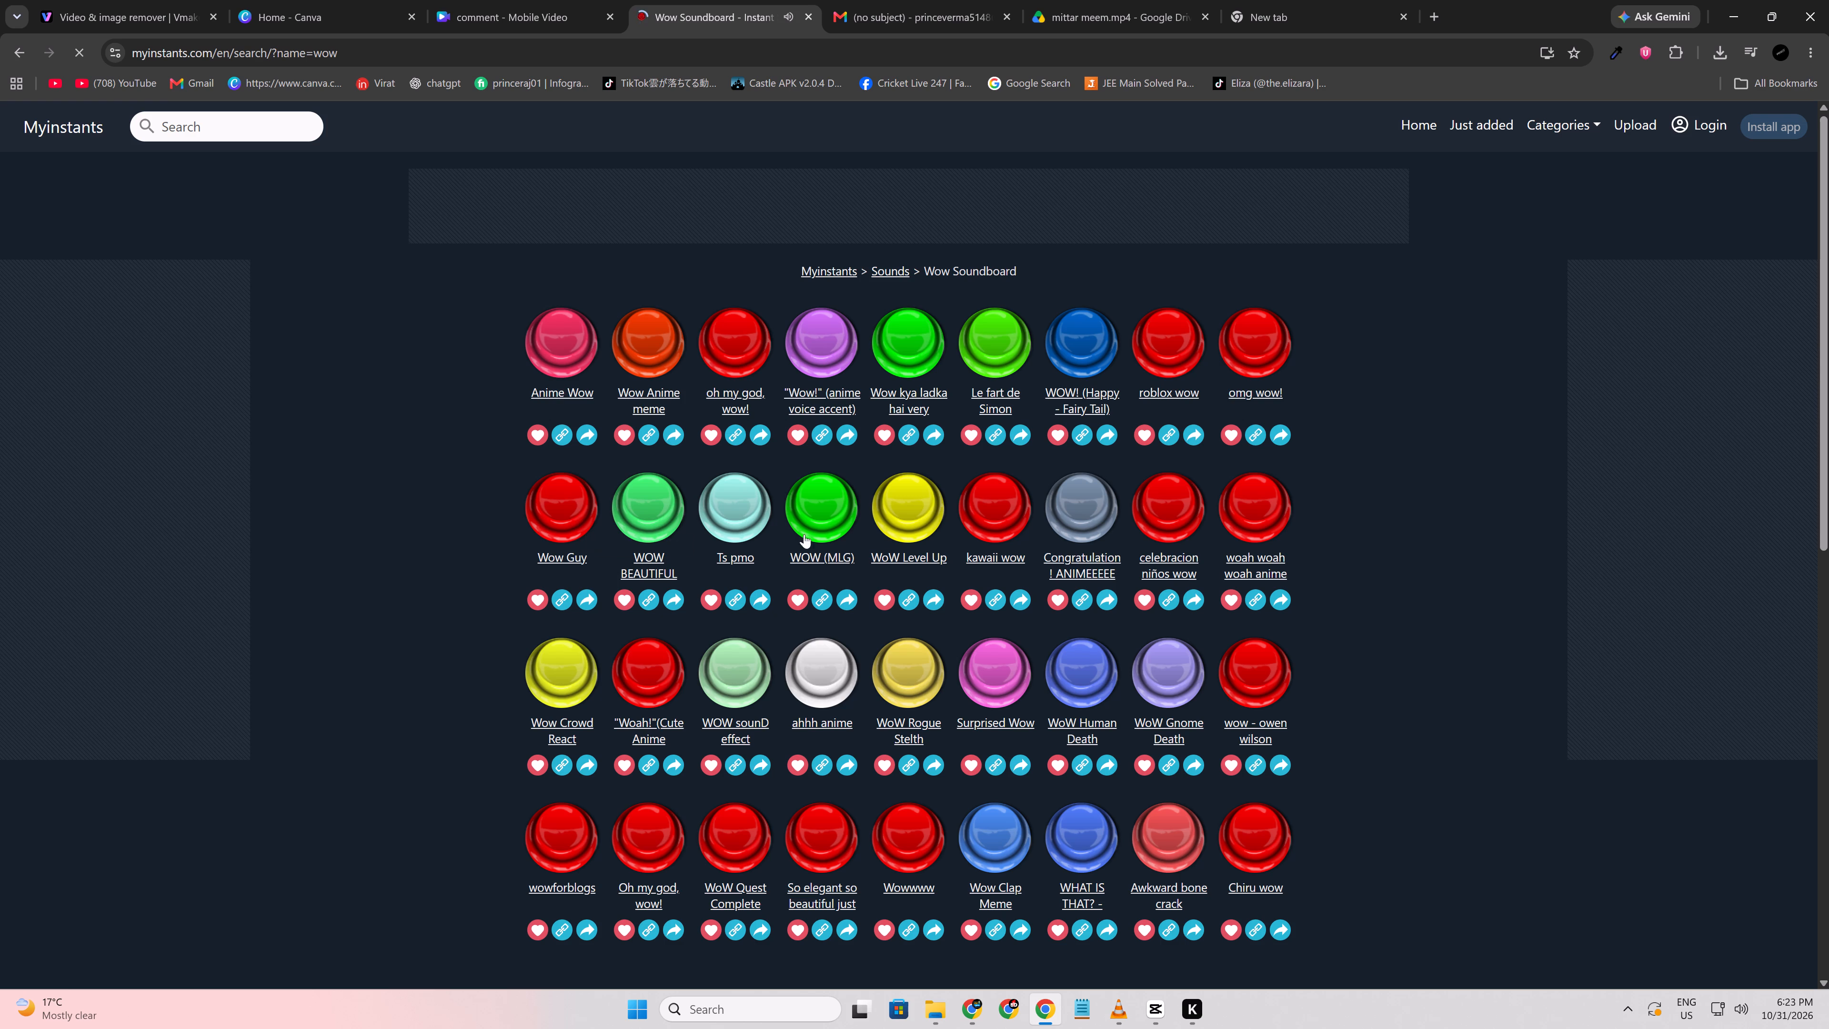
left_click(1068, 530)
scroll(1068, 532, "down", 1)
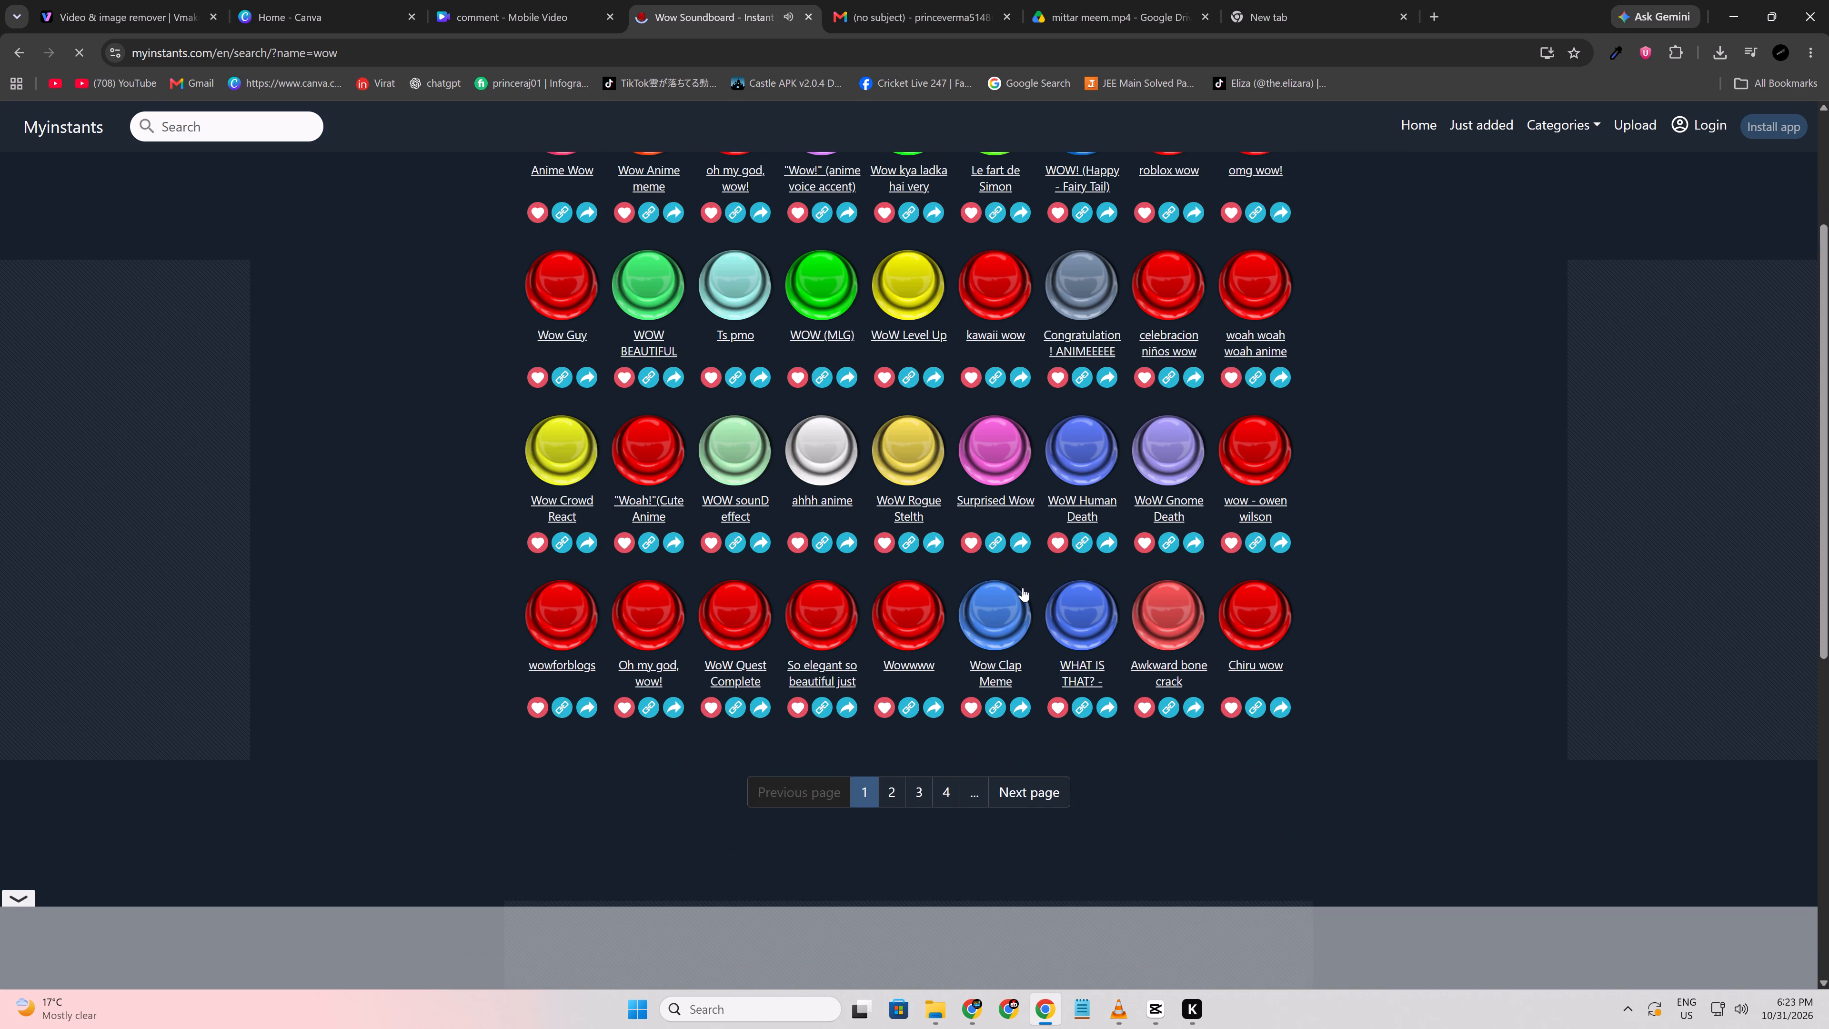
left_click(856, 626)
left_click(562, 622)
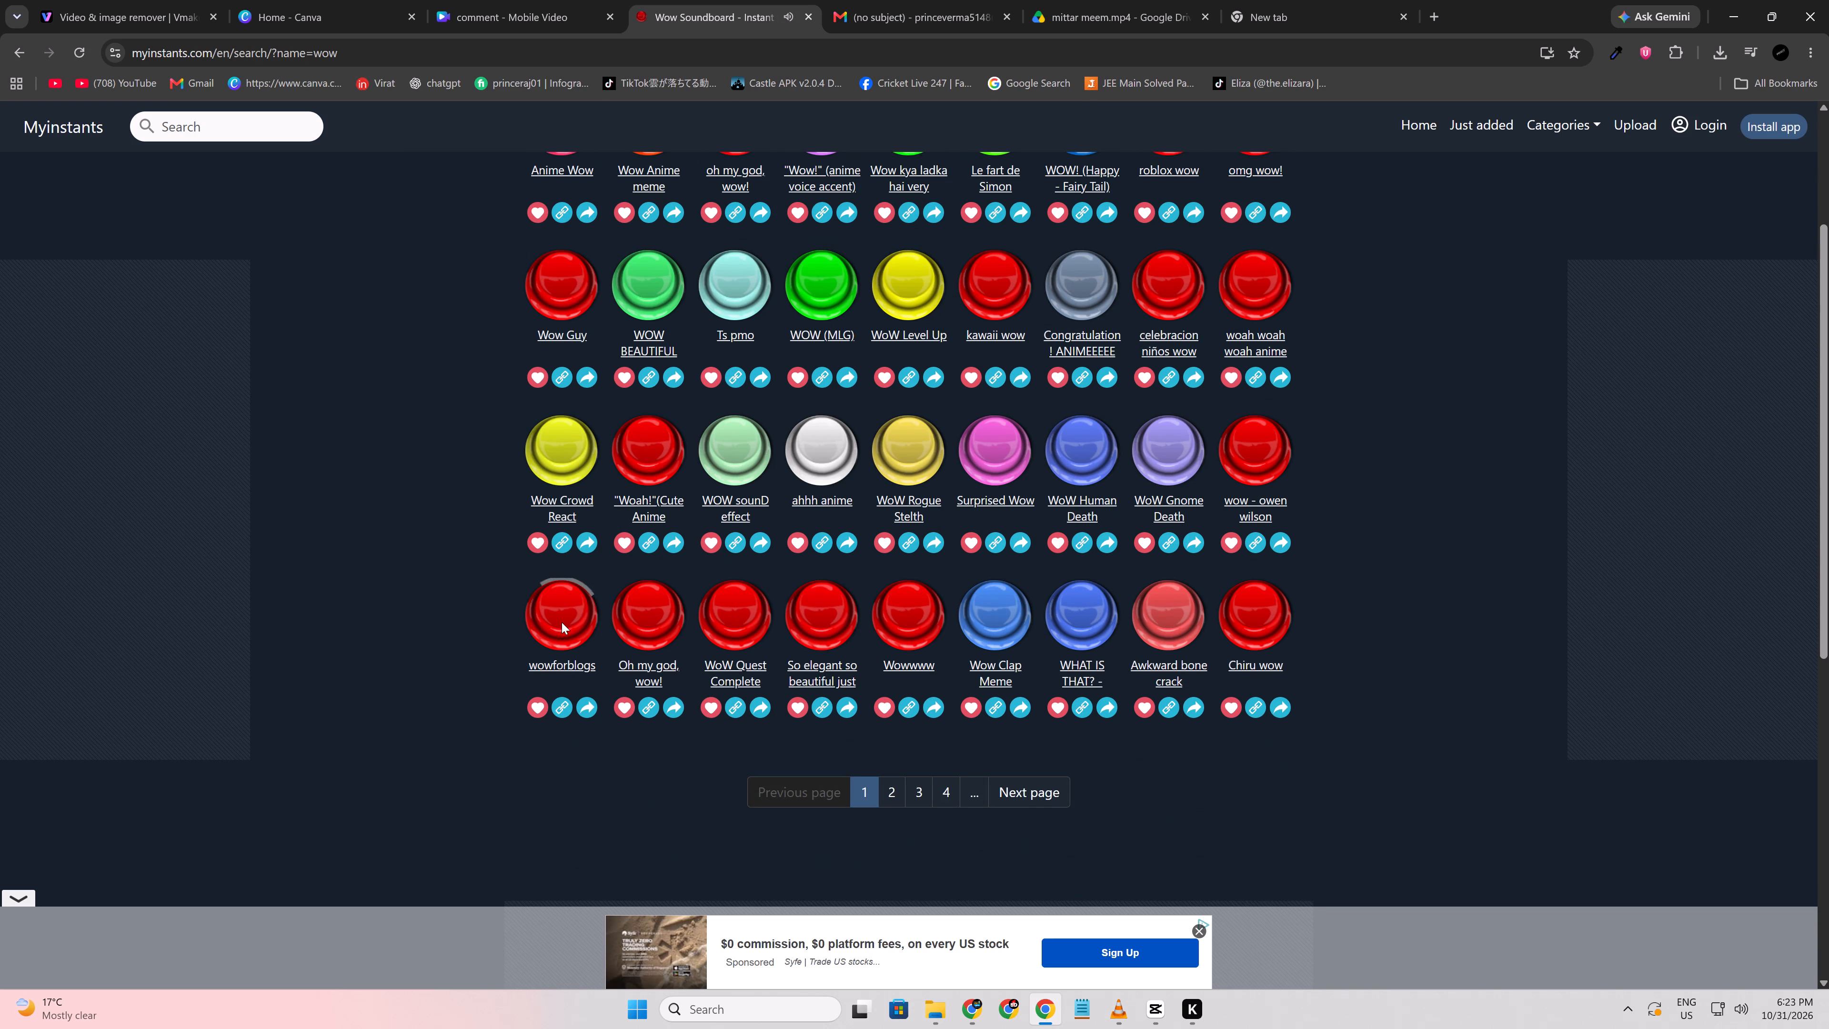
left_click(1182, 635)
left_click(1253, 635)
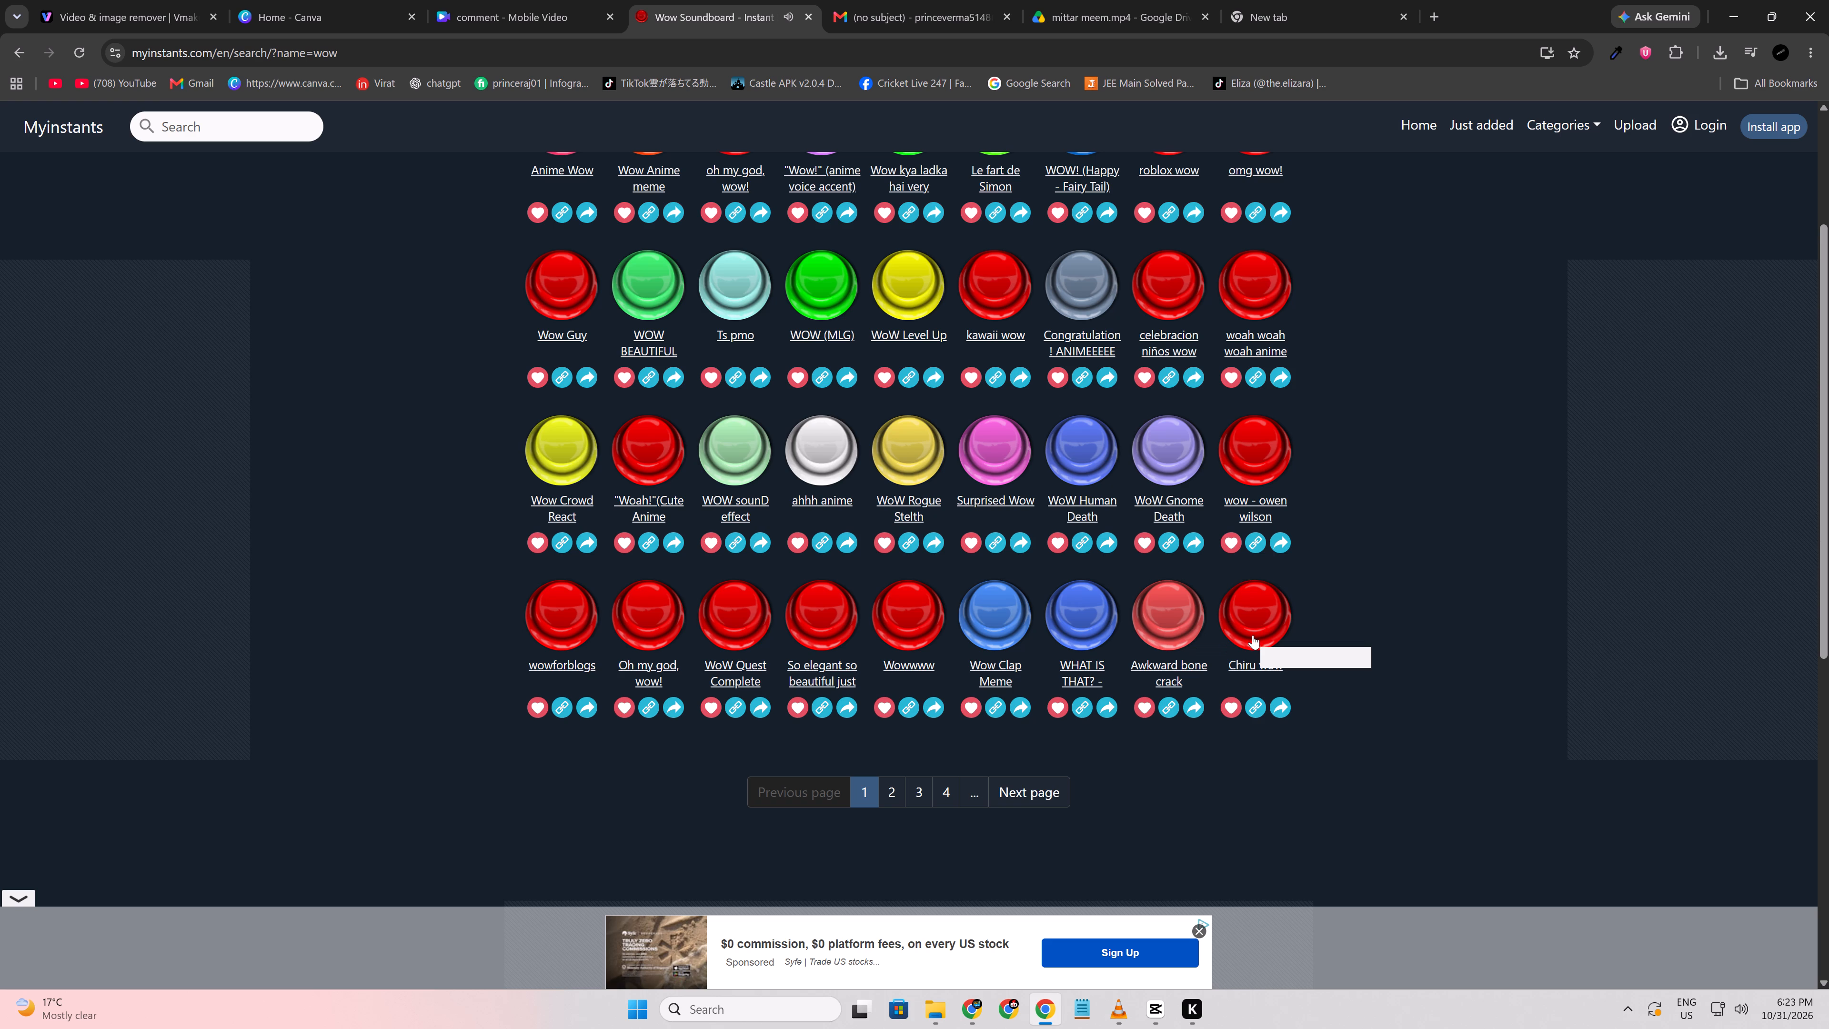
left_click(657, 598)
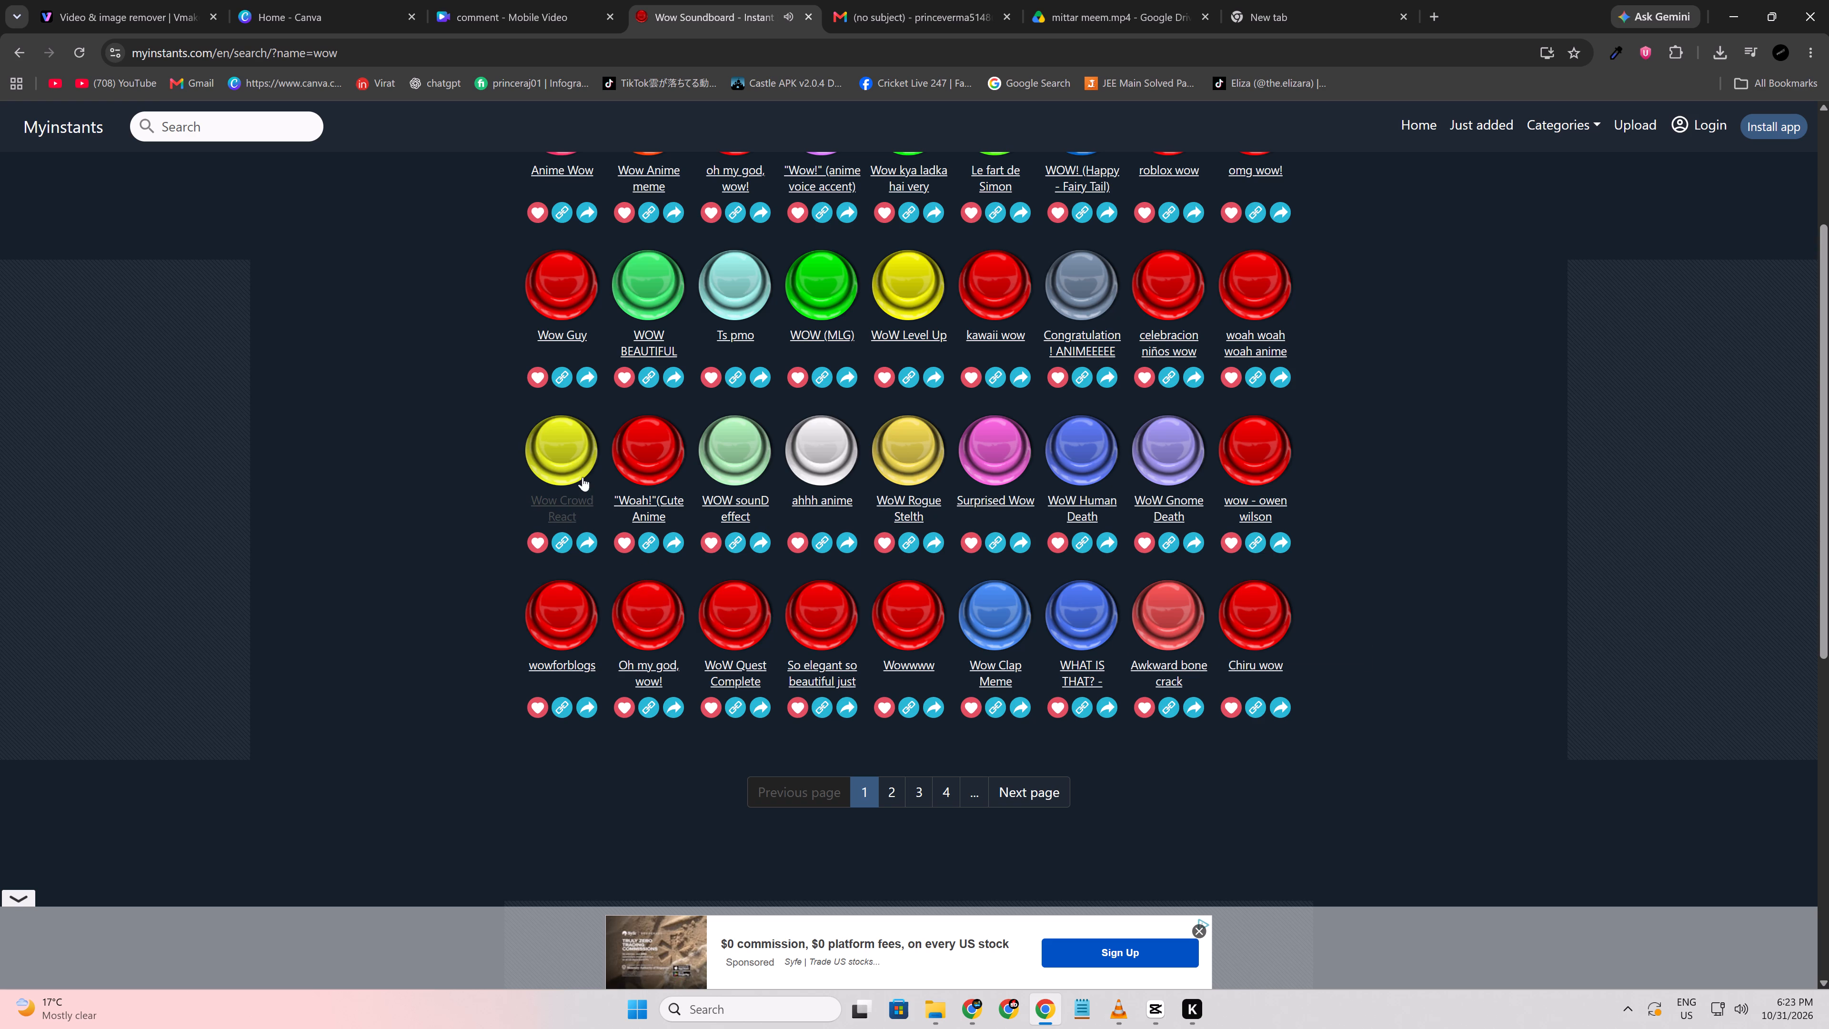
scroll(567, 434, "up", 2)
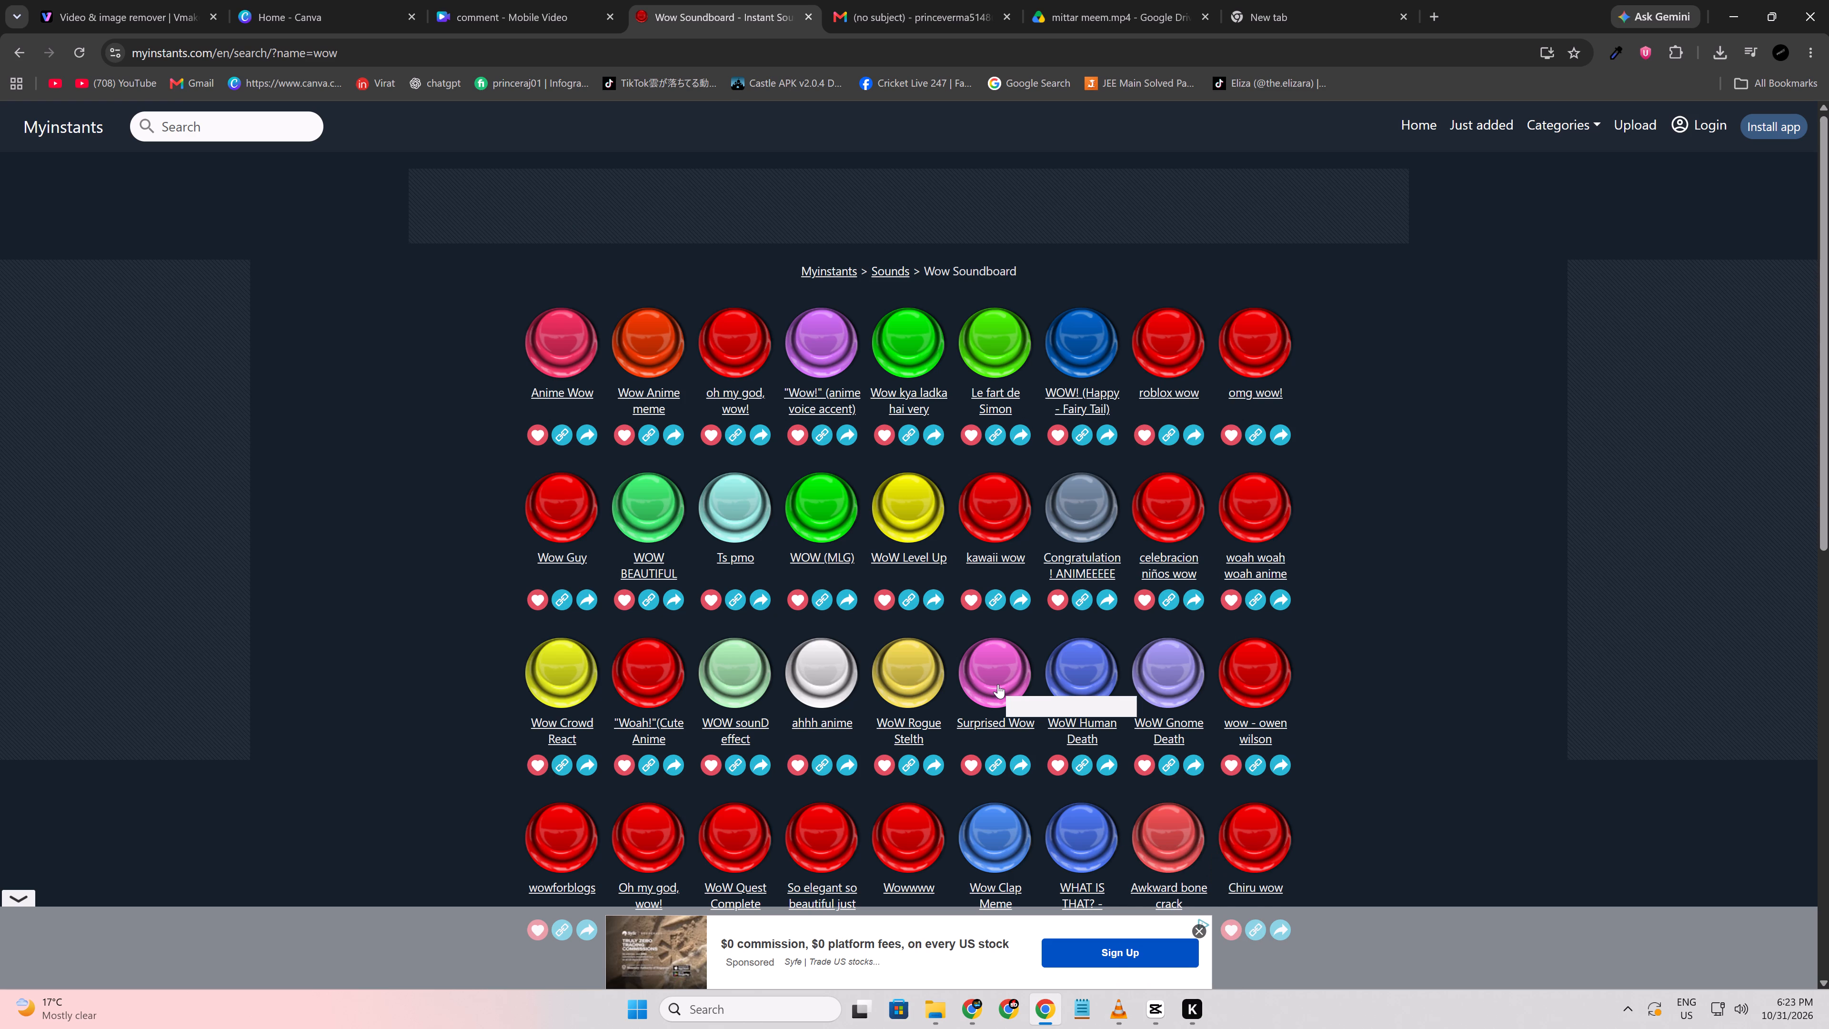
left_click(1016, 538)
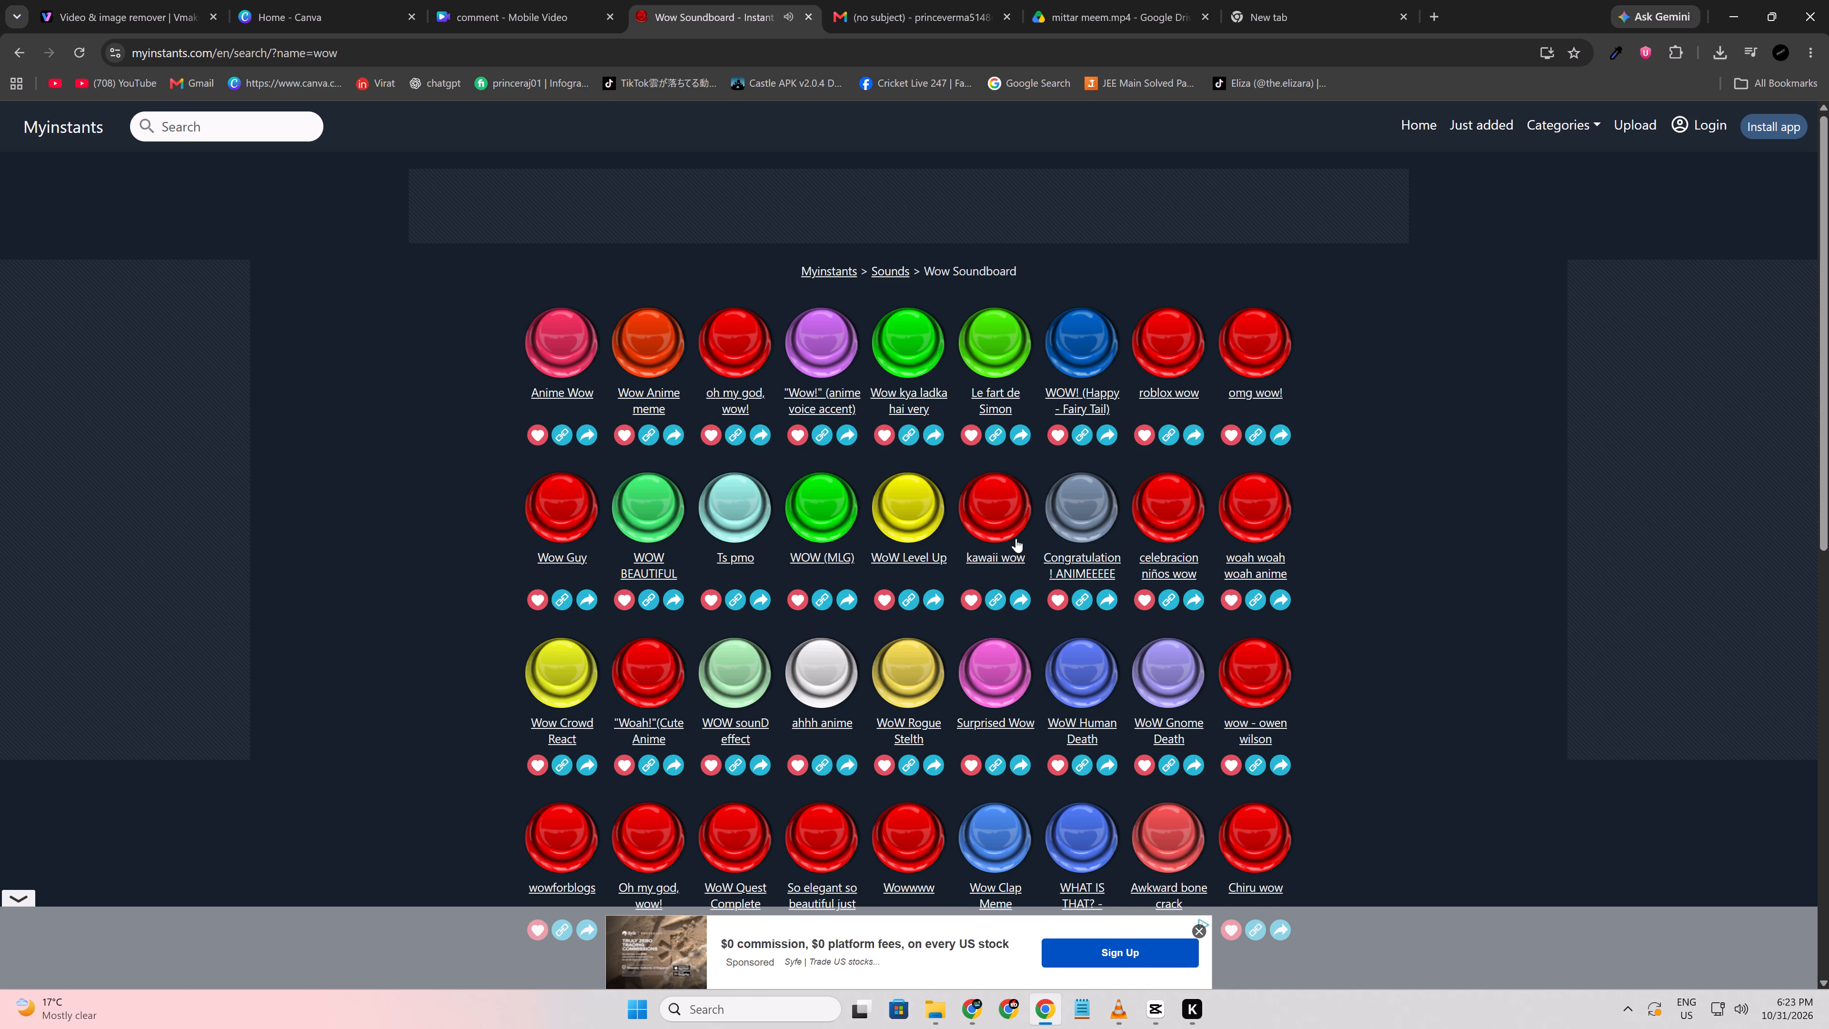
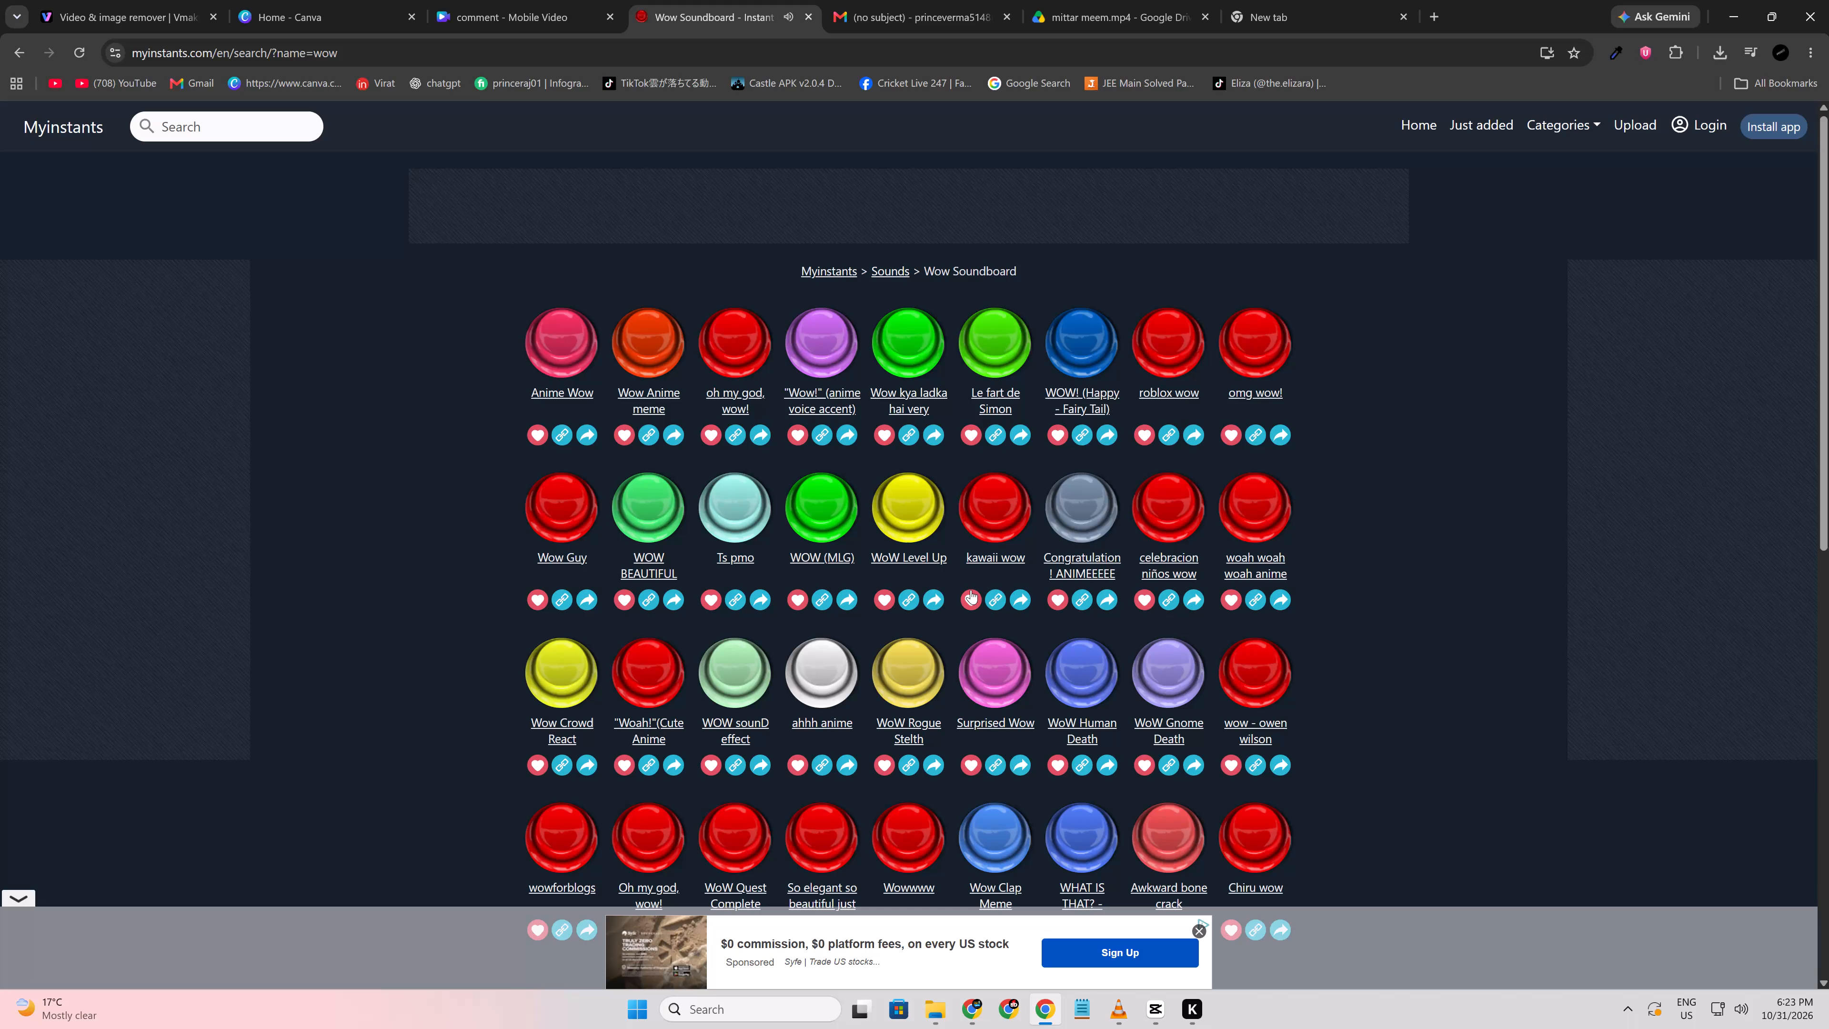
Search Myinstants for "love" and audition results such as love meeeeee, dear basketball, K0kopan - Prabowo and SHADOW WIZARD.
left_click(178, 133)
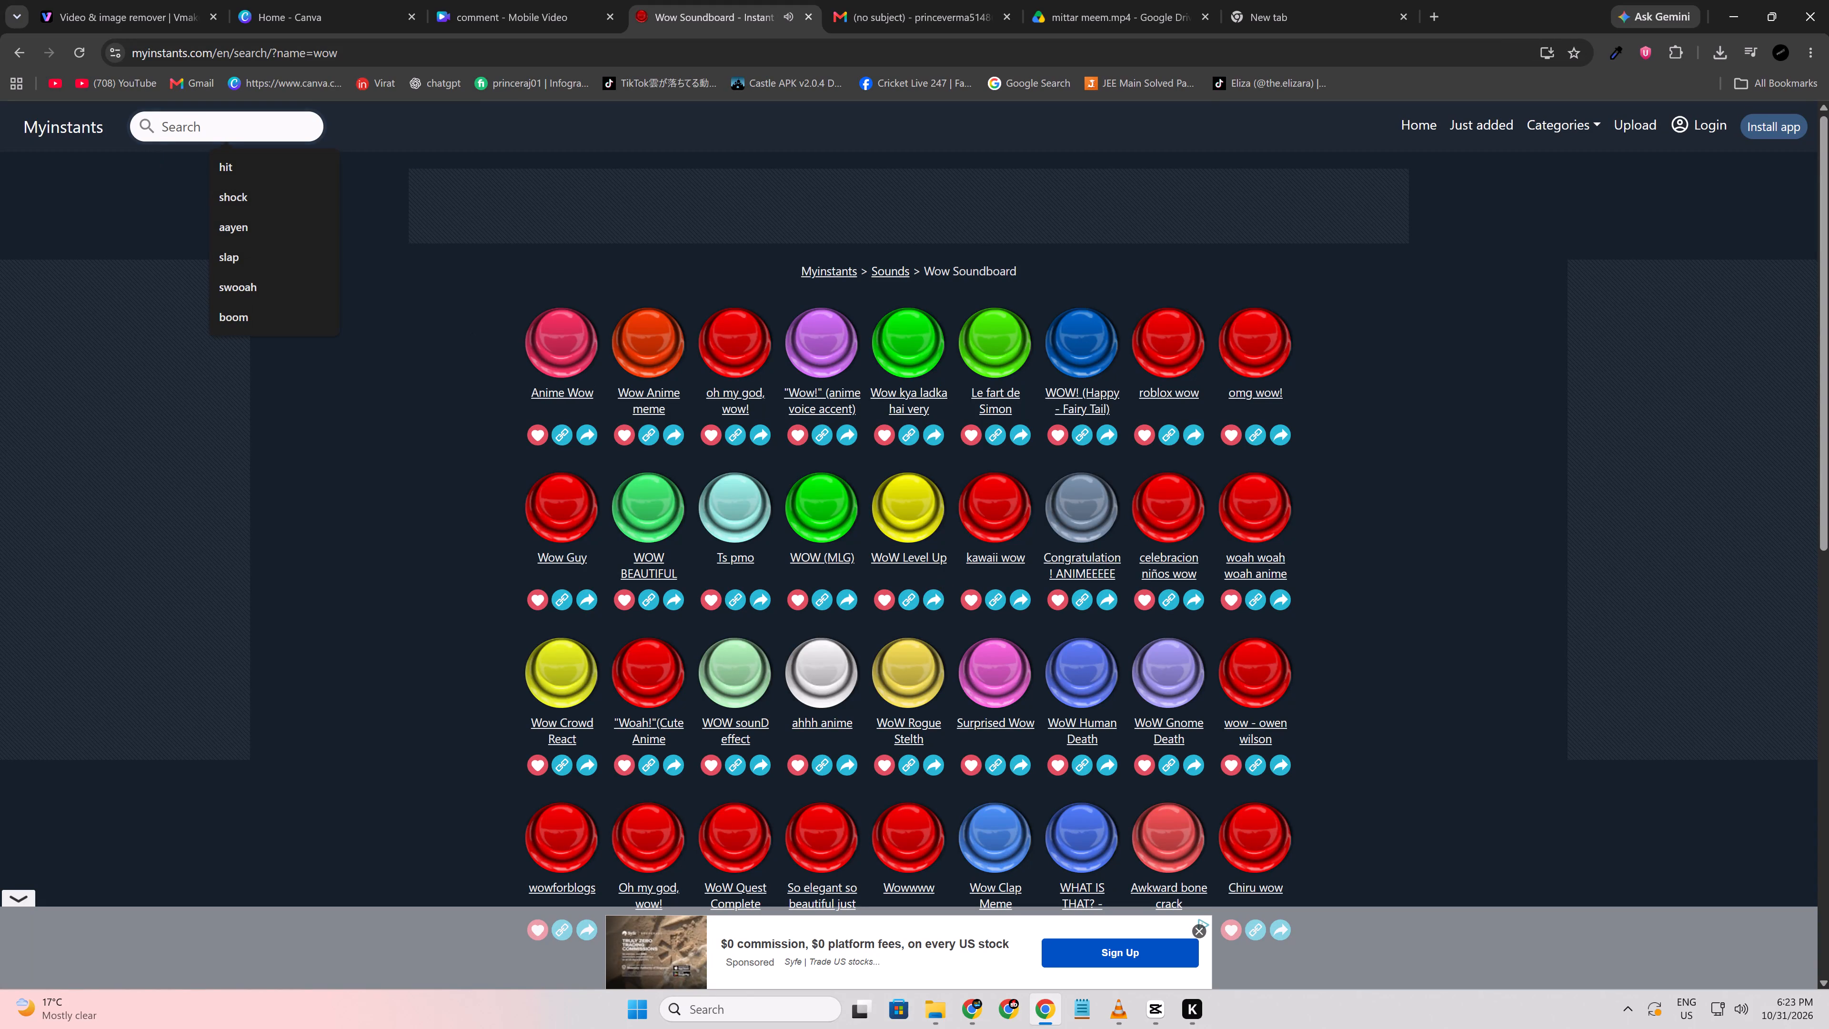
type("love")
key("Return")
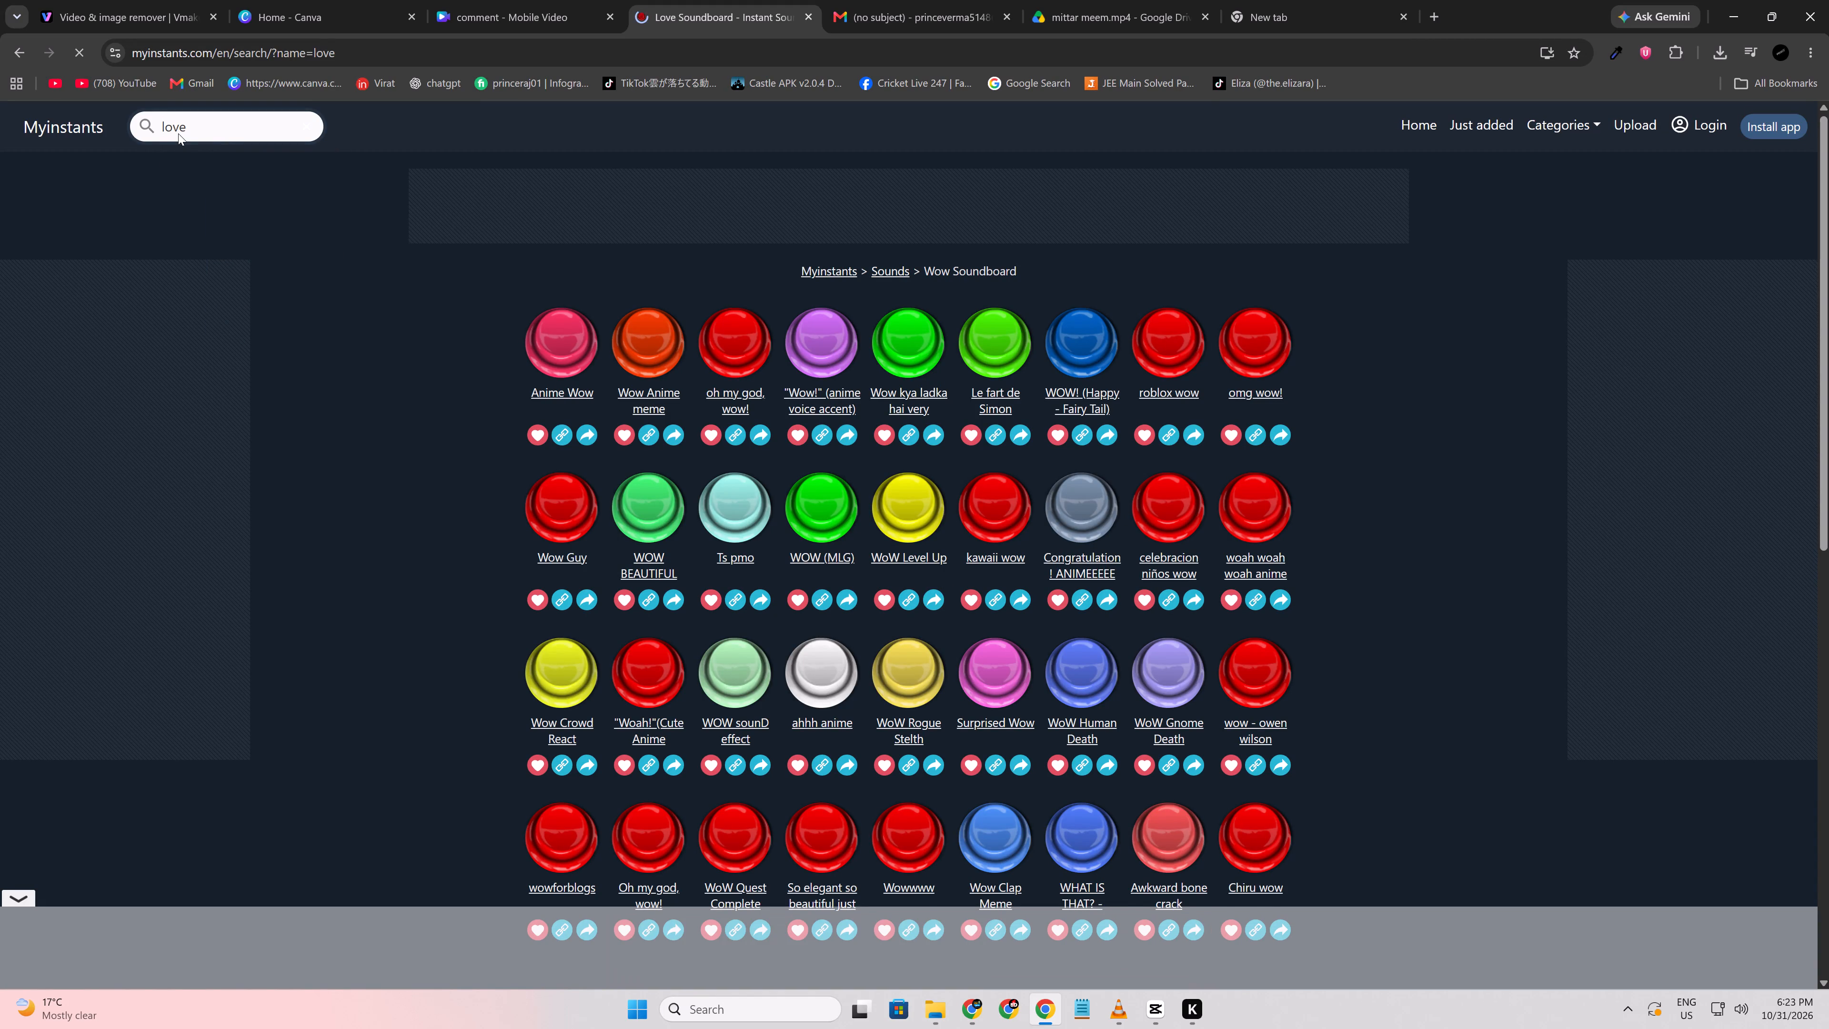
left_click(742, 357)
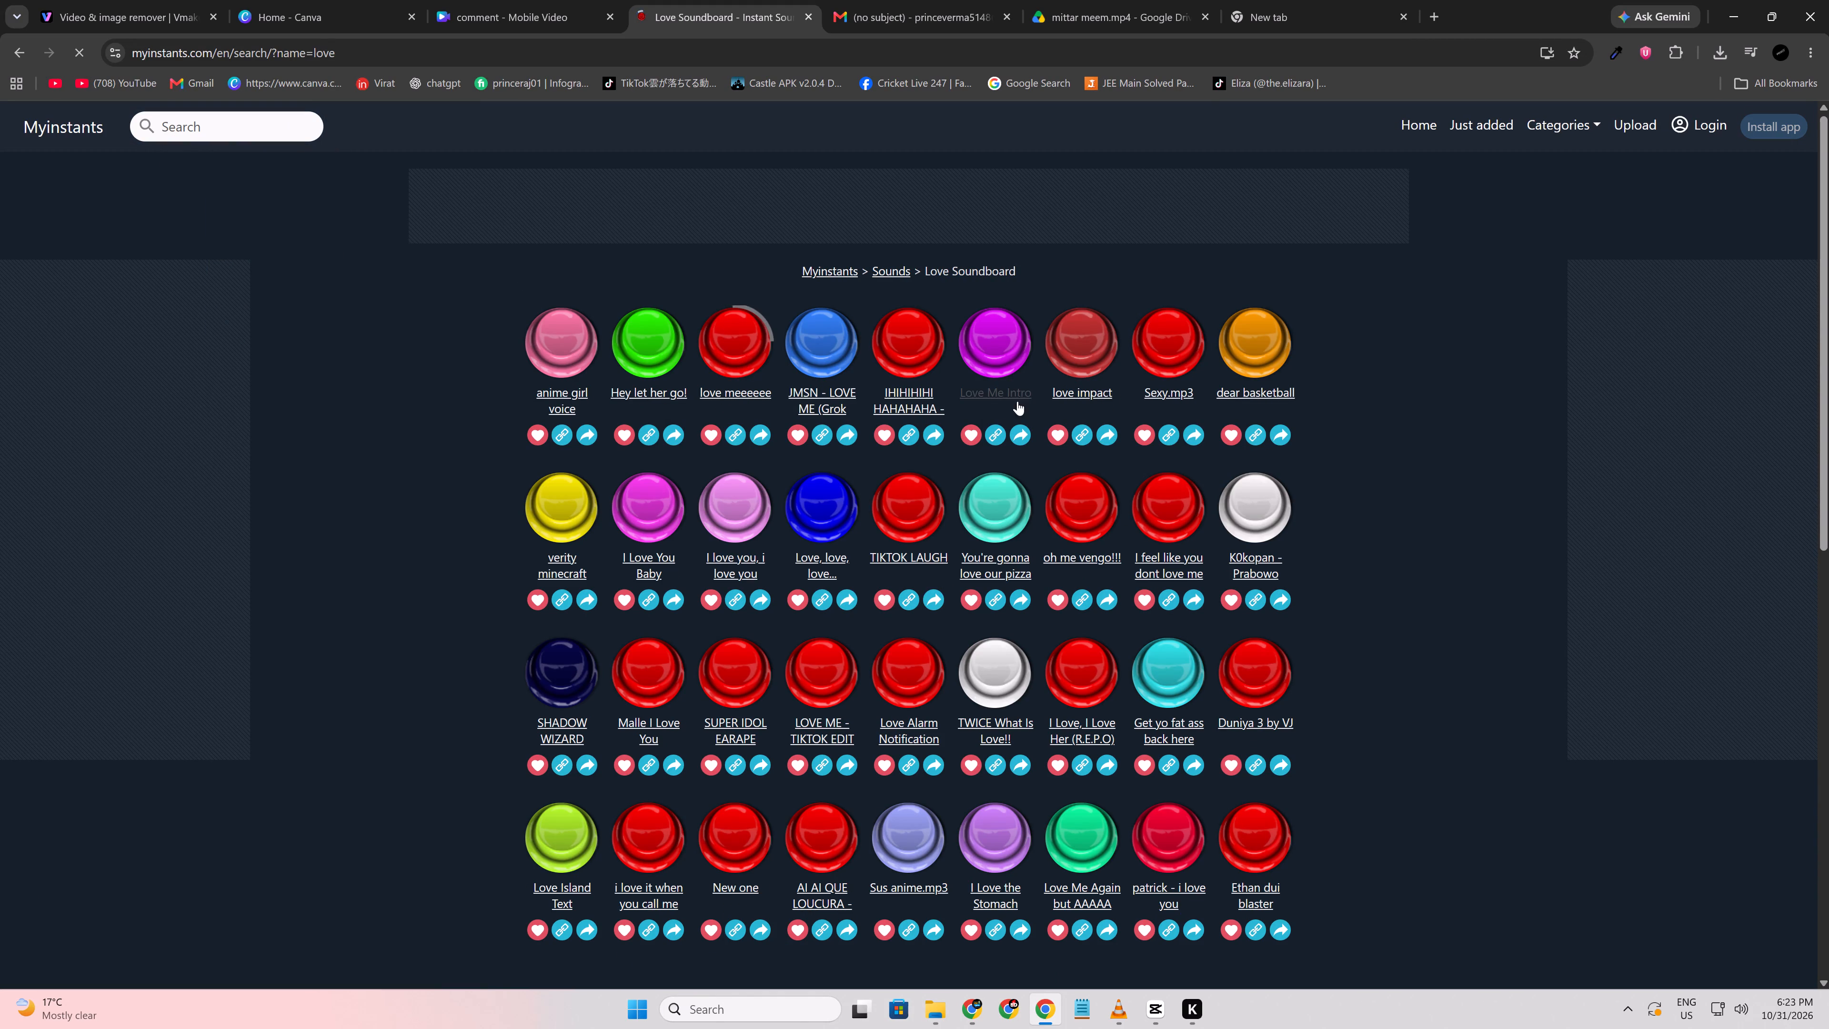
left_click(1255, 337)
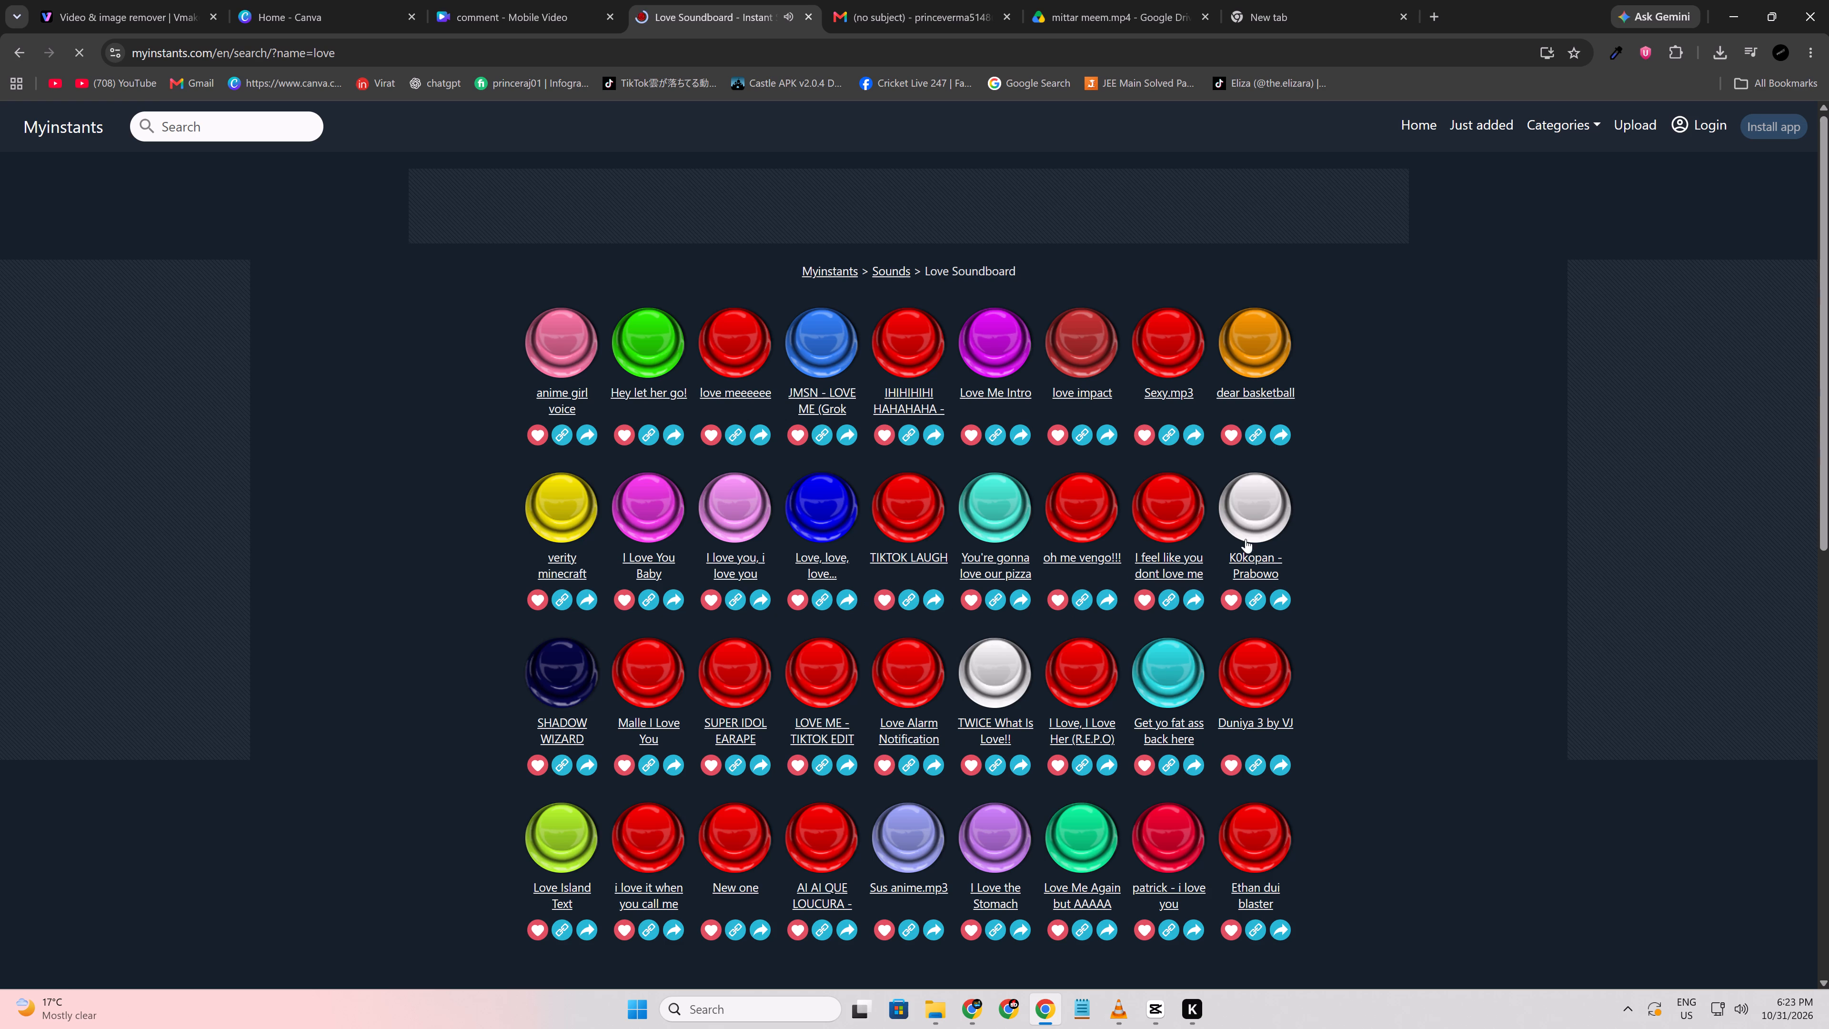
left_click(1263, 521)
left_click(1159, 687)
left_click(581, 686)
scroll(842, 862, "down", 2)
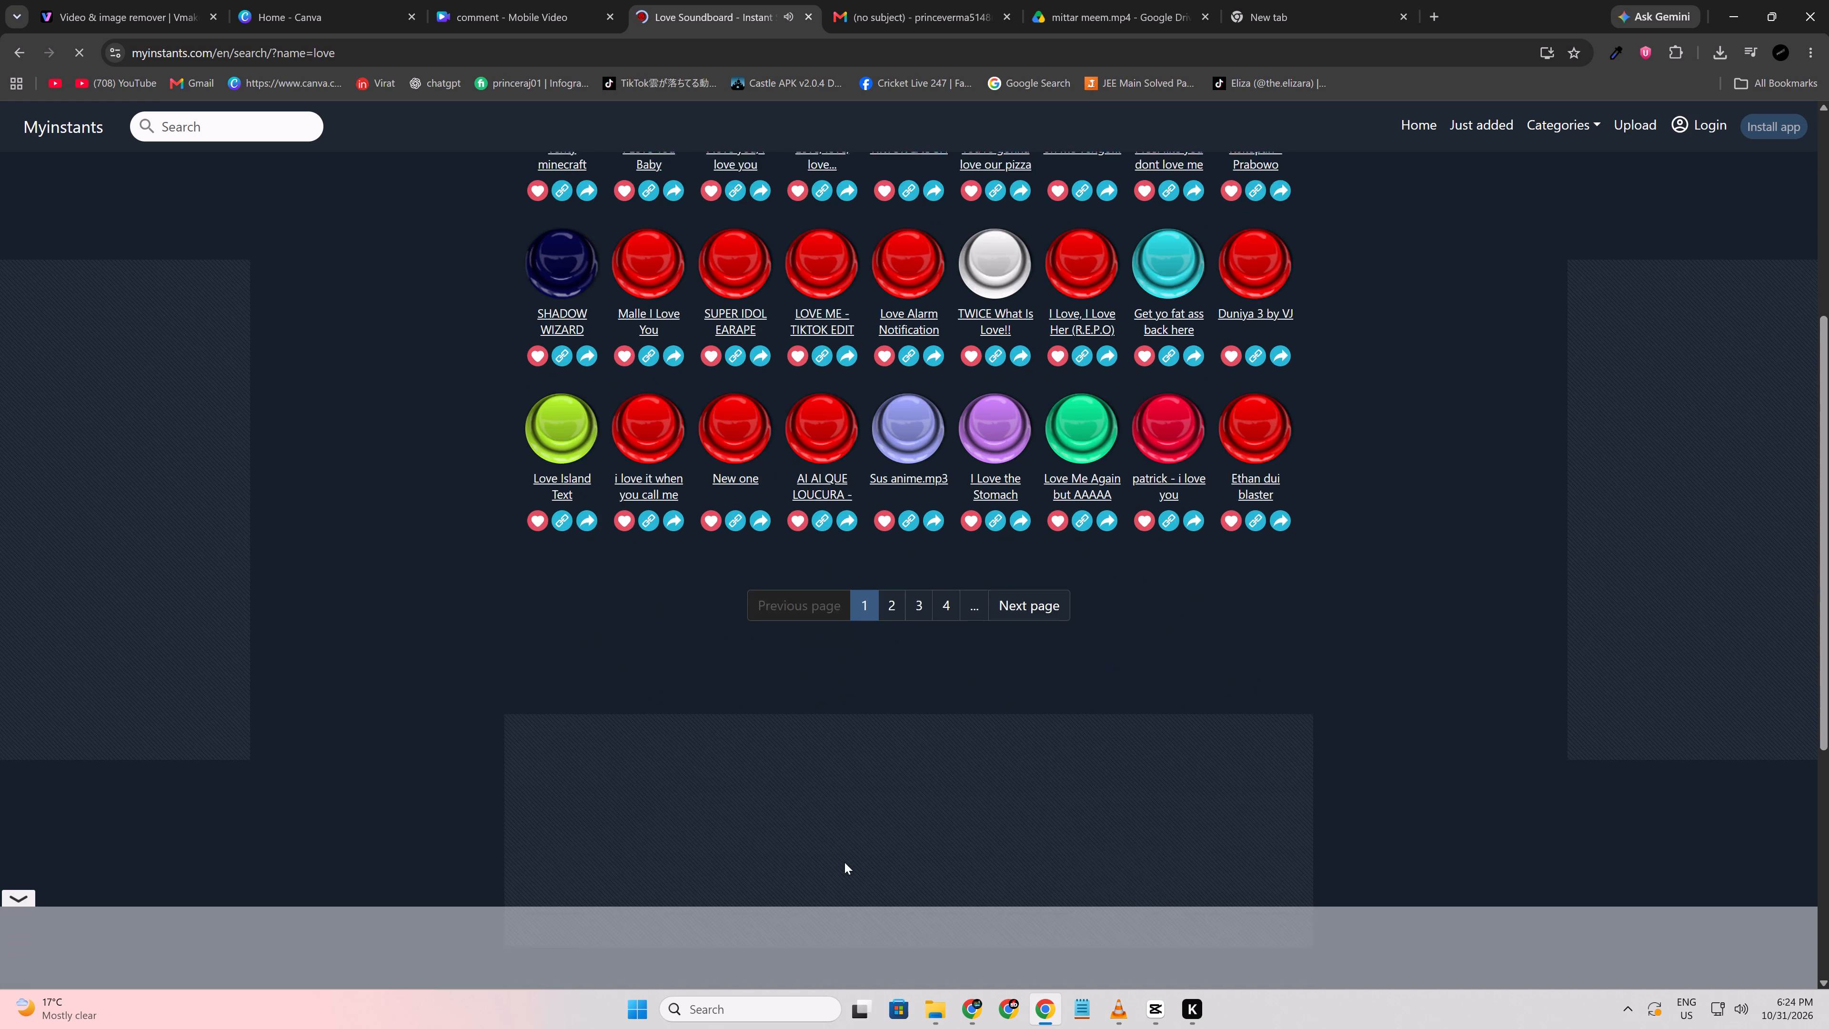
left_click(880, 827)
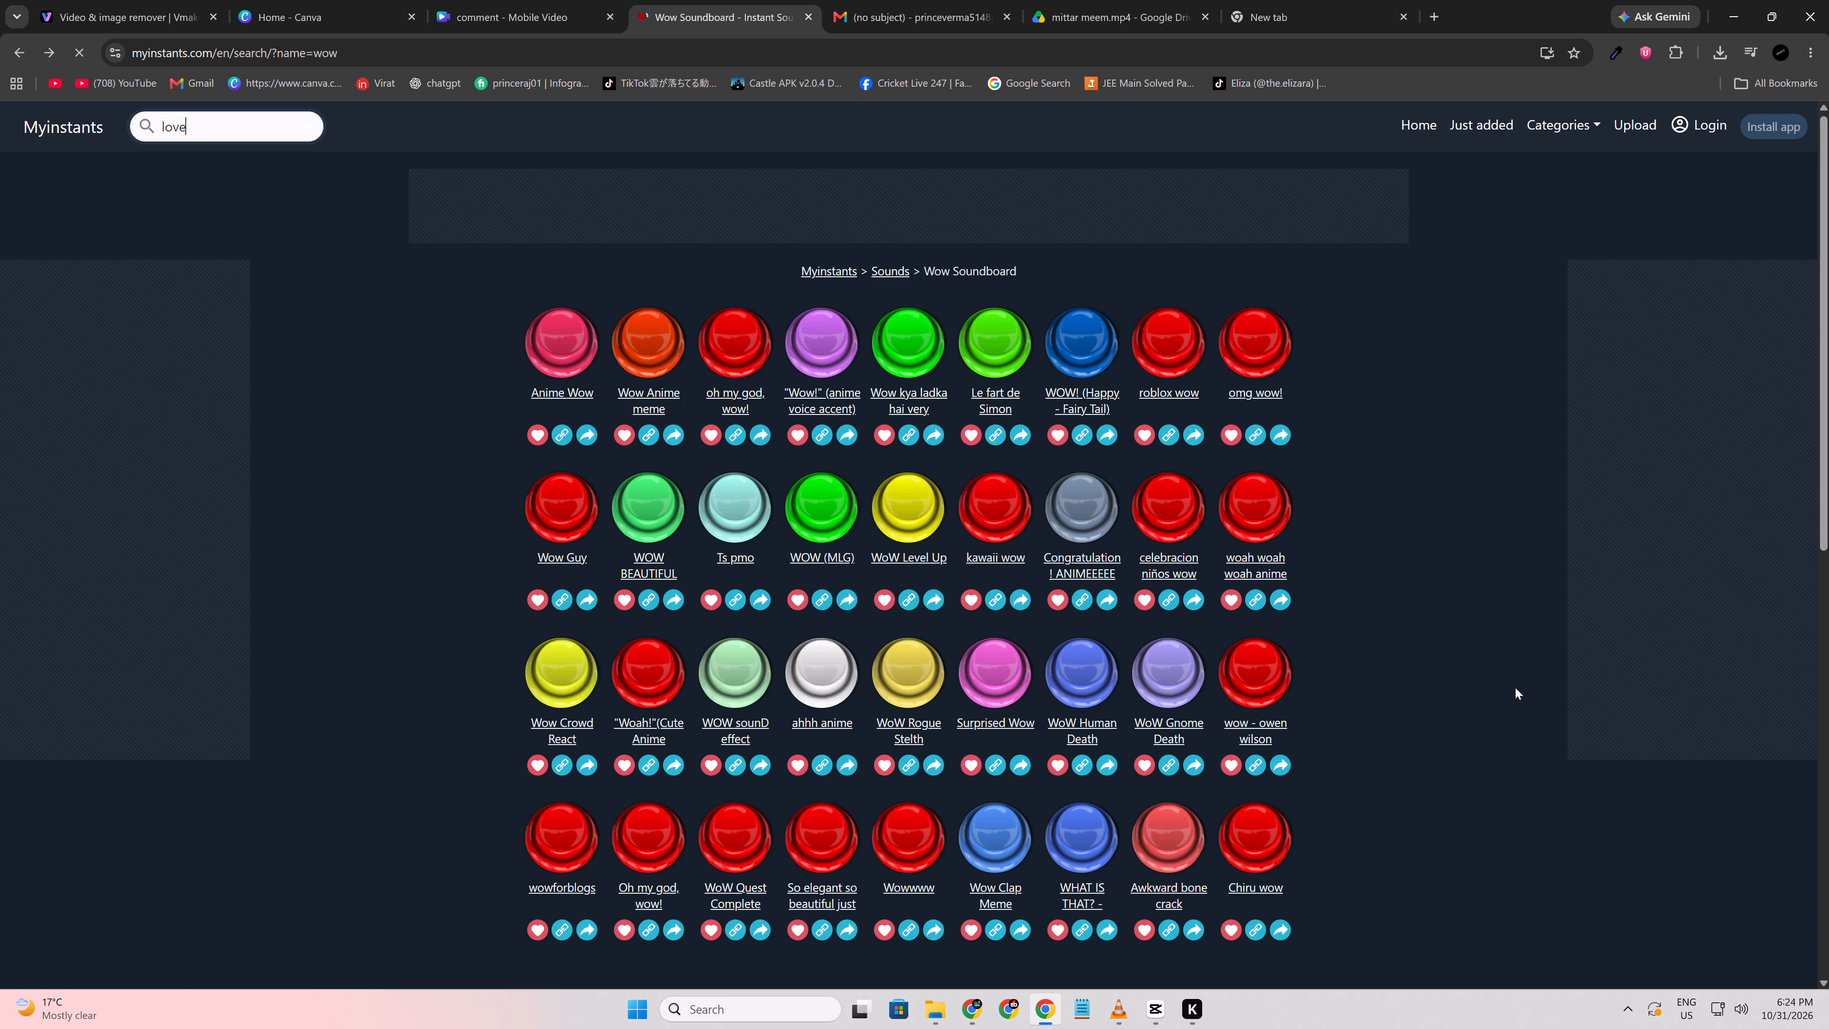
Audition the ahhh anime and Surprised Wow sounds in the "wow" results.
left_click(839, 690)
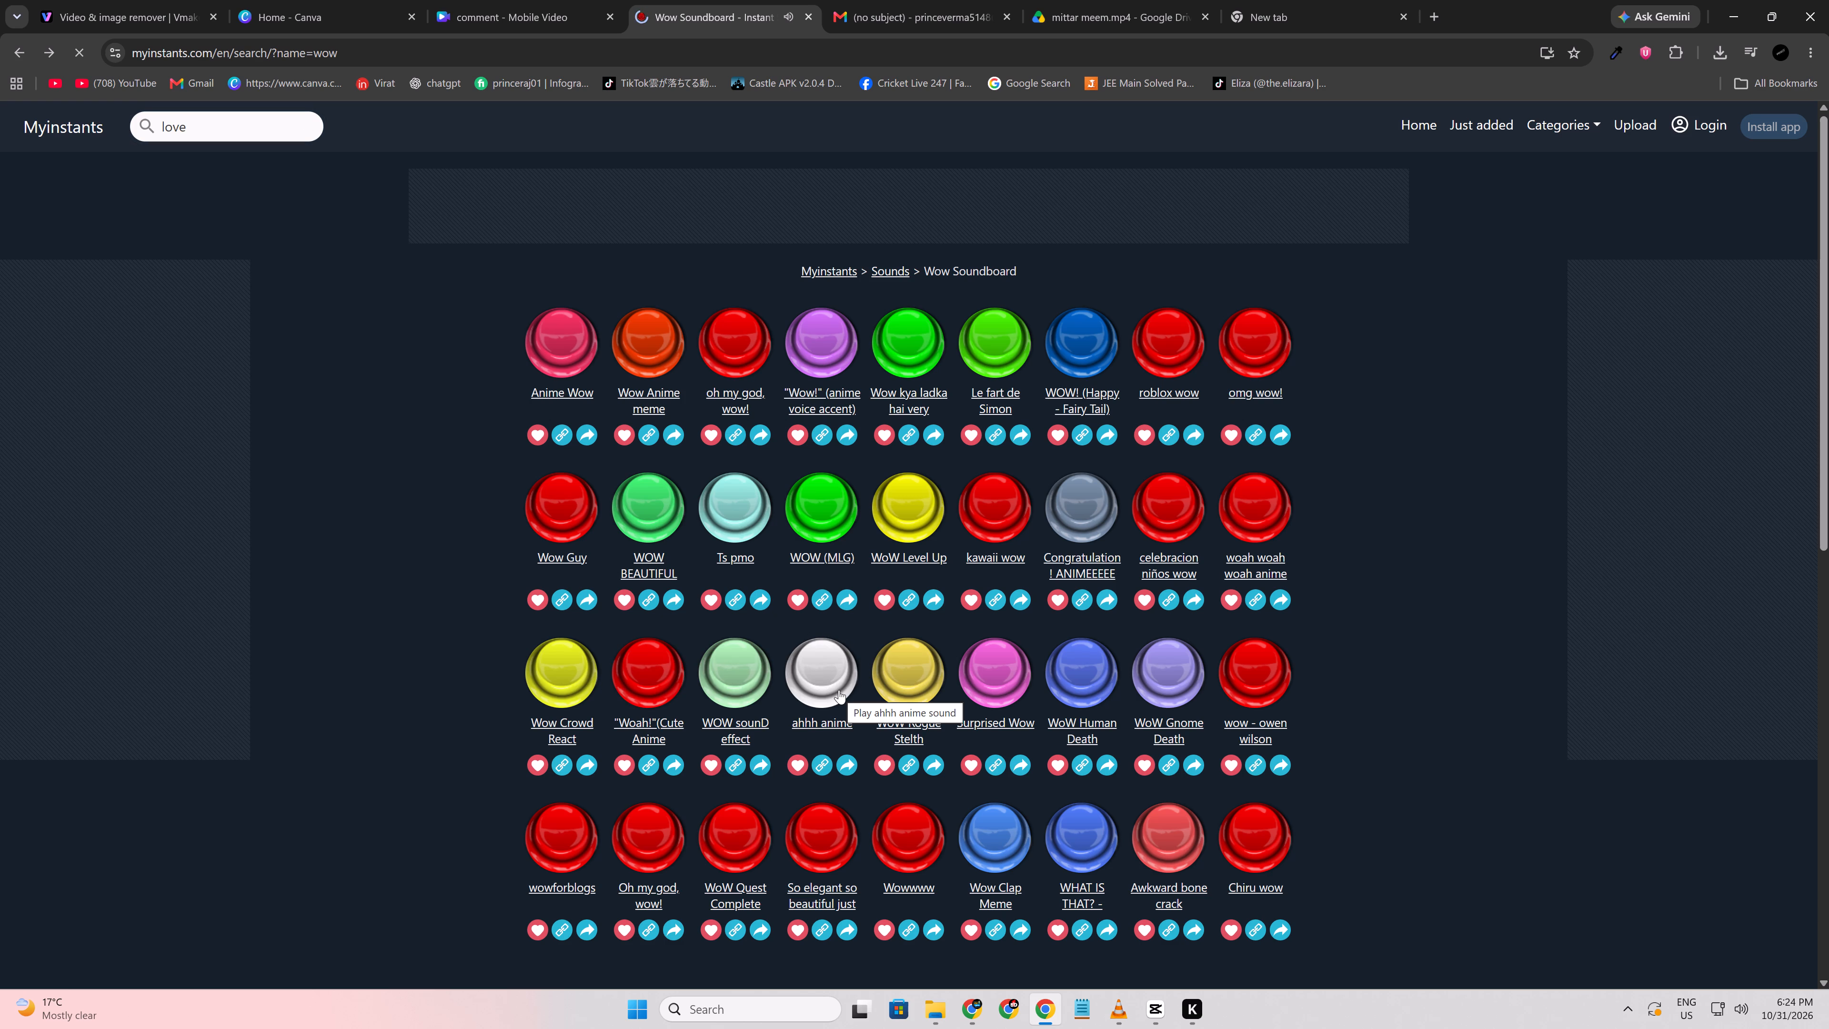
left_click(983, 690)
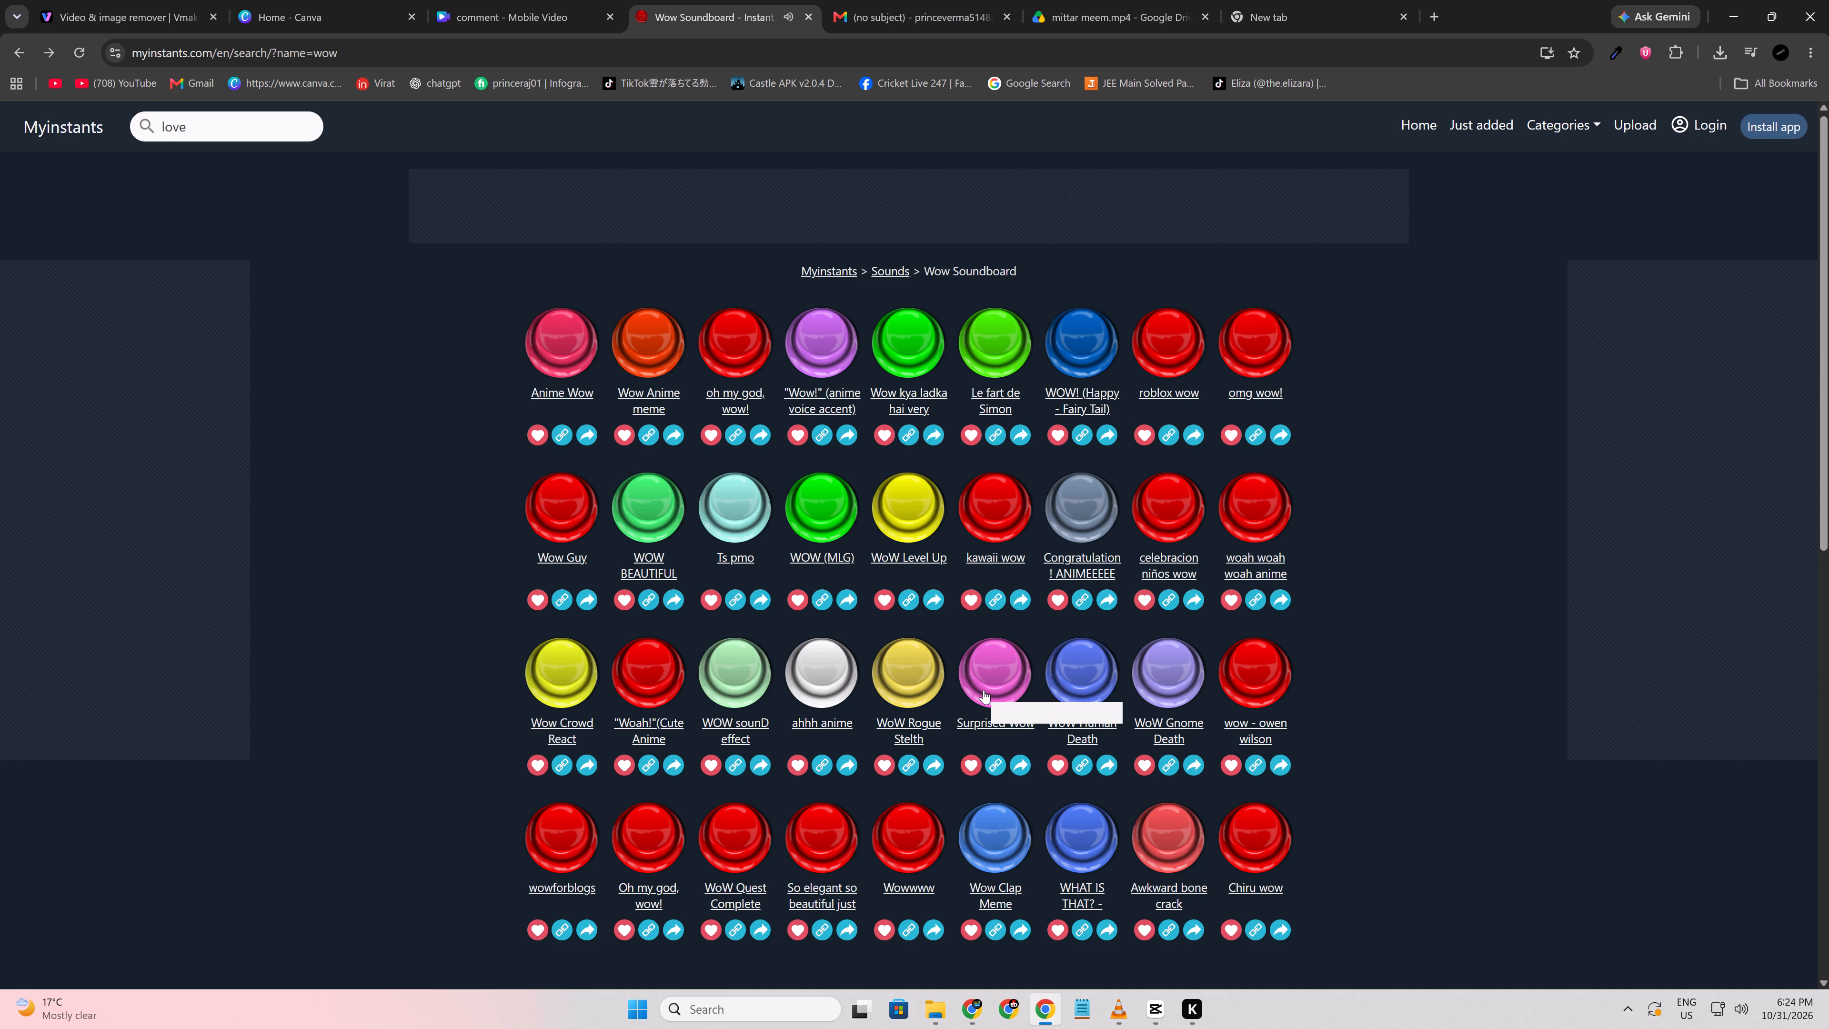
scroll(984, 690, "down", 1)
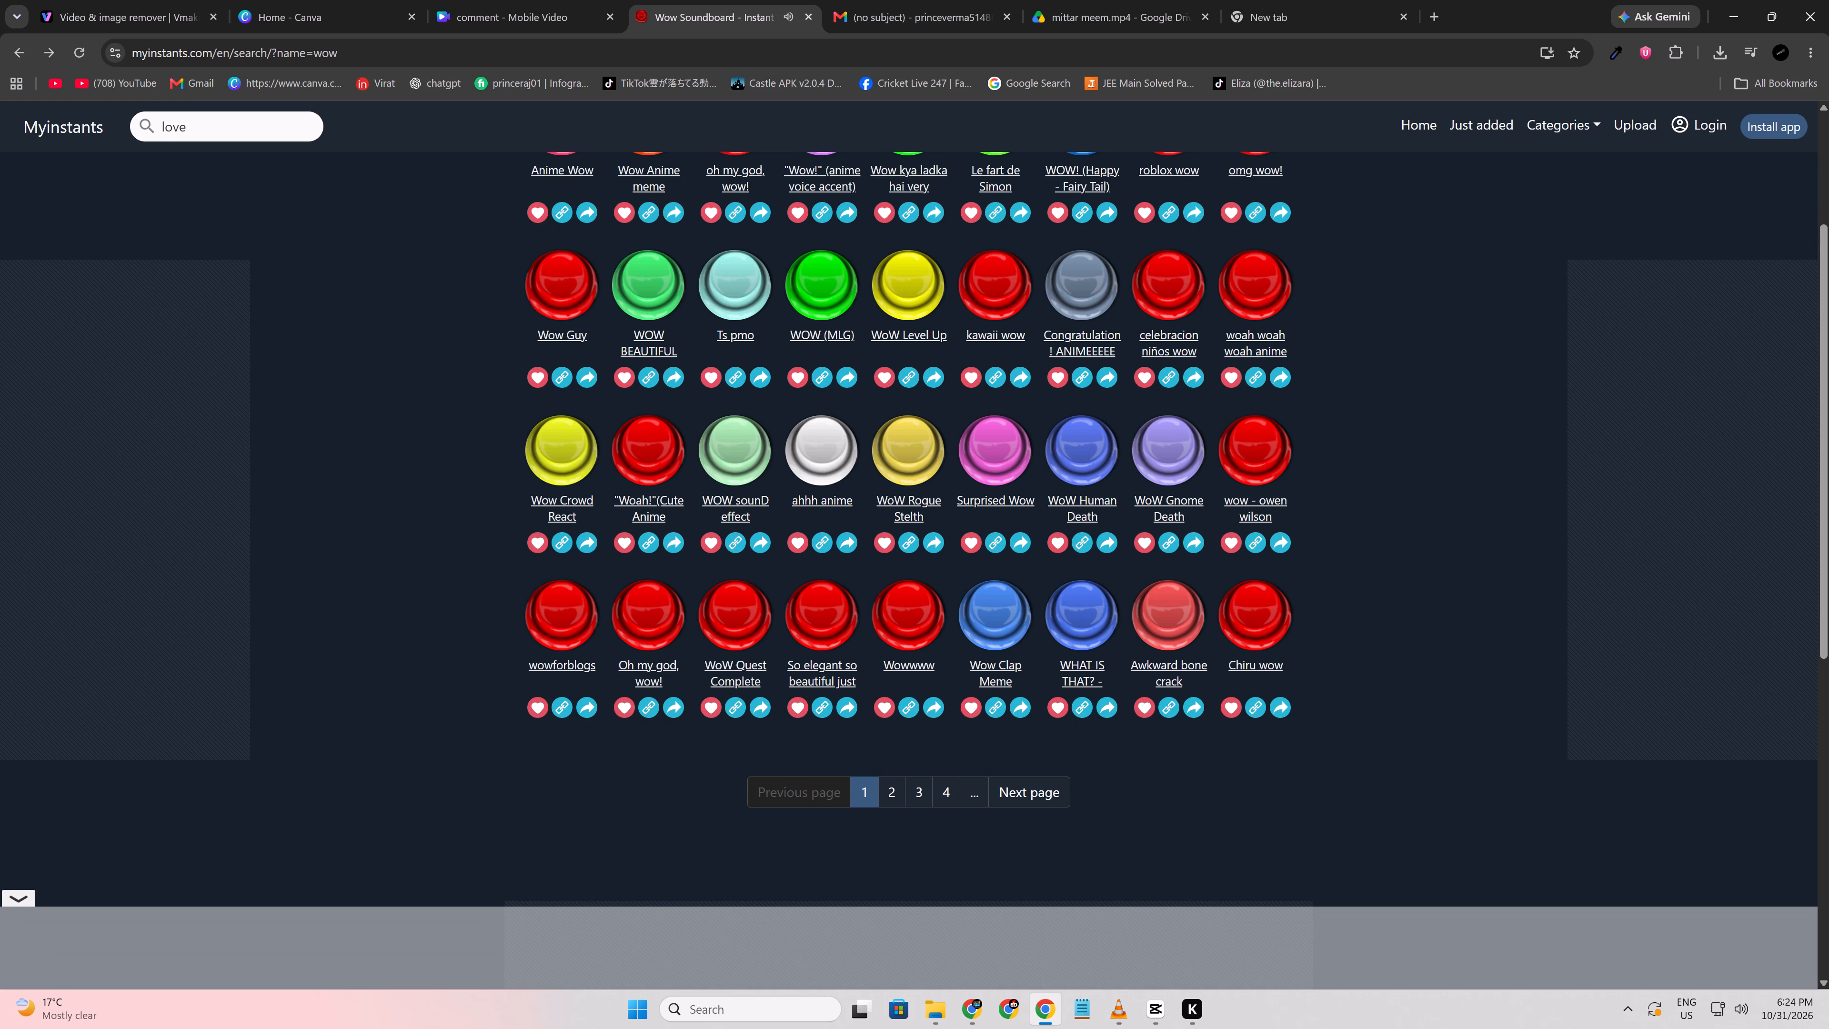
Check the browser's recent download history for the sound effects already downloaded.
left_click(1721, 51)
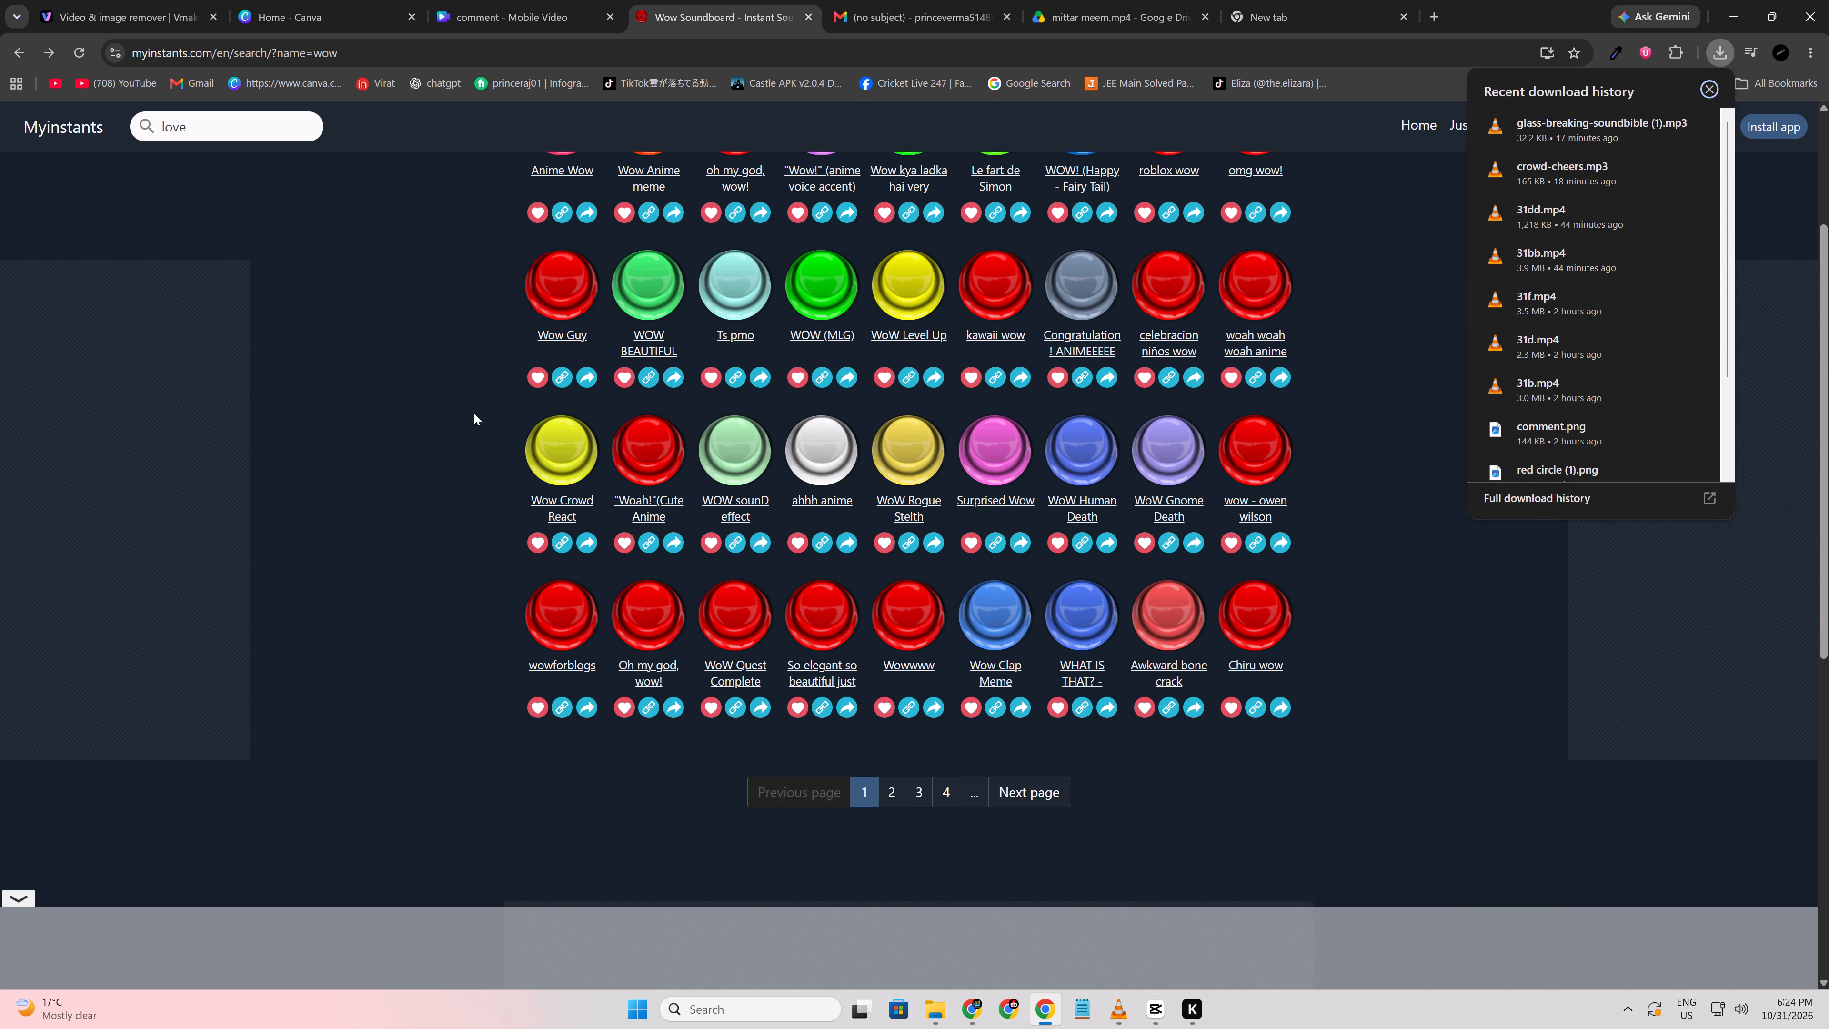
left_click(442, 414)
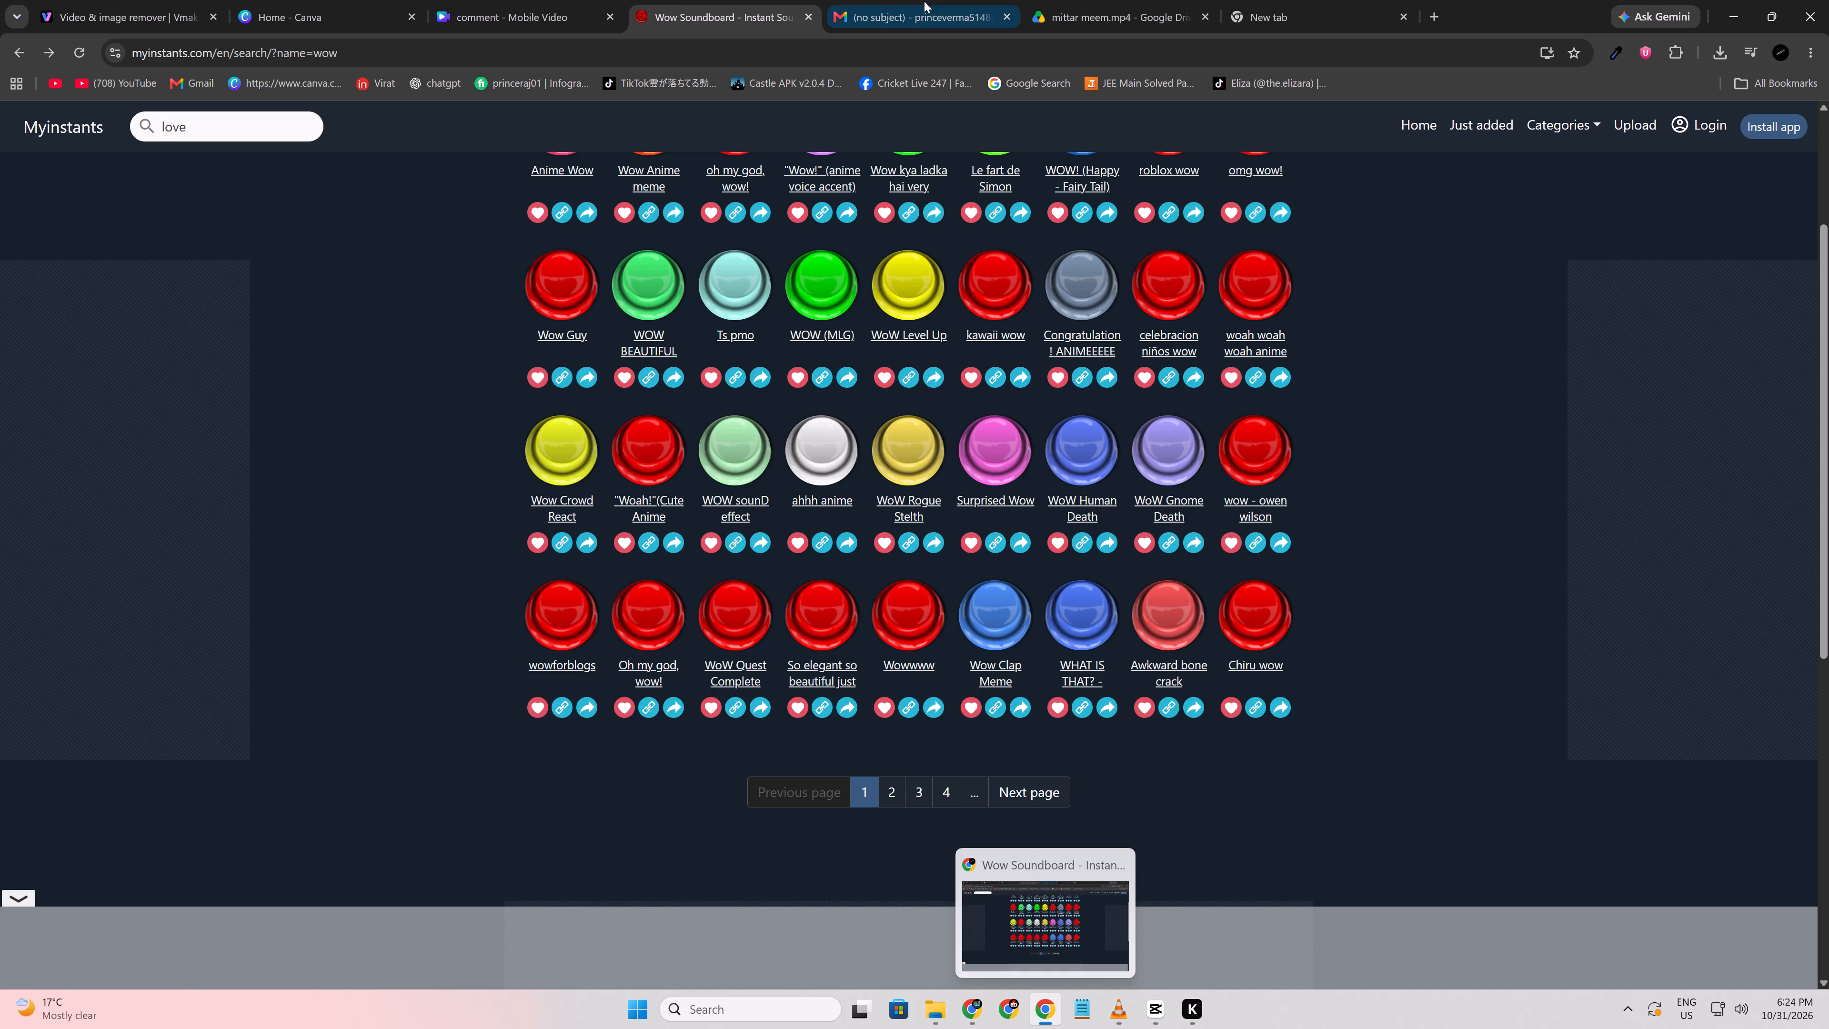
Switch to the mittar meem.mp4 reference video in Google Drive and replay the glowing-eyes moment around 0:08 to 0:10.
left_click(1089, 0)
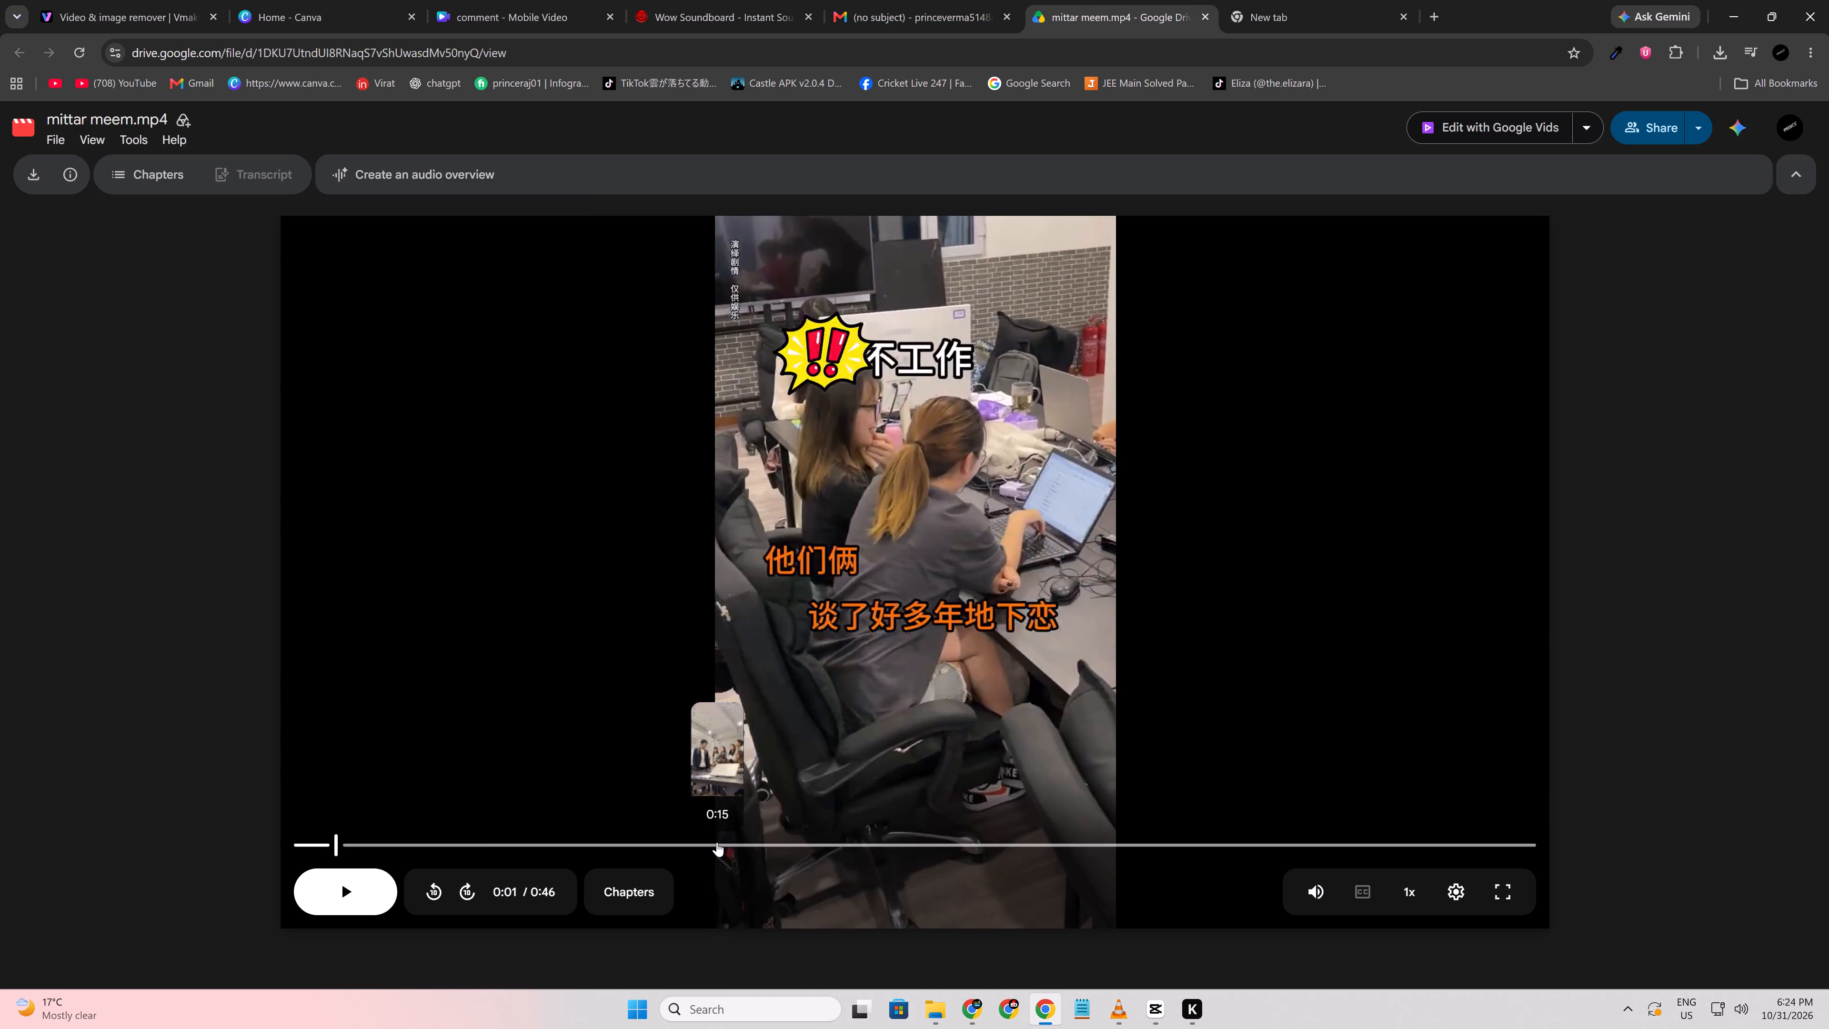
left_click(717, 842)
left_click(563, 842)
left_click(675, 758)
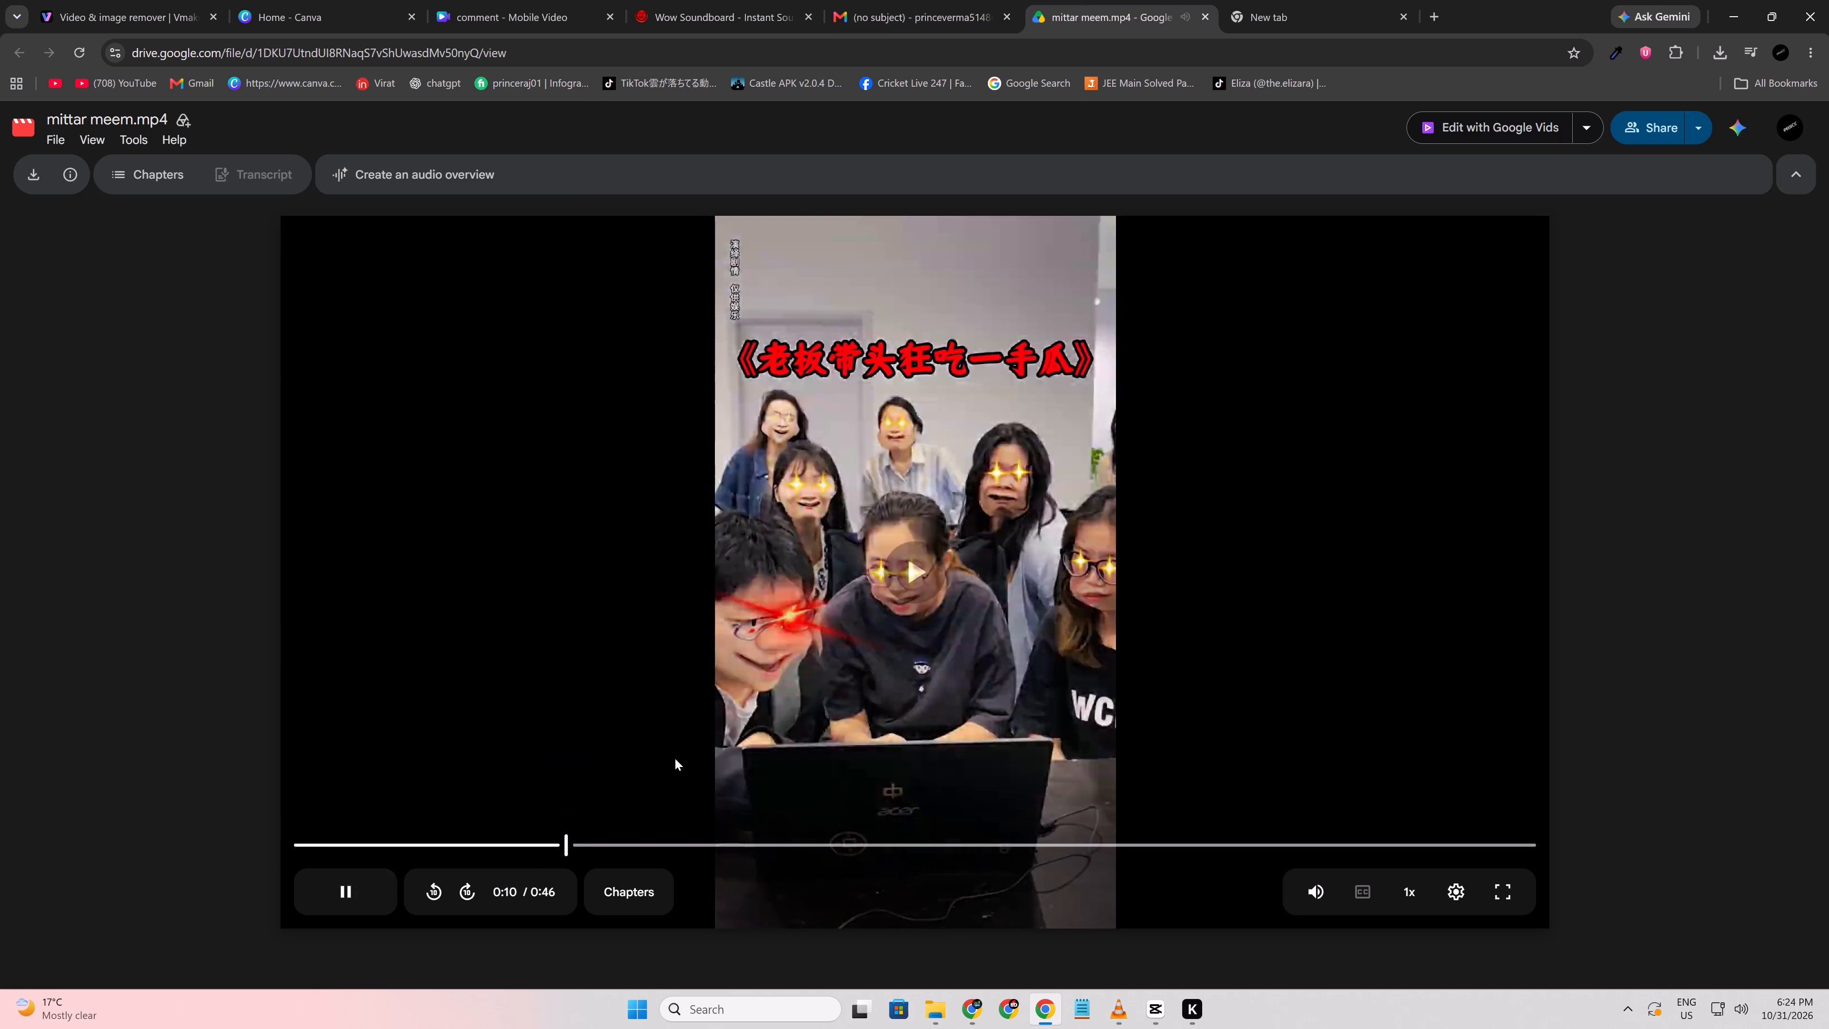
left_click(529, 851)
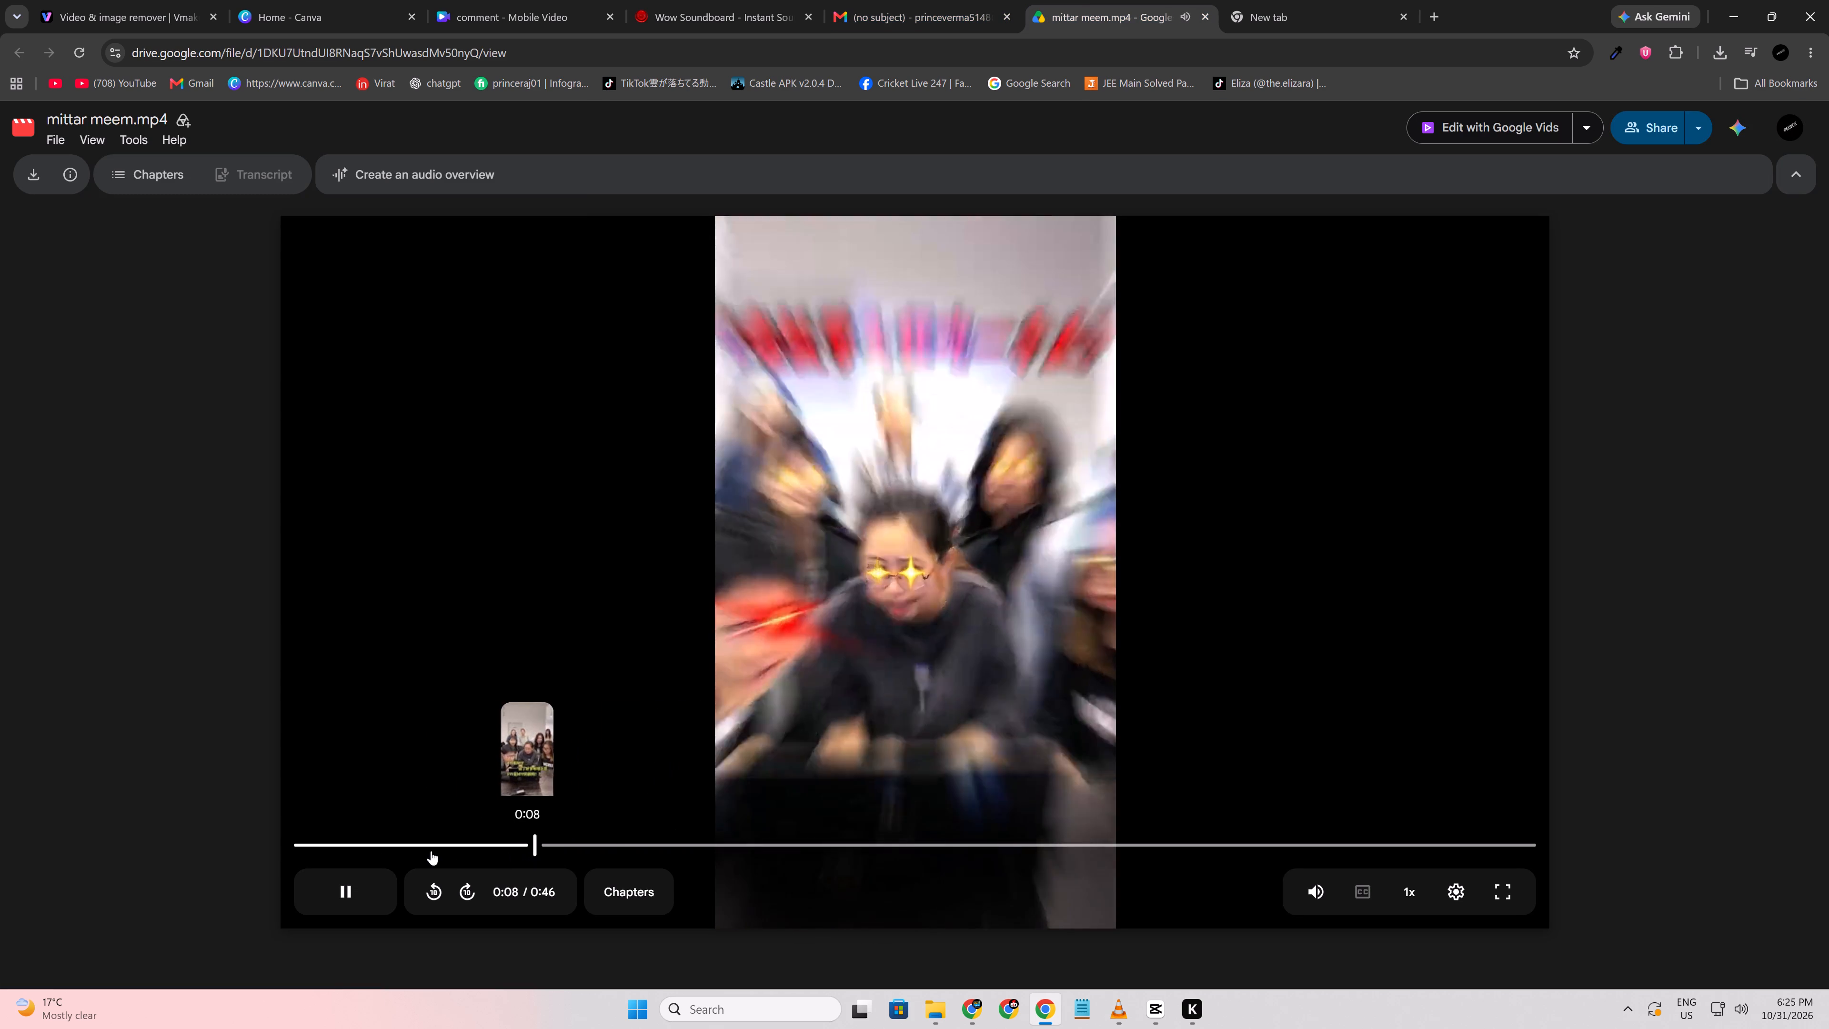
left_click(336, 893)
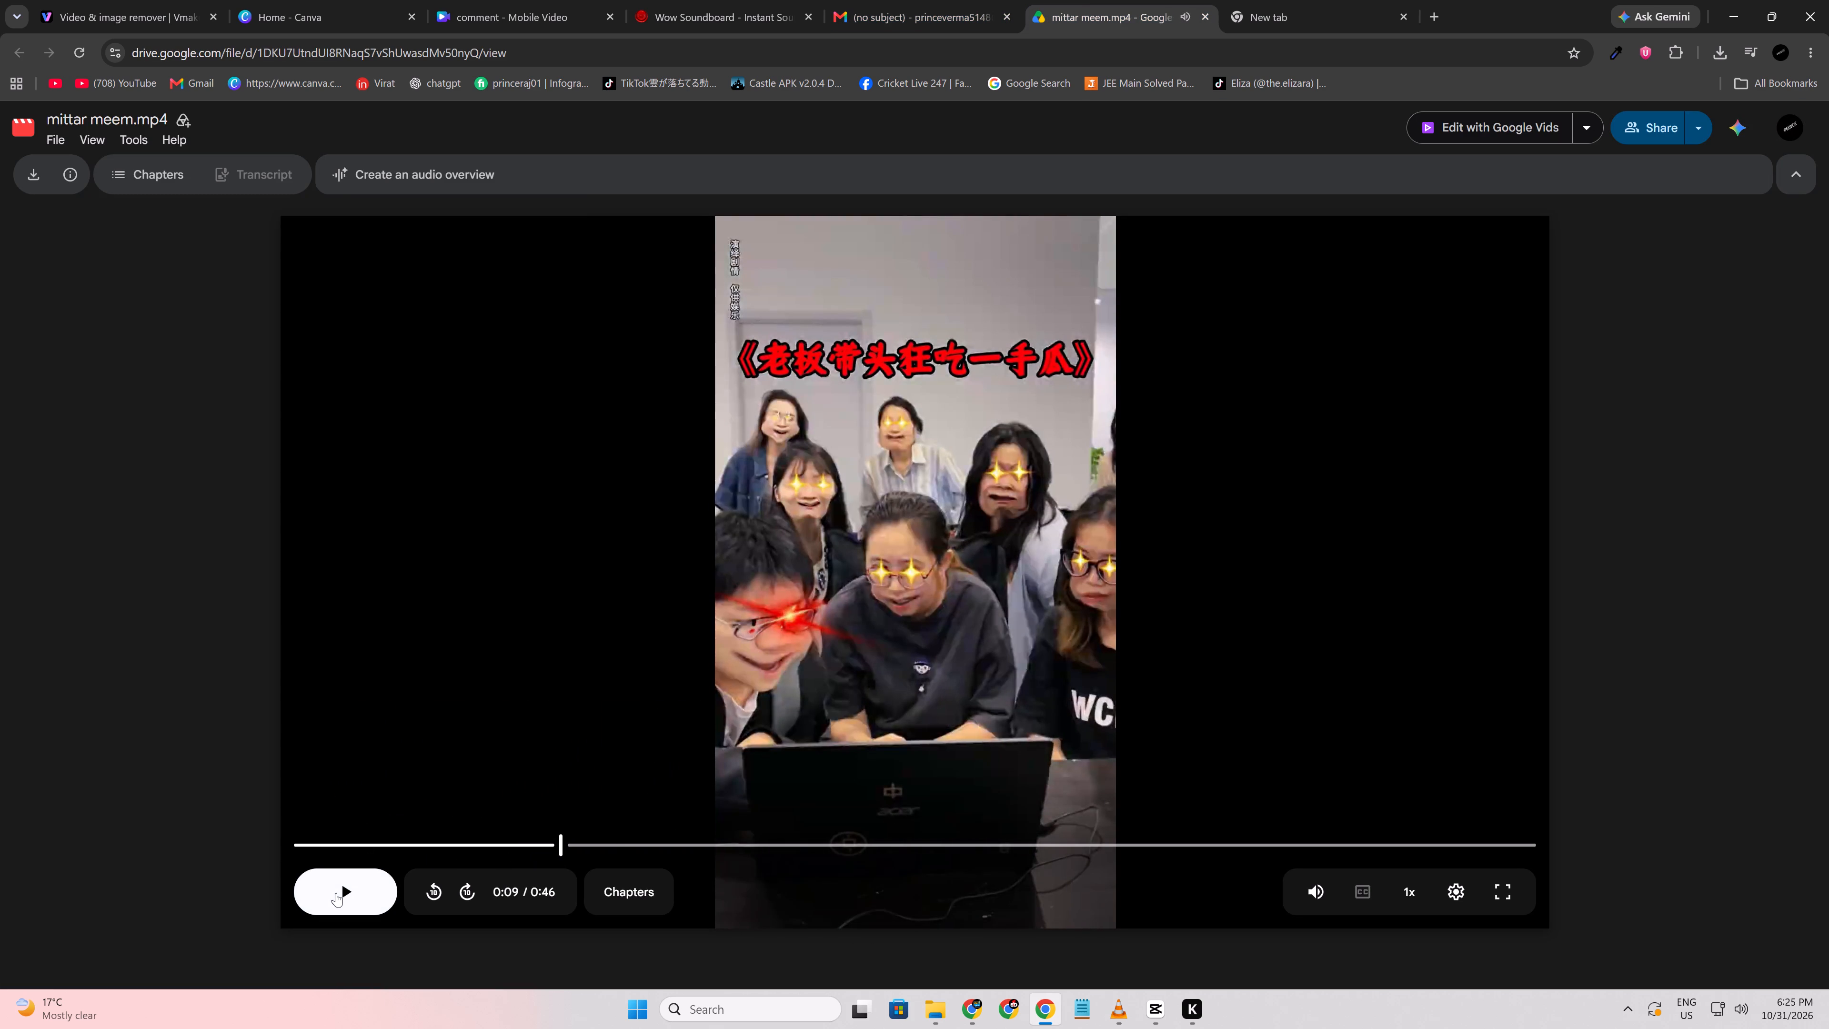
Return to Myinstants, search for "love romantic" and audition love impact, I Love You Baby and Baby For You by VJ.
left_click(678, 0)
left_click(172, 126)
left_click(205, 129)
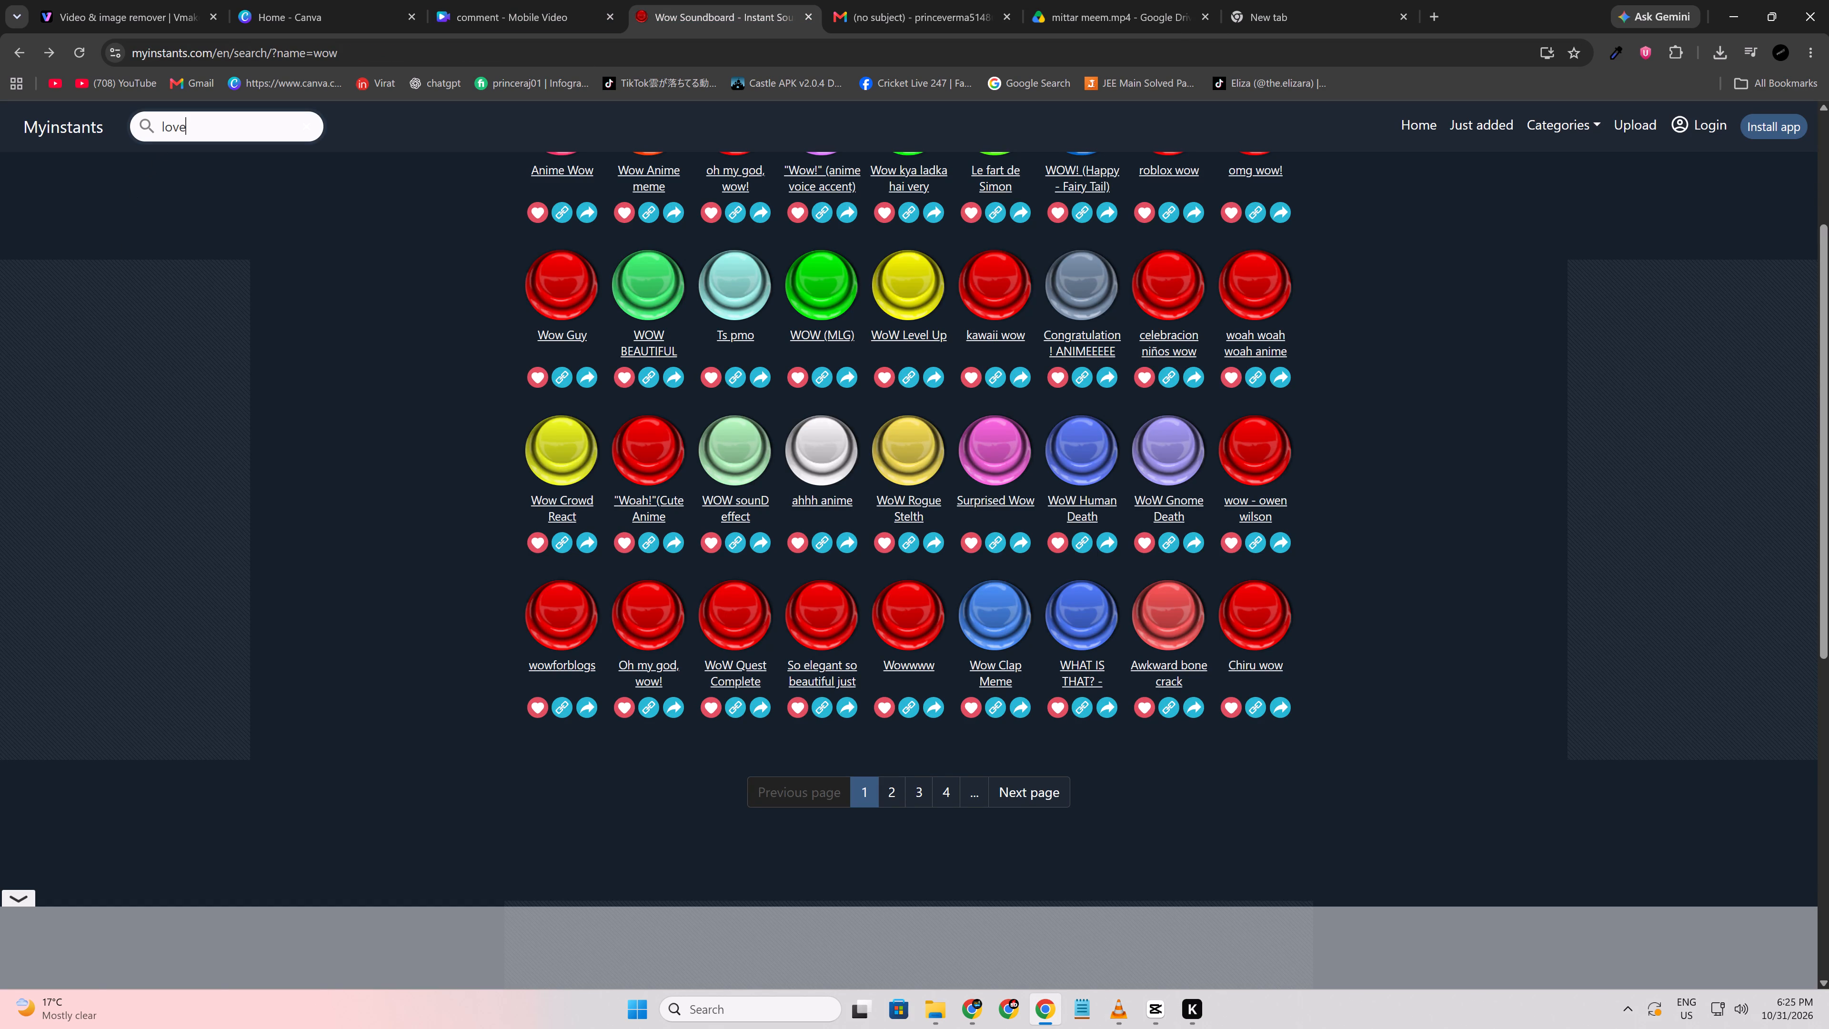
key("space")
type("roma")
key("BackSpace")
type("antic")
key("Return")
left_click(533, 259)
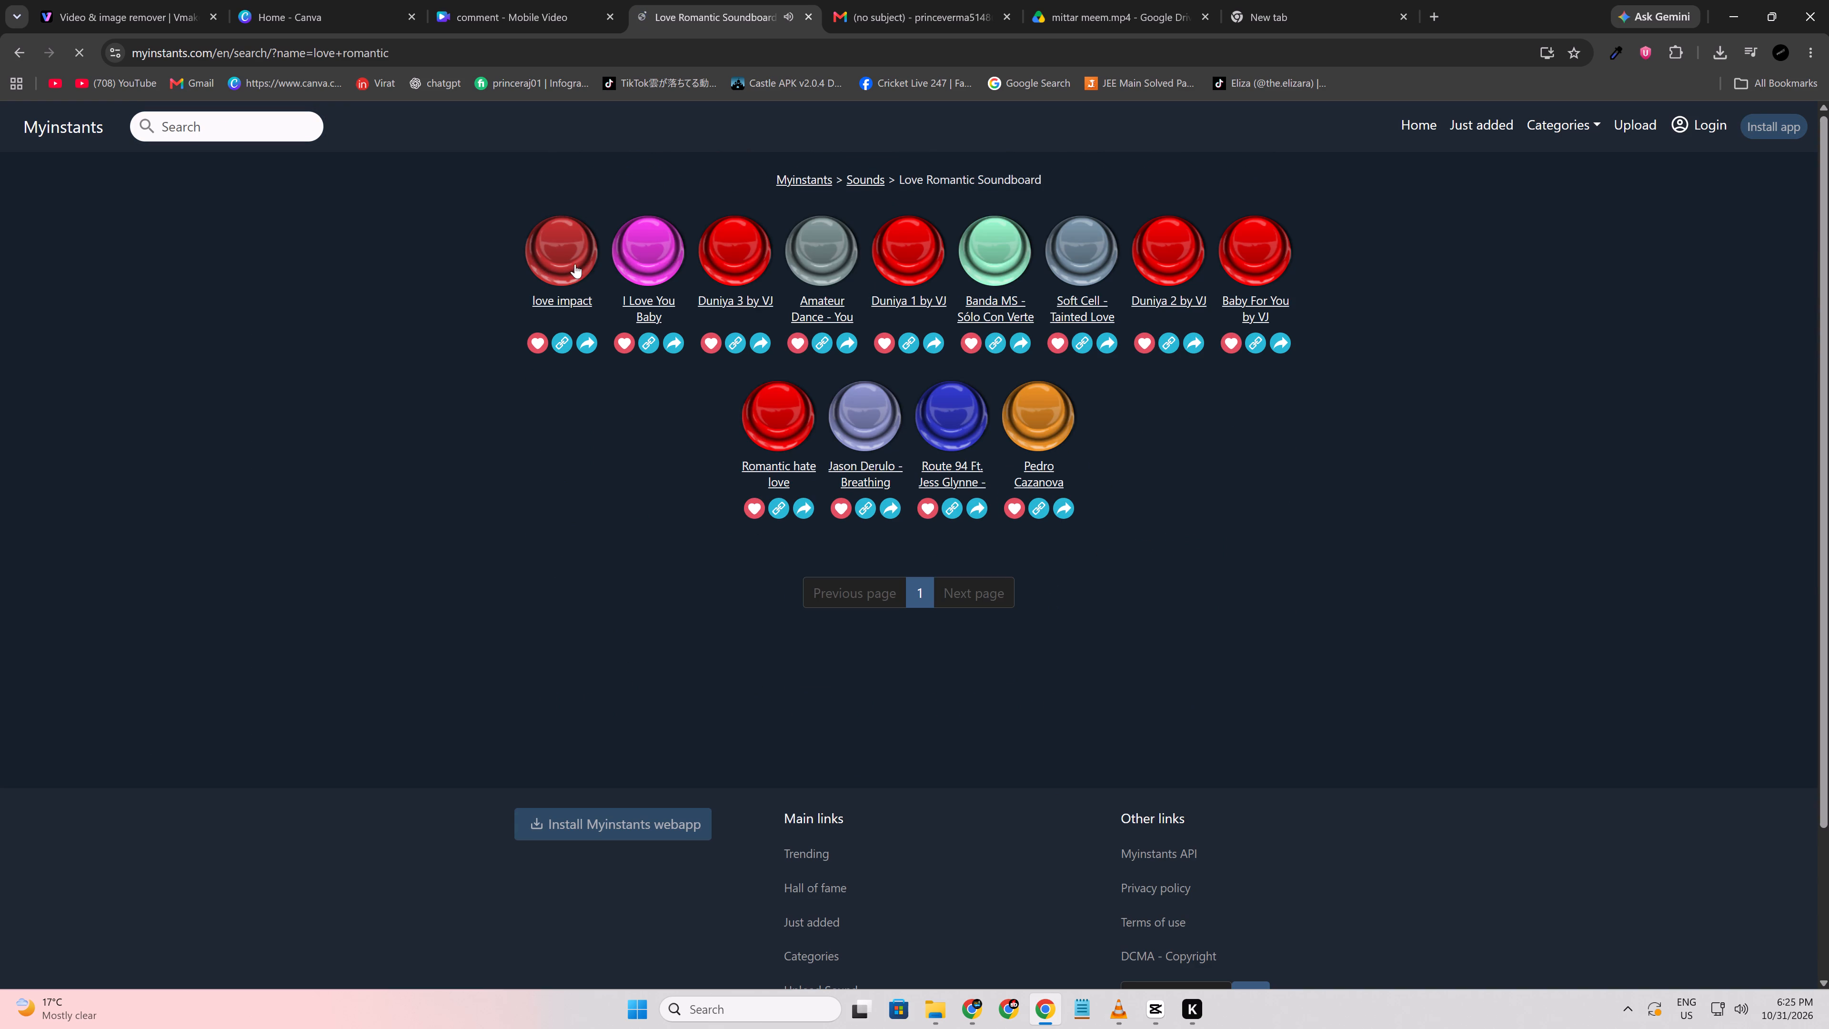
left_click(637, 260)
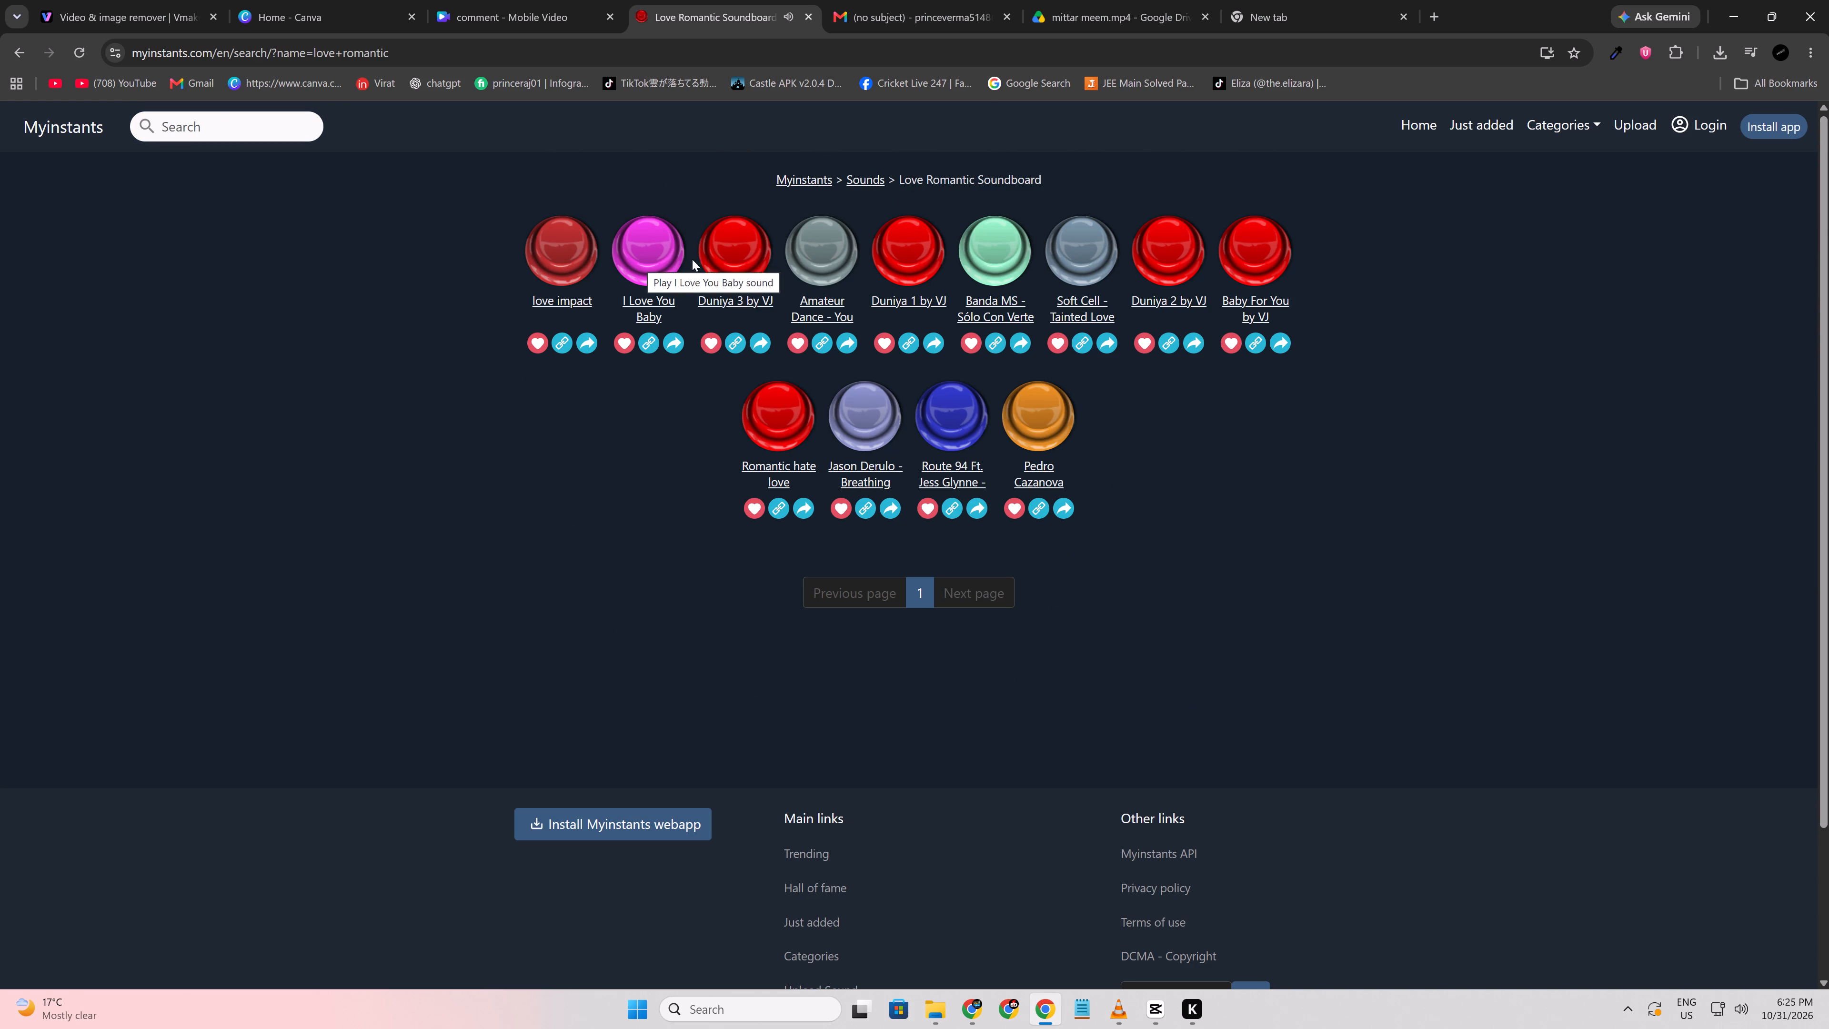
left_click(1285, 262)
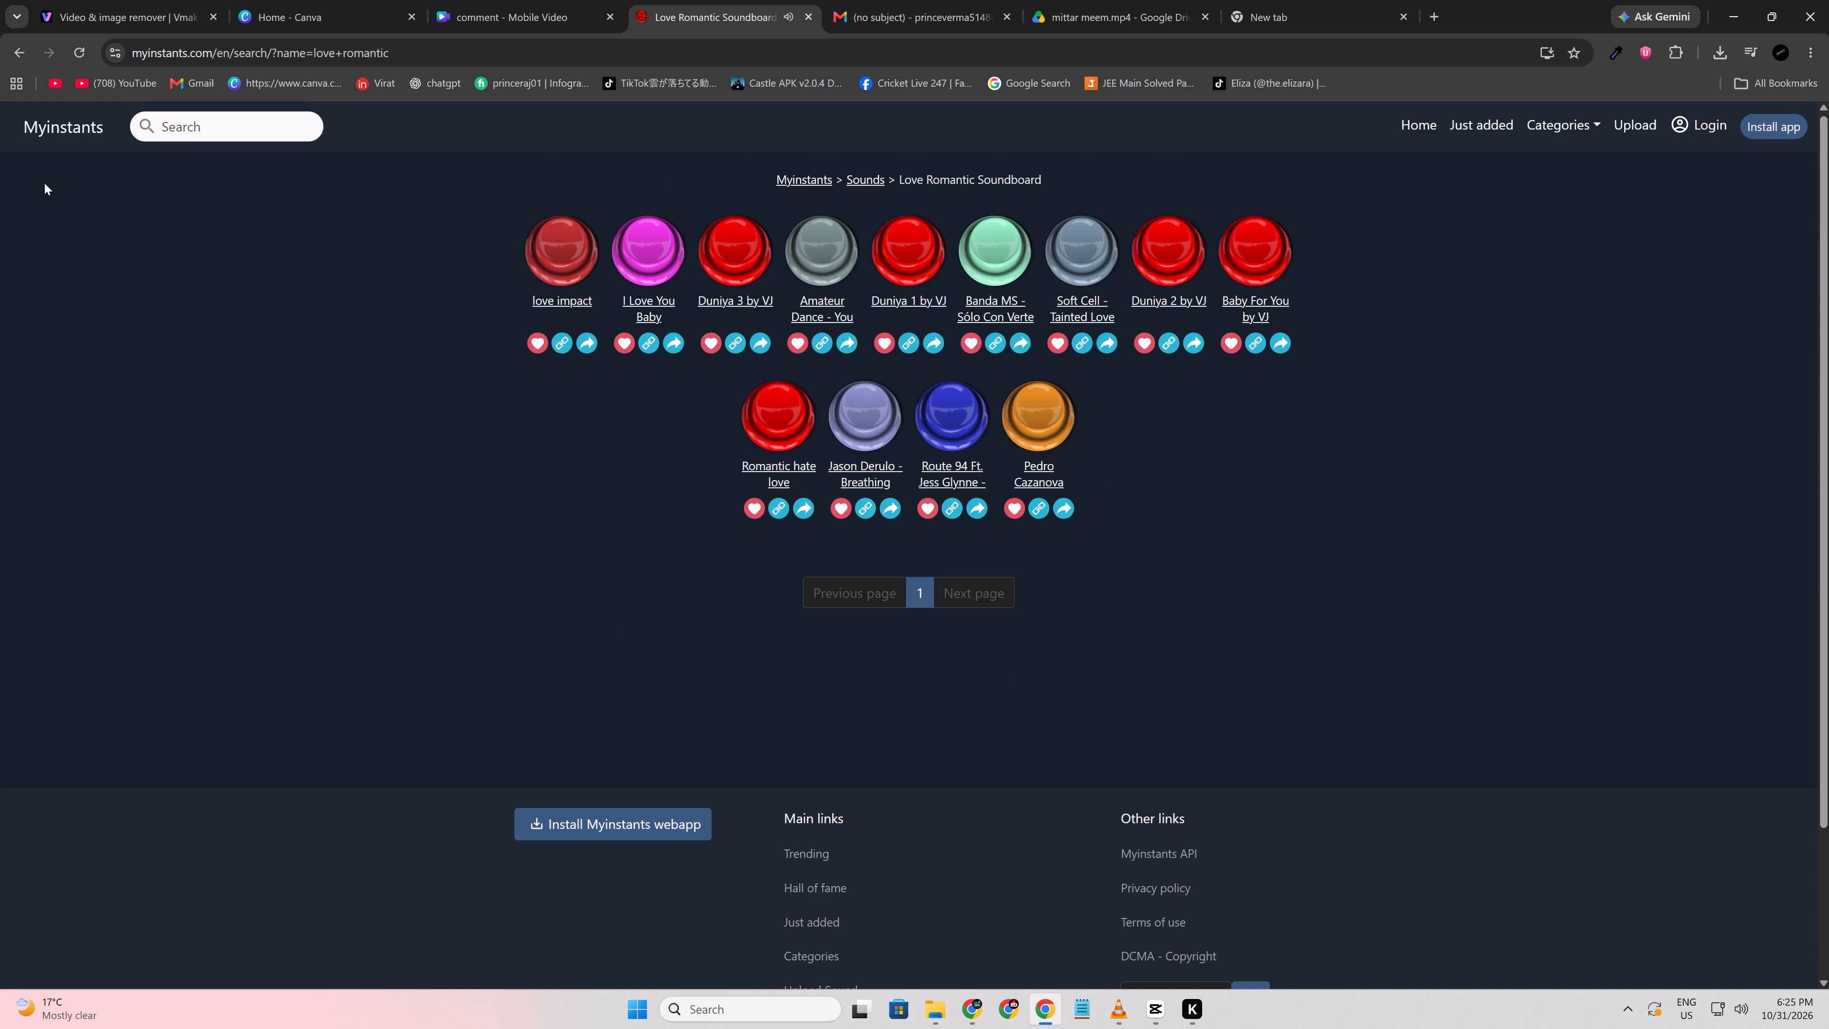
Search Myinstants for "romantic" and audition the sound titled romantic.
left_click(202, 128)
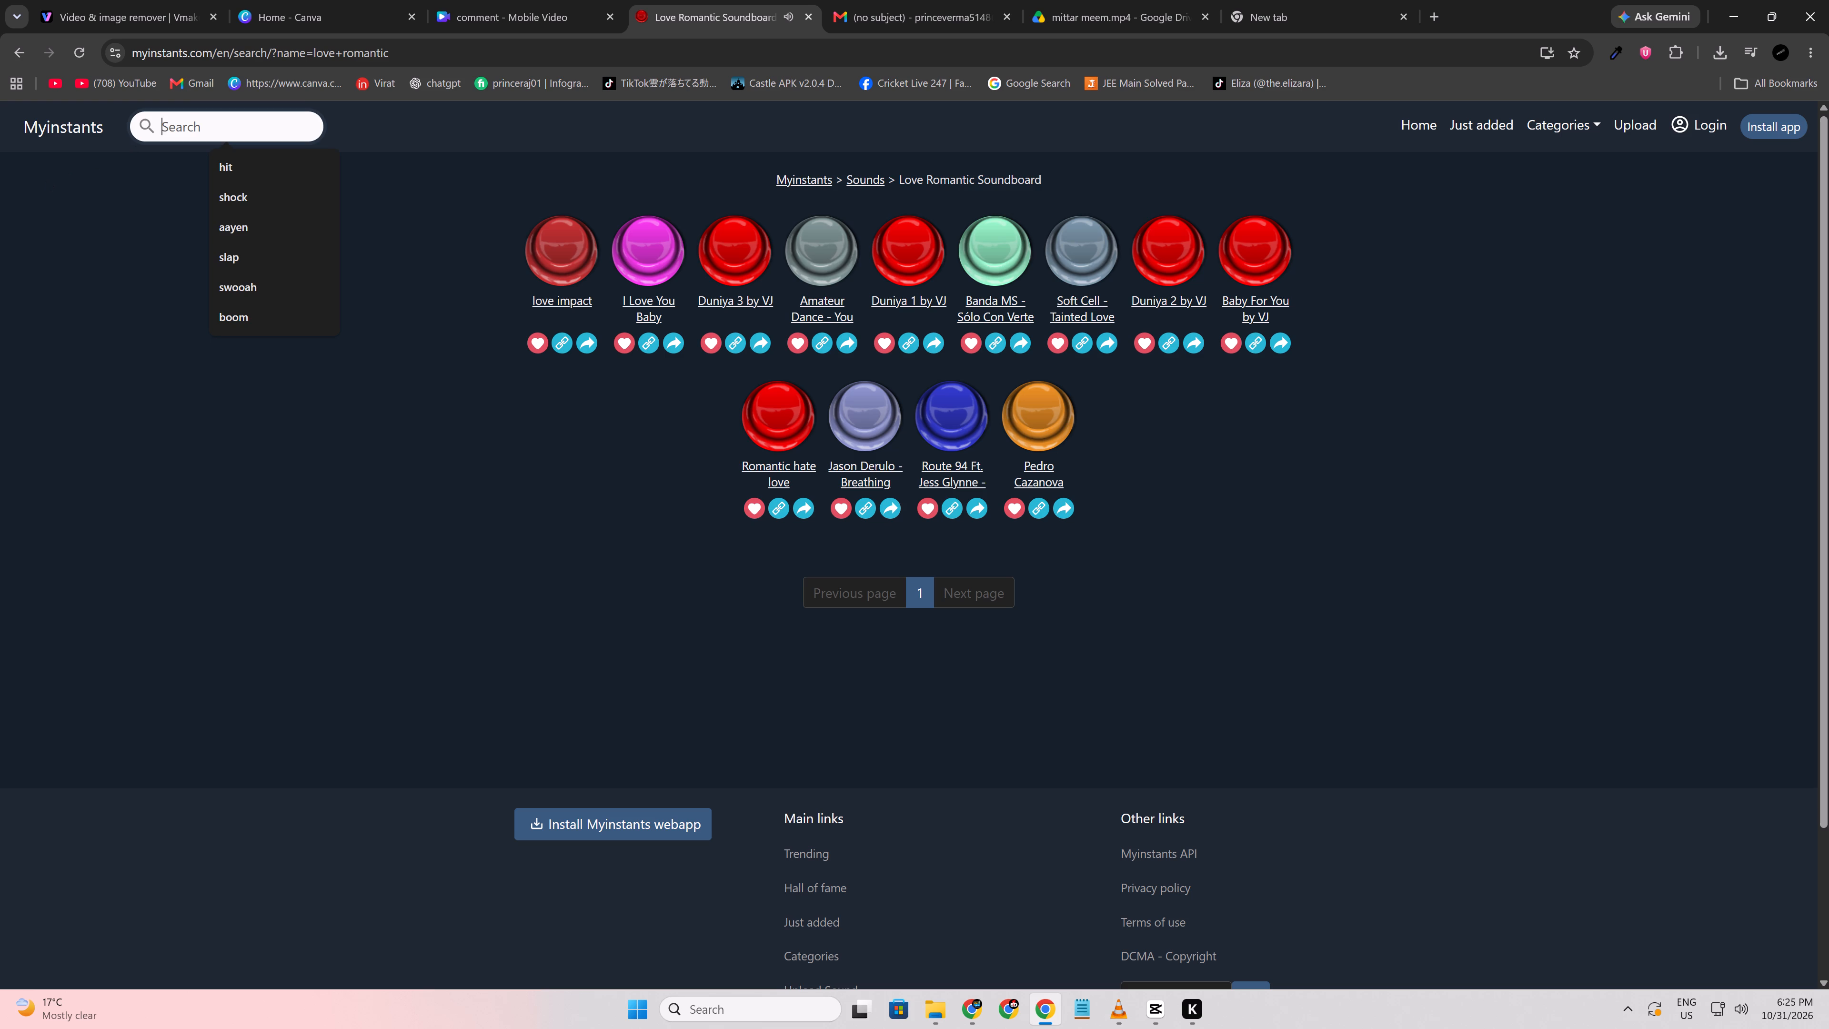
type("romantic")
key("Return")
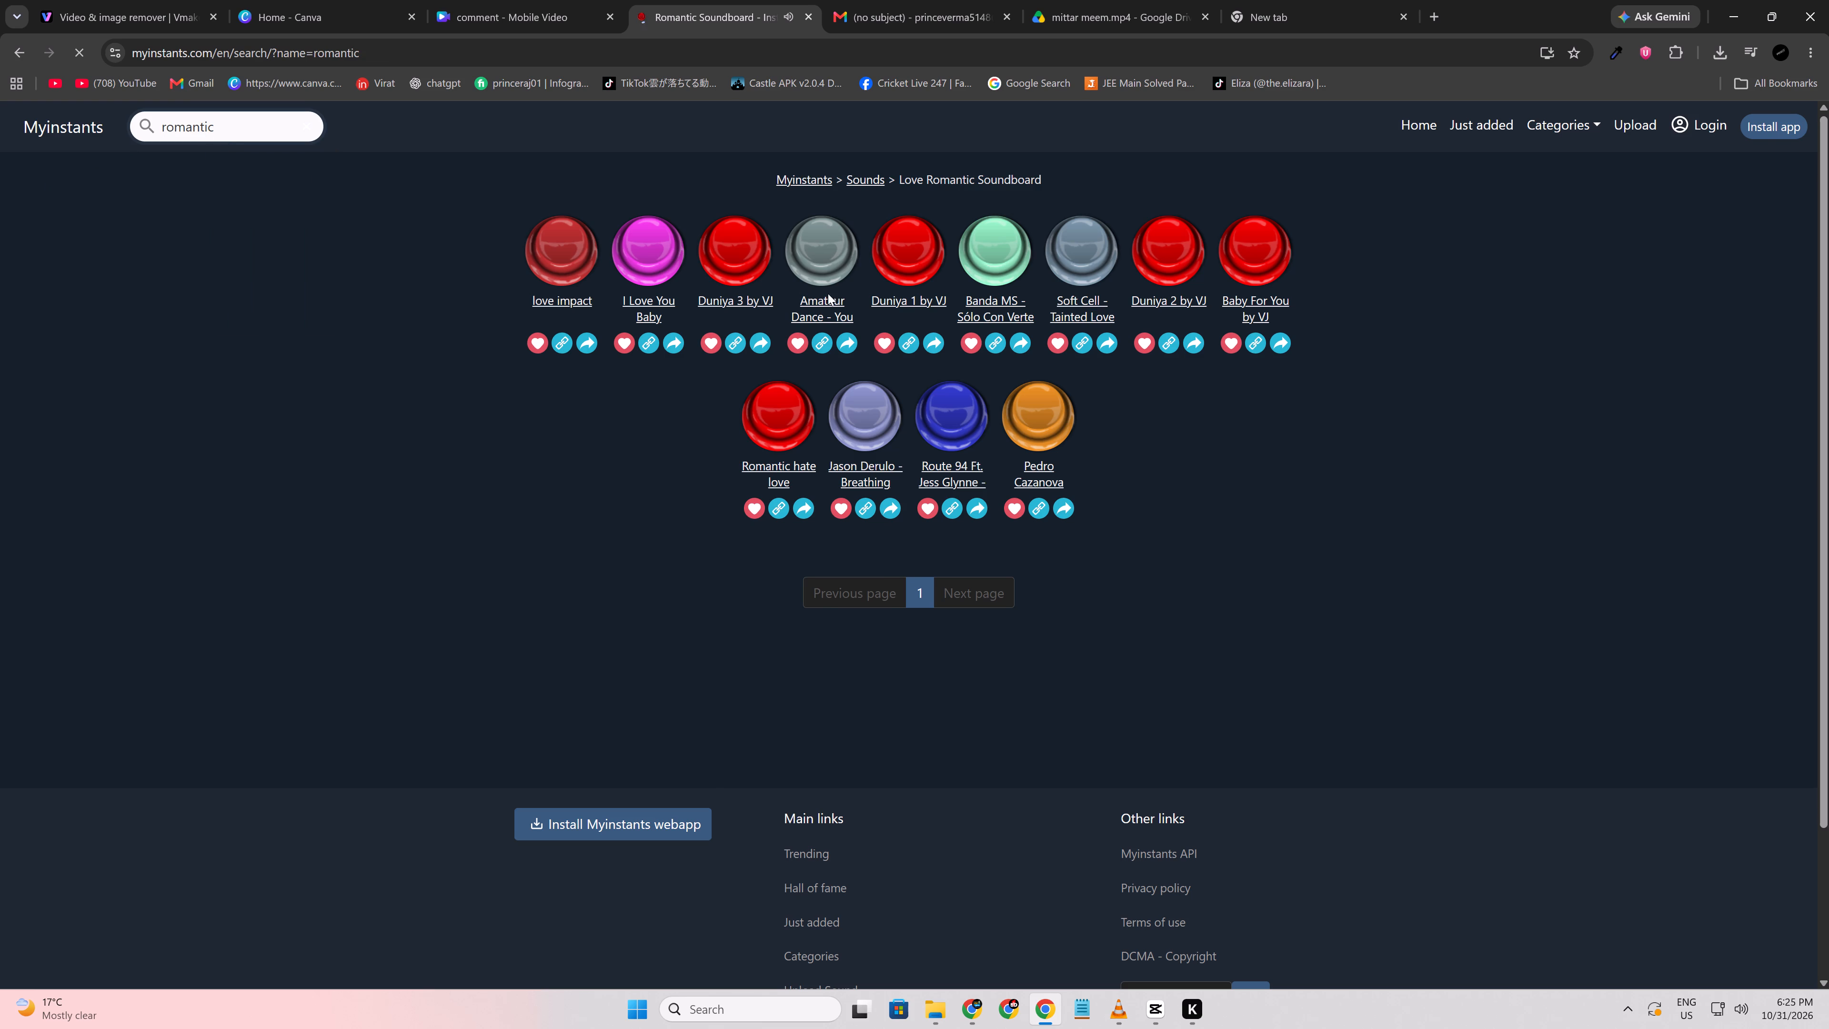
left_click(575, 345)
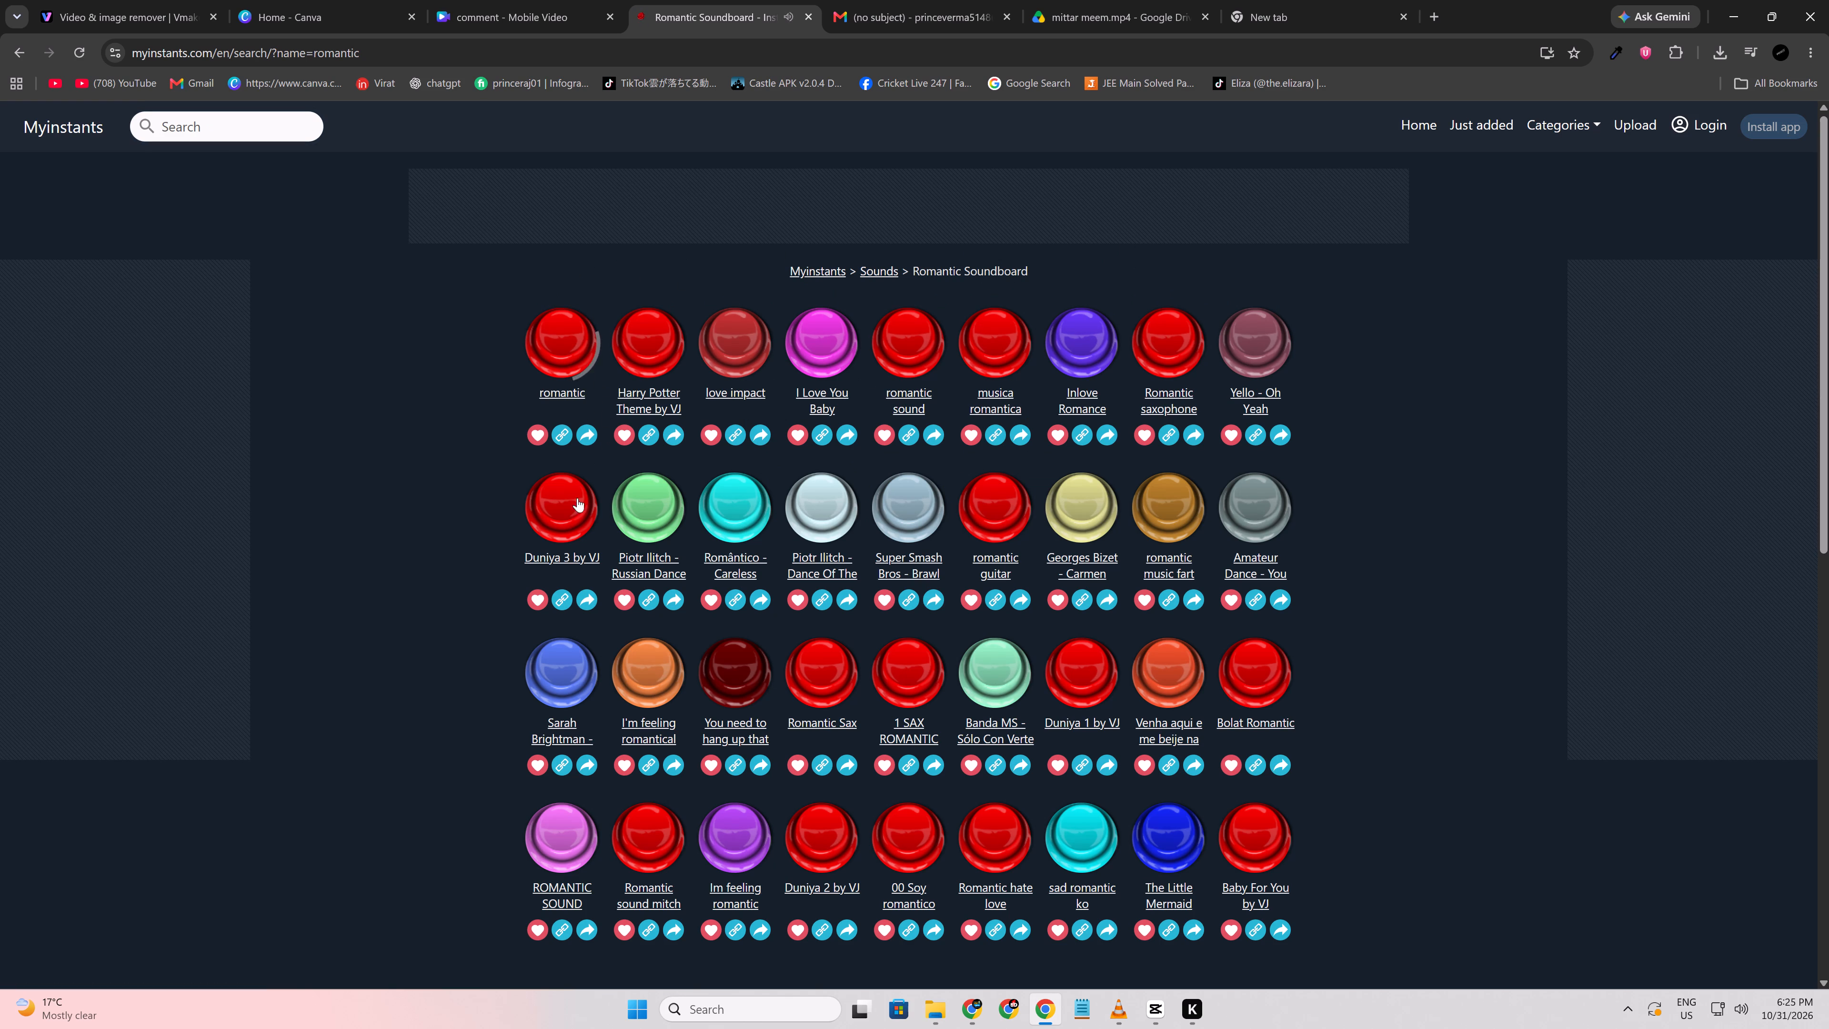
Open the romantic sound's page and download its MP3.
left_click(561, 393)
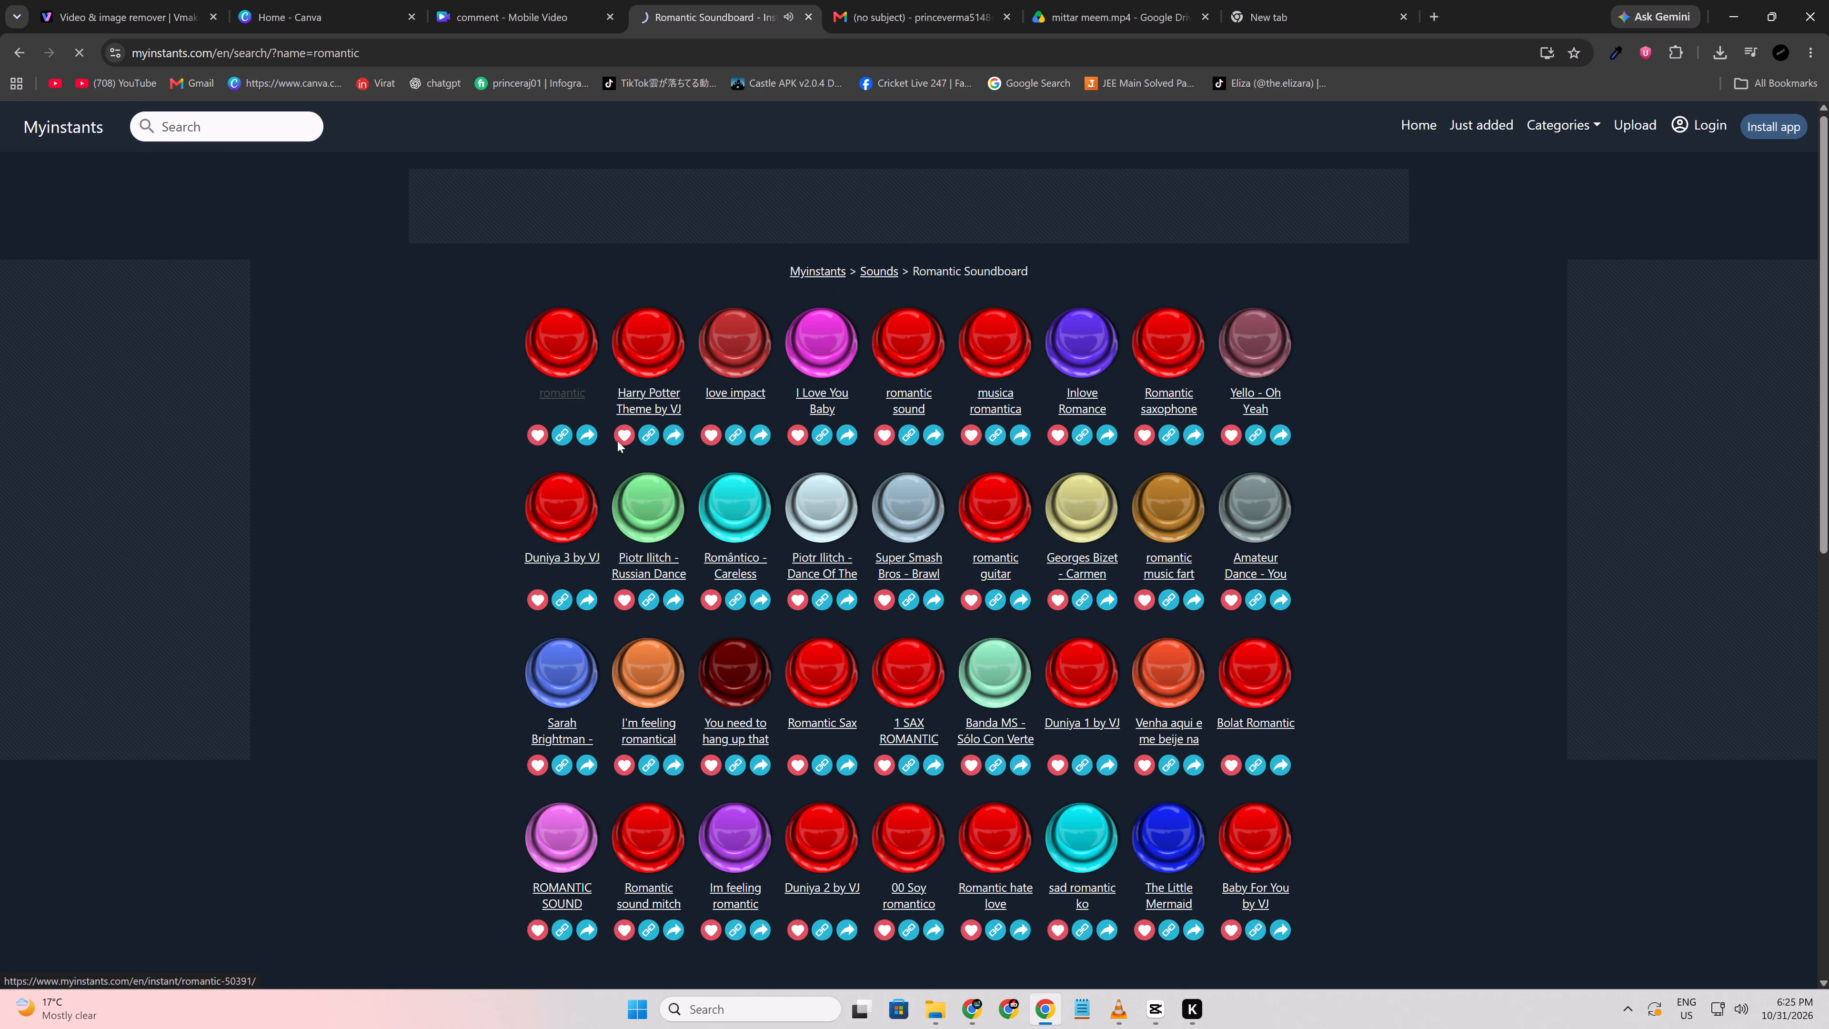
left_click(900, 685)
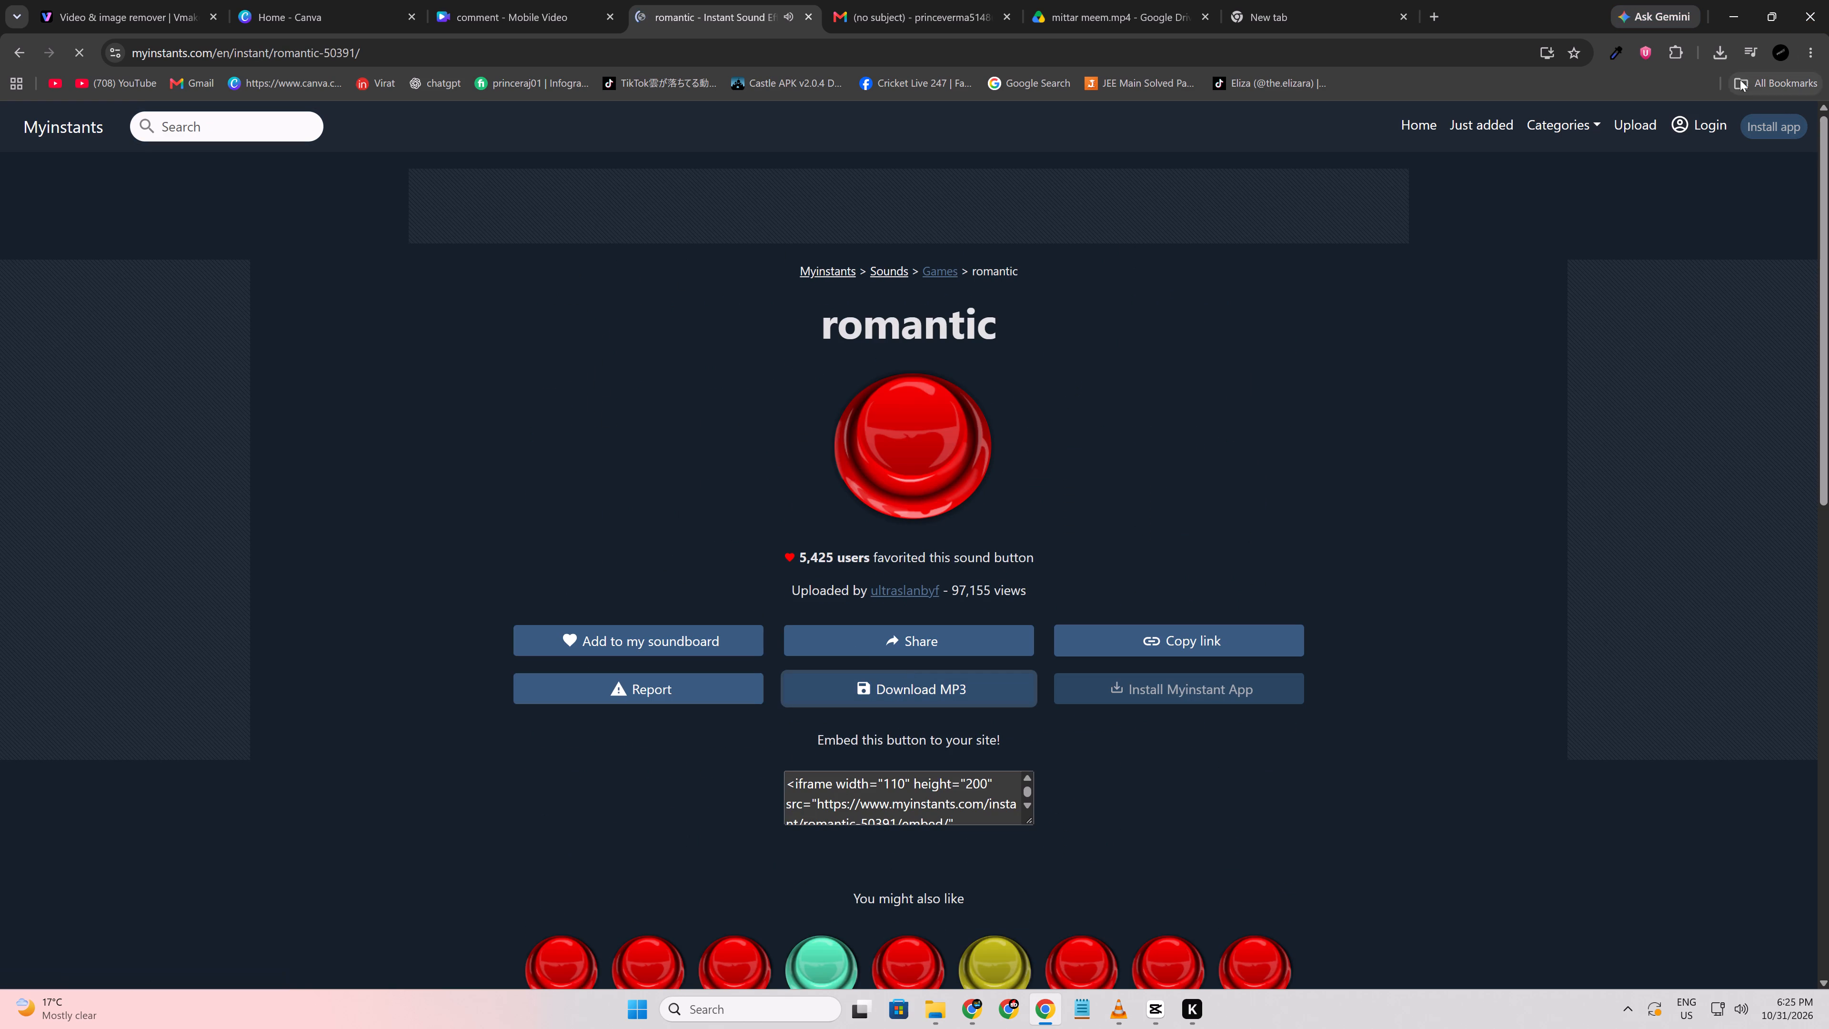
Import the downloaded 45_0HW2p0x.mp3 from Chrome into the CapCut project's media.
left_click_drag(1588, 91, 1012, 990)
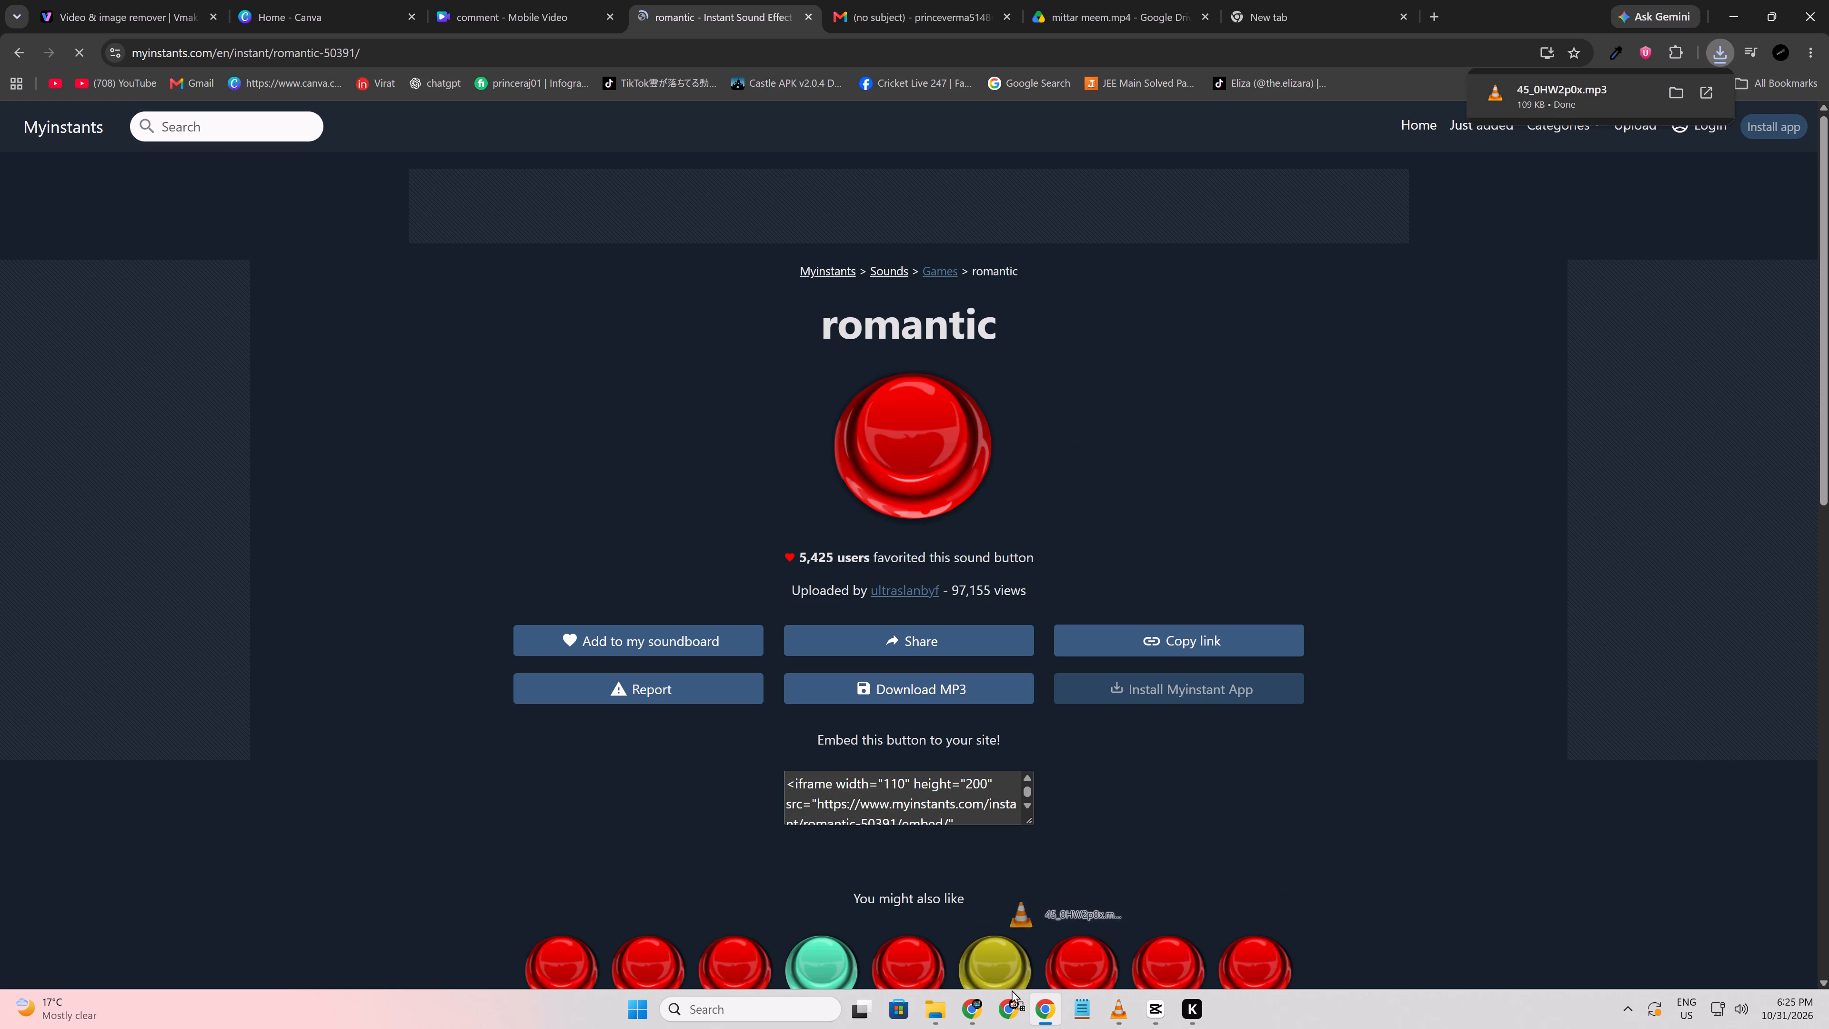
left_click_drag(1012, 990, 876, 767)
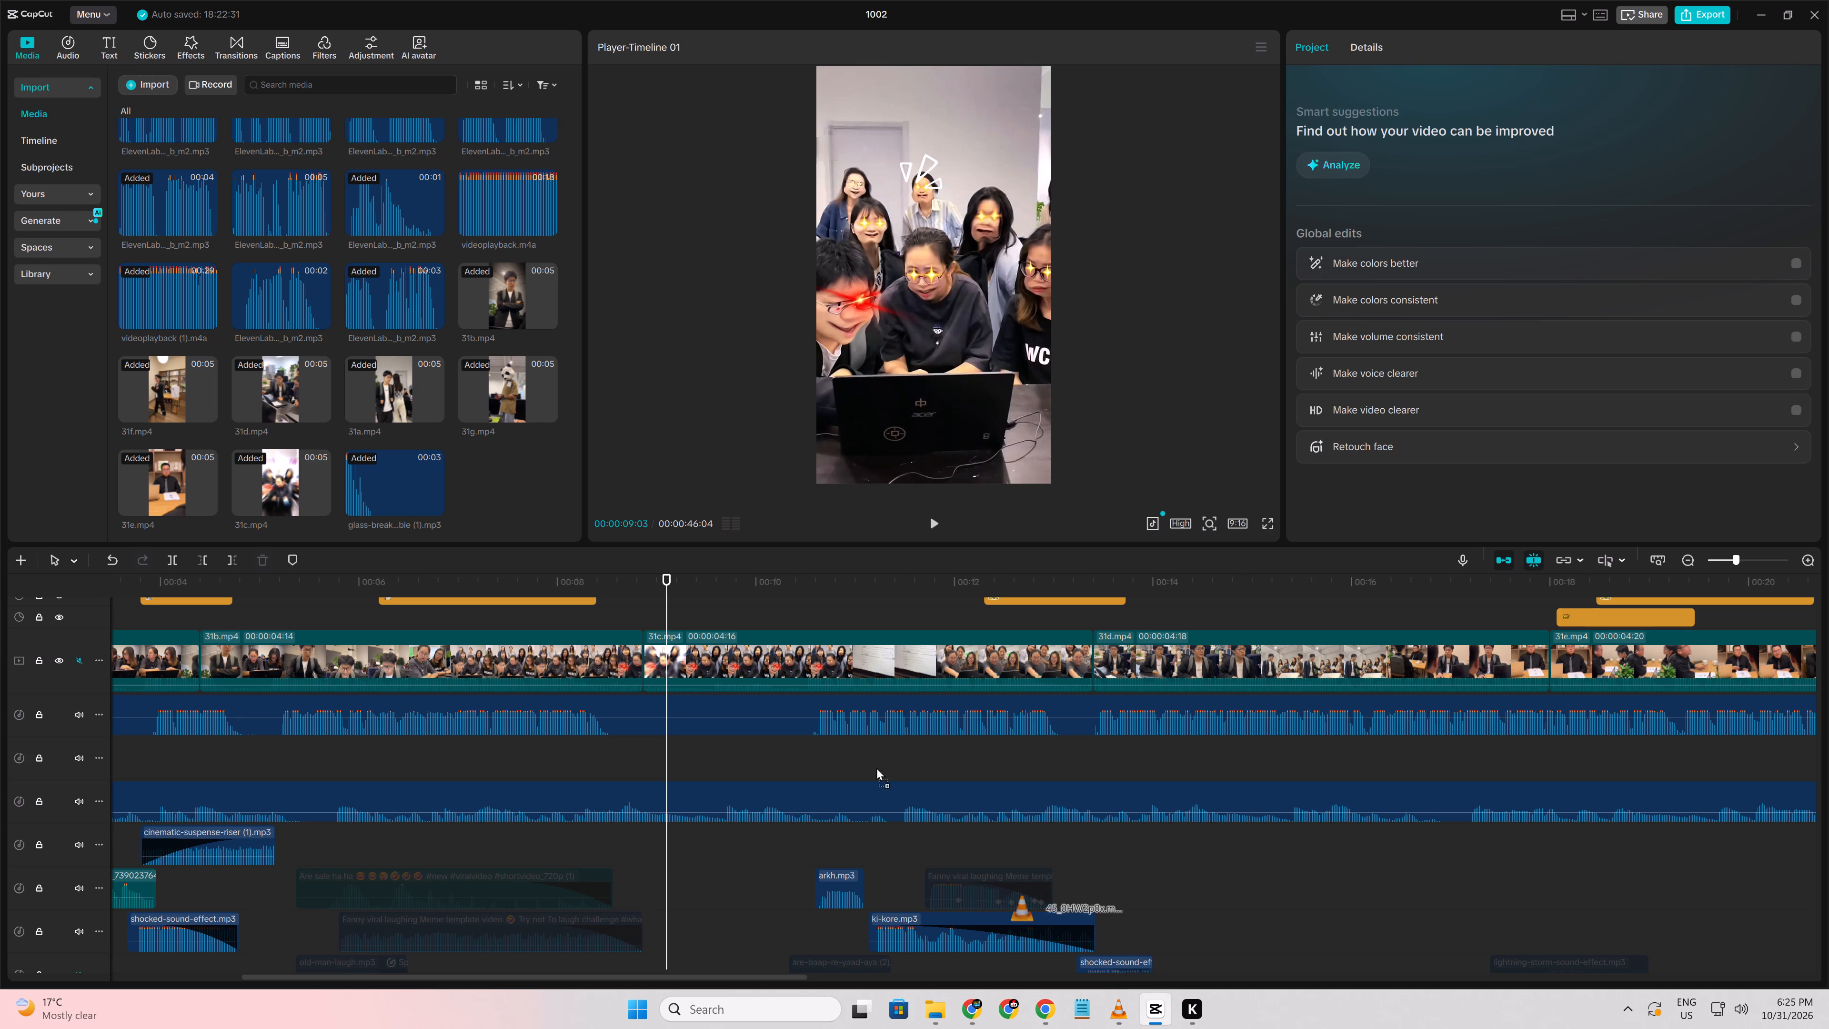
left_click_drag(876, 767, 504, 494)
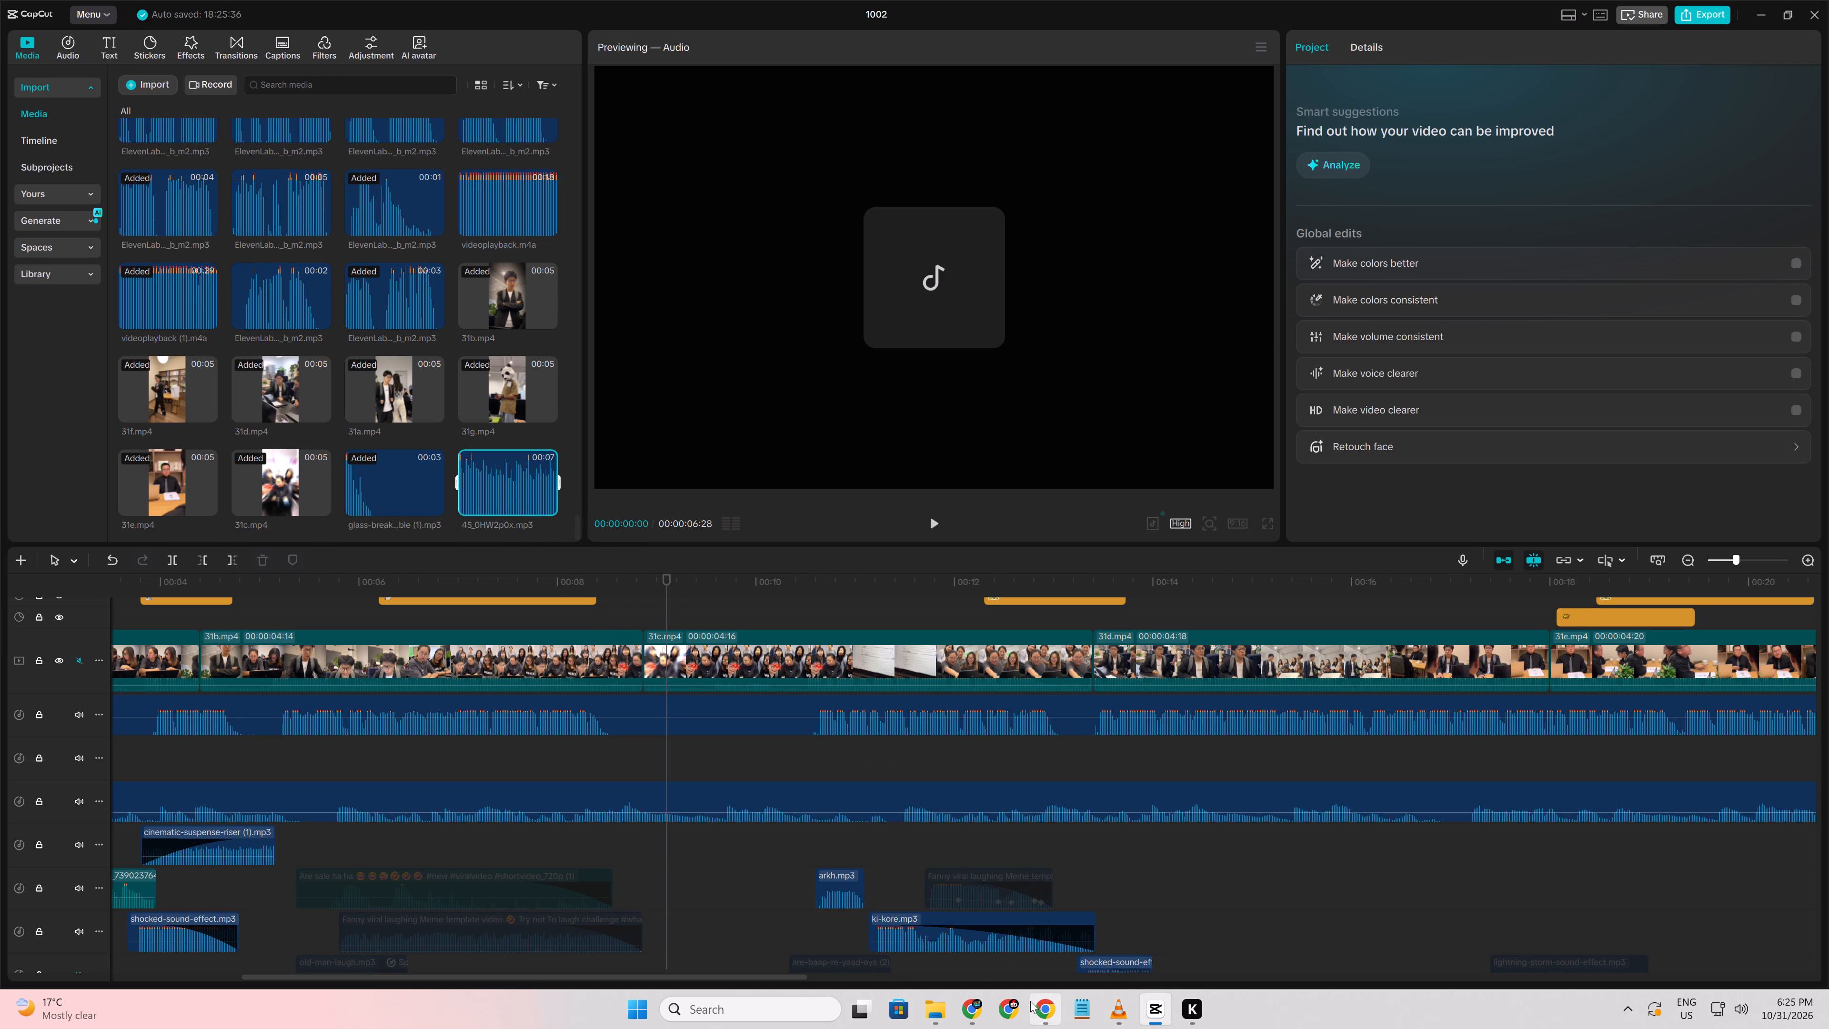
Search Myinstants in Chrome for "aurat" and audition the aurat ka chakkar sound.
left_click(1031, 1001)
left_click(212, 135)
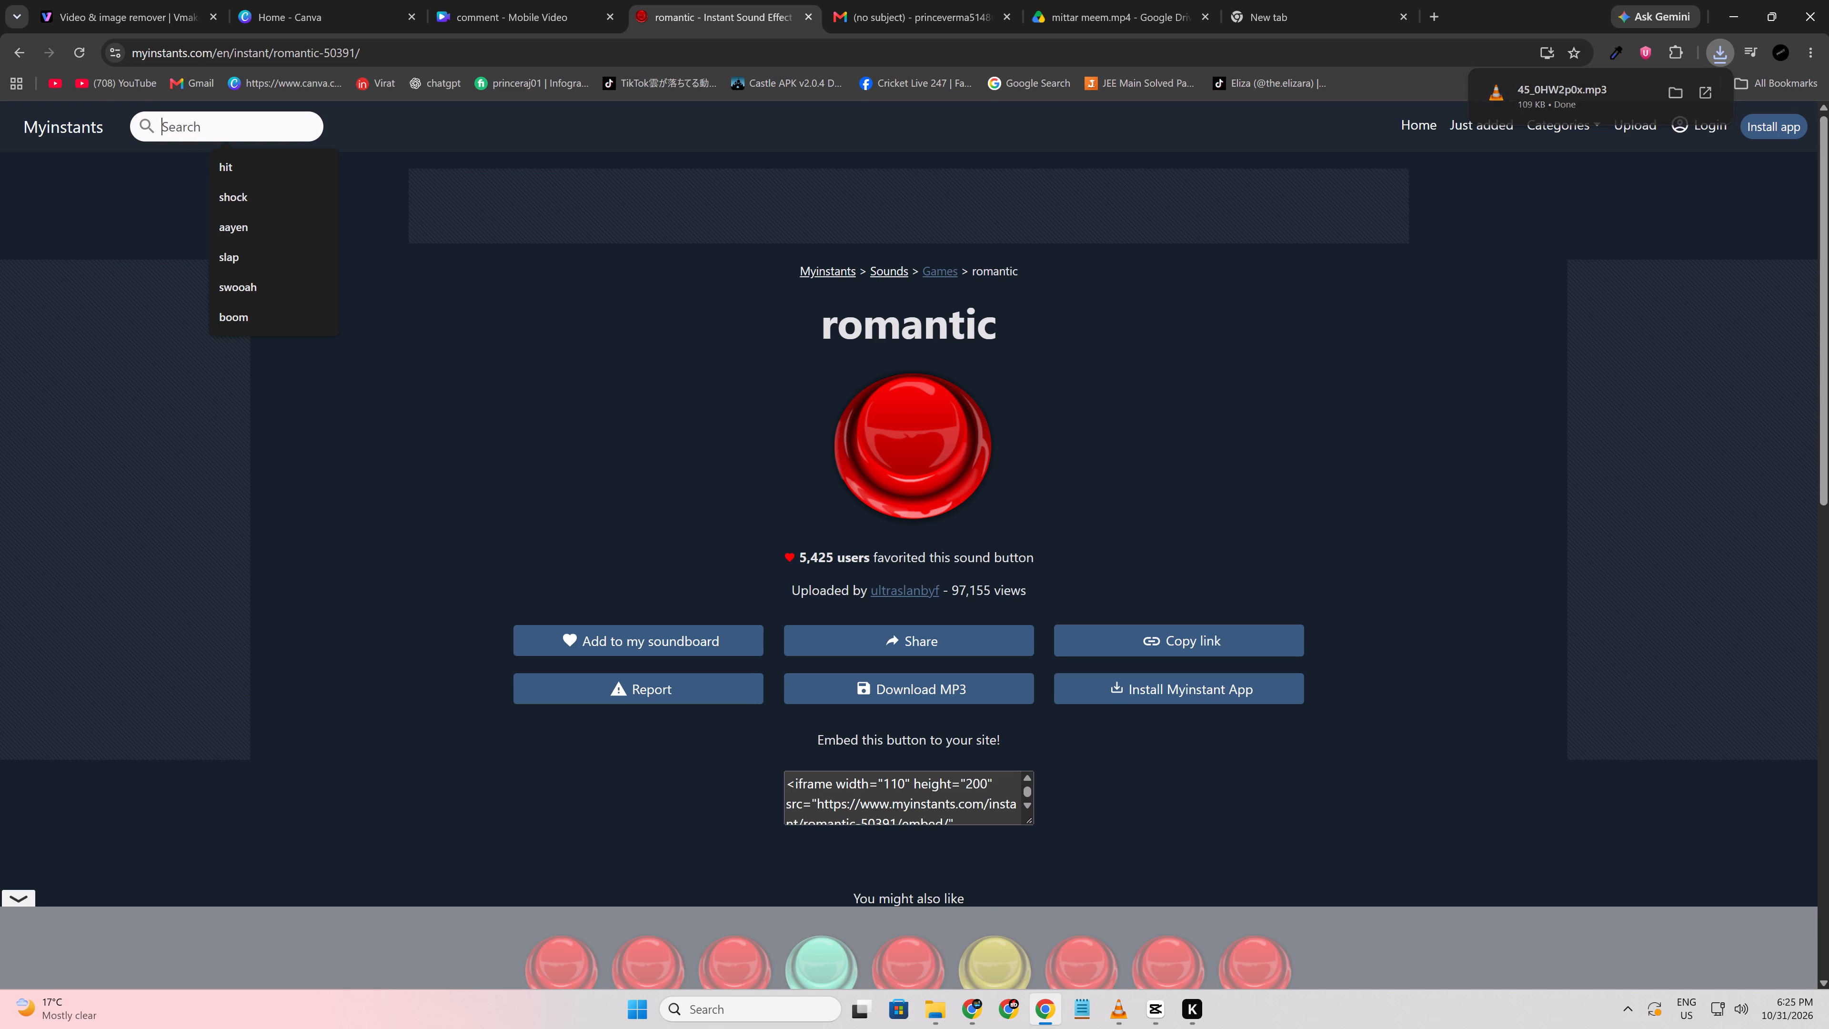
type("aurat")
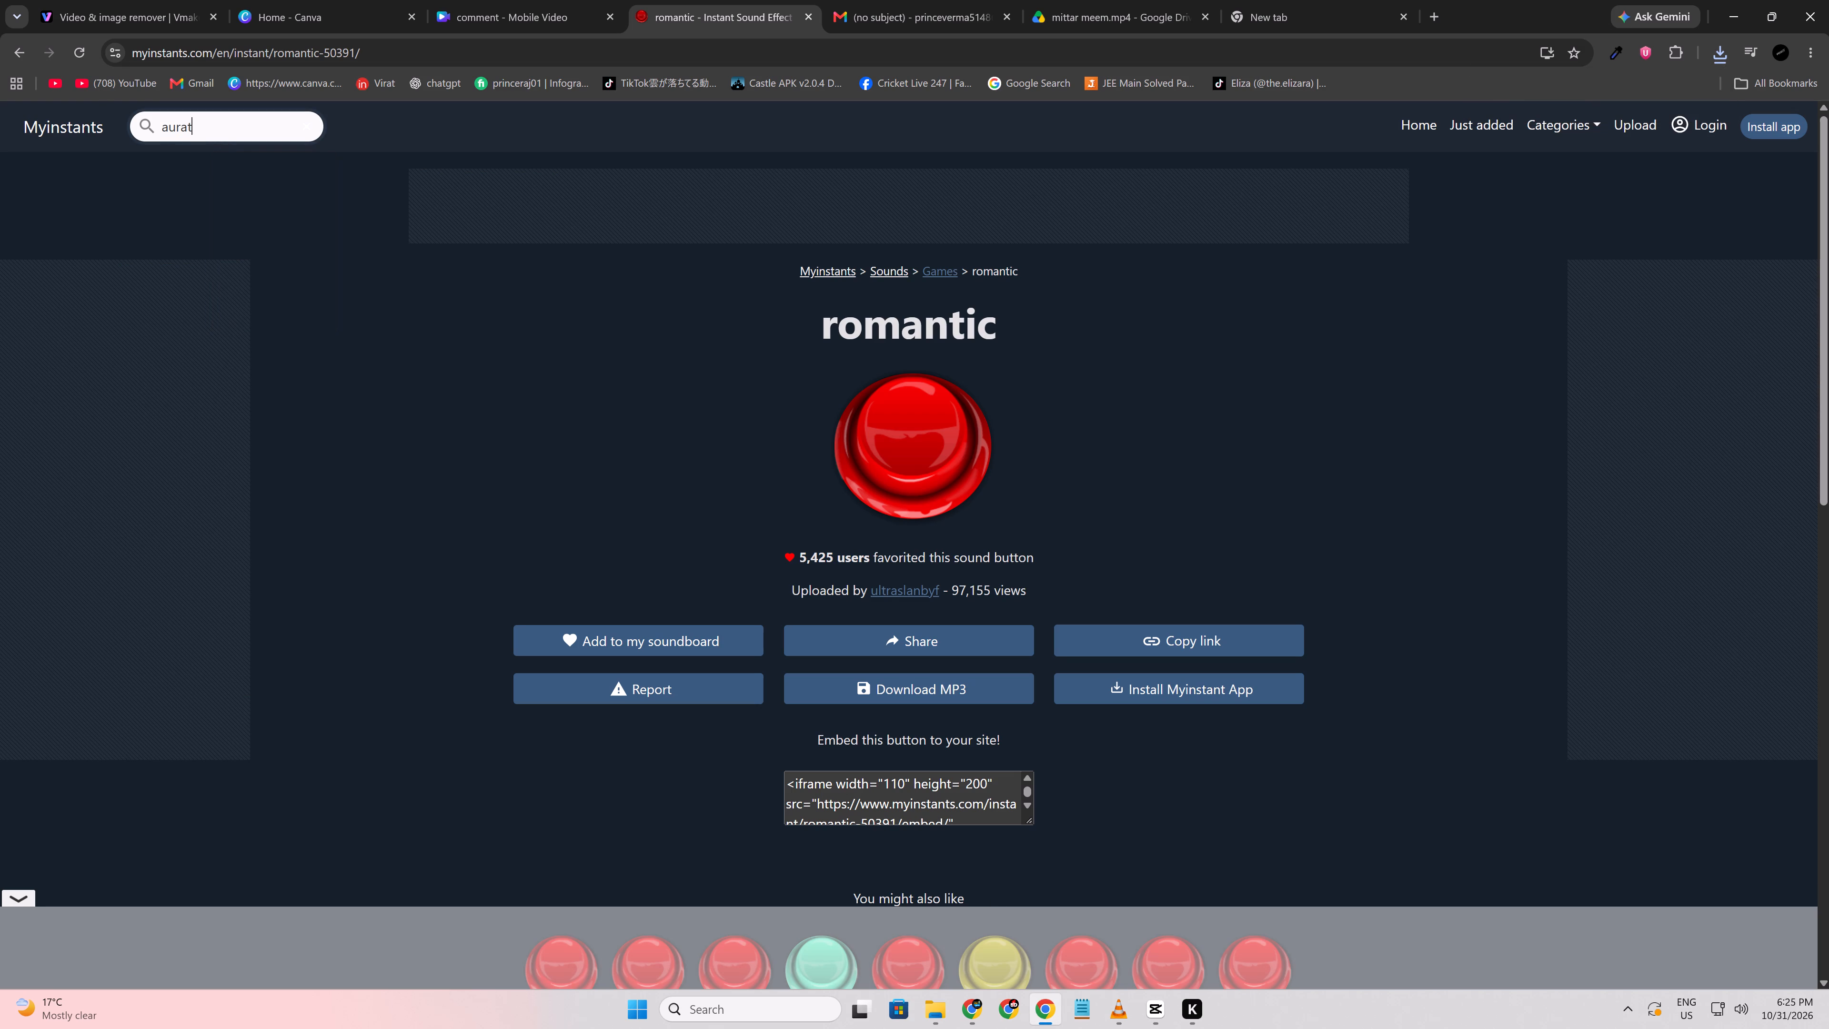
key("Return")
left_click(823, 264)
Open the aurat ka chakkar sound's page and download its MP3.
left_click(825, 316)
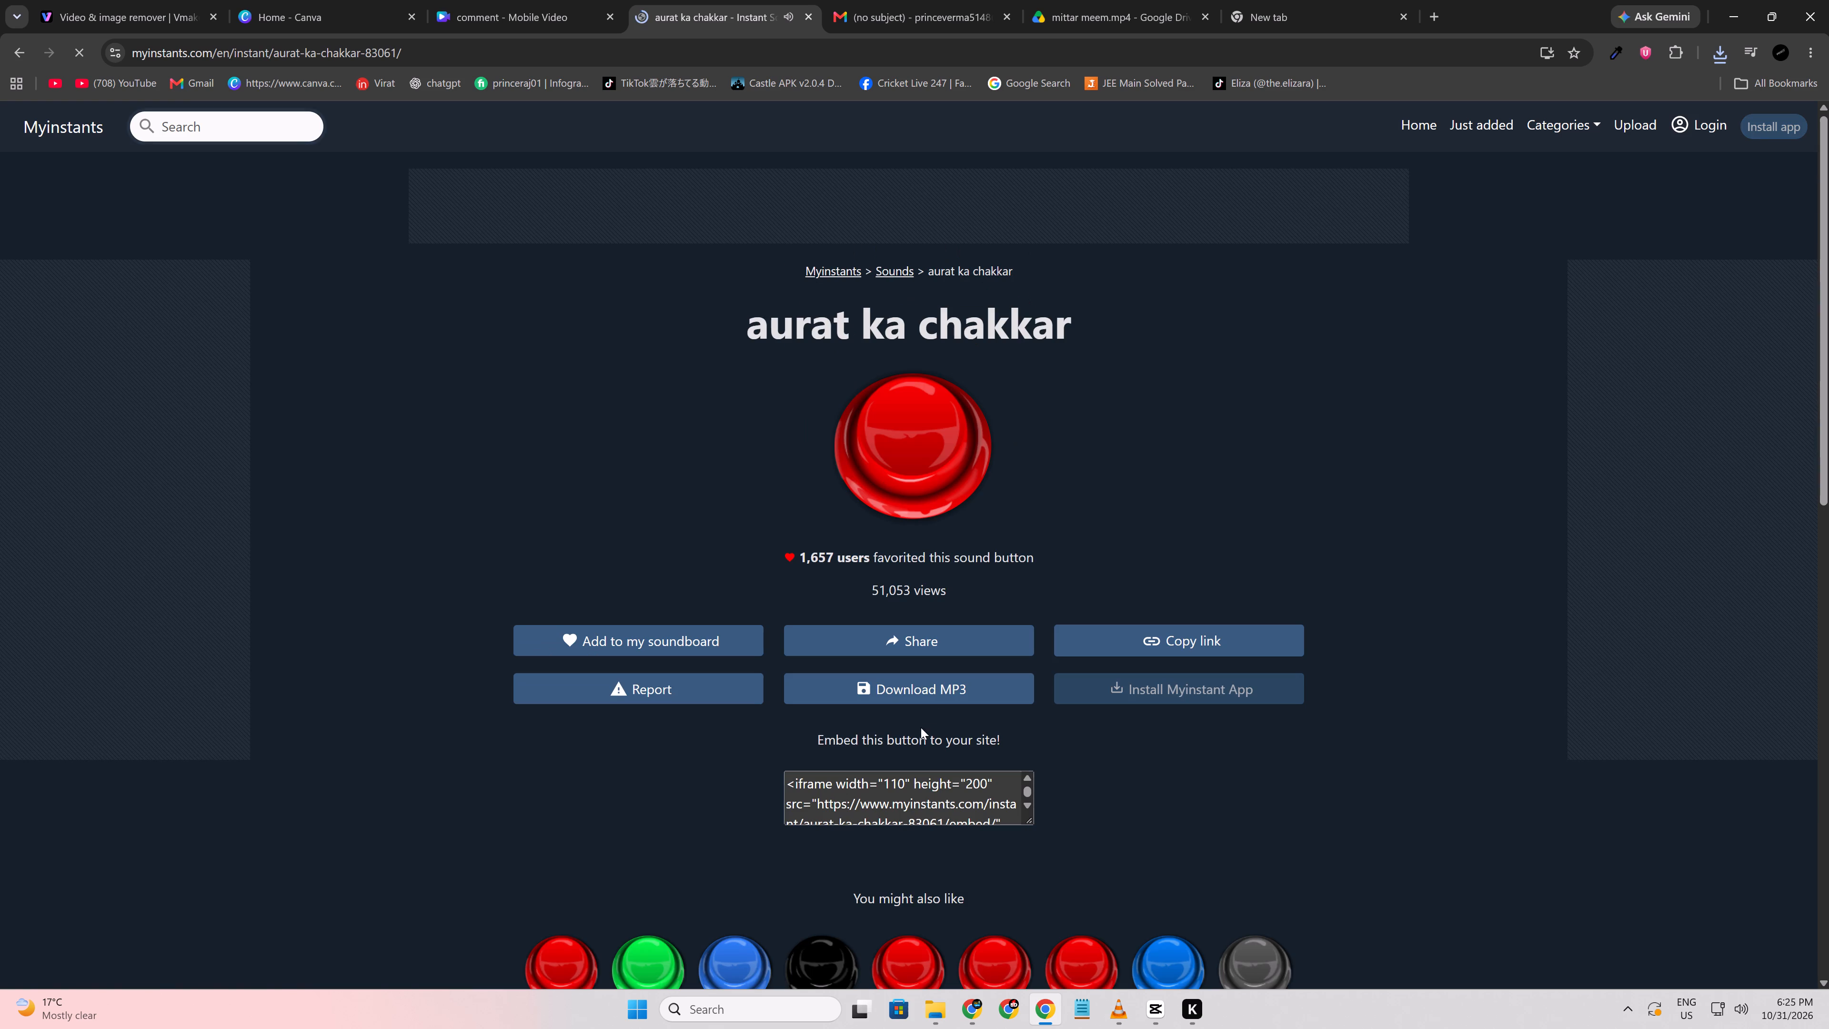
left_click(920, 696)
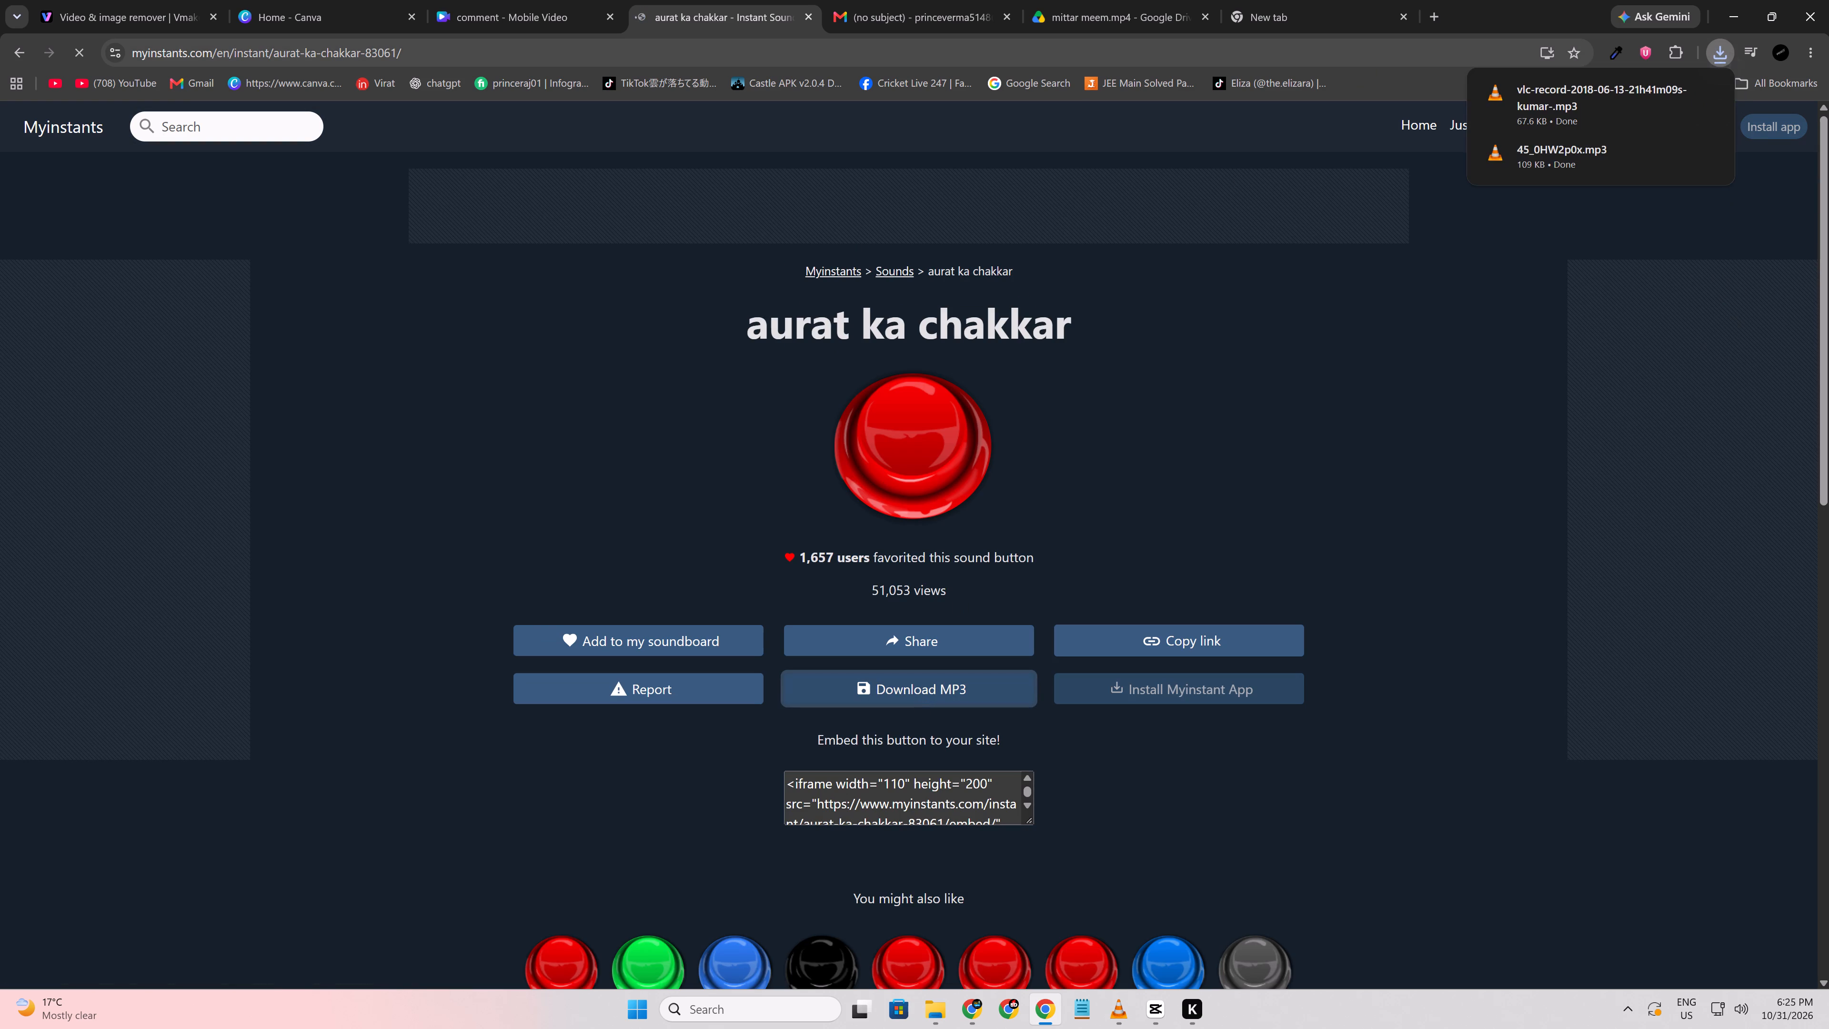
left_click_drag(1584, 90, 1140, 1008)
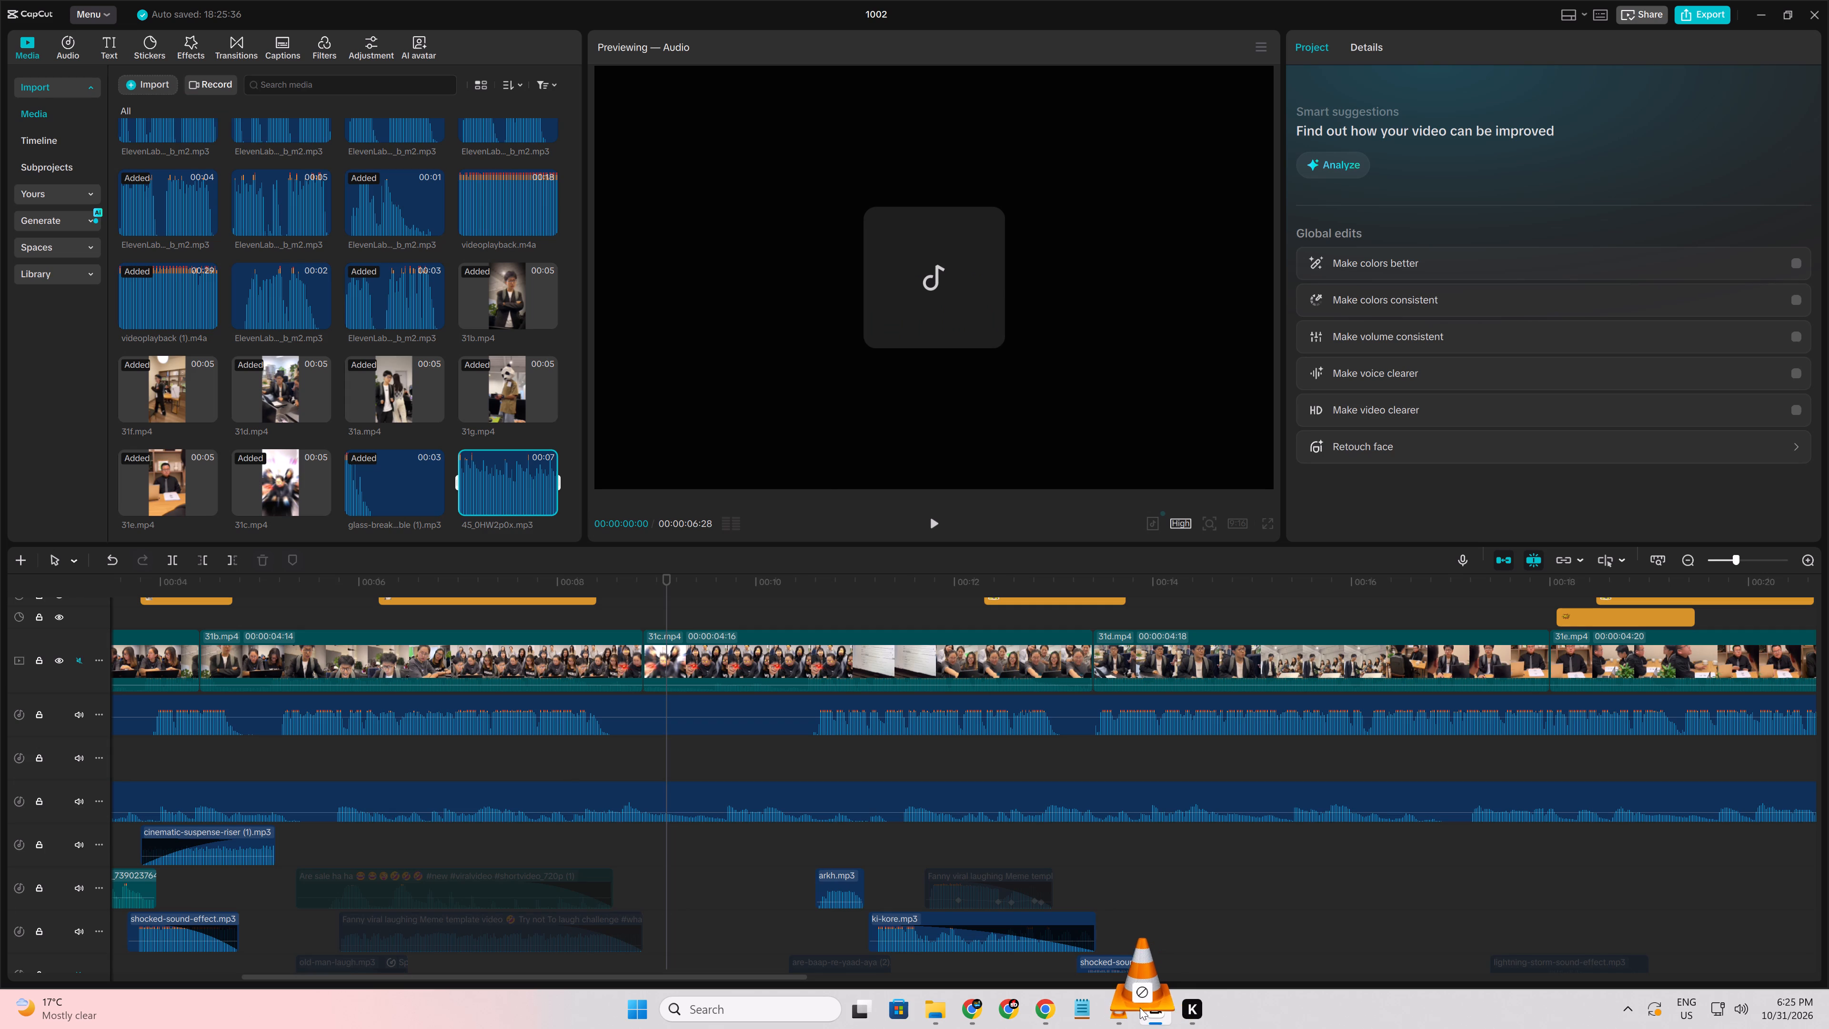
left_click_drag(1140, 1008, 414, 407)
Place the vlc-record kumar MP3 on the empty audio track below the voice track, starting at about 00:00:08:12.
left_click_drag(165, 479, 648, 802)
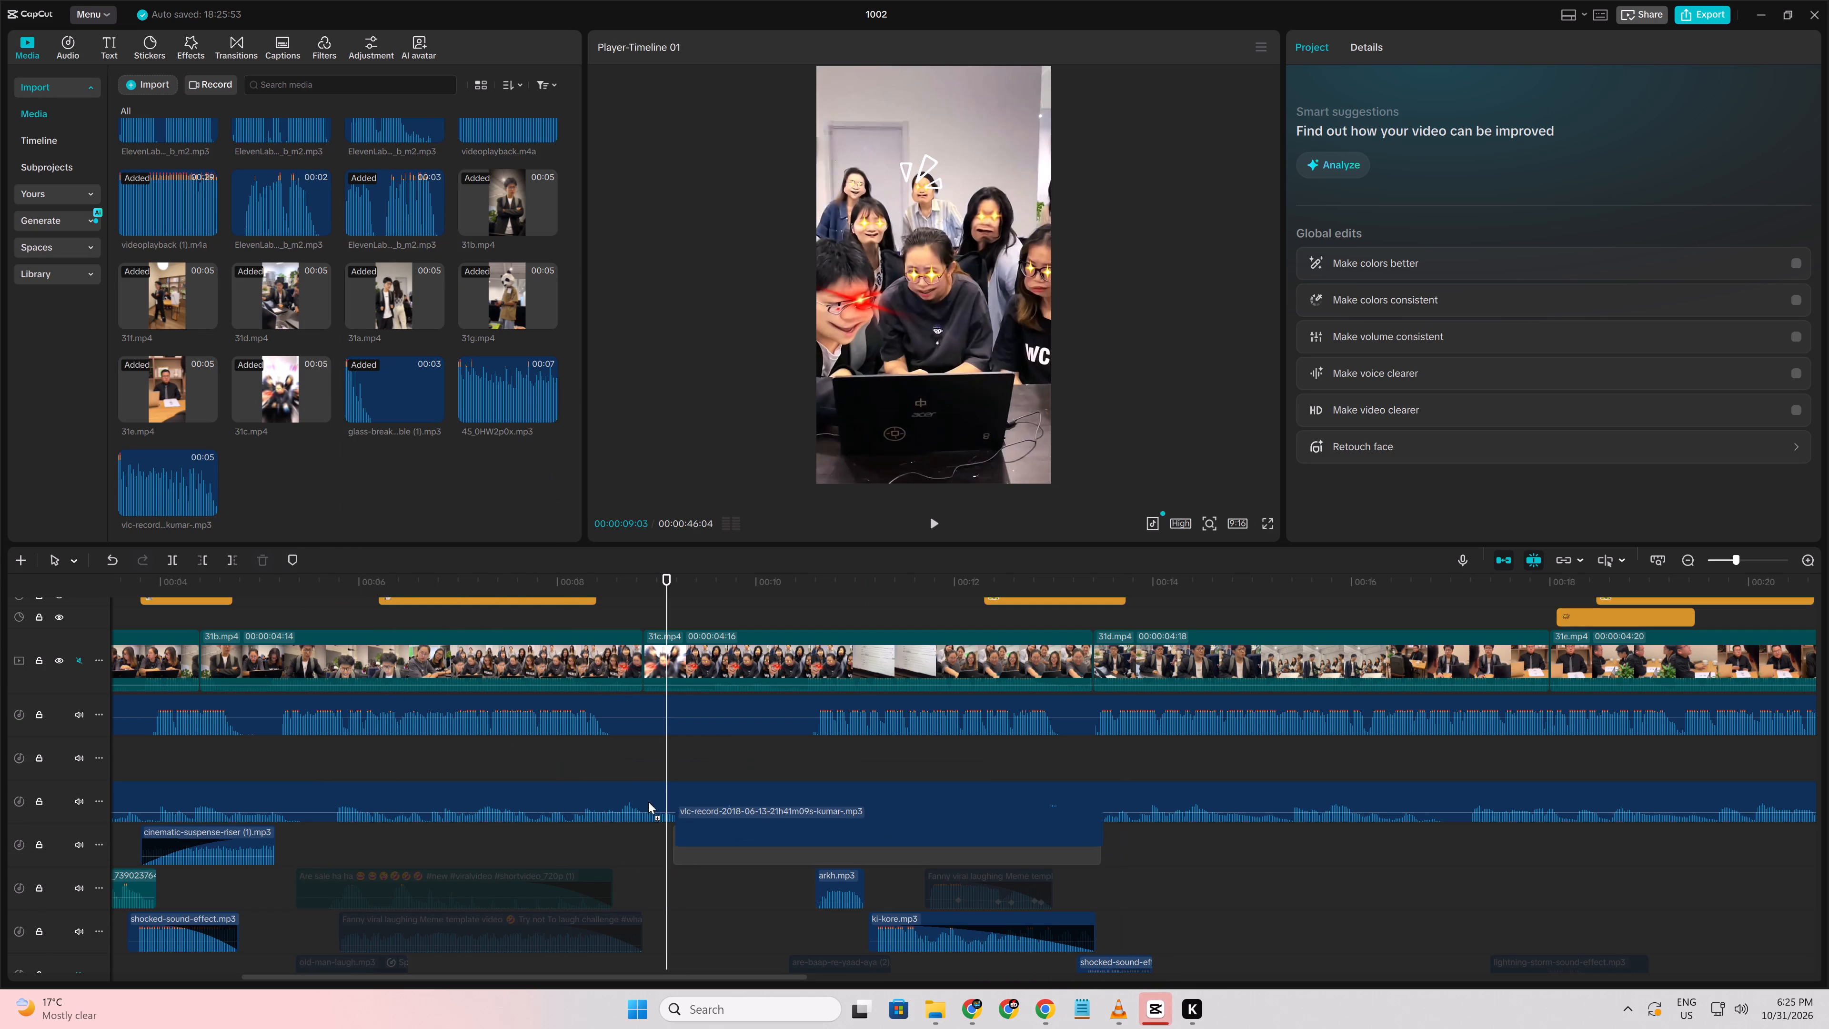
left_click_drag(648, 802, 587, 768)
left_click(505, 773)
key("space")
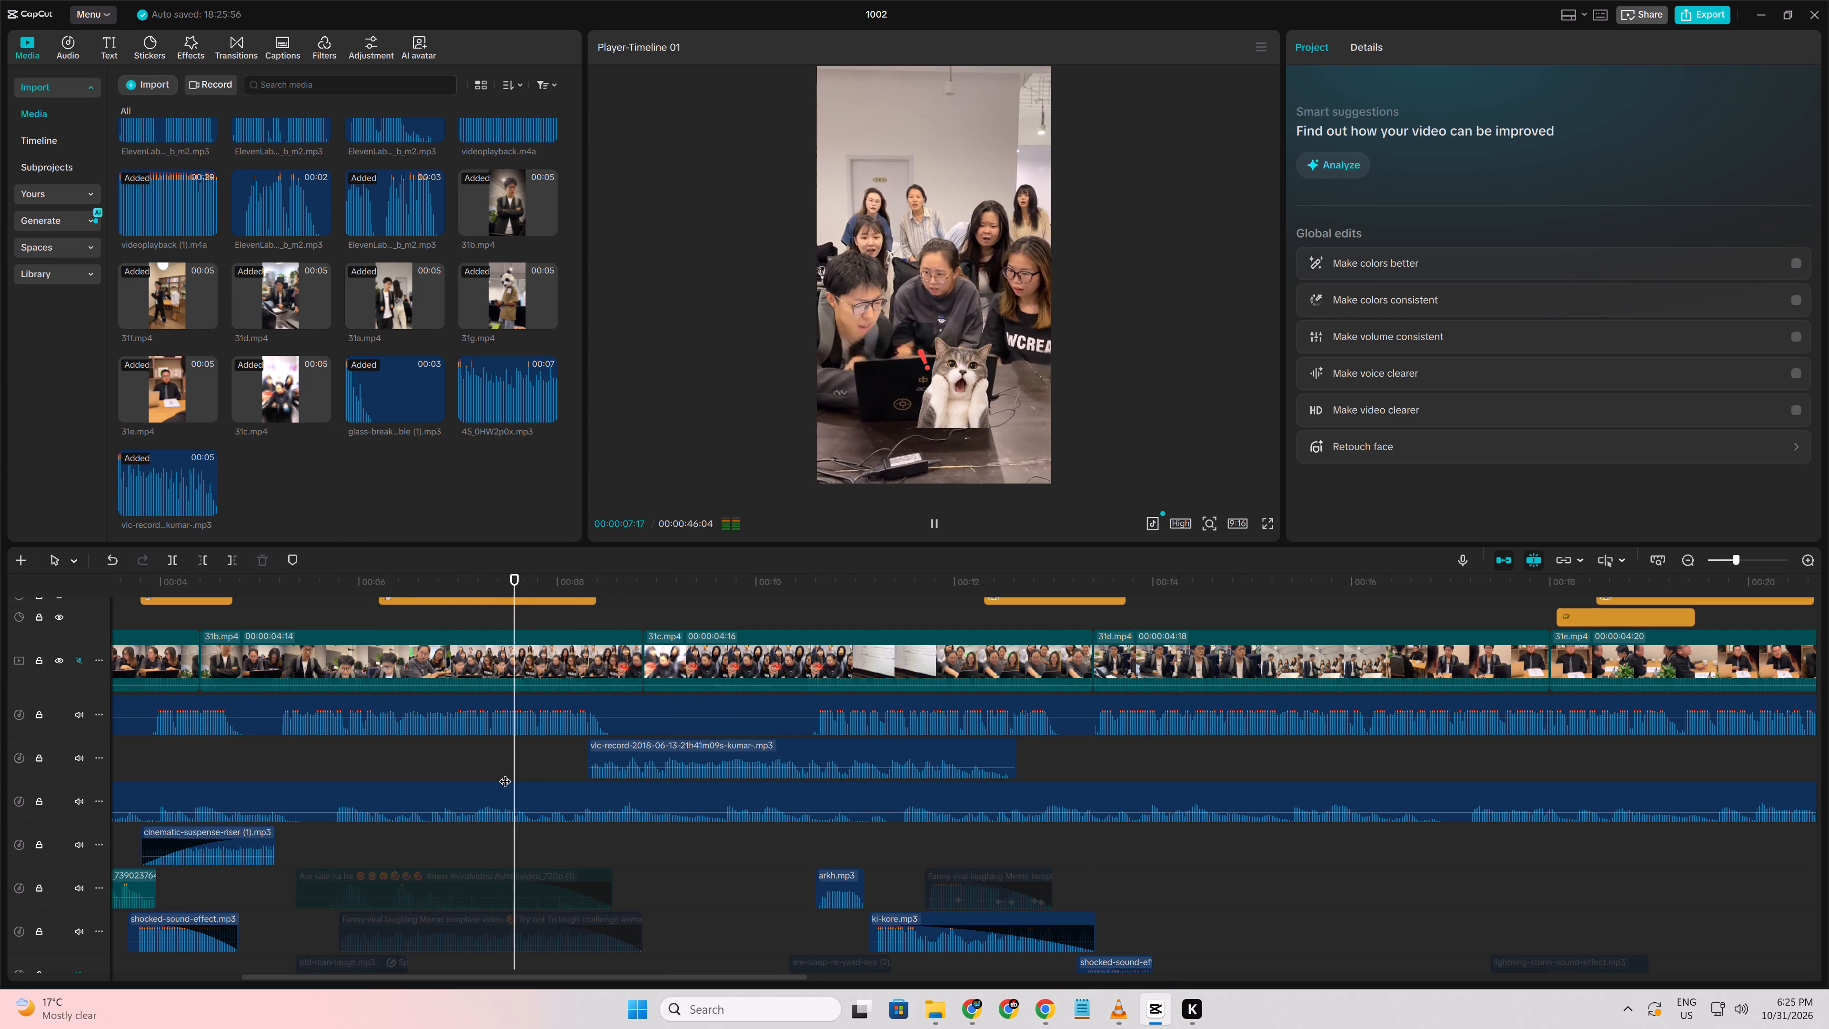
scroll(505, 773, "down", 4)
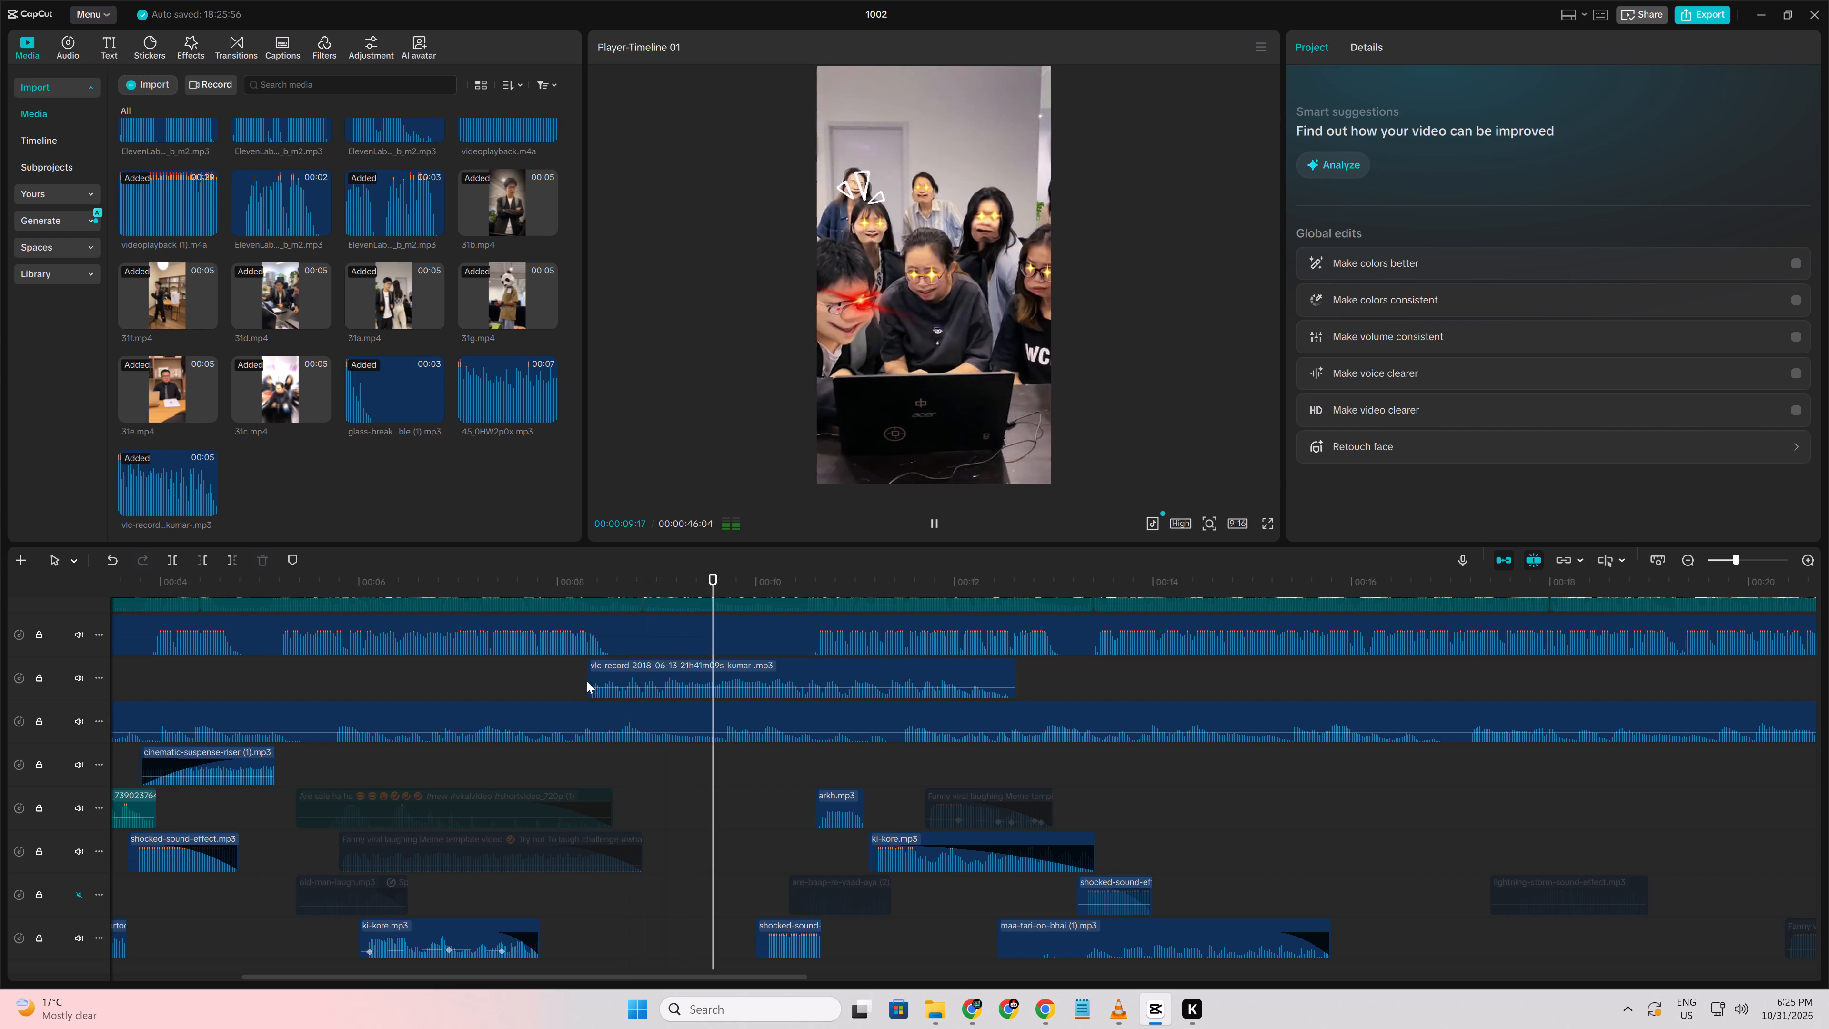
key("space")
left_click_drag(607, 666, 618, 670)
Trim the end of the vlc-record kumar clip to 00:00:10:20, where the voice resumes.
key("space")
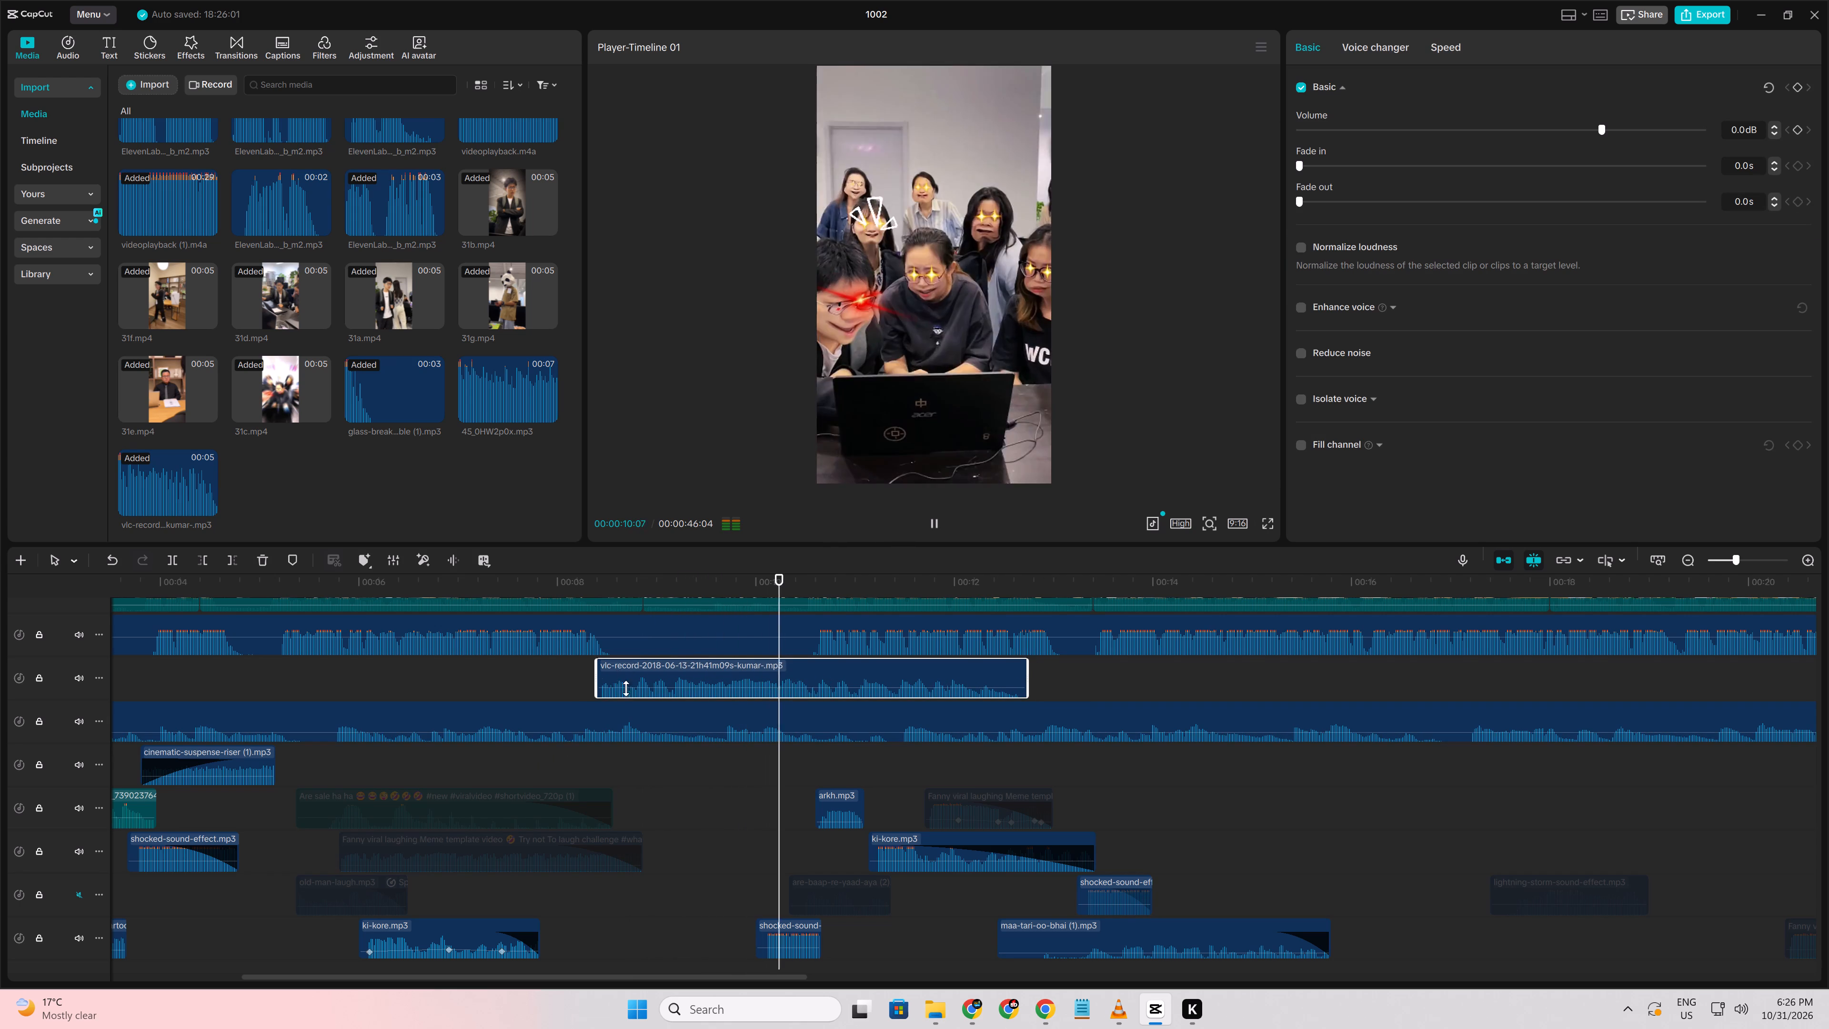
left_click(775, 784)
left_click_drag(777, 784, 826, 793)
left_click(822, 680)
key("w")
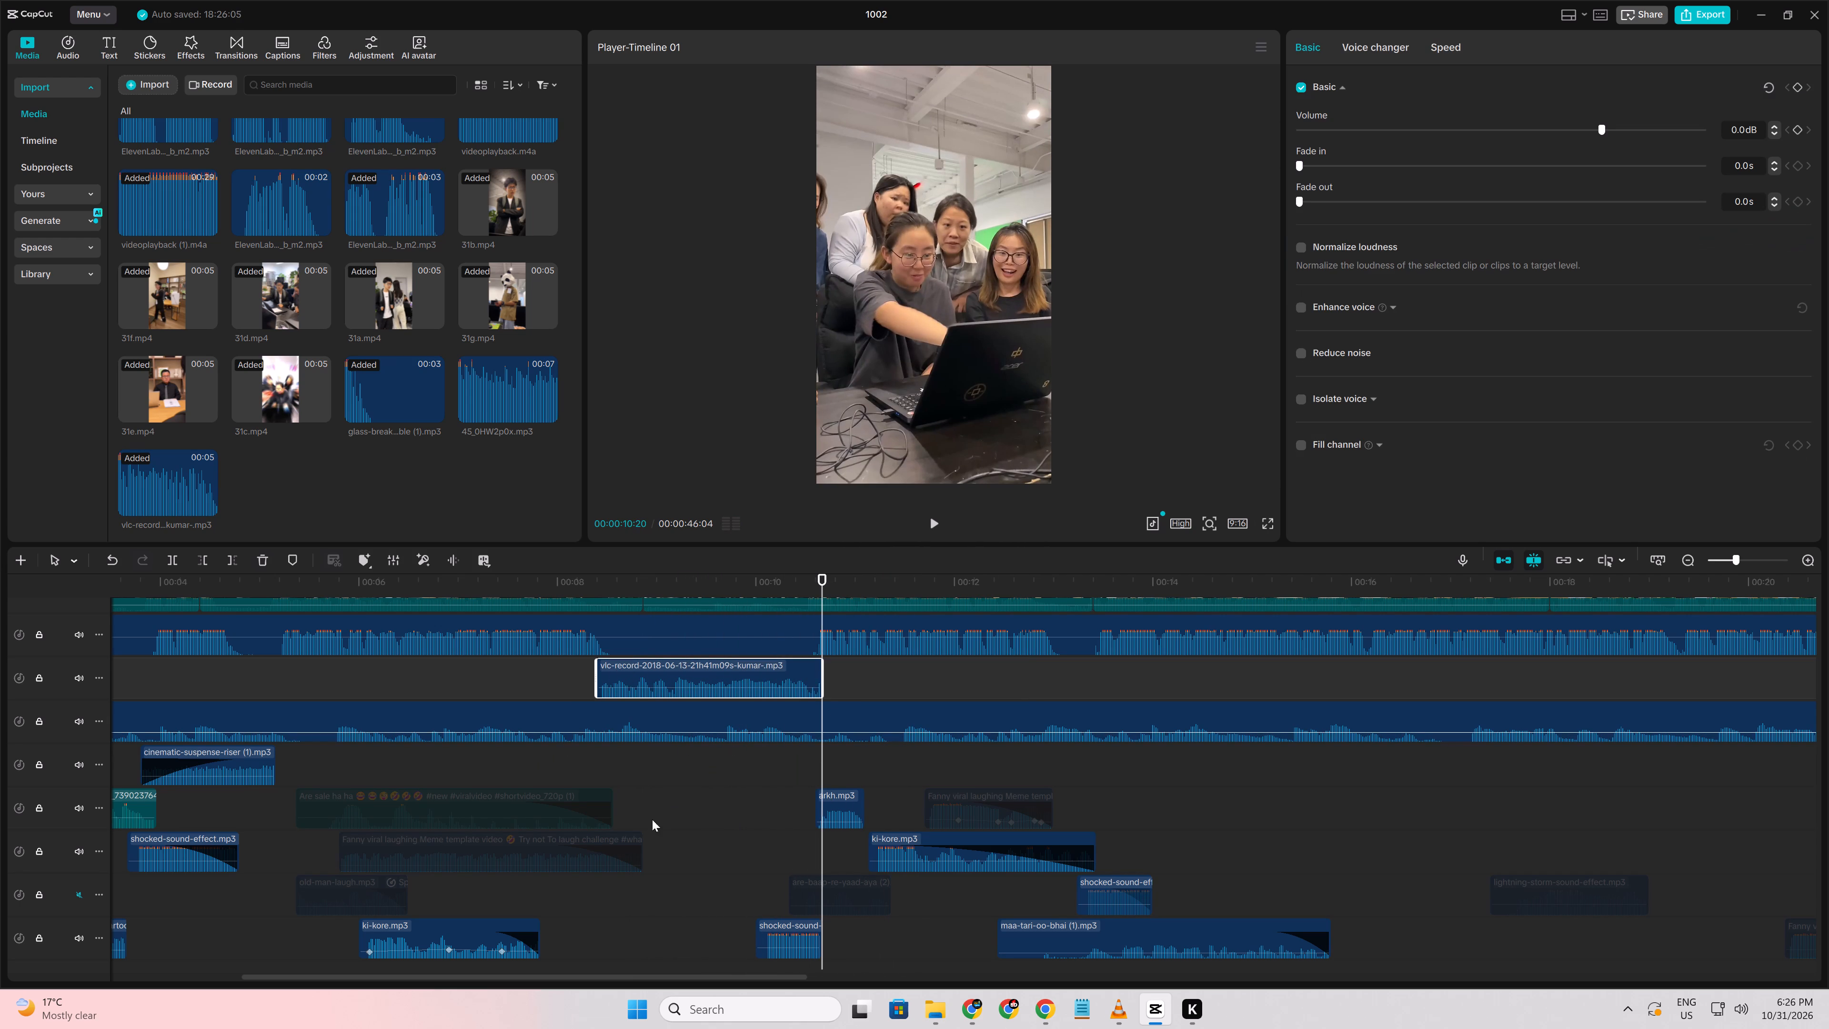
Place 45_0HW2p0x.mp3 on the cinematic-suspense-riser track, starting at about 00:00:08:04.
left_click(559, 777)
left_click_drag(559, 777, 589, 781)
left_click_drag(510, 389, 510, 401)
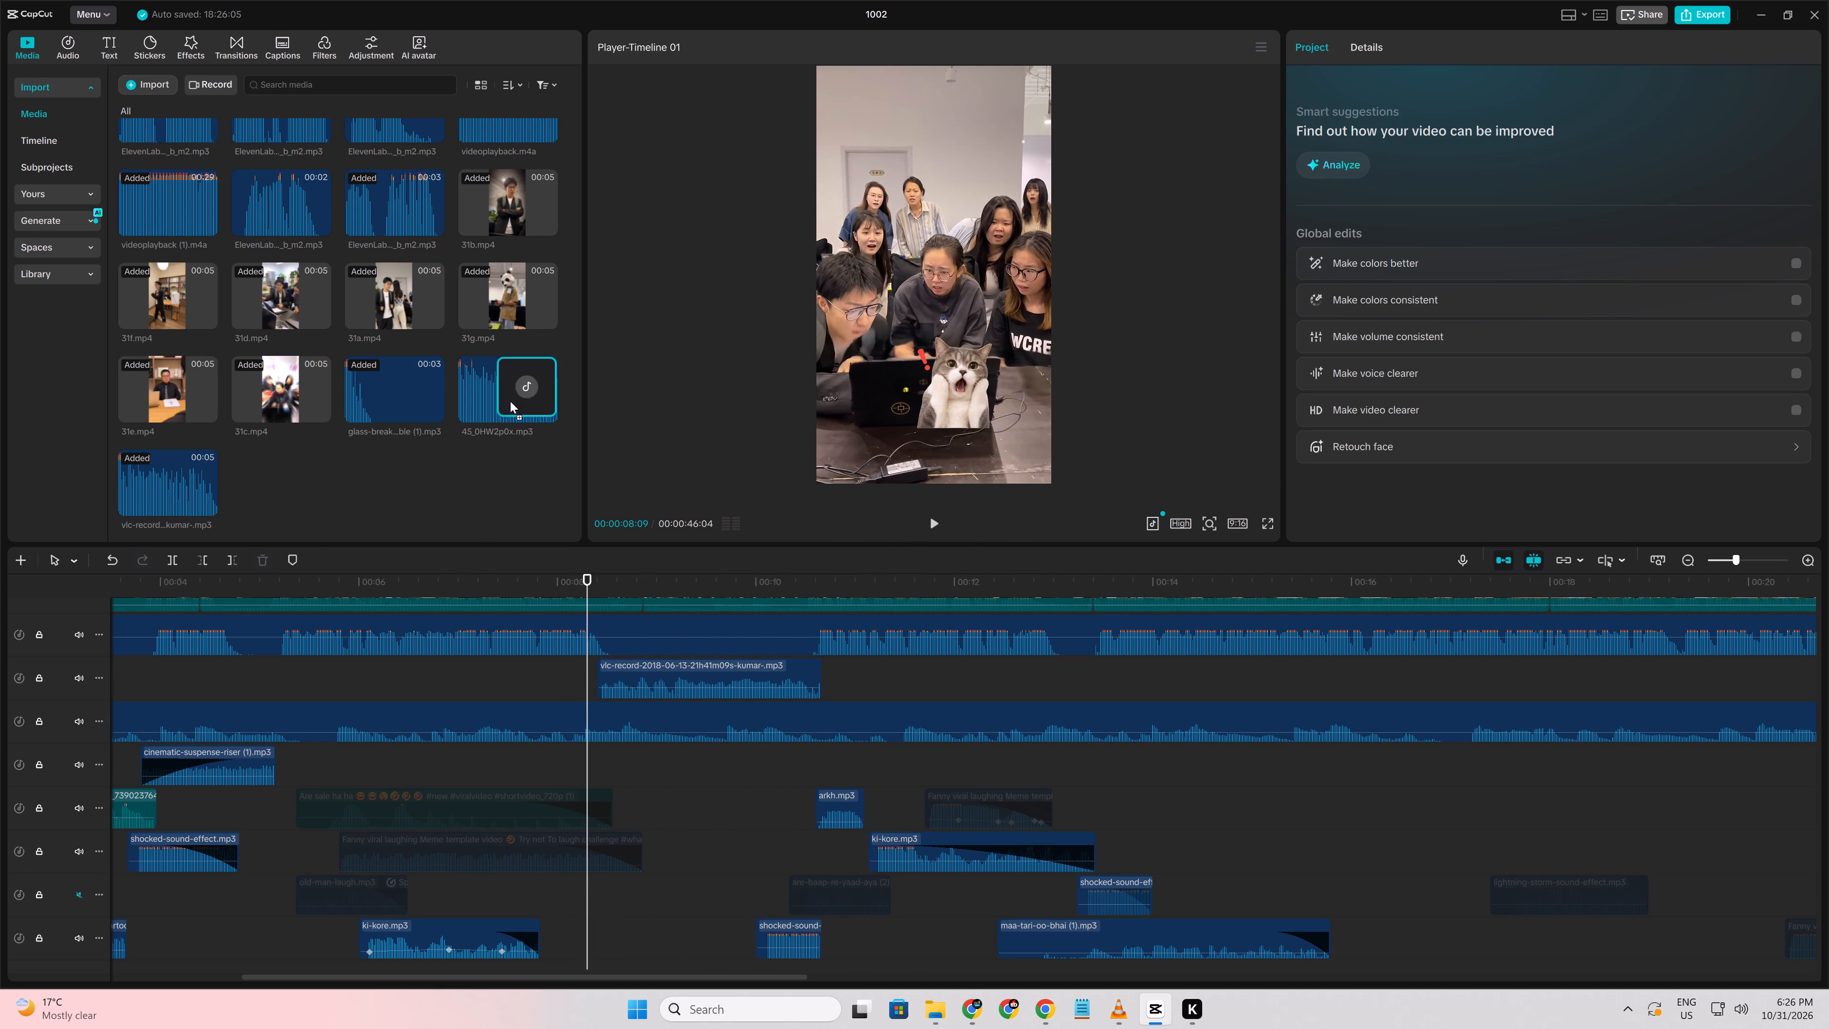
left_click_drag(510, 401, 571, 771)
Trim the end of the 45_0HW2p0x.mp3 clip to 00:00:10:20.
key("space")
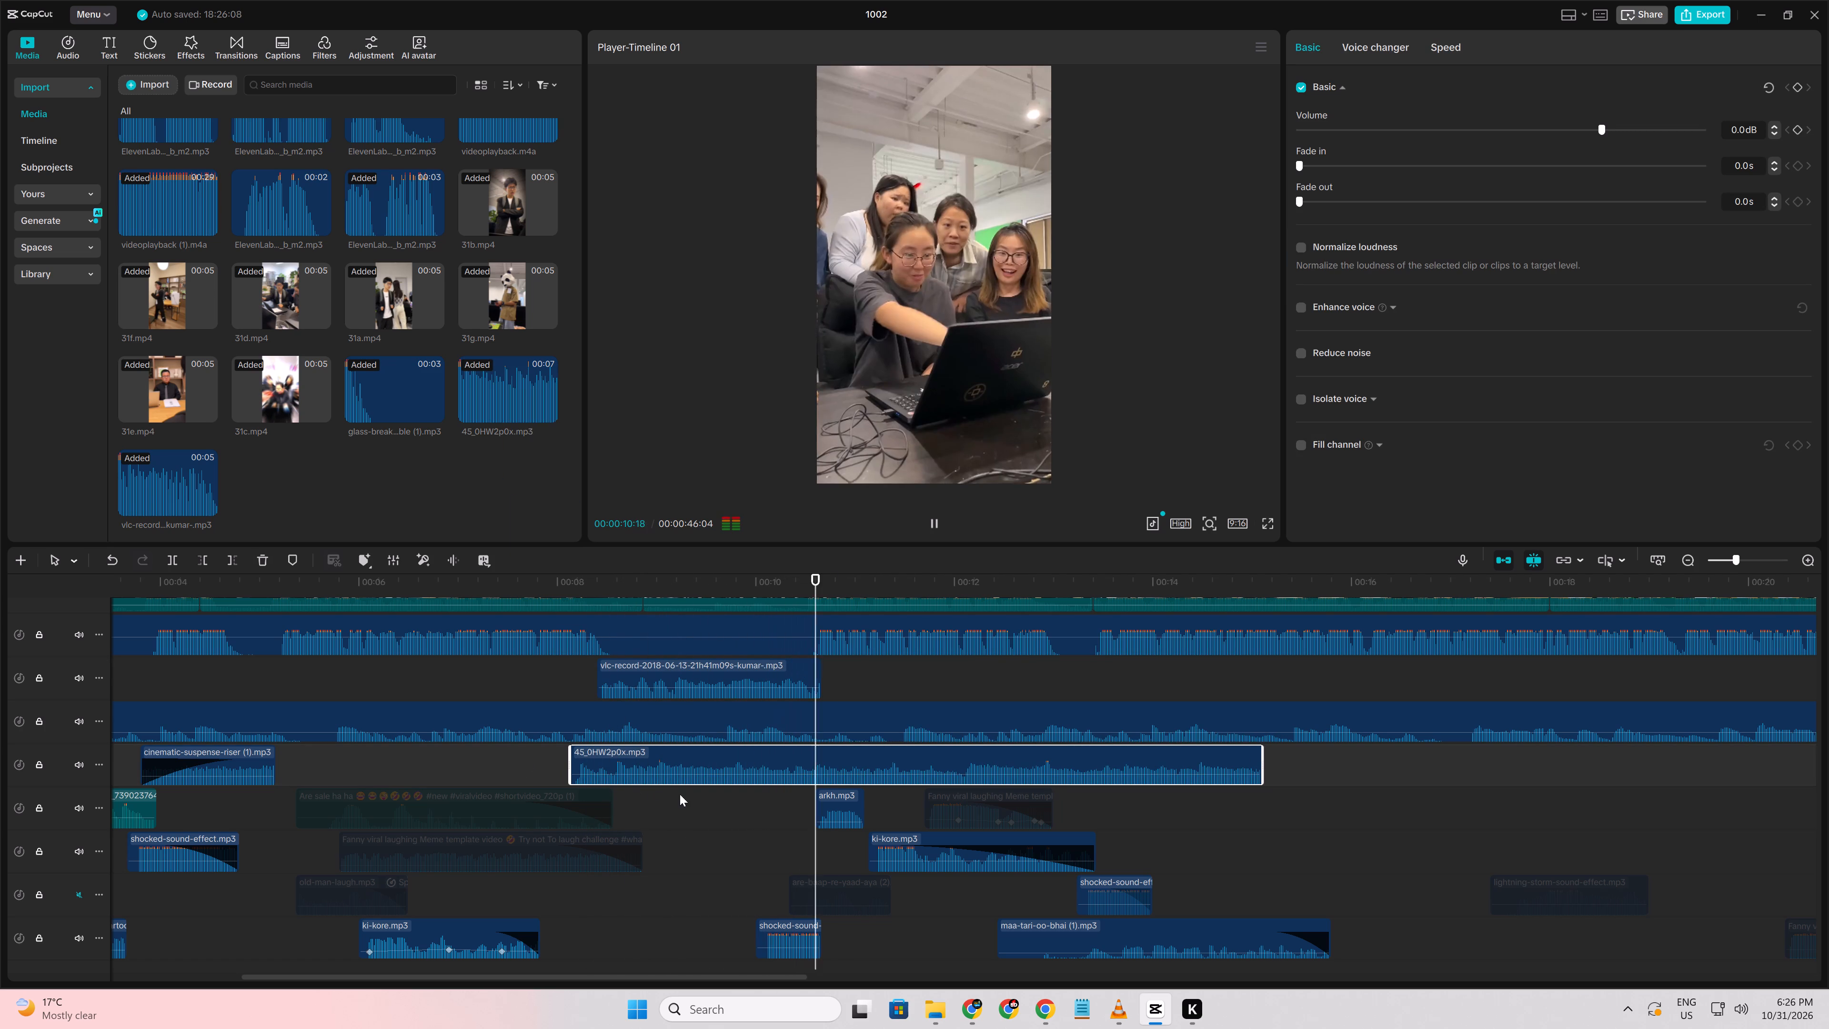
key("space")
left_click(757, 818)
left_click_drag(758, 818, 822, 839)
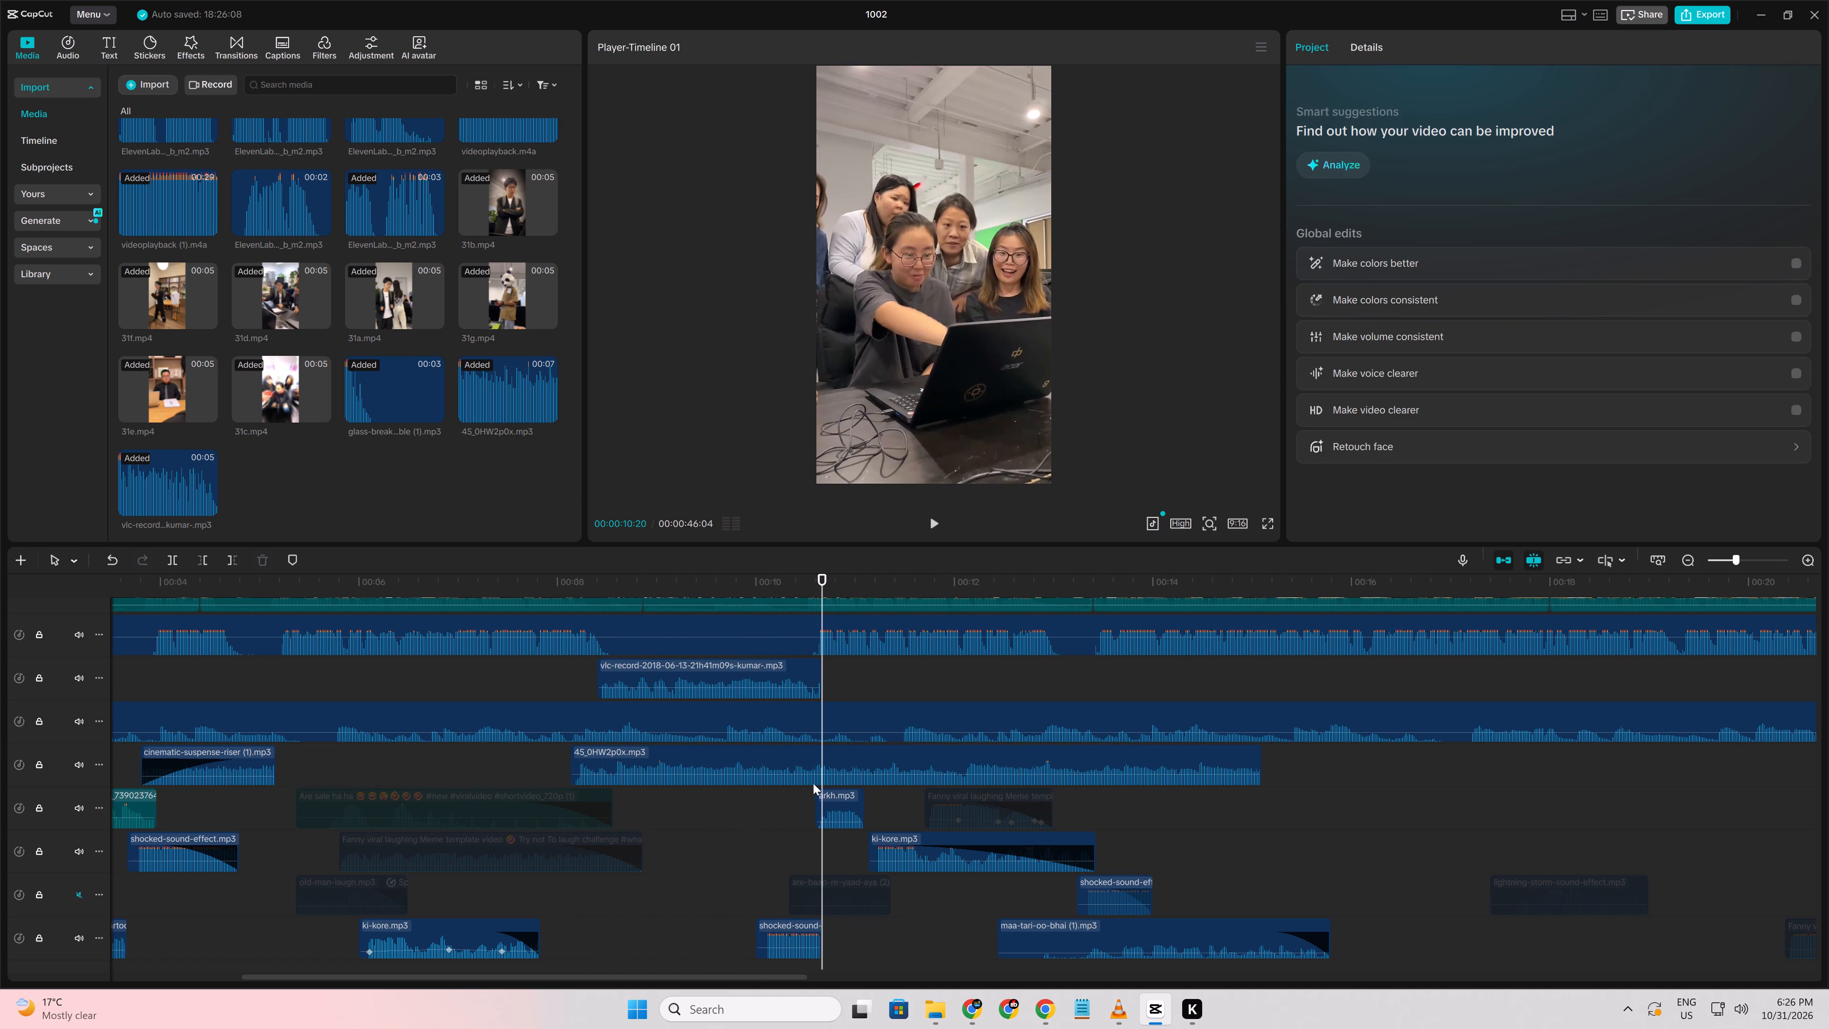
left_click(832, 771)
key("w")
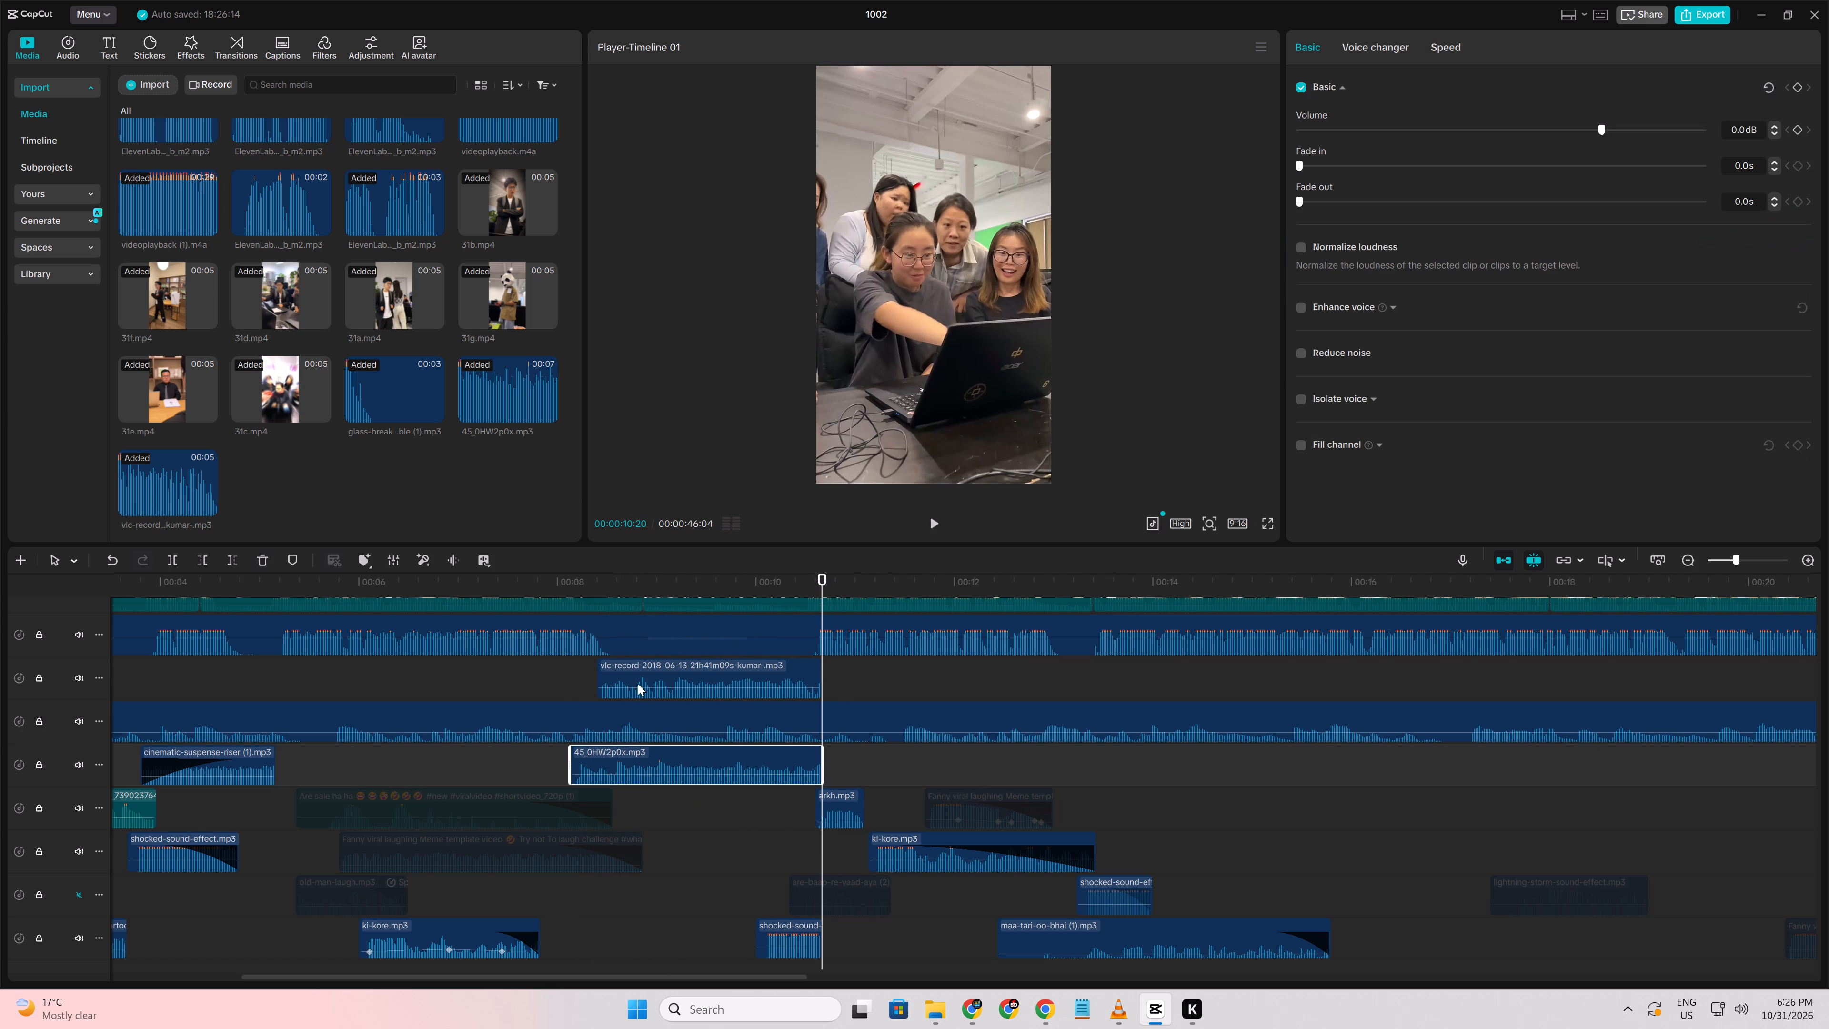
Raise the vlc-record kumar clip's volume to 5.1 dB.
left_click(633, 671)
left_click(1617, 122)
left_click(1624, 124)
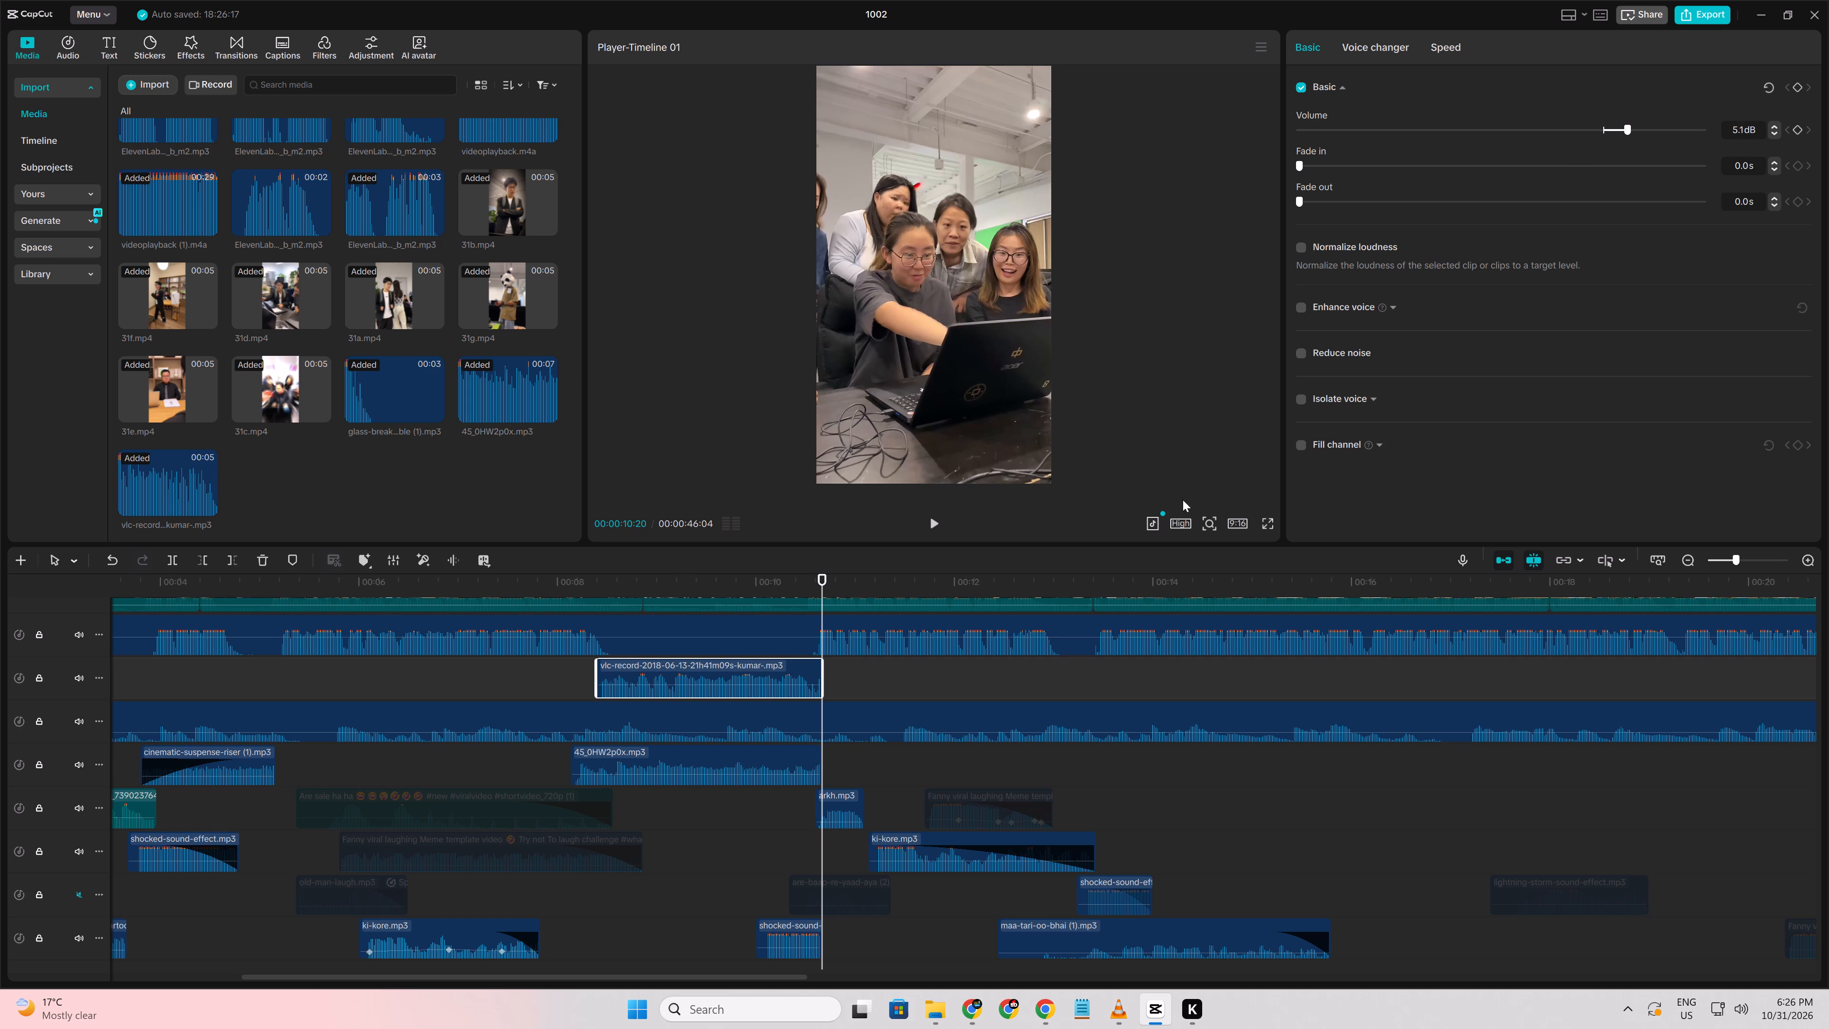
Play the preceding shot and extend the end of its ki-kore.mp3 clip to about 00:00:08:08.
left_click(276, 685)
key("space")
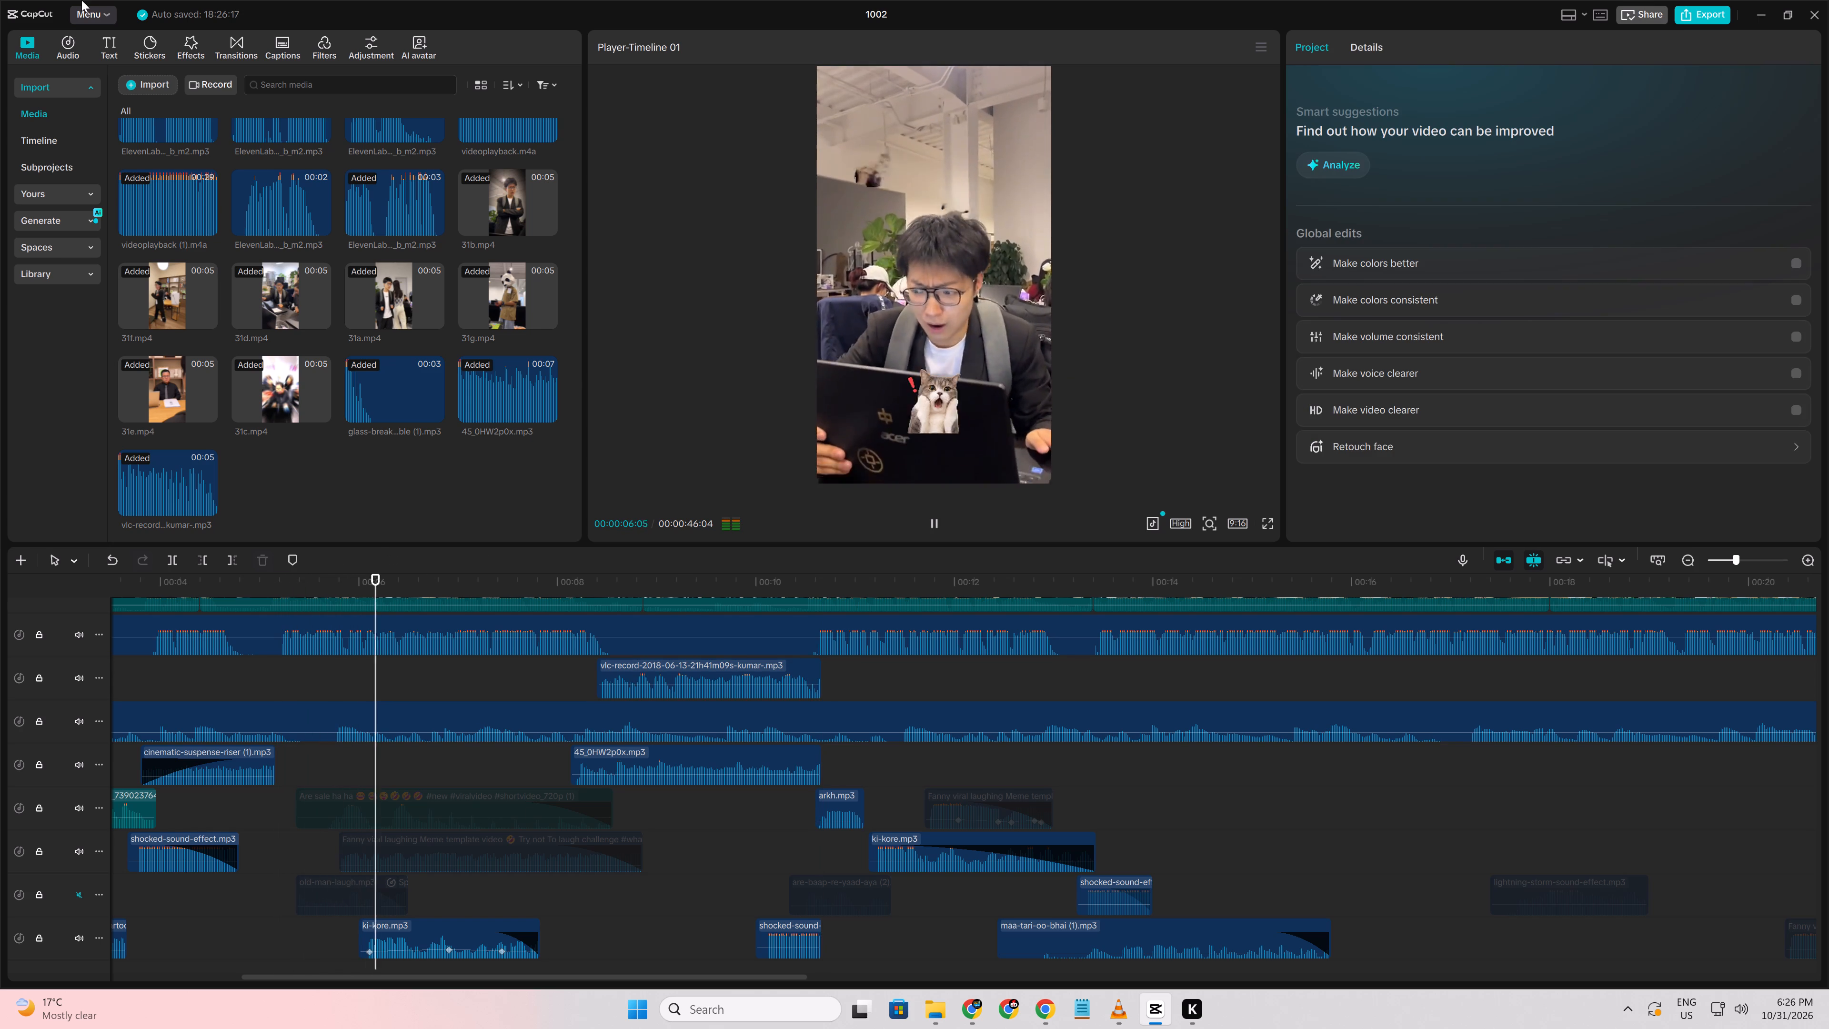
key("space")
key("space")
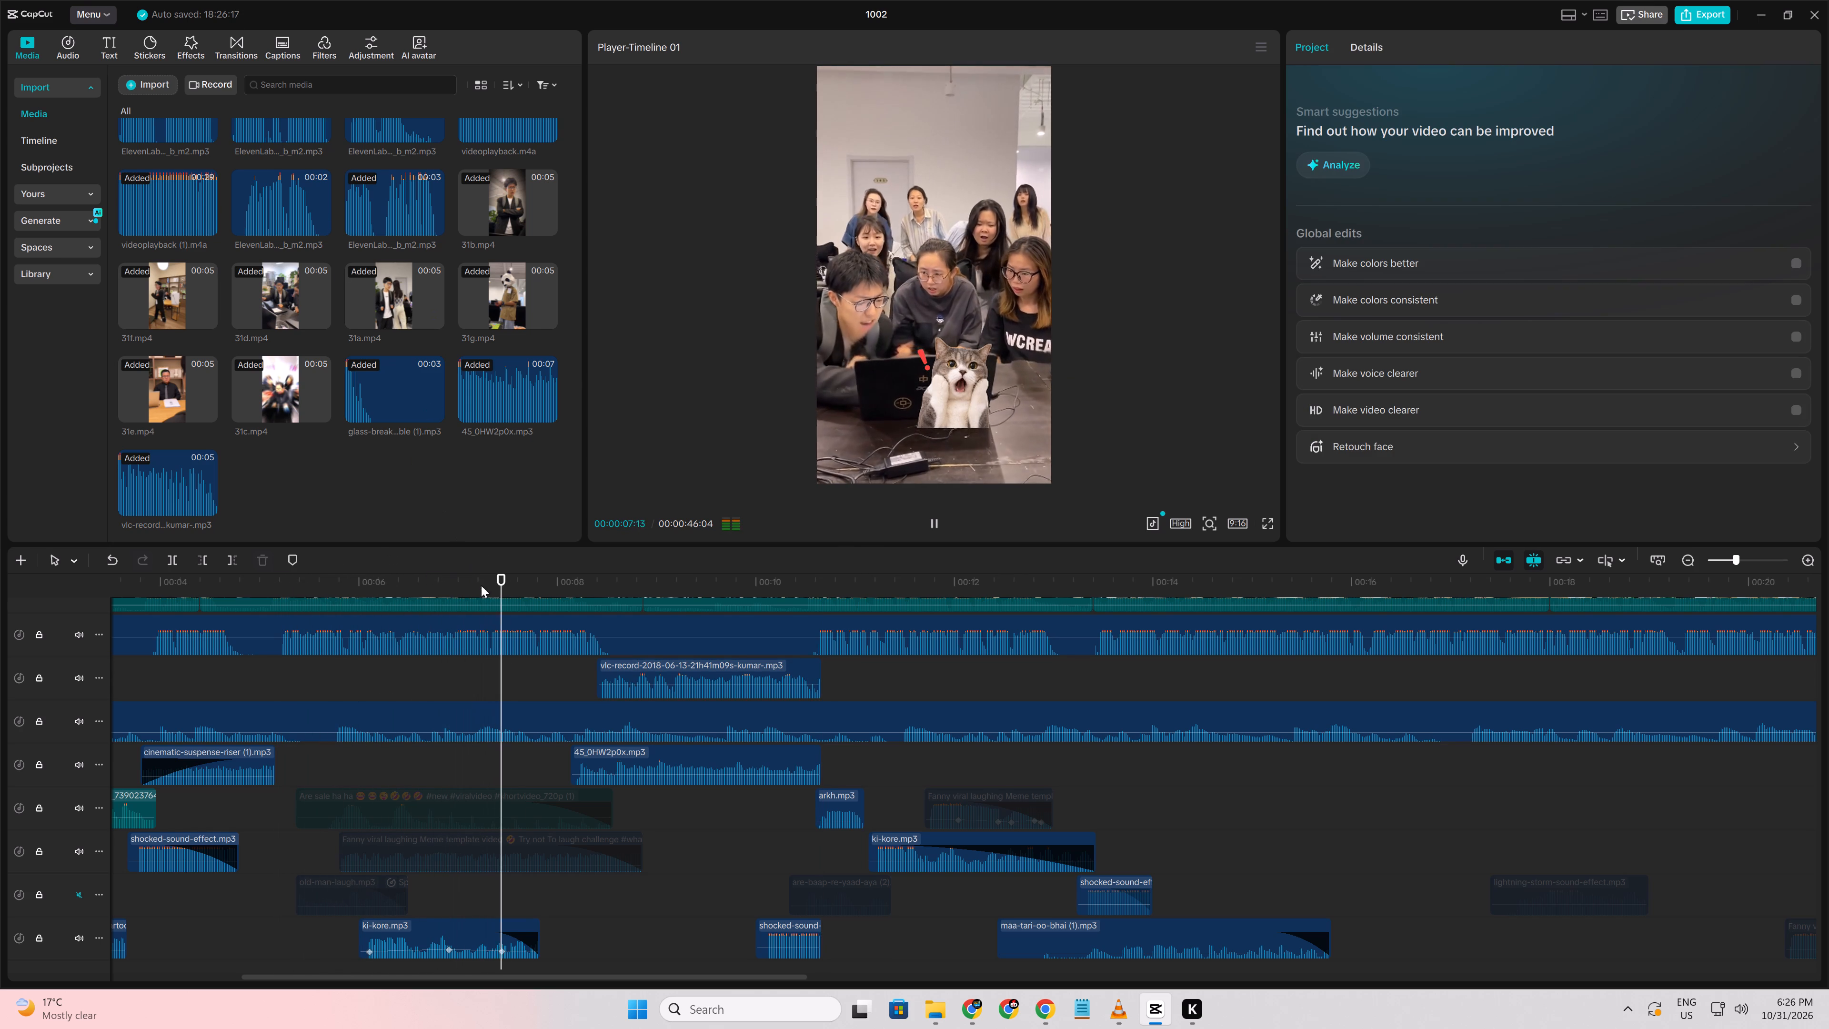
key("space")
left_click(509, 934)
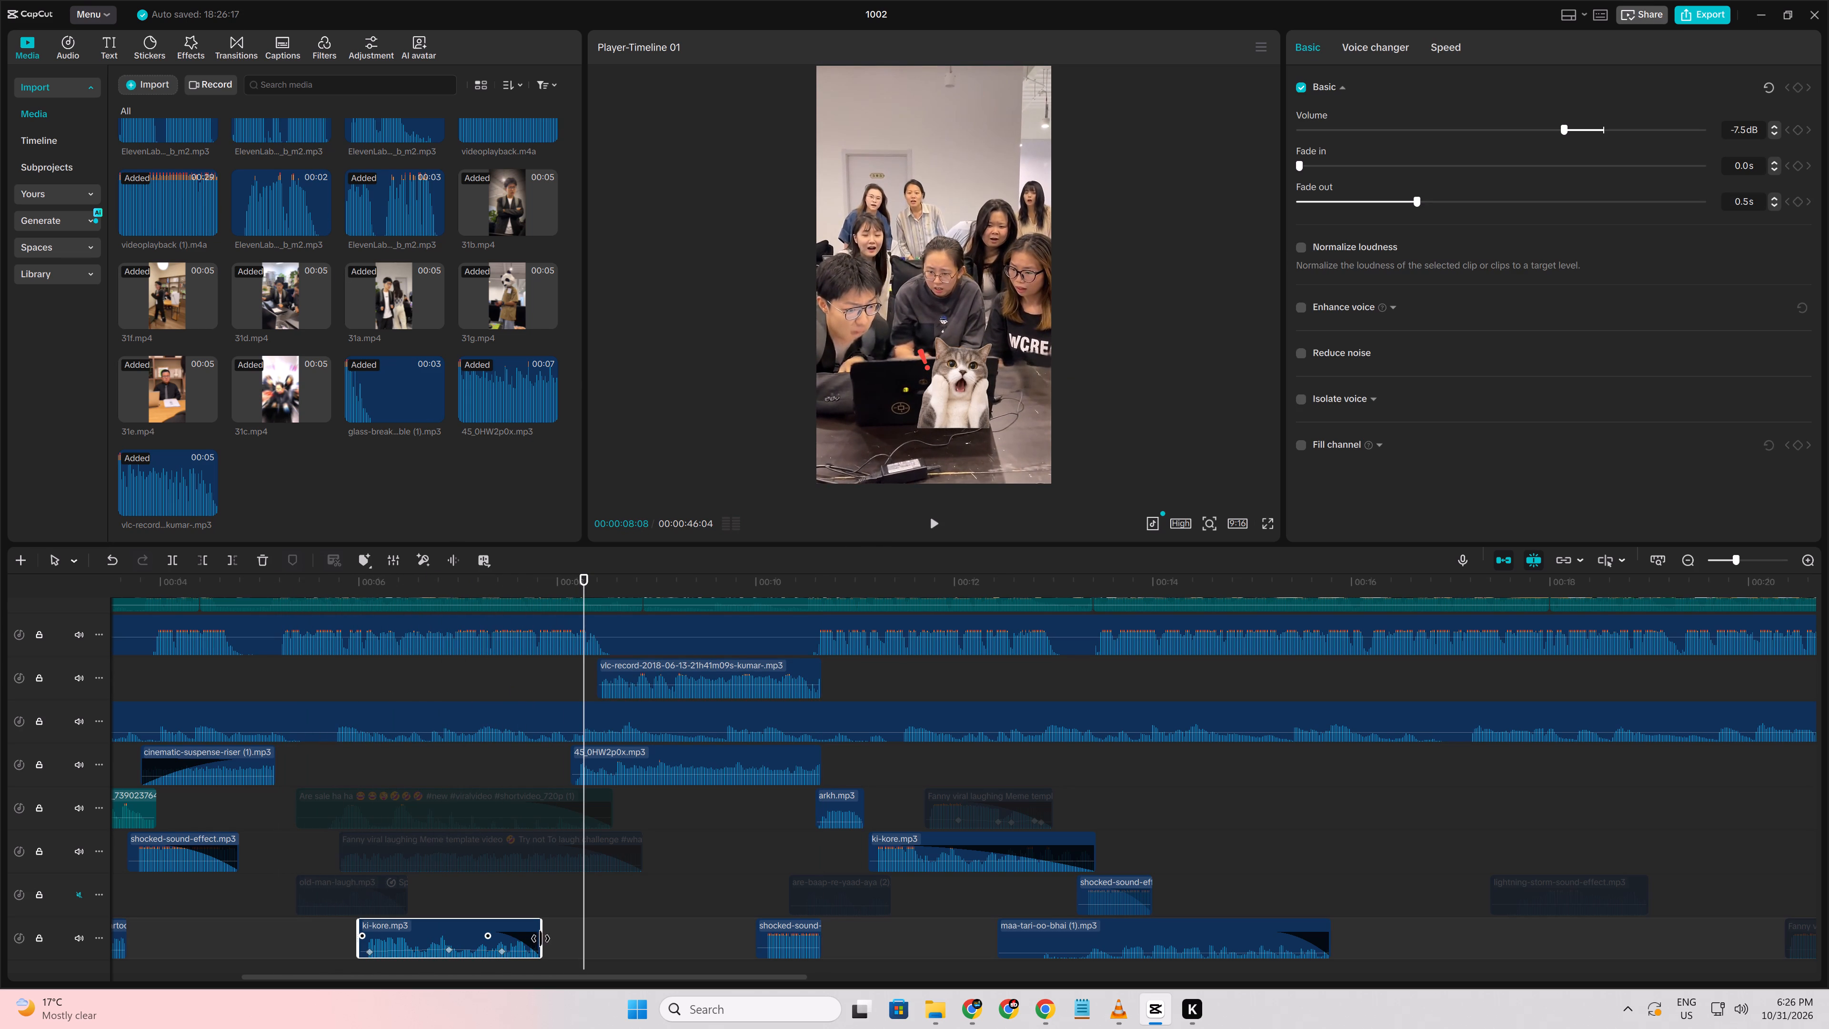
left_click_drag(538, 934, 588, 944)
left_click(497, 908)
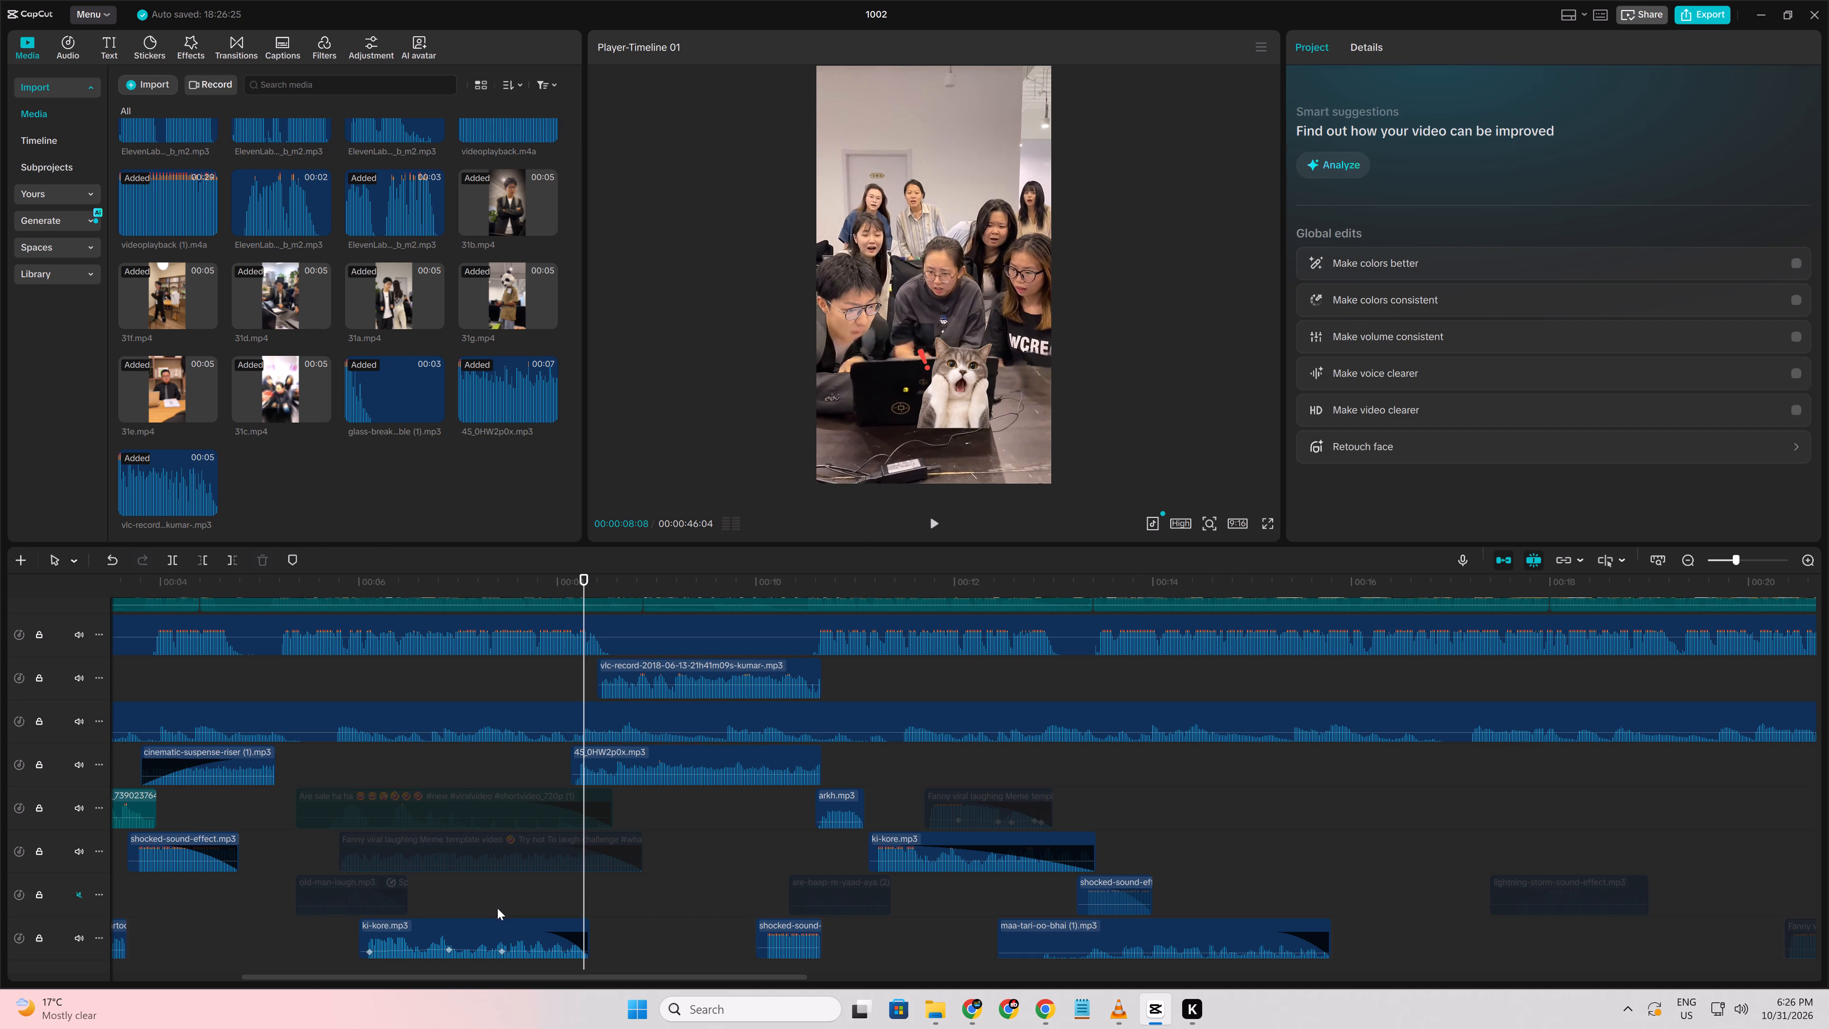
Replay the stretch from about 00:00:08 to 00:00:10 to check the timing of the new sounds.
key("space")
key("space")
key("space")
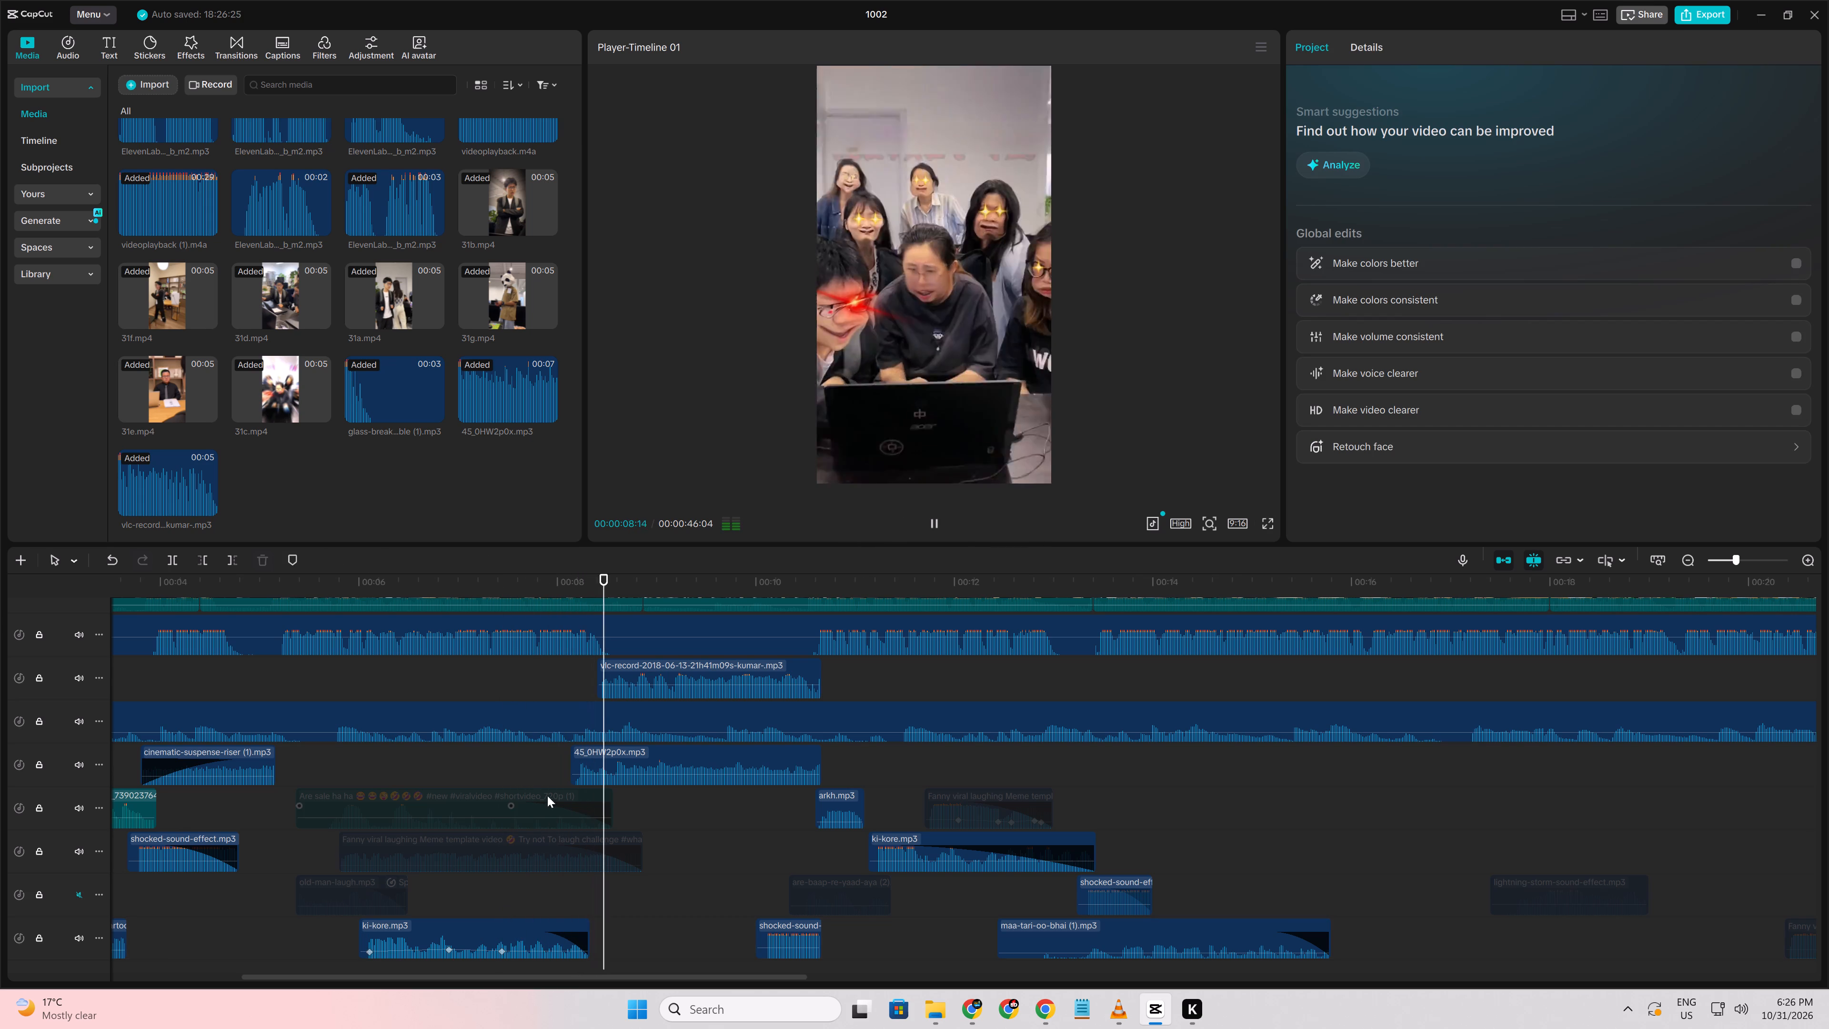
left_click(547, 767)
key("space")
key("space")
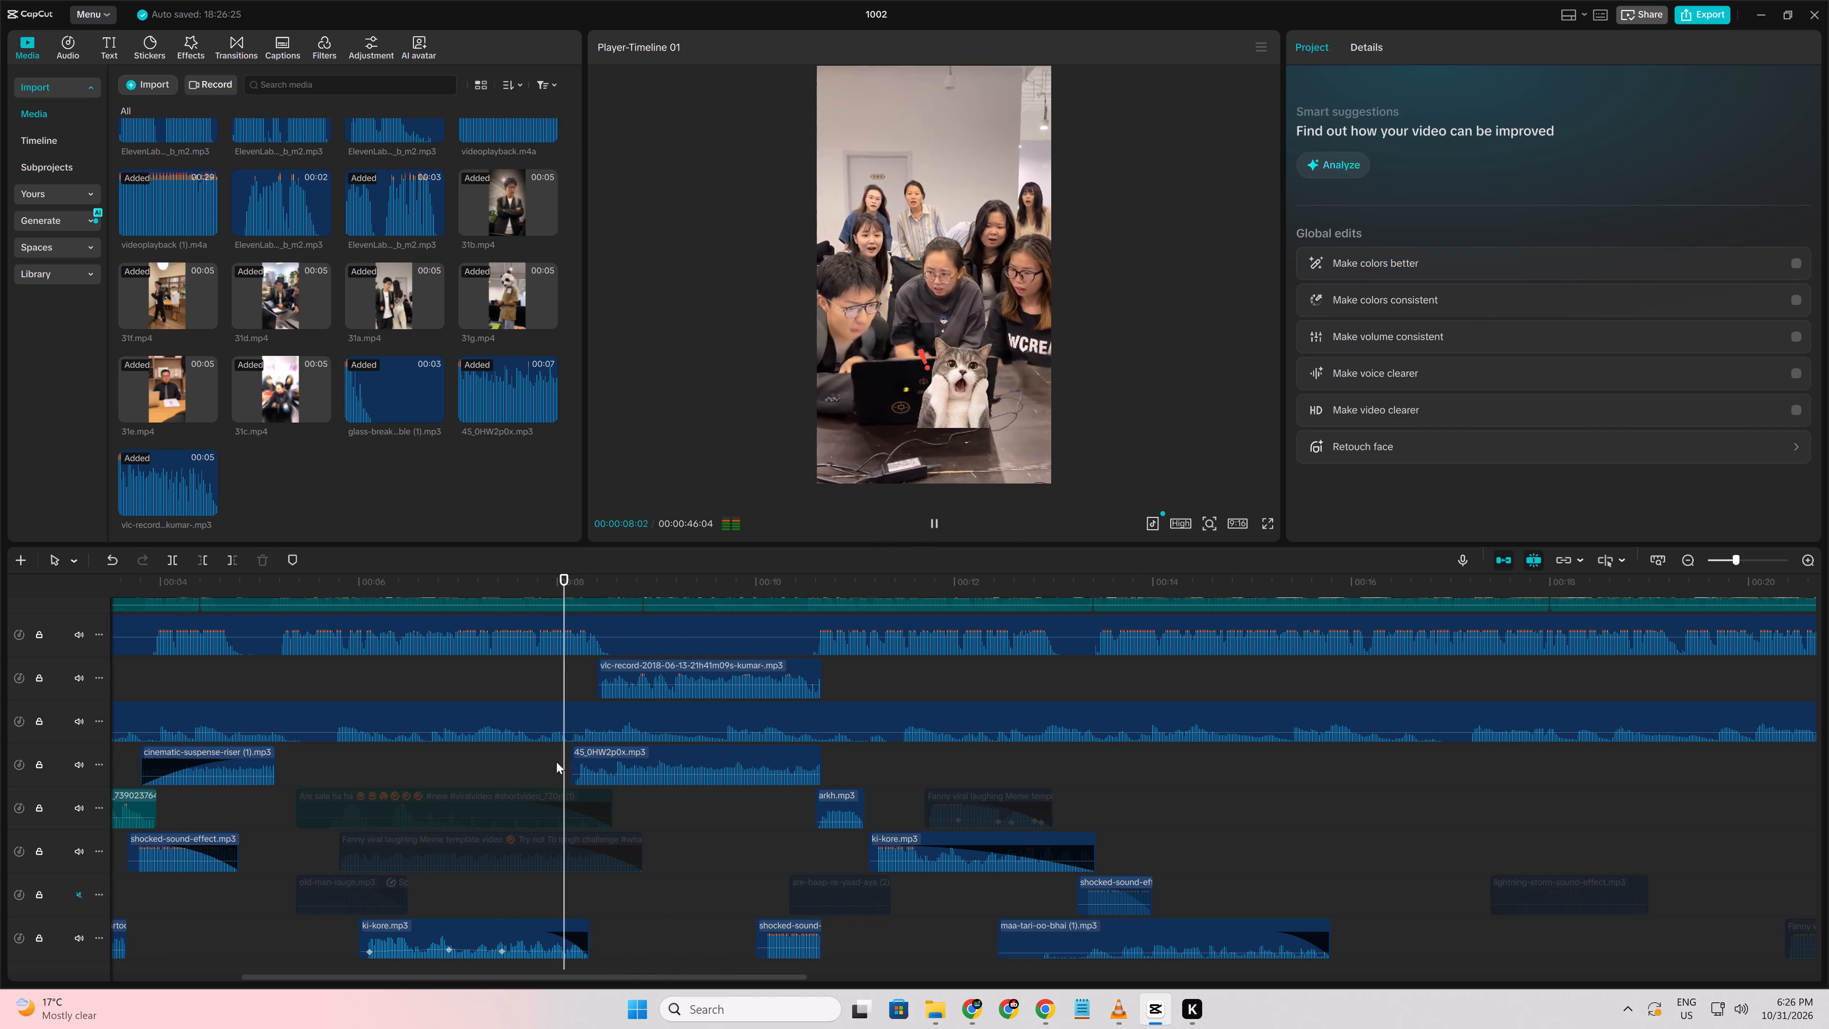
key("space")
left_click(552, 754)
key("space")
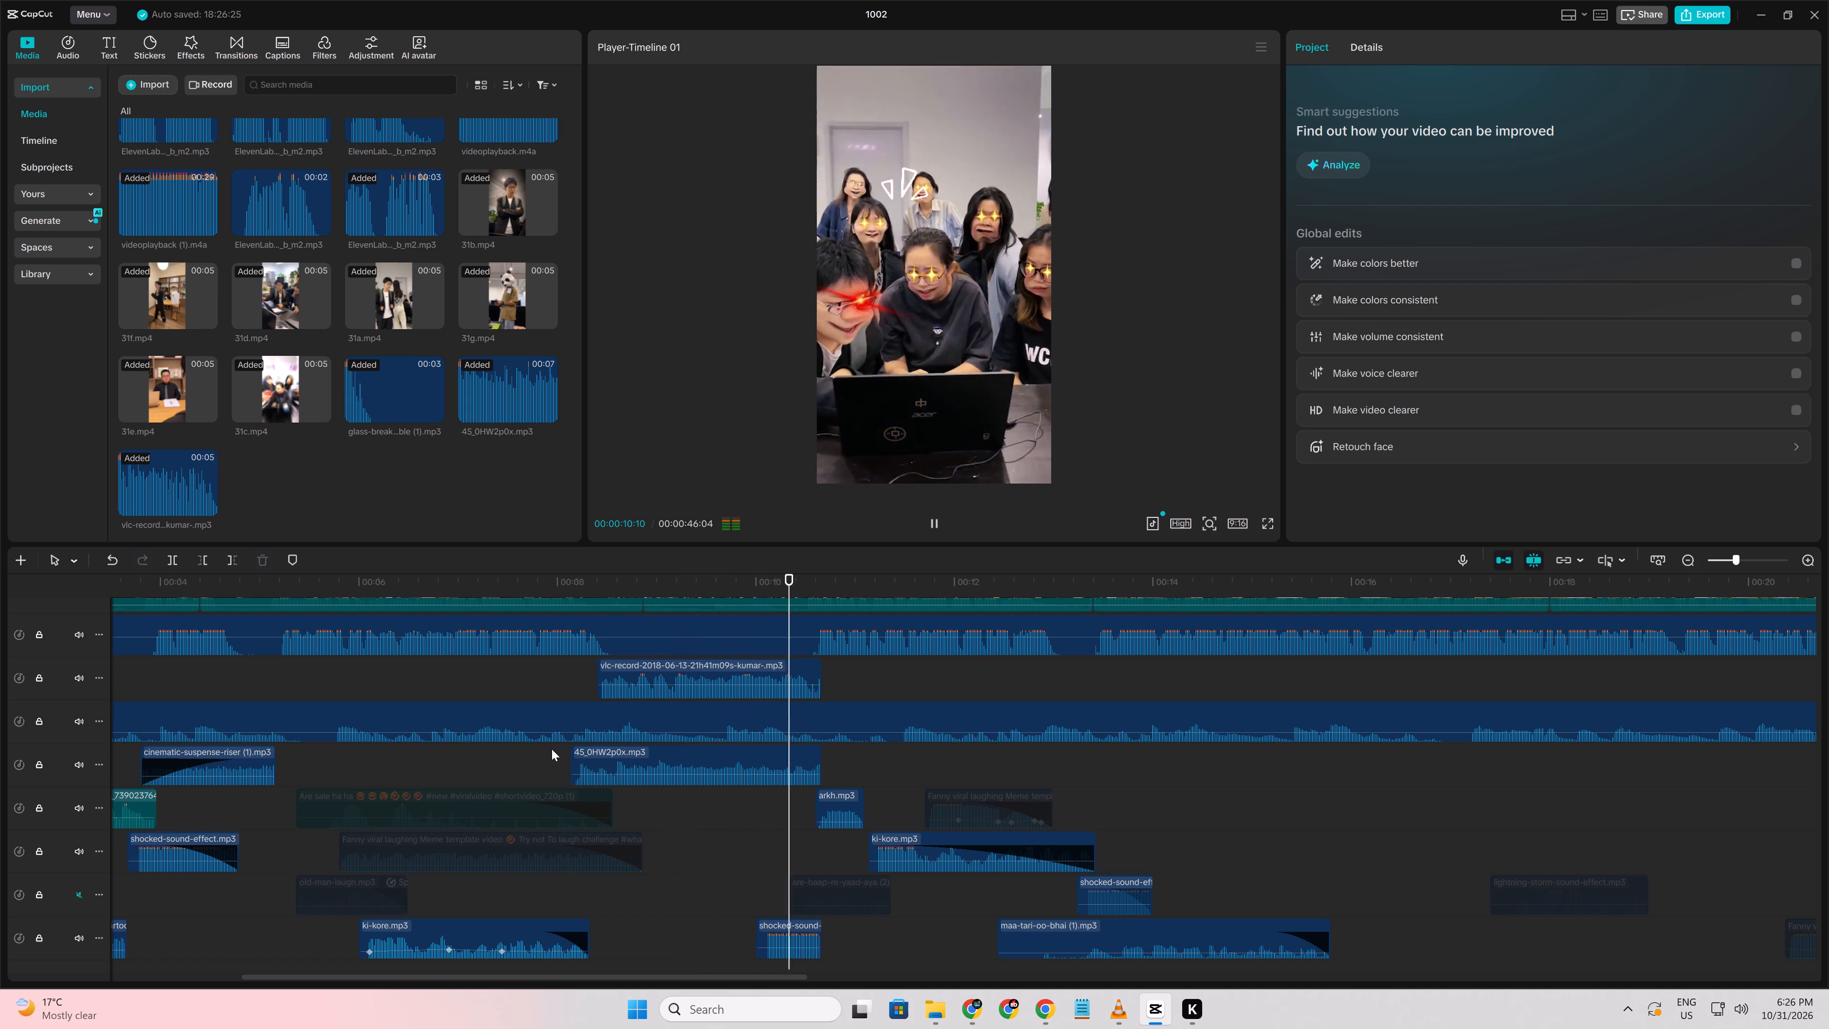
key("space")
left_click(543, 684)
key("space")
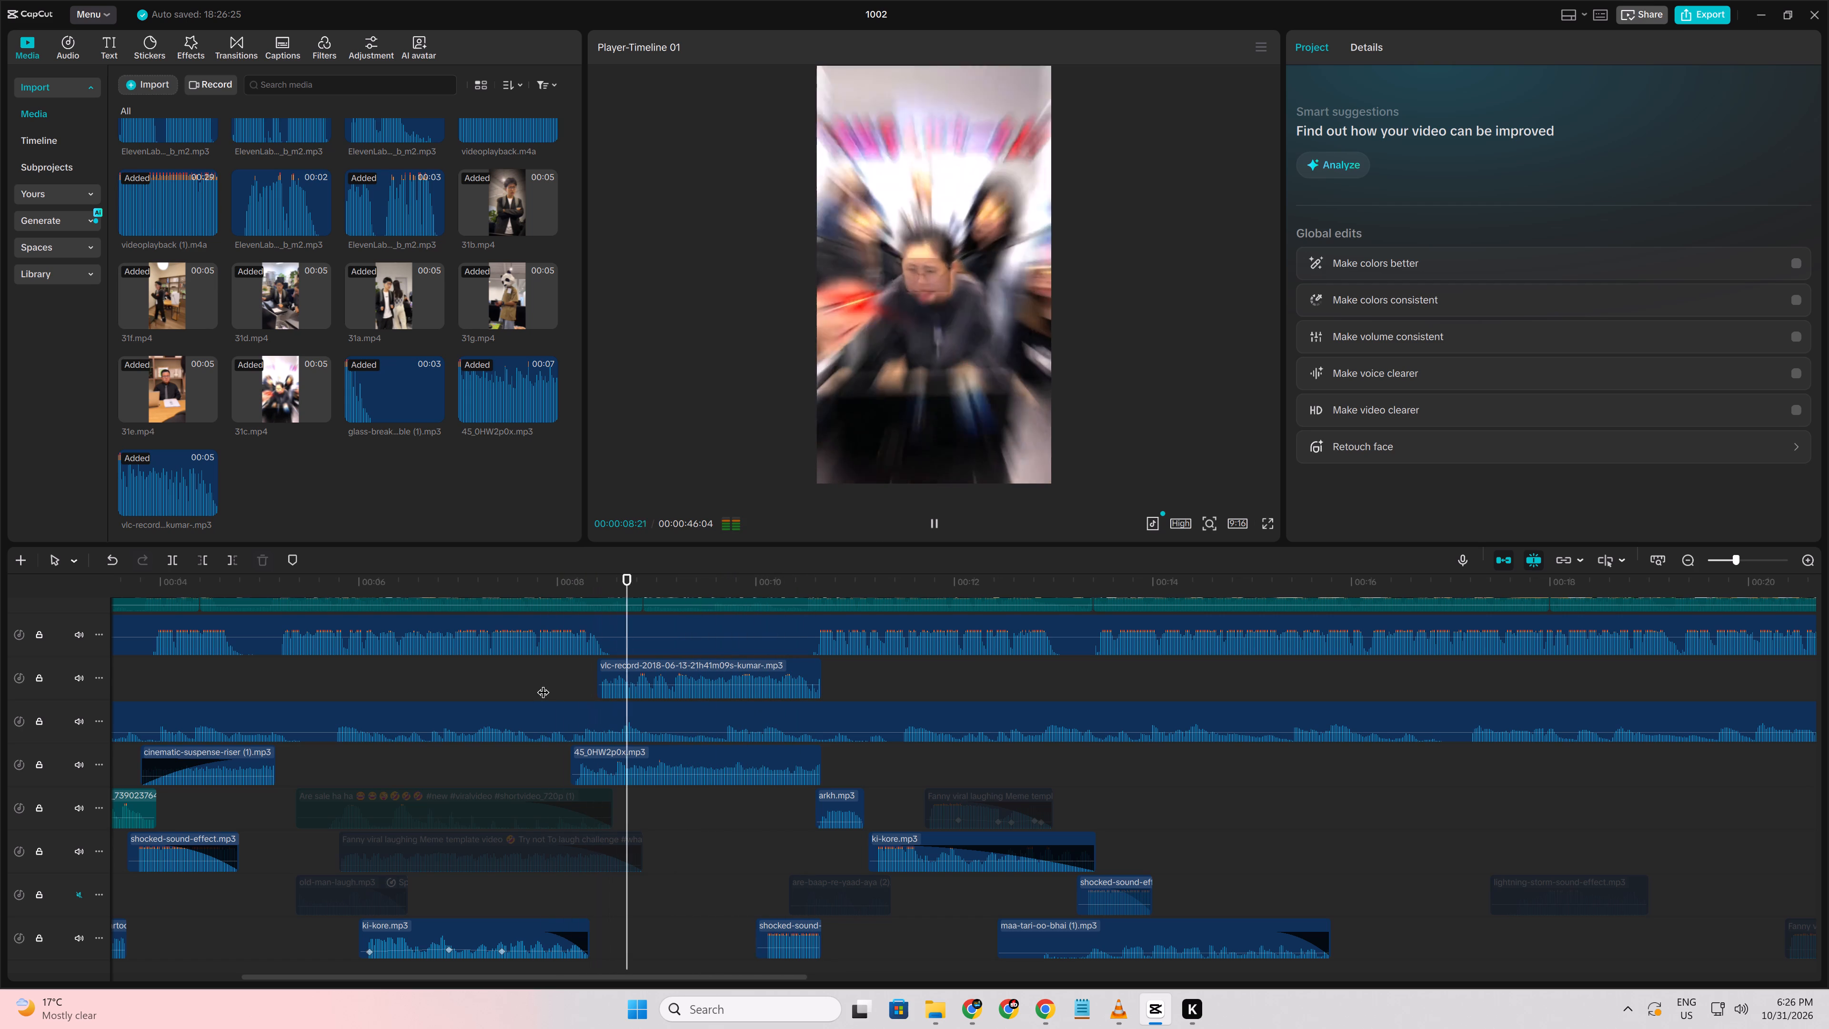
key("space")
key("space")
key("space")
Trim the end of the keyframed reaction-lines sticker over the 31c shot to 00:00:09:22.
scroll(624, 726, "up", 7)
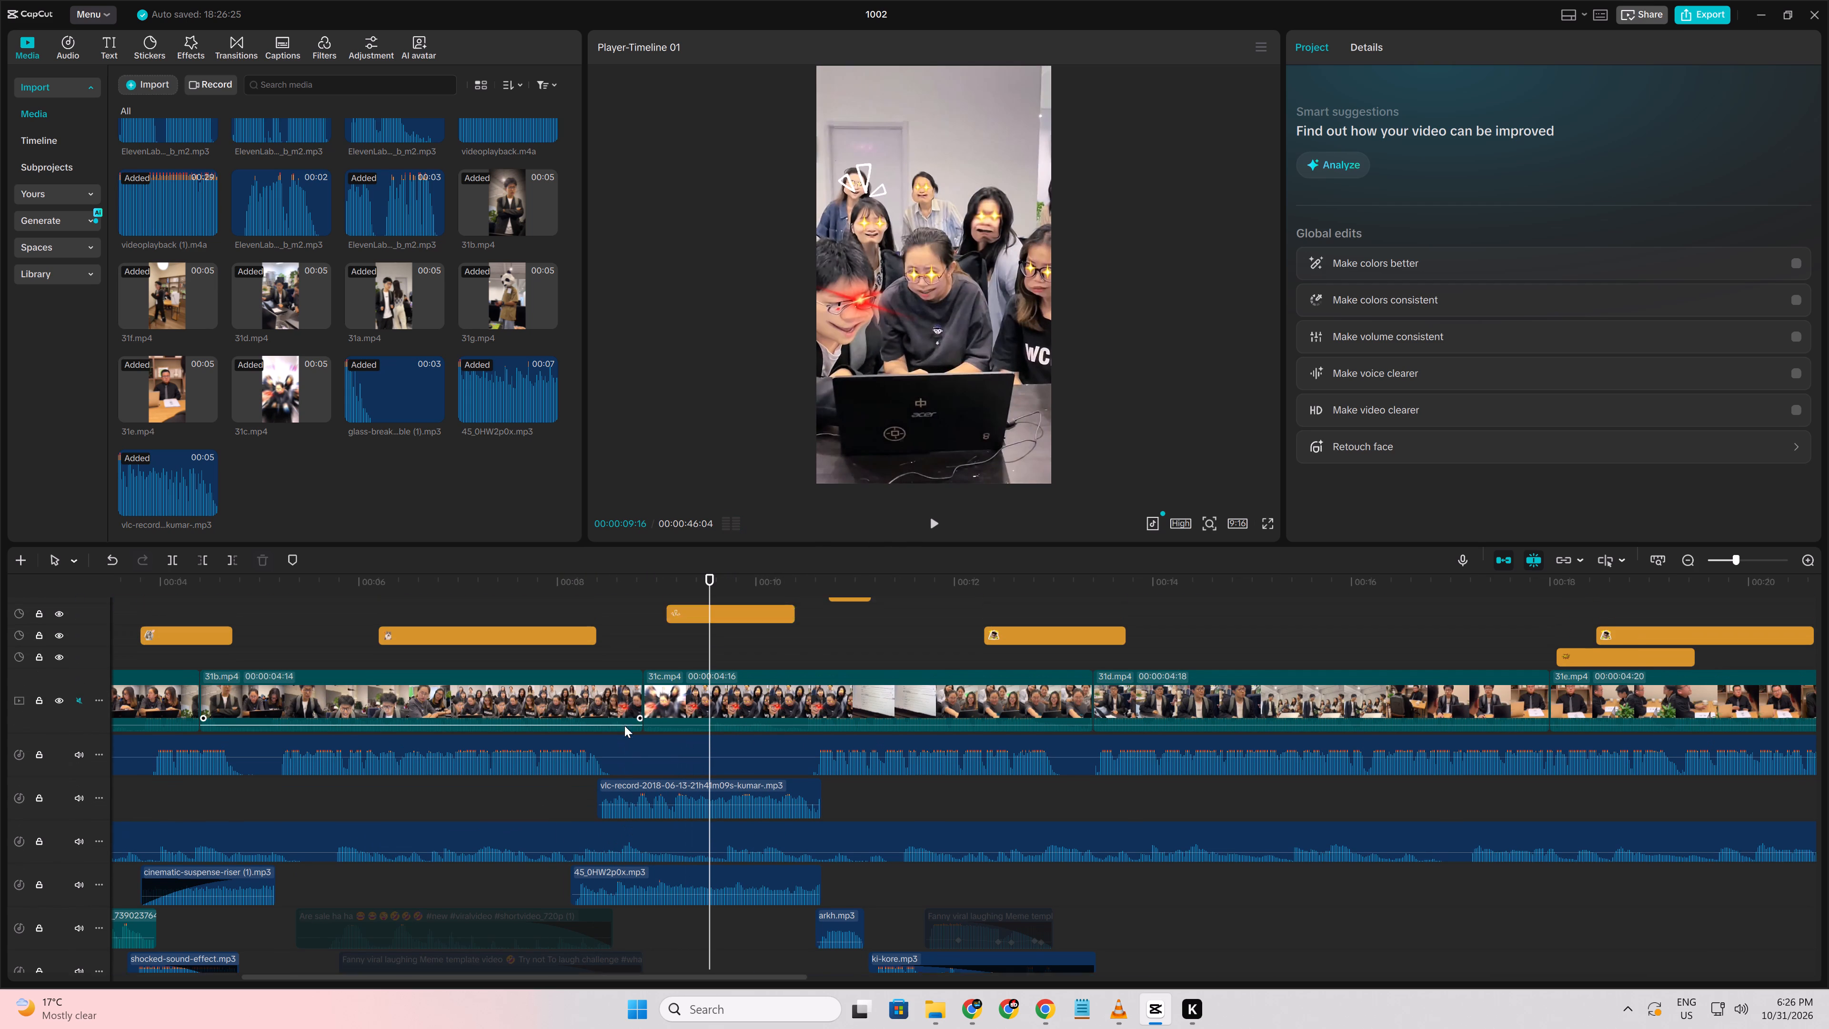
scroll(624, 726, "up", 2)
left_click(694, 671)
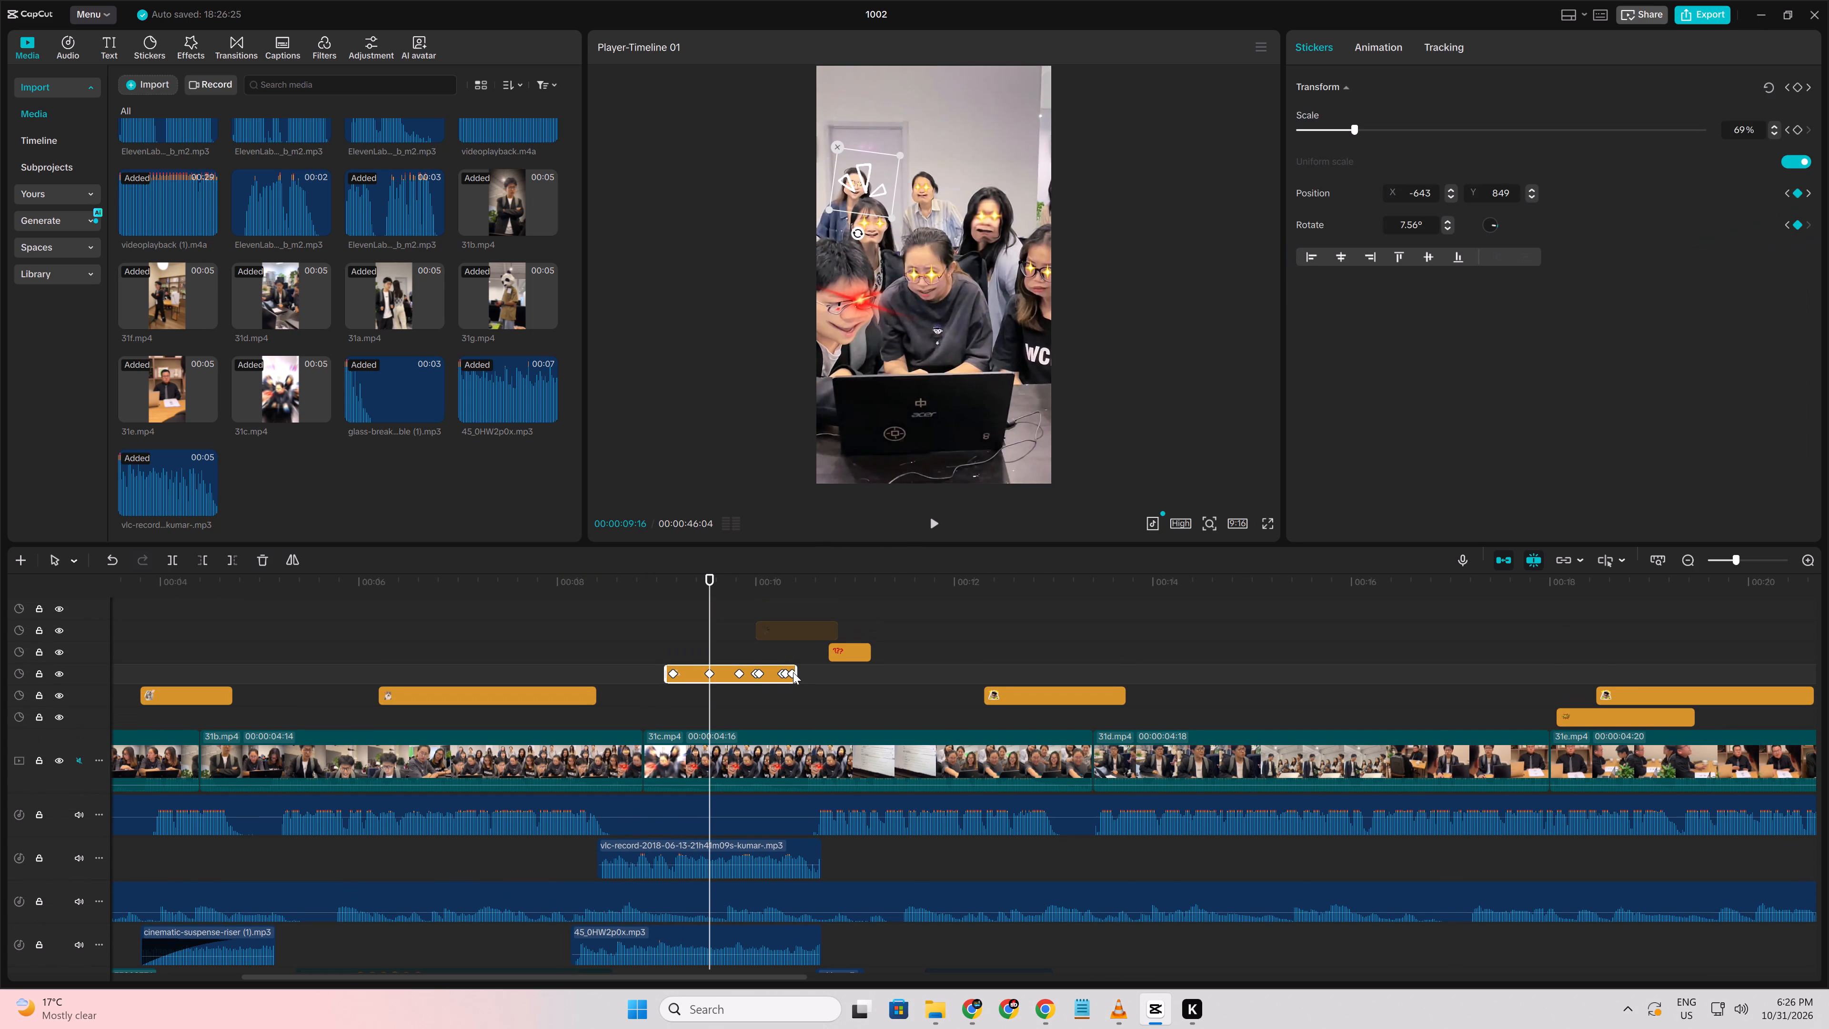
left_click_drag(794, 667, 816, 671)
left_click(725, 677)
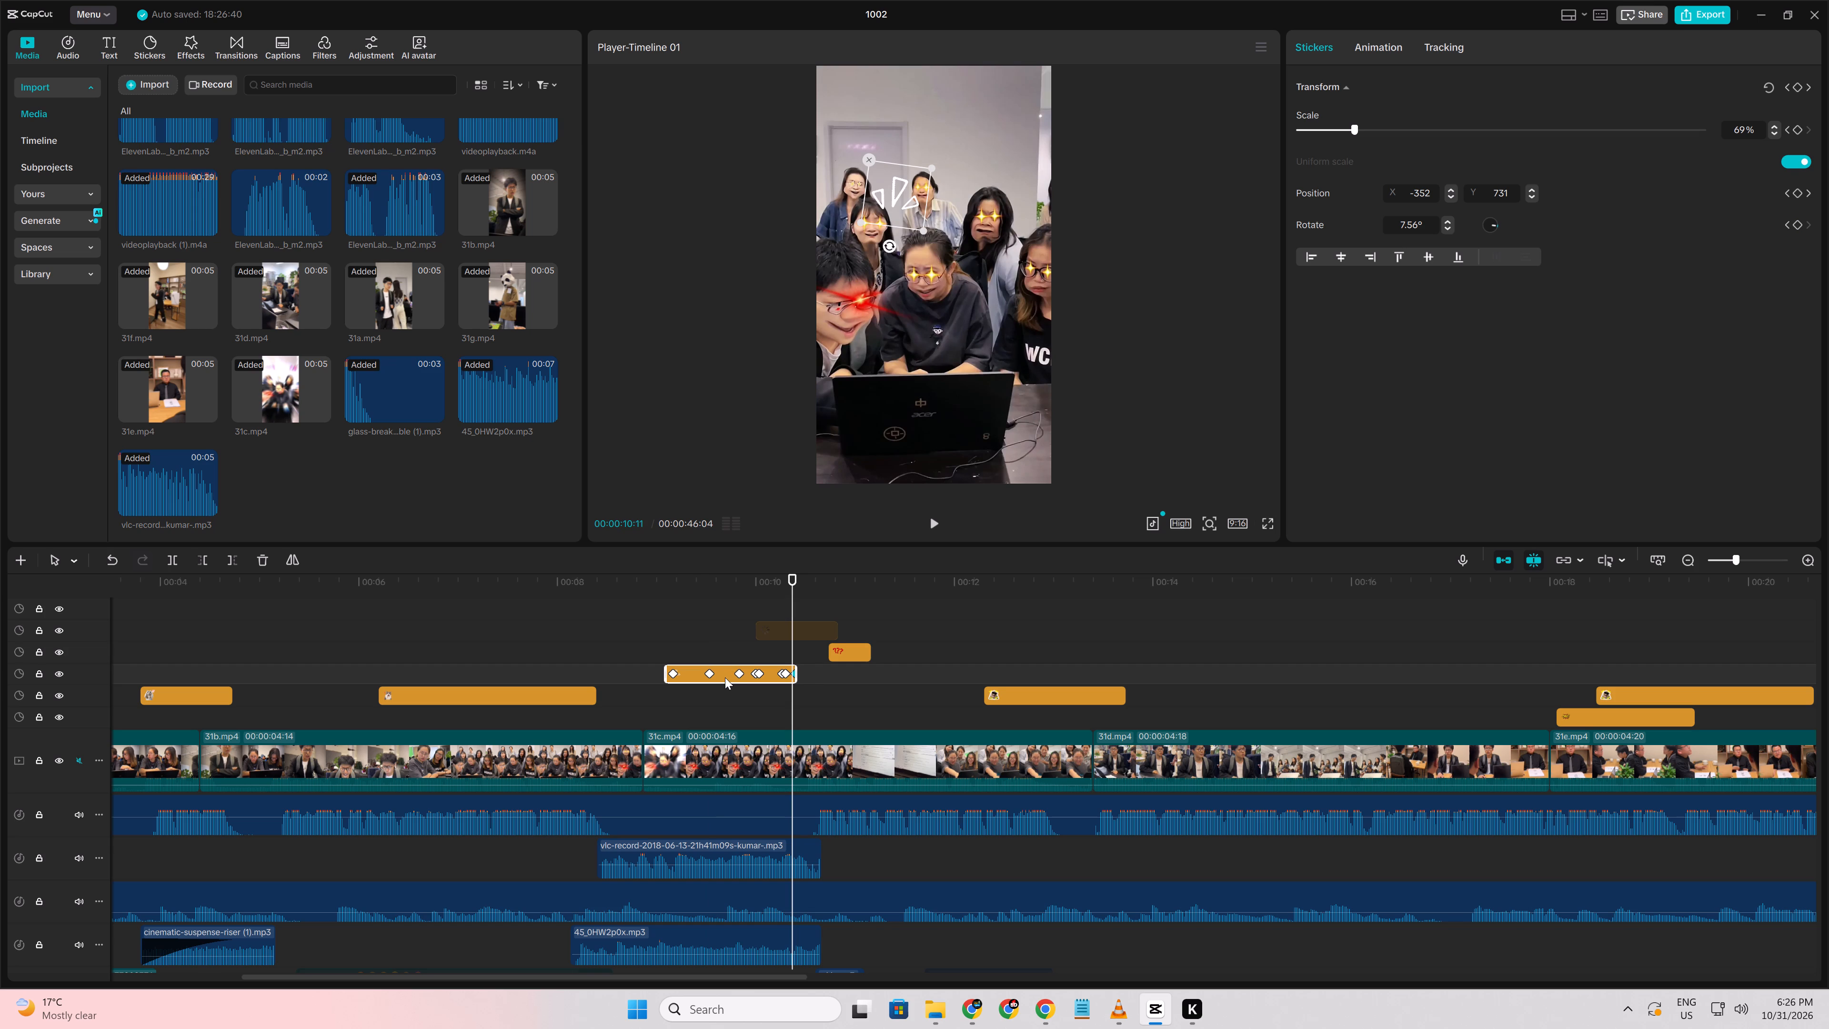
left_click(728, 689)
left_click(728, 672)
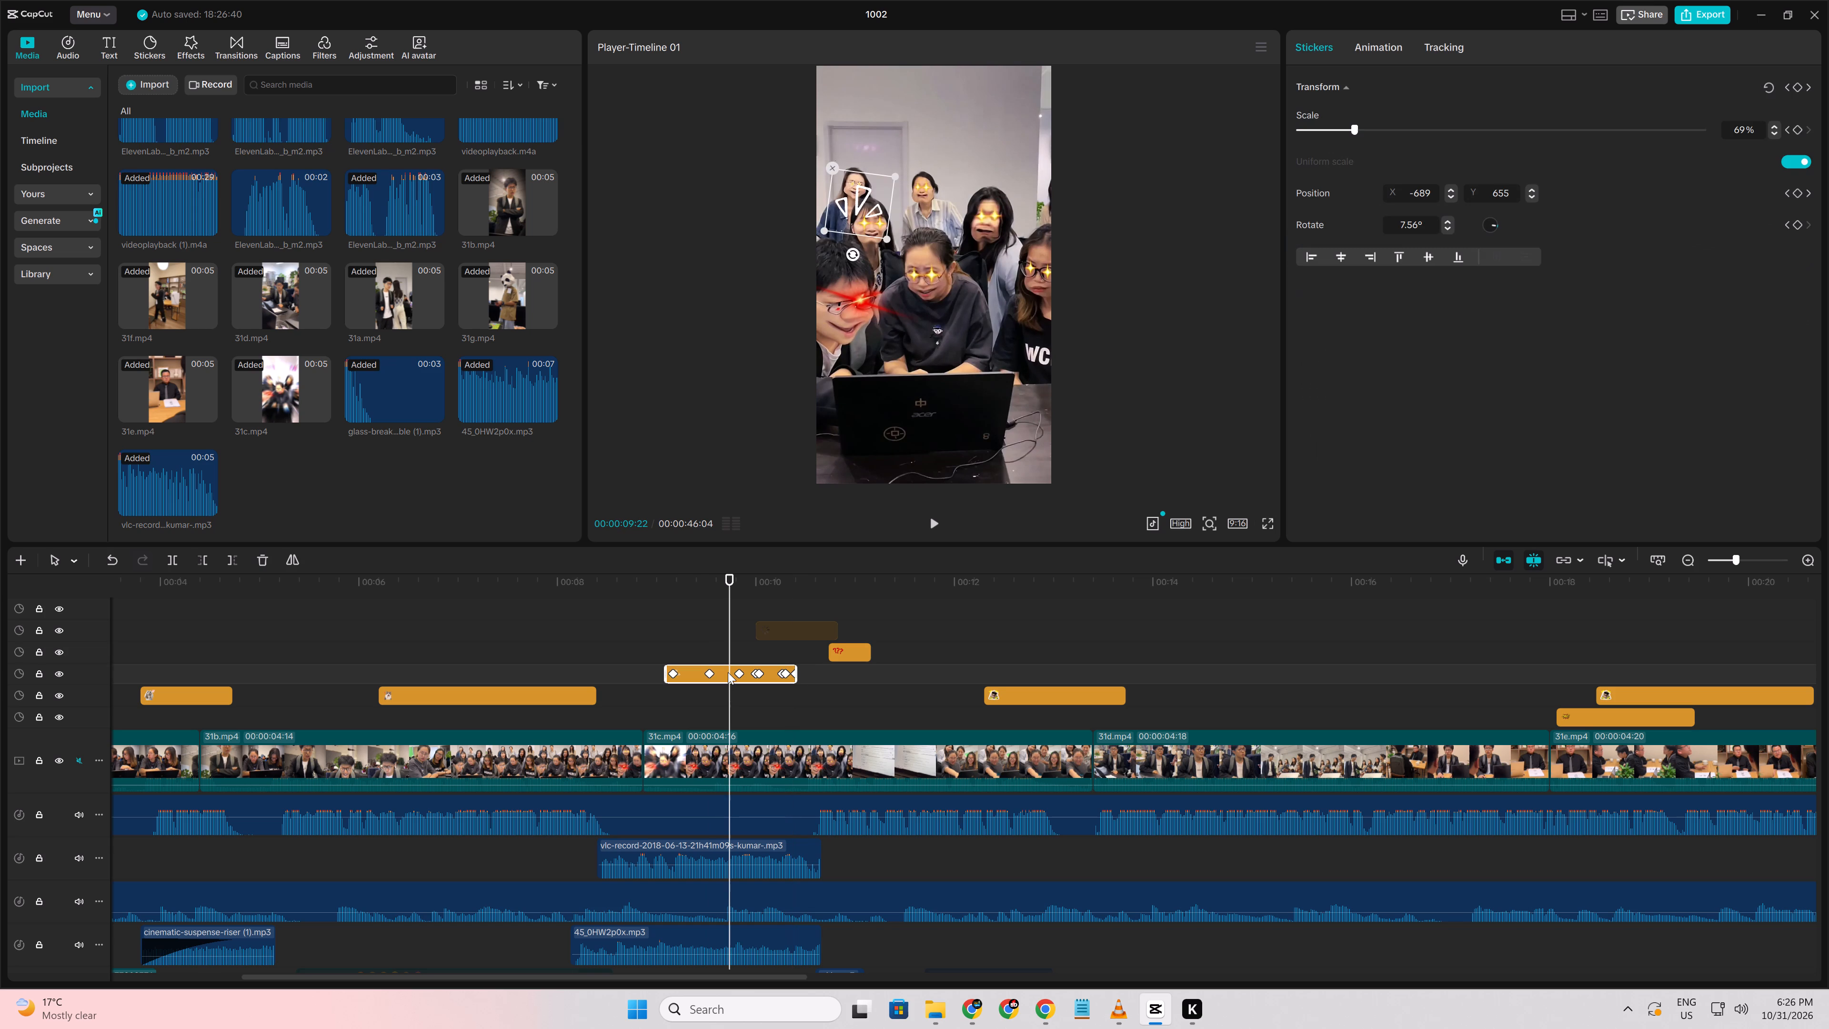
key("w")
Cut the reaction-lines sticker's start to 00:00:09:17, just past its last remaining position keyframe.
left_click(709, 693)
left_click(714, 677)
key("Tab")
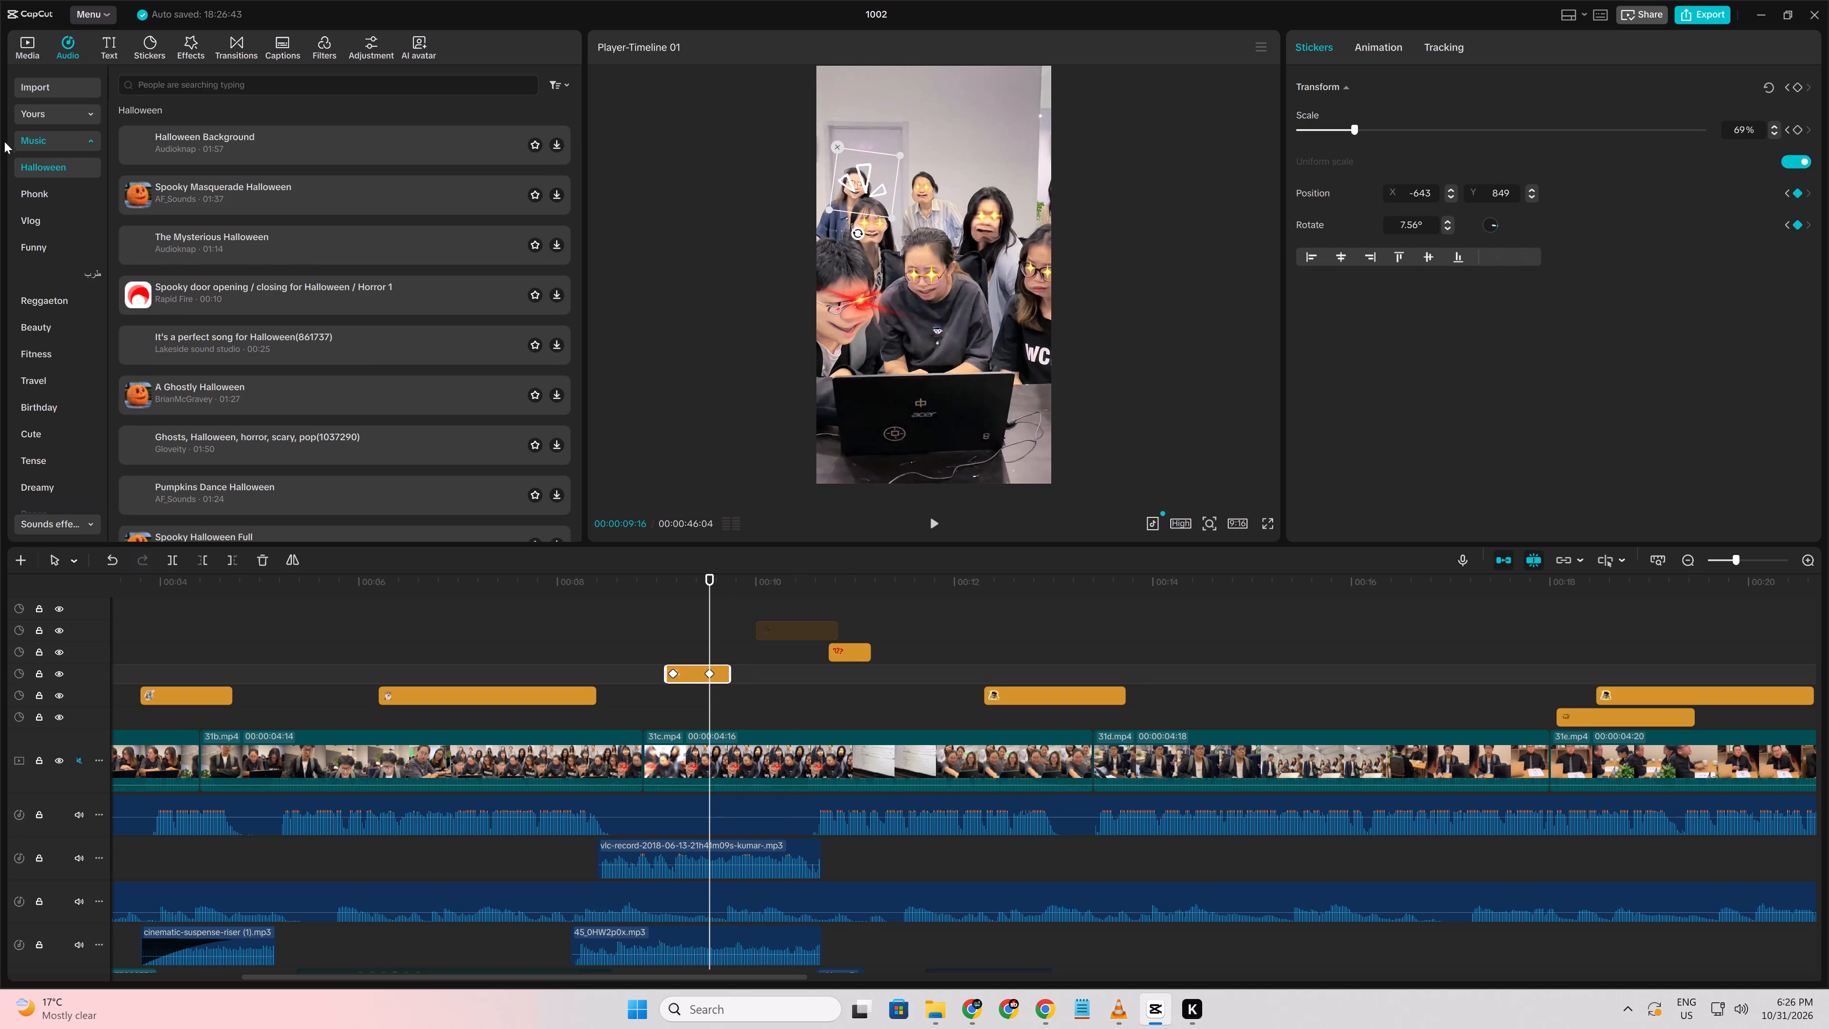
left_click(29, 59)
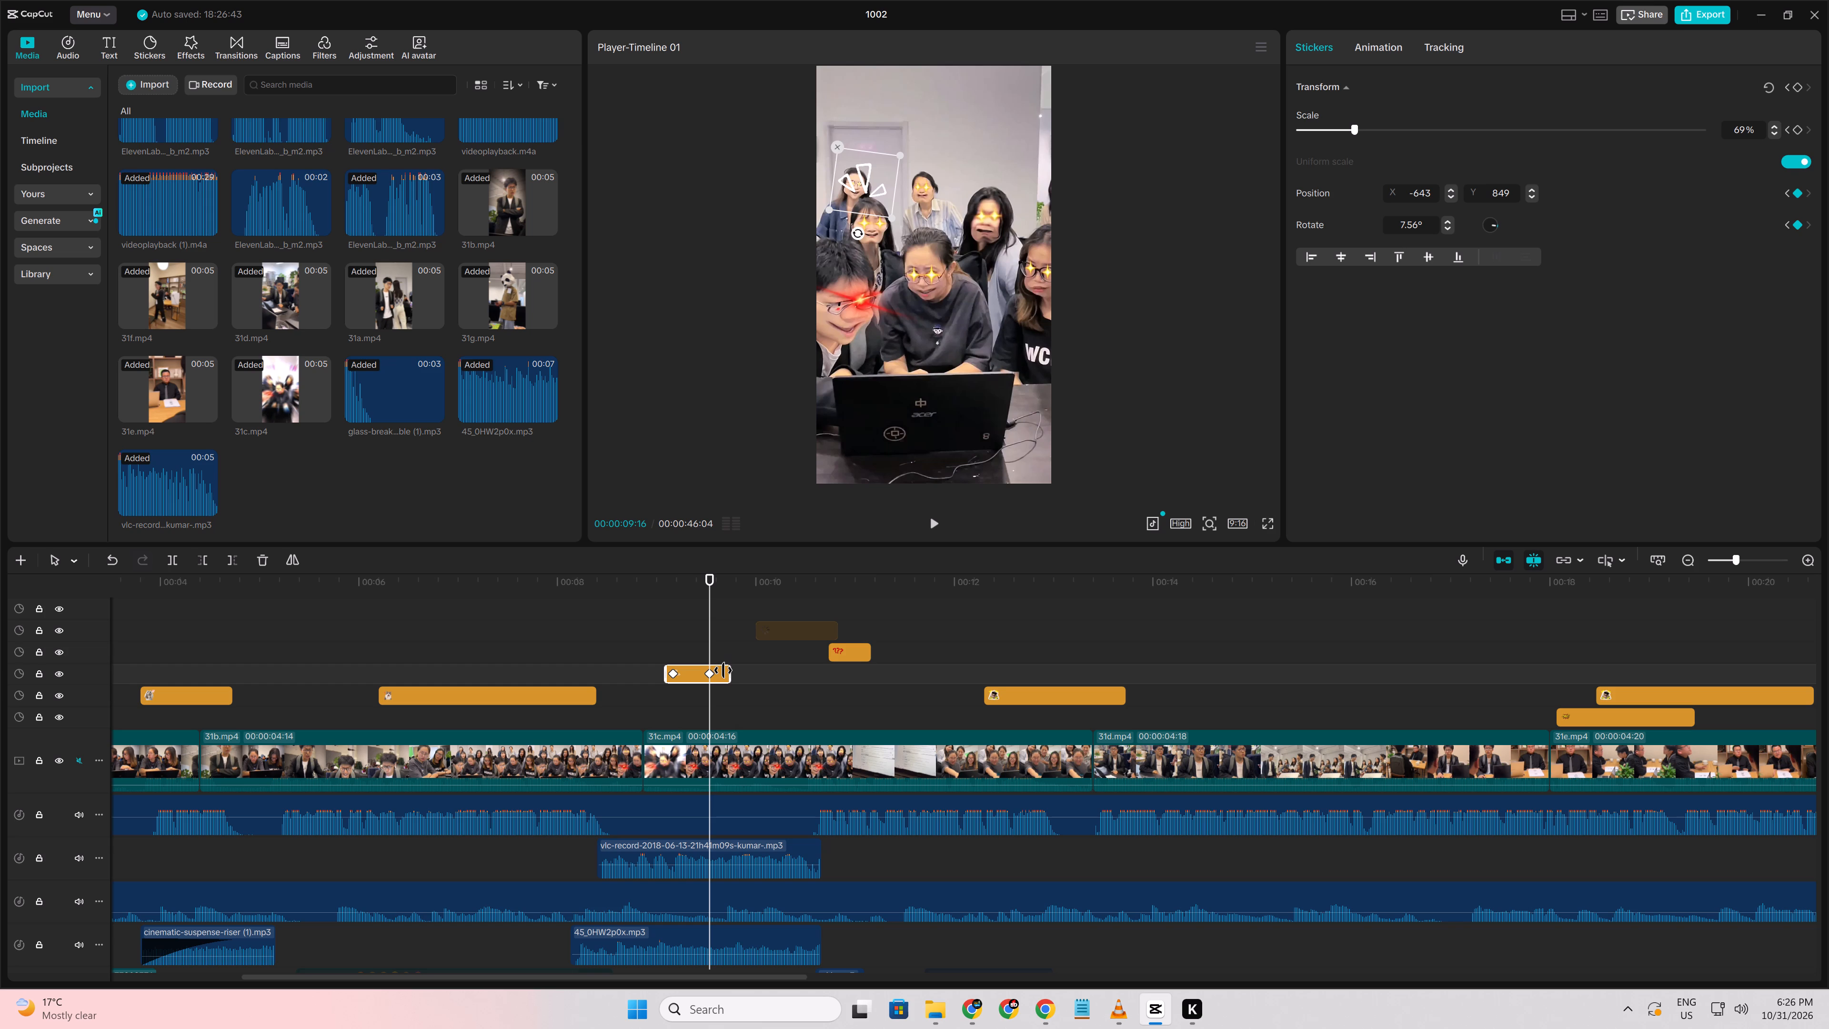
key("0")
key("Right")
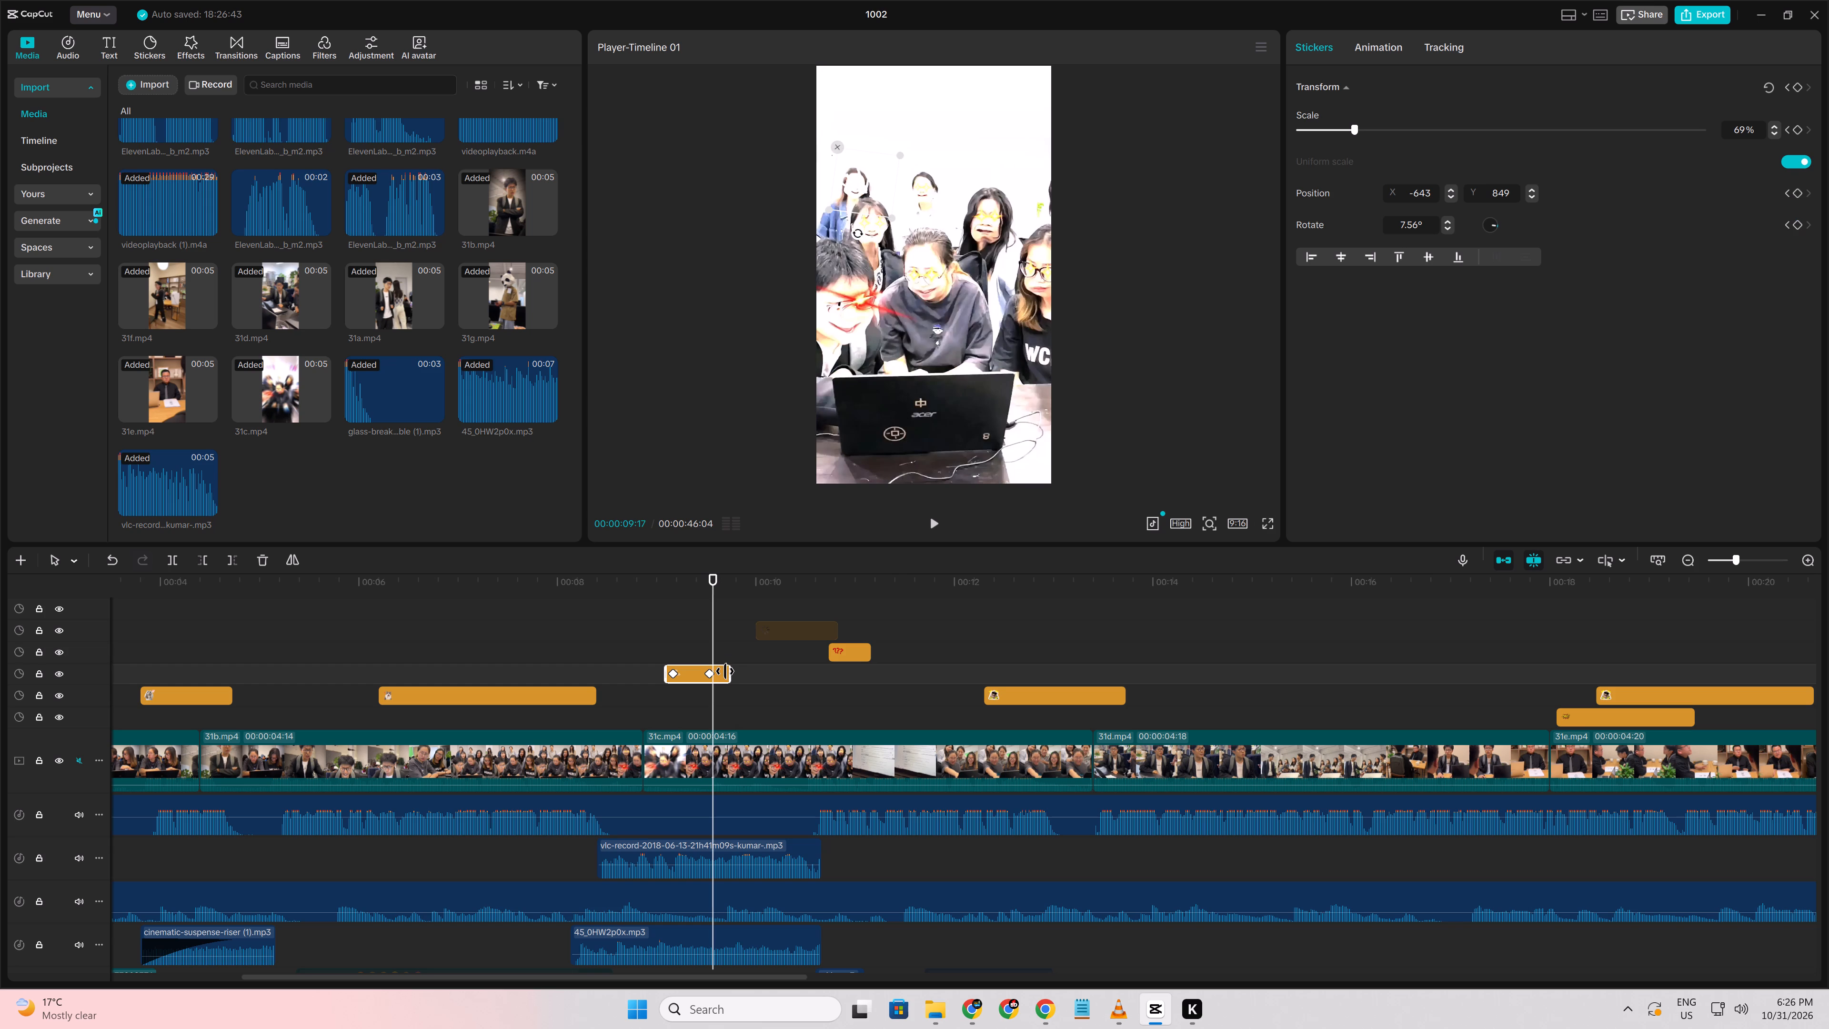
key("q")
Extend the reaction-lines sticker backwards and reset its start to 00:00:09:05, where the transition ends.
left_click_drag(712, 674, 651, 673)
left_click(617, 679)
left_click_drag(617, 679, 656, 685)
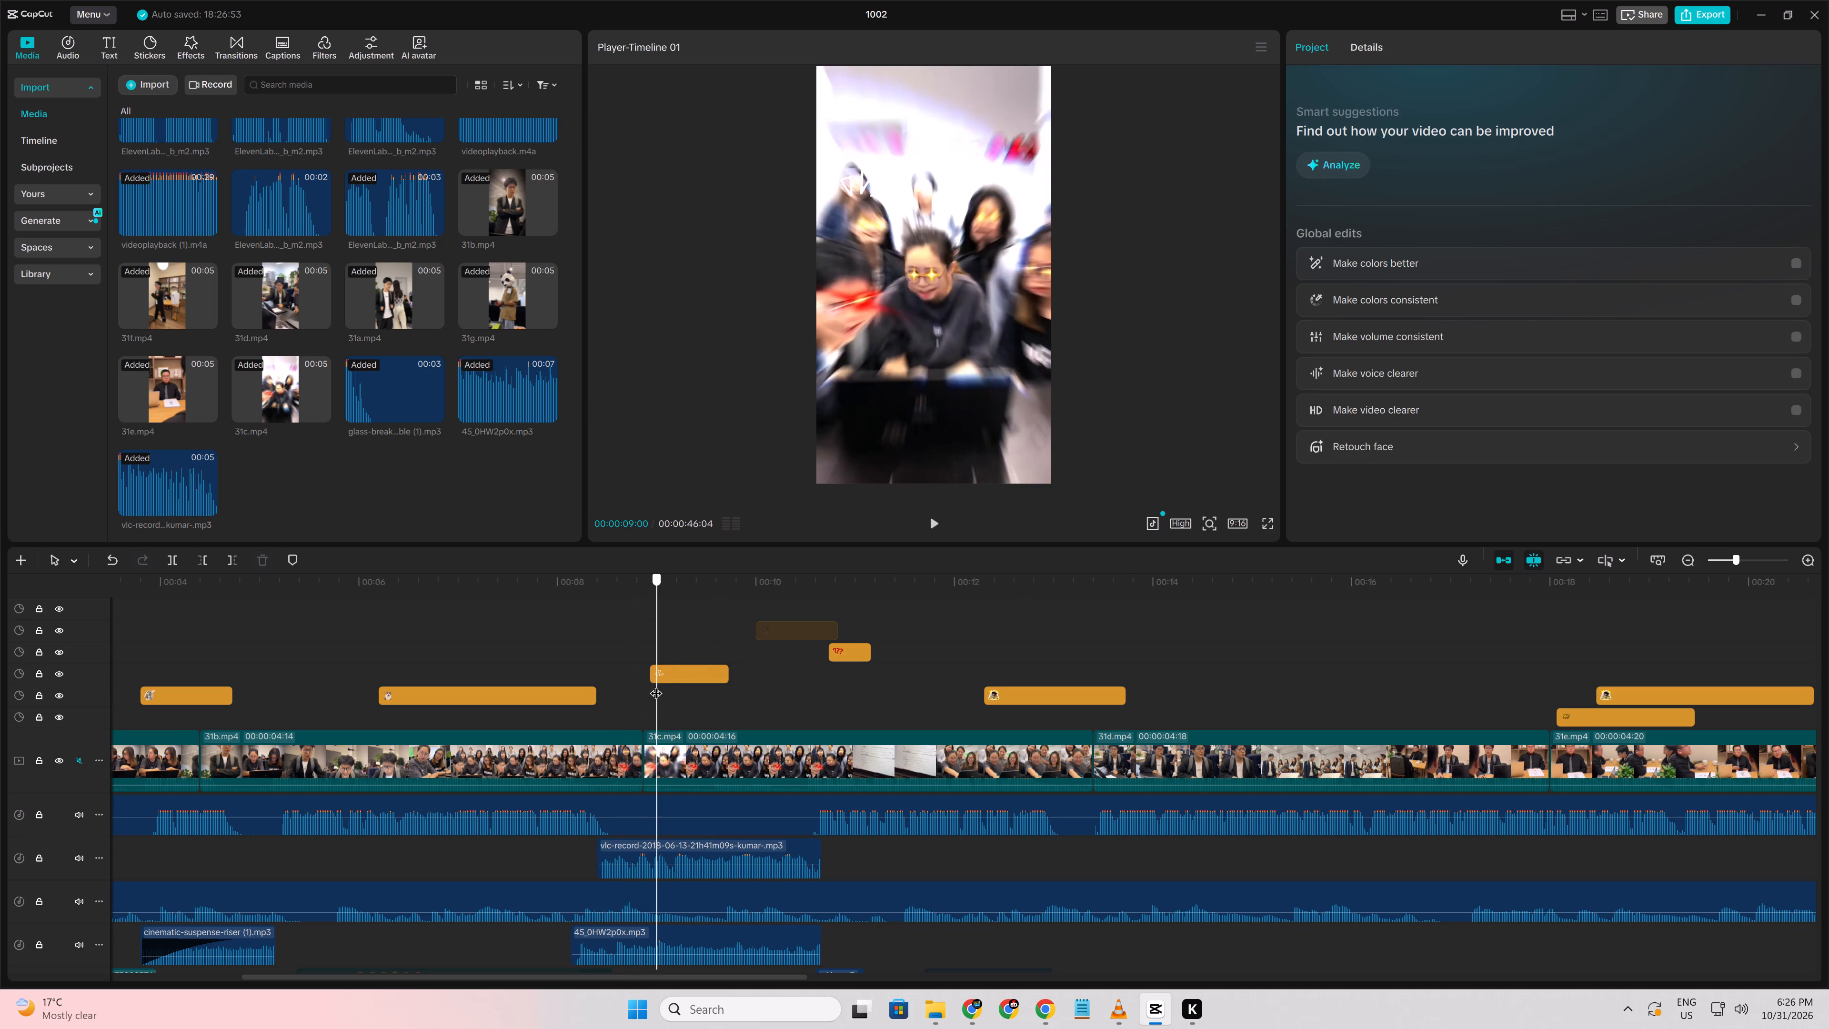
left_click_drag(656, 685, 654, 681)
left_click(663, 673)
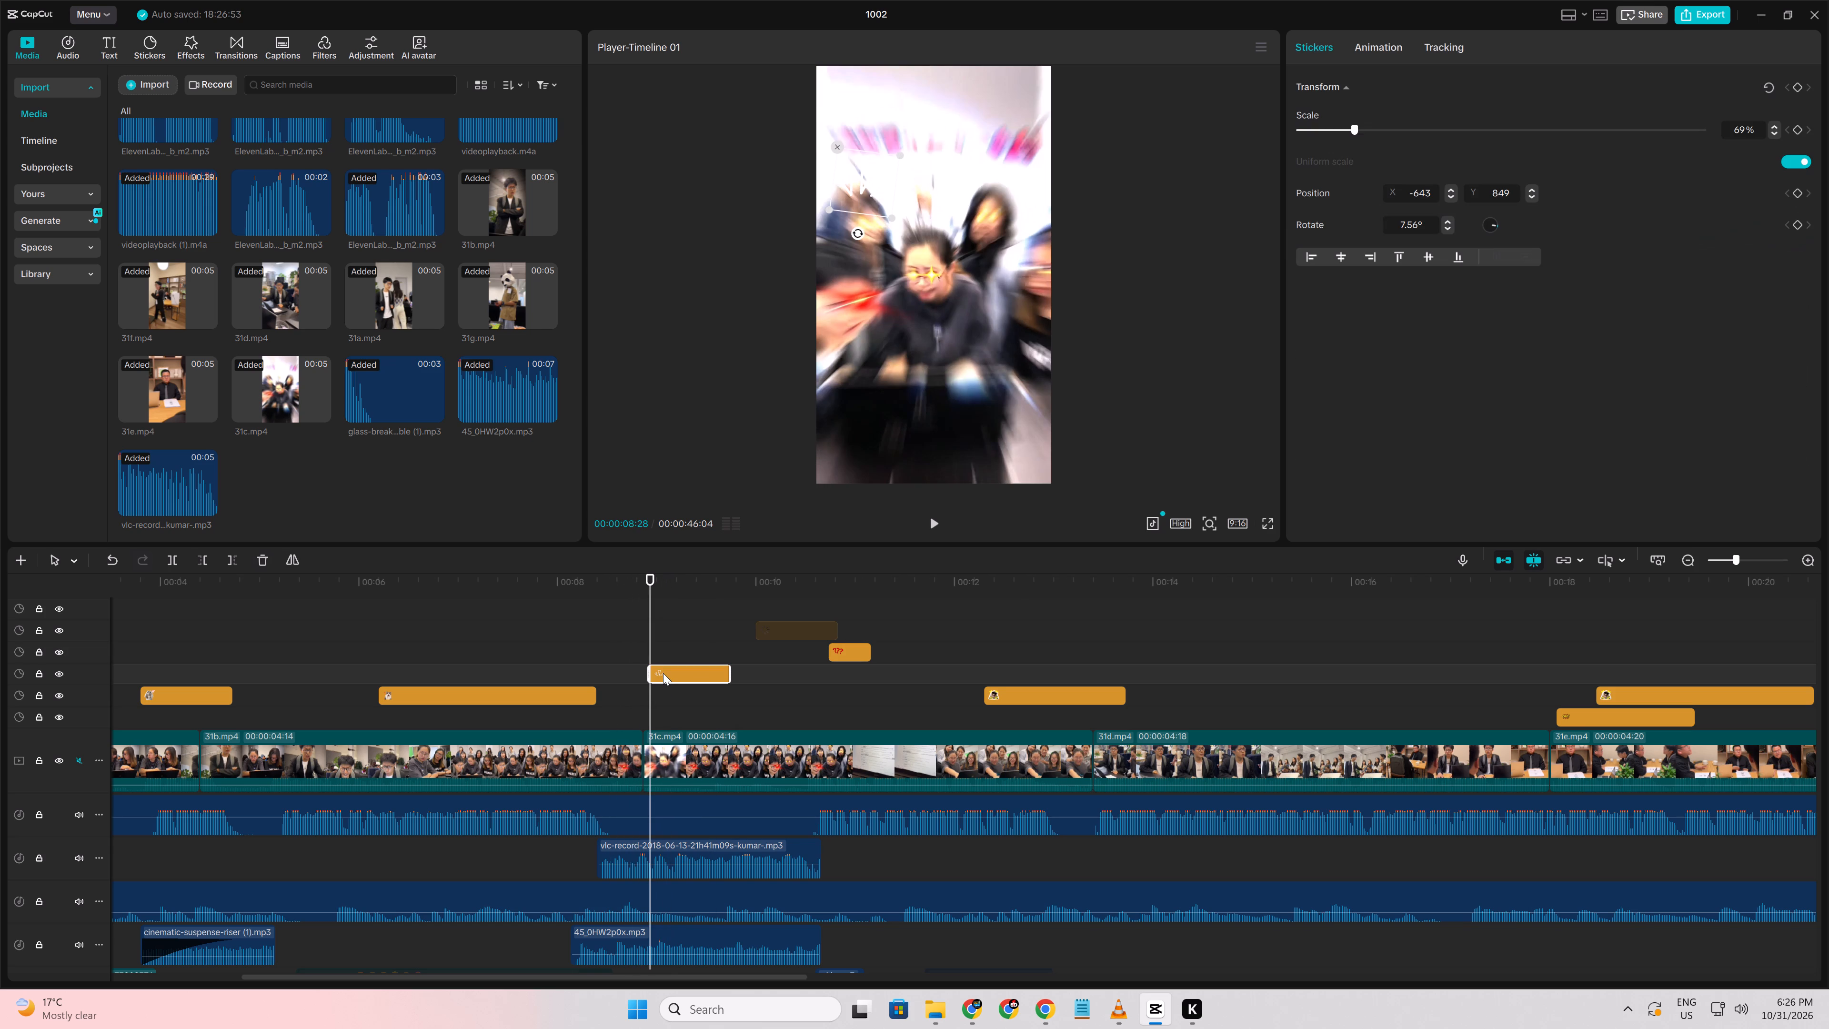
key("Right")
key("Right")
key("Right")
key("Right")
key("Right")
key("Right")
key("Right")
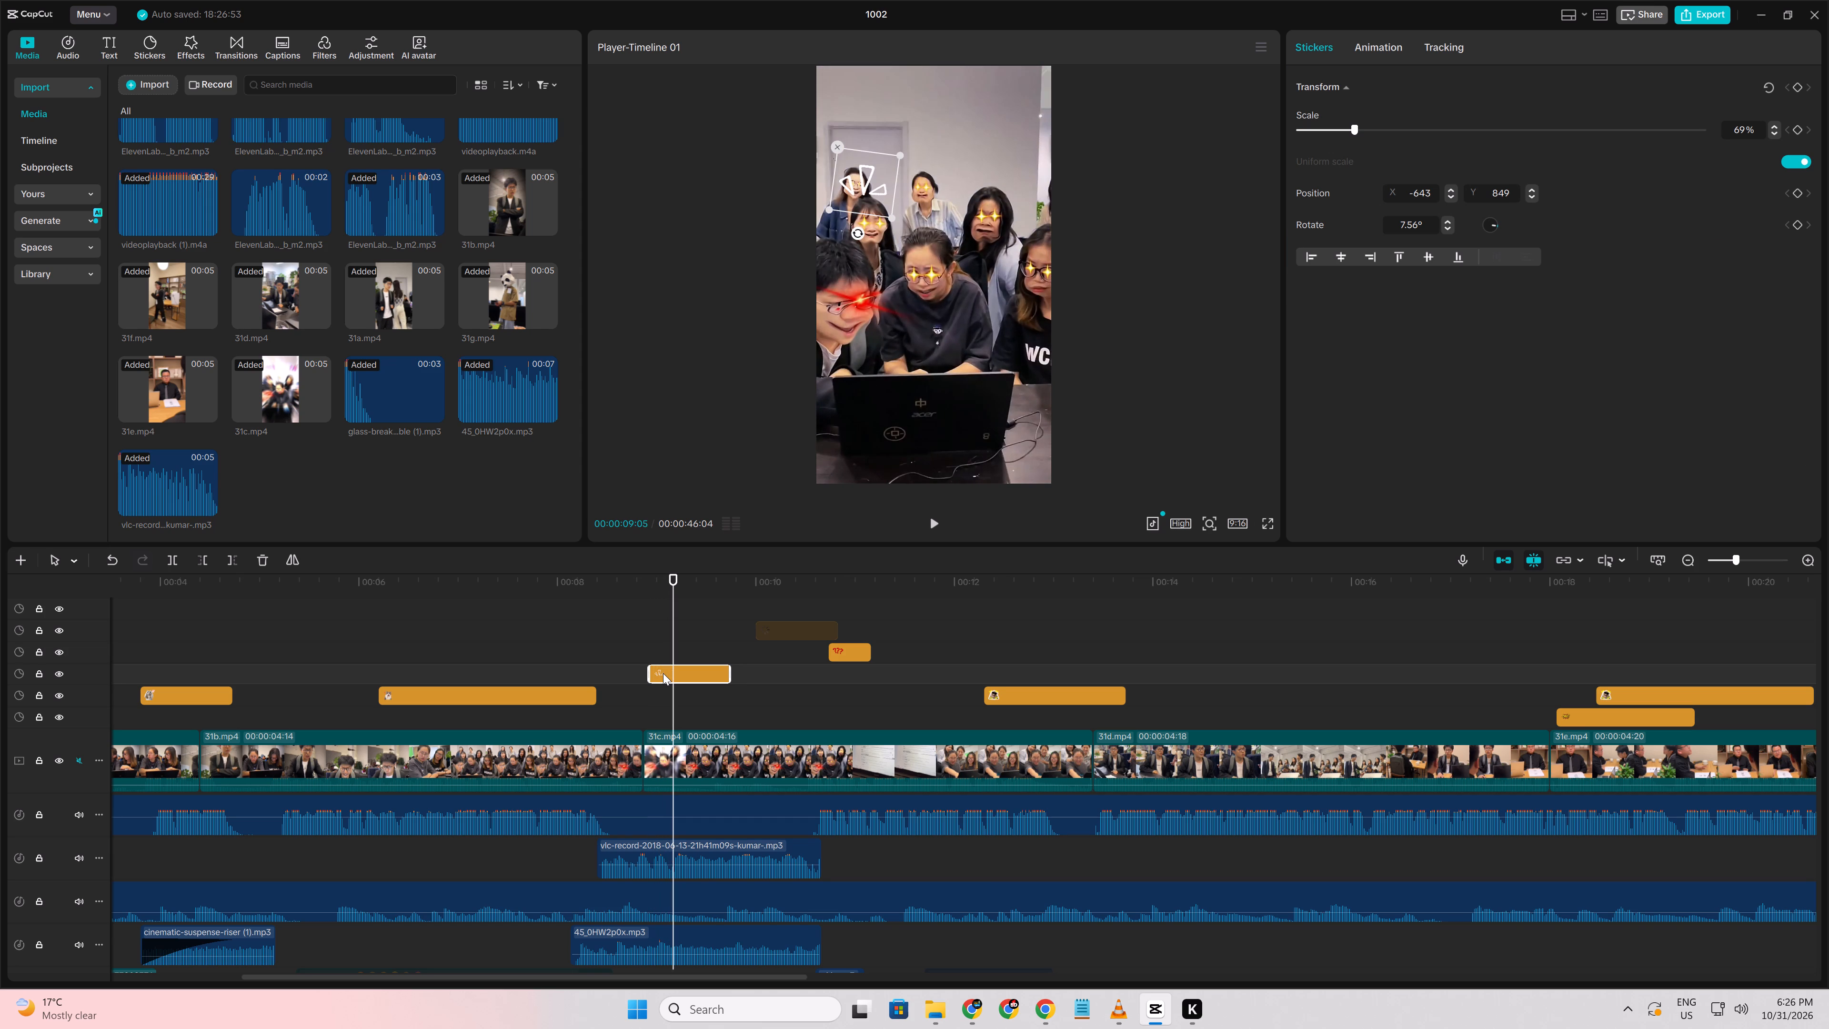
key("q")
Move the reaction-lines sticker down to about X -762, Y 385, just above the red-eyed character's head.
left_click_drag(849, 202, 837, 256)
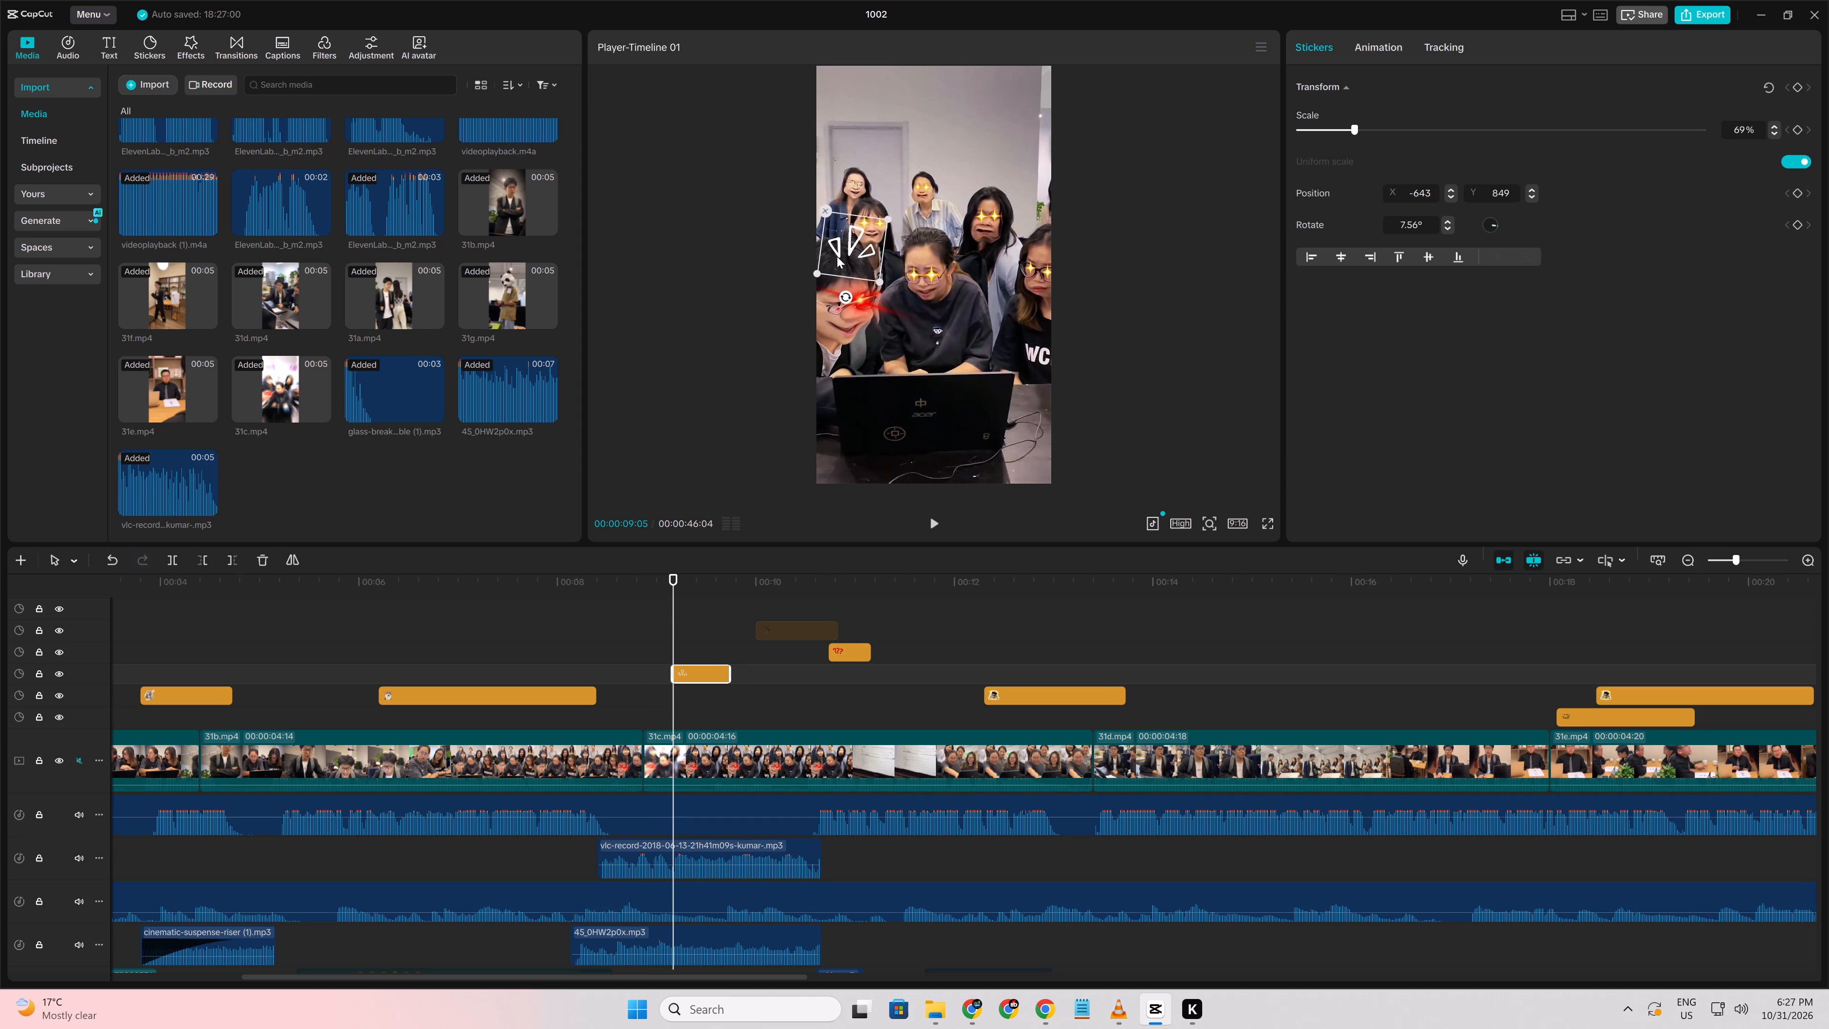
left_click_drag(837, 256, 836, 252)
Extend the end of the reaction-lines sticker to a little past 00:00:10:03 over the 31c shot.
left_click_drag(731, 672, 784, 676)
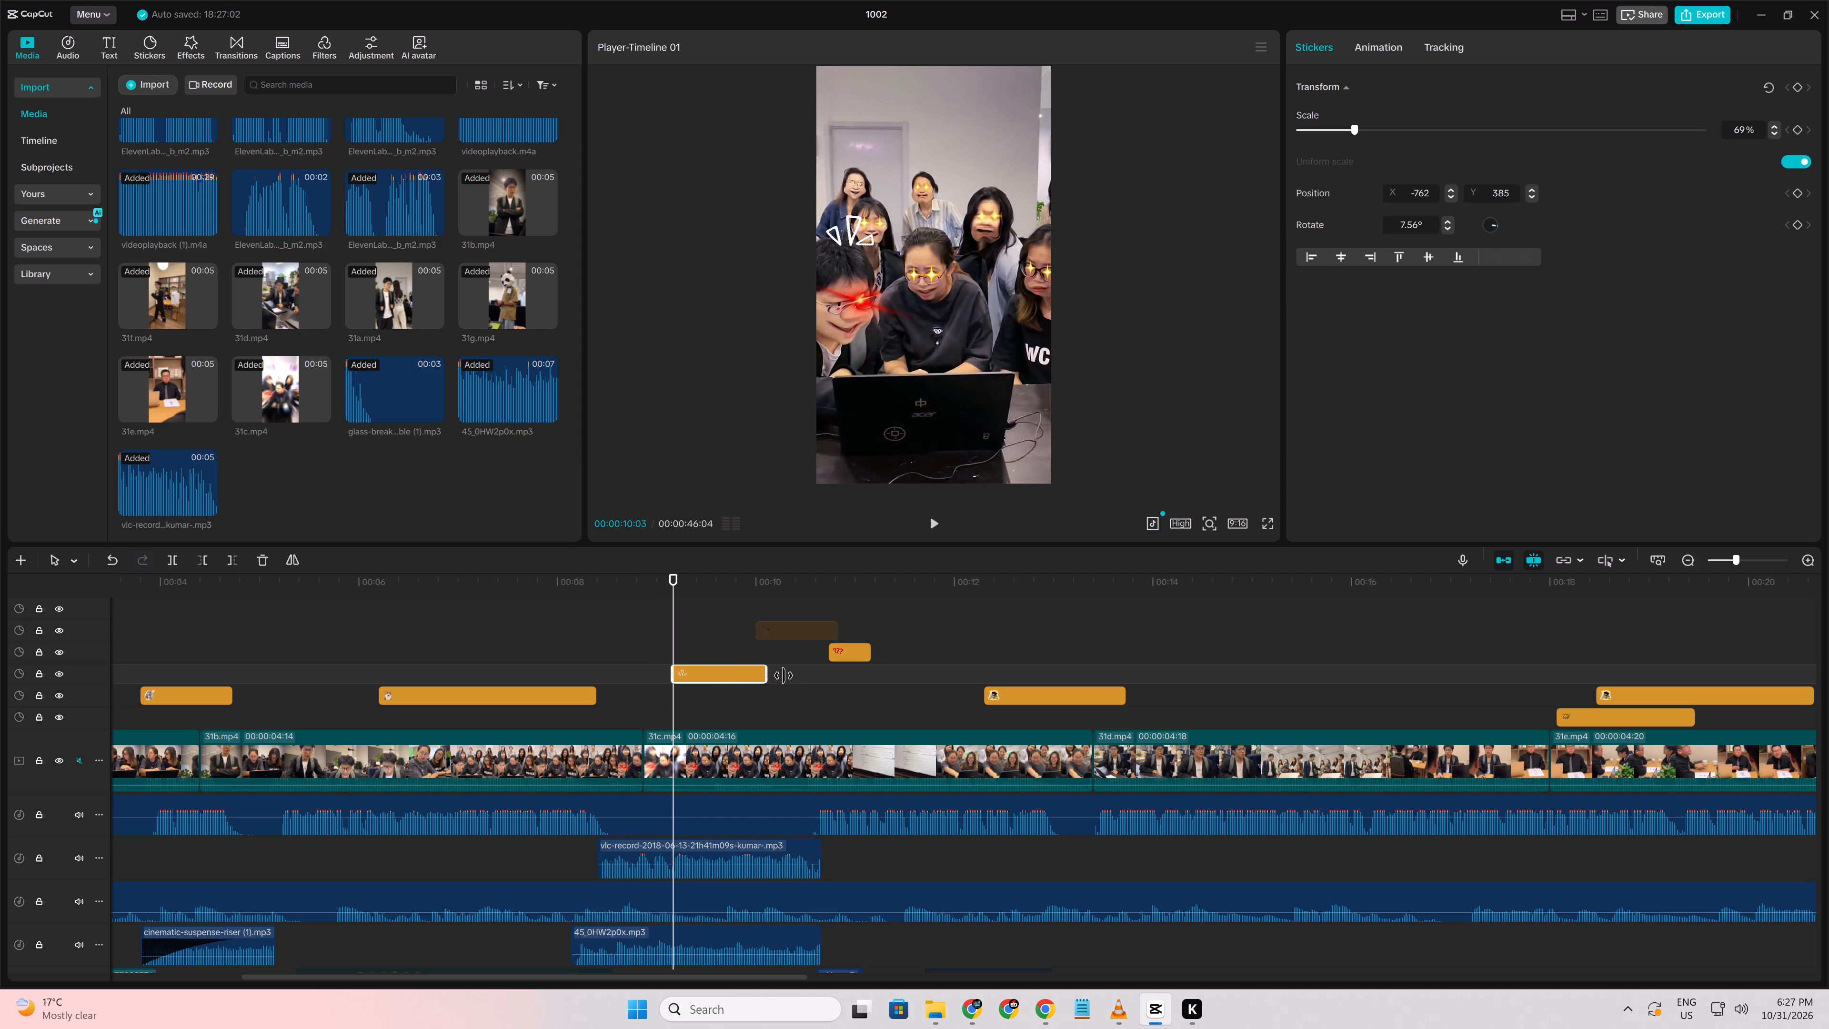
left_click_drag(784, 676, 792, 681)
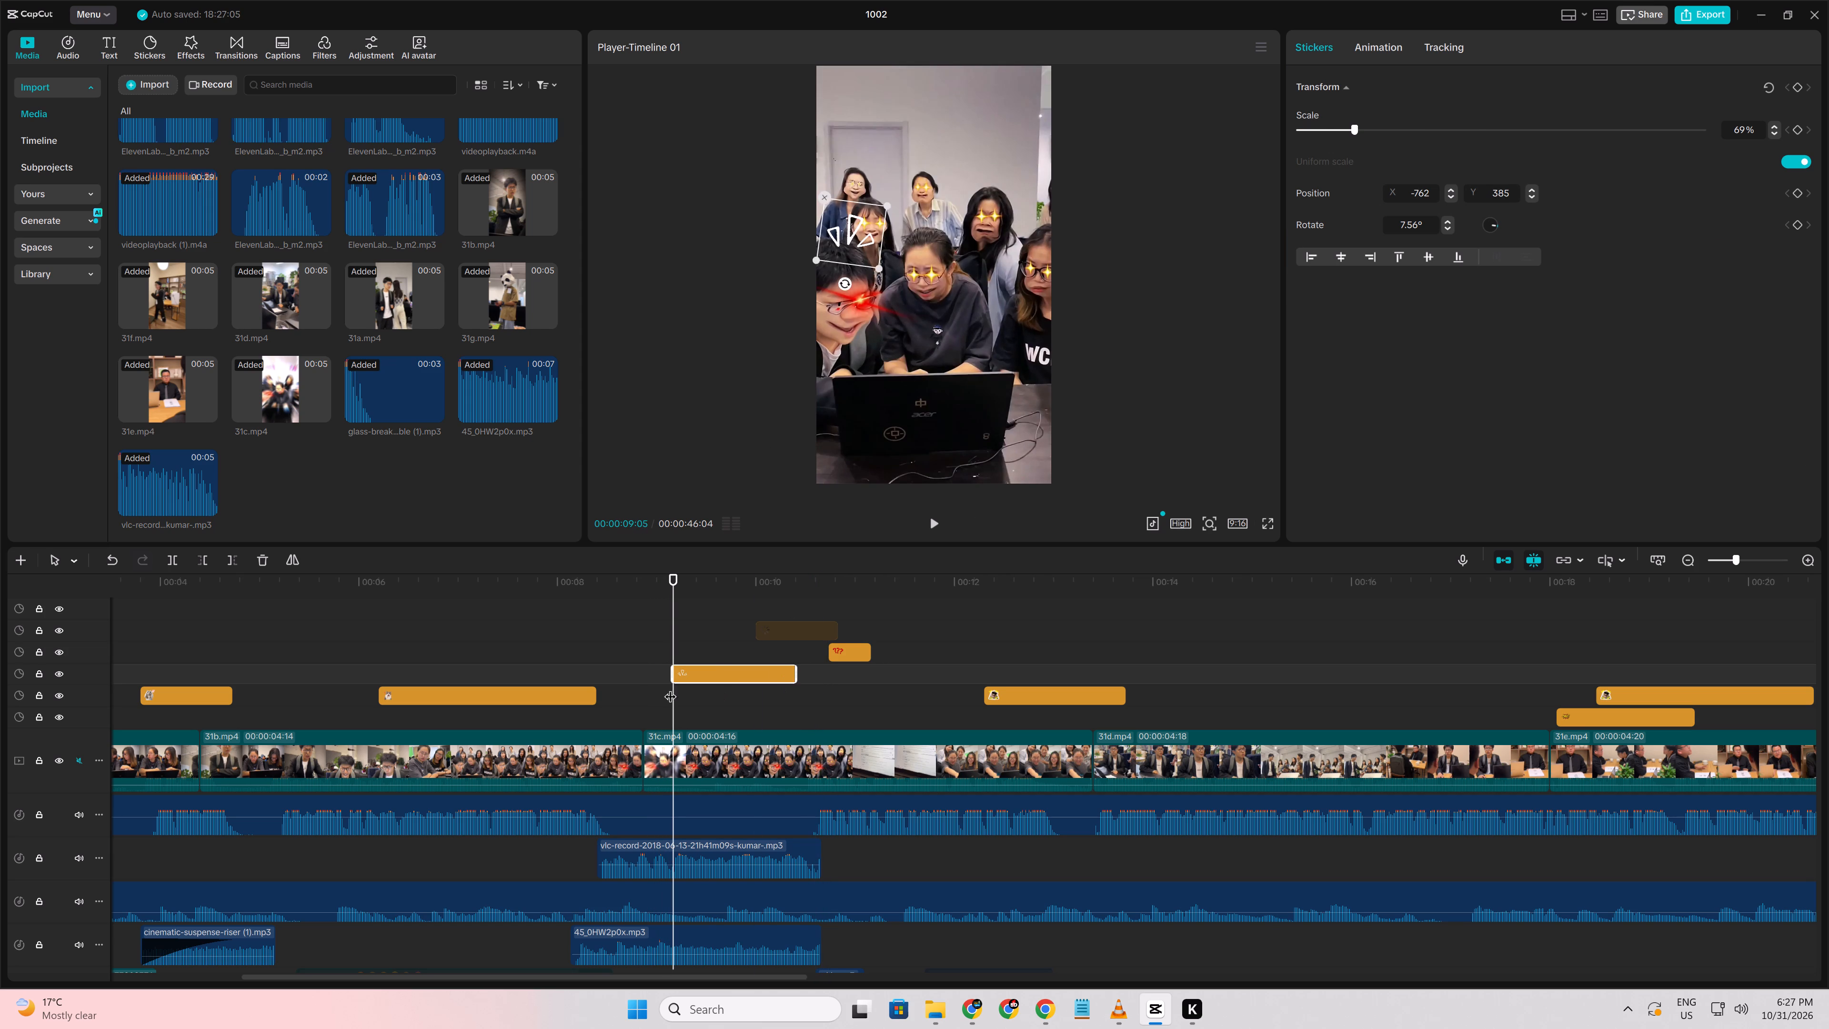
Replay the stretch from about 00:00:08 through 00:00:12 to check the repositioned sticker against the sounds.
left_click(659, 684)
key("space")
key("space")
key("space")
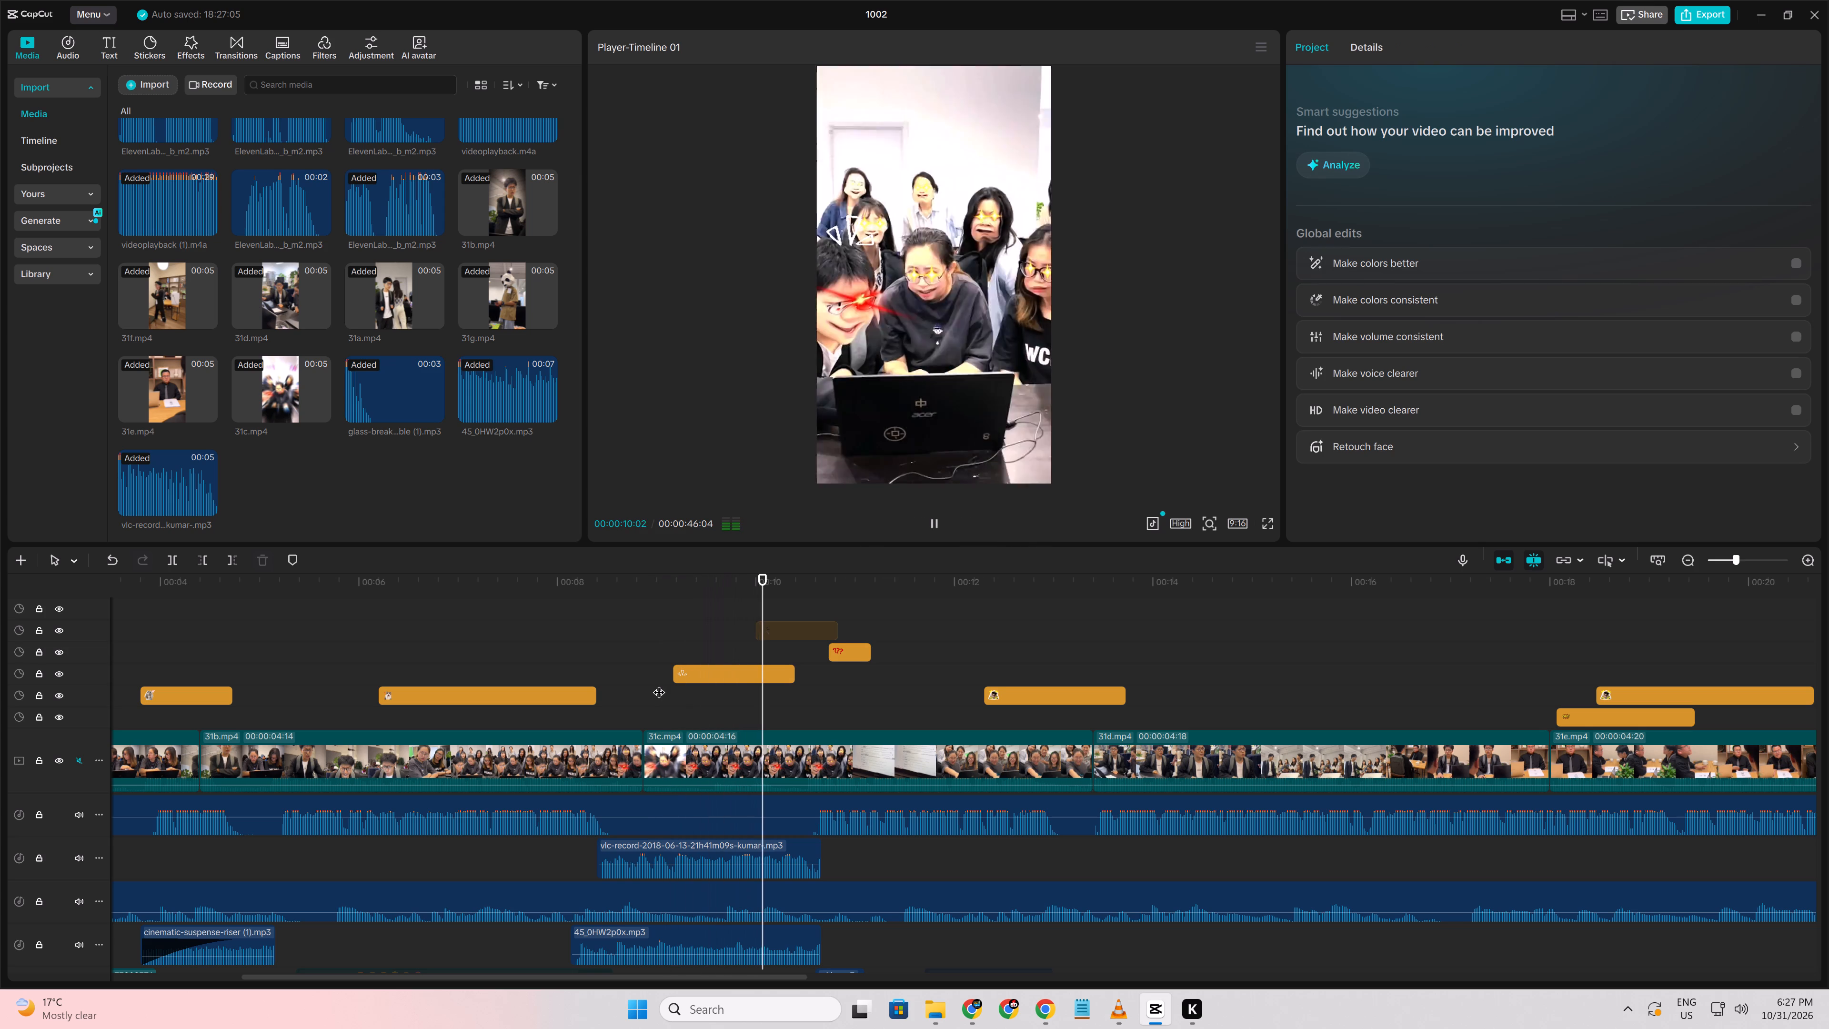
key("space")
left_click(539, 643)
key("space")
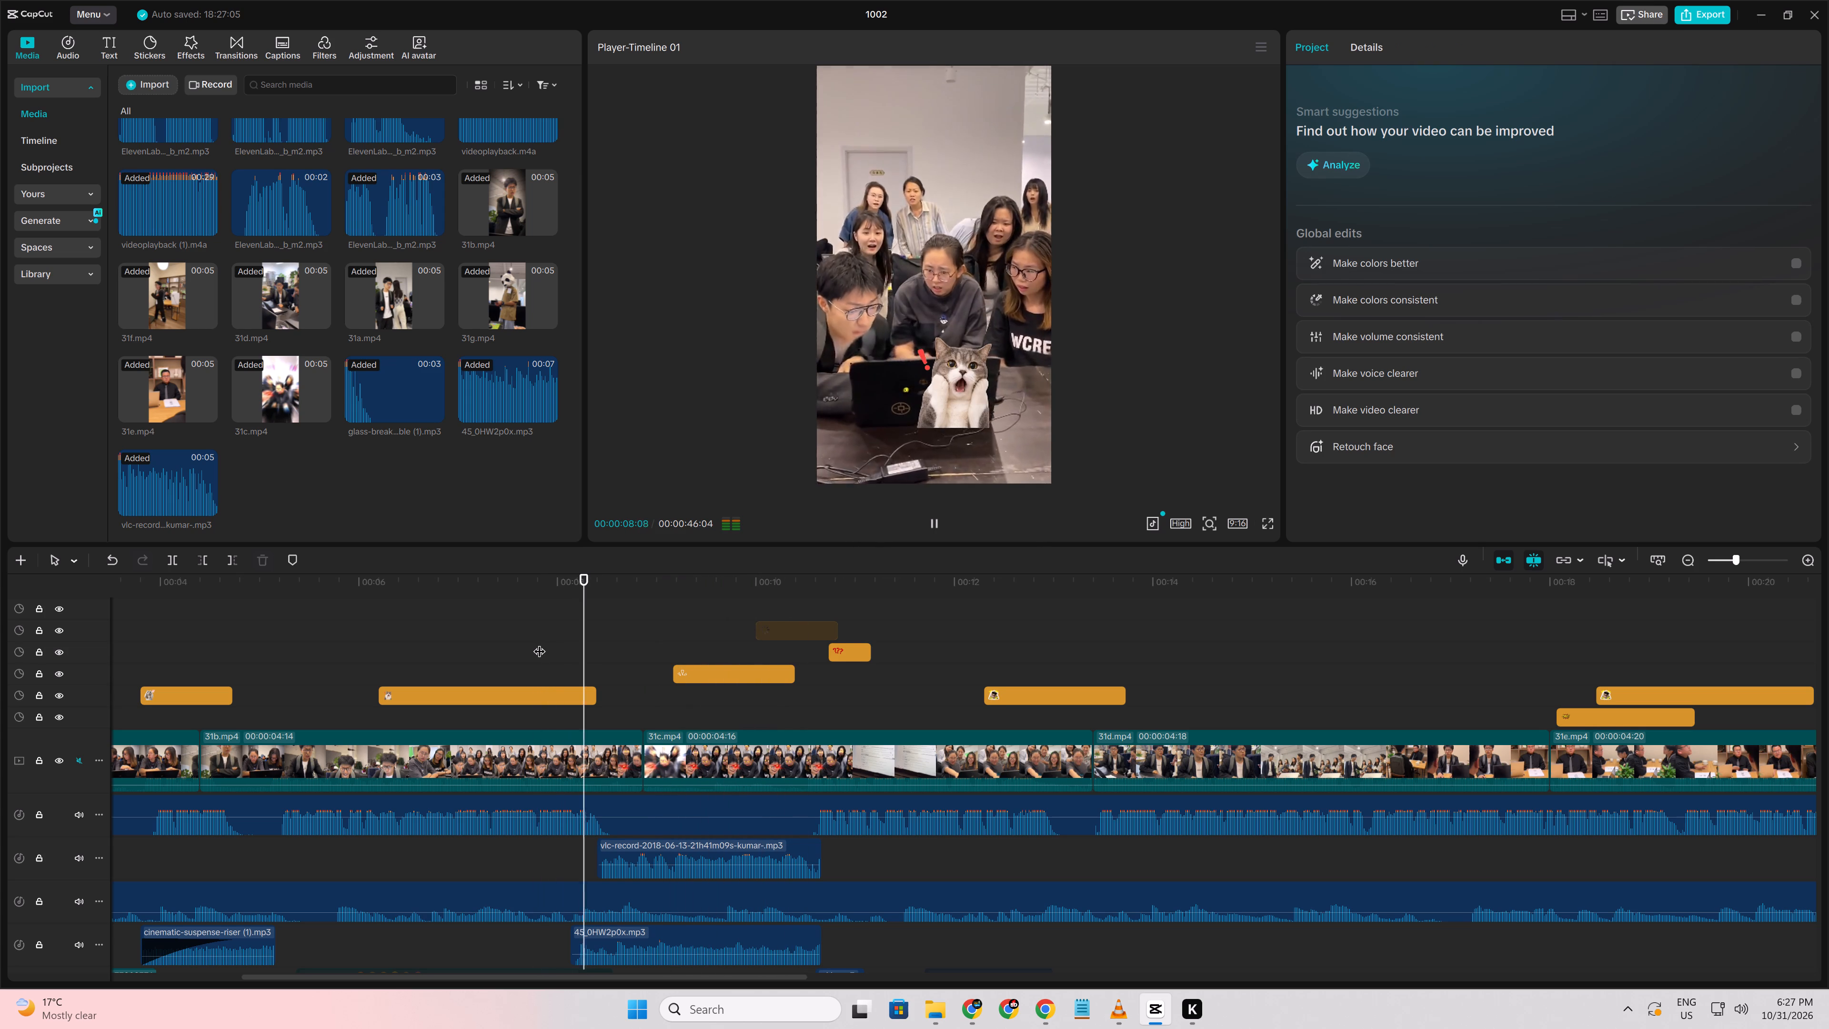
scroll(539, 643, "down", 4)
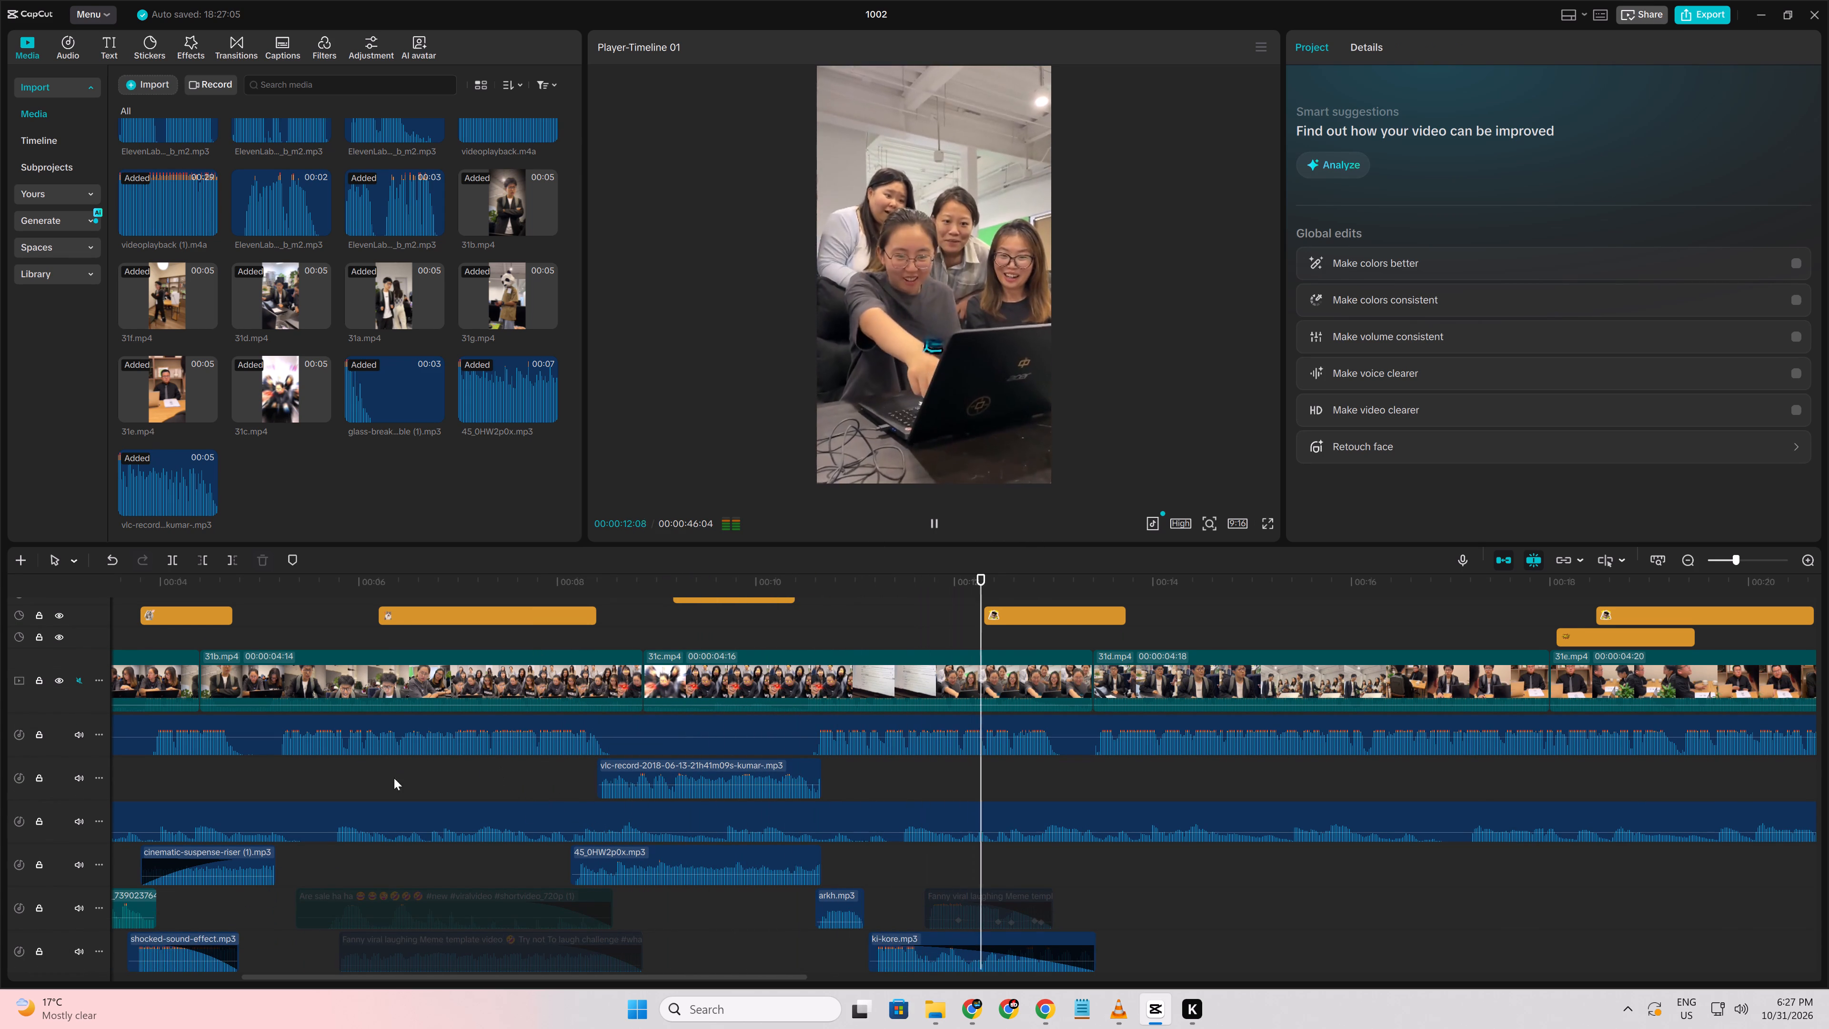
Set the volume of the 45_0HW2p0x.mp3 sound to 3.8 dB and replay the stretch around it.
left_click(612, 862)
left_click(1618, 129)
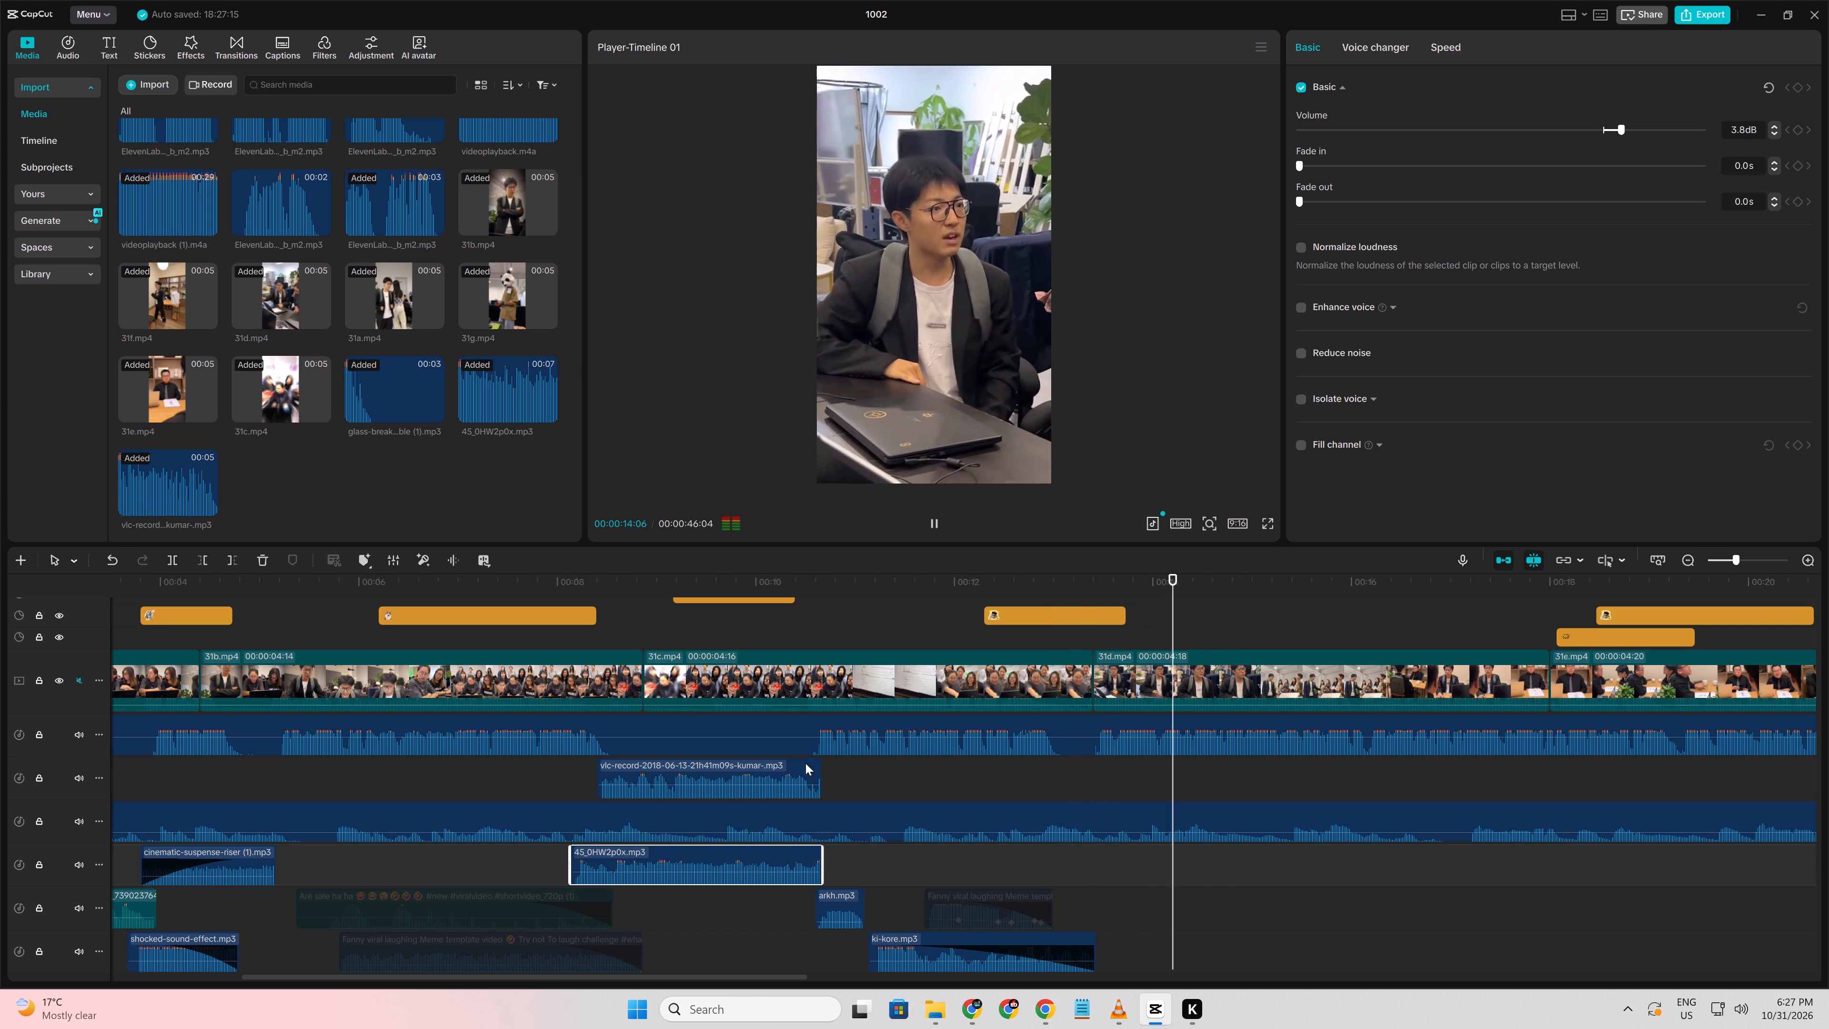
left_click(513, 751)
left_click(457, 774)
key("space")
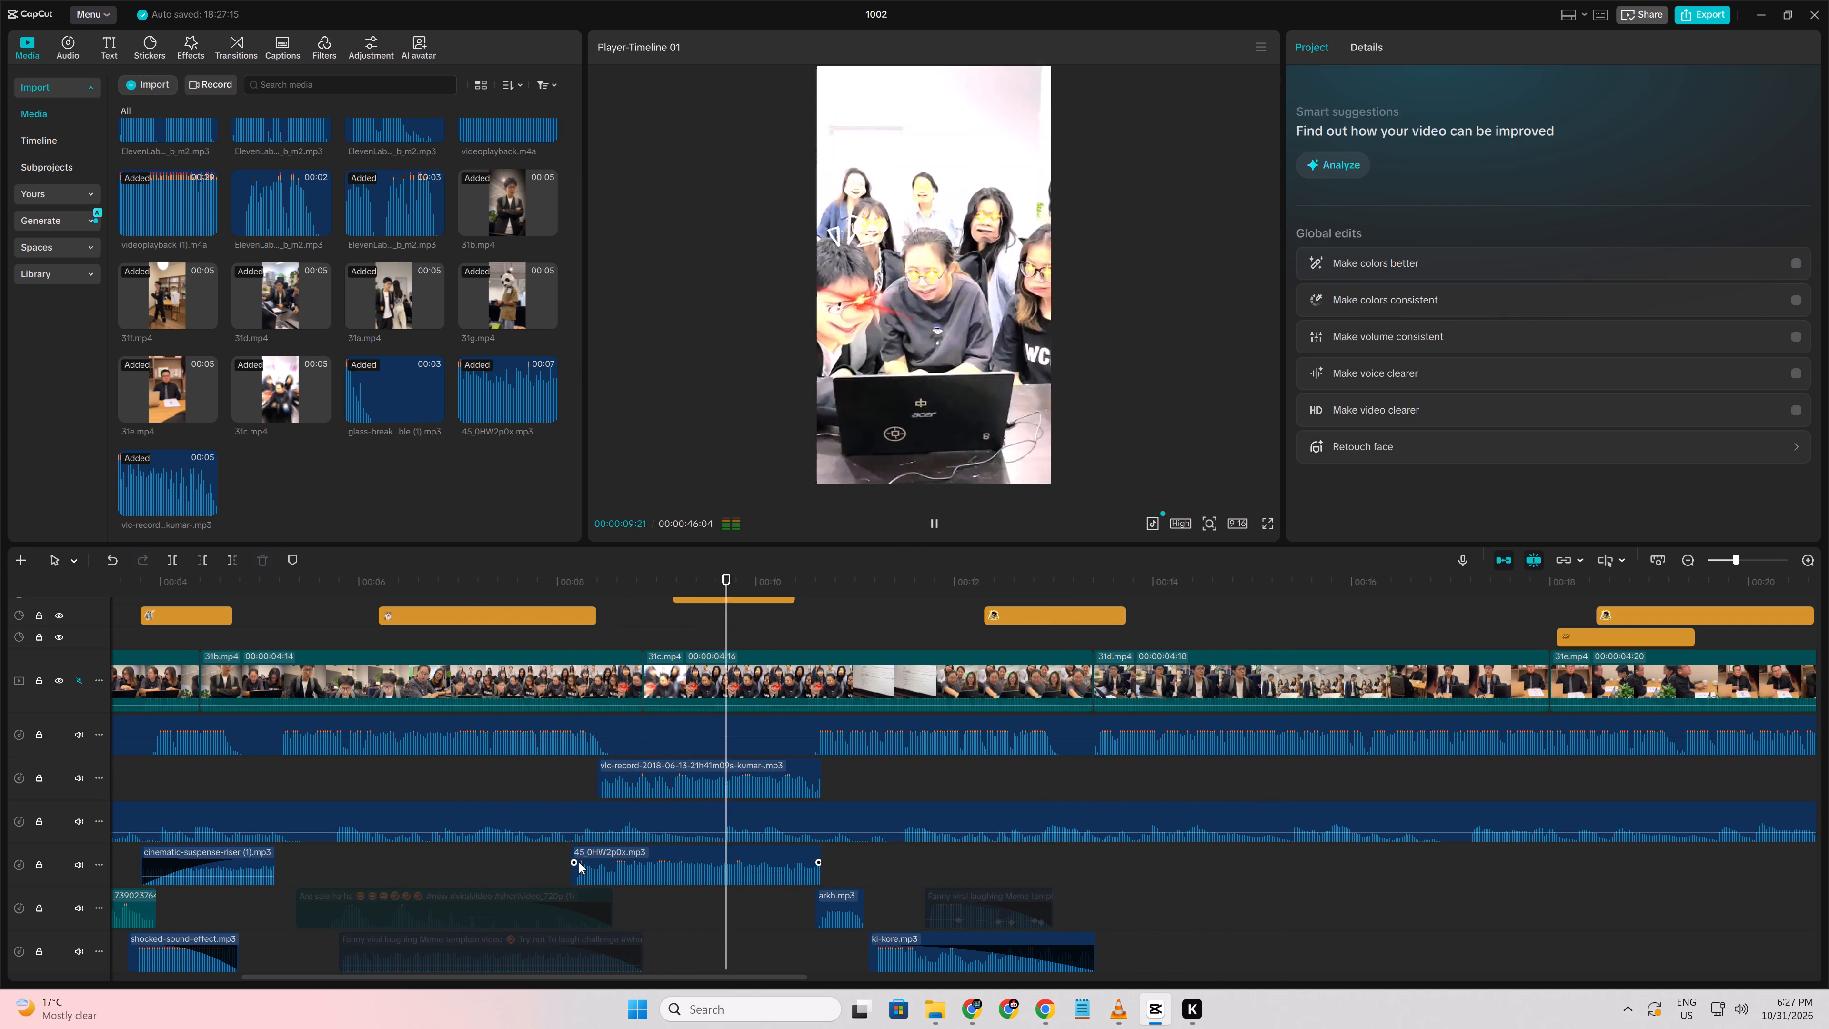
Add a fade-in of about 0.2 s to the 45_0HW2p0x.mp3 sound and listen to its start.
left_click_drag(575, 862, 598, 866)
left_click(548, 859)
key("space")
key("space")
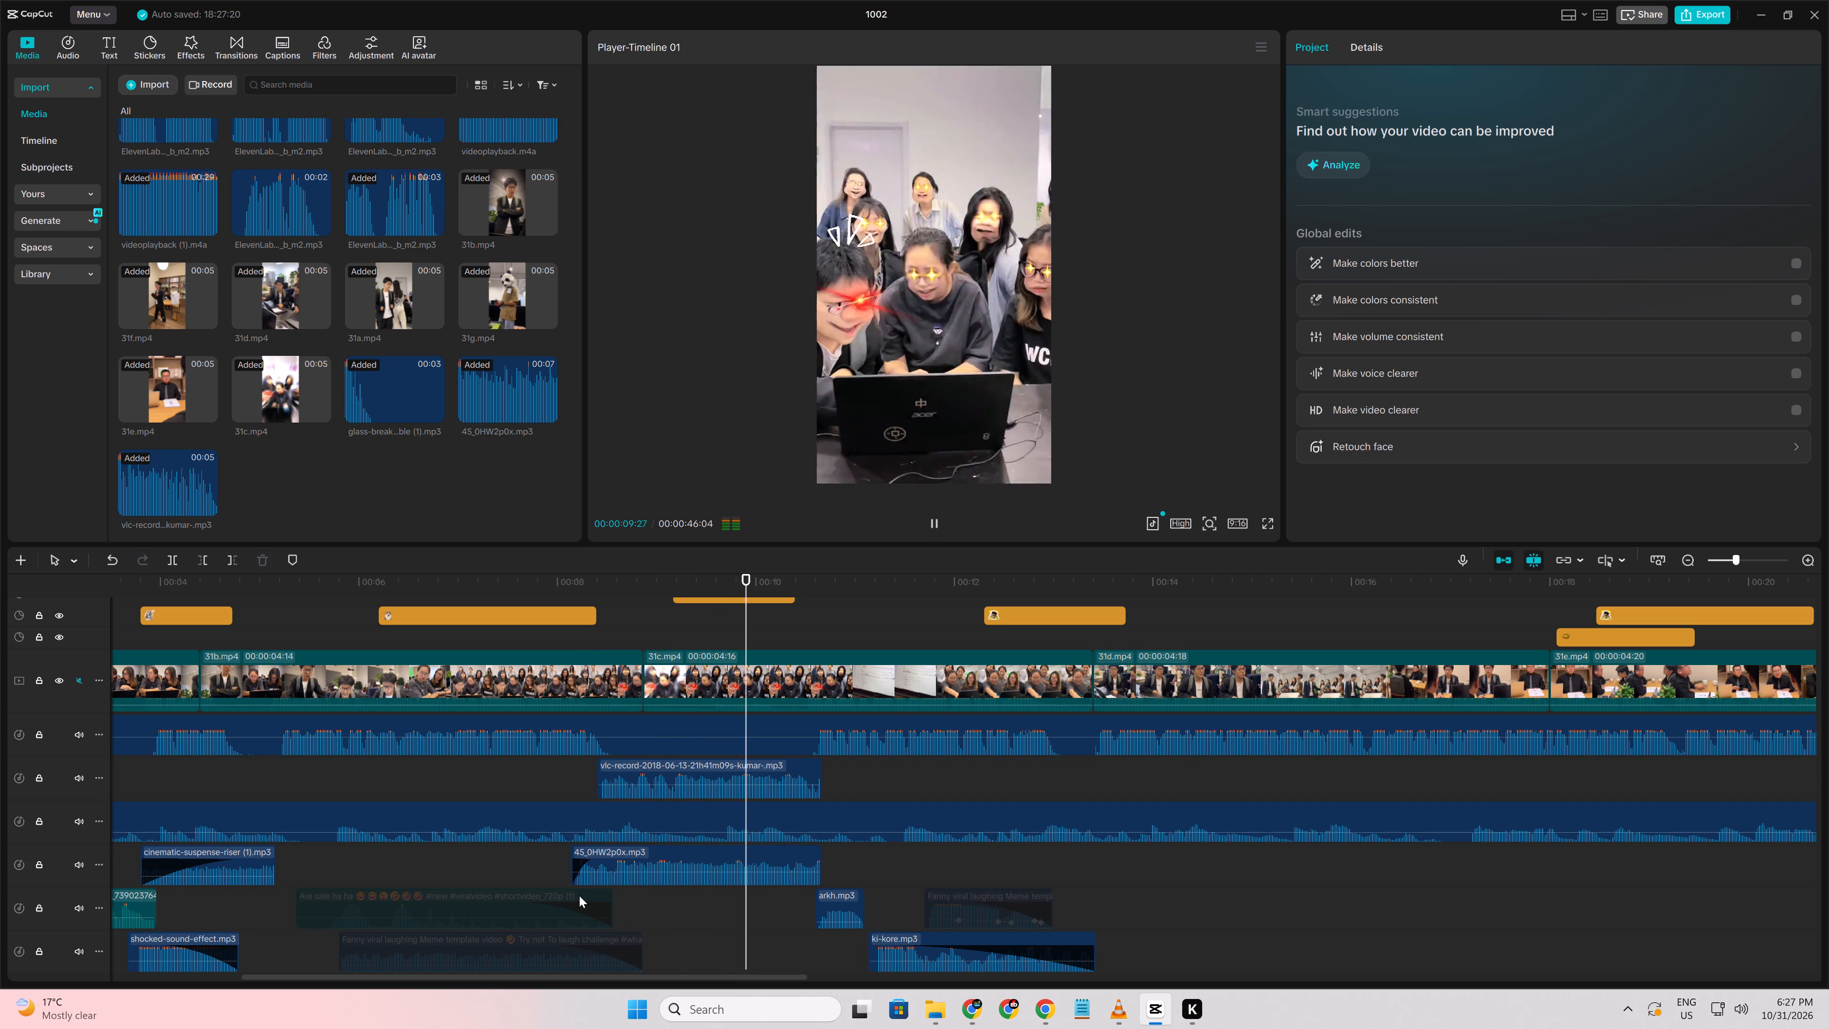
Replay from about 00:00:10 to 00:00:13 to check the sounds and stickers following the 45_0HW2p0x.mp3 clip.
left_click_drag(679, 979, 777, 996)
left_click(474, 903)
key("space")
key("space")
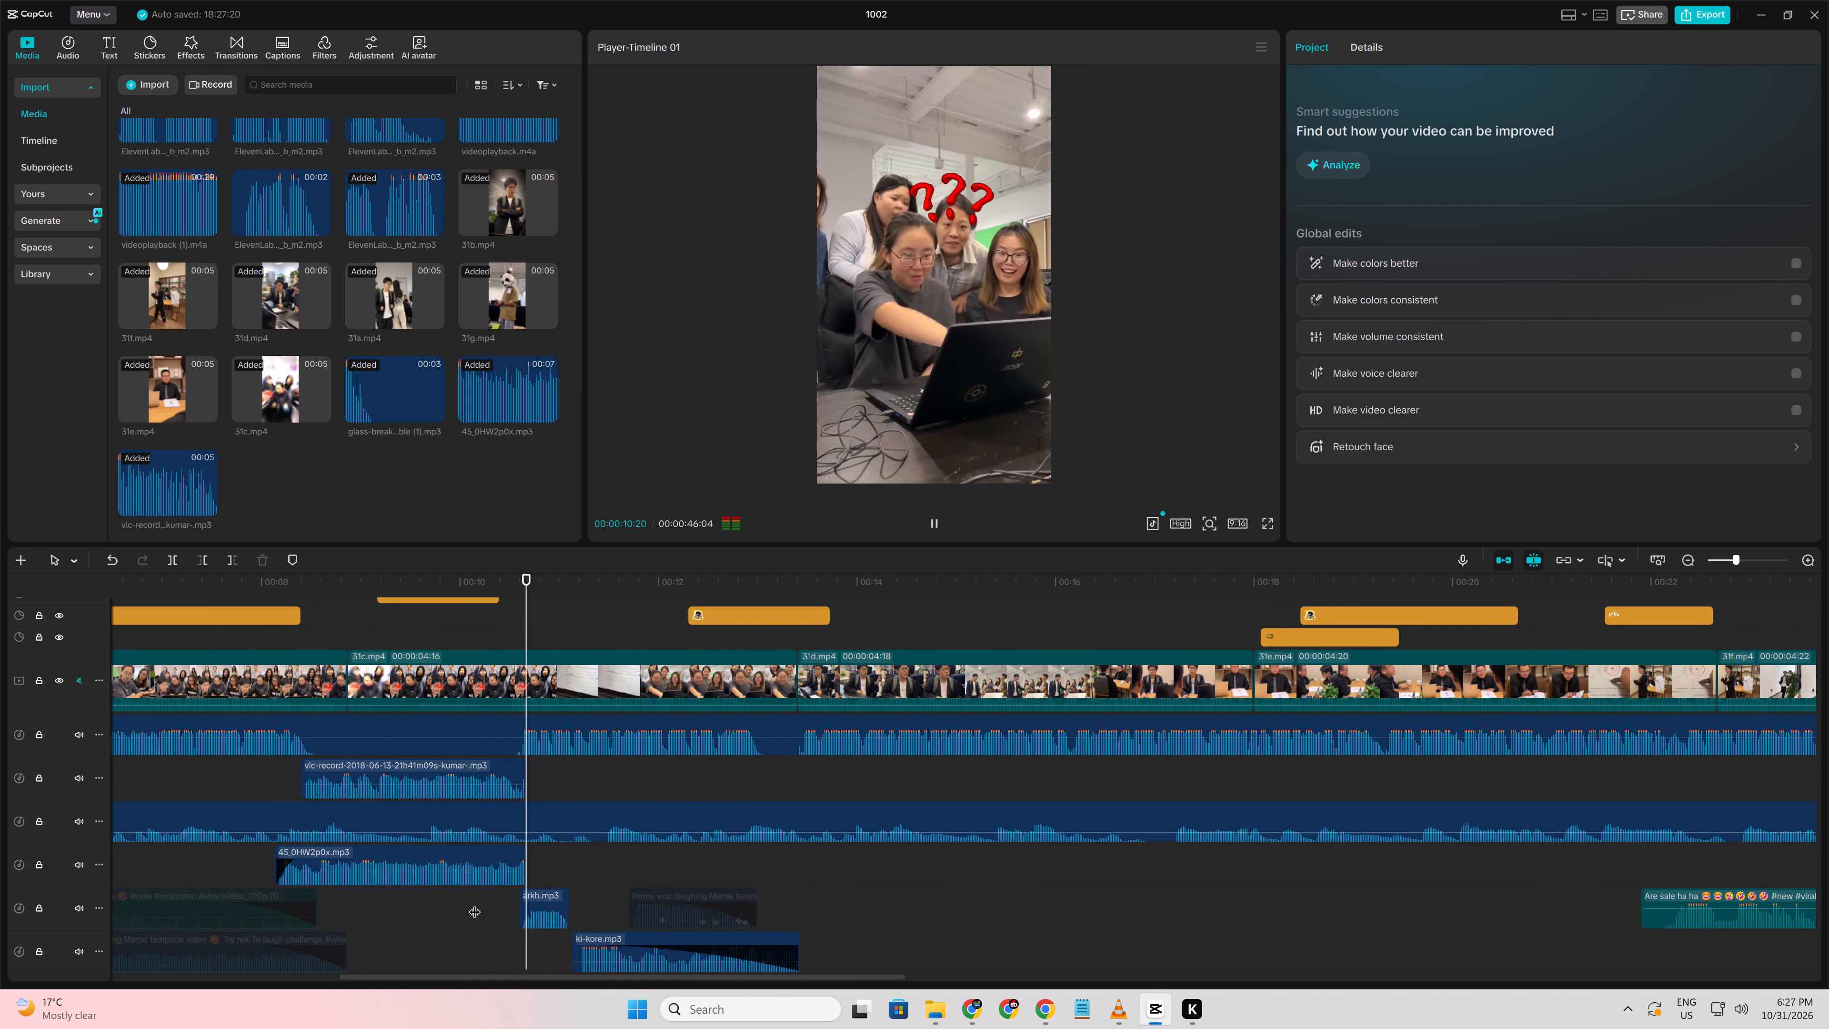
key("space")
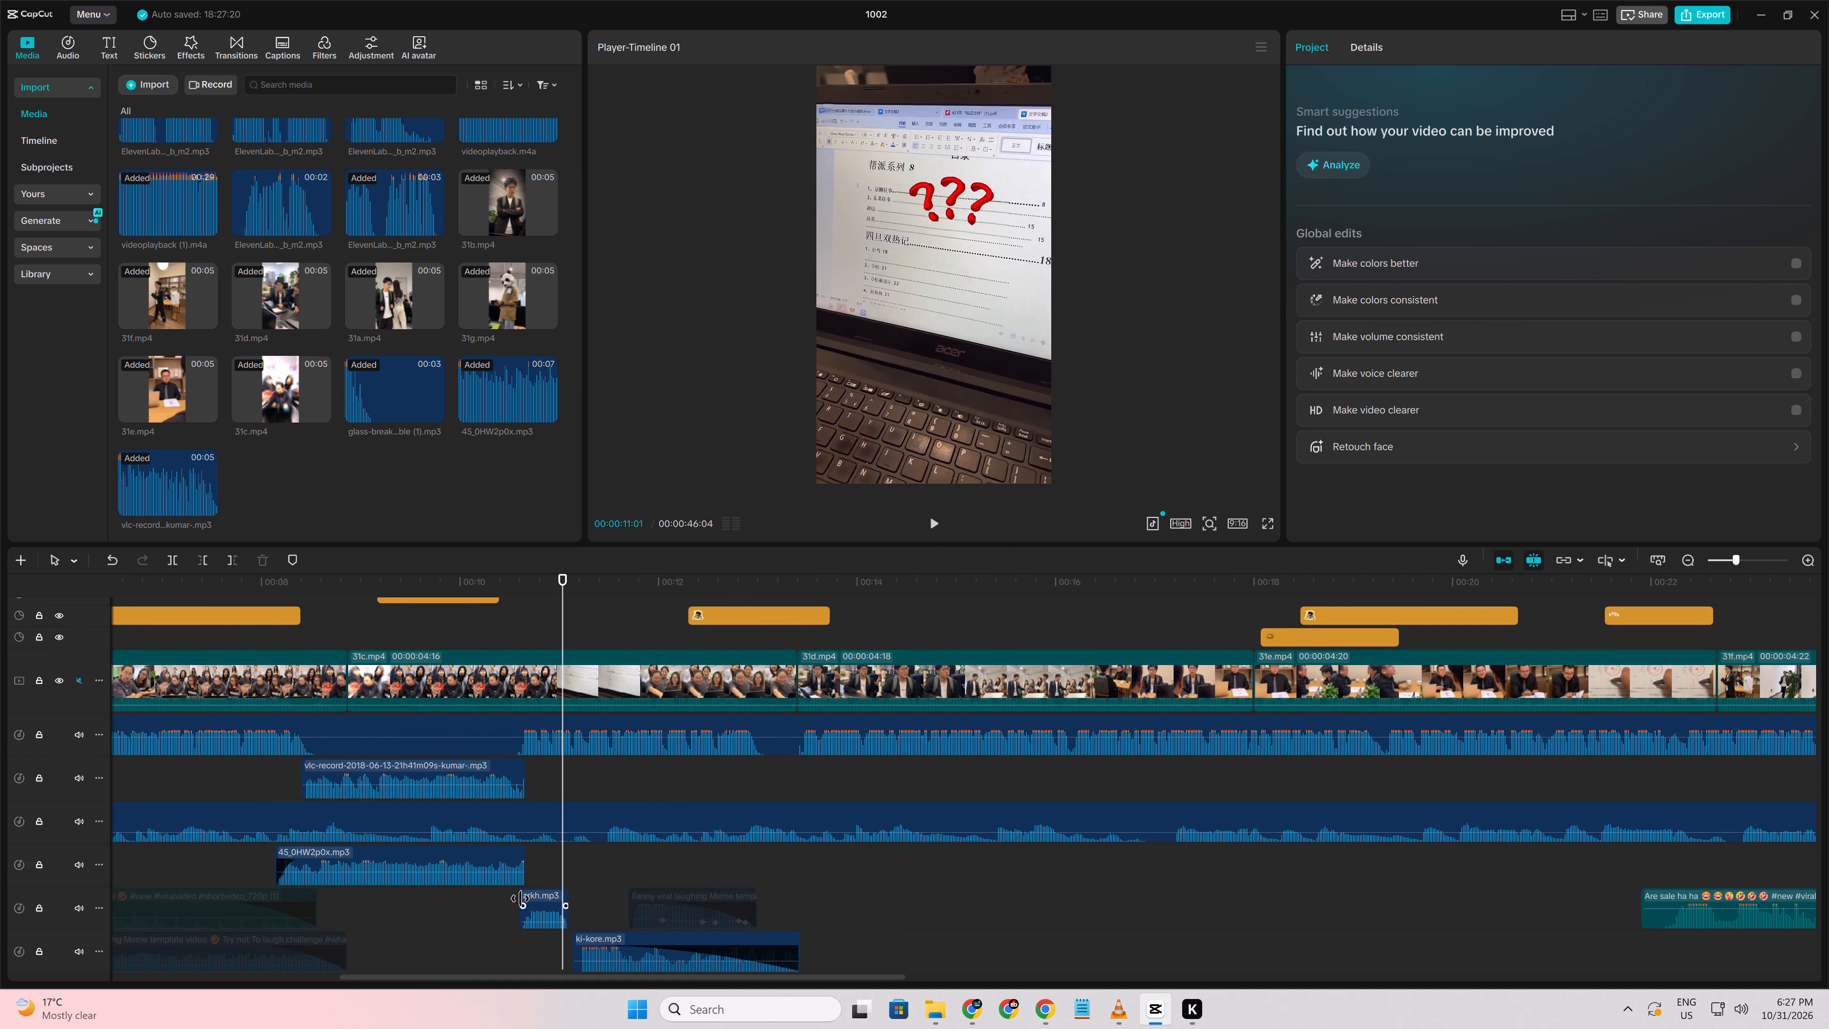
scroll(520, 898, "up", 10)
key("space")
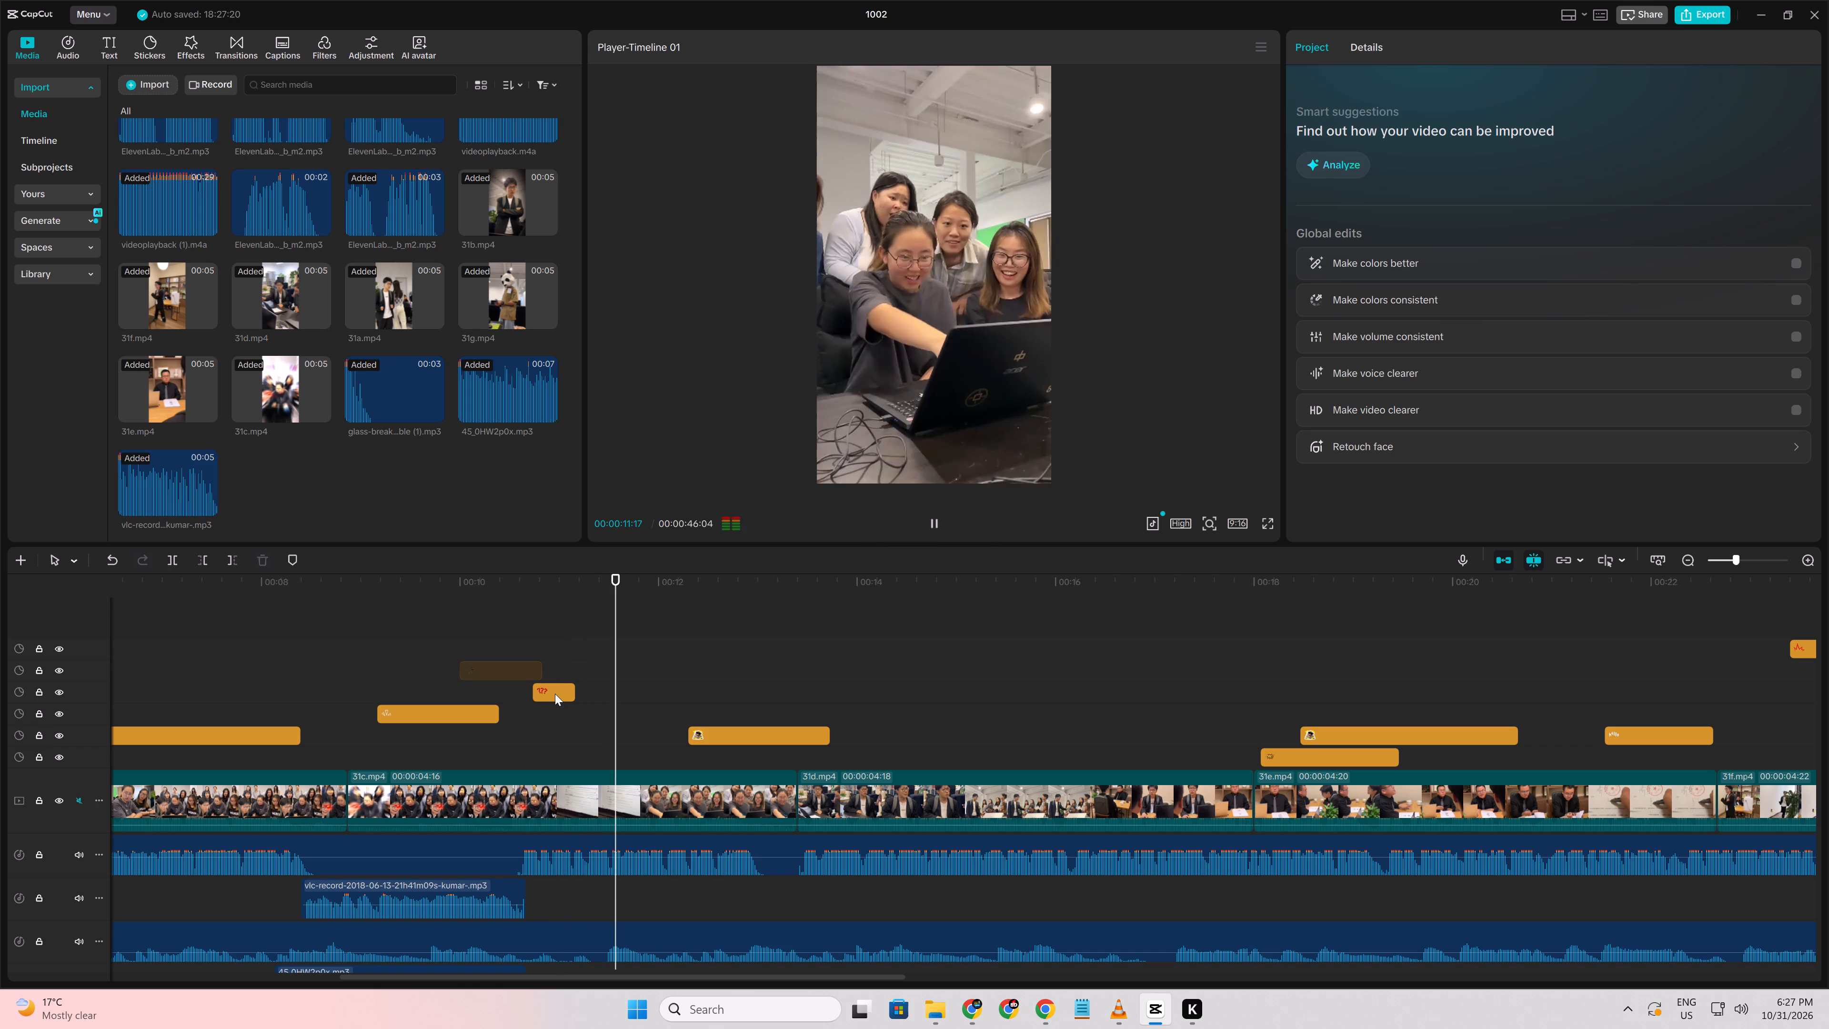
scroll(694, 891, "down", 12)
key("space")
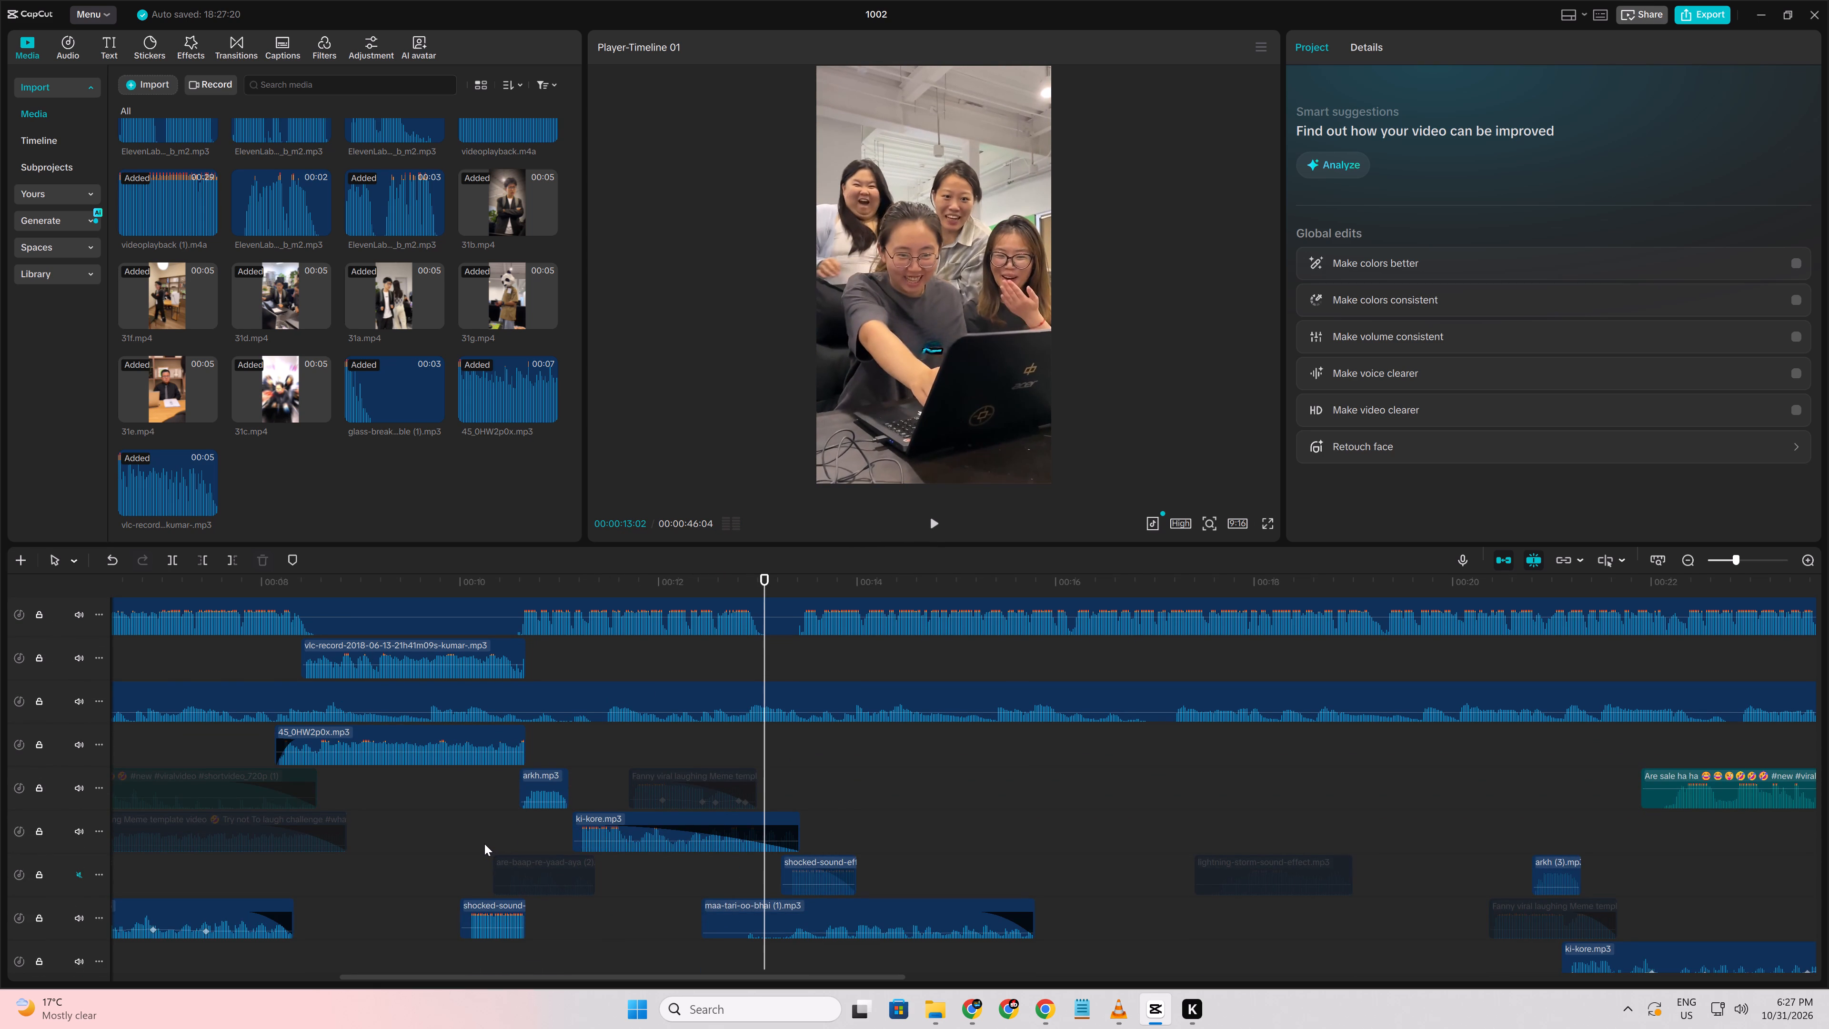
Review the video from its beginning to about 00:00:10:24, checking the sound effects against the characters' reactions.
left_click(502, 844)
left_click_drag(502, 844, 0, 822)
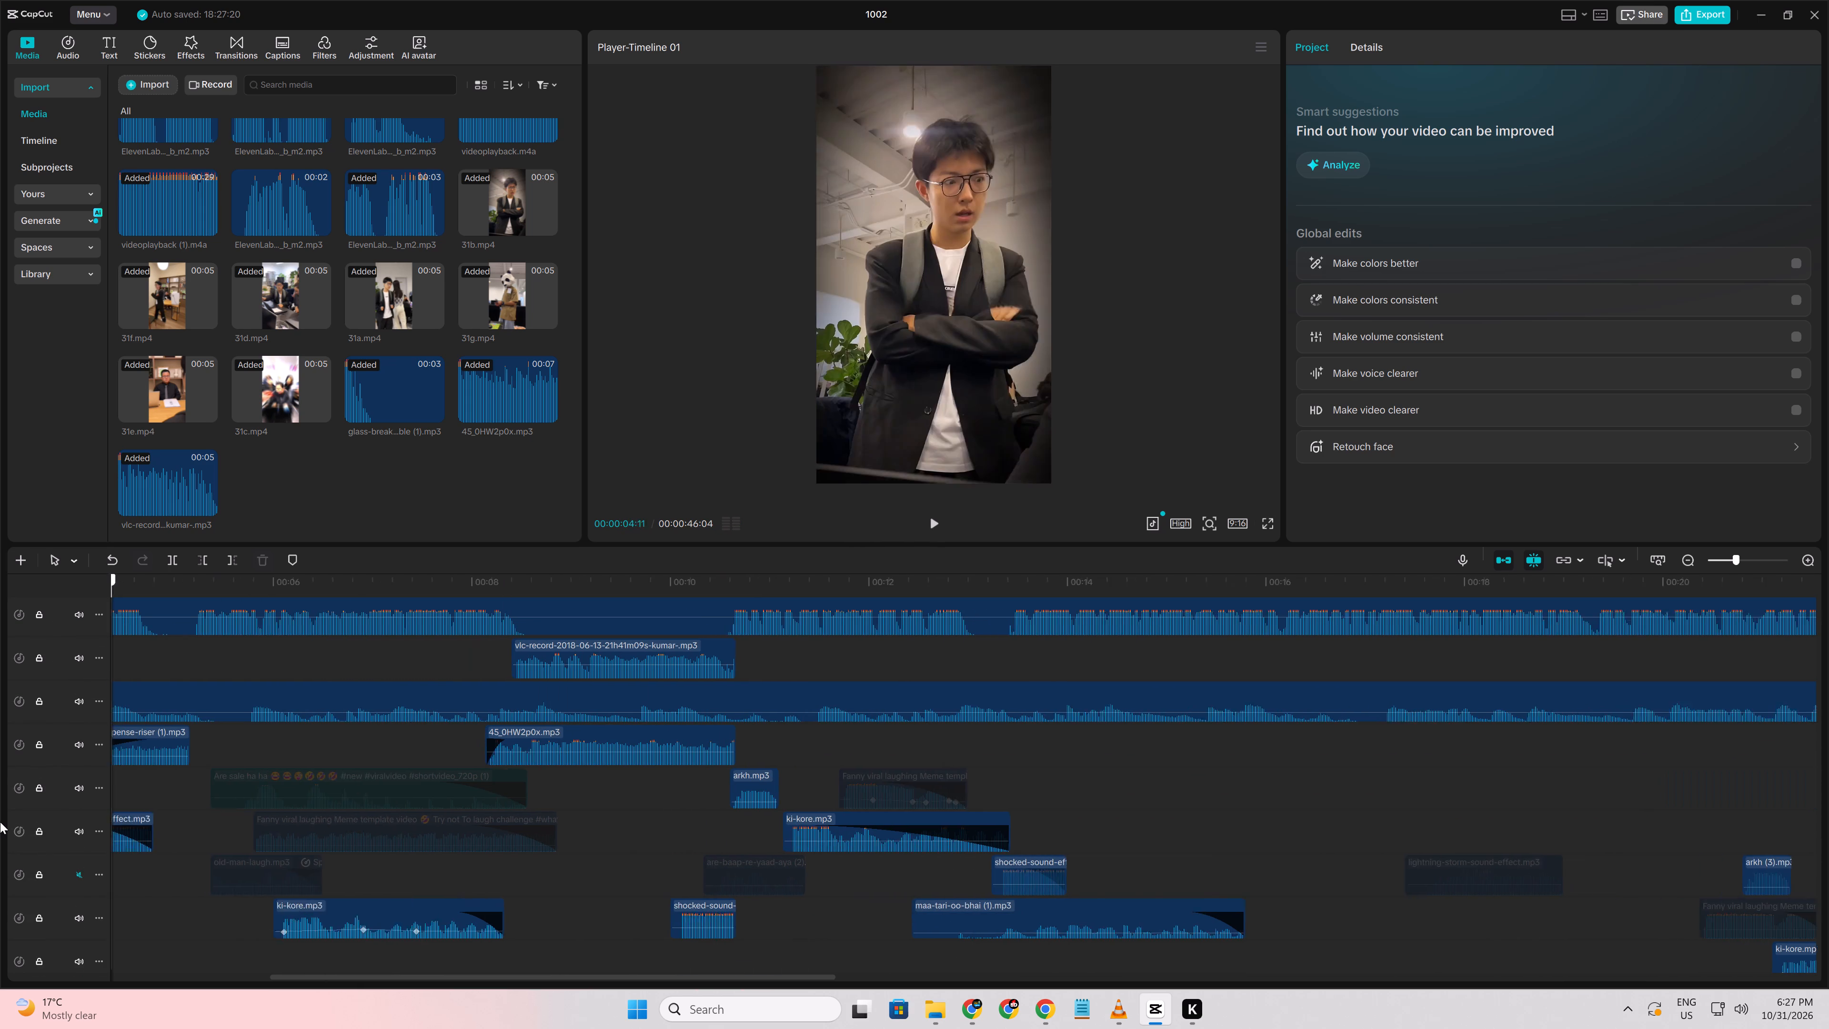
left_click_drag(0, 822, 0, 824)
key("space")
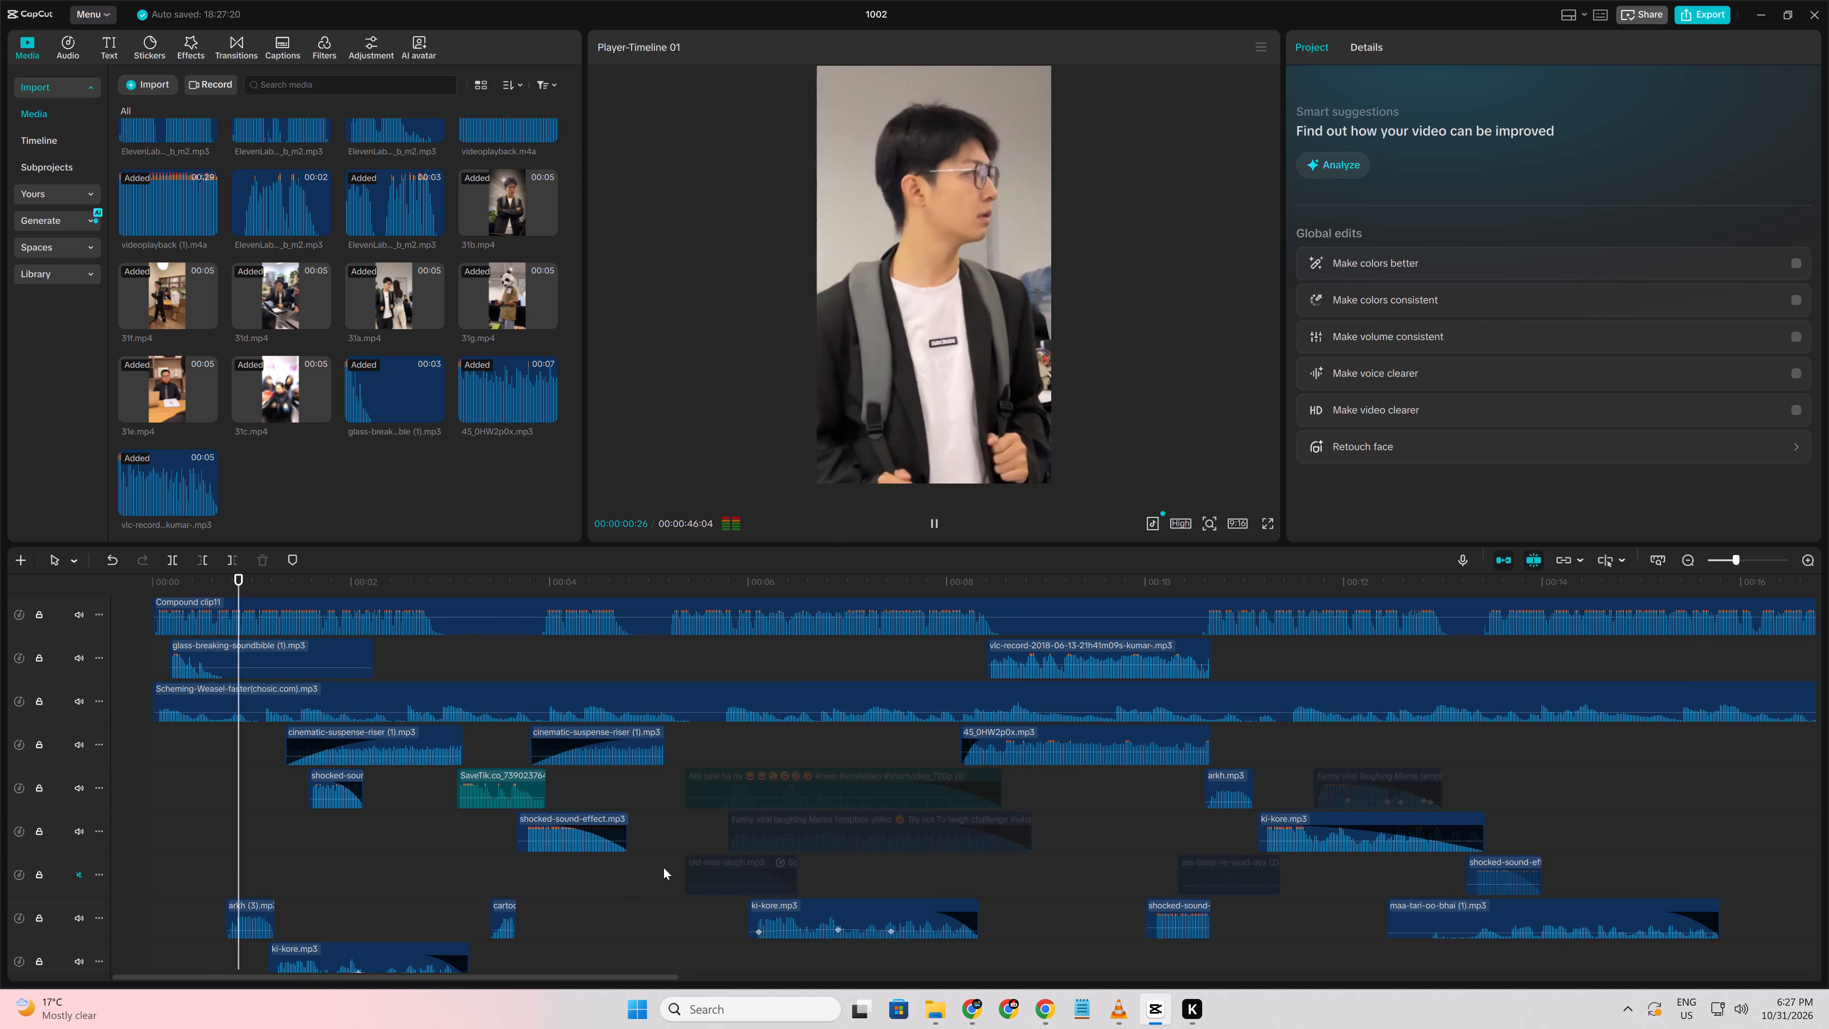
scroll(661, 867, "down", 6, "ctrl")
scroll(574, 856, "up", 5, "ctrl")
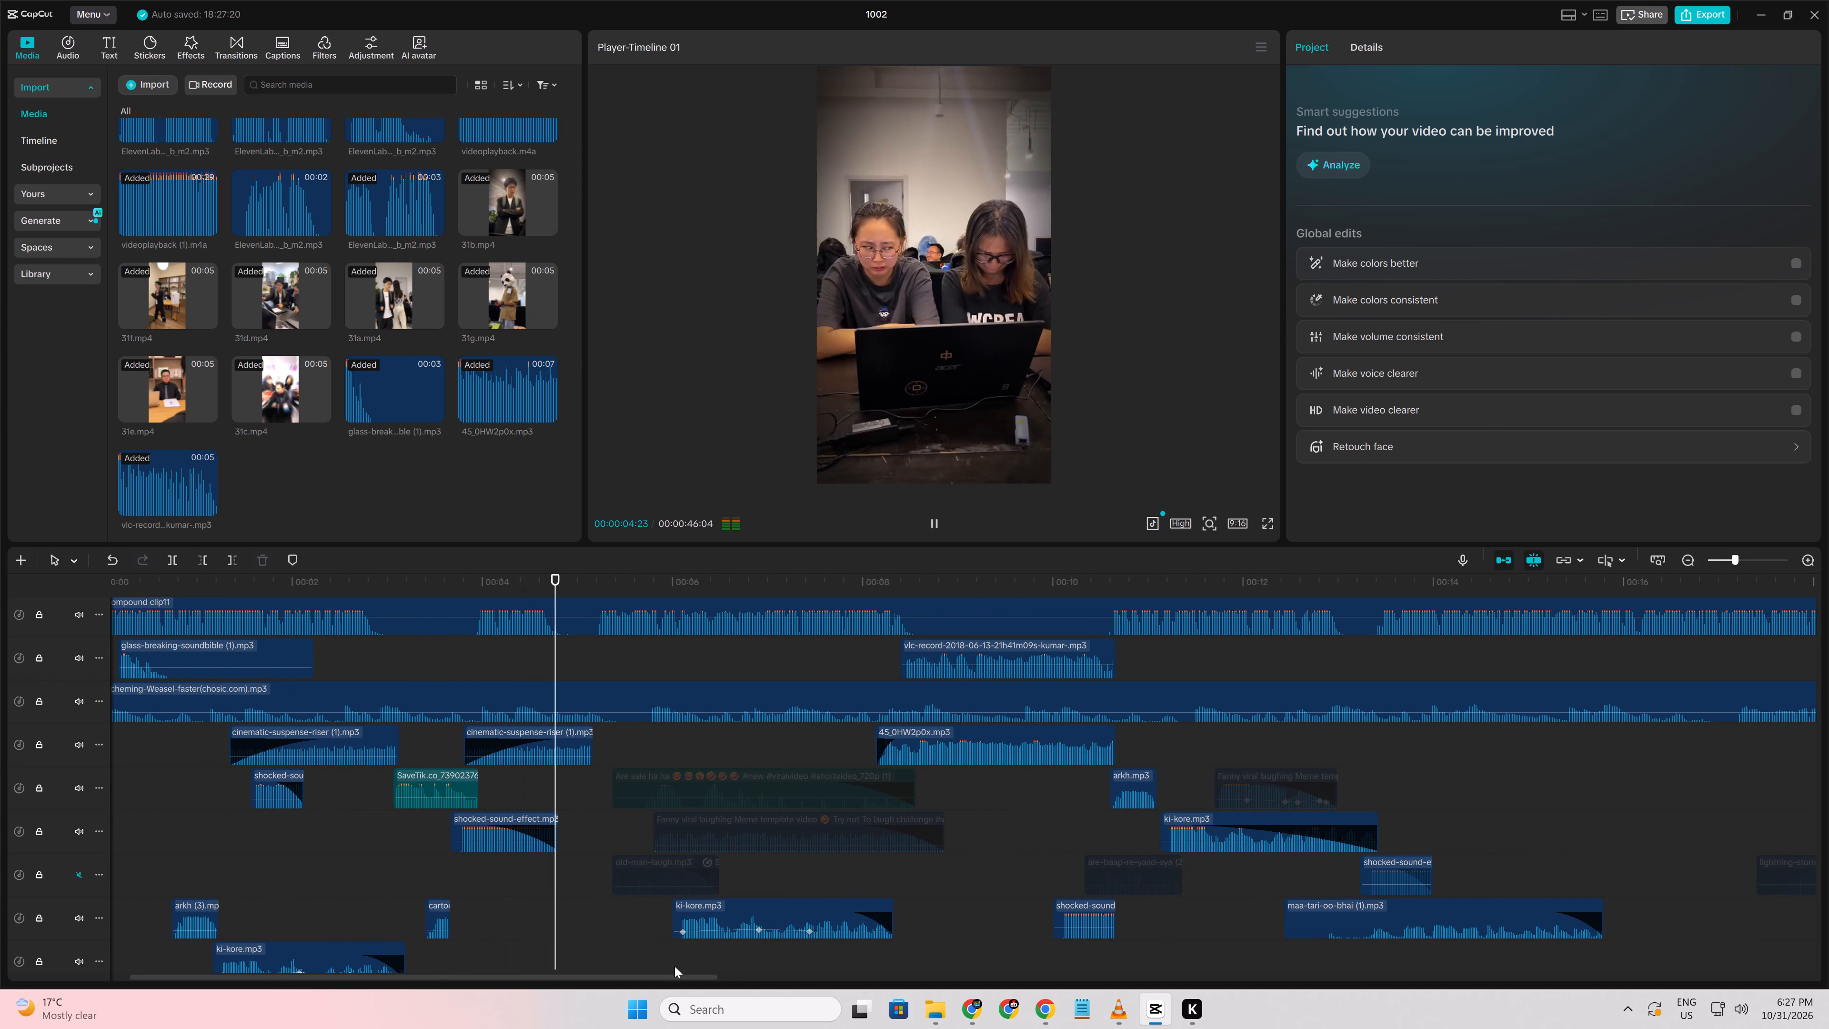
left_click_drag(680, 979, 744, 980)
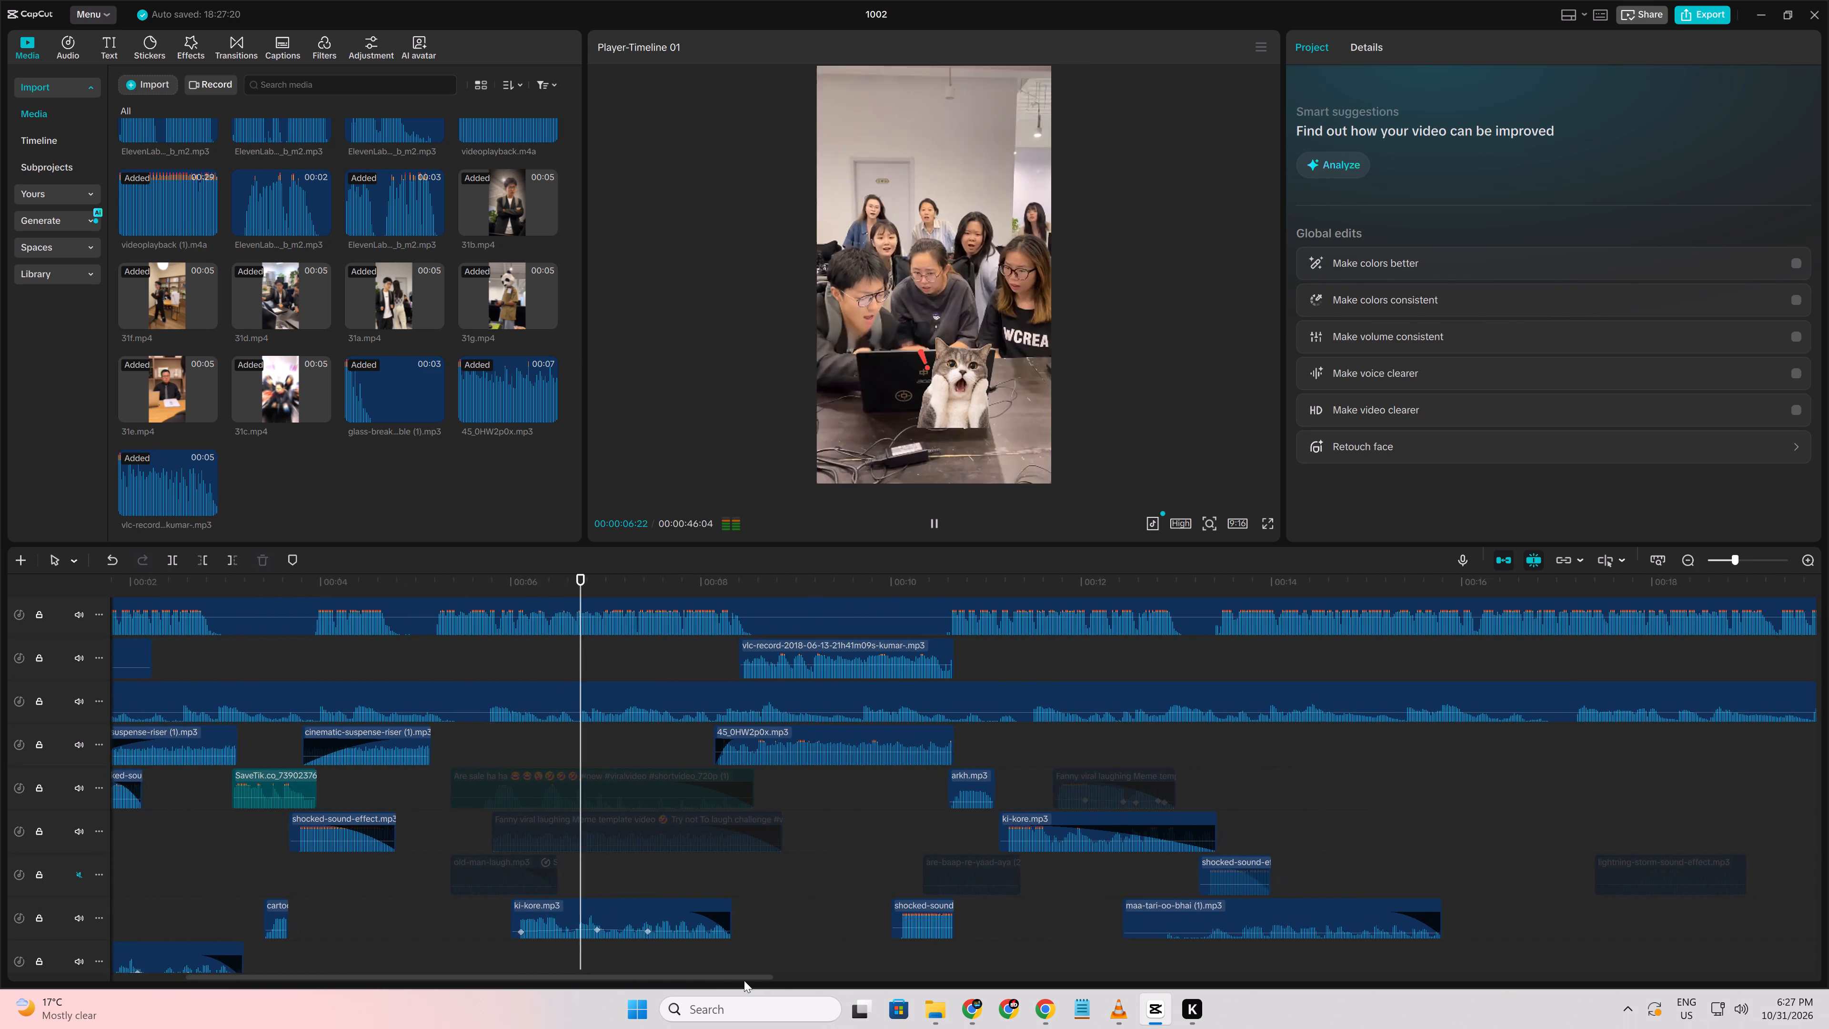
left_click_drag(744, 980, 857, 993)
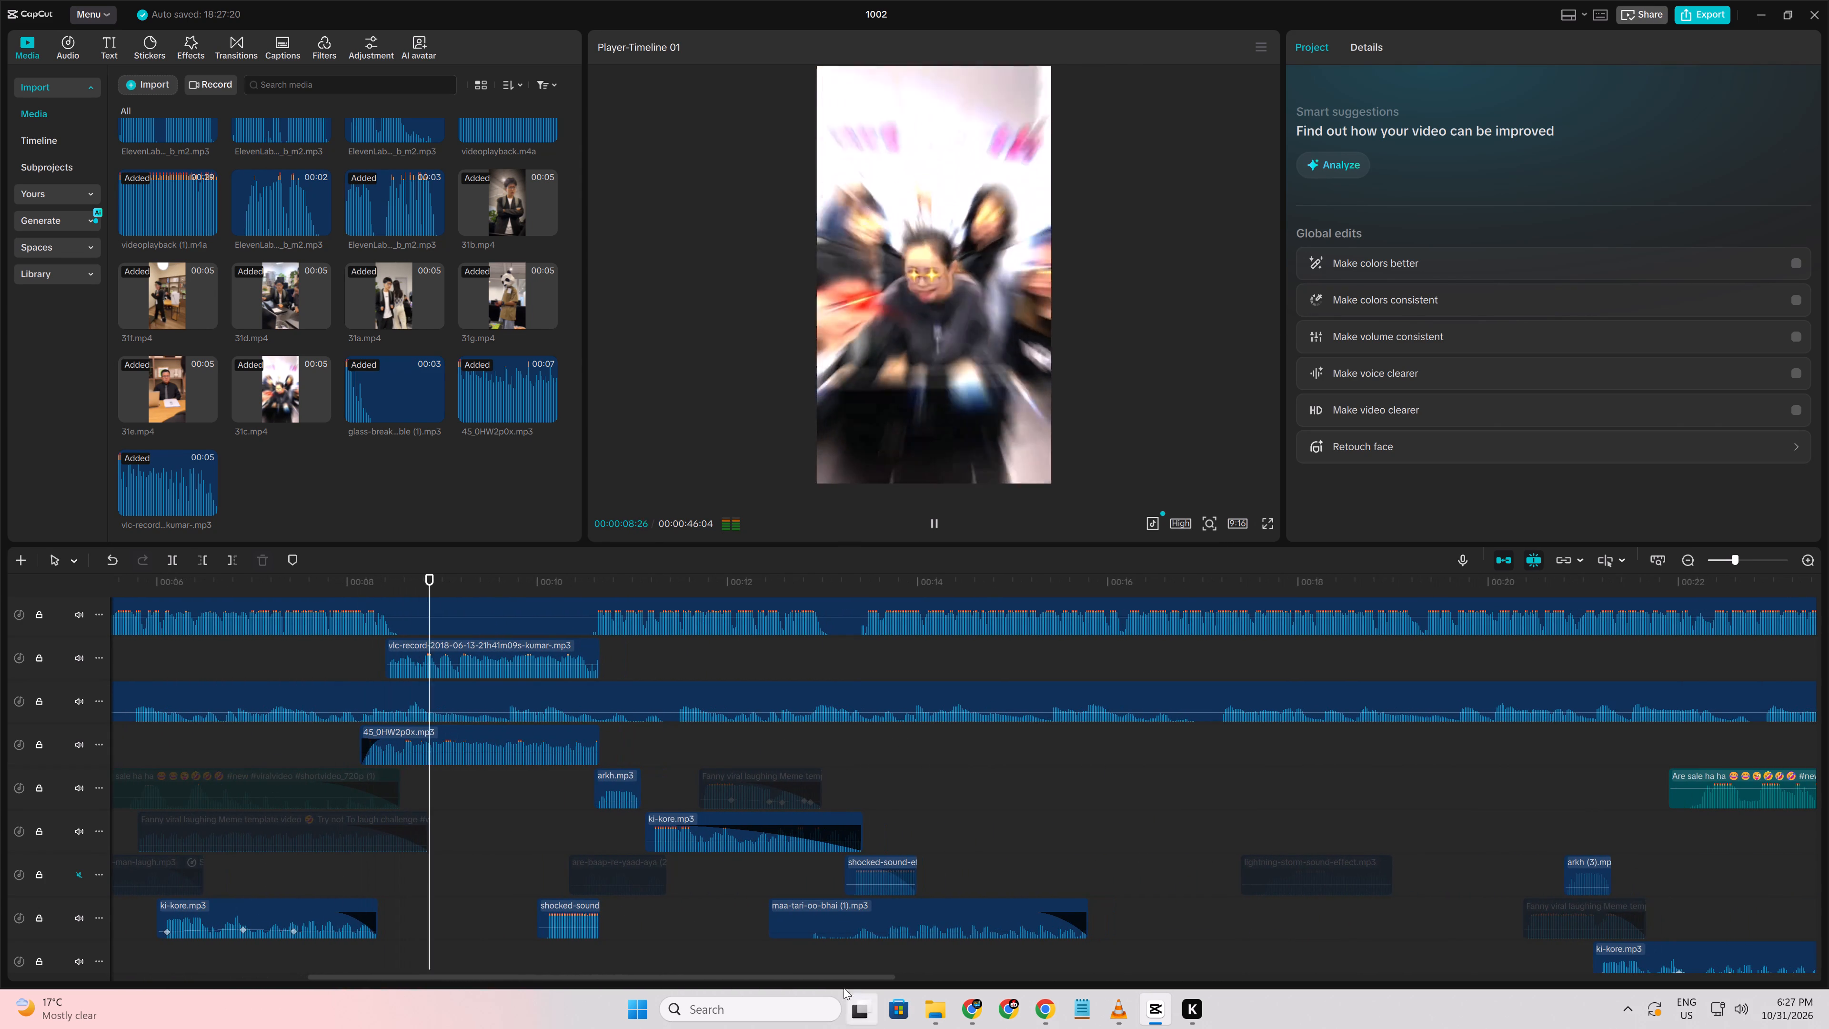
scroll(669, 909, "up", 3)
key("space")
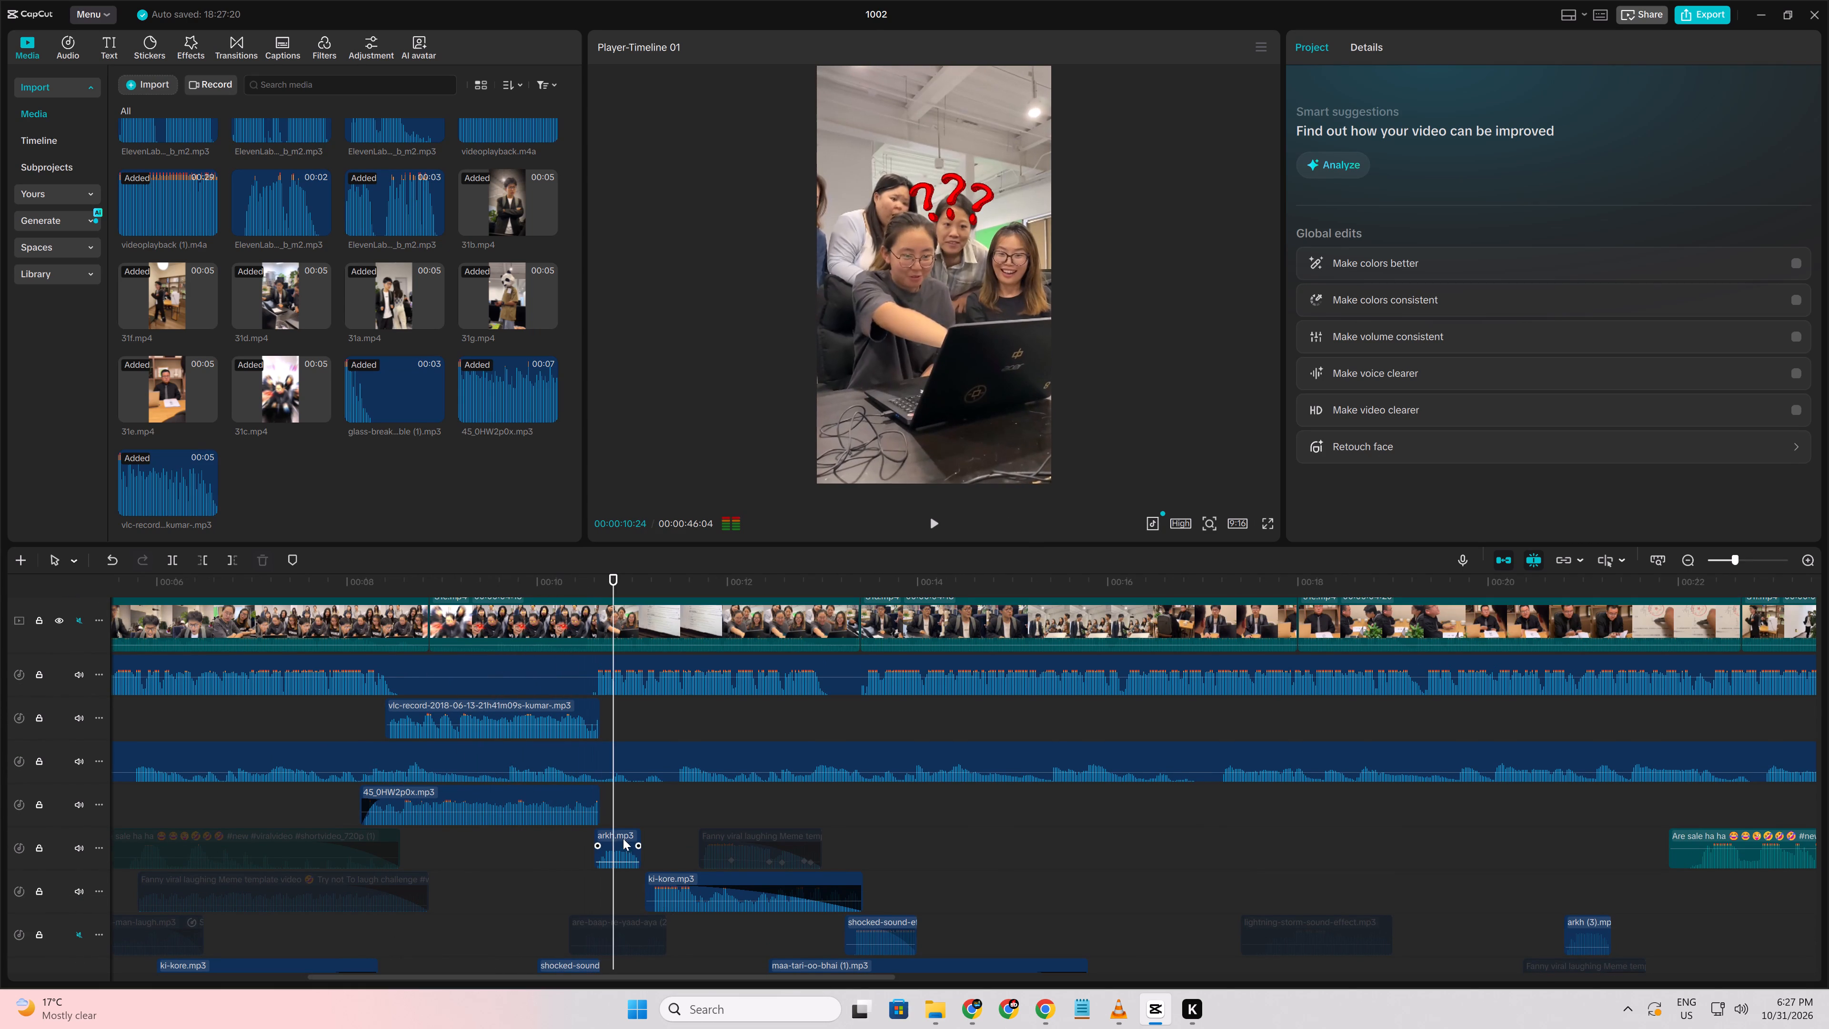
Add a fade-out to the end of the 45_0HW2p0x.mp3 sound and replay its transition into arkh.mp3.
left_click(571, 801)
left_click_drag(598, 802, 532, 793)
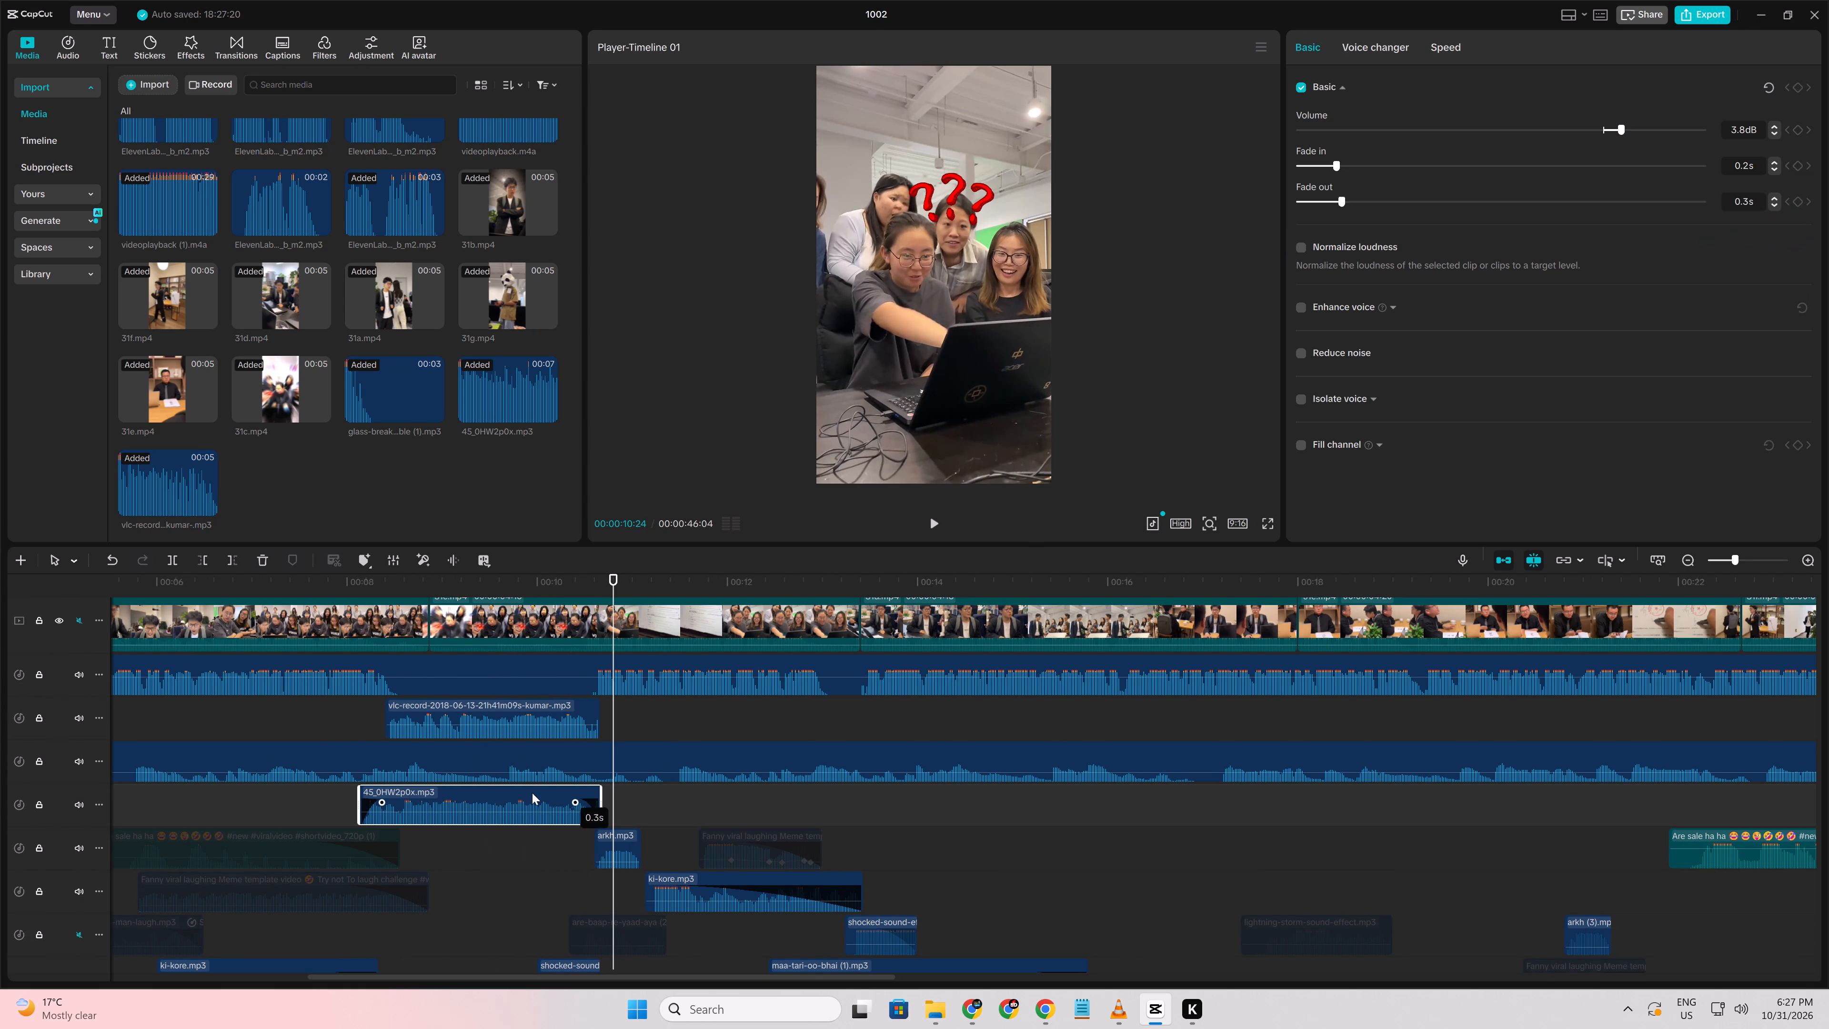
left_click_drag(532, 793, 532, 793)
left_click(520, 856)
key("space")
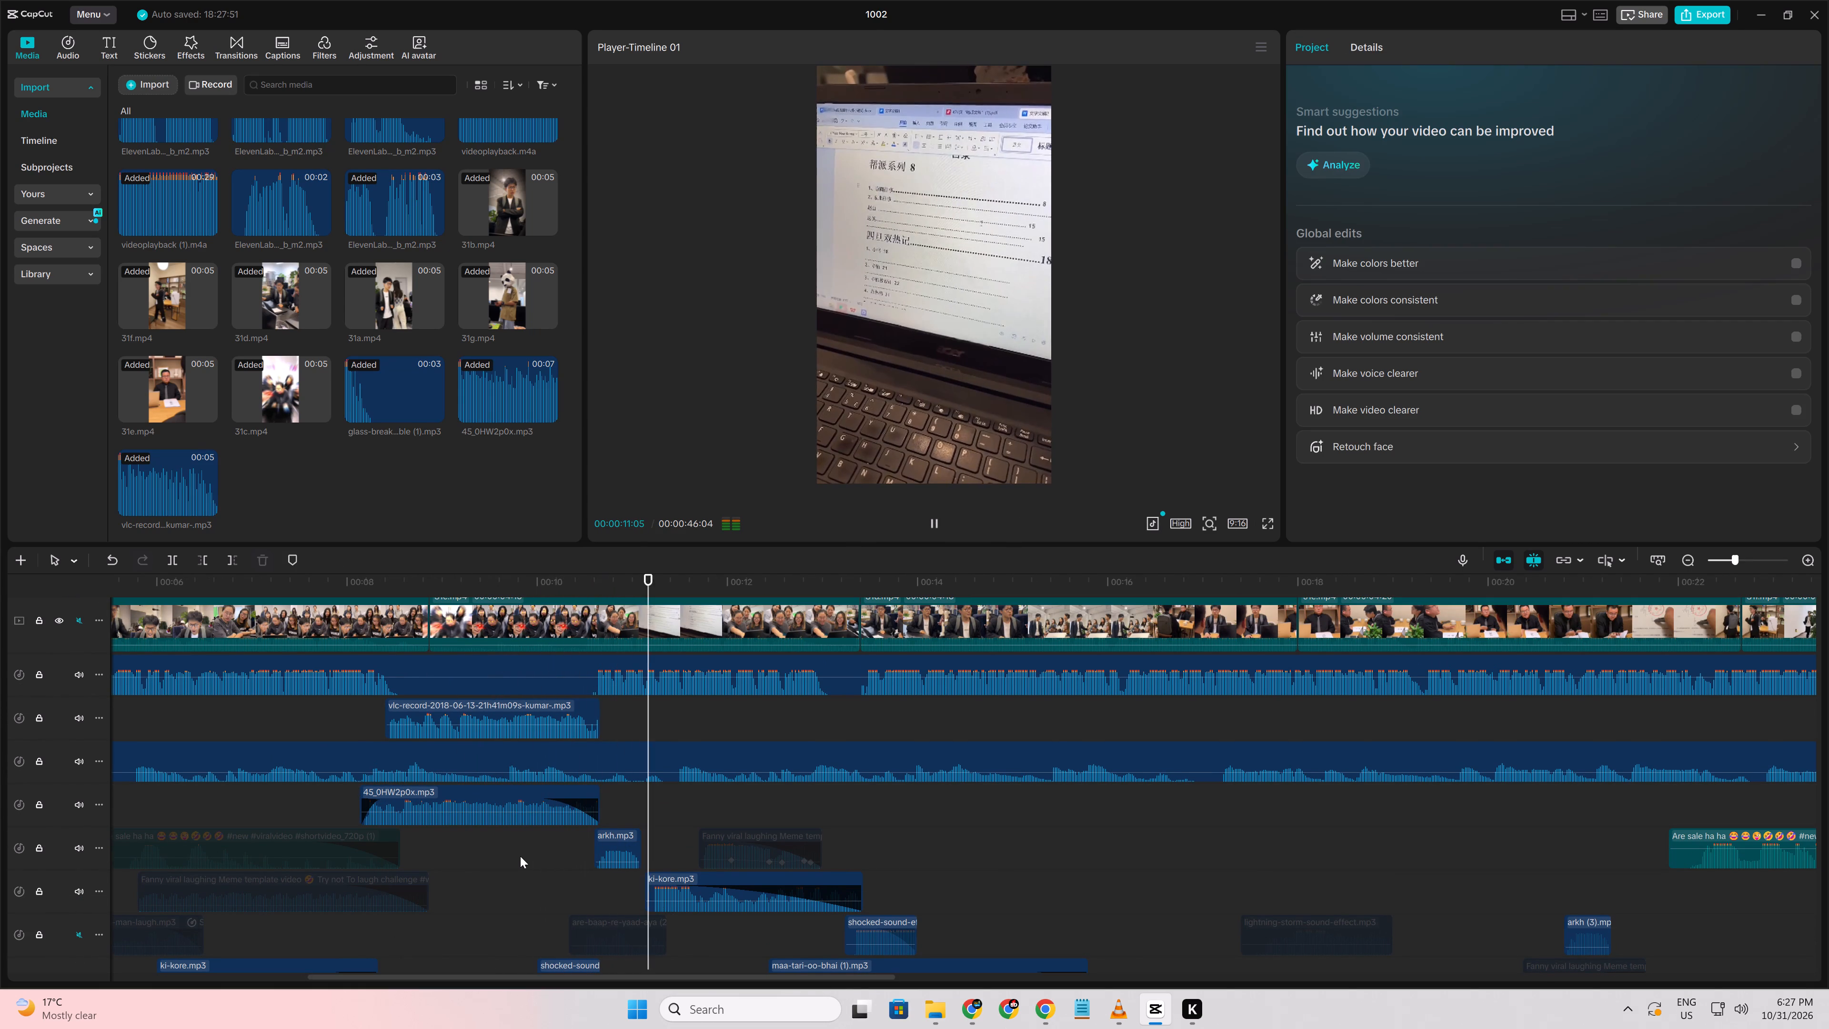
key("space")
left_click(578, 847)
key("space")
key("space")
Extend the end of the red question-marks sticker to about 00:00:11:20 and replay its entrance.
scroll(578, 847, "up", 4)
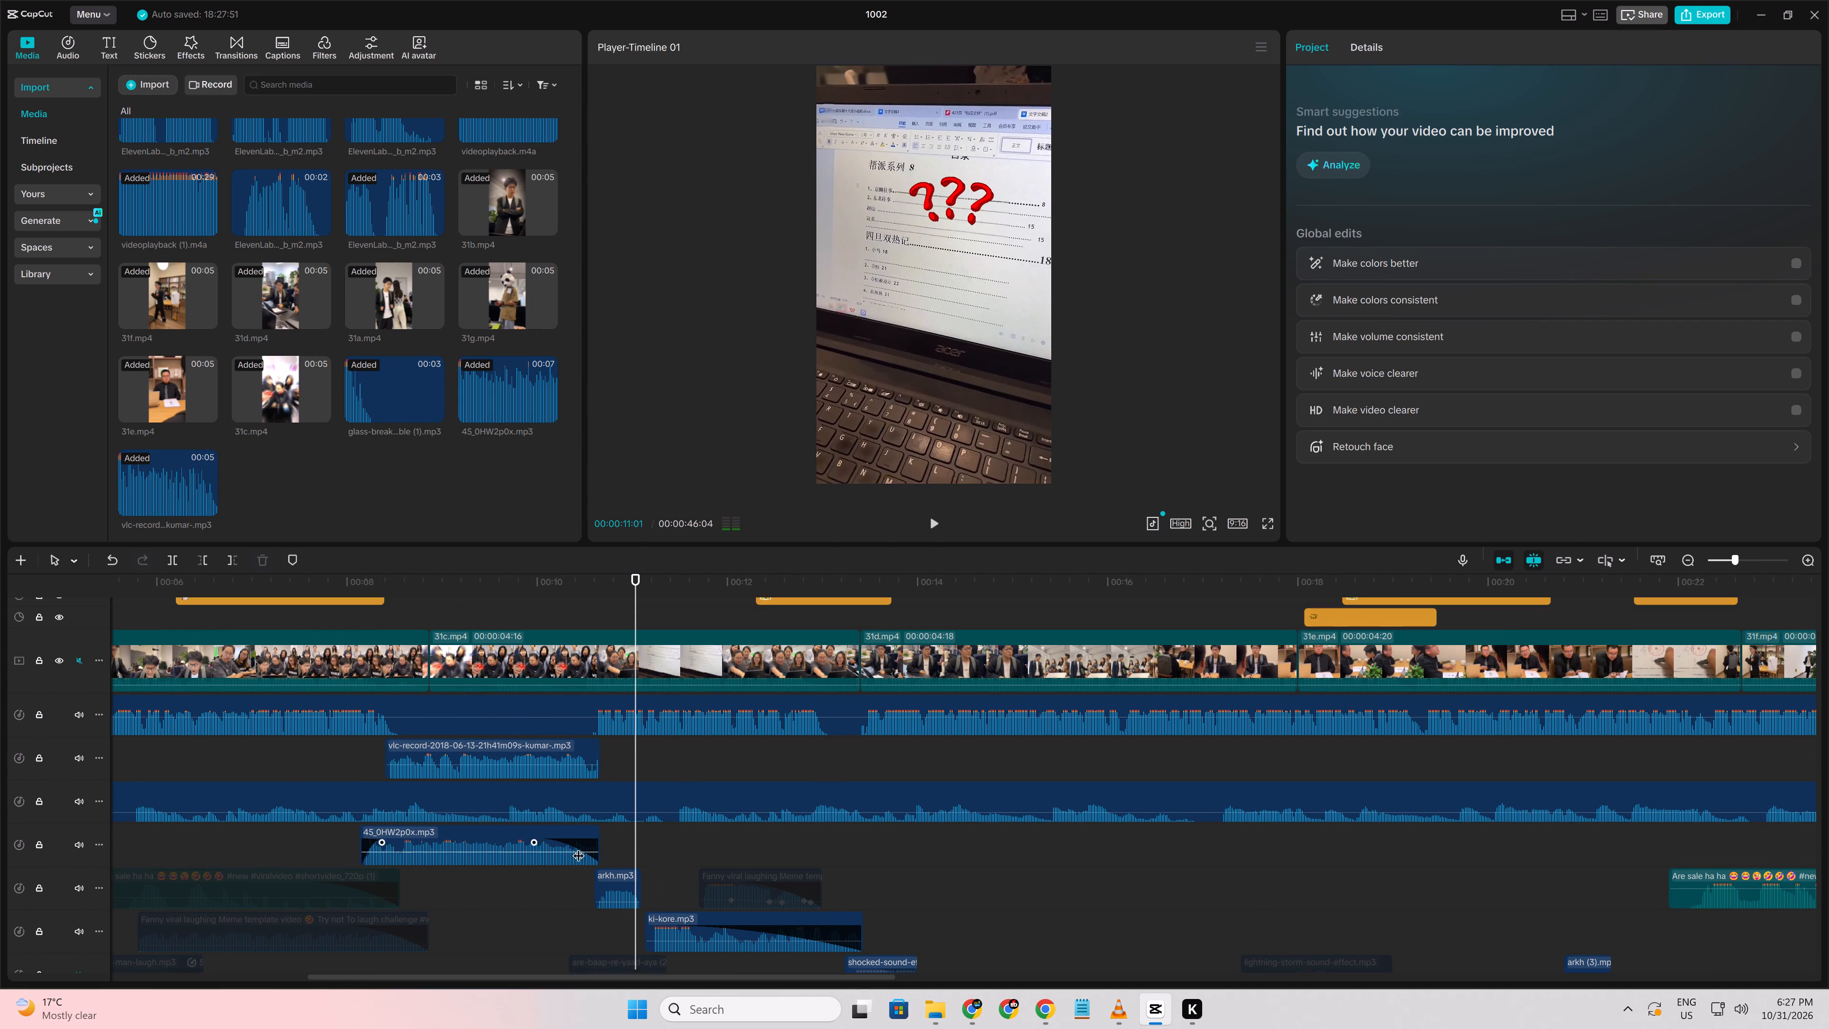
scroll(612, 807, "up", 4)
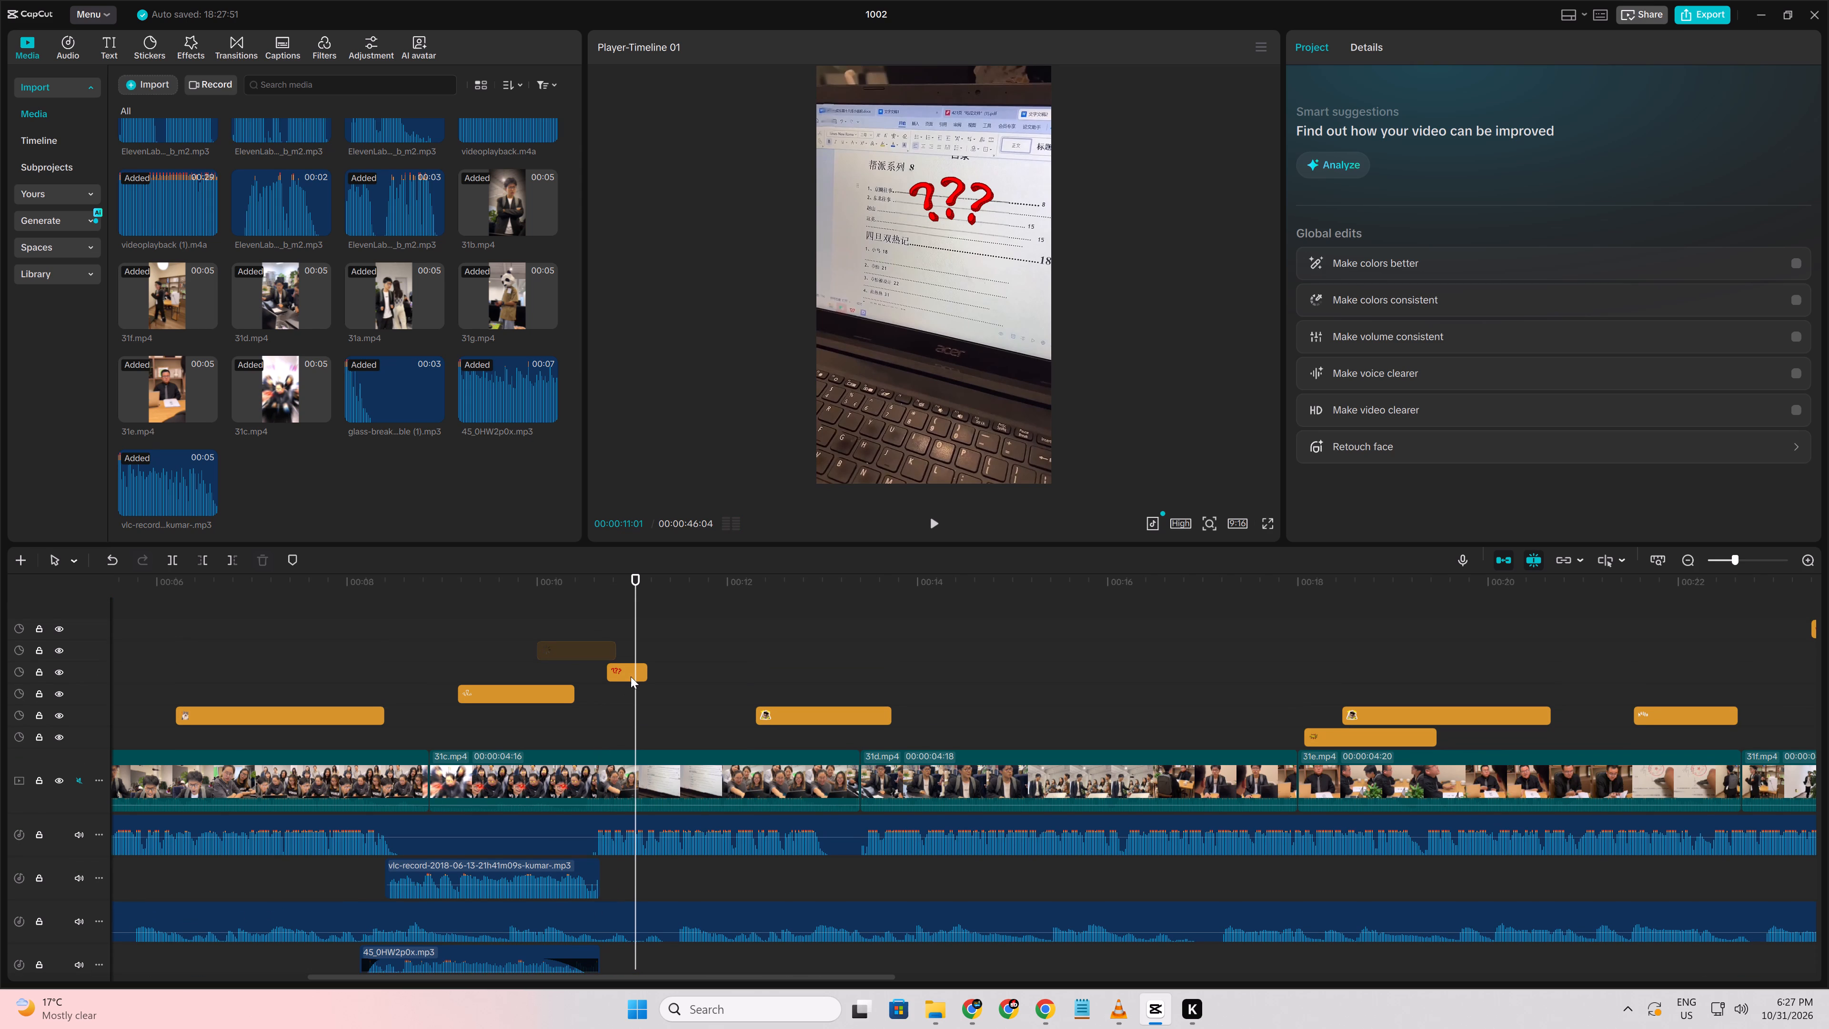
left_click(631, 676)
left_click_drag(643, 674, 691, 682)
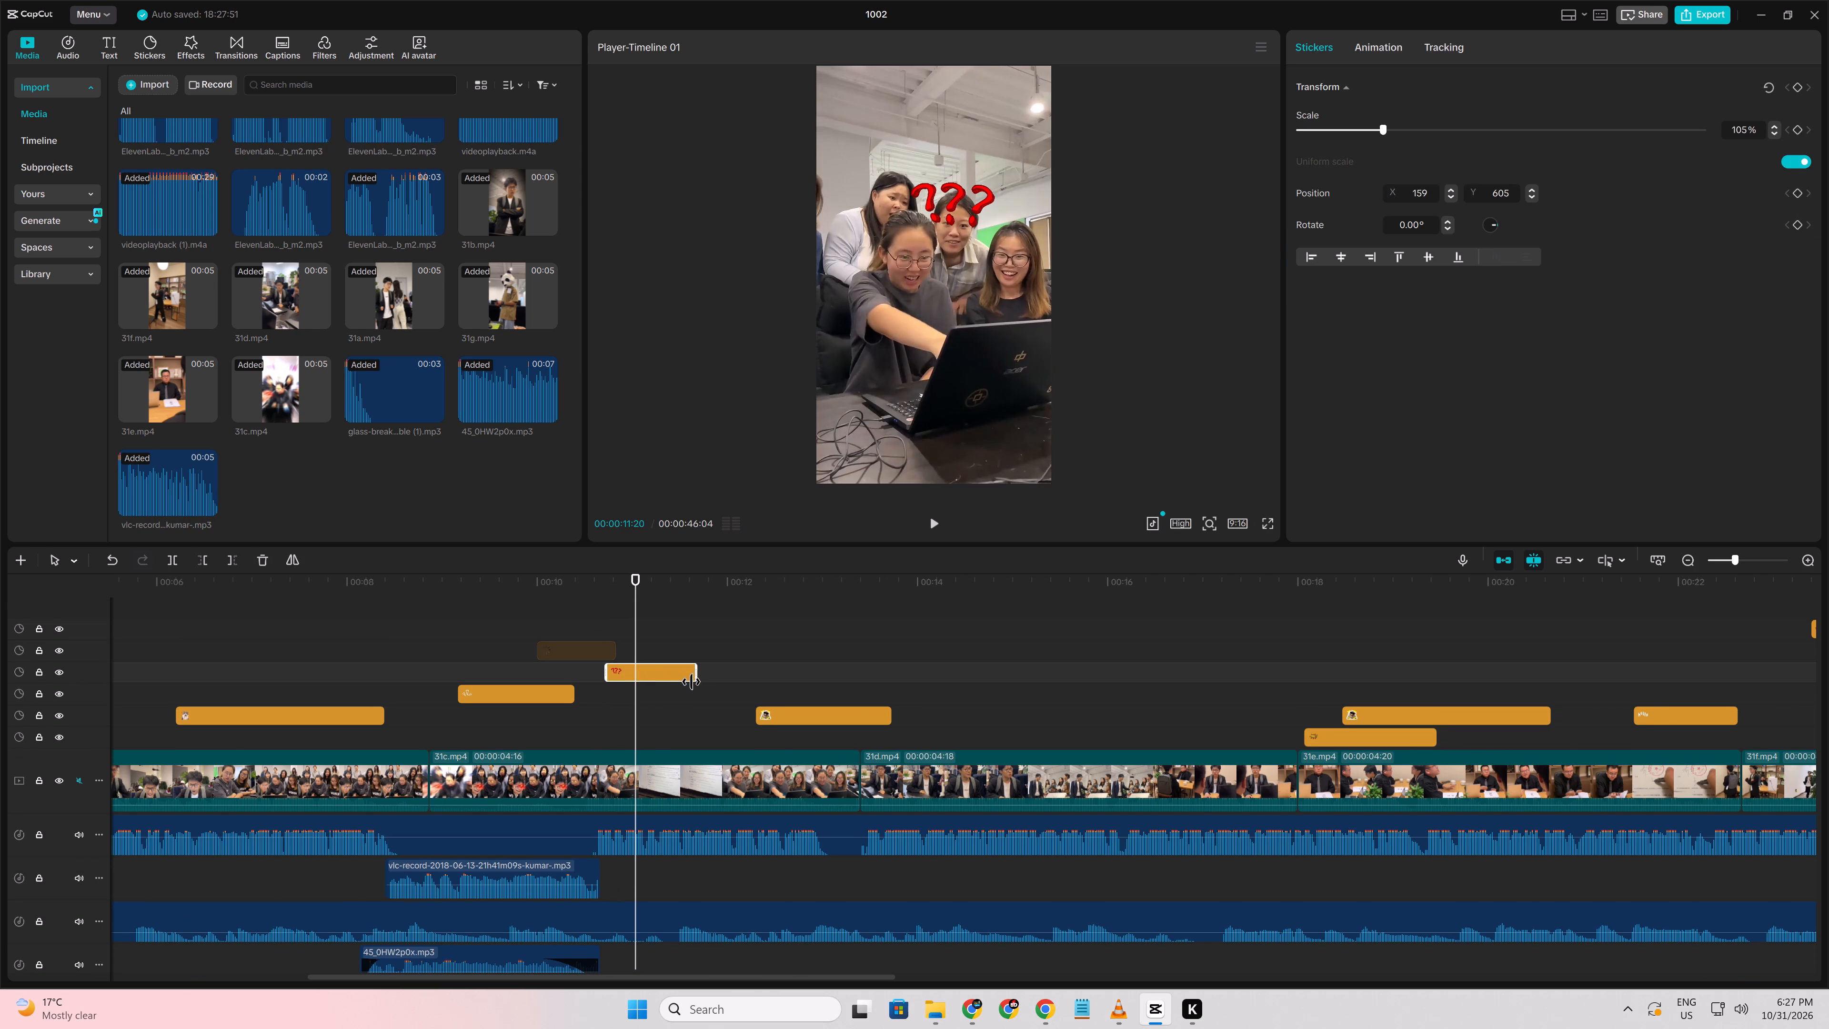
left_click_drag(691, 682, 699, 687)
left_click(581, 677)
key("space")
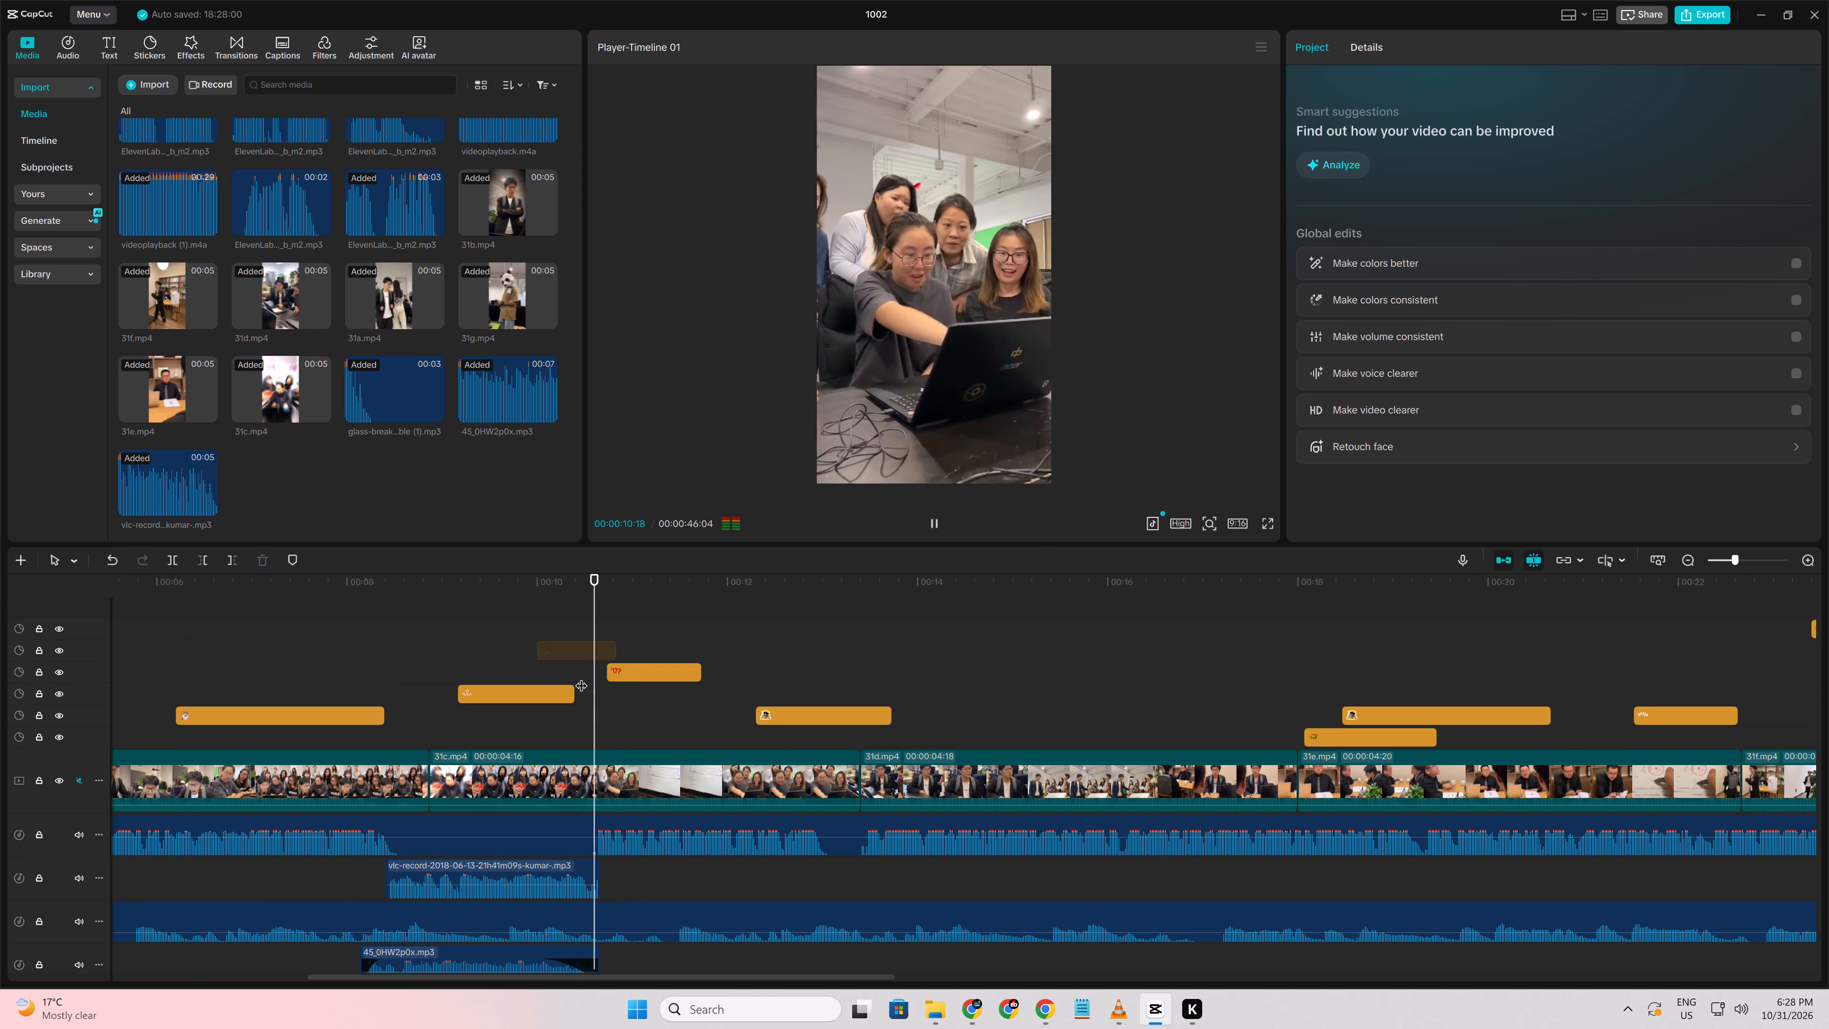
key("space")
Delete the sticker around 00:00:12:20 near the end of the 31c shot.
left_click(632, 670)
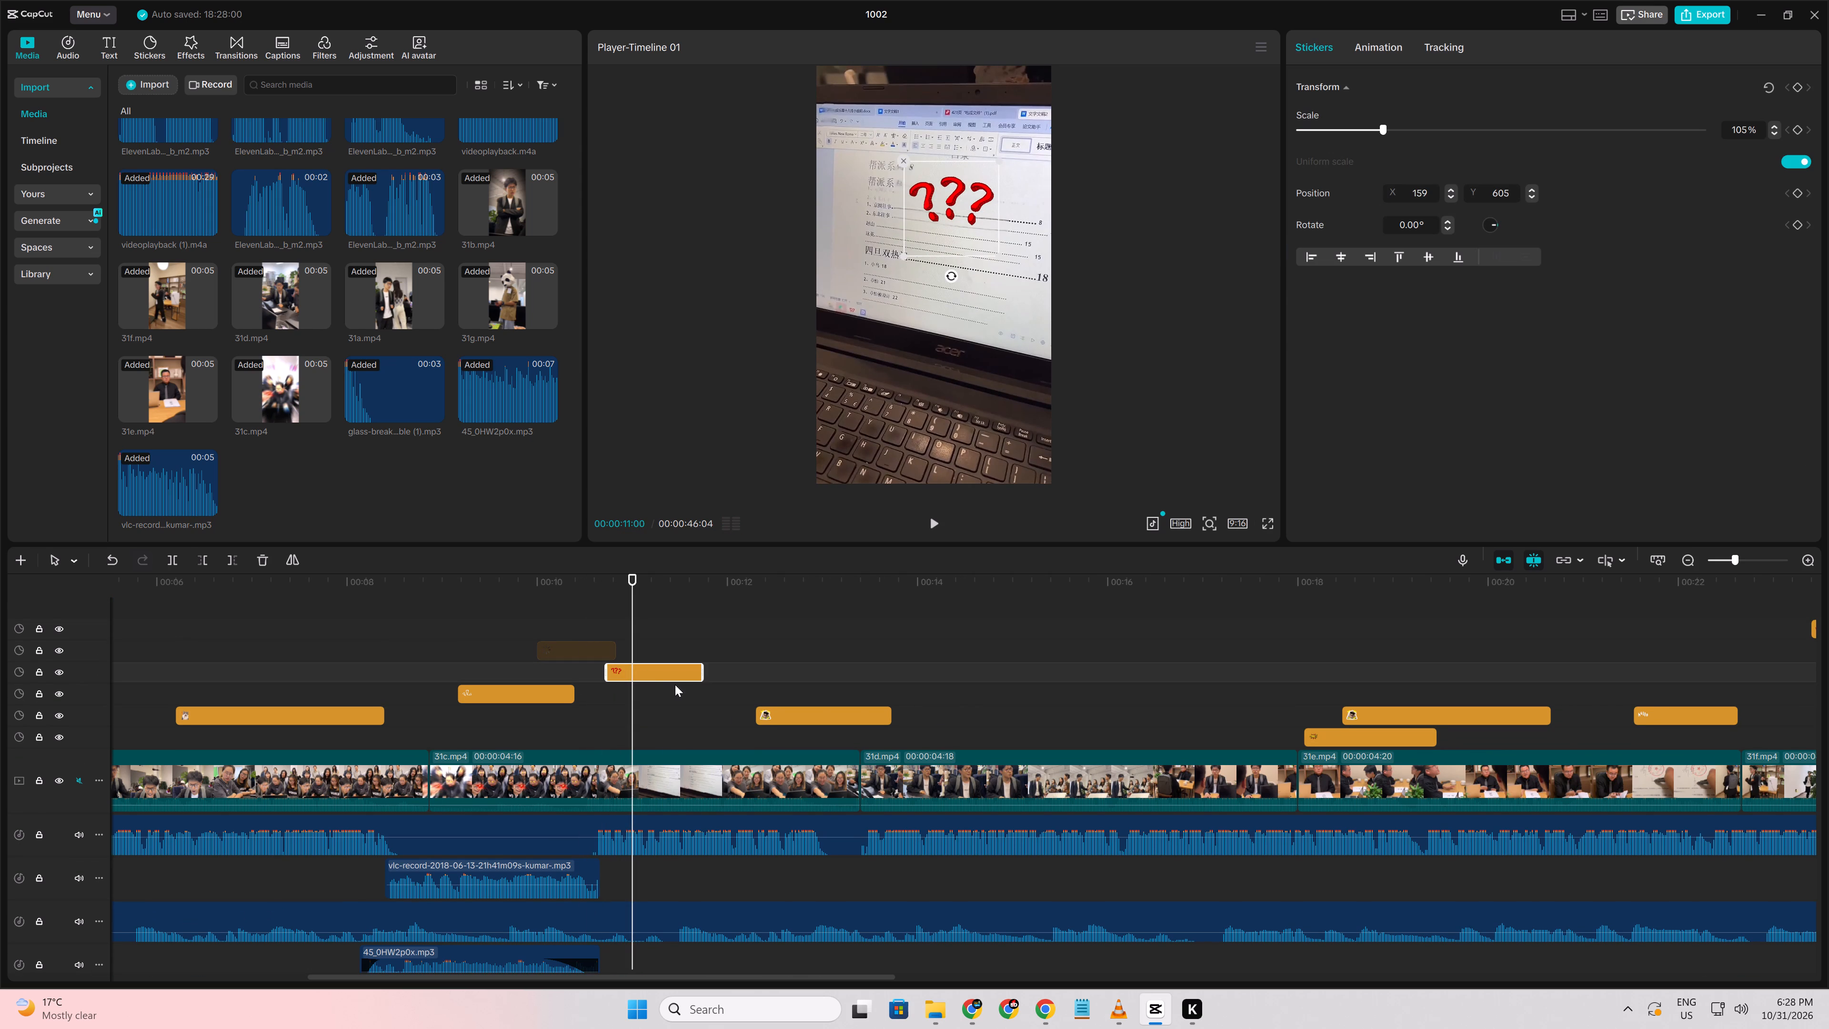
left_click(775, 717)
left_click(757, 696)
left_click_drag(757, 696, 784, 704)
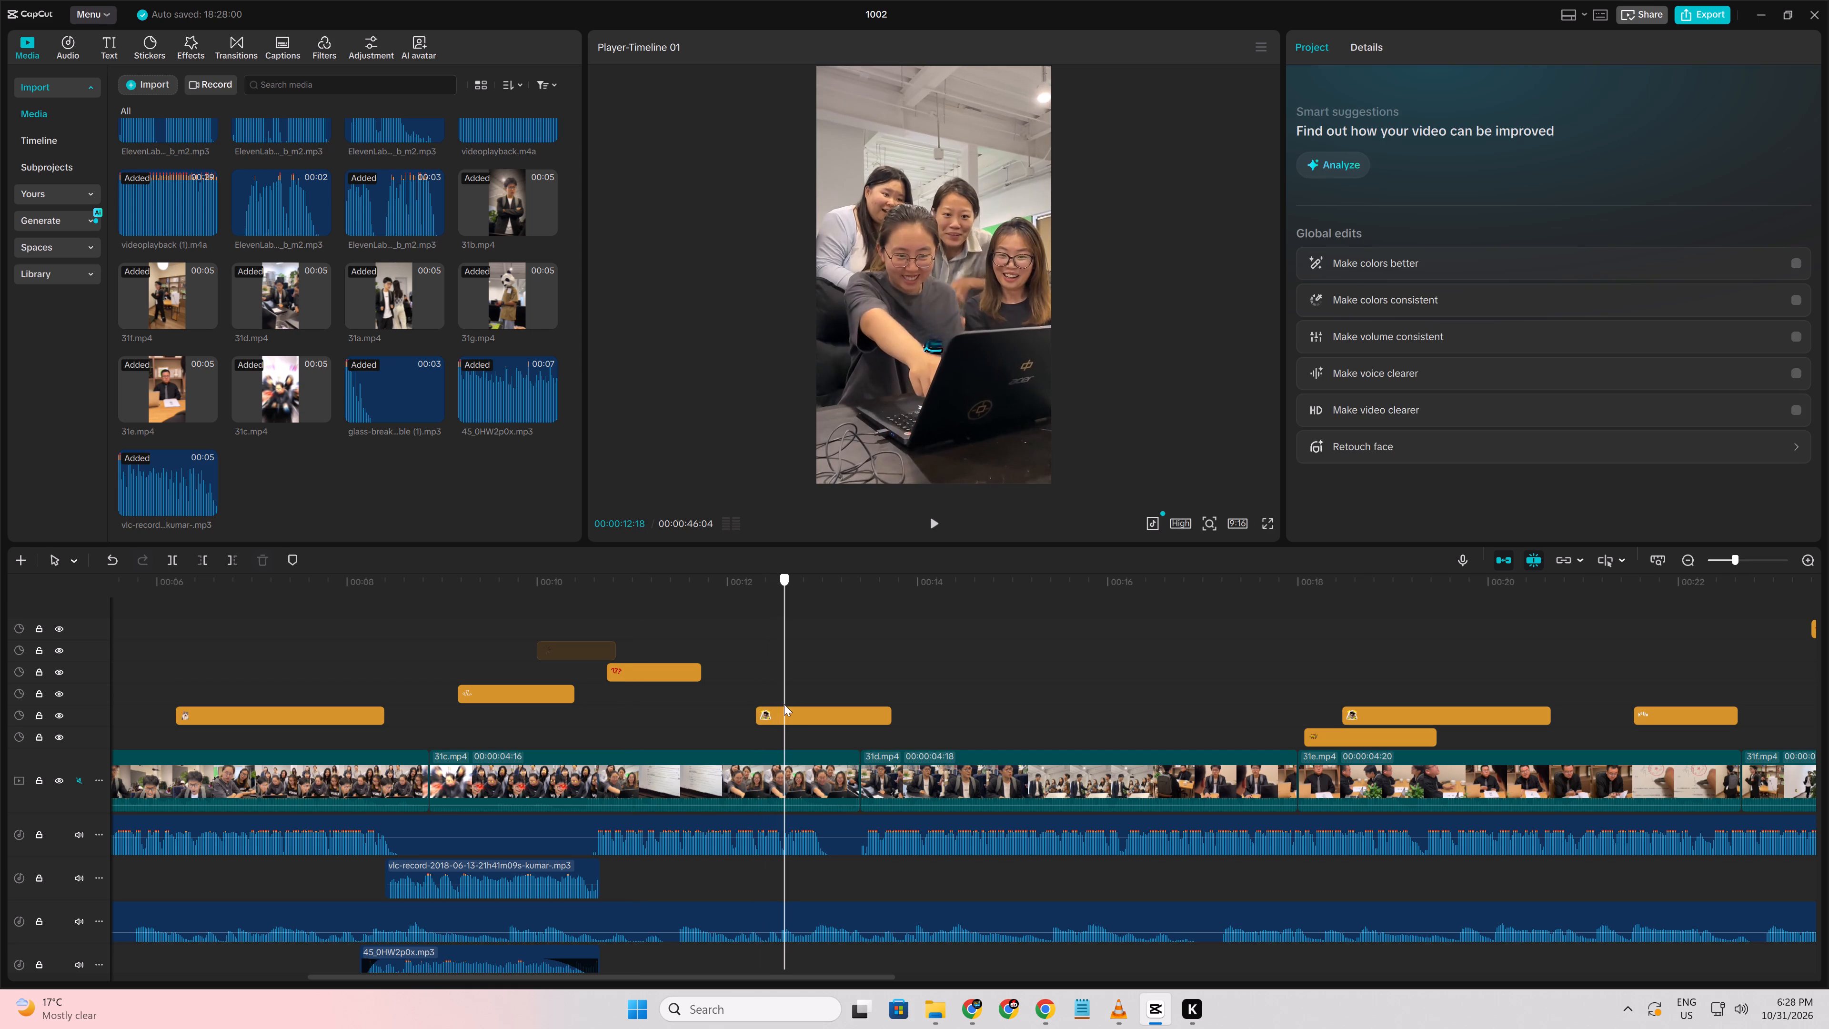
left_click_drag(784, 704, 784, 702)
left_click(790, 724)
left_click(783, 715)
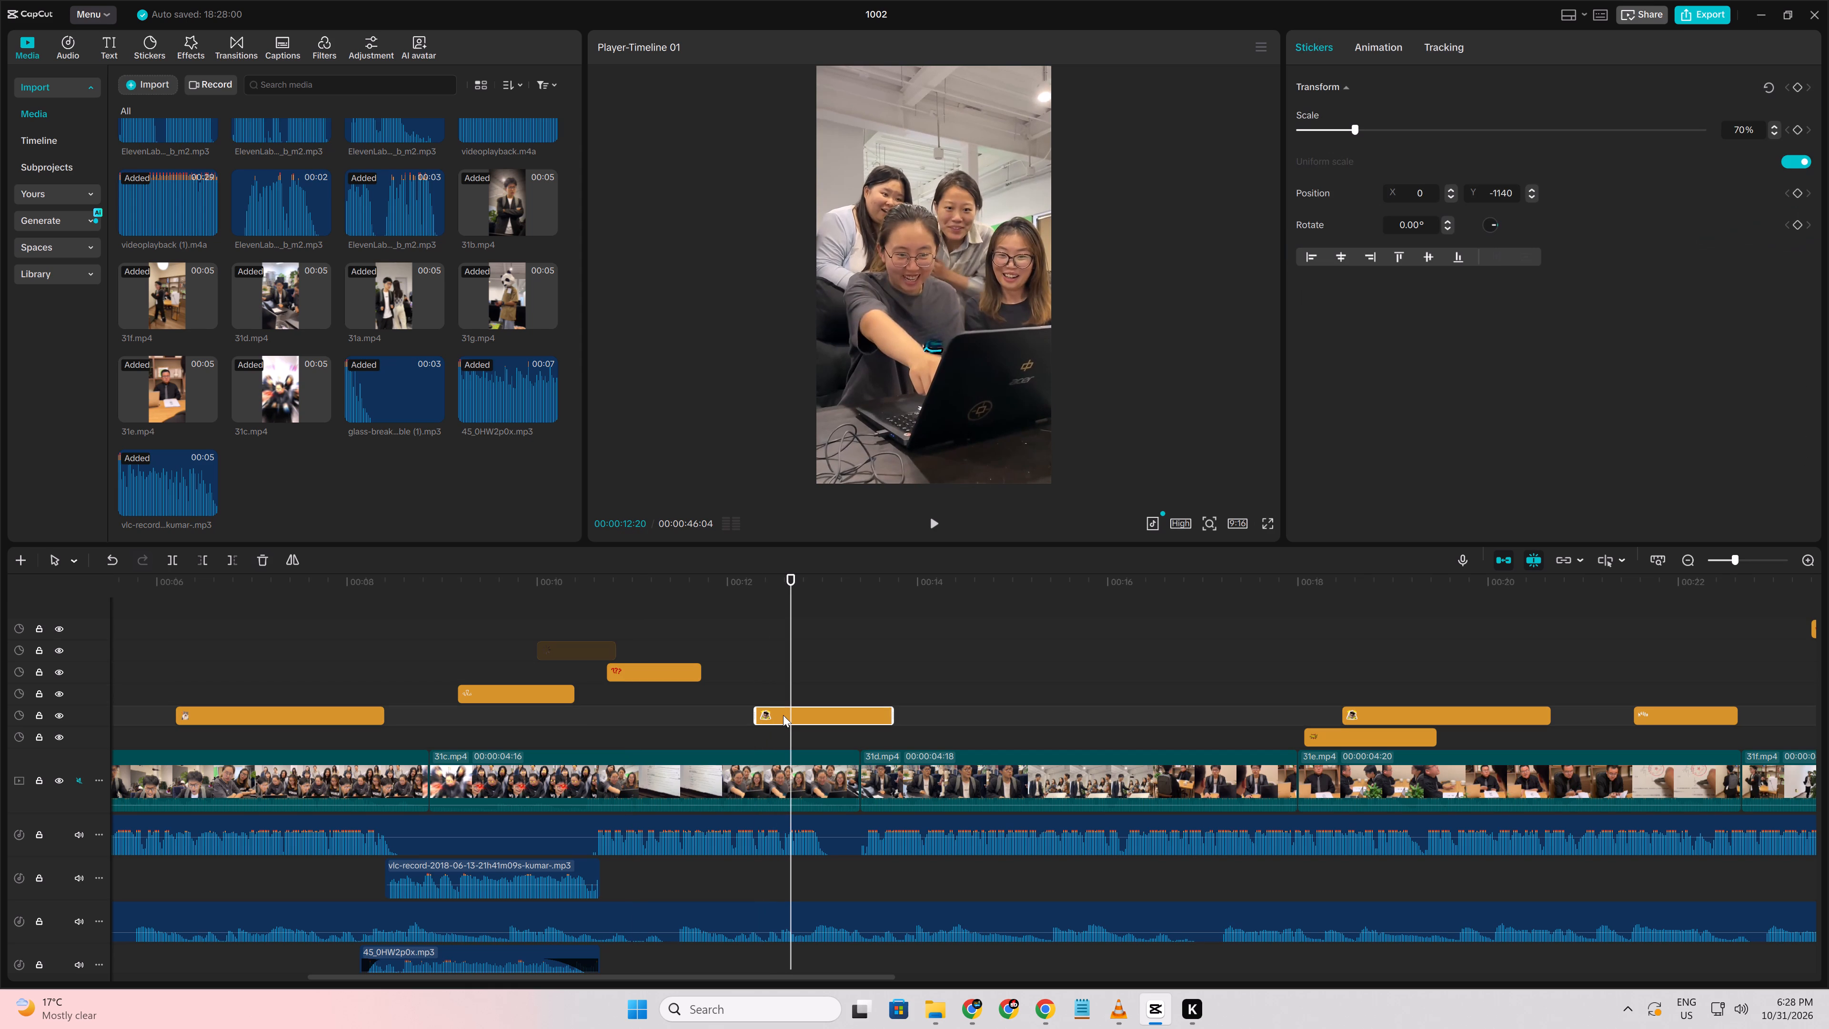
key("Delete")
Move the red question-marks sticker earlier so it starts at 00:00:10:15, and replay its entrance.
left_click(544, 719)
left_click_drag(520, 719, 457, 715)
left_click(457, 715)
left_click_drag(457, 715, 627, 736)
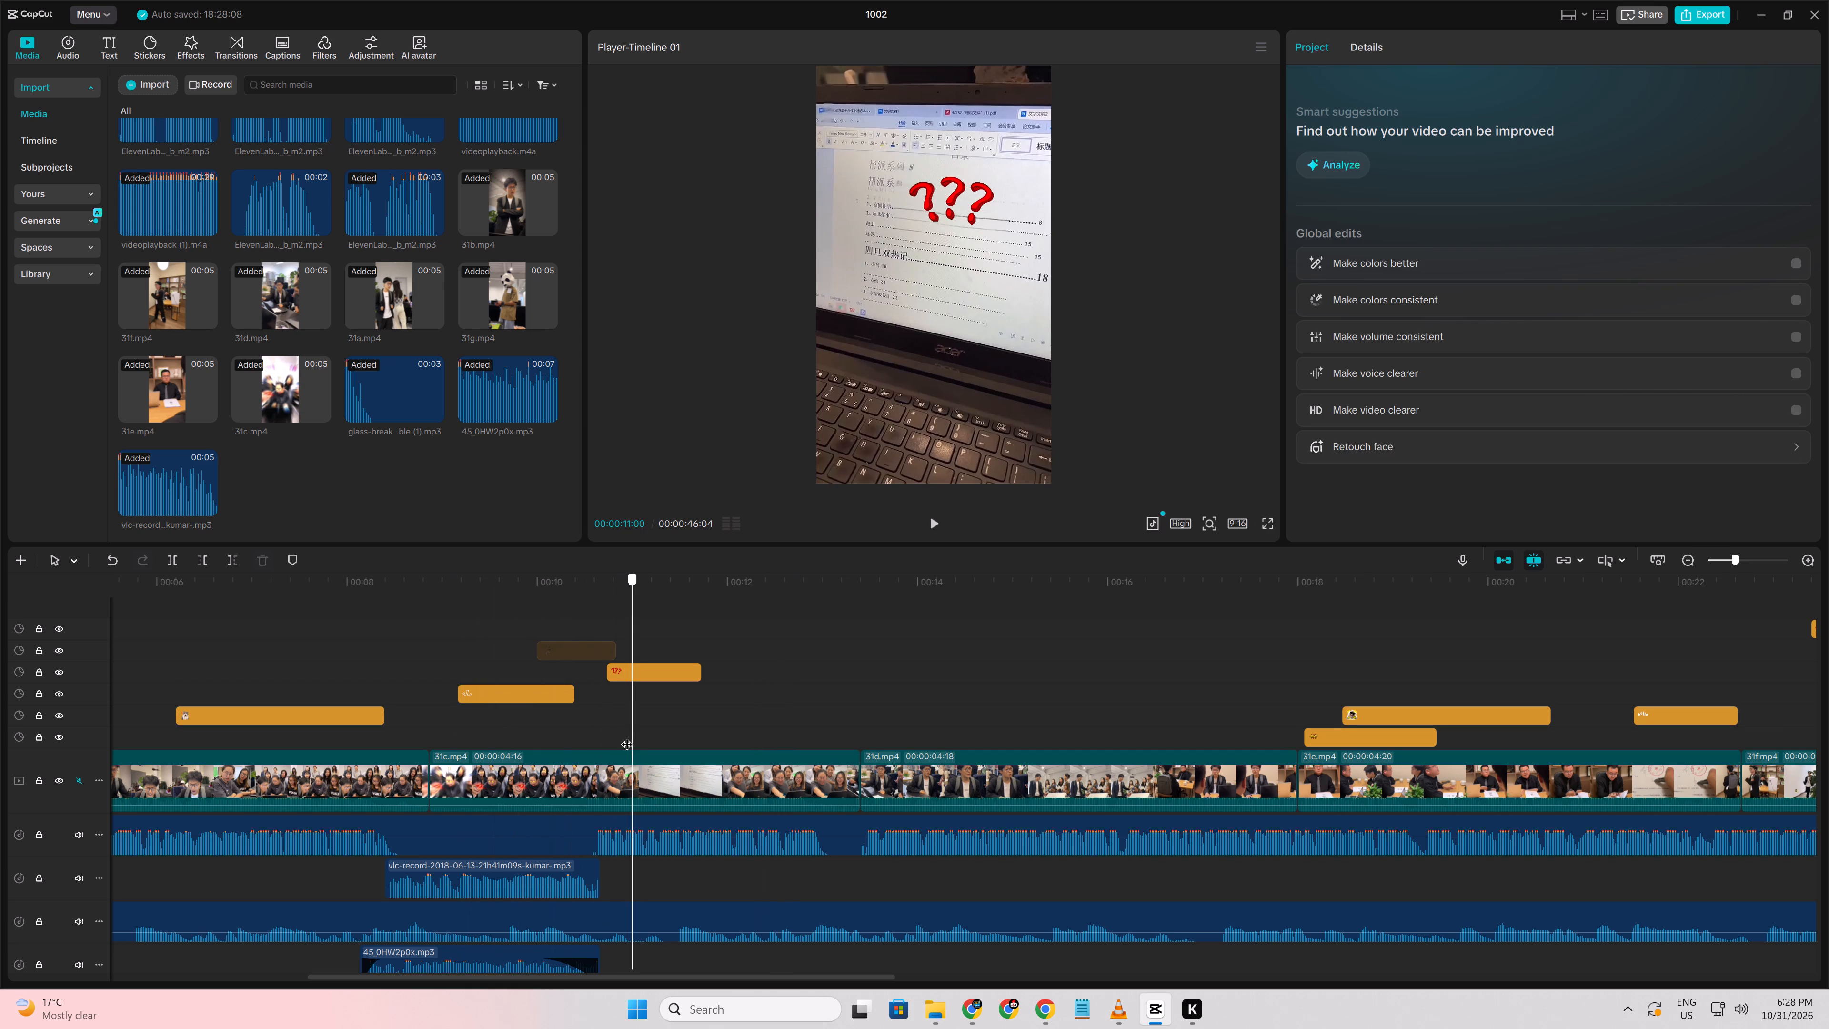
left_click_drag(627, 736, 599, 730)
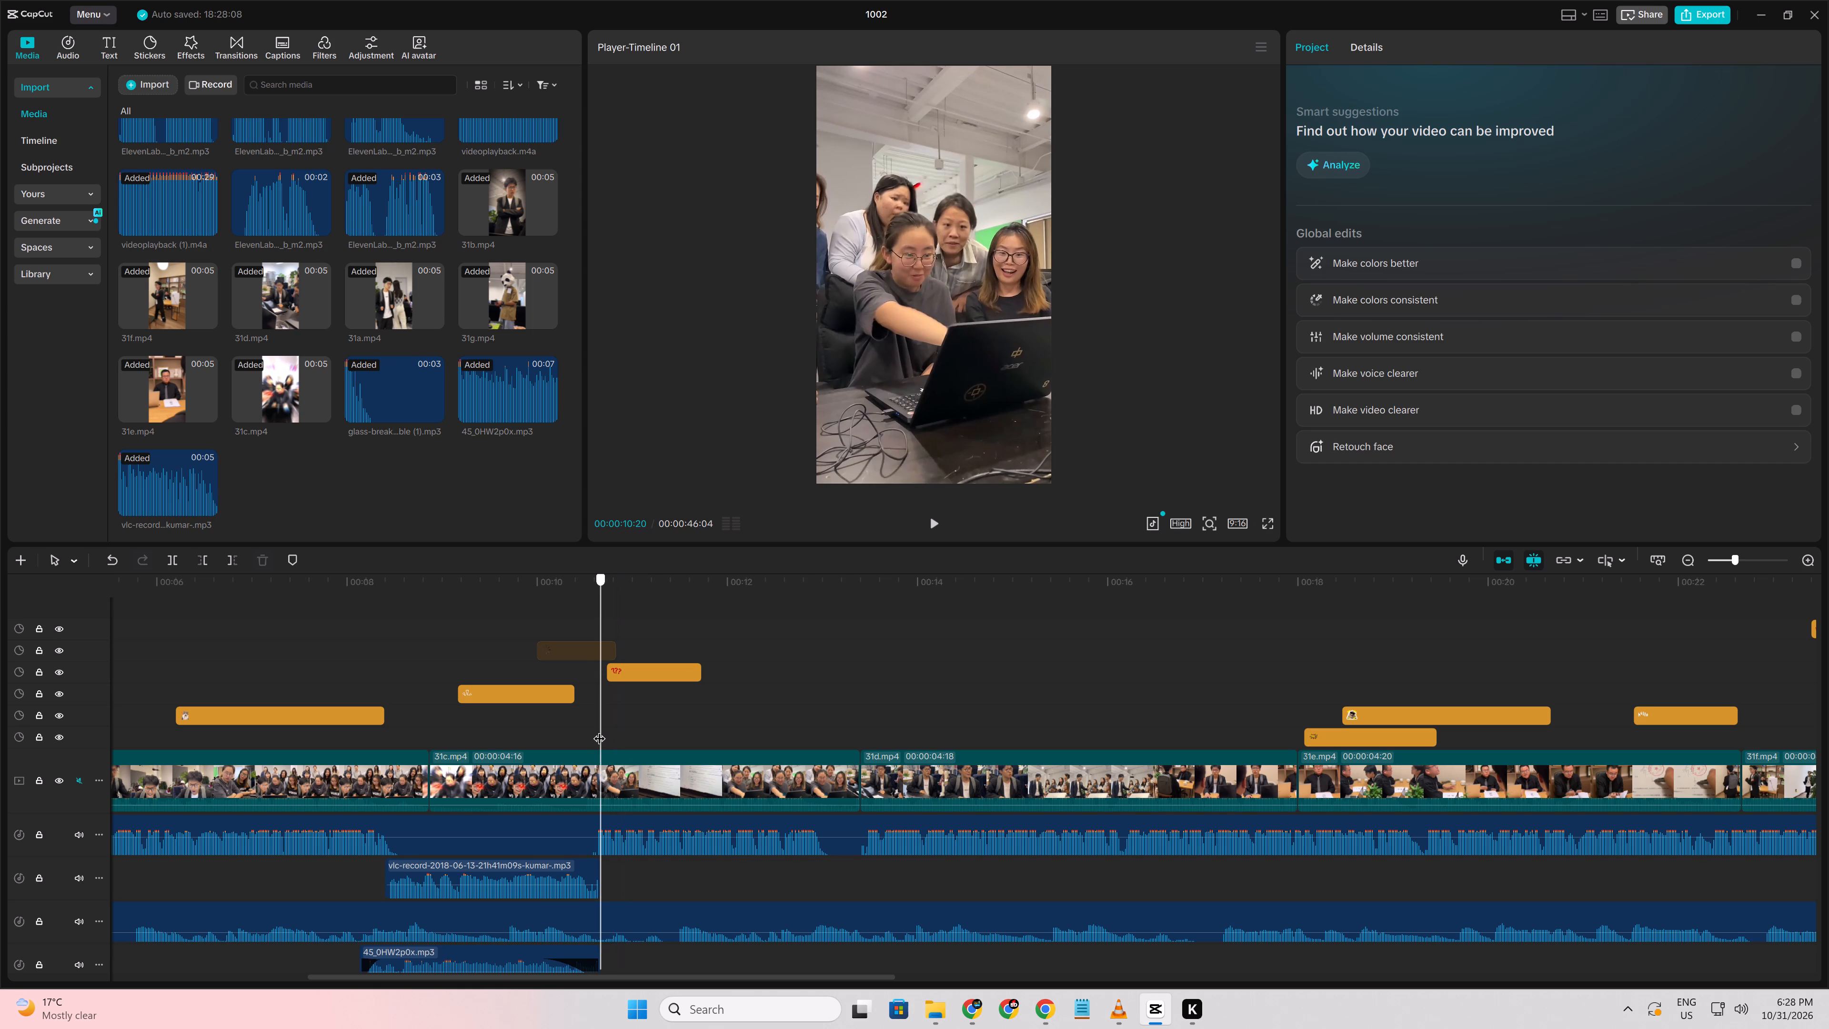
left_click_drag(599, 730, 608, 732)
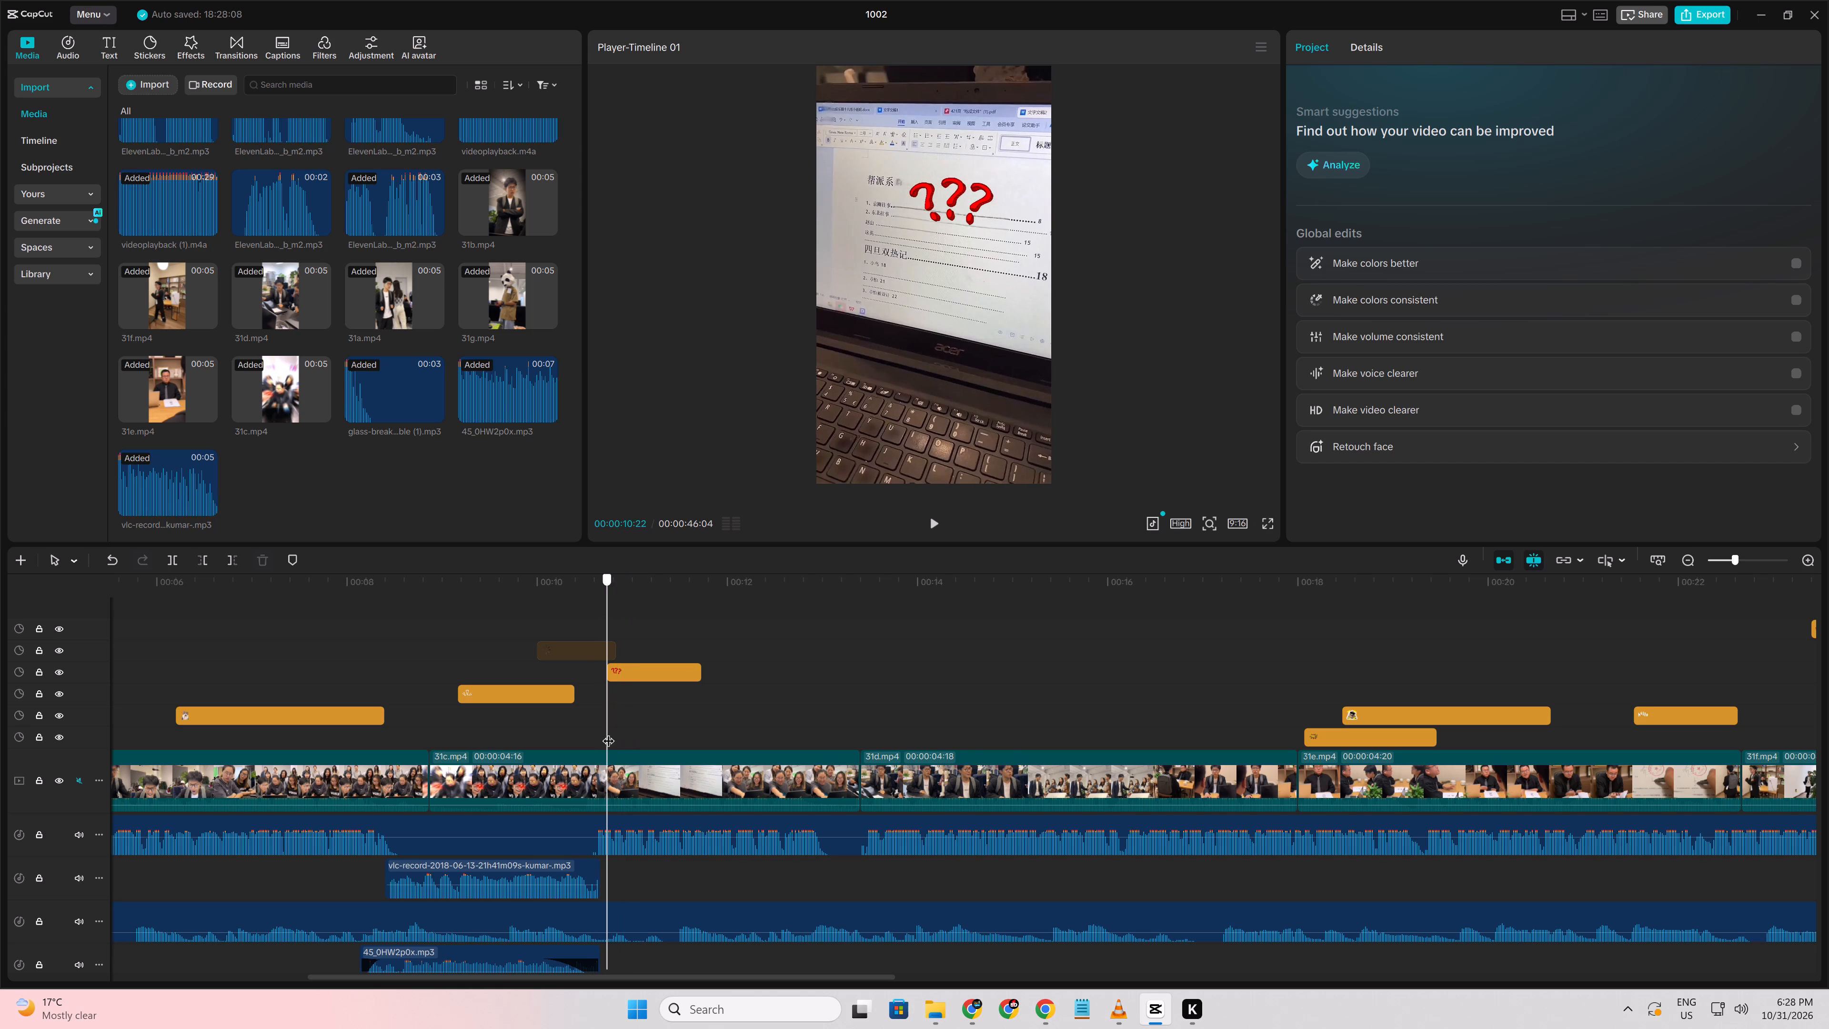
left_click_drag(608, 732, 585, 731)
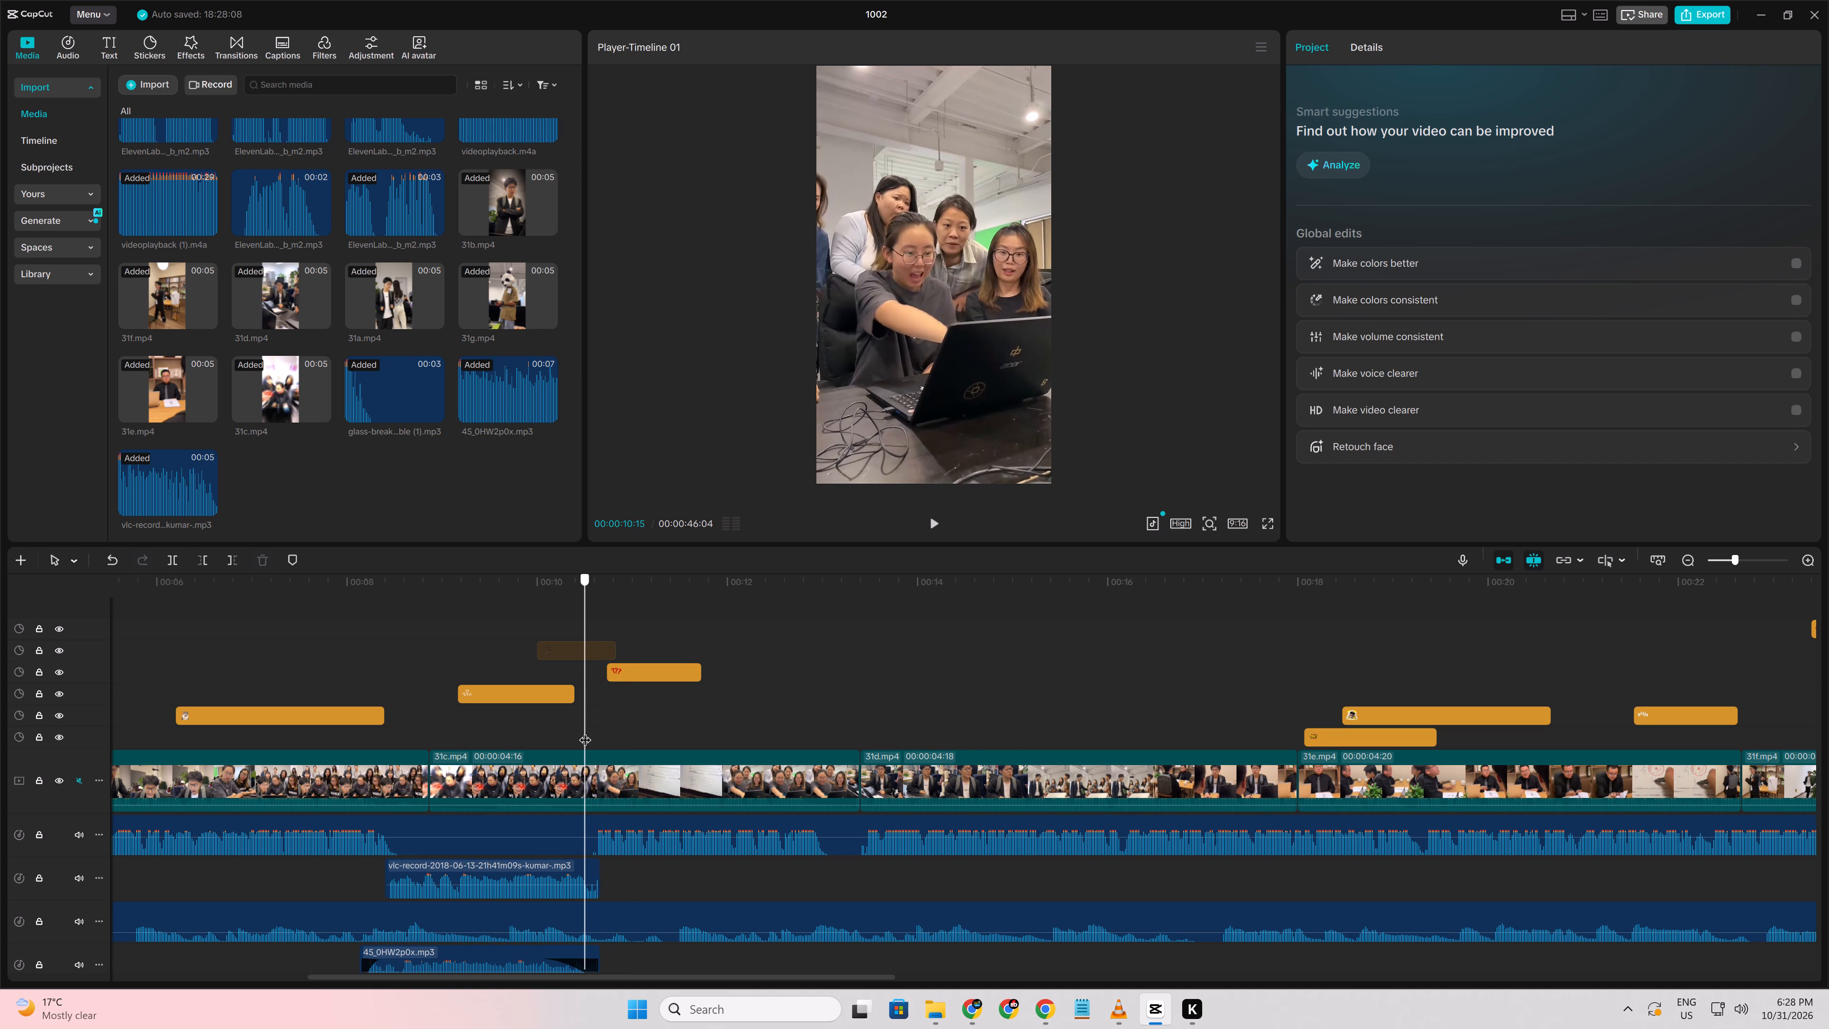
left_click_drag(585, 731, 583, 732)
left_click_drag(631, 676, 607, 672)
left_click(558, 672)
key("space")
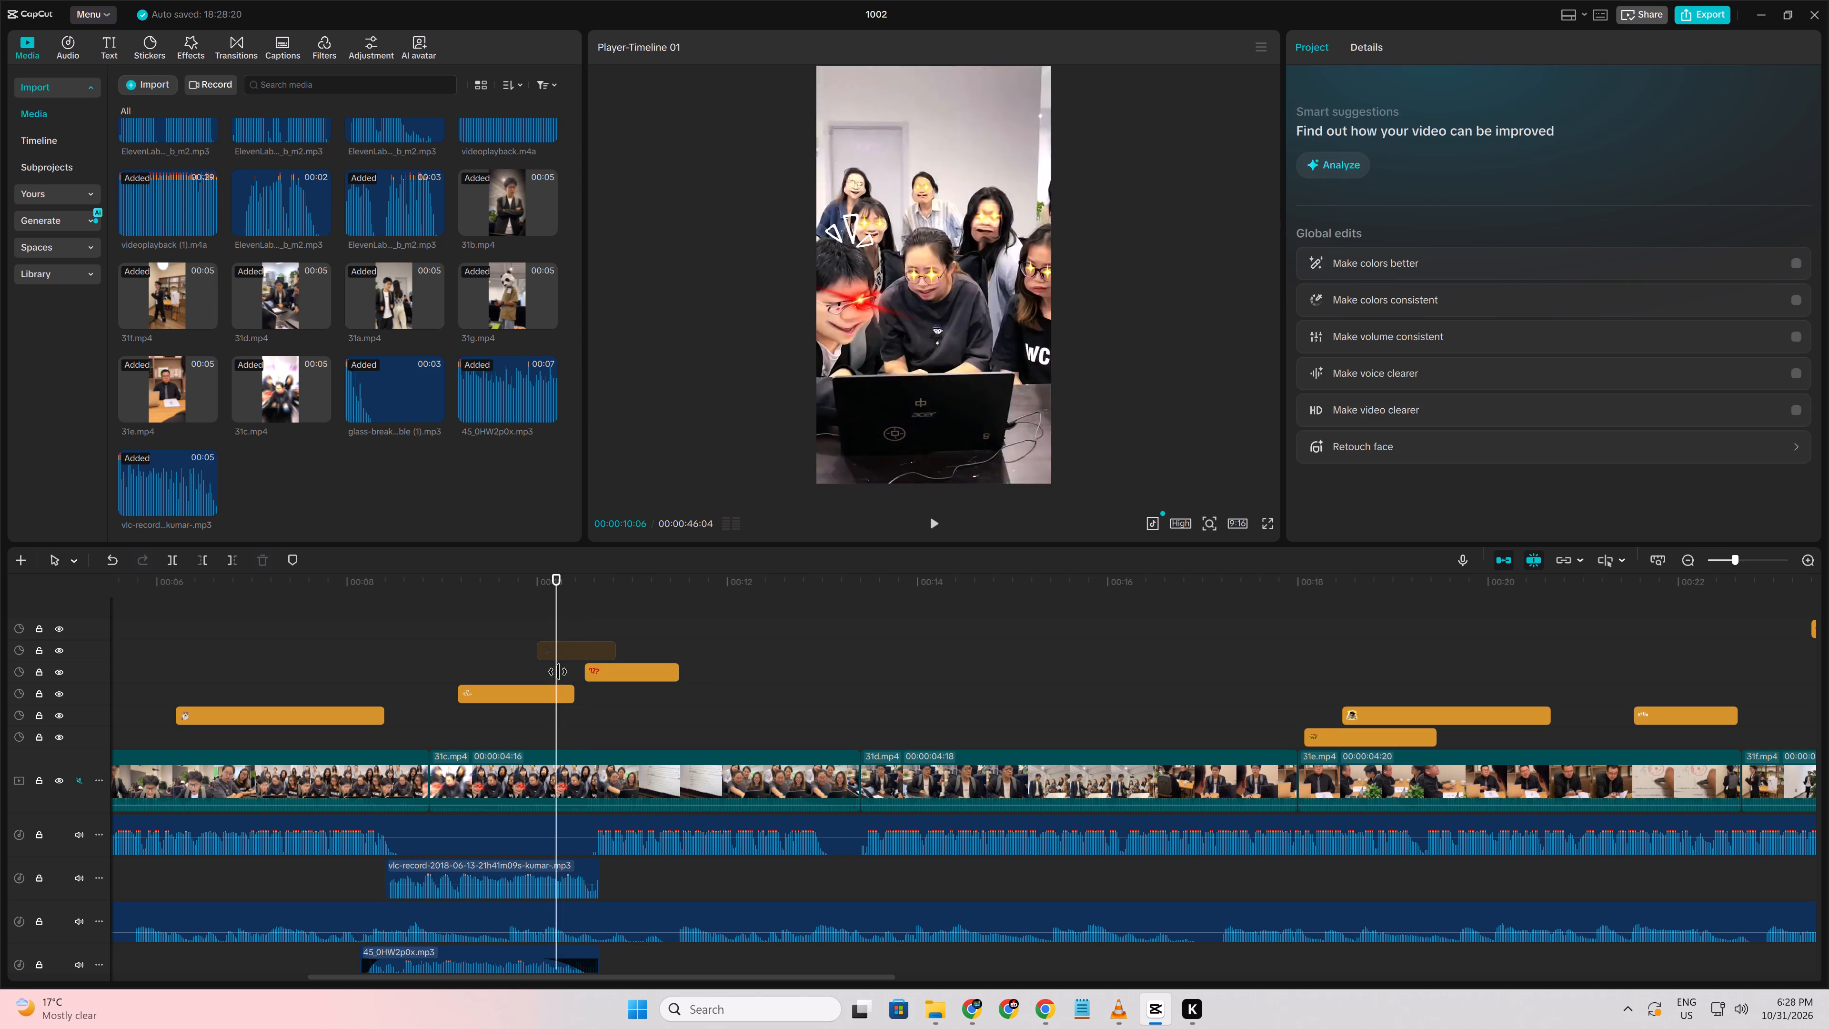
key("space")
Trim the end of the red question-marks sticker back to 00:00:10:26, before the cut to the laptop screen.
left_click(626, 672)
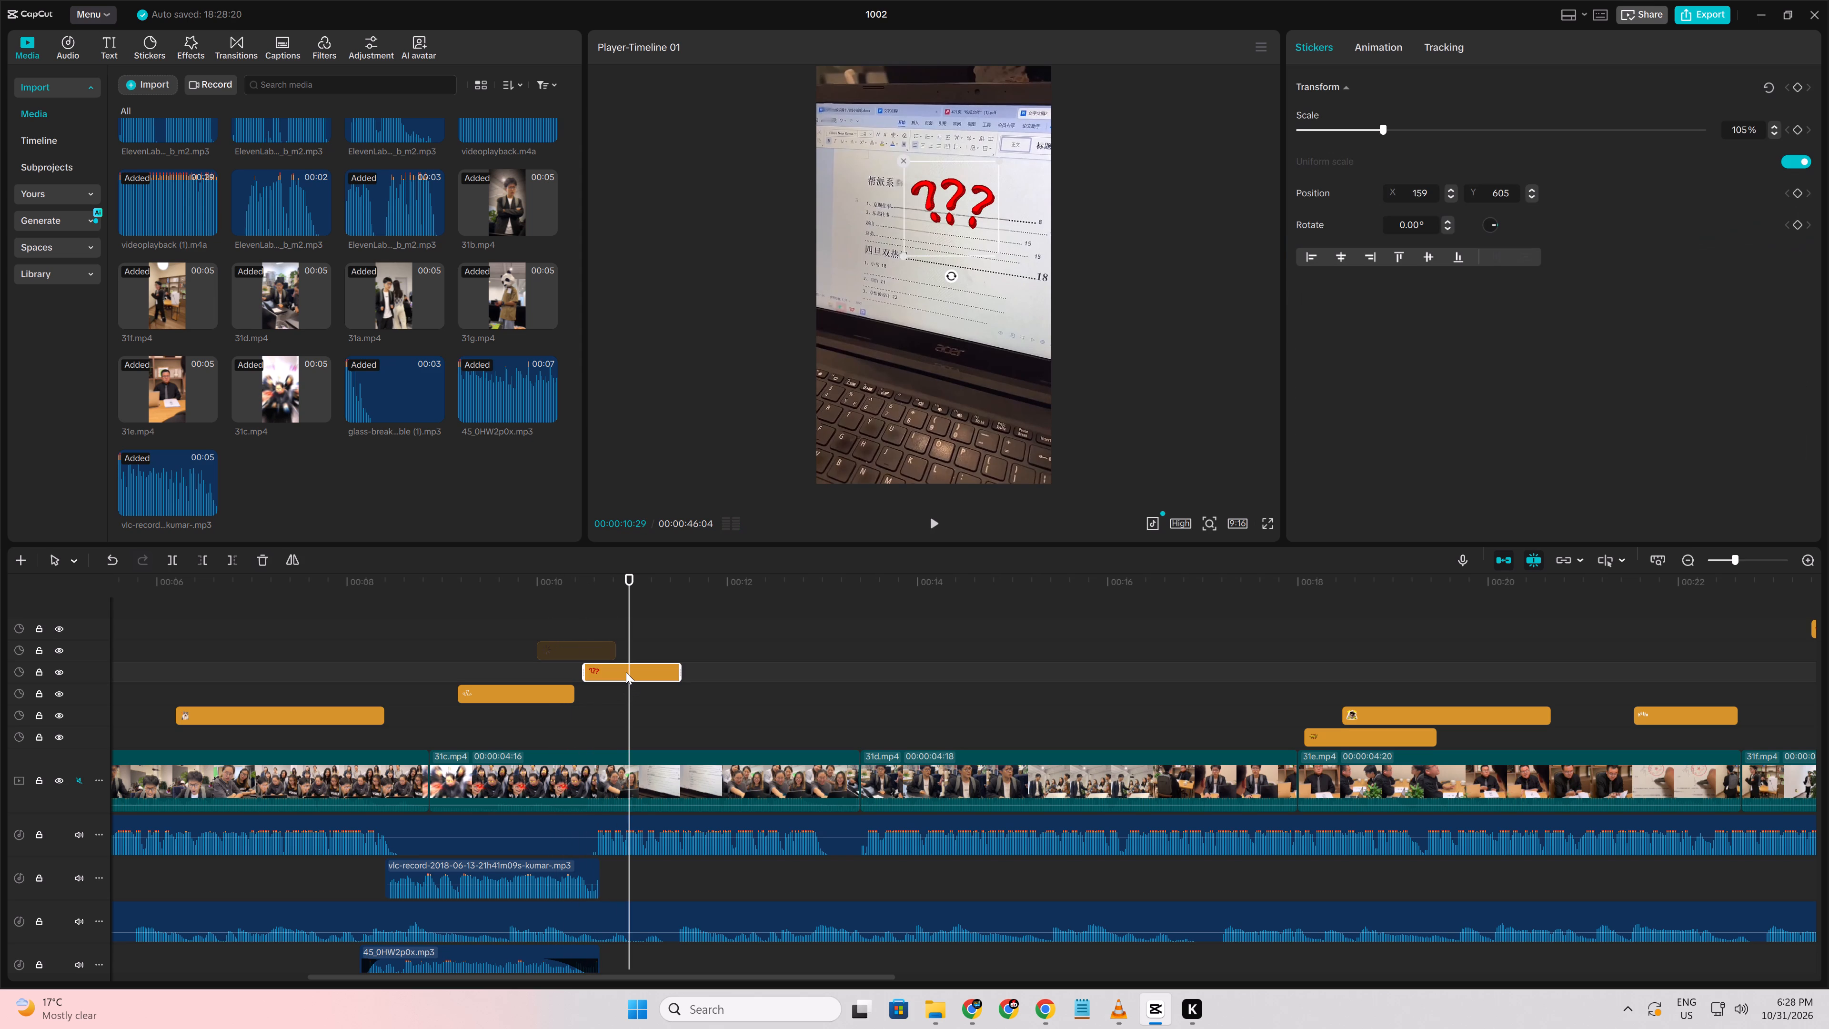
key("Left")
key("Left")
key("Left")
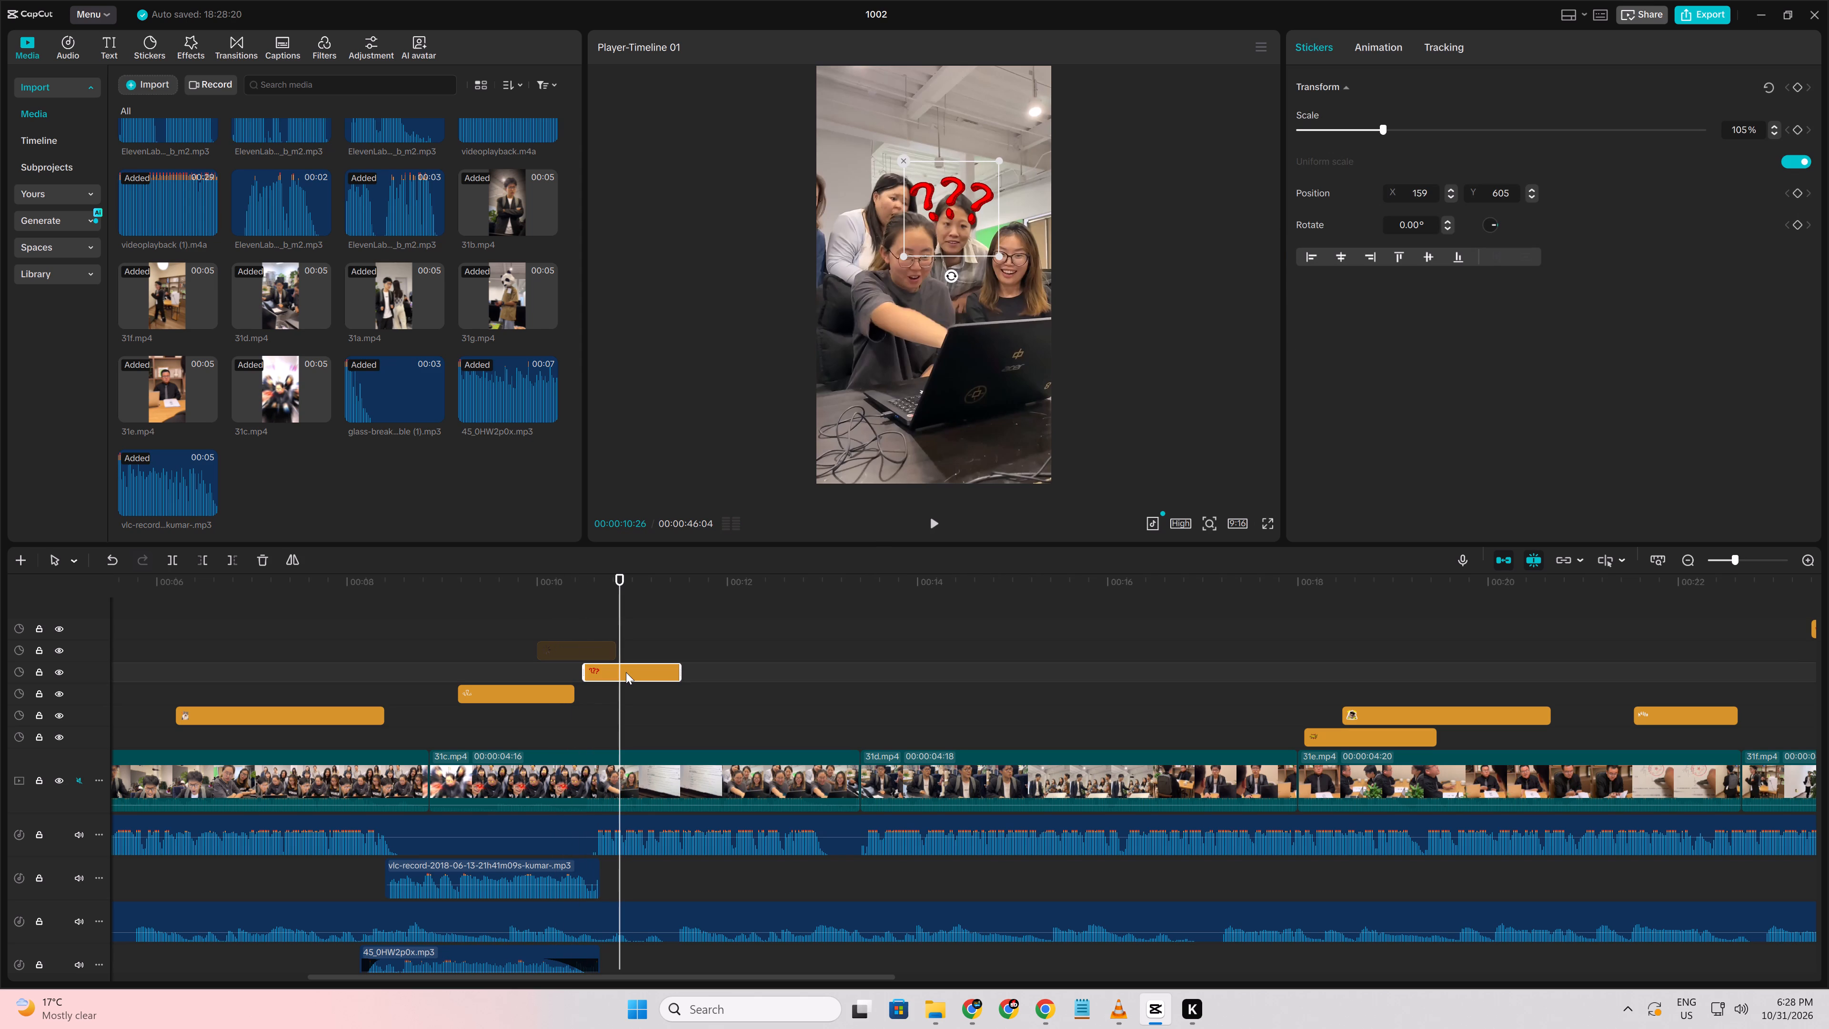
key("w")
Place the question-marks sticker over the front woman's head around X -216, Y 452, scaled to 63% and rotated to -9.48°.
left_click(599, 690)
left_click(599, 683)
left_click(602, 669)
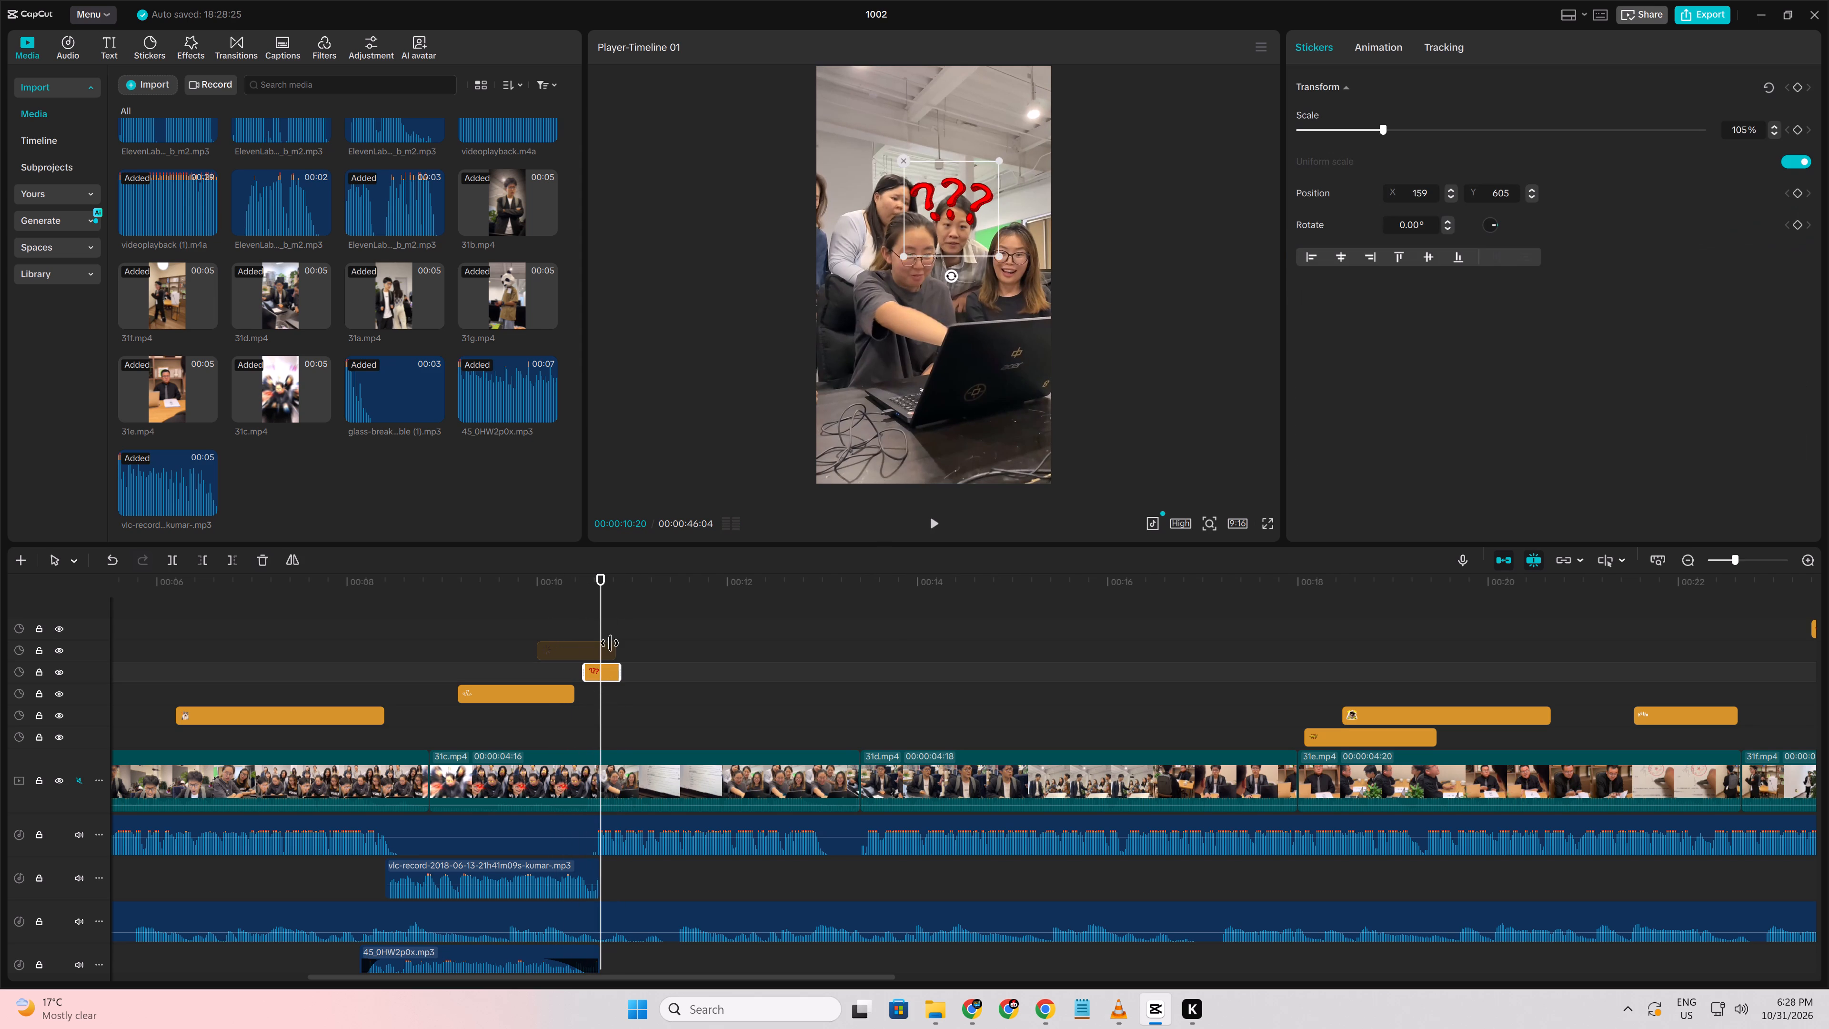
left_click_drag(934, 233, 923, 195)
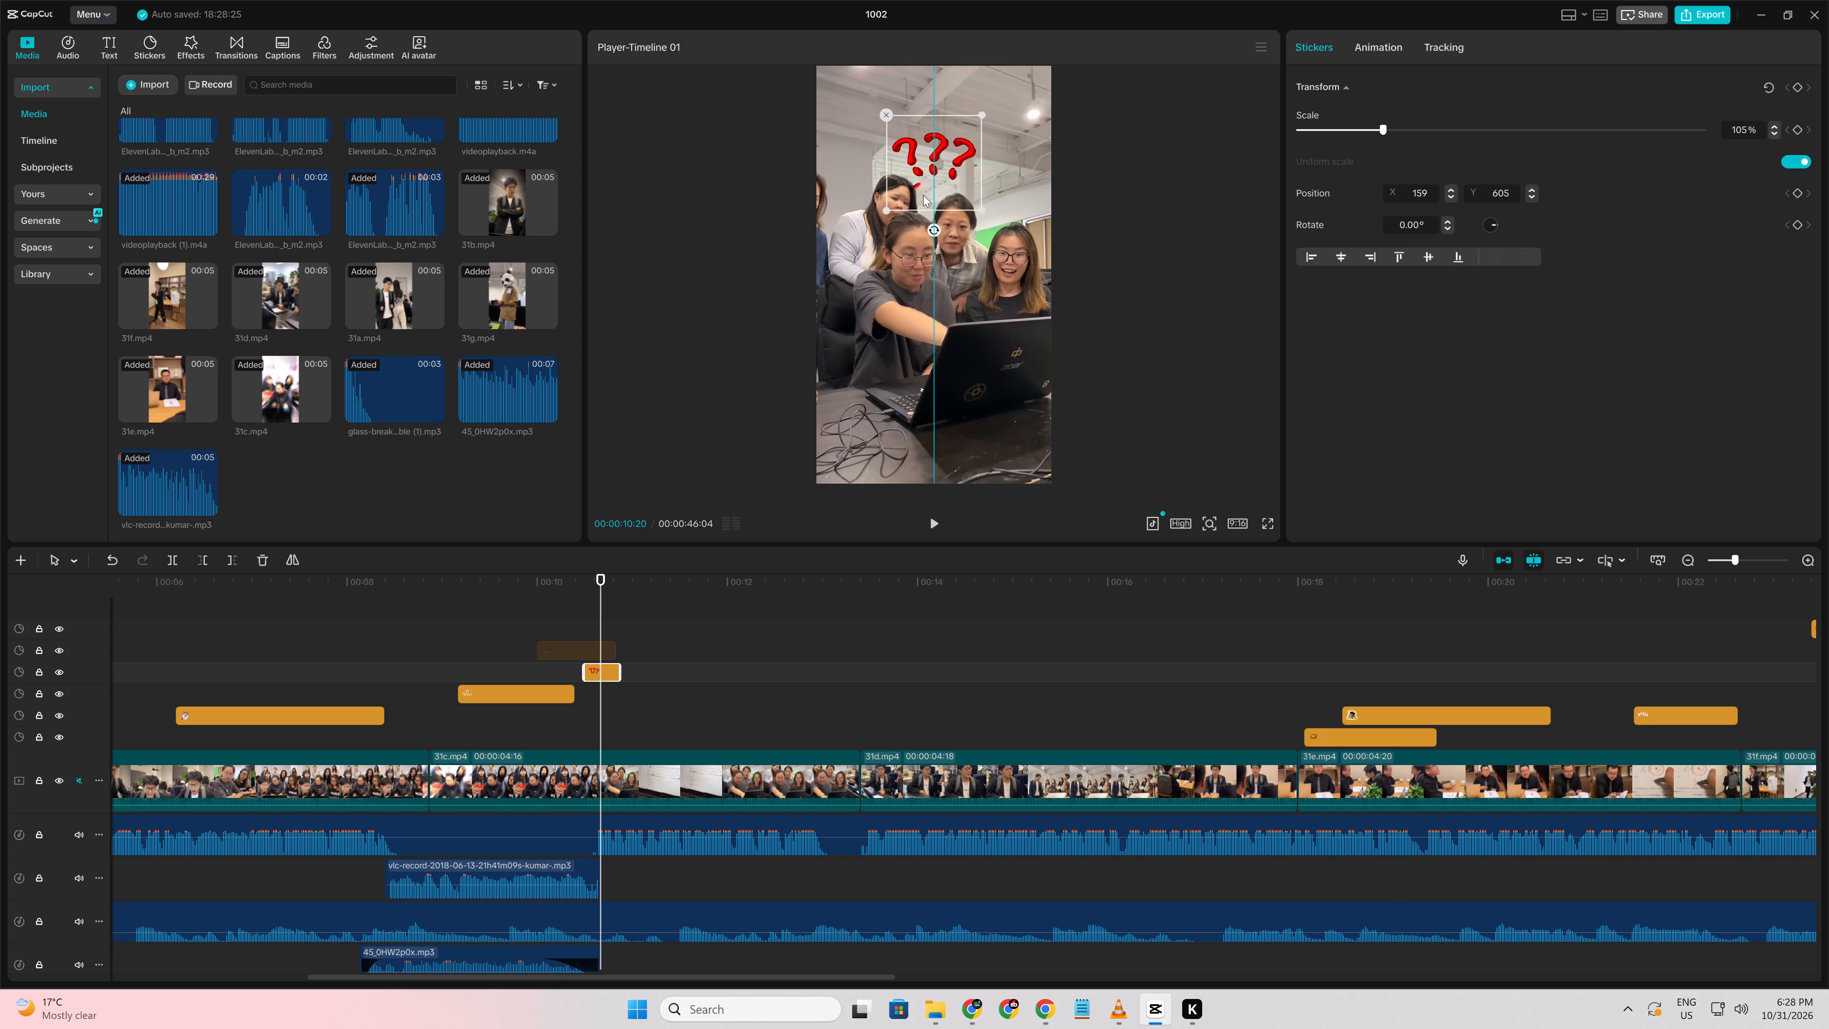
left_click_drag(923, 195, 896, 235)
left_click_drag(959, 164, 941, 172)
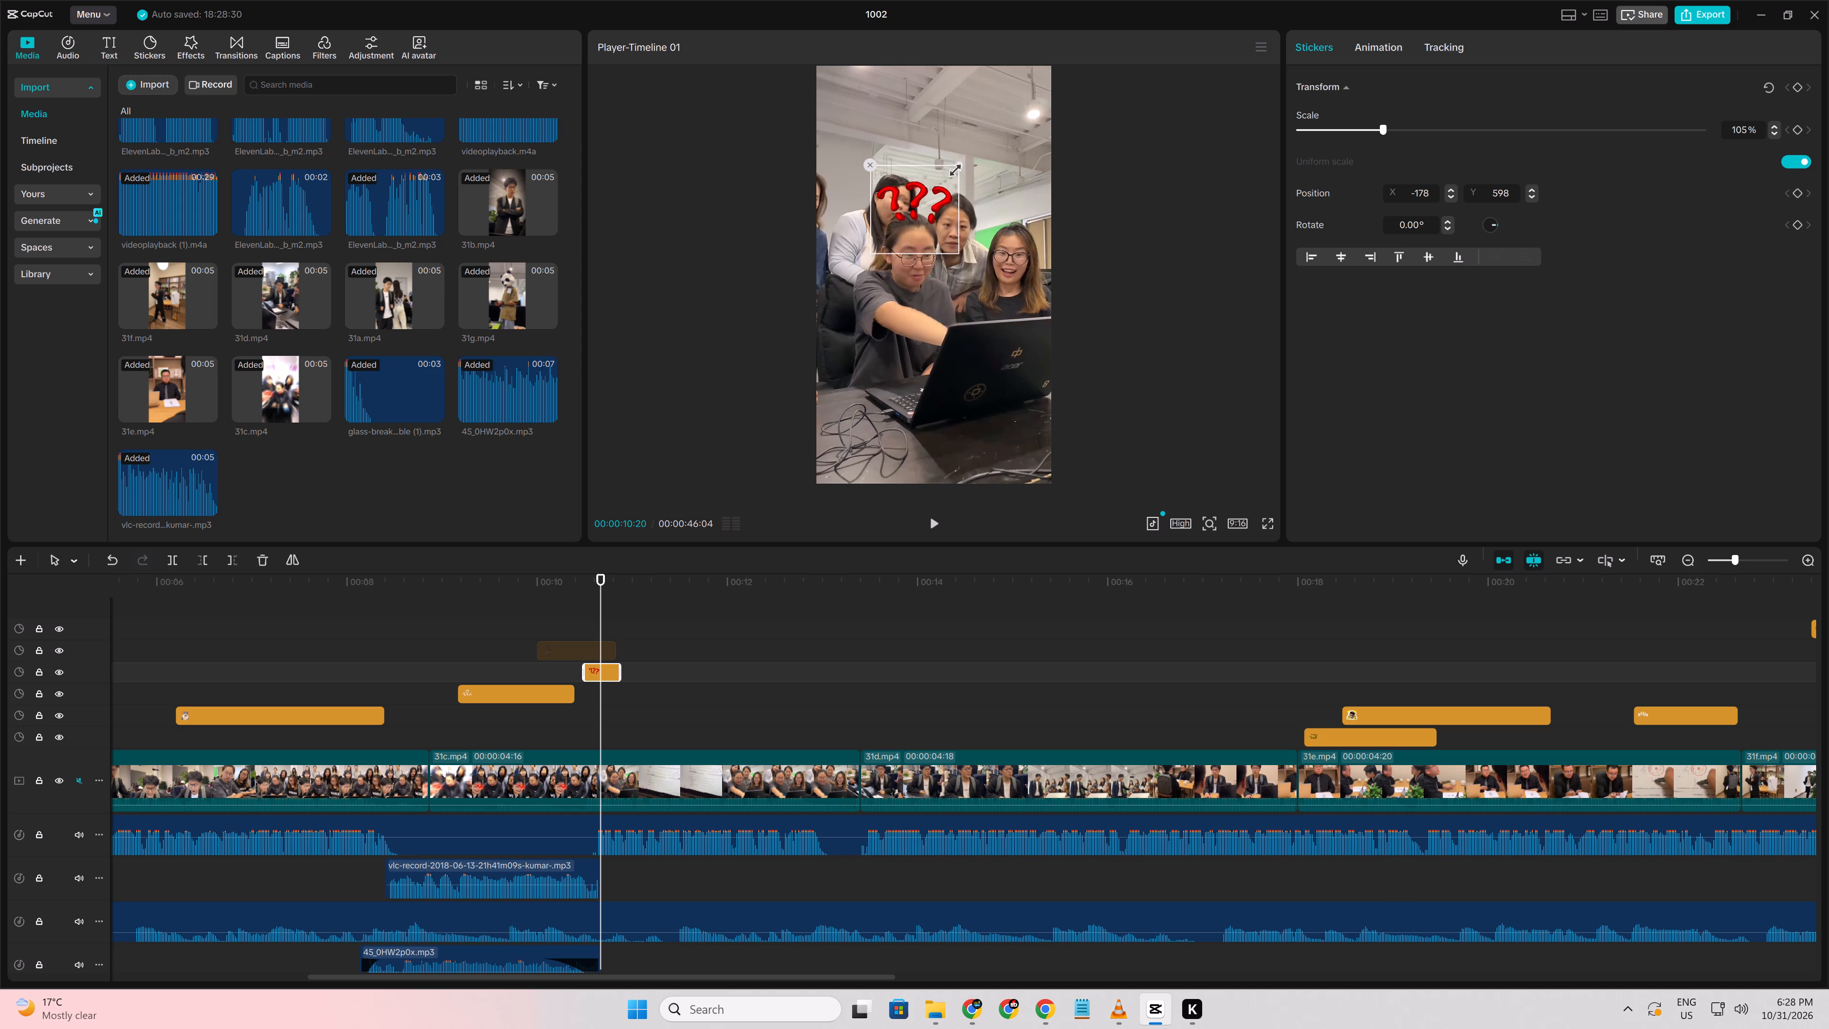
left_click_drag(941, 172, 929, 180)
left_click_drag(923, 197, 918, 212)
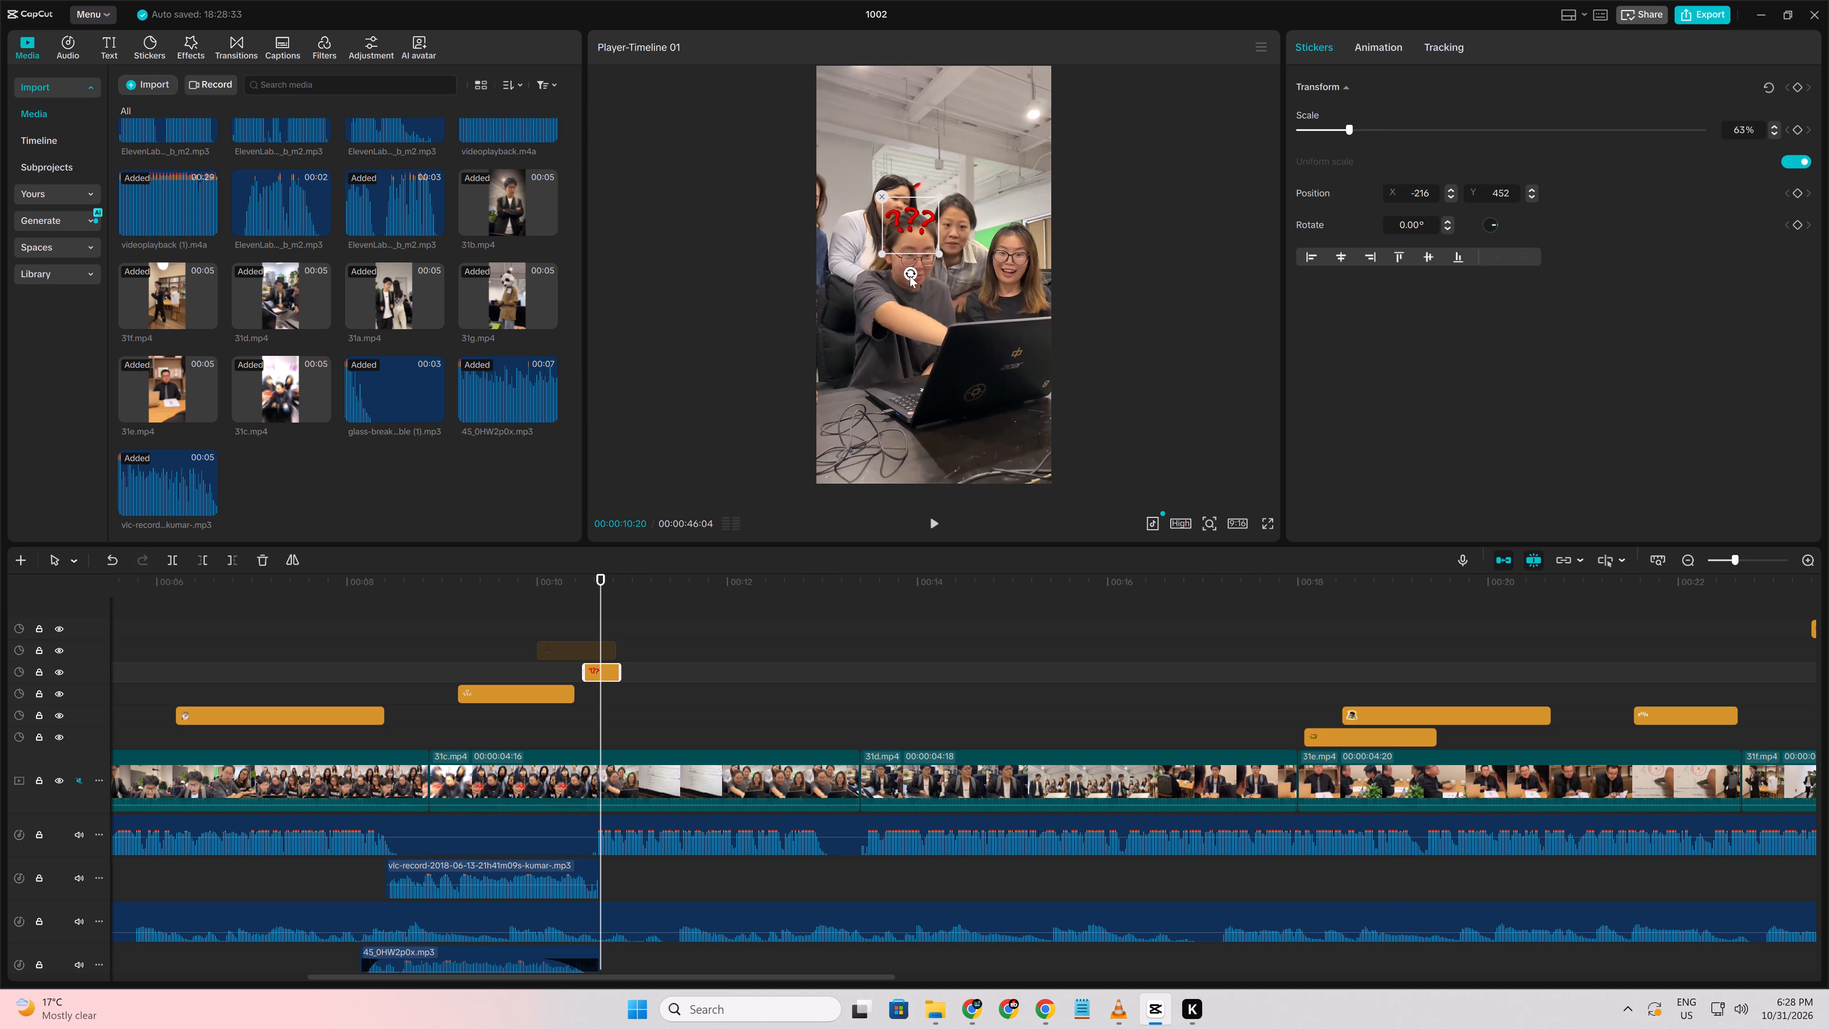
left_click_drag(910, 276, 918, 276)
left_click(901, 229)
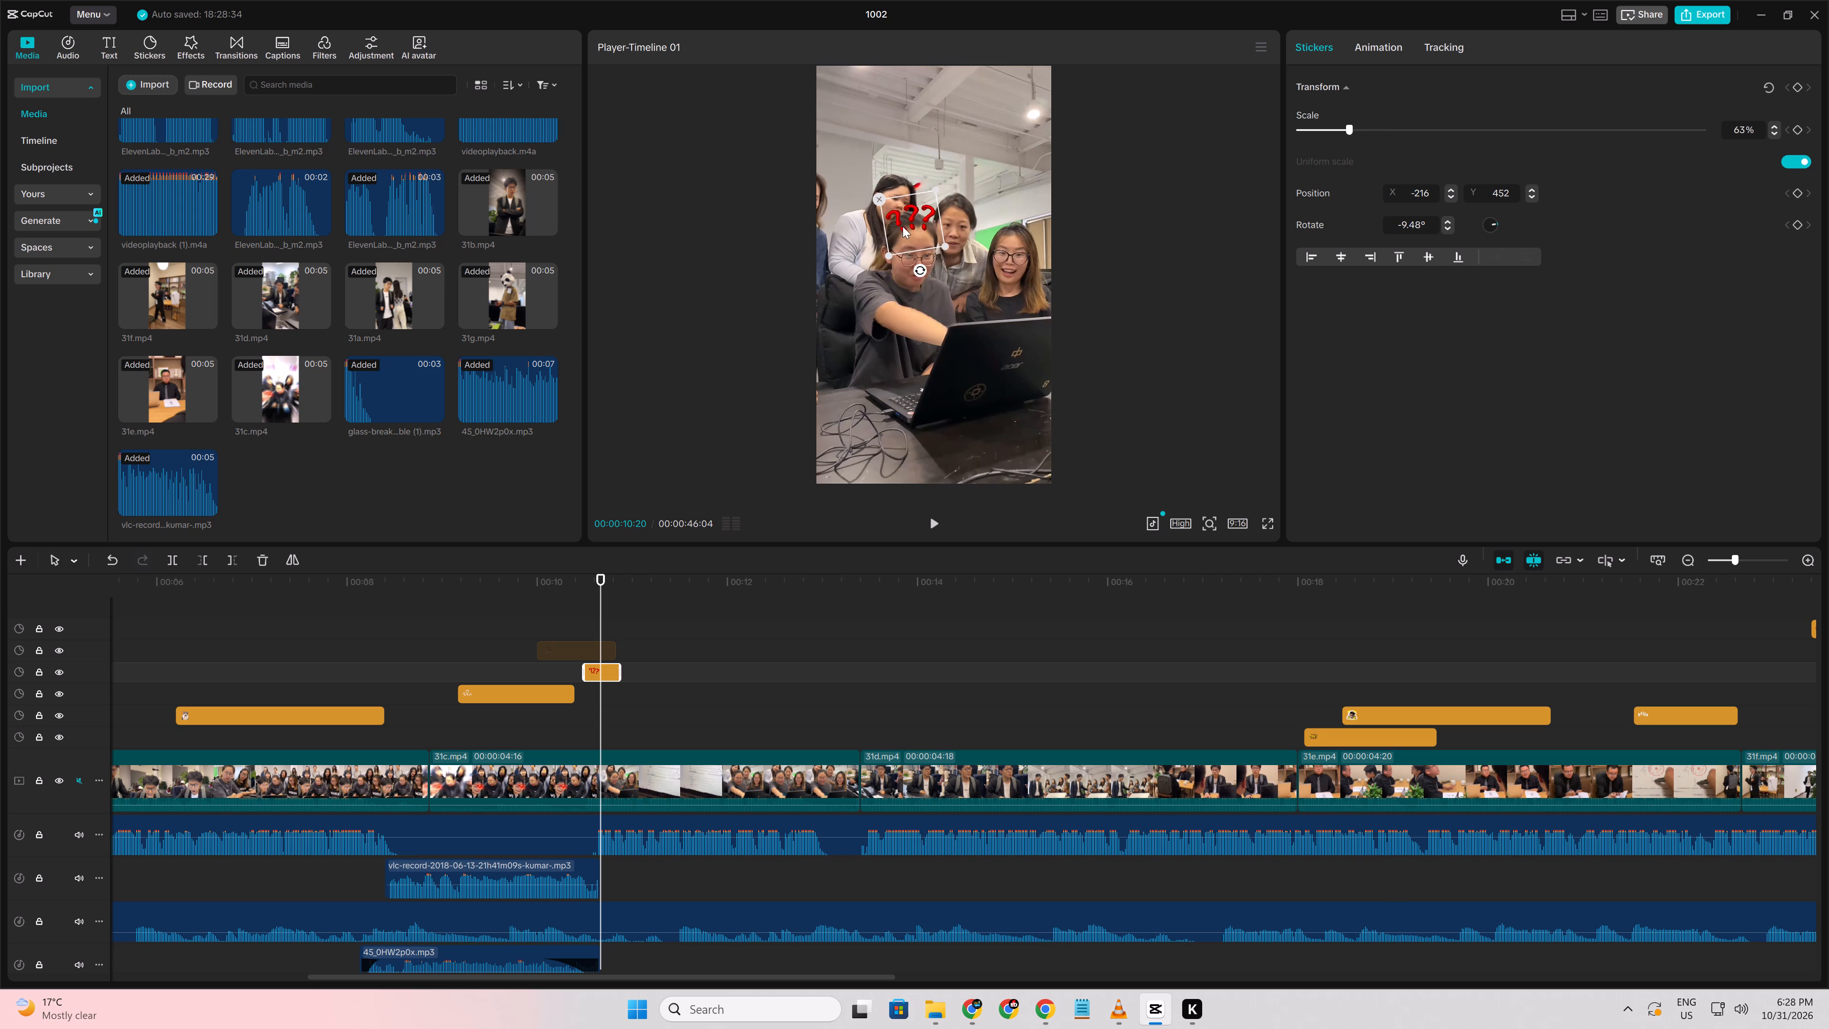
Replay the question-marks sticker's appearance and the rest of the 31c shot.
left_click(555, 673)
key("space")
key("space")
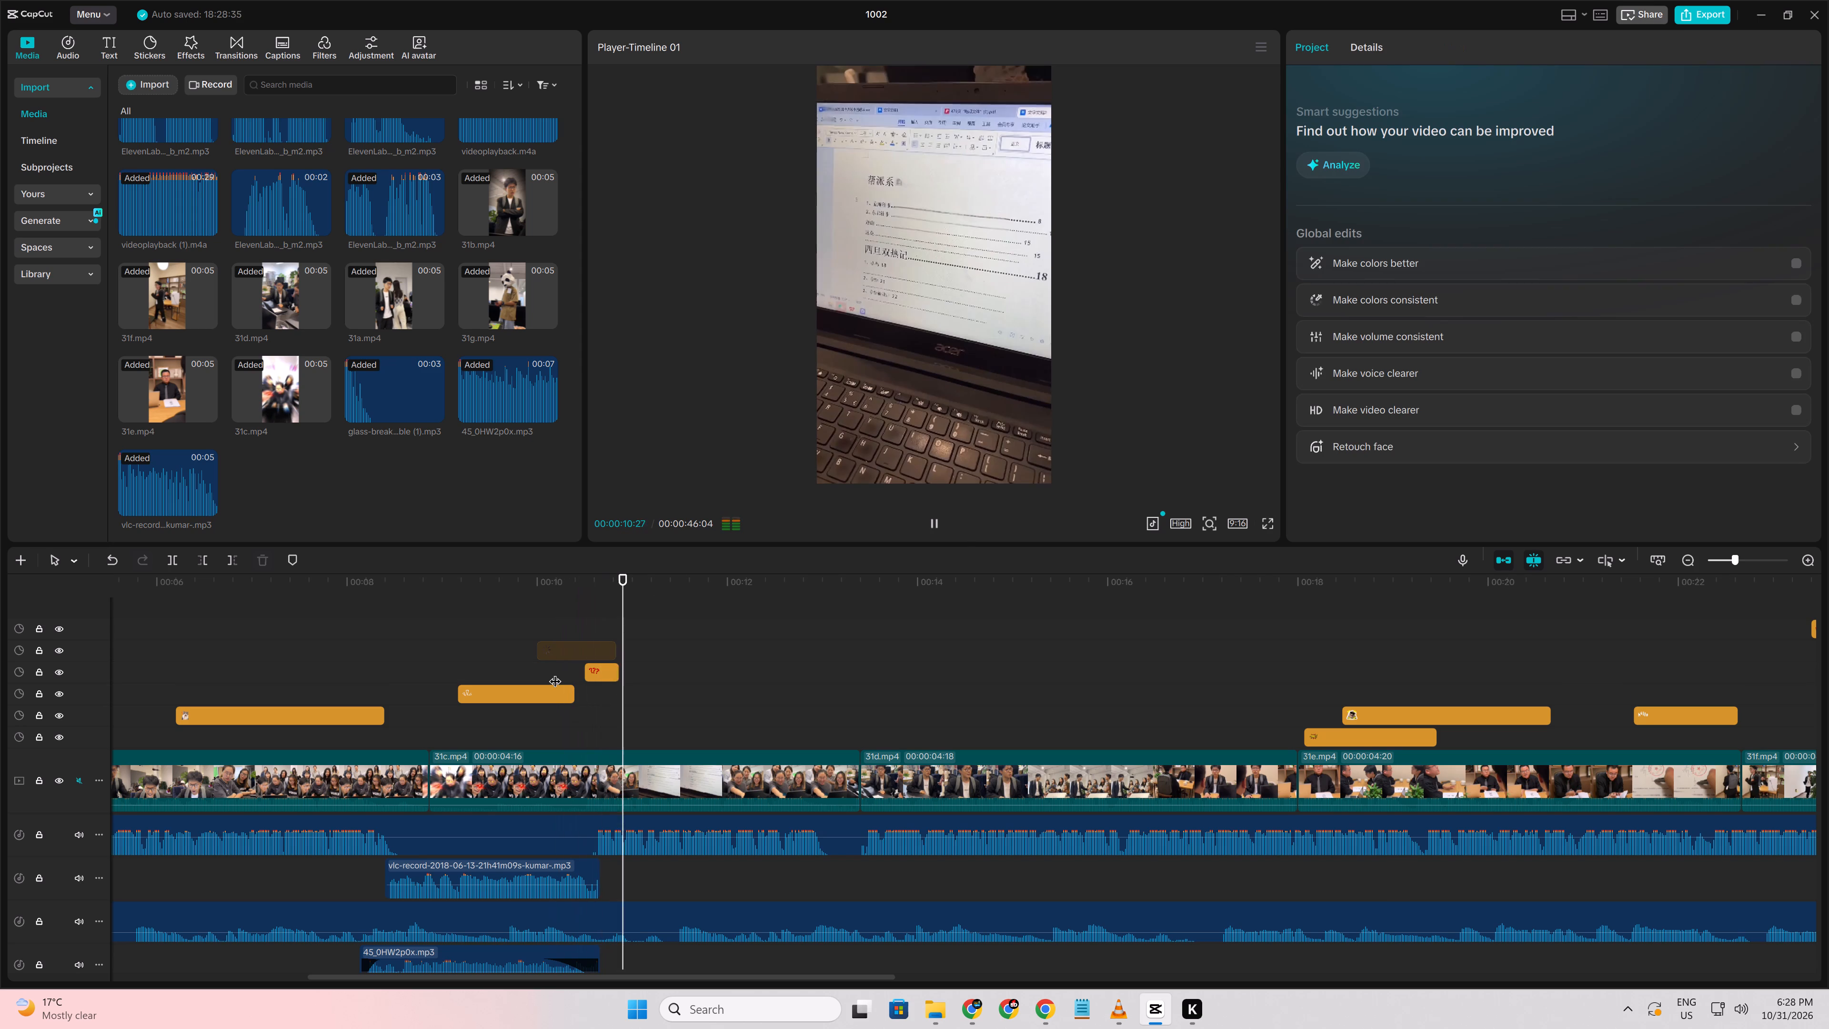
left_click(571, 673)
key("space")
key("space")
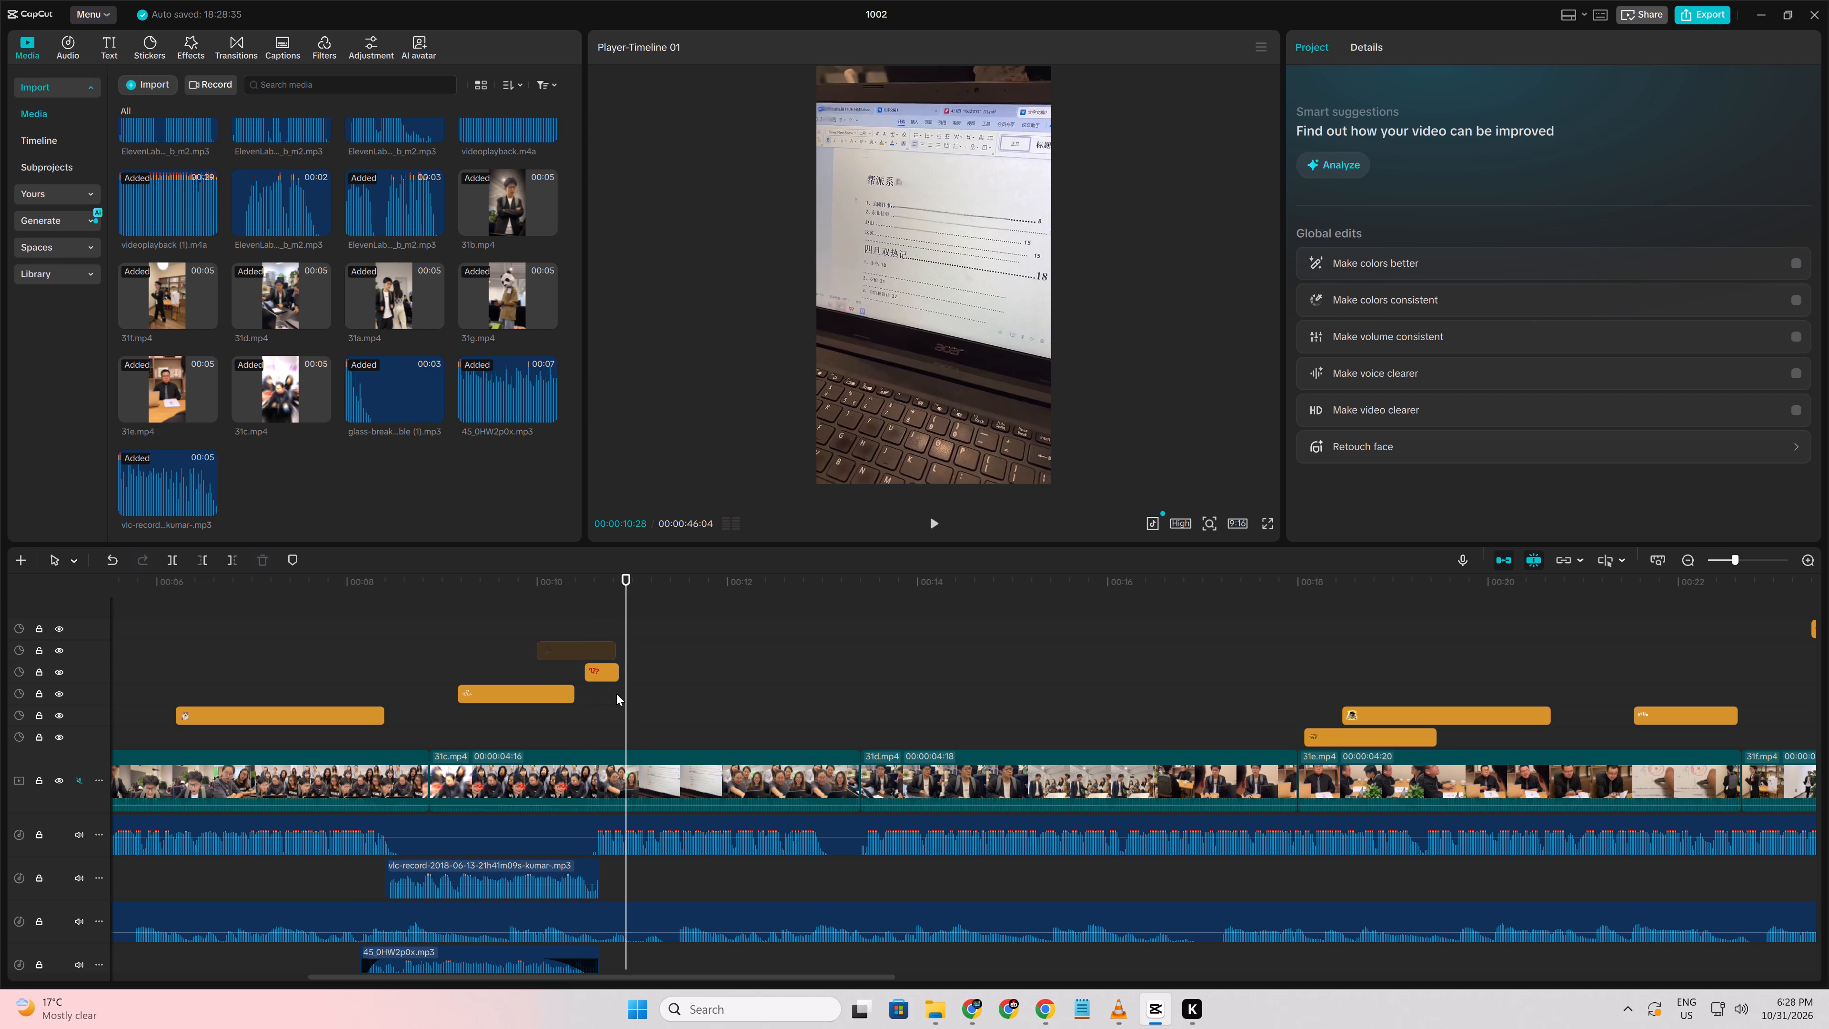
key("space")
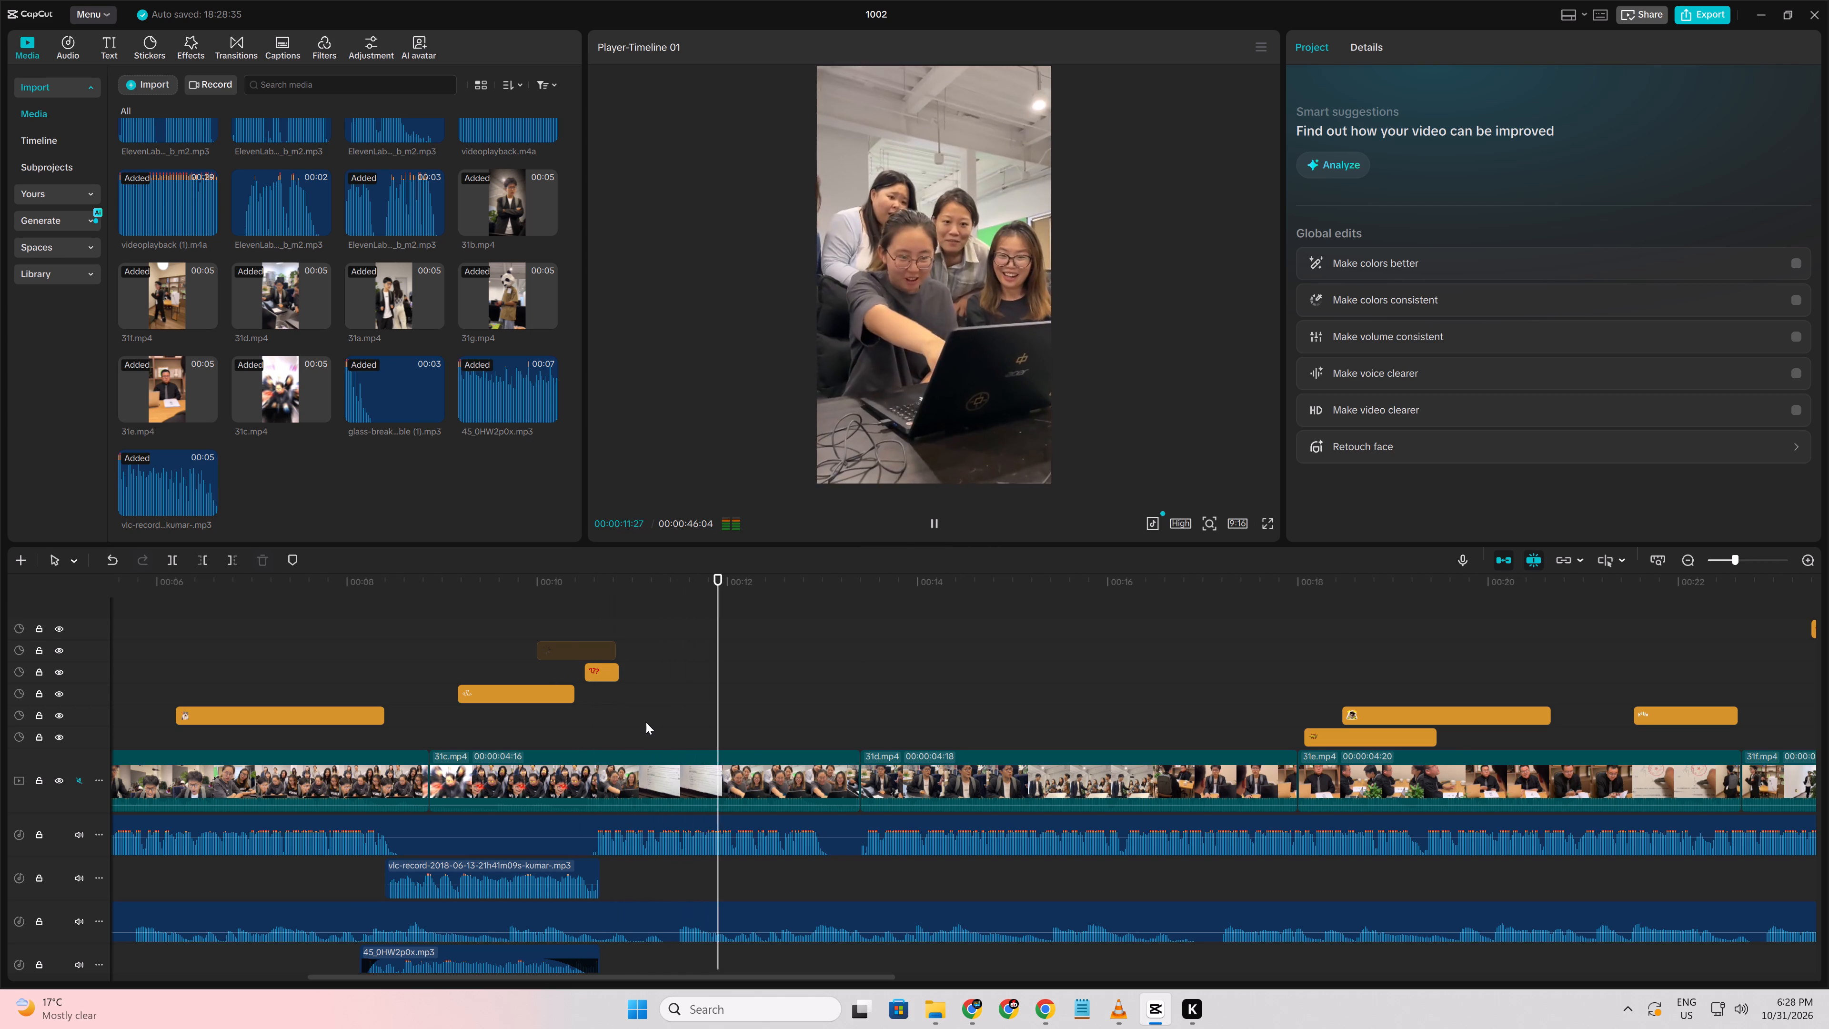
scroll(670, 735, "up", 5, "ctrl")
scroll(683, 737, "down", 5)
key("space")
Move the ki-kore.mp3 sound later so it starts at about 00:00:13:08, just before the 31d shot.
left_click_drag(652, 938, 659, 939)
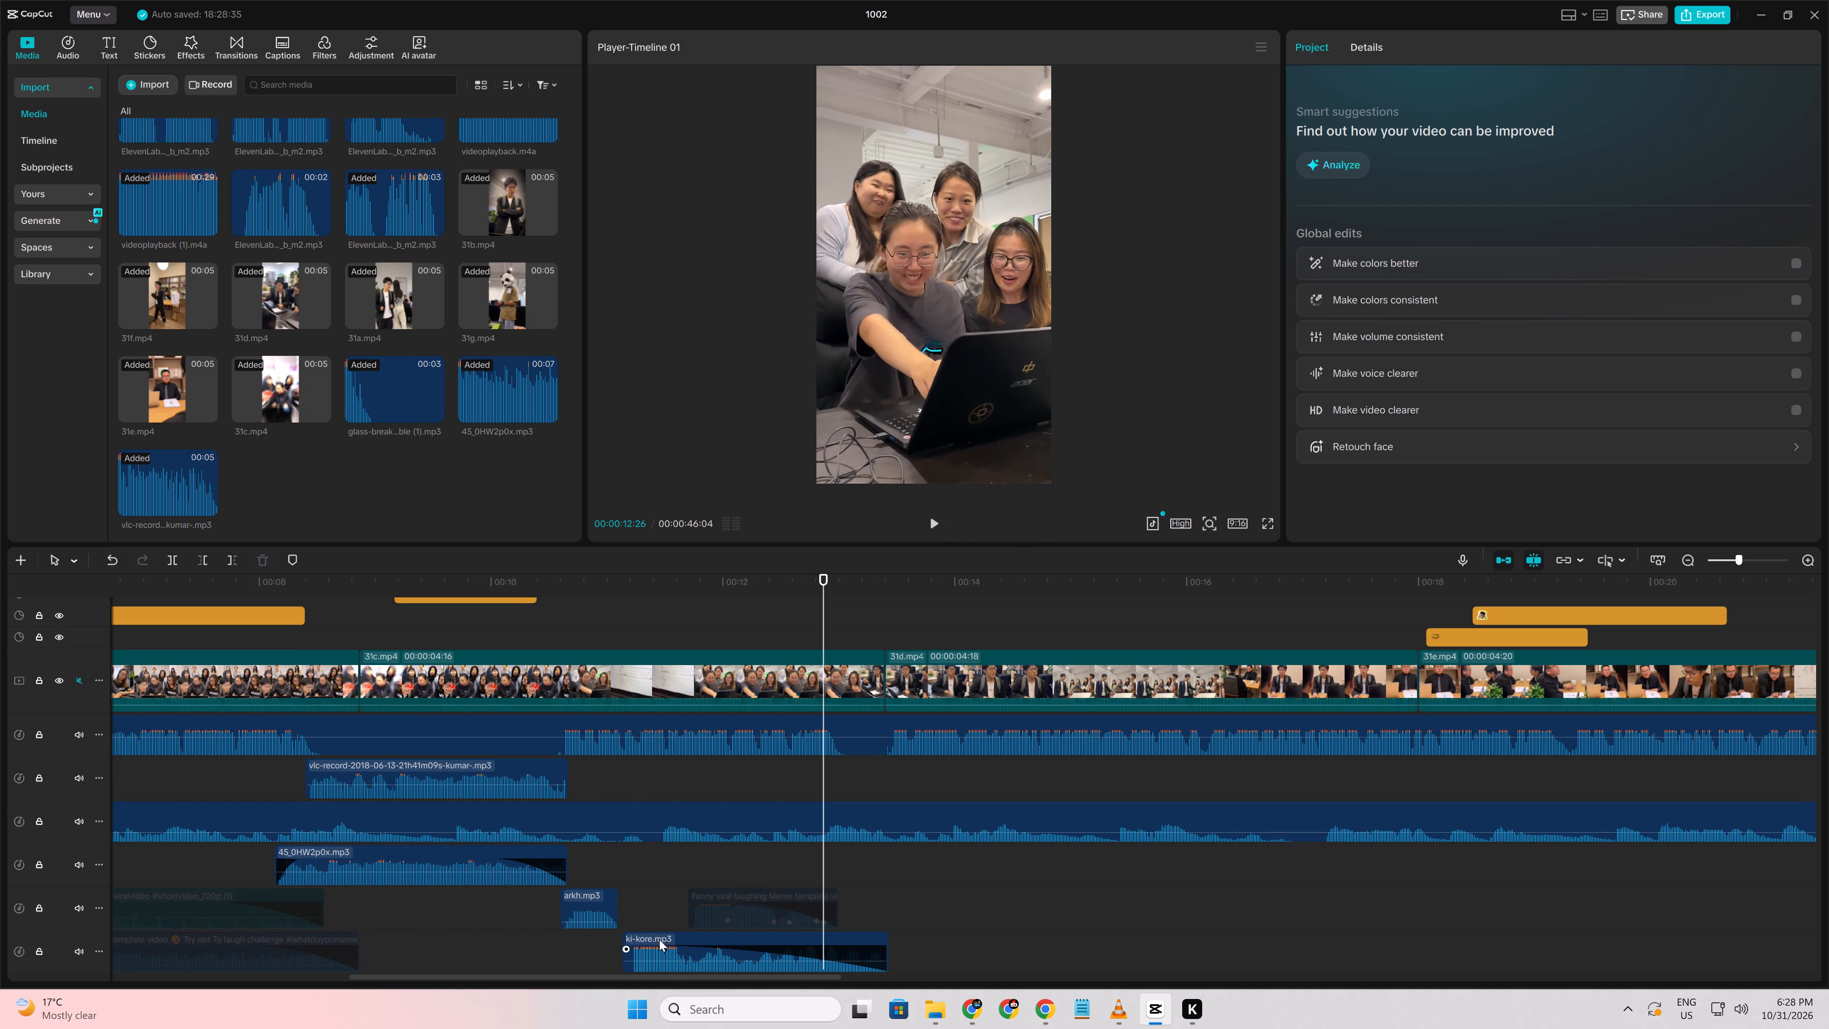
left_click_drag(659, 939, 899, 937)
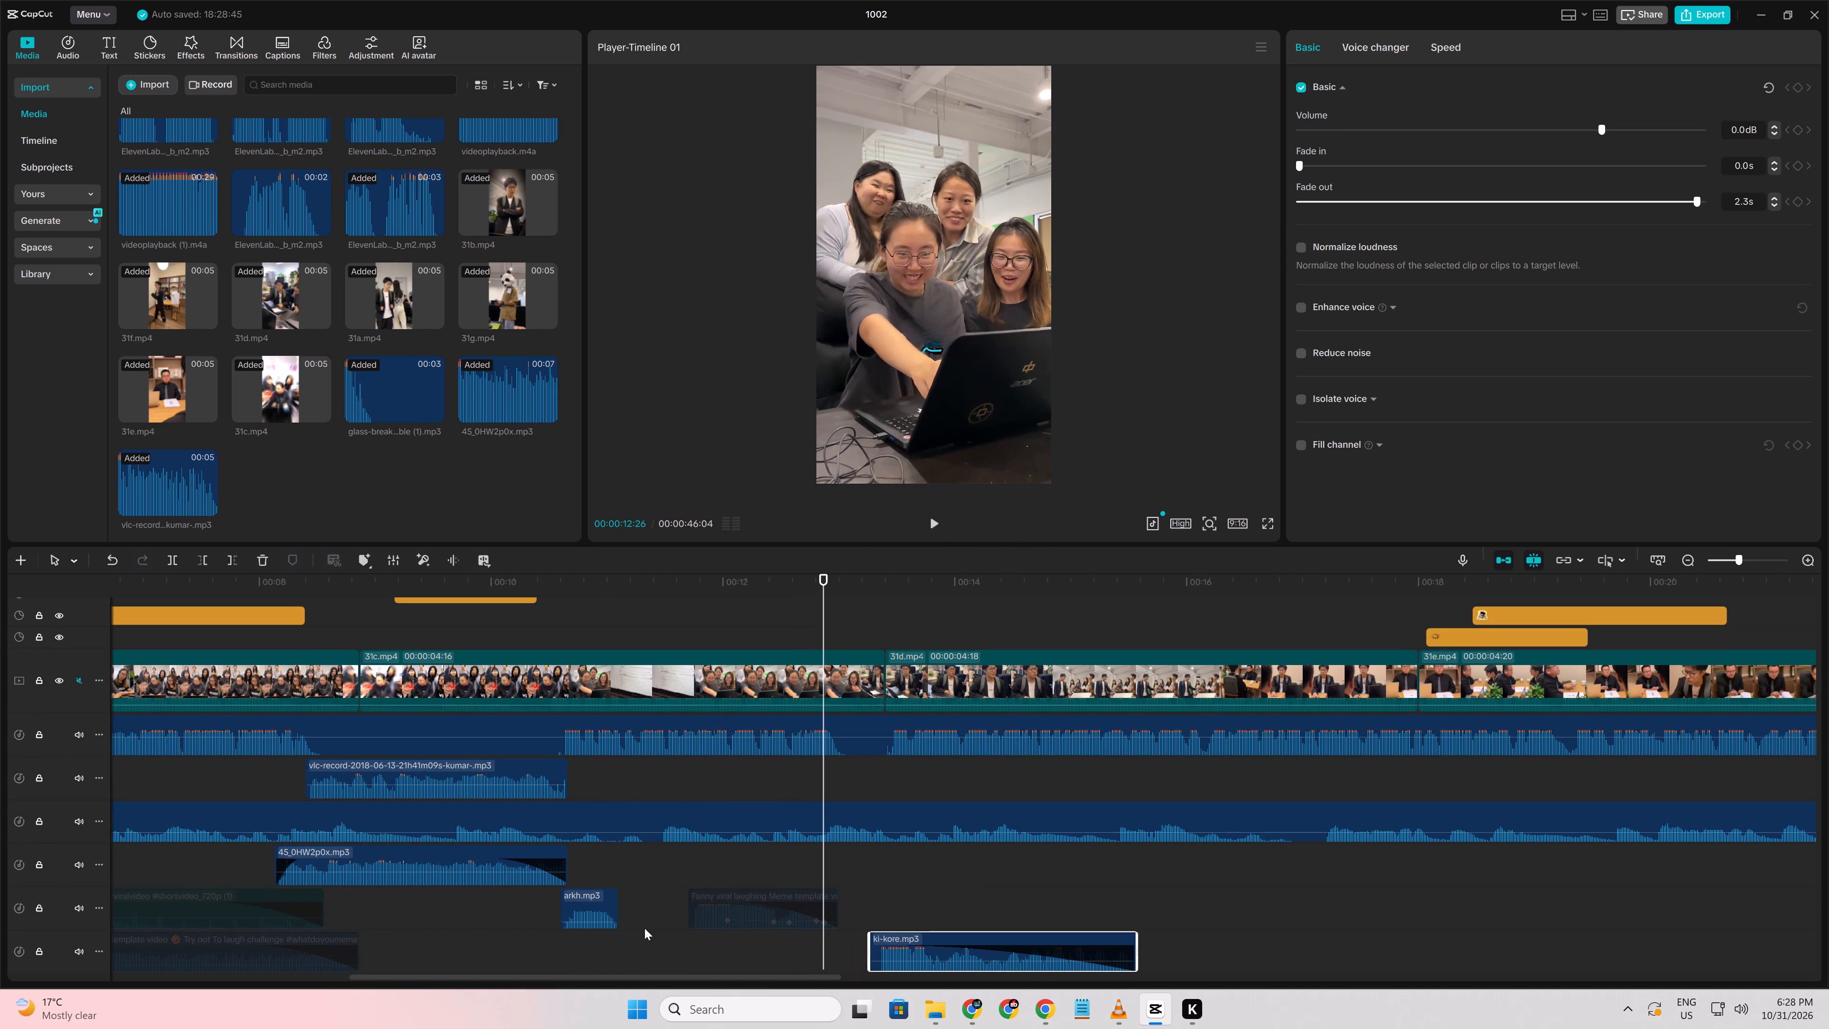
Replay from the arkh.mp3 sound through the cut into 31d to examine the timing of ki-kore.mp3.
left_click(584, 938)
key("space")
left_click(539, 934)
key("space")
key("space")
scroll(566, 933, "down", 5)
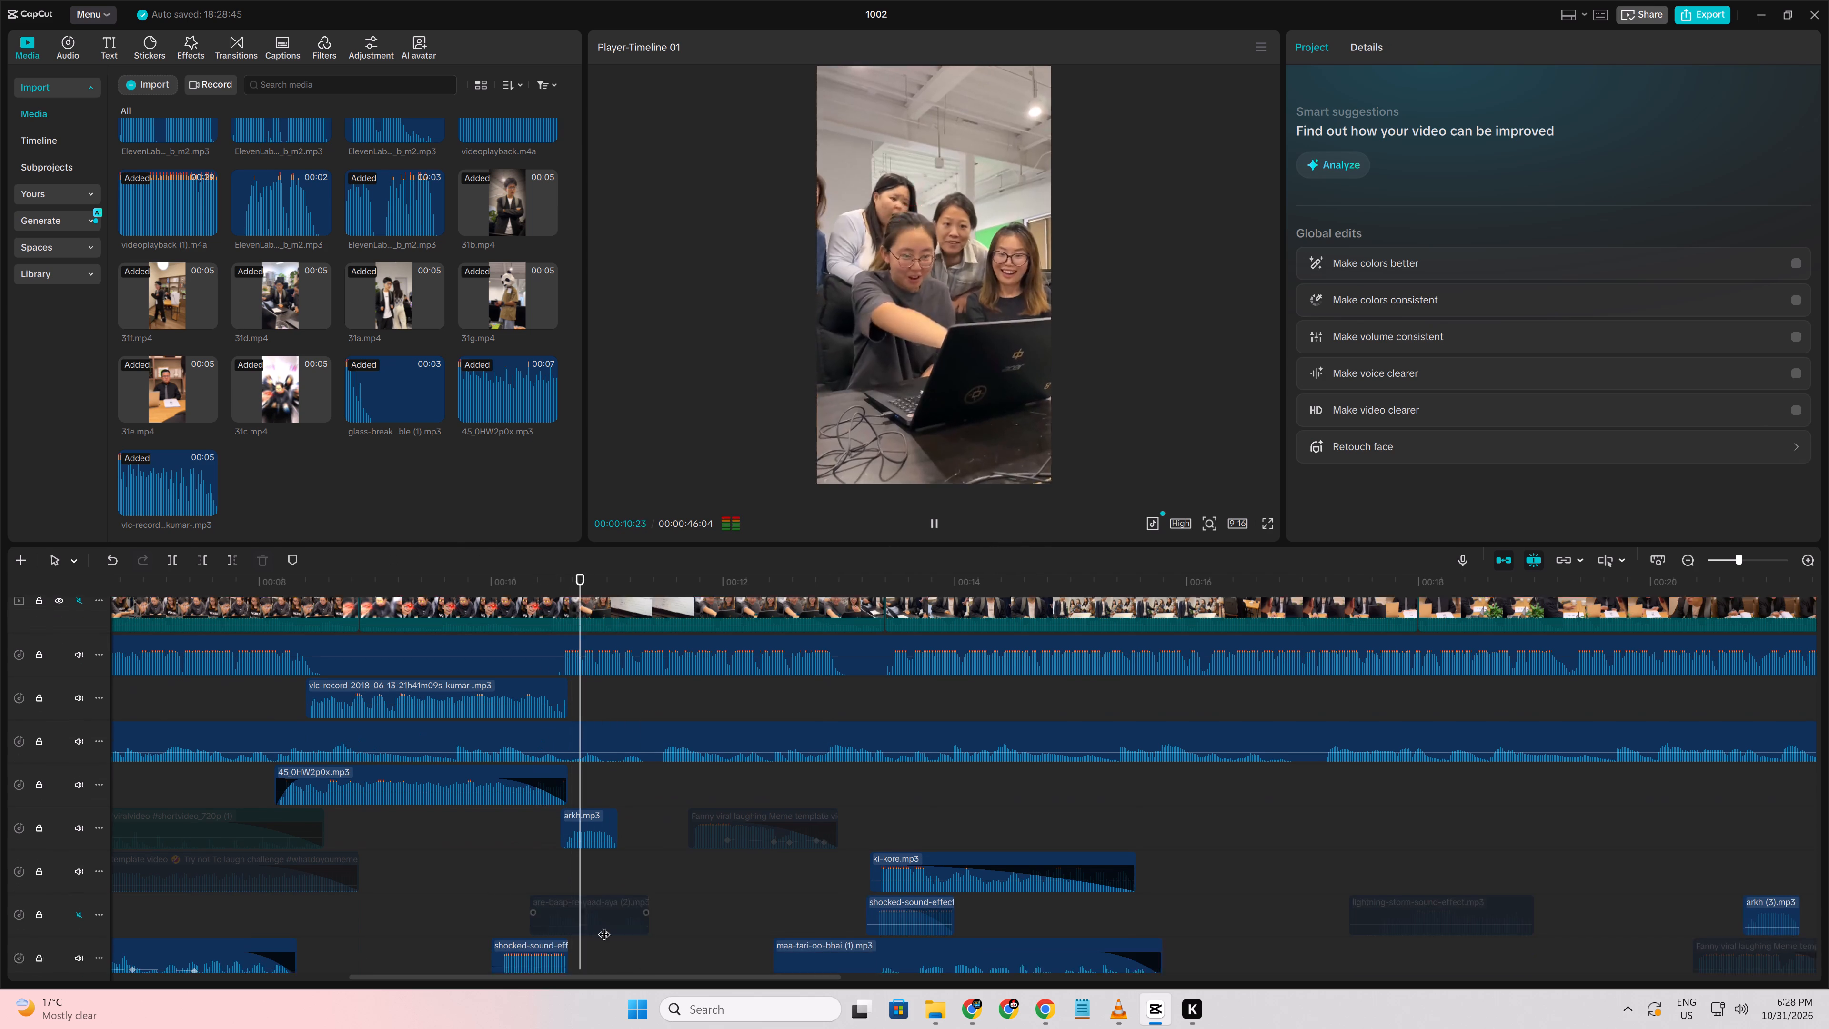
left_click_drag(672, 975, 777, 984)
key("space")
key("space")
scroll(744, 929, "down", 3)
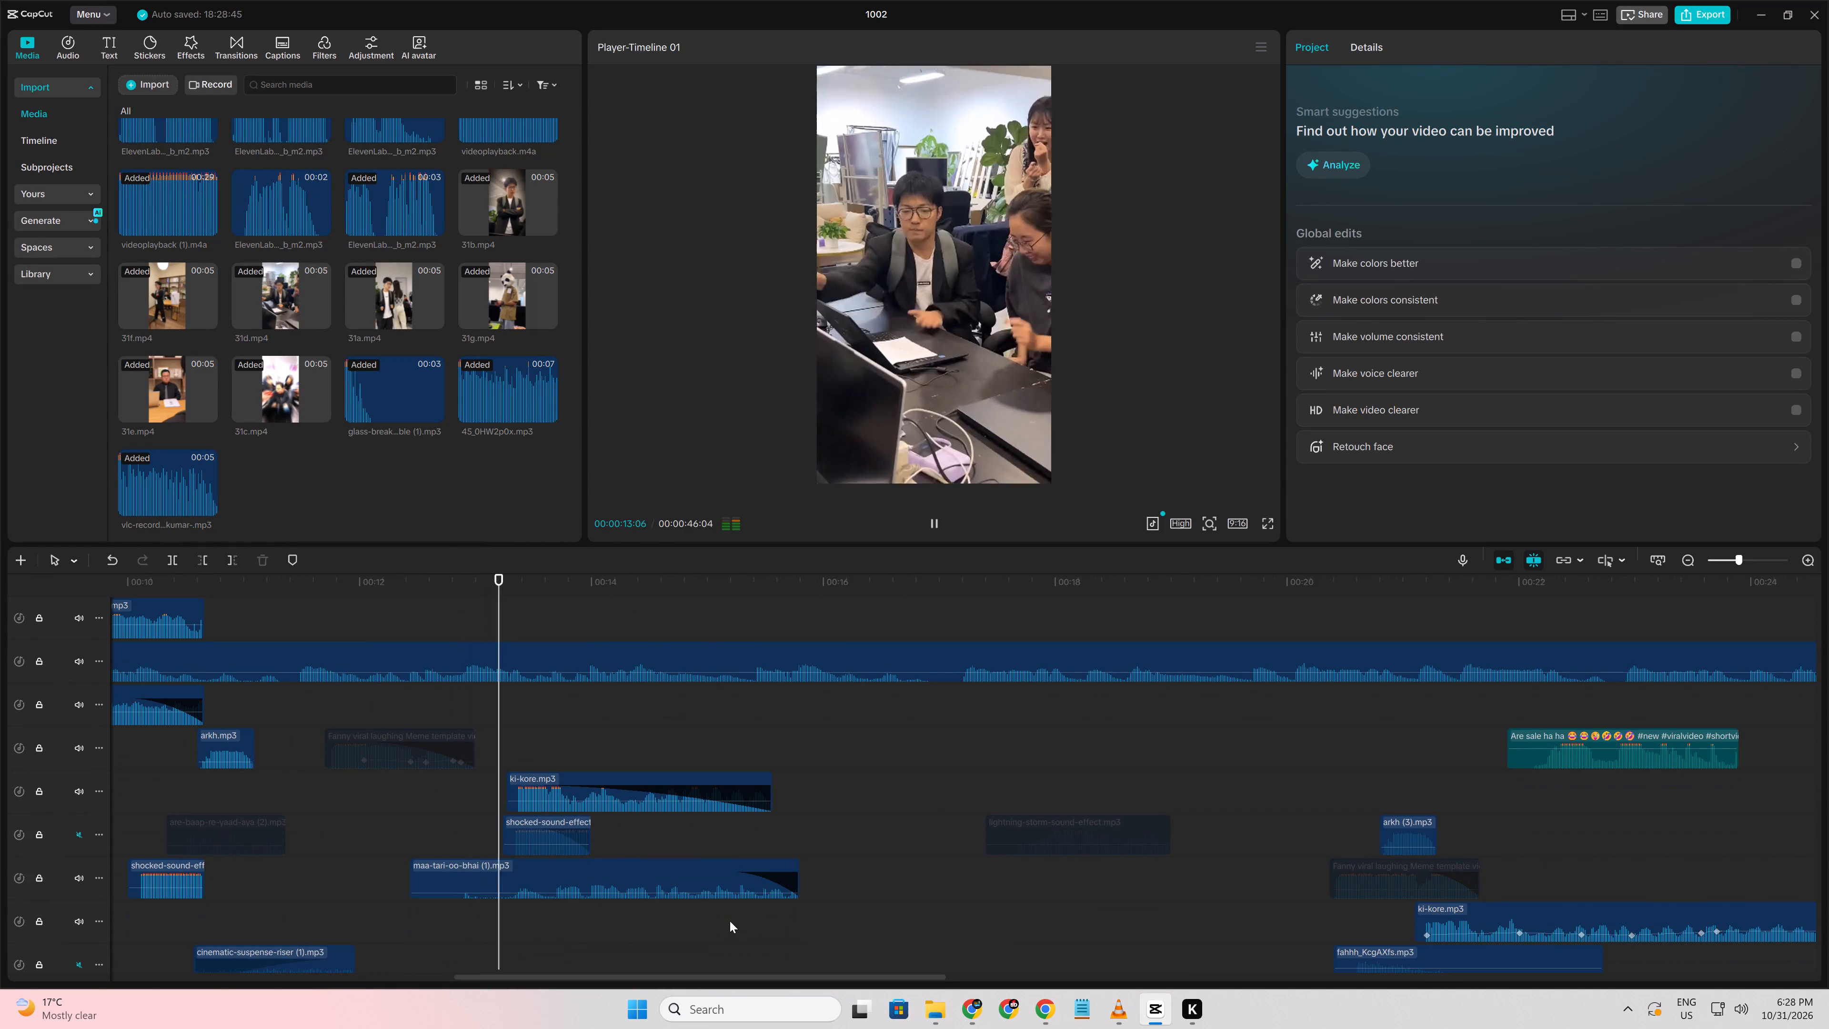
key("space")
left_click(403, 792)
key("space")
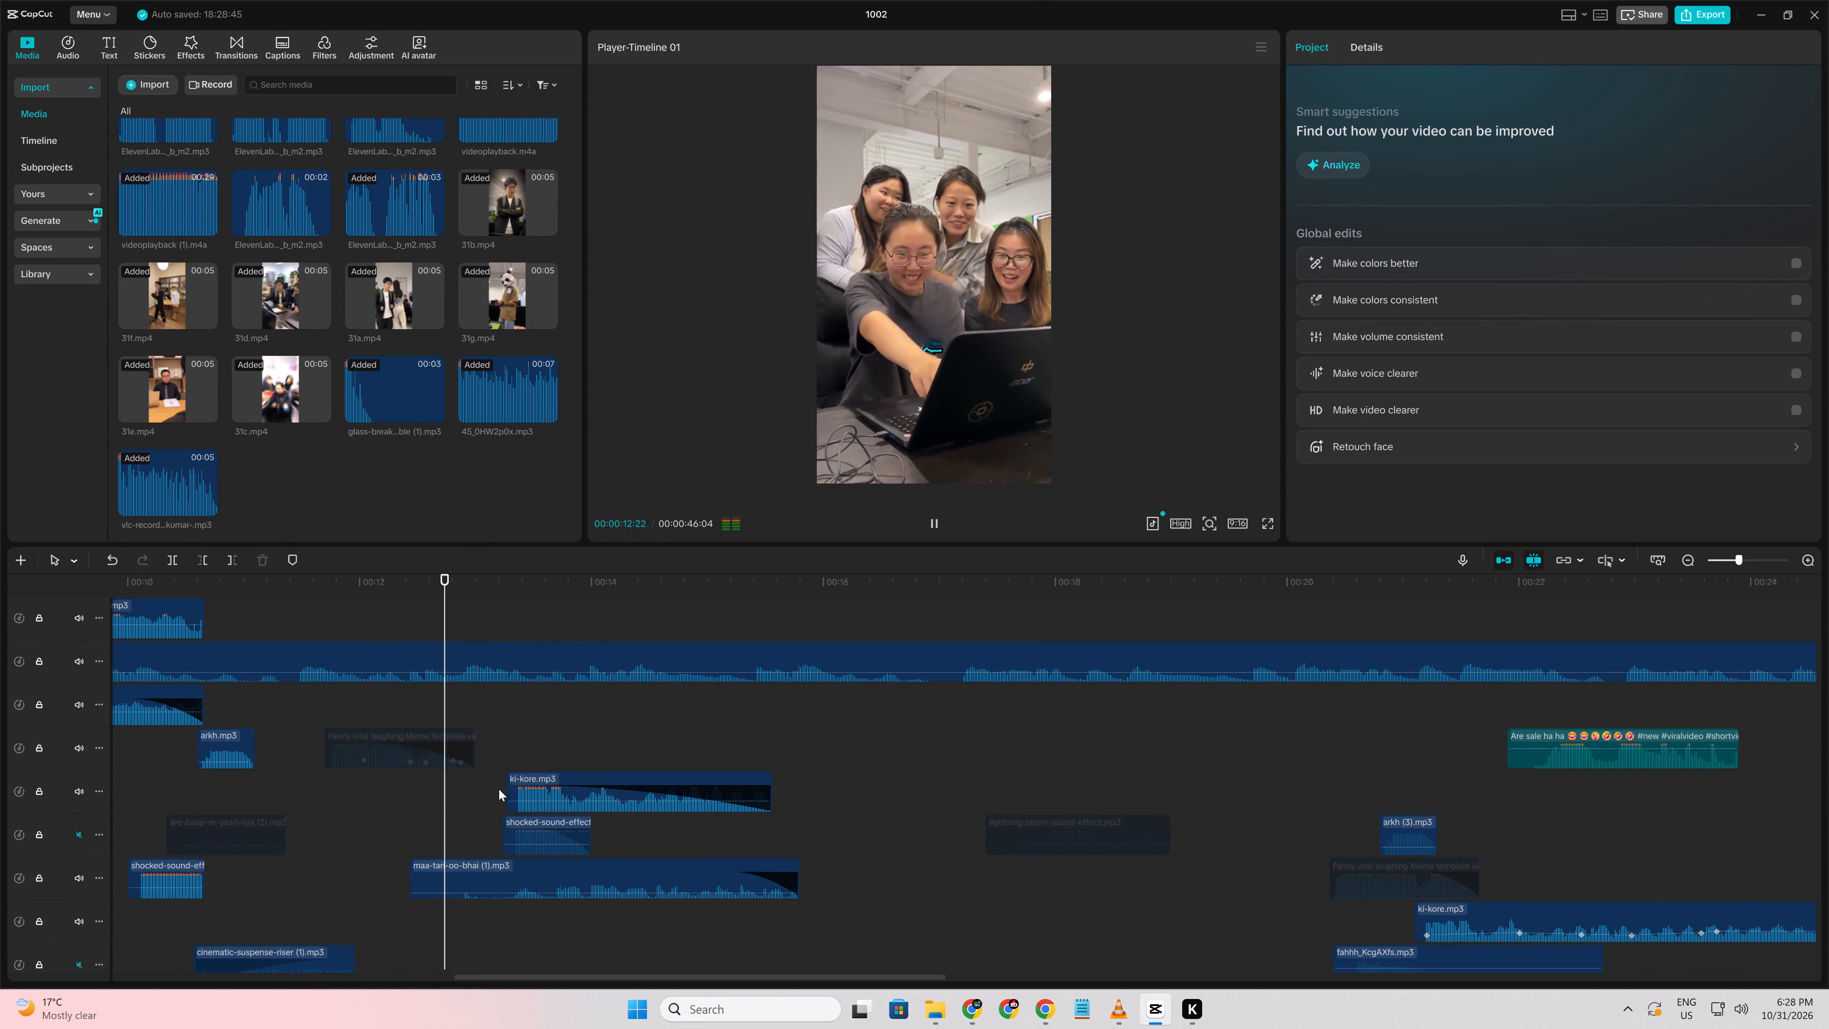
key("space")
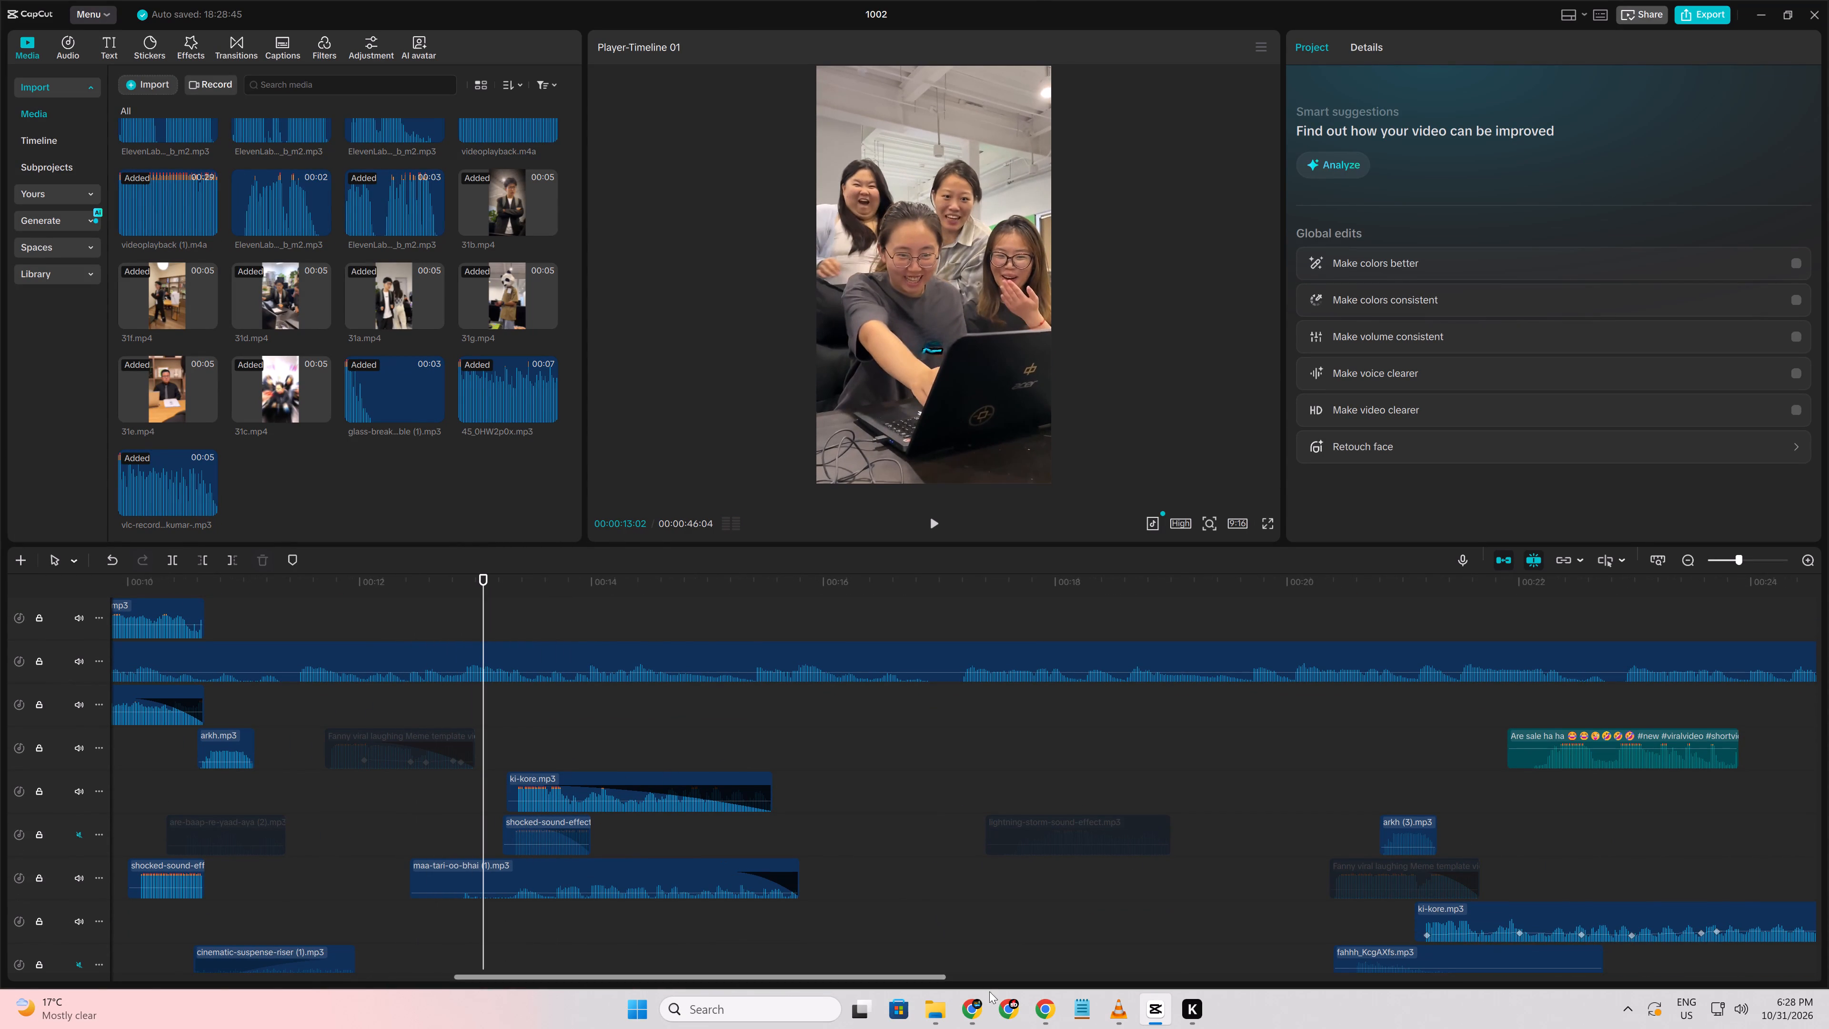
Search the Downloads folder for "are", preview a matching sound, and import the are-baap-re audio file into the CapCut project.
left_click(1037, 1012)
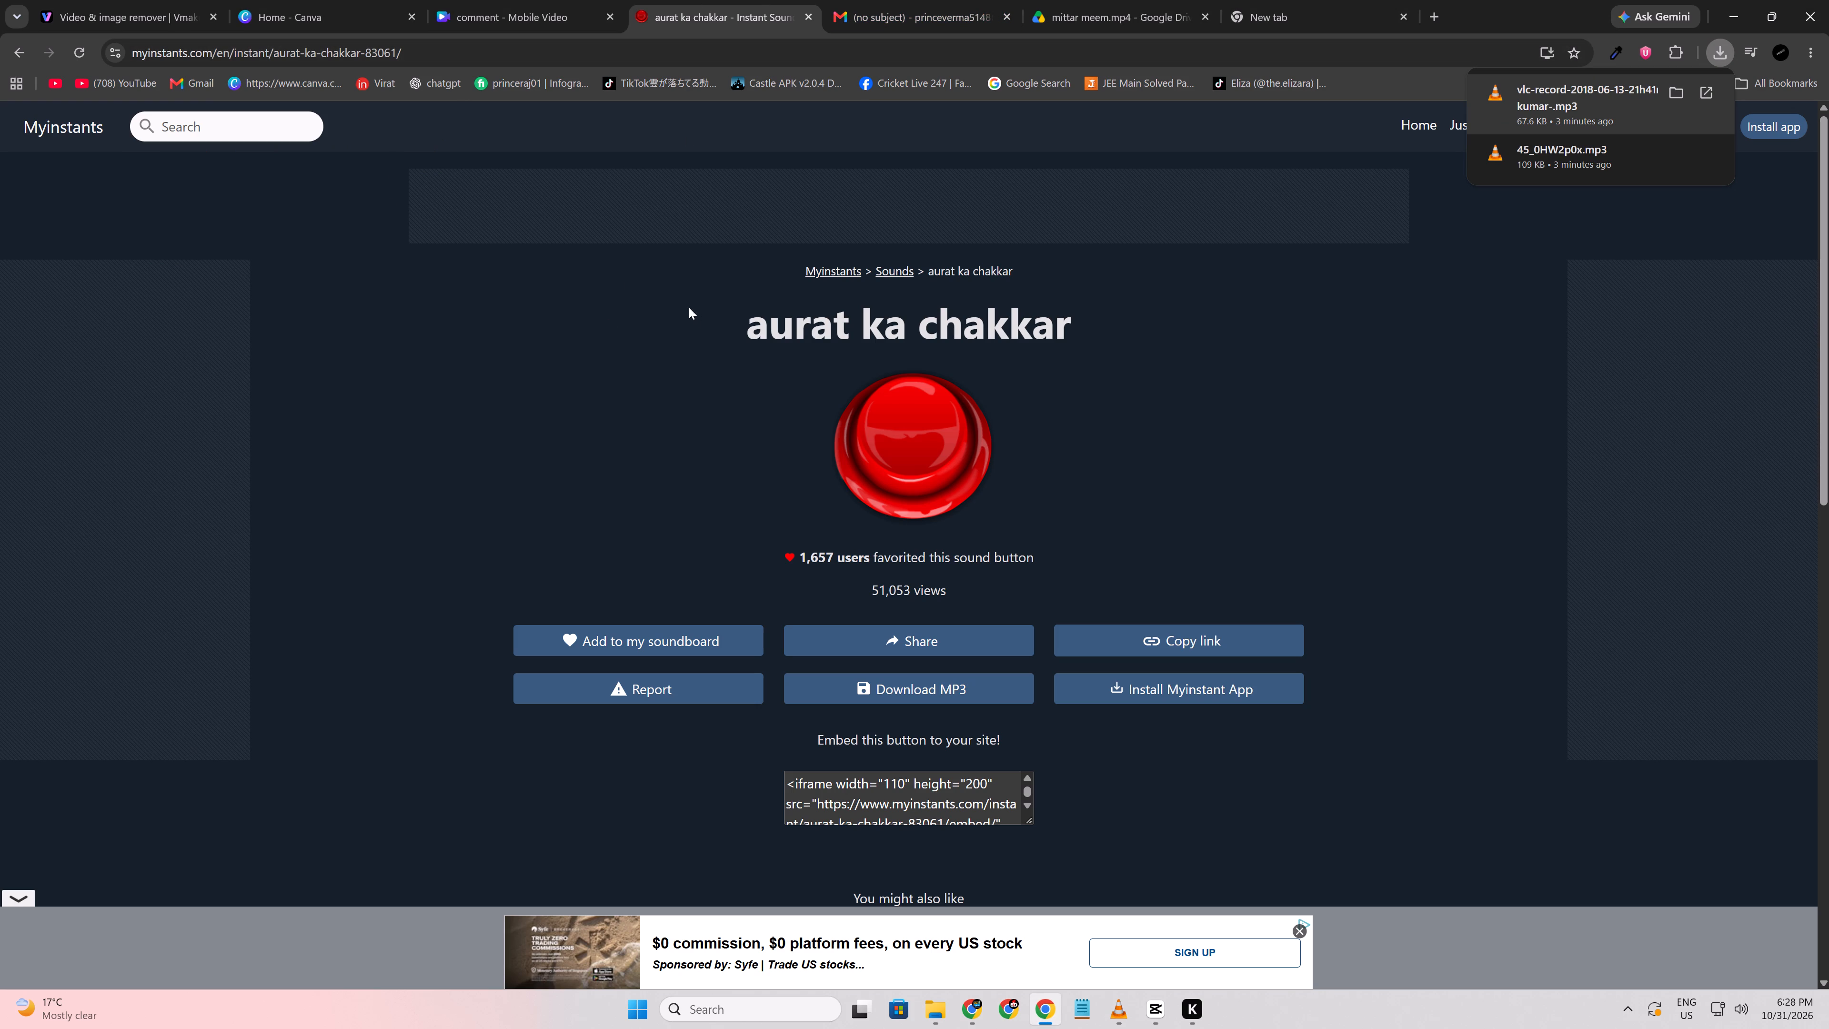
left_click(204, 126)
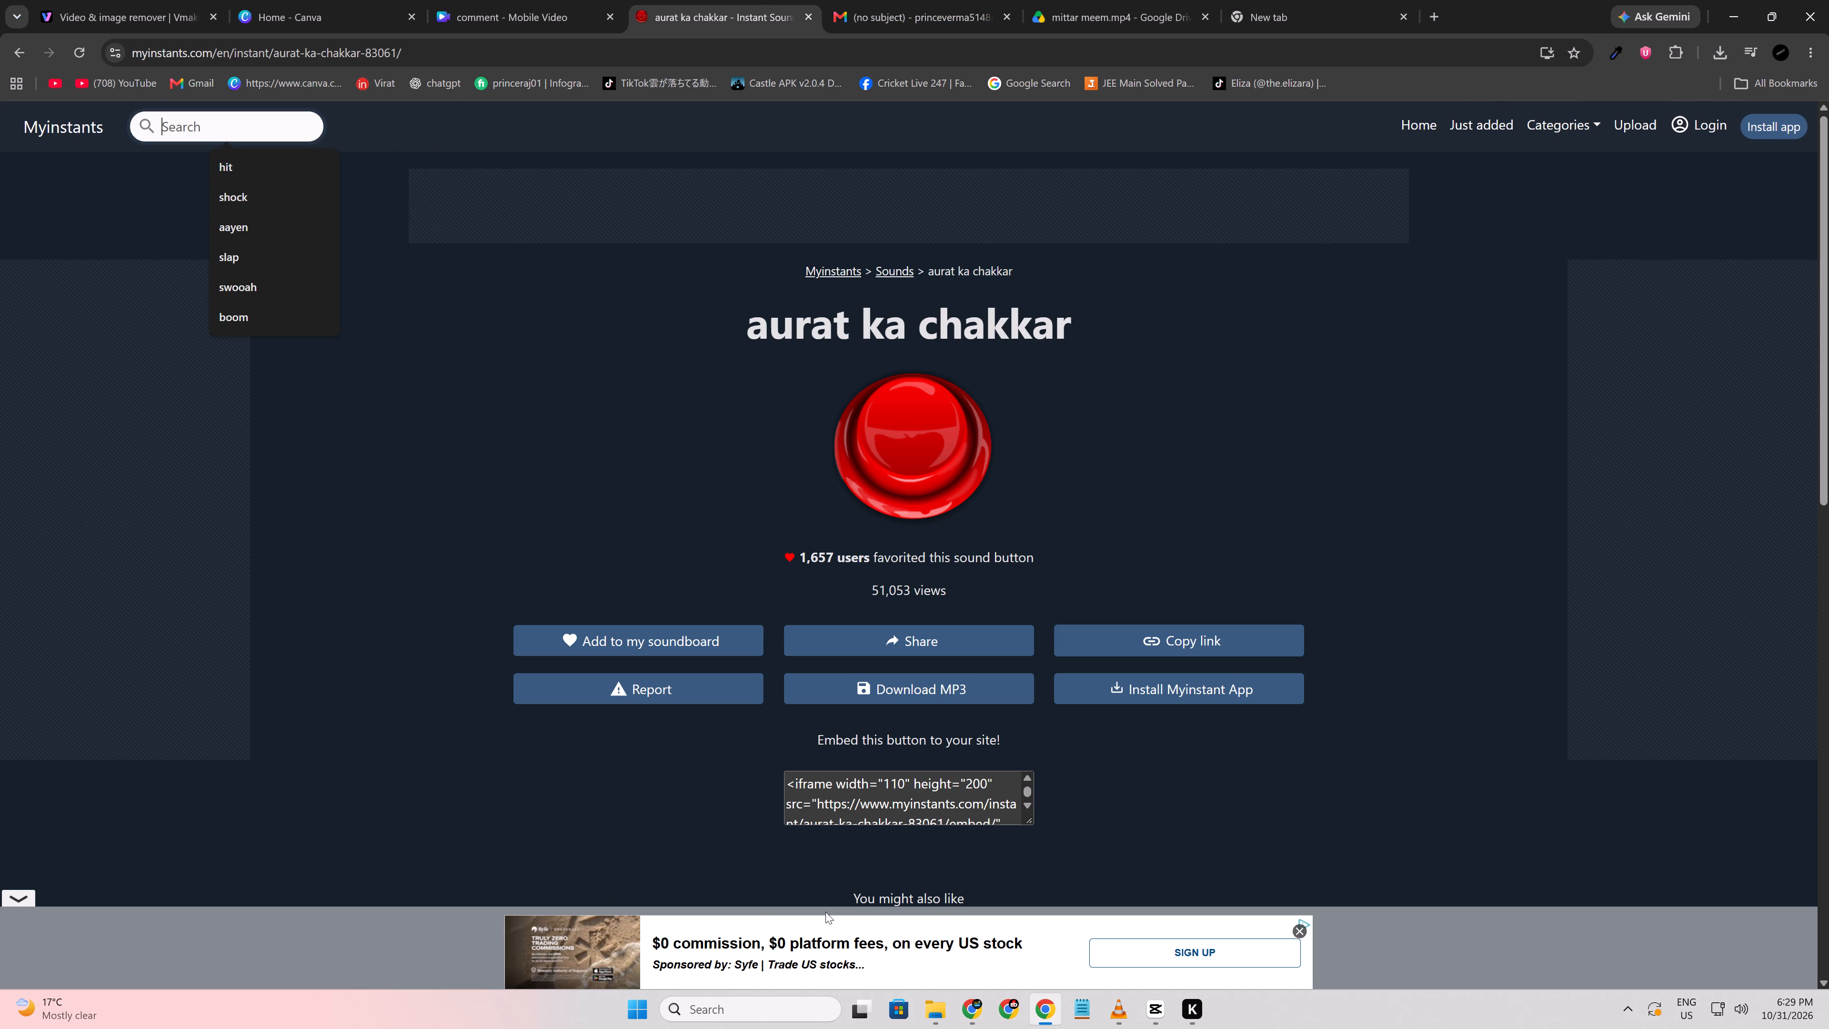
left_click(943, 1016)
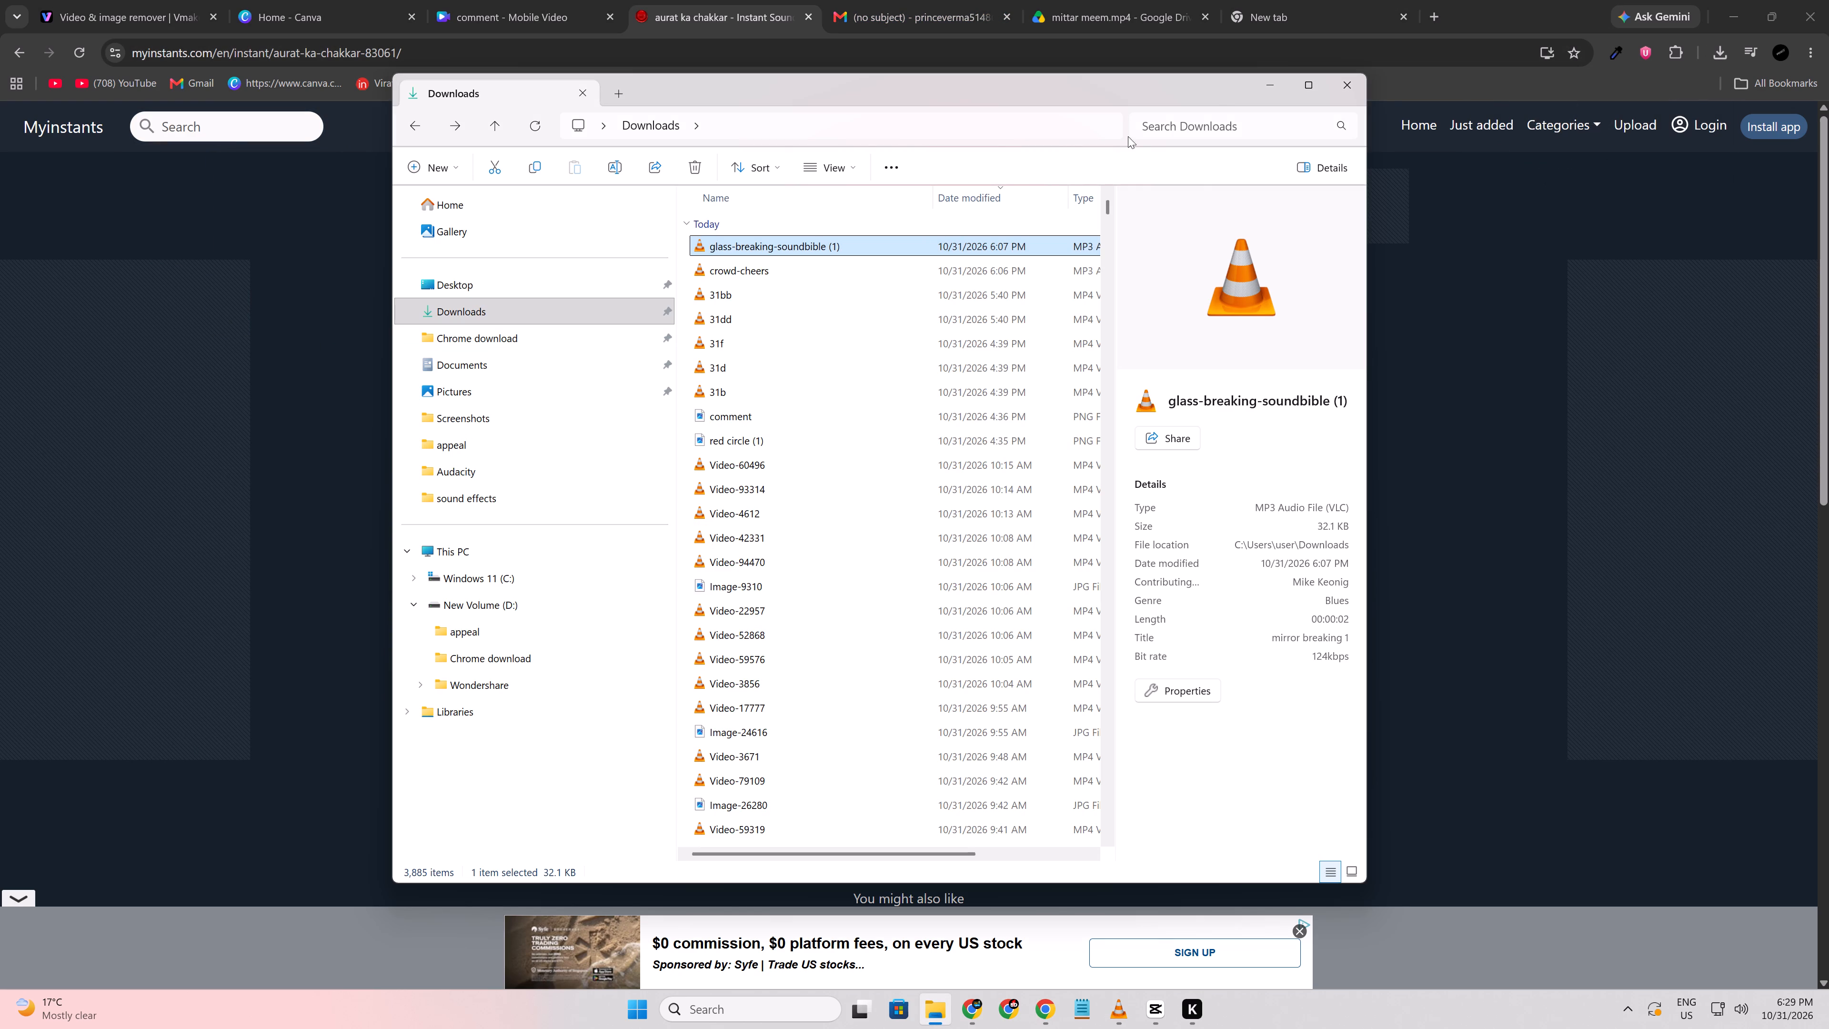
left_click(1202, 123)
type("are")
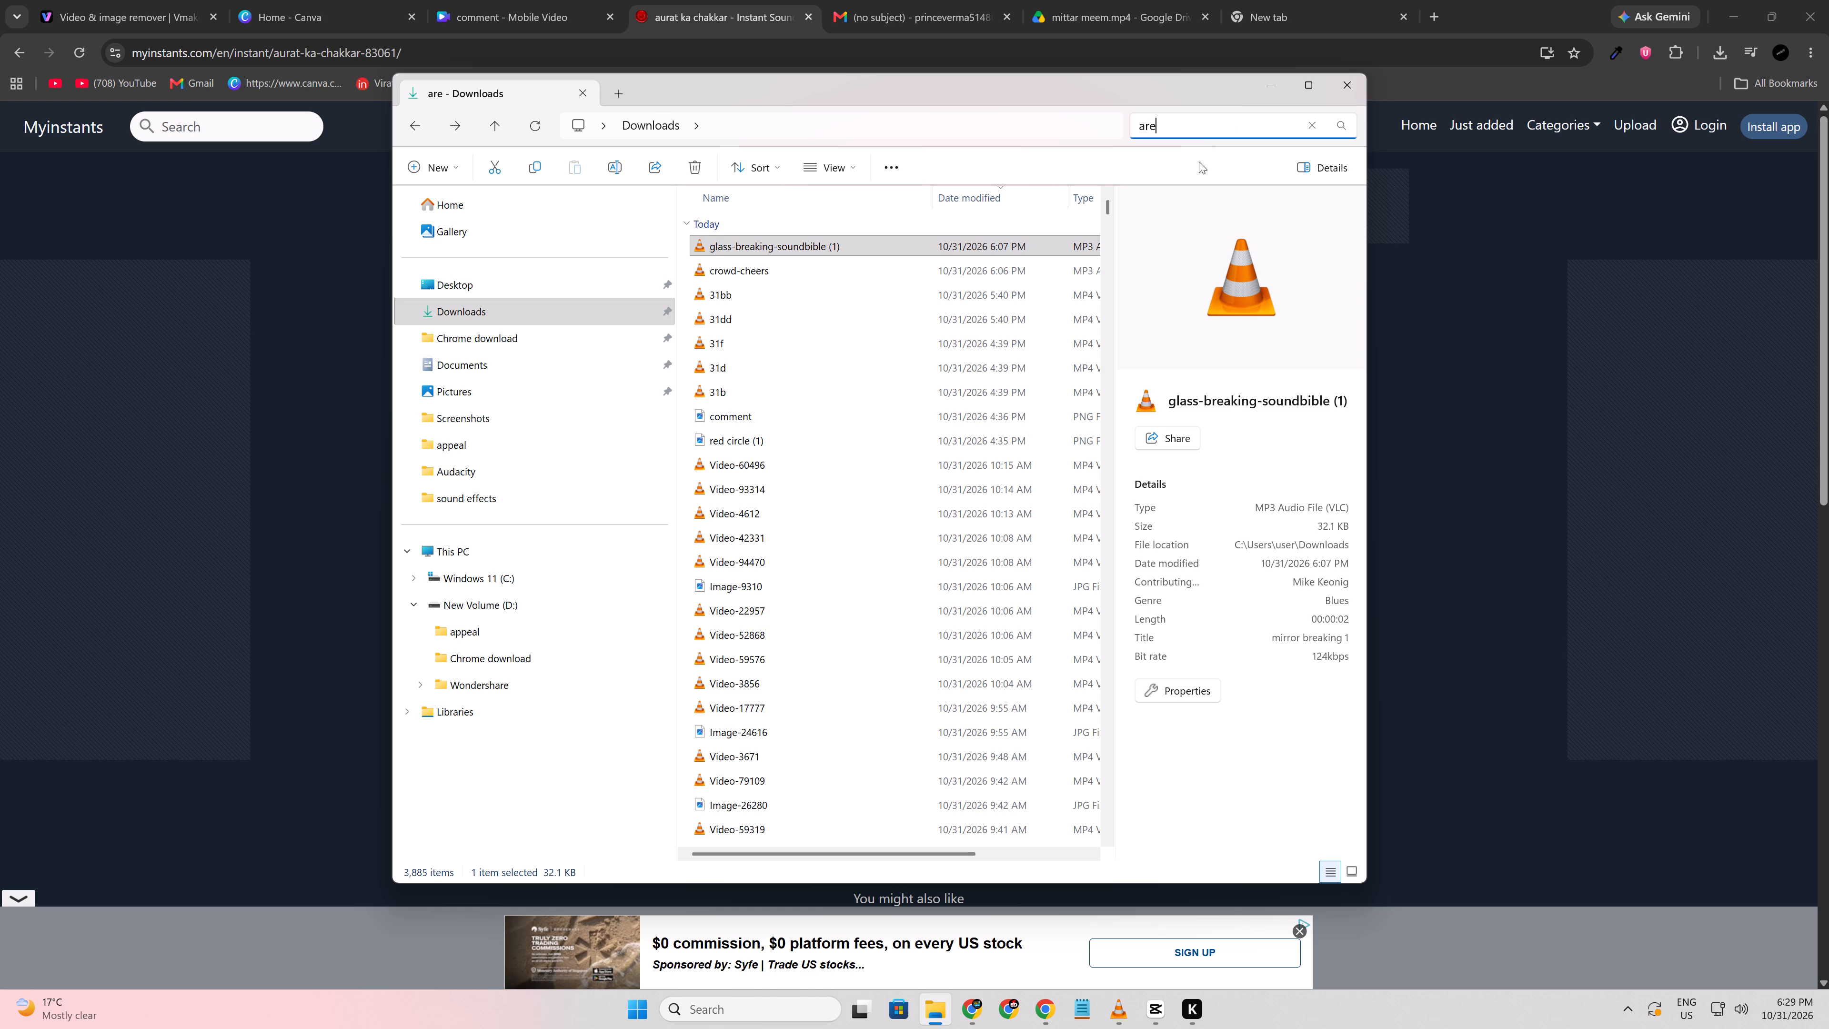
left_click_drag(787, 248, 797, 251)
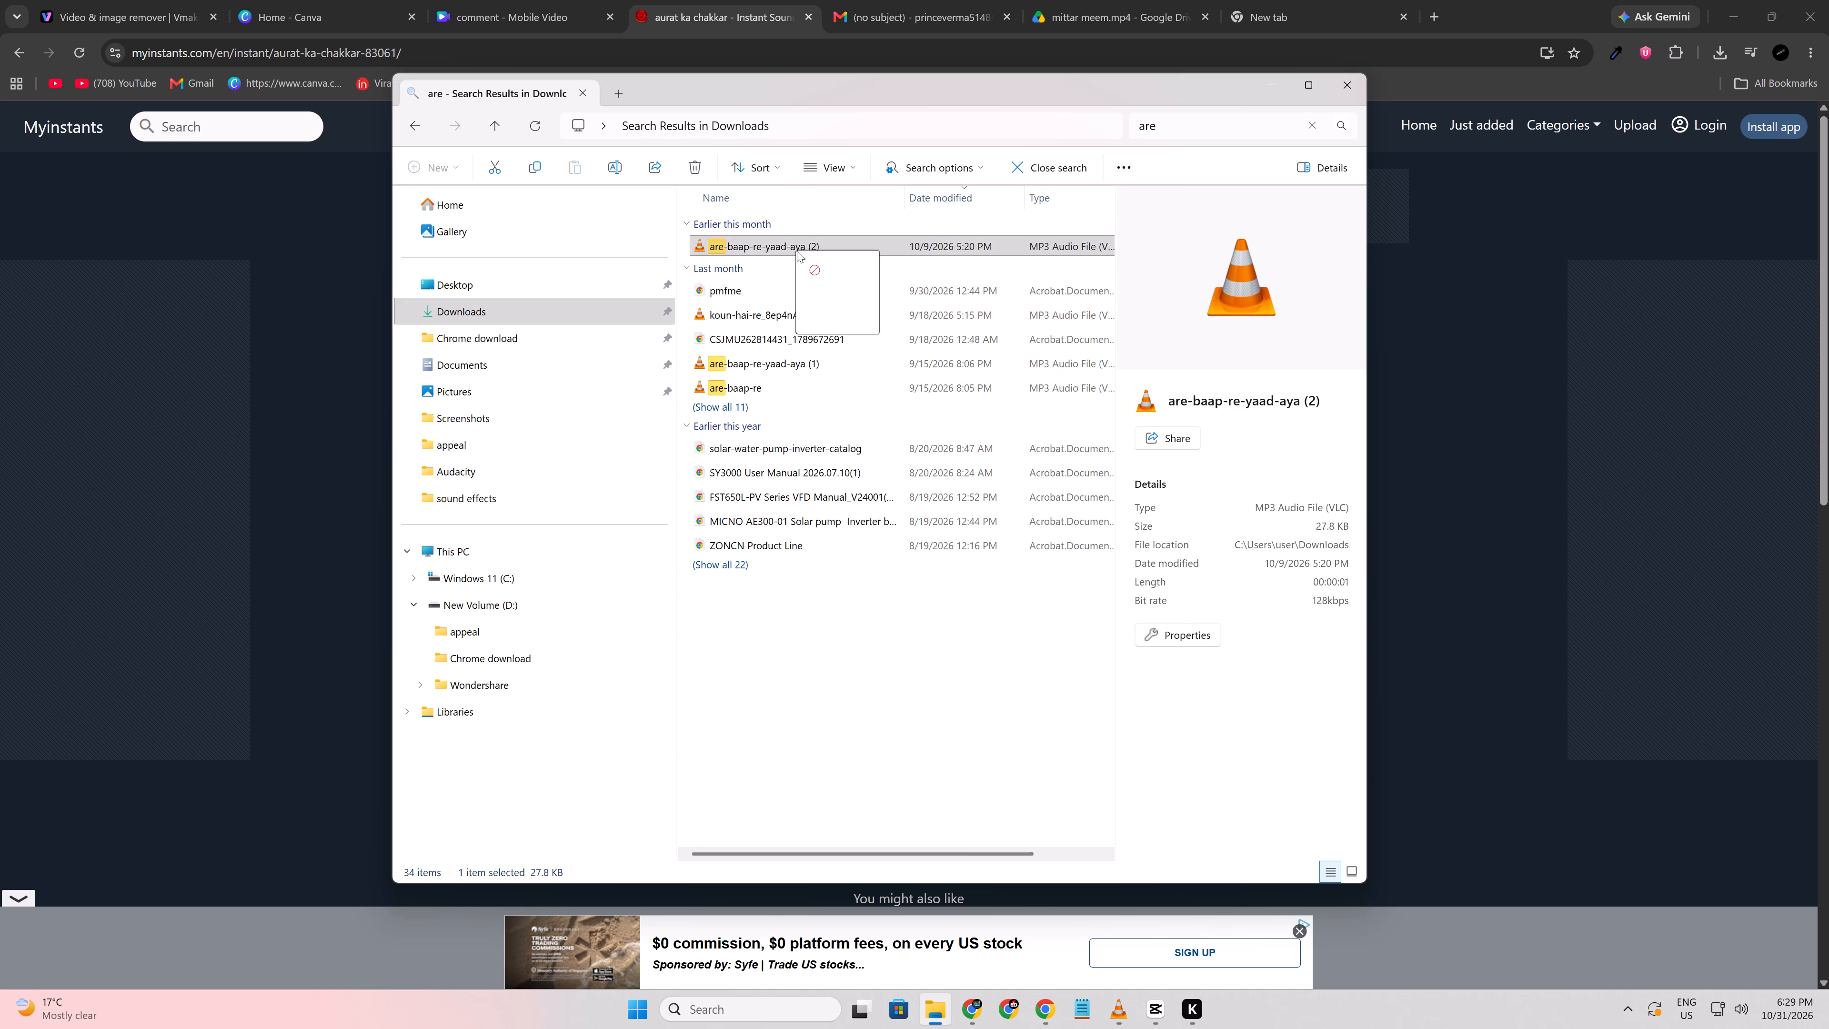
left_click_drag(797, 251, 797, 251)
double_click(795, 245)
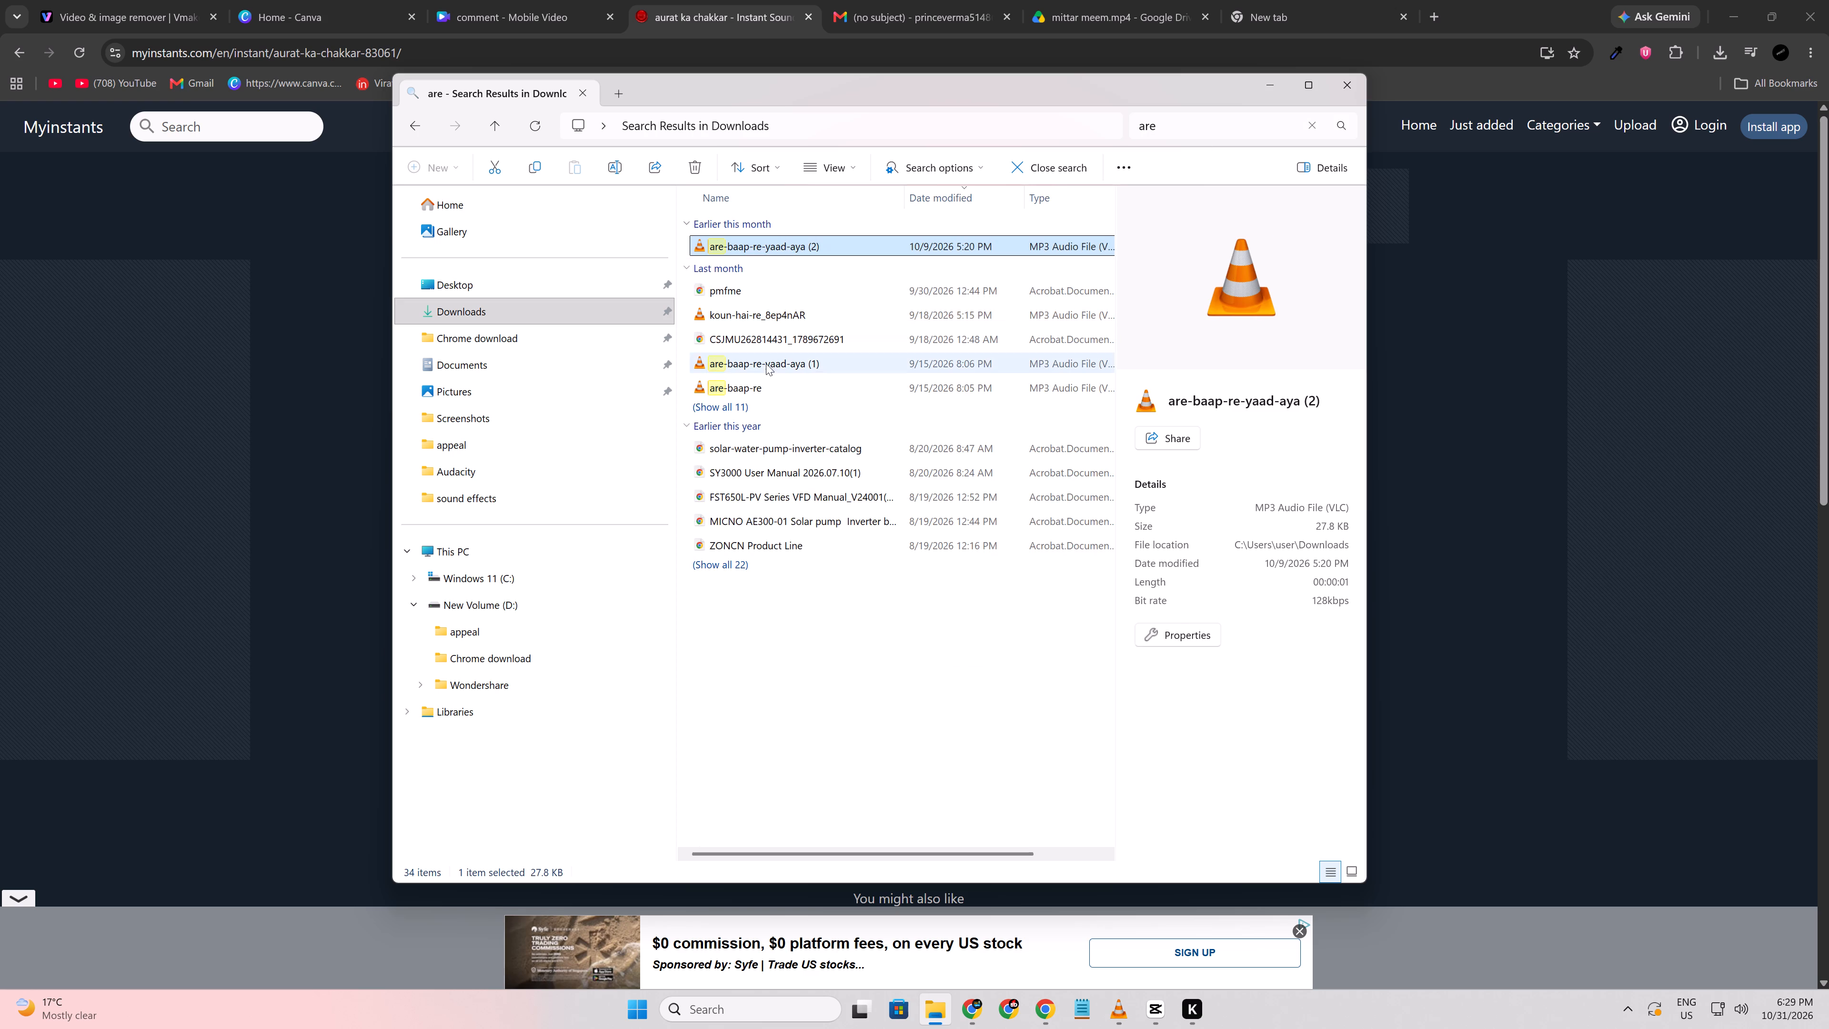
left_click_drag(751, 384, 1162, 981)
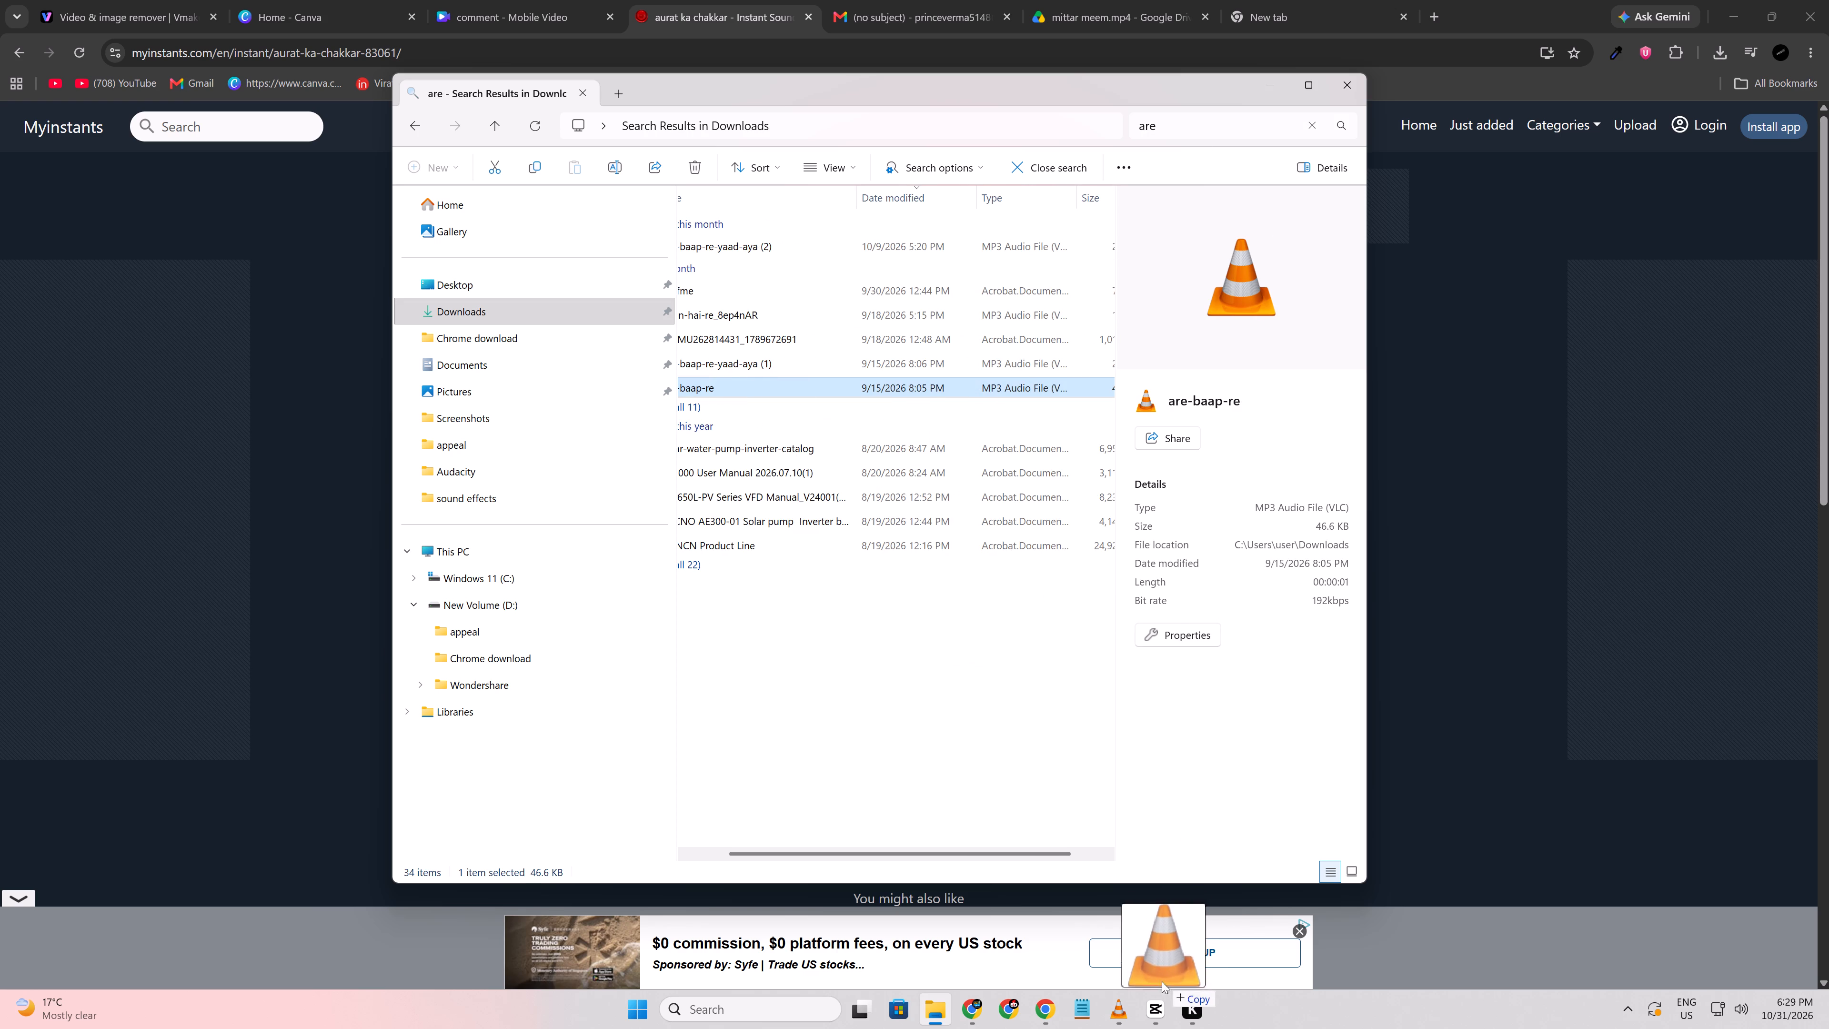
left_click_drag(1162, 981, 373, 464)
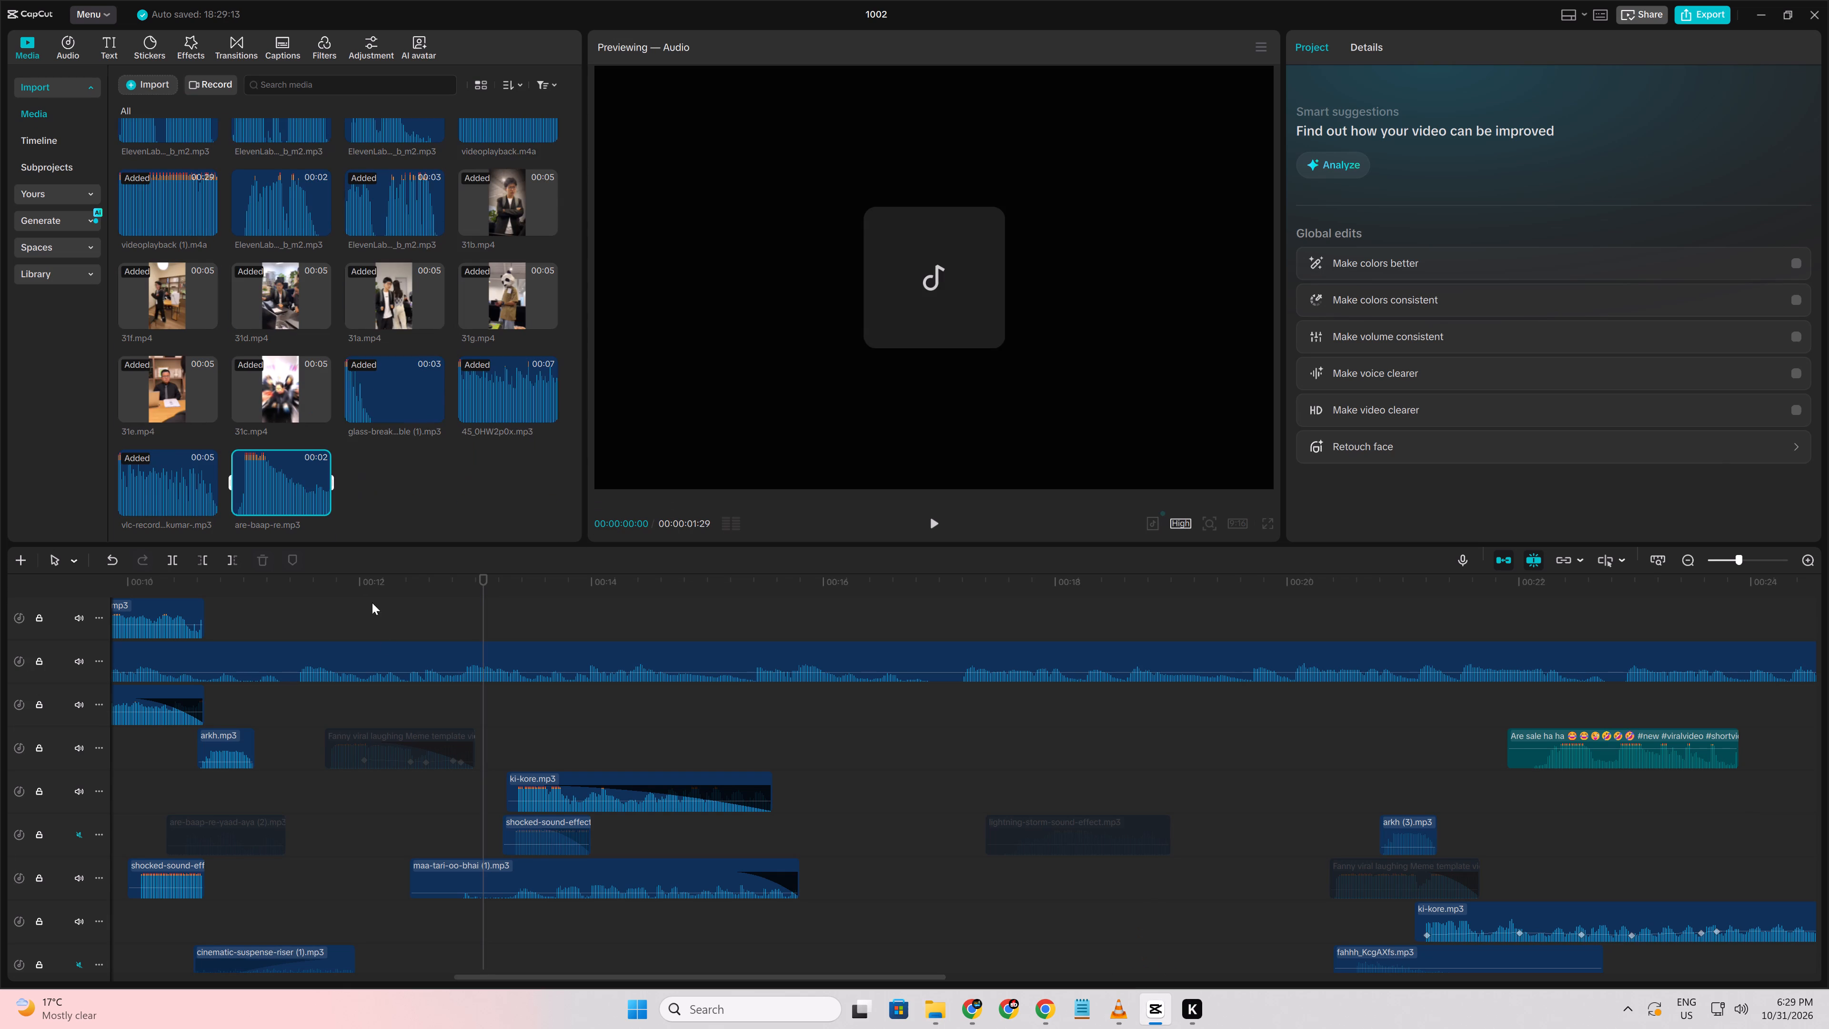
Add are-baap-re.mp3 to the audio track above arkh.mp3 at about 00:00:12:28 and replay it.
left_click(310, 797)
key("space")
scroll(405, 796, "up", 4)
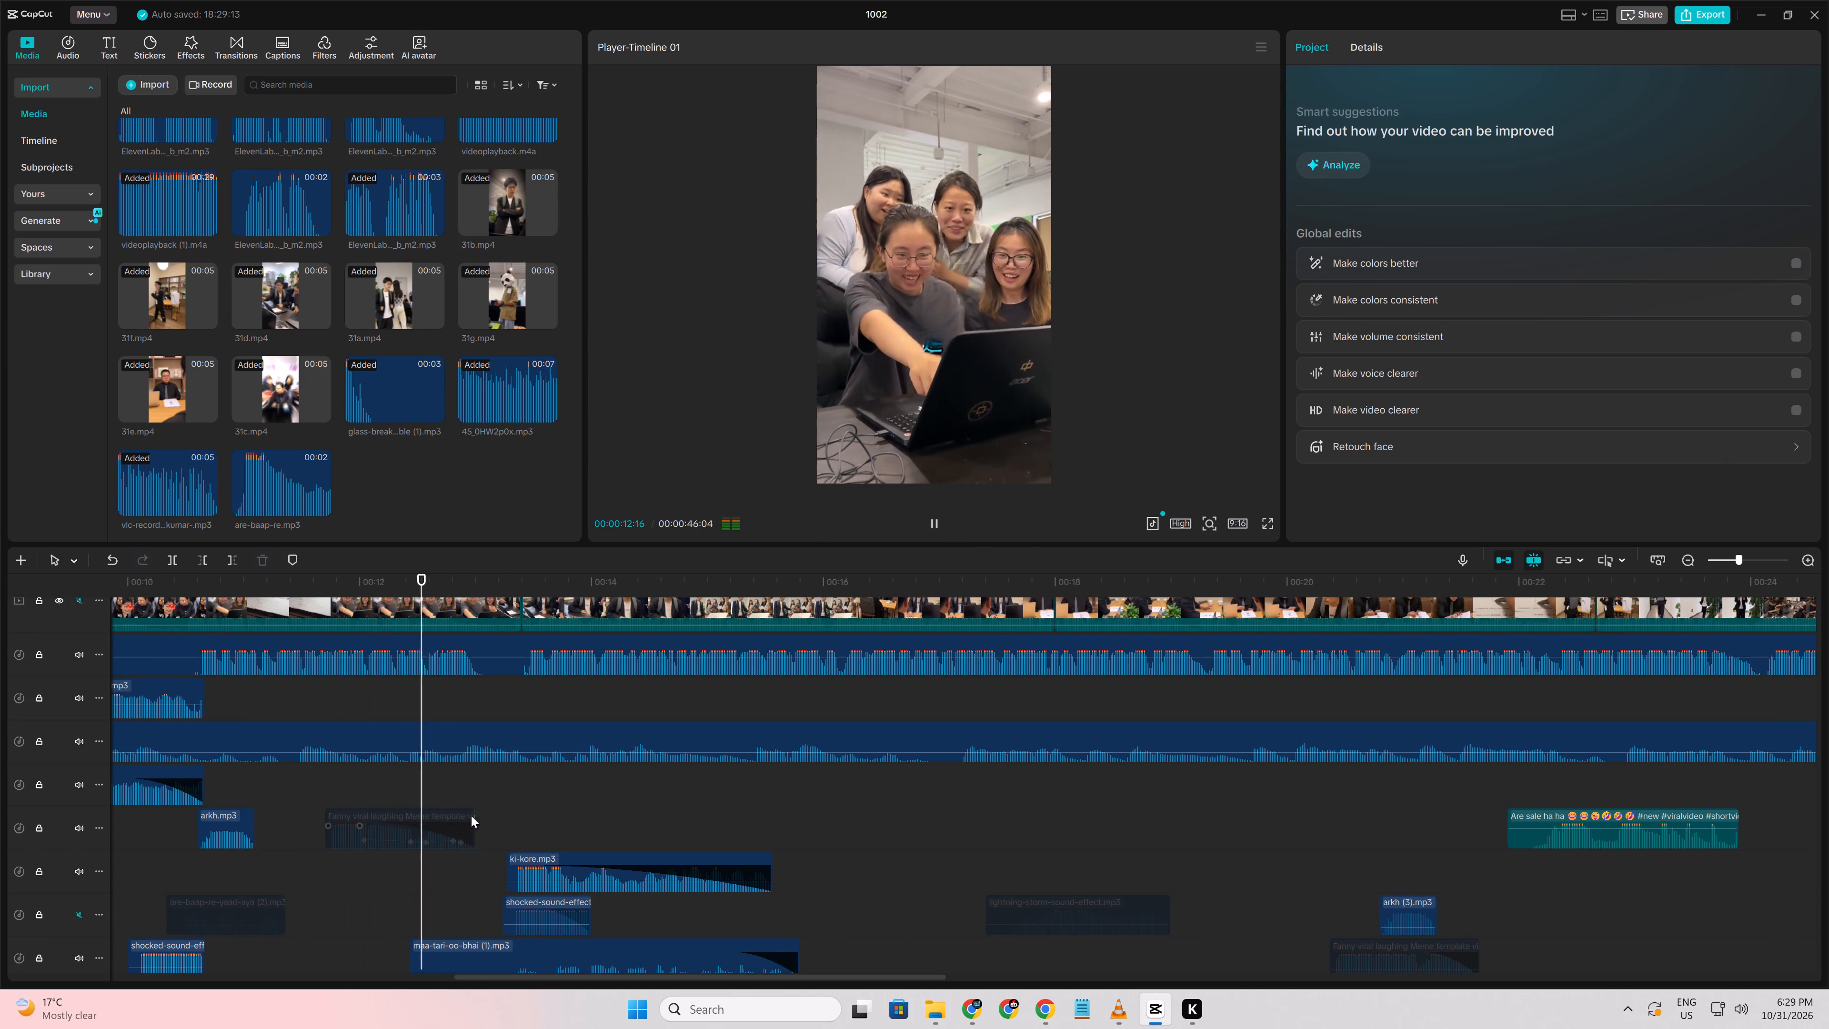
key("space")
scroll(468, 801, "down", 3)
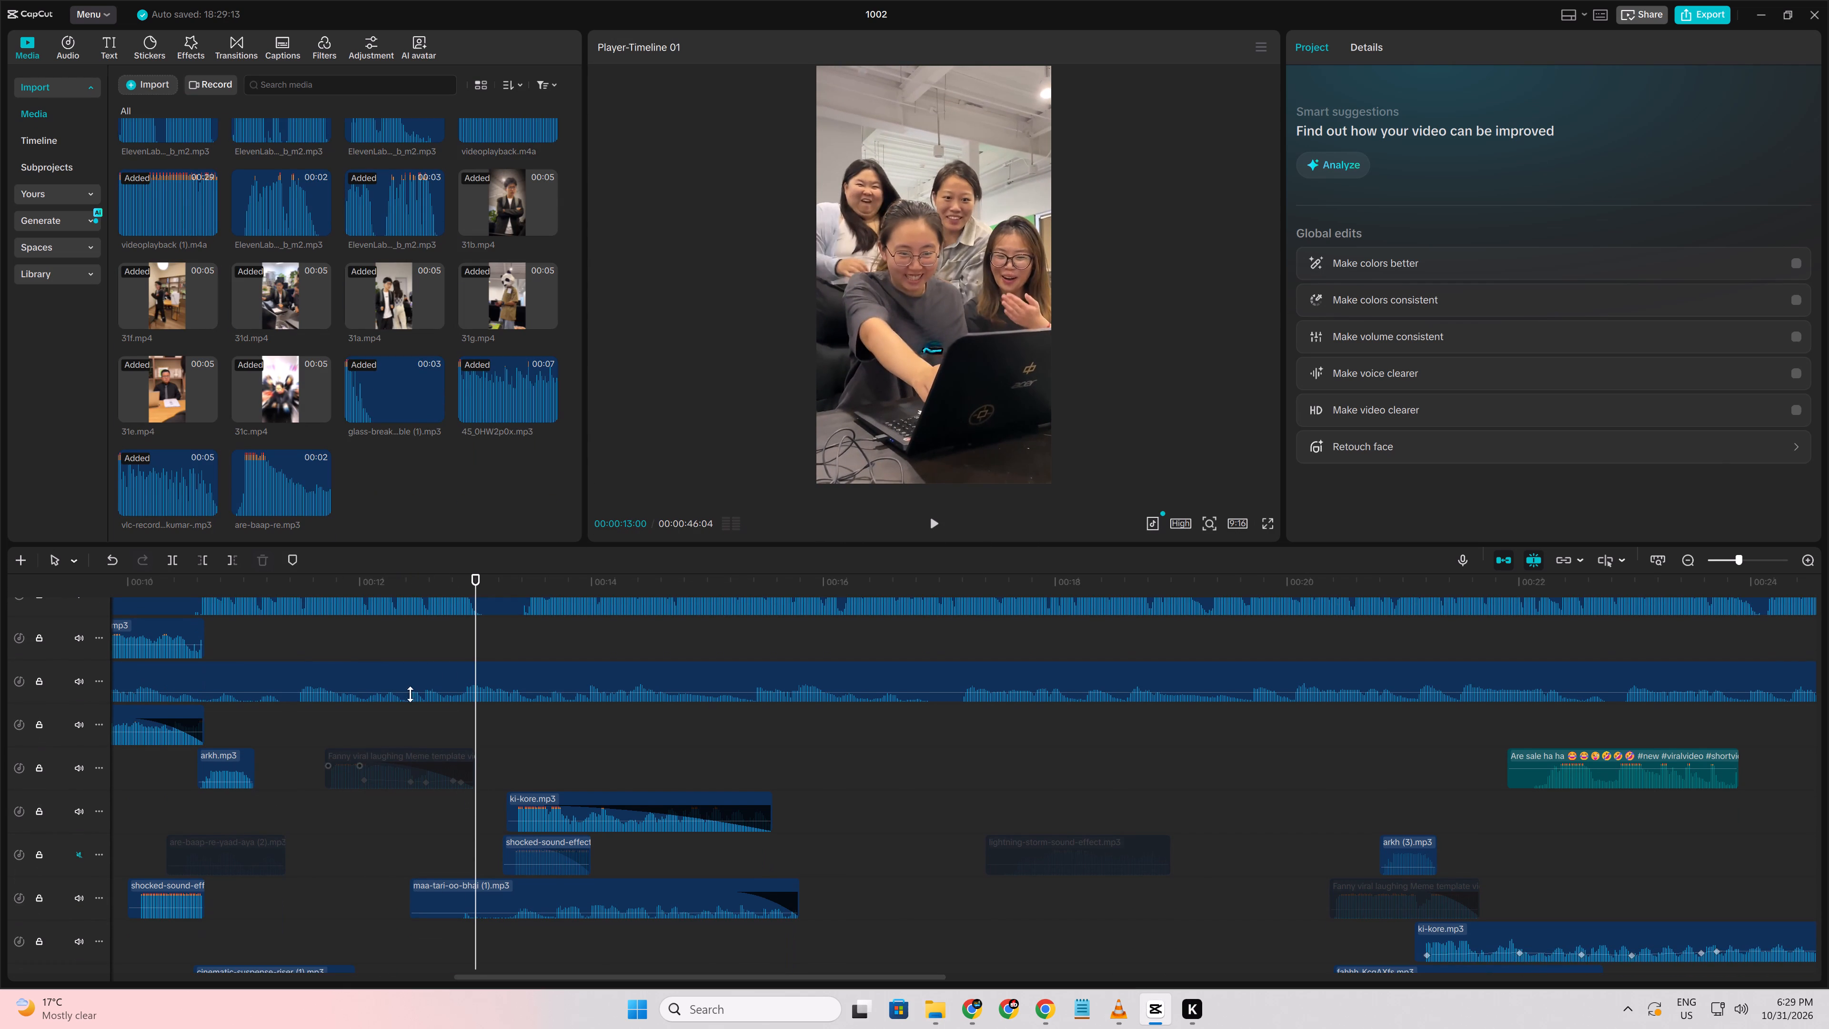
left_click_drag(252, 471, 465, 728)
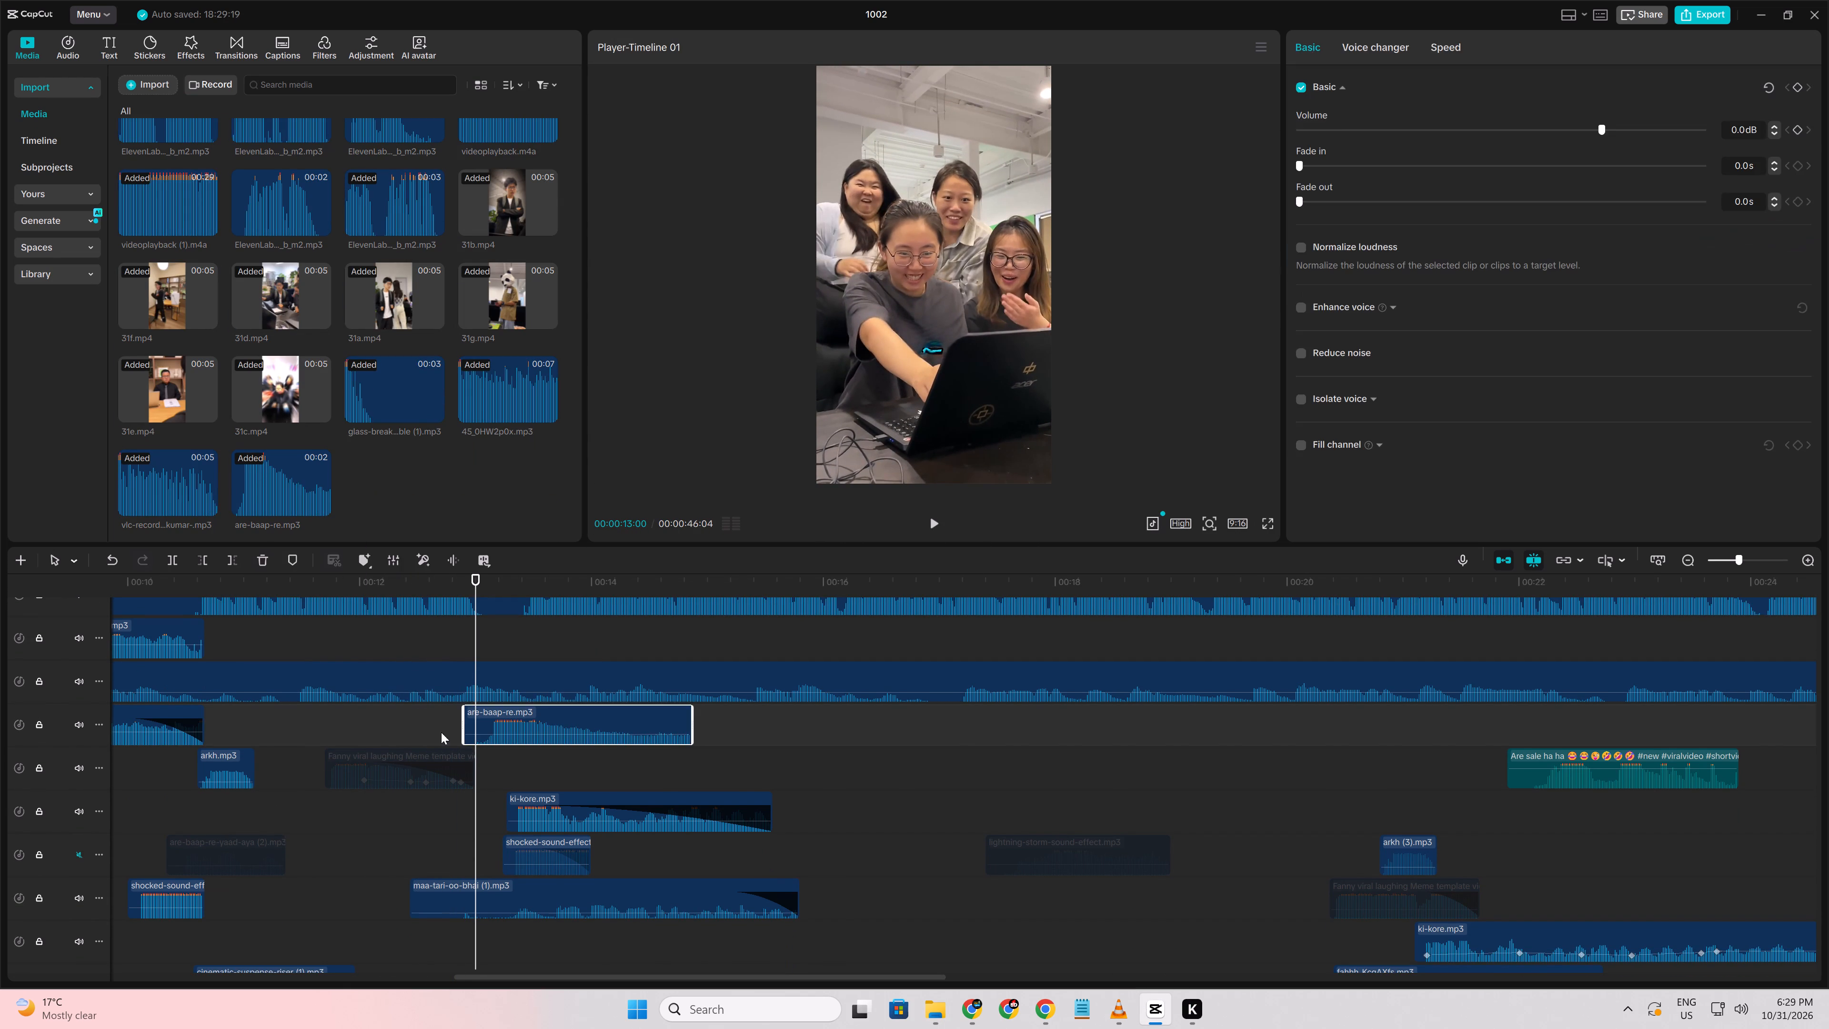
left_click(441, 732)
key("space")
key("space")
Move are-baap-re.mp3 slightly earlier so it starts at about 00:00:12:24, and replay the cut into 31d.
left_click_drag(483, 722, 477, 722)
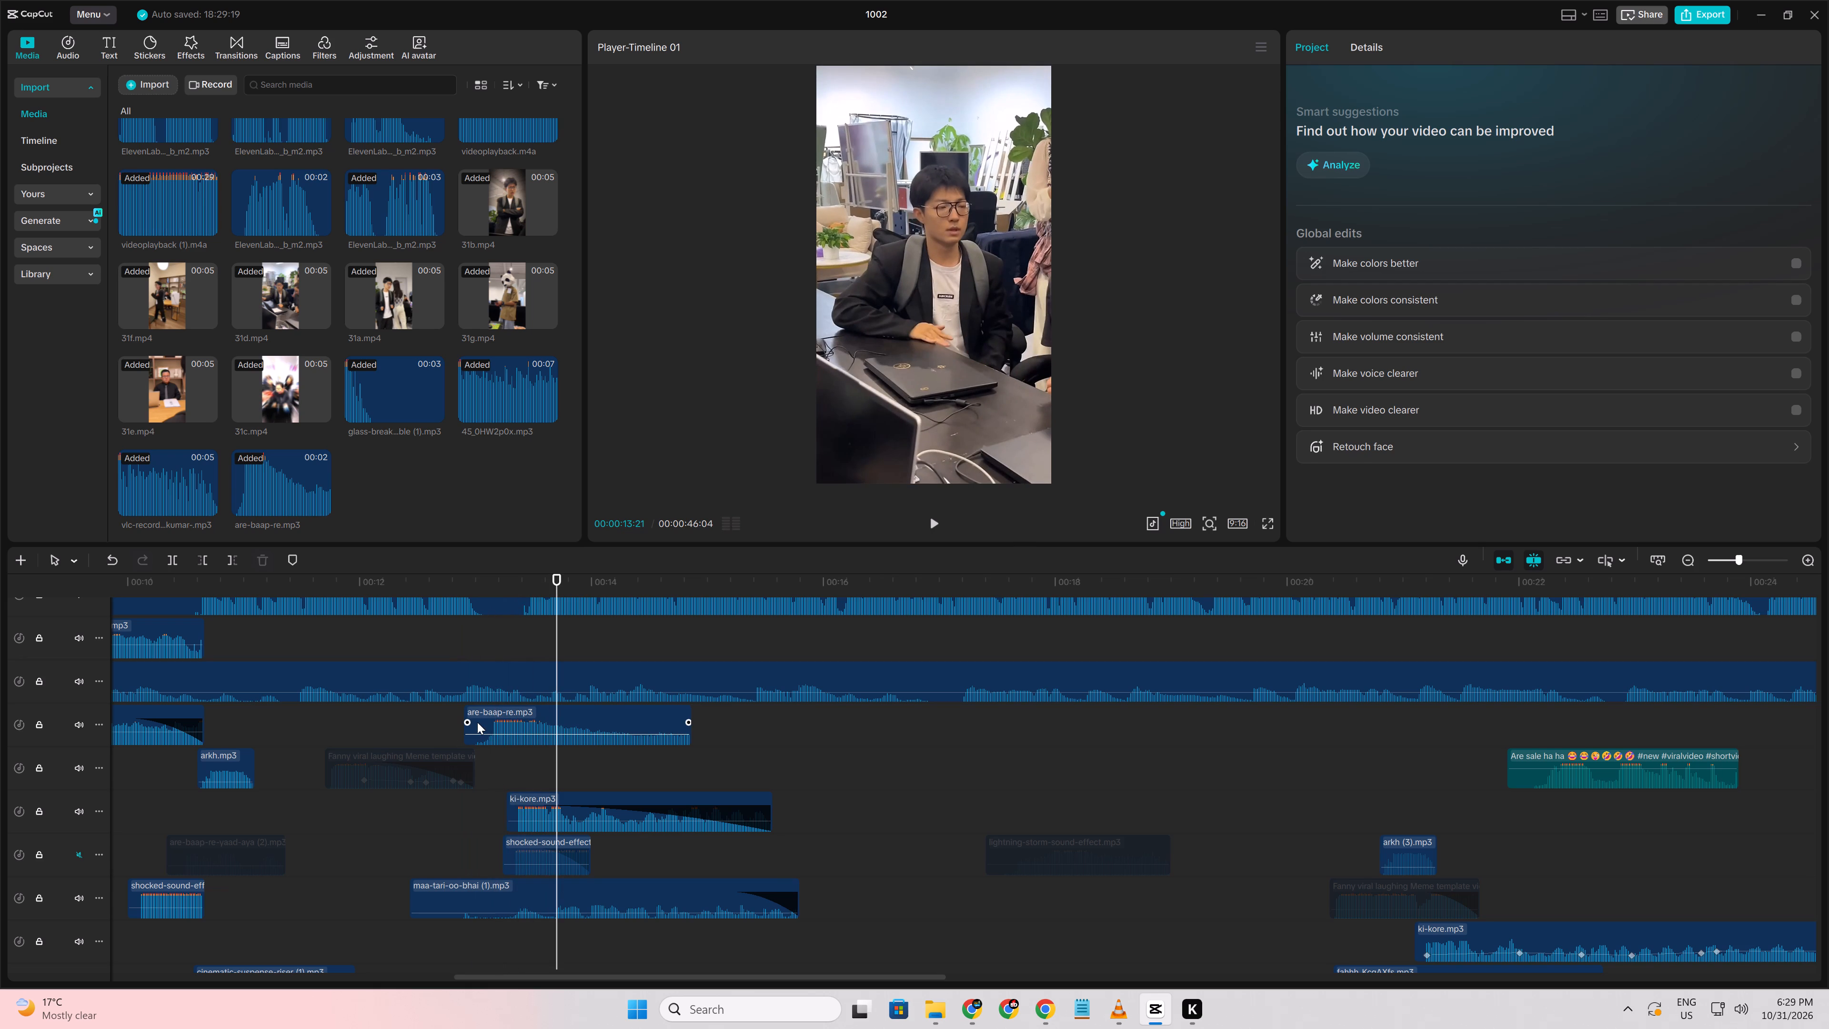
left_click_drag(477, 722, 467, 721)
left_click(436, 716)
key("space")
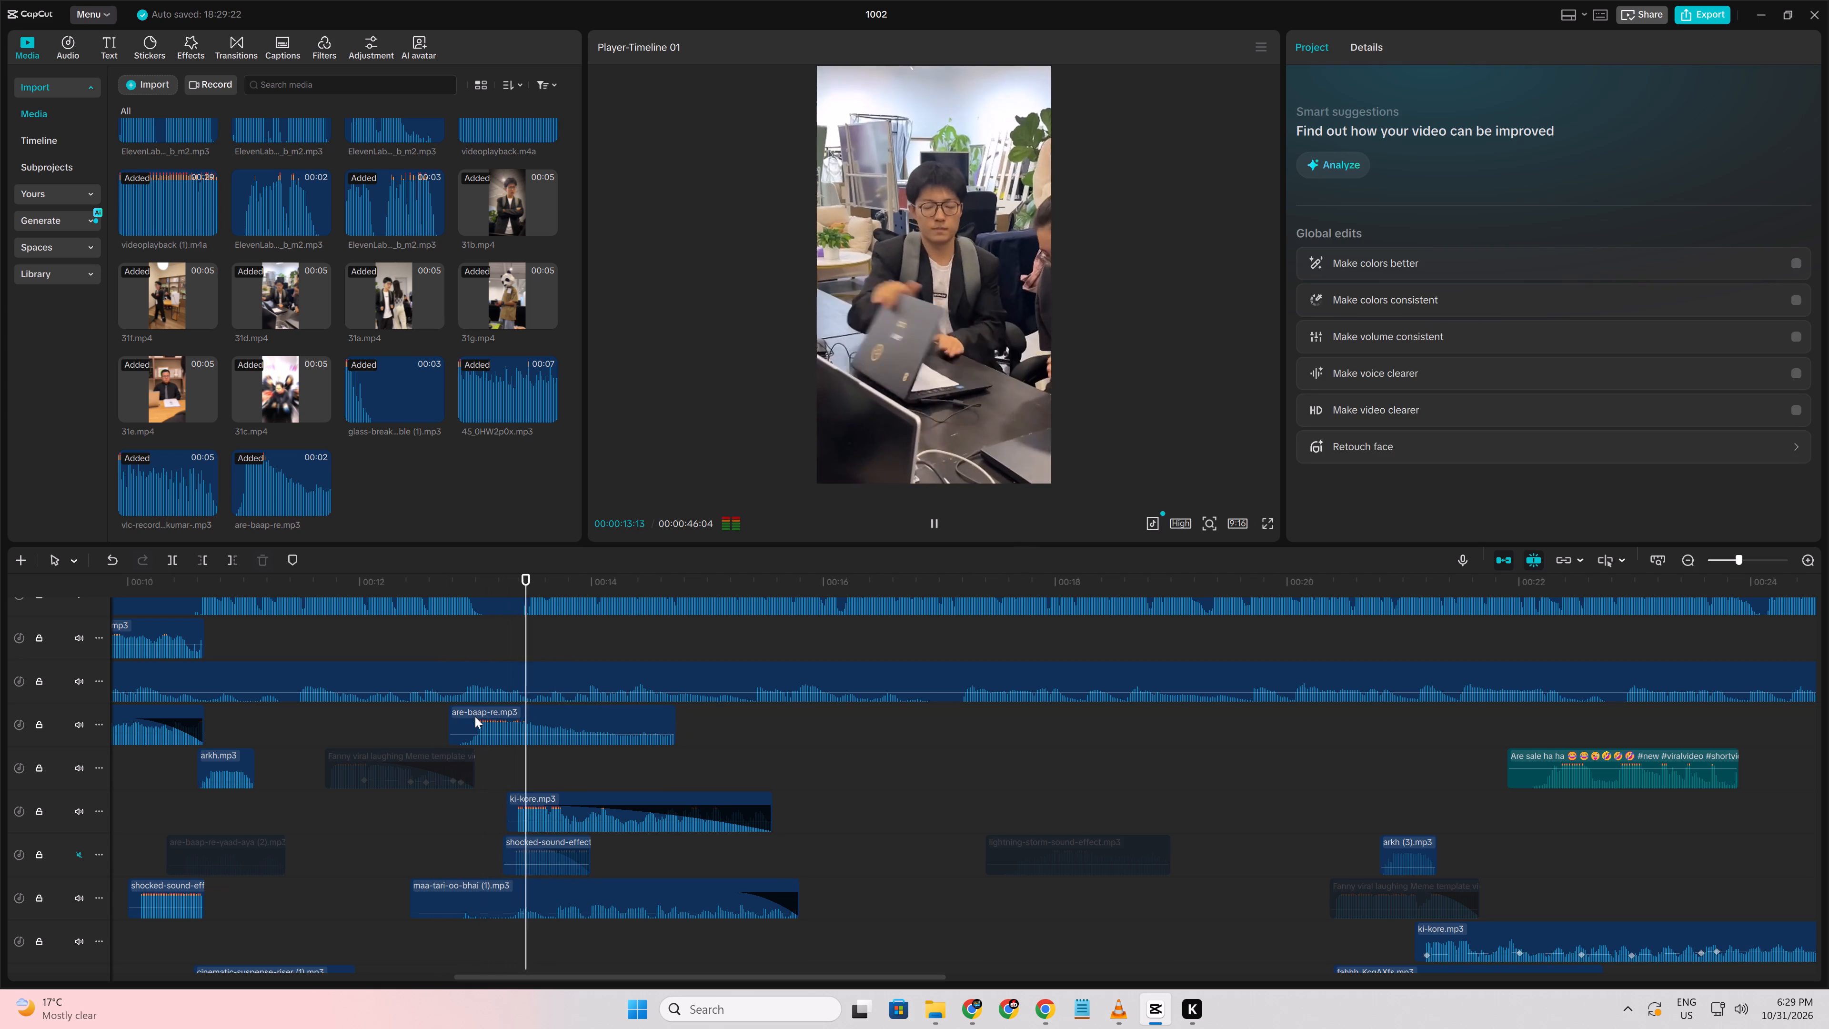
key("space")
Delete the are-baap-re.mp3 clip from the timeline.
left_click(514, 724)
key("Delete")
Replay the transition from 31c into 31d to check the remaining sound effects.
left_click(433, 724)
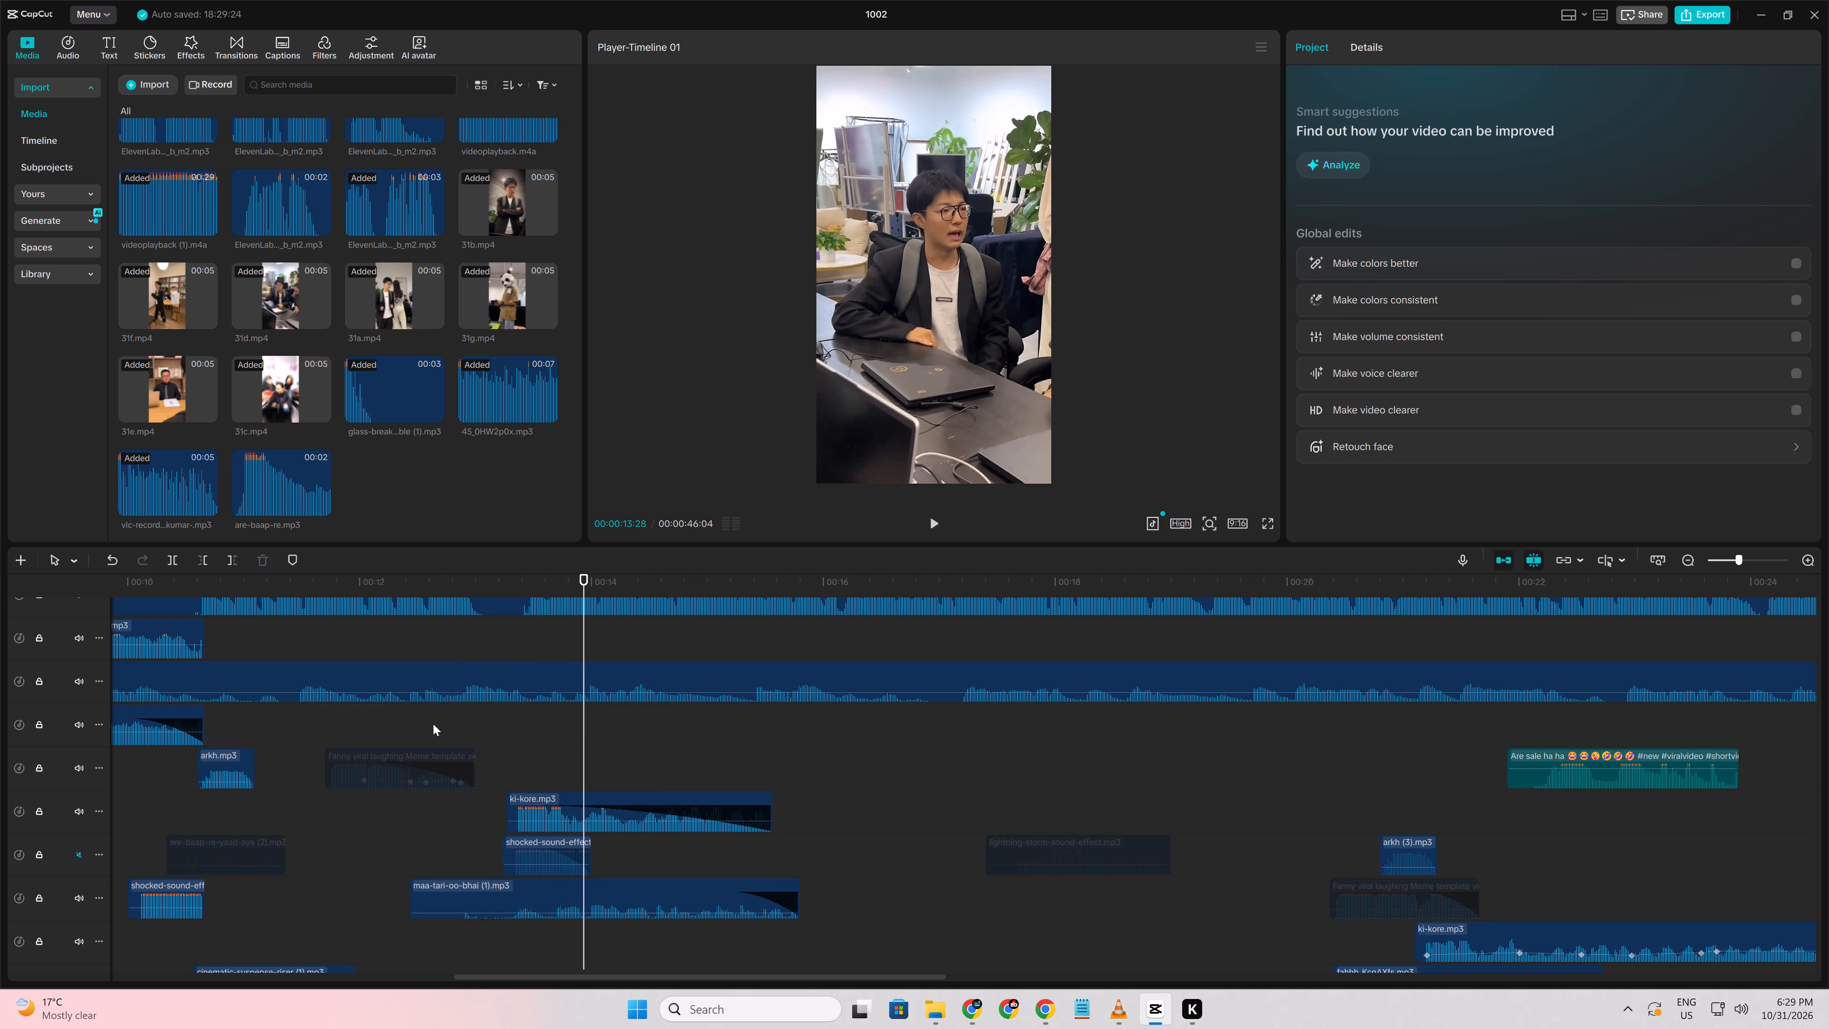
key("space")
key("space")
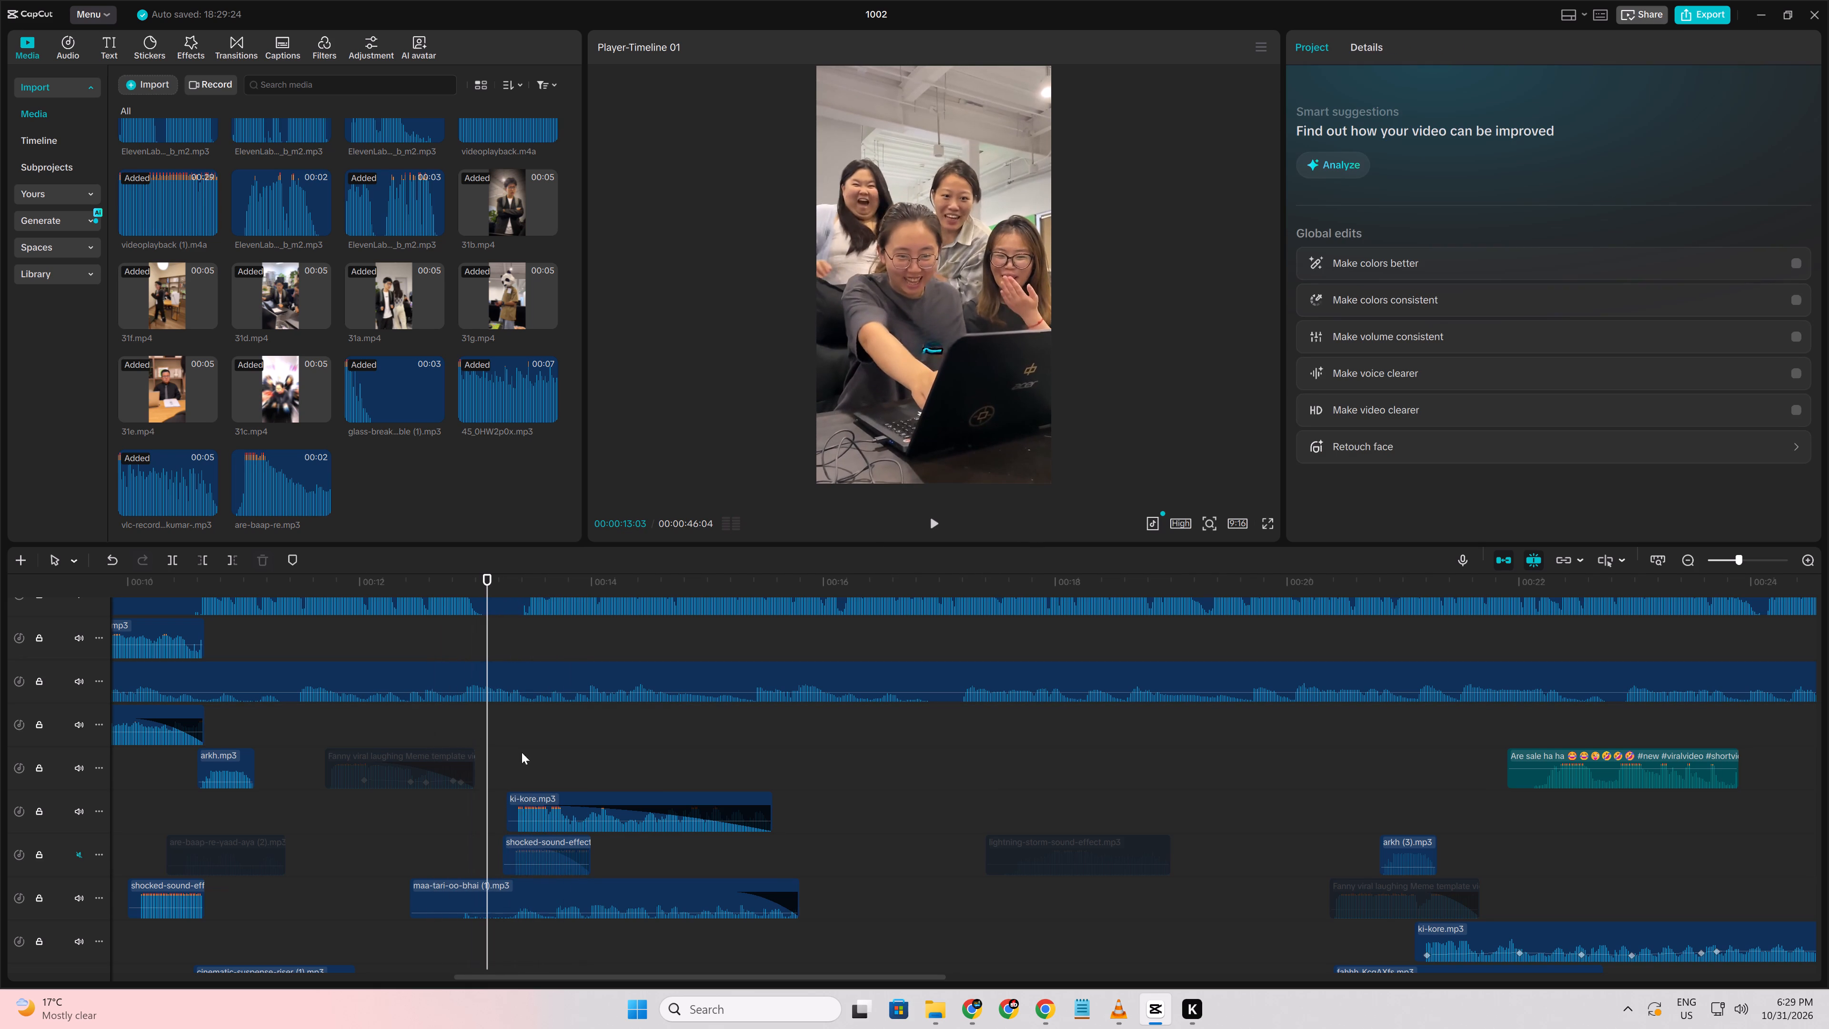
scroll(553, 786, "down", 3, "ctrl")
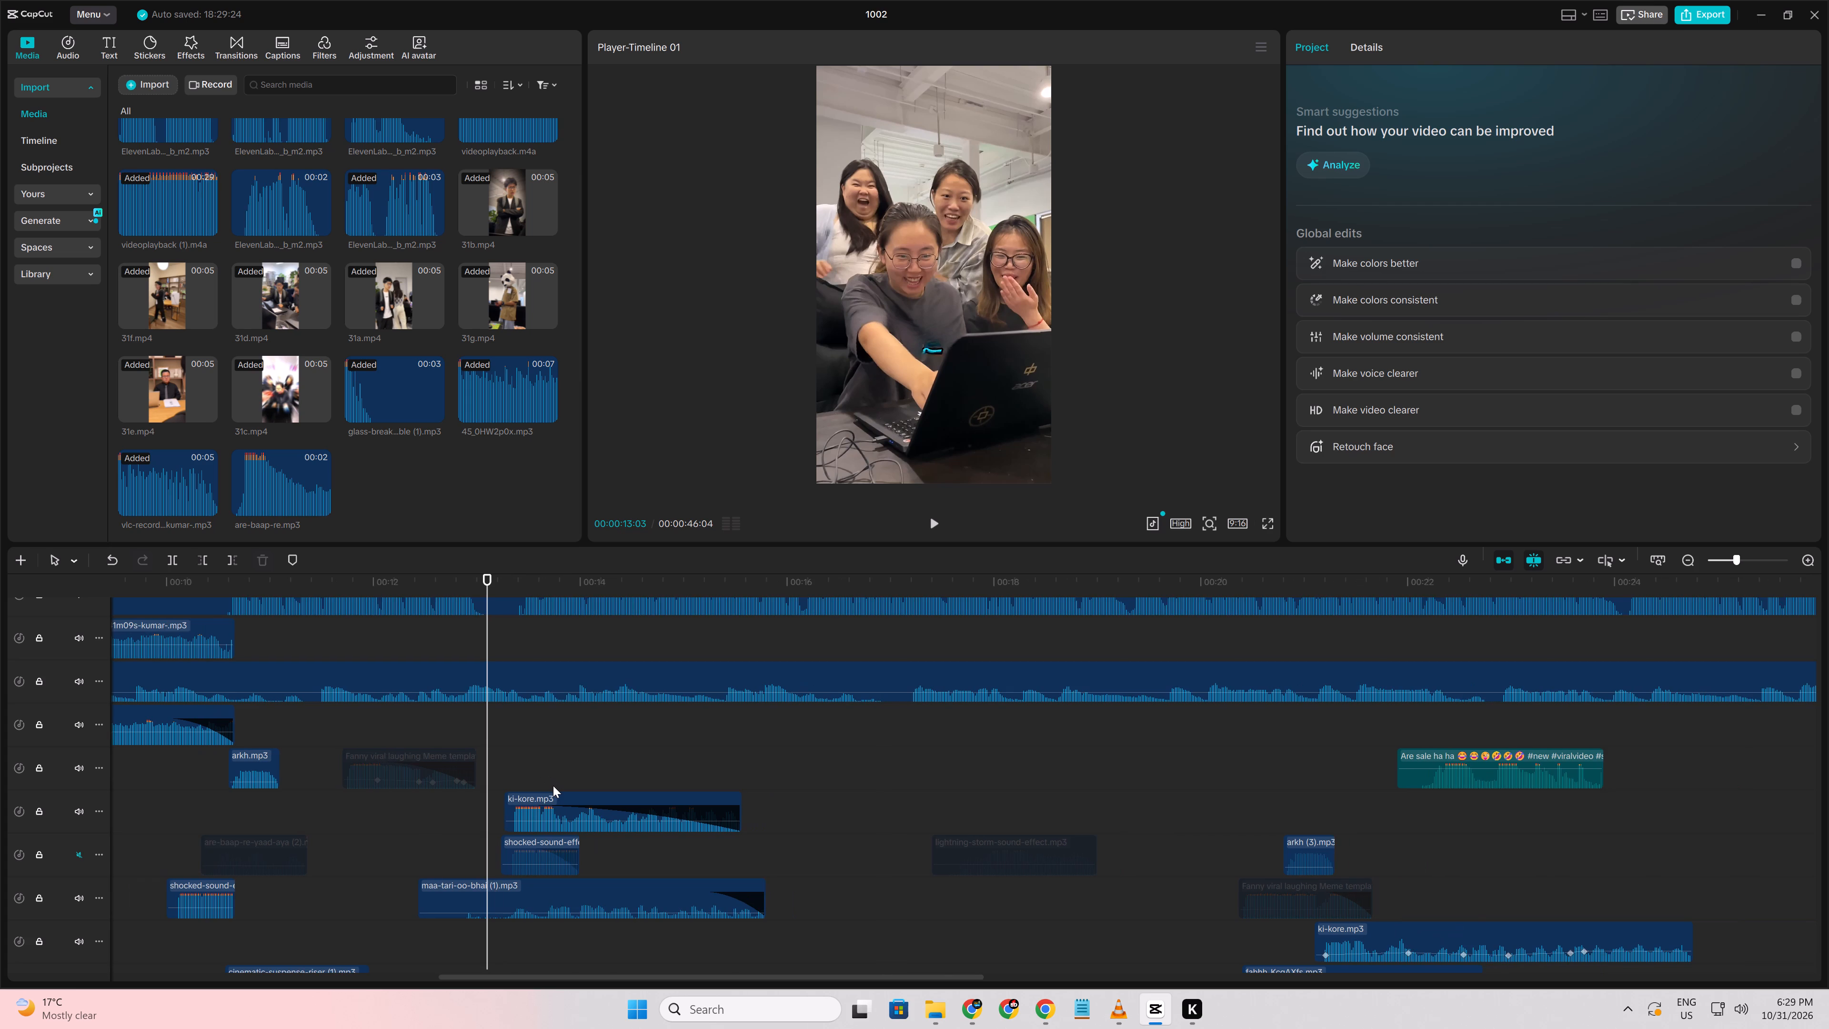
scroll(553, 786, "down", 2, "ctrl")
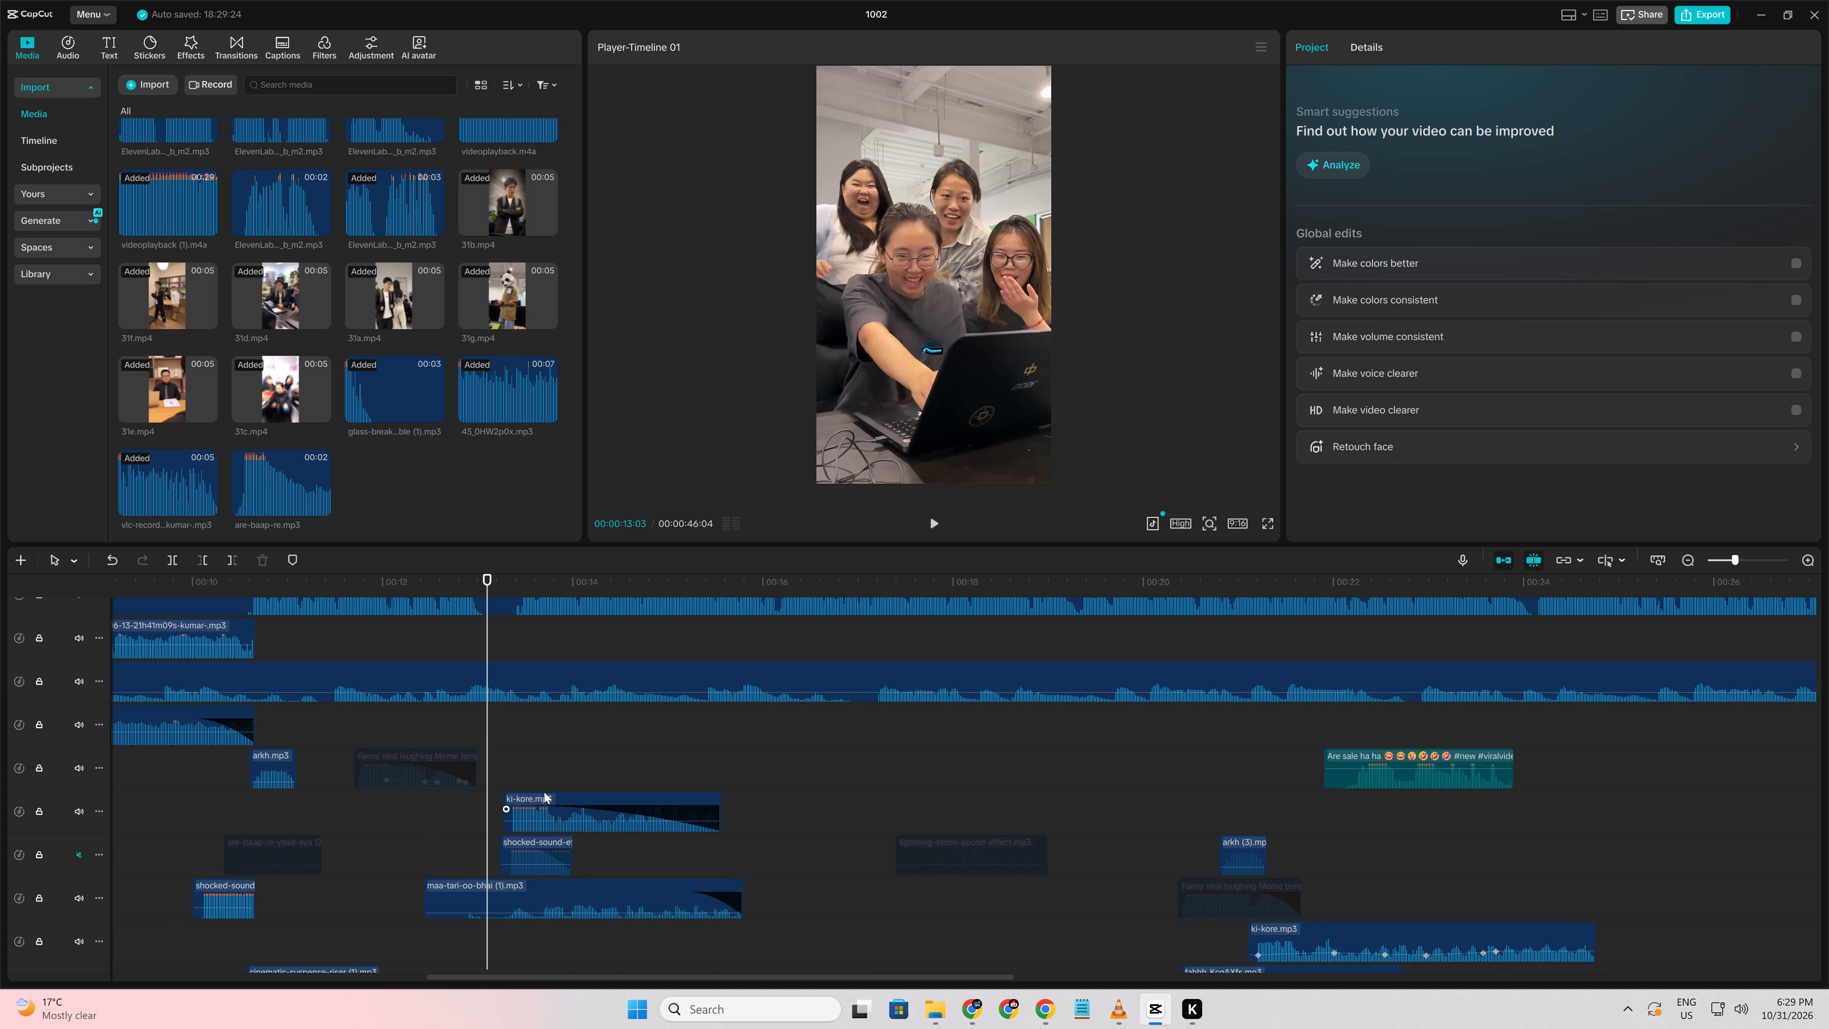
key("space")
scroll(544, 792, "up", 4, "ctrl")
key("space")
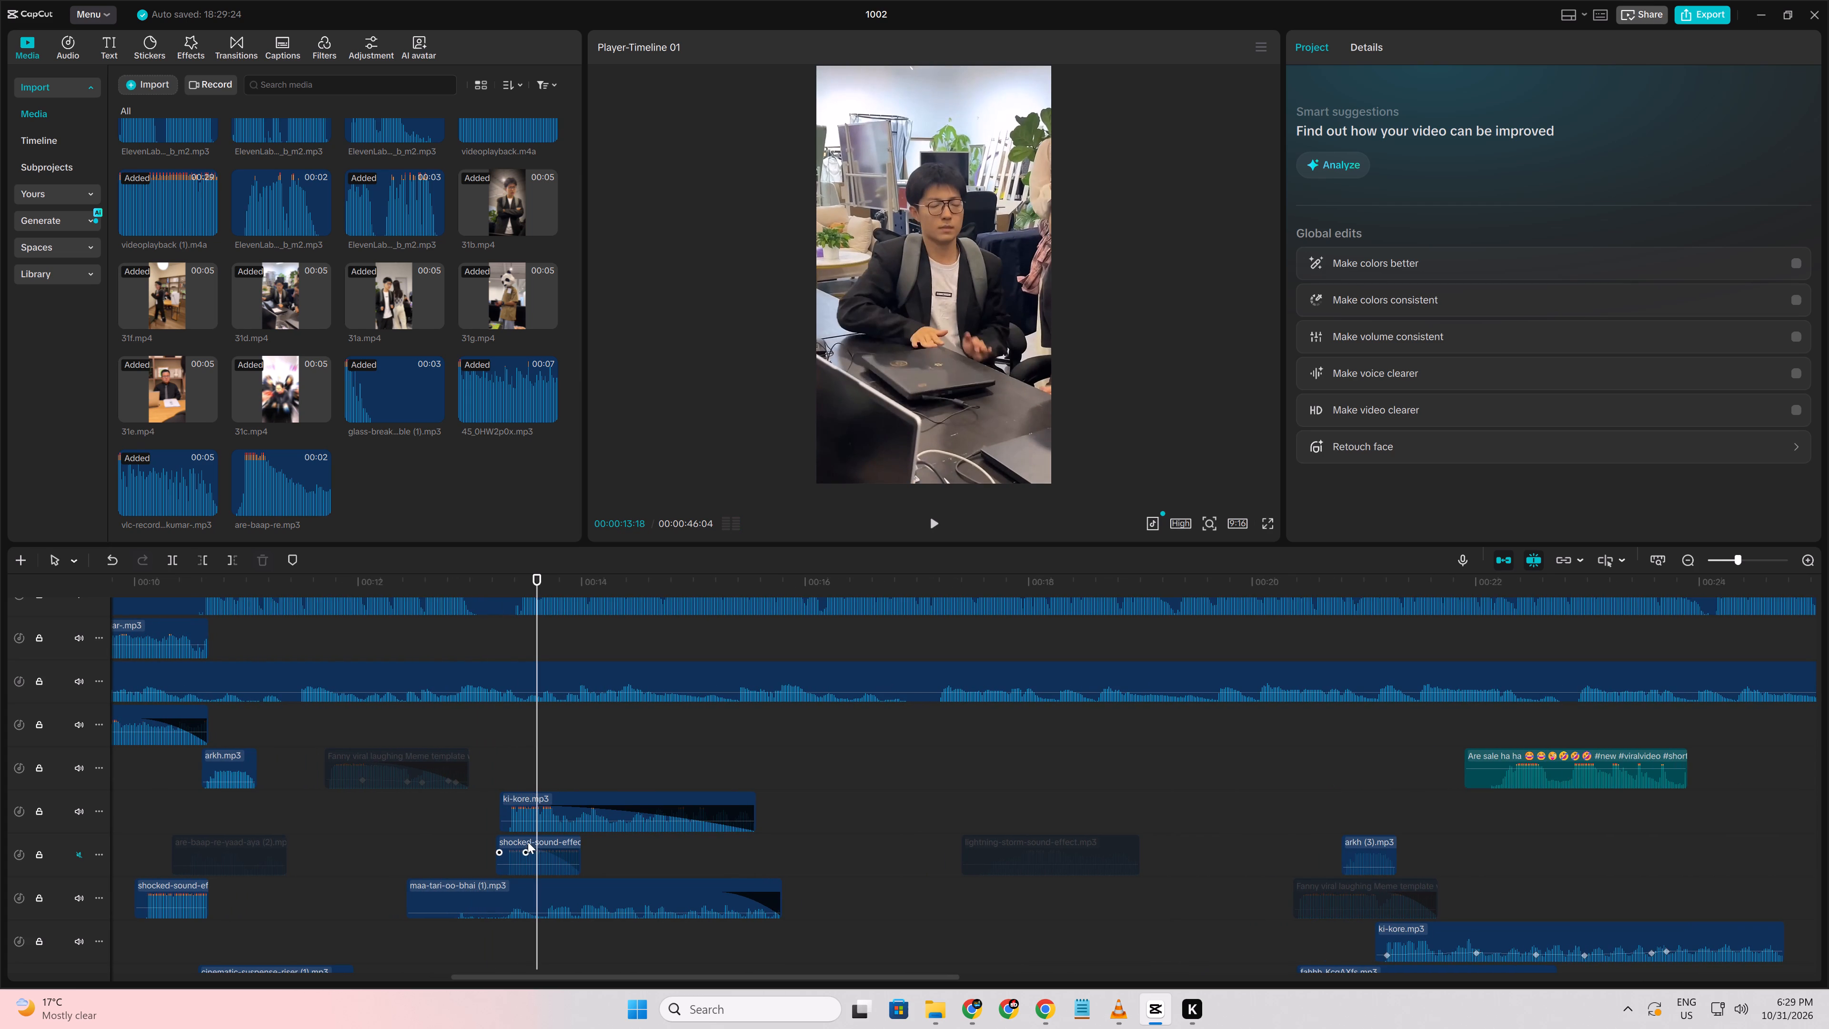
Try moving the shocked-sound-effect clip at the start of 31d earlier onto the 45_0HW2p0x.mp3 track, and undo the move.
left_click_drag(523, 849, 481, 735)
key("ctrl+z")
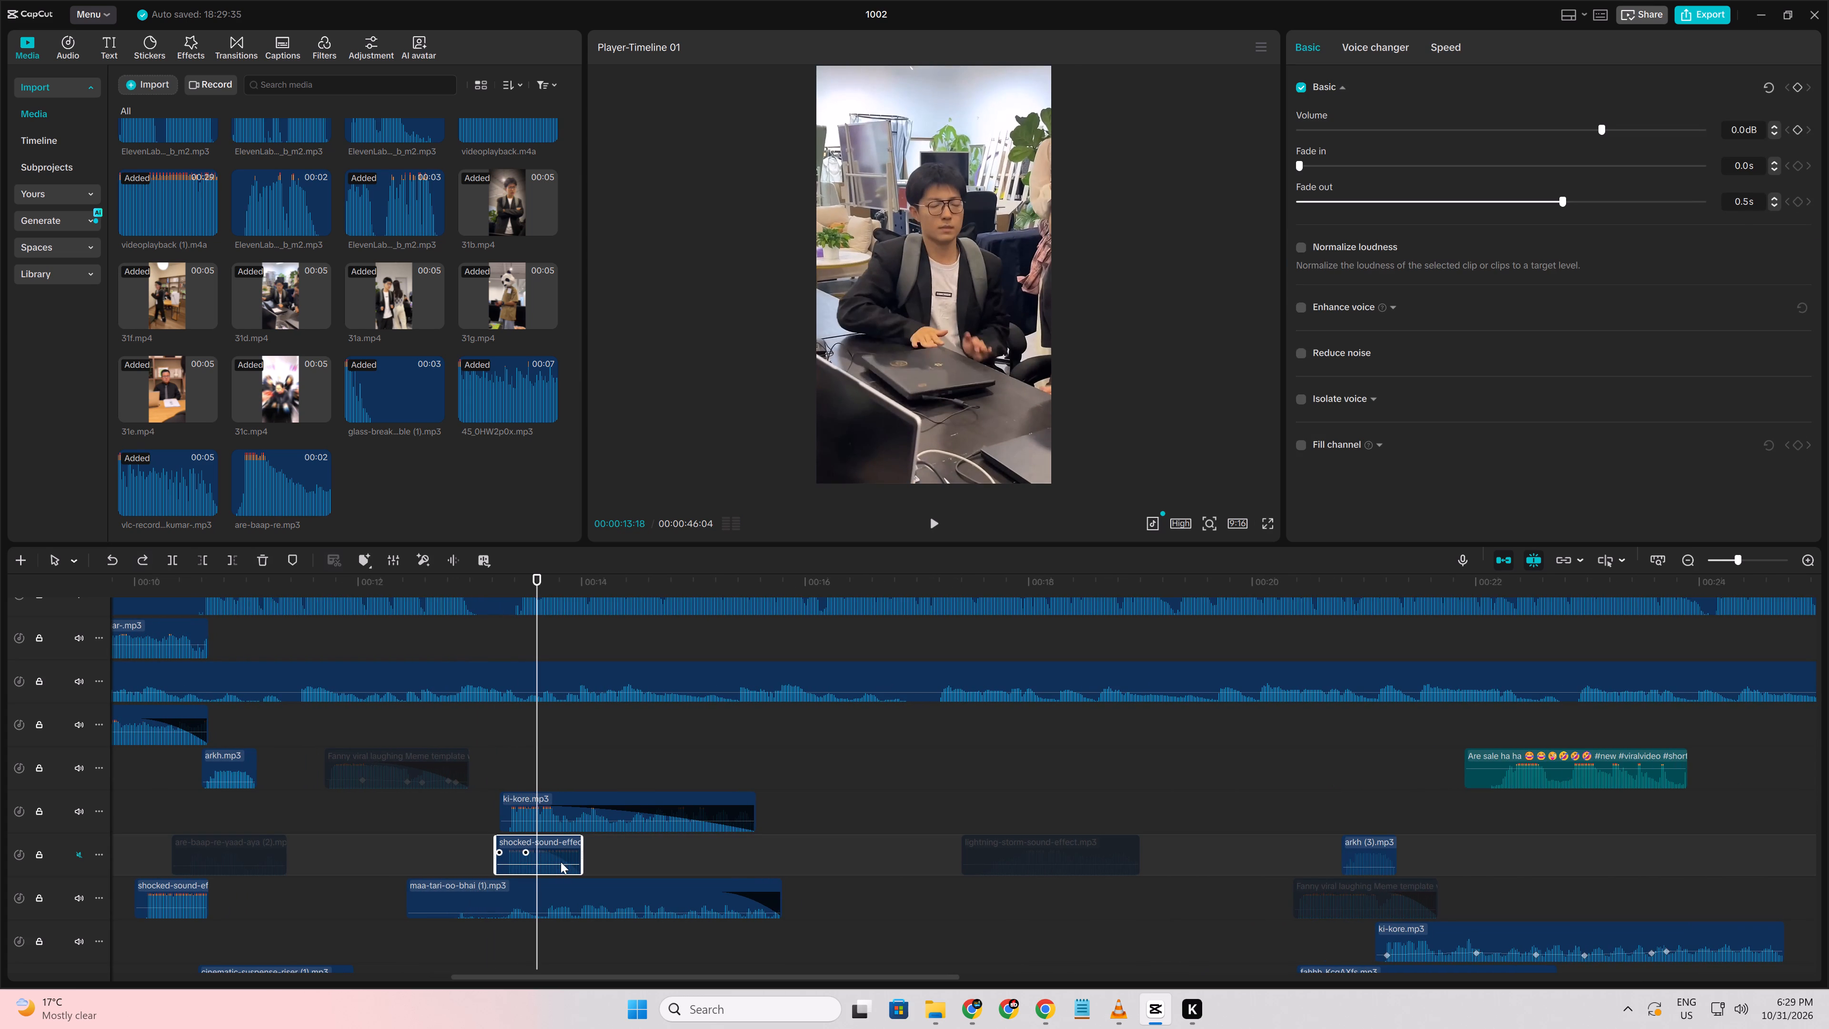
Move the shocked-sound-effect clip at the start of 31d to the free track above arkh.mp3, ending at 00:00:13:18, and replay the cut.
left_click_drag(556, 846, 509, 718)
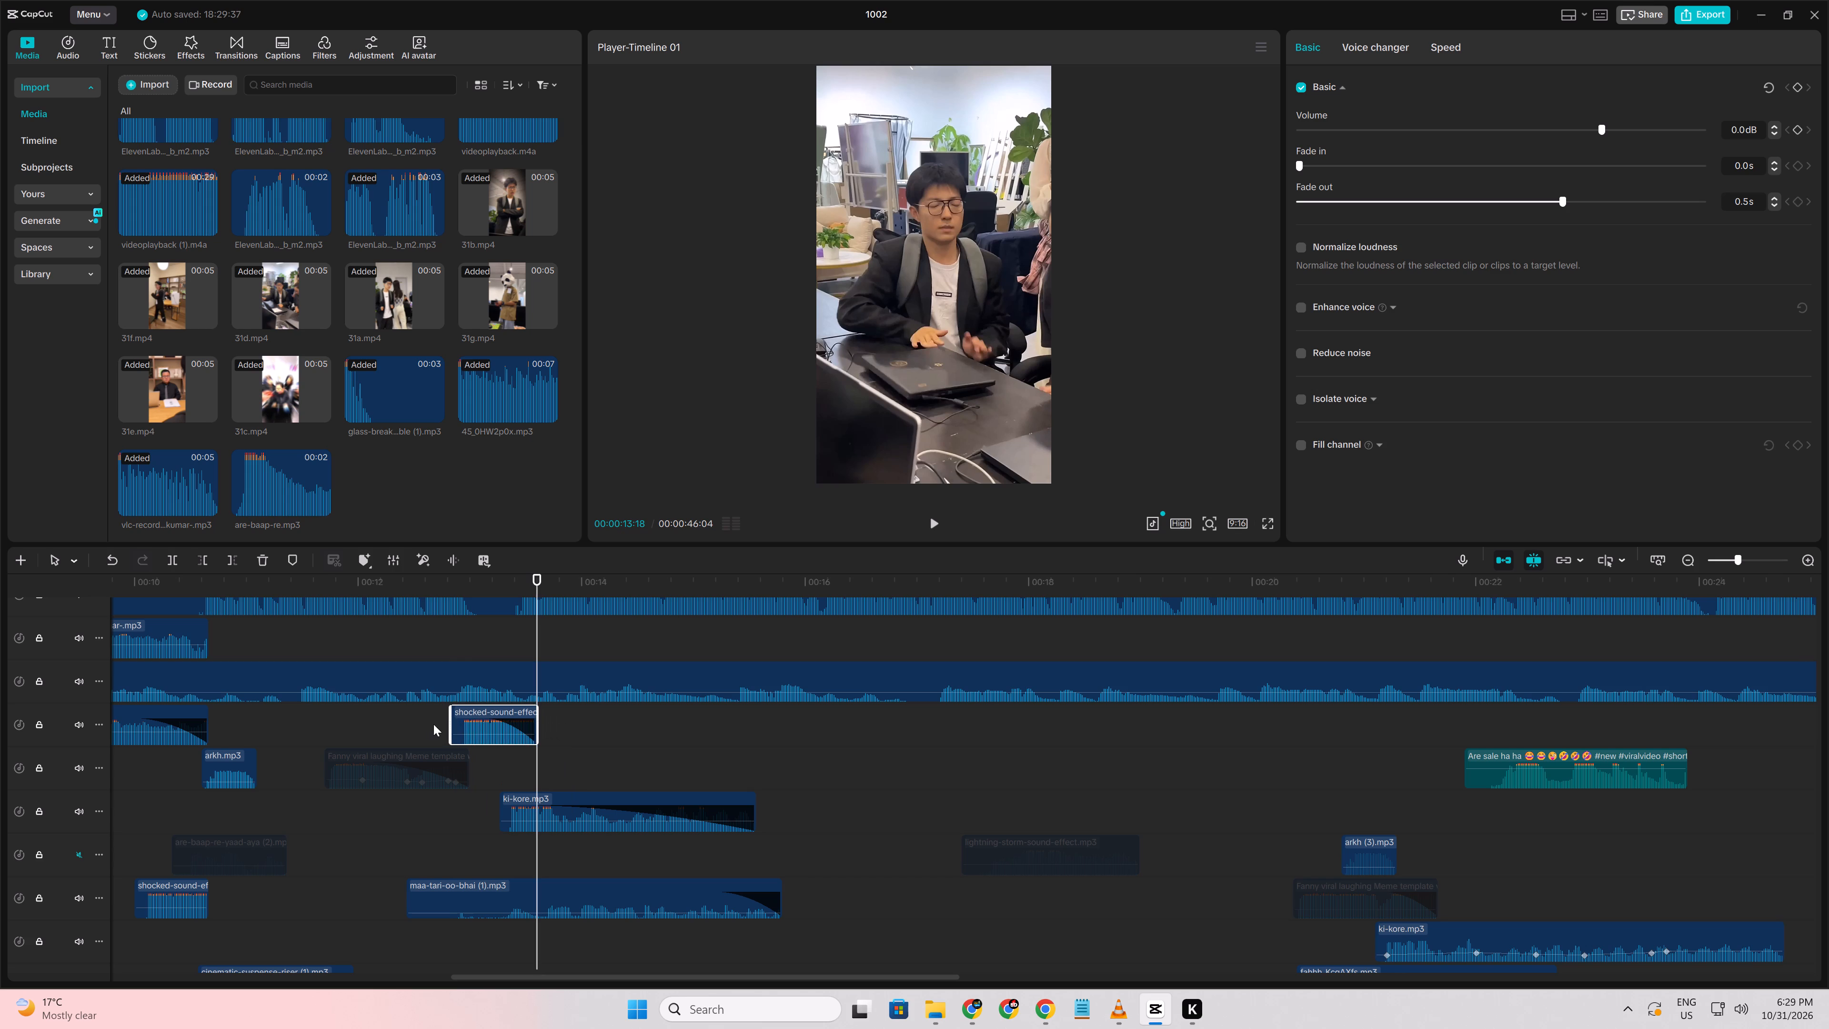
left_click(421, 725)
key("space")
key("space")
left_click(421, 725)
key("space")
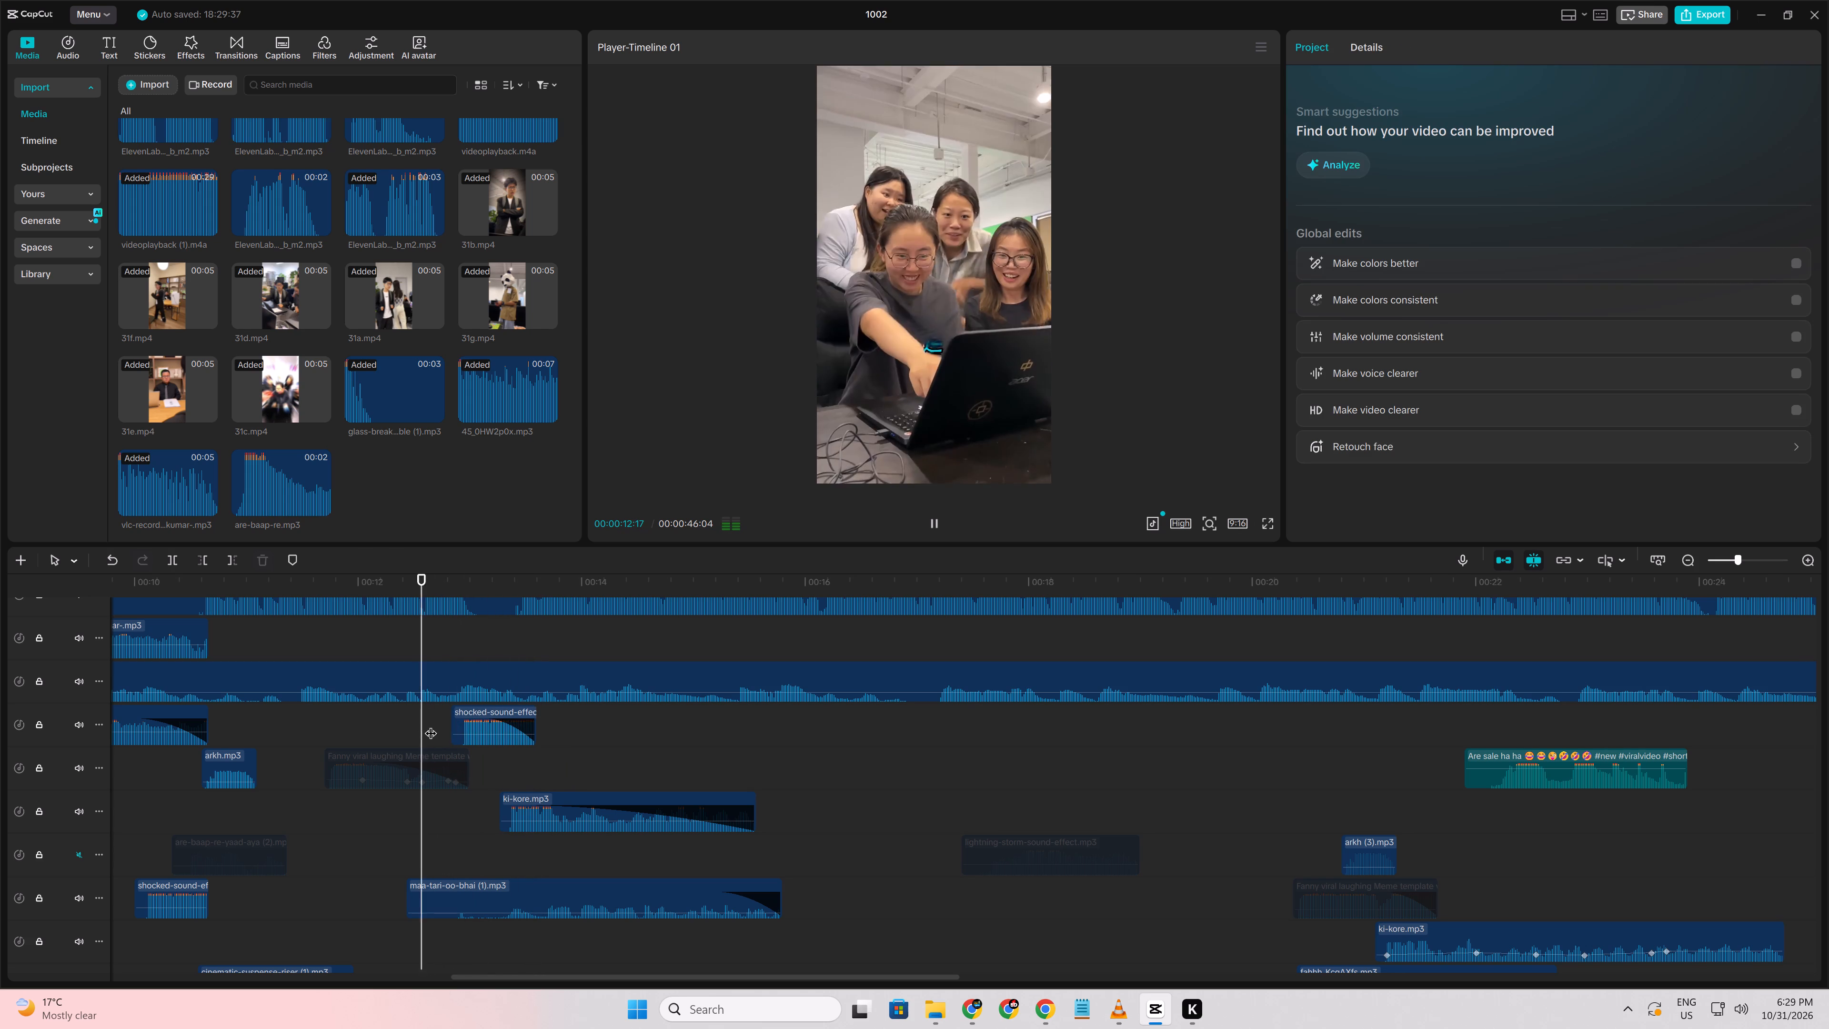
key("space")
Fine-tune the shocked-sound-effect clip's position on its track so it starts at about 00:00:12:28, replaying the cut into 31d between adjustments.
left_click_drag(505, 721, 506, 721)
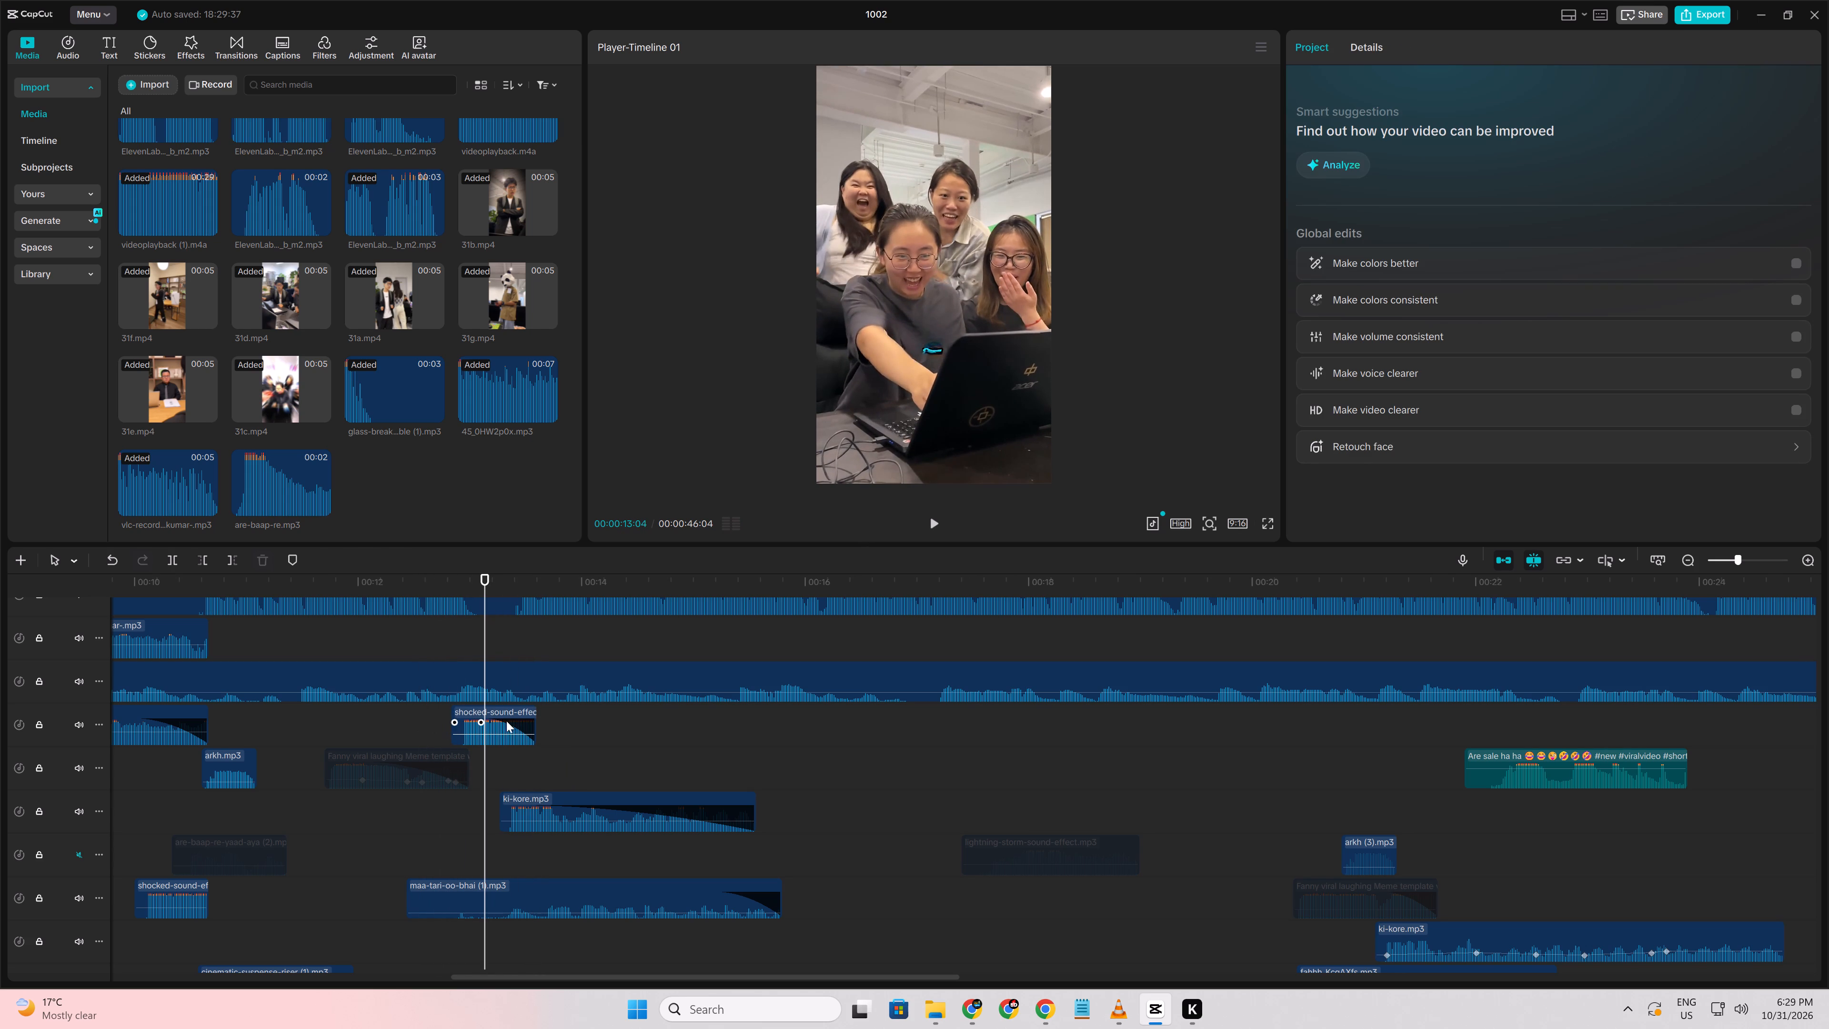
left_click_drag(506, 721, 526, 722)
left_click(447, 731)
key("space")
key("space")
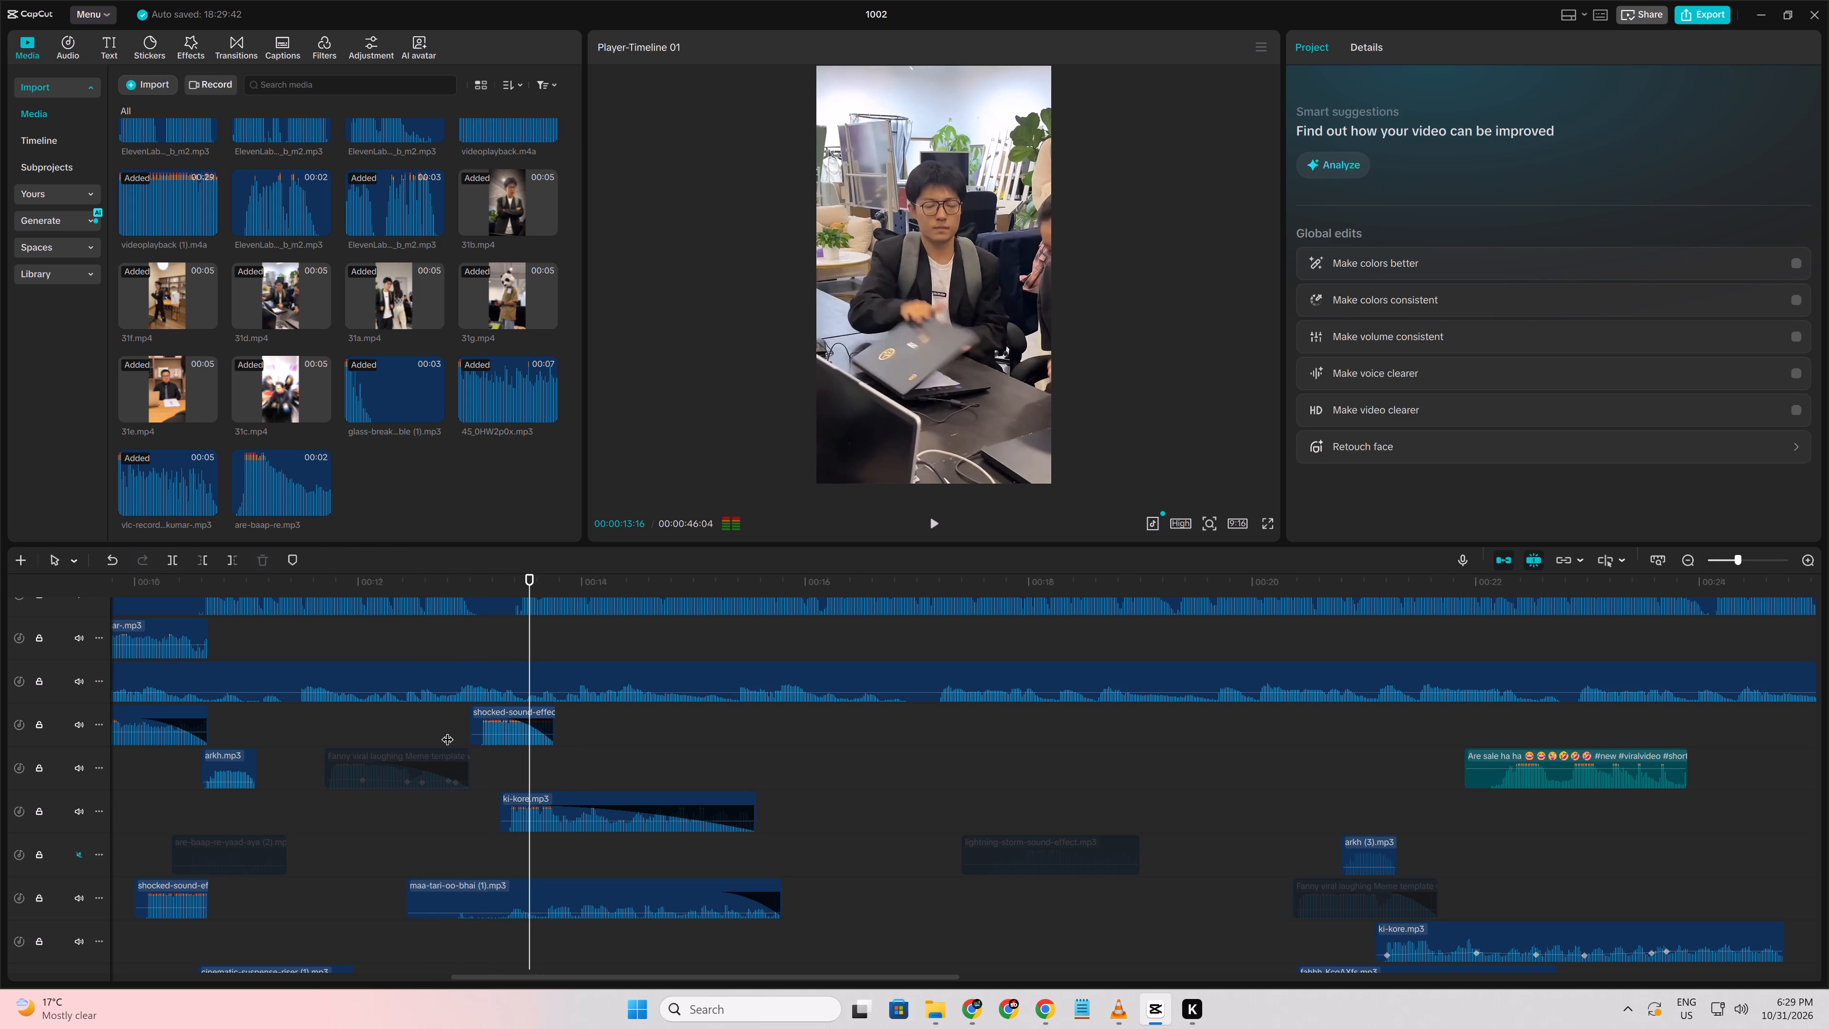
left_click(422, 732)
key("space")
key("space")
left_click_drag(556, 719, 550, 720)
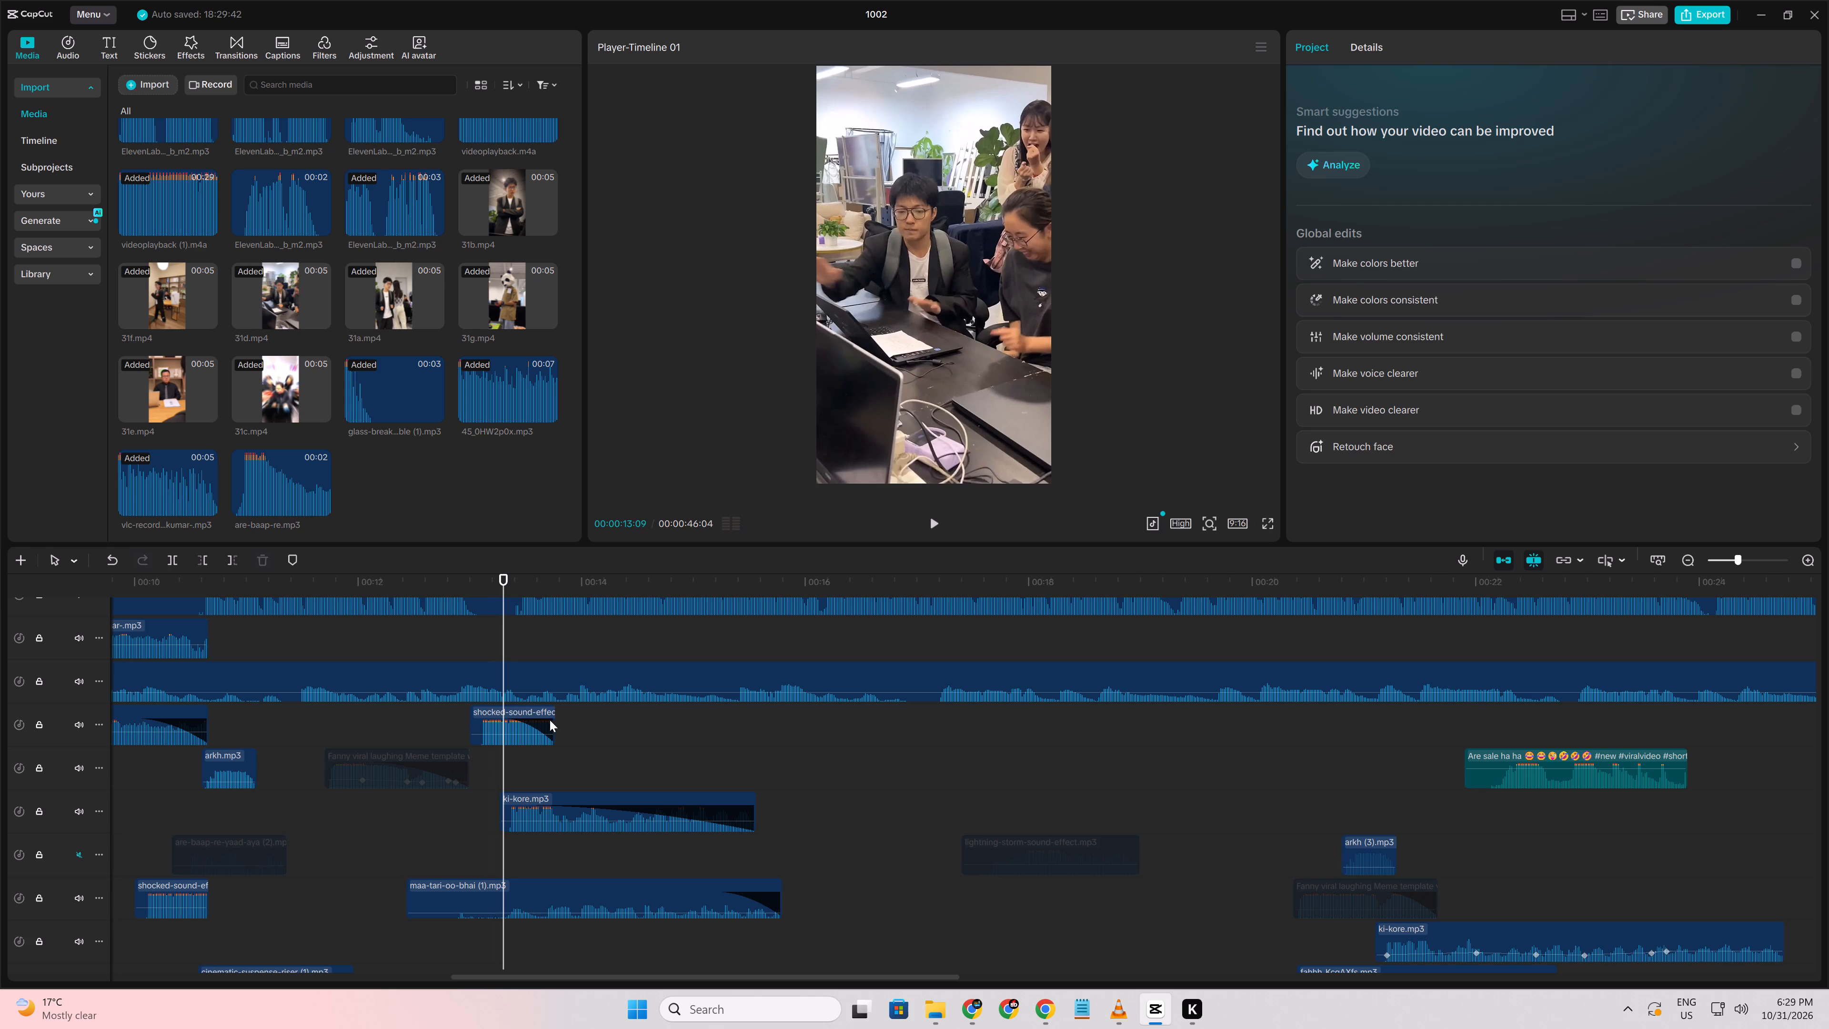
left_click_drag(550, 720, 538, 721)
left_click_drag(537, 717, 528, 717)
left_click(433, 730)
key("space")
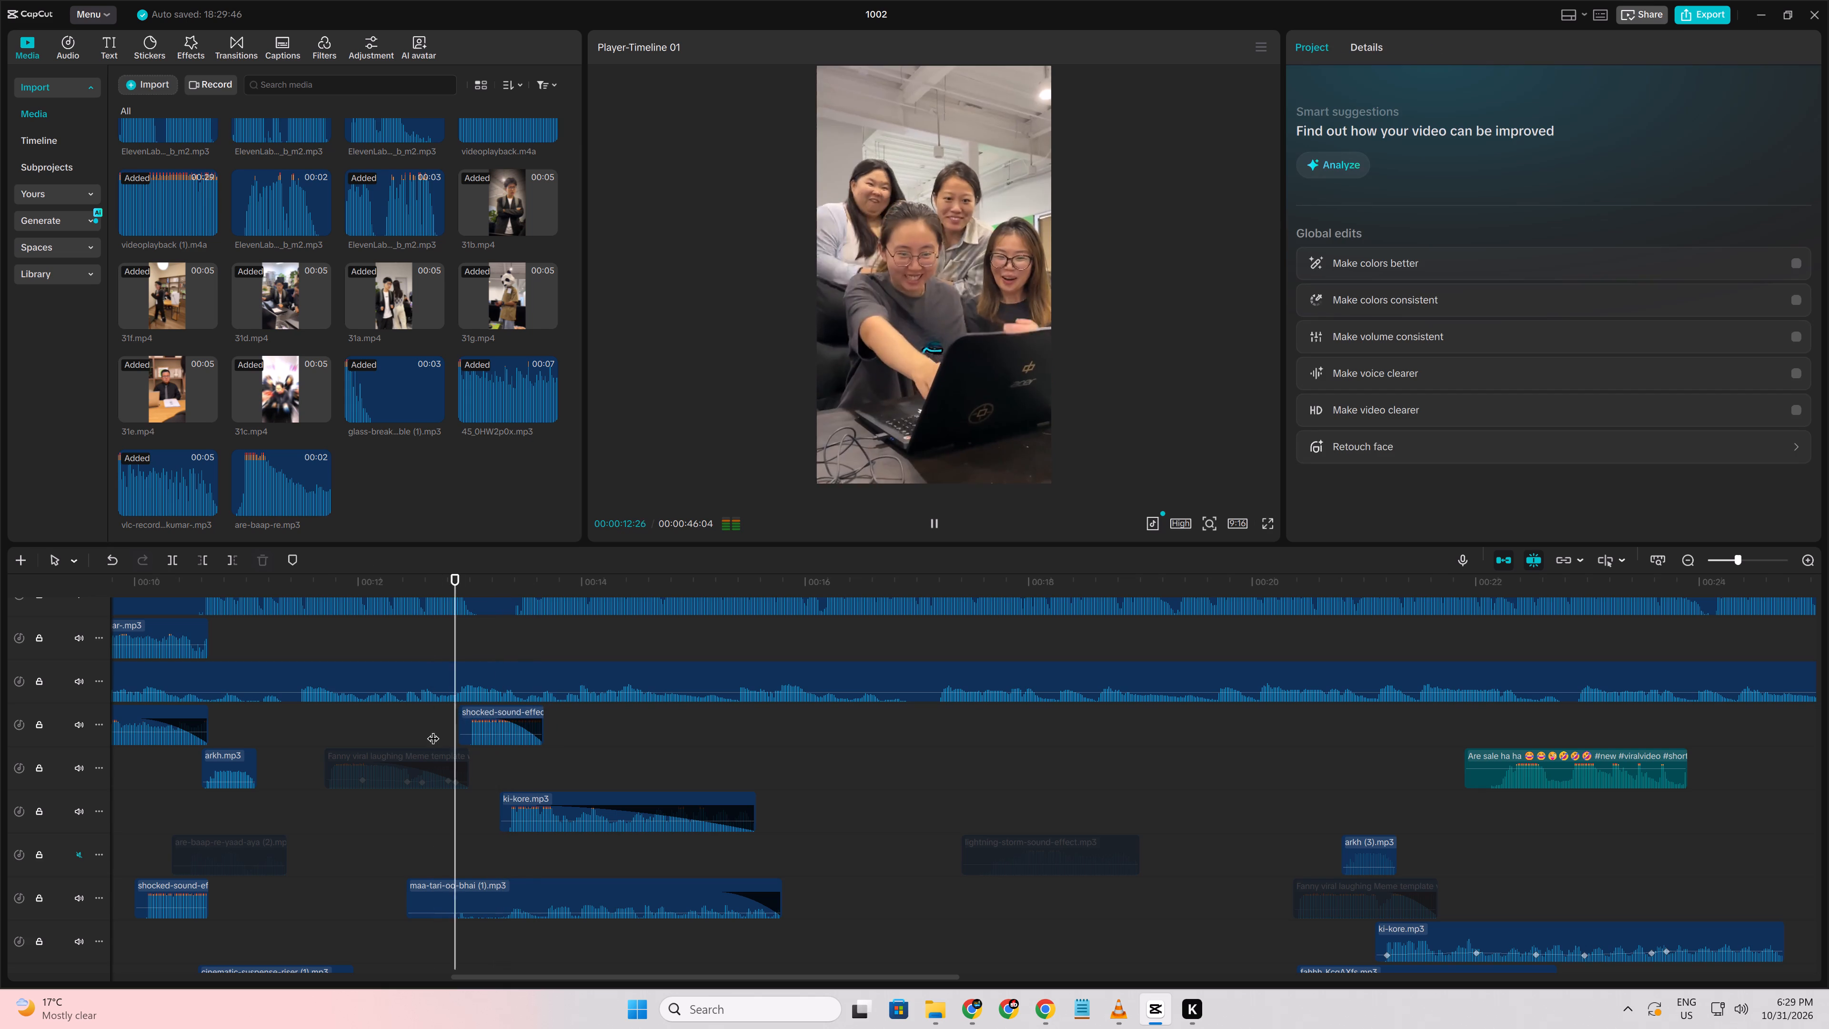
key("space")
Replay the transition from 31c into 31d repeatedly to check the shocked-sound-effect timing against the reaction and the shot change.
left_click(318, 735)
key("space")
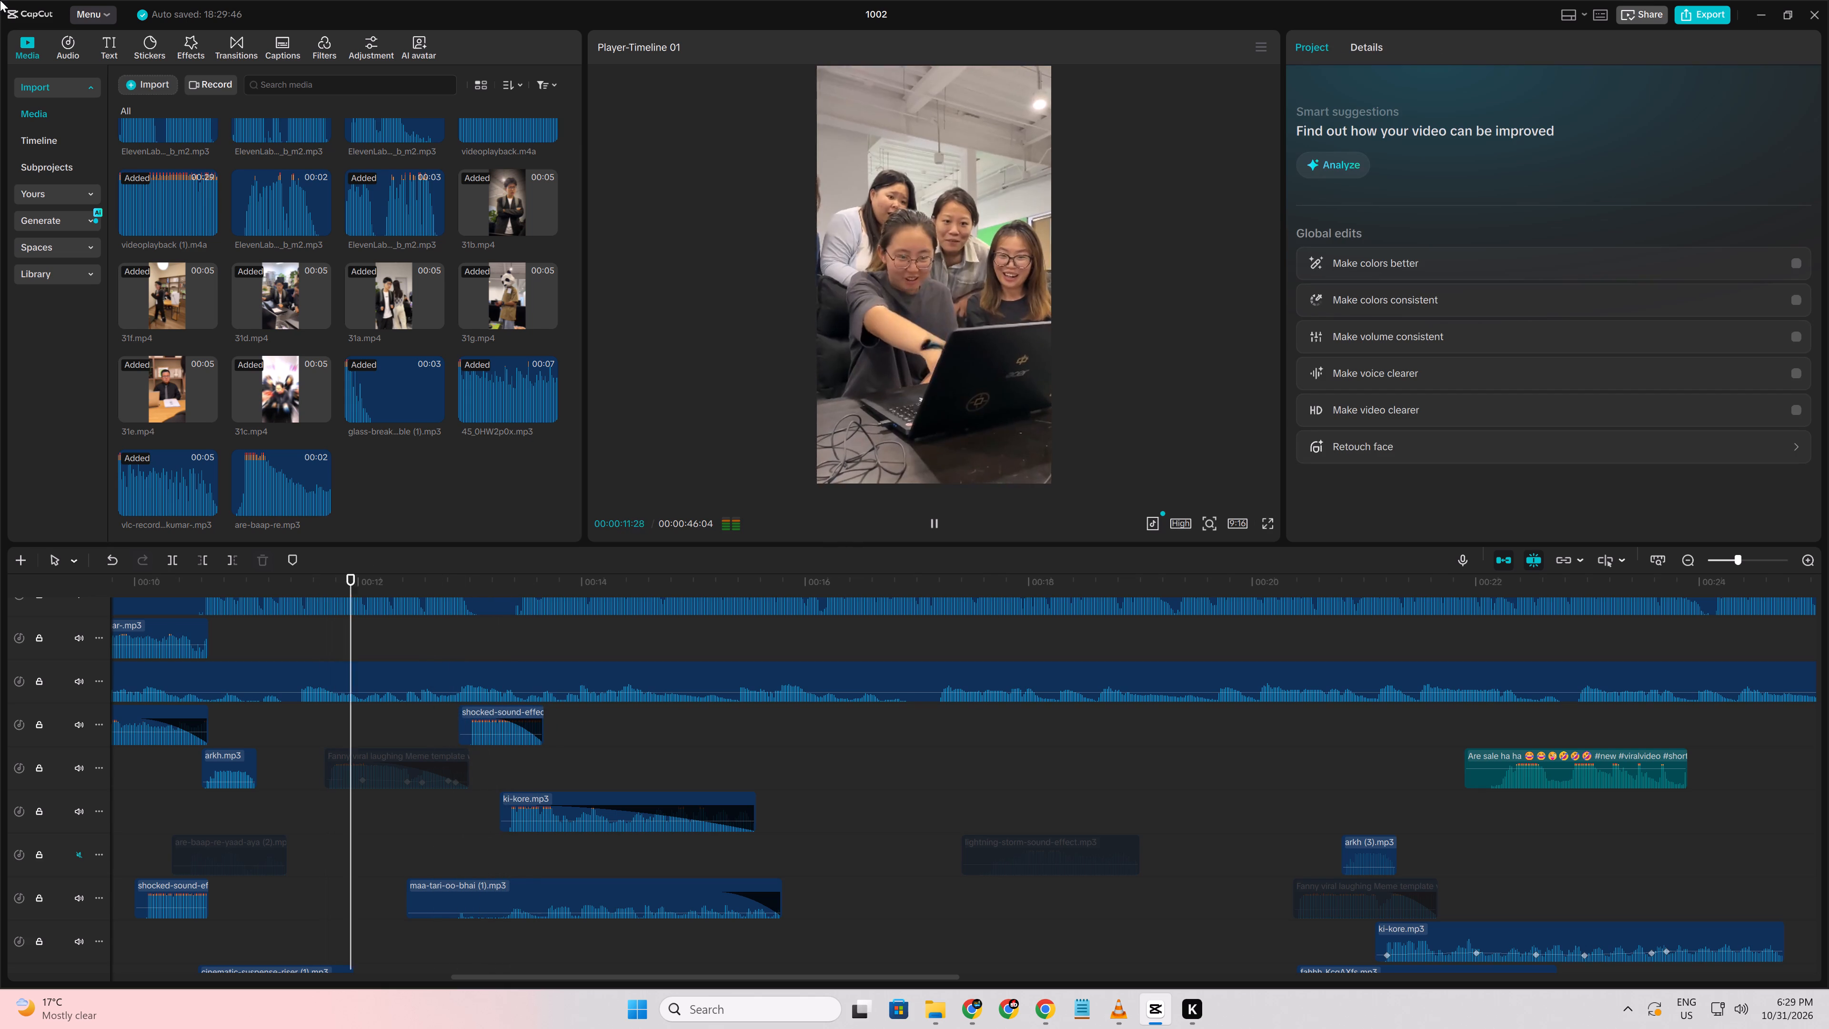
key("space")
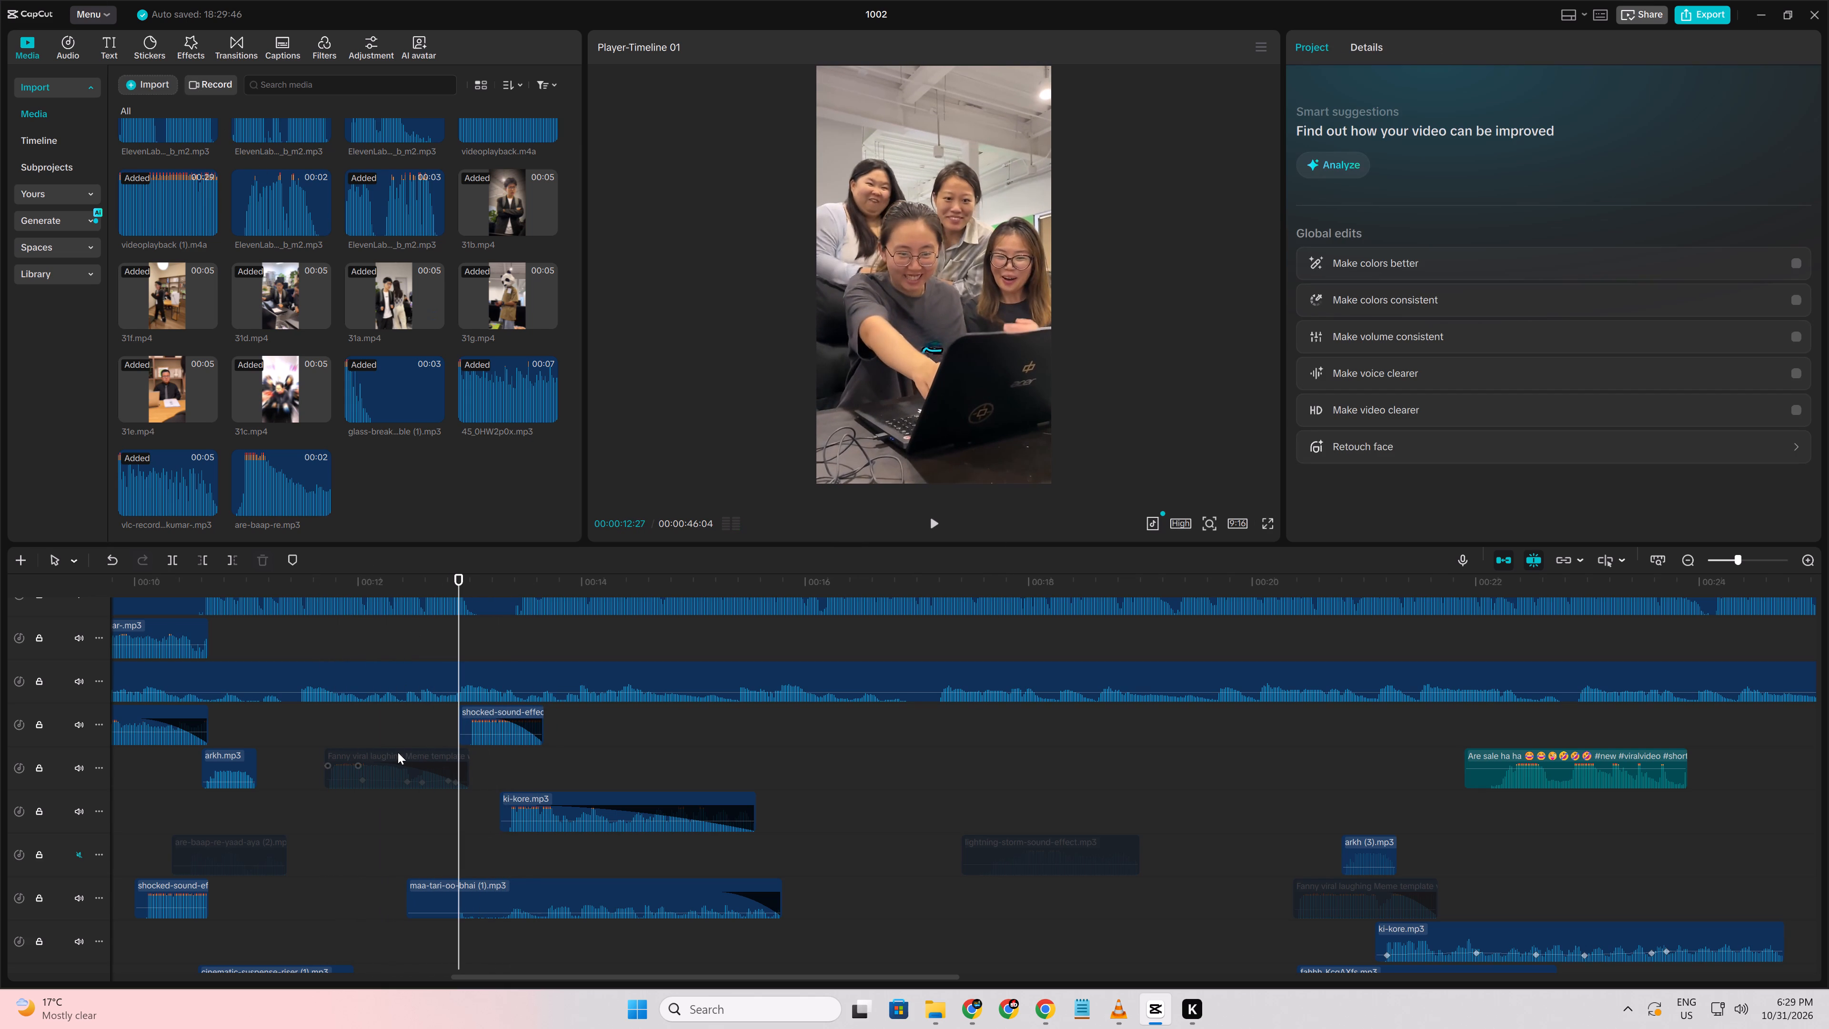
key("space")
key("space")
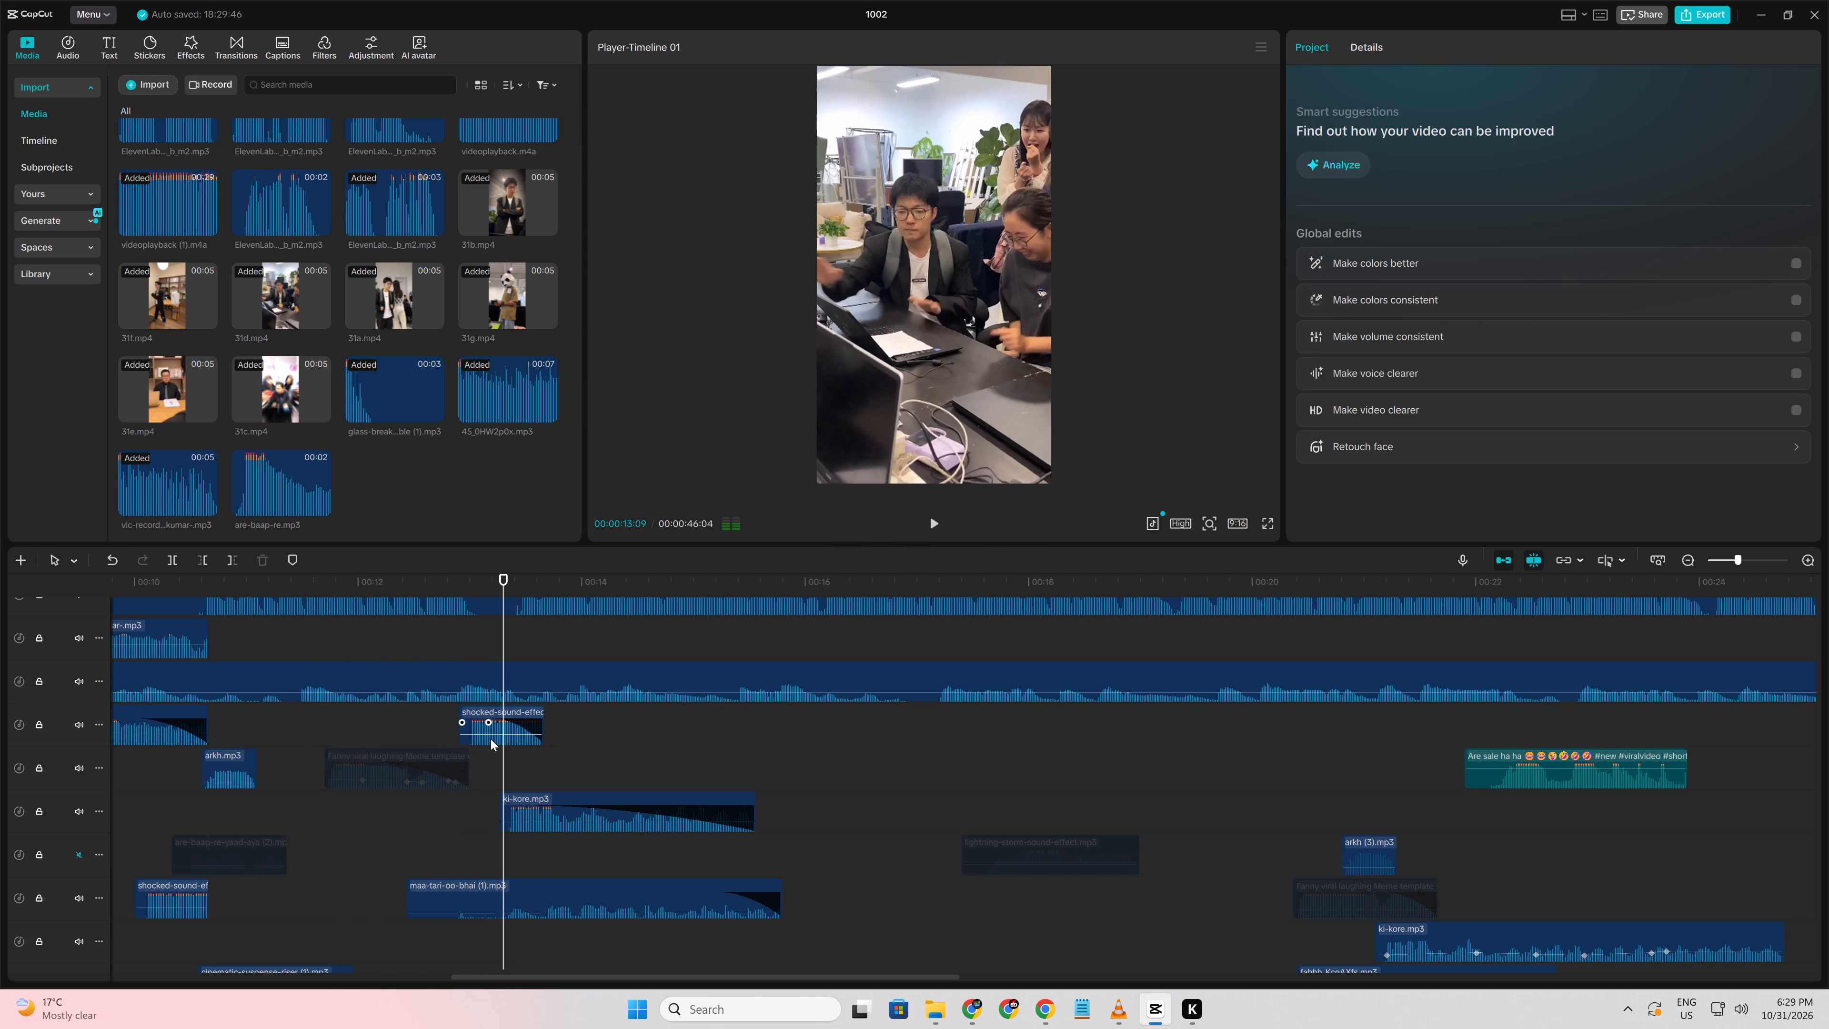
left_click(450, 729)
key("space")
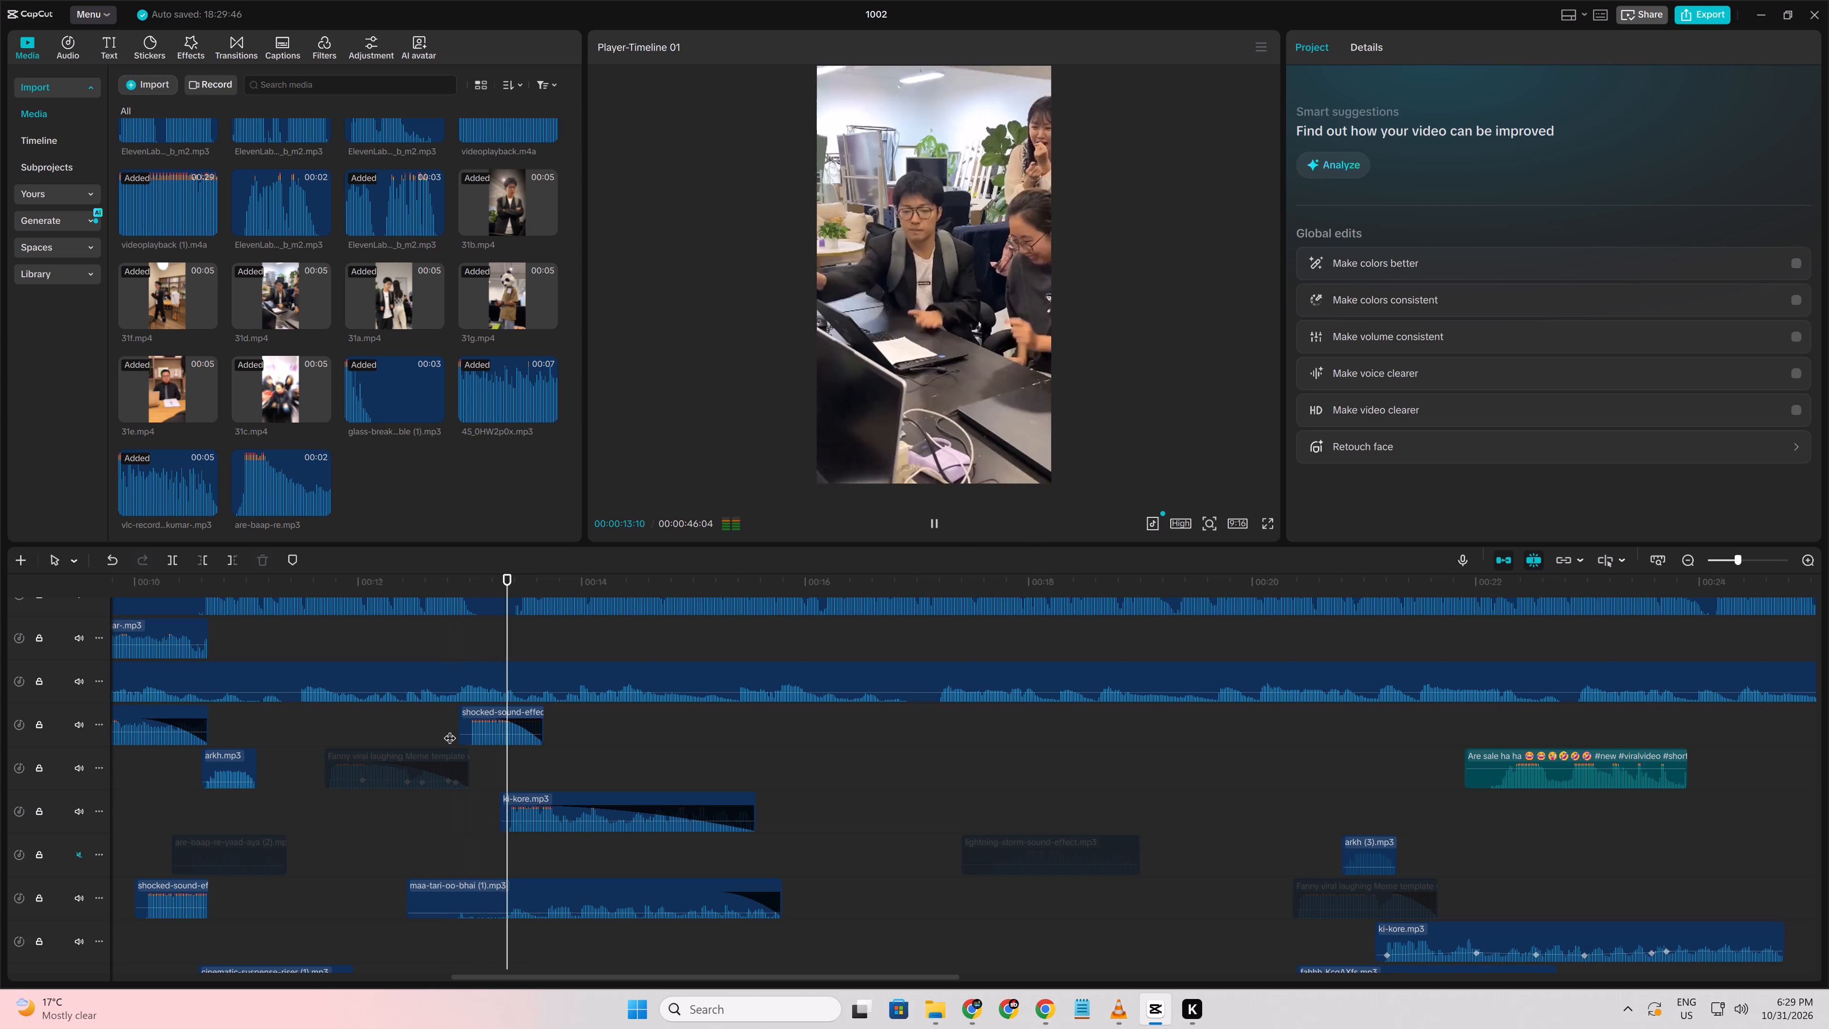
key("space")
left_click(450, 729)
key("space")
key("space")
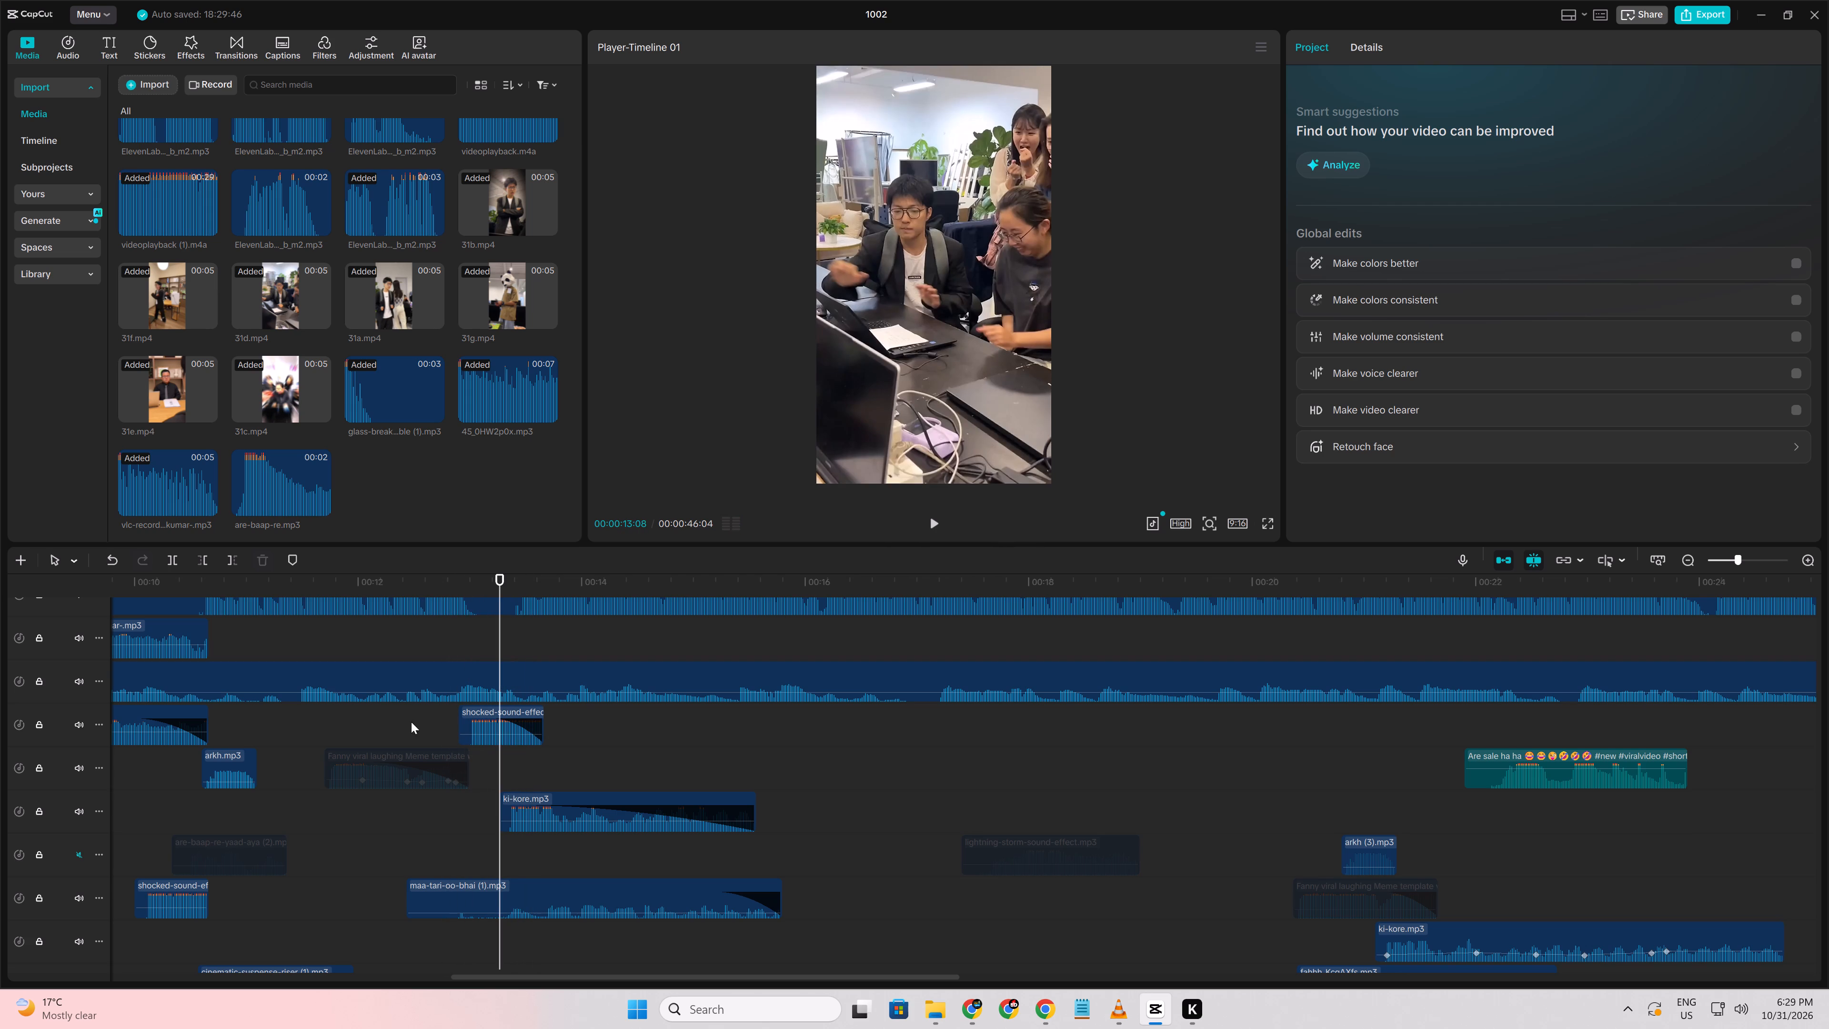
left_click(411, 722)
key("space")
key("space")
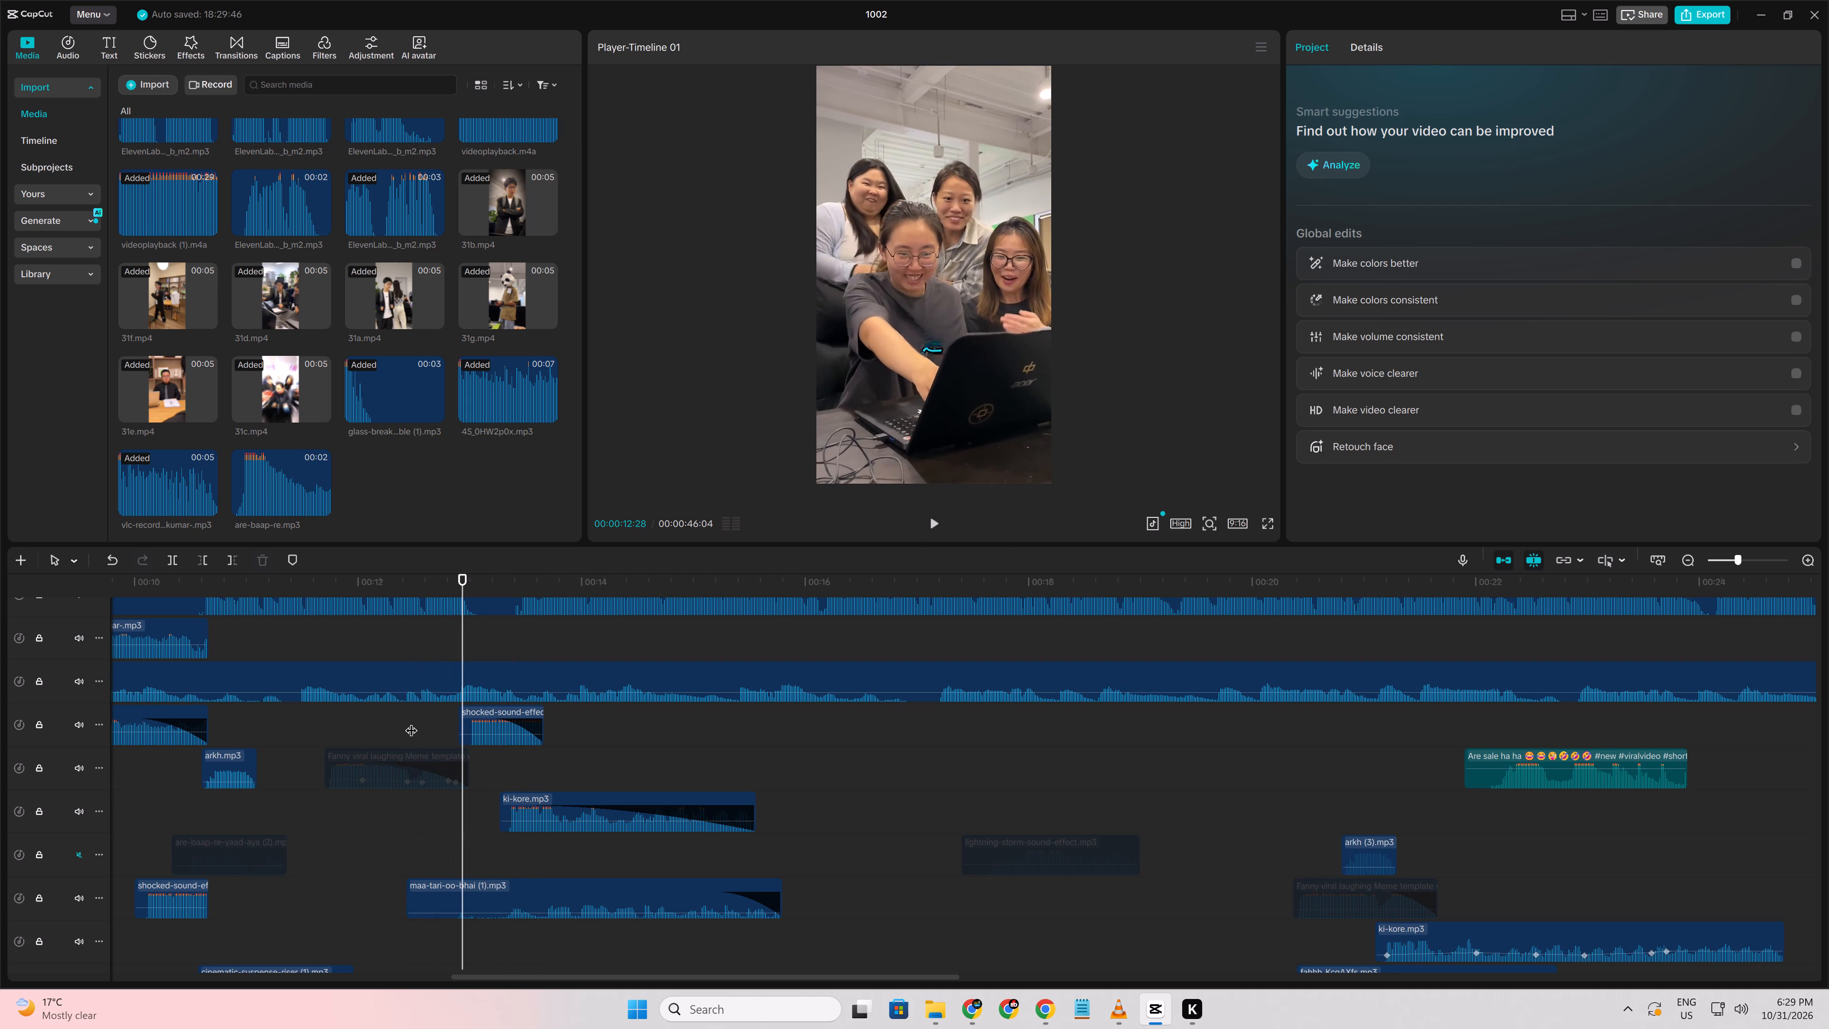
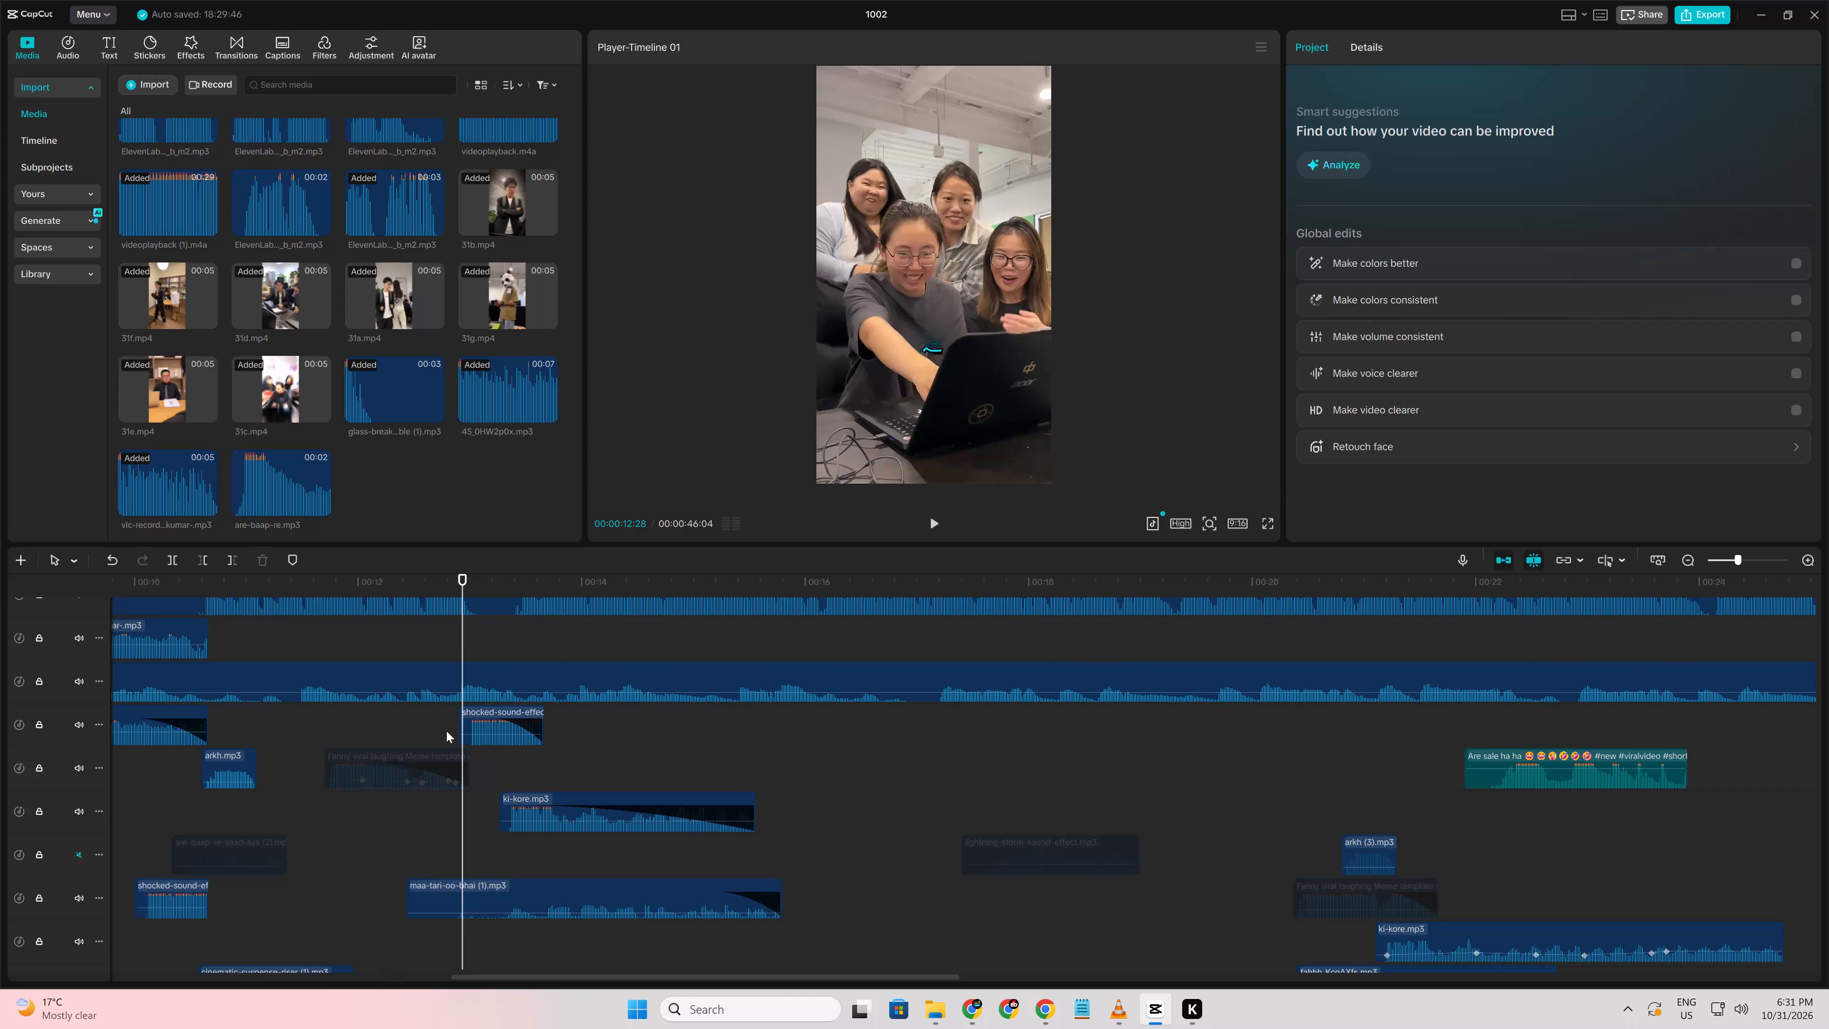
Move the shocked-sound-effect clip before 31d earlier to start at about 00:00:12:21, replaying the cut before and after the adjustment.
left_click(400, 726)
key("space")
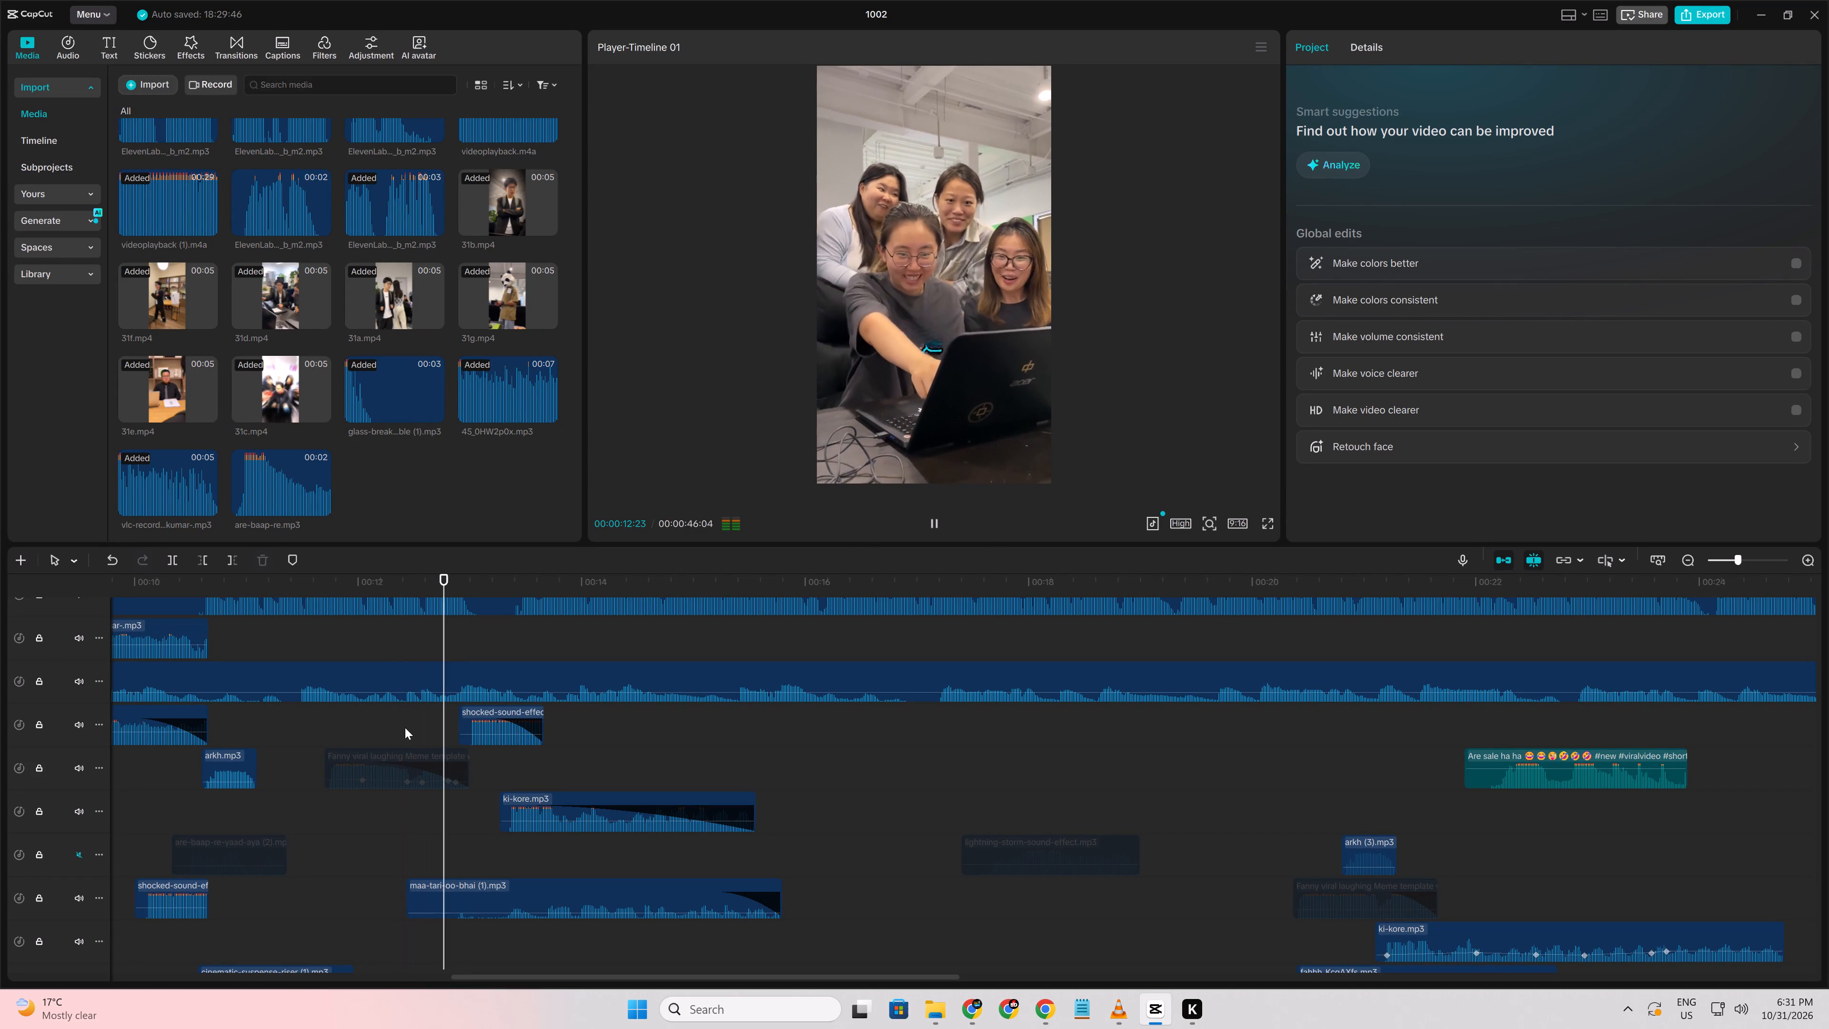
key("space")
key("space")
key("space")
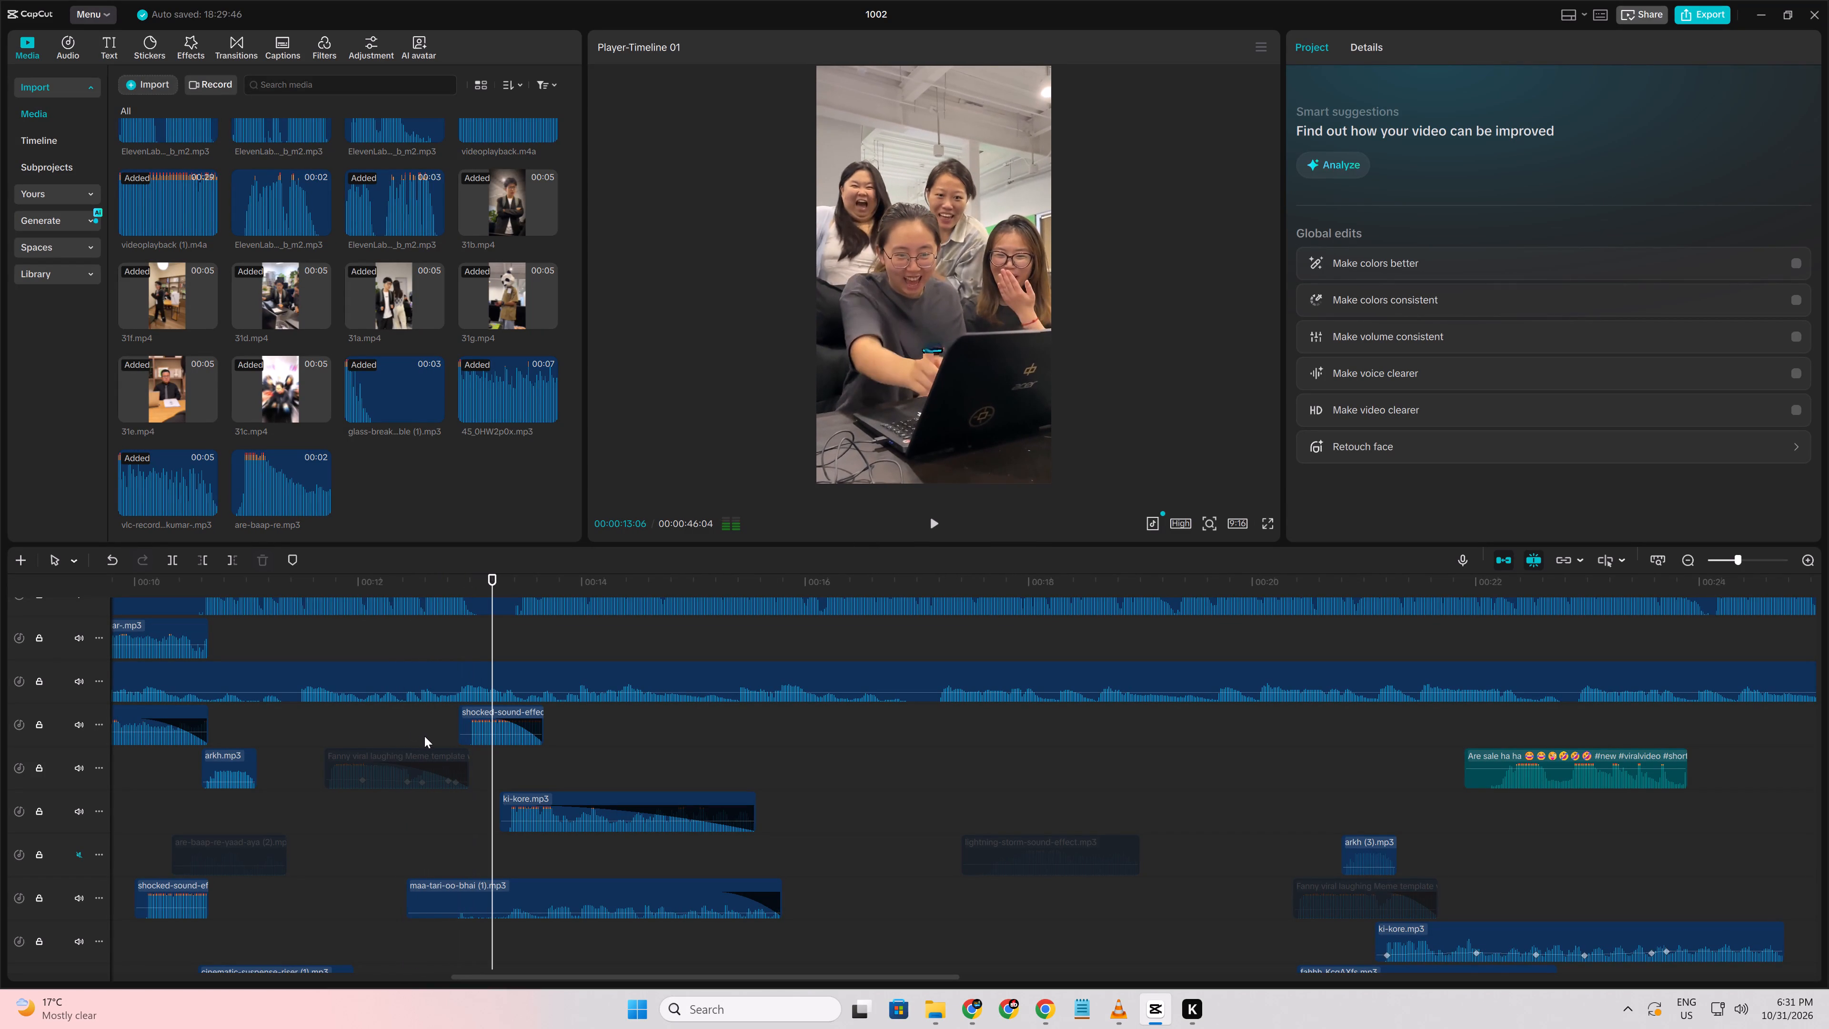
left_click_drag(519, 716, 503, 718)
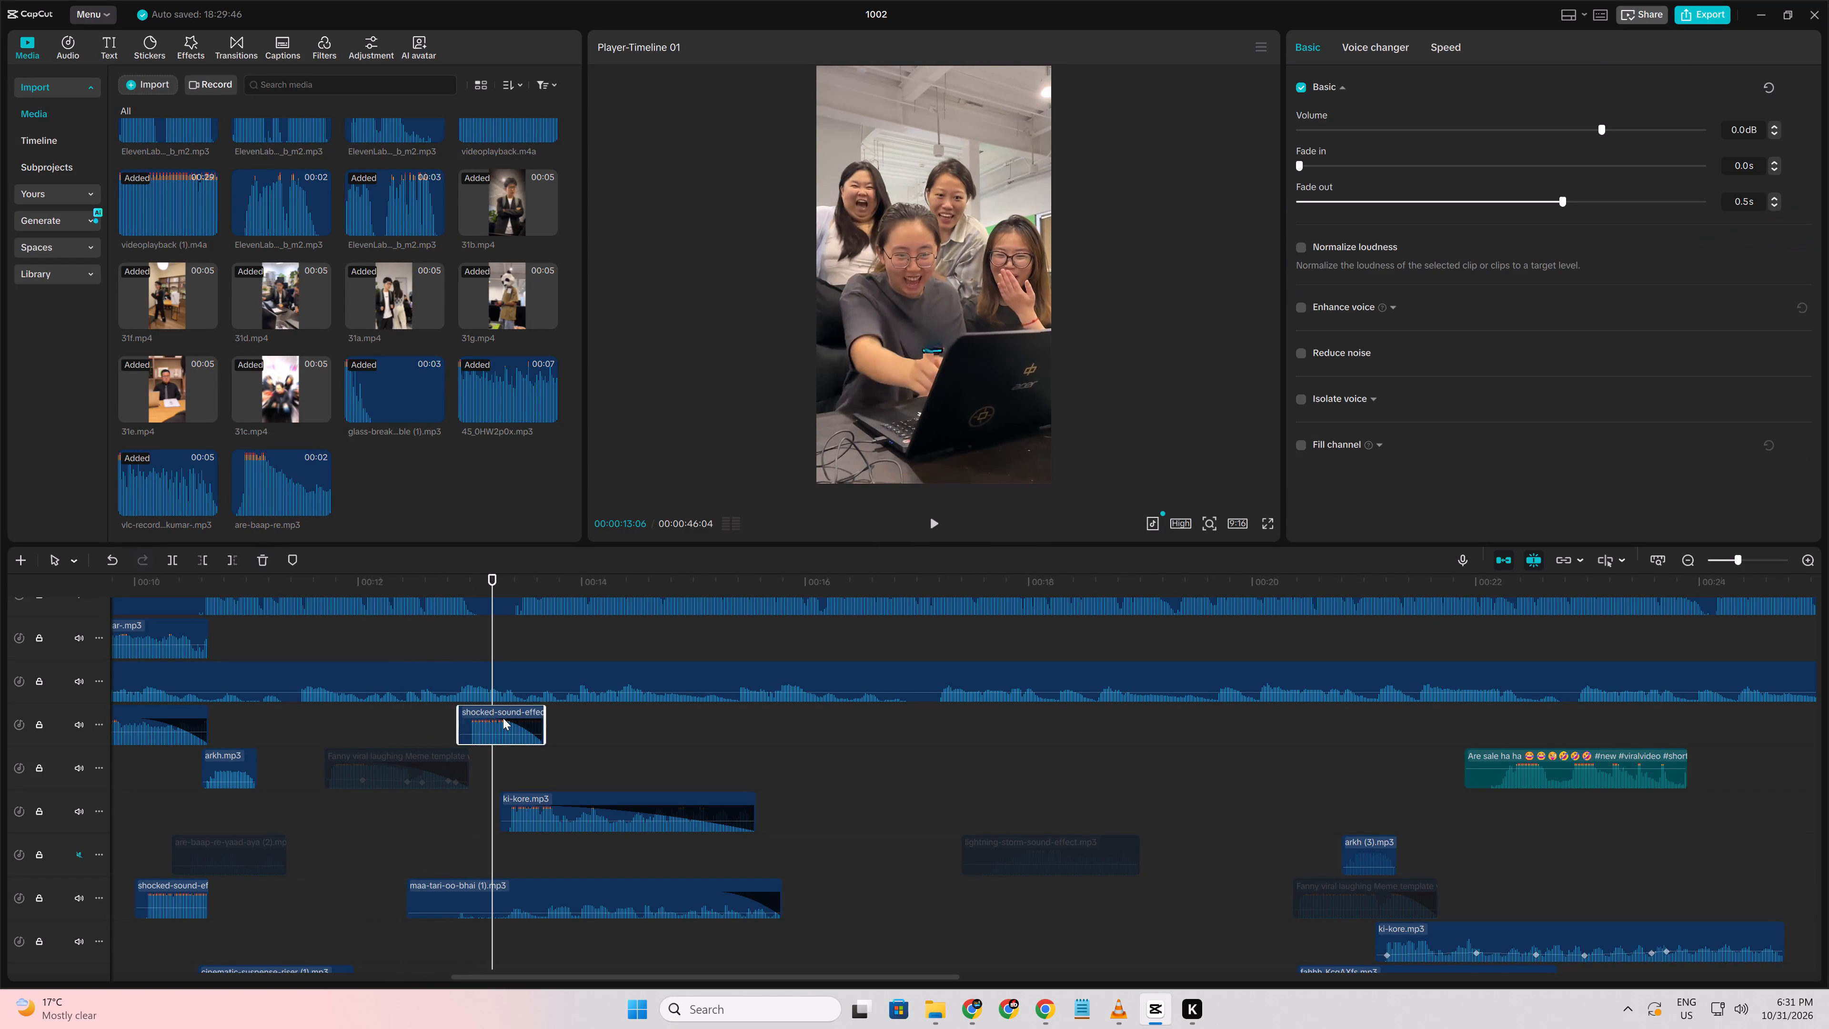
left_click_drag(503, 718, 494, 718)
left_click(402, 723)
left_click(315, 729)
key("space")
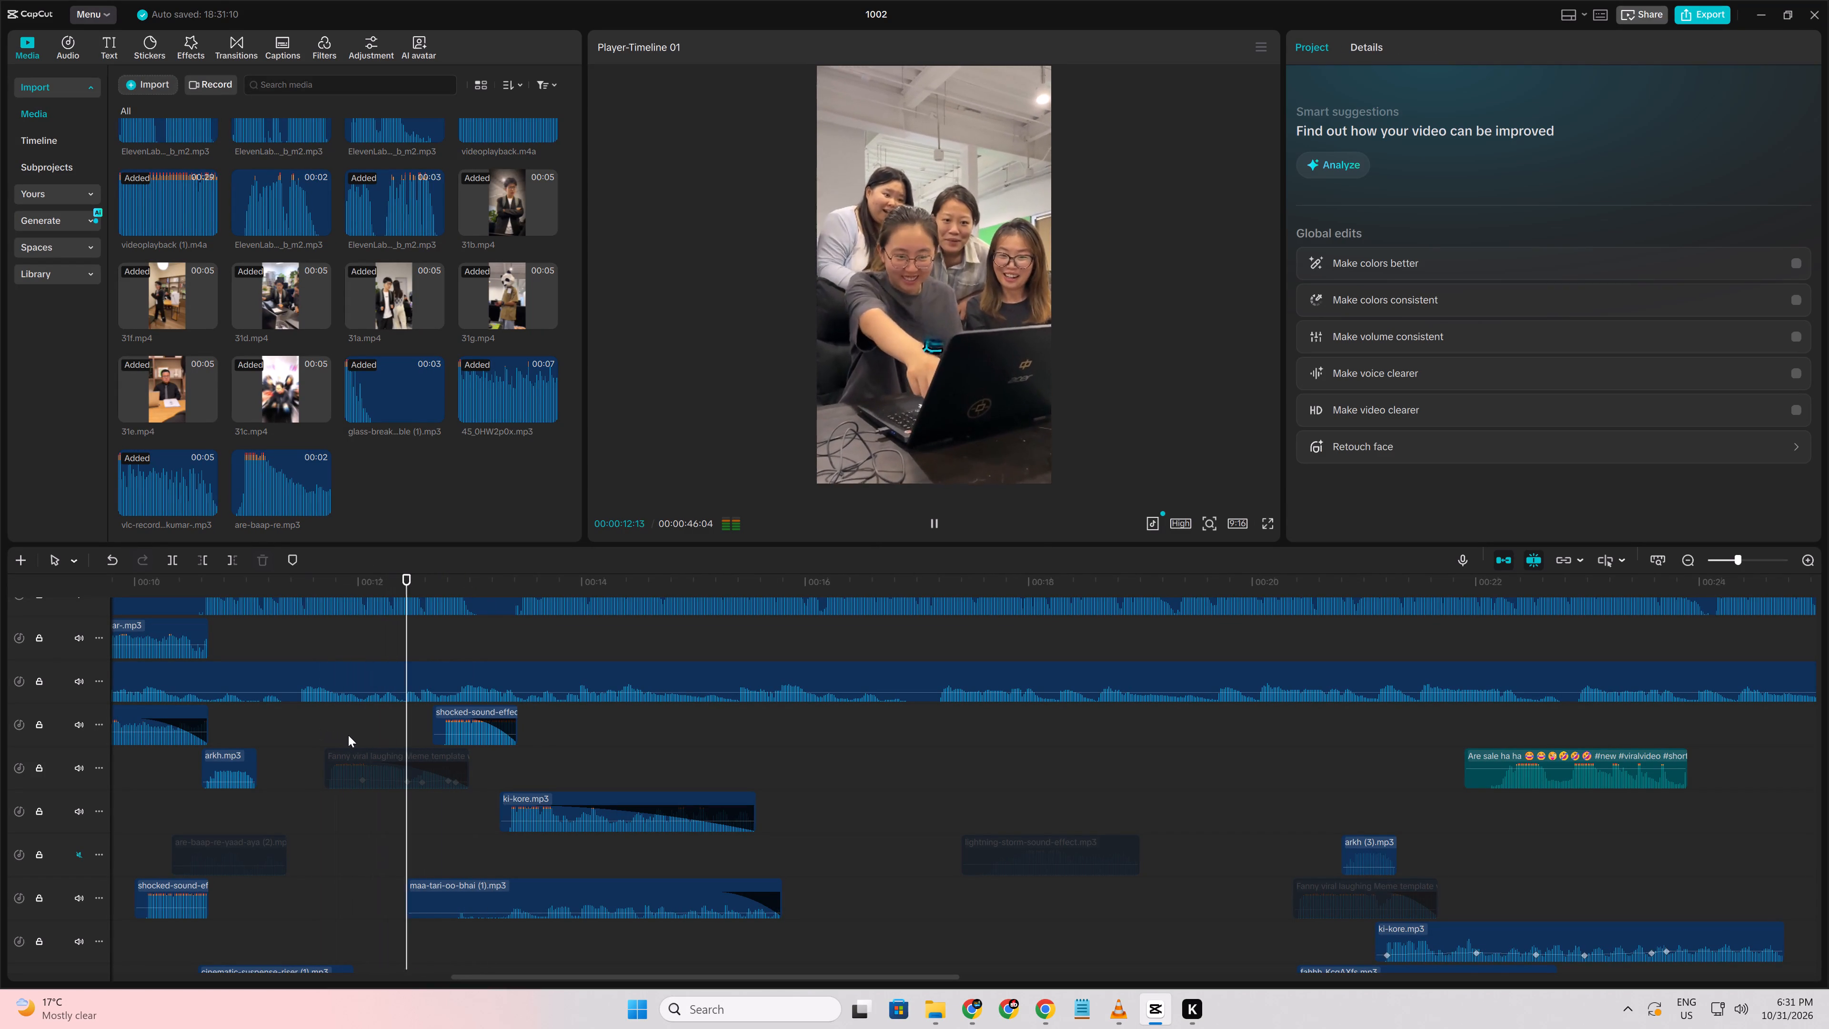
key("space")
left_click(420, 729)
key("space")
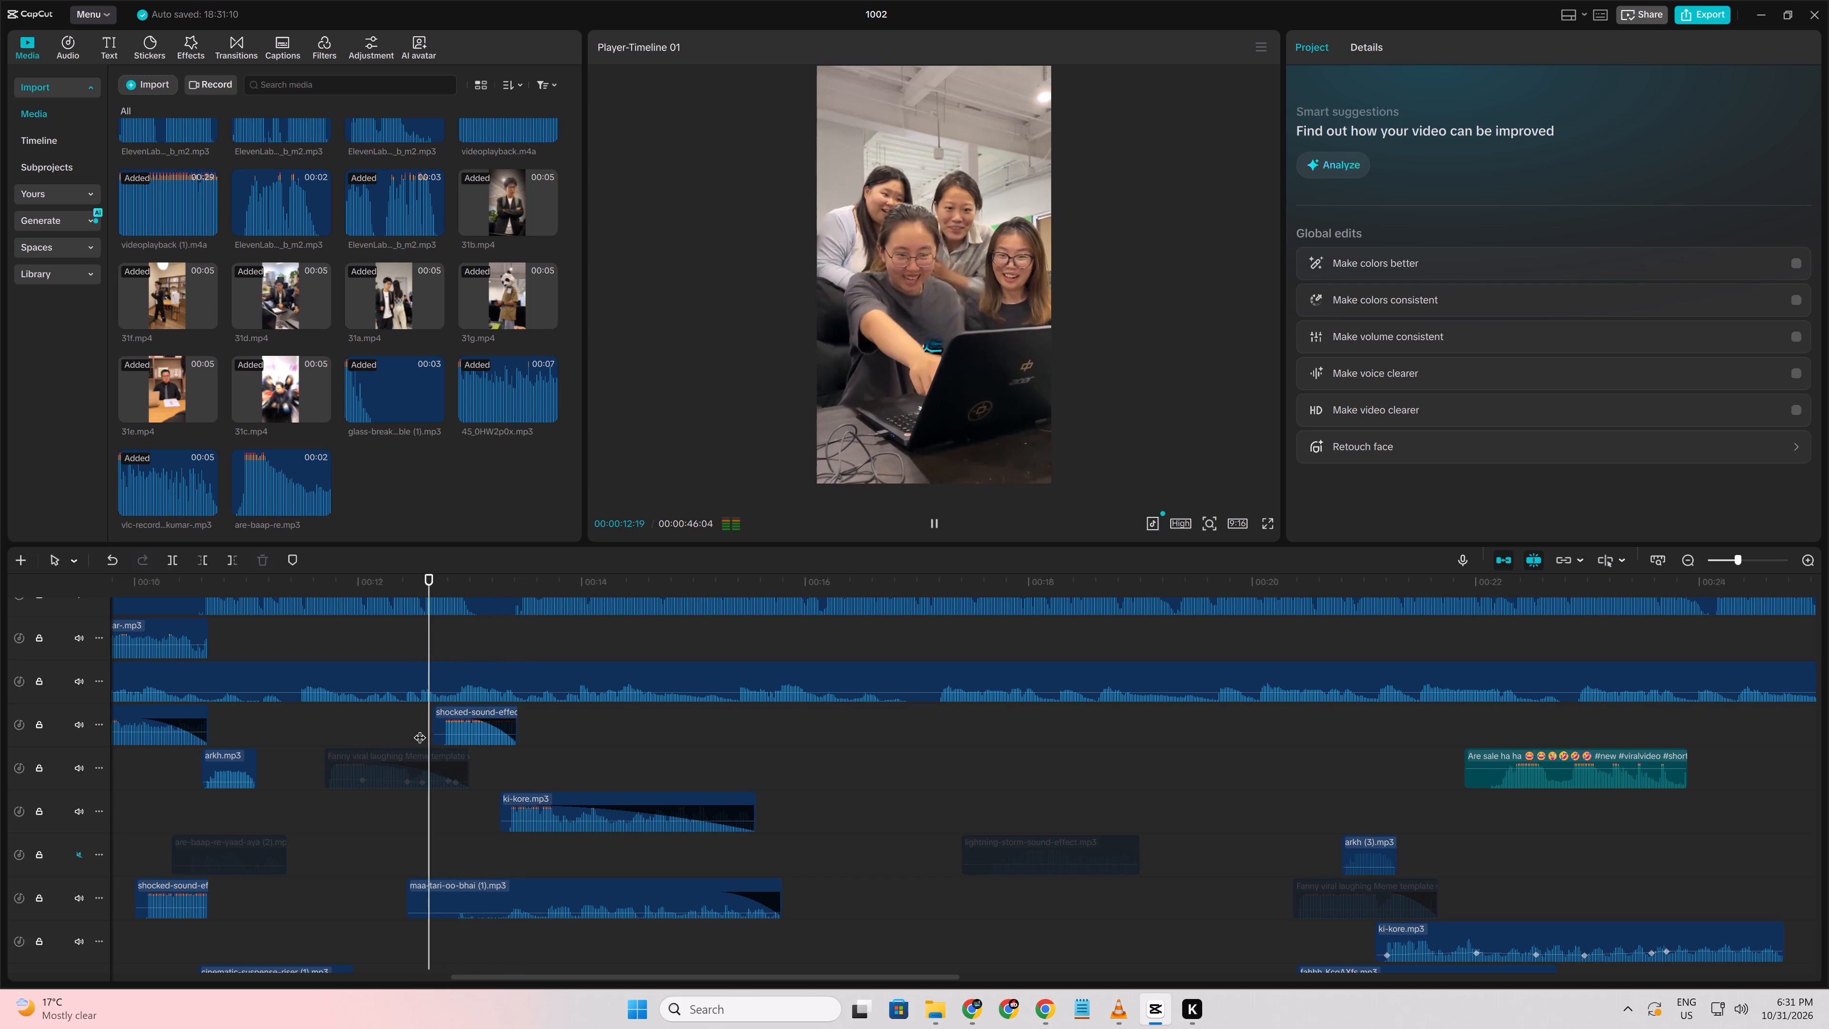
key("space")
Shift the ki-kore.mp3 clip near the start of 31d earlier to begin at about 00:00:12:26, and replay the cut.
left_click_drag(522, 804, 486, 806)
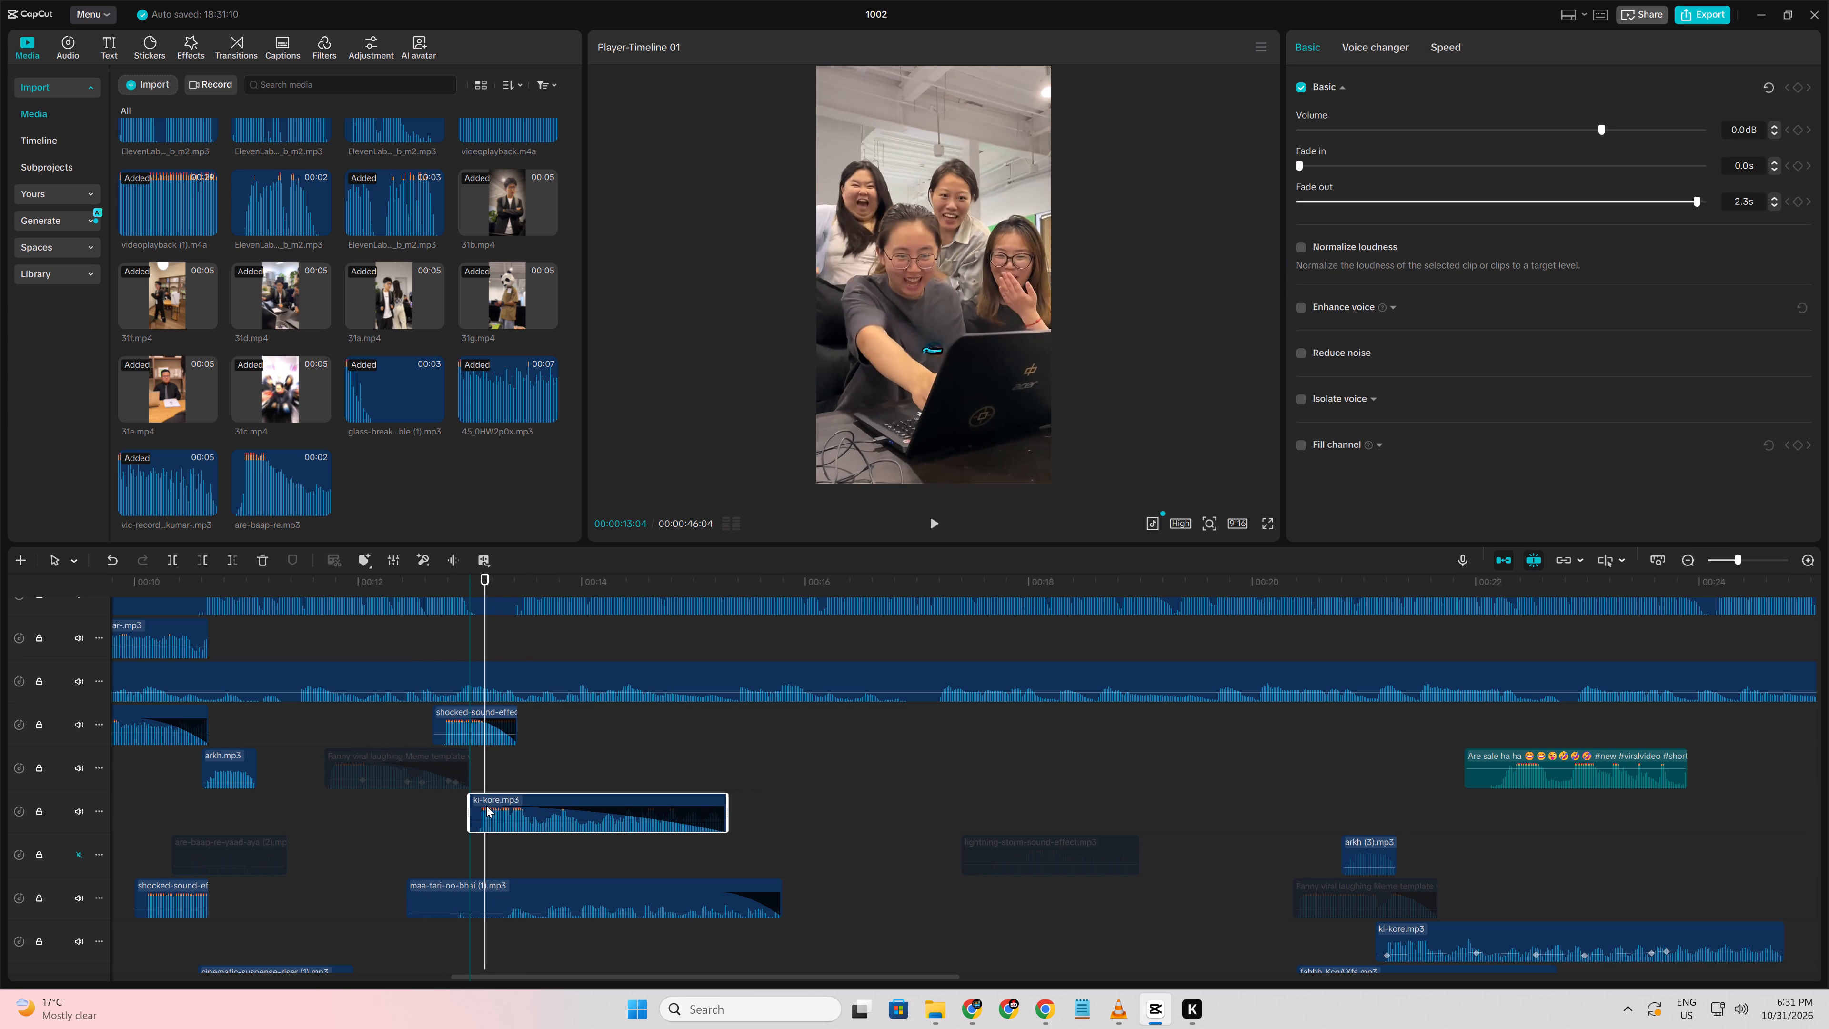
left_click_drag(486, 806, 480, 807)
left_click(421, 812)
key("space")
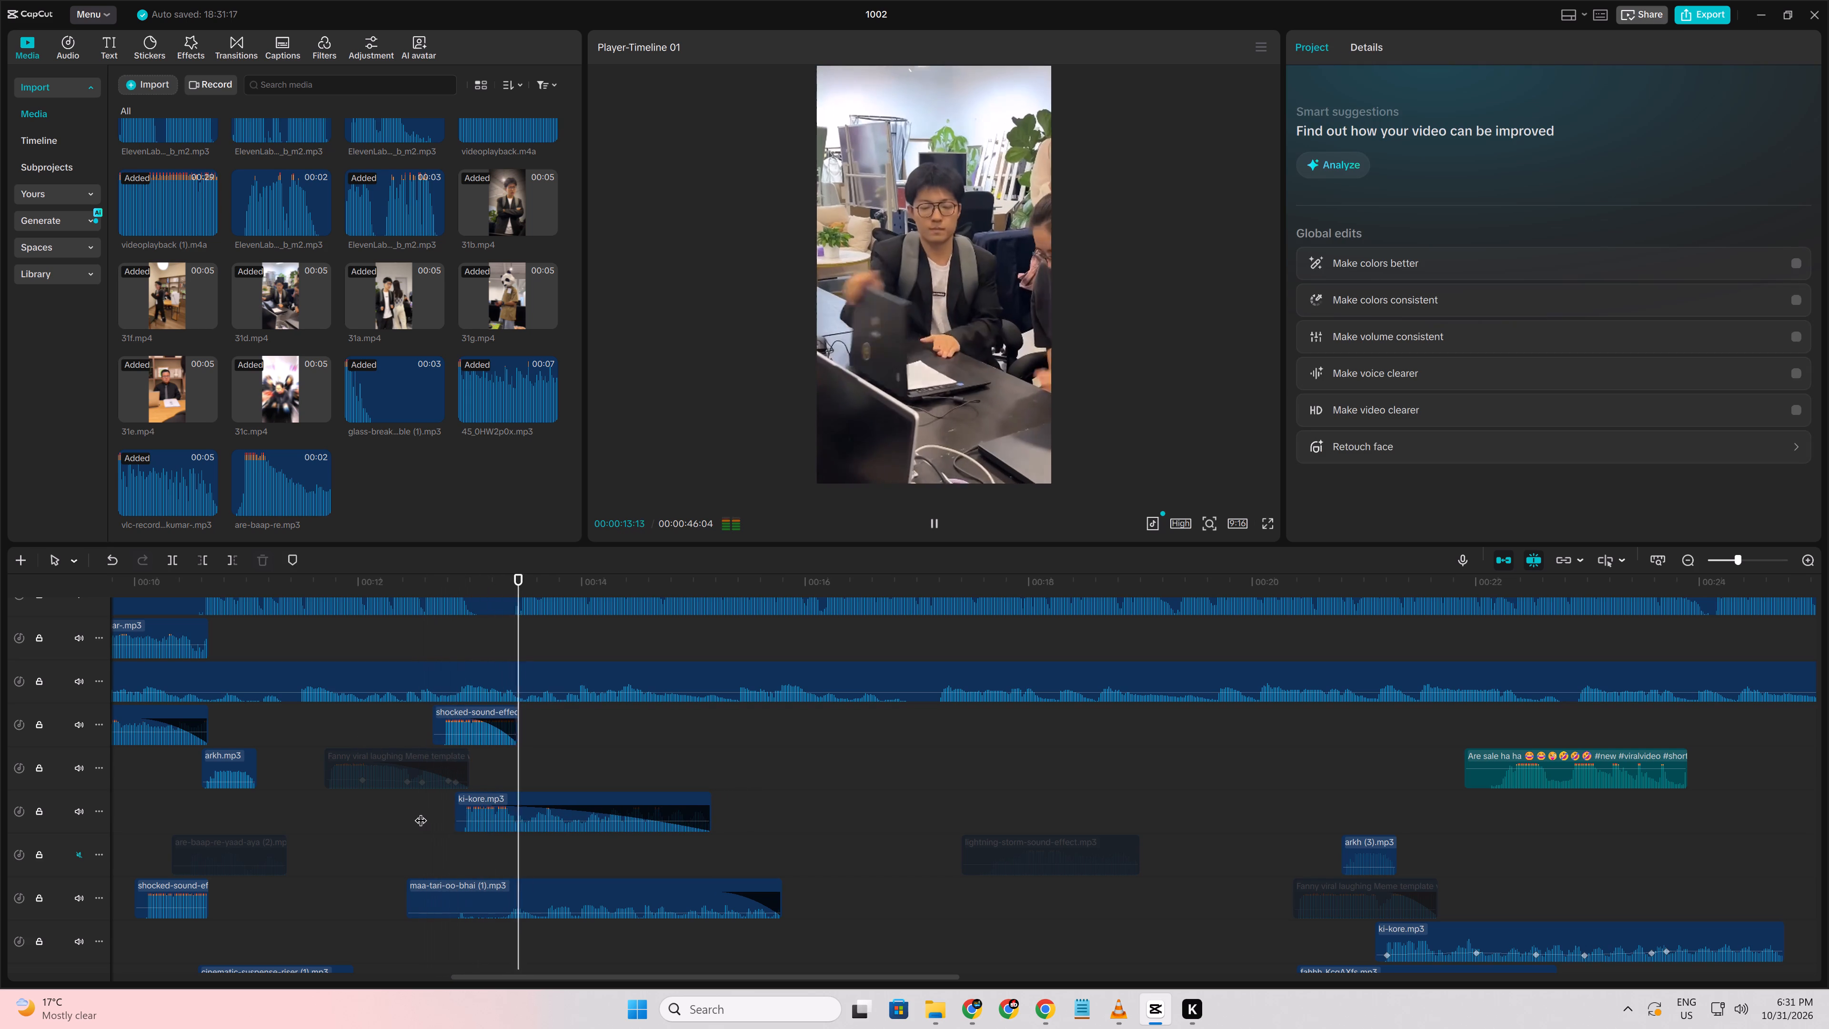
key("space")
left_click(437, 842)
key("space")
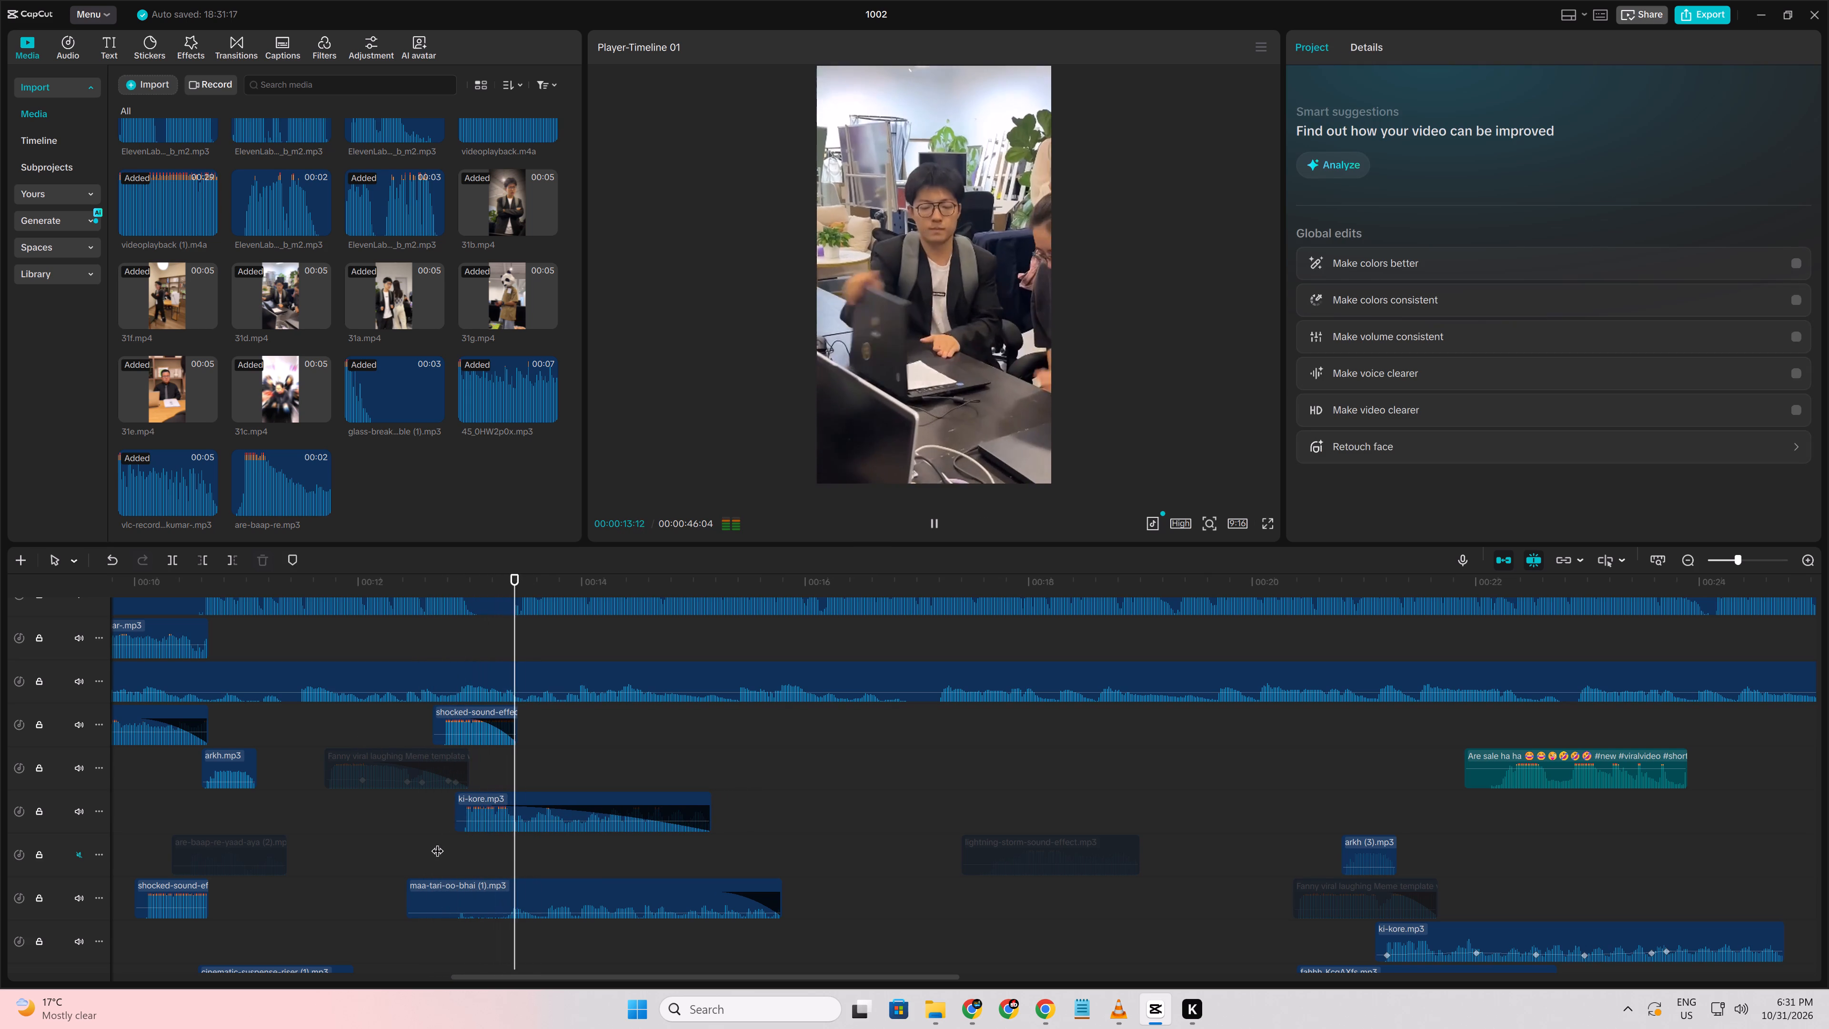
left_click(336, 823)
key("space")
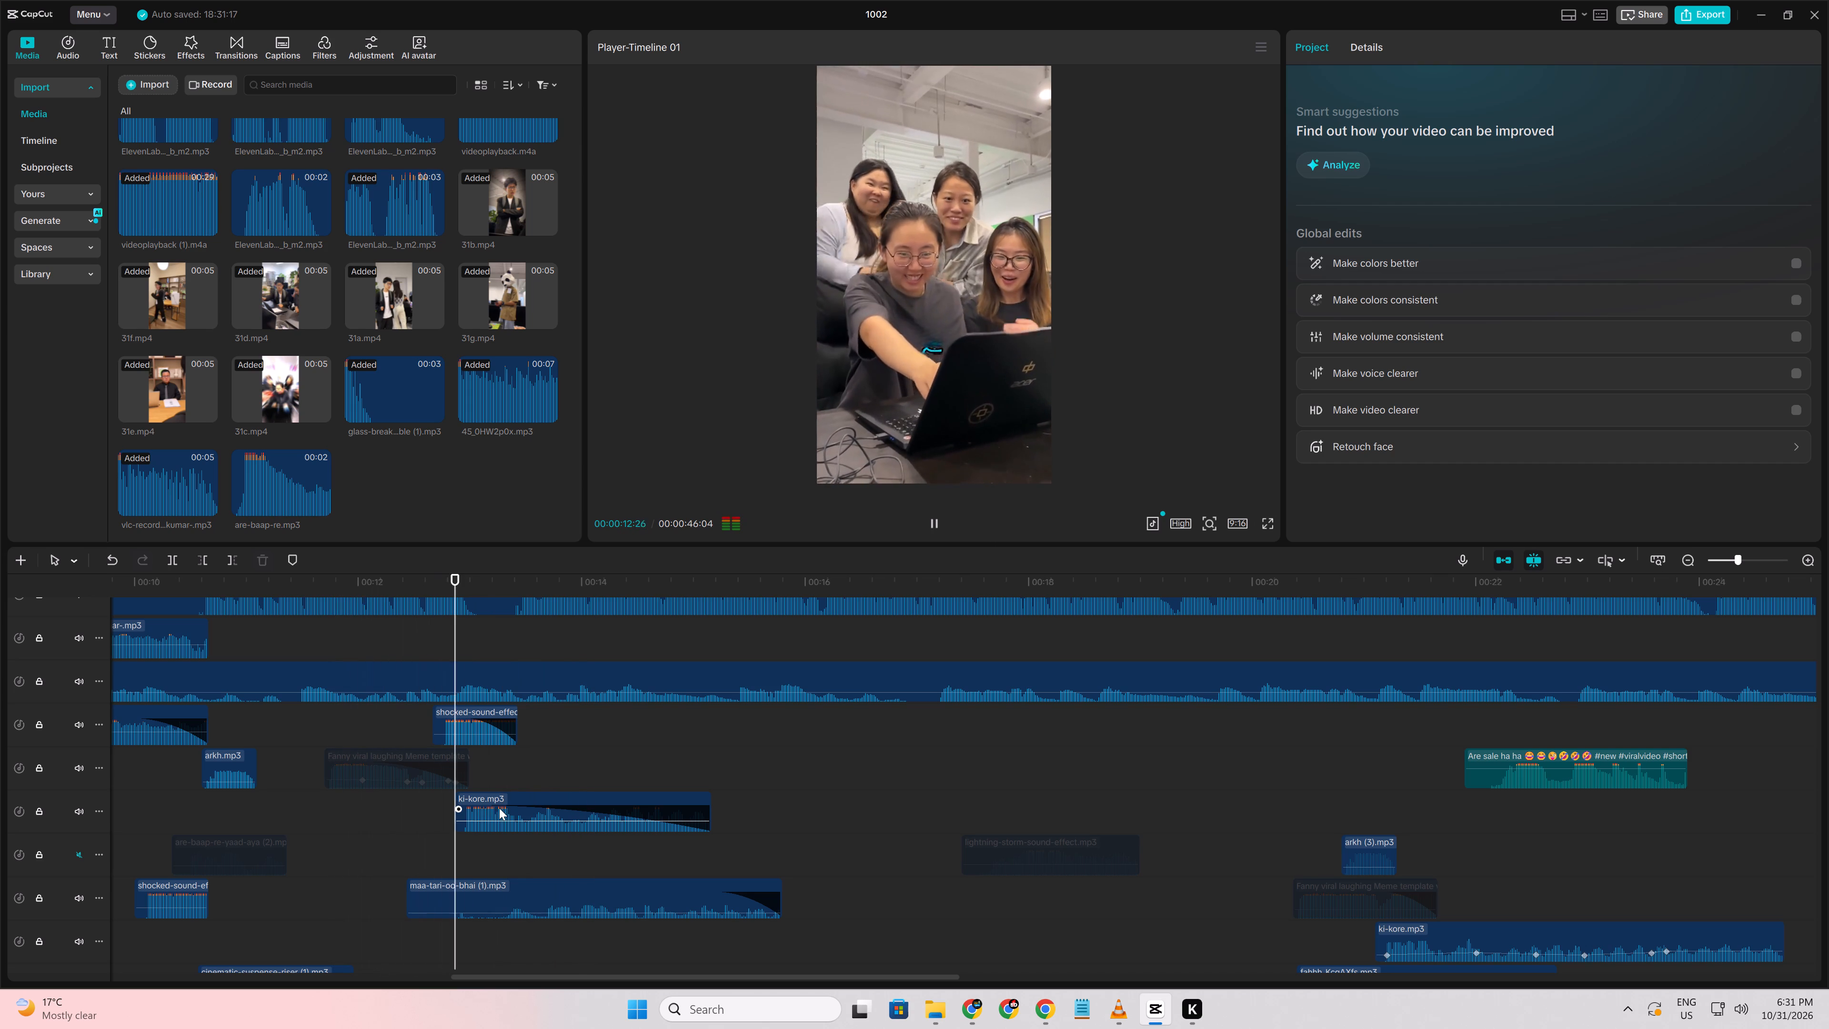
key("space")
key("space")
key("space")
Deactivate the ki-kore.mp3 clip around the cut into 31d.
left_click(520, 805)
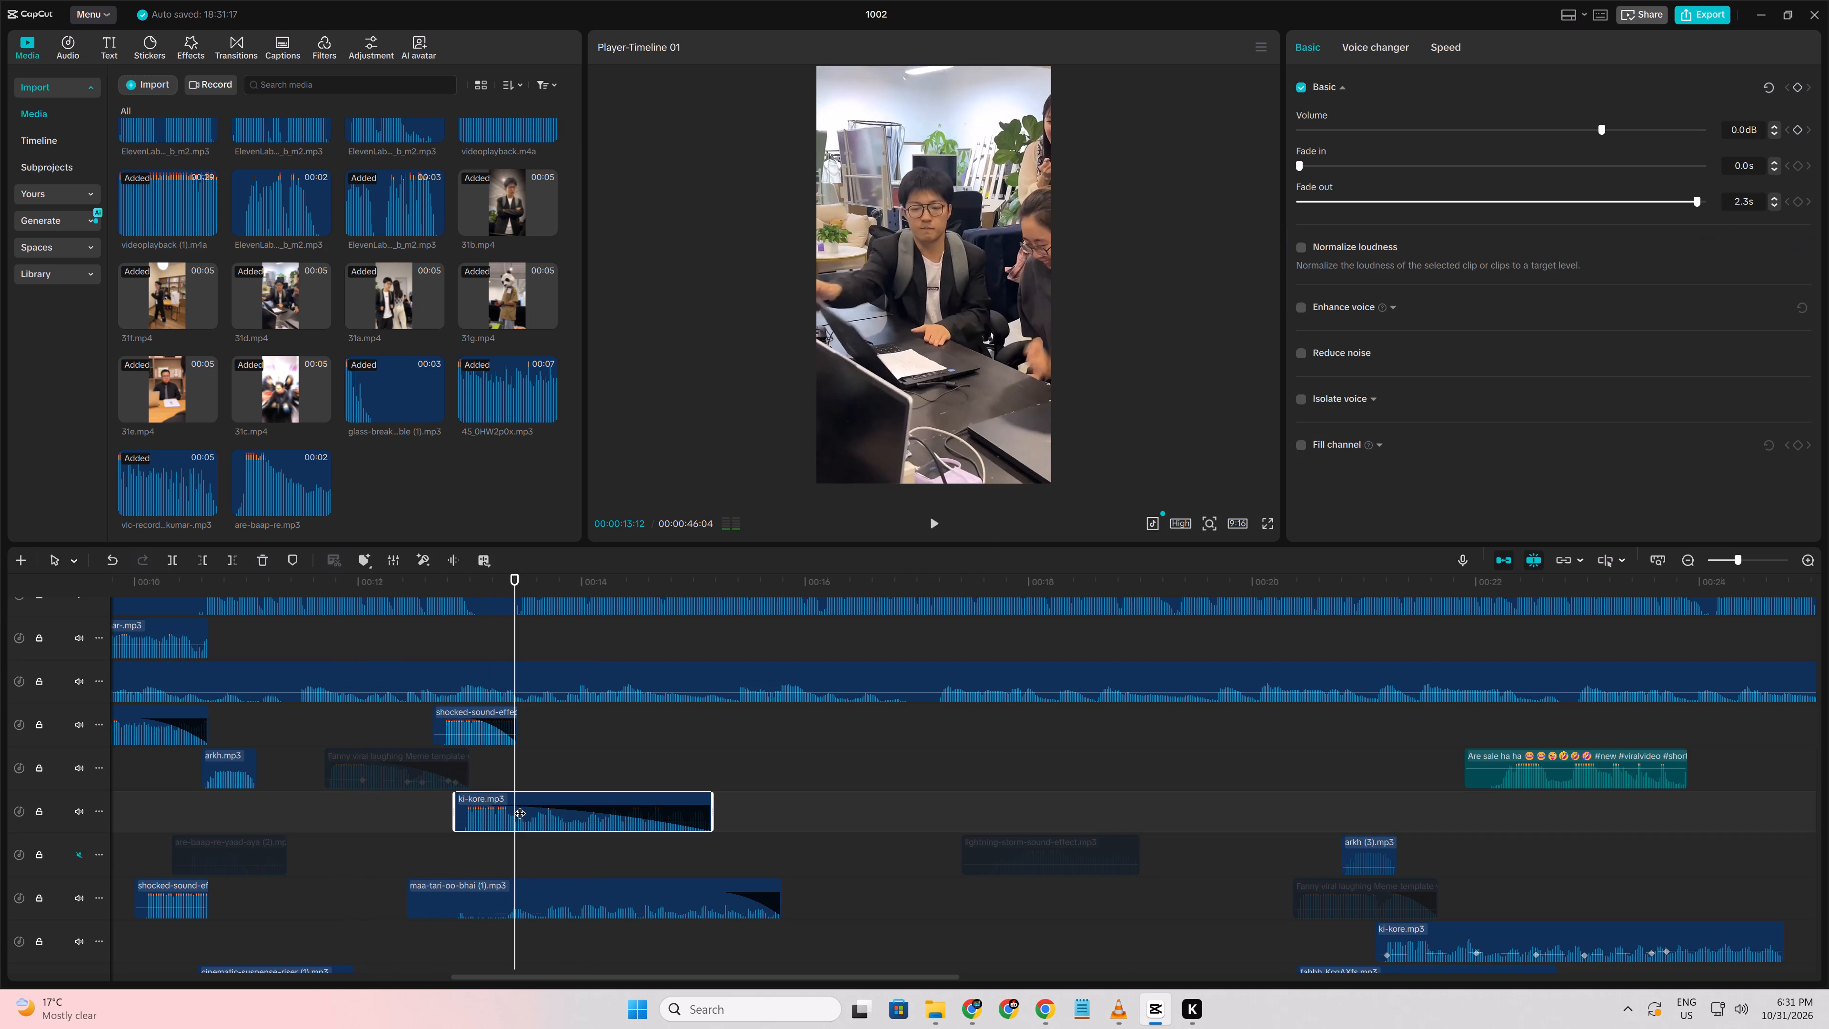
right_click(520, 805)
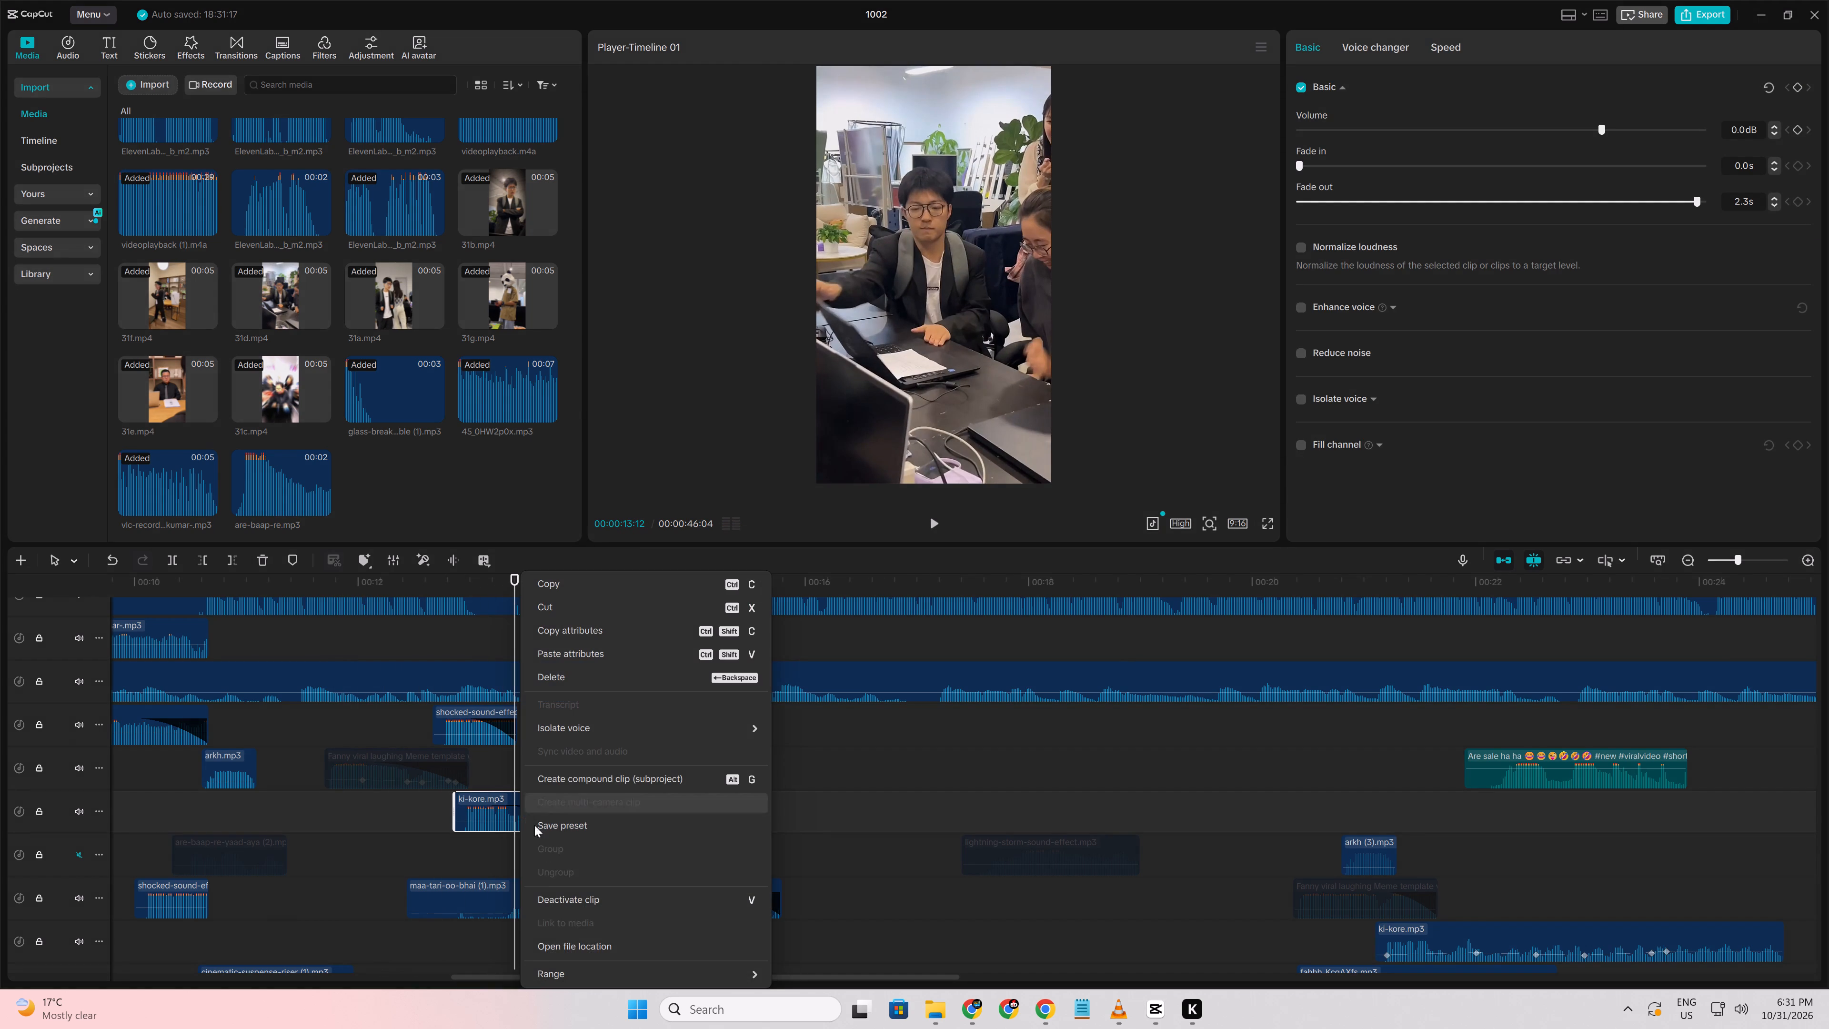
left_click(563, 903)
Move the deactivated laughing Meme template clip above fahhh_KcgAXfs.mp3 to the arkh.mp3 track near the start of 31d, activate it, and replay the cut.
scroll(563, 903, "down", 4)
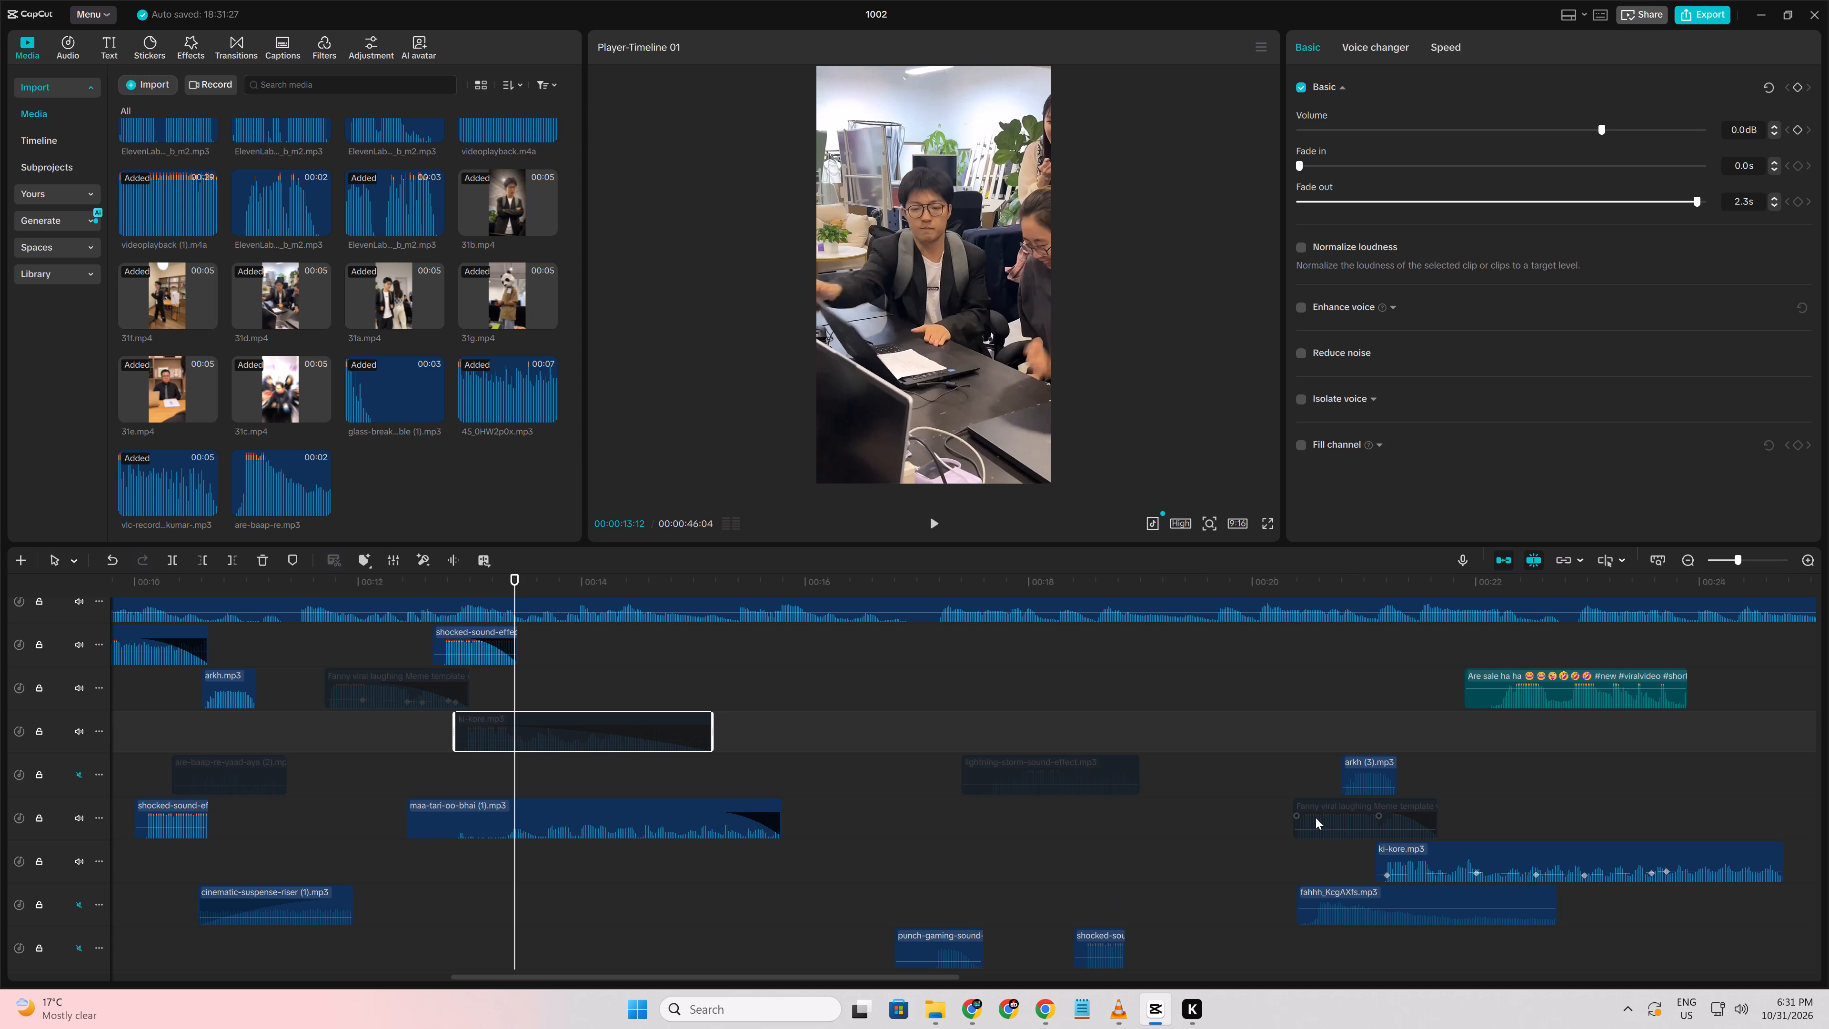
left_click_drag(1319, 813, 529, 688)
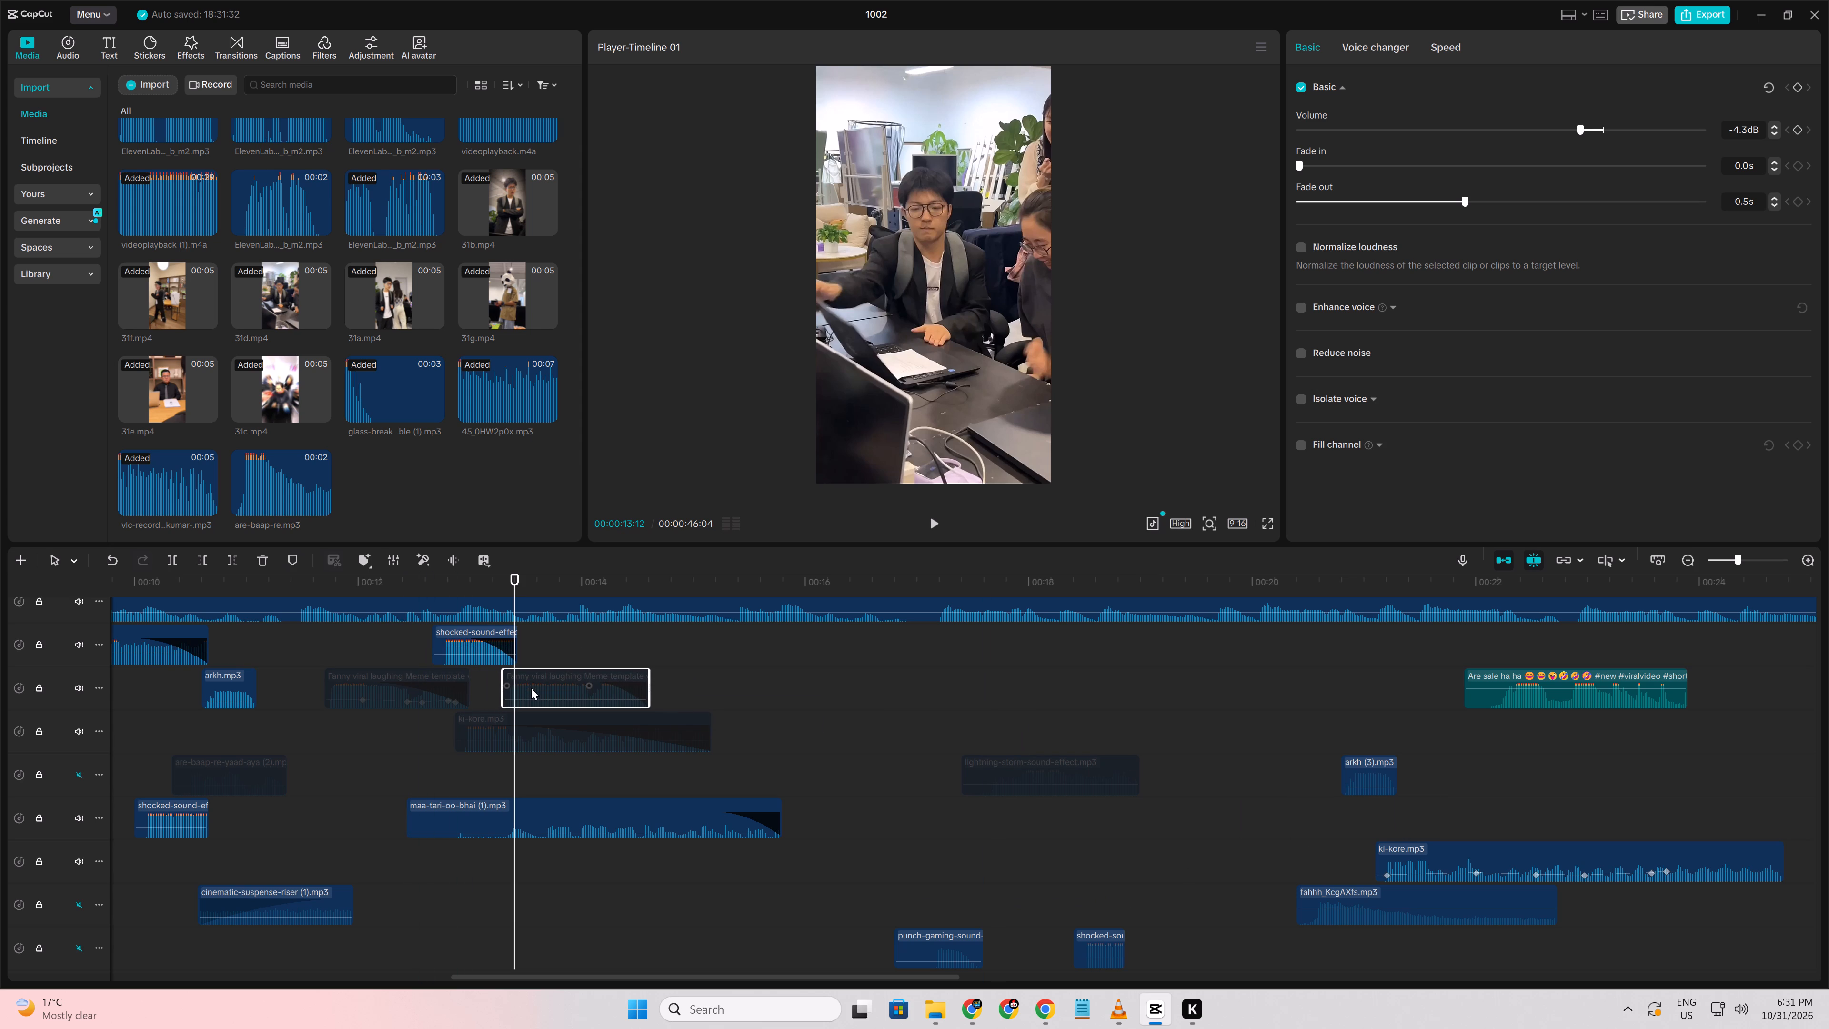
right_click(531, 688)
left_click(590, 898)
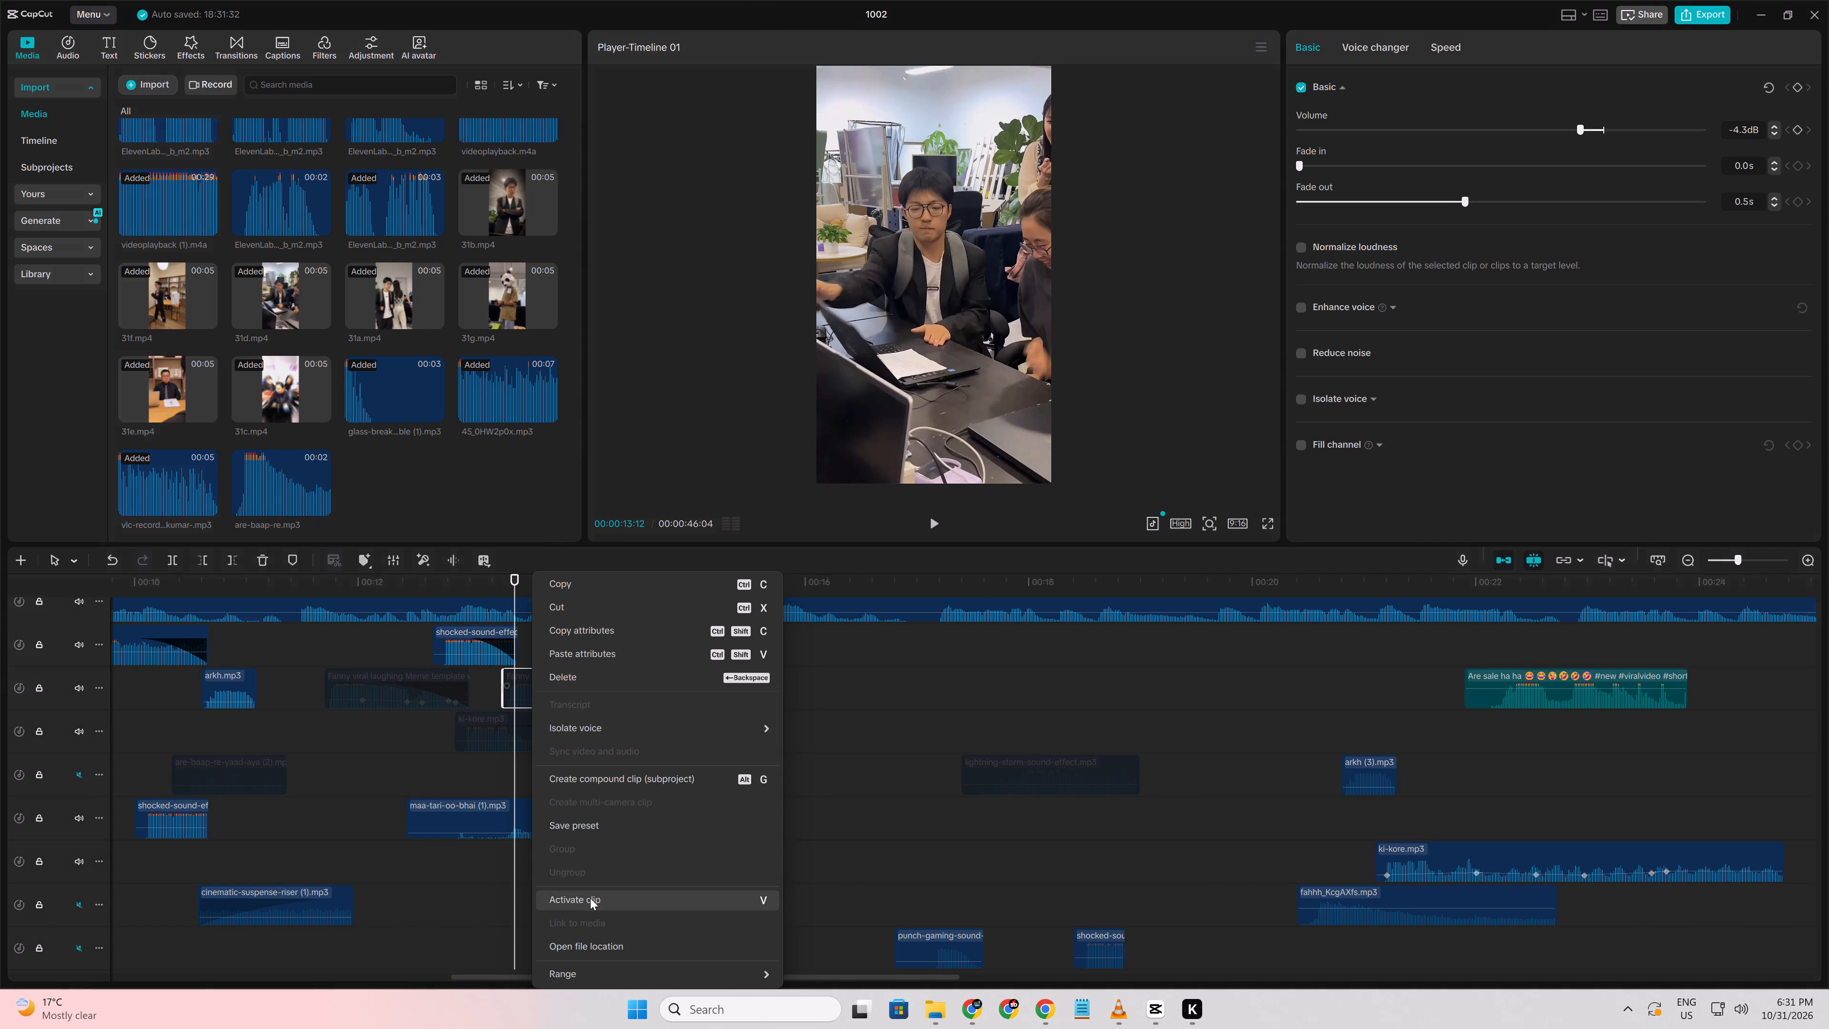
left_click(487, 685)
key("space")
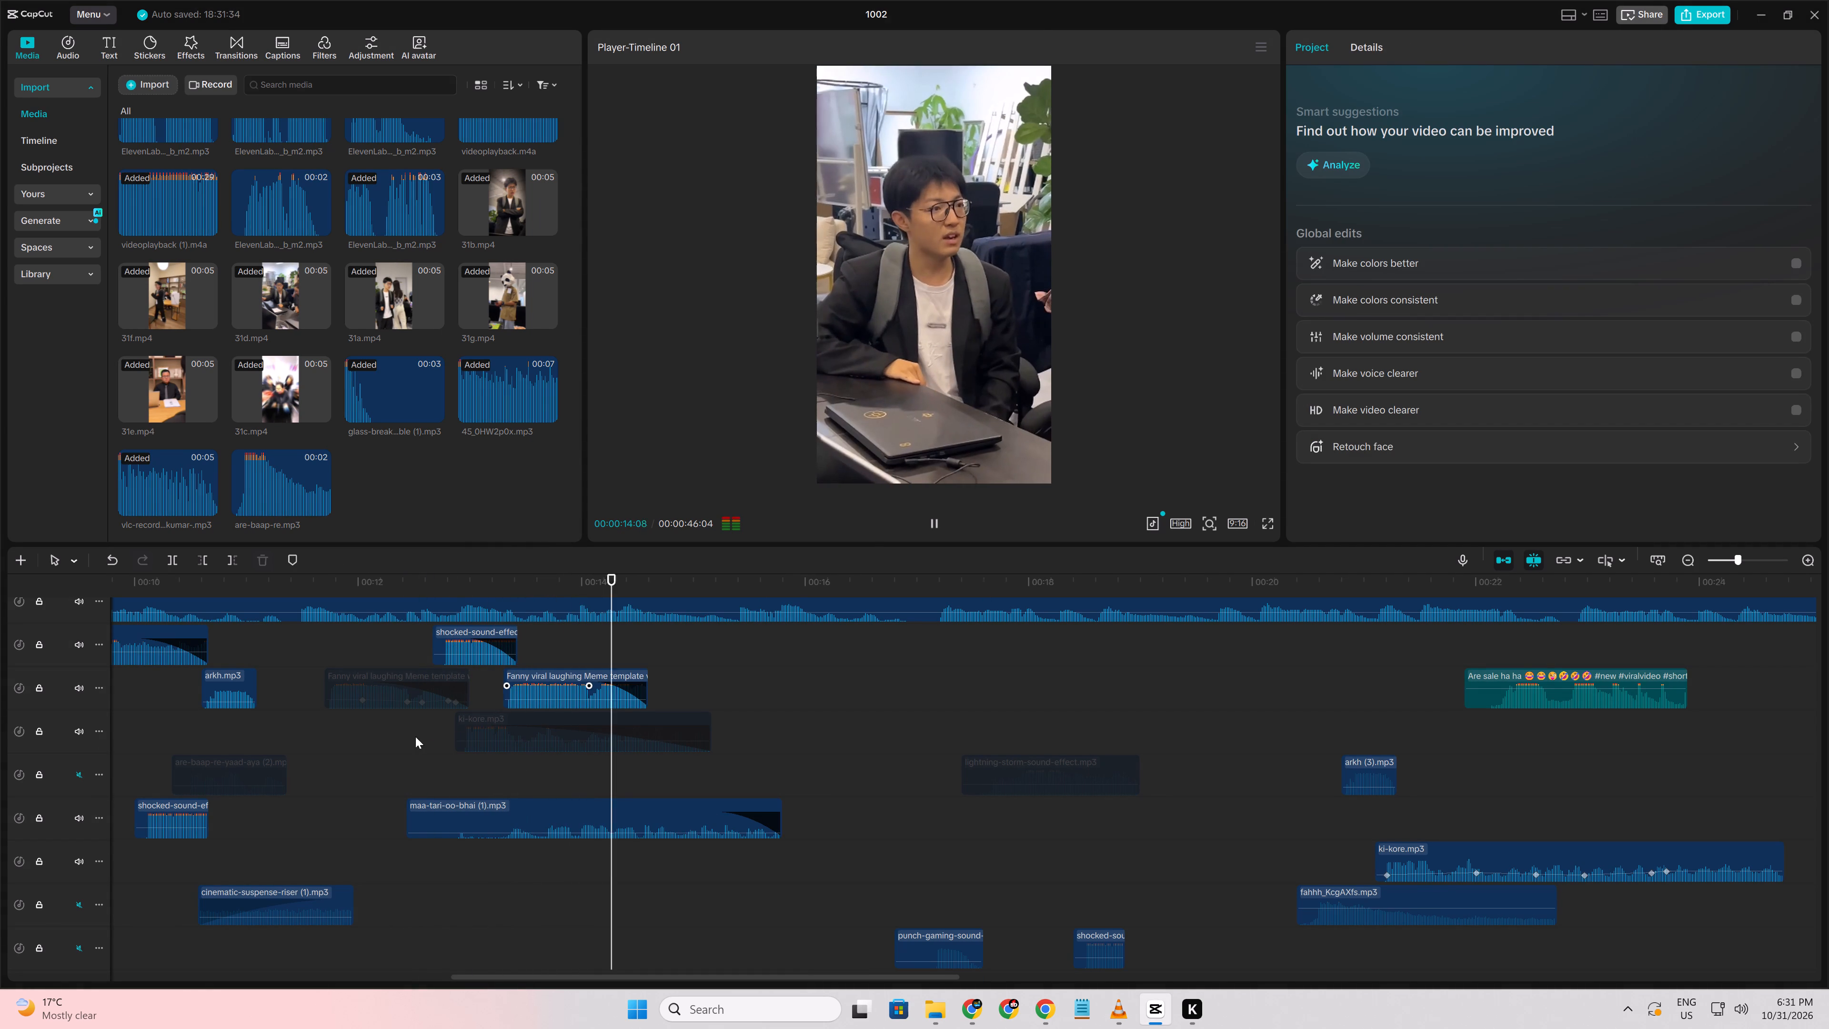
left_click(413, 736)
key("space")
key("space")
left_click(414, 737)
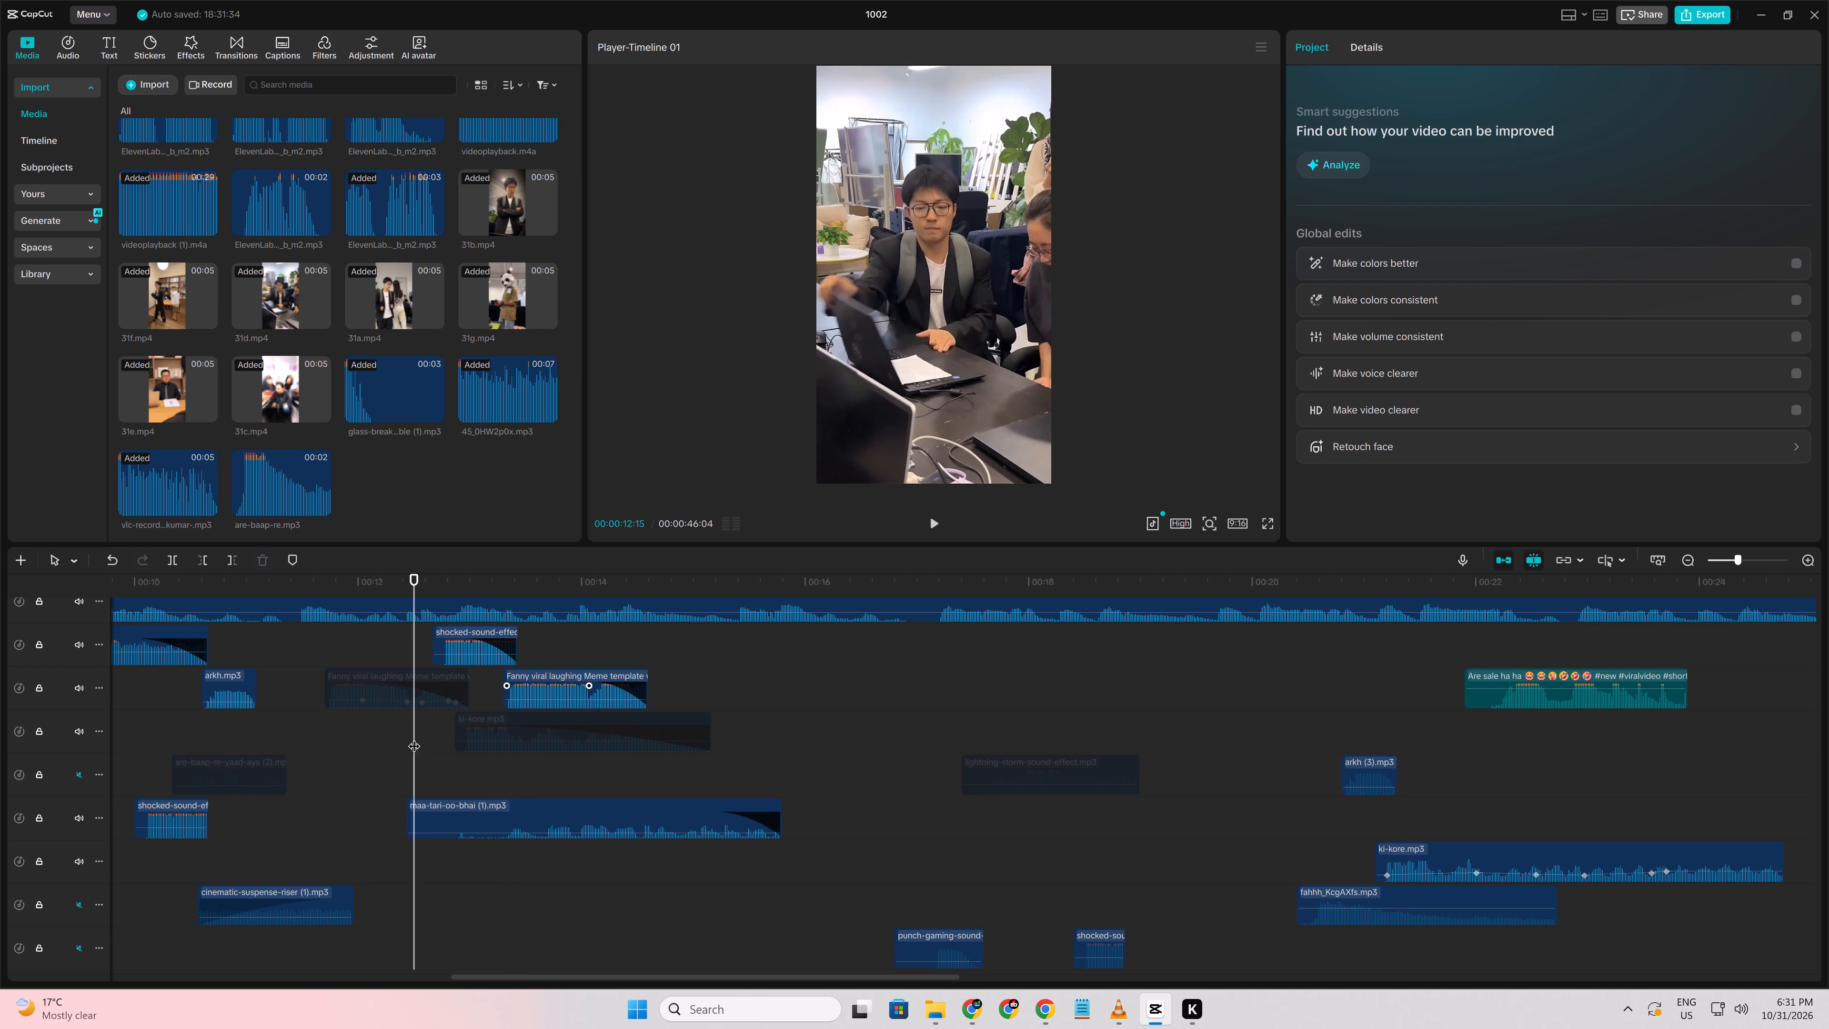
key("space")
key("space")
Shift the active laughing Meme template clip slightly earlier to start at about 00:00:13:07, and replay the transition into 31d.
scroll(479, 726, "up", 3)
left_click_drag(534, 743, 526, 743)
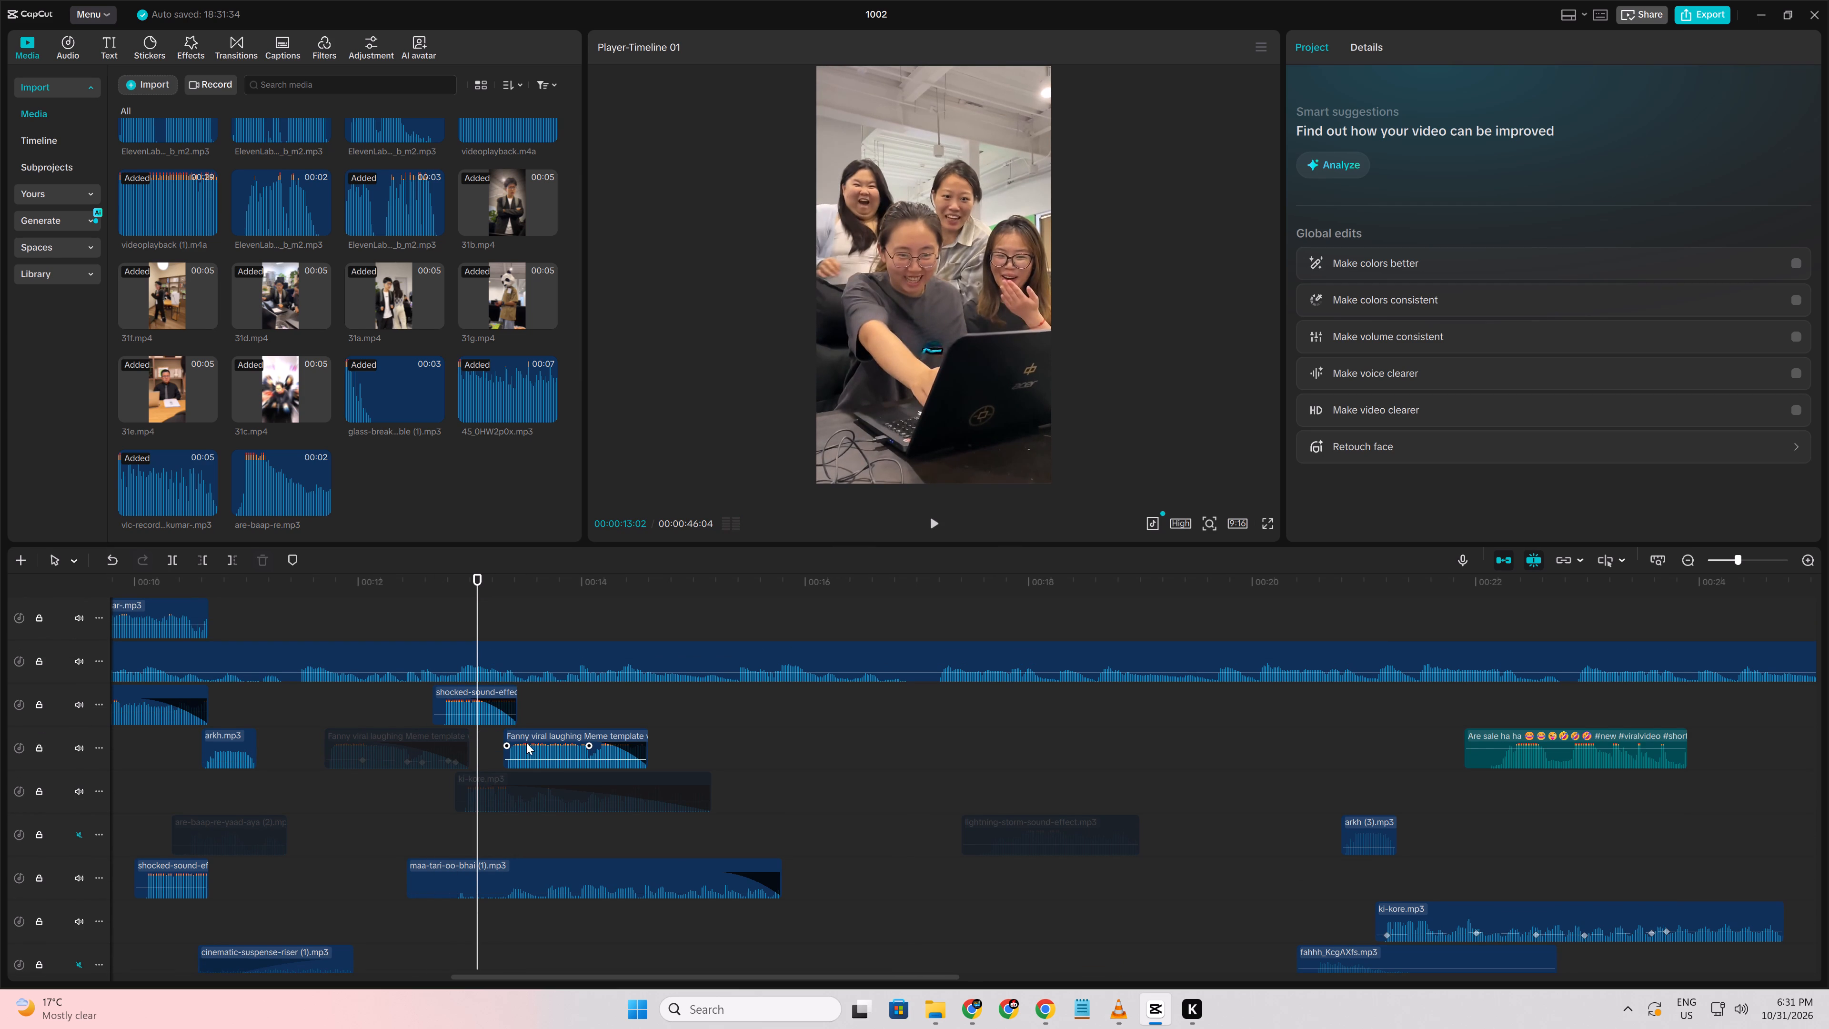
left_click_drag(526, 743, 523, 743)
left_click(392, 785)
key("space")
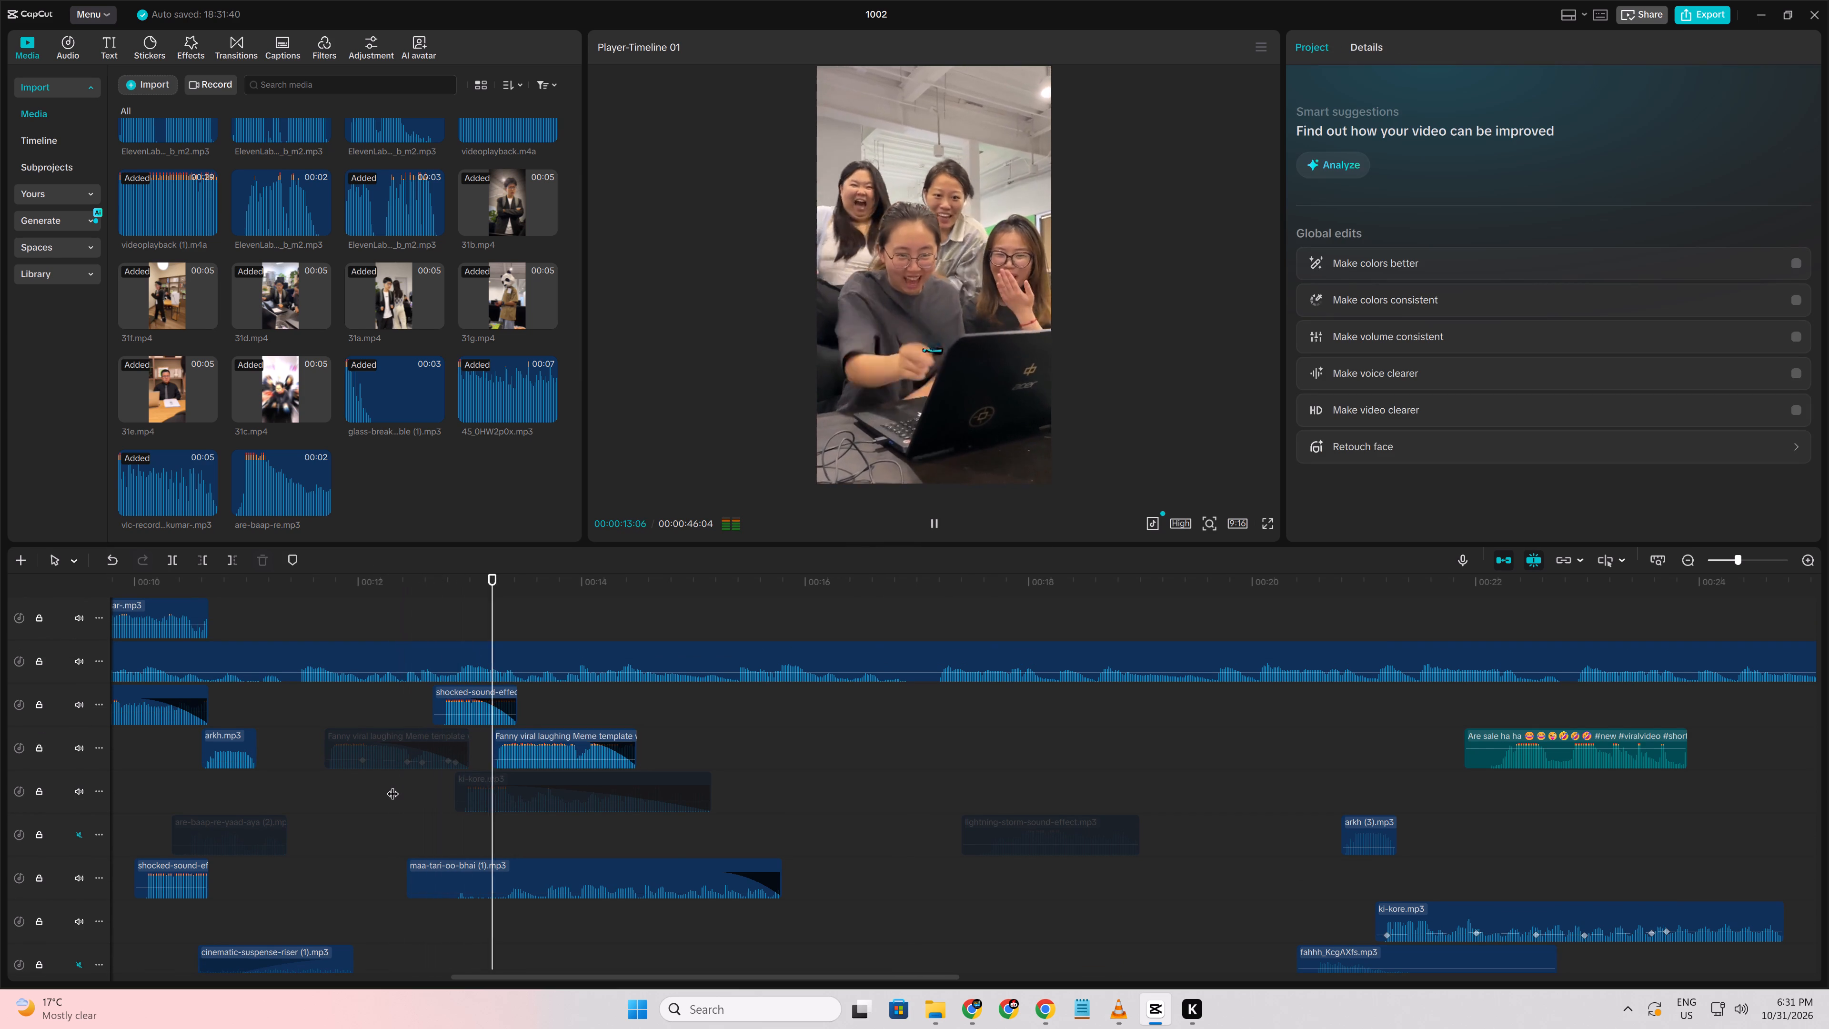
key("space")
key("space")
left_click(444, 799)
key("space")
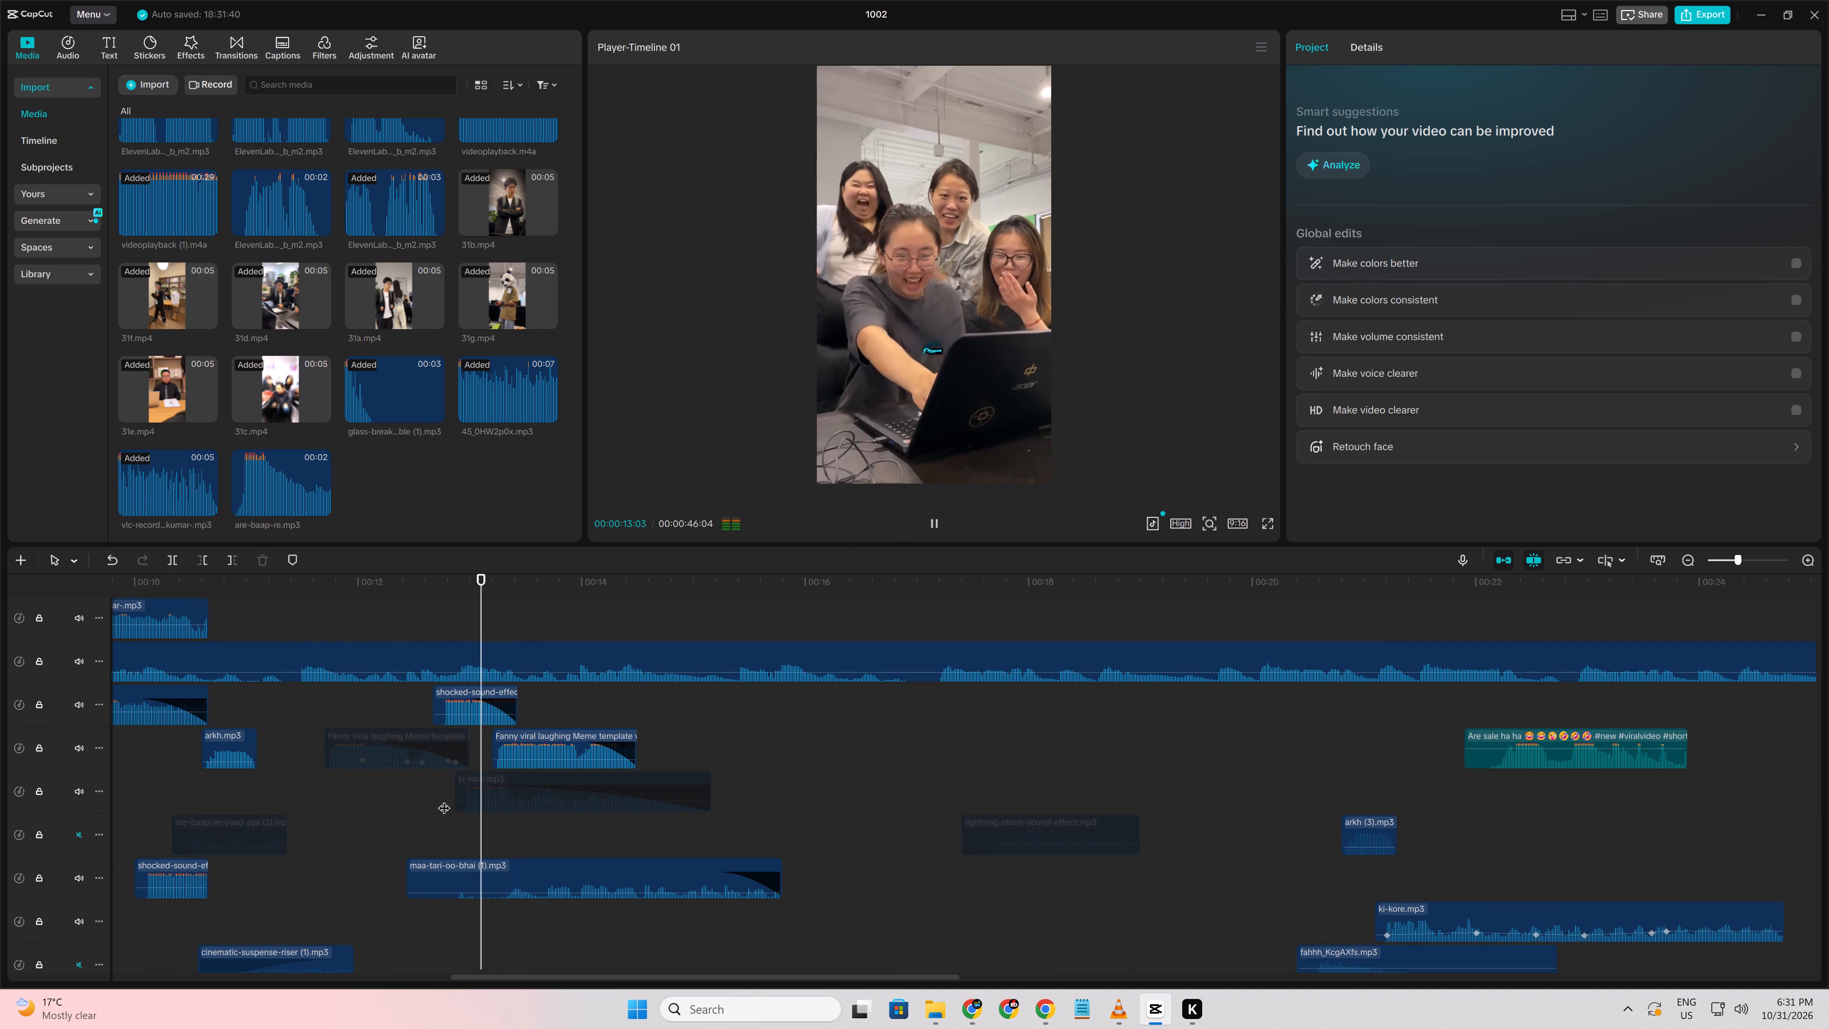
left_click(424, 805)
key("space")
key("space")
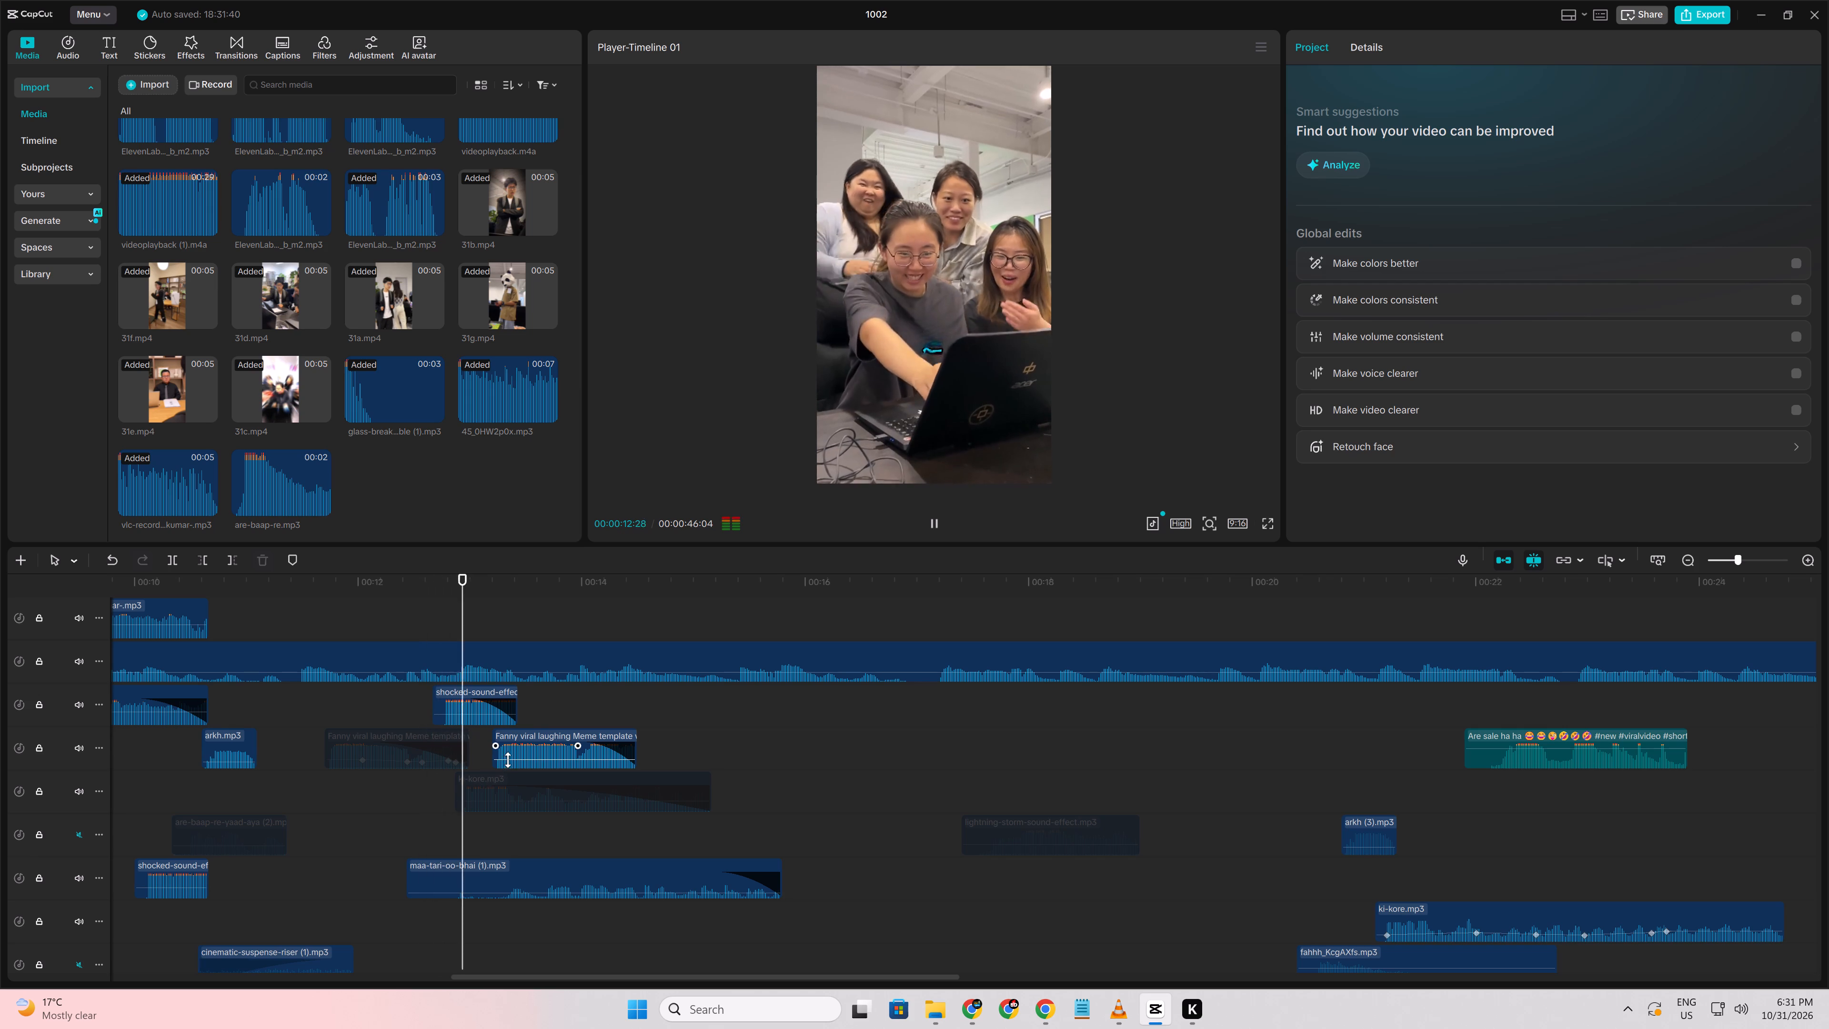
key("space")
Extend the end of the shocked-sound-effect clip at the cut into 31d to about 00:00:13:18, and replay it.
left_click(497, 713)
left_click_drag(521, 697, 538, 701)
left_click(411, 714)
key("space")
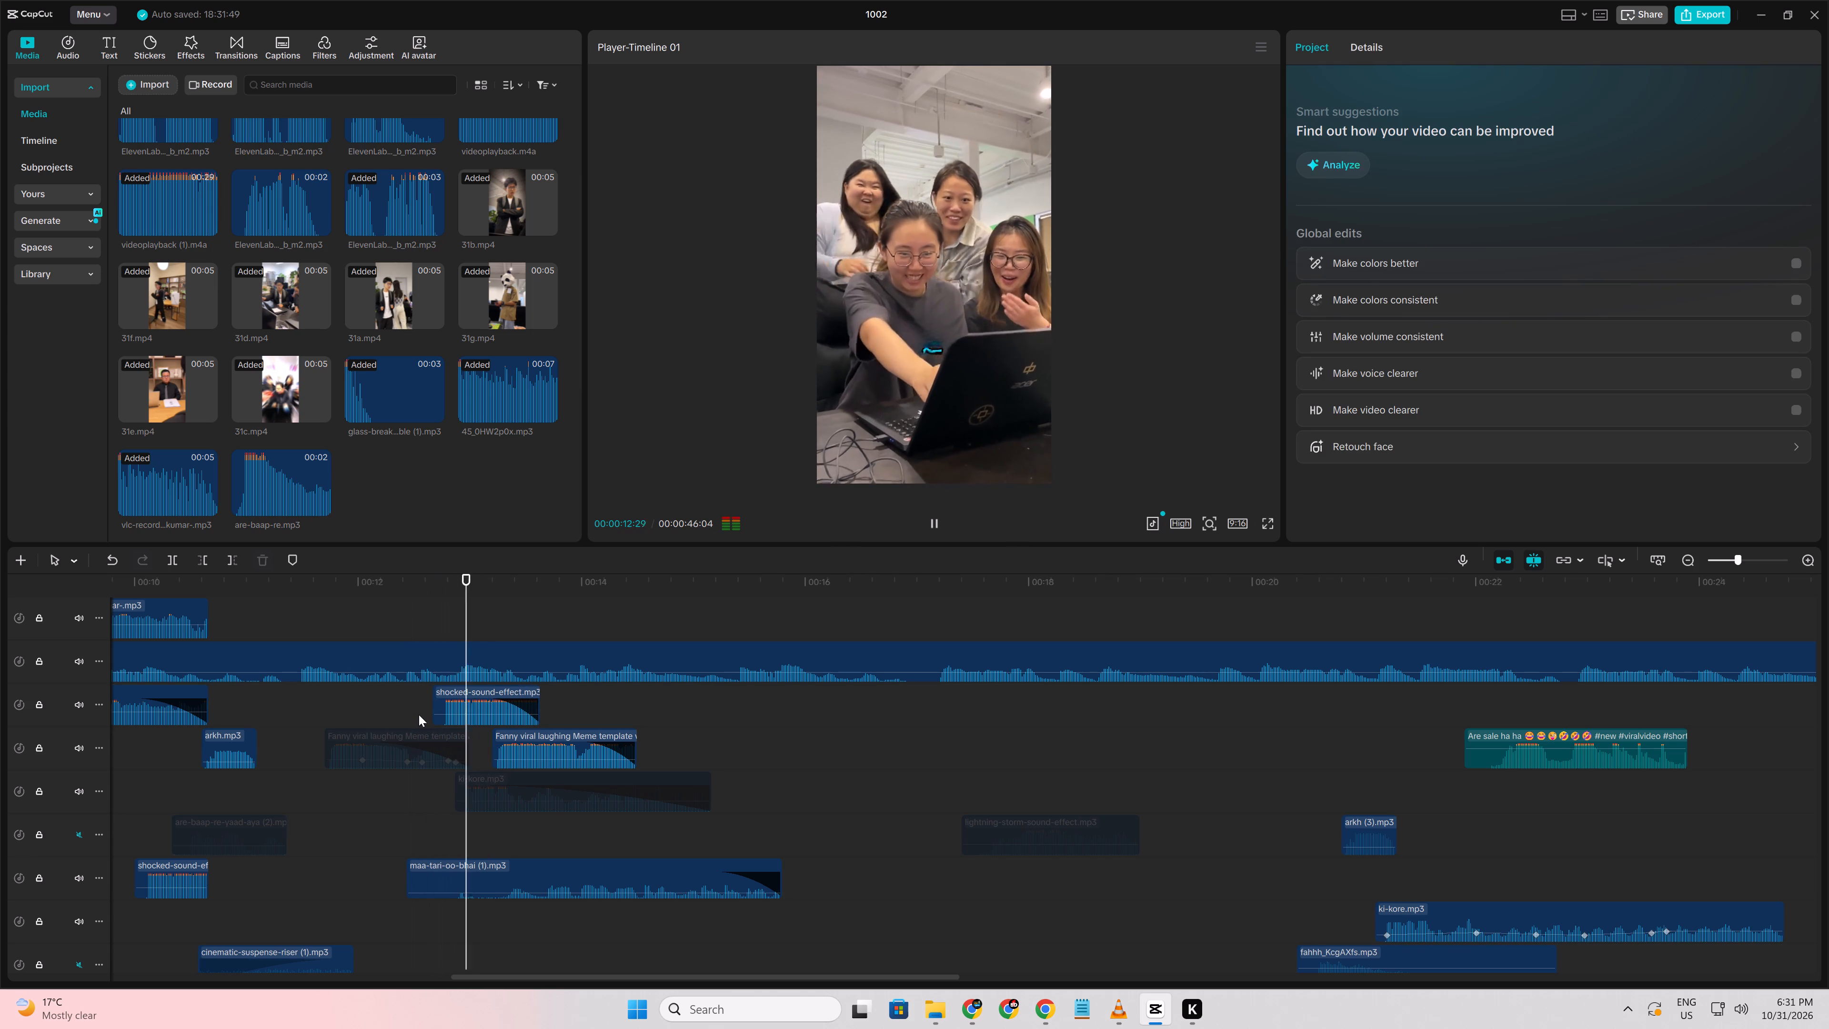
key("space")
Replay the transition into 31d repeatedly to check the shocked and laughing sound effects against the man's reaction.
left_click(480, 747)
key("space")
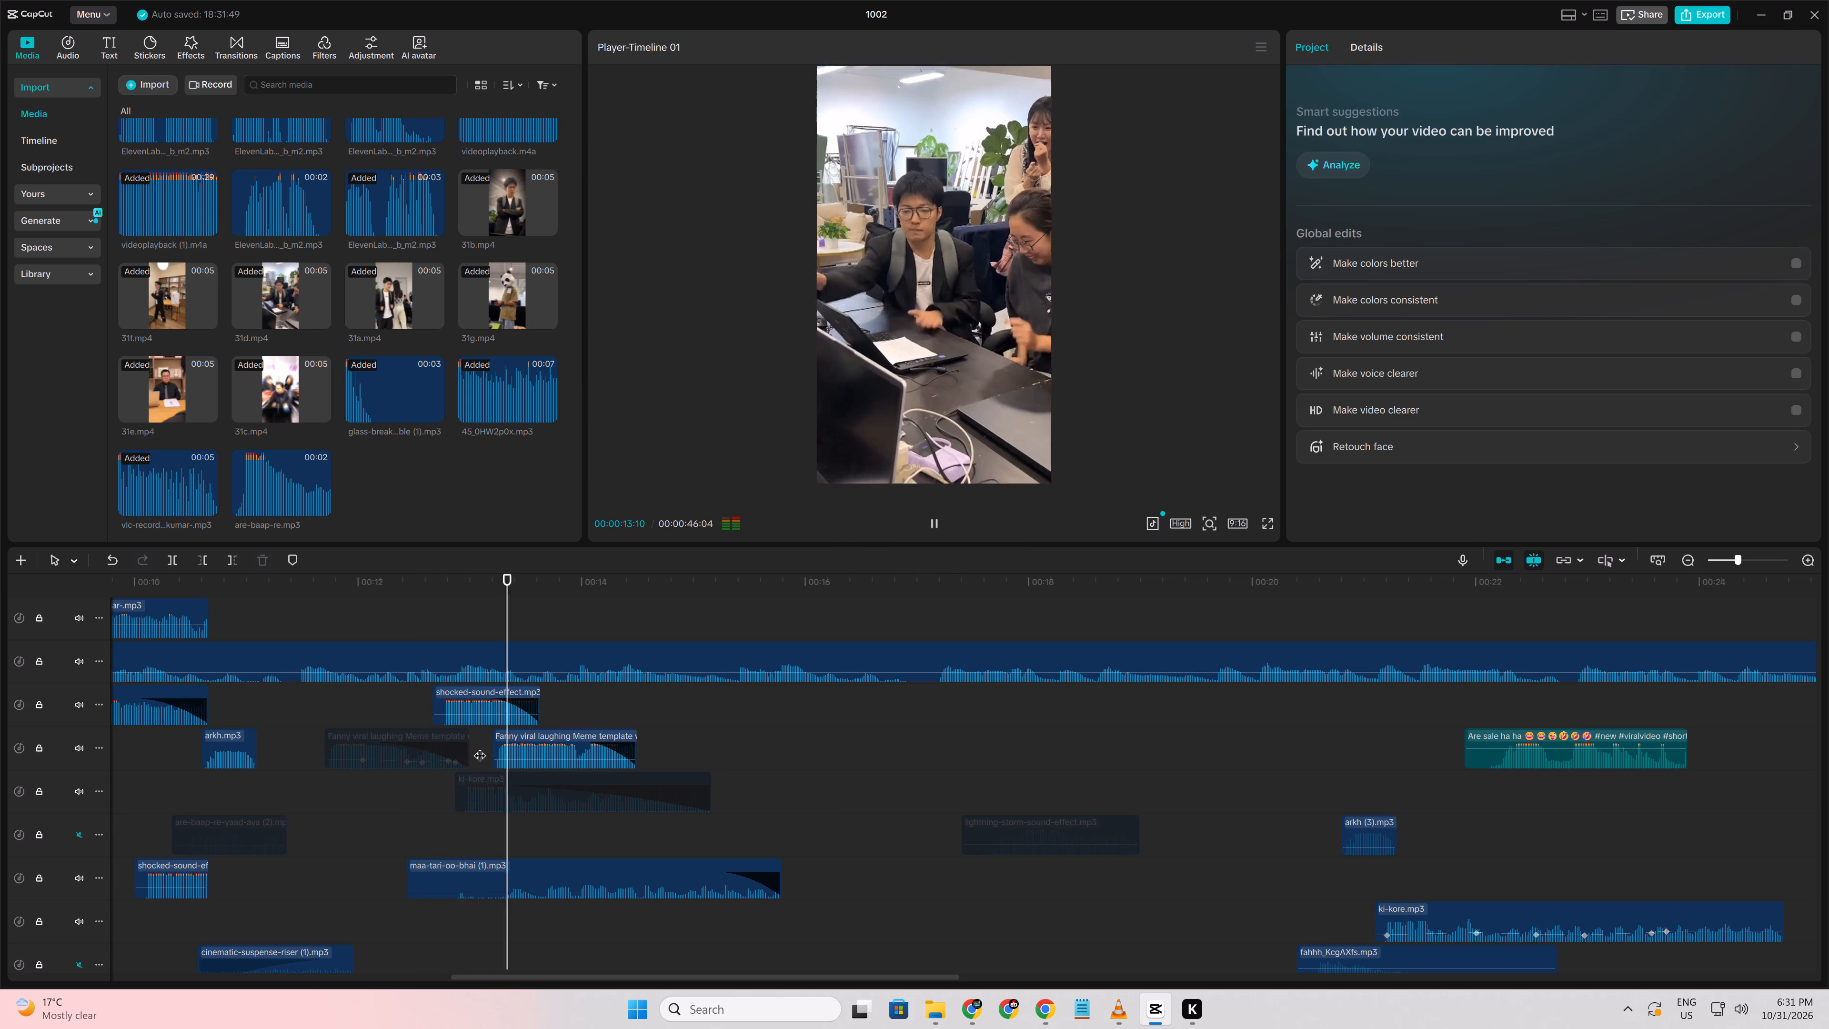
key("space")
left_click(480, 747)
key("space")
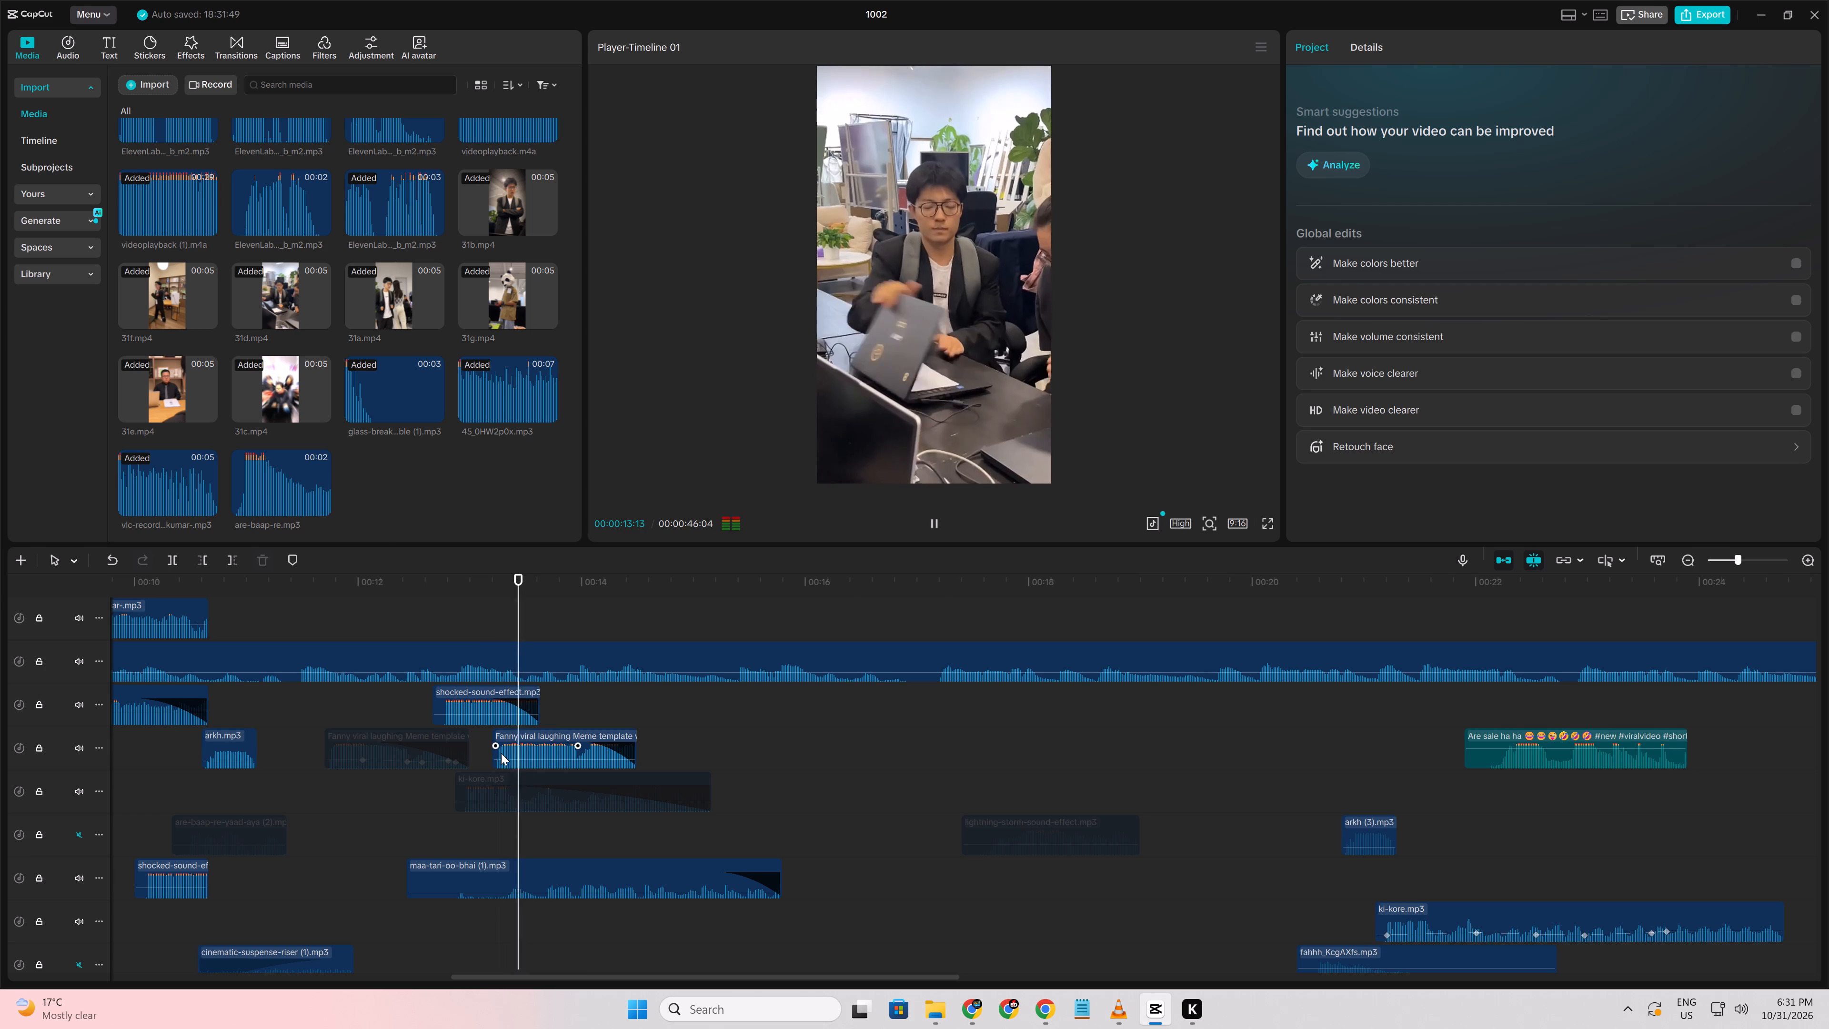
key("space")
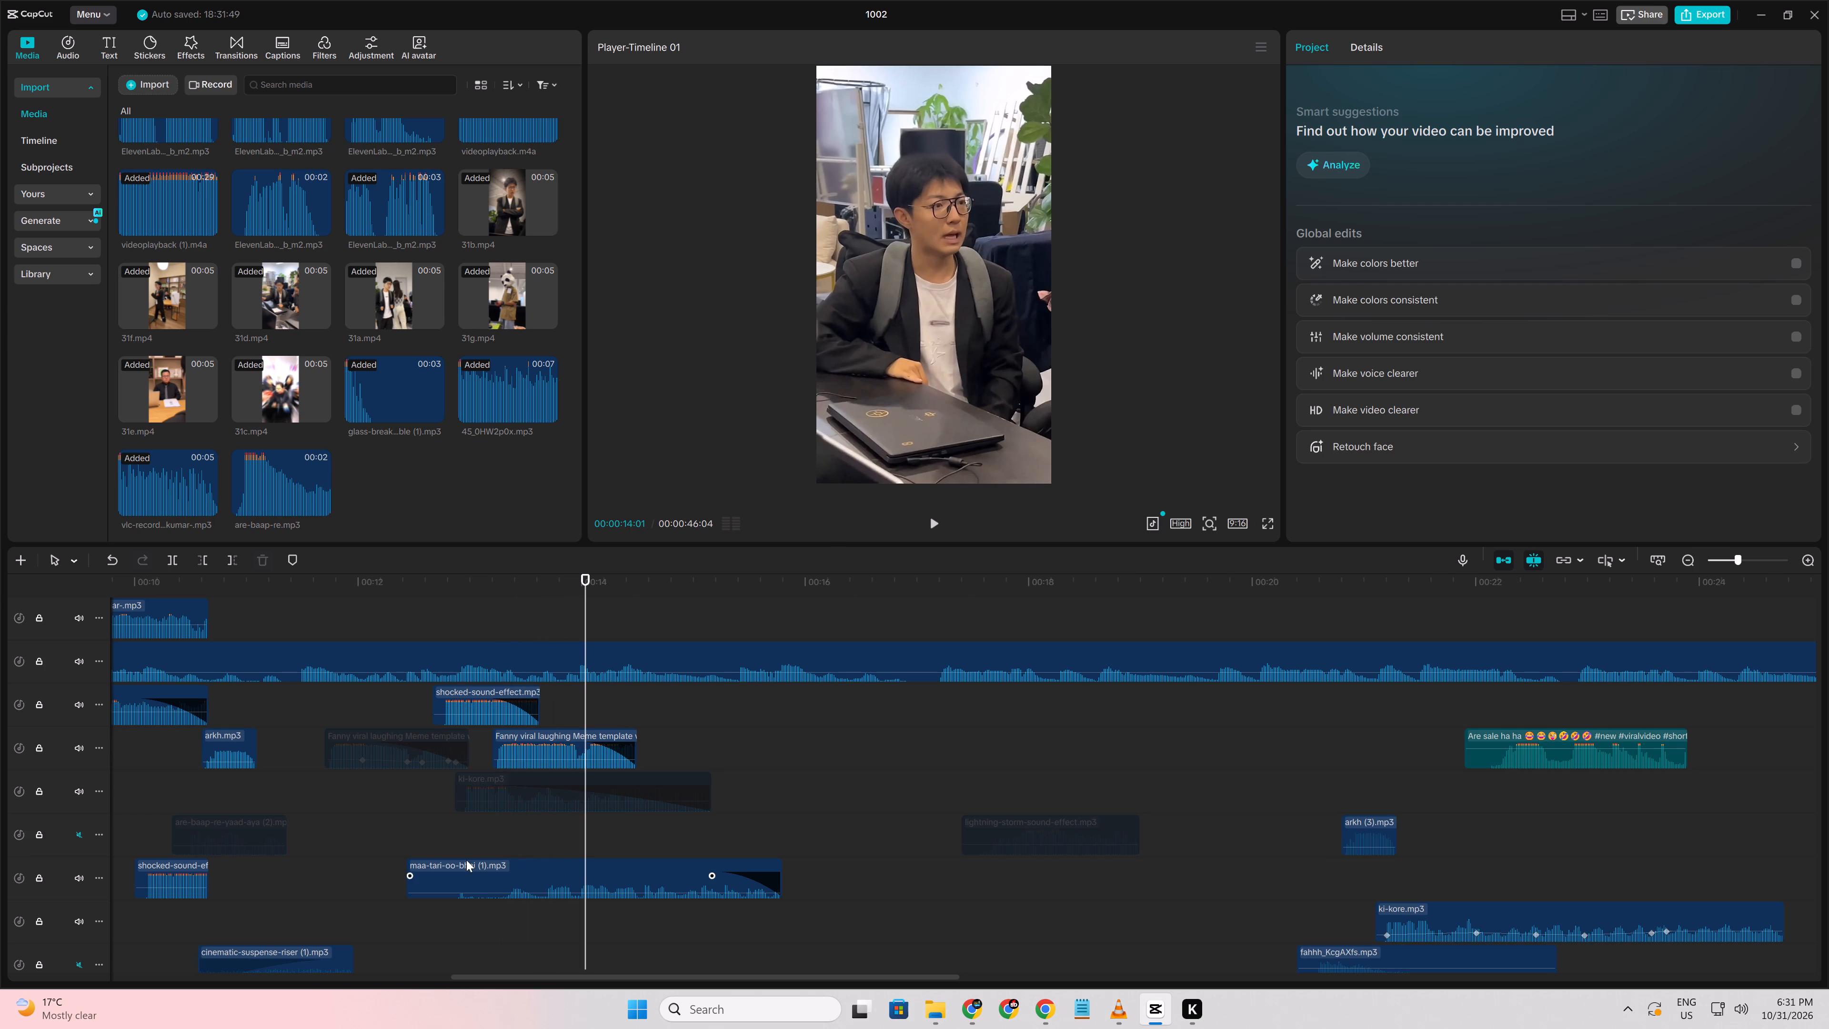
left_click(455, 847)
key("space")
key("space")
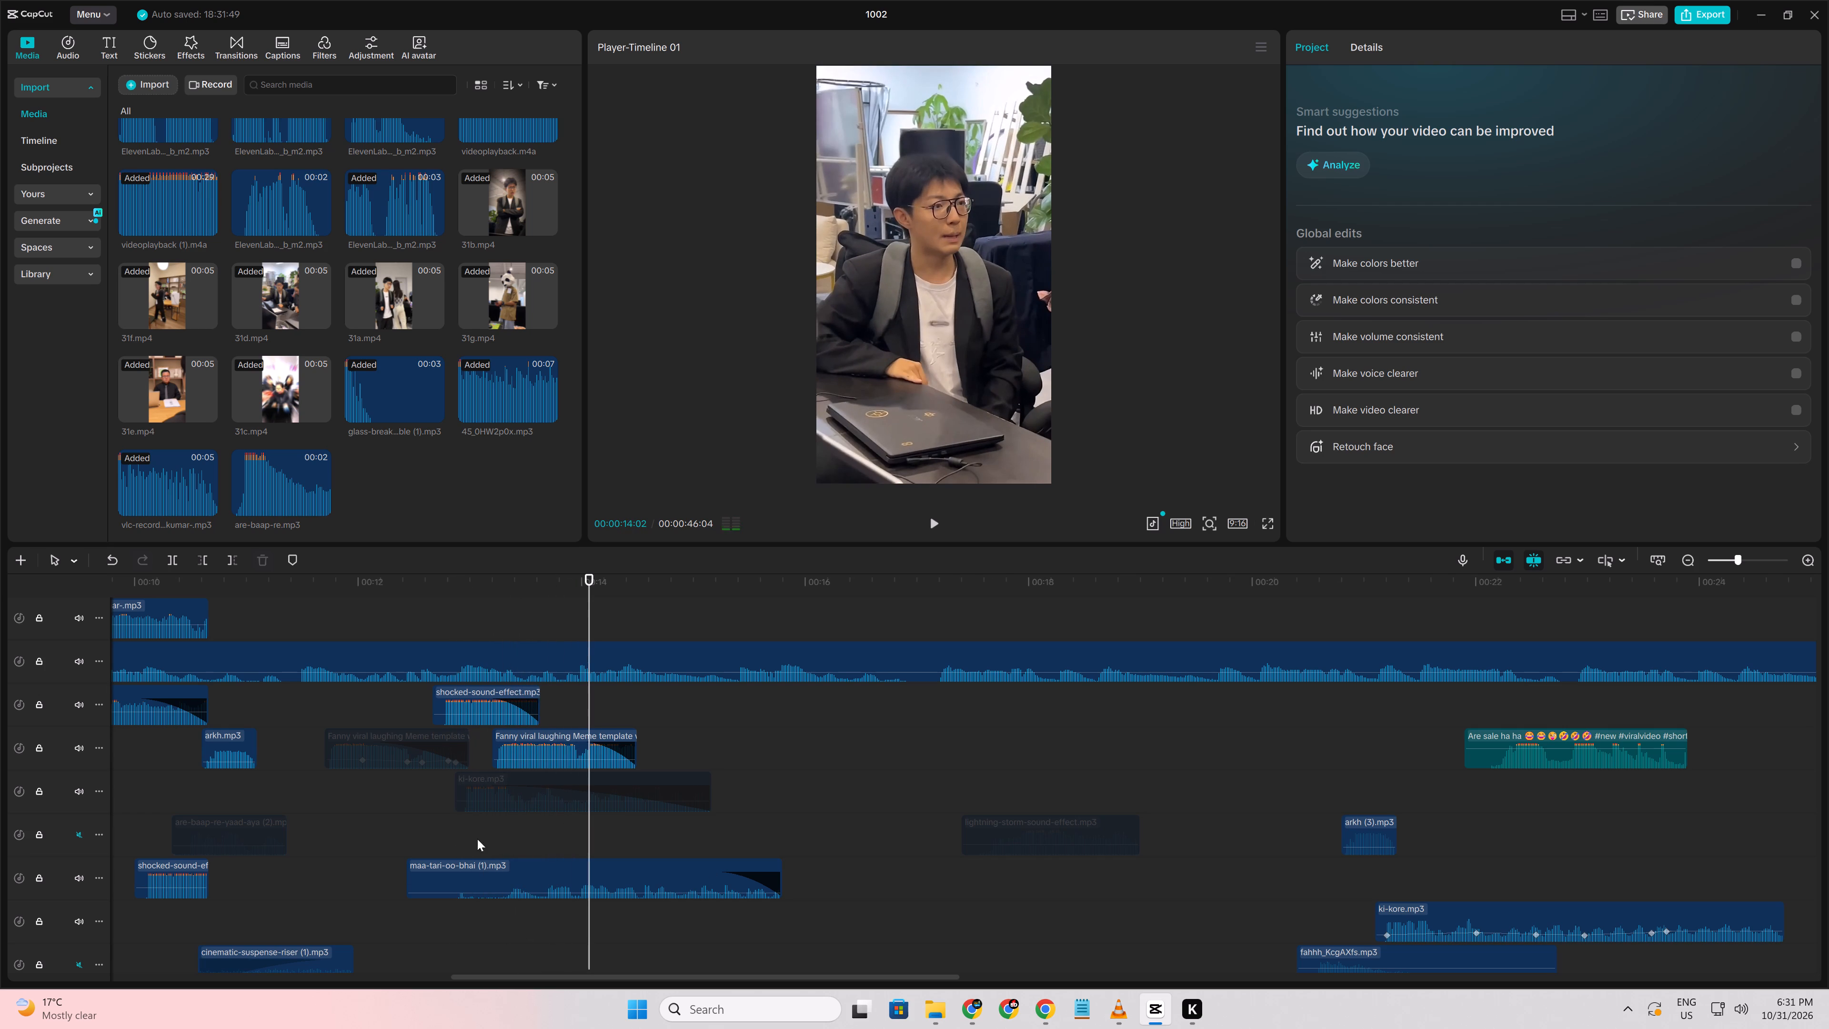
Move the red burst sticker from early in 31f to the start of 31d at 00:00:13:12.
scroll(501, 833, "up", 8)
left_click(501, 766)
left_click_drag(501, 766, 513, 766)
scroll(516, 765, "up", 15)
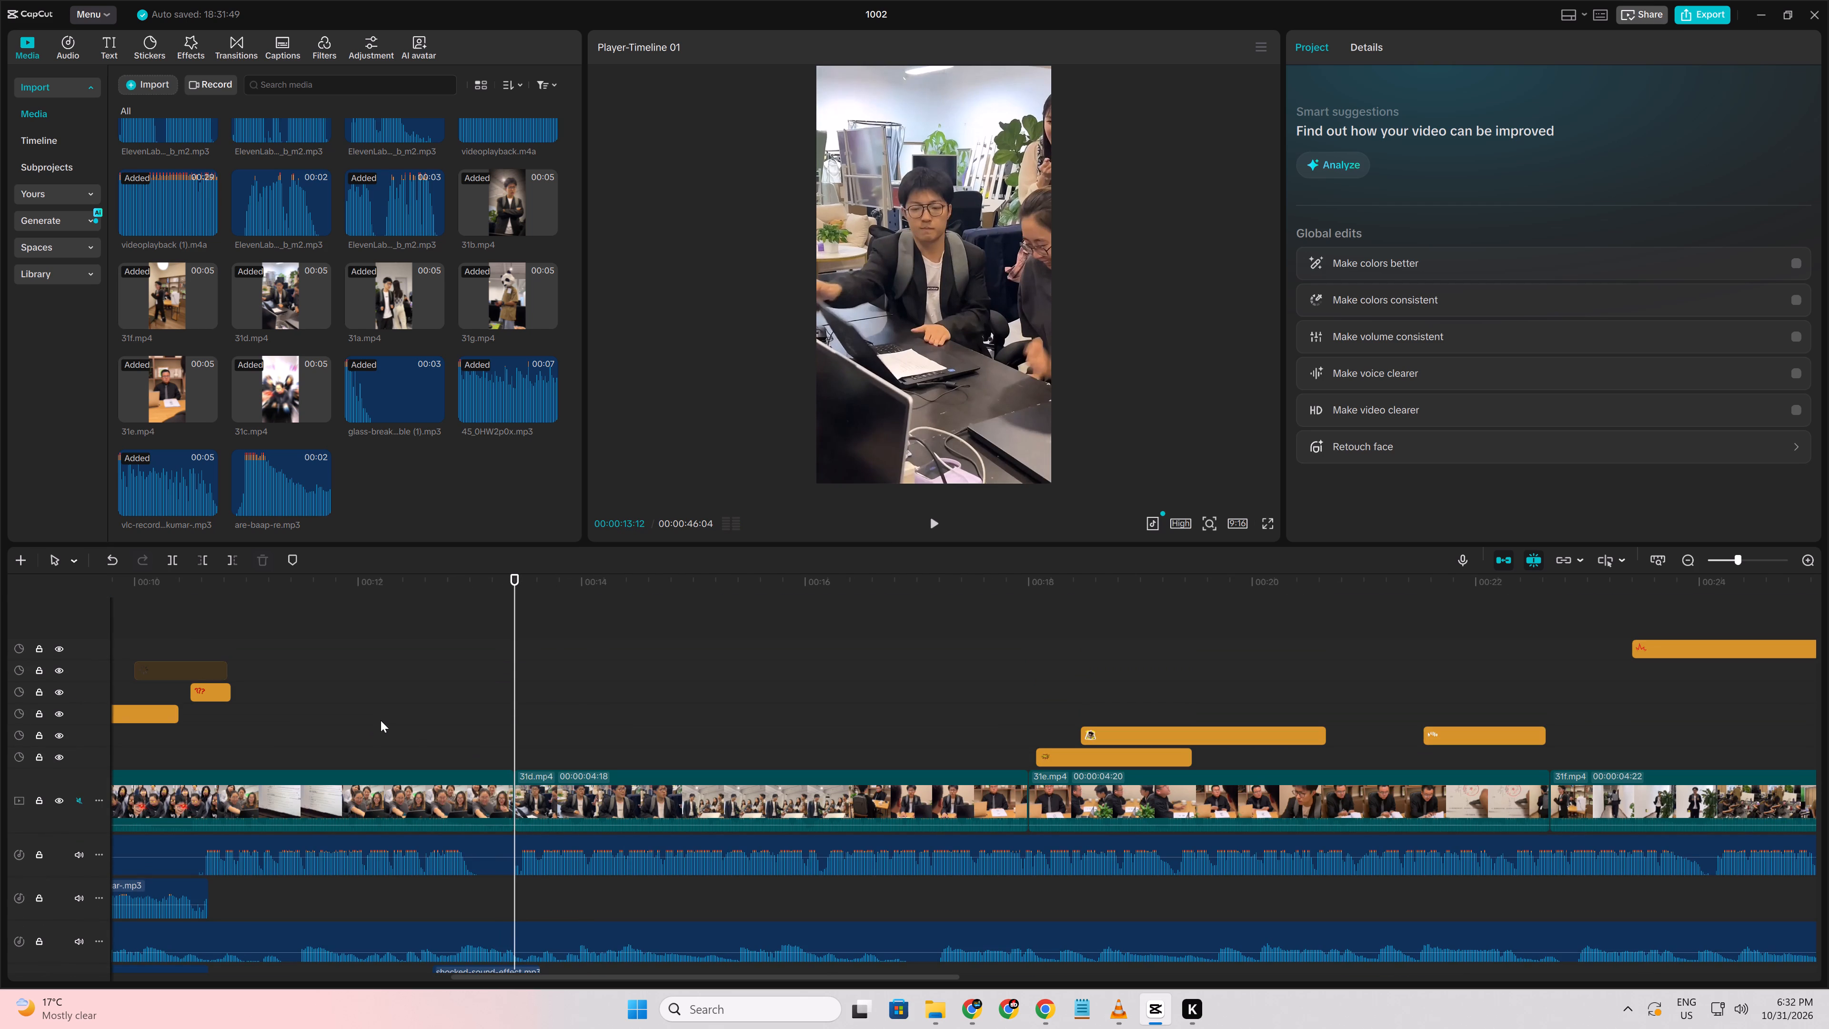
scroll(1130, 653, "down", 1, "ctrl")
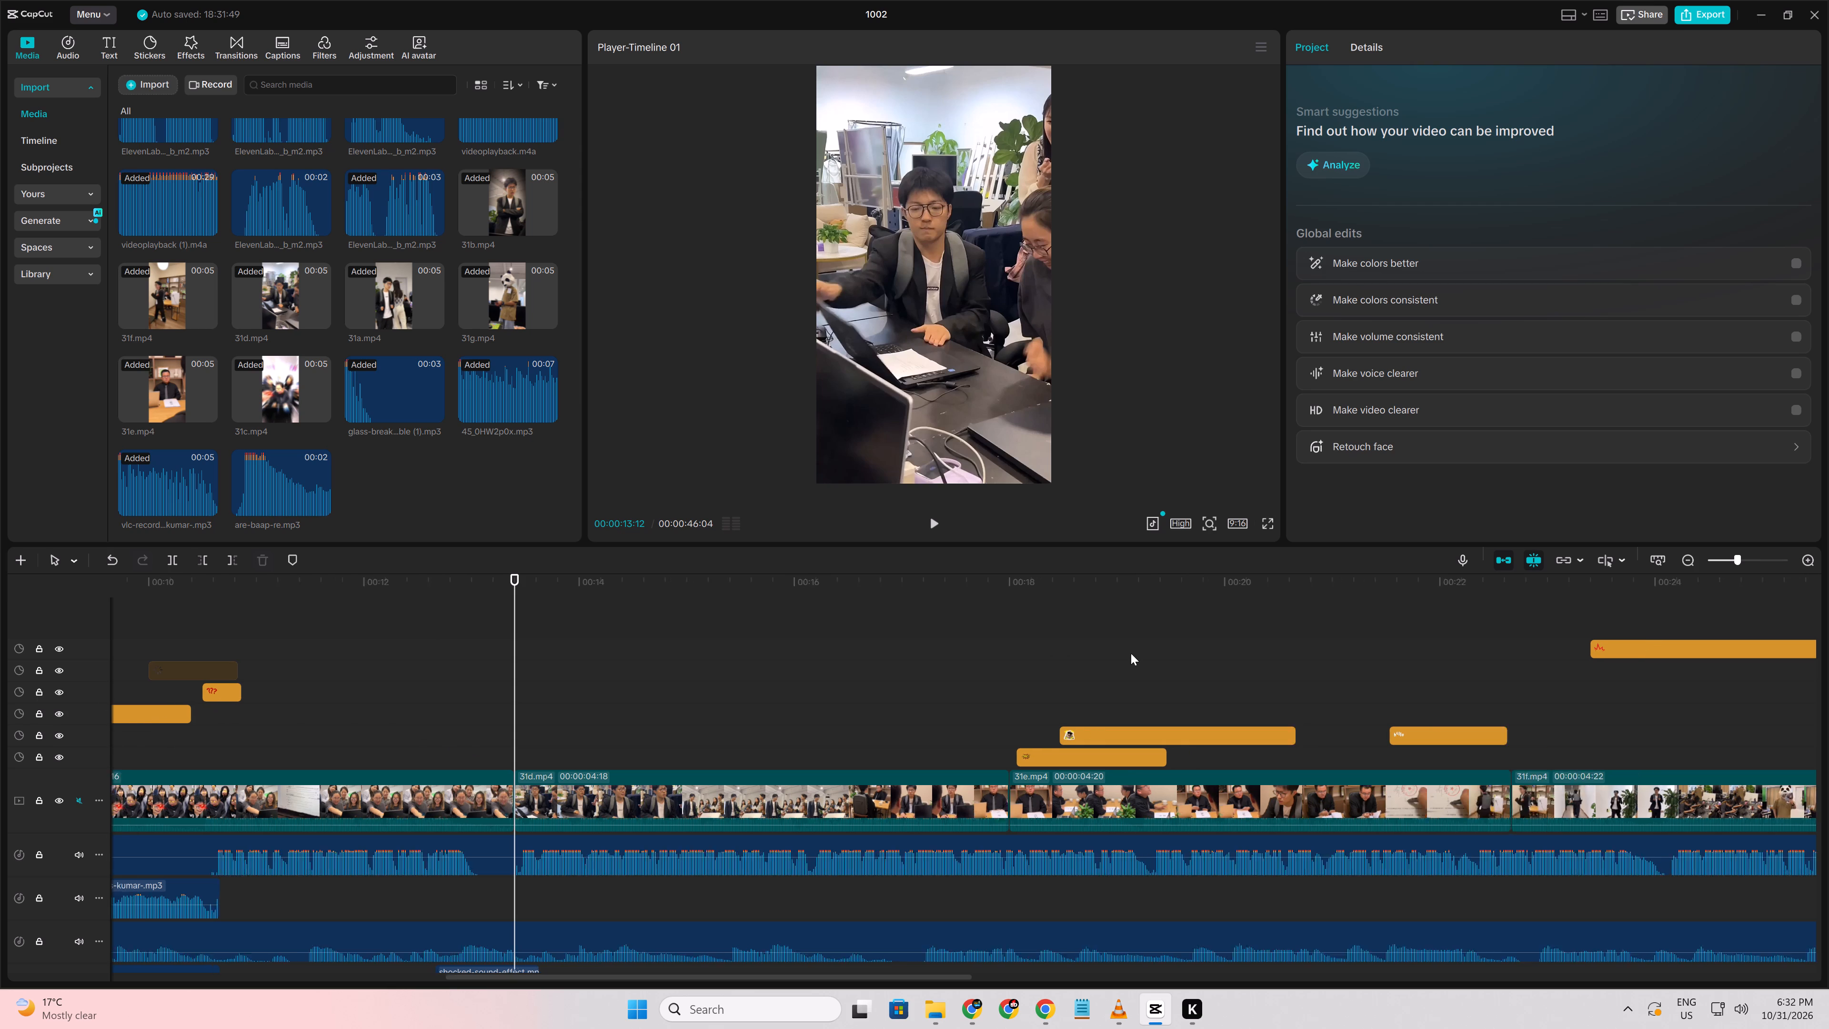
scroll(1131, 653, "down", 8, "ctrl")
left_click_drag(1295, 649, 1053, 696)
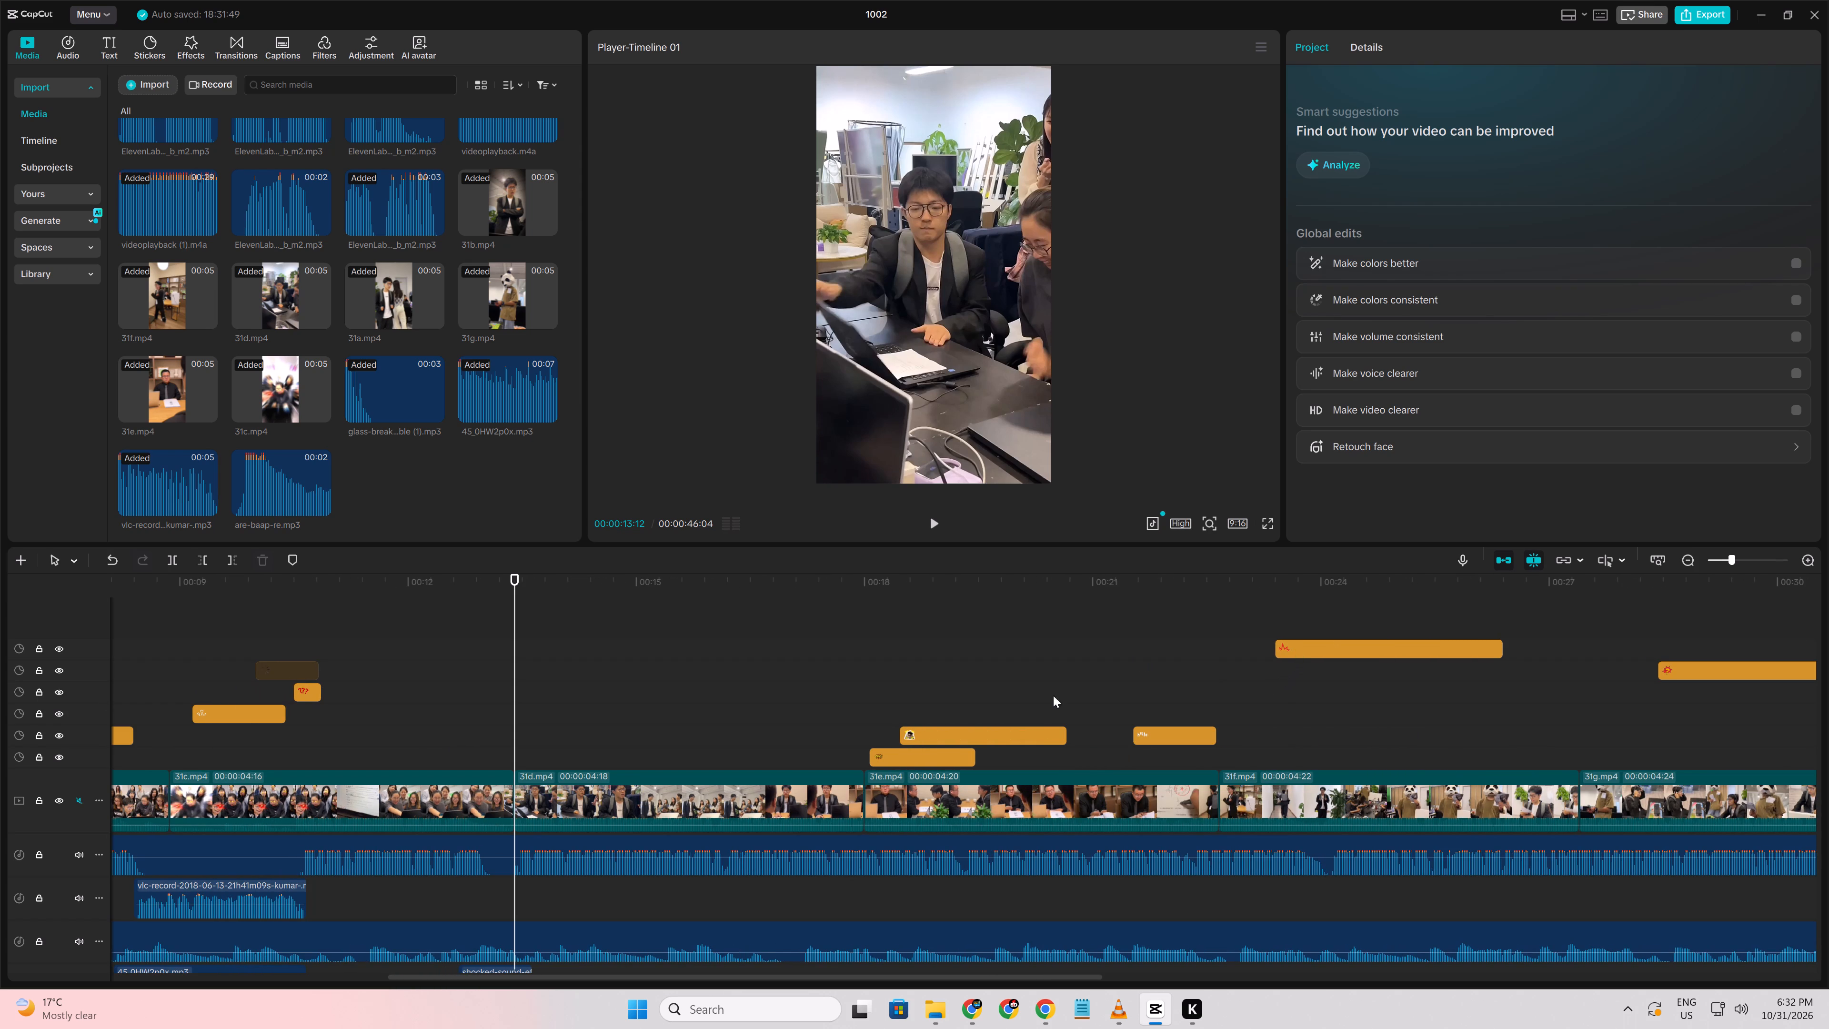
left_click_drag(1053, 696, 530, 676)
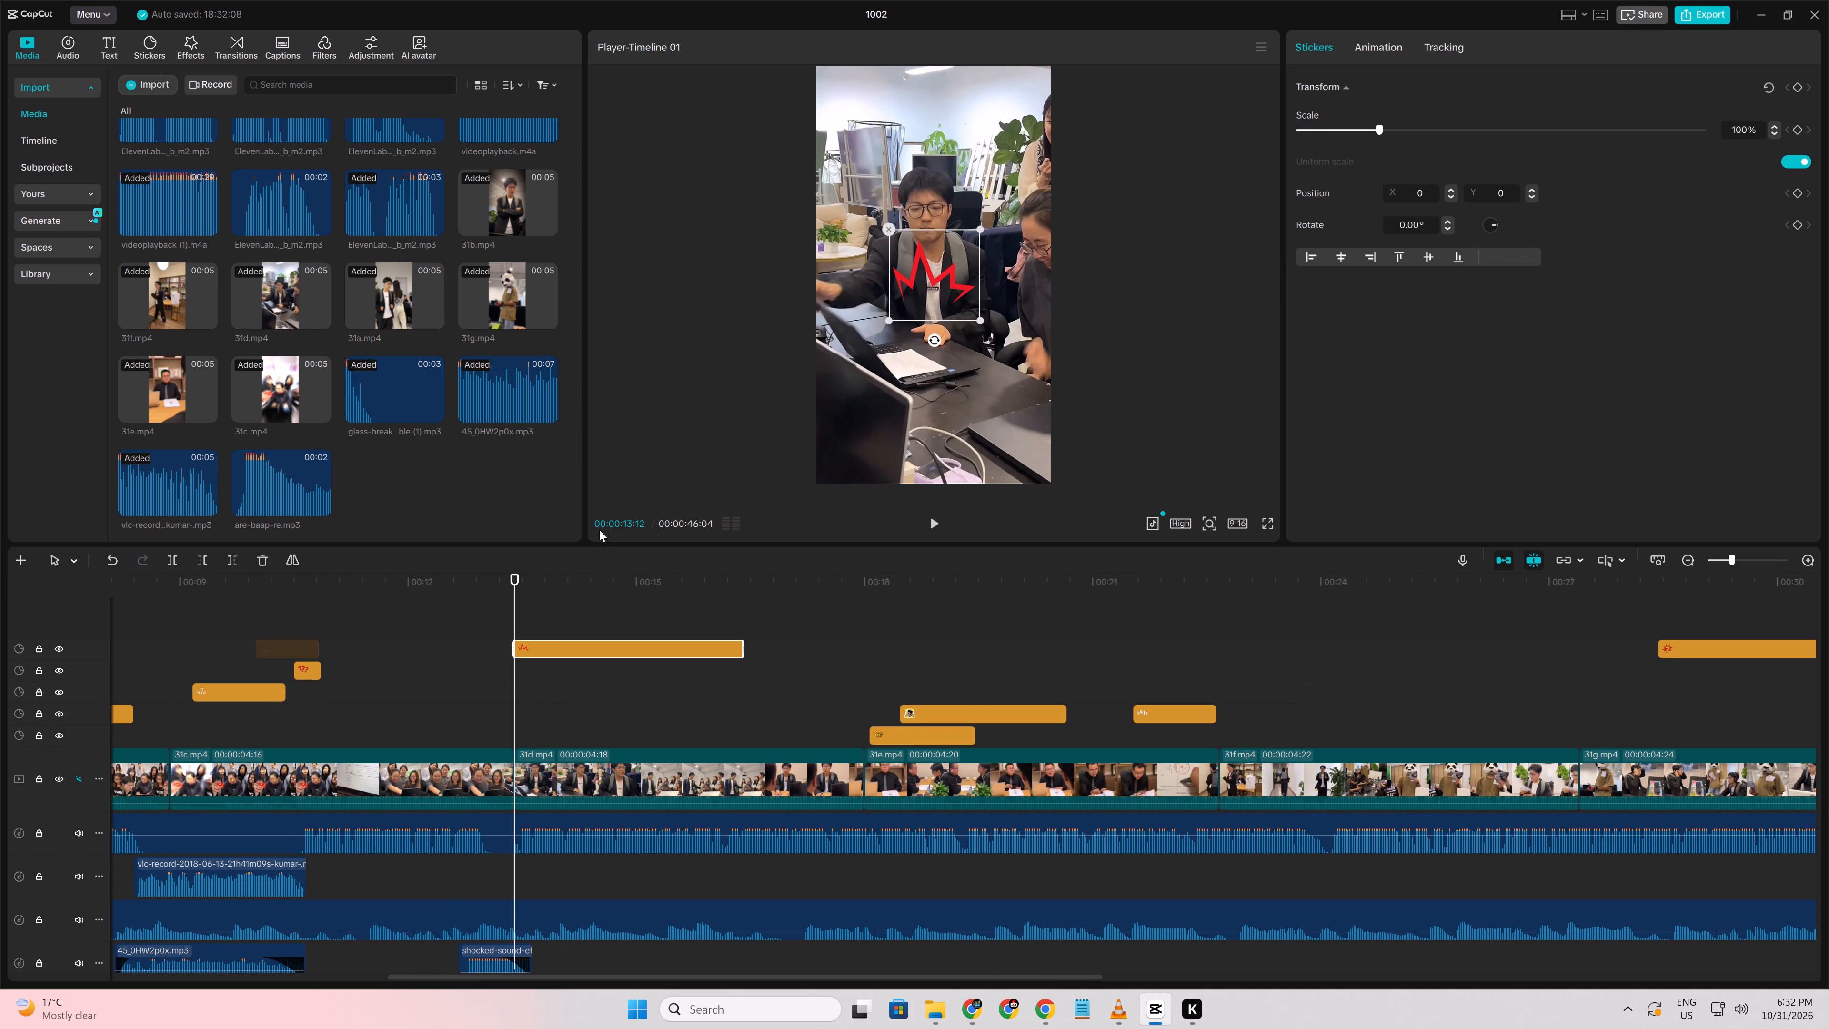
Position the red burst sticker above the seated man's head at X 0, Y 1023, and replay its appearance.
left_click_drag(945, 292, 937, 169)
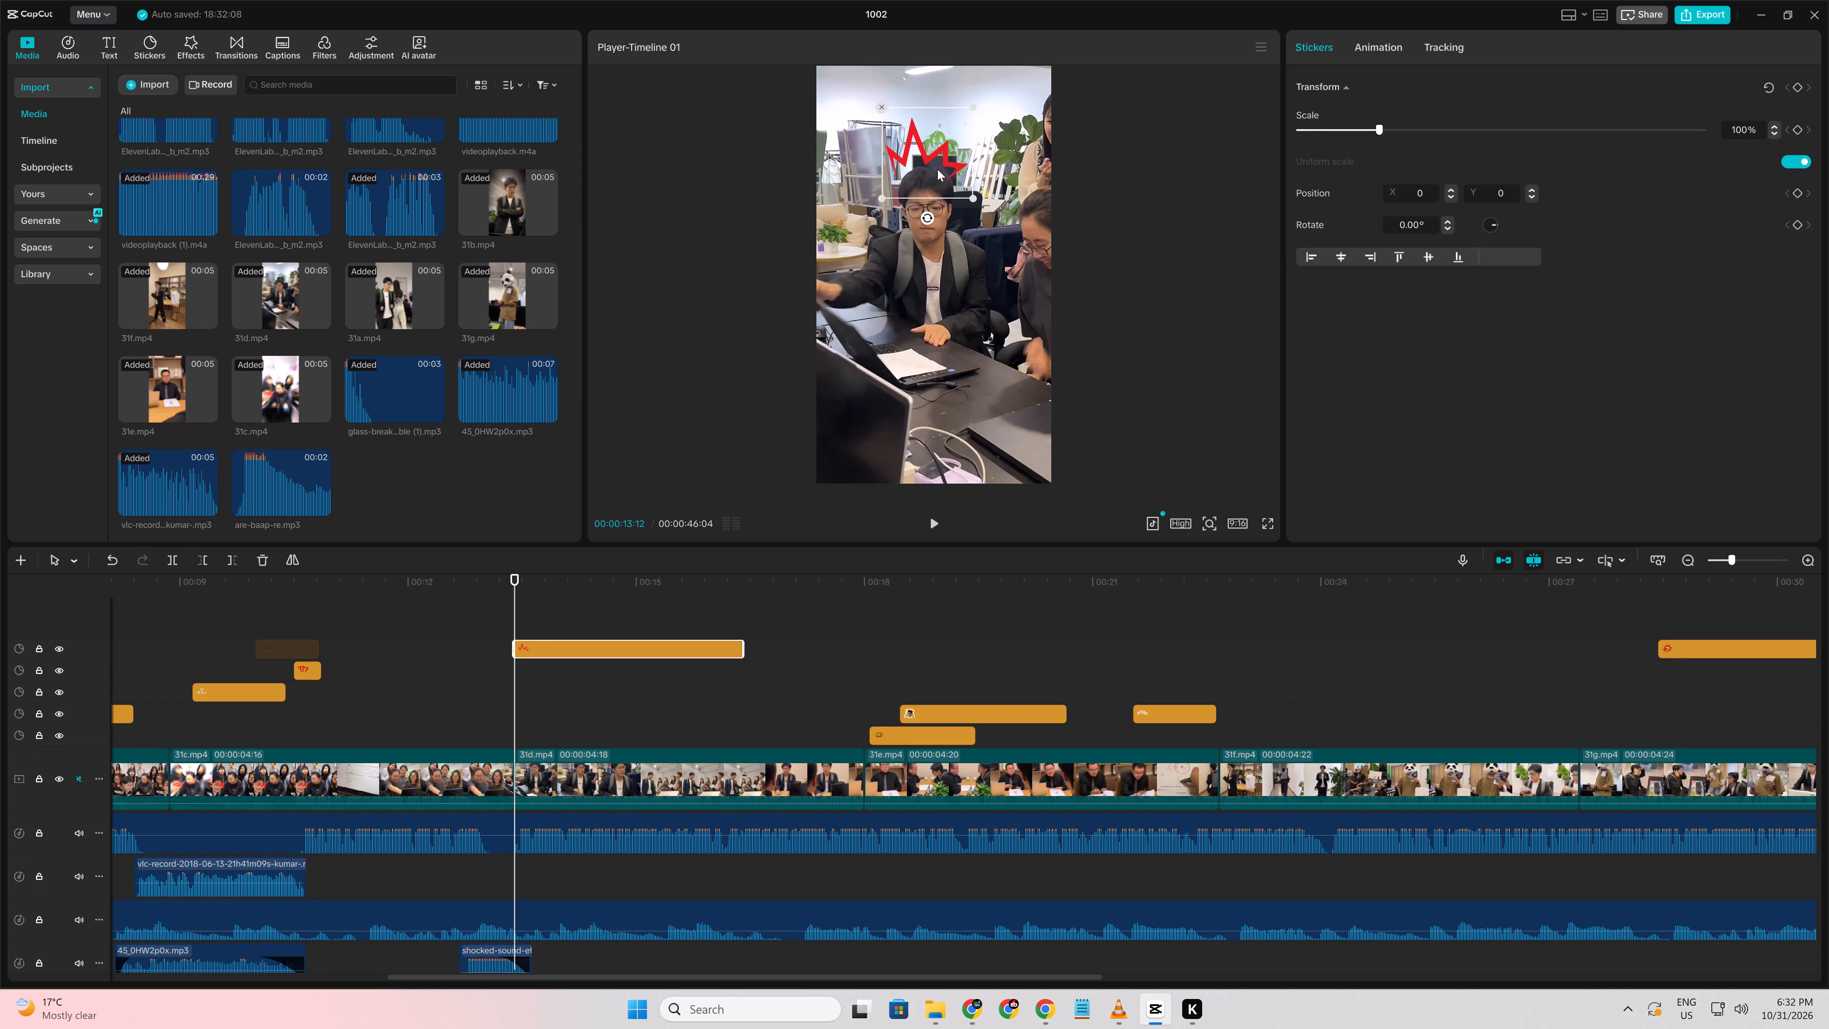
left_click_drag(937, 169, 941, 180)
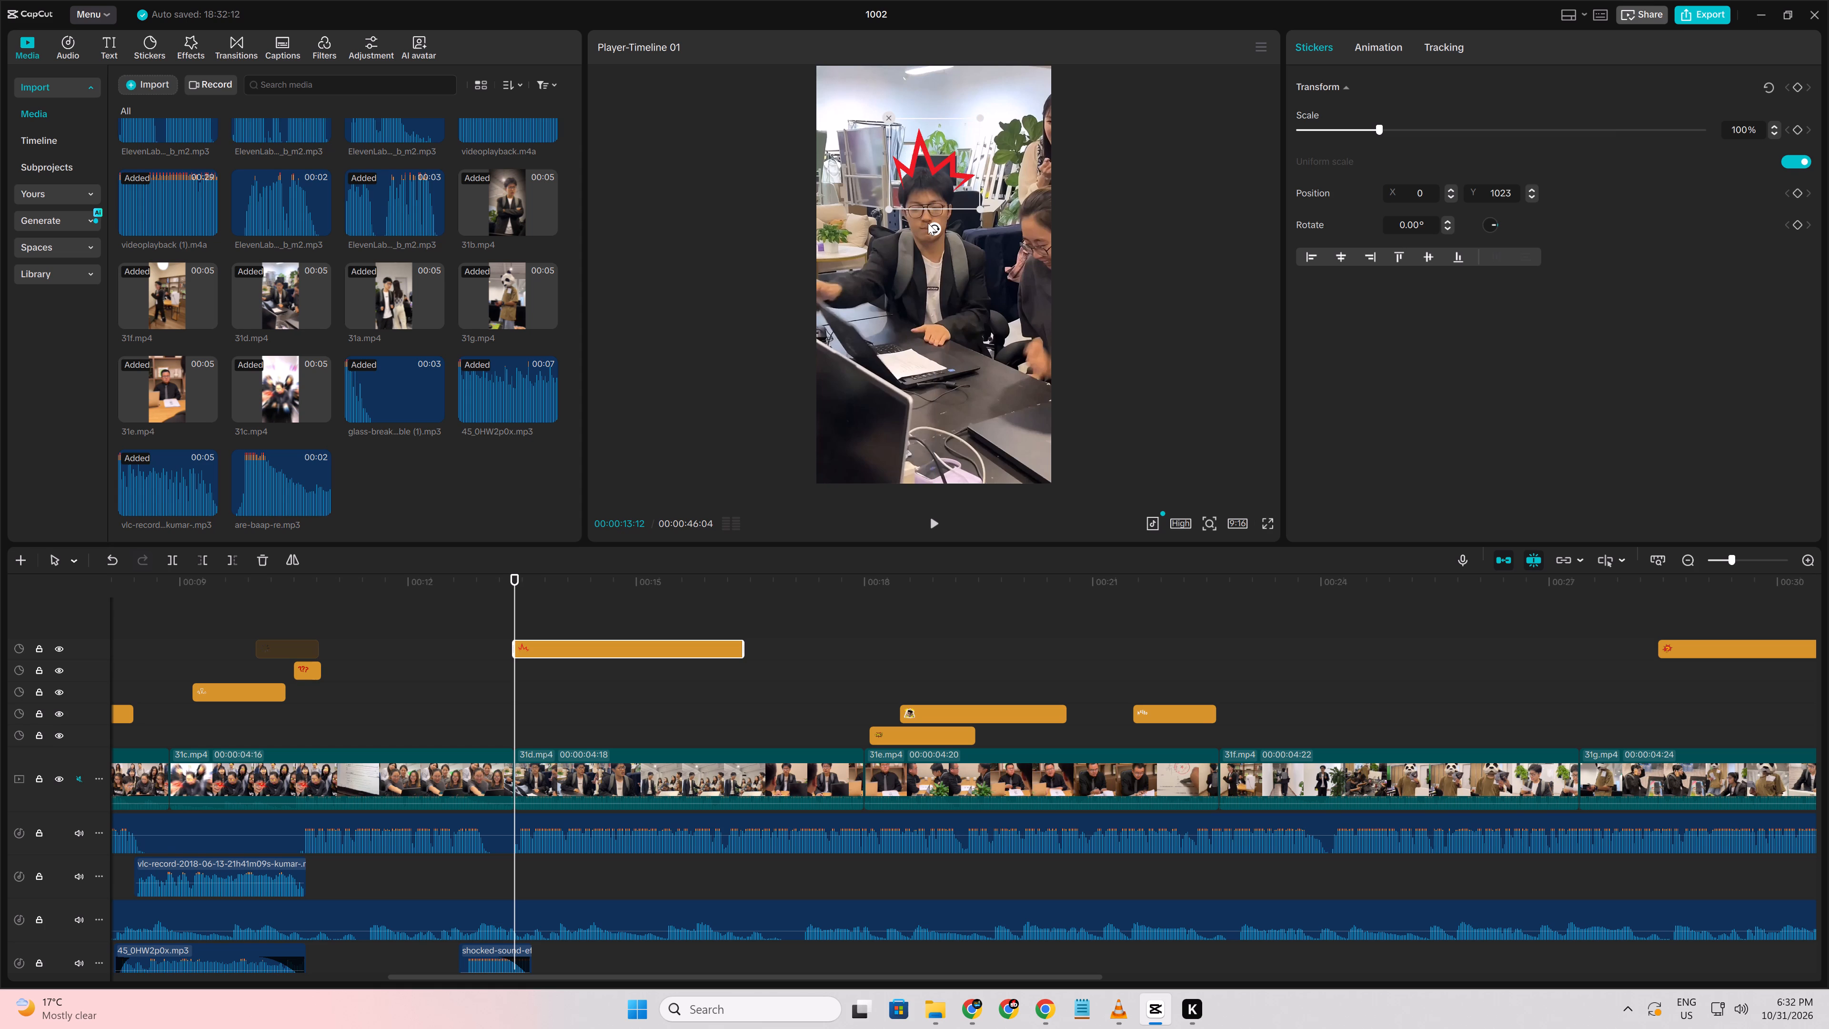
left_click(477, 720)
key("space")
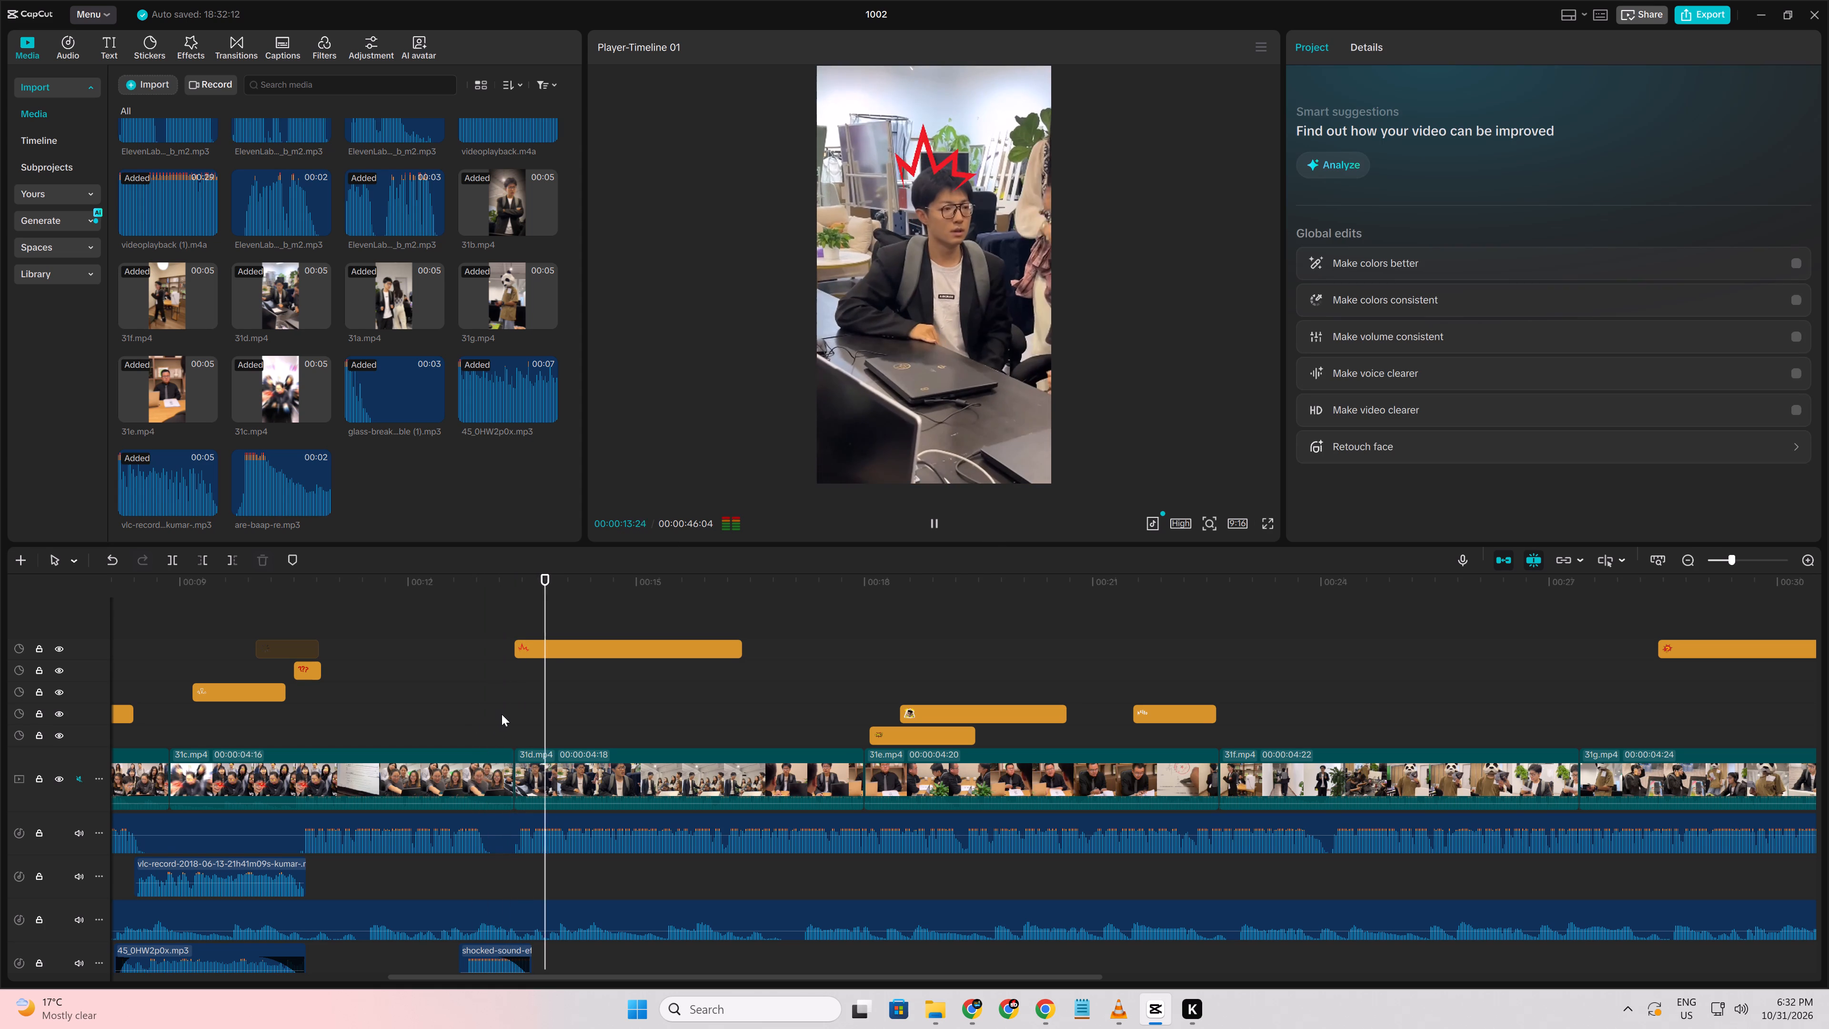
key("space")
Resize the red burst sticker to 117% at X 0, Y 1184 above the seated man and keyframe it at 00:00:13:12.
double_click(514, 708)
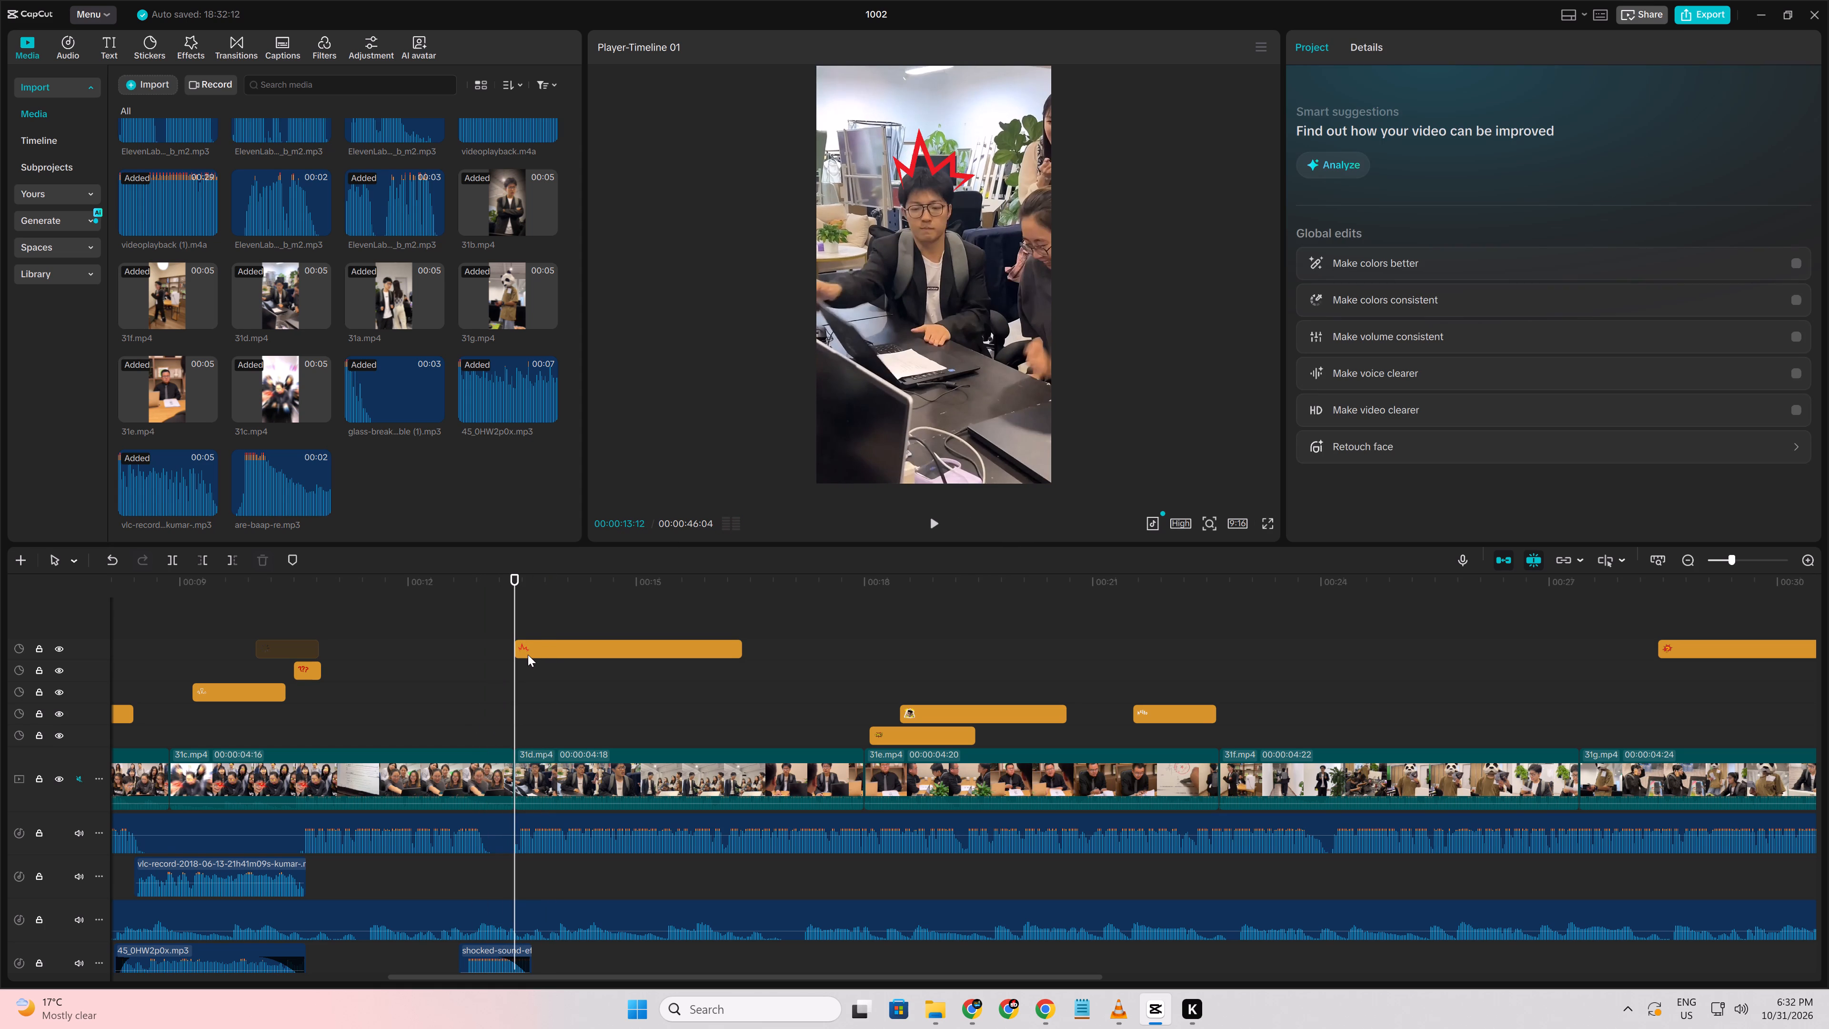
left_click(528, 655)
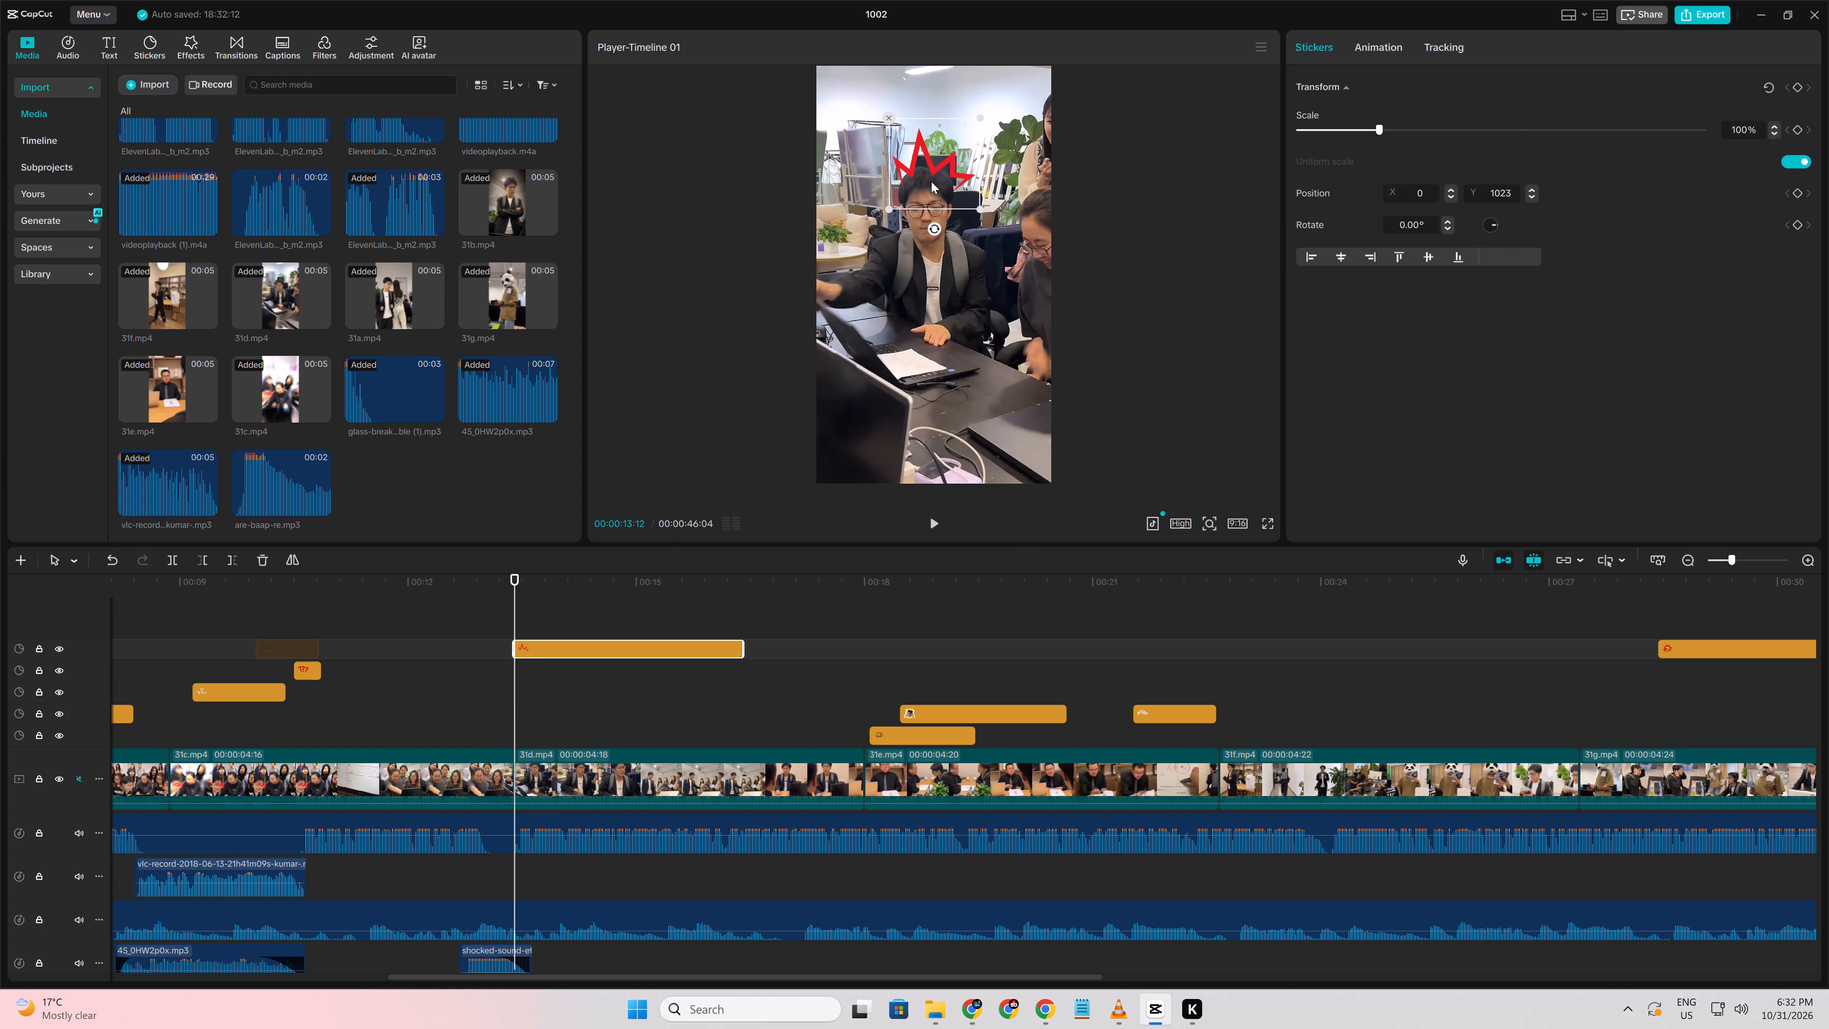
left_click_drag(975, 212, 962, 199)
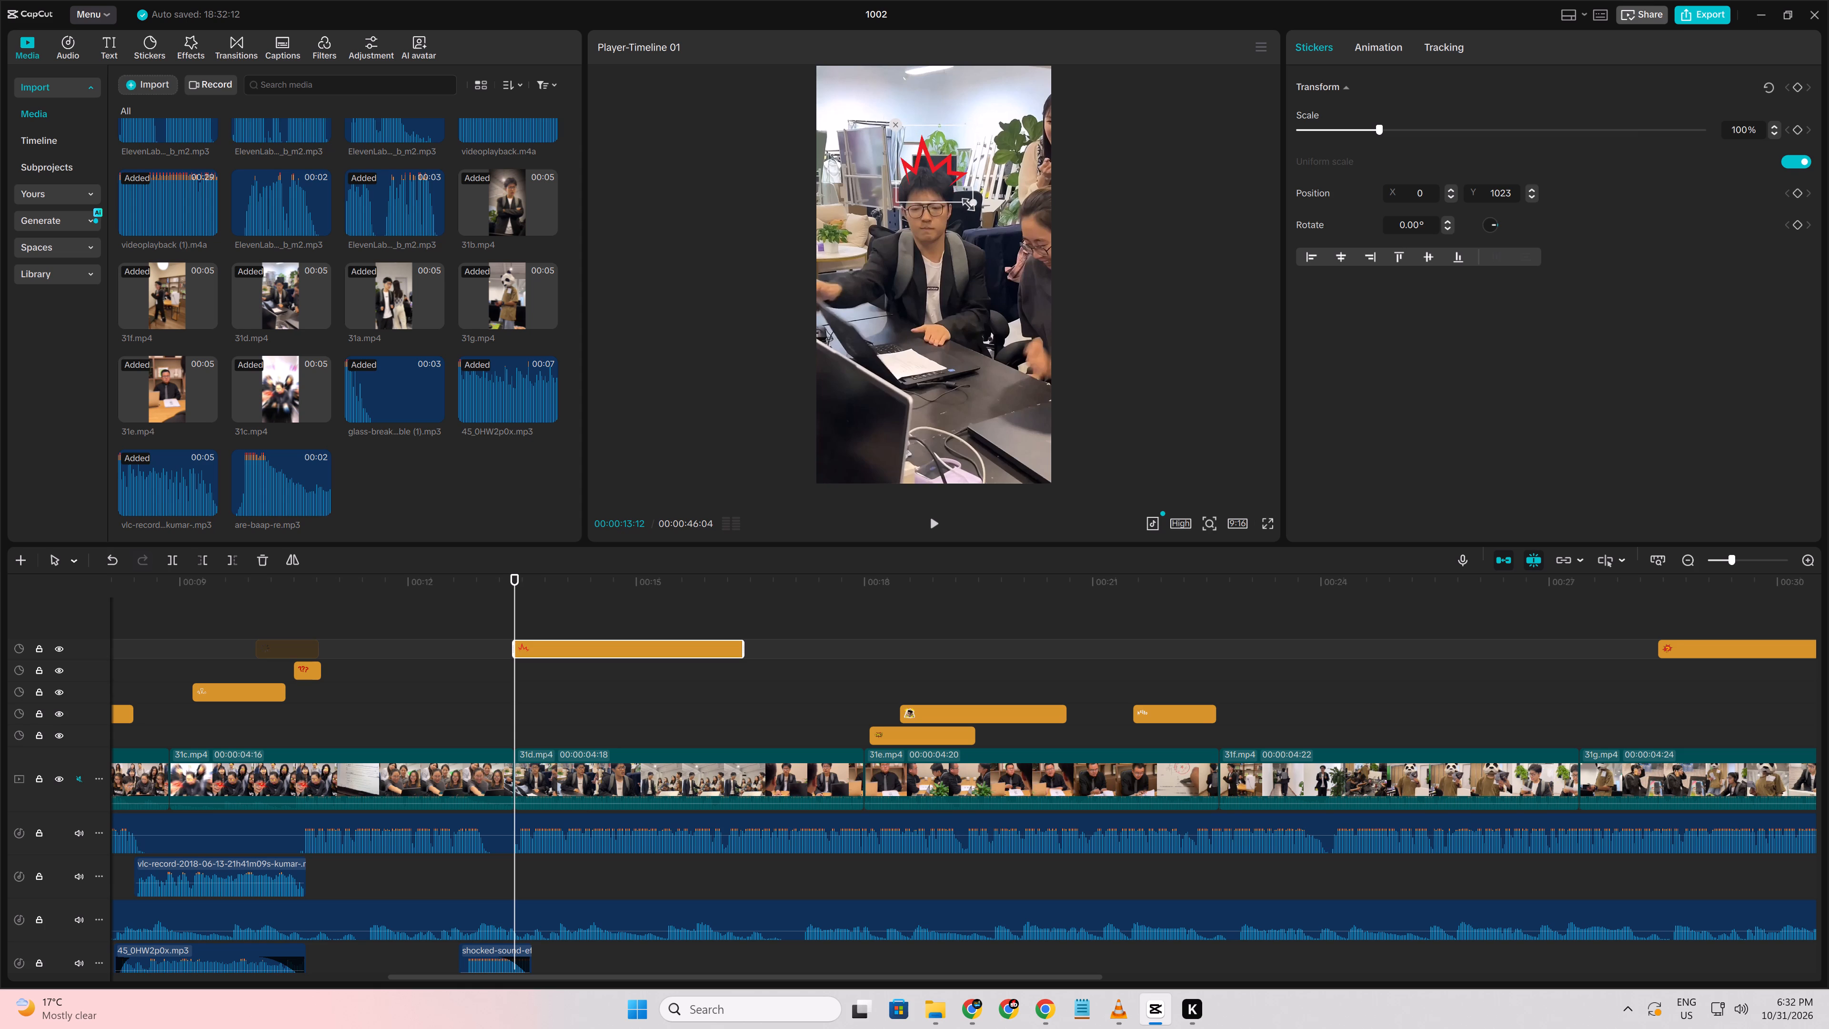
left_click_drag(962, 199, 961, 196)
left_click_drag(948, 189, 945, 182)
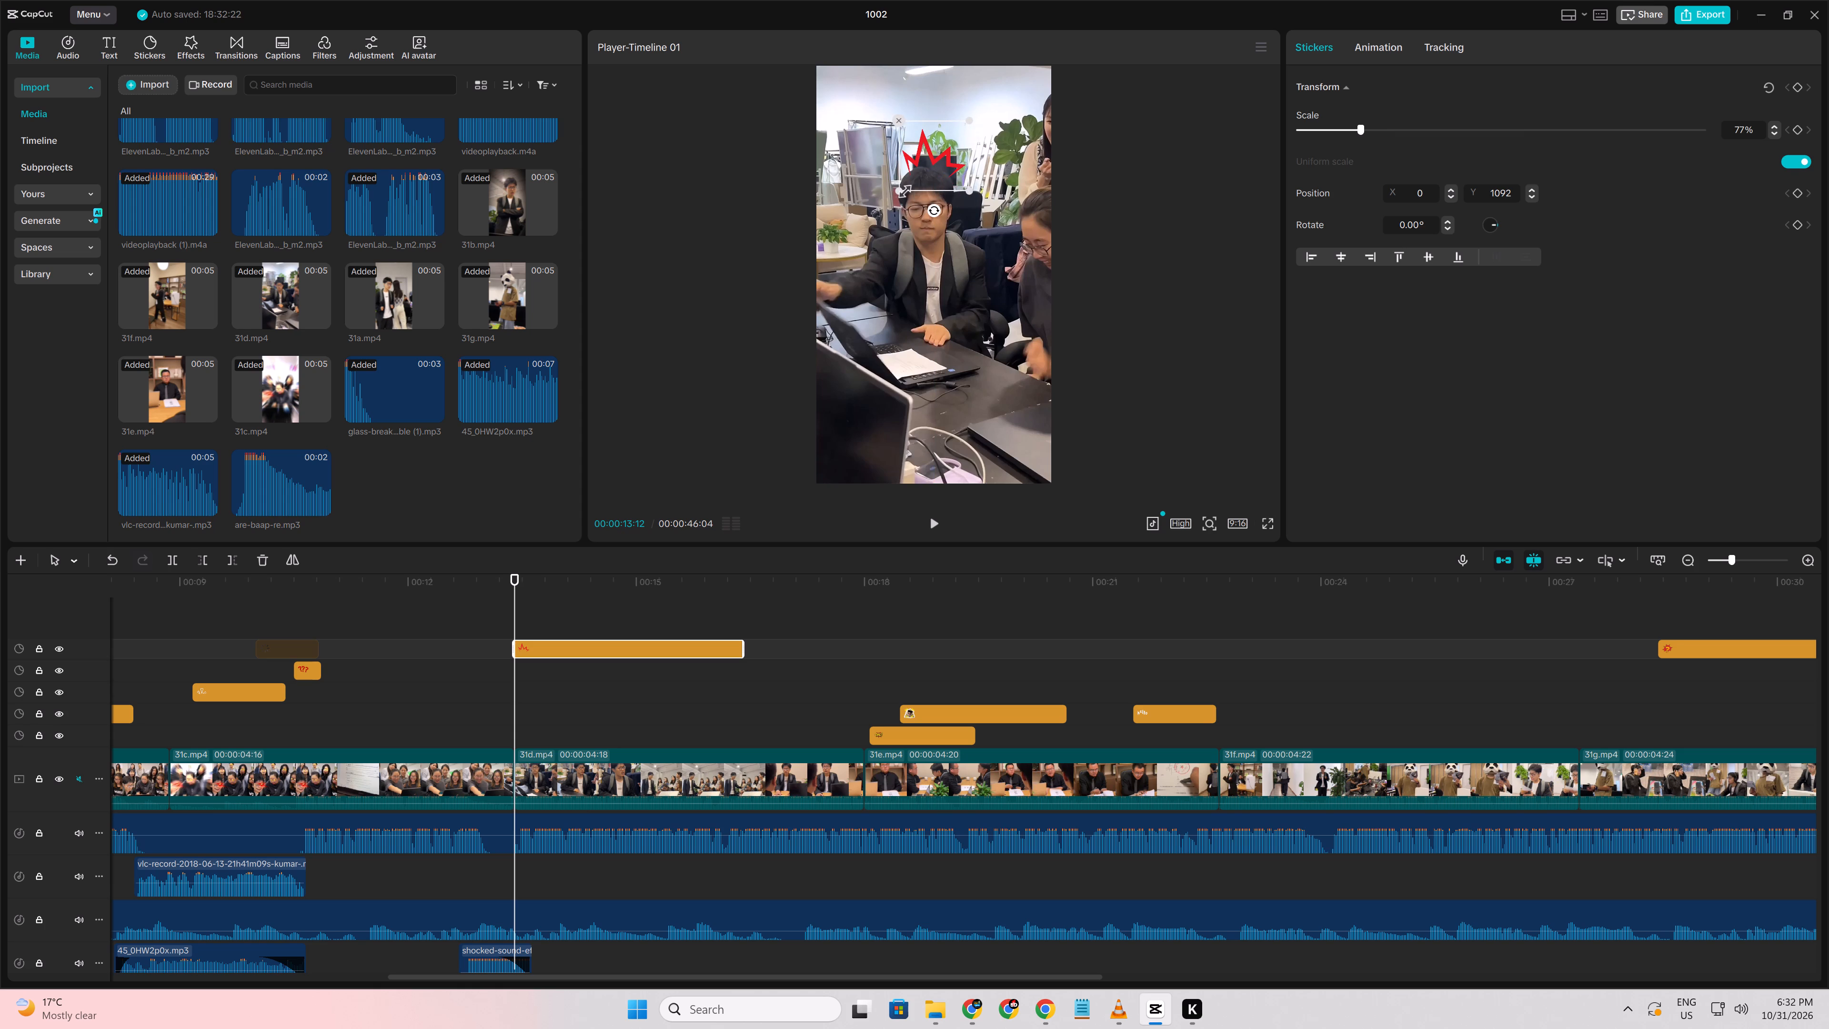
left_click_drag(898, 191, 867, 215)
left_click_drag(911, 182, 913, 171)
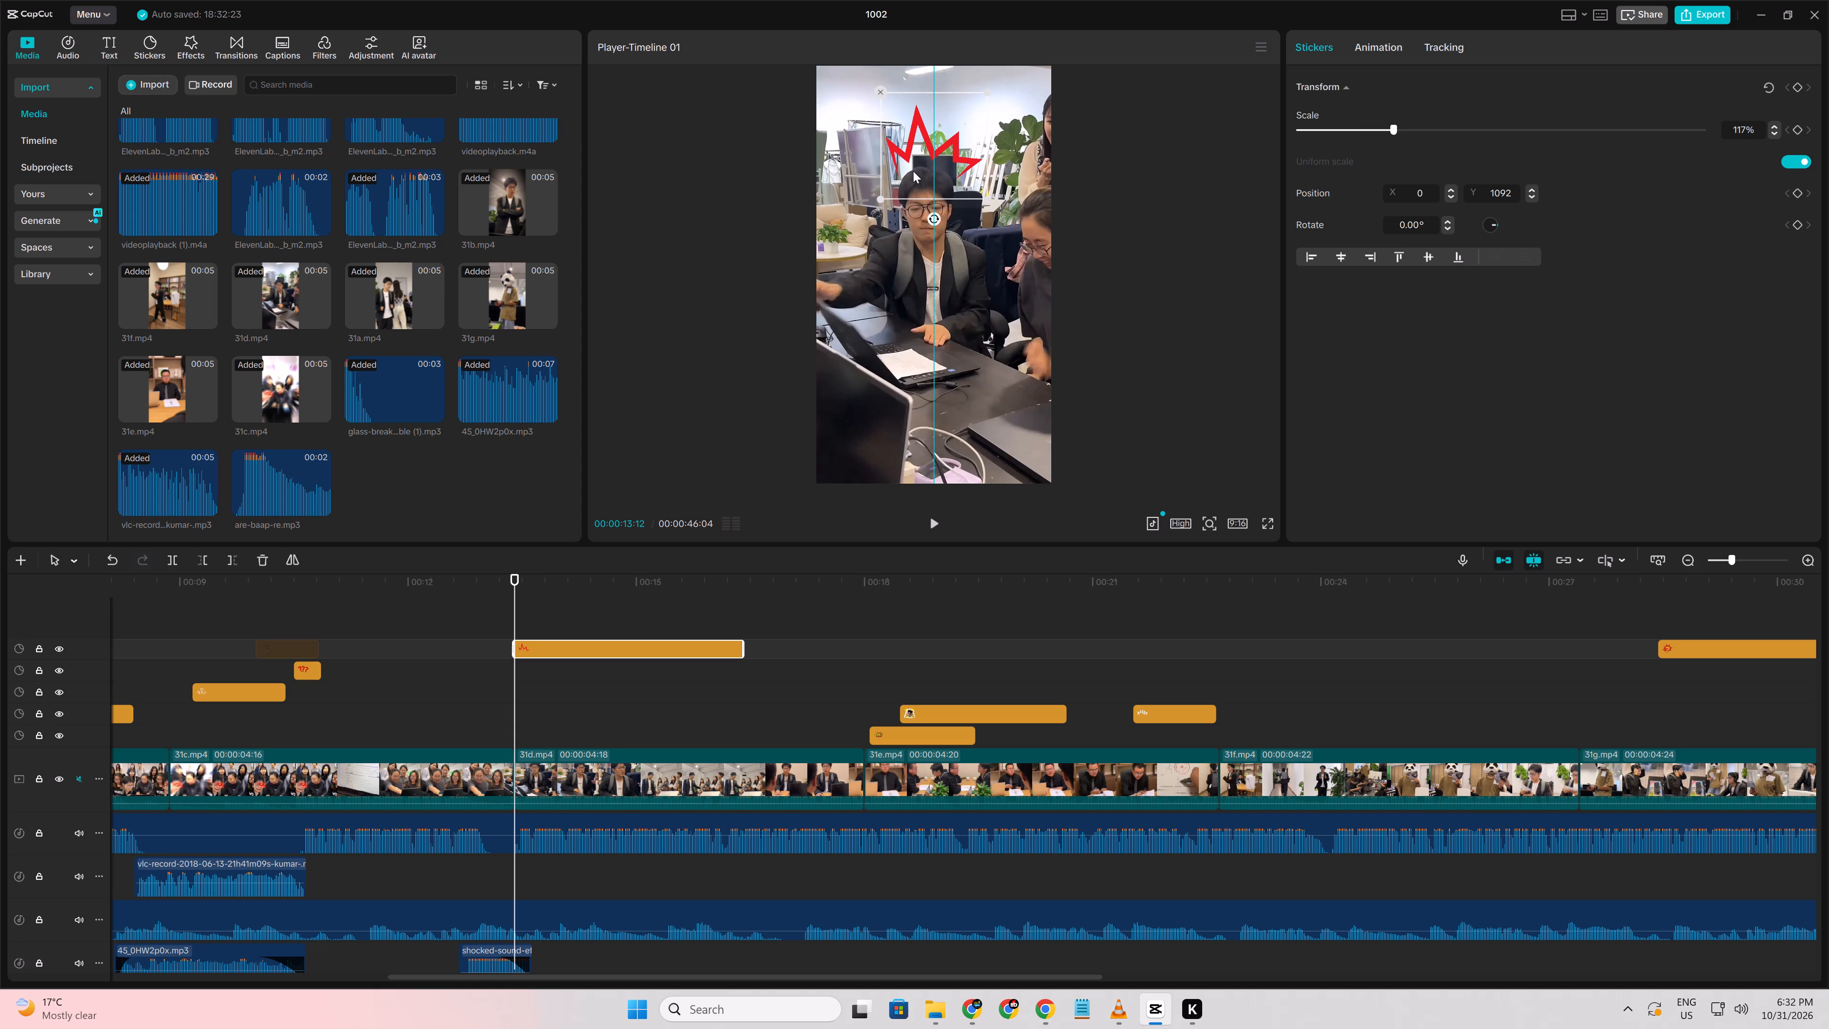
left_click_drag(913, 171, 915, 171)
left_click(1799, 84)
At 00:00:13:21, keyframe the burst sticker at X 138, Y 1123 with a rotation of -8.50° to follow the man's head.
key("Right")
key("Right")
key("Right")
key("Right")
key("Right")
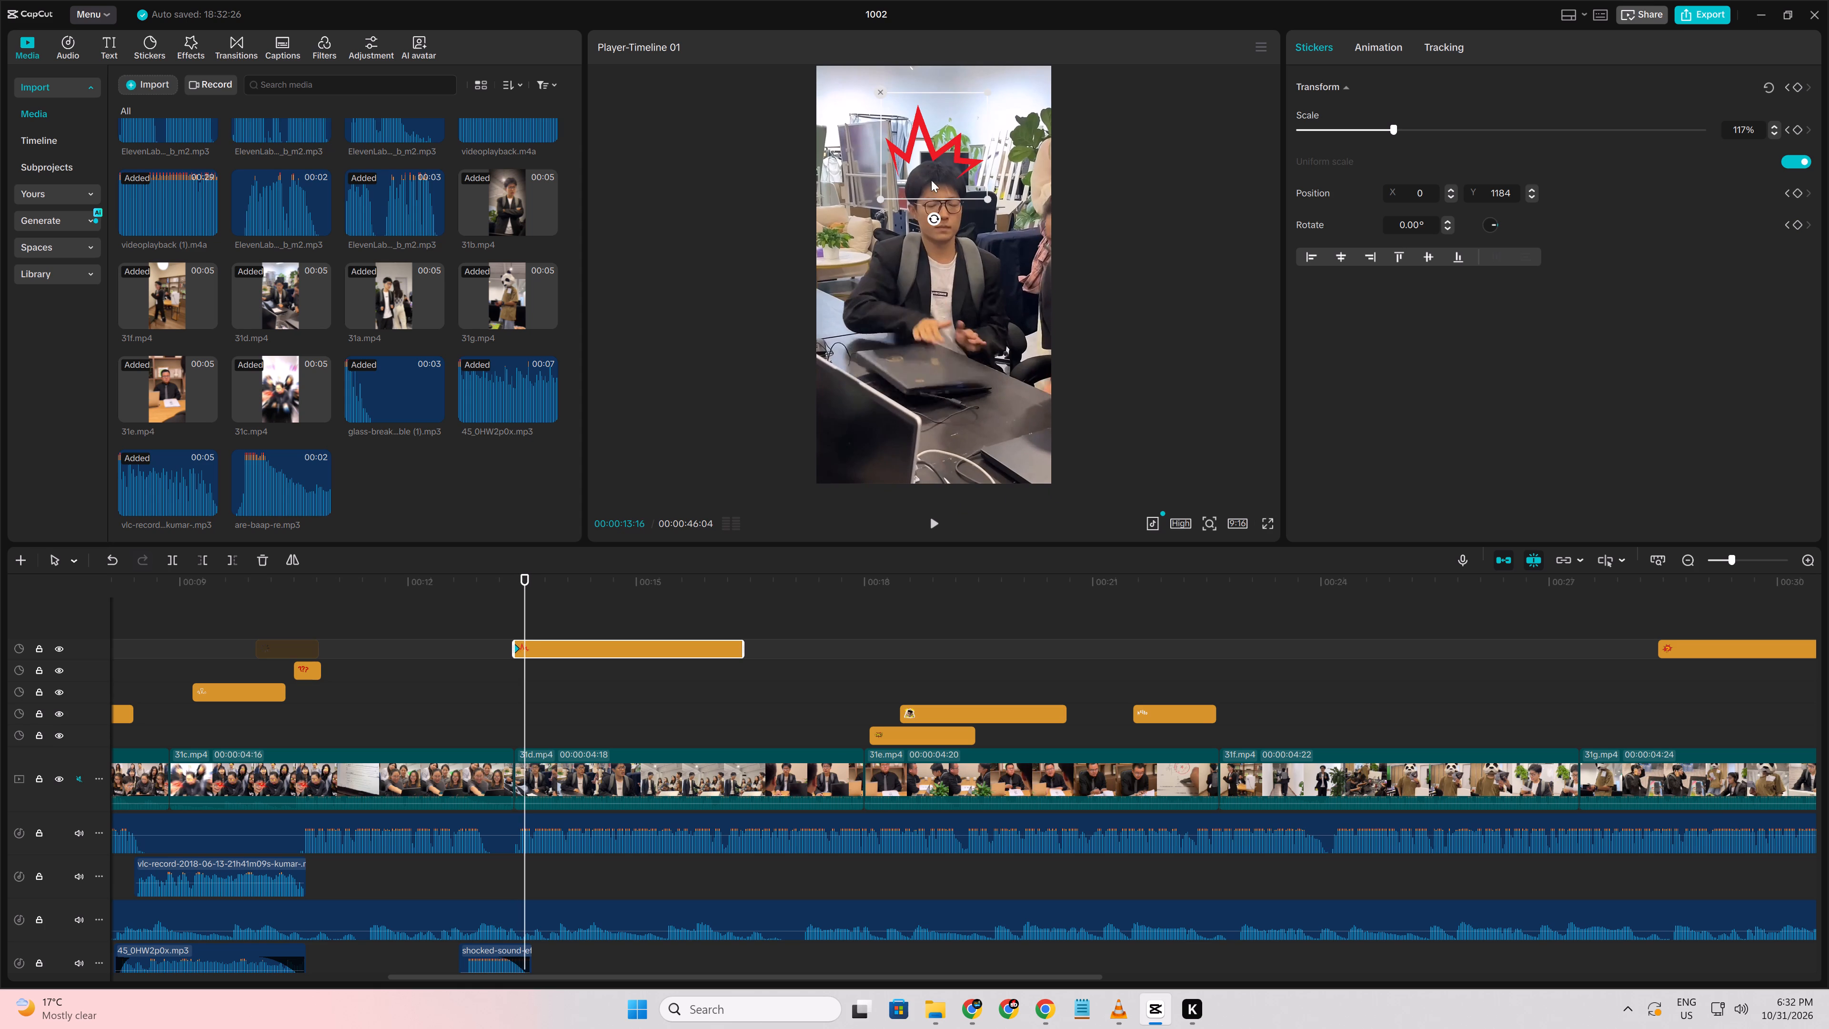
key("Right")
key("Right")
key("Right")
key("Right")
left_click_drag(927, 163, 942, 170)
left_click_drag(948, 228, 959, 229)
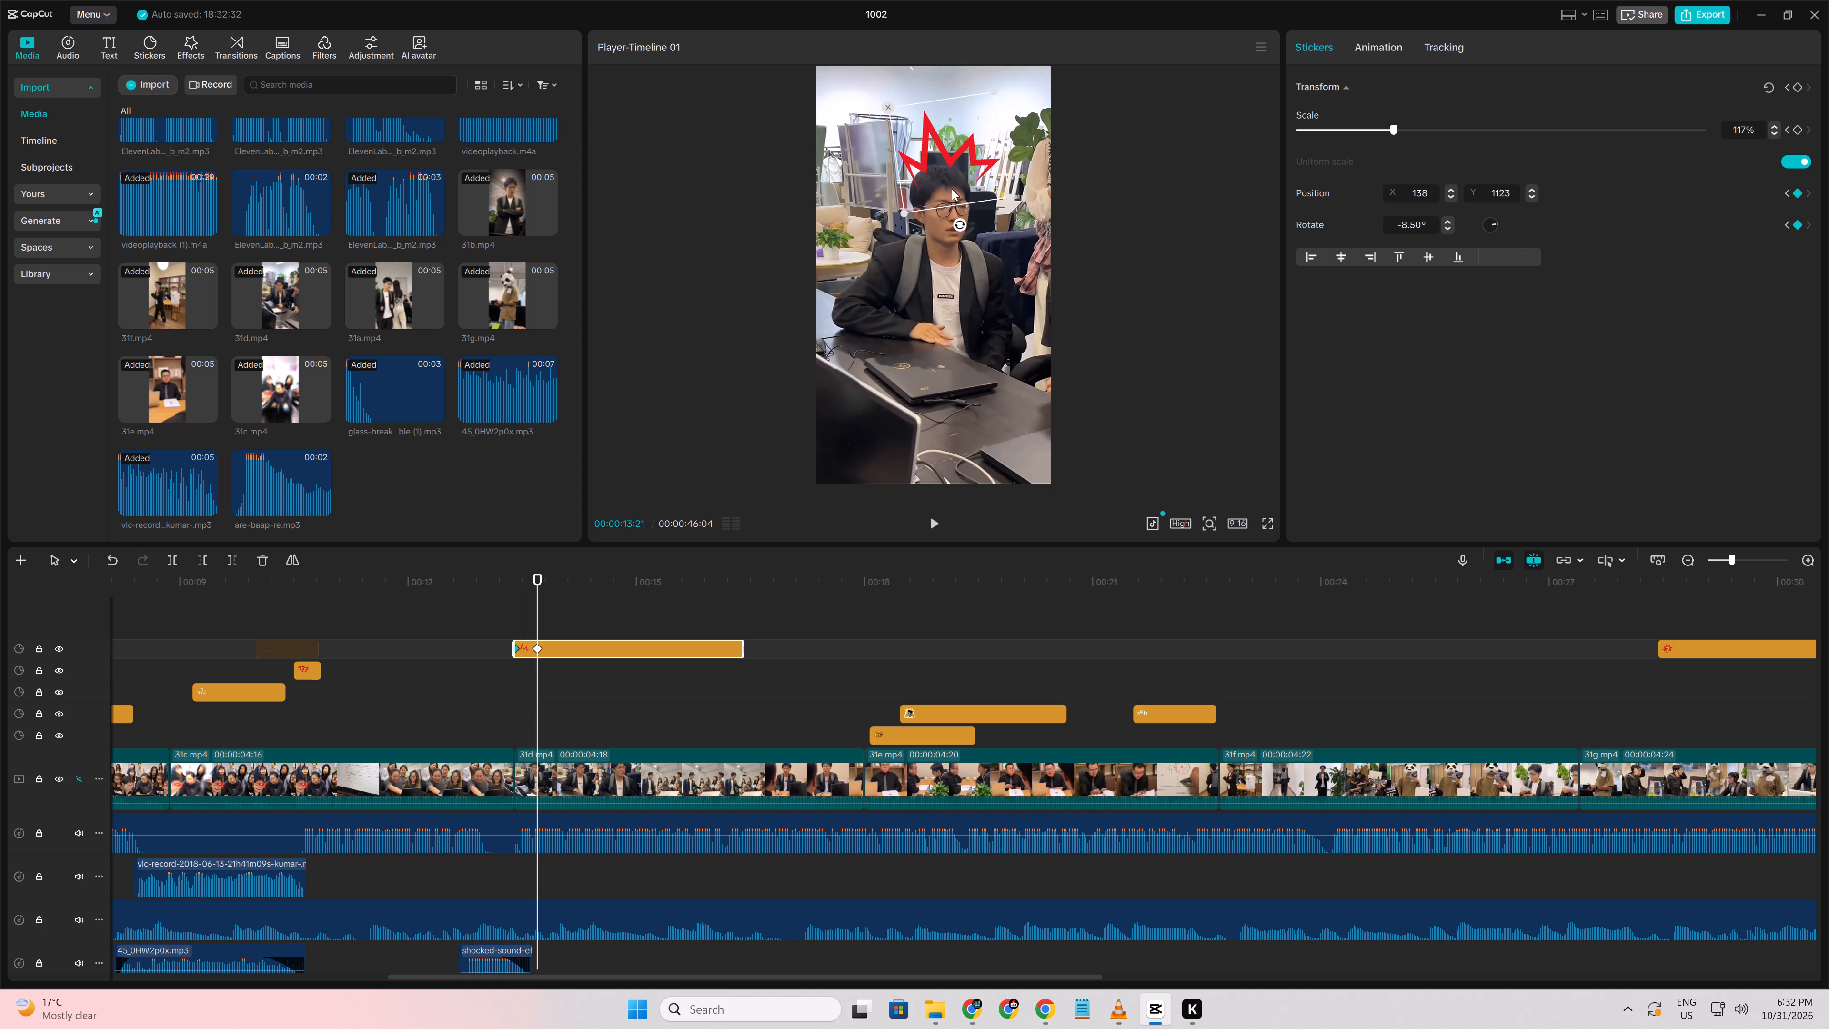
At 00:00:13:29, keyframe the burst sticker above the man's head in the closer shot at X -115, Y 1306, and replay it.
key("Right")
key("Right")
key("Right")
key("Right")
key("Right")
key("Right")
key("Right")
key("Right")
left_click_drag(934, 187, 918, 187)
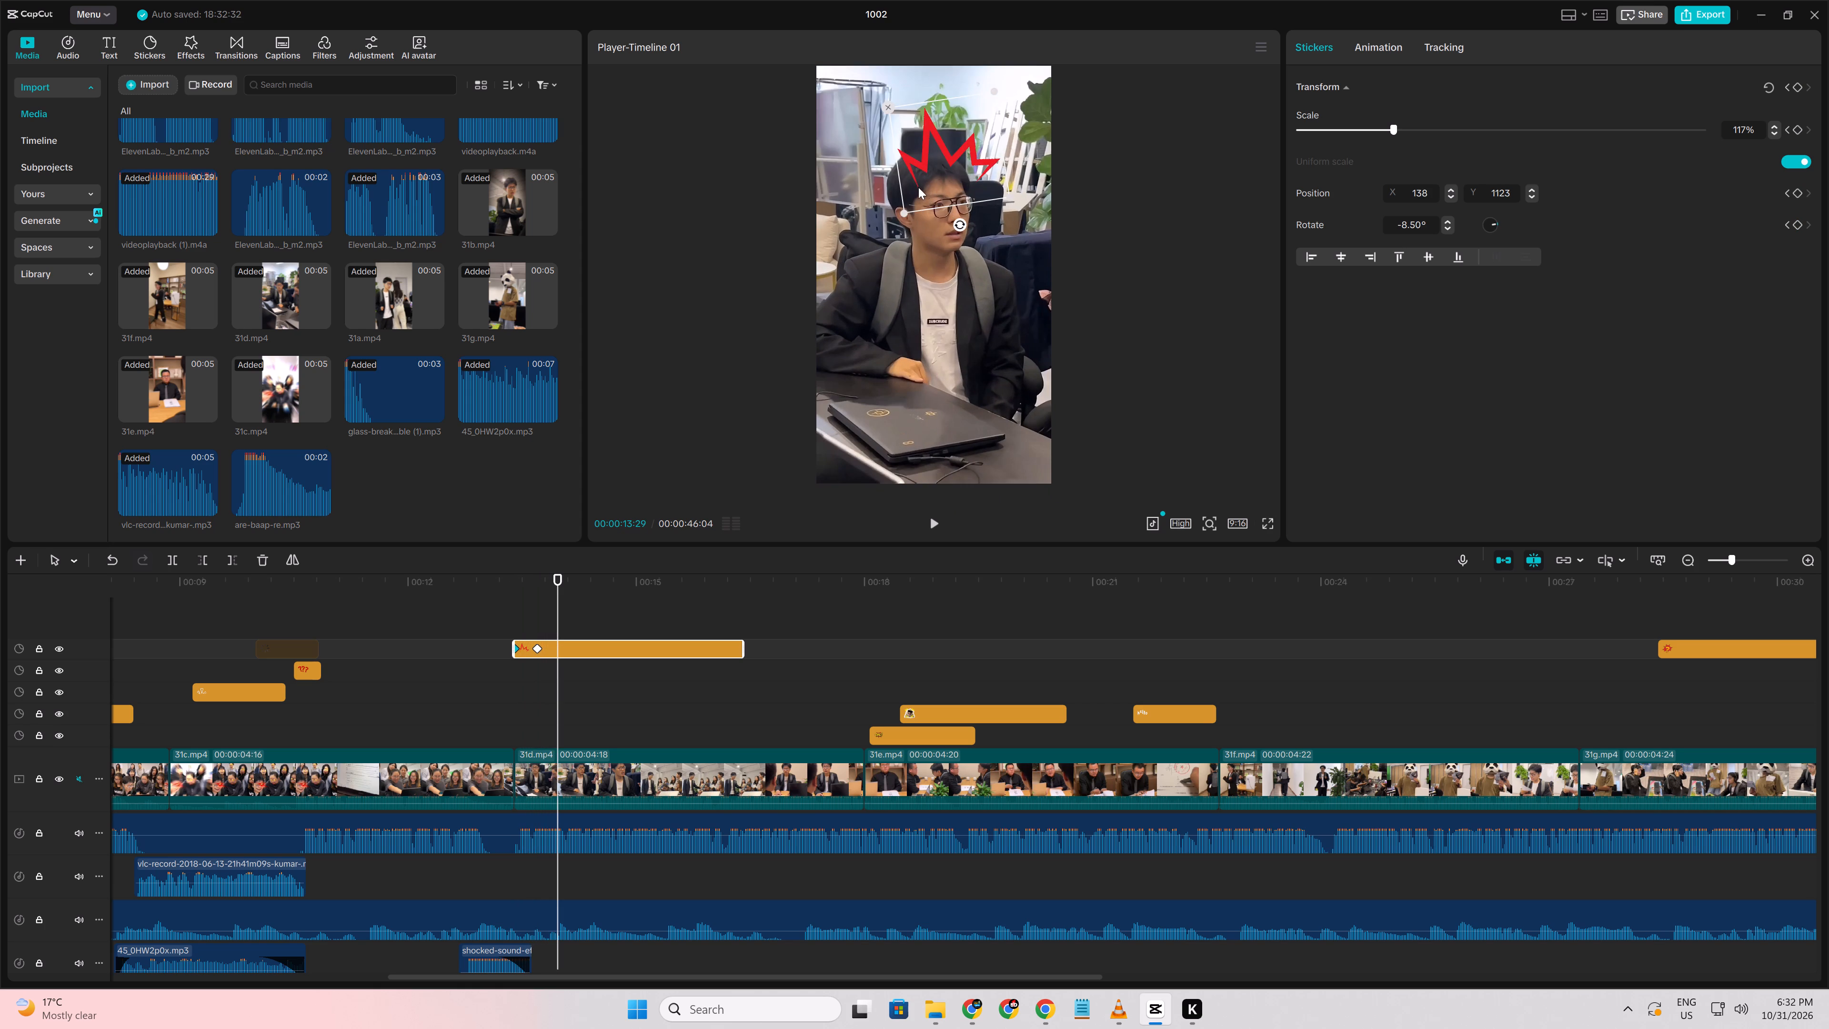
left_click_drag(918, 187, 906, 167)
key("Right")
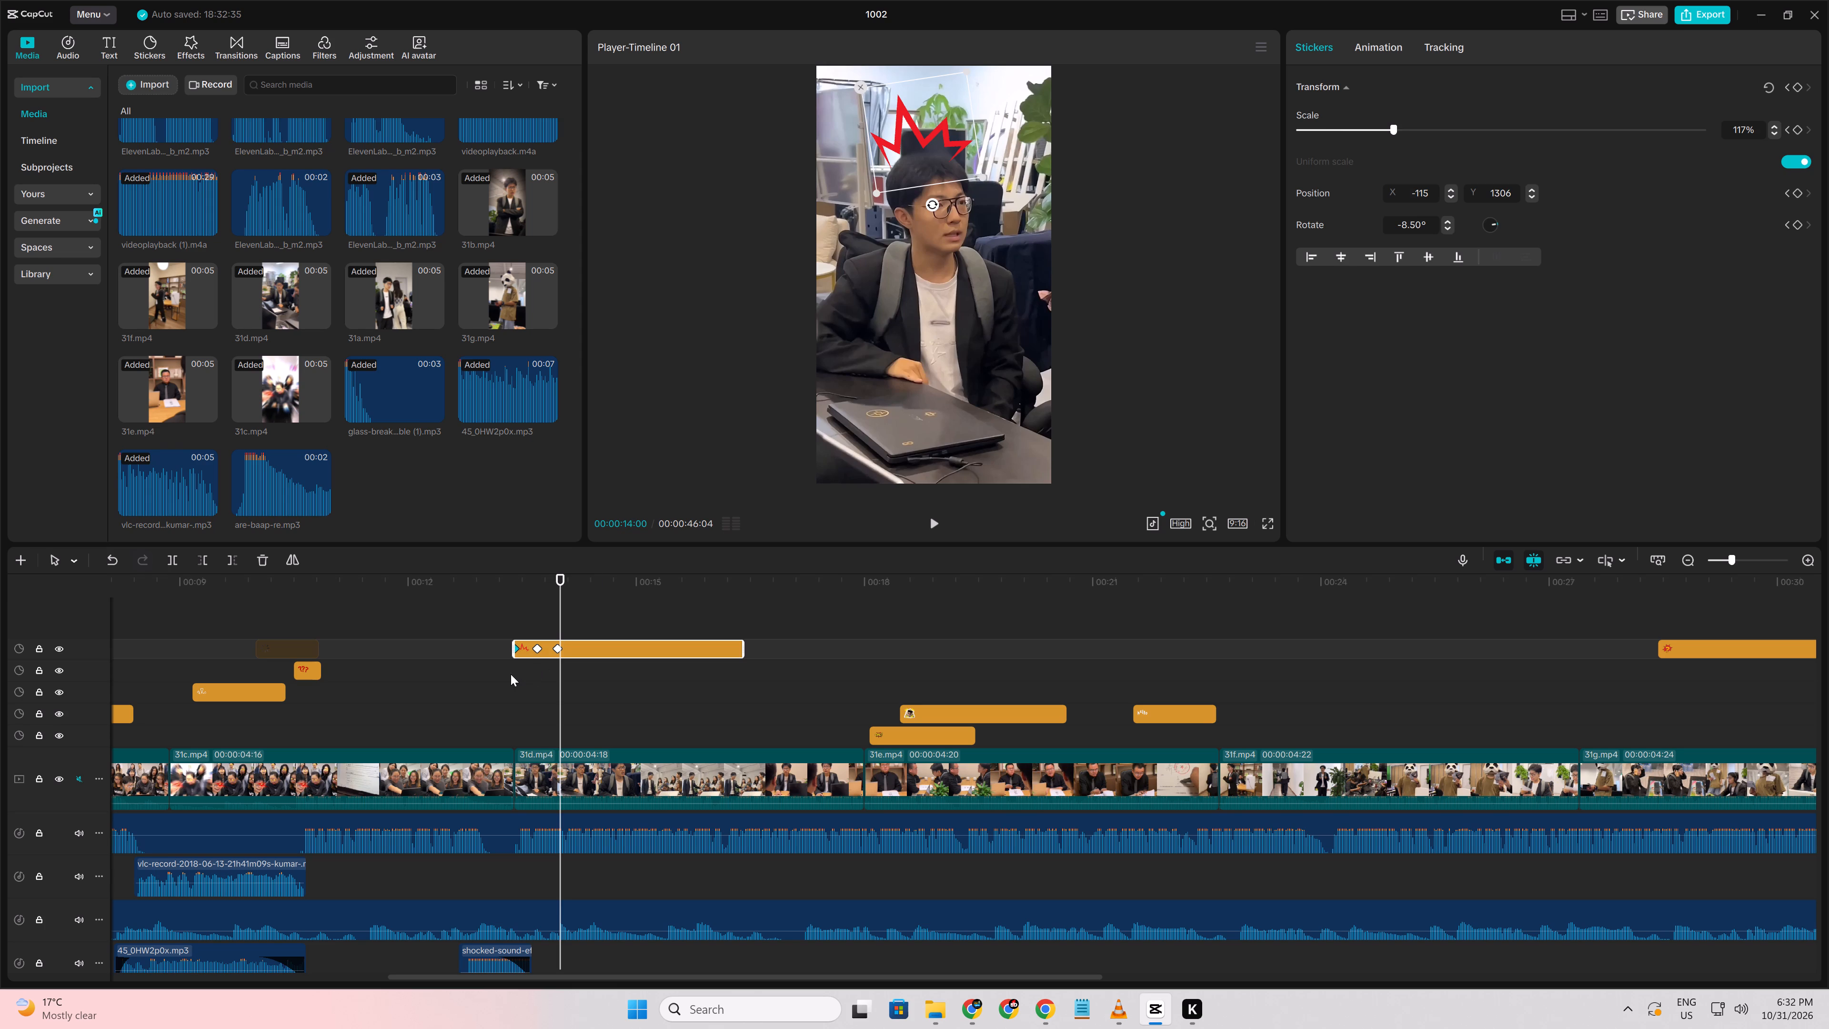
left_click(511, 674)
key("space")
key("space")
At 00:00:13:27, keyframe the burst sticker at scale 103%, position X 109, Y 1169 and rotation -10.16°.
left_click(543, 651)
key("Left")
key("Left")
key("Left")
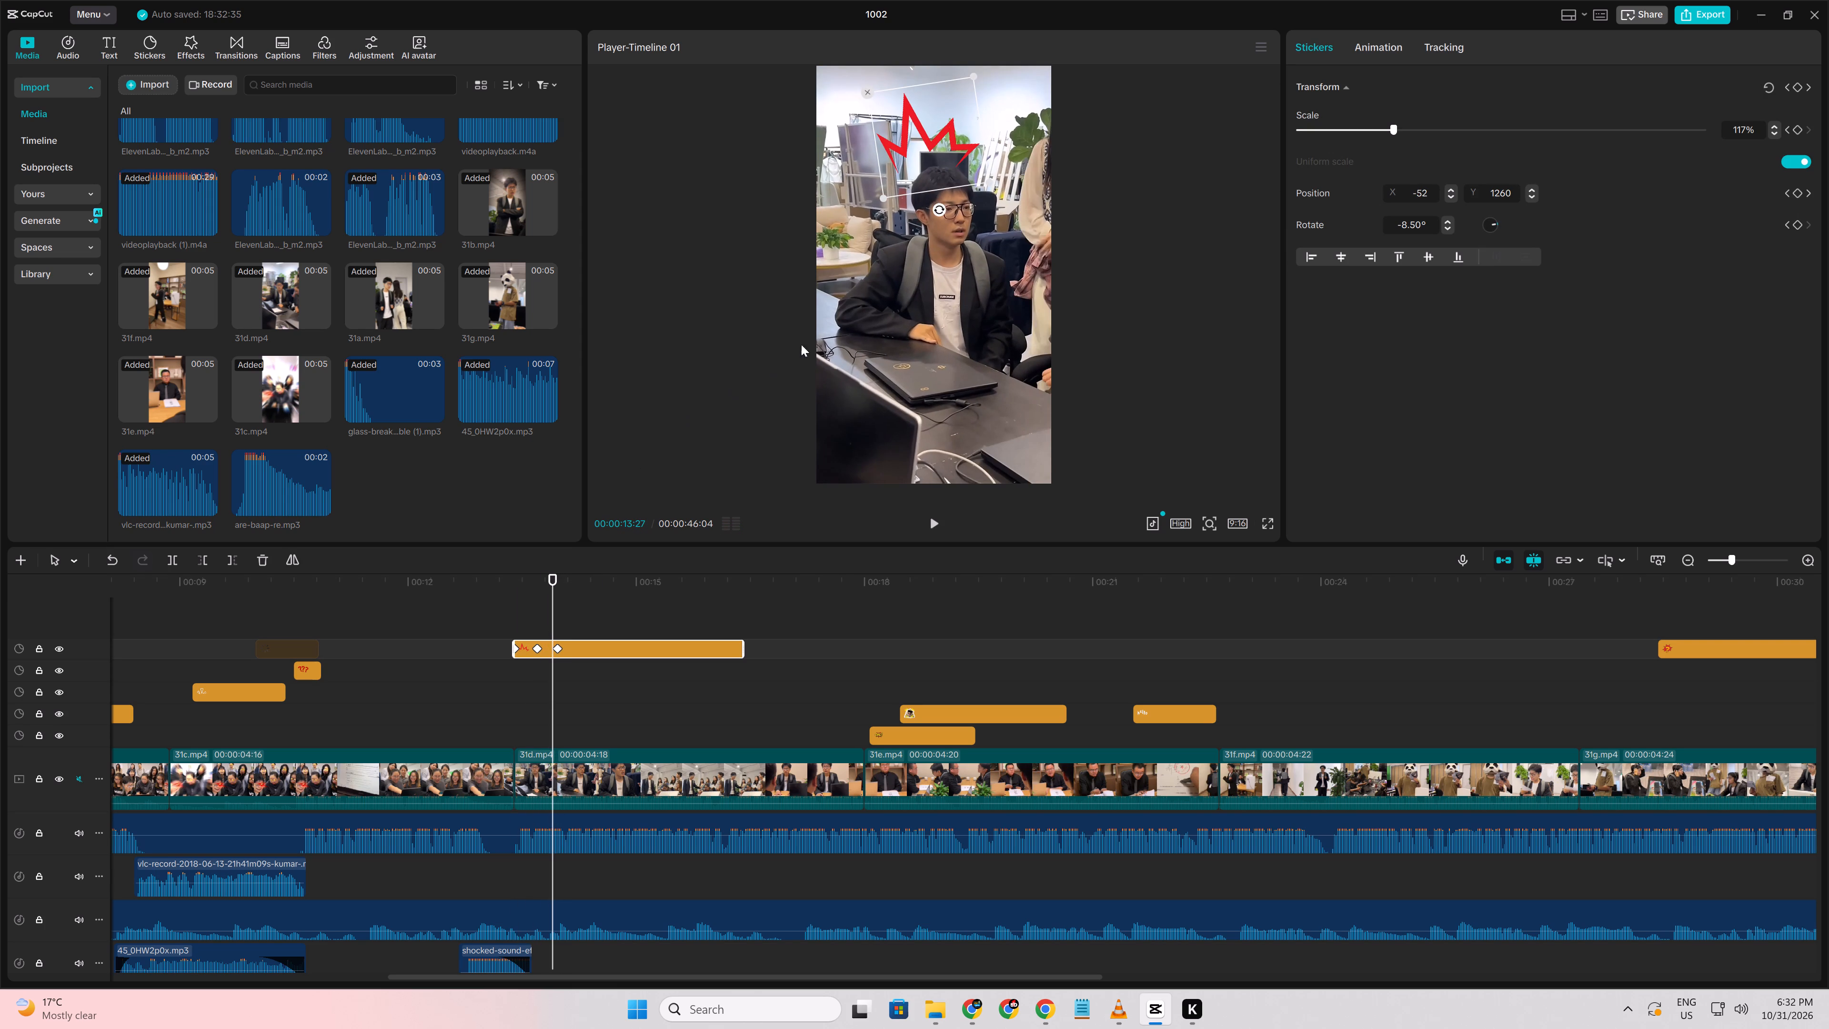
left_click_drag(913, 168, 923, 184)
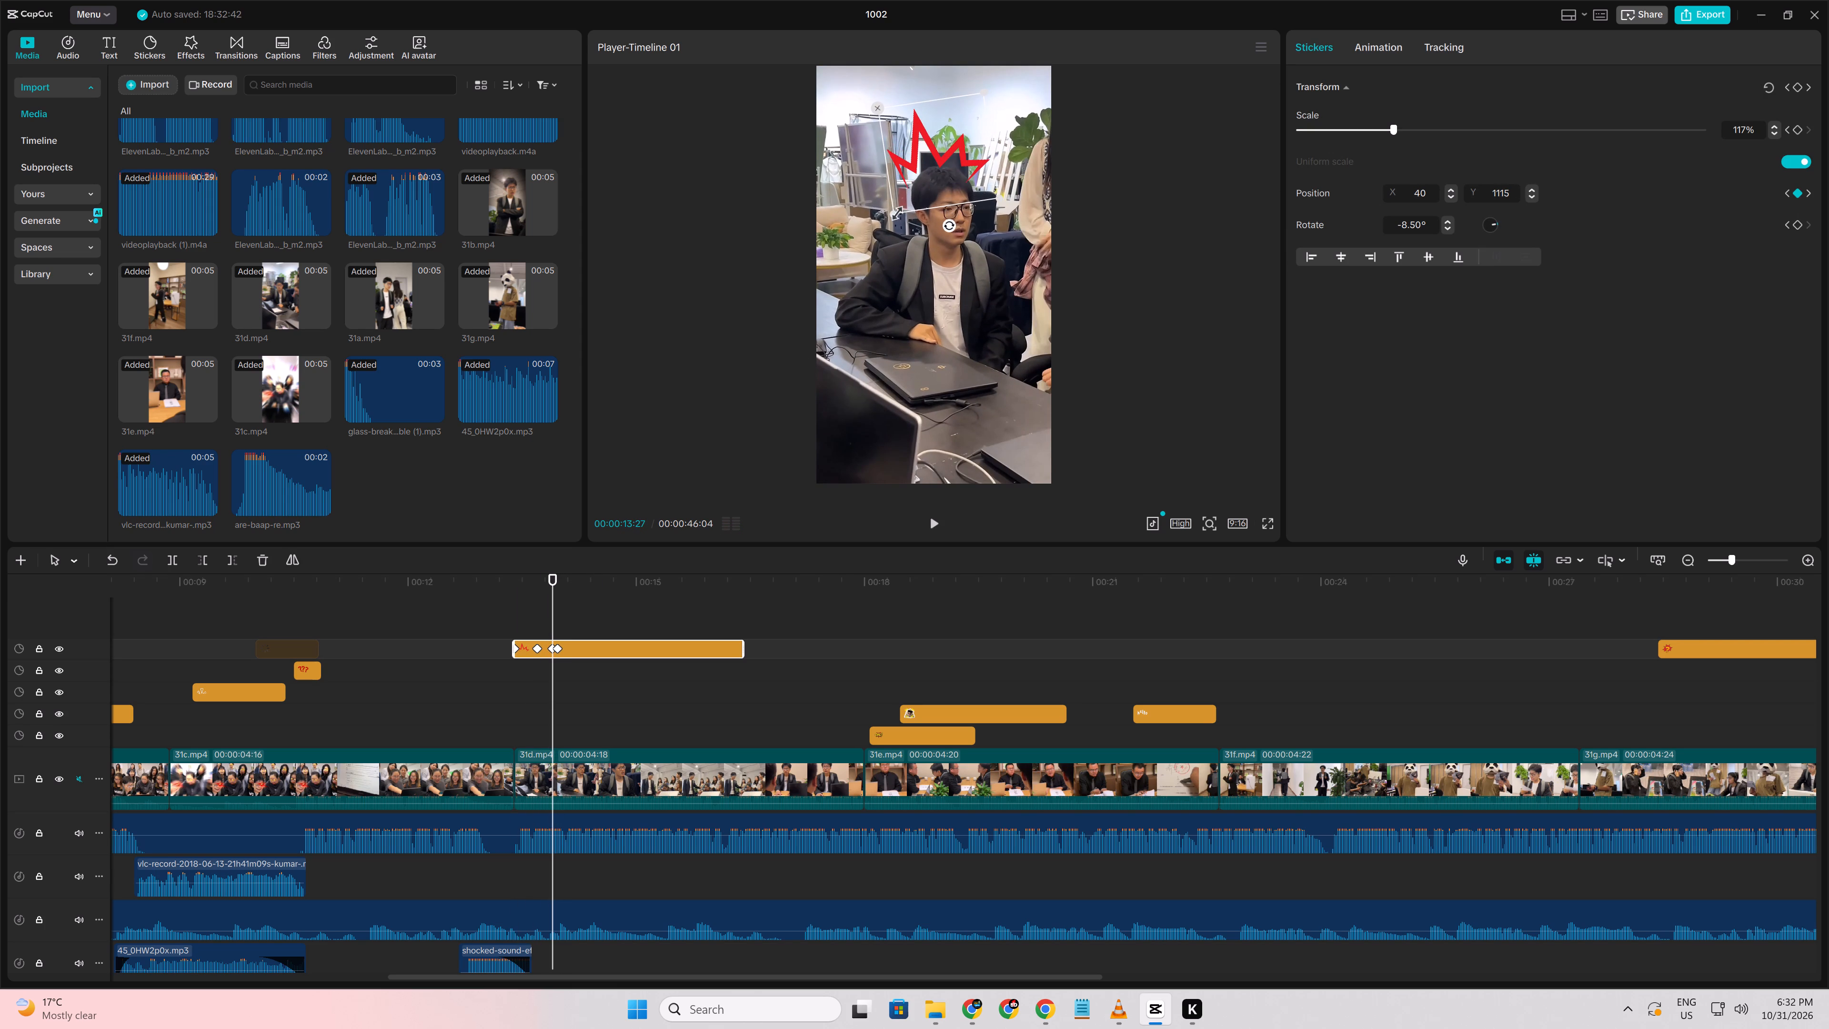
left_click_drag(894, 211, 910, 204)
left_click_drag(913, 191, 921, 192)
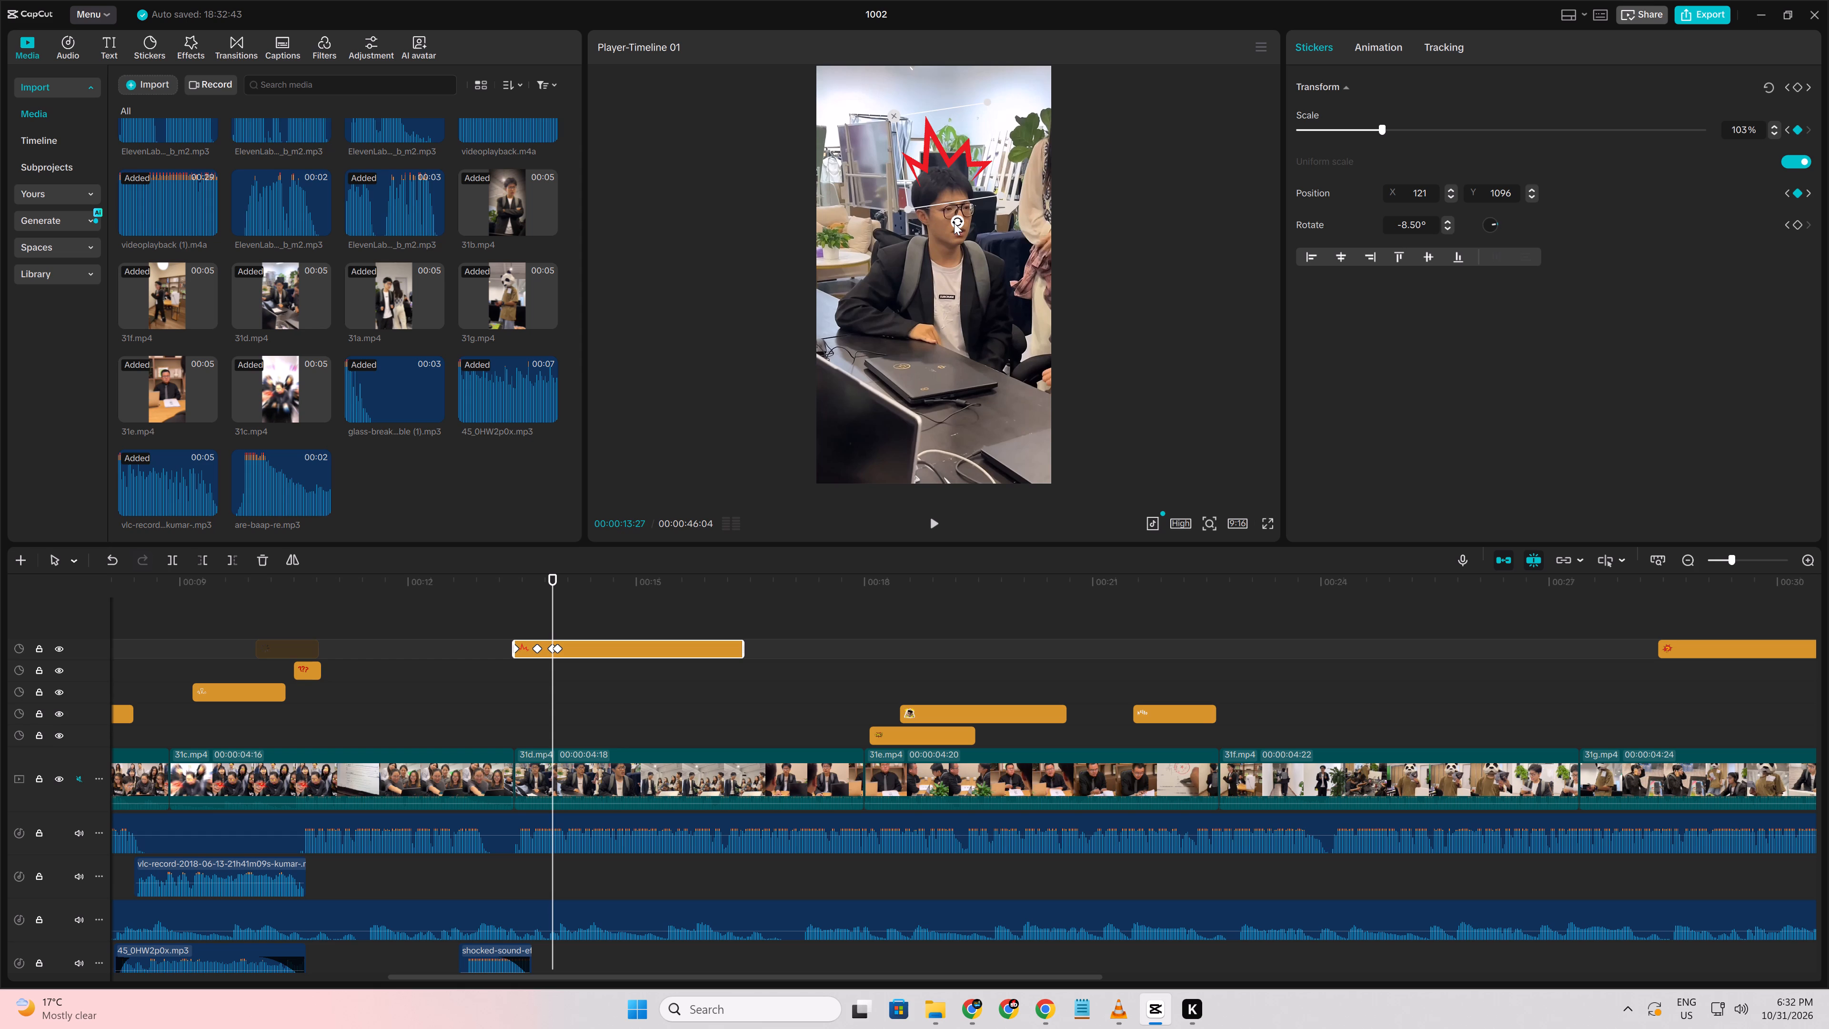
left_click(954, 223)
left_click_drag(944, 193, 941, 185)
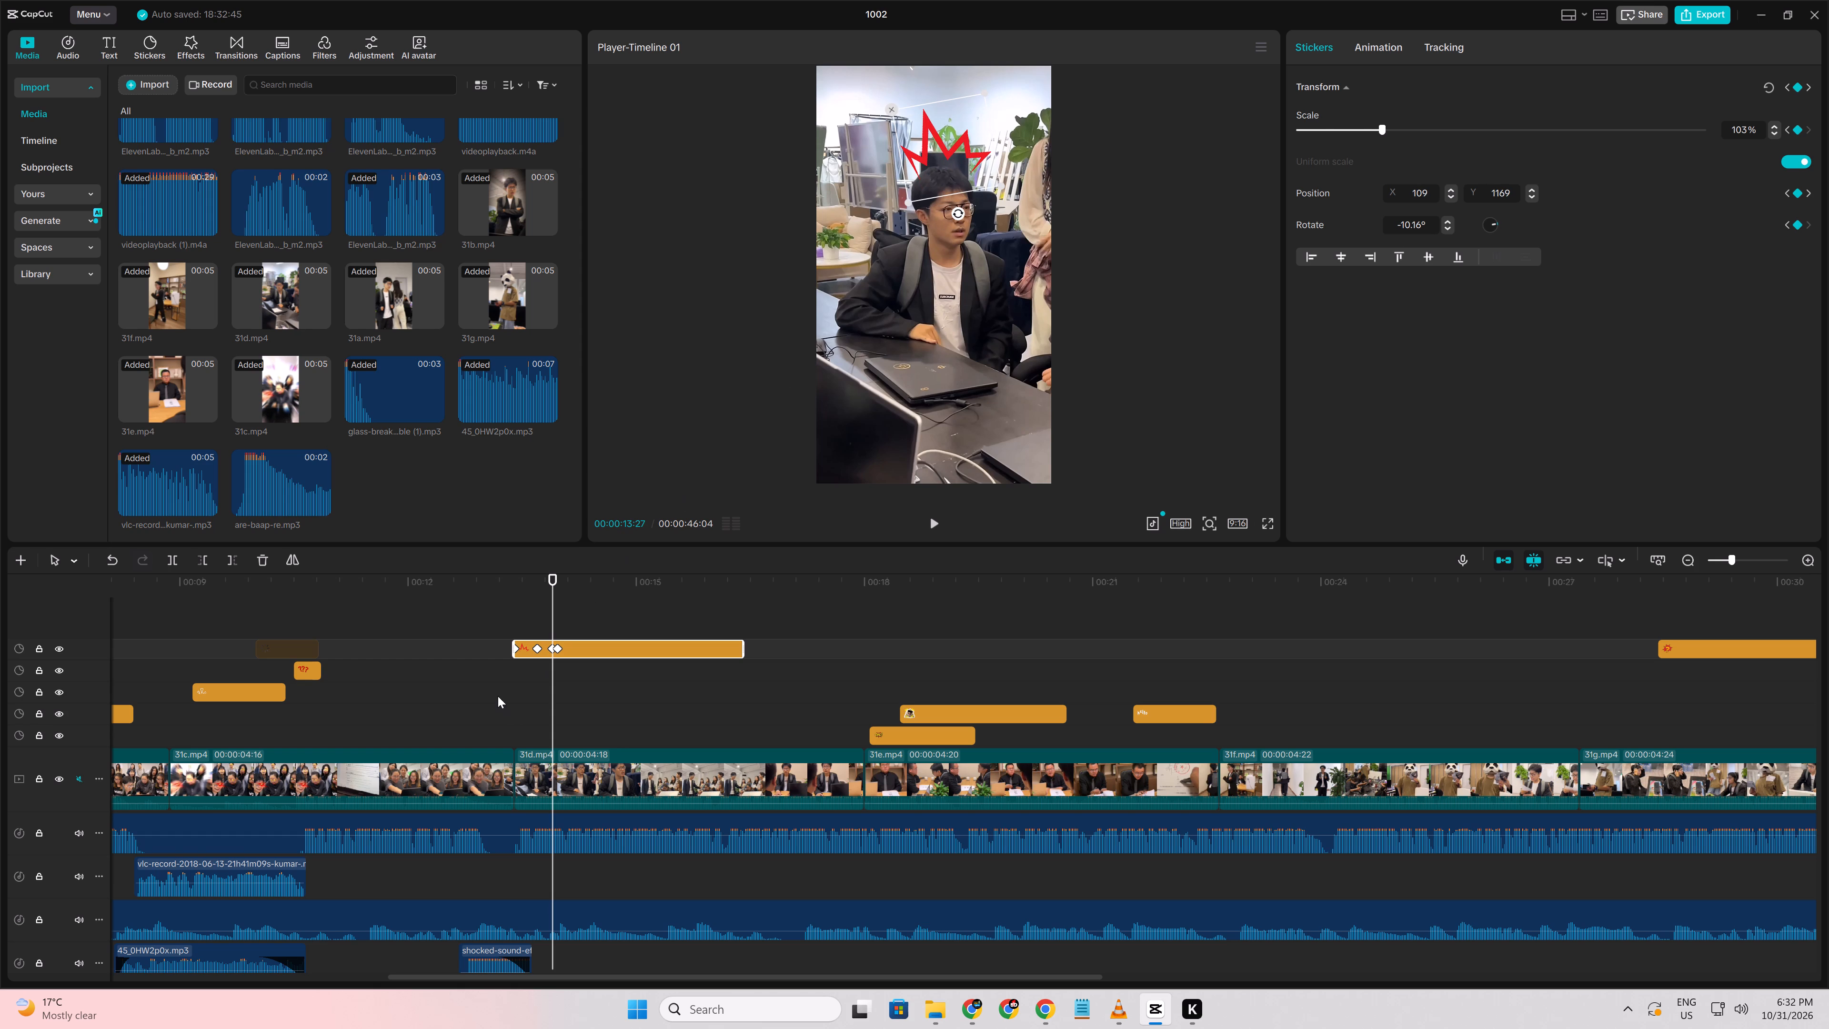
Replay the first half of 31d to check how the burst sticker follows the man's head through the shot changes.
left_click(497, 693)
key("space")
key("space")
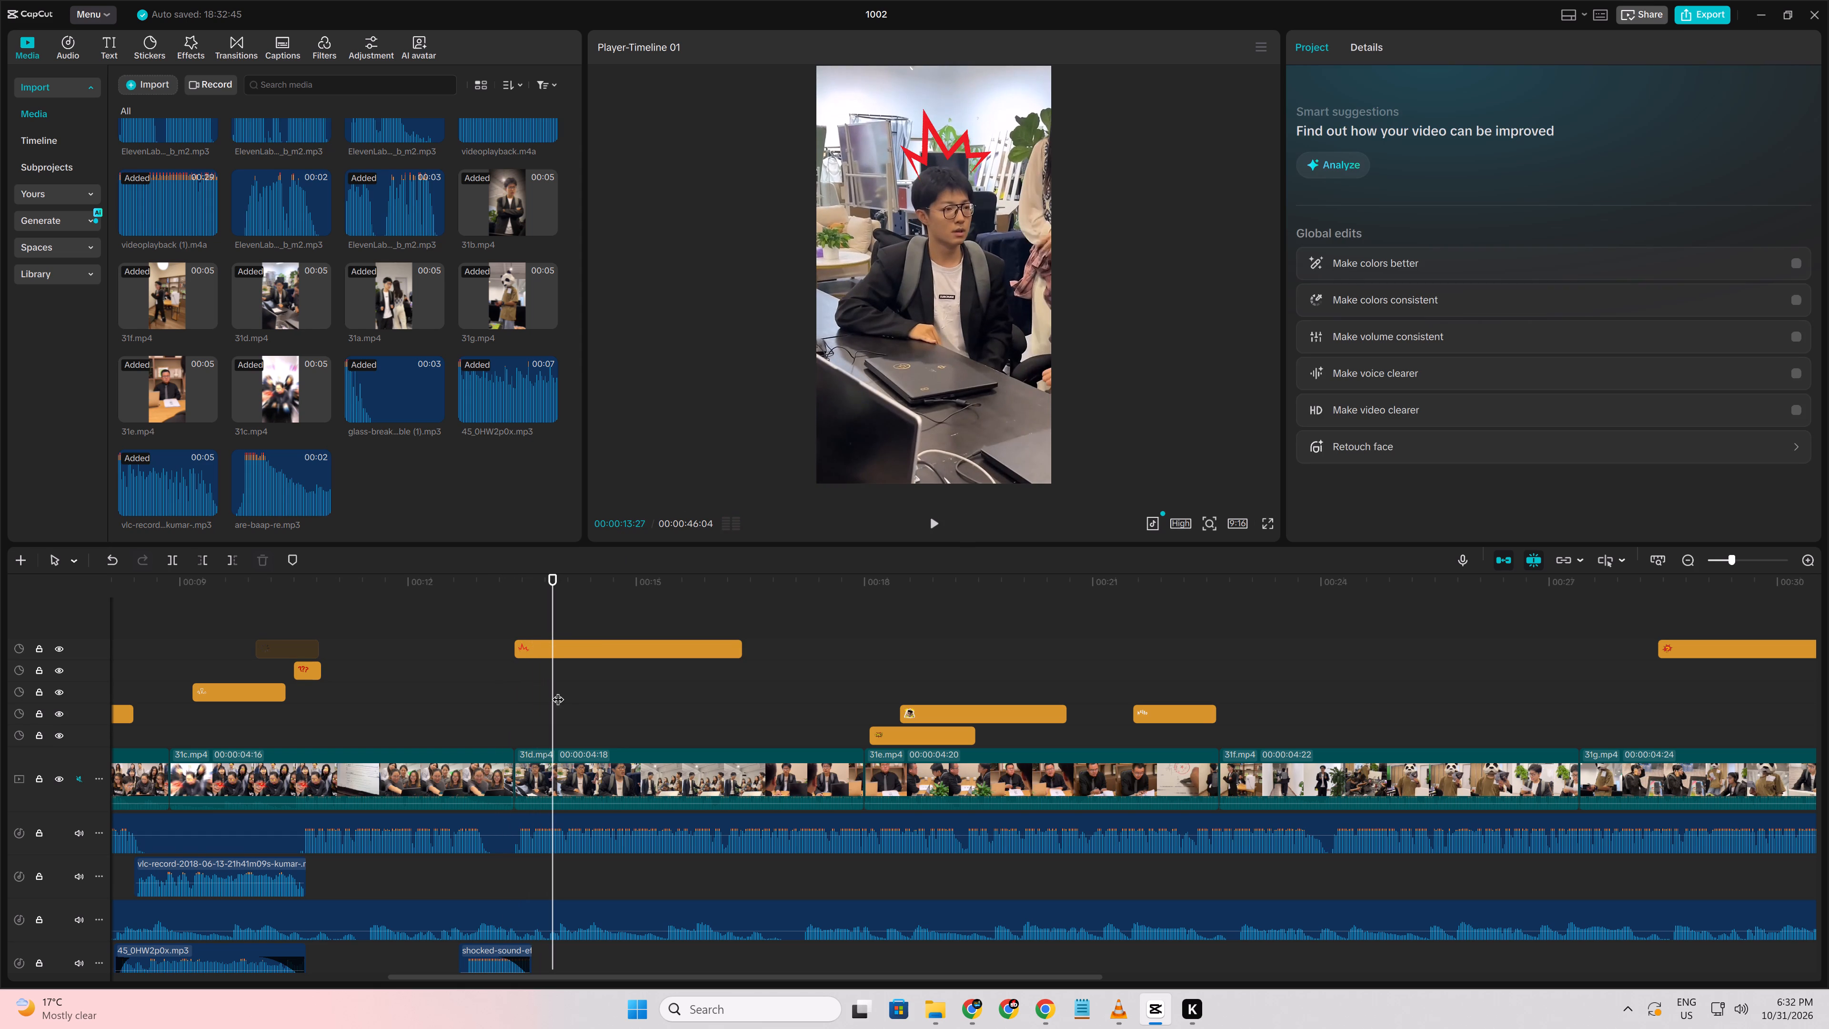
key("space")
key("space")
key("space")
key("space")
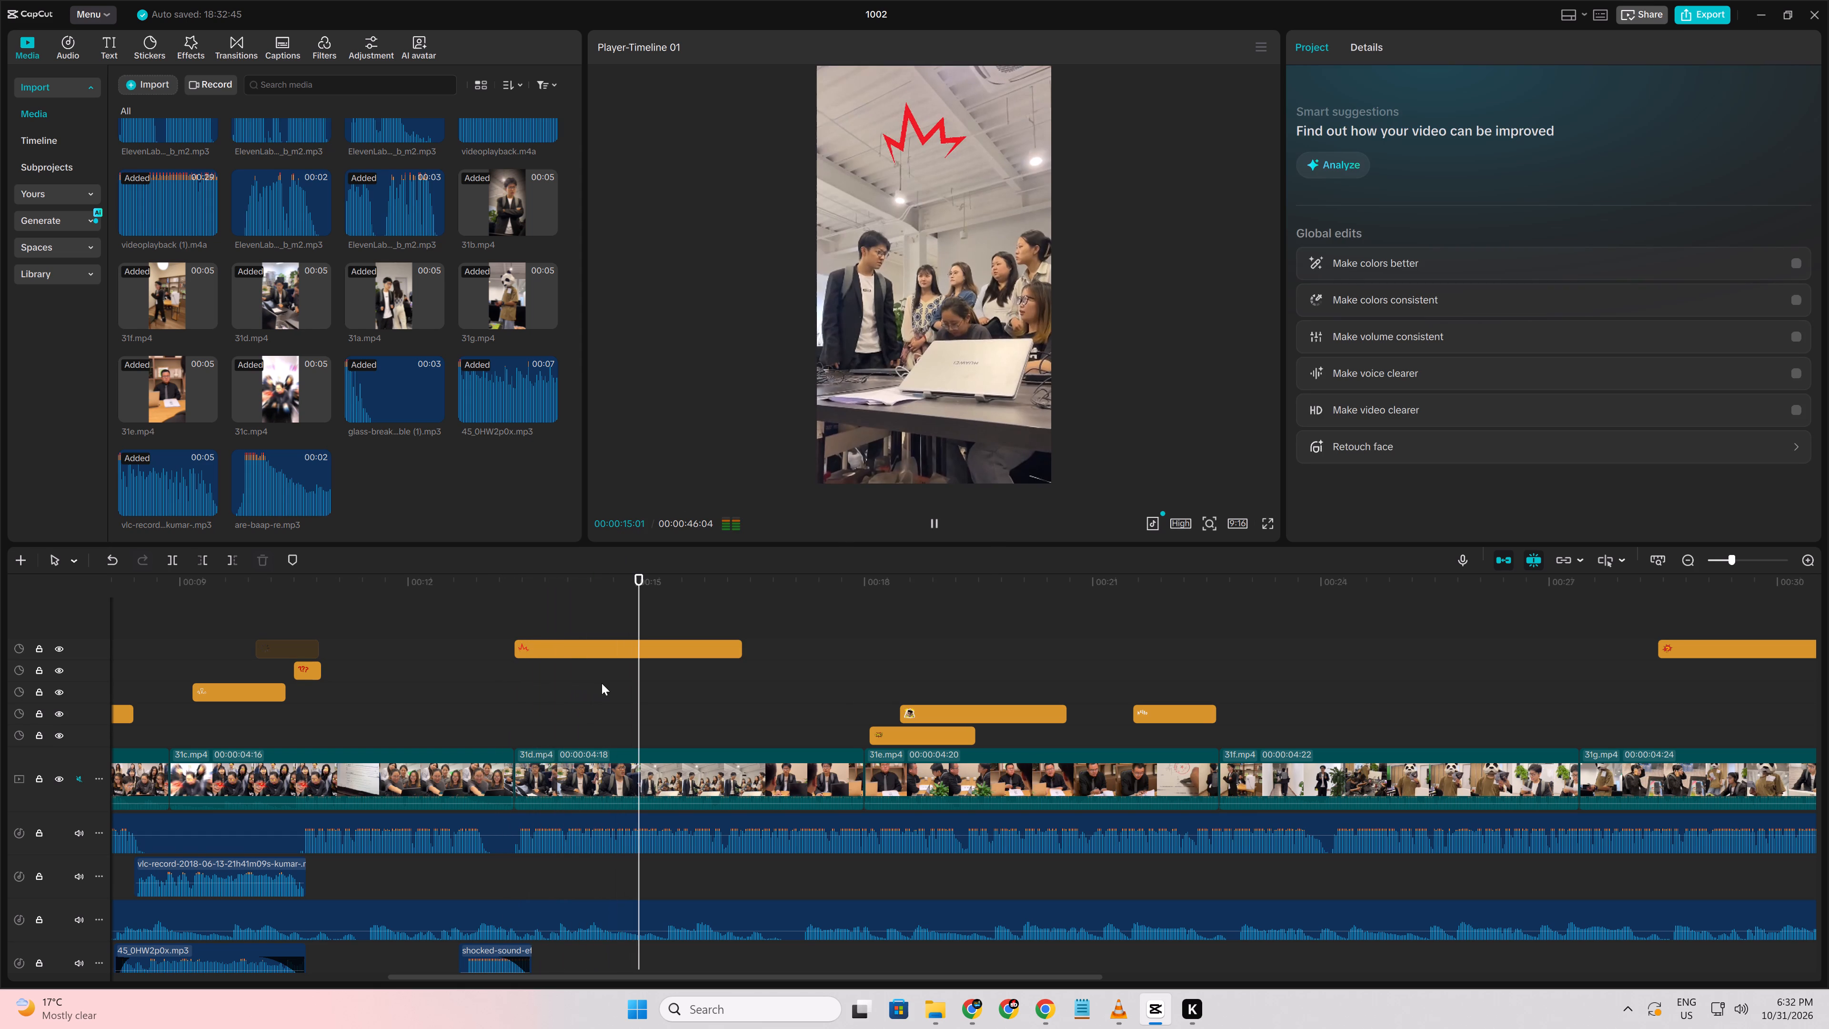
left_click(610, 681)
key("space")
key("space")
left_click(585, 687)
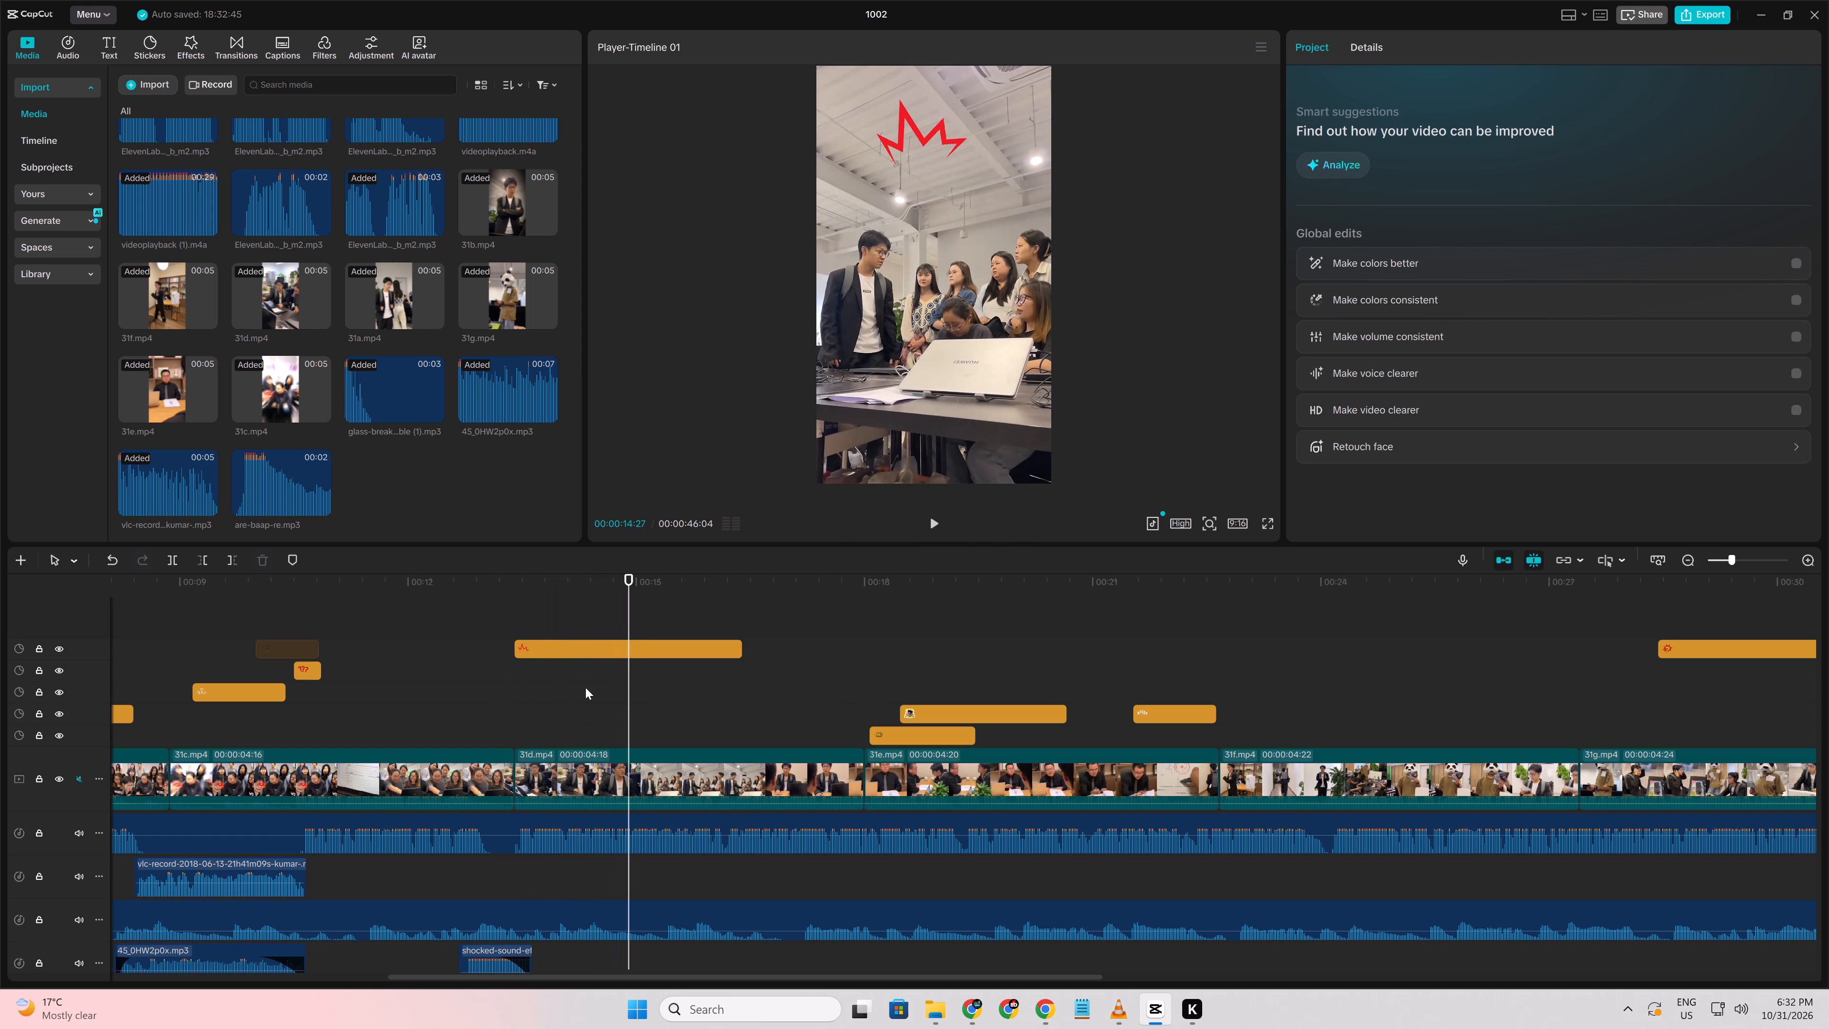
Add a keyframe to the burst sticker at 00:00:14:22, on the last frame before the group shot.
left_click_drag(585, 687, 616, 697)
left_click(630, 637)
key("Left")
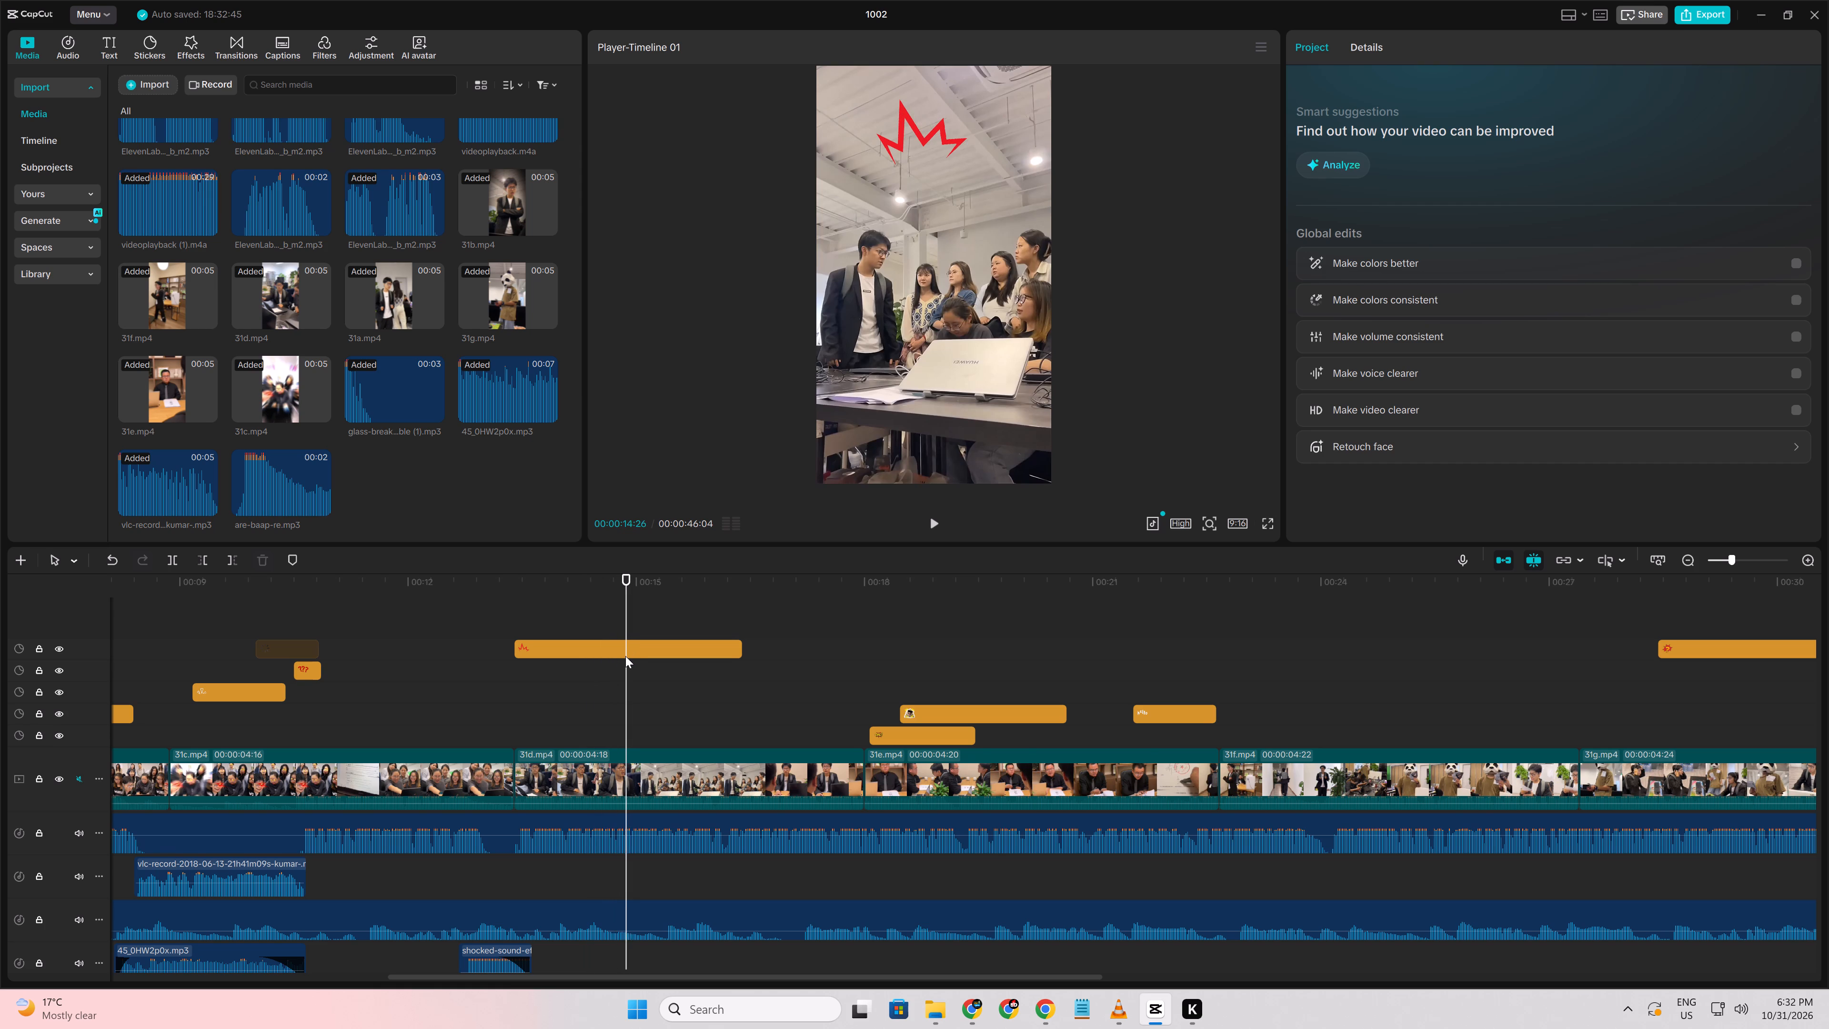
key("Left")
key("Left")
key("Left")
key("Left")
left_click(637, 654)
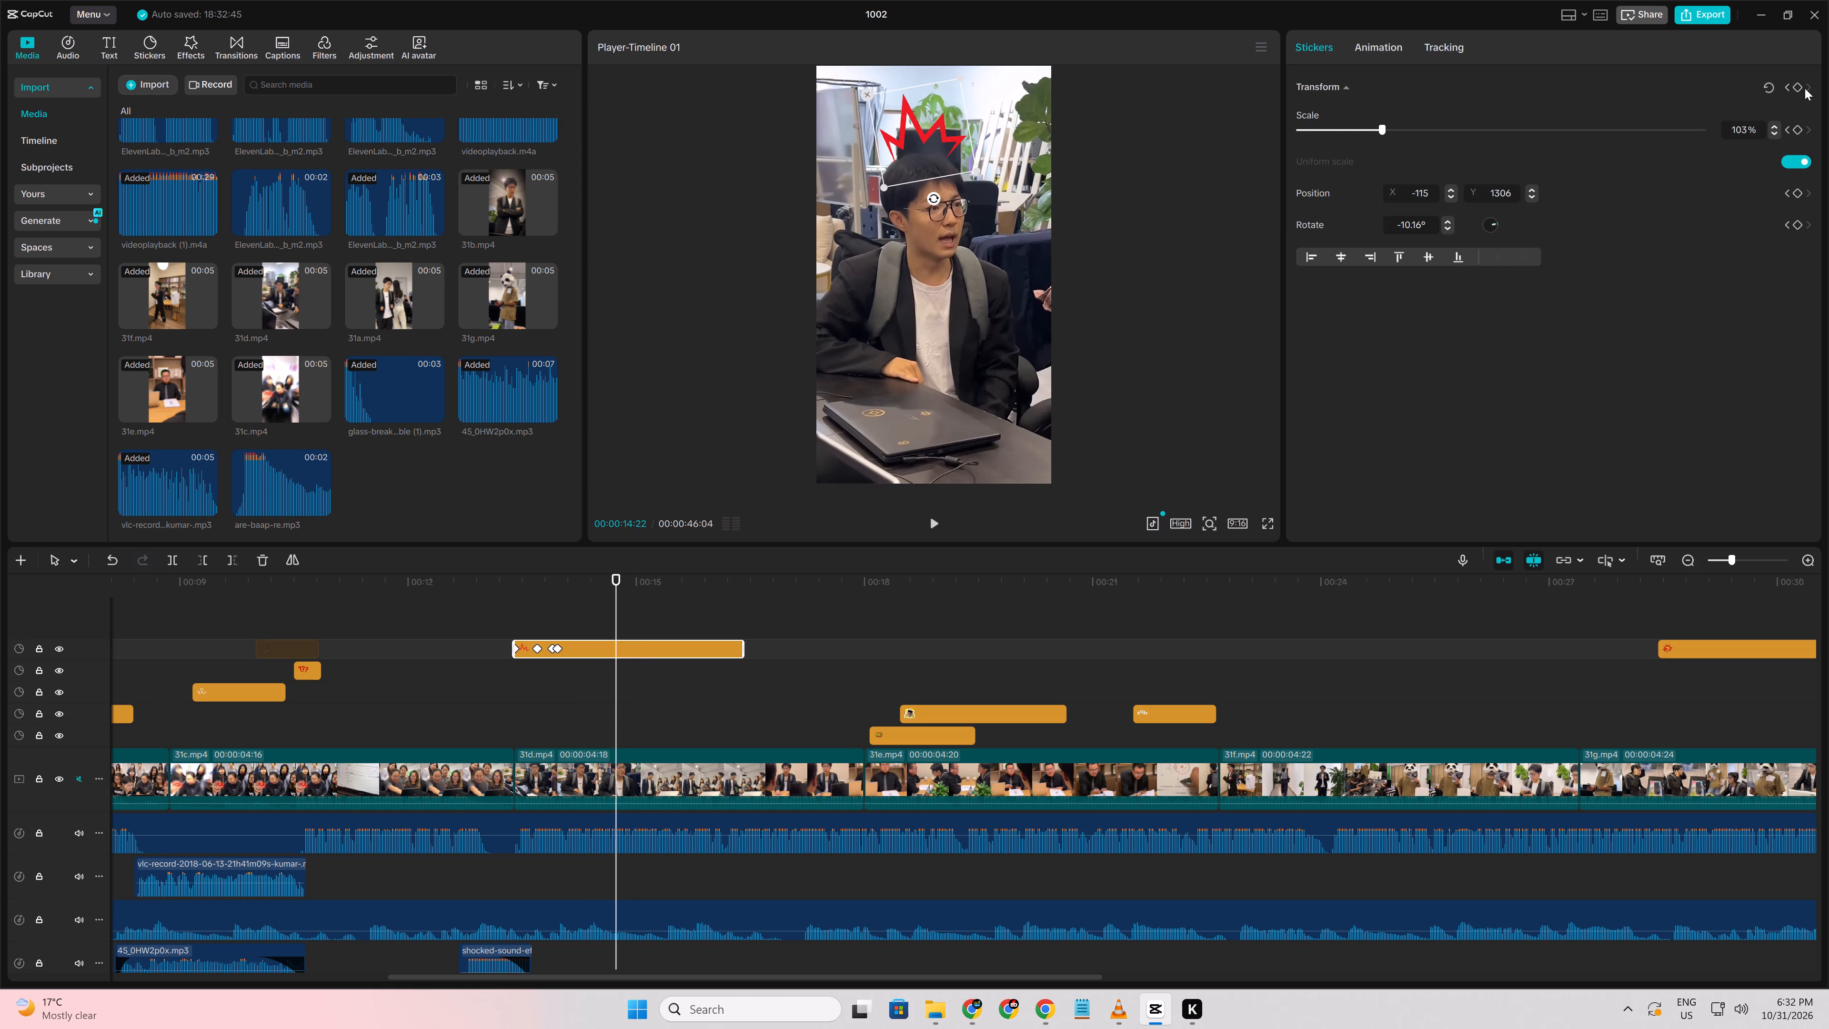
left_click(1801, 88)
At 00:00:14:23, keyframe the burst sticker at 48% scale above the standing man at X -560, Y 517, and replay it.
key("Right")
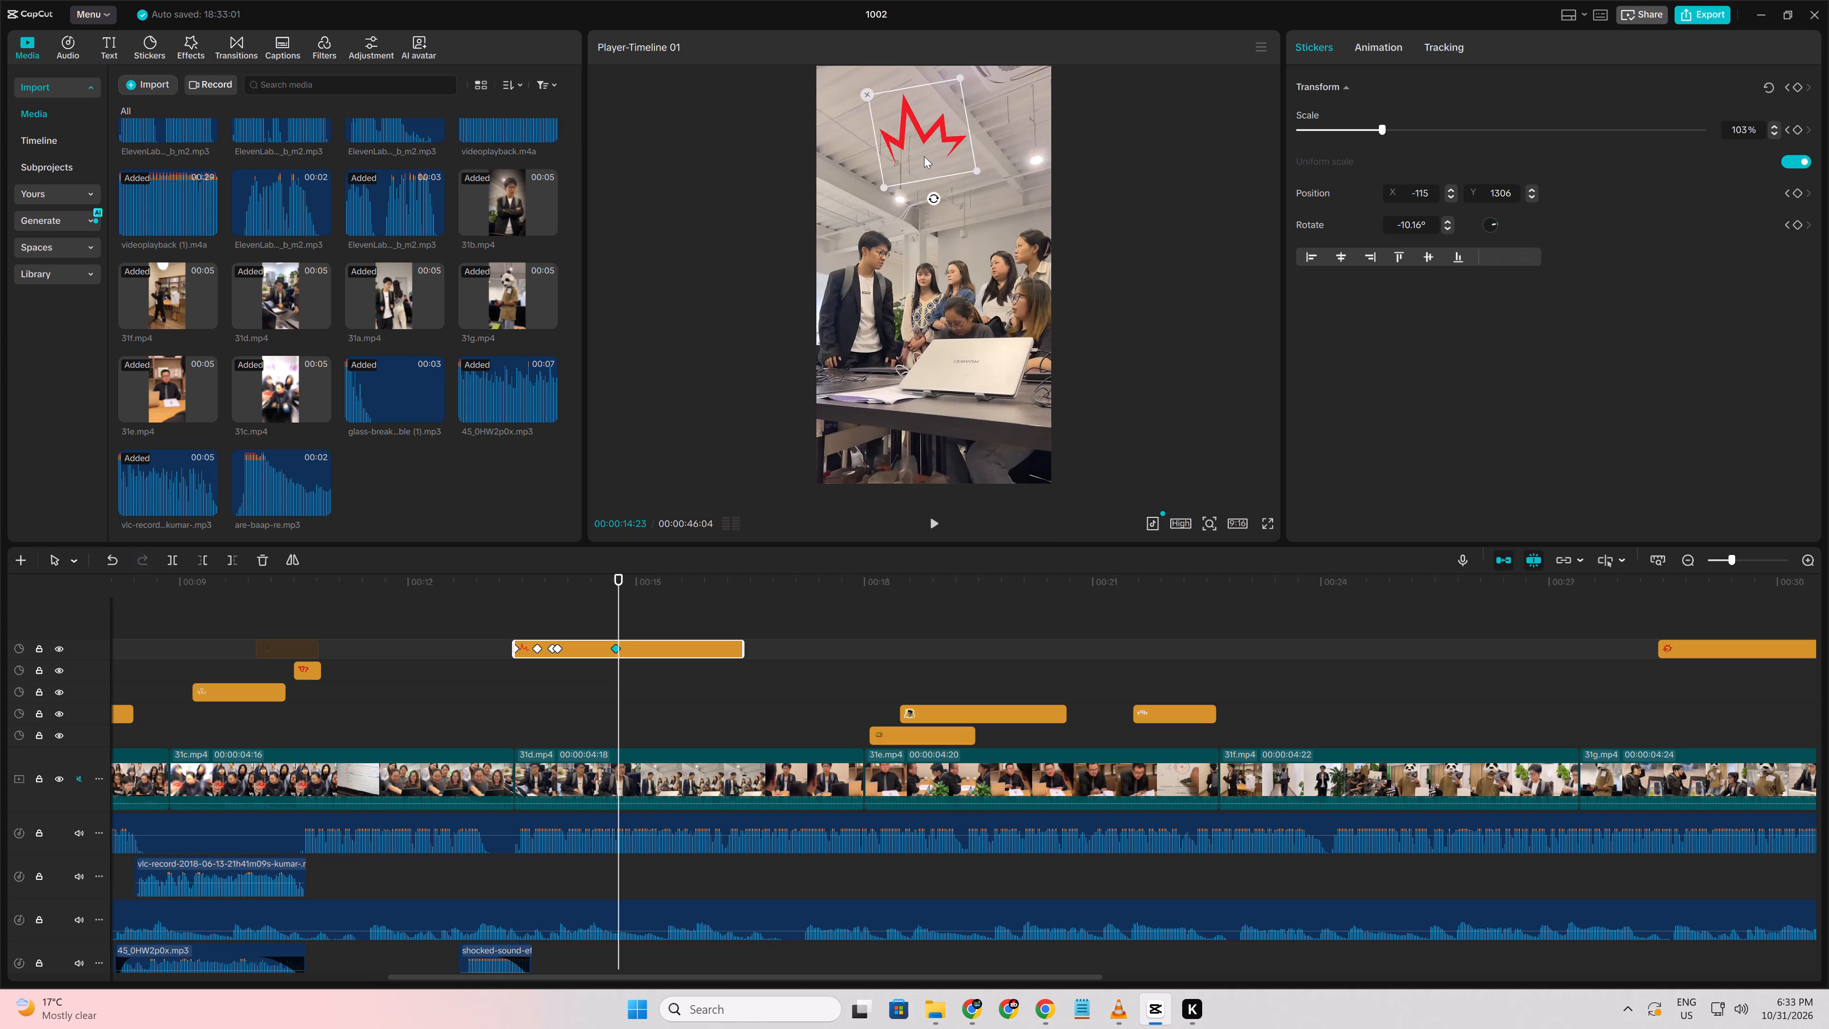
left_click_drag(924, 156, 870, 240)
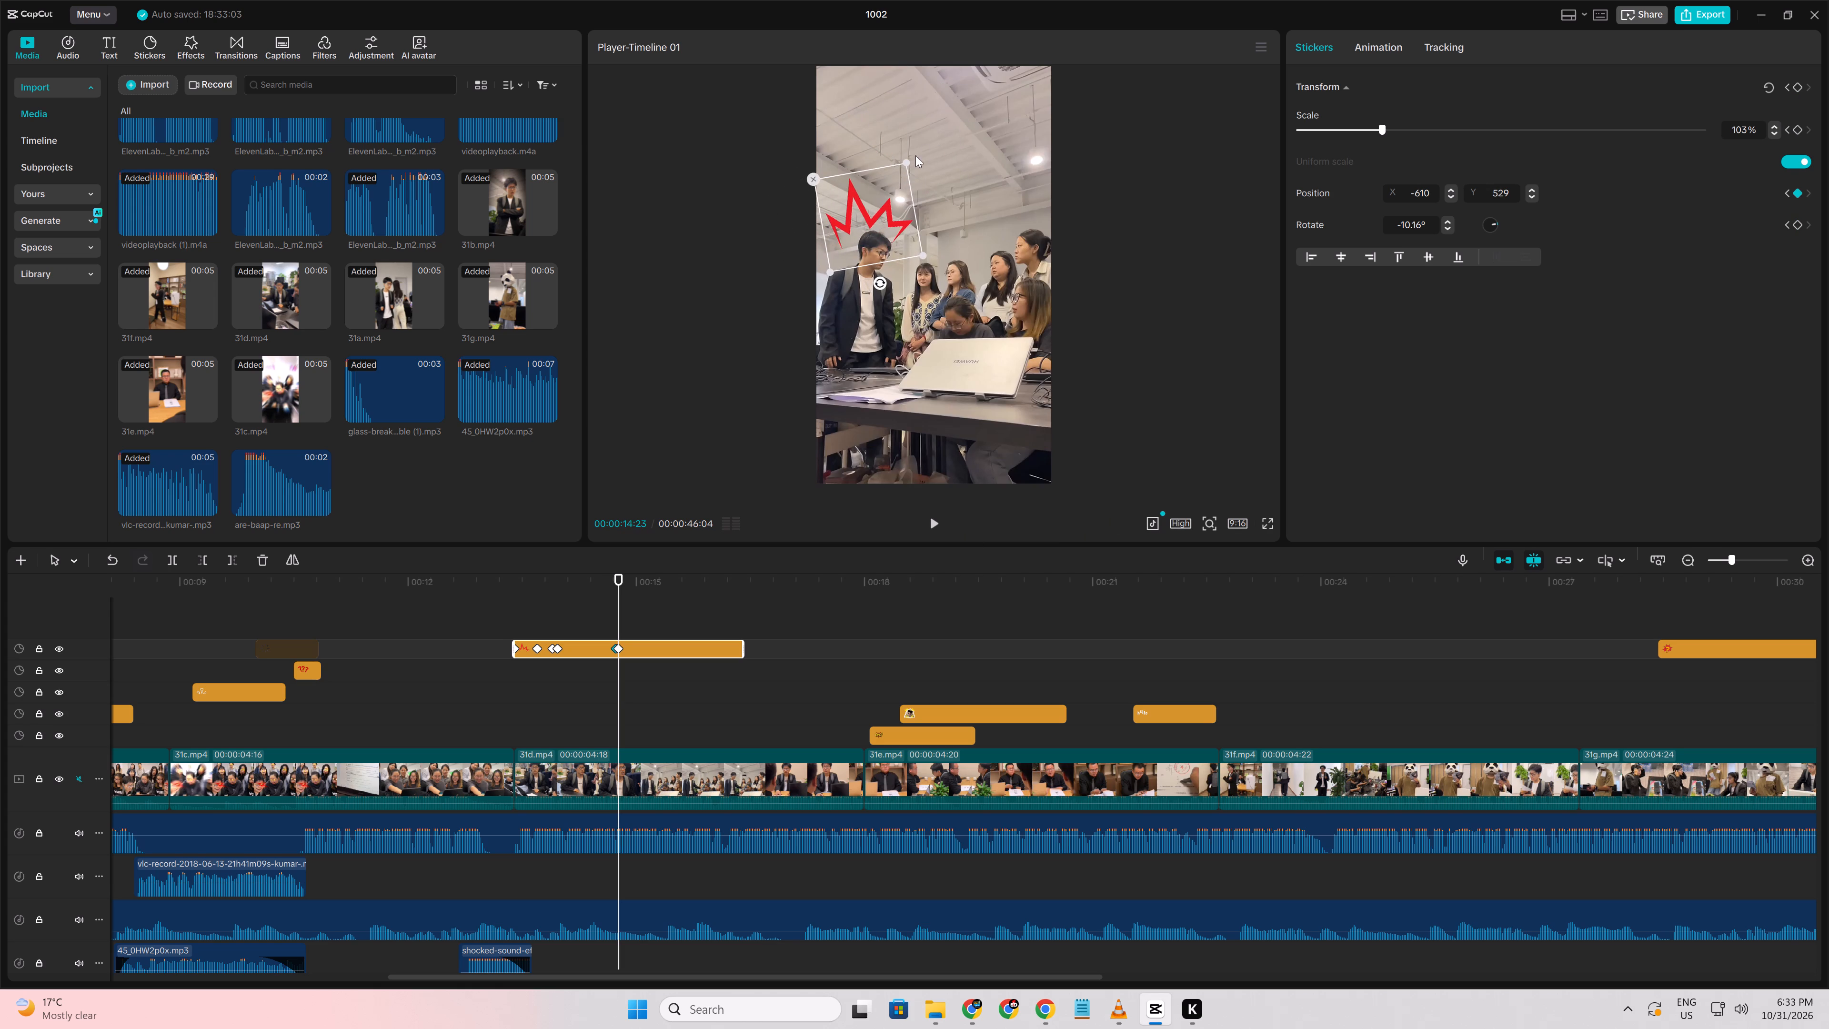
left_click_drag(907, 158, 876, 202)
left_click_drag(869, 212, 874, 224)
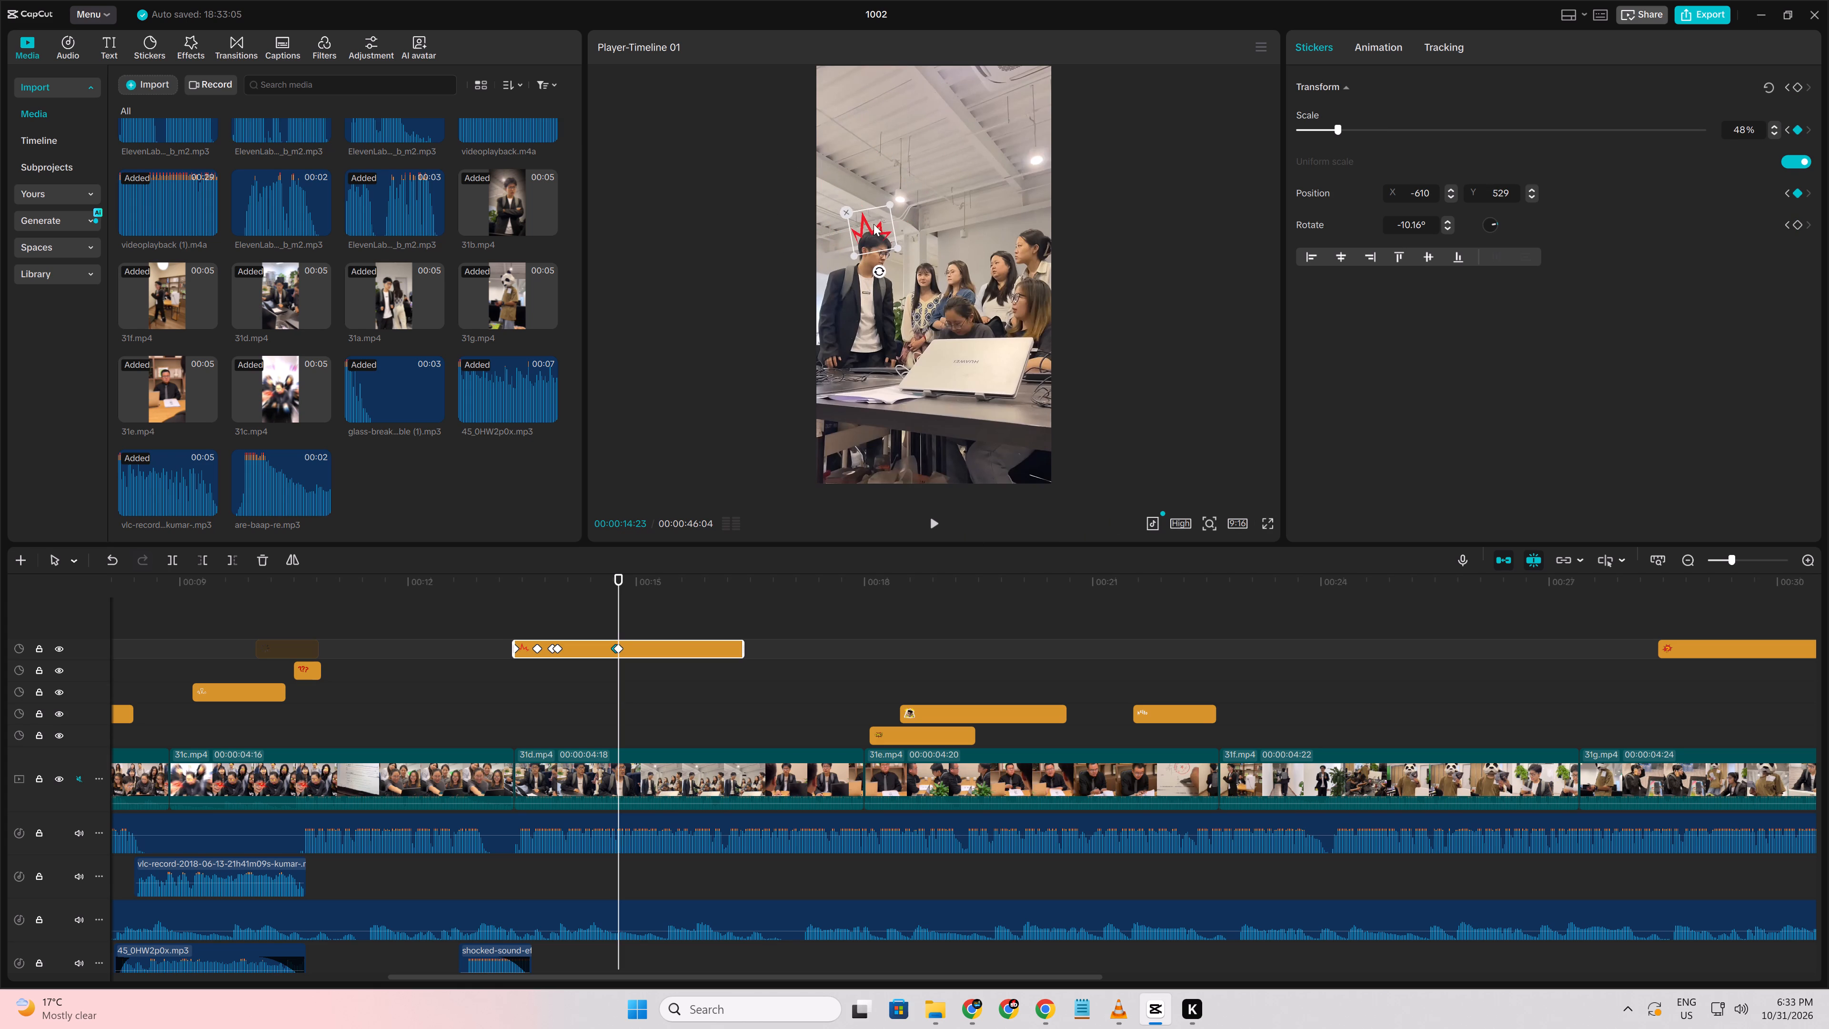
left_click_drag(874, 224, 874, 212)
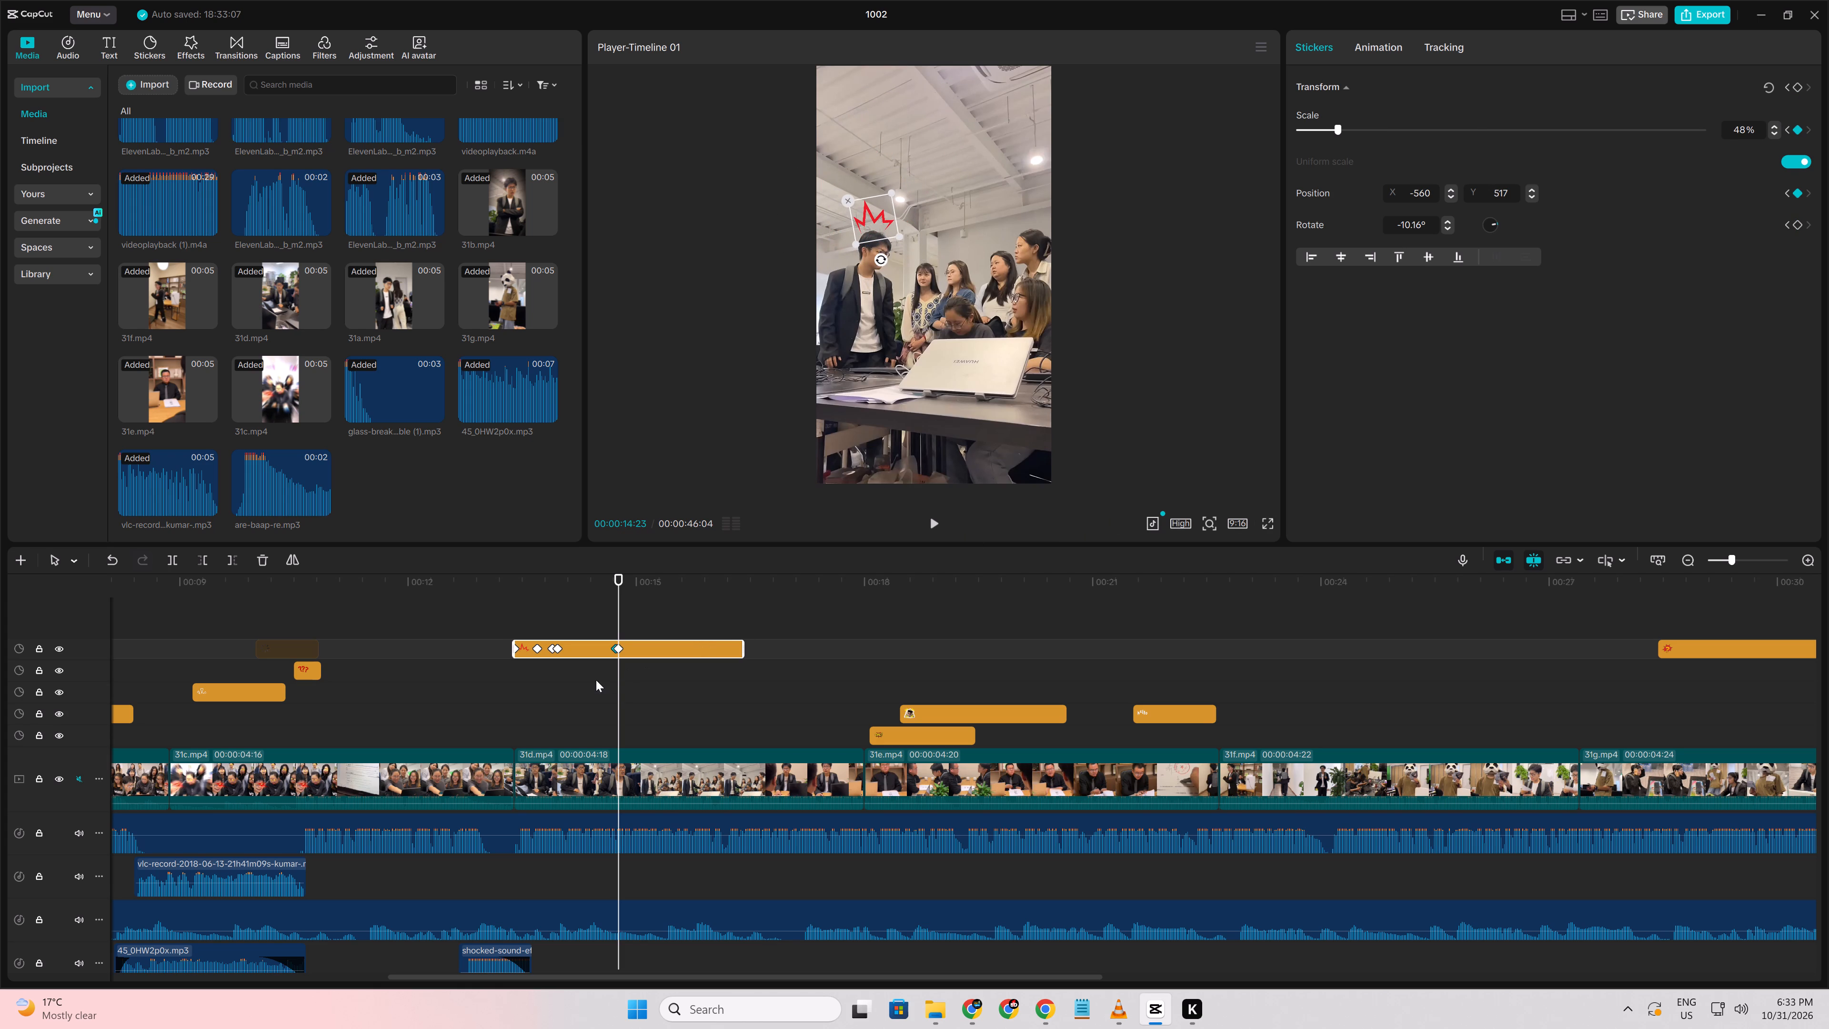
left_click(595, 680)
key("space")
key("space")
key("space")
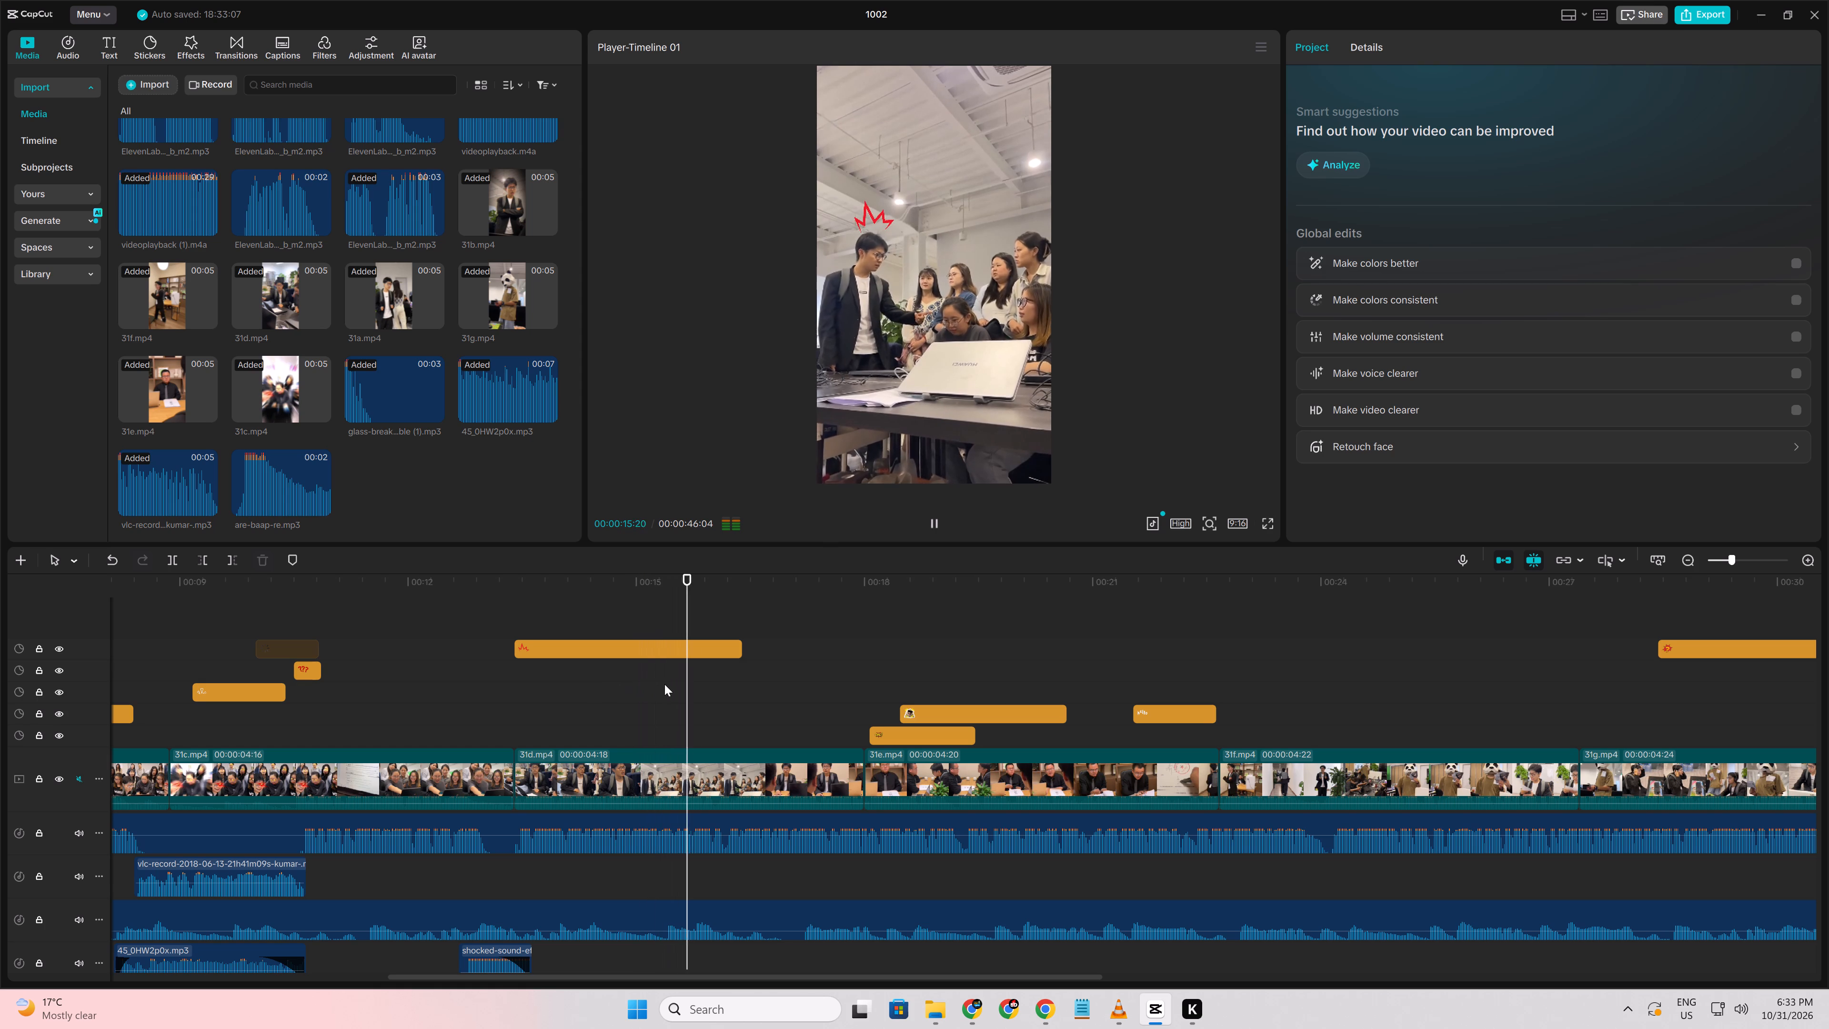
key("space")
Trim the end of the red burst sticker to 00:00:15:27, where the group shot ends, and replay the cut.
scroll(710, 712, "down", 2)
key("space")
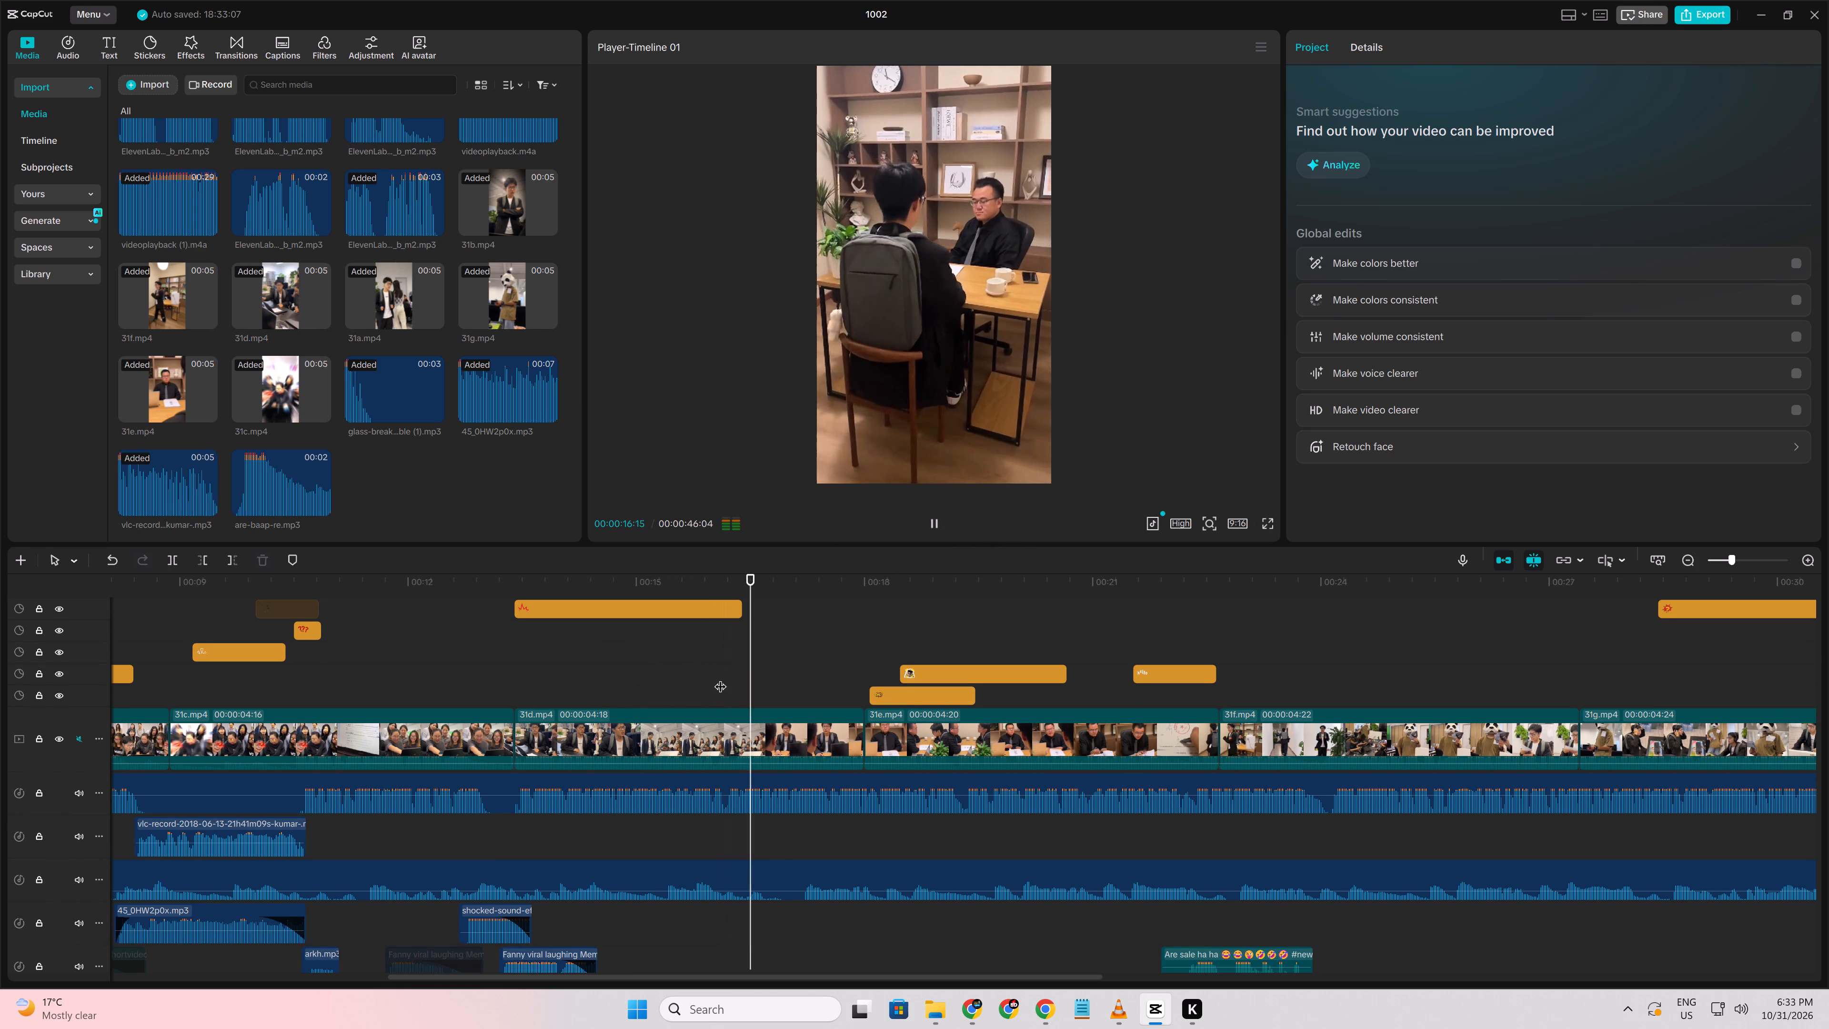
left_click(711, 677)
left_click_drag(711, 677, 704, 677)
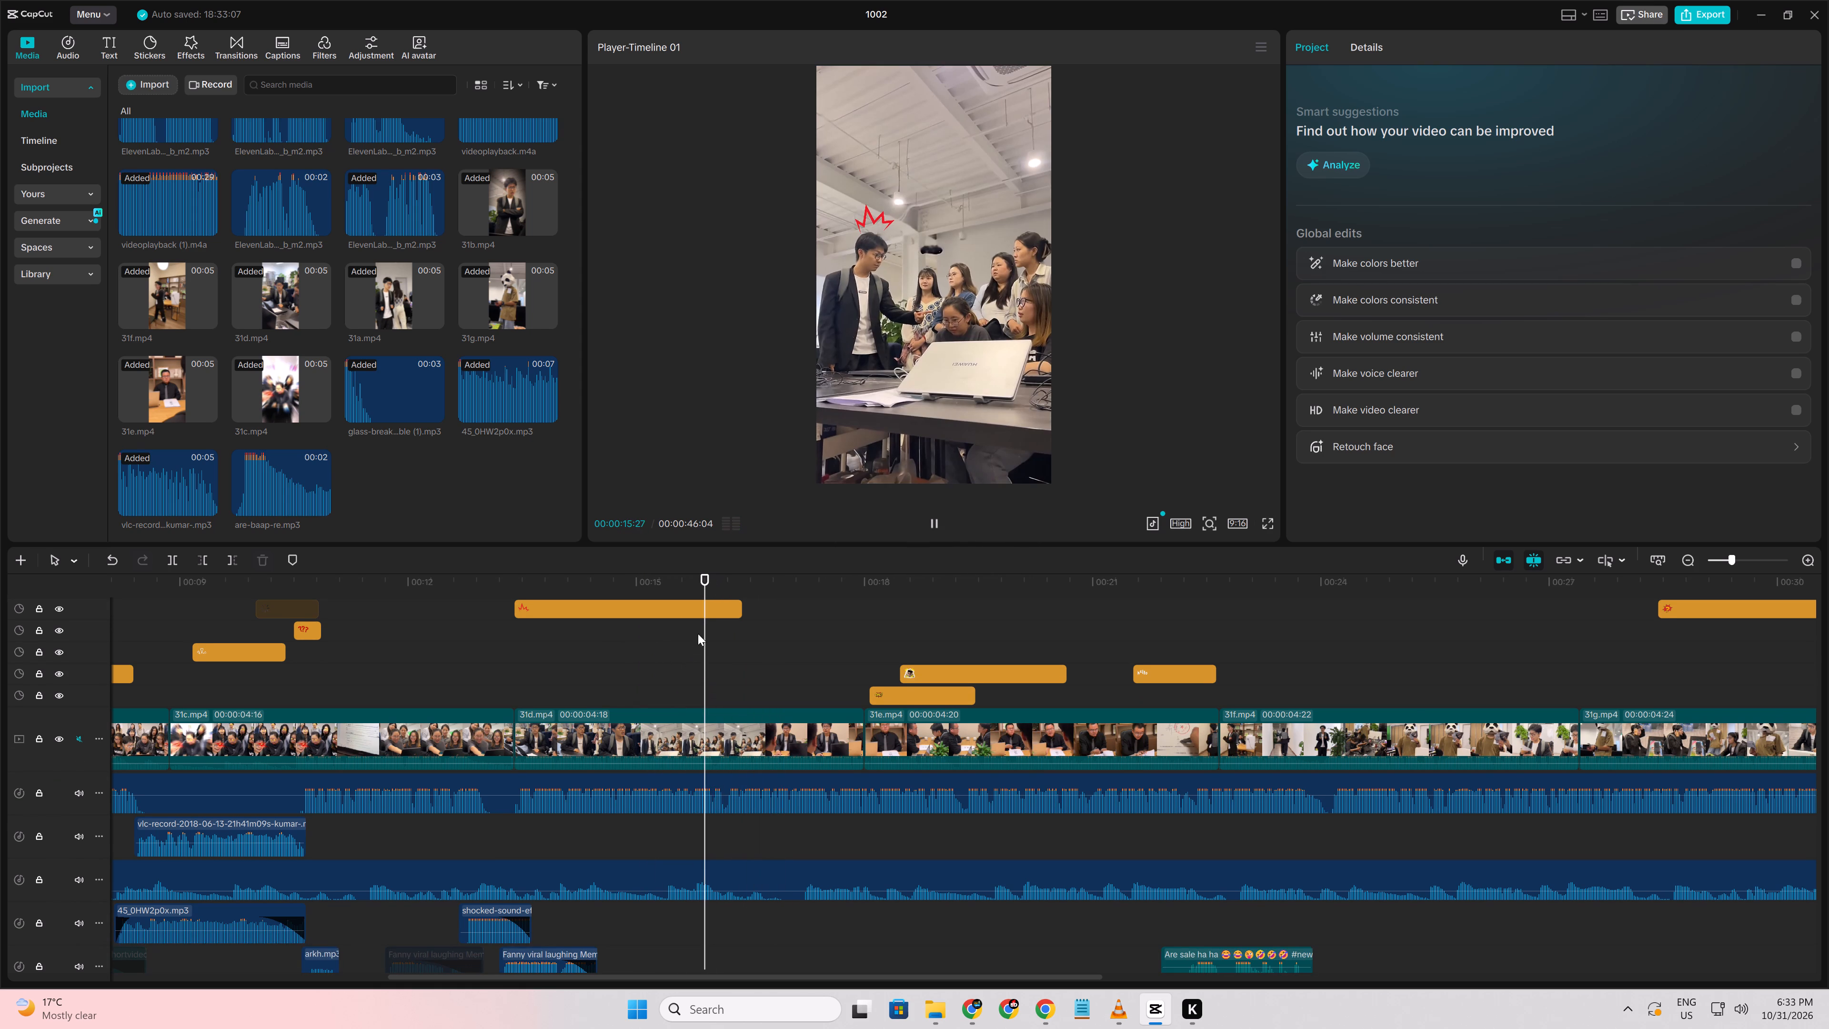
left_click(701, 610)
key("w")
left_click(583, 861)
key("space")
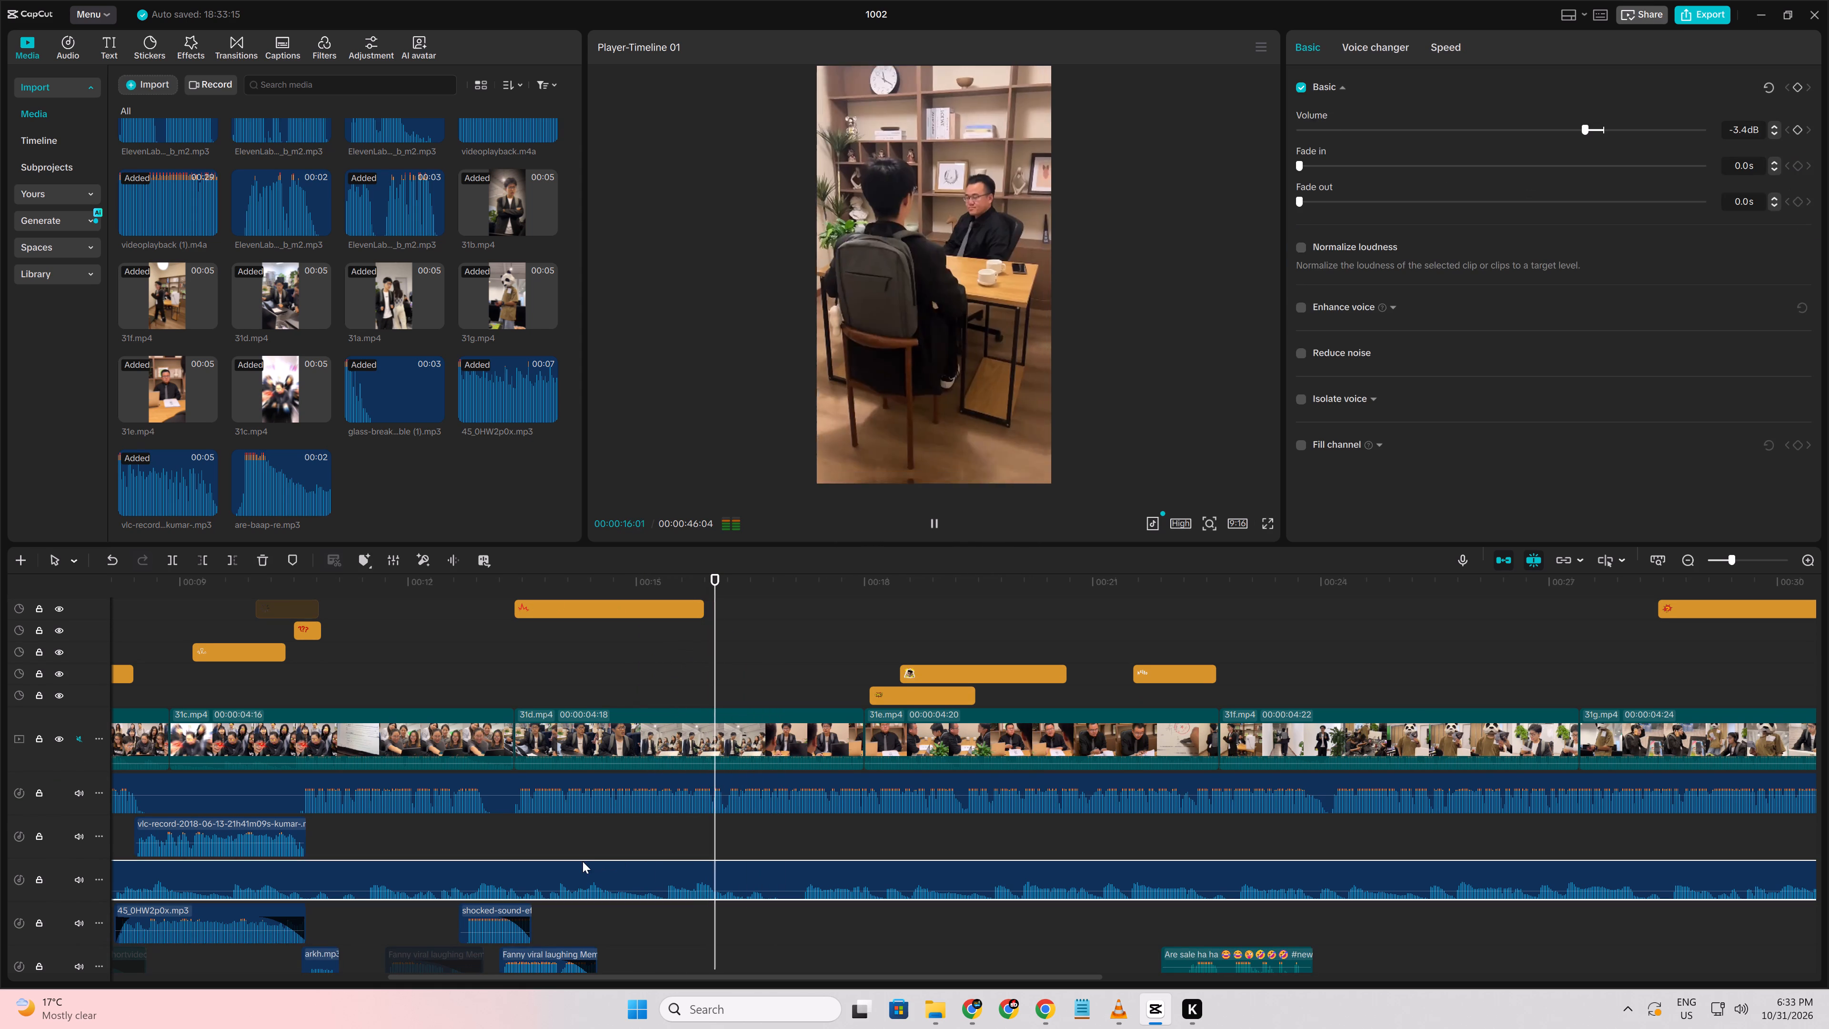
left_click(605, 818)
key("space")
key("space")
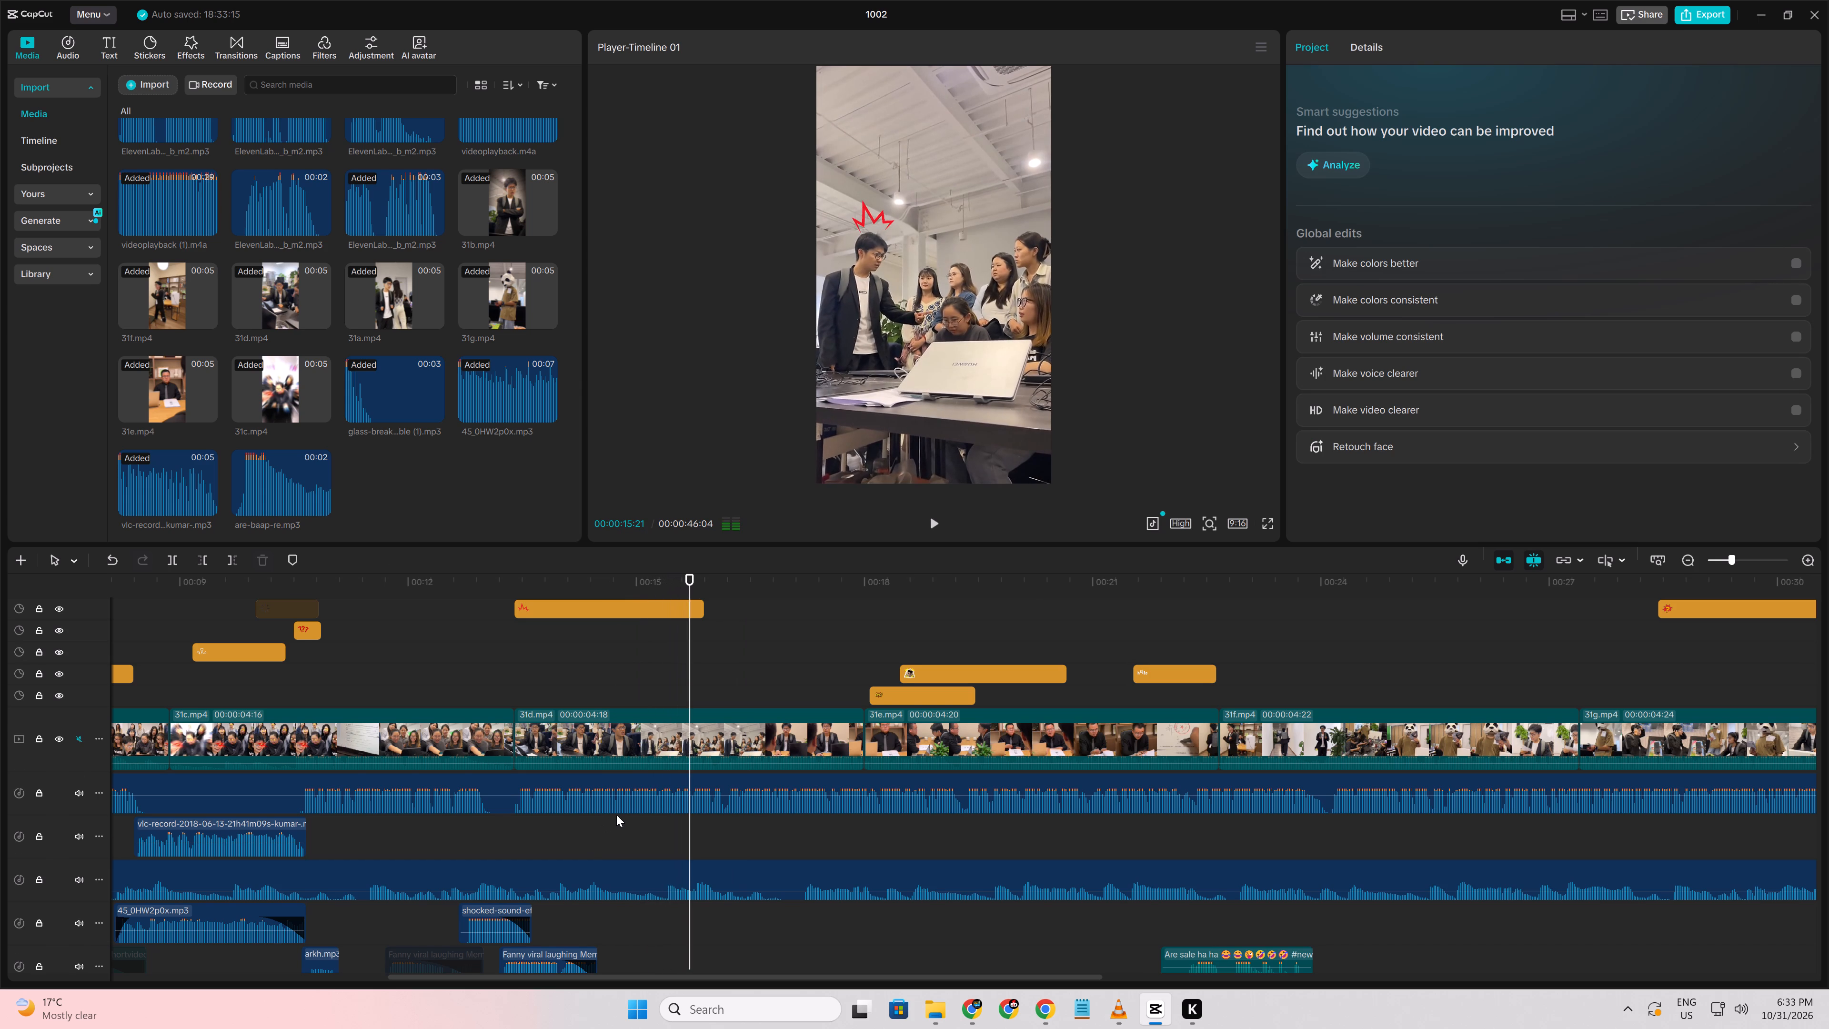
Reposition the maa-tari-oo-bhai (1).mp3 clip so it starts together with the shocked sound effect at about 00:00:12:21.
scroll(617, 815, "down", 4)
scroll(590, 881, "up", 3, "ctrl")
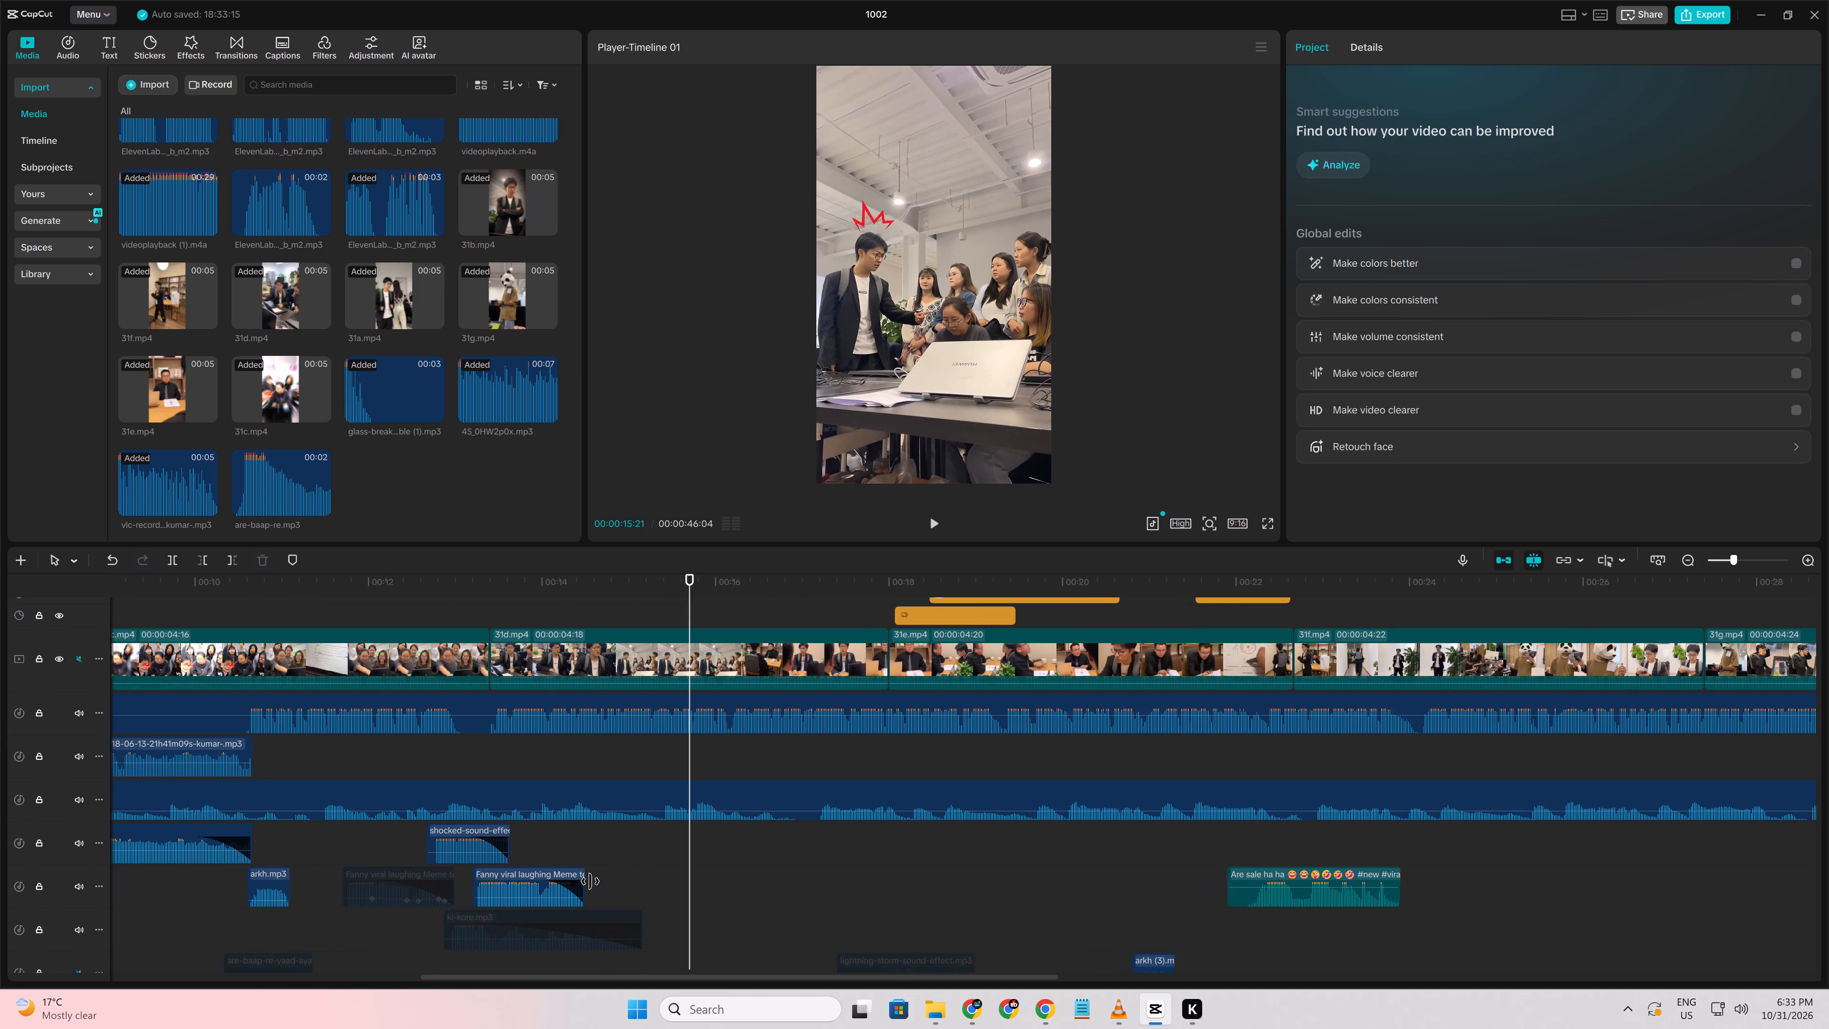
scroll(590, 881, "down", 4)
left_click_drag(482, 923, 508, 880)
left_click_drag(500, 881, 487, 879)
left_click_drag(487, 879, 492, 920)
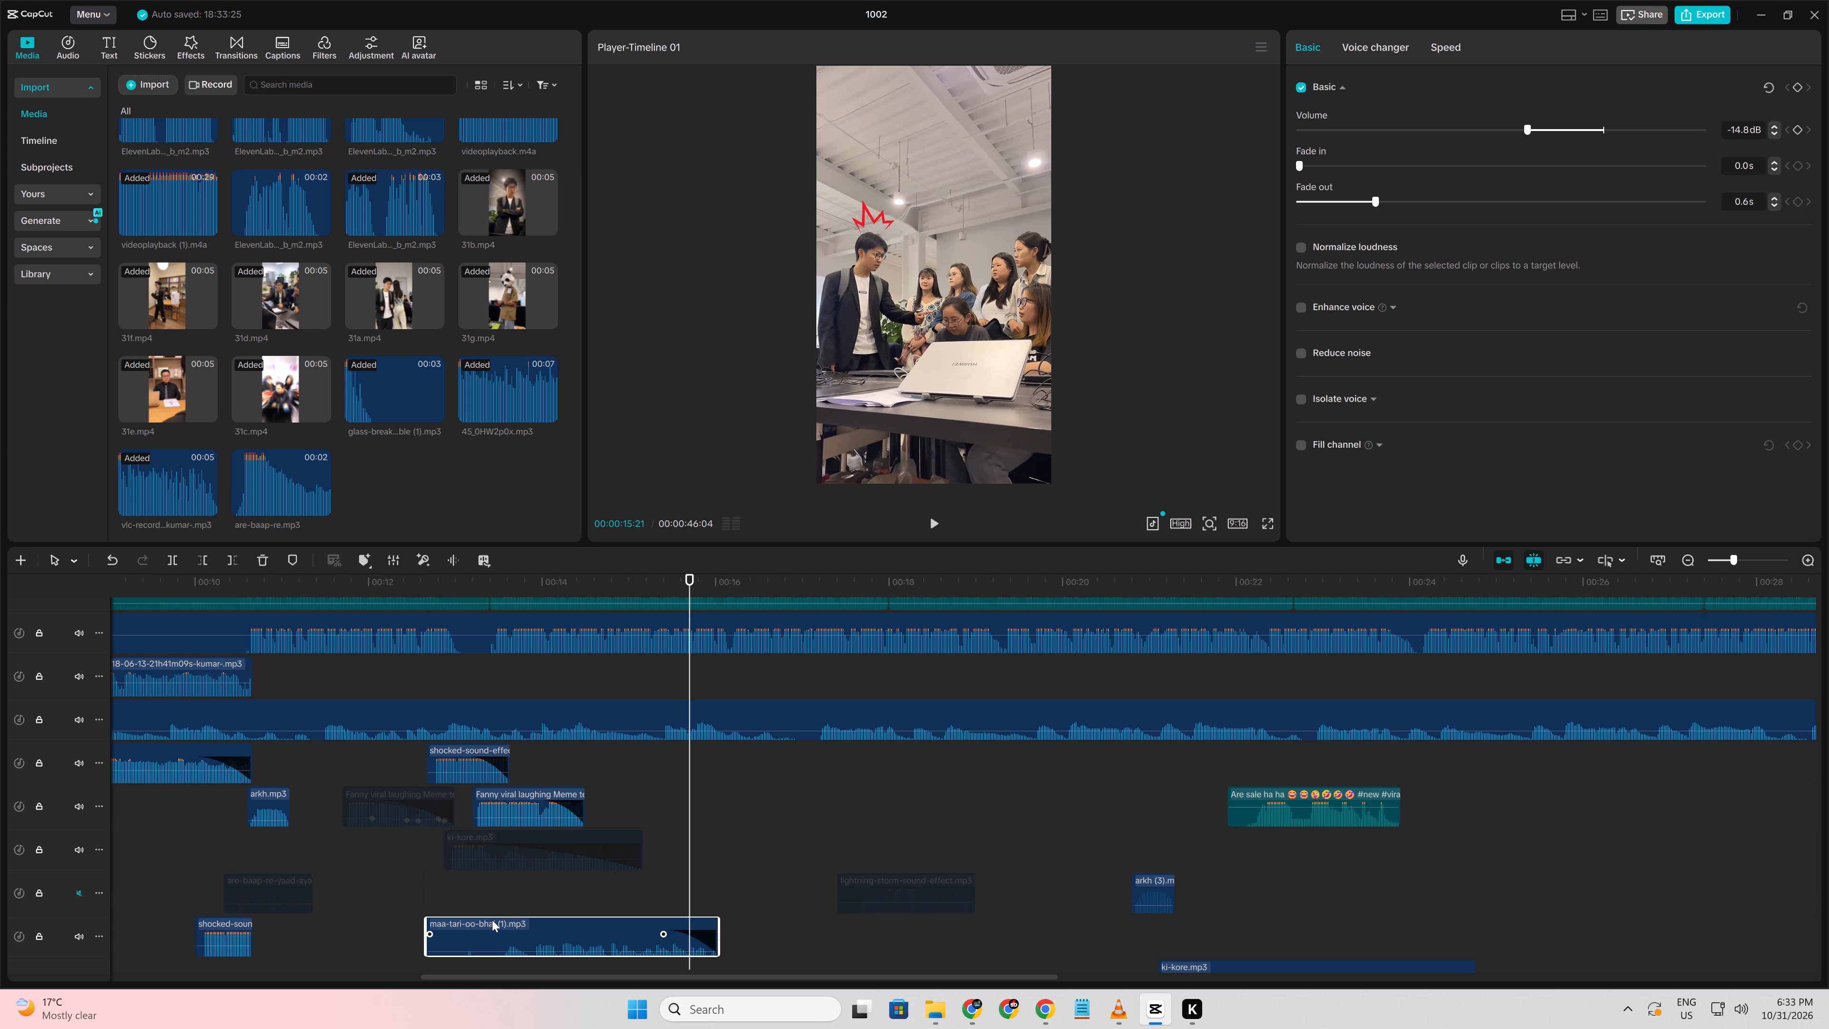
Replay the passage from about 00:00:12:21 to check the maa-tari-oo-bhai sound against the transition into 31d.
left_click(367, 935)
key("space")
scroll(471, 925, "up", 3, "ctrl")
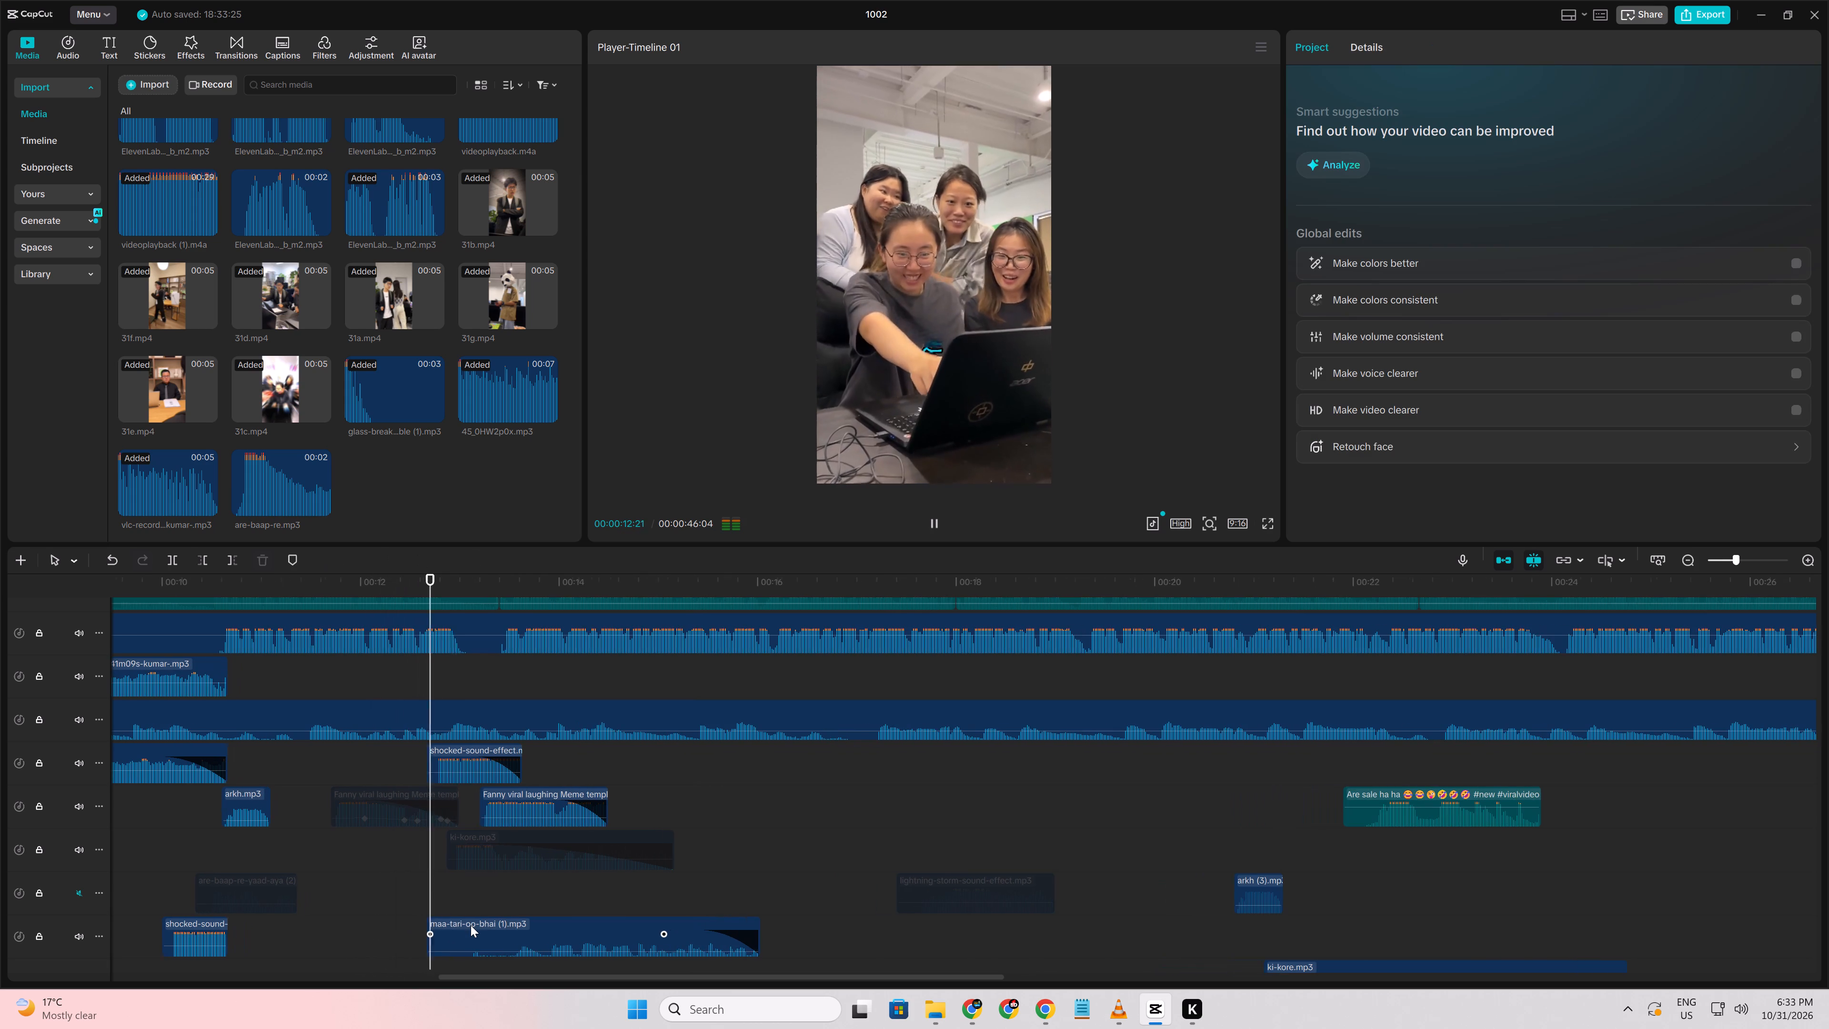
key("space")
left_click(537, 930)
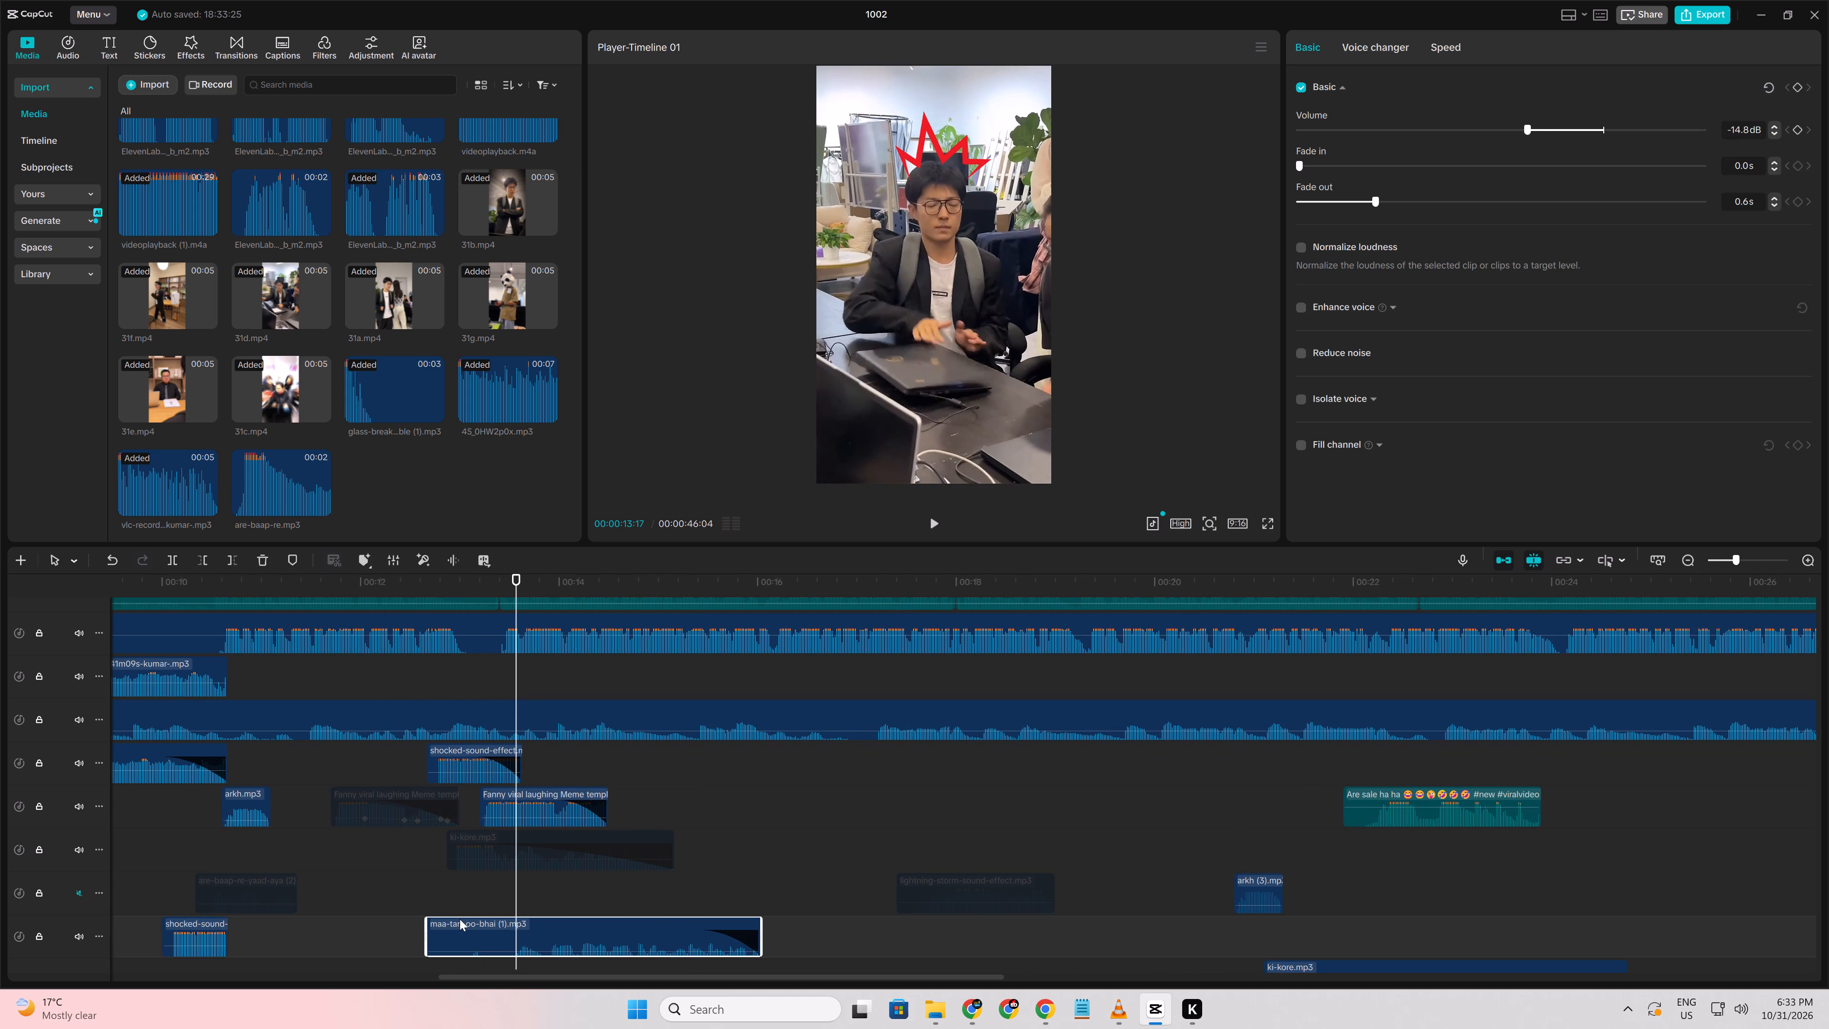
left_click(460, 919)
left_click(423, 898)
key("space")
key("space")
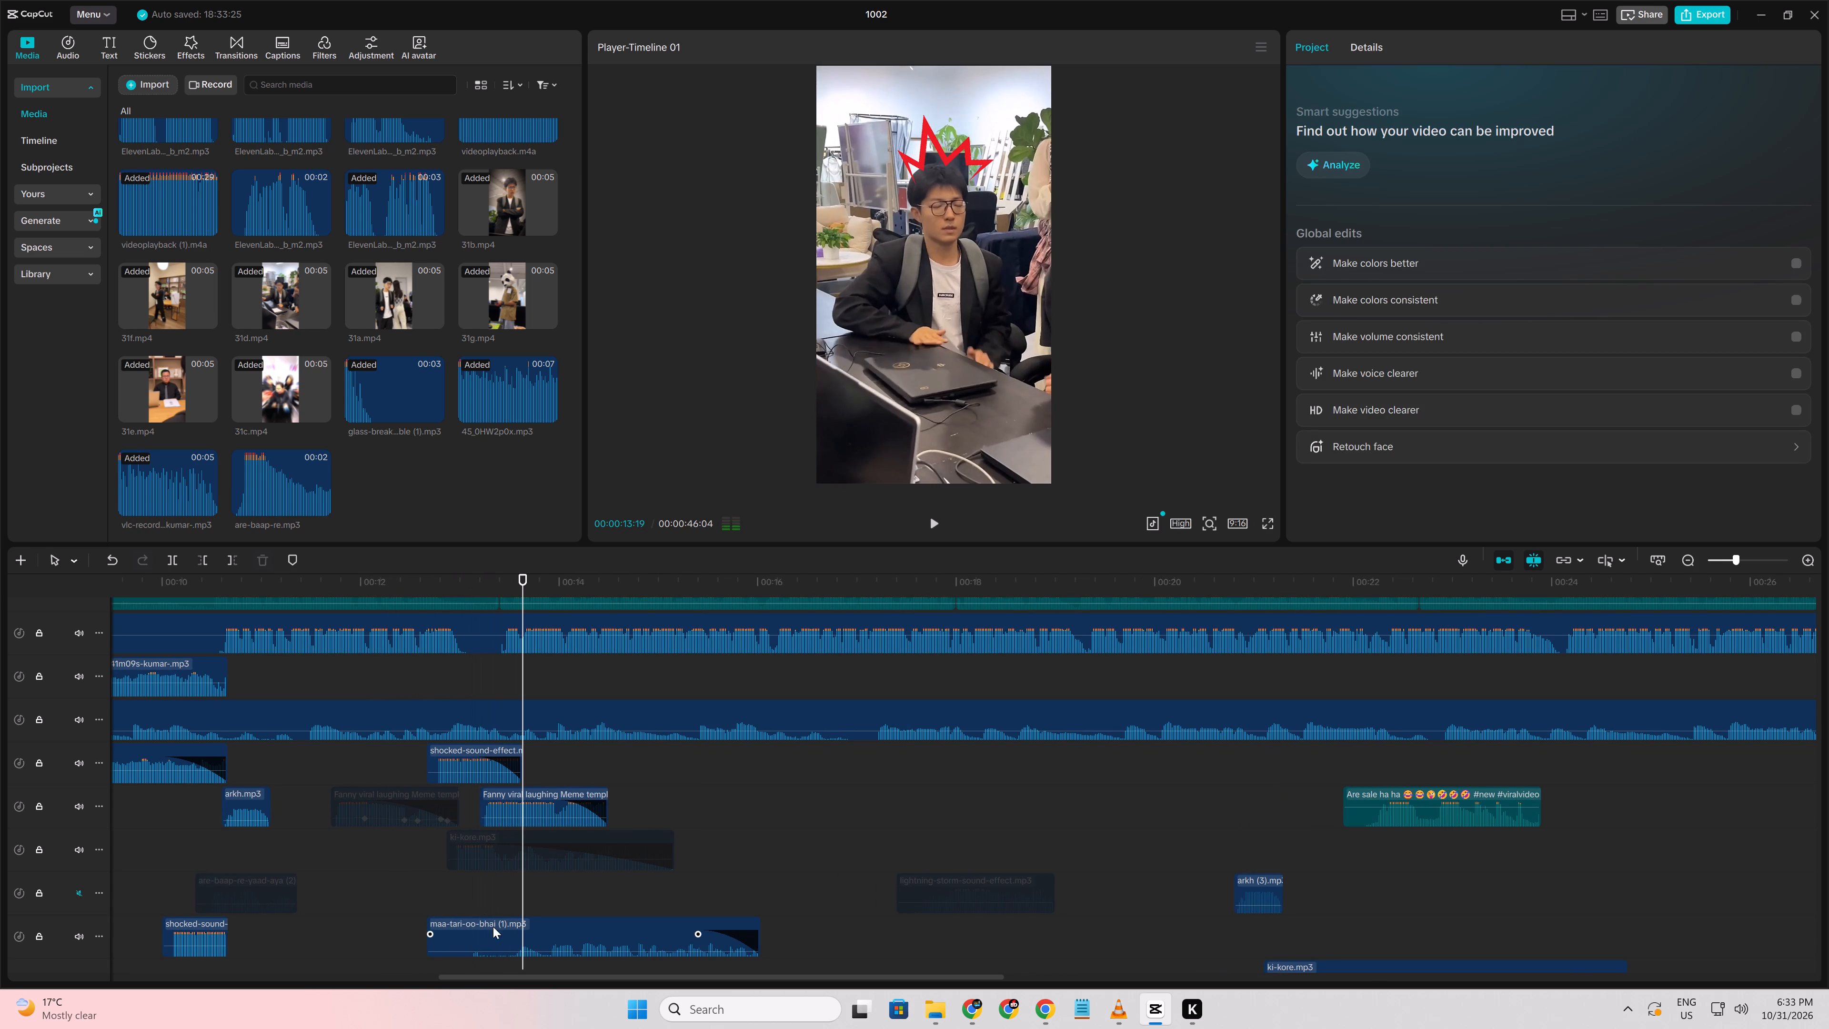
left_click(503, 939)
key("space")
key("space")
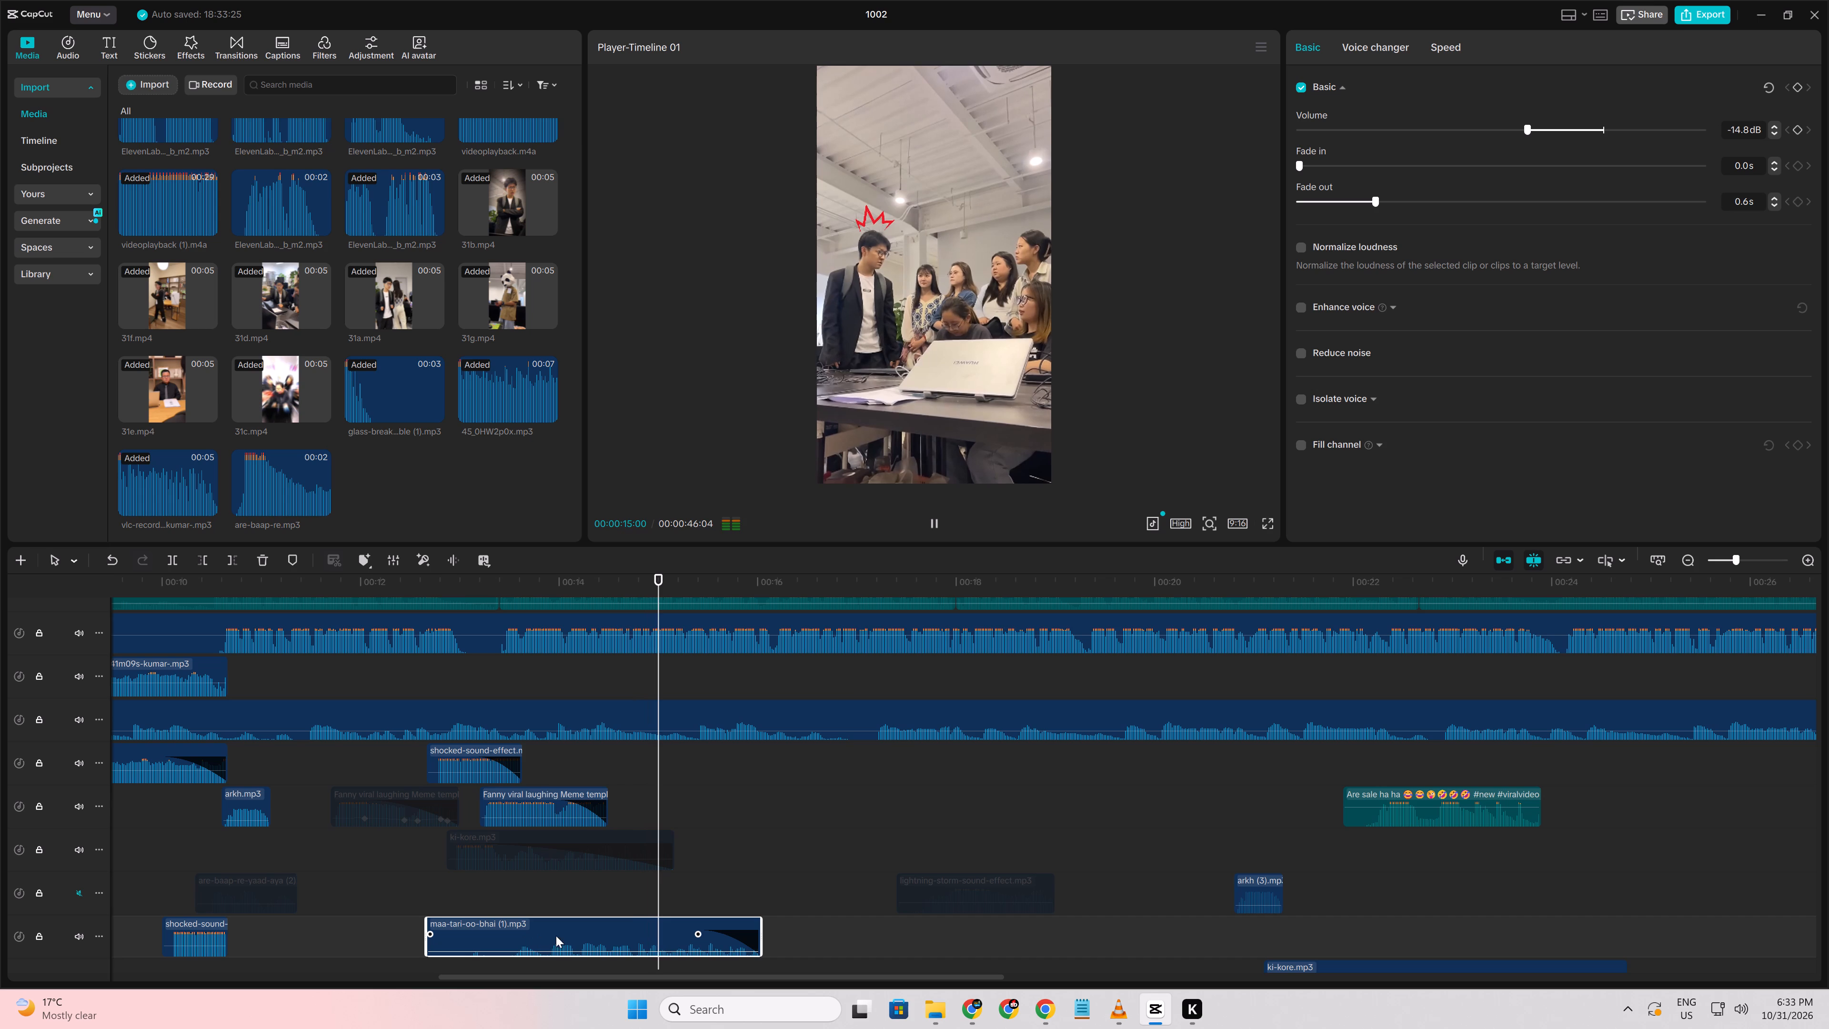
Trim the end of the maa-tari-oo-bhai (1).mp3 clip to about 00:00:15:28 and set its volume to -7.3 dB.
left_click_drag(762, 930, 754, 937)
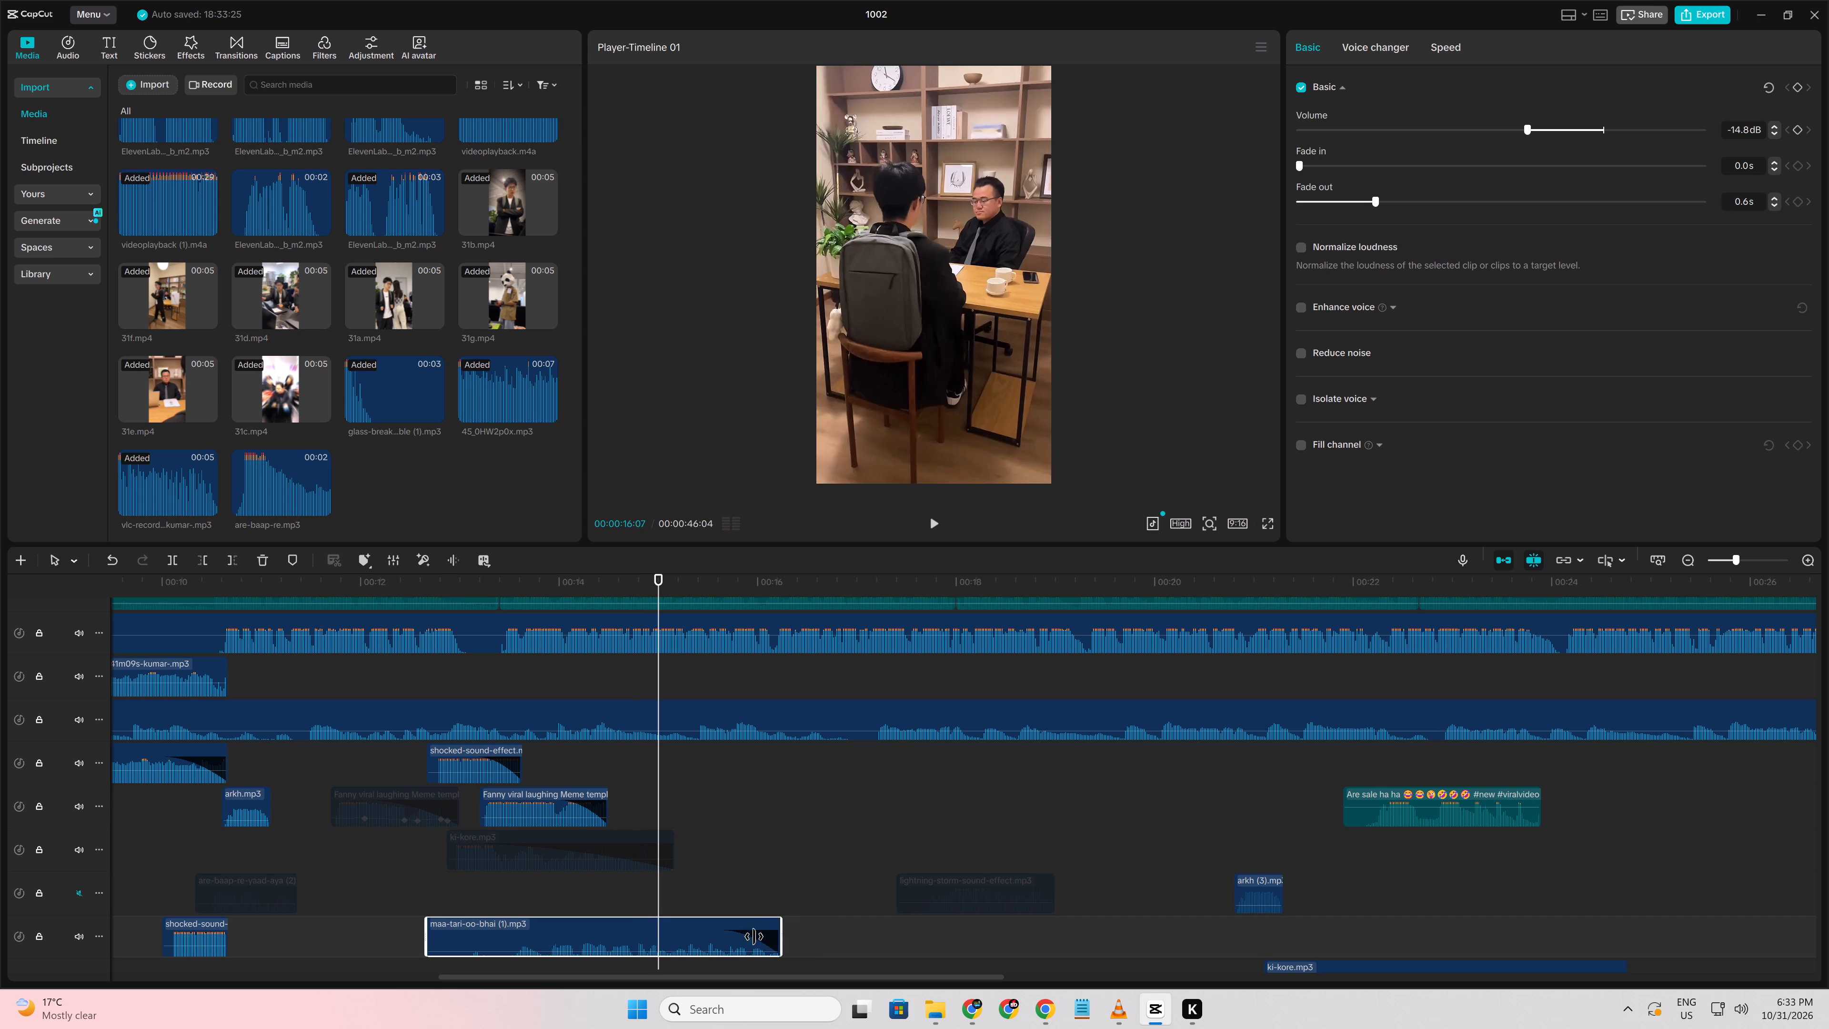
left_click_drag(754, 937, 751, 935)
left_click(684, 935)
left_click(1548, 124)
left_click(1562, 130)
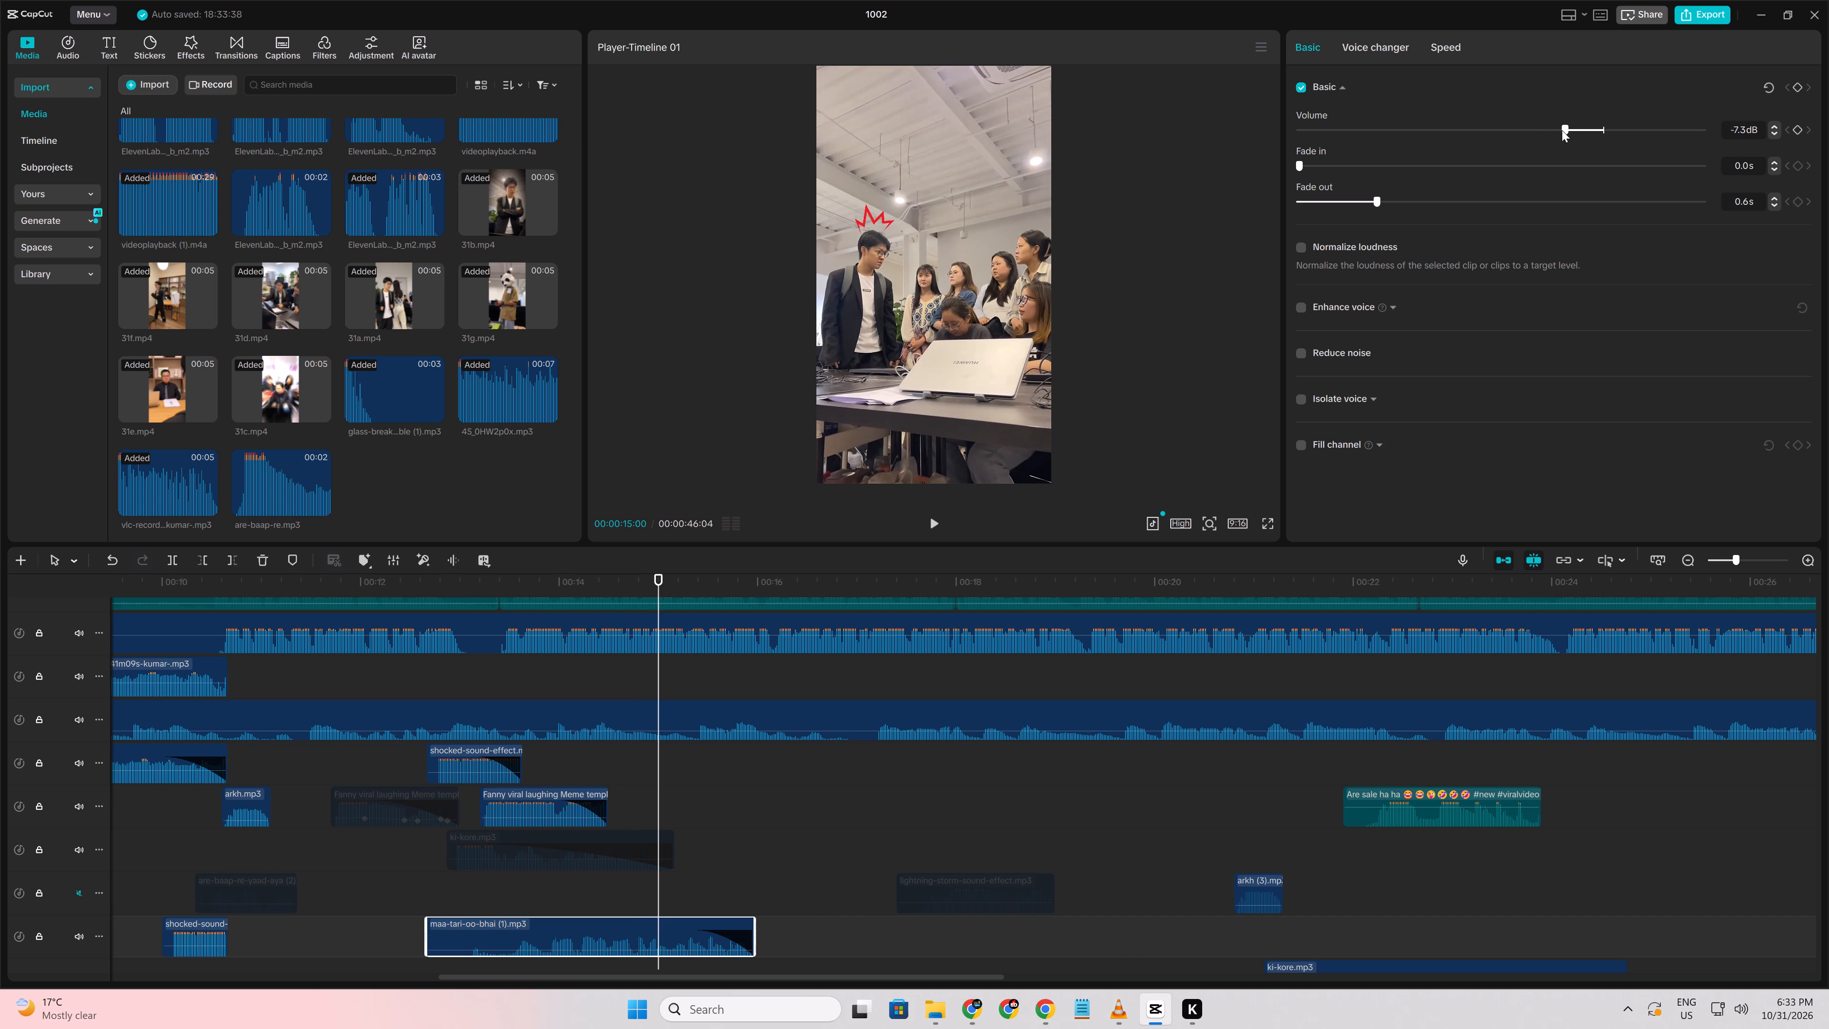
Replay from about 00:00:12:21 to check the maa-tari-oo-bhai sound's volume and ending against the end of the group shot.
left_click(435, 898)
key("space")
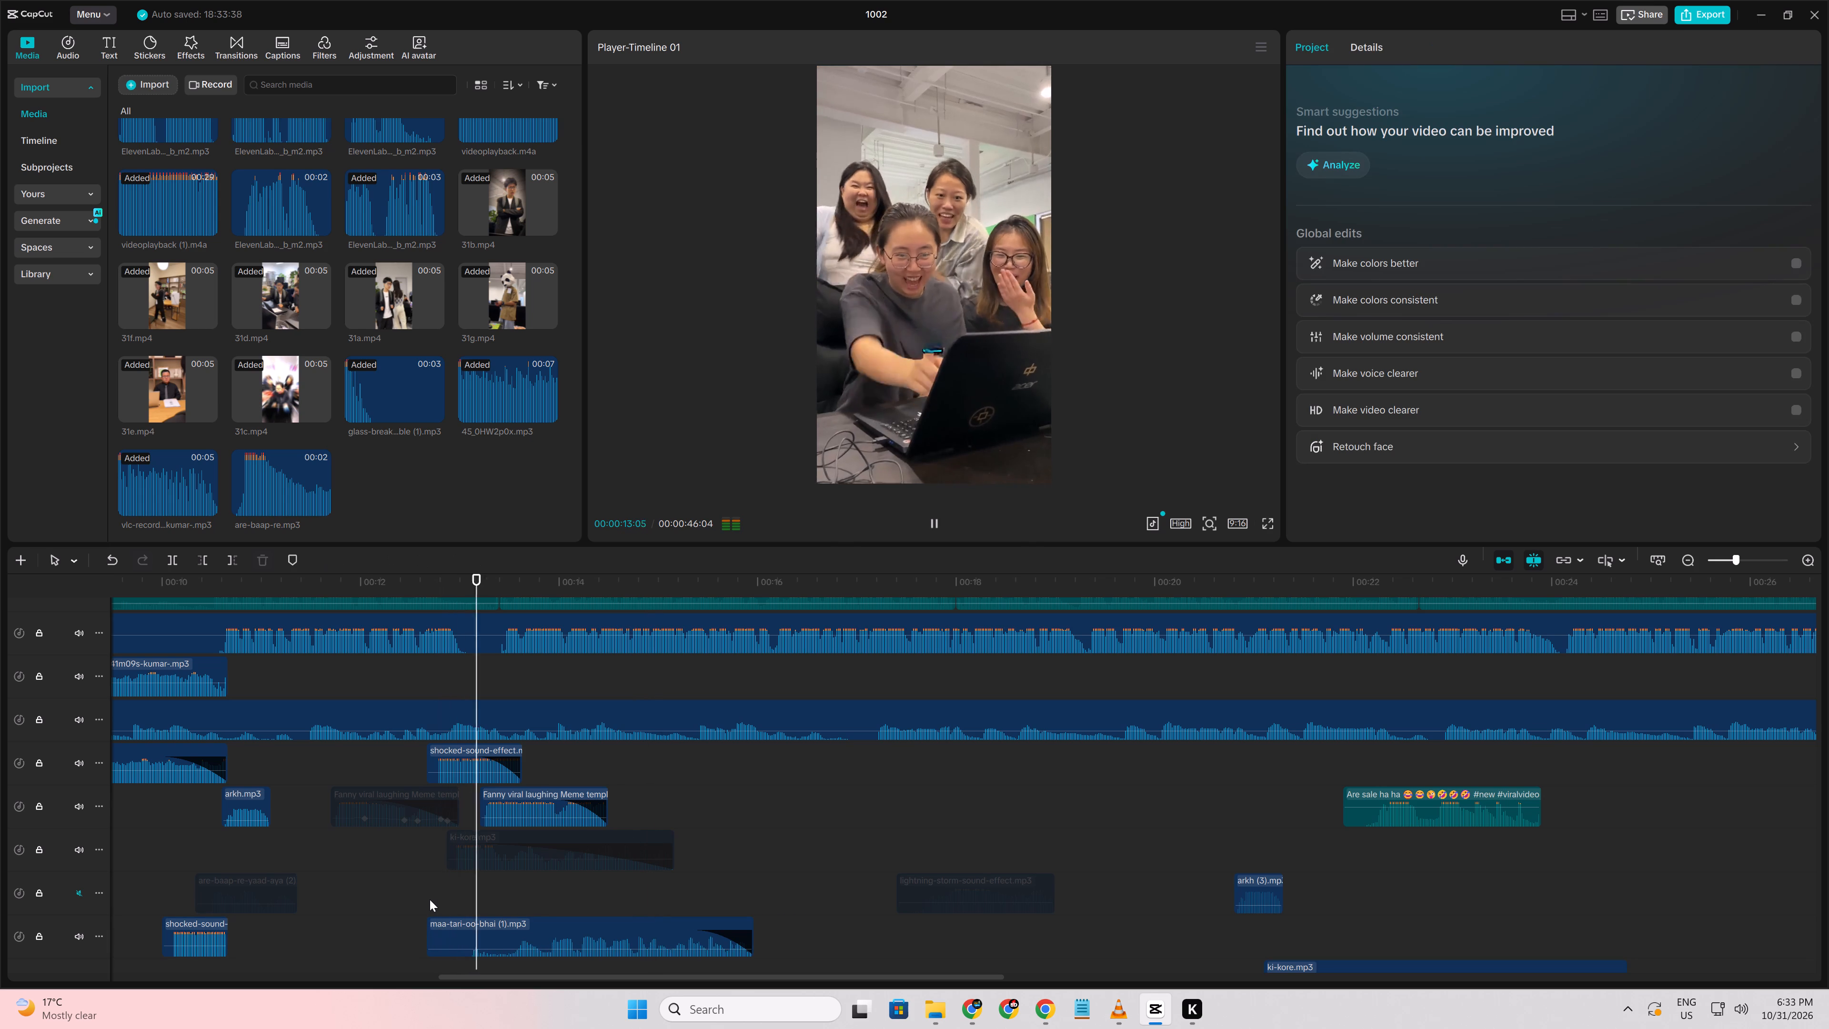
key("space")
key("space")
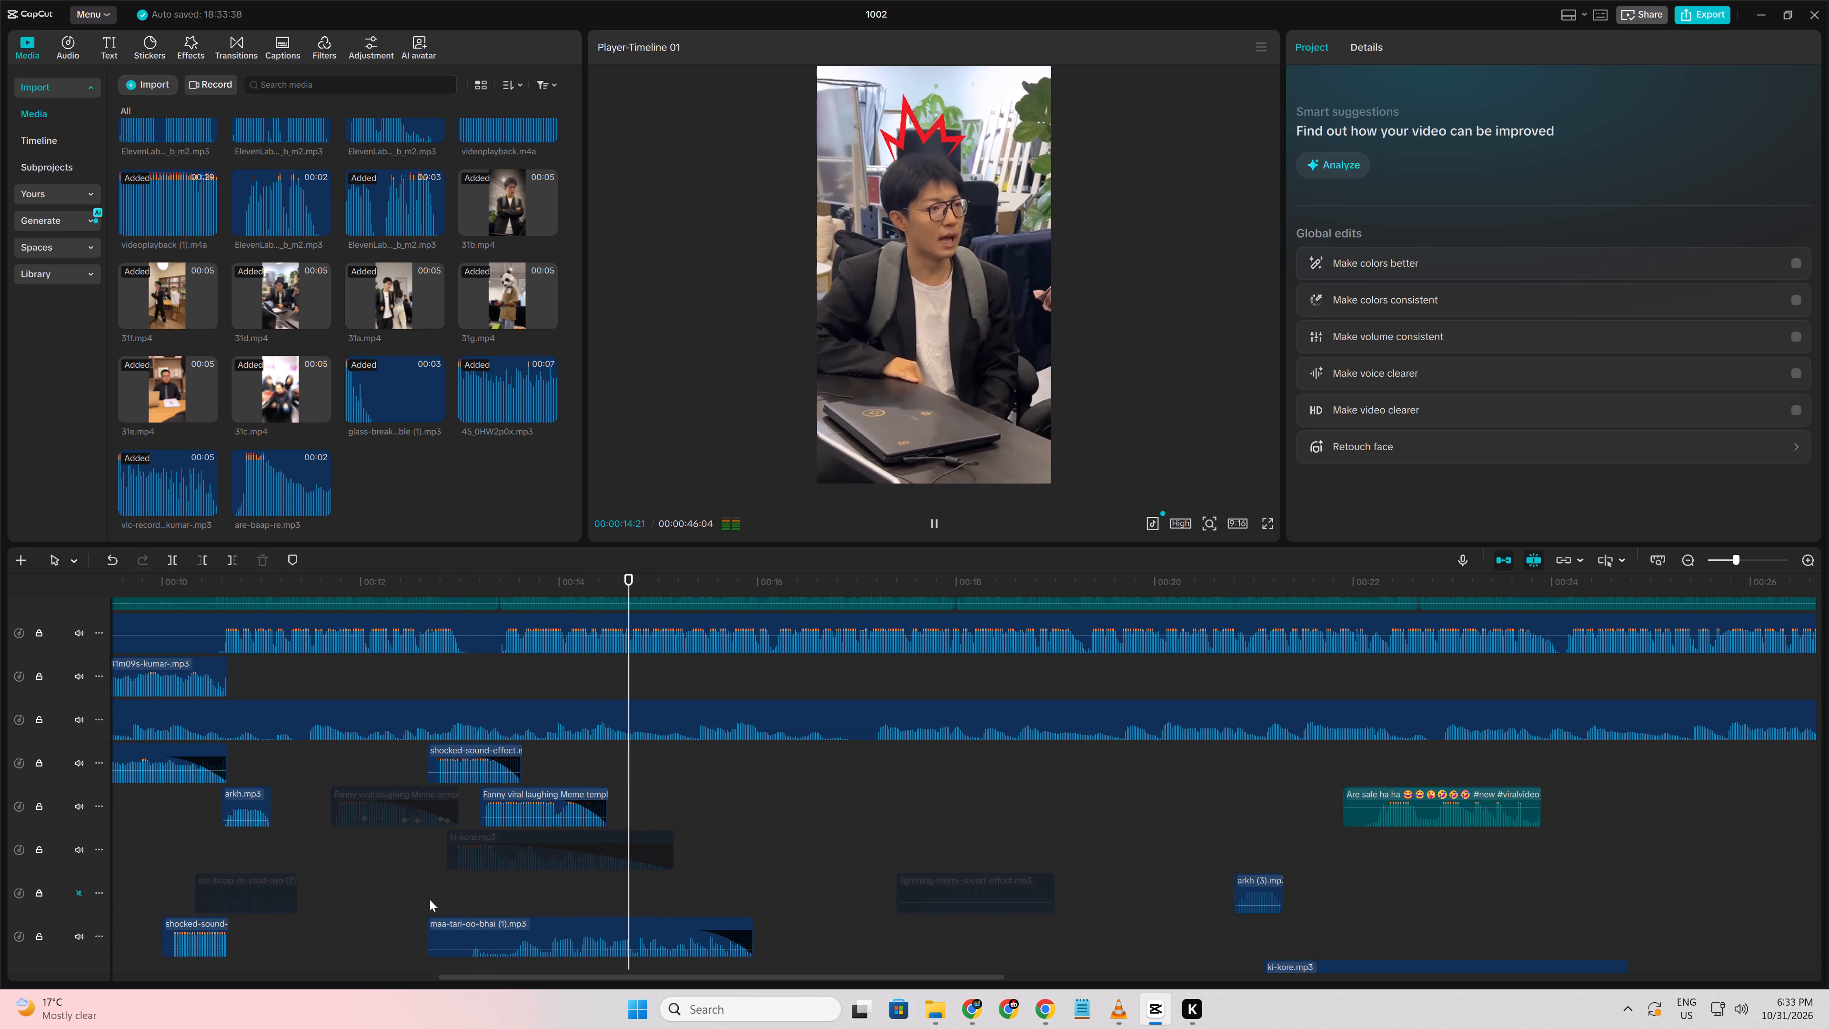
key("space")
key("space")
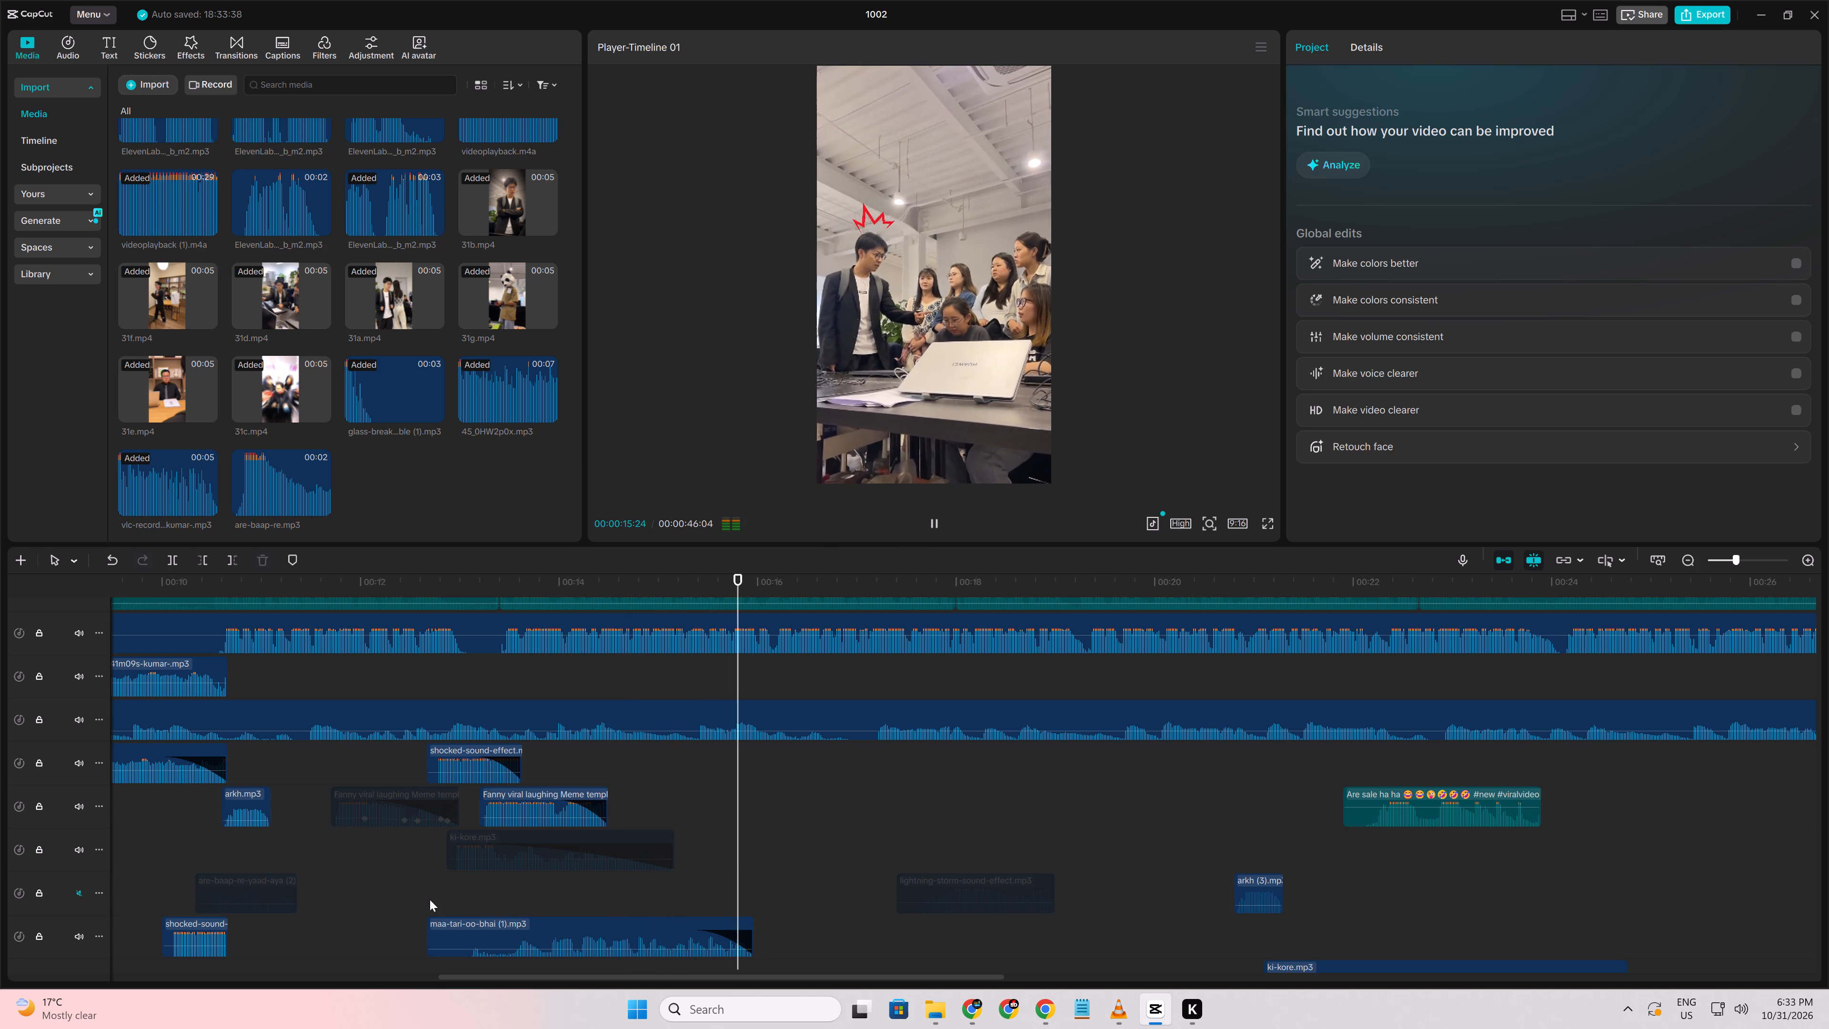
key("space")
left_click(657, 889)
key("space")
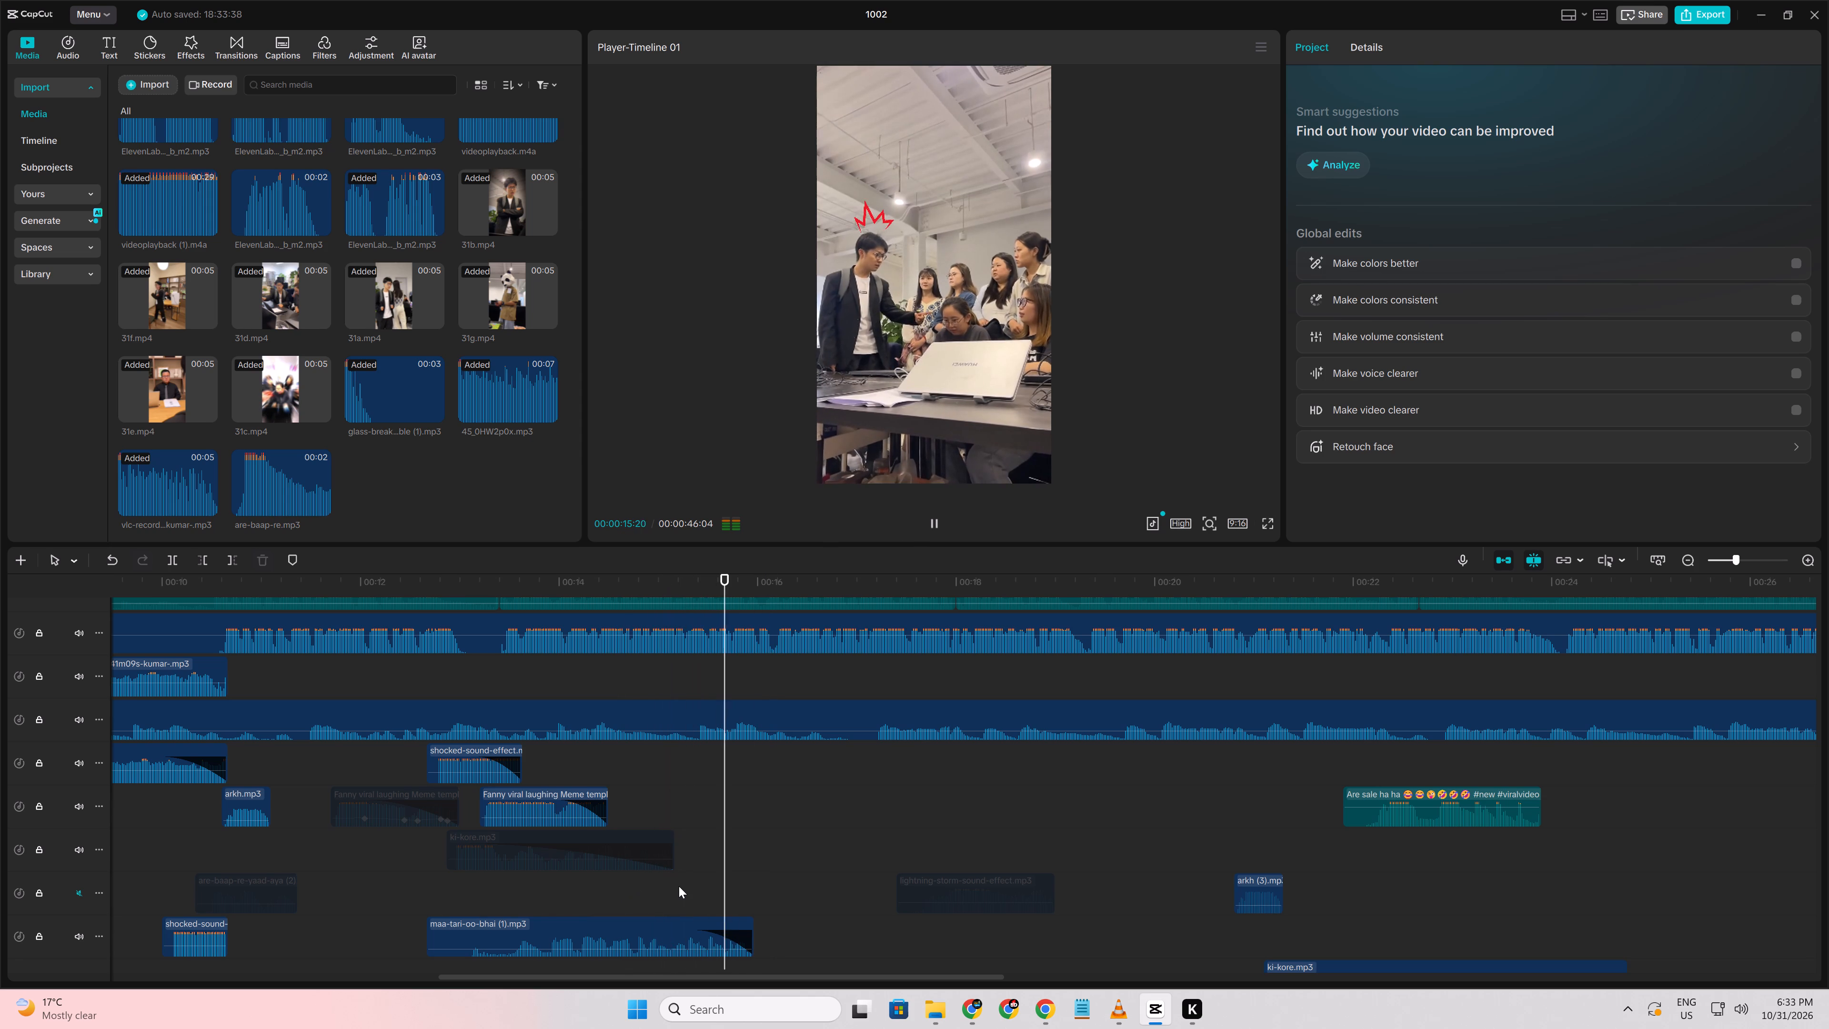
key("space")
Extend the end of the maa-tari-oo-bhai (1).mp3 clip slightly past the group shot, to about 00:00:16:06, and replay the cut.
left_click(728, 929)
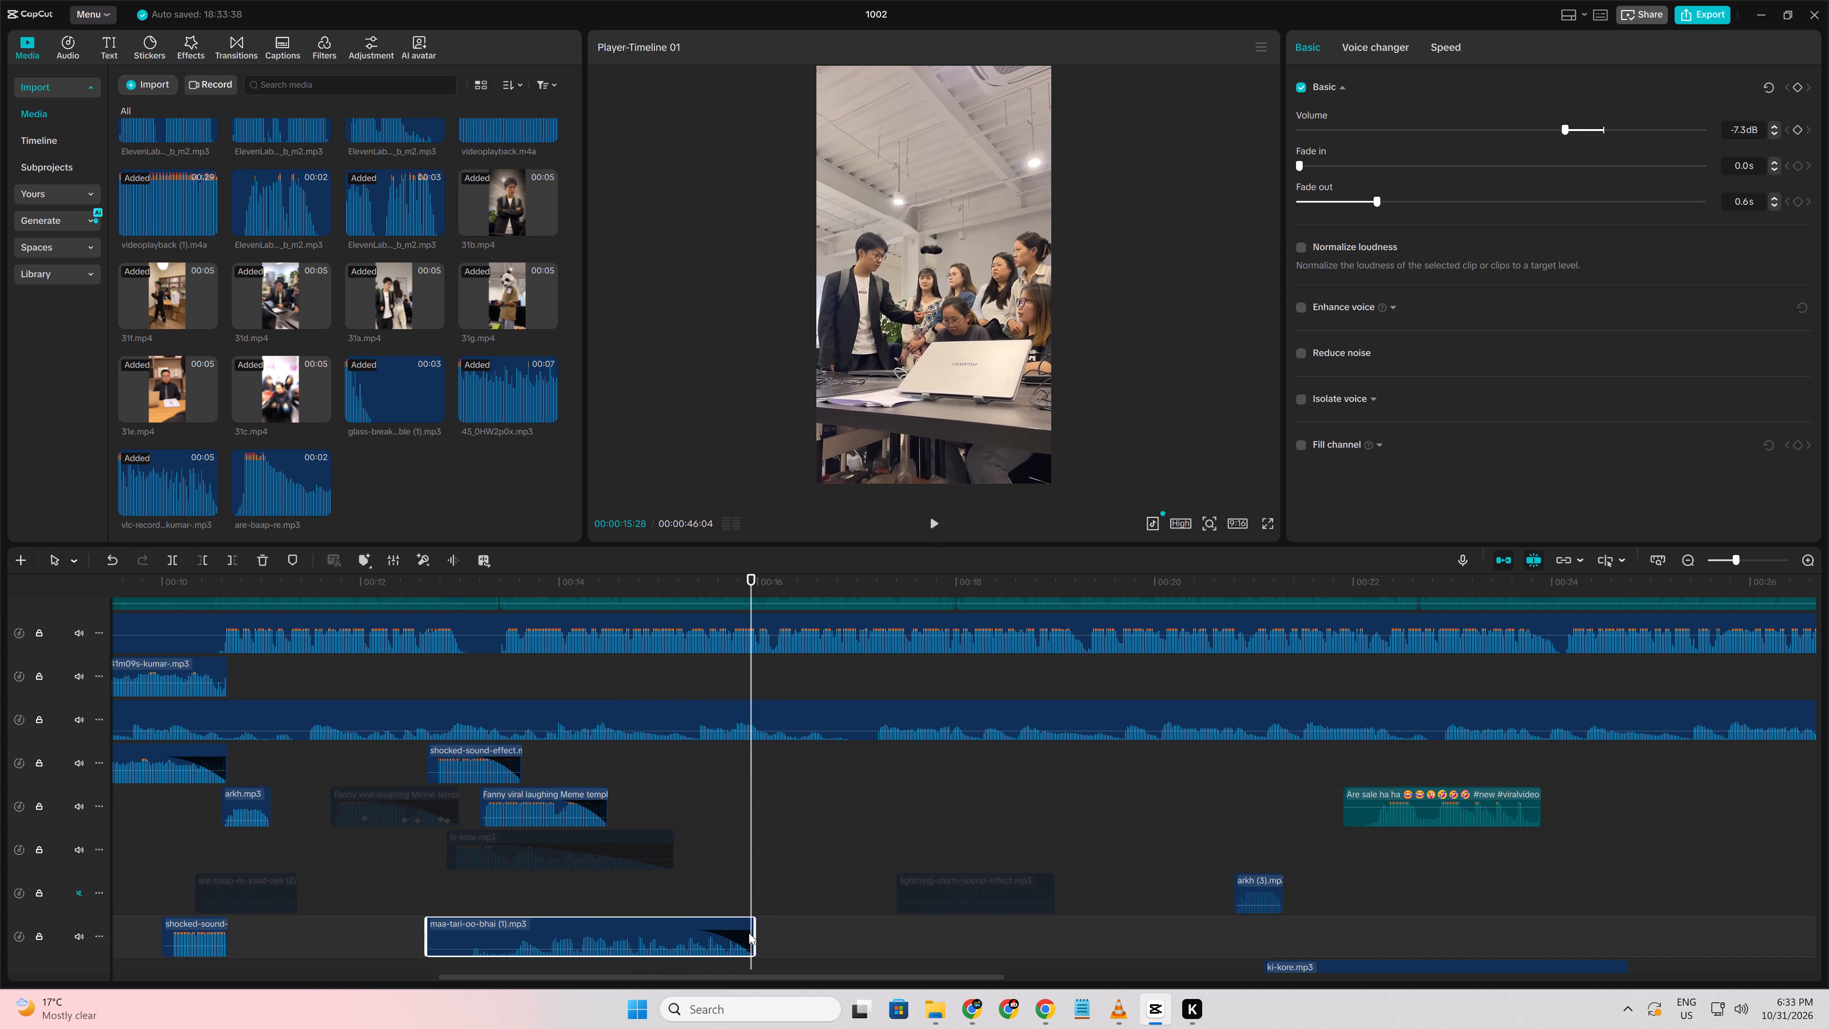
left_click_drag(756, 934, 778, 938)
left_click(707, 911)
key("space")
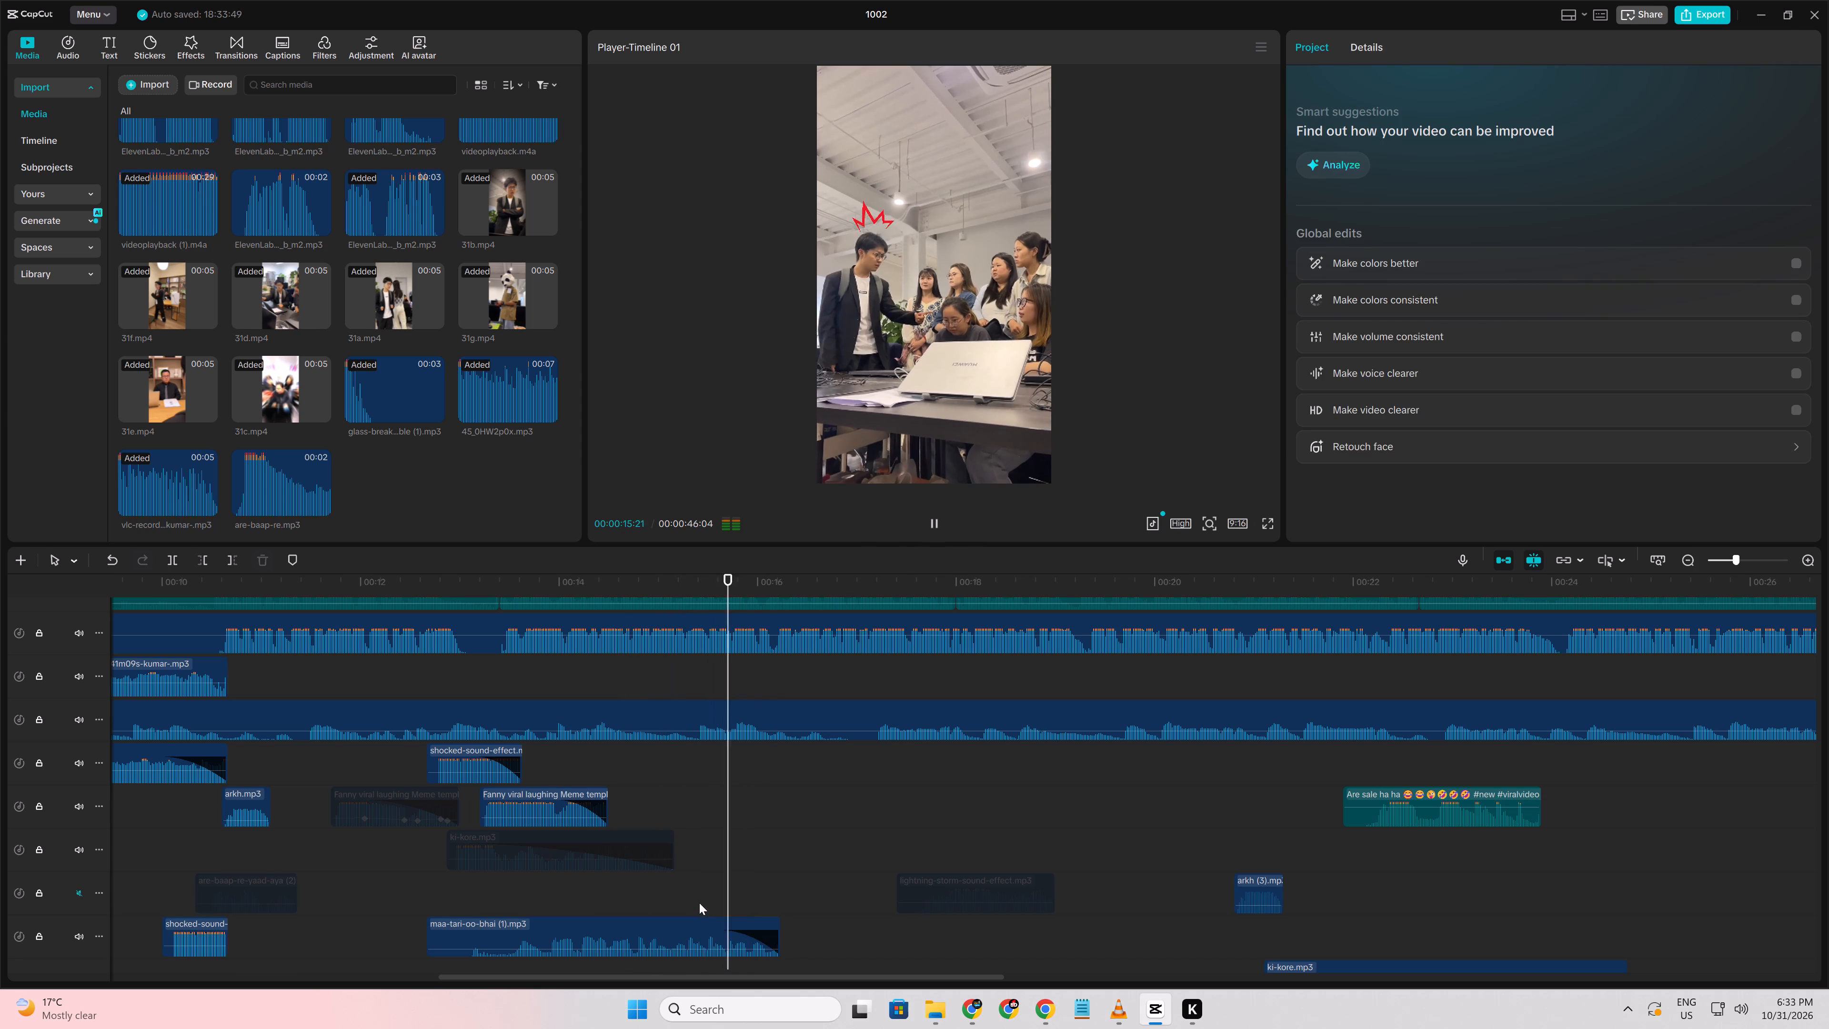
key("space")
left_click(676, 901)
key("space")
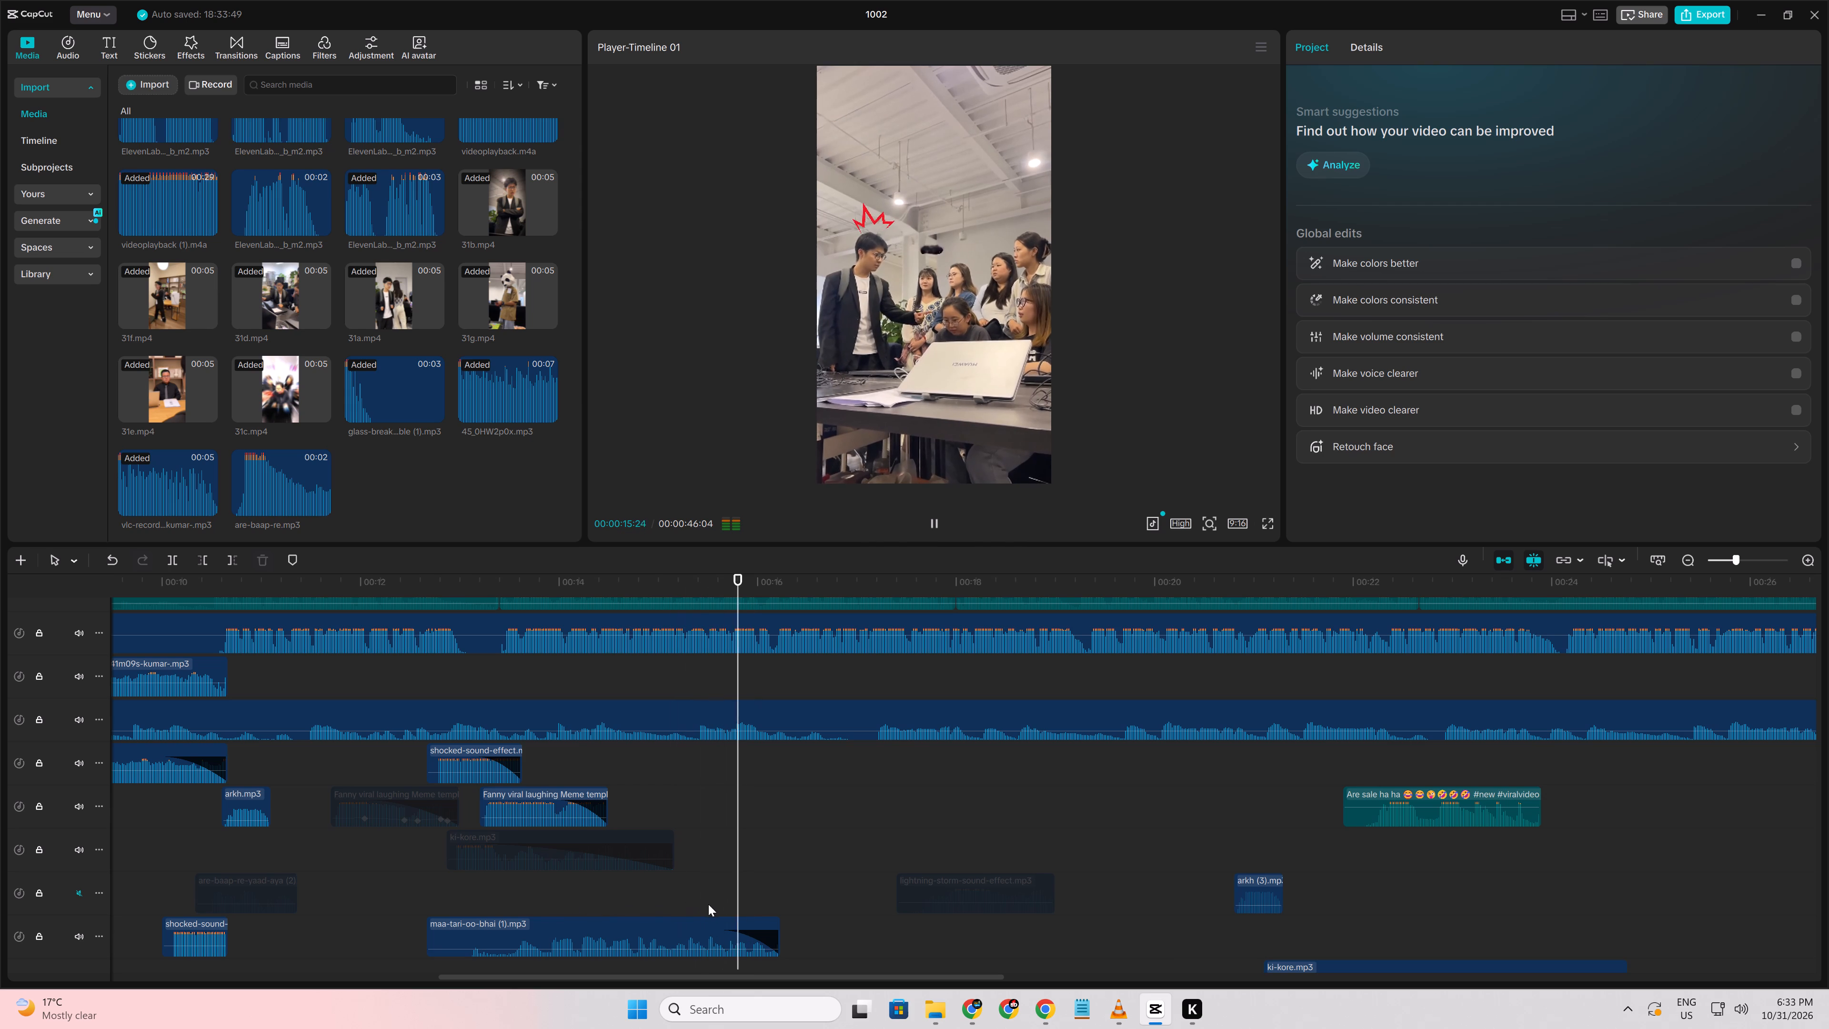
key("space")
key("space")
scroll(715, 906, "up", 3, "ctrl")
key("space")
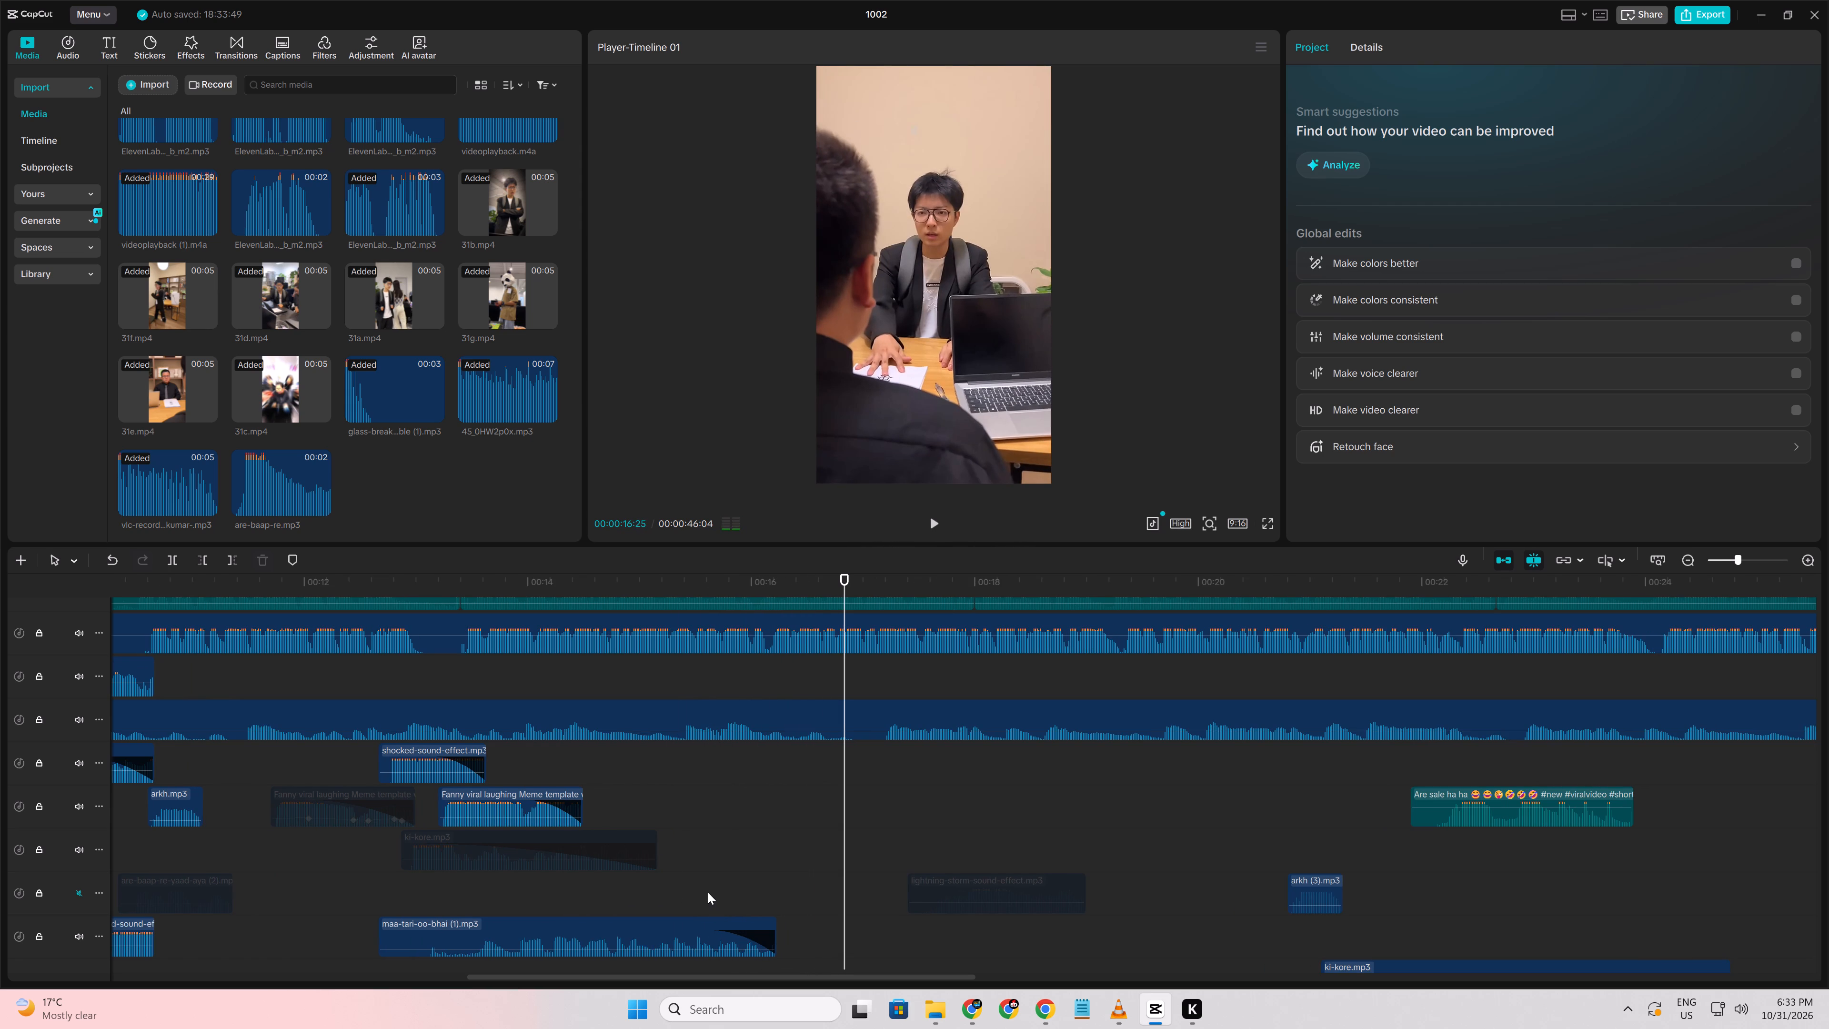
scroll(718, 866, "down", 5, "ctrl")
key("space")
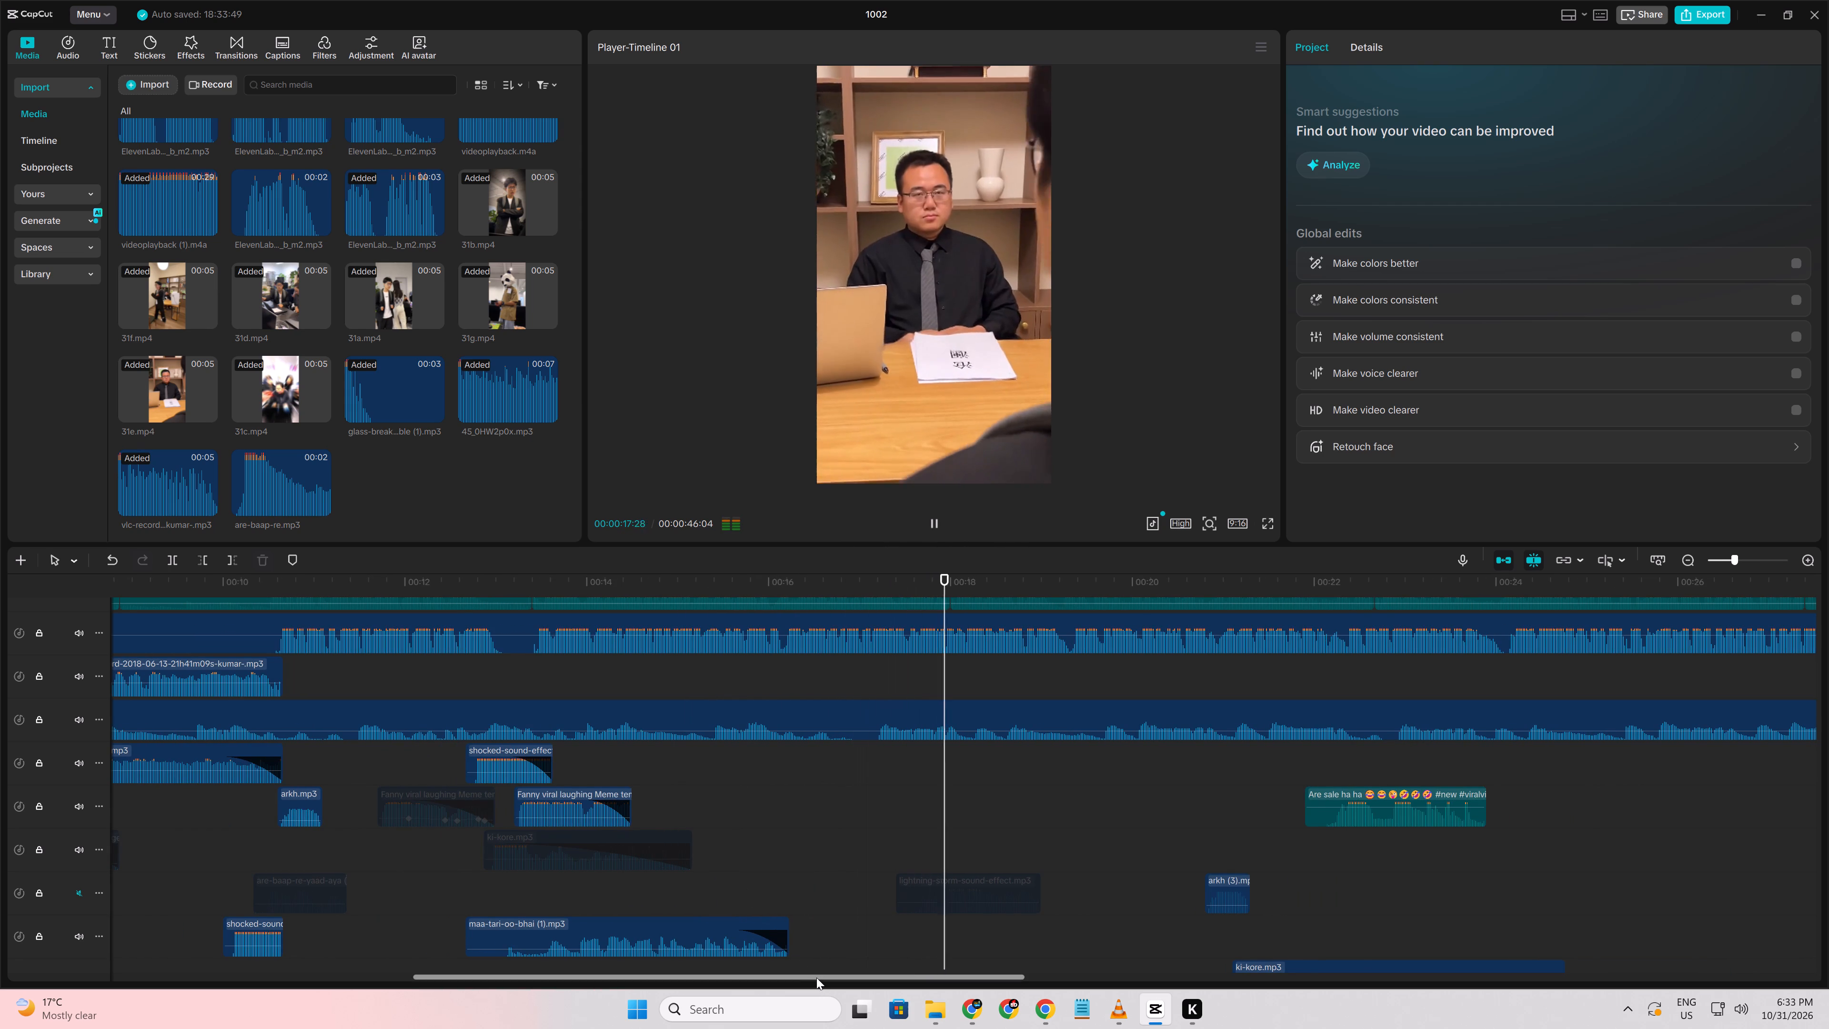
Duplicate the shocked sound effect and place the copy at about 00:00:15:29, where the group shot changes to the office interview.
left_click_drag(816, 978, 879, 978)
scroll(619, 921, "up", 2)
left_click(543, 869)
key("space")
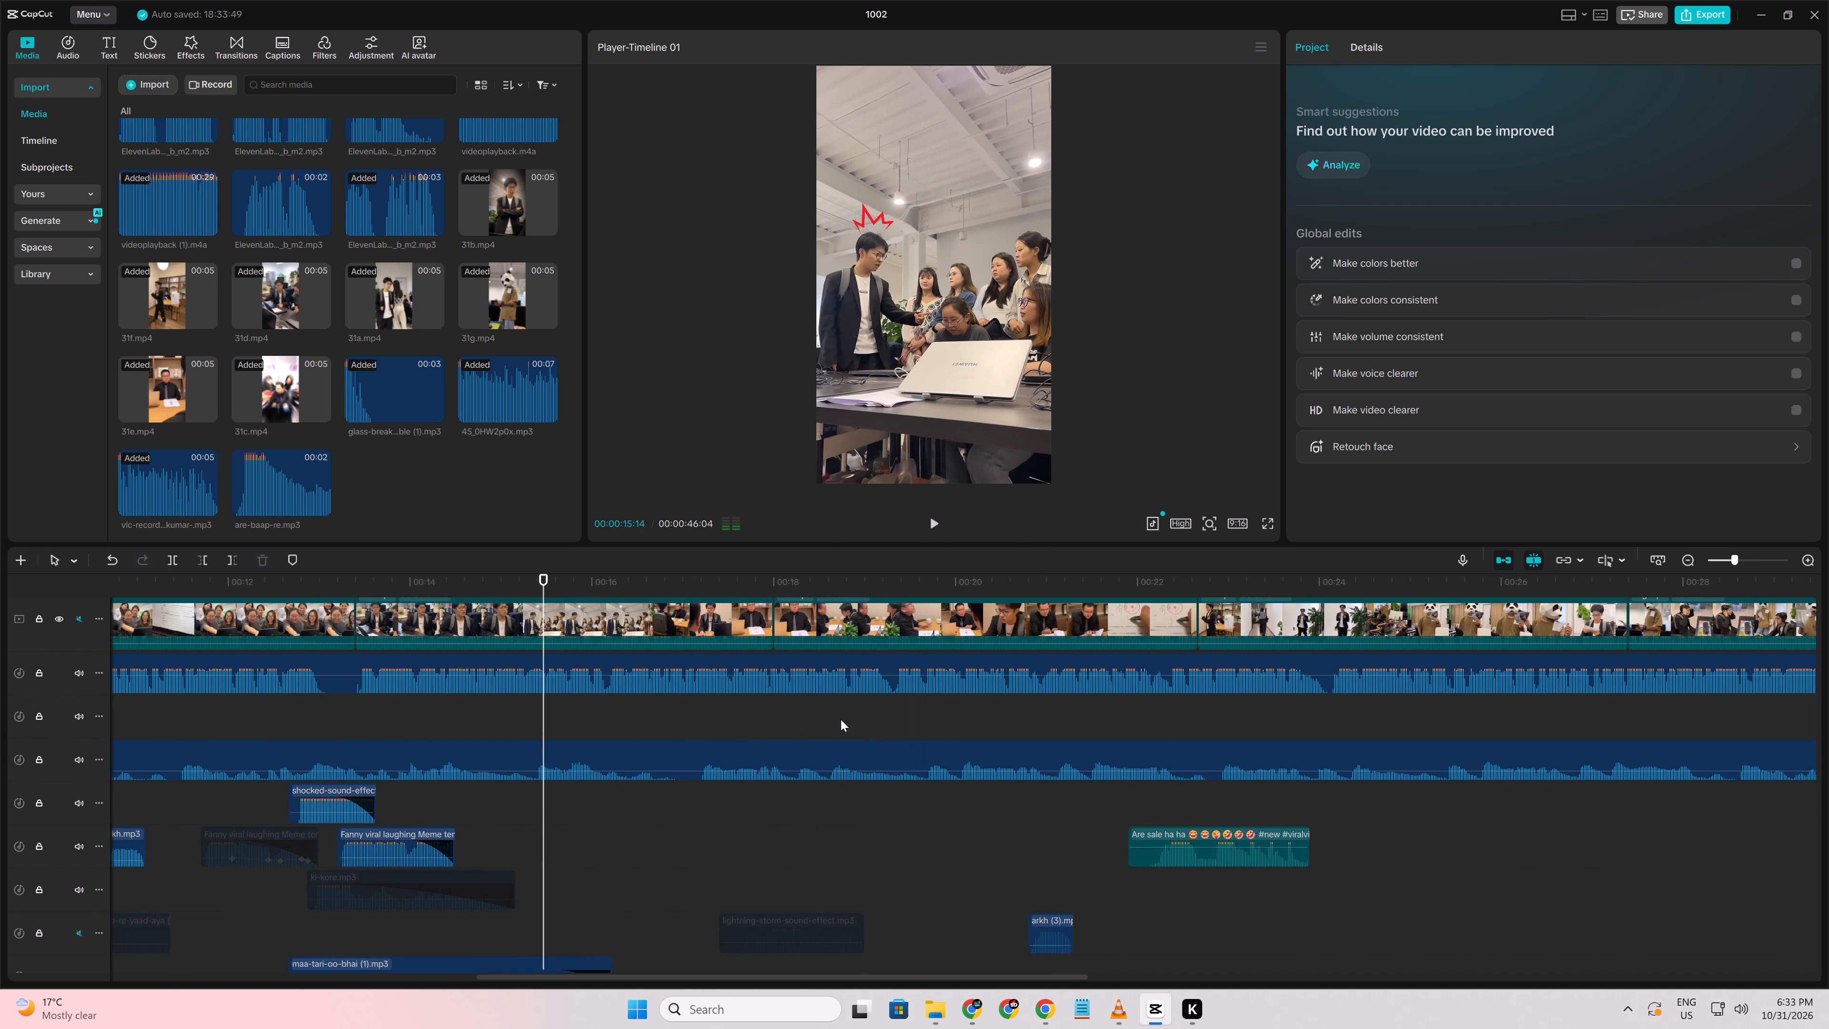
key("space")
key("space")
scroll(763, 786, "up", 4)
scroll(657, 867, "up", 3)
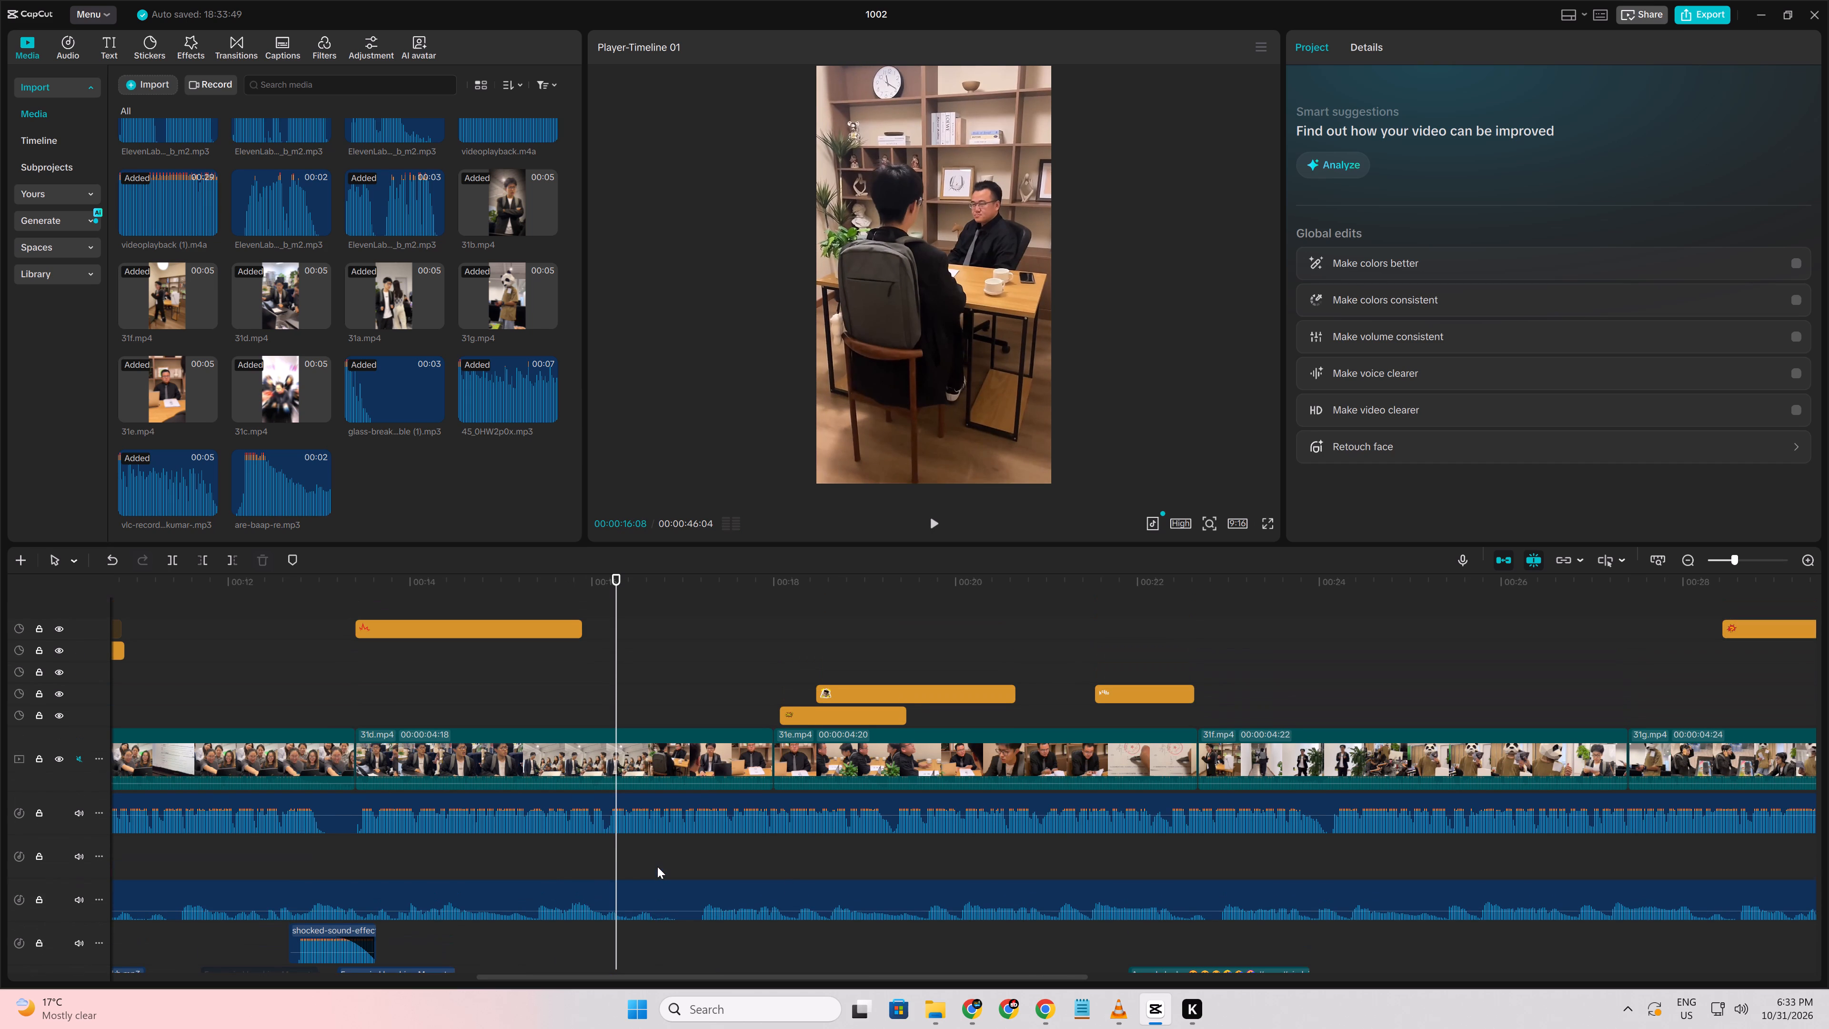
scroll(657, 867, "down", 4)
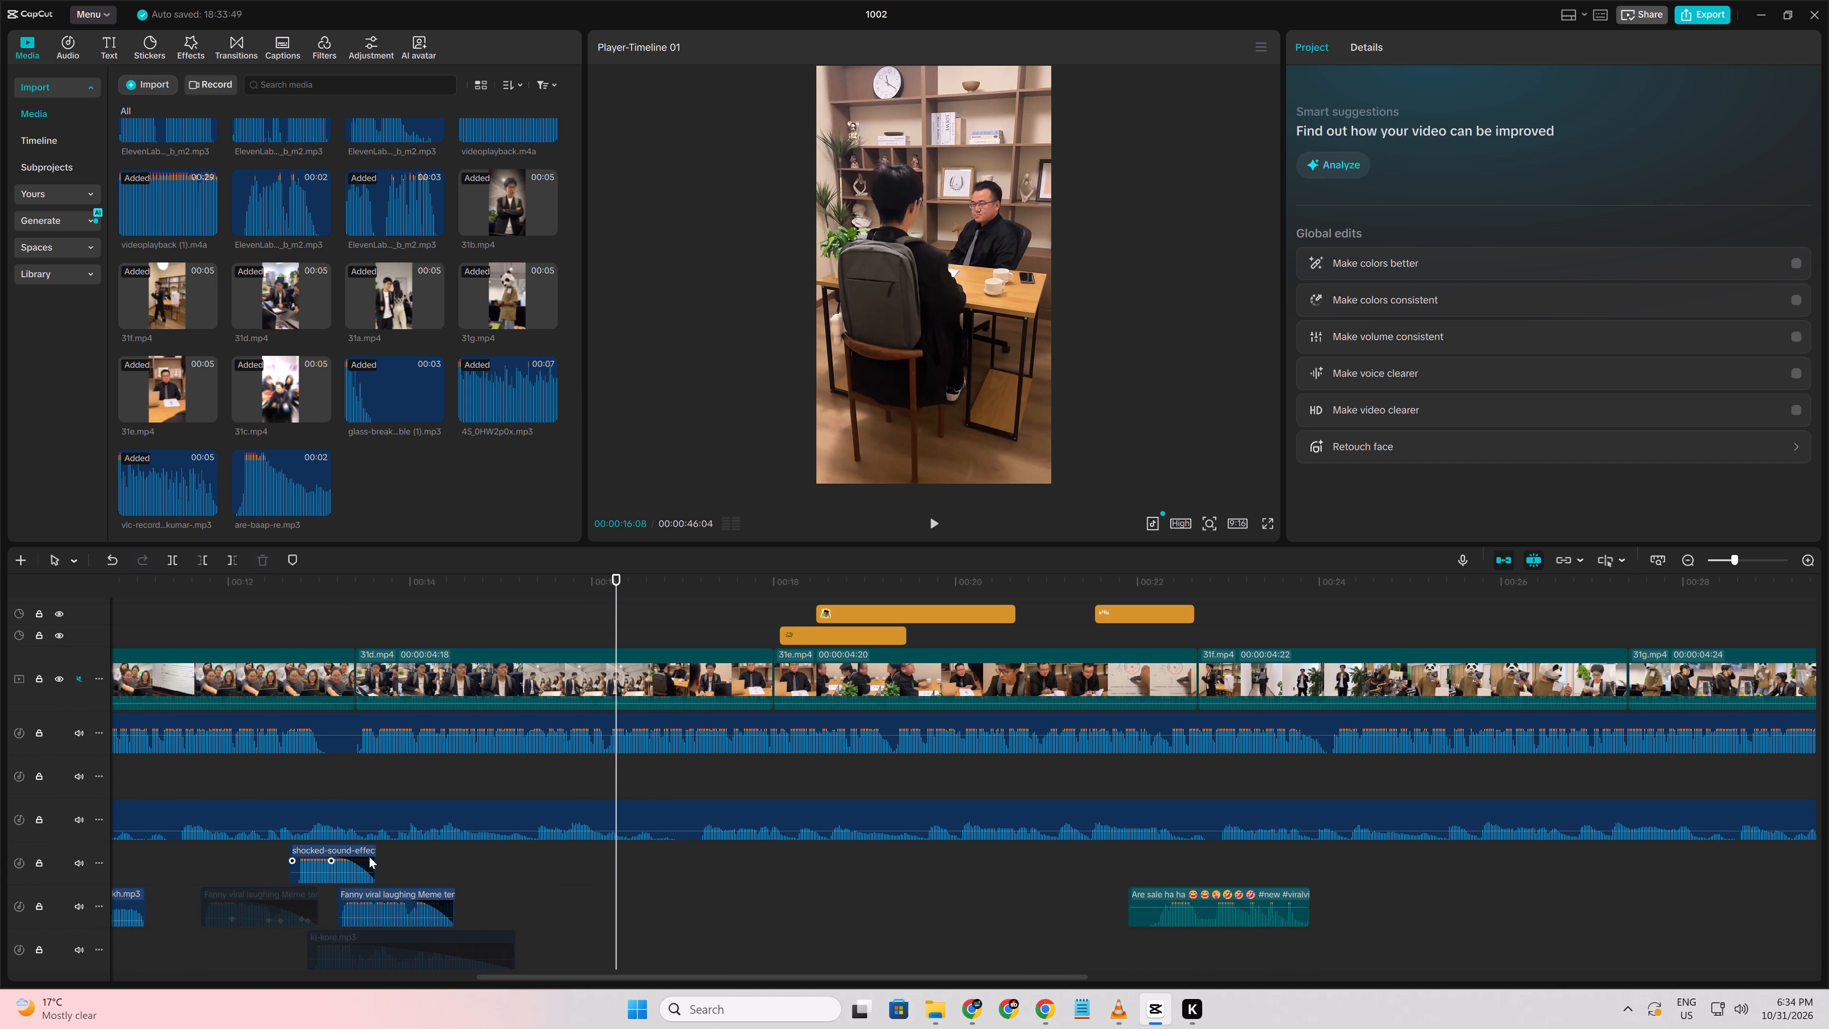
left_click(368, 857)
key("ctrl+c")
key("ctrl+v")
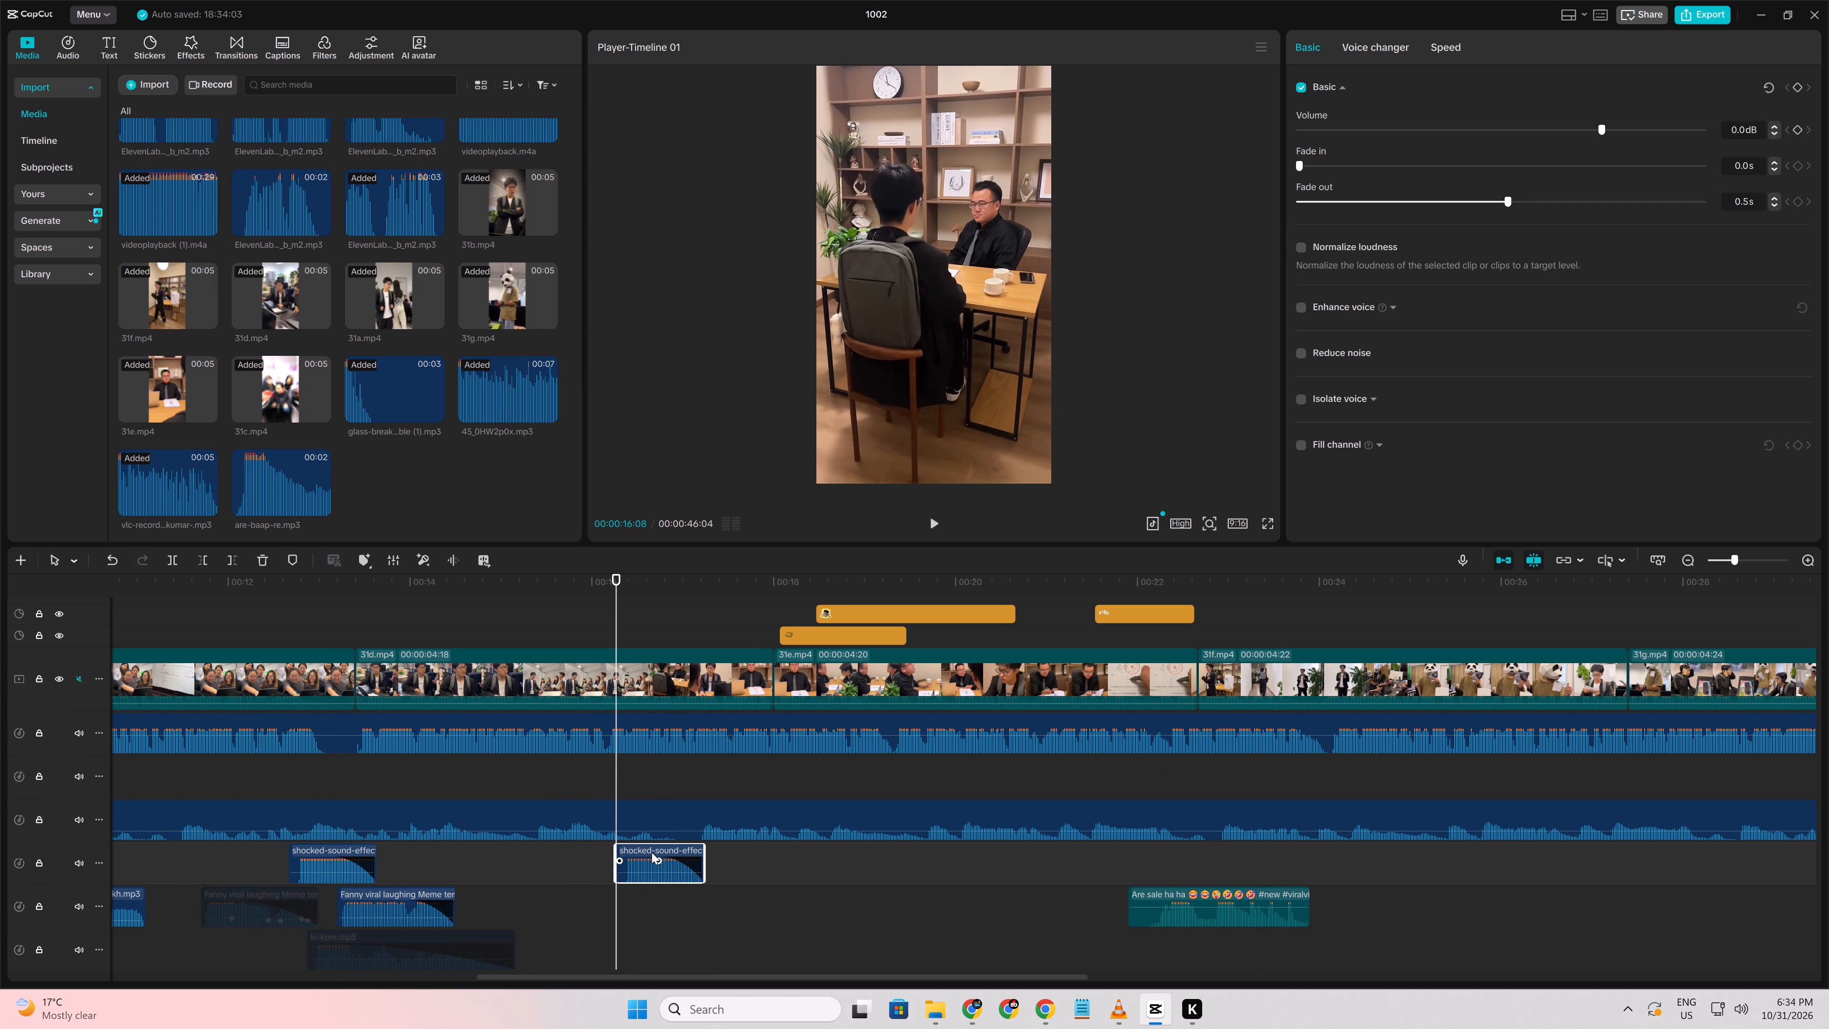
left_click_drag(651, 852, 622, 850)
Replay the cut around 00:00:15:29 to check the timing of the duplicated shocked sound effect.
left_click(568, 846)
key("space")
key("space")
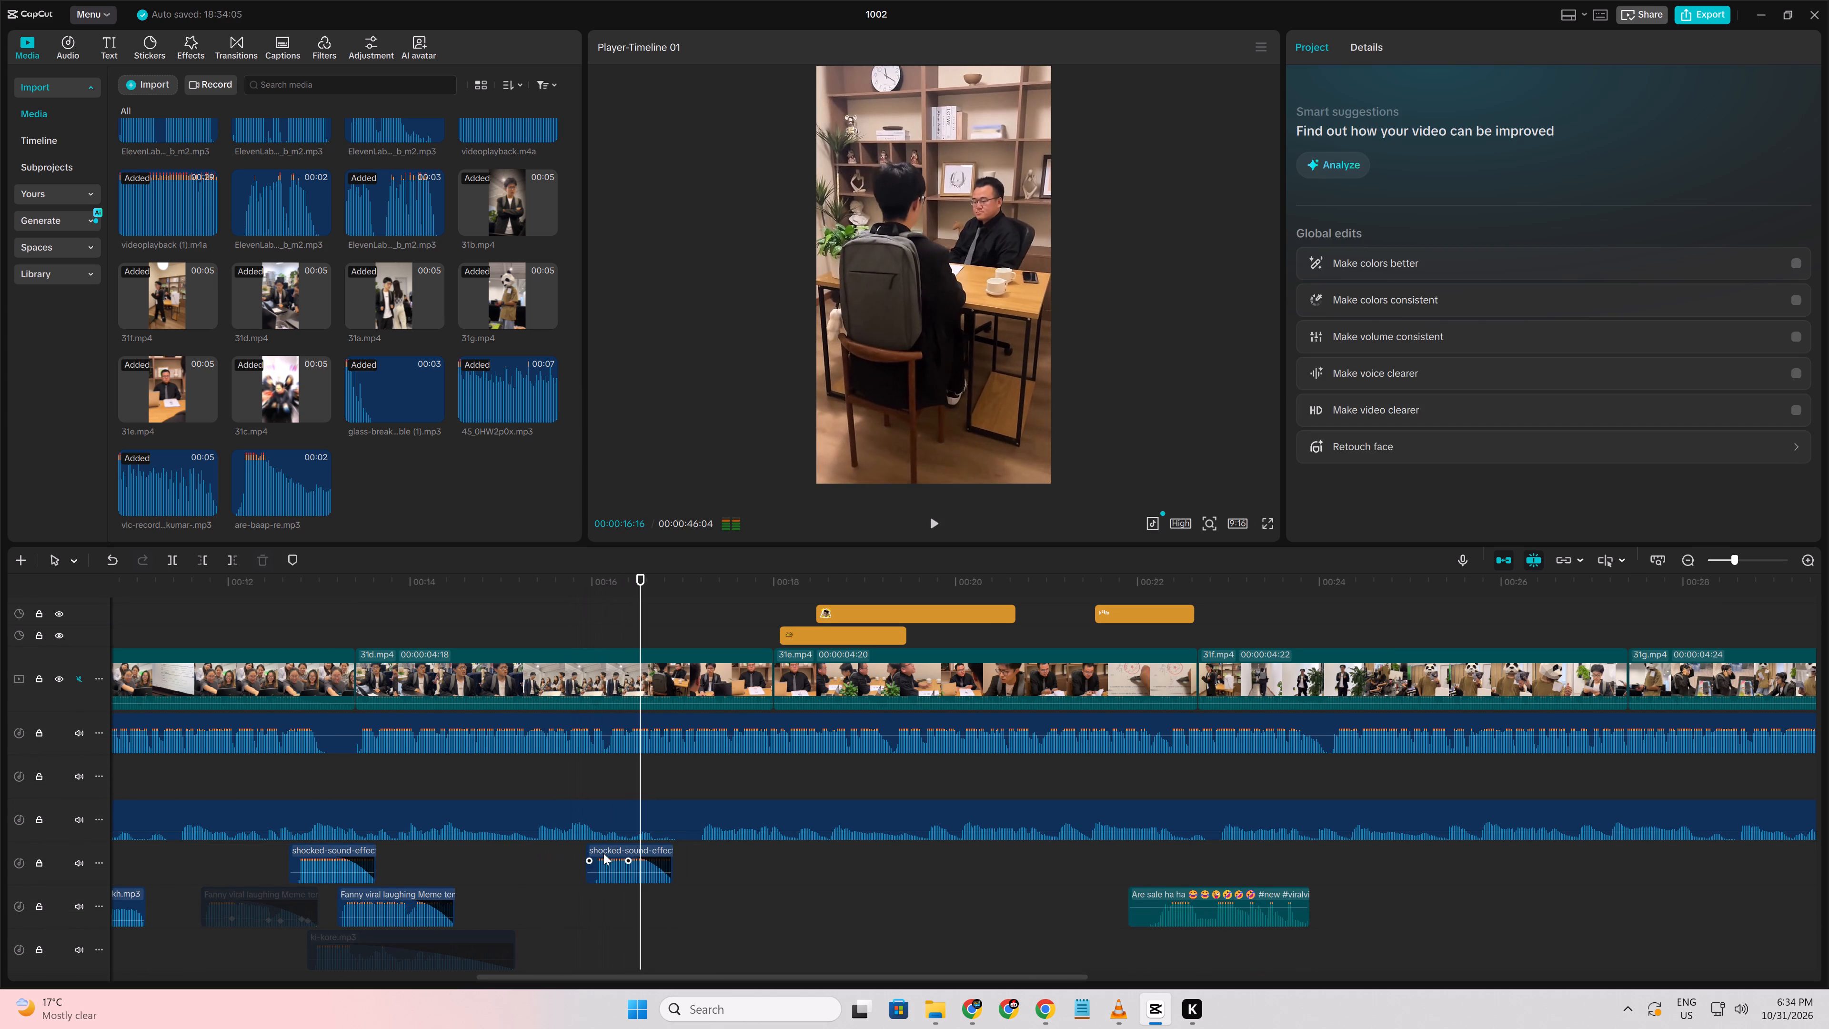
key("space")
key("space")
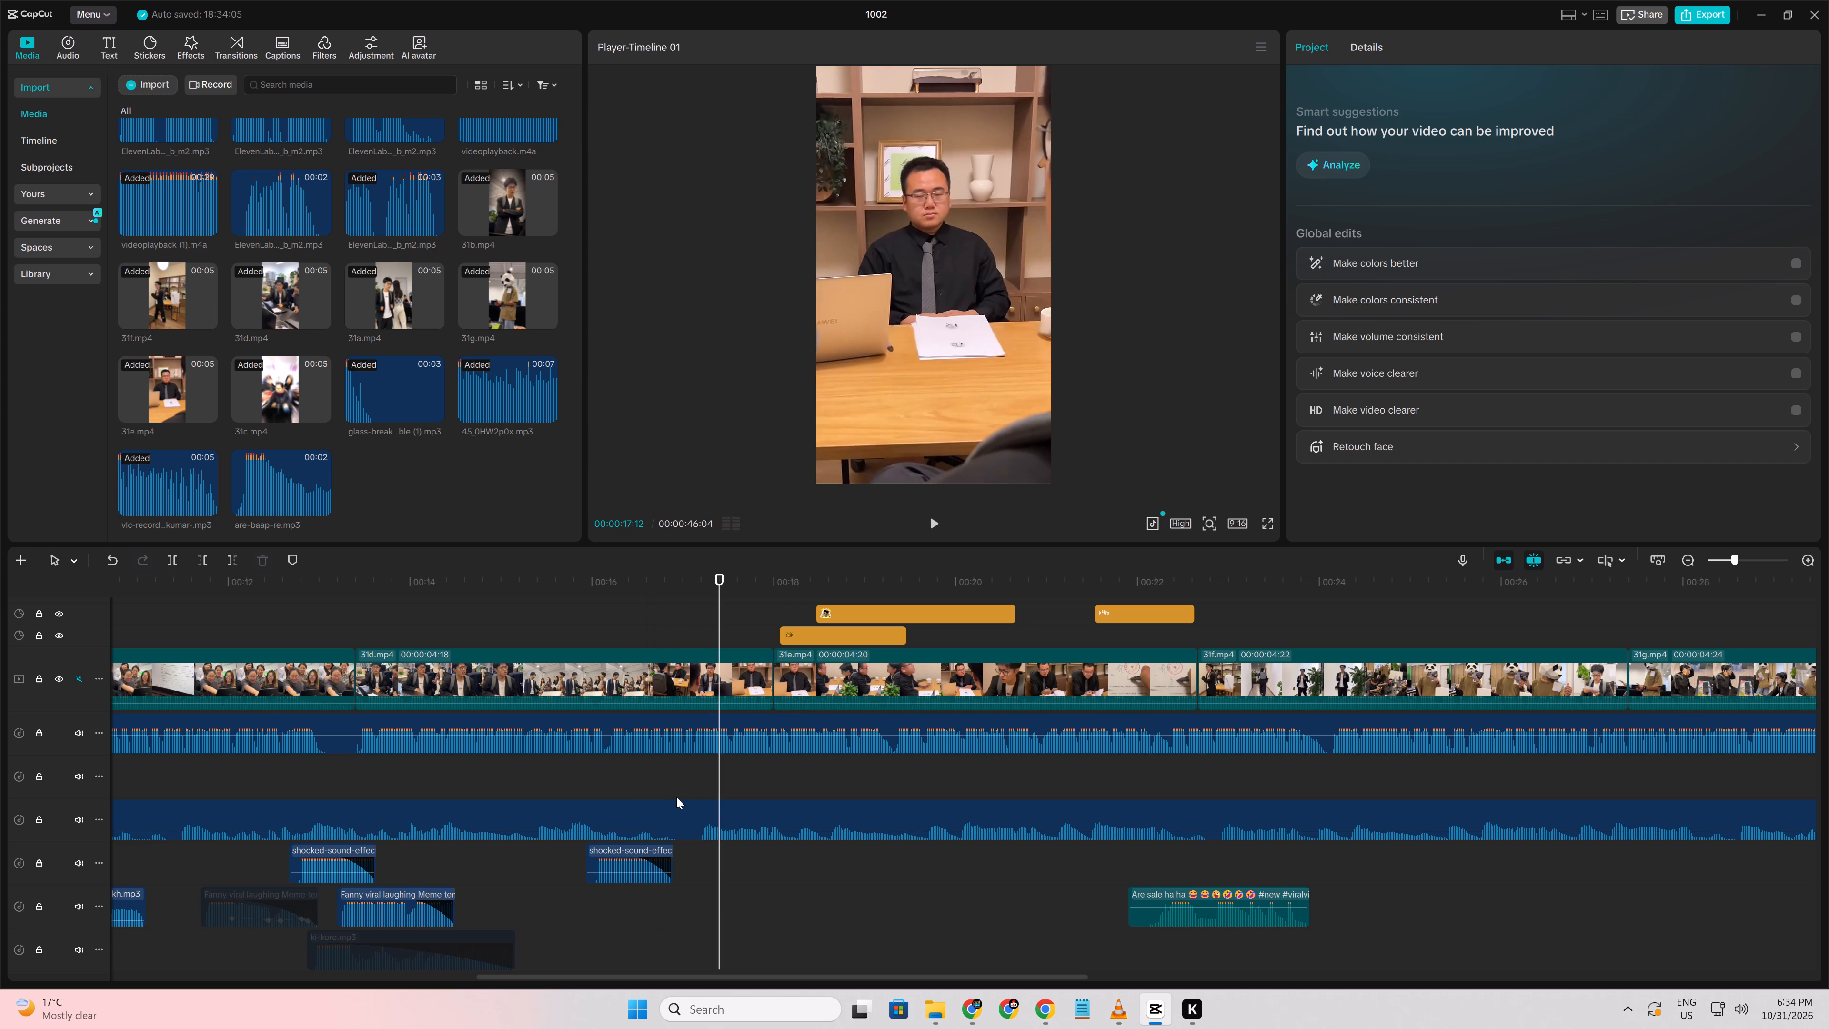
key("space")
left_click(570, 782)
key("space")
key("space")
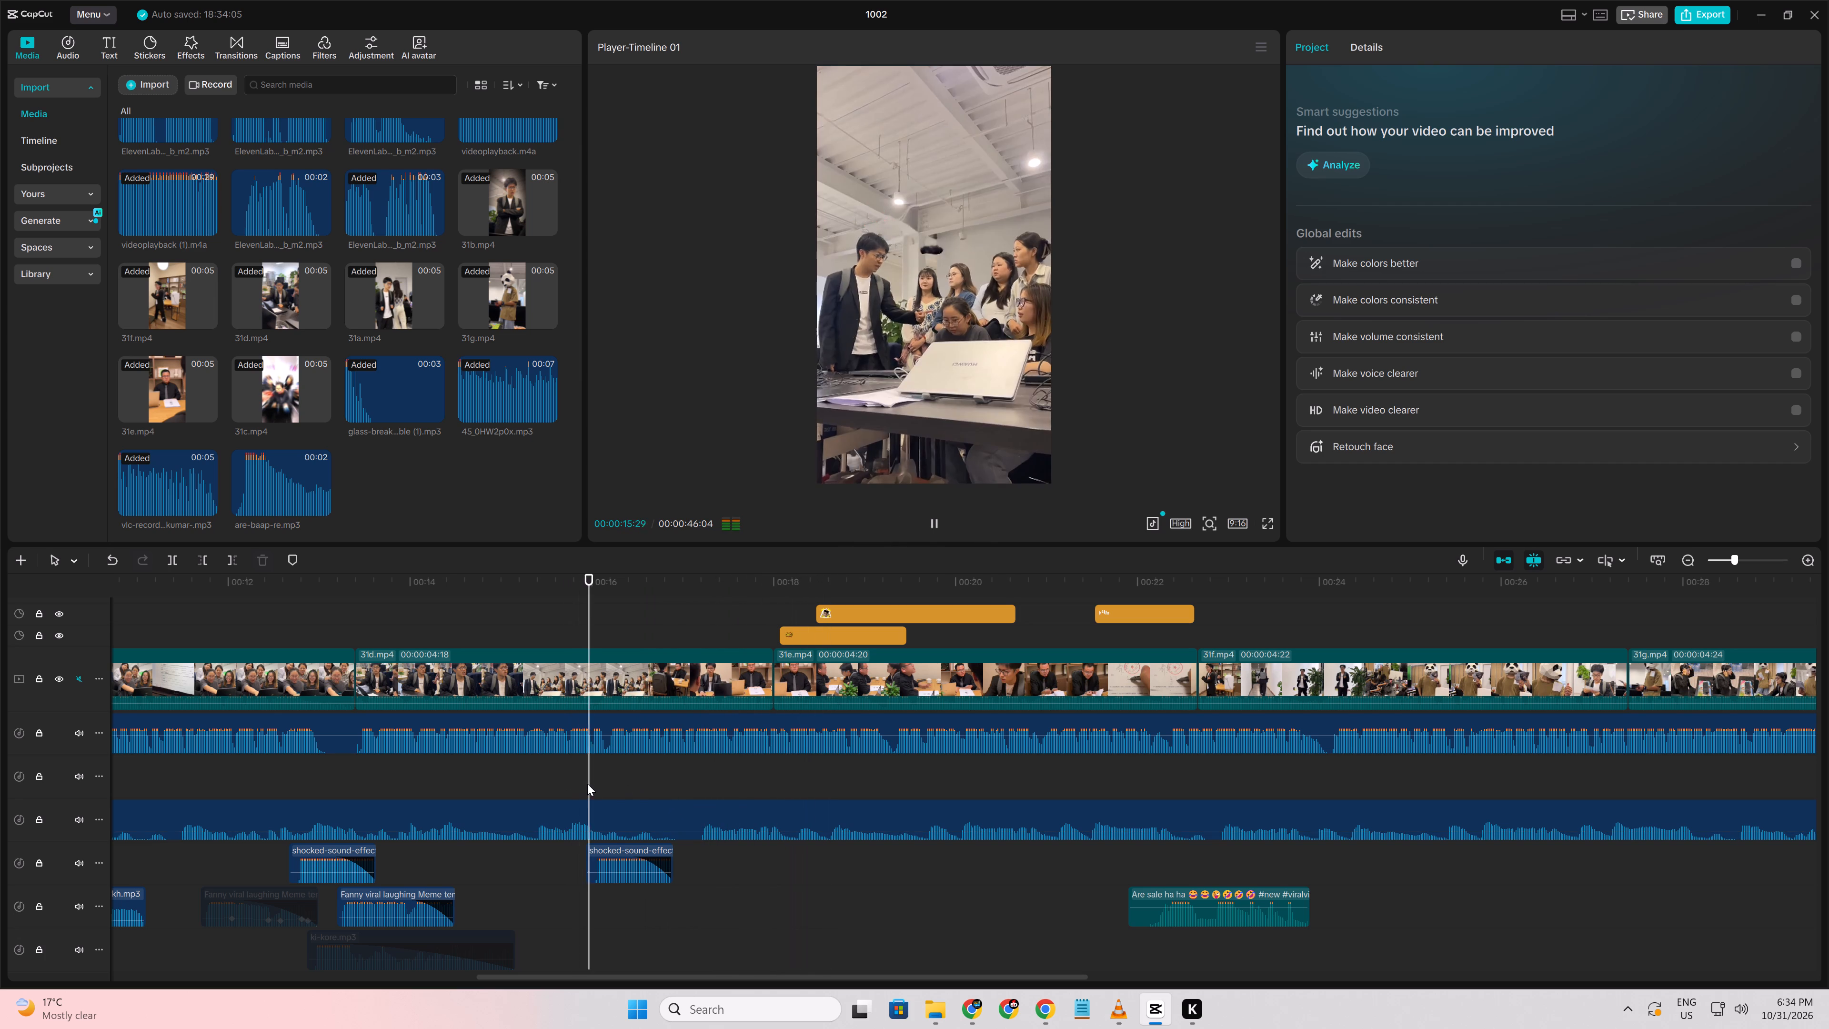
key("space")
Shift the OMG! sticker earlier to start at about 00:00:16:18, with the shot of the seated young man, and replay it.
scroll(607, 789, "up", 10)
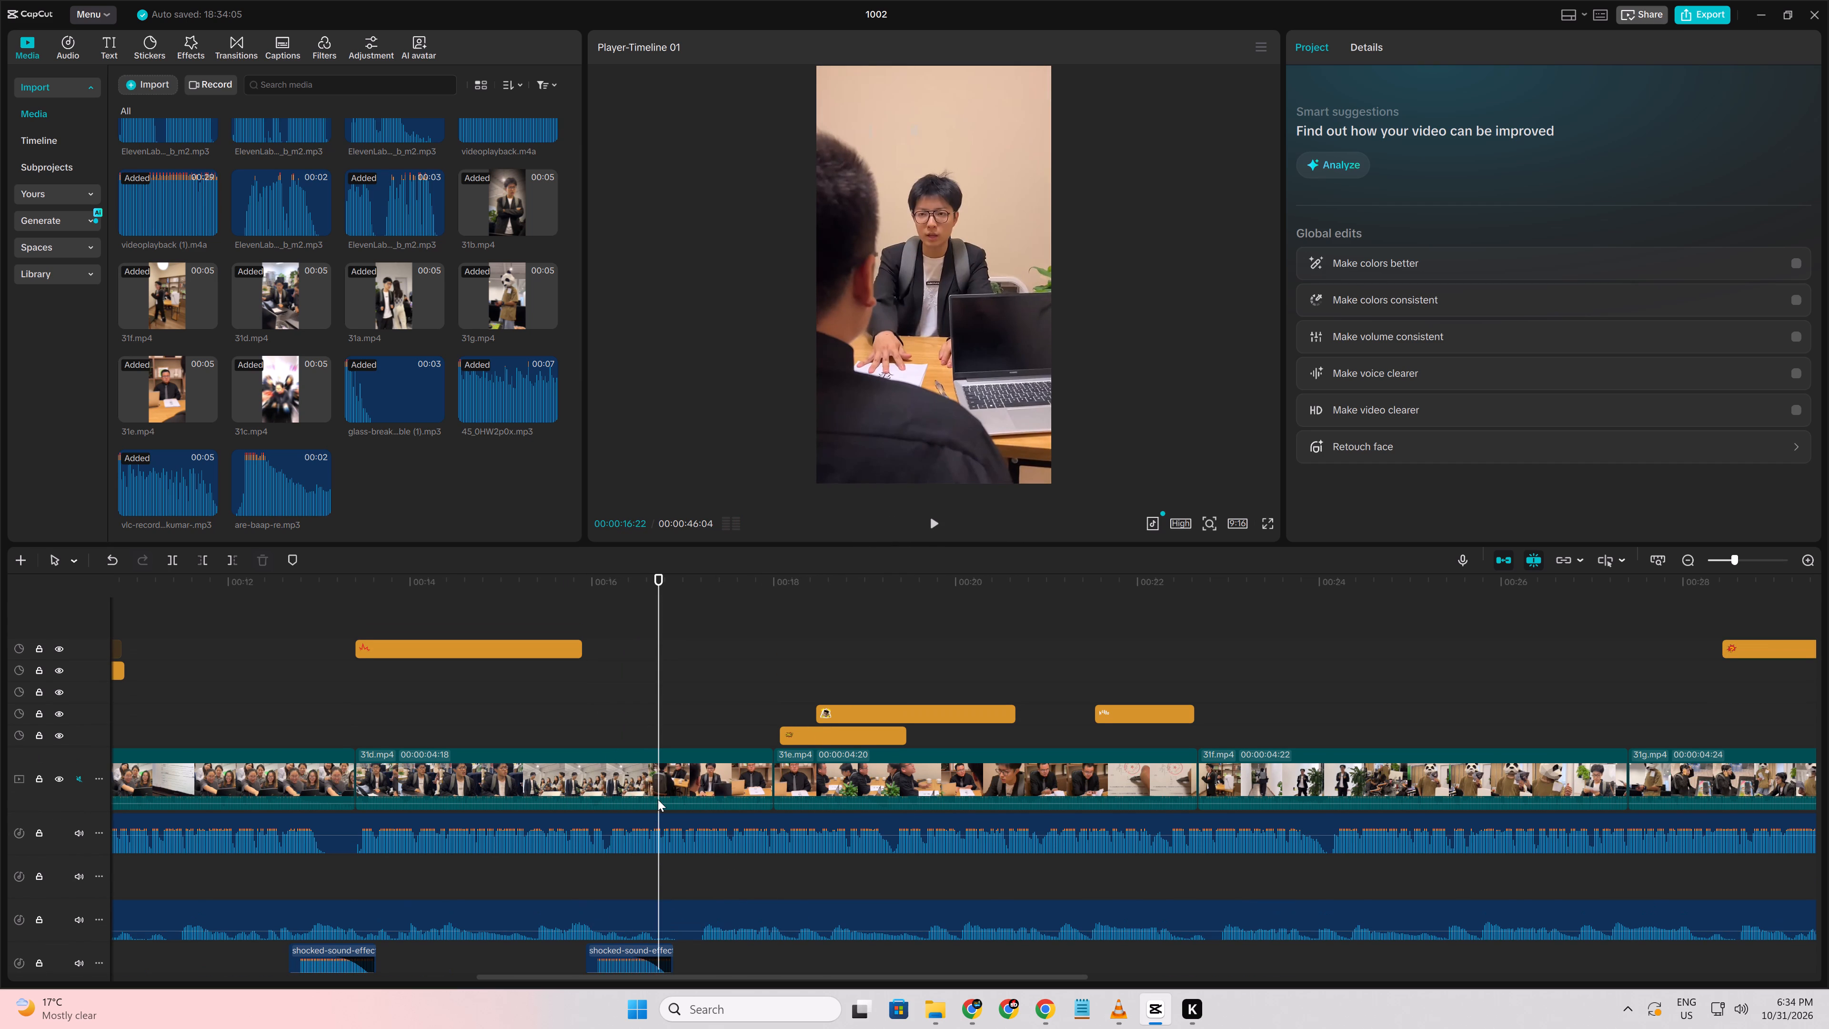
scroll(658, 799, "up", 2)
scroll(673, 758, "up", 4)
key("space")
key("space")
left_click_drag(795, 735, 725, 735)
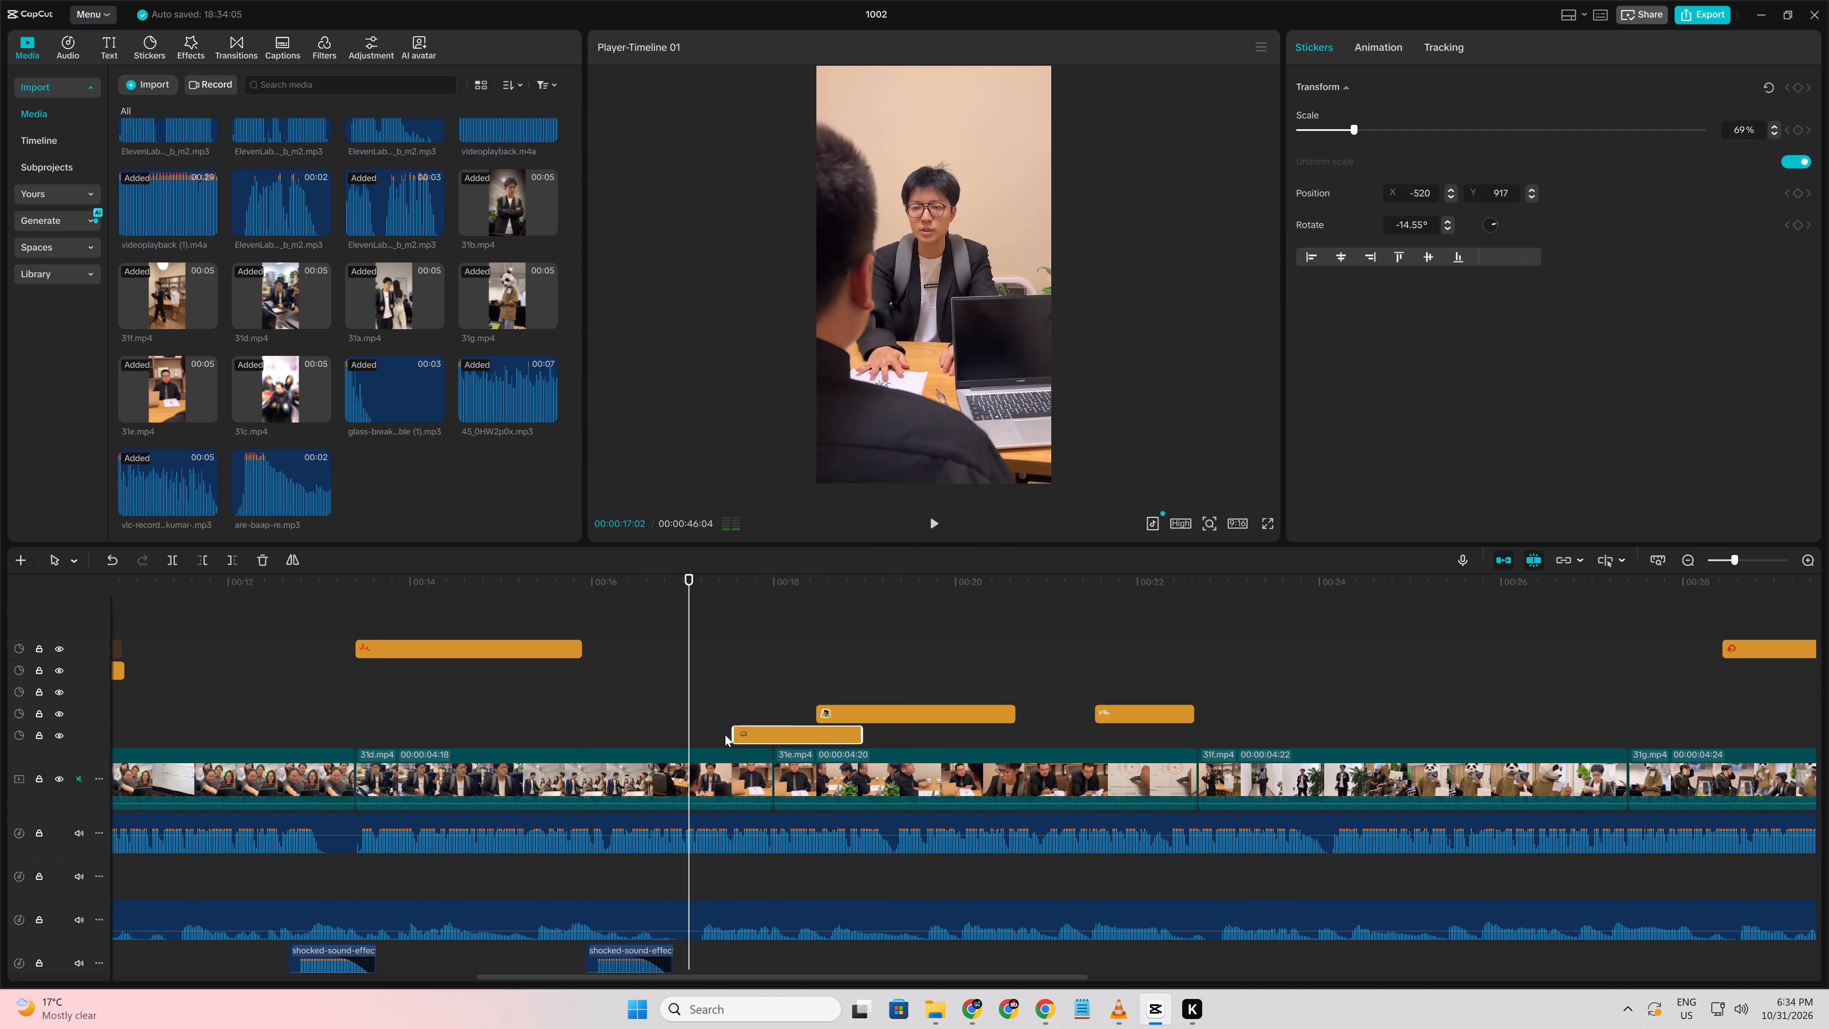
left_click_drag(725, 735, 659, 737)
left_click(580, 735)
key("space")
key("space")
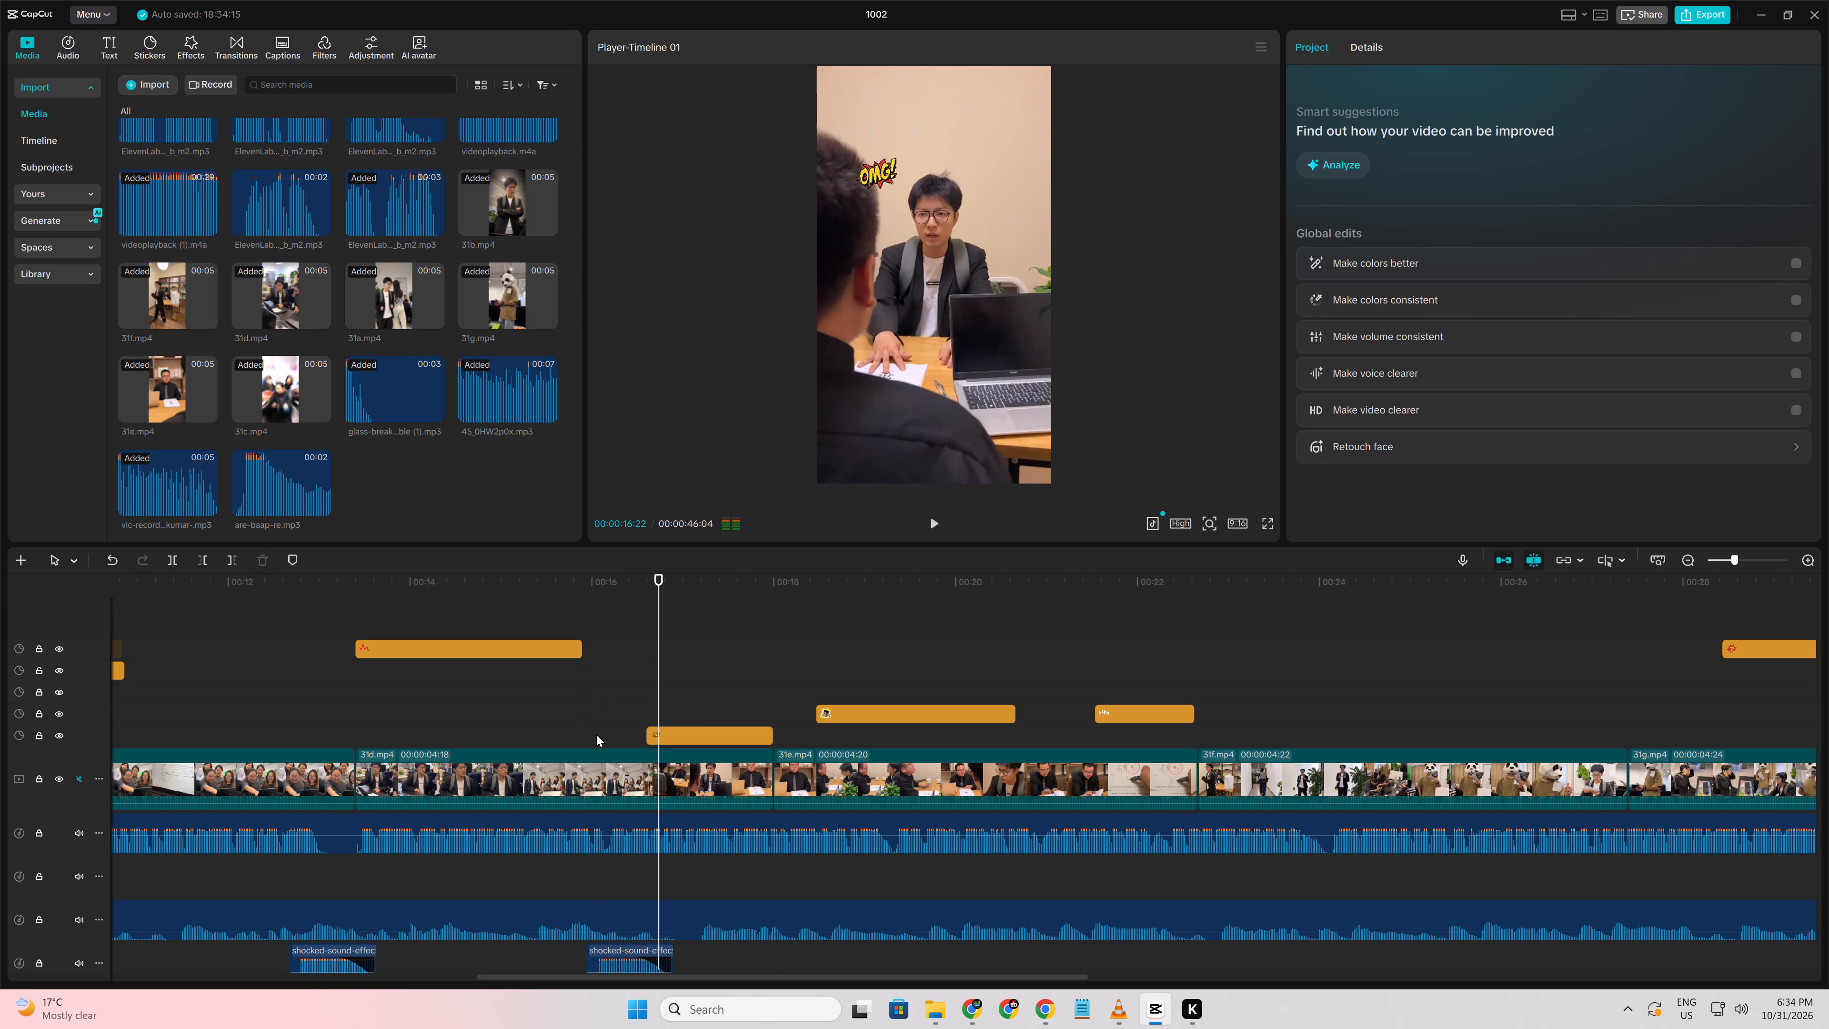
Enlarge the OMG! sticker to 113% and place it above the young man's head at about X -125, Y 1128, and replay it.
left_click(665, 731)
left_click_drag(876, 170, 904, 141)
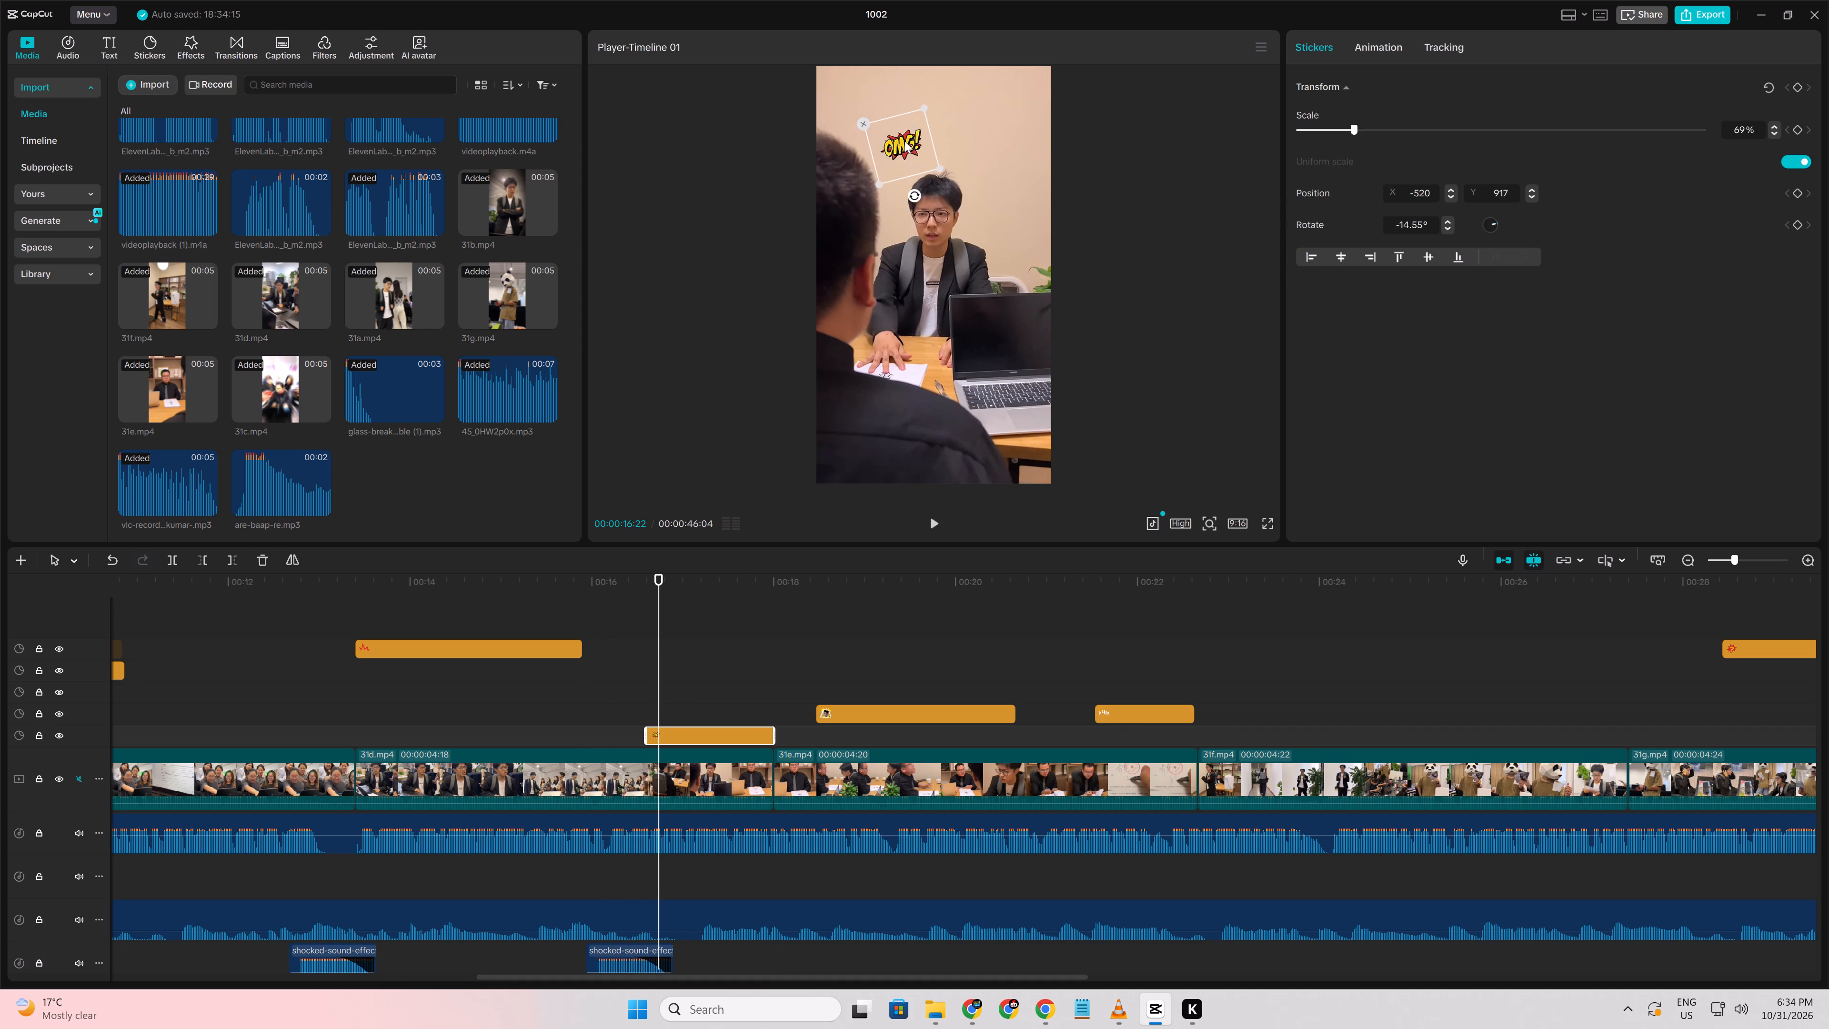
left_click_drag(904, 141, 919, 146)
left_click_drag(902, 192, 871, 224)
left_click_drag(911, 168, 911, 154)
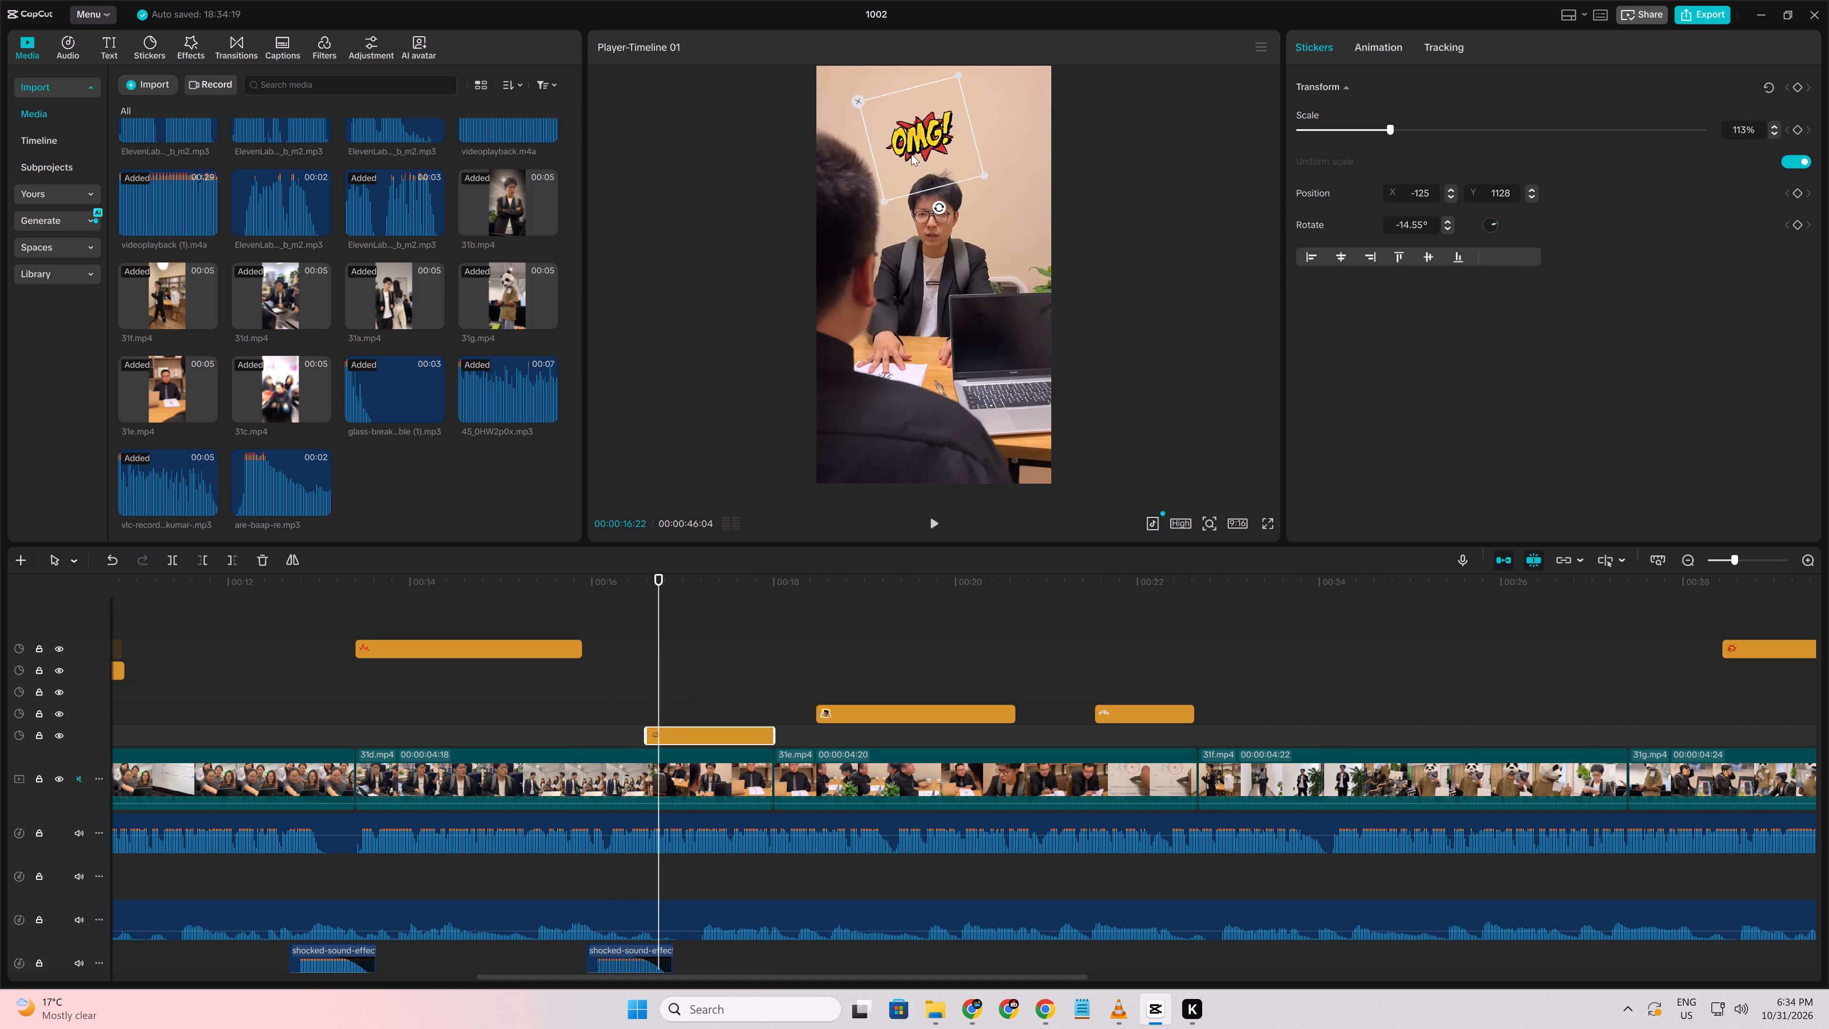
left_click_drag(911, 154, 911, 152)
left_click(621, 708)
key("space")
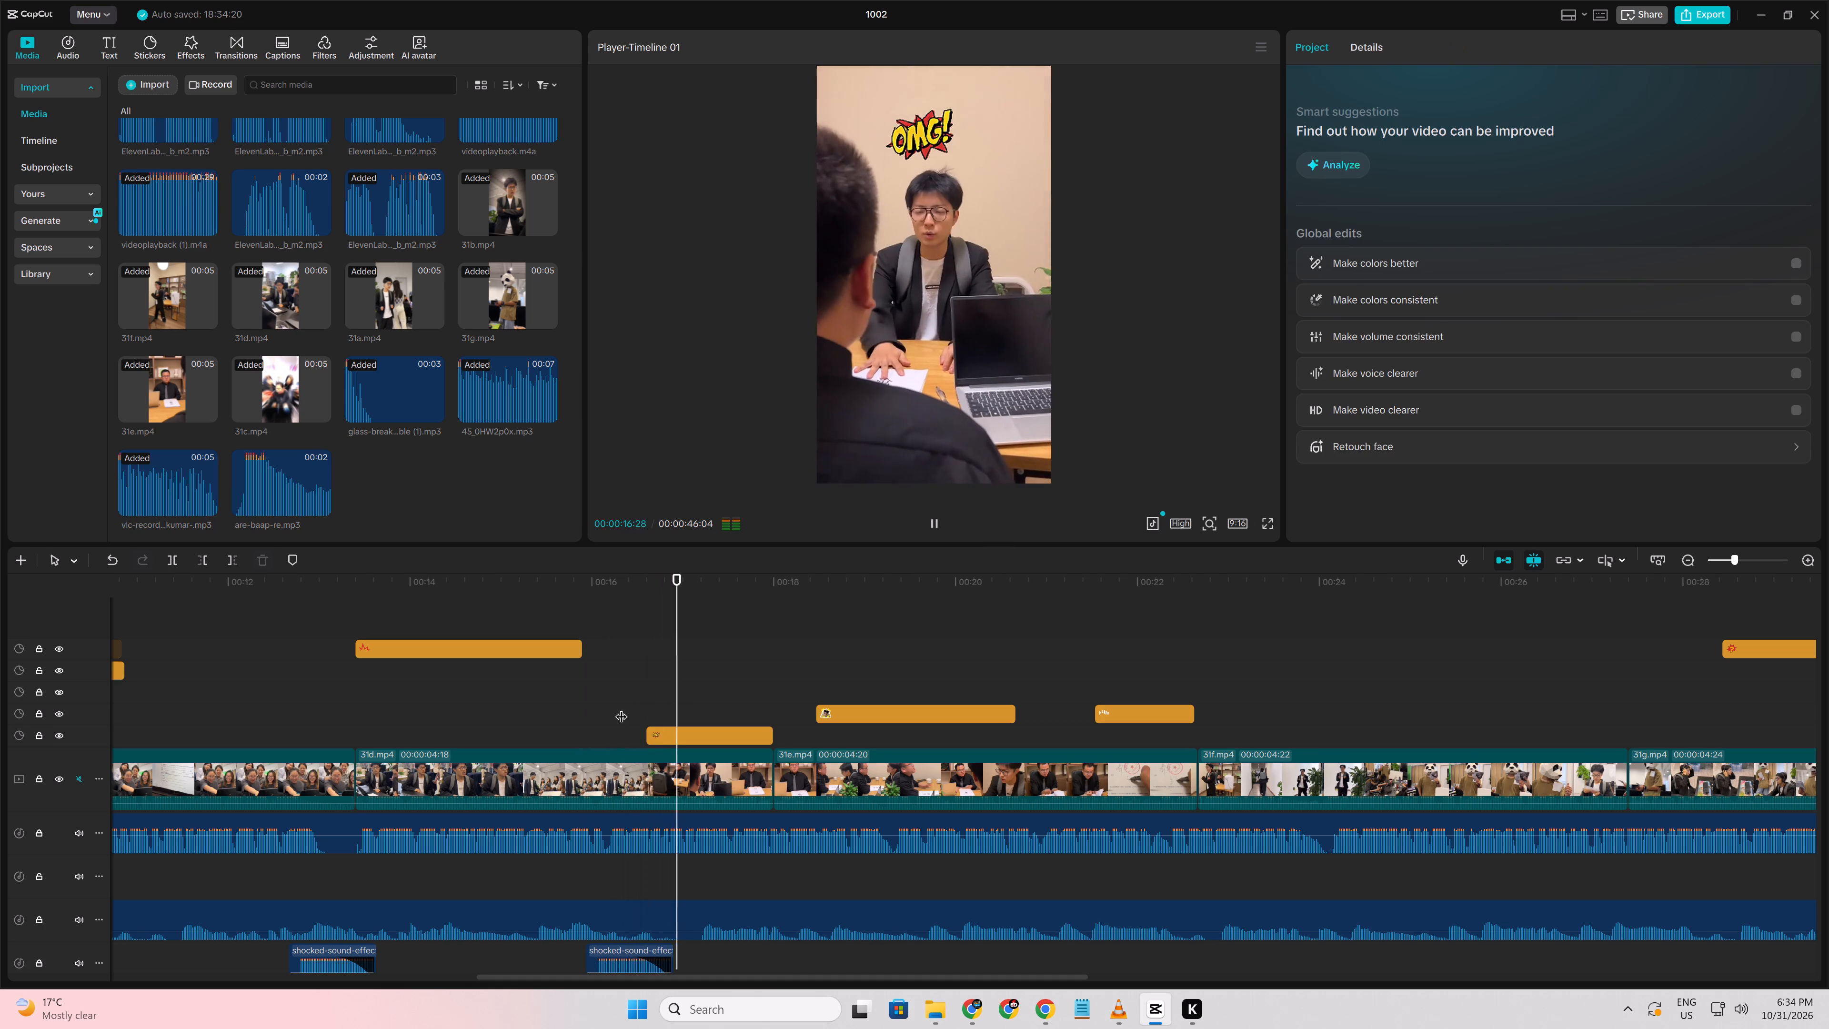
key("space")
key("space")
key("space")
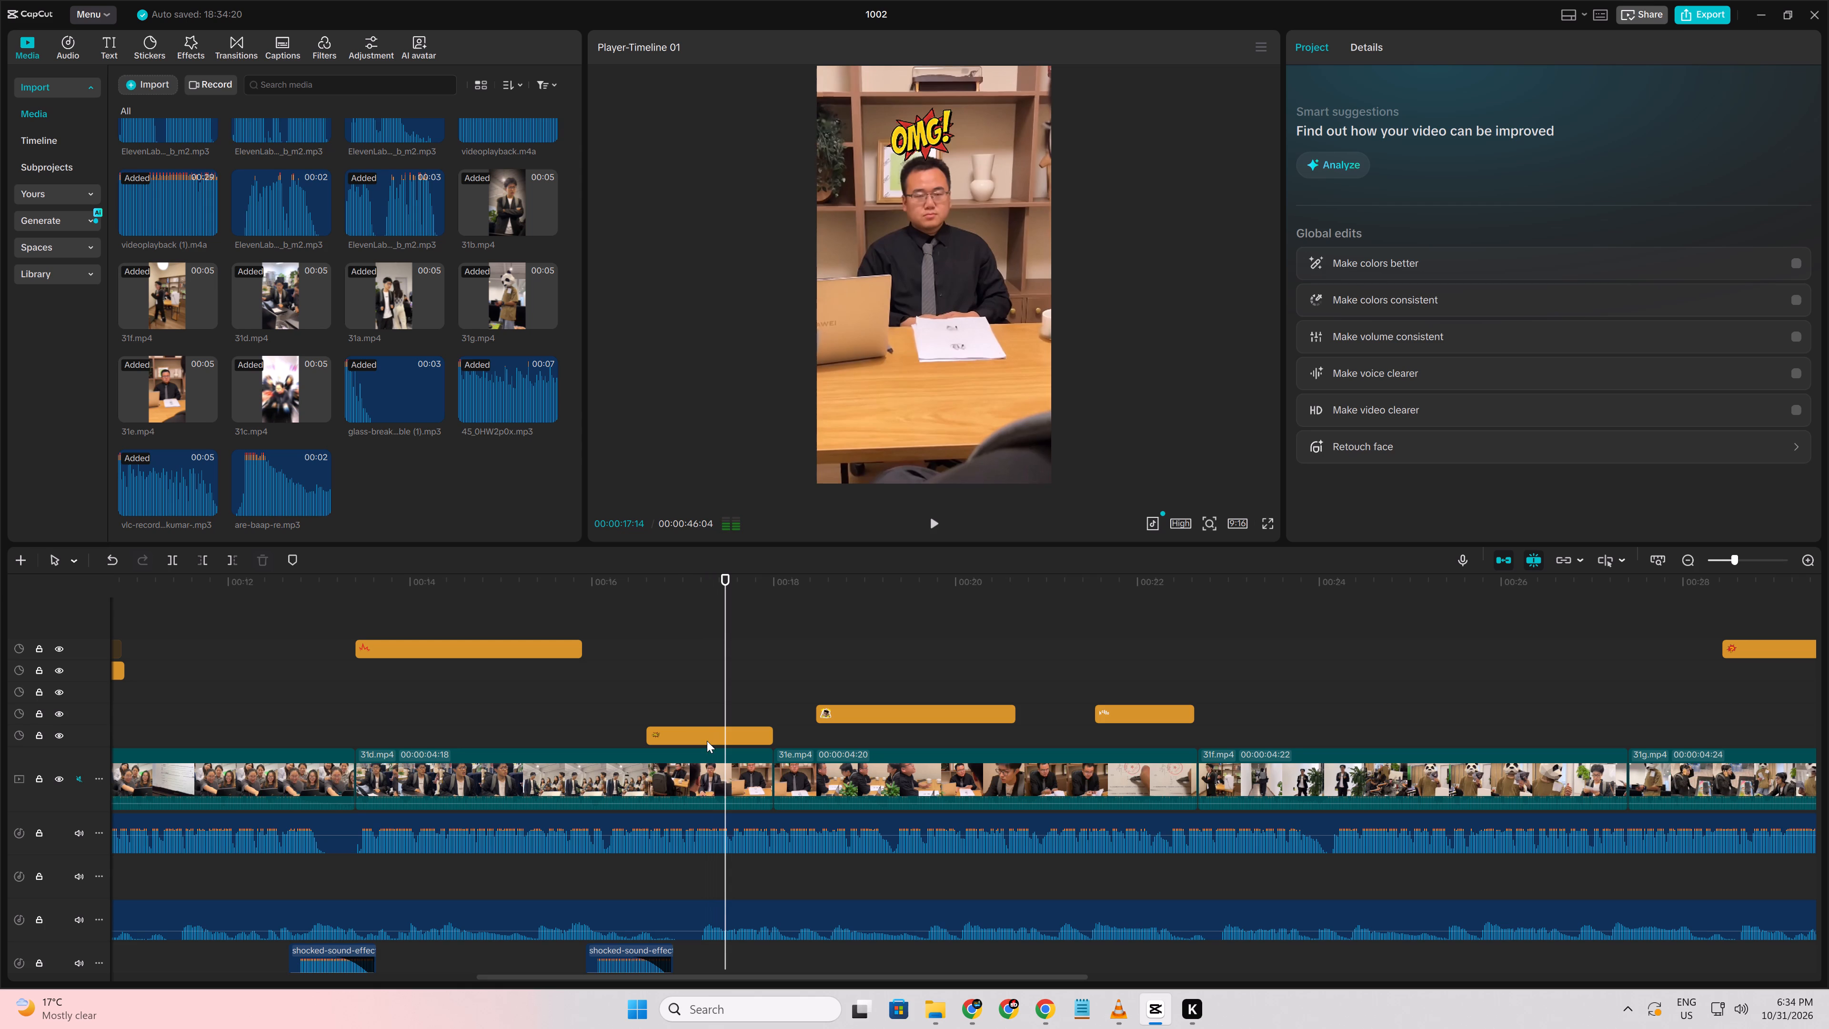
Trim the end of the OMG! sticker to 00:00:17:06, before the shot changes to the man in the tie.
left_click(682, 707)
left_click_drag(682, 707, 701, 710)
left_click(703, 735)
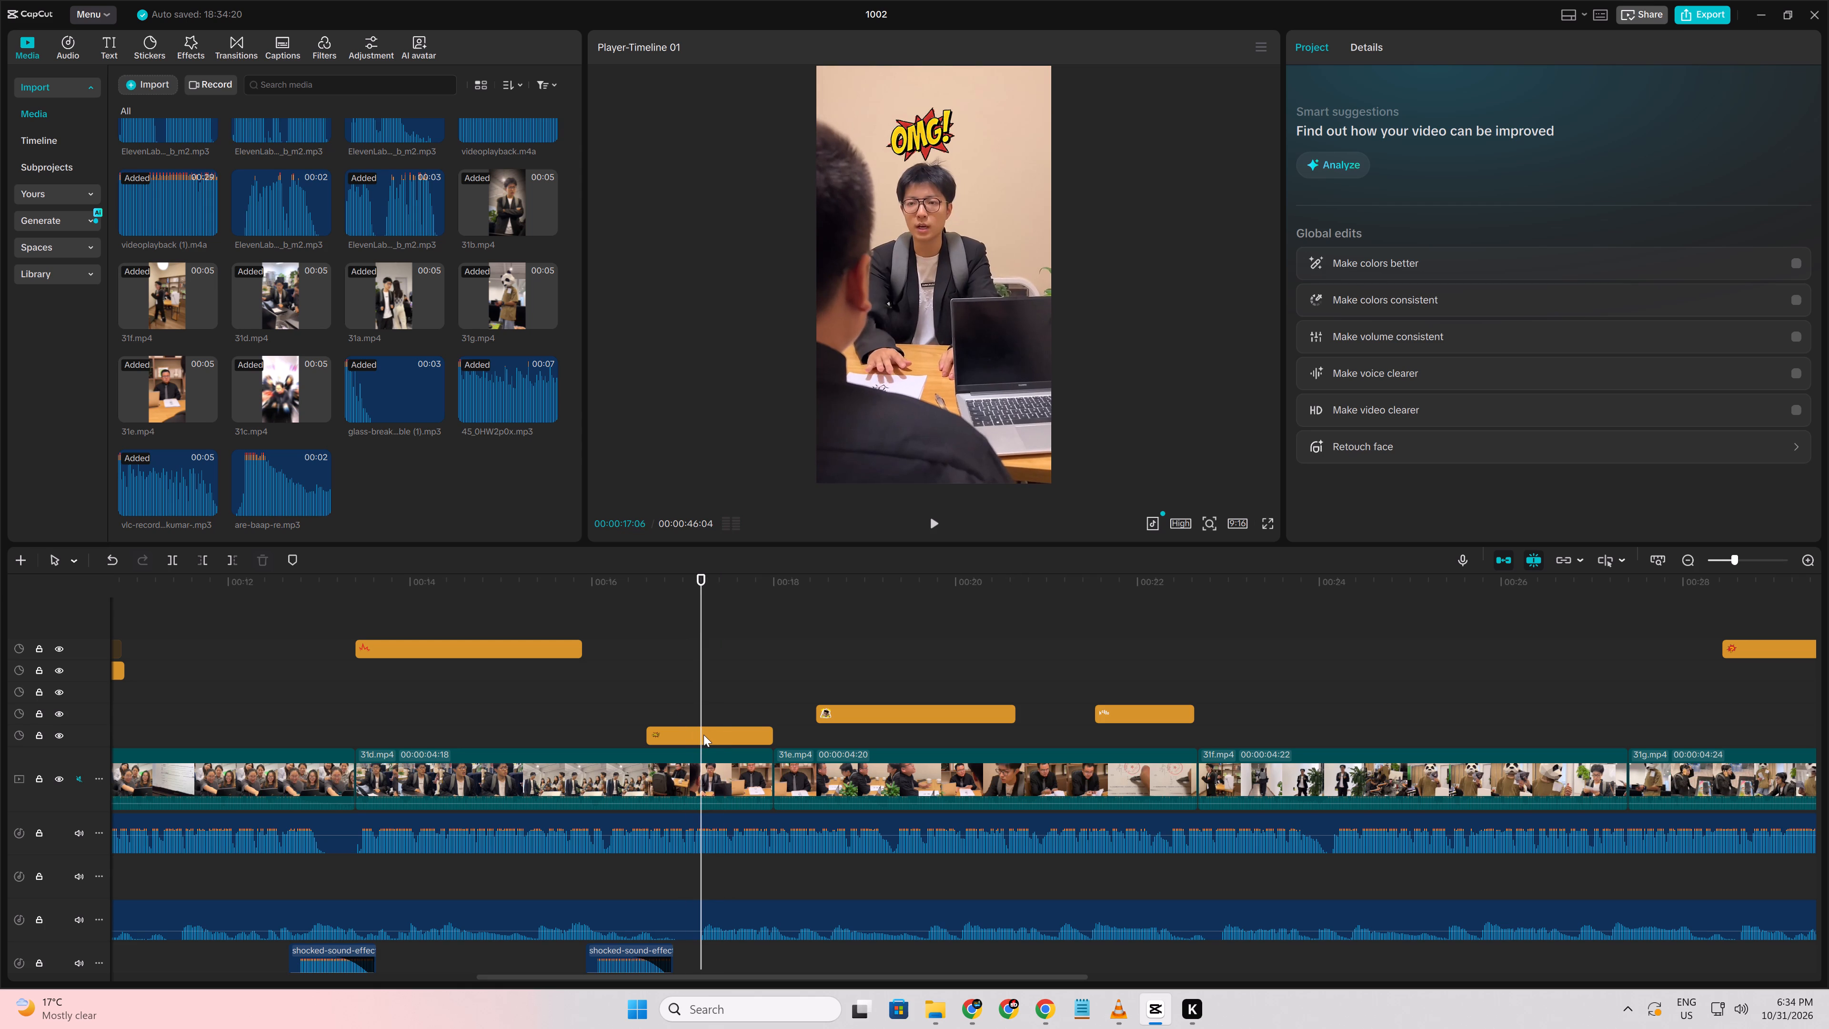
key("w")
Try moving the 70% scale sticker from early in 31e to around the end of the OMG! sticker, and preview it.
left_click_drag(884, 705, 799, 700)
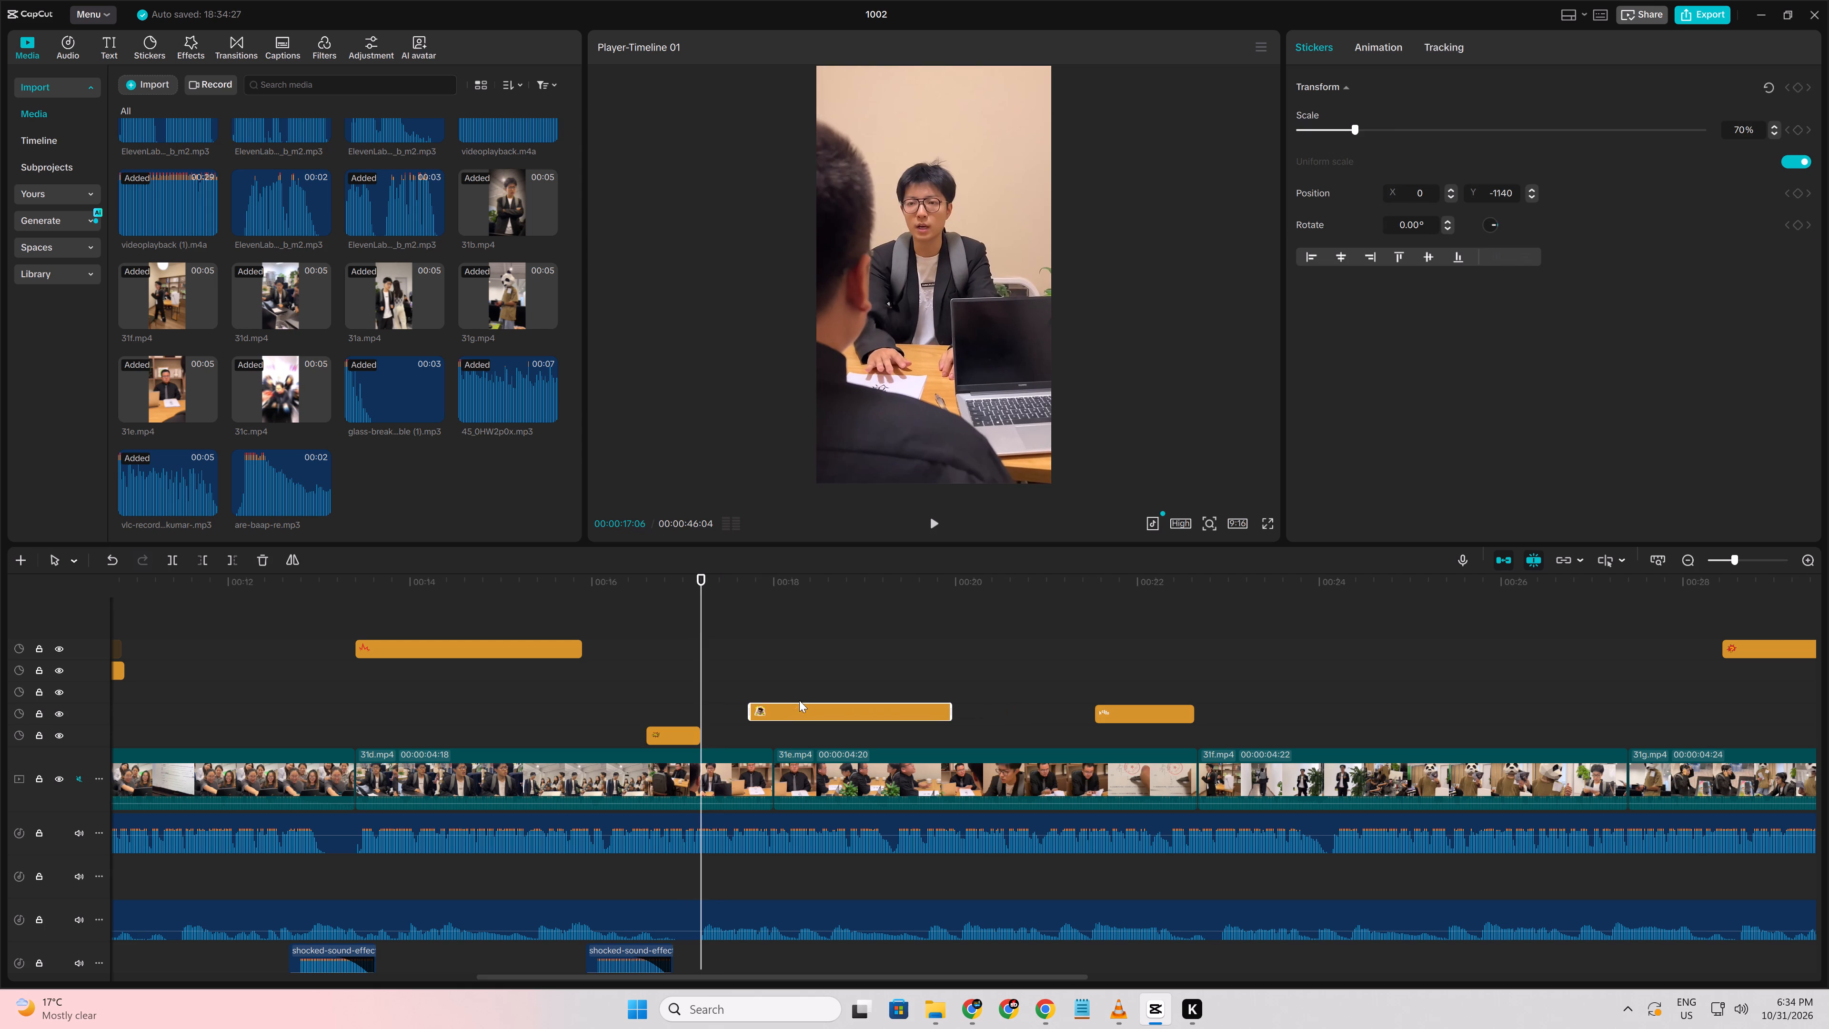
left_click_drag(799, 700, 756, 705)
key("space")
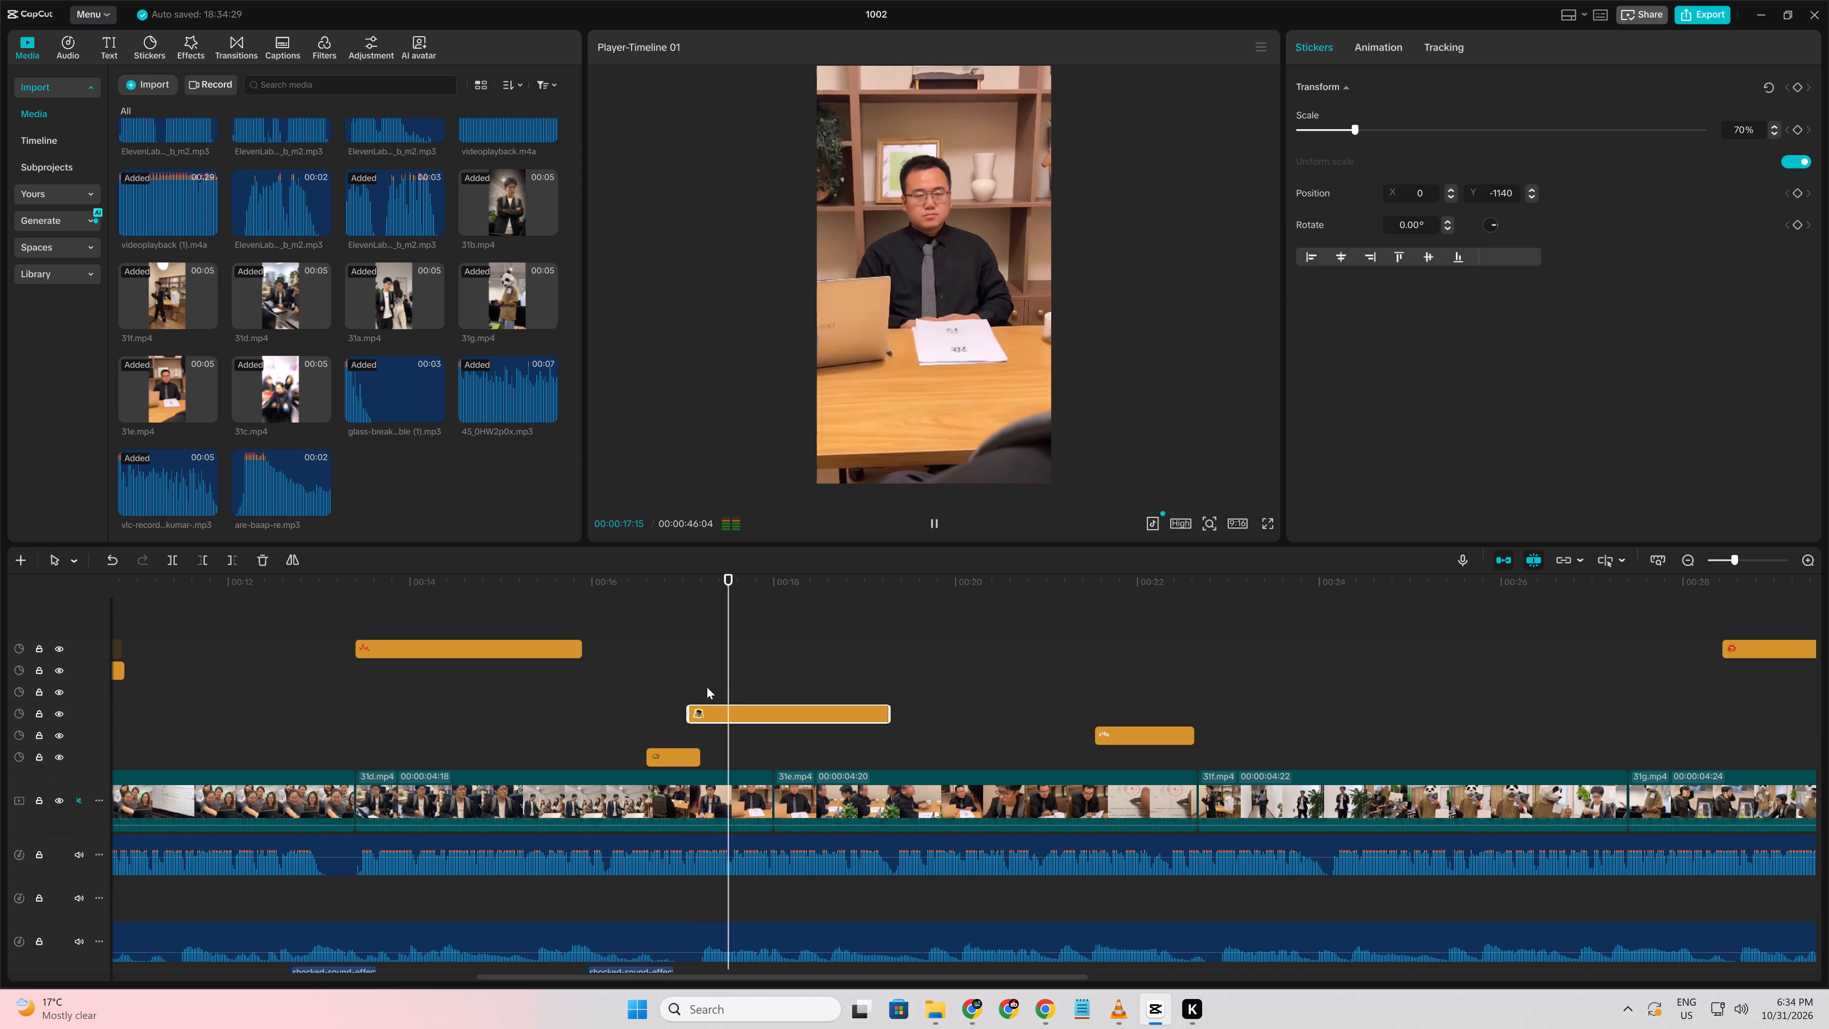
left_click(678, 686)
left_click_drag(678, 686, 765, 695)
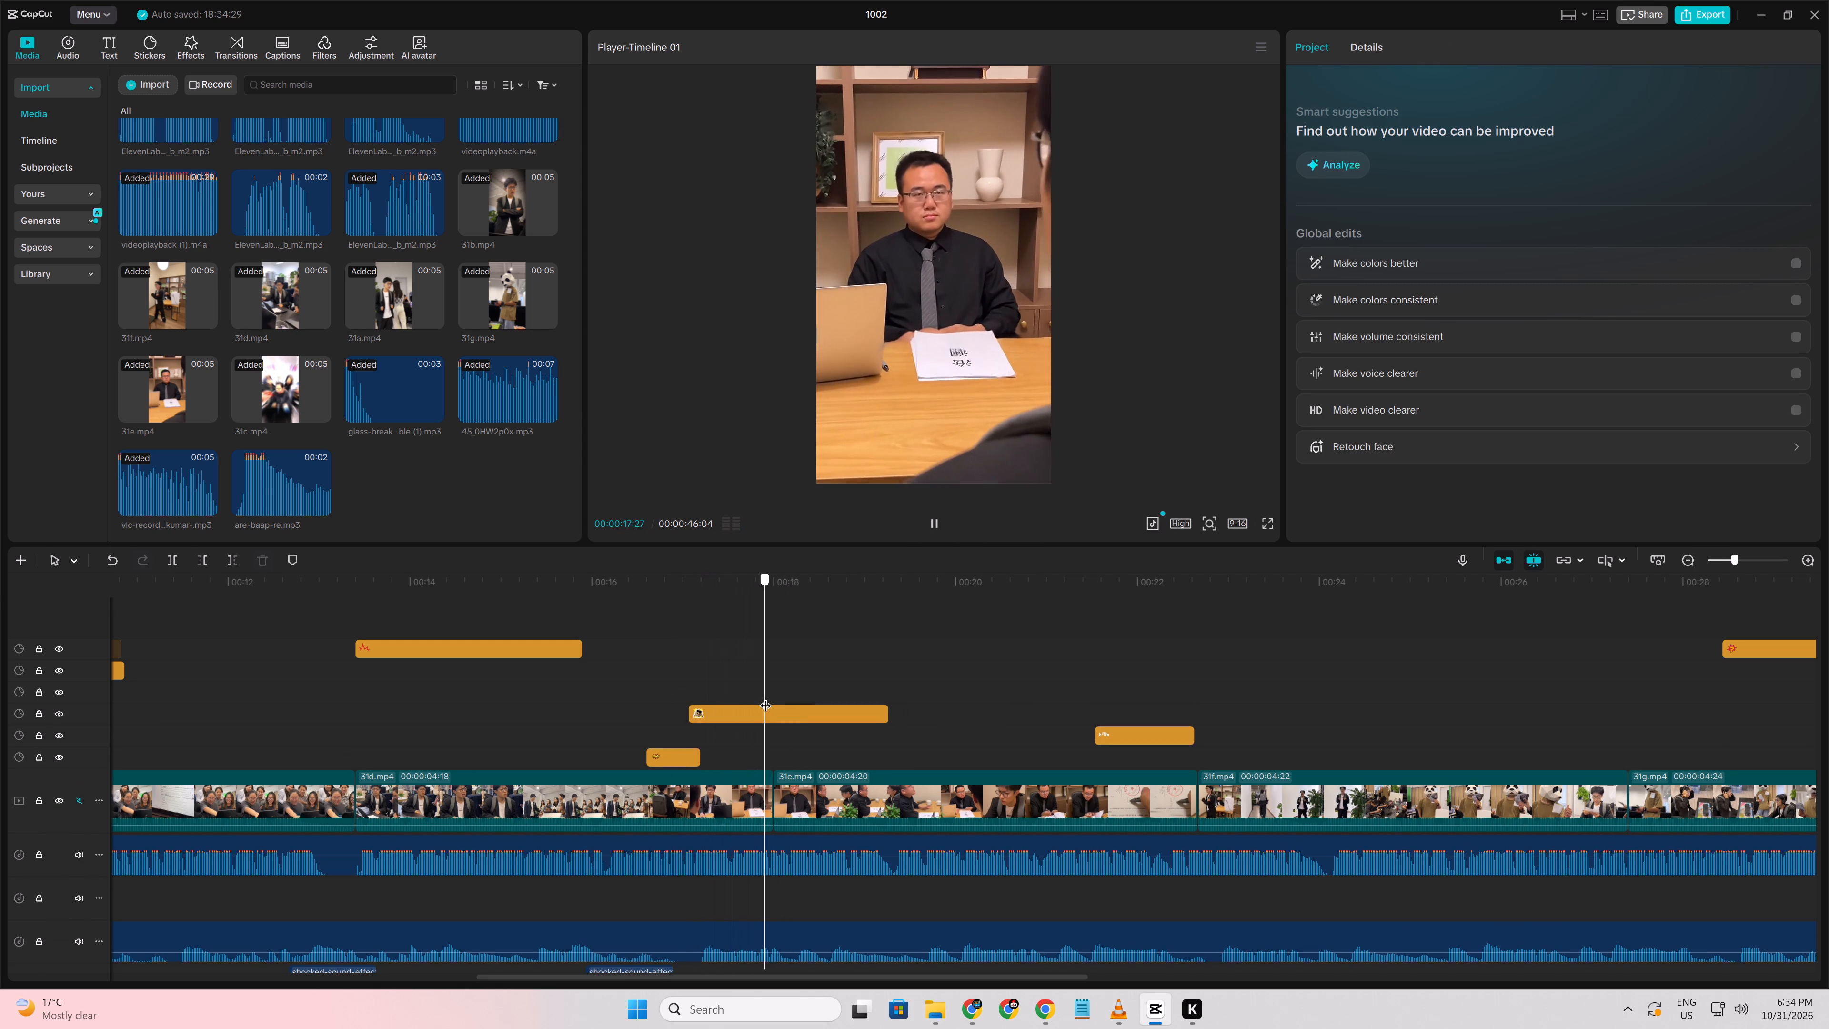
Delete the 70% scale sticker beside the OMG! sticker and the other sticker near the end of 31e, at about 00:00:21:23.
left_click(752, 716)
key("Delete")
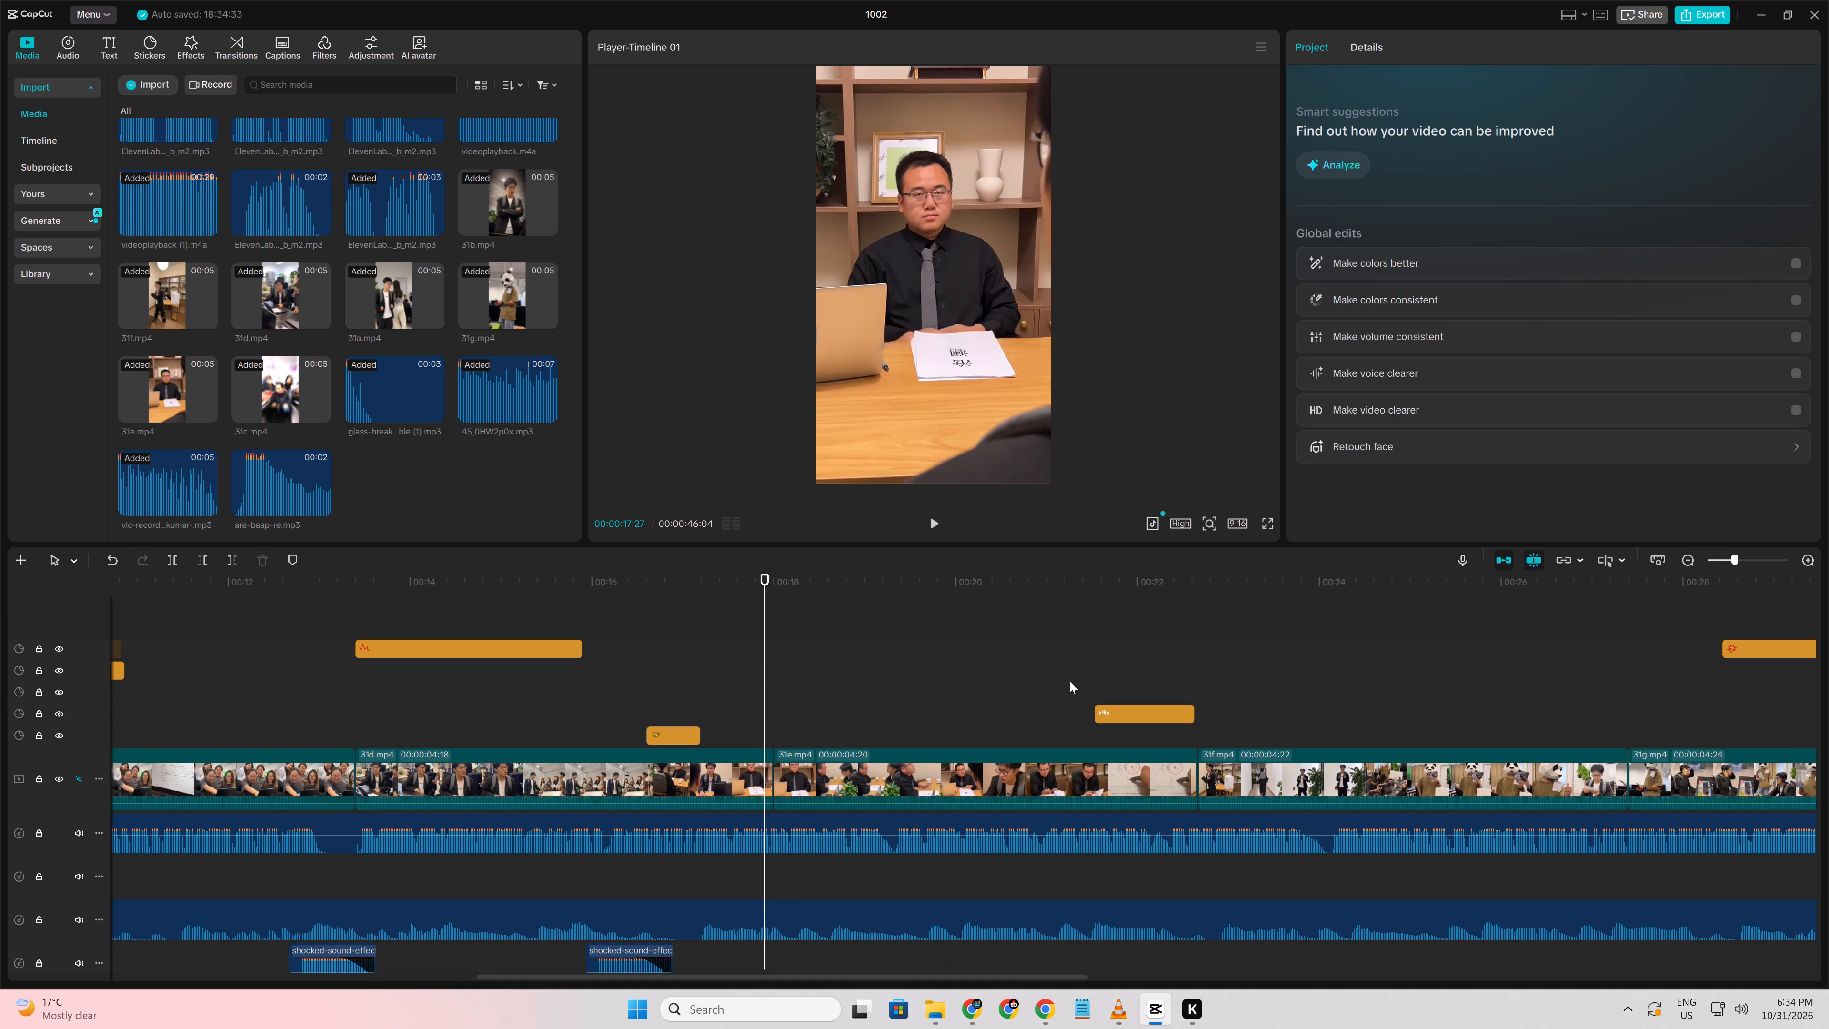
left_click(1070, 681)
left_click_drag(1073, 681, 1115, 681)
left_click(1119, 707)
key("Delete")
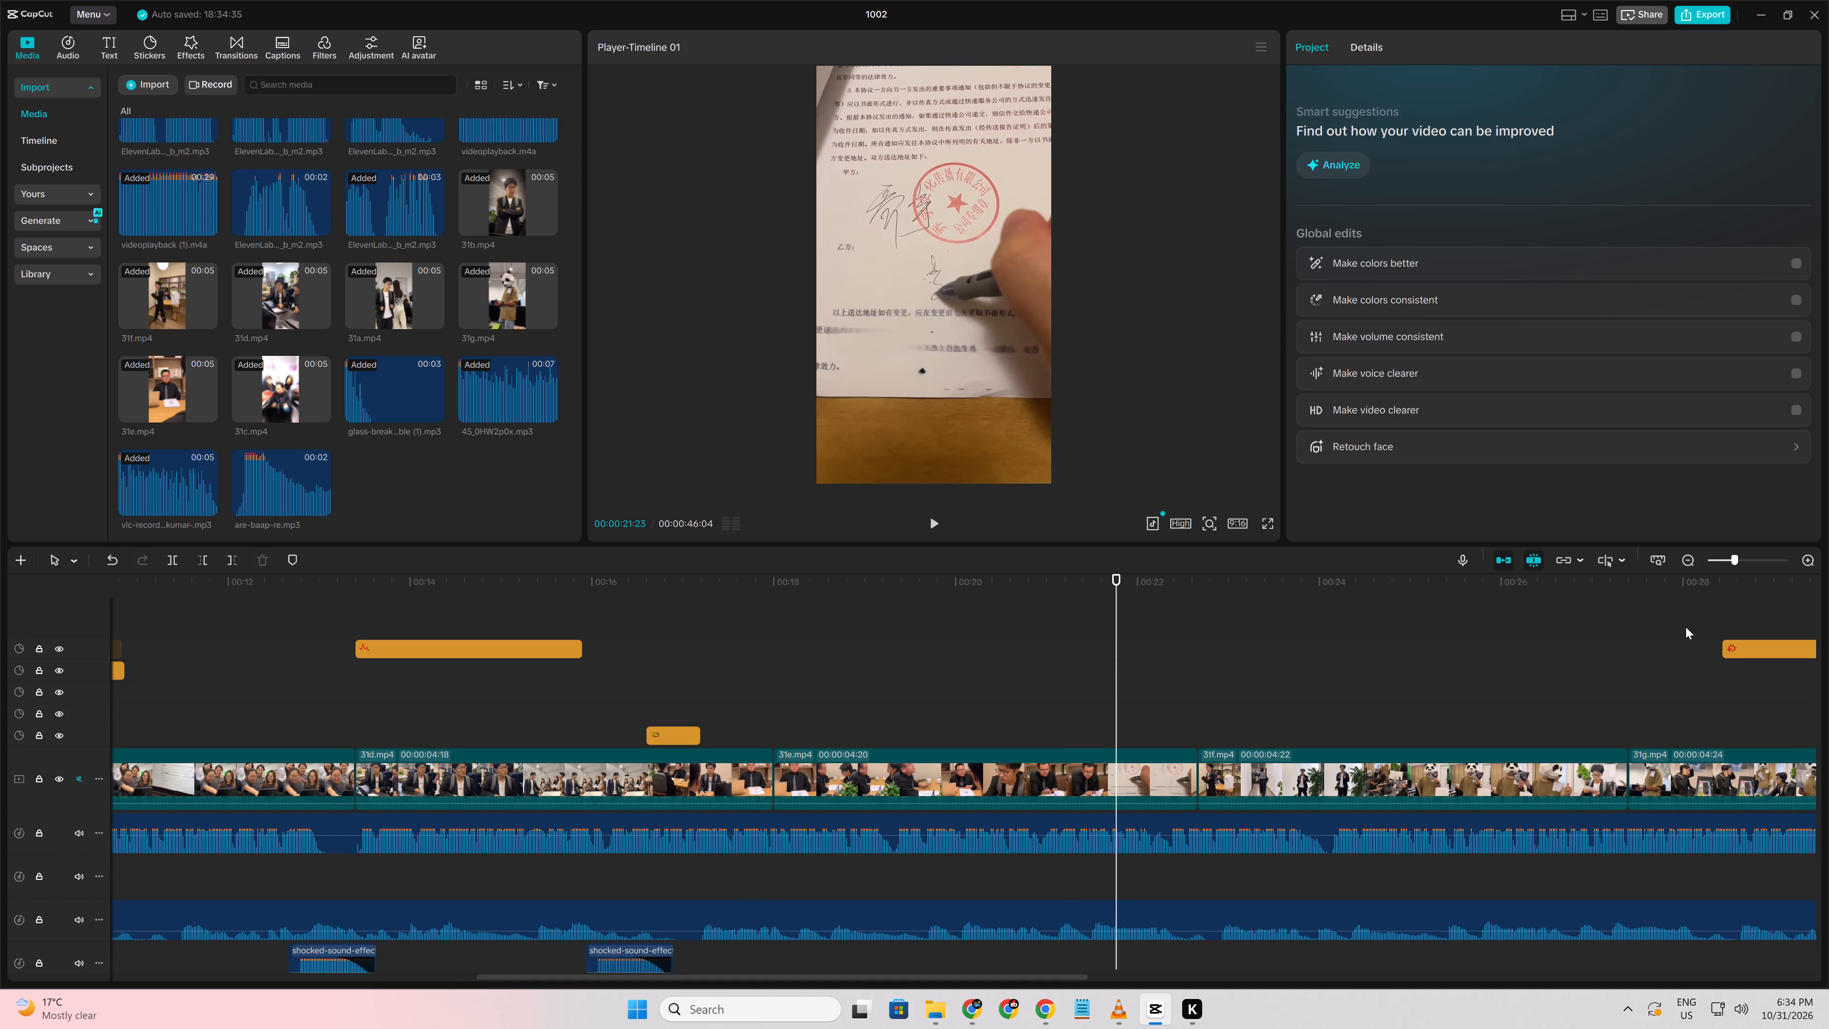
Move the red question-mark sticker from 31g to directly after the OMG! sticker at about 00:00:17:06, and replay the passage.
left_click(1714, 654)
left_click_drag(1714, 654, 1764, 663)
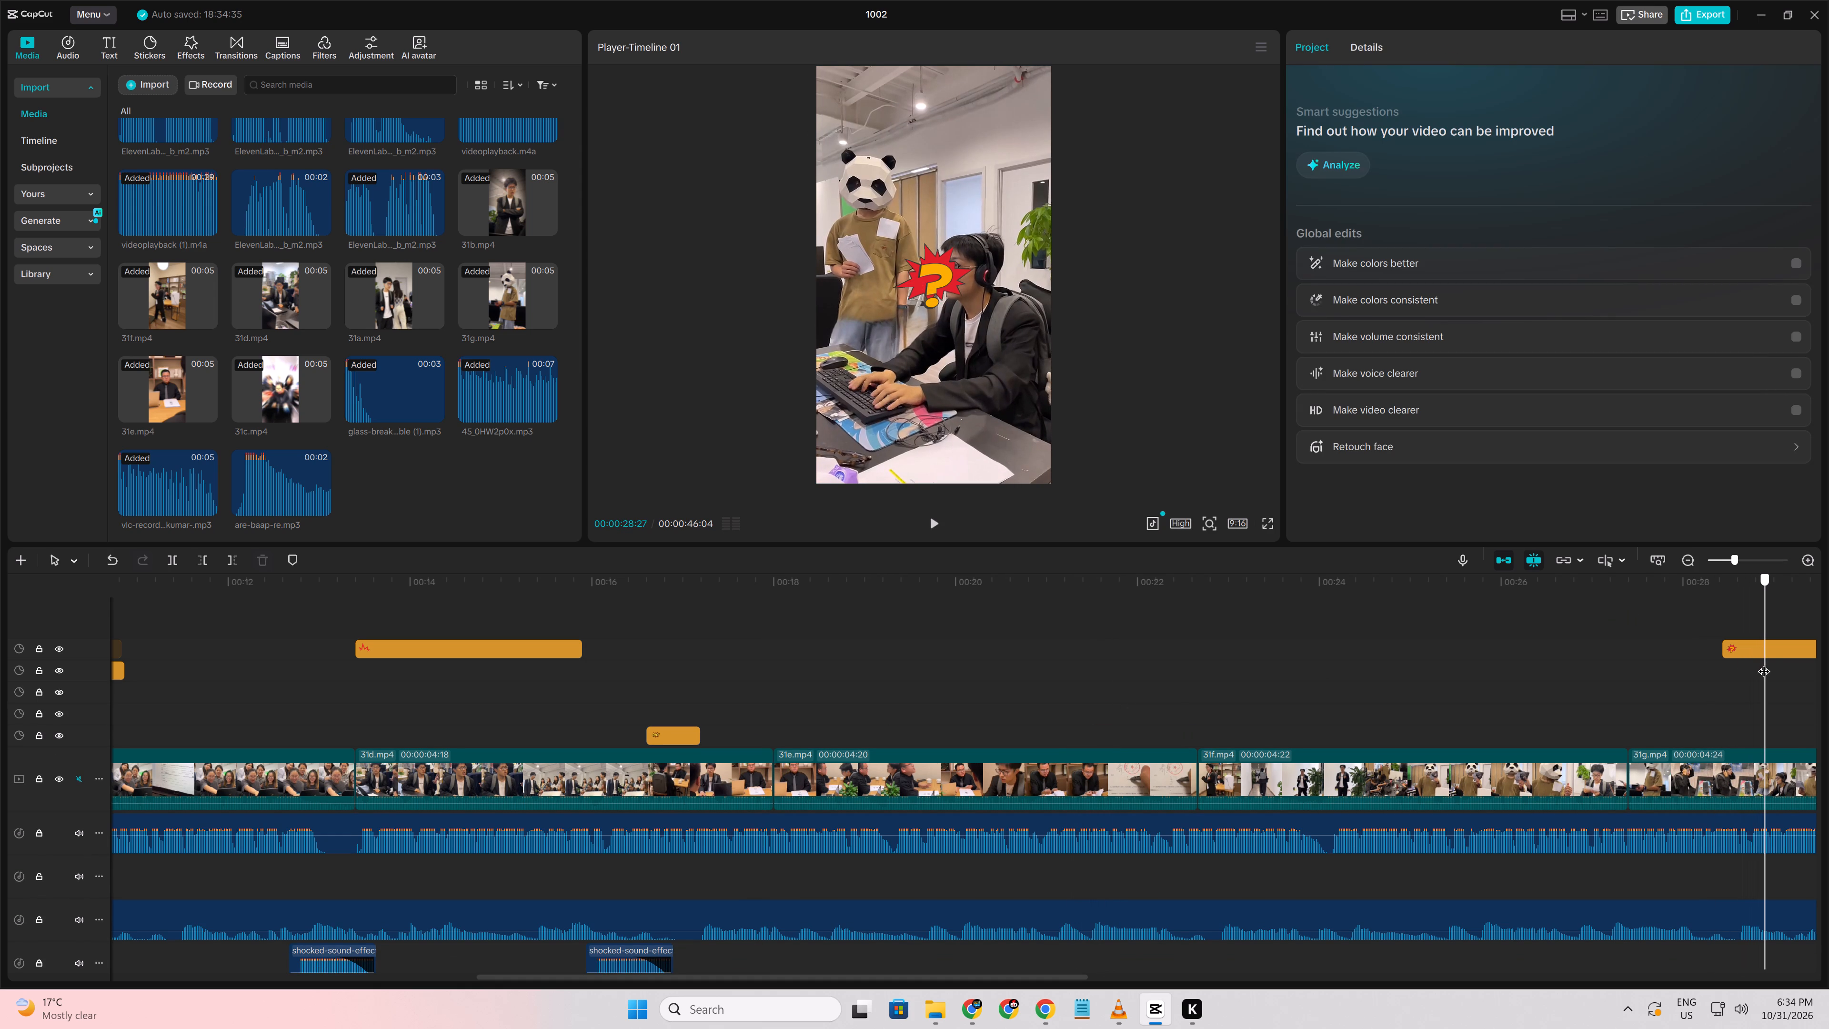
left_click_drag(1767, 648, 749, 709)
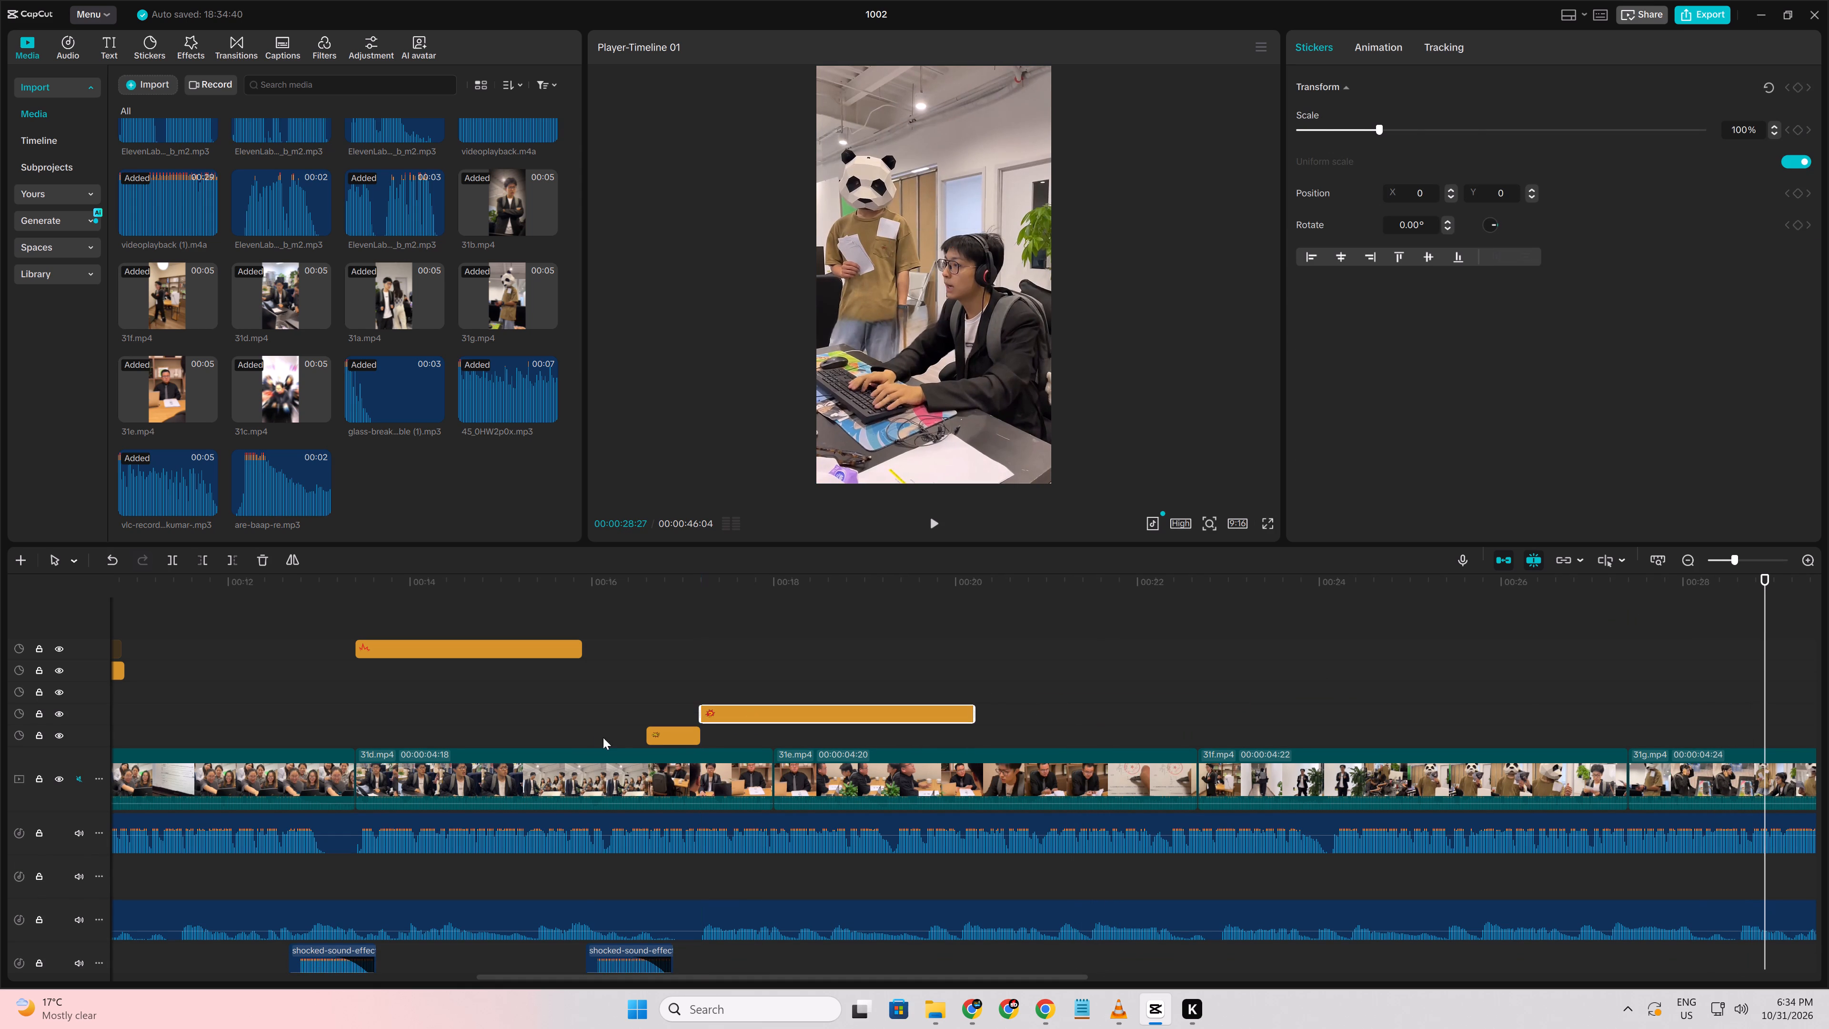
left_click(590, 736)
key("space")
key("space")
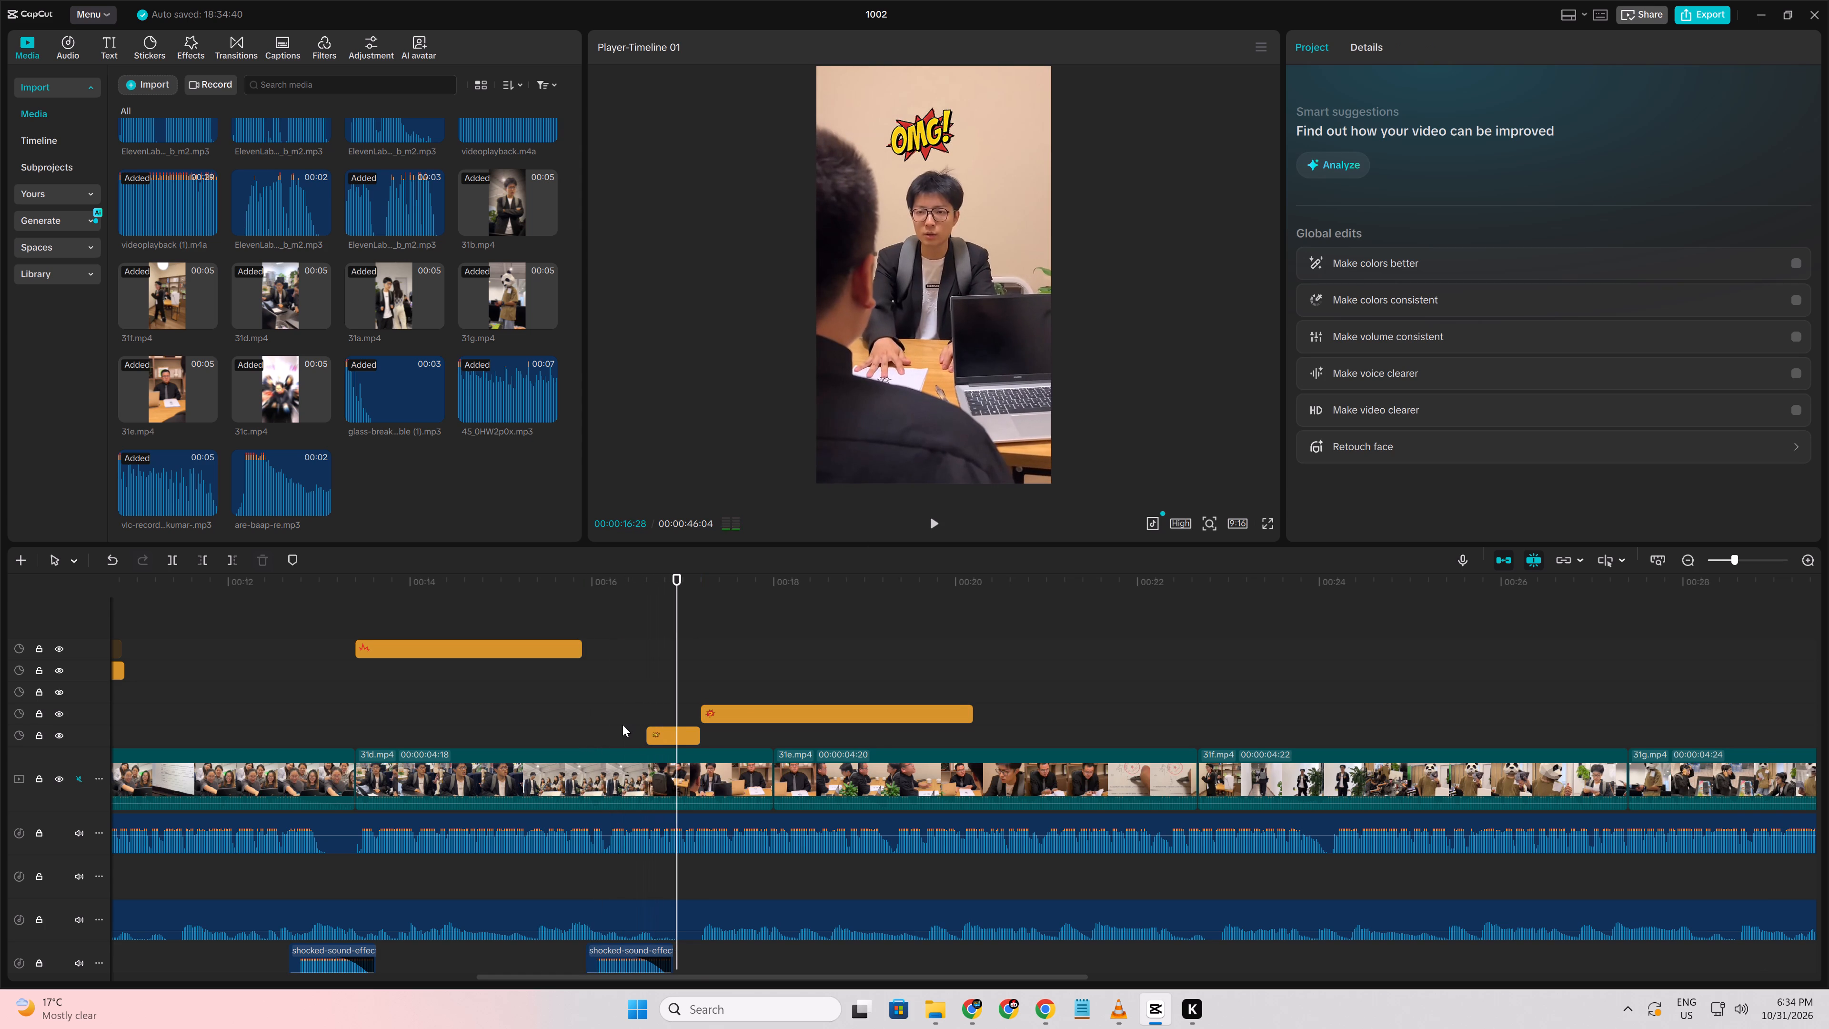
key("space")
key("space")
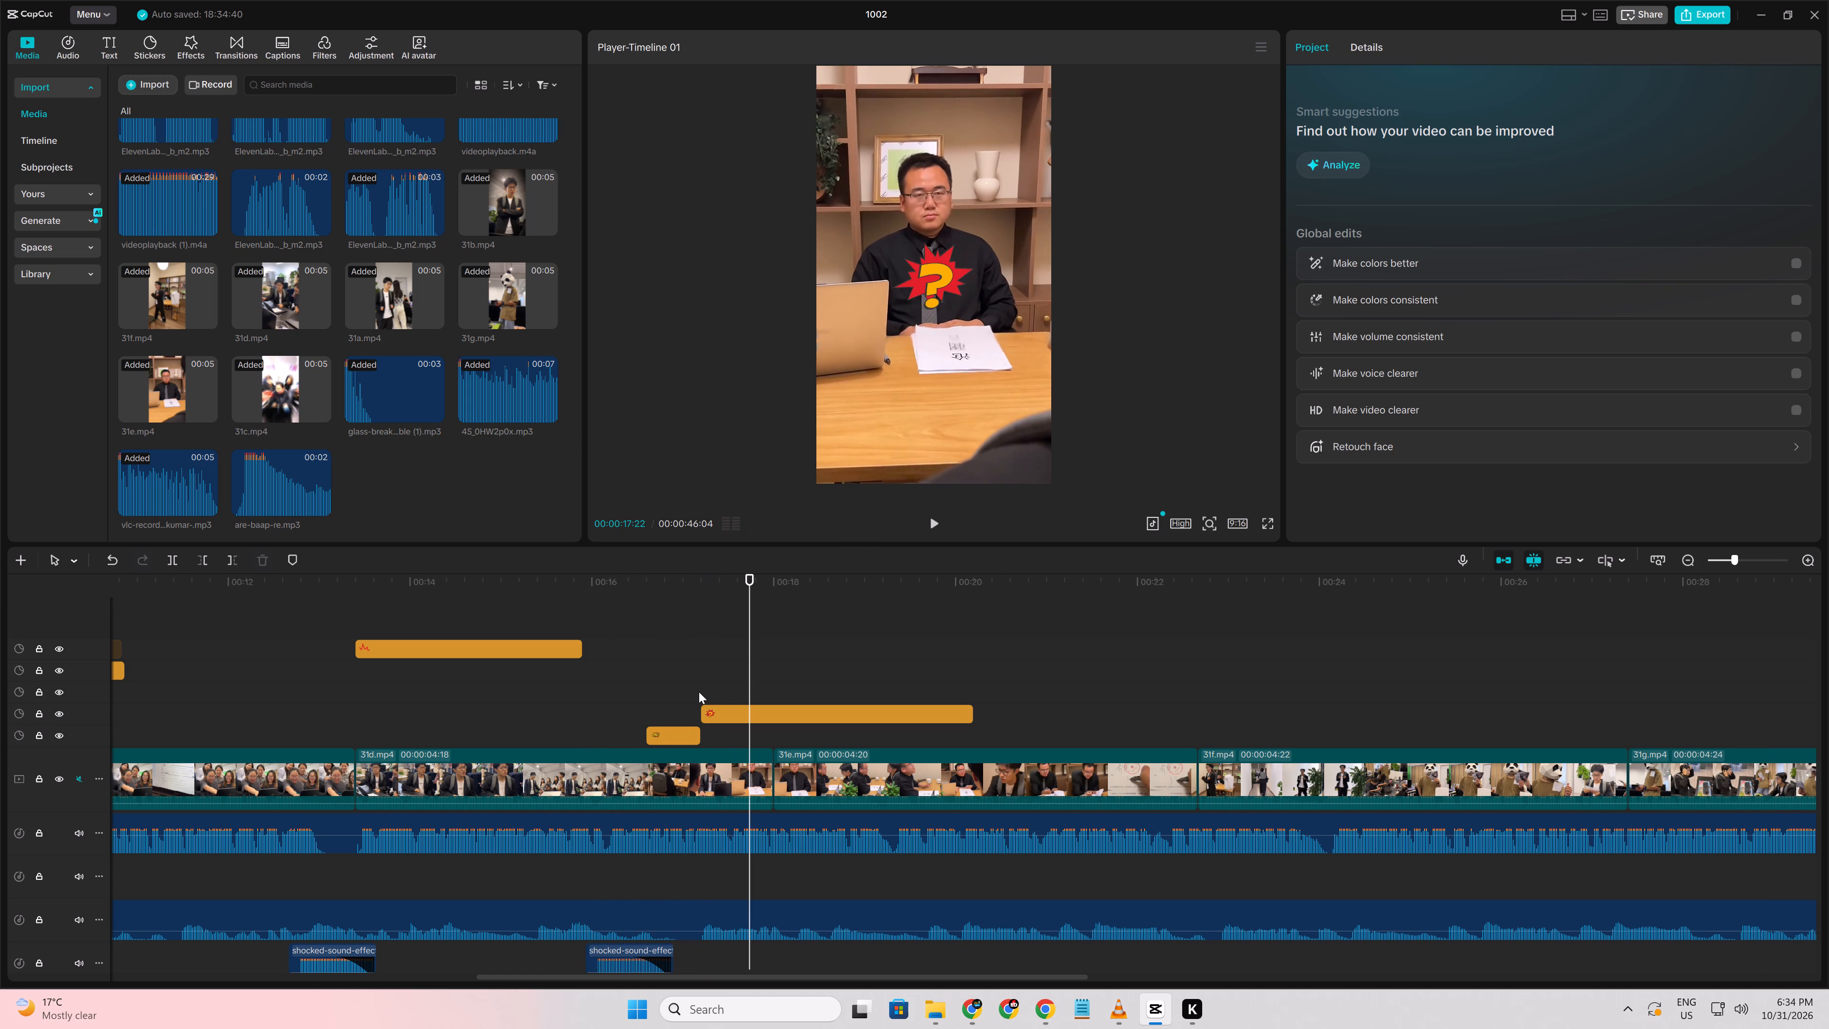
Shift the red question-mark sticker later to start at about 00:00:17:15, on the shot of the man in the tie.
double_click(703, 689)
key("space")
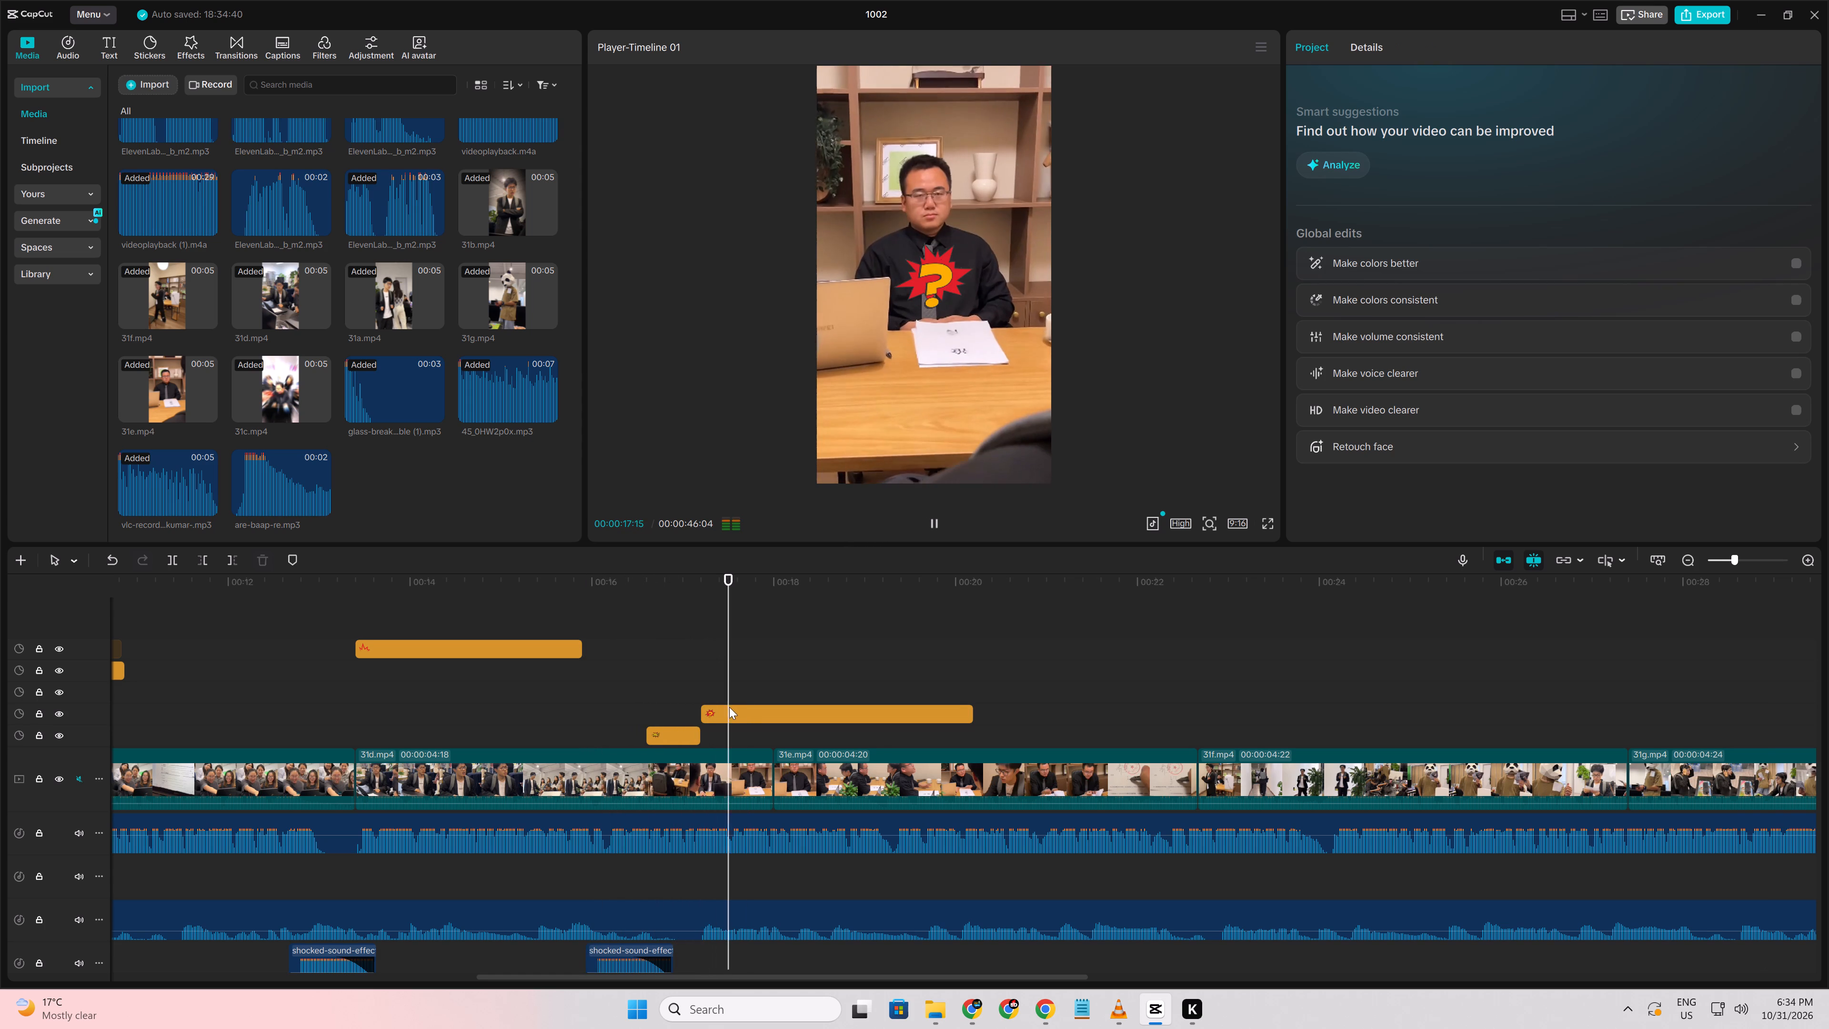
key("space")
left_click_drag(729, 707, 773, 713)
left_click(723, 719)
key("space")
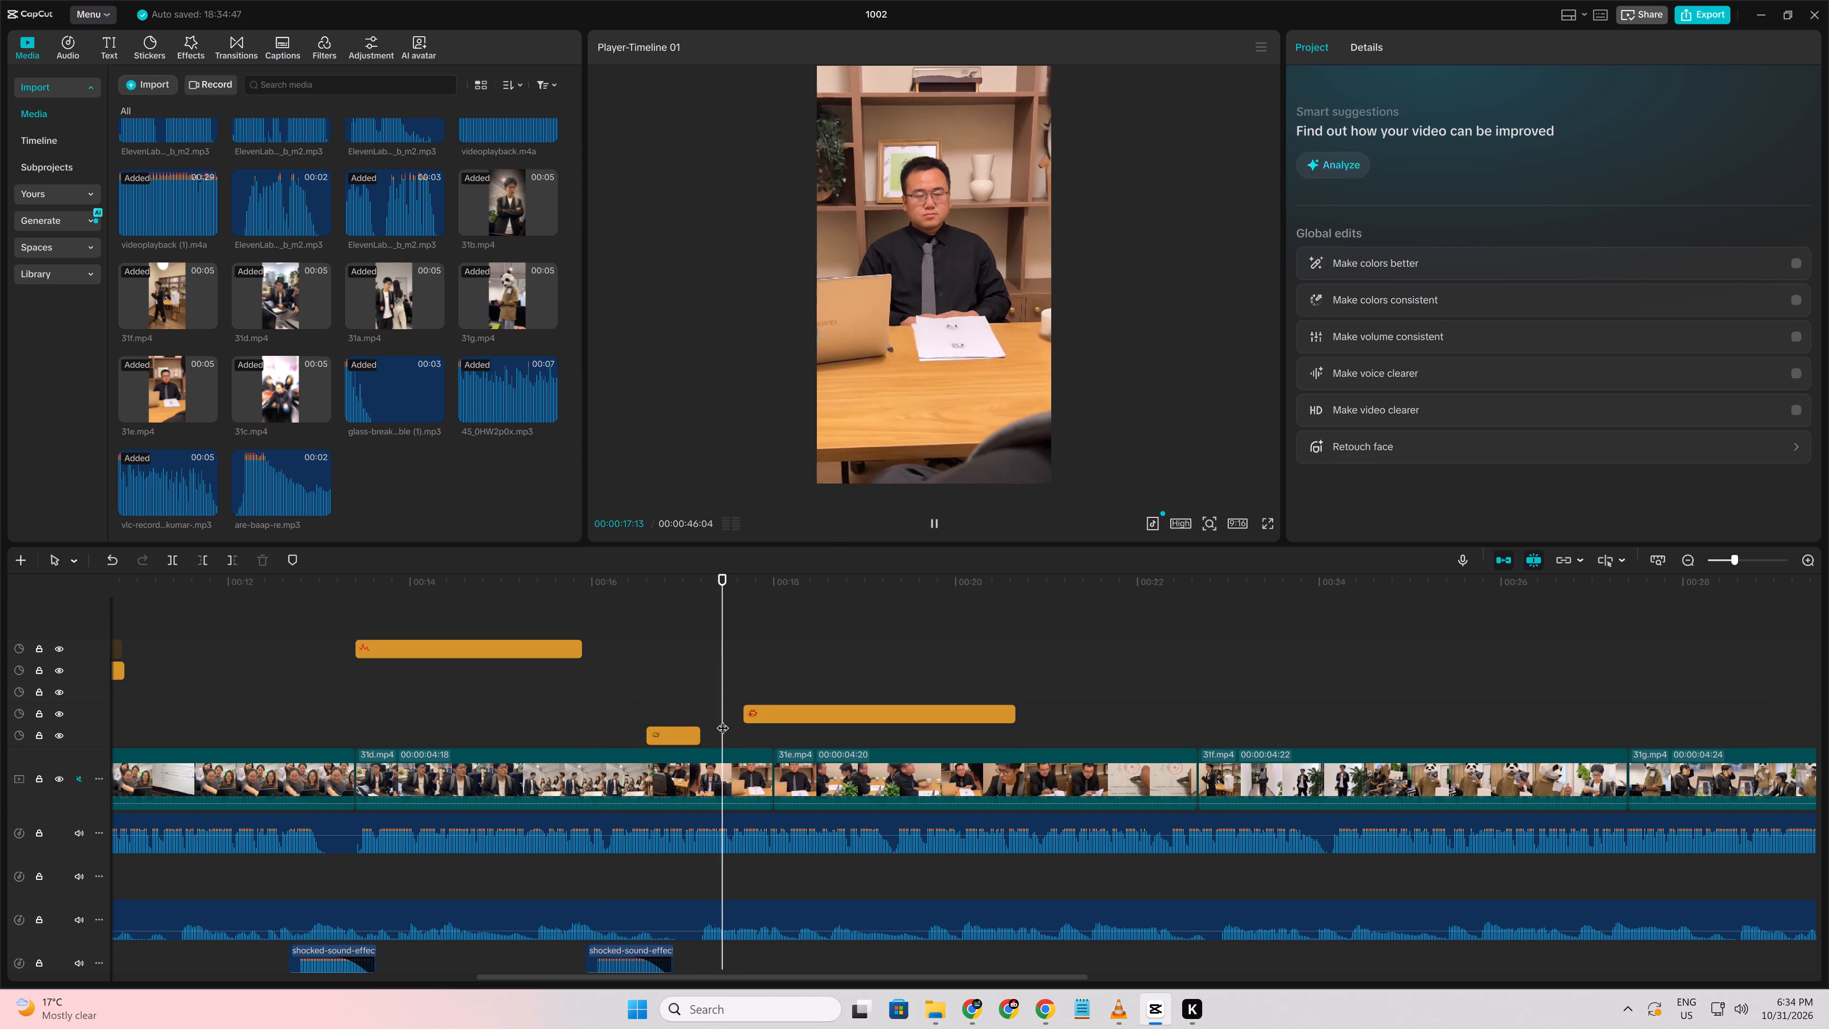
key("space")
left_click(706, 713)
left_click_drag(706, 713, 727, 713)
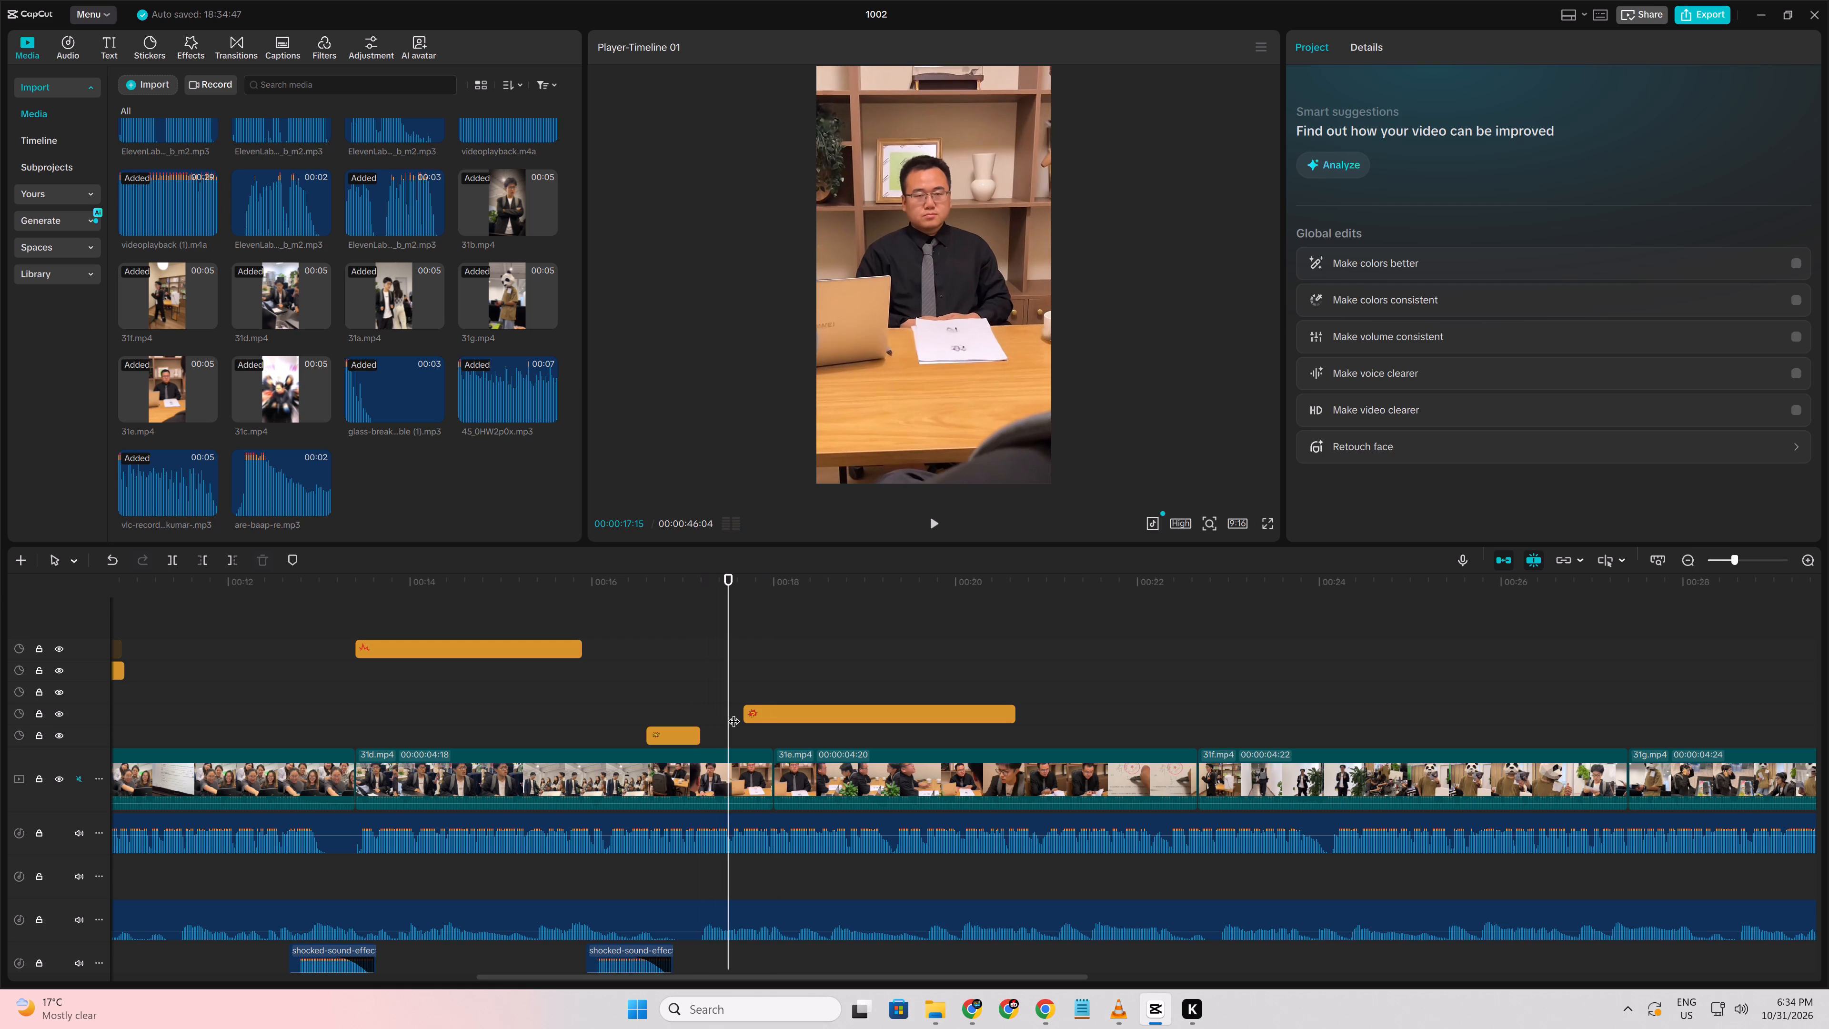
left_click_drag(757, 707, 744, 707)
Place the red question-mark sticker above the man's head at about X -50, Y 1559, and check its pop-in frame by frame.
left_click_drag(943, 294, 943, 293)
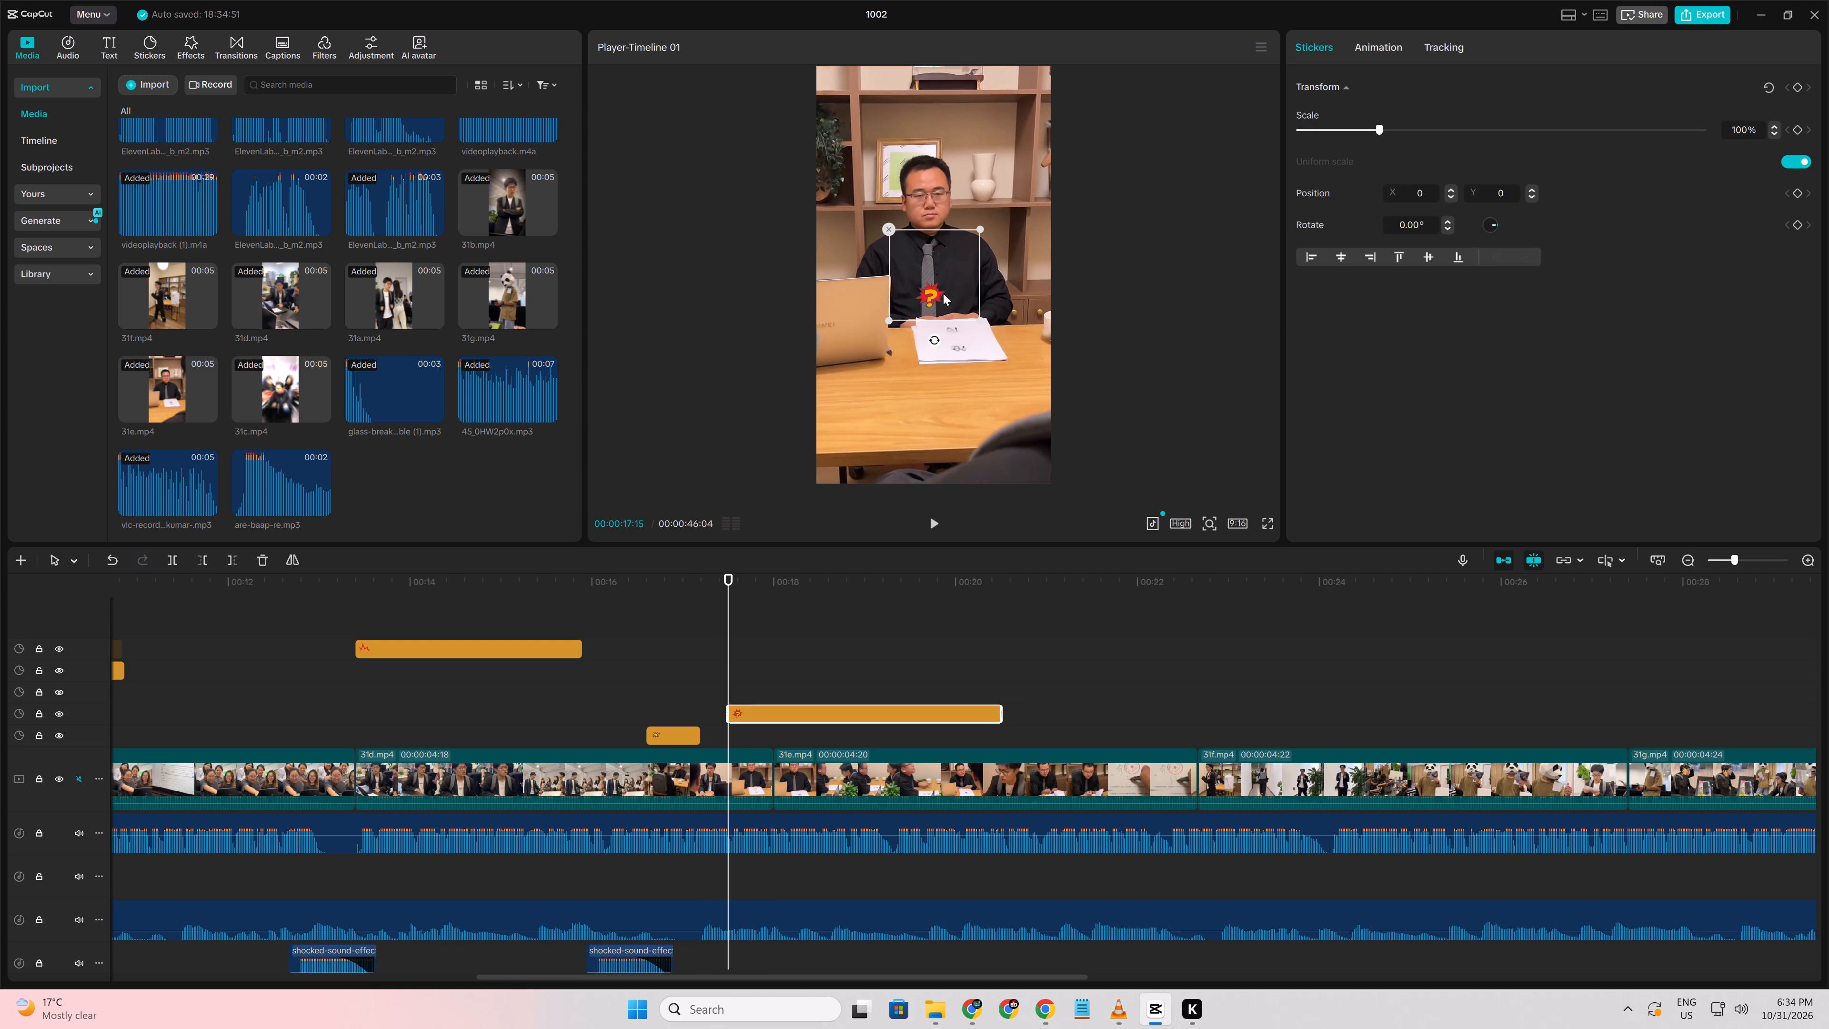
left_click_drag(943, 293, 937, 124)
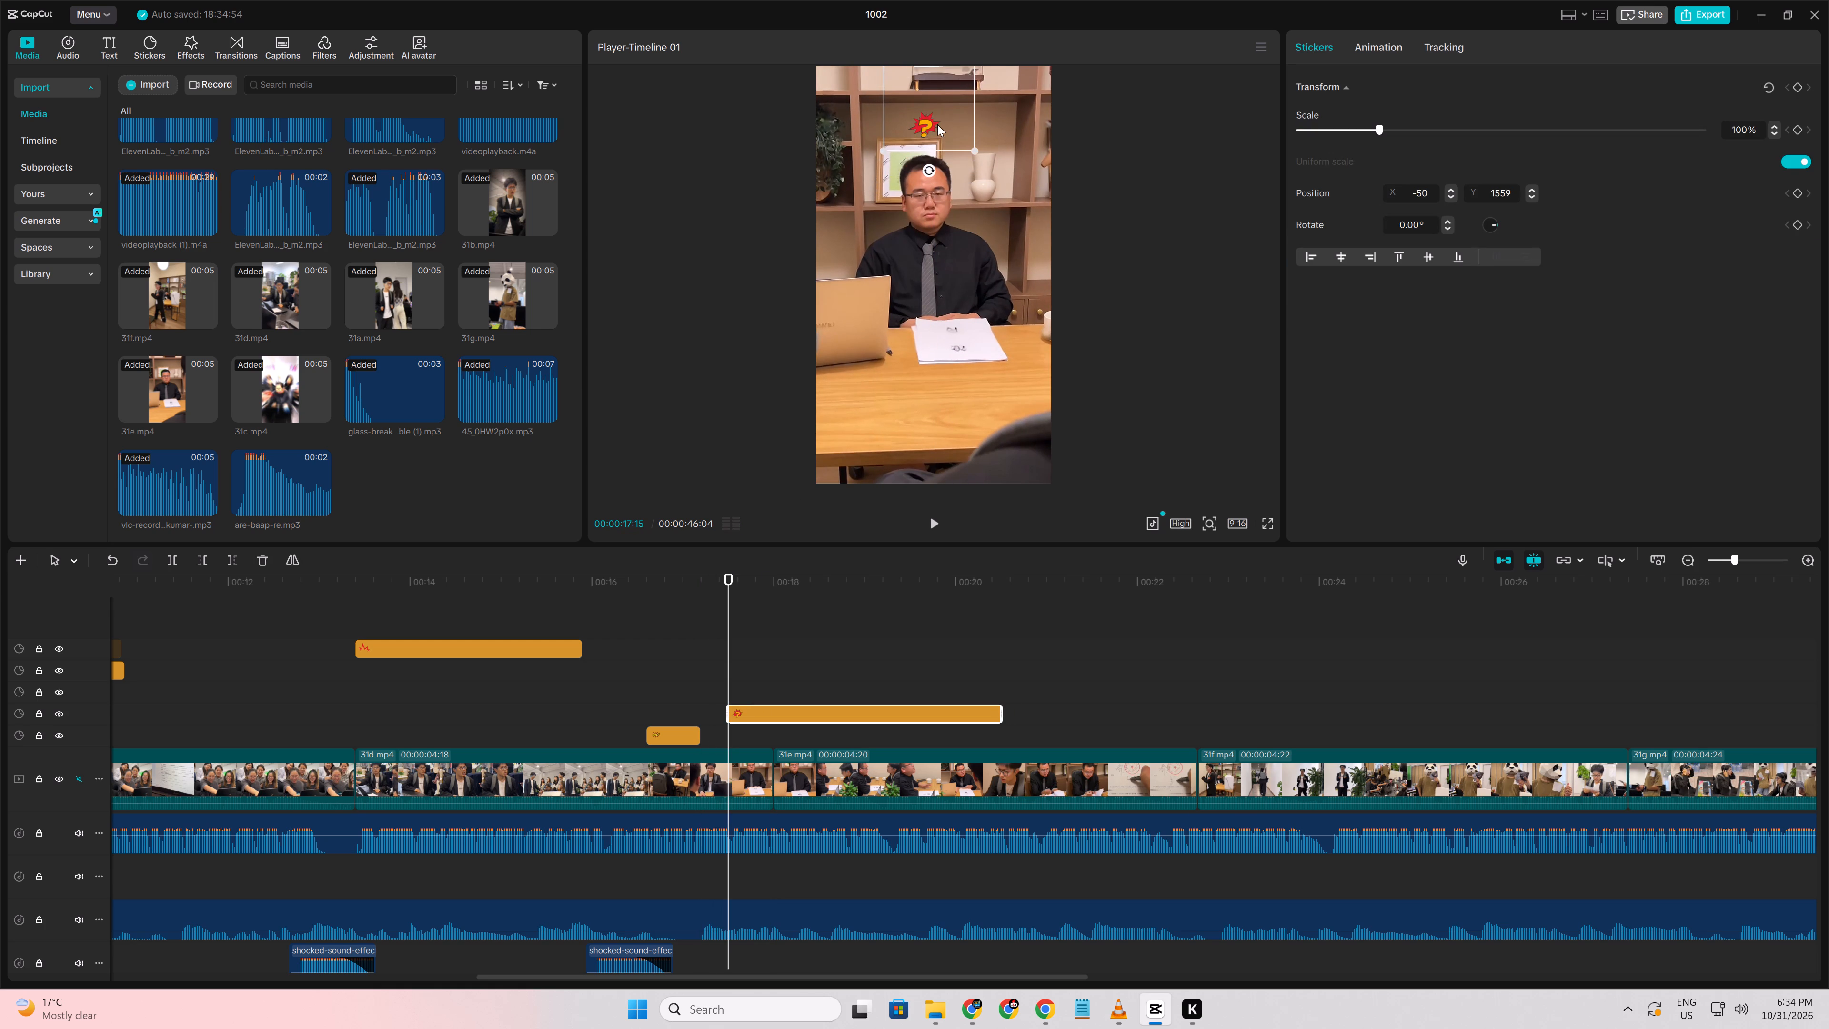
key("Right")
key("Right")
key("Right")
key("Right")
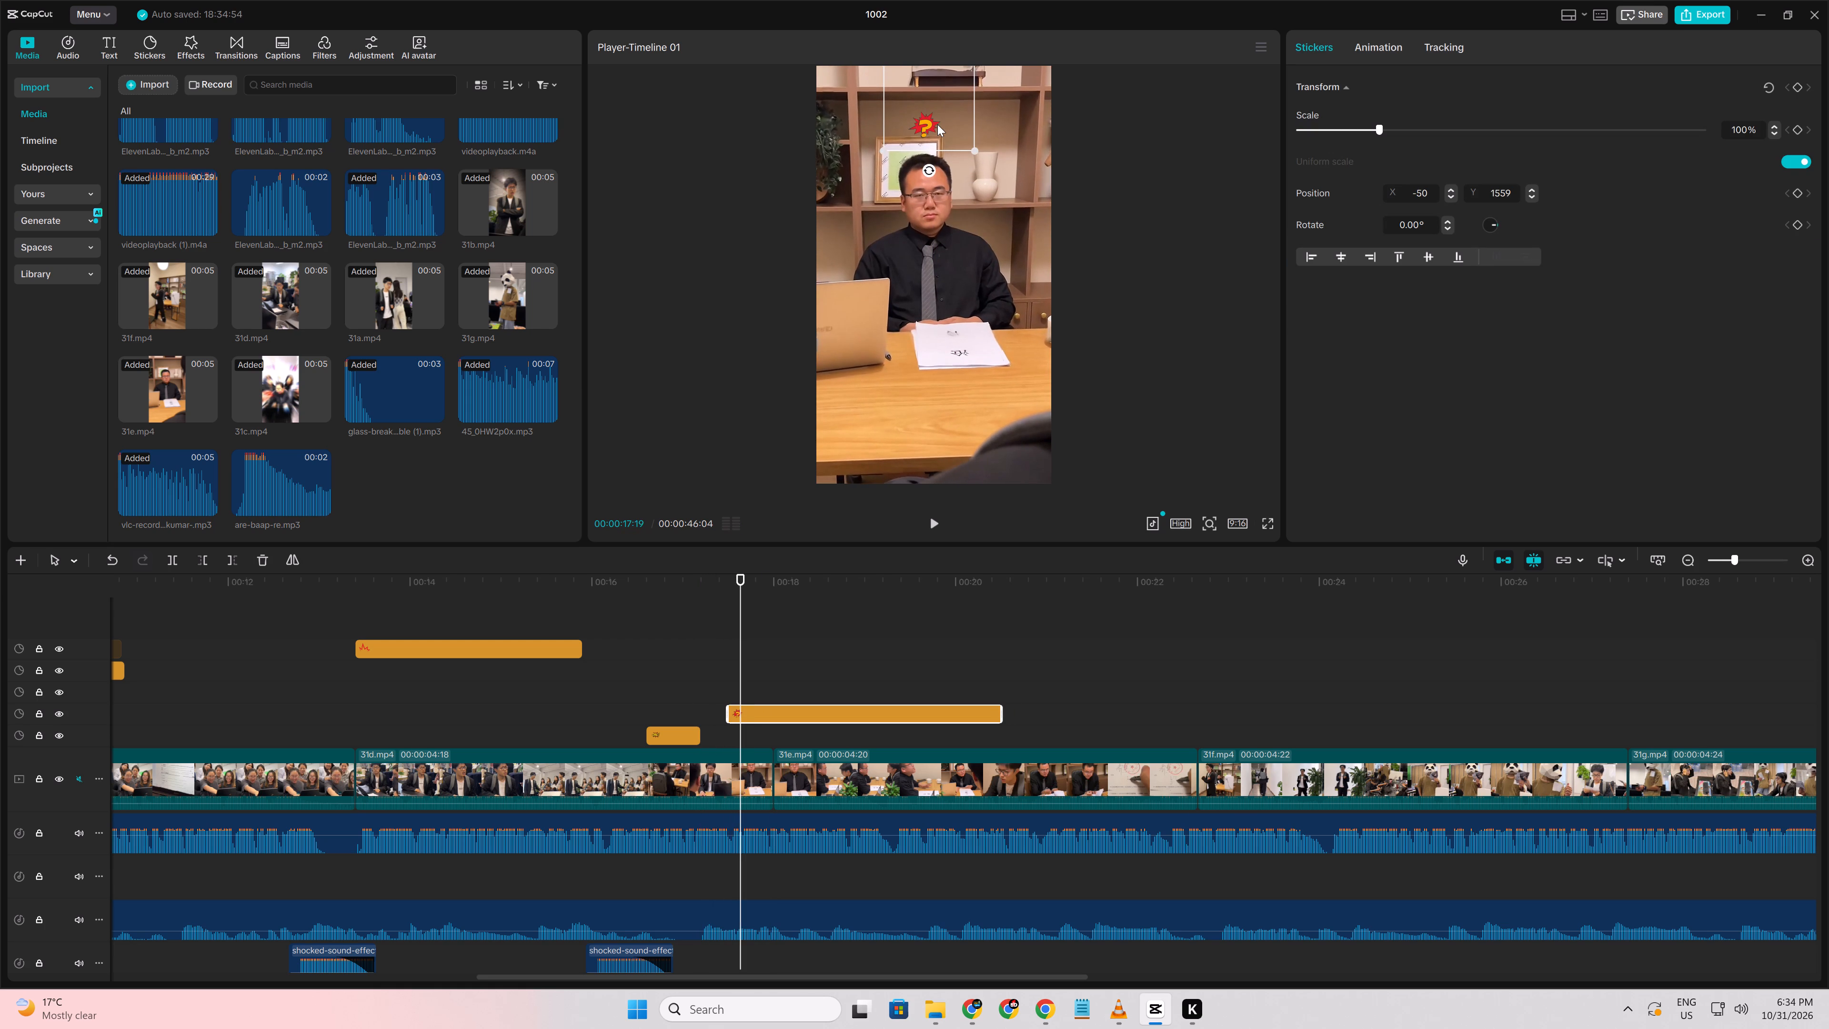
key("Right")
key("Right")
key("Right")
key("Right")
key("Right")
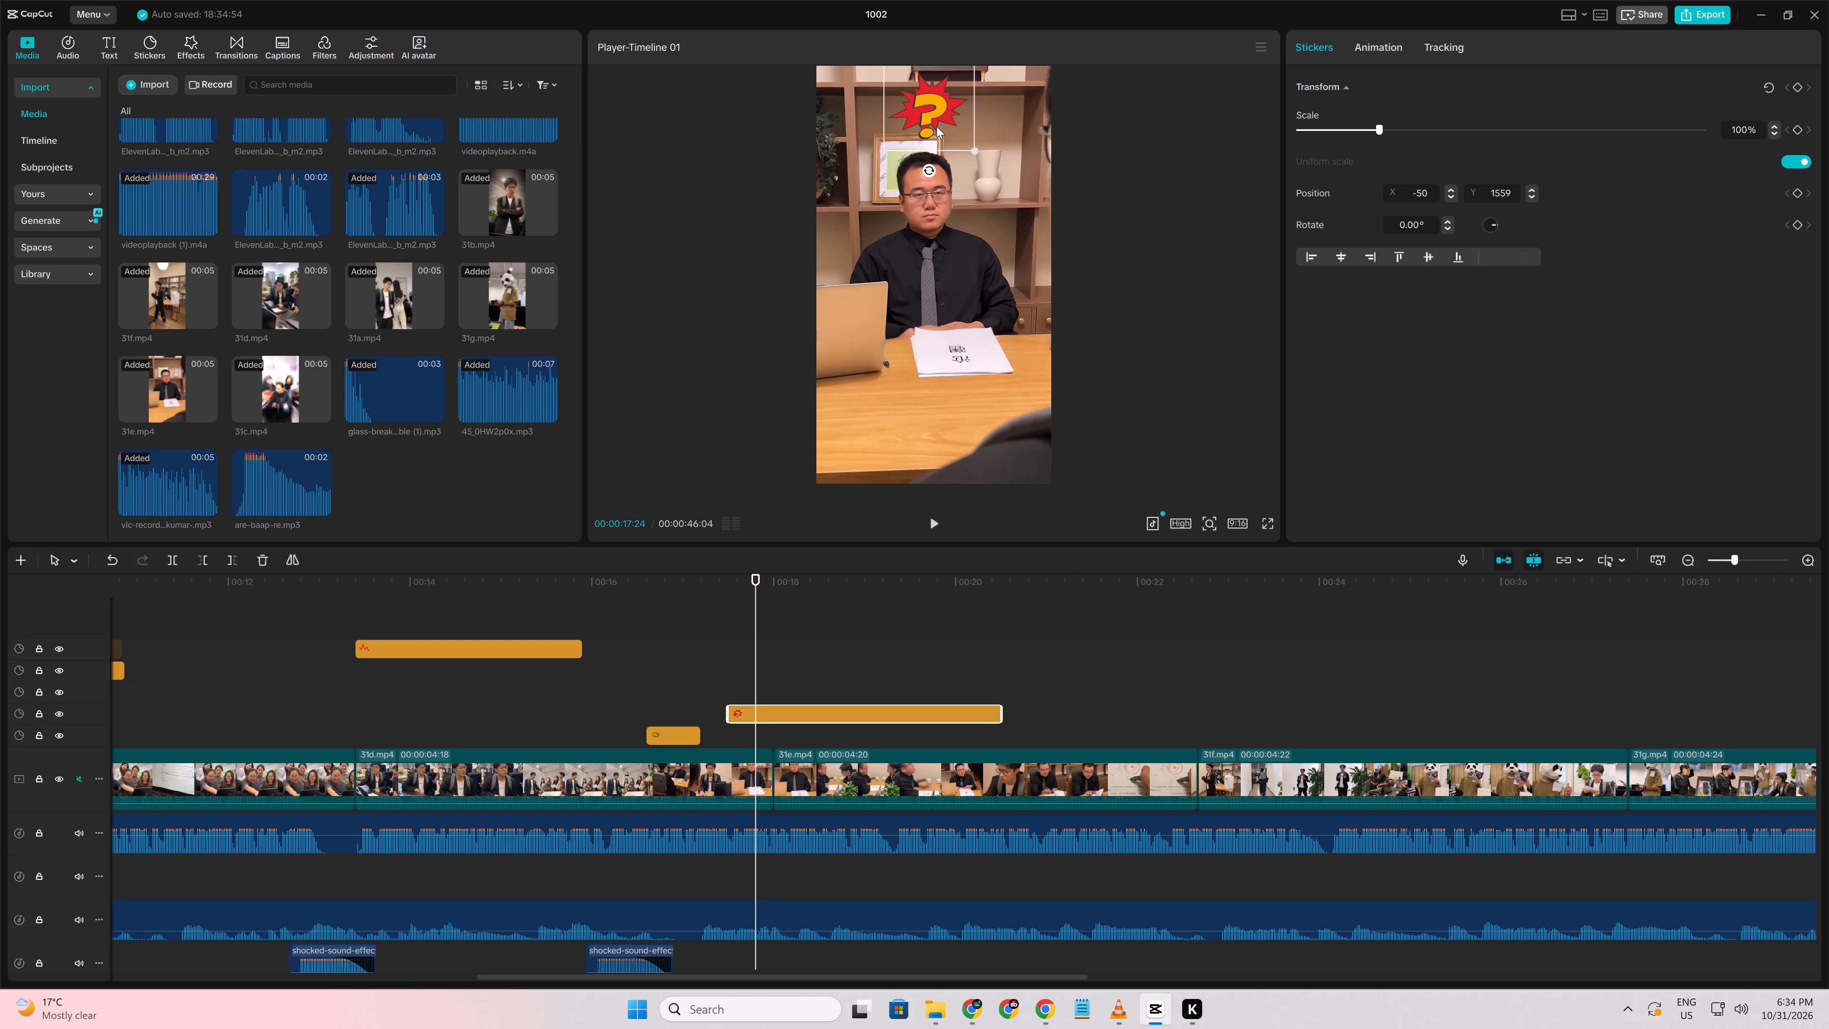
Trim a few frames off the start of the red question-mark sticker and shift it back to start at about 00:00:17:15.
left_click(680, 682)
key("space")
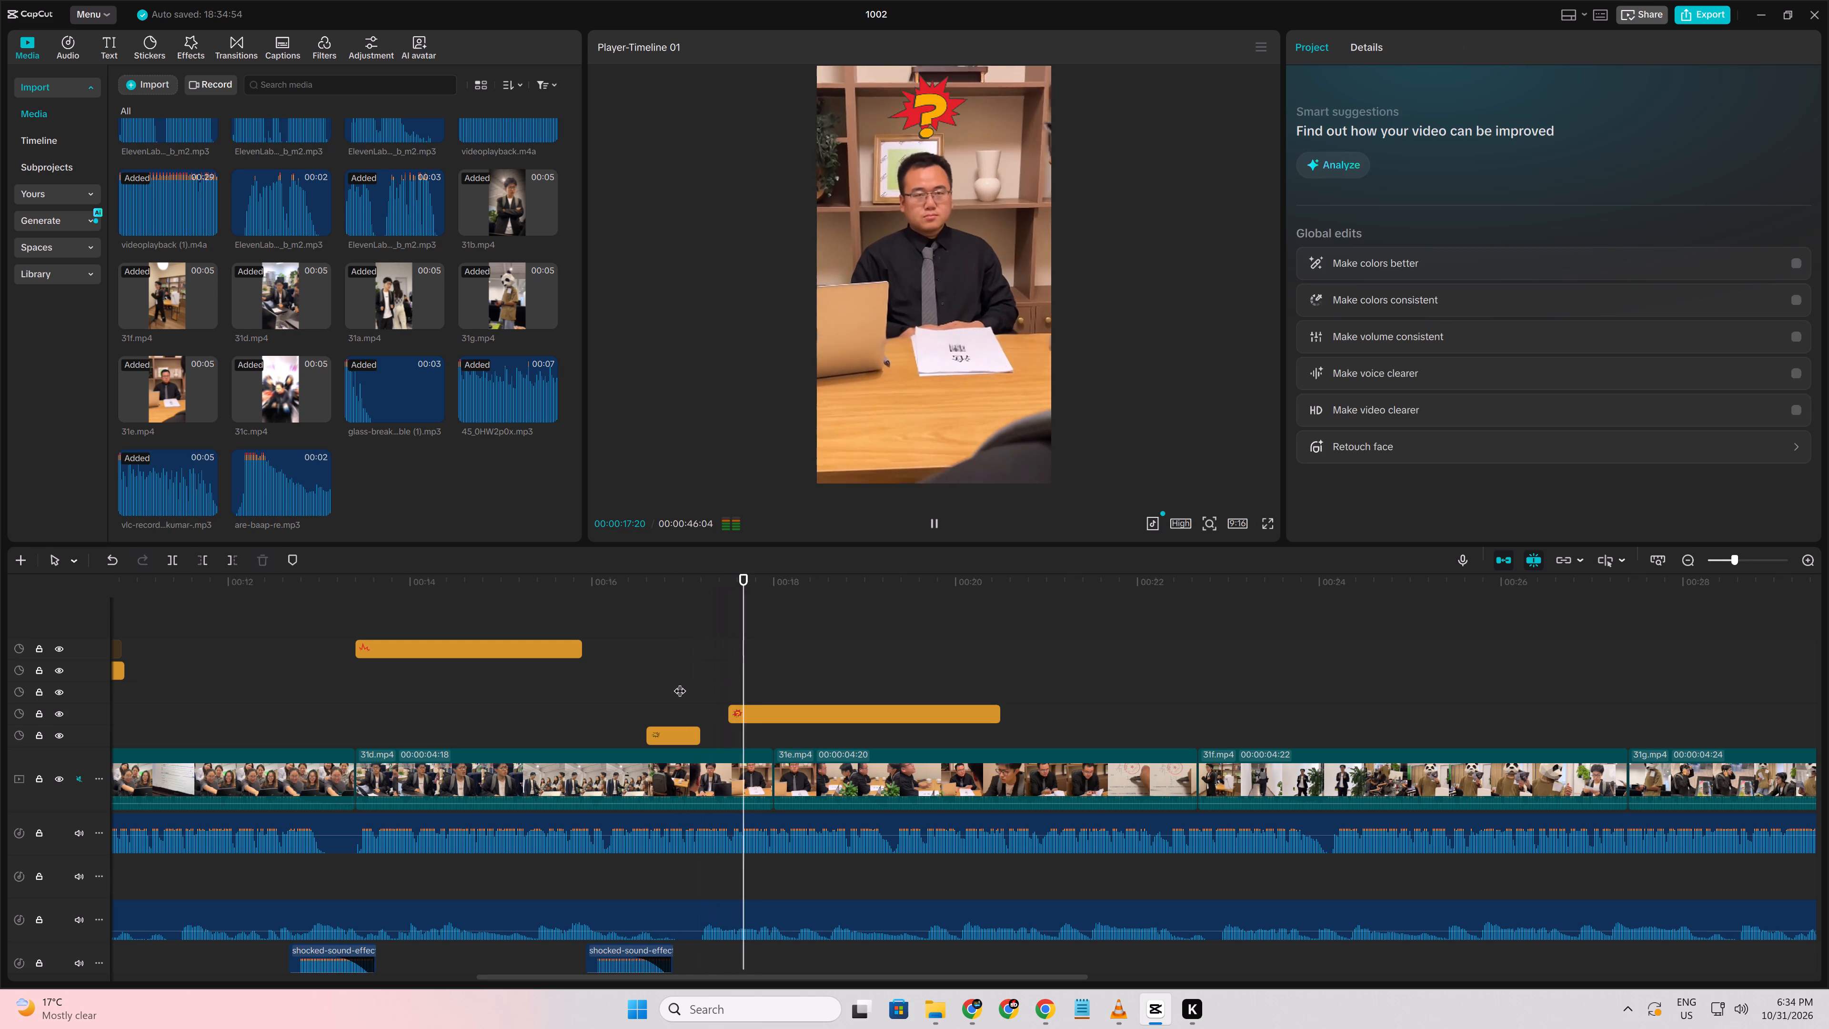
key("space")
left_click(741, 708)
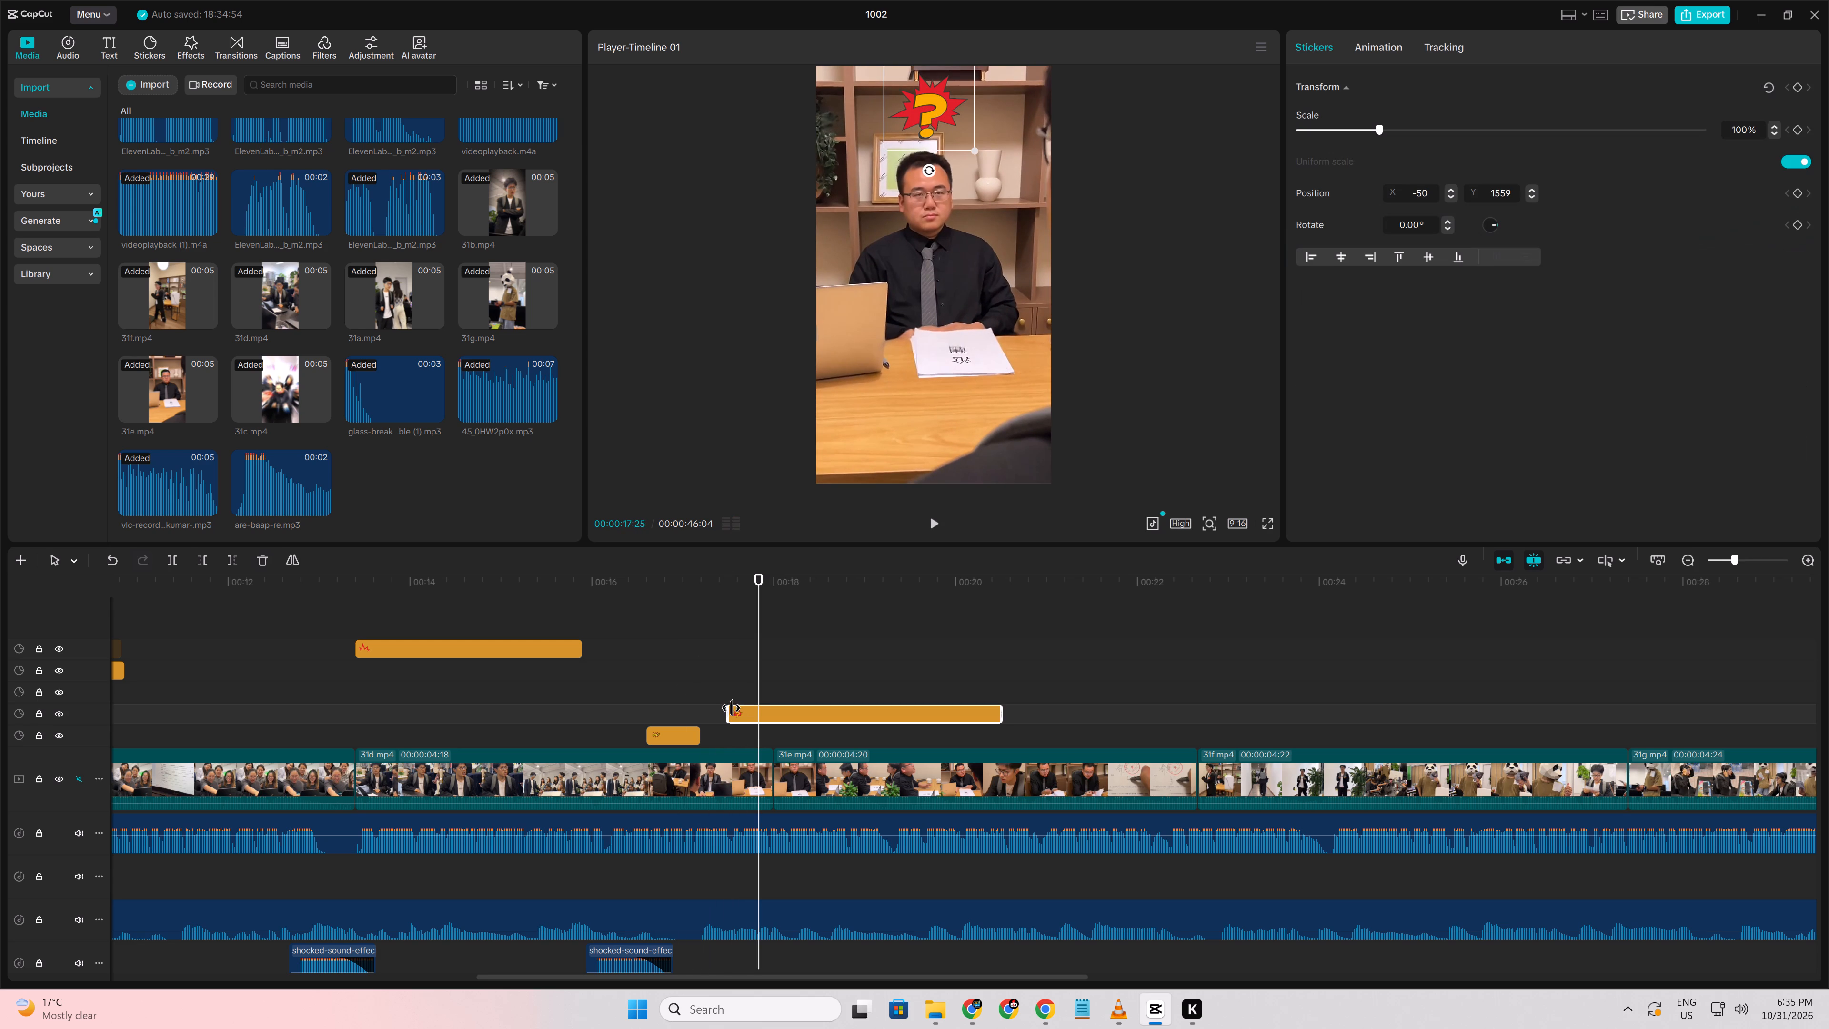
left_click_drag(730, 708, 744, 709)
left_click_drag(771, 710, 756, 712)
Replay the passage from the OMG! sticker into the red question-mark sticker to check its timing.
left_click(680, 705)
key("space")
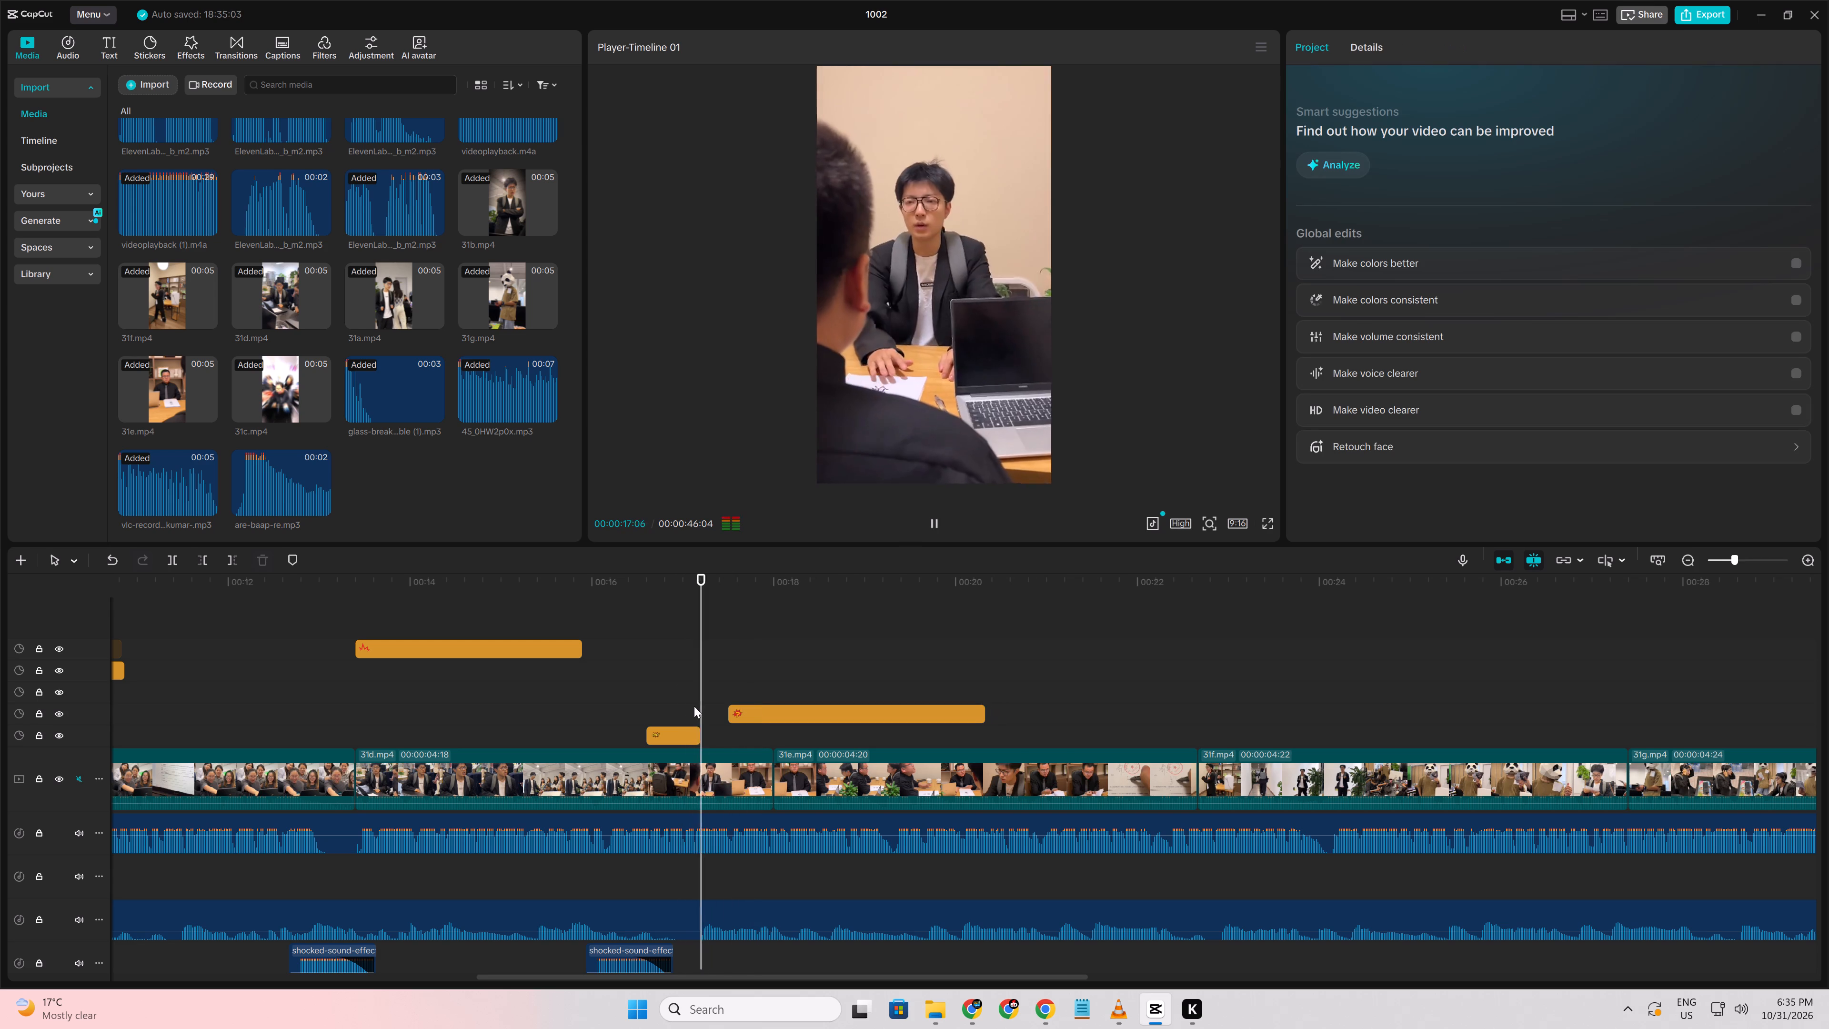
key("space")
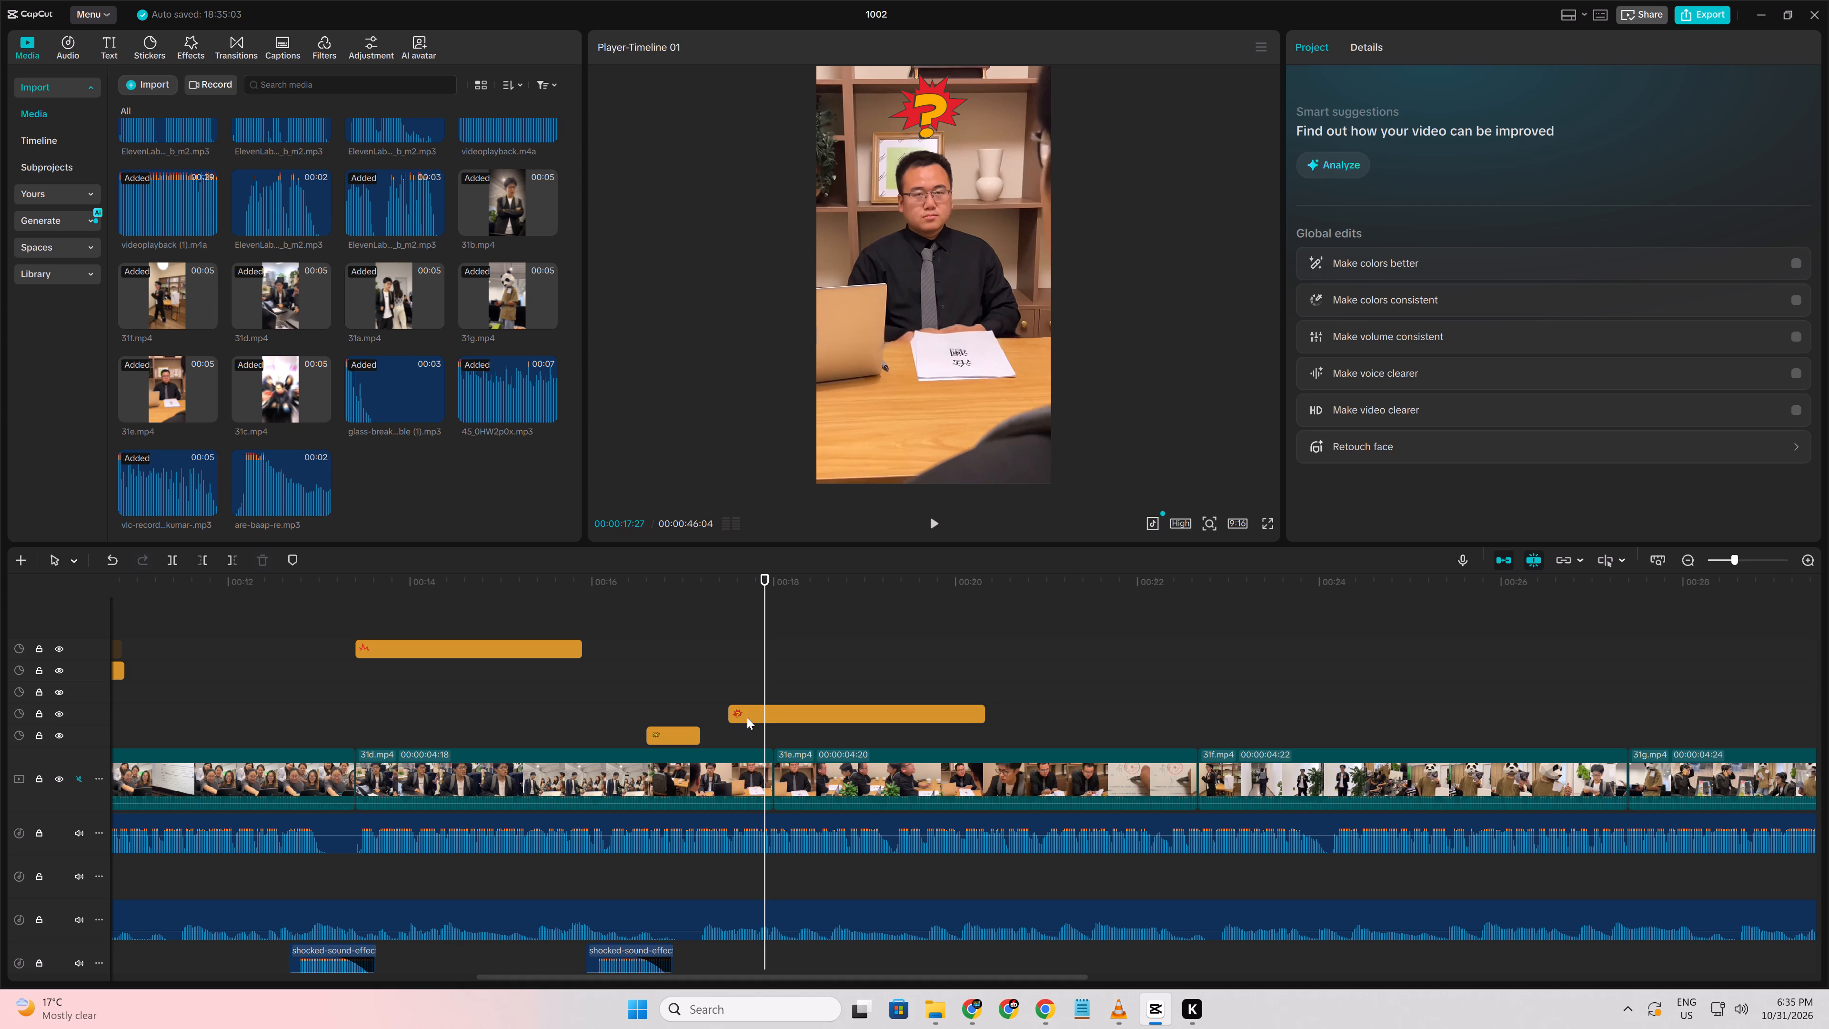
key("space")
key("space")
left_click(727, 713)
key("space")
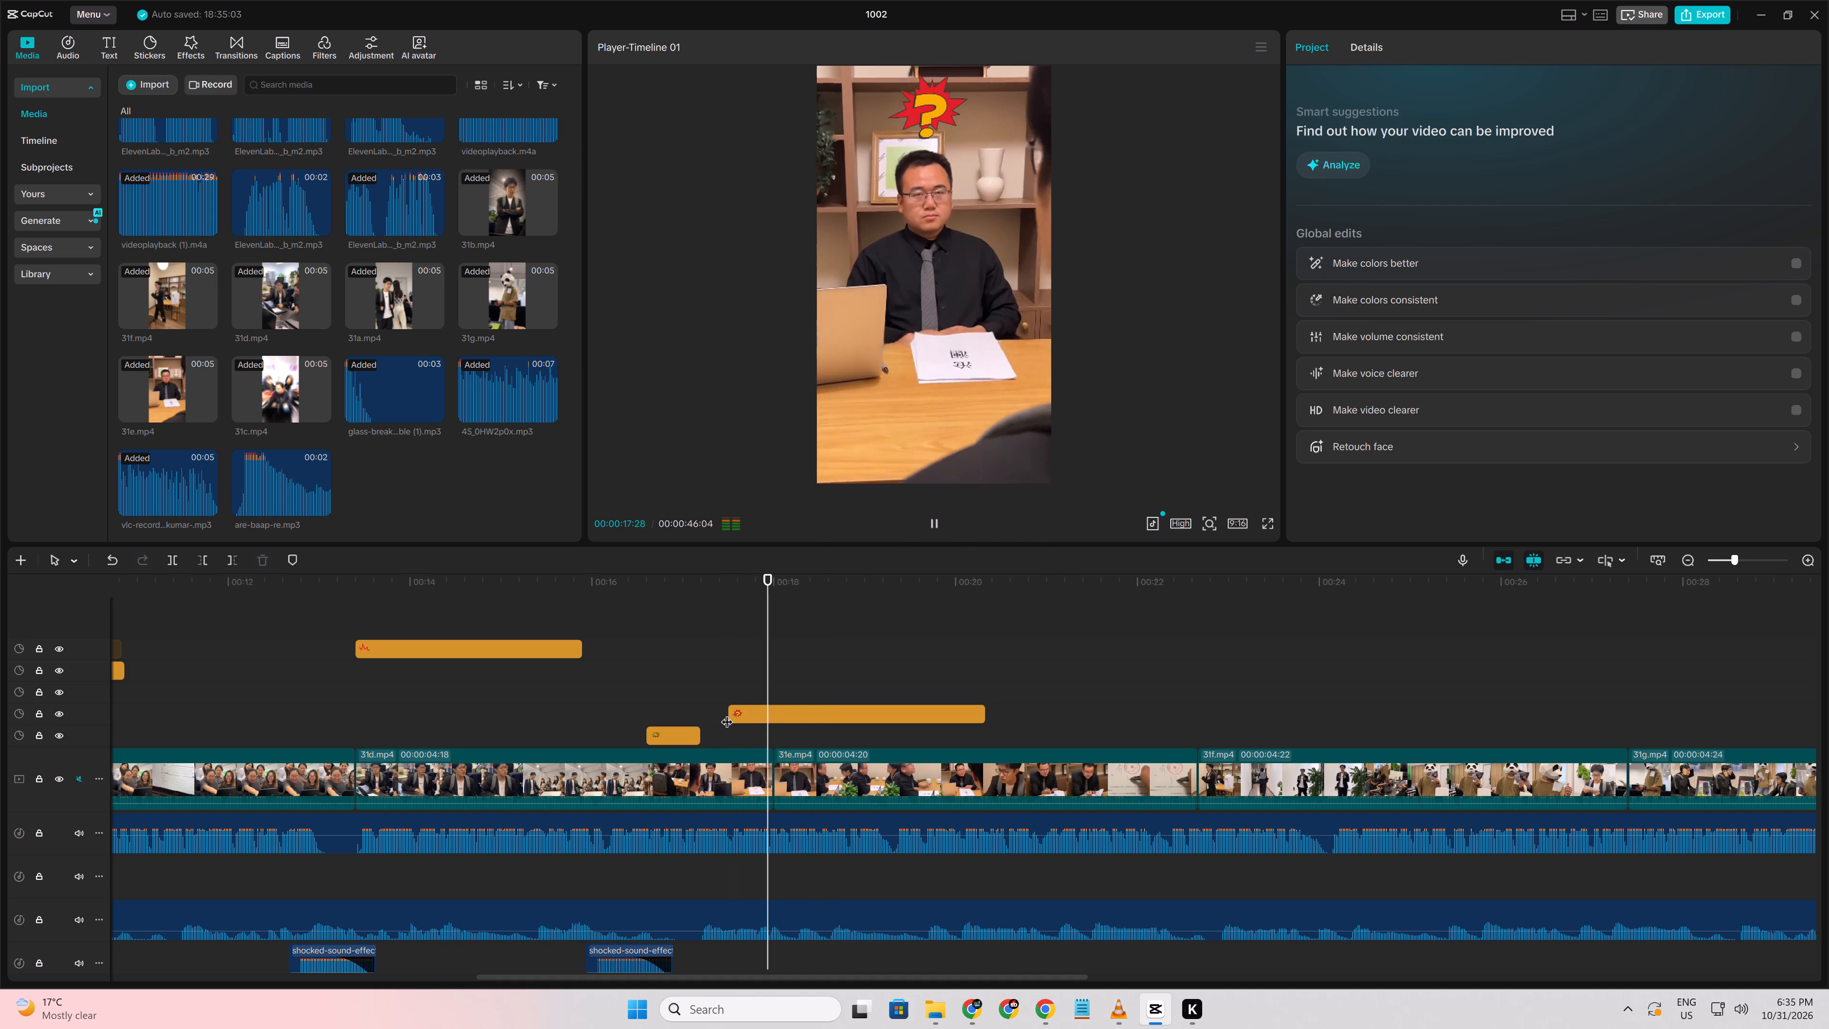
key("space")
left_click(713, 713)
key("space")
key("space")
Delete the red question-mark sticker over the man in the tie and replay the passage.
left_click(751, 707)
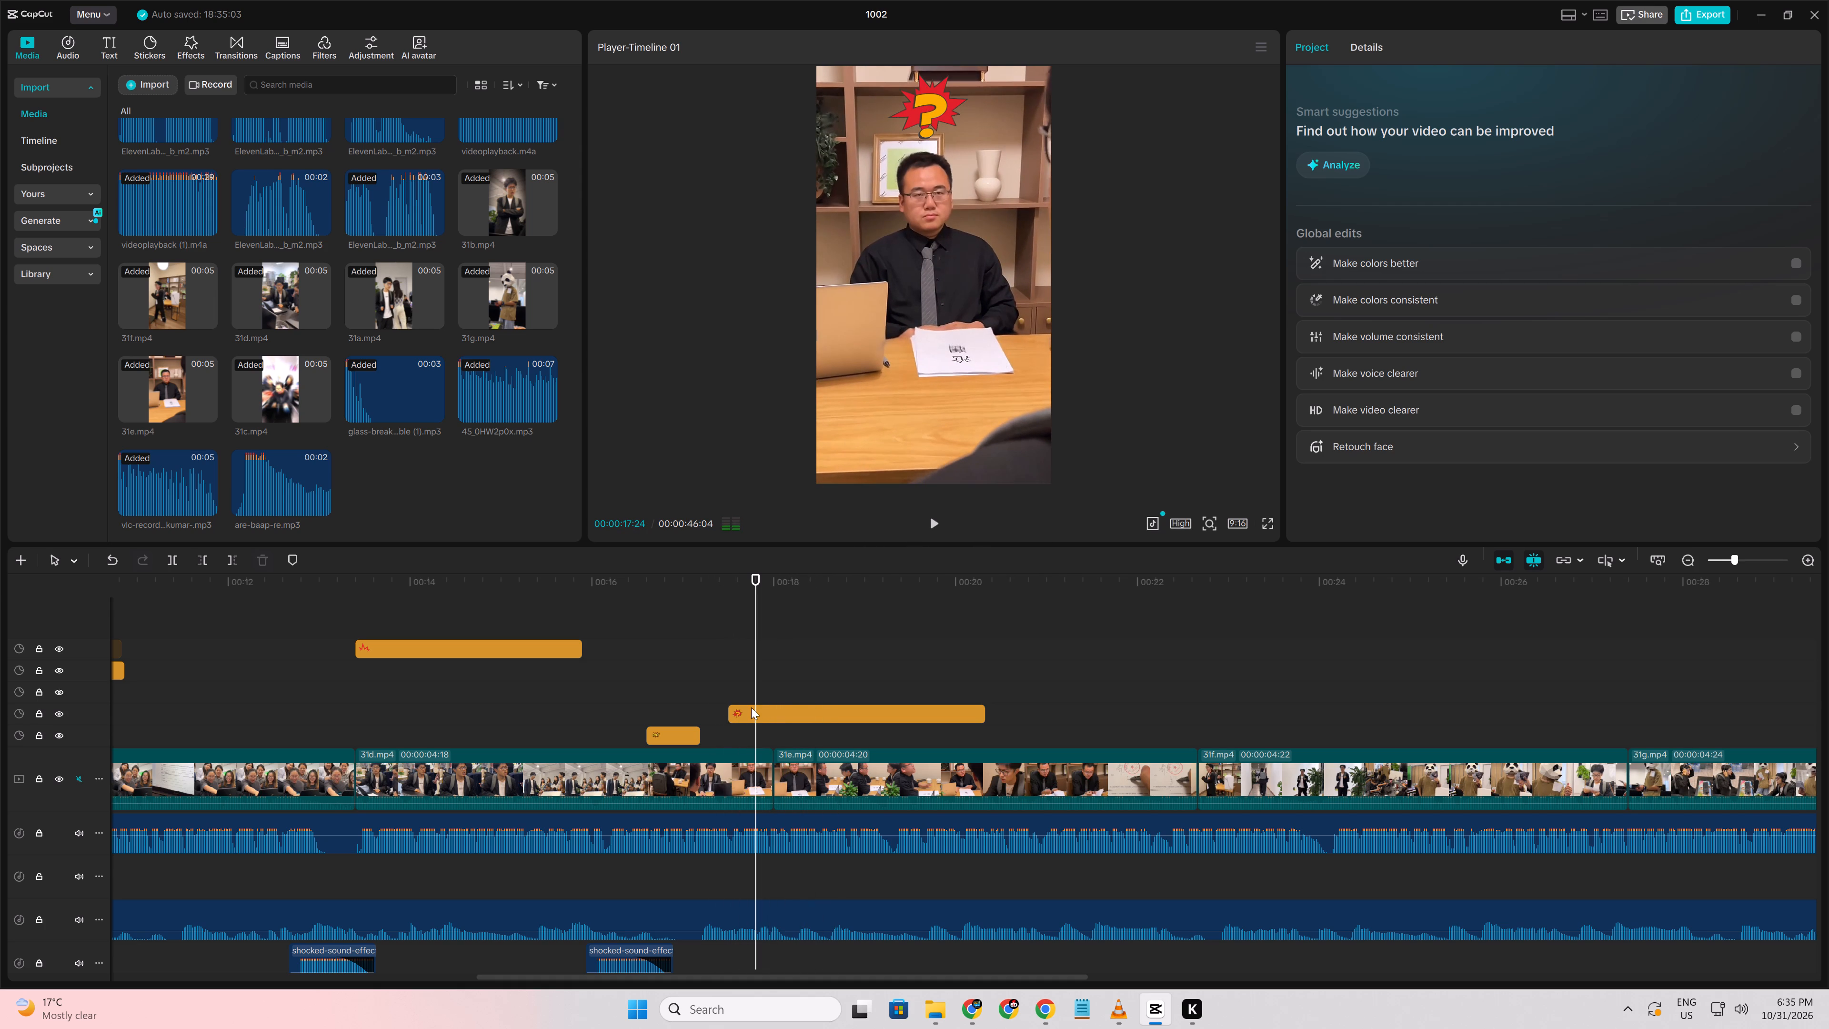
key("Delete")
left_click(656, 700)
key("space")
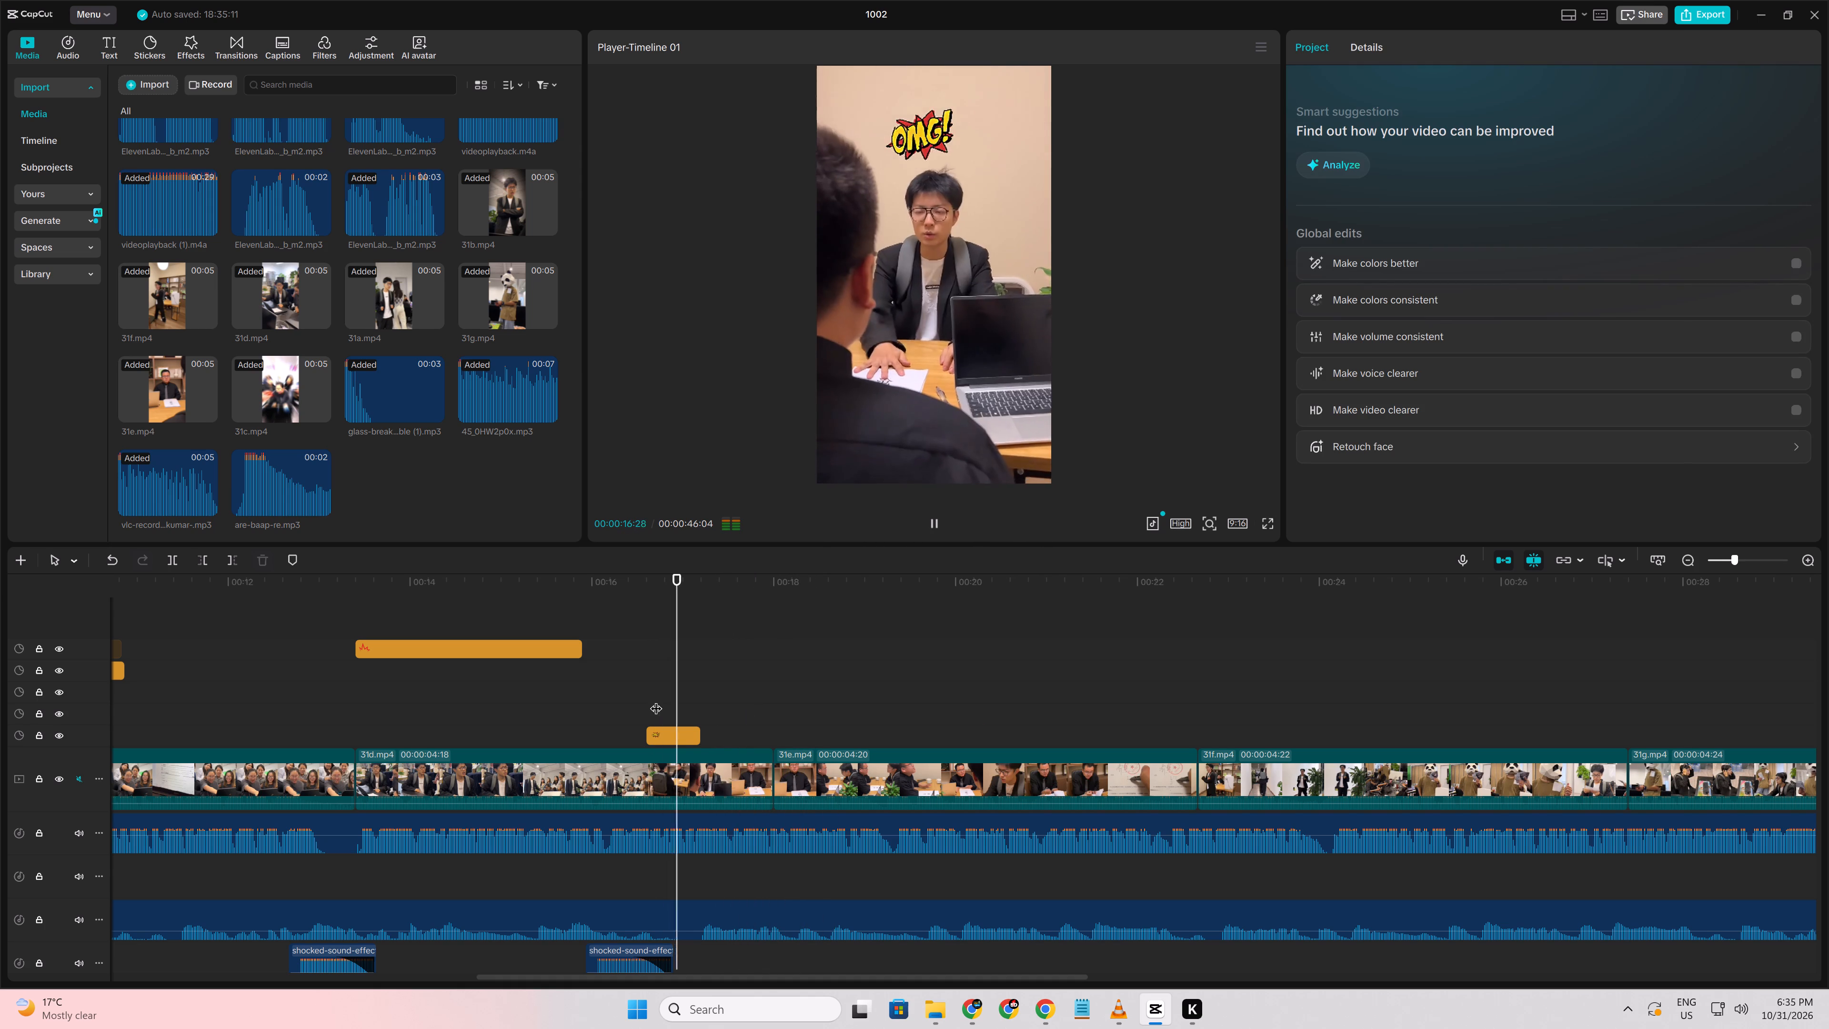
key("space")
key("space")
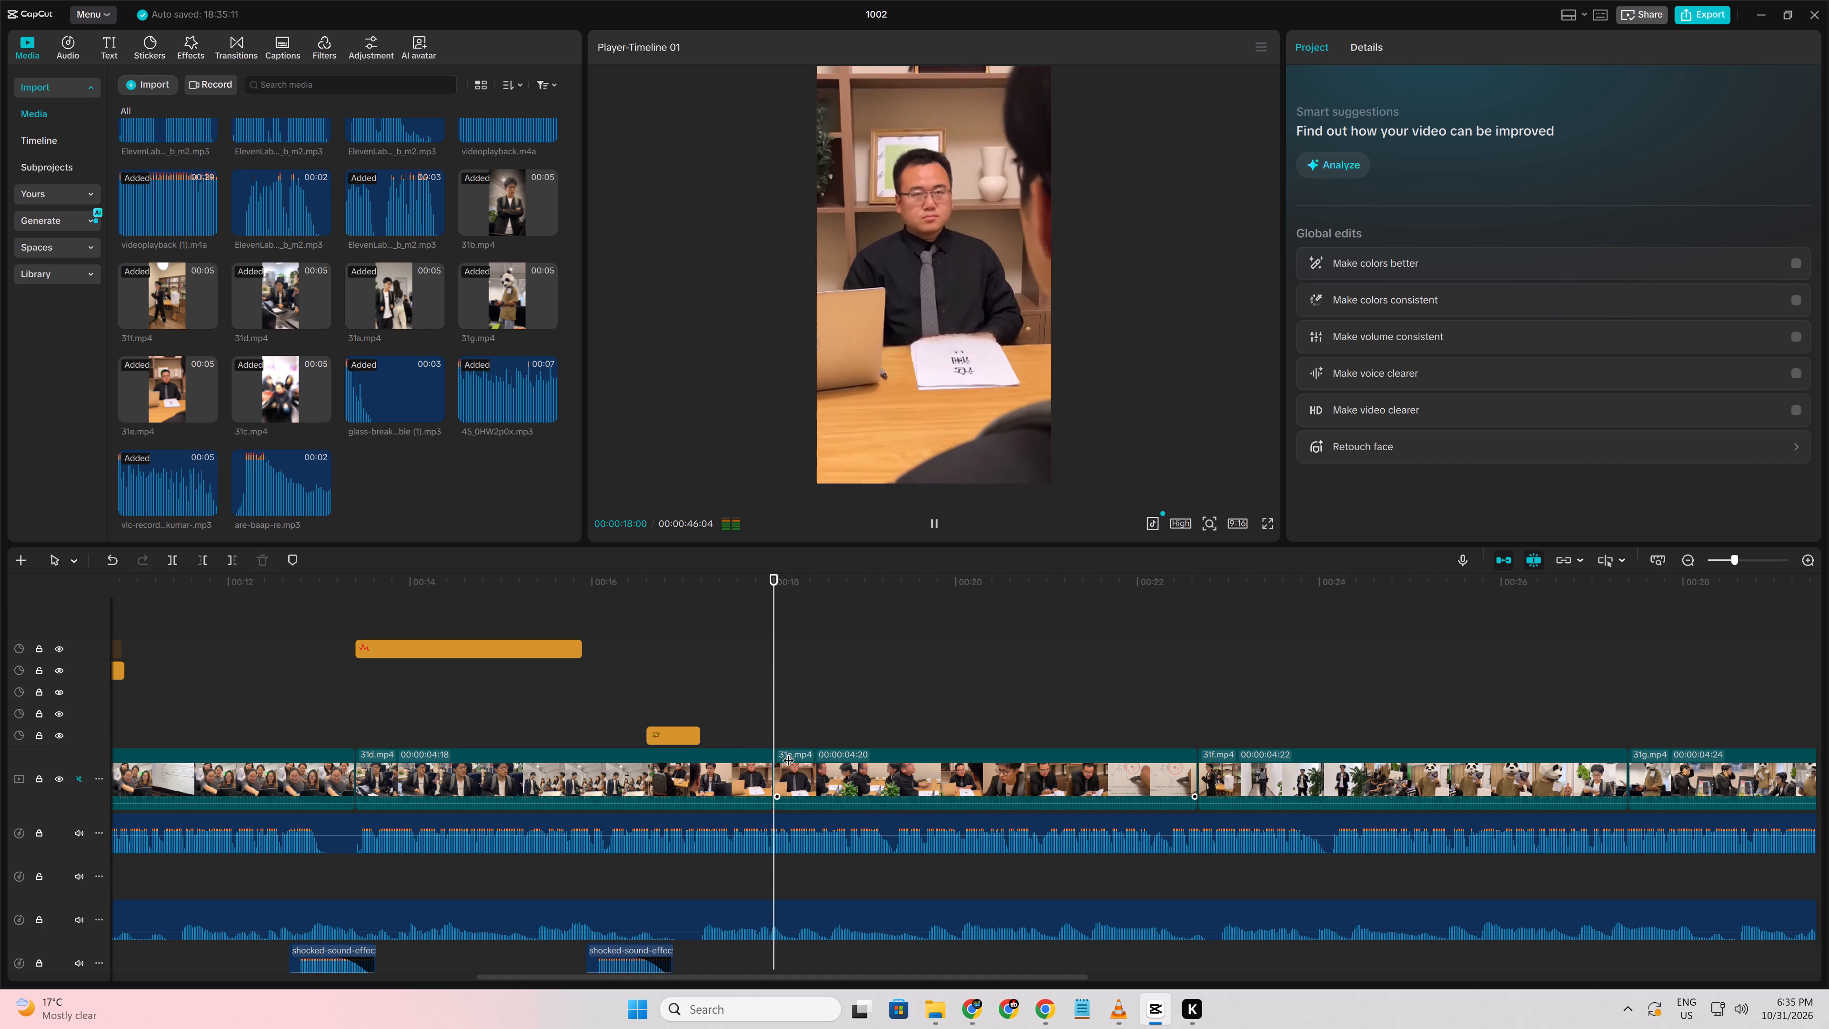
key("space")
Move the white question-marks sticker from later in the timeline to start at 00:00:17:17, during the shot of the man in the tie.
left_click(713, 736)
left_click_drag(713, 736, 713, 735)
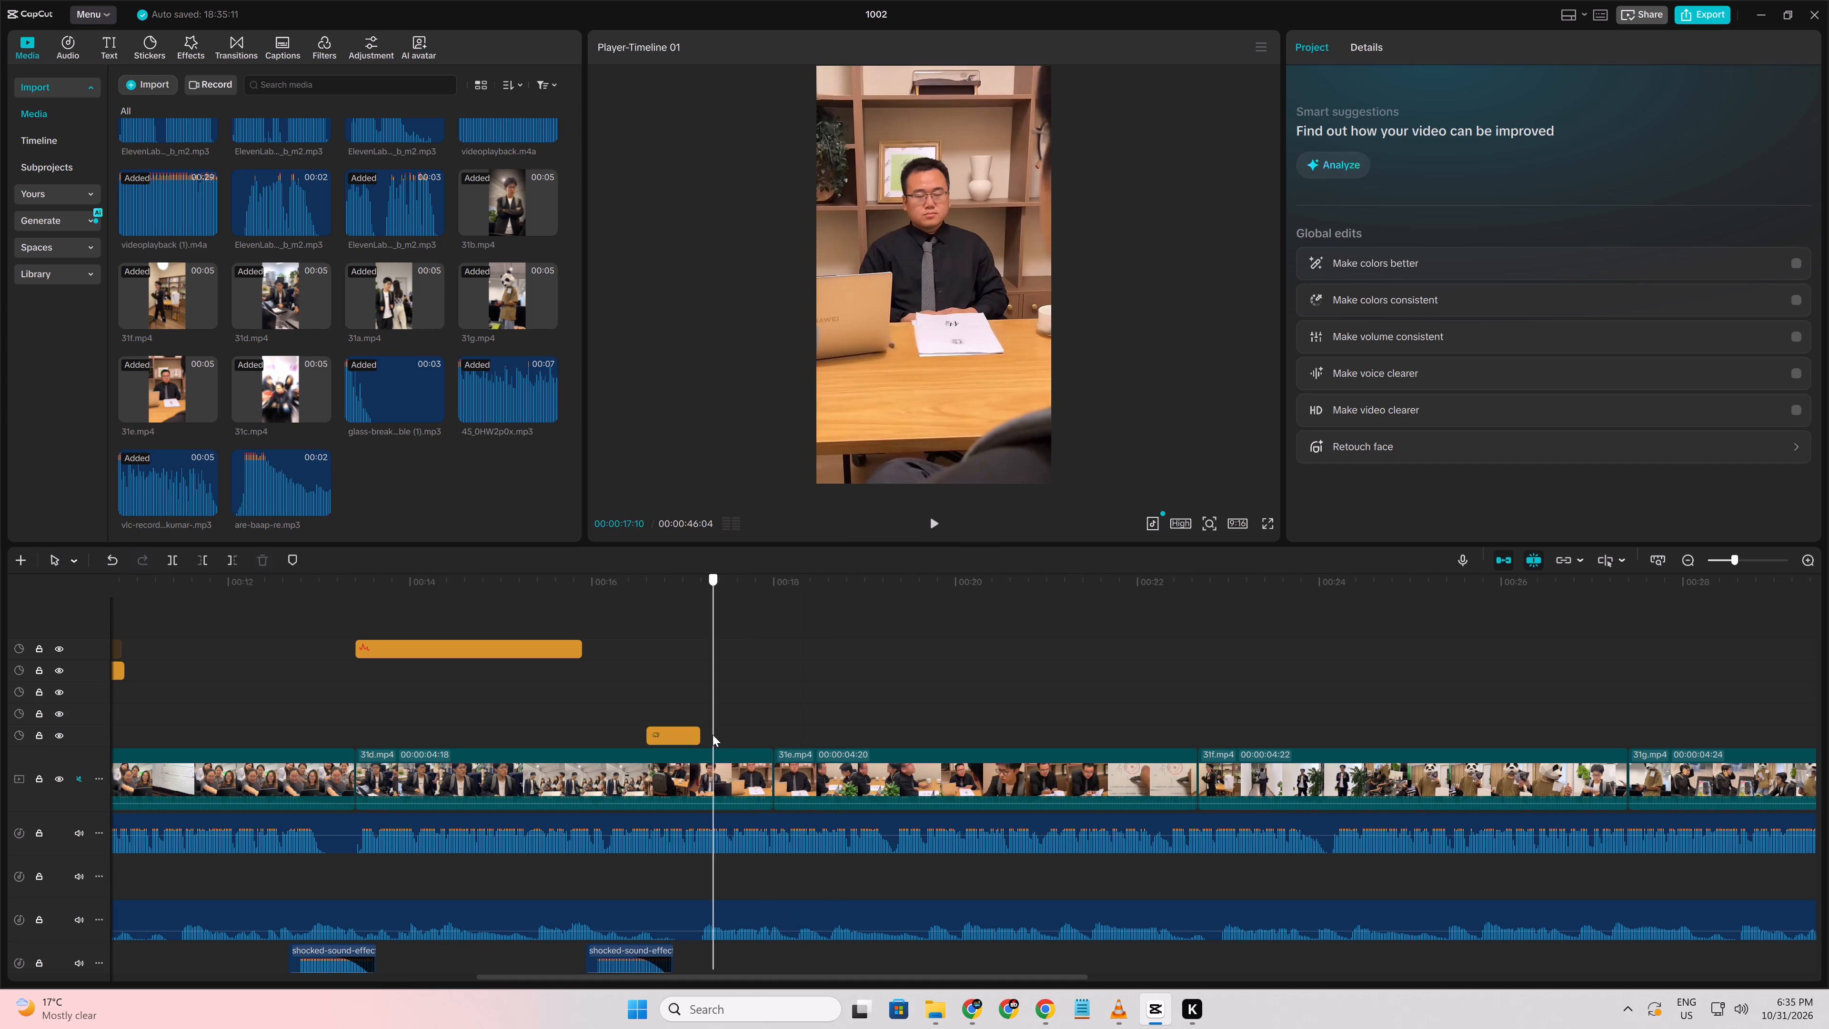
left_click_drag(713, 735, 734, 738)
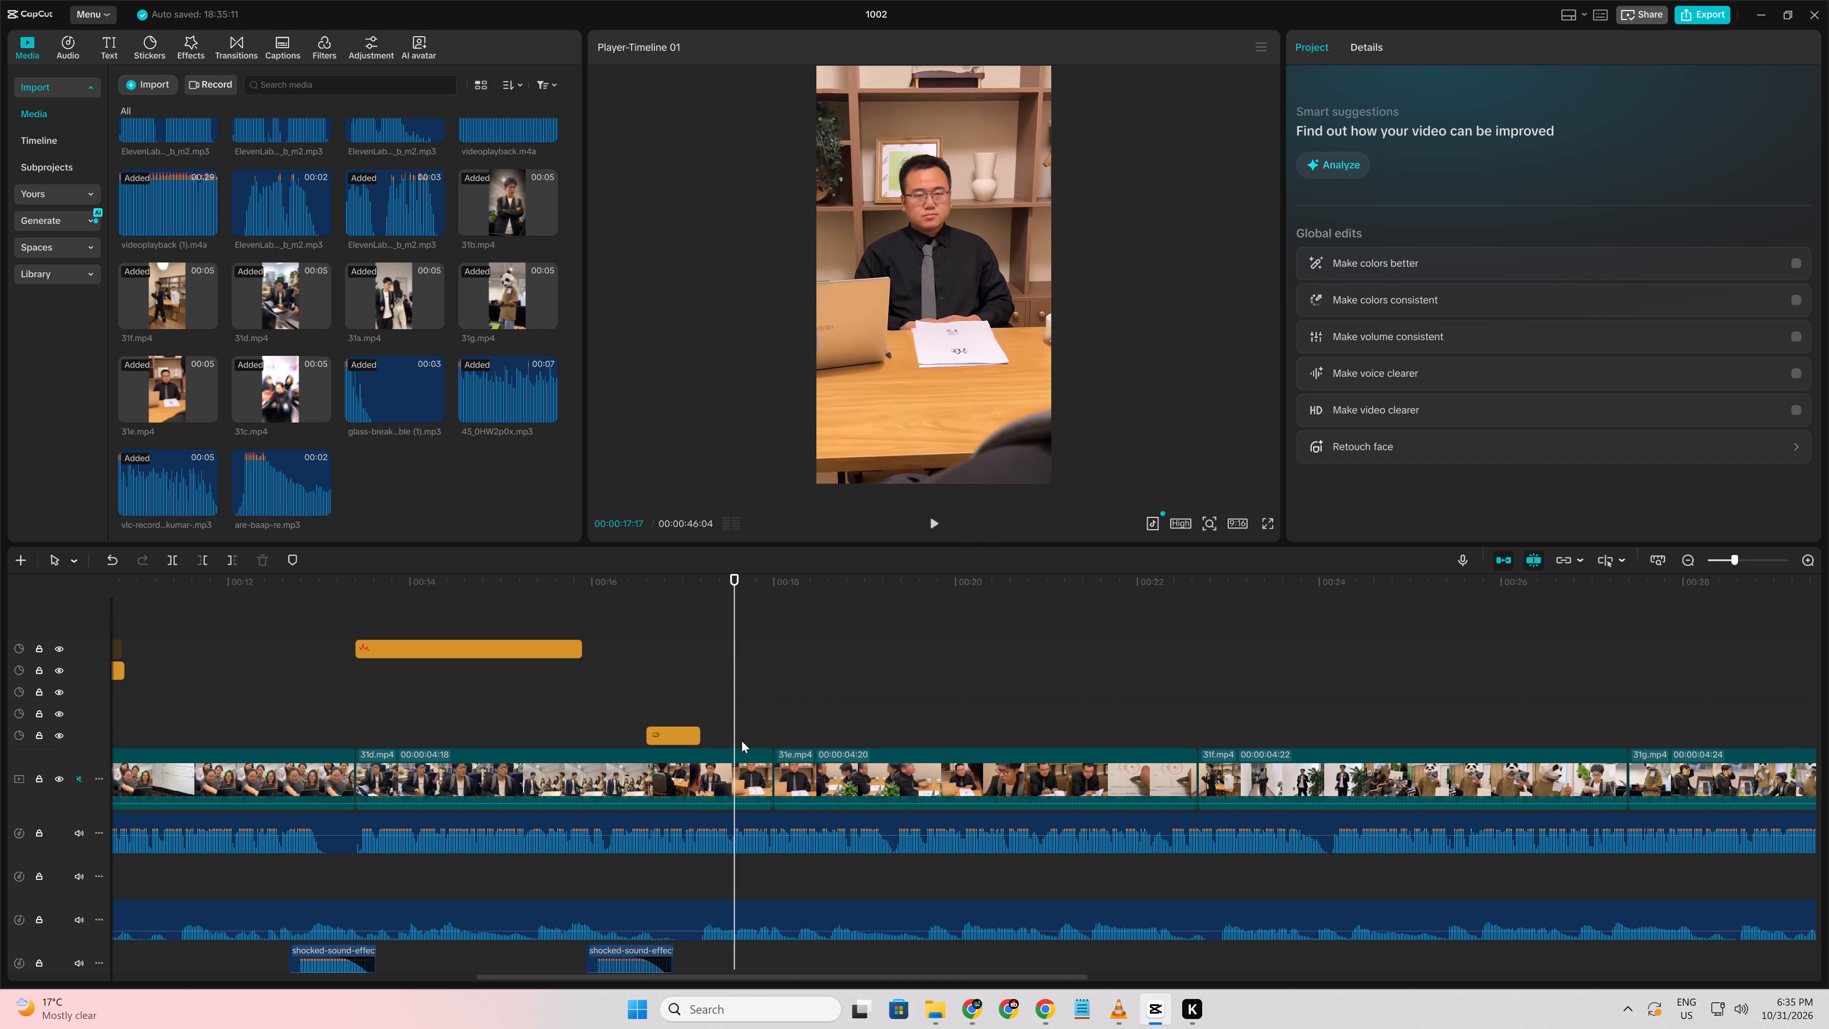
scroll(742, 741, "down", 10, "ctrl")
left_click_drag(1613, 648, 806, 777)
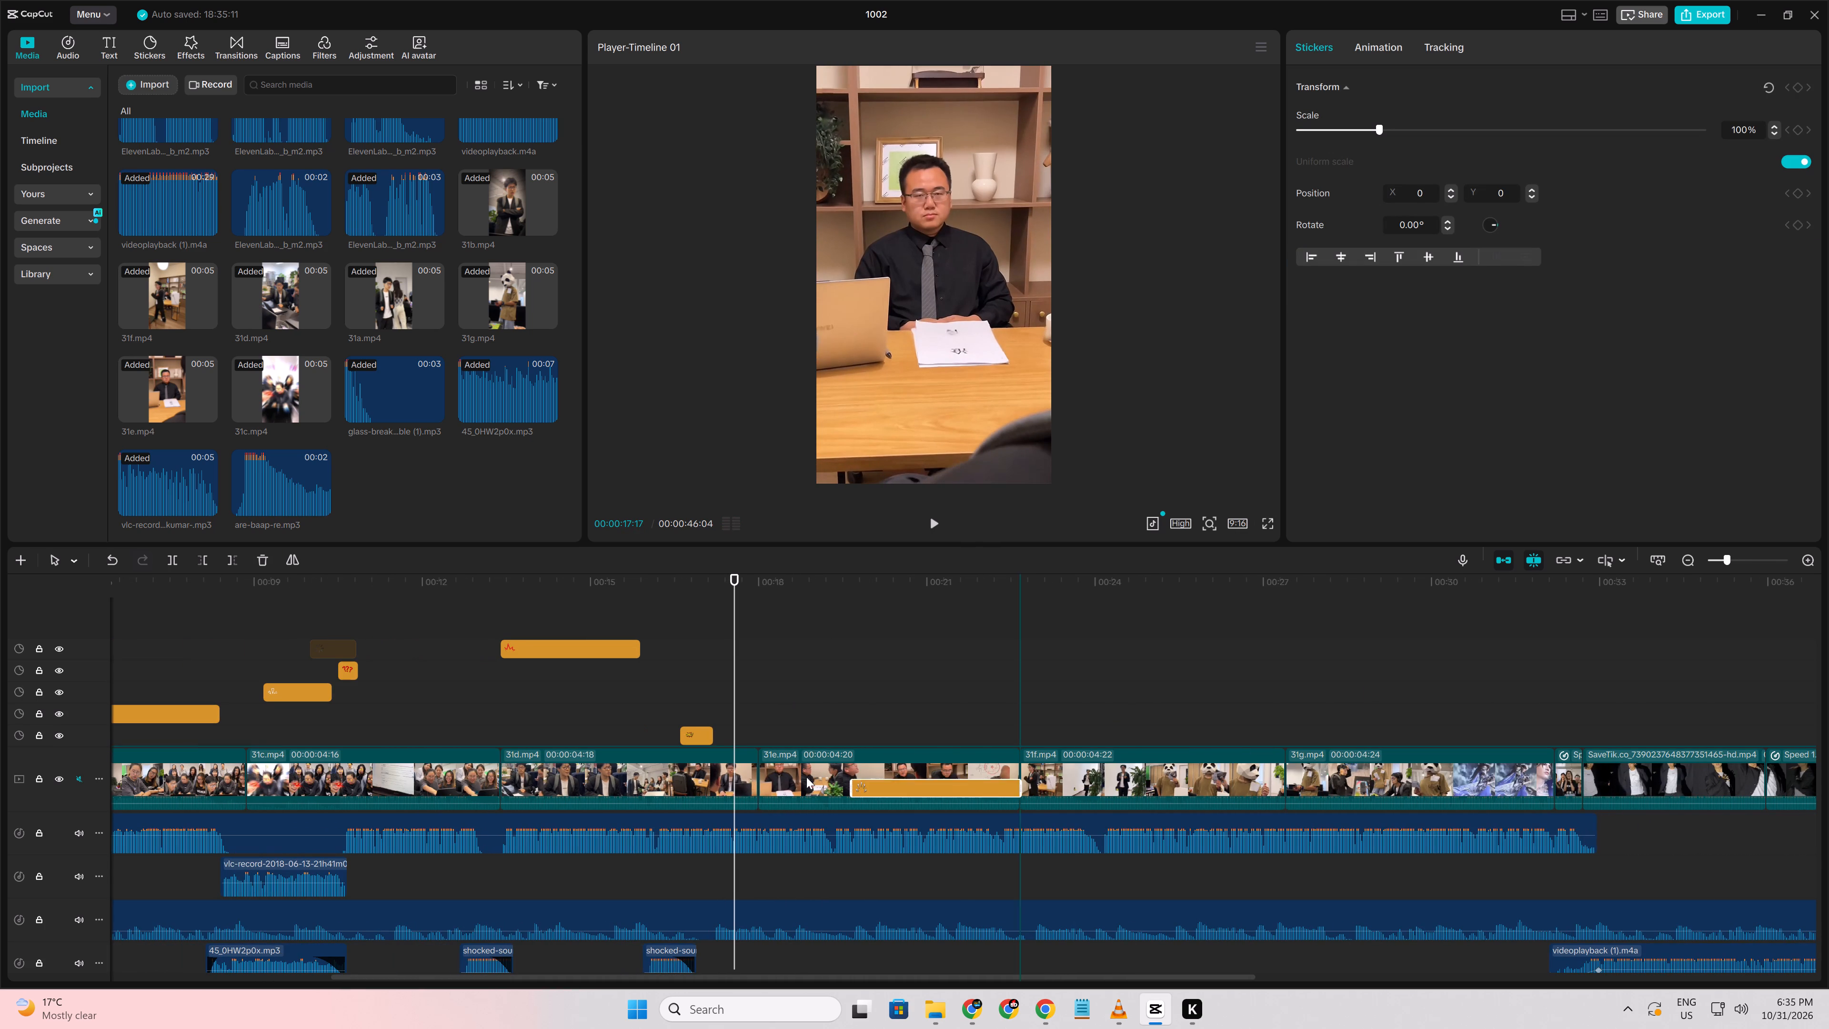
left_click_drag(806, 777, 745, 703)
scroll(756, 745, "up", 3, "ctrl")
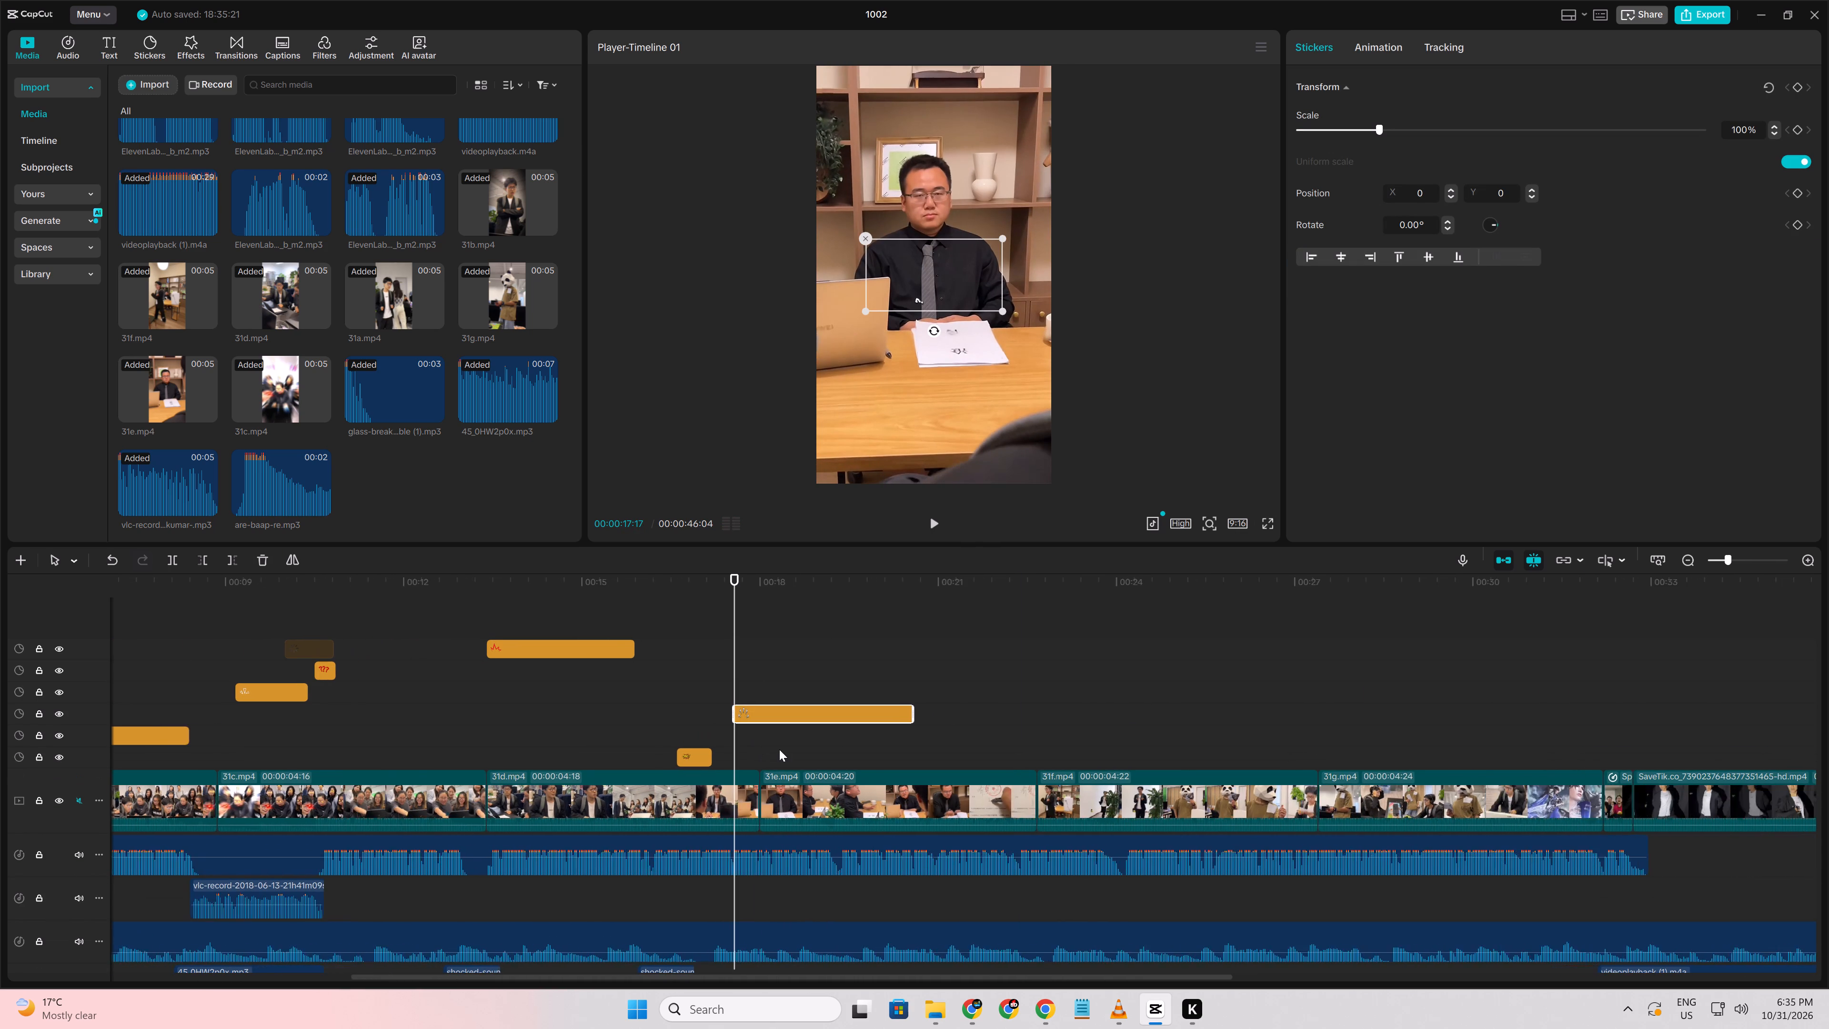
scroll(779, 749, "up", 7, "ctrl")
Position the white question-marks sticker above the man's head at about X -207, Y 1215, and replay the passage.
left_click_drag(924, 268, 903, 135)
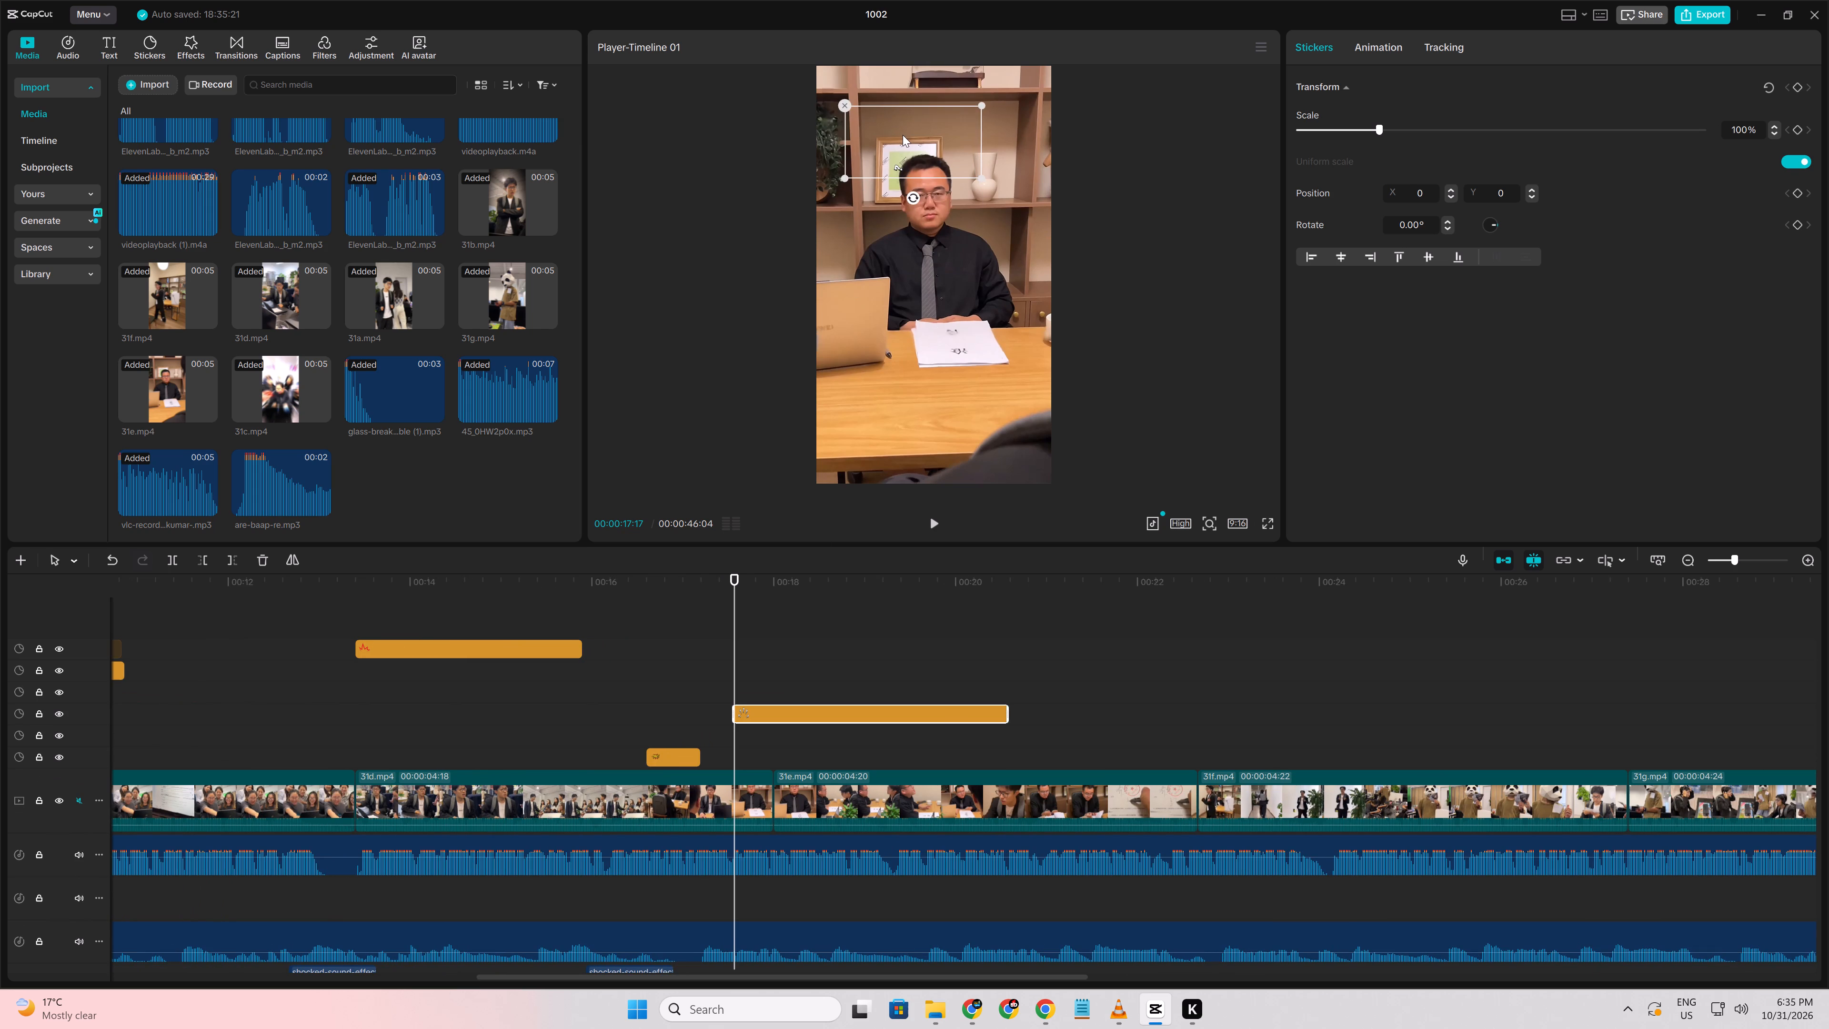
left_click_drag(903, 135, 901, 135)
left_click(618, 713)
key("space")
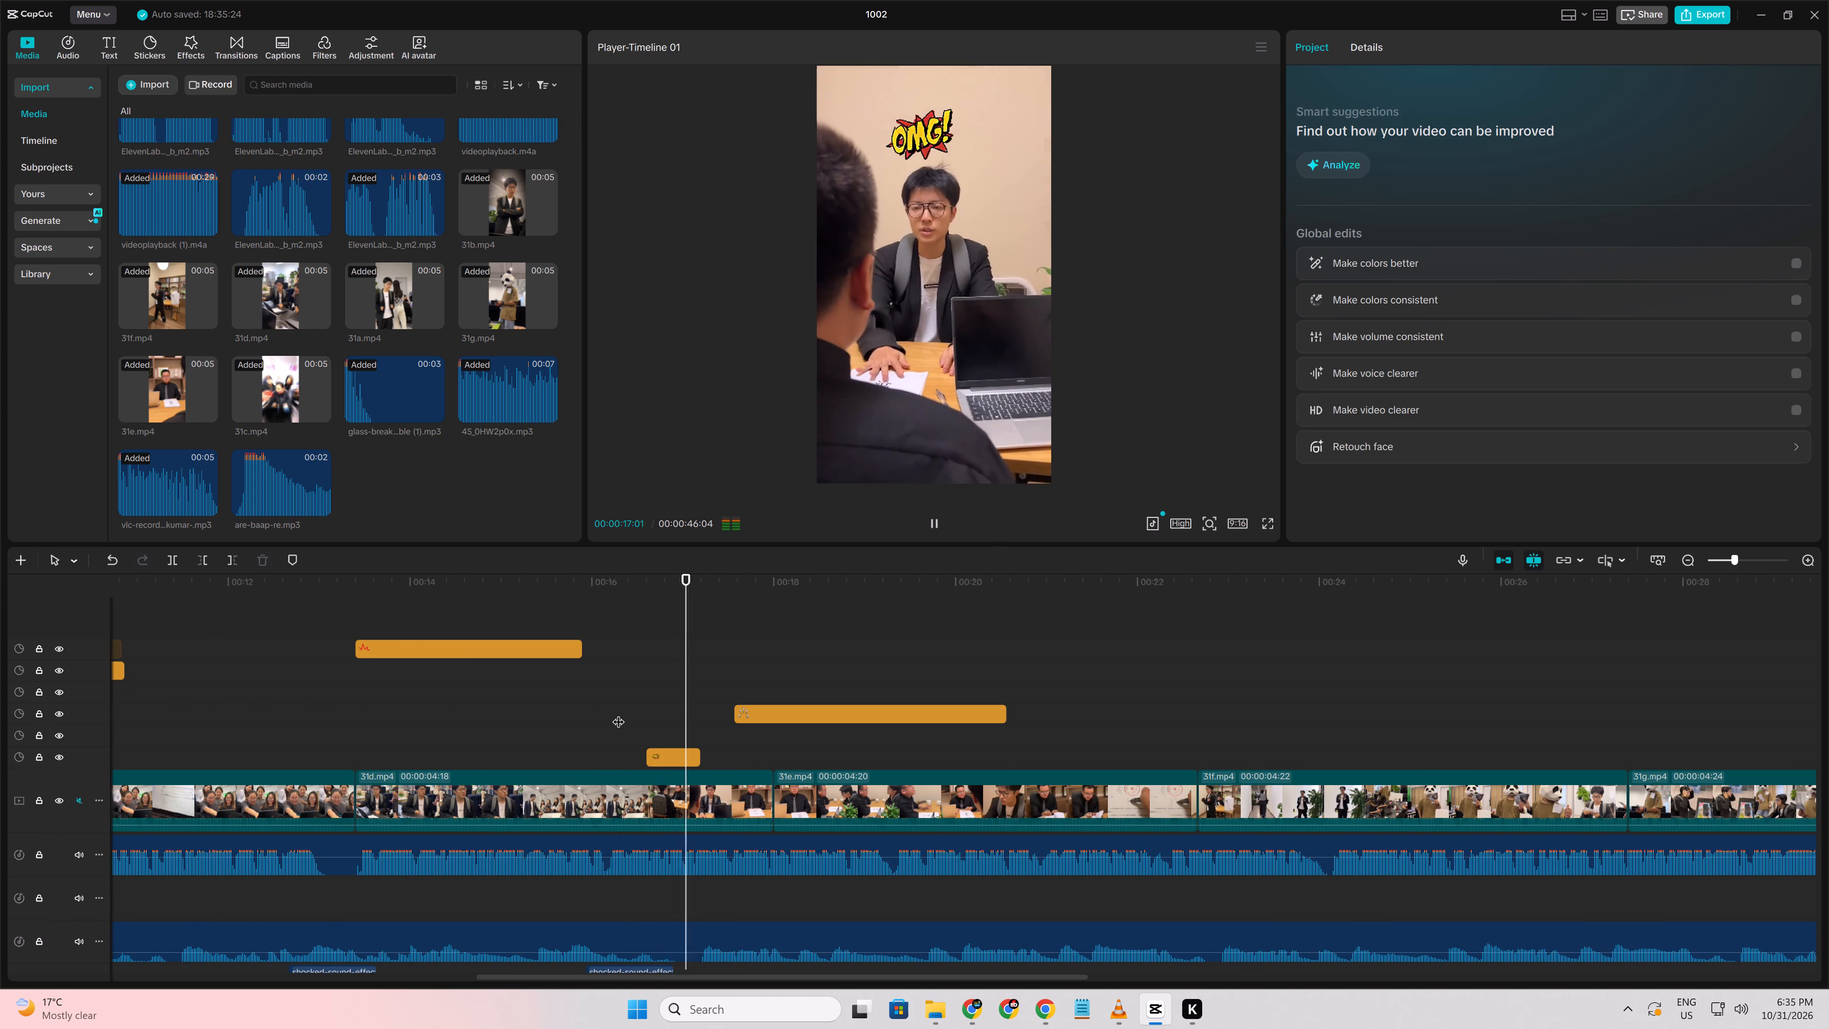
key("space")
left_click(573, 724)
key("space")
key("space")
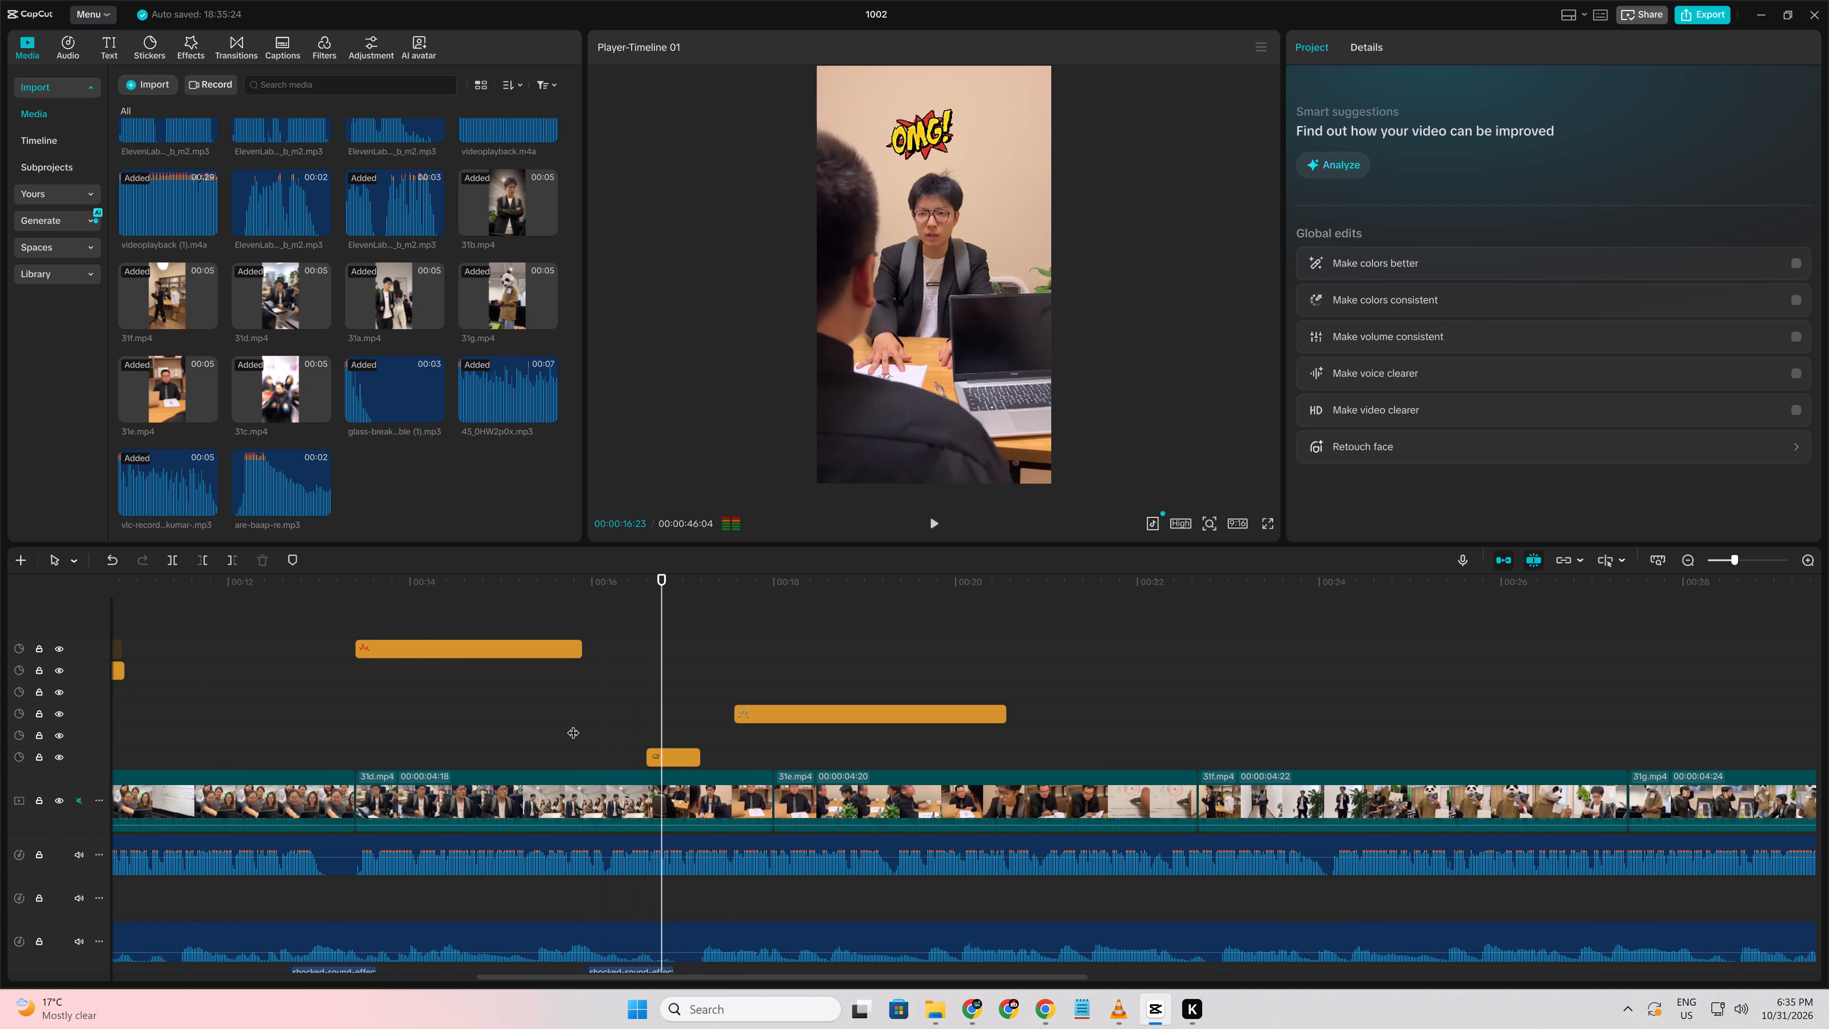
key("space")
key("space")
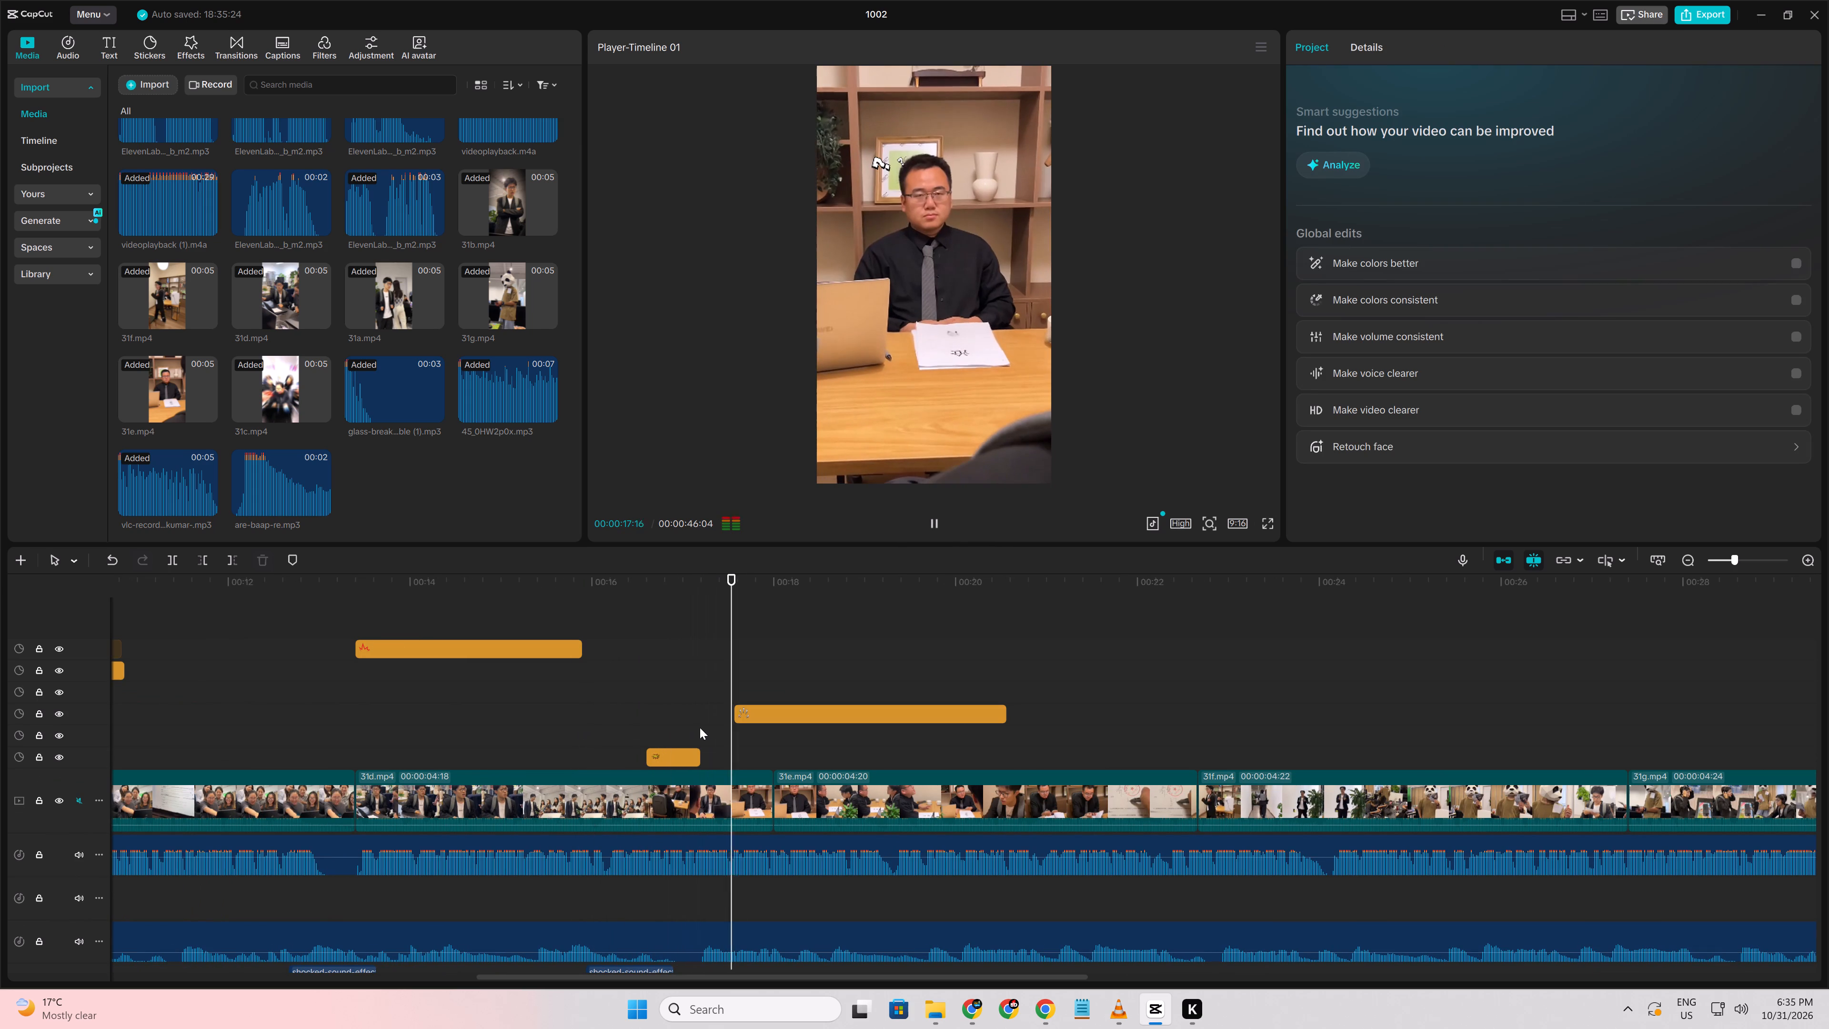
key("space")
key("space")
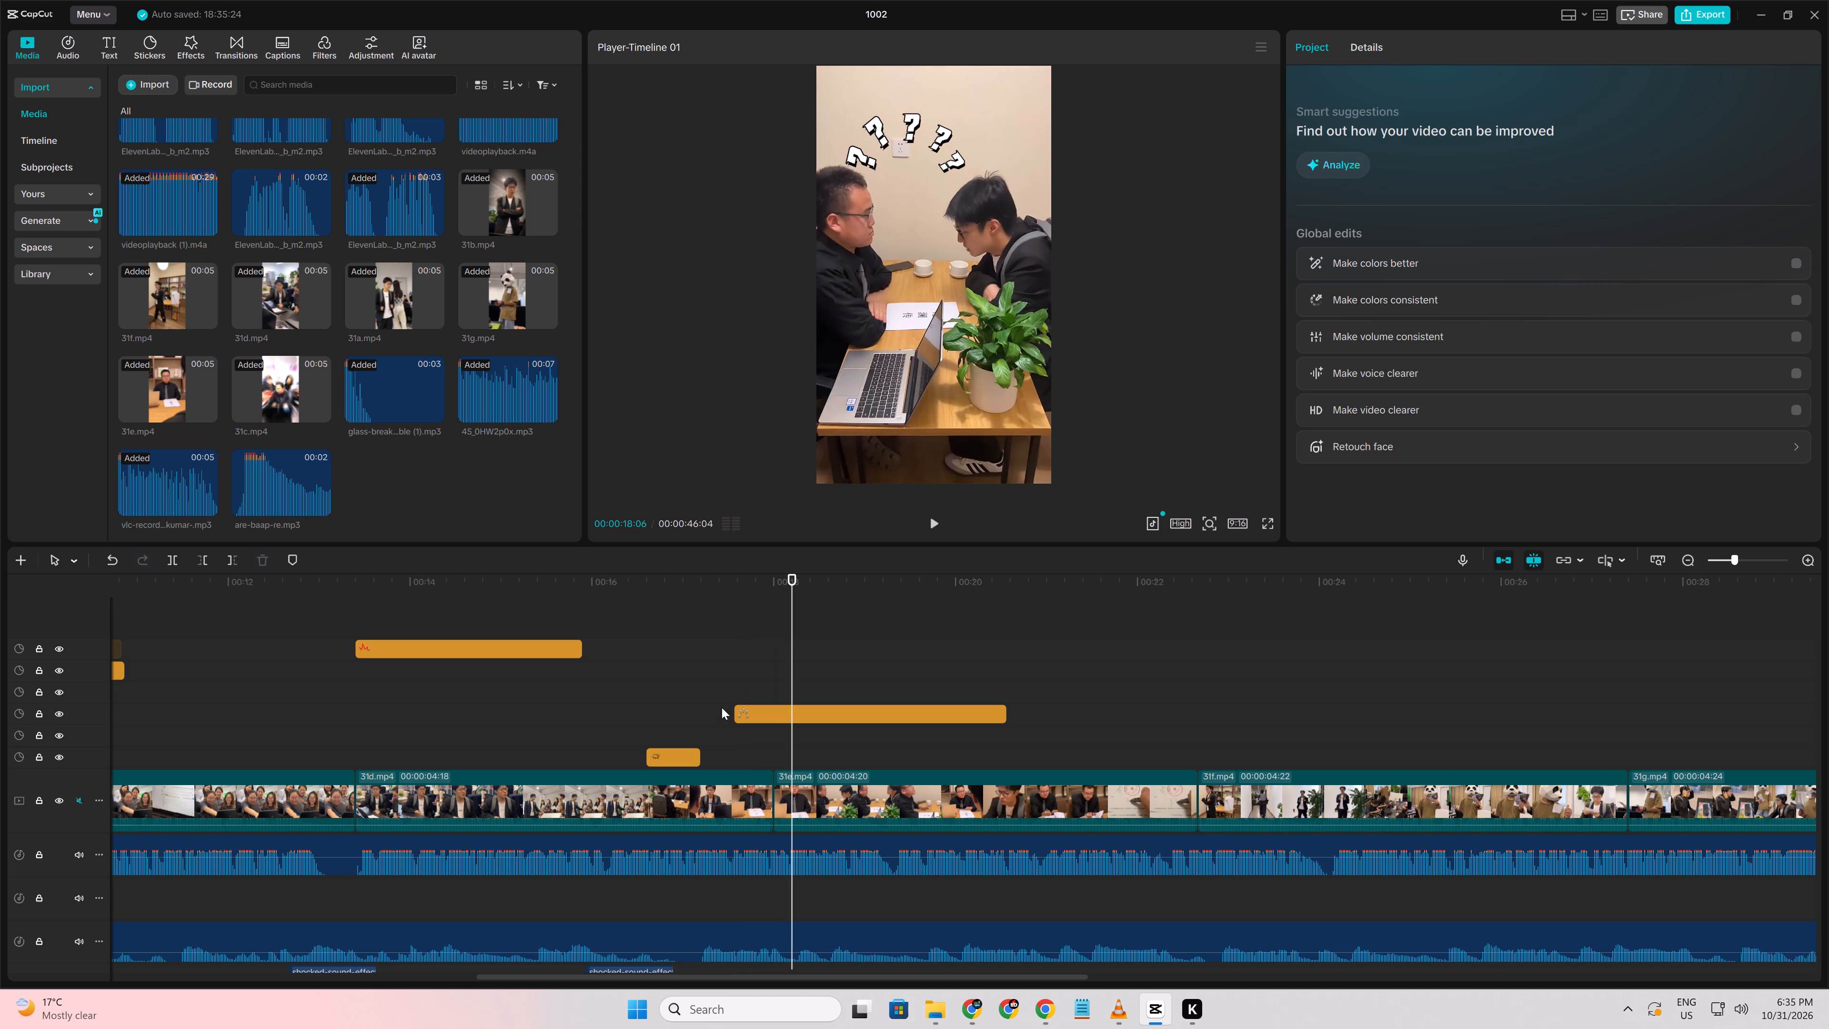
Shift the white question-marks sticker slightly earlier to start at about 00:00:17:12, and replay it.
left_click(722, 707)
left_click_drag(722, 707, 734, 710)
left_click_drag(749, 712, 734, 713)
left_click(694, 714)
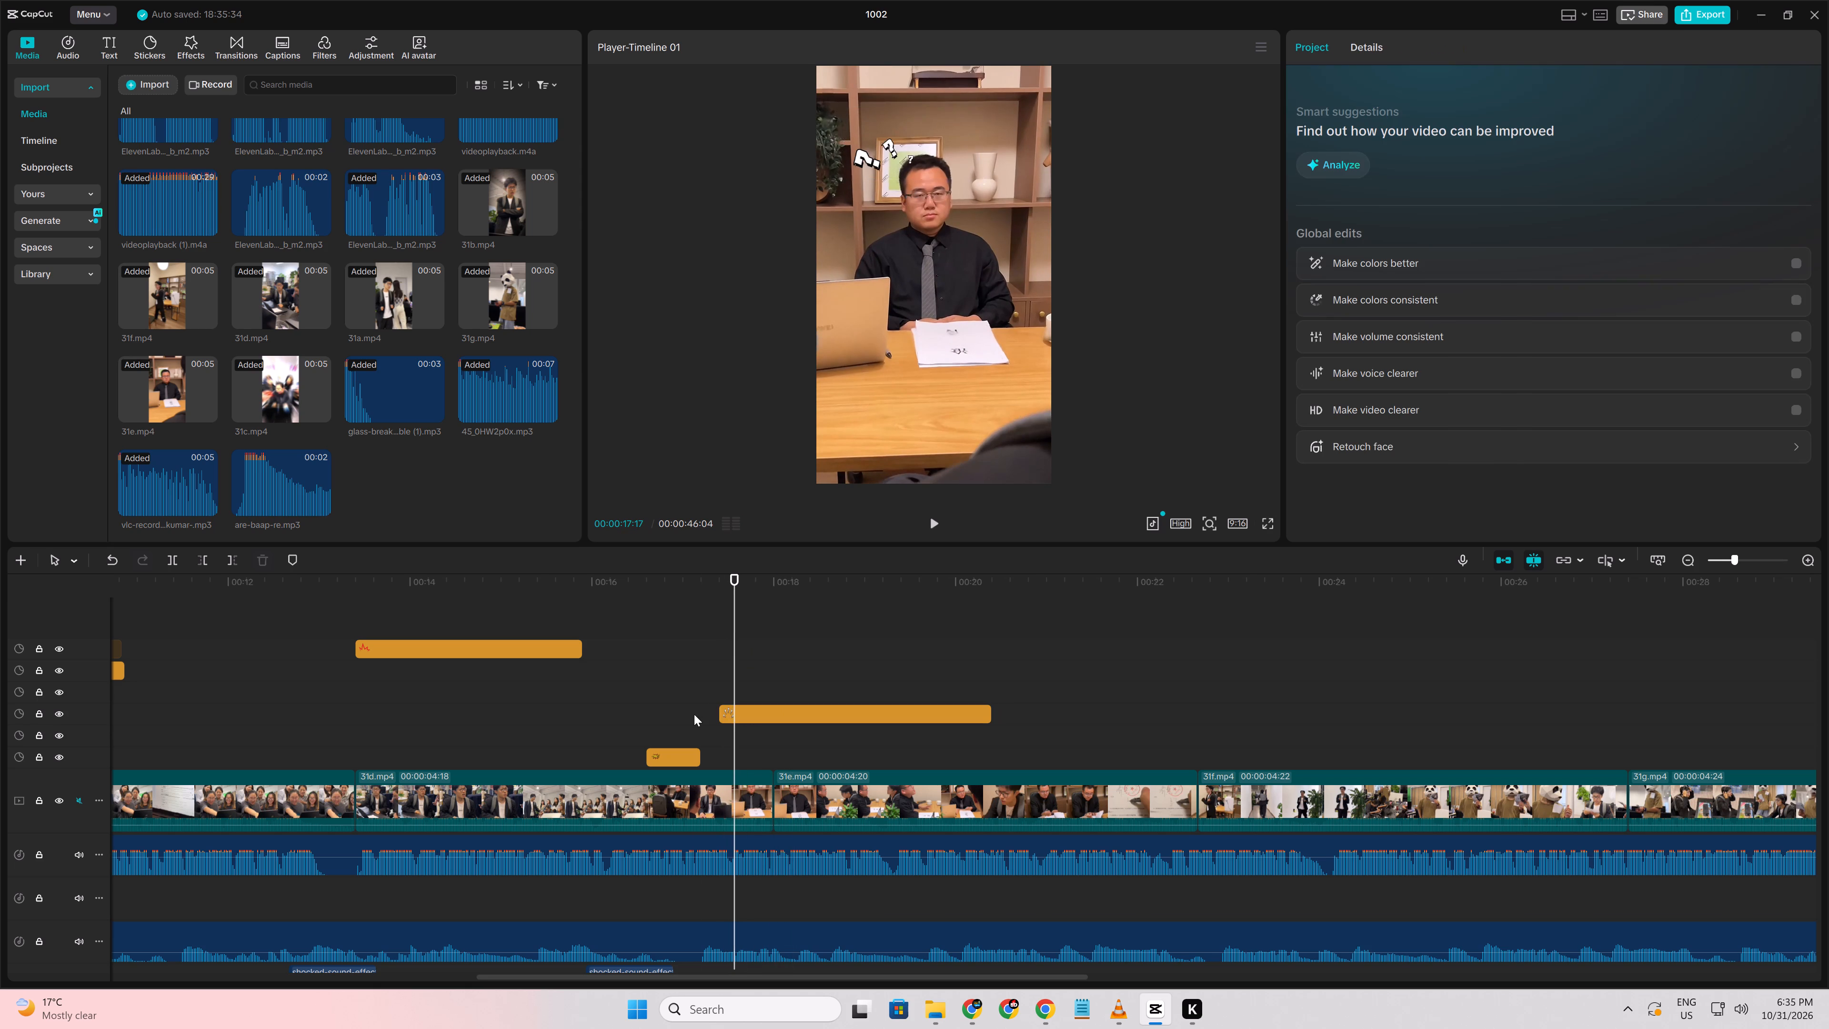
key("space")
key("space")
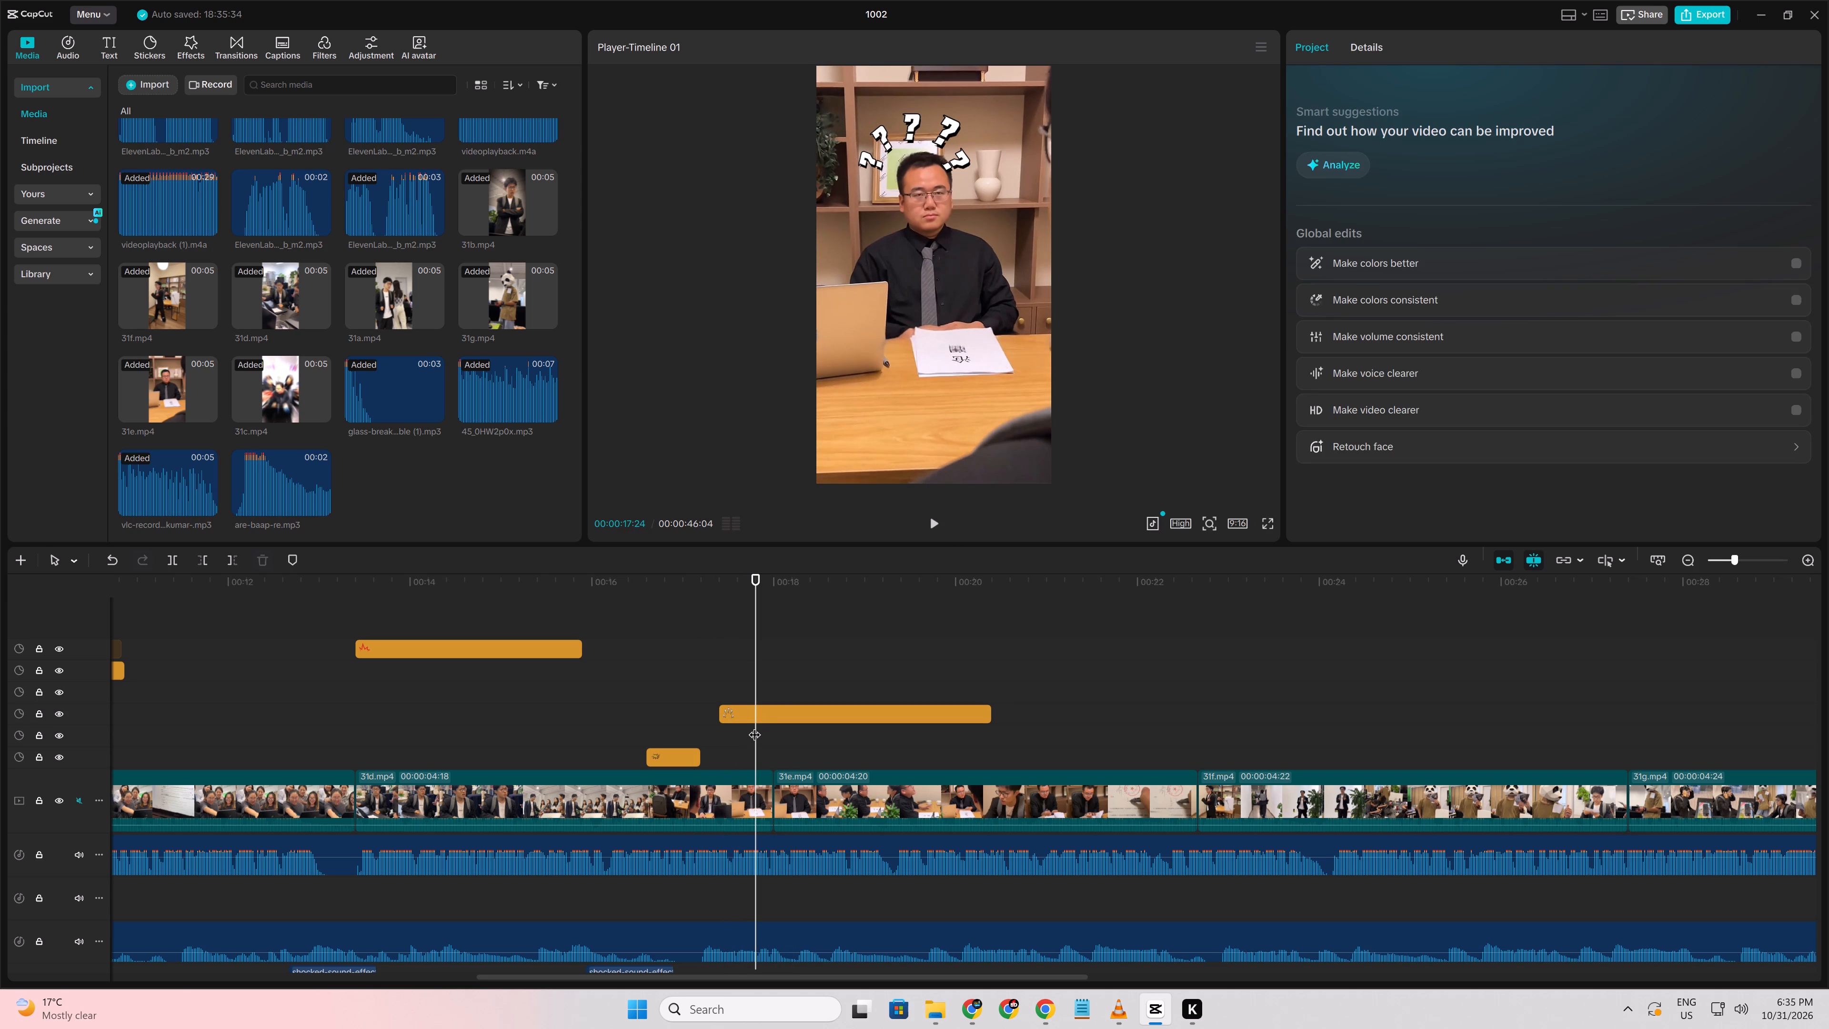
Reposition the white question-marks sticker to about X -84, Y 1203 so it arcs around the man's head, and replay it.
left_click(754, 727)
left_click_drag(754, 727, 772, 731)
left_click(767, 715)
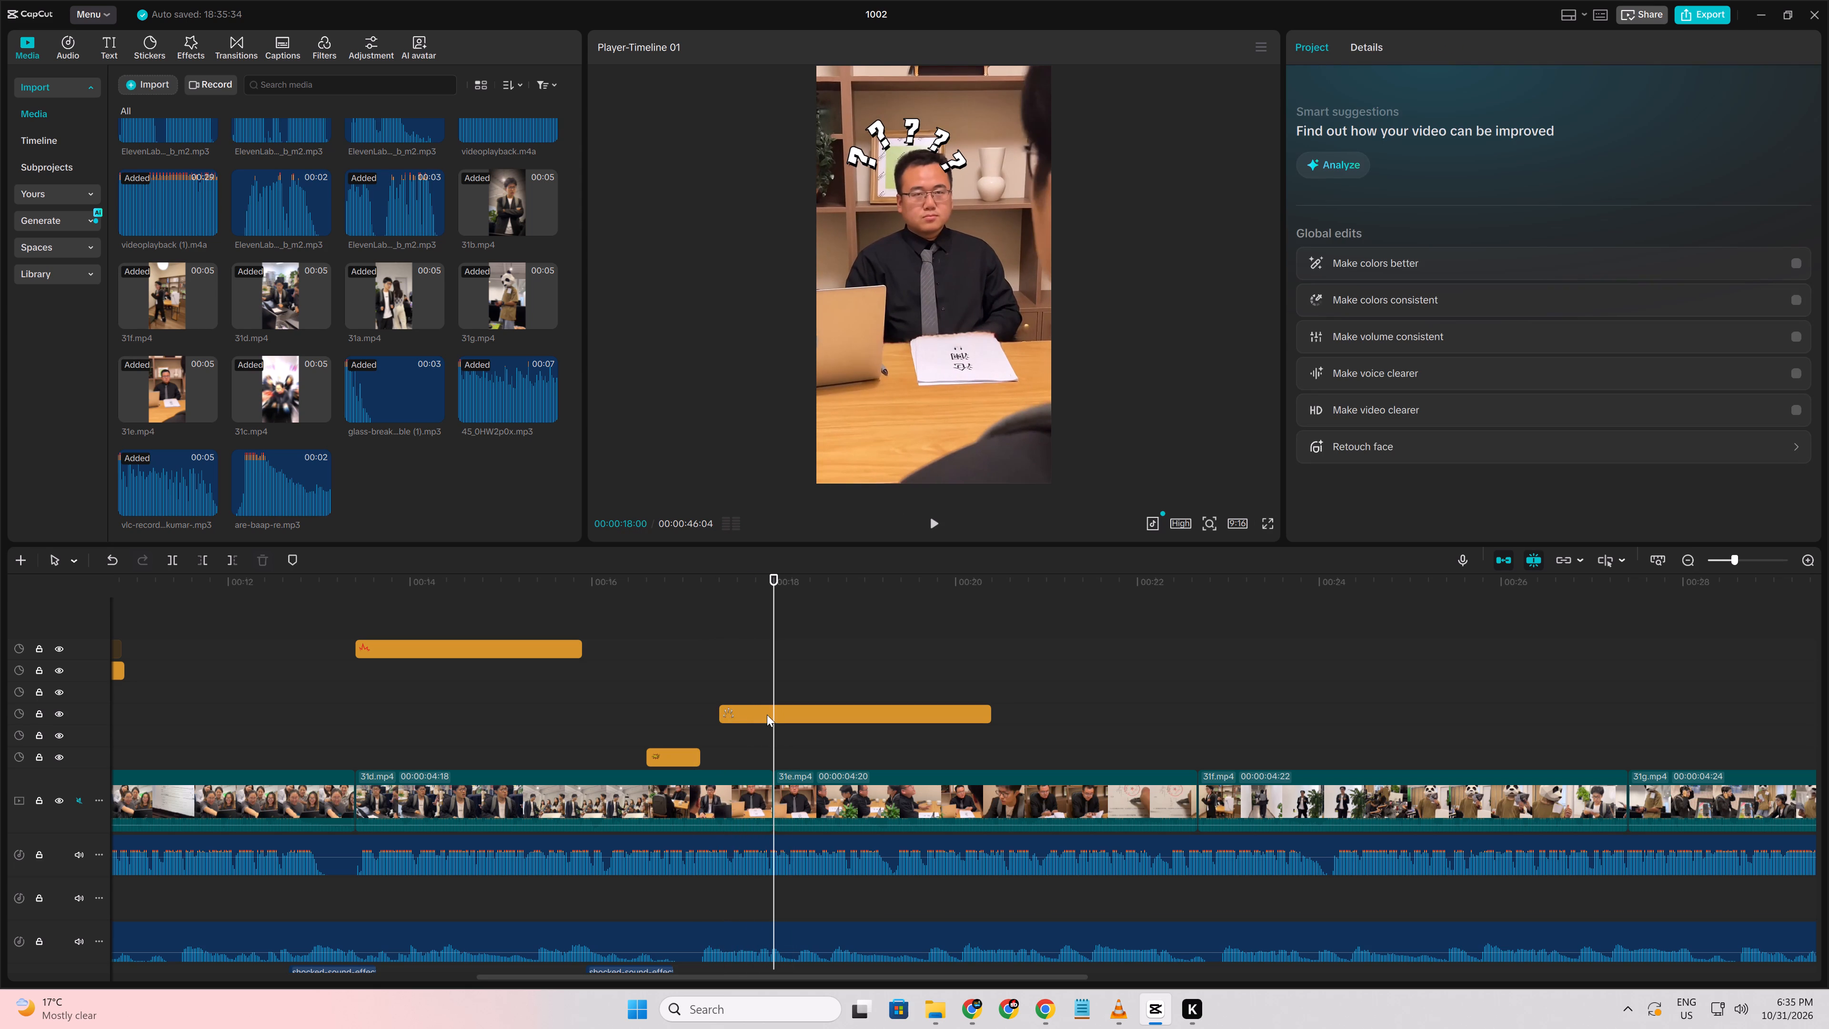
left_click_drag(900, 161, 913, 159)
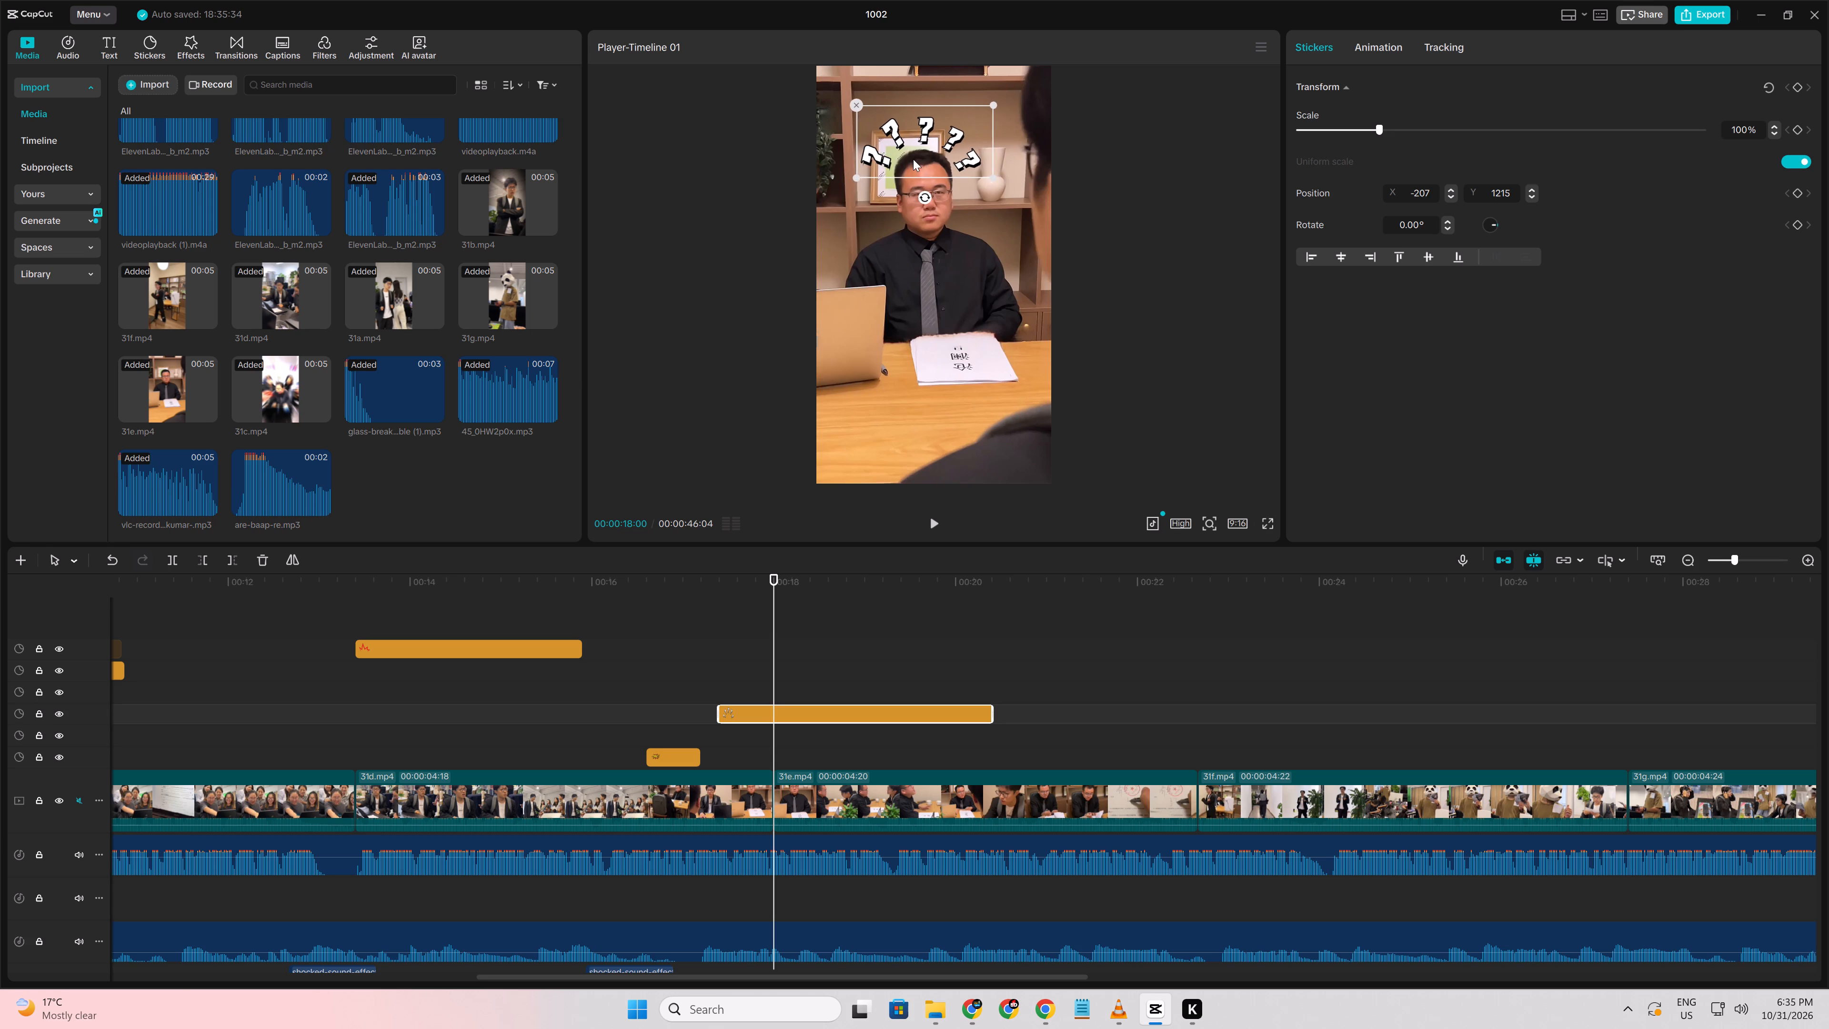
left_click_drag(913, 159, 914, 162)
left_click(686, 728)
key("space")
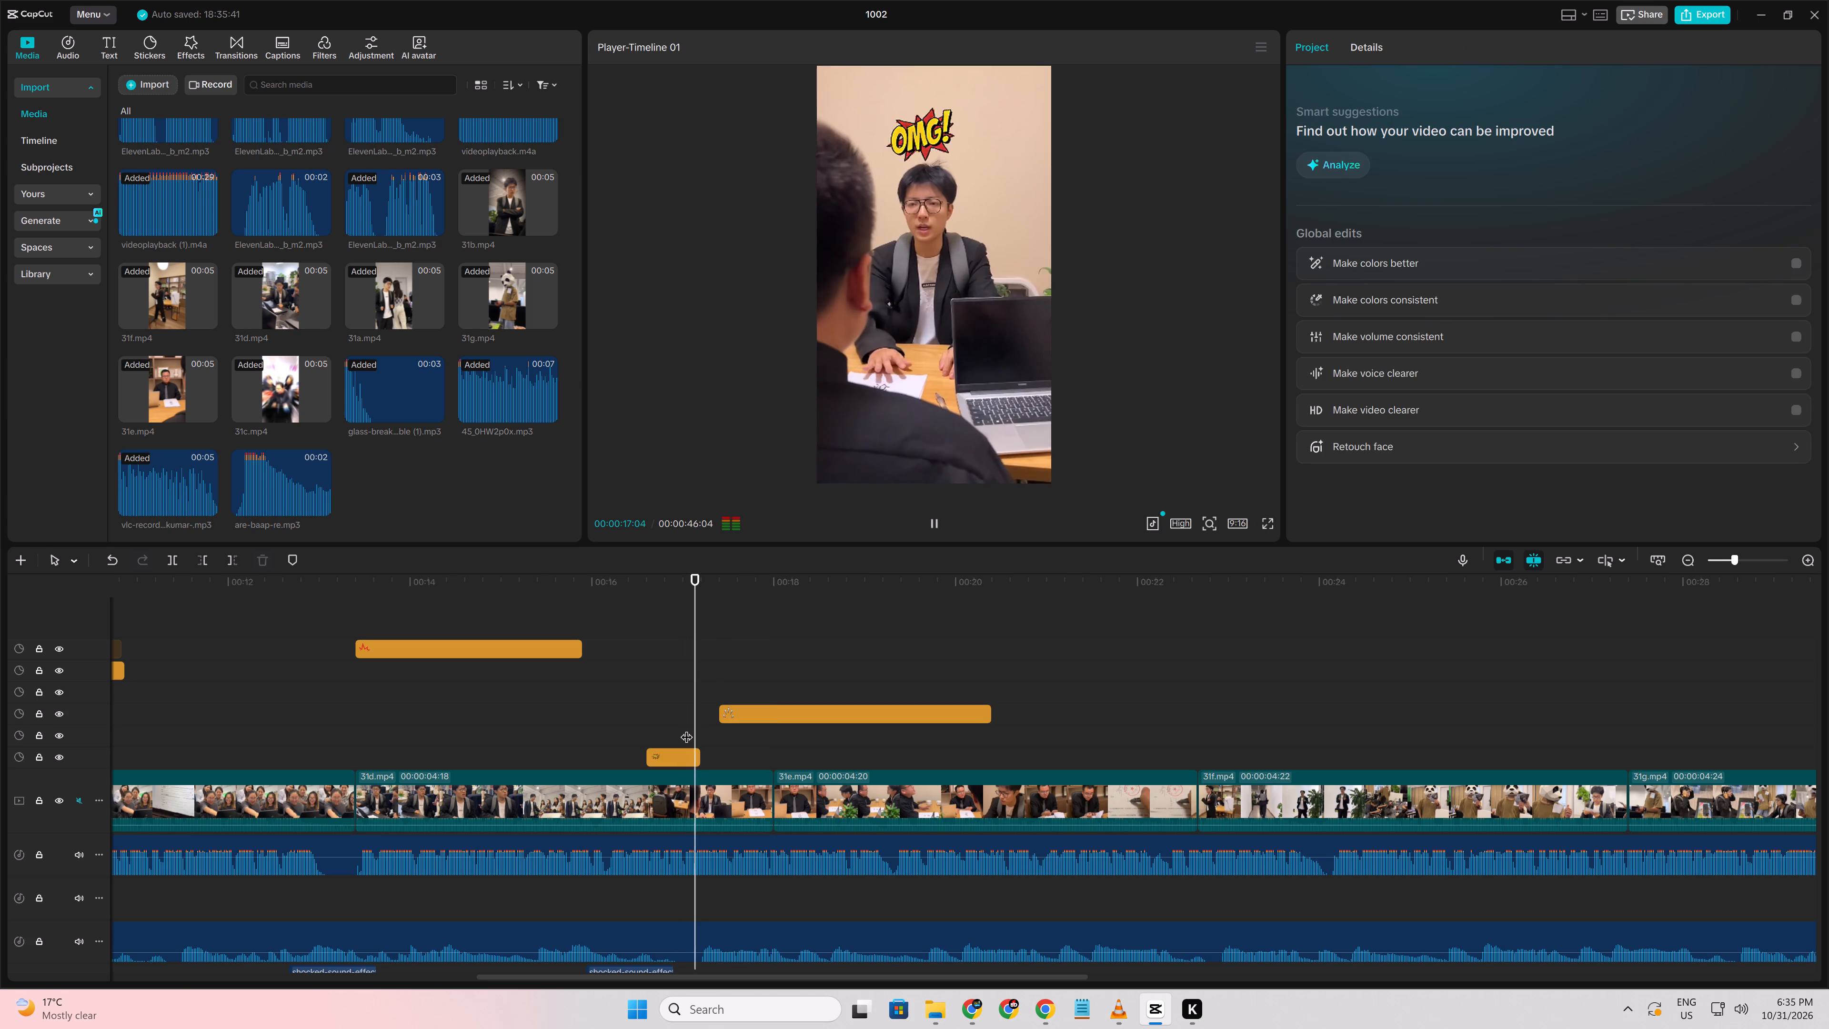
key("space")
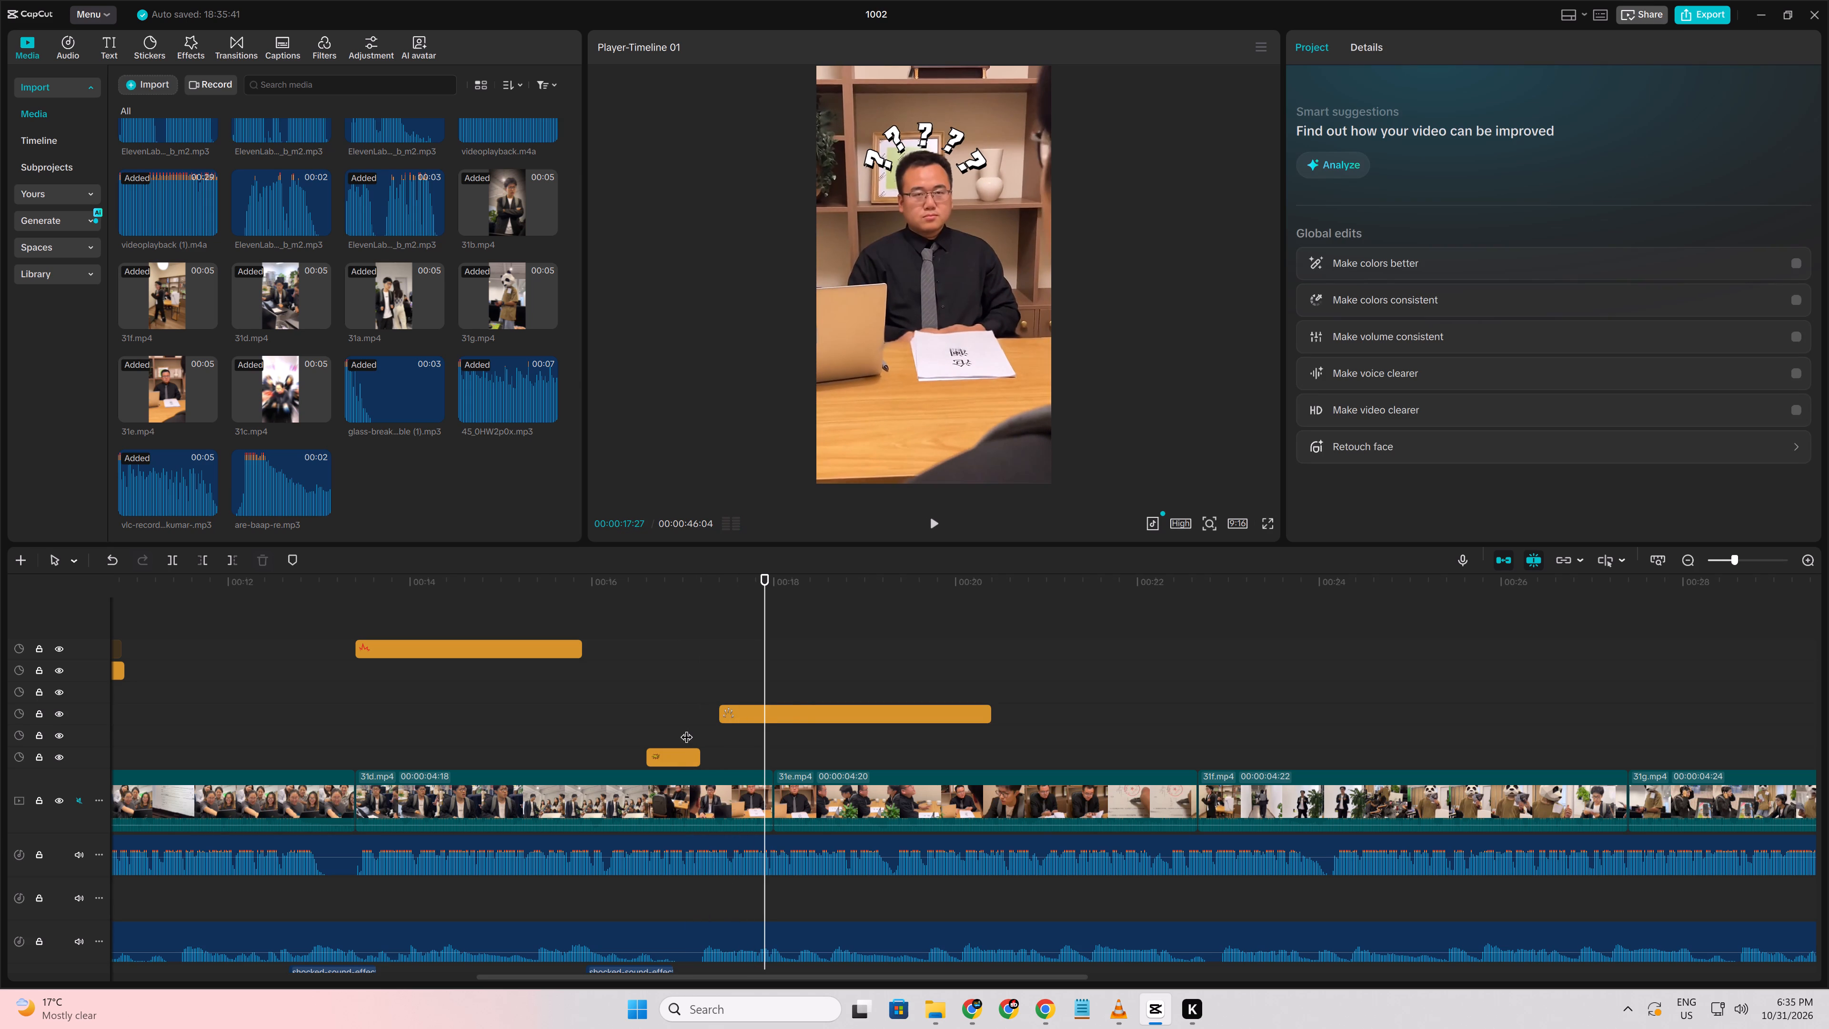
key("space")
key("space")
Add a transform keyframe to the white question-marks sticker at 00:00:18:03, just before the shot changes to the two men at the table.
left_click(752, 756)
left_click_drag(752, 756, 784, 760)
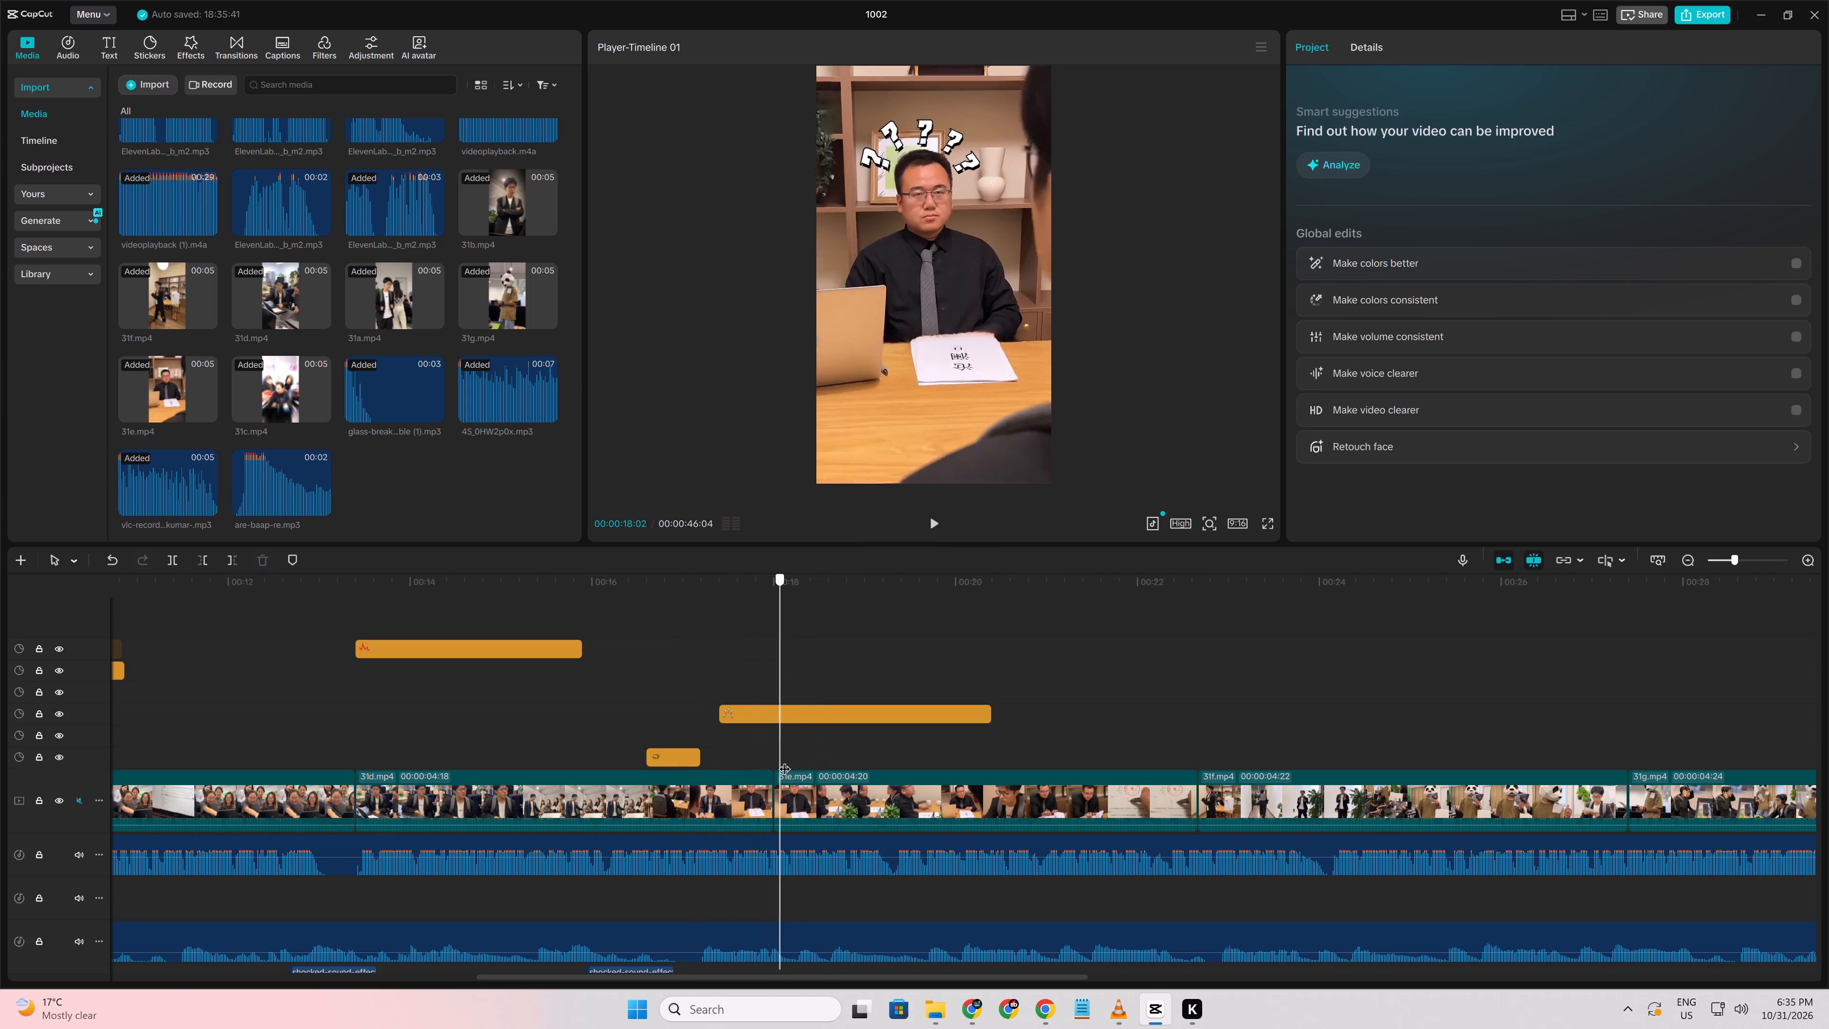
left_click_drag(784, 760, 789, 769)
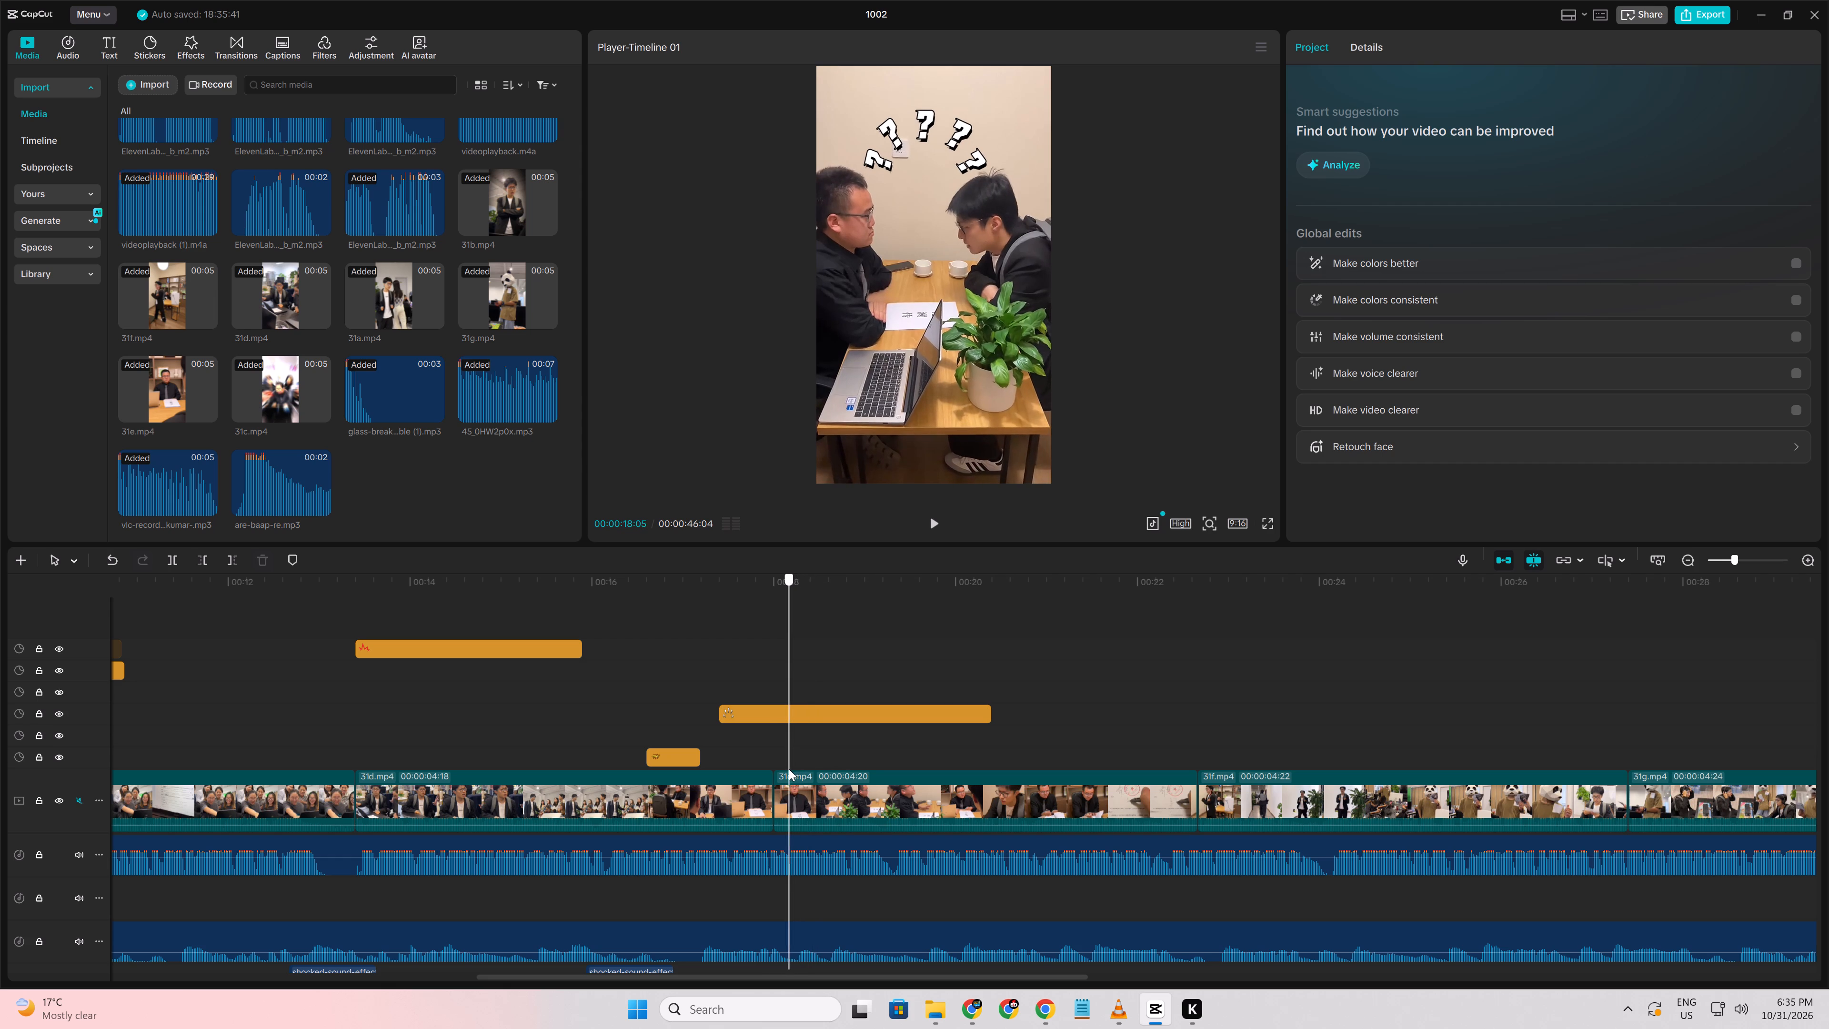
left_click_drag(789, 769, 787, 769)
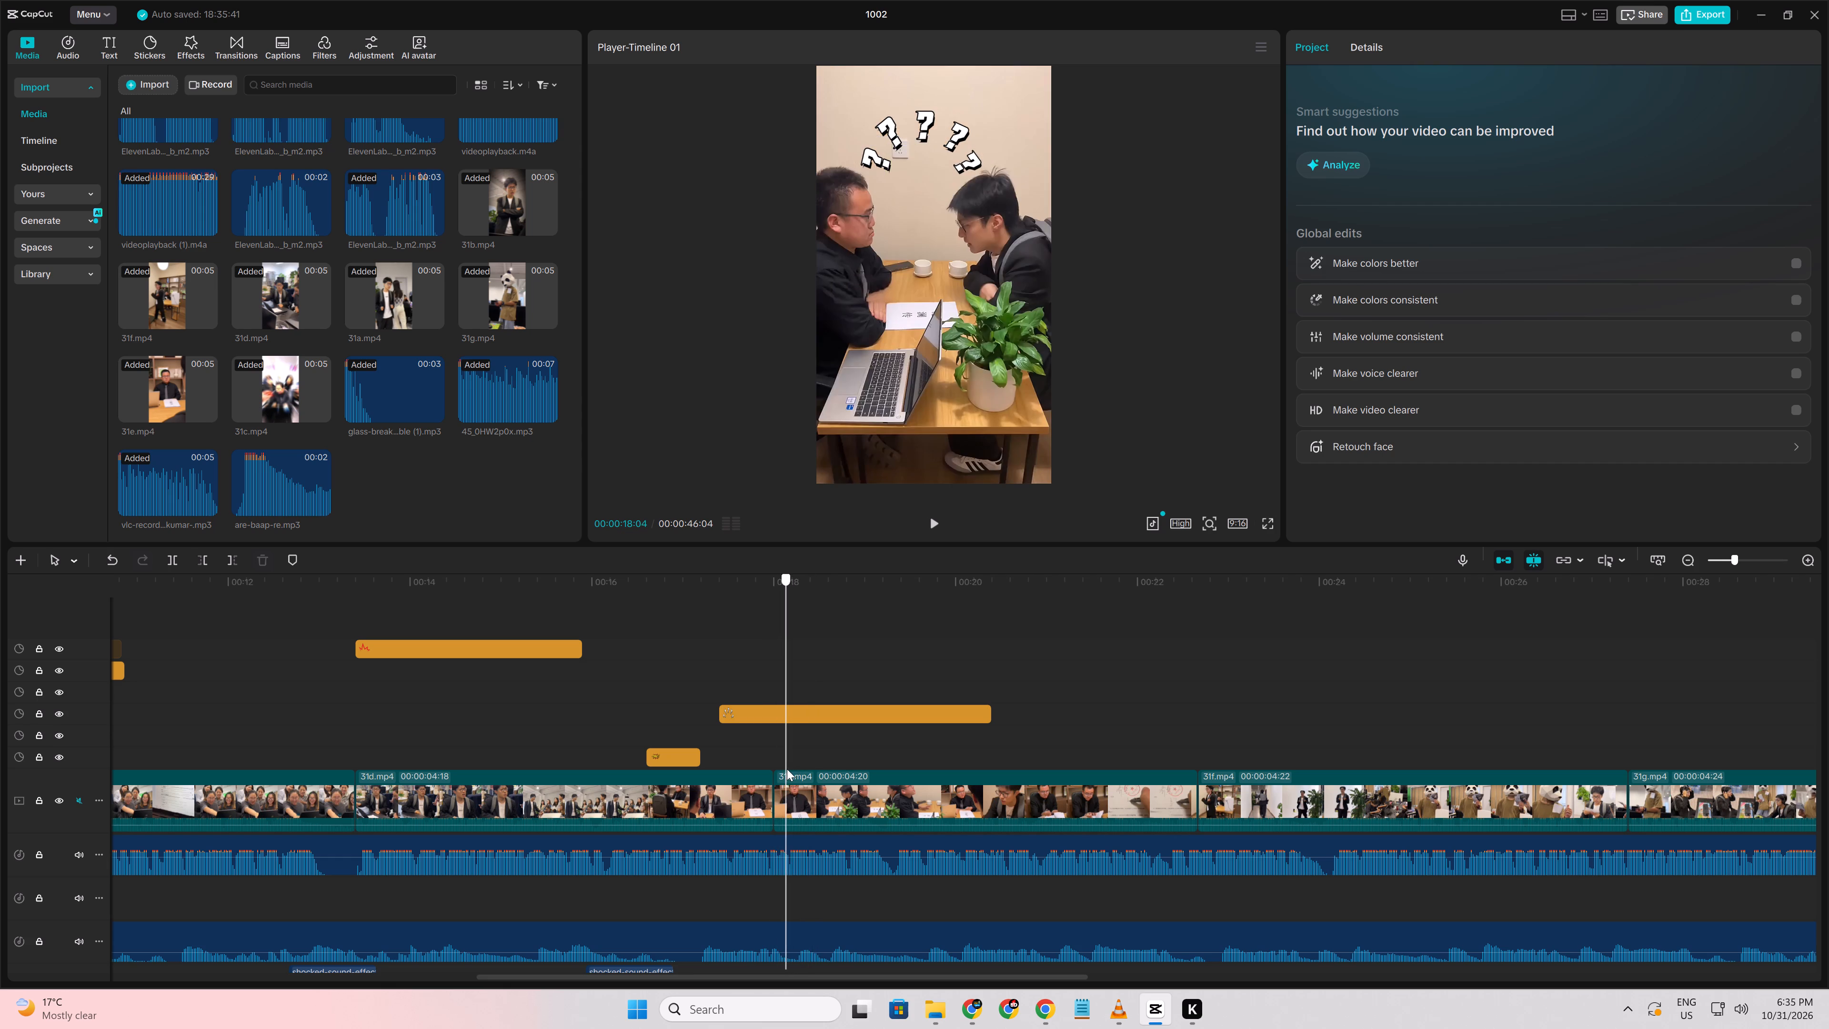
left_click_drag(787, 769, 784, 768)
left_click(793, 705)
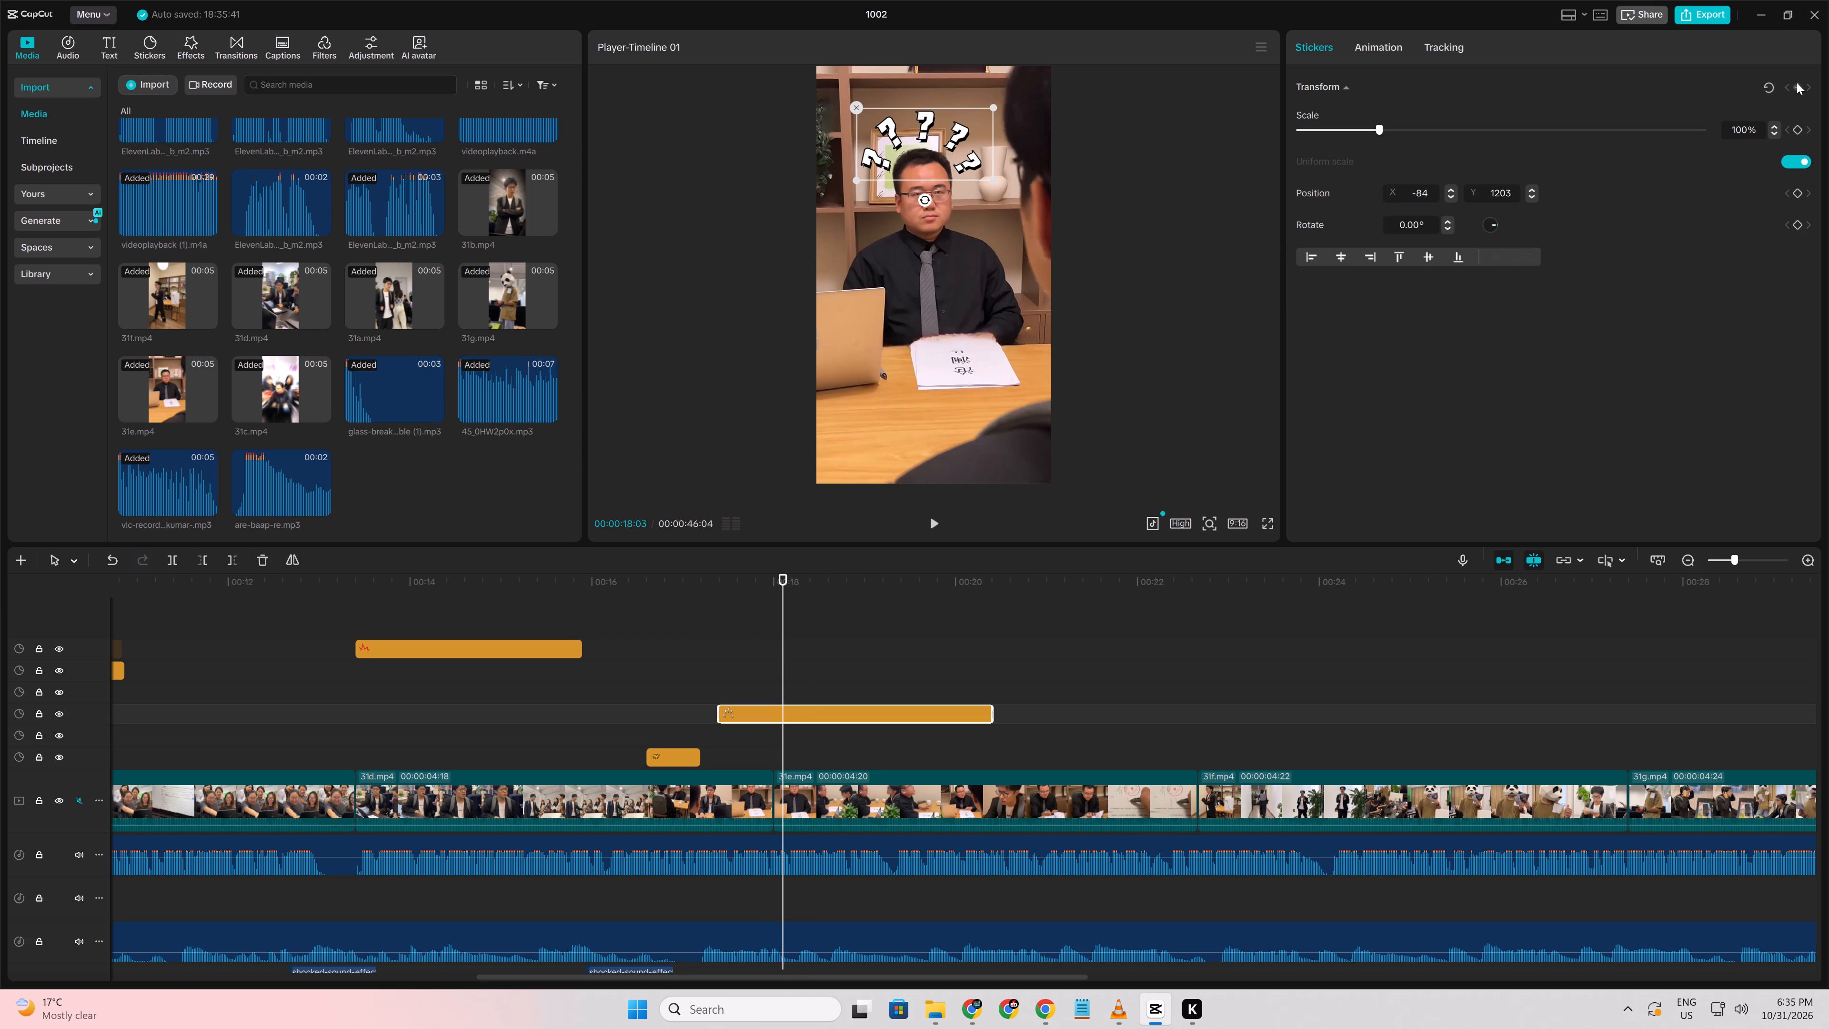
left_click(1799, 82)
Keyframe the white question-marks sticker at 00:00:18:02, move it to about X -859, Y 1092 over the seated man at 00:00:18:04, and replay.
key("Left")
left_click(1798, 88)
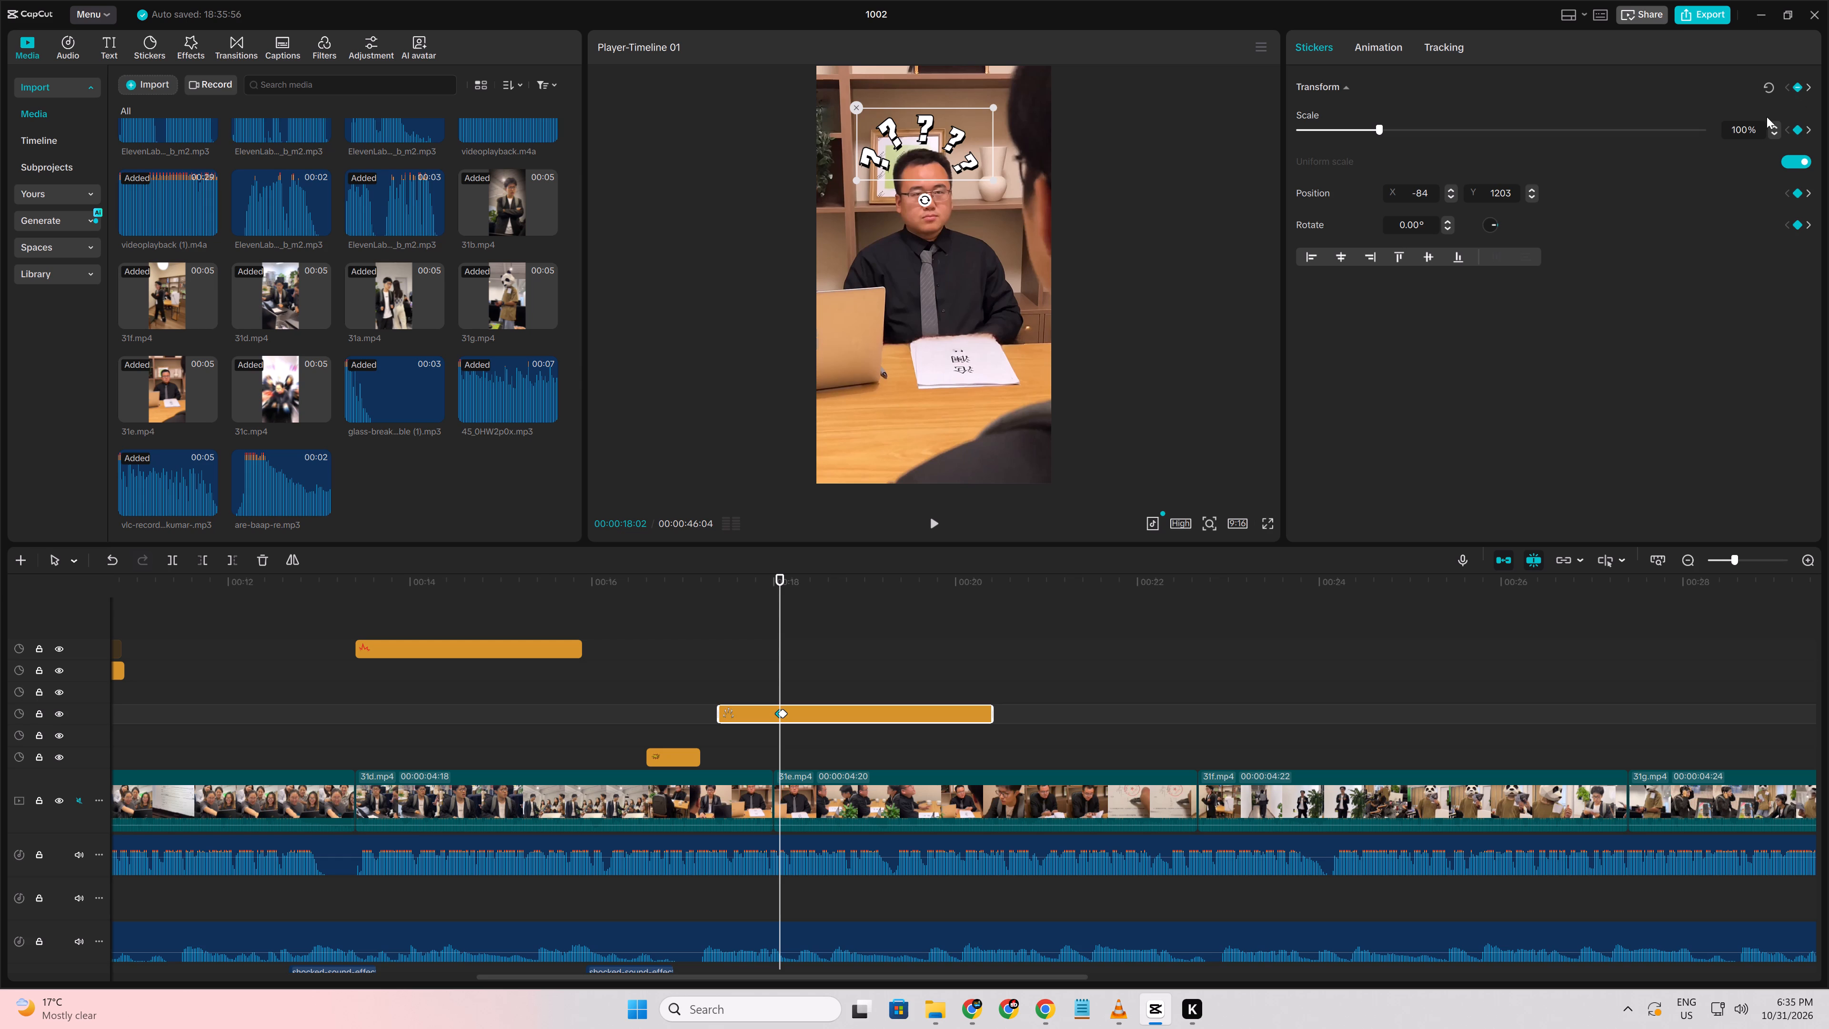
key("Right")
key("Right")
left_click_drag(895, 168, 814, 173)
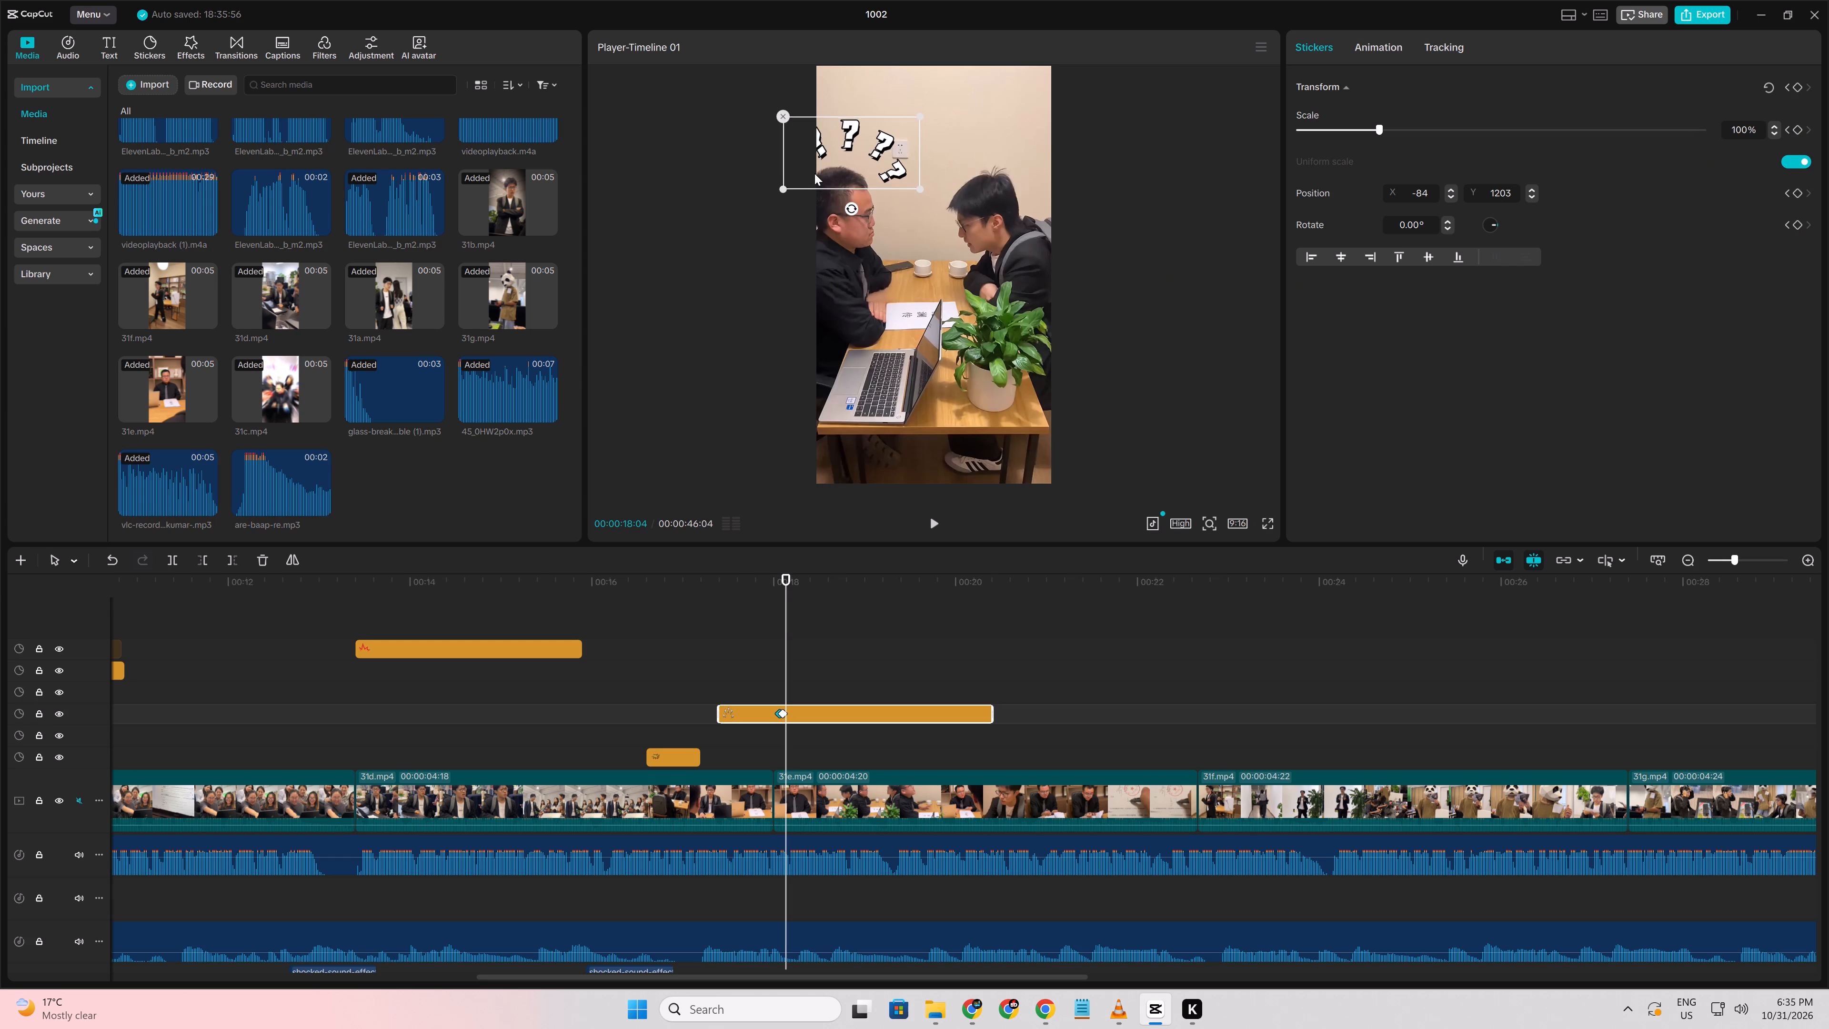
left_click_drag(814, 173, 811, 179)
left_click(742, 690)
key("space")
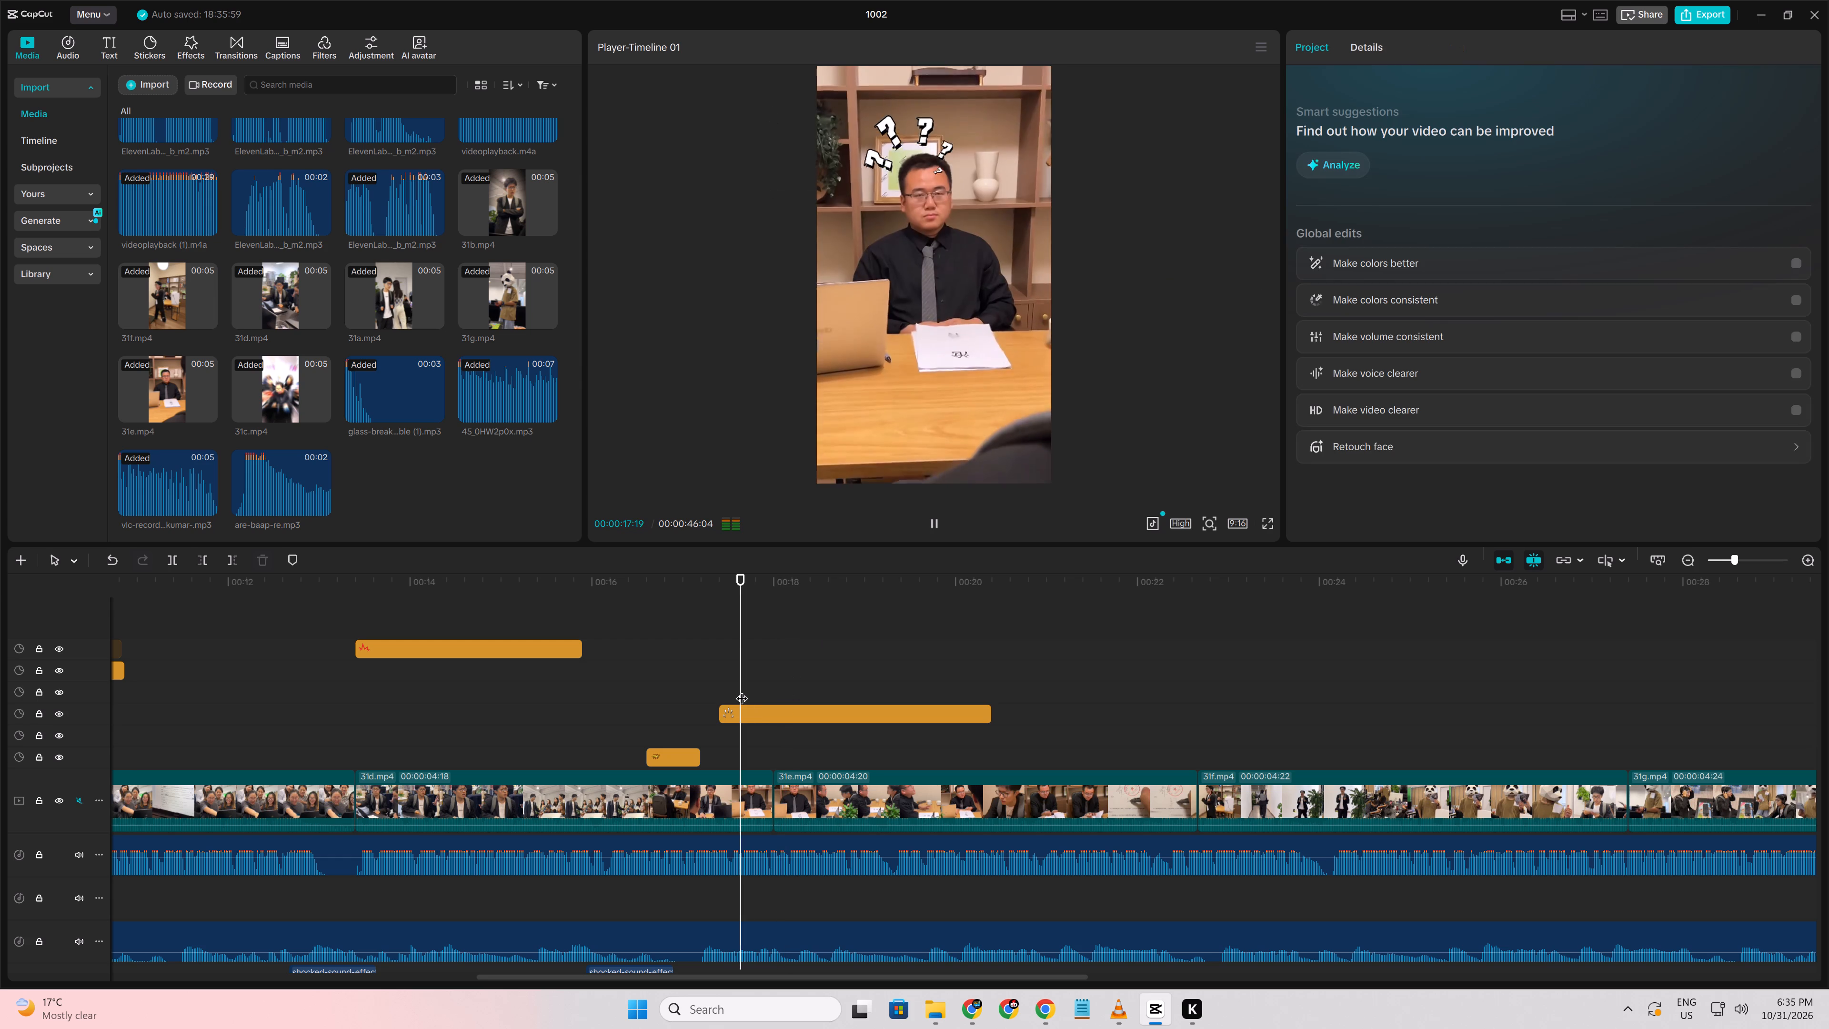
key("space")
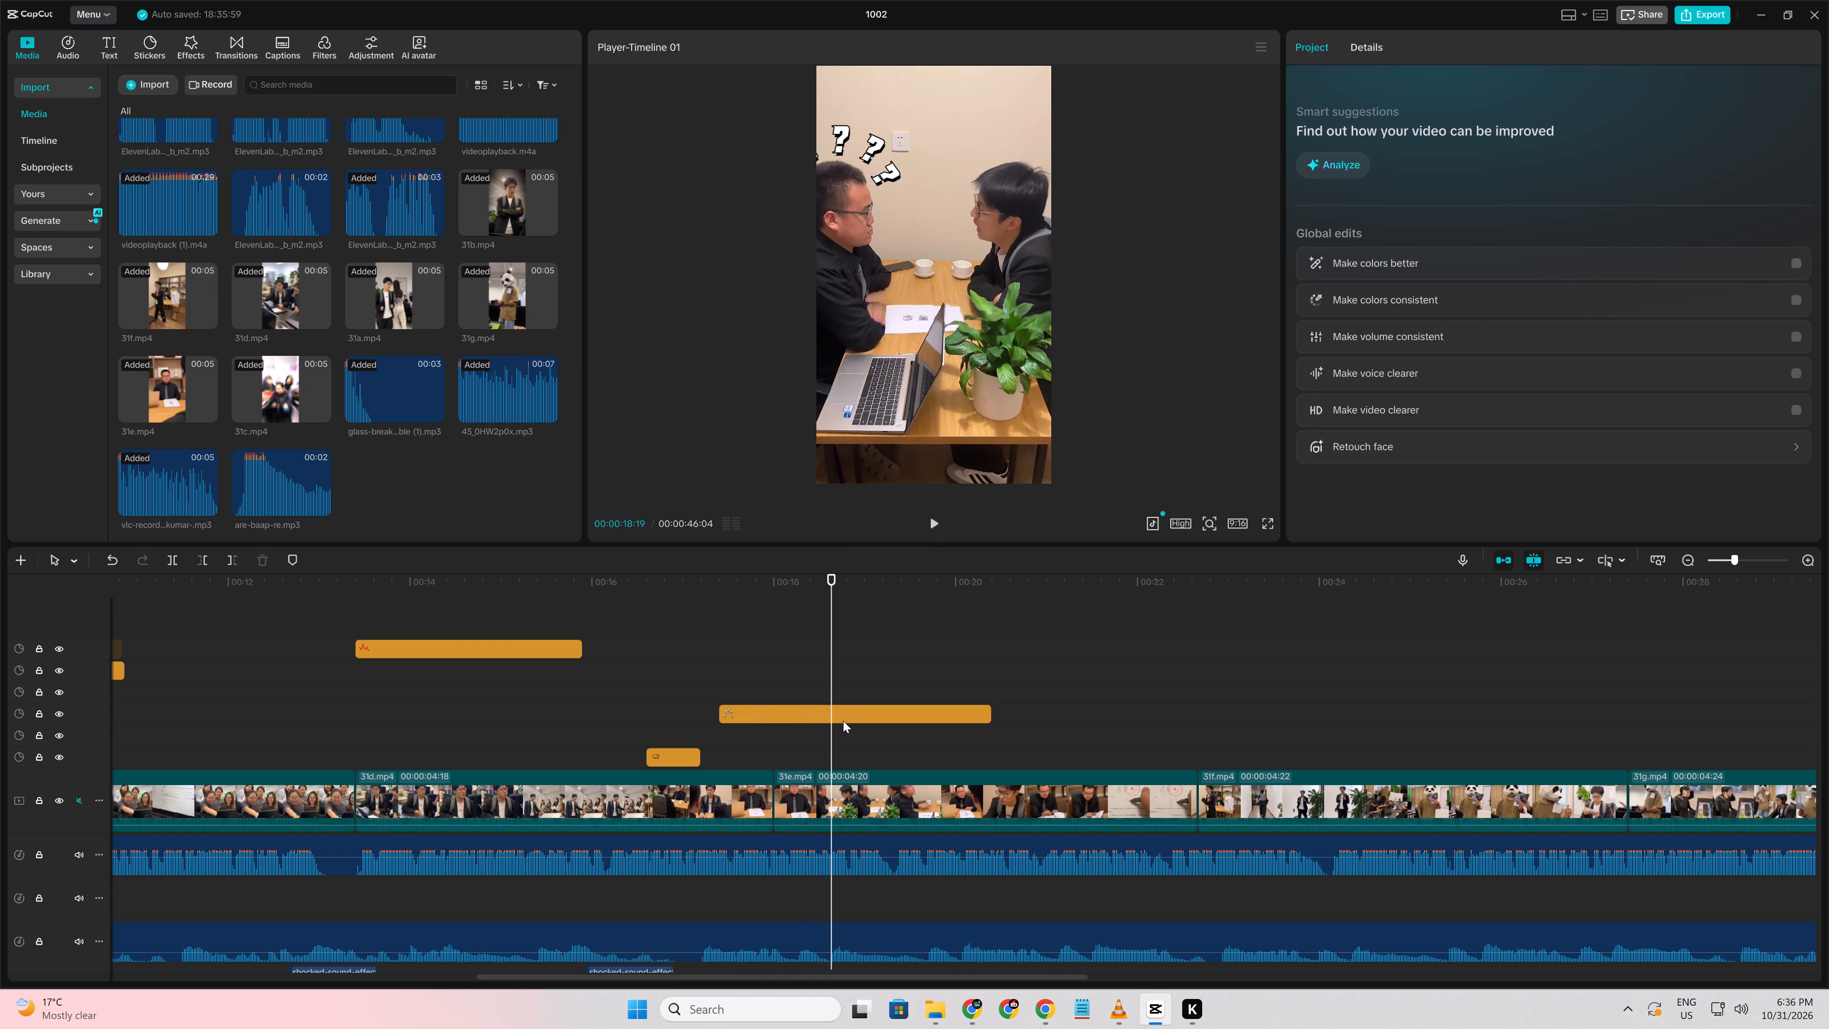
key("space")
Trim the end of the white question-marks sticker to 00:00:19:02, just before the close-up of the pointing man.
left_click(817, 731)
left_click_drag(817, 731, 876, 738)
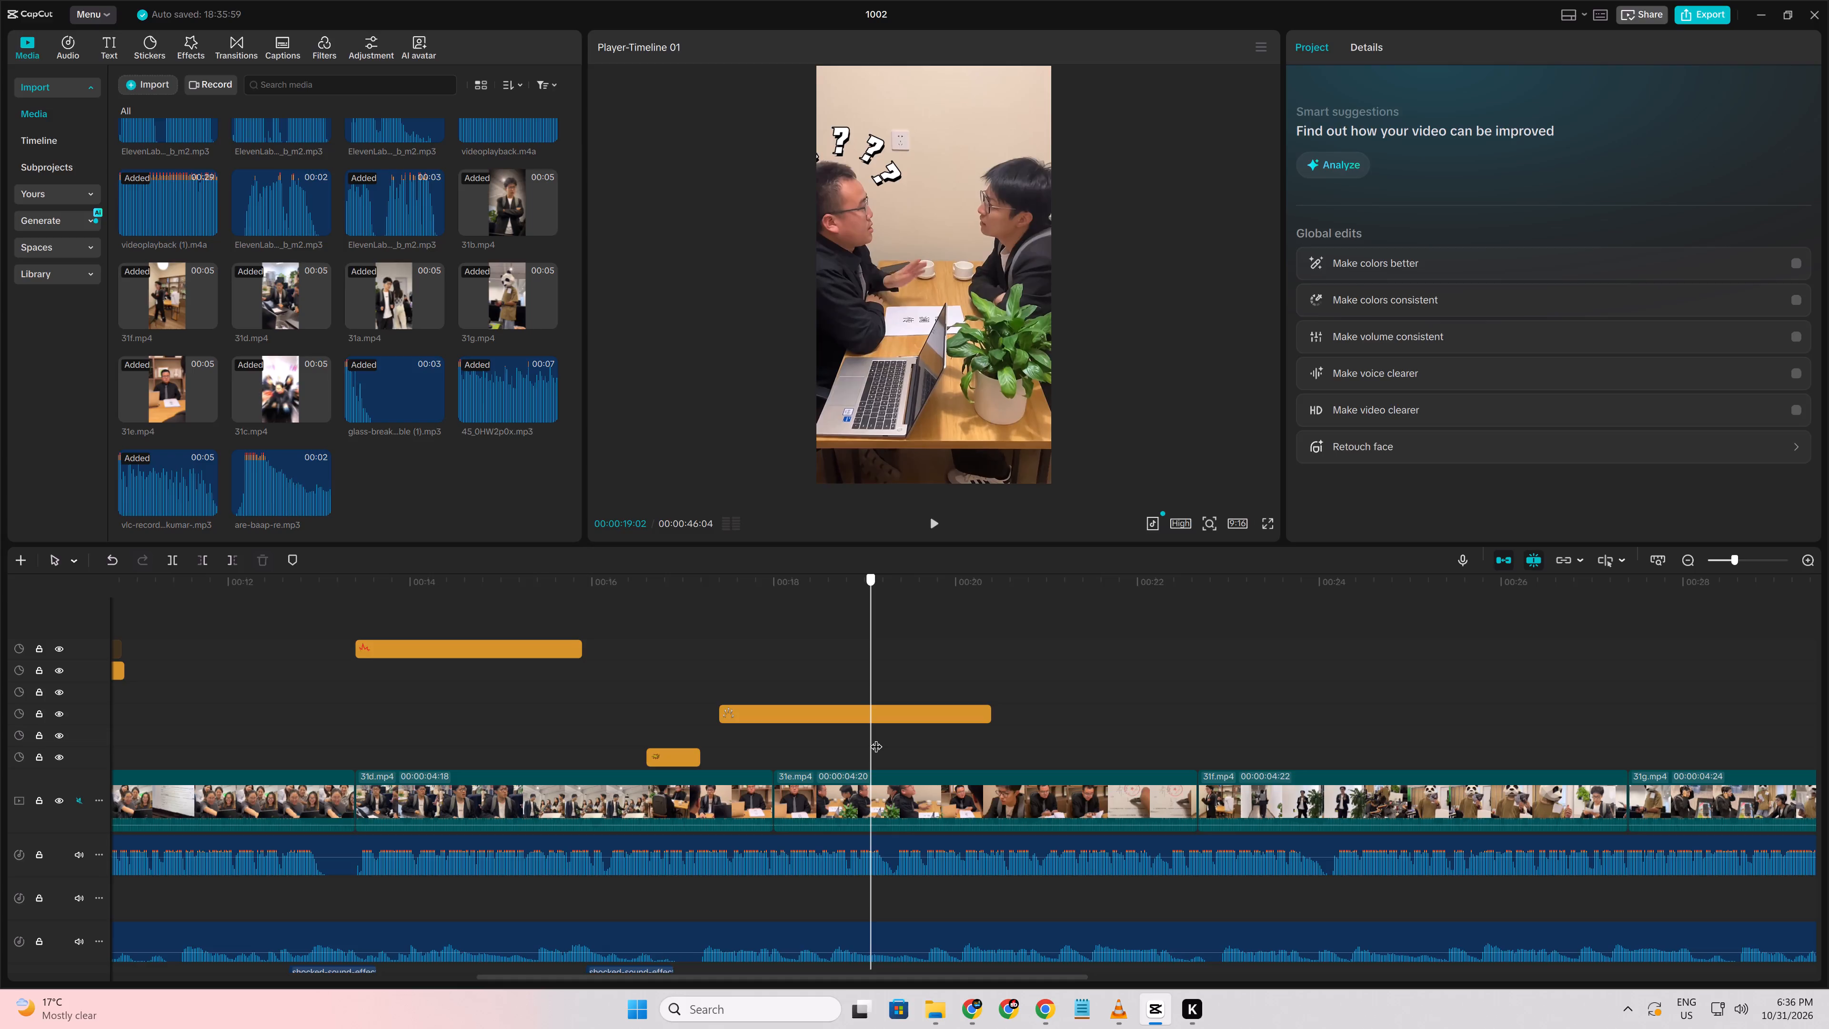
left_click_drag(876, 738, 871, 738)
left_click(867, 711)
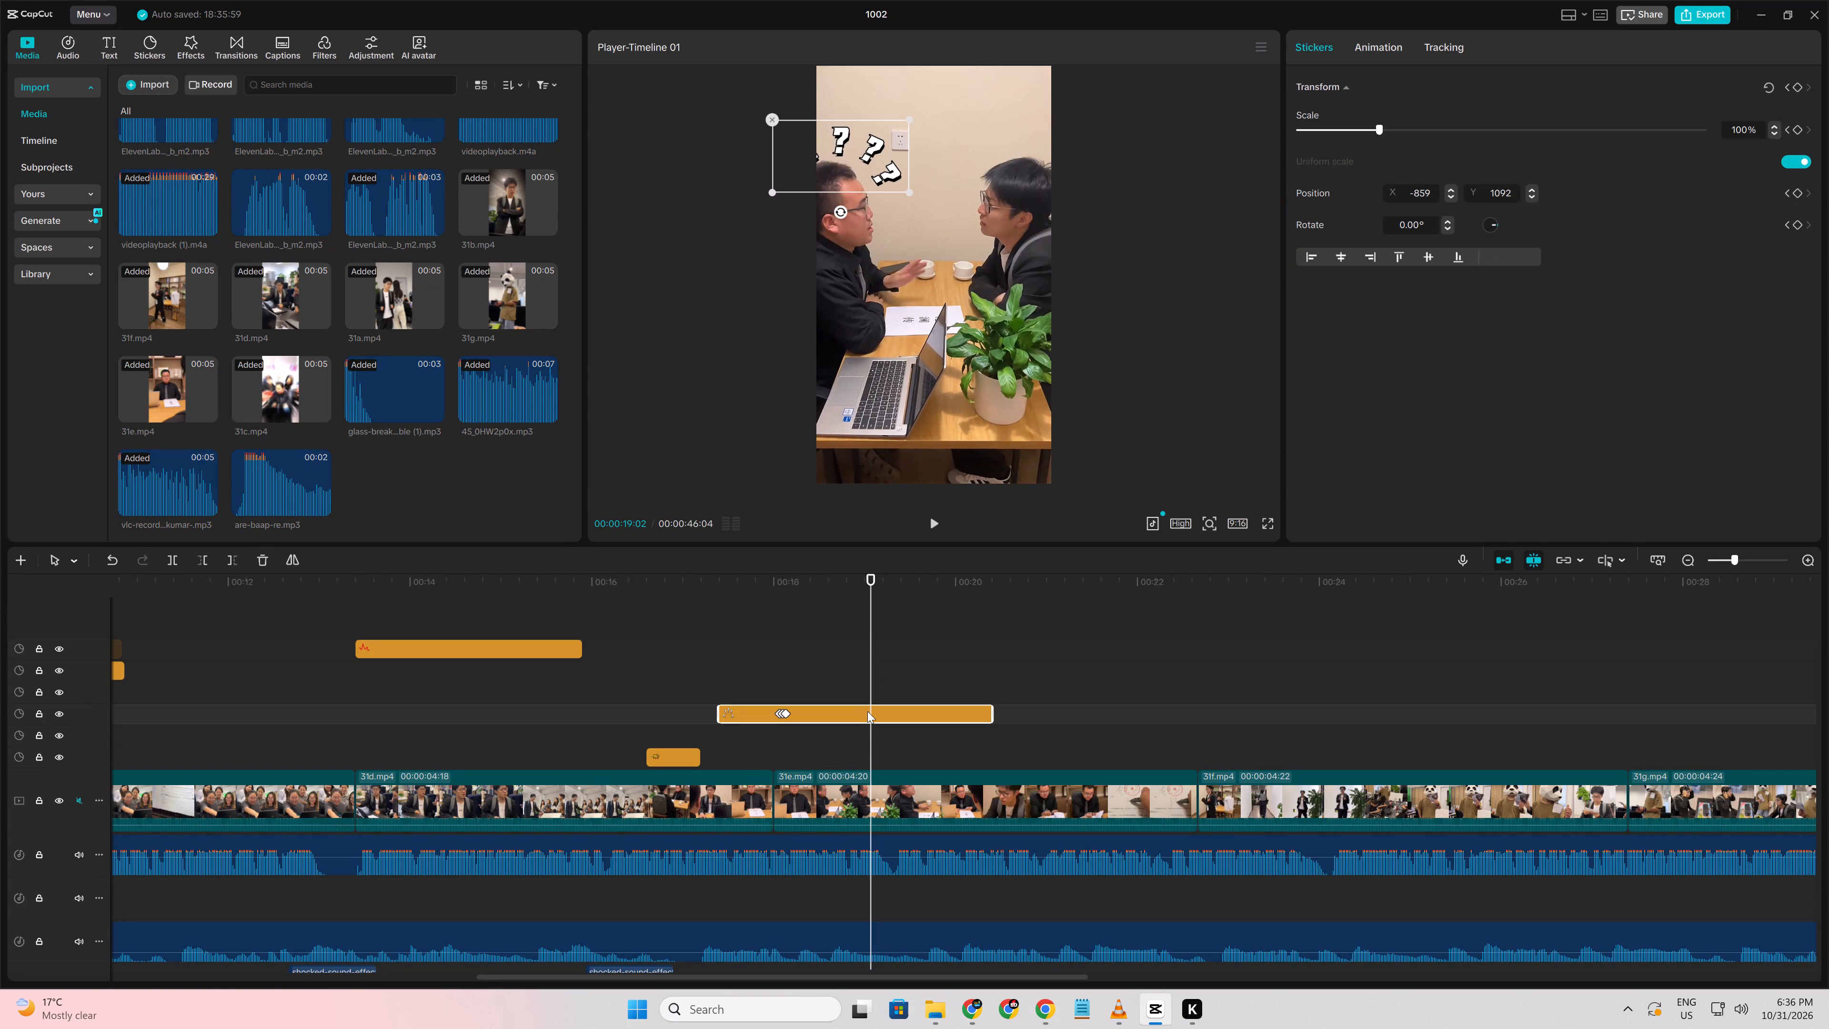
key("w")
Replay the question-marks passage across the shot change and look over the sound-effect tracks beneath it.
left_click(631, 732)
key("space")
scroll(784, 795, "down", 9)
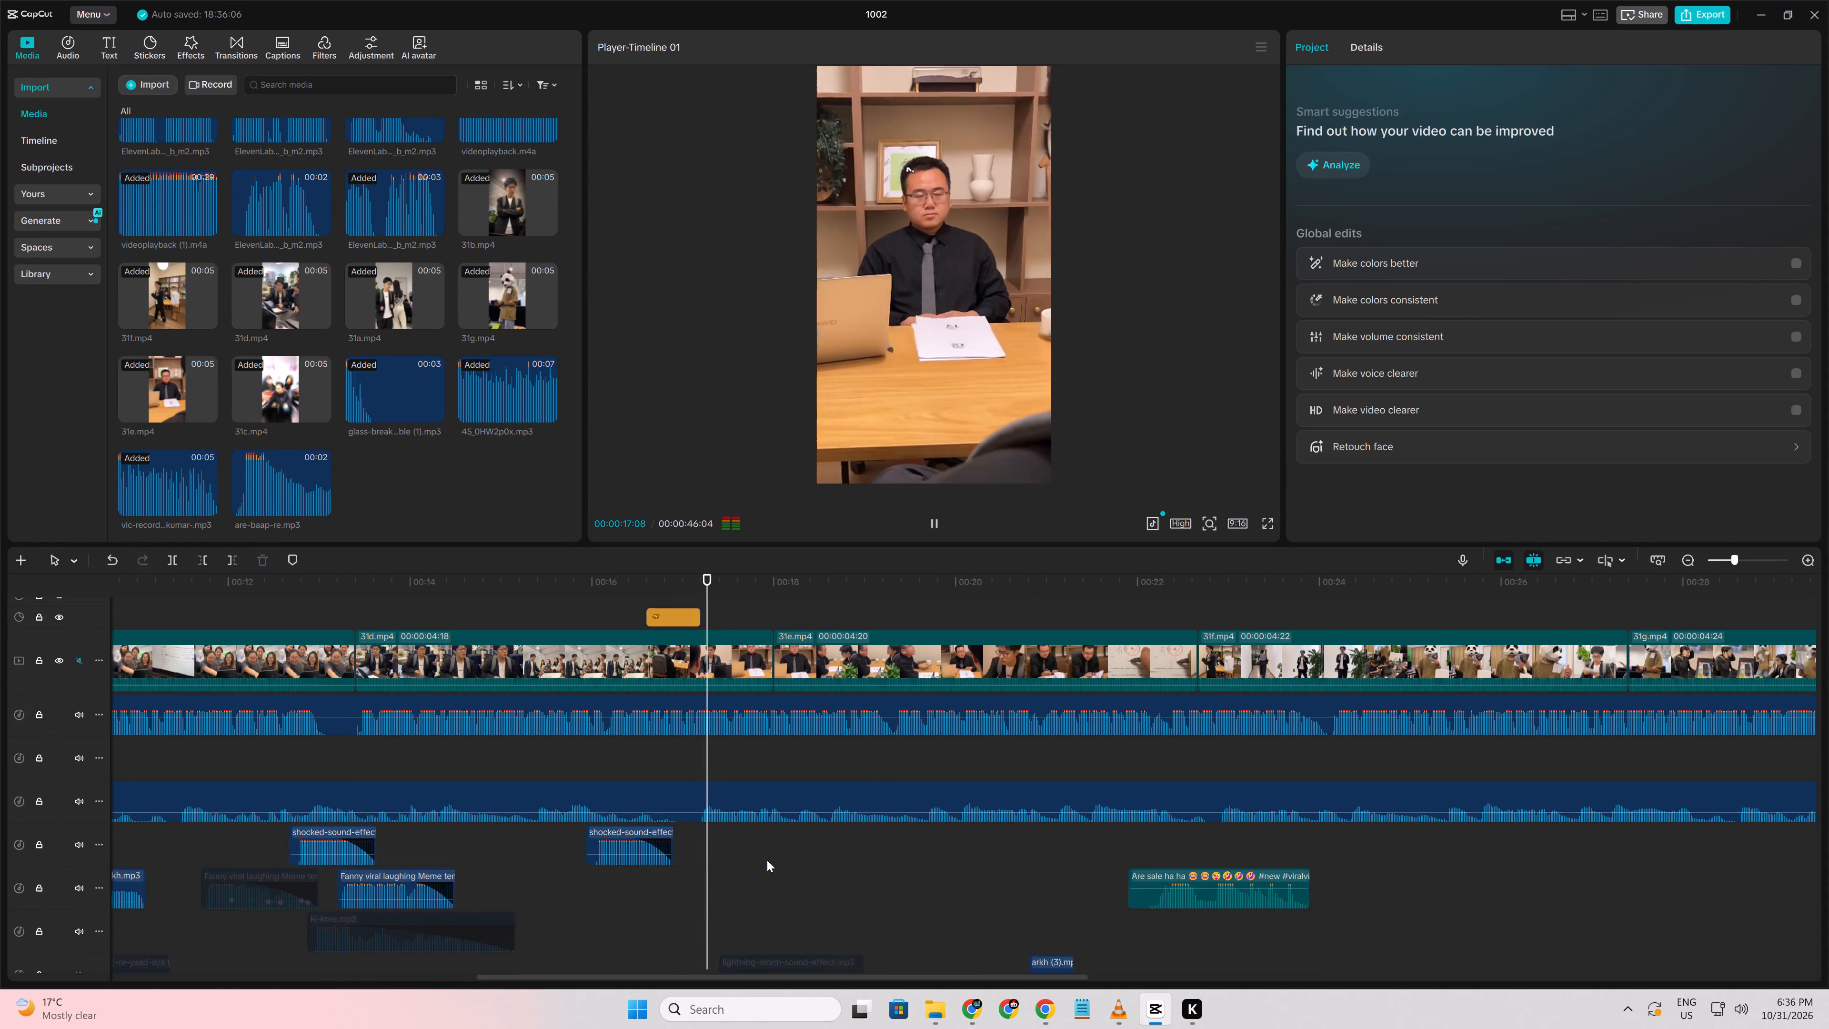
scroll(767, 860, "down", 9)
left_click(791, 974)
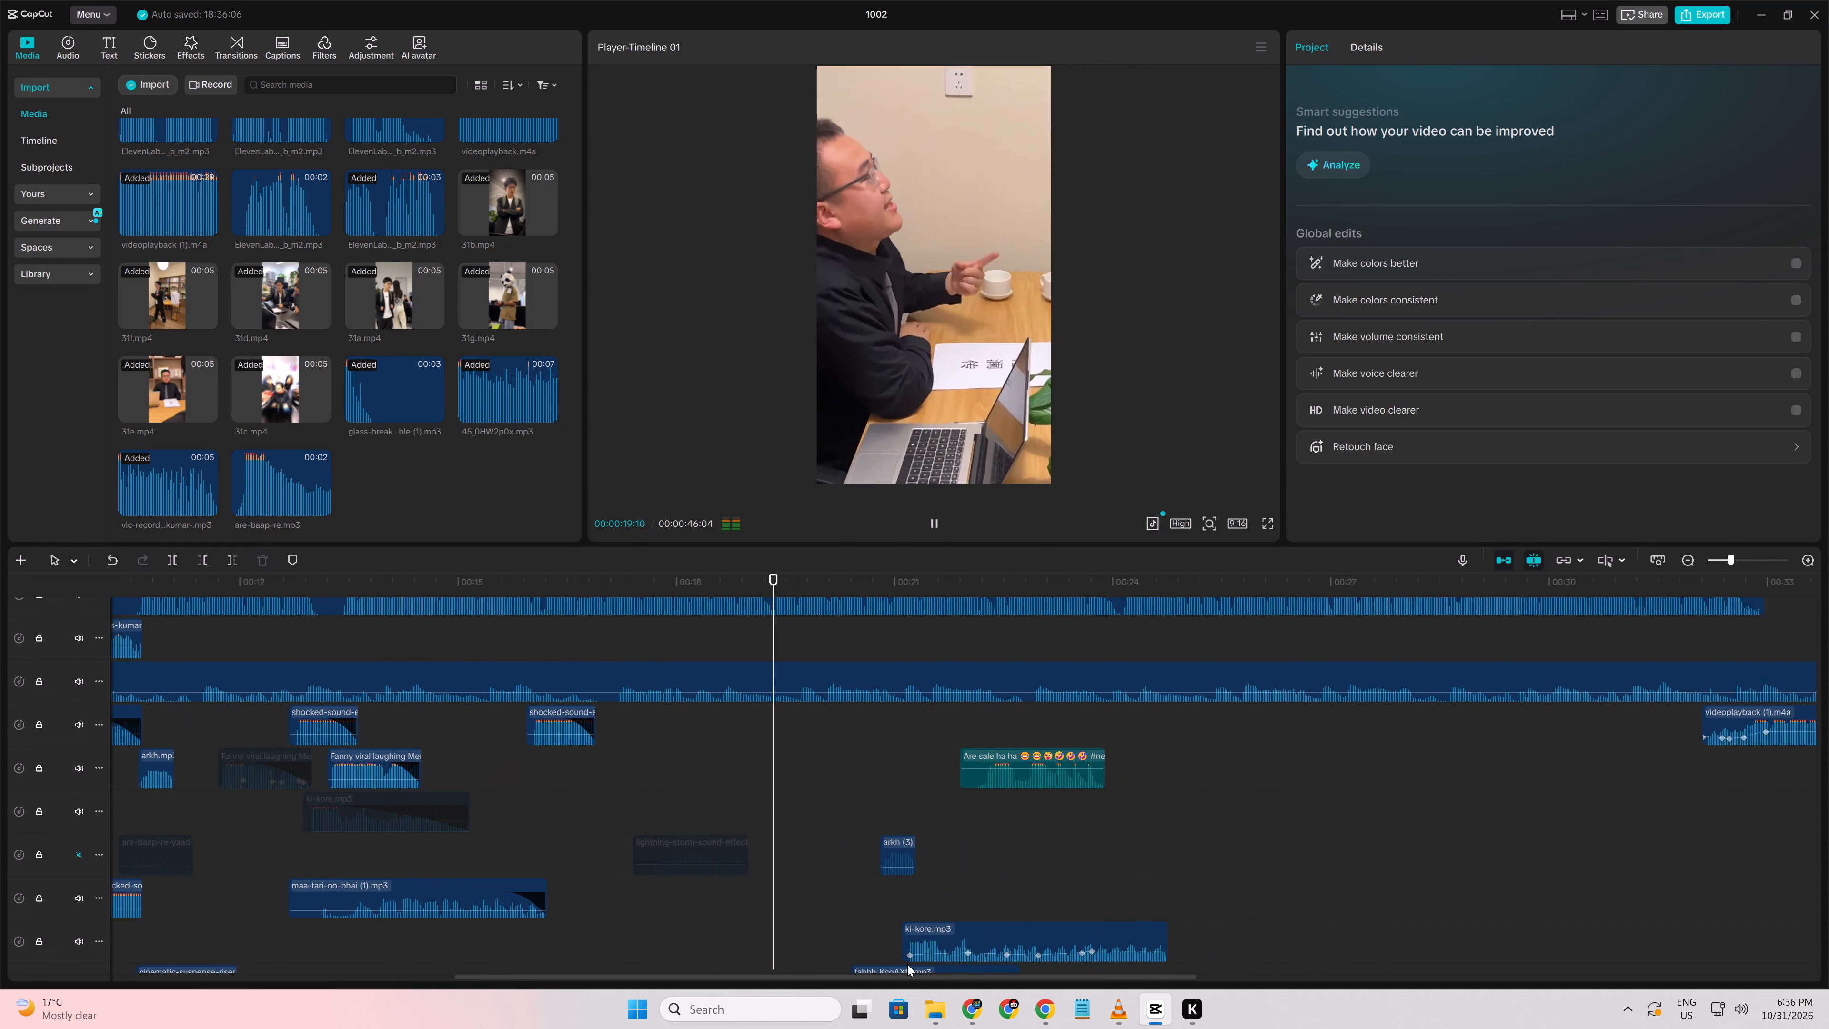
left_click(724, 808)
key("space")
scroll(724, 808, "up", 4)
key("space")
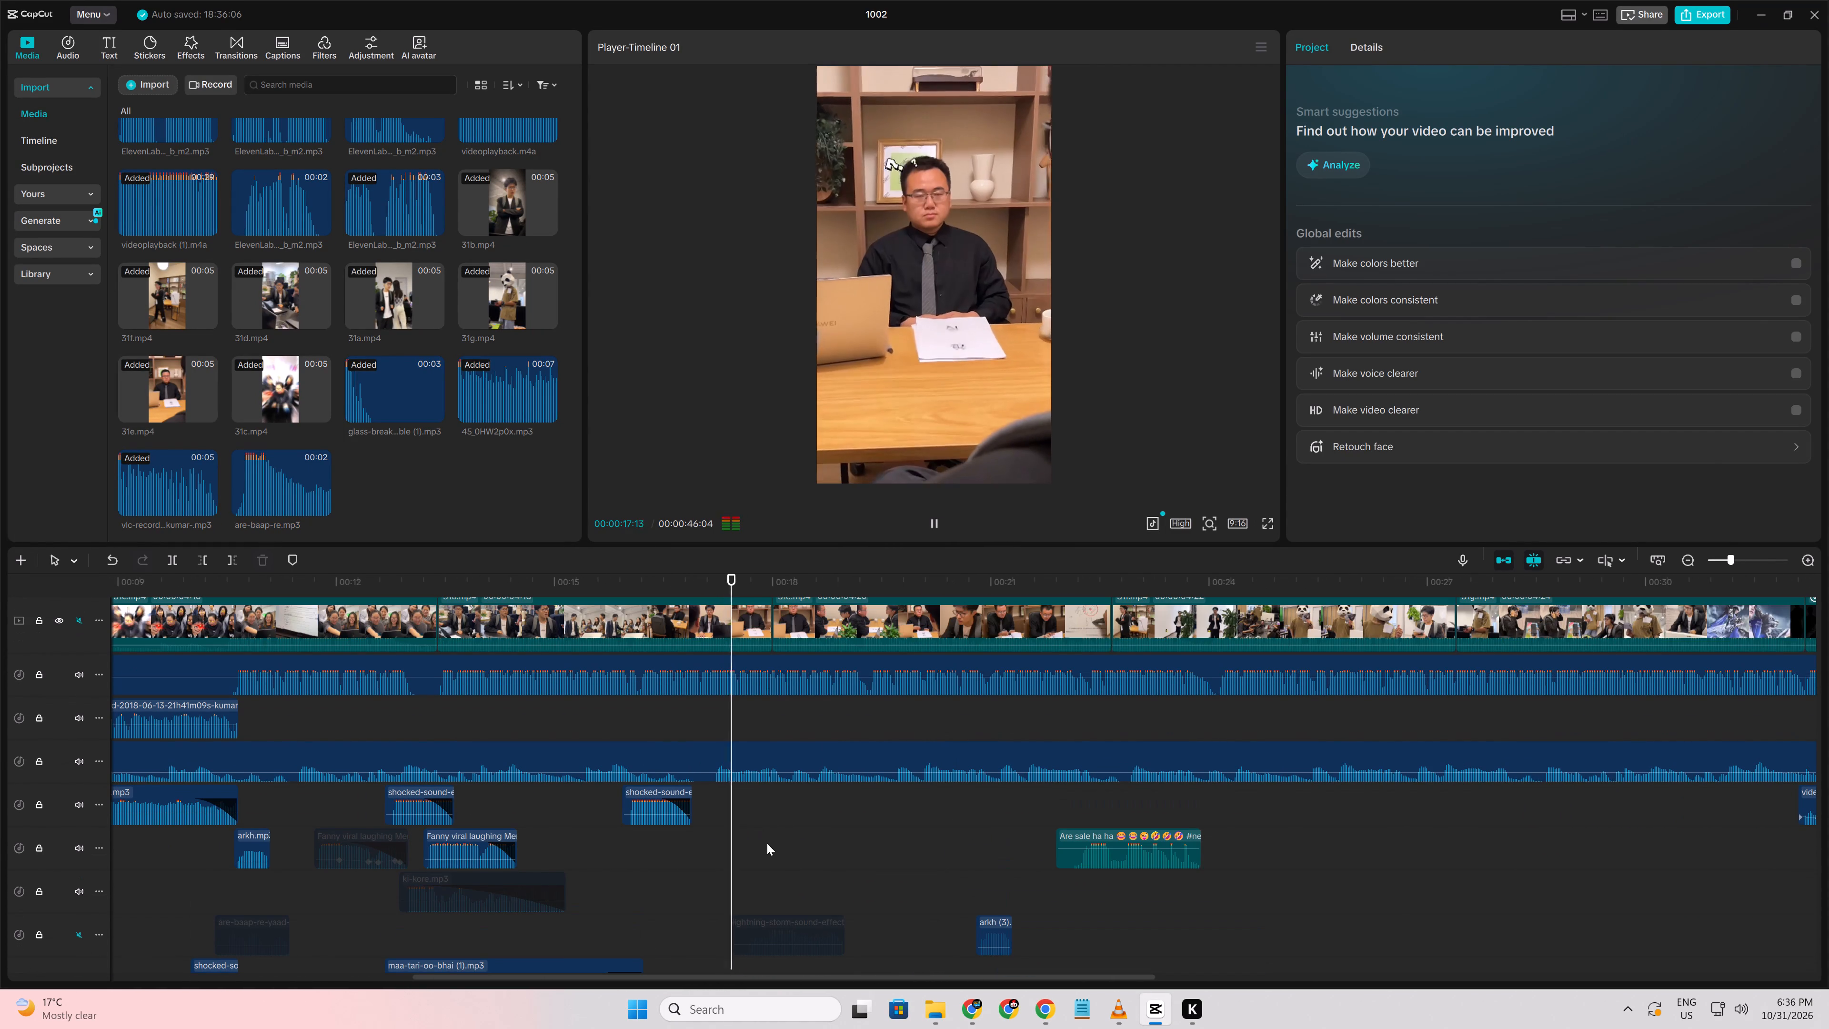
key("space")
key("space")
key("space")
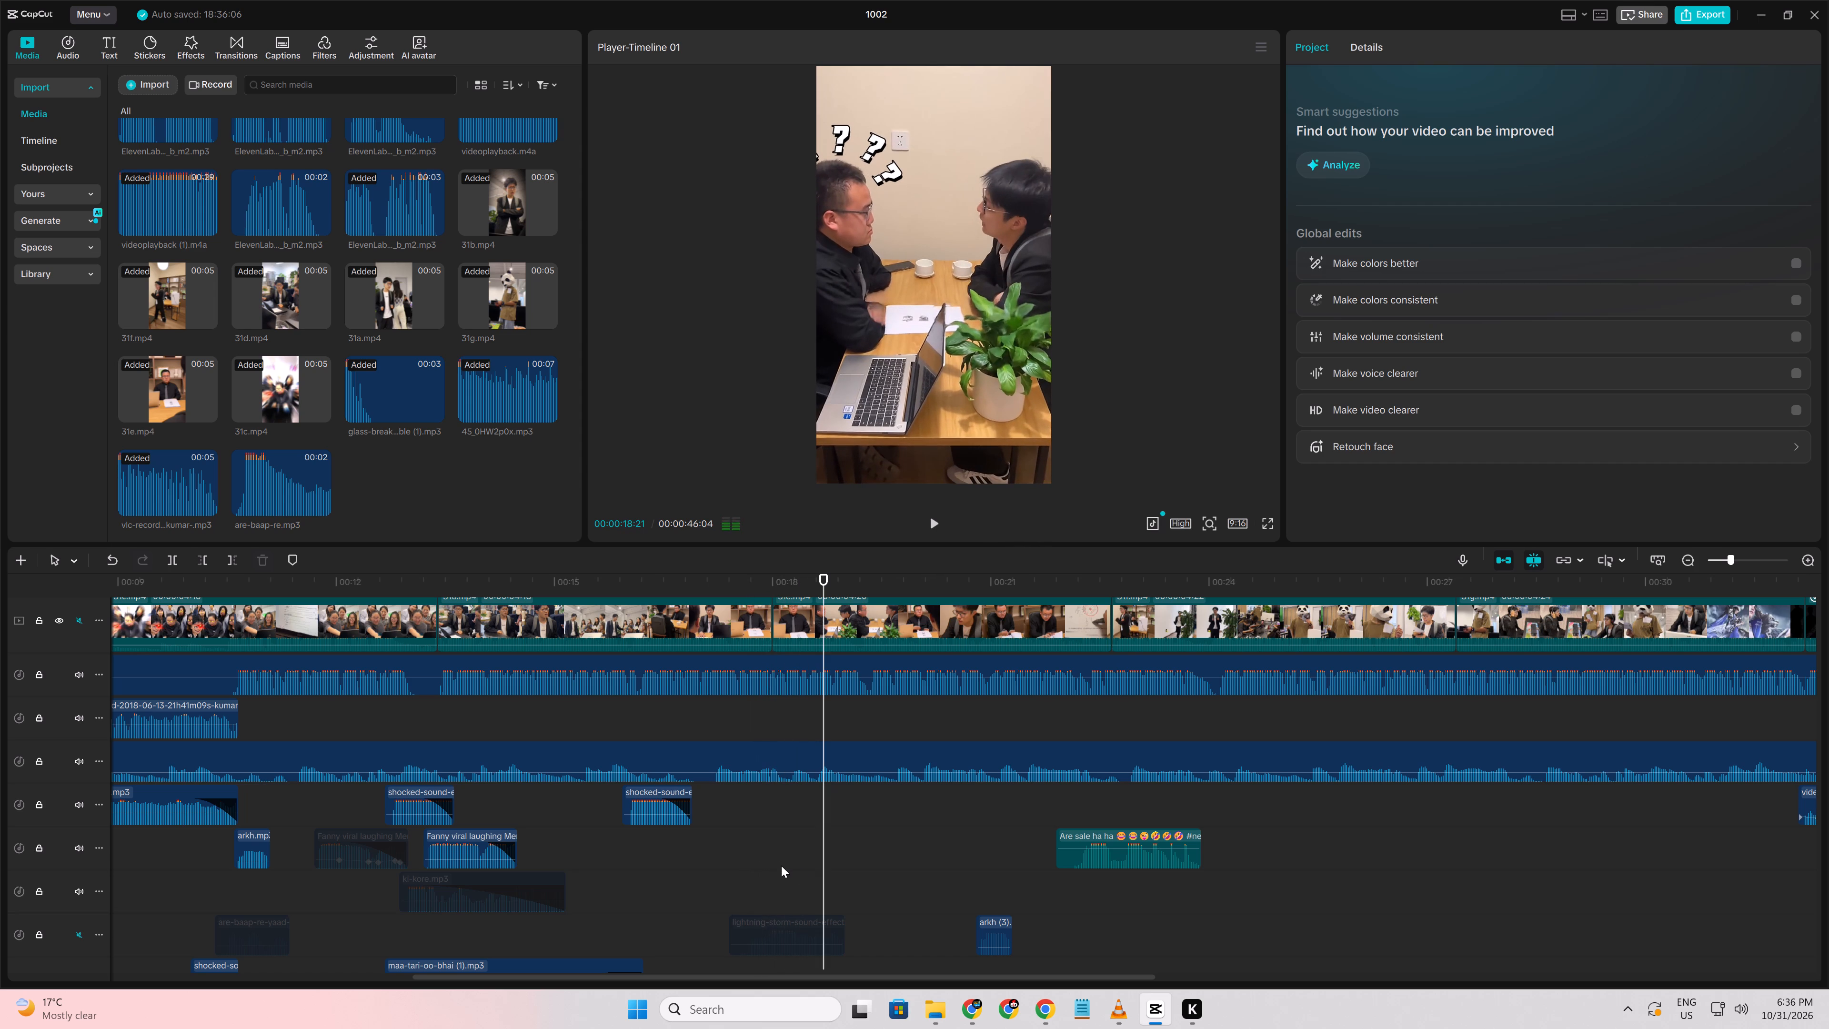
Move the fahhh_KcgAXfs.mp3 sound effect onto the laughing-meme audio track, starting at about 00:00:18:15, and replay the passage.
scroll(827, 899, "up", 4, "ctrl")
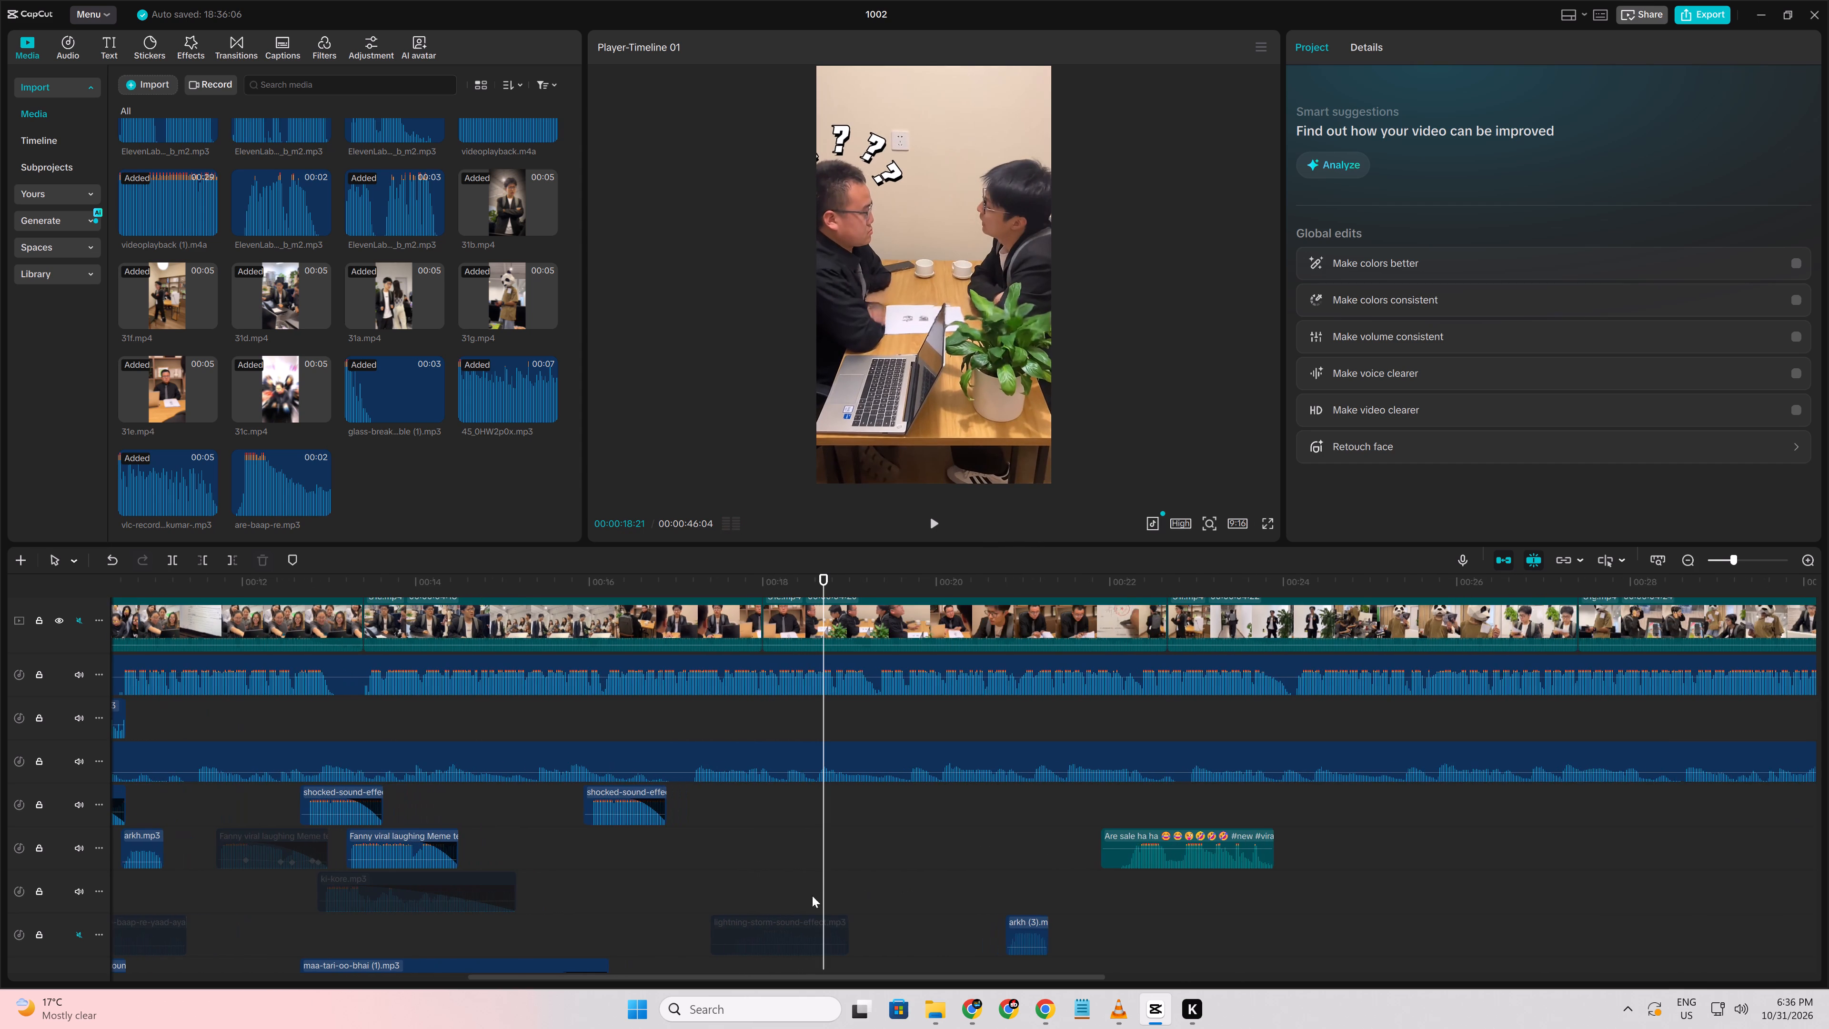
scroll(632, 903, "down", 5)
scroll(1010, 931, "down", 2)
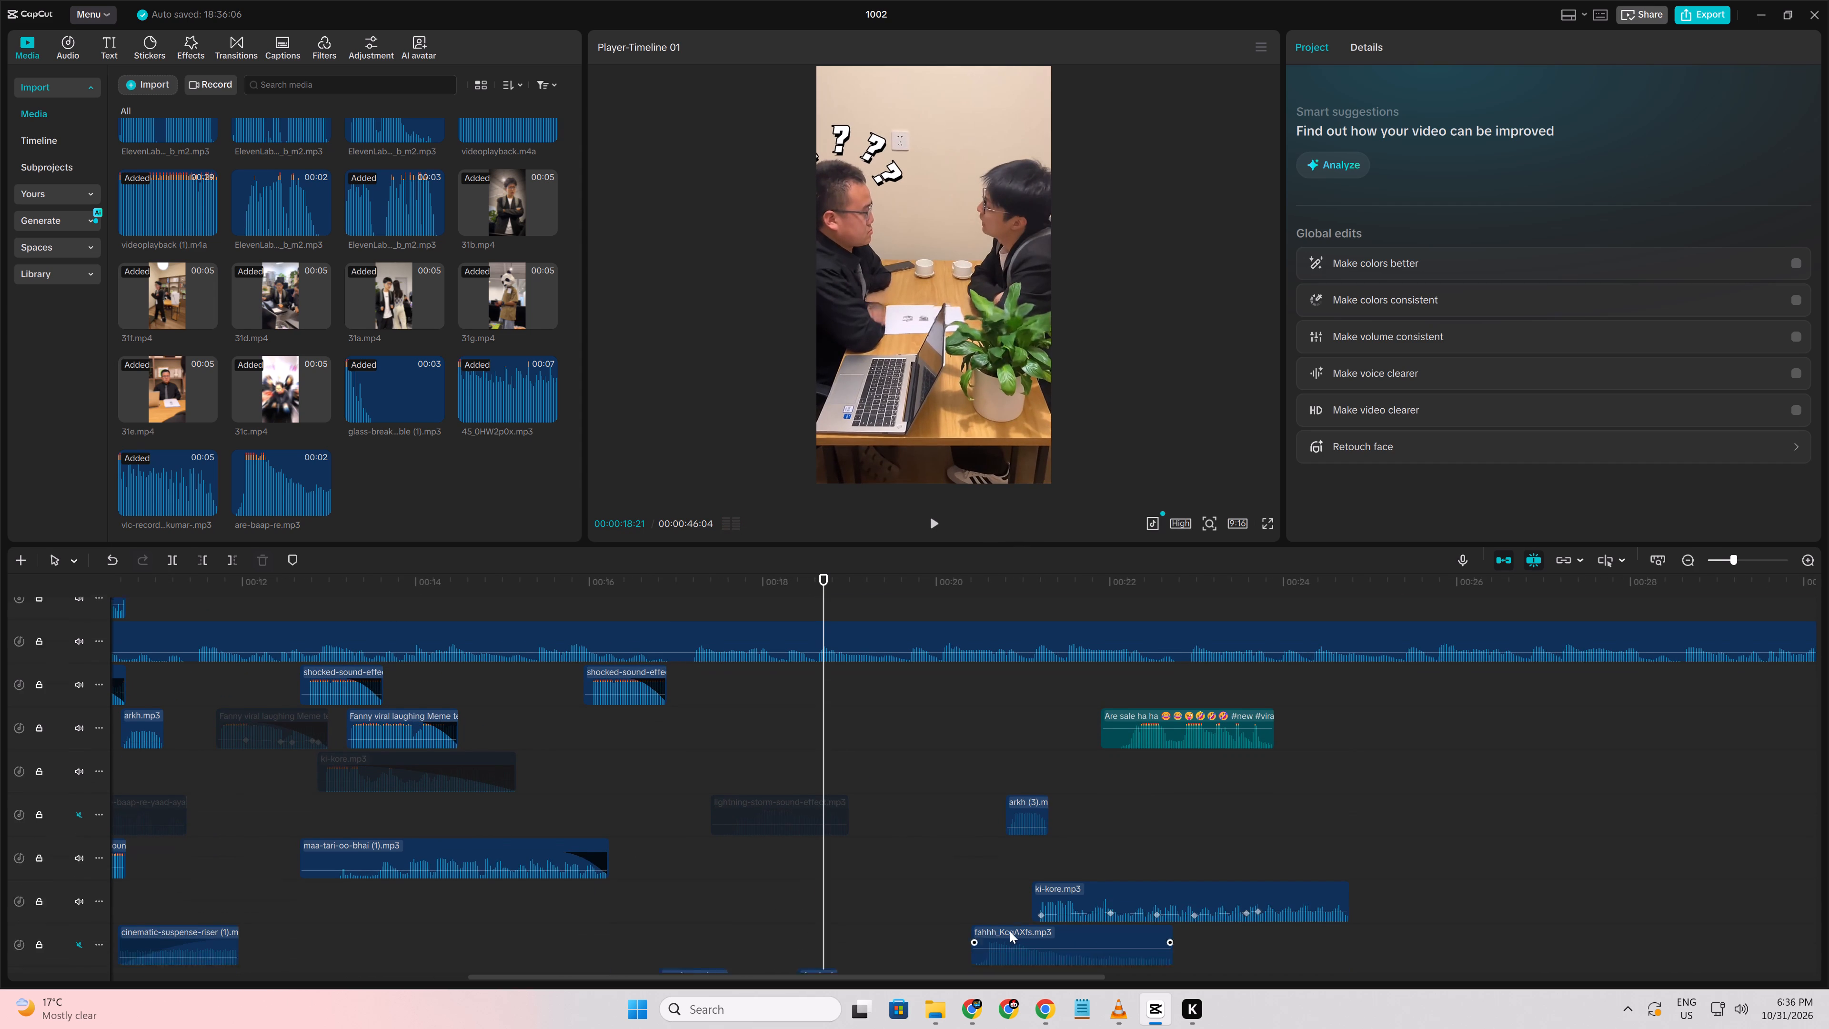
scroll(1010, 931, "down", 2)
left_click_drag(1001, 876, 893, 811)
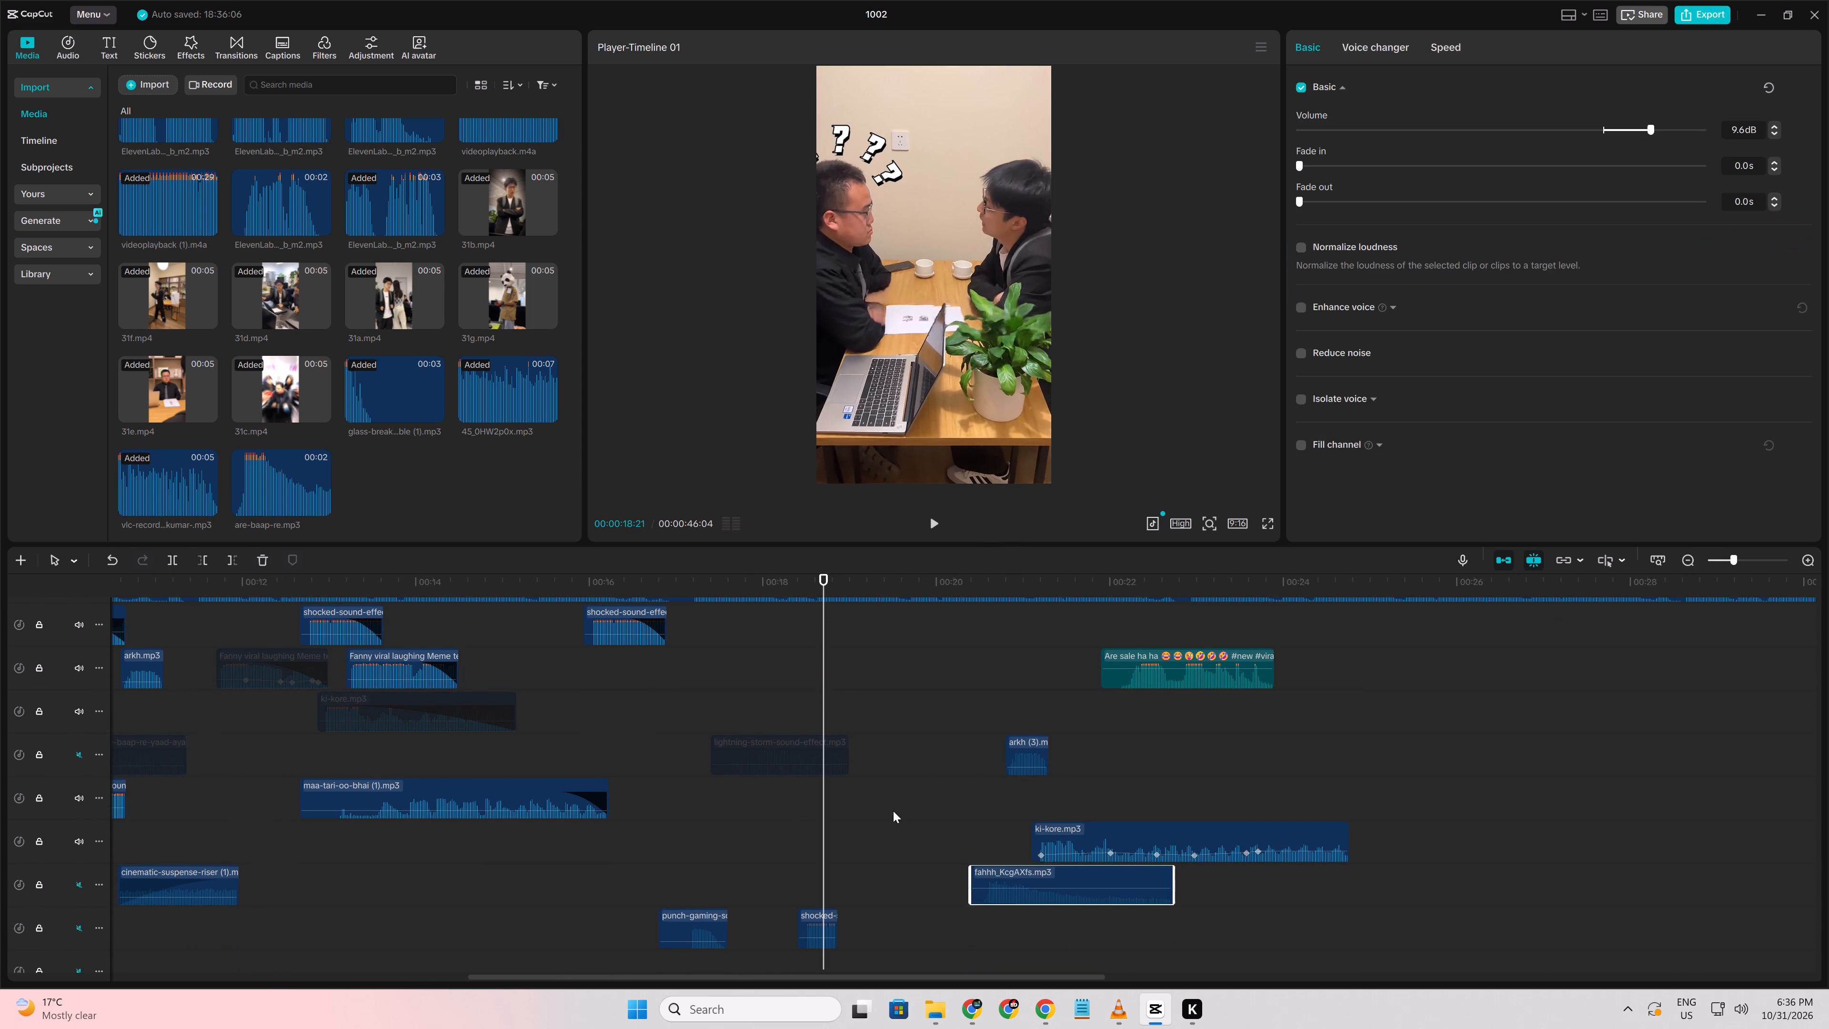
left_click_drag(893, 811, 837, 680)
left_click(749, 666)
key("space")
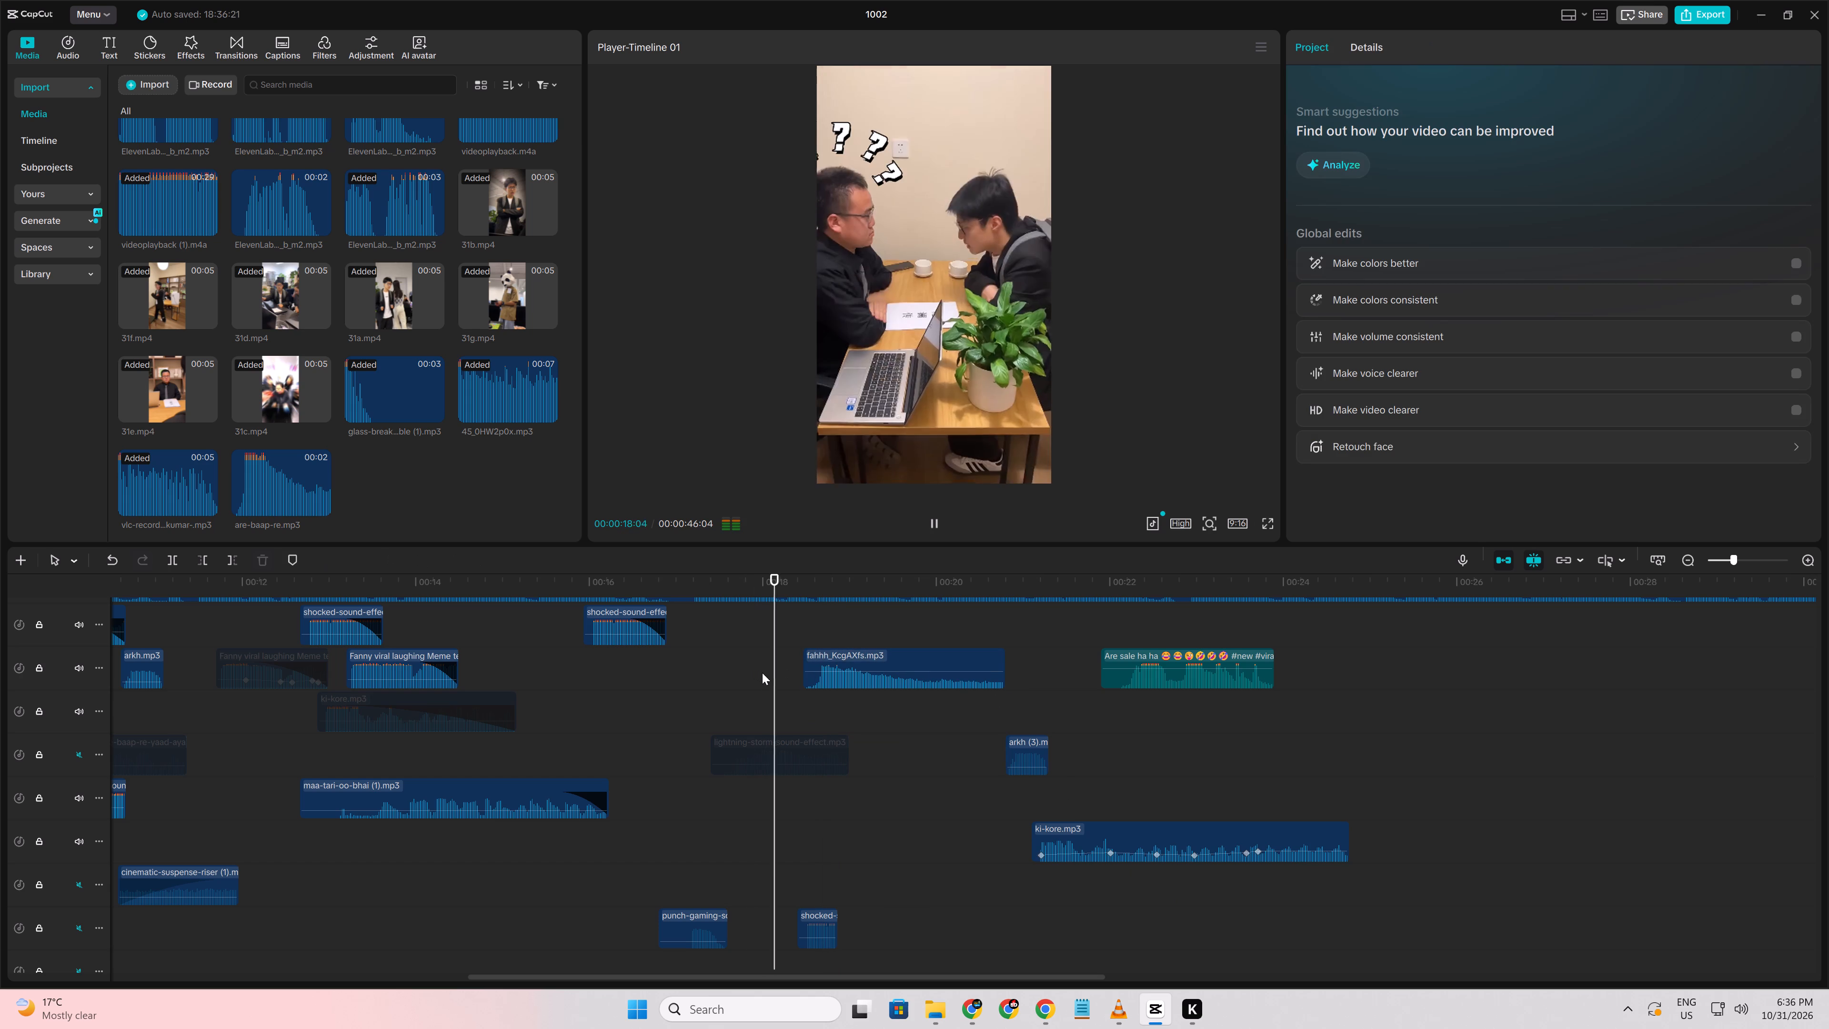
key("space")
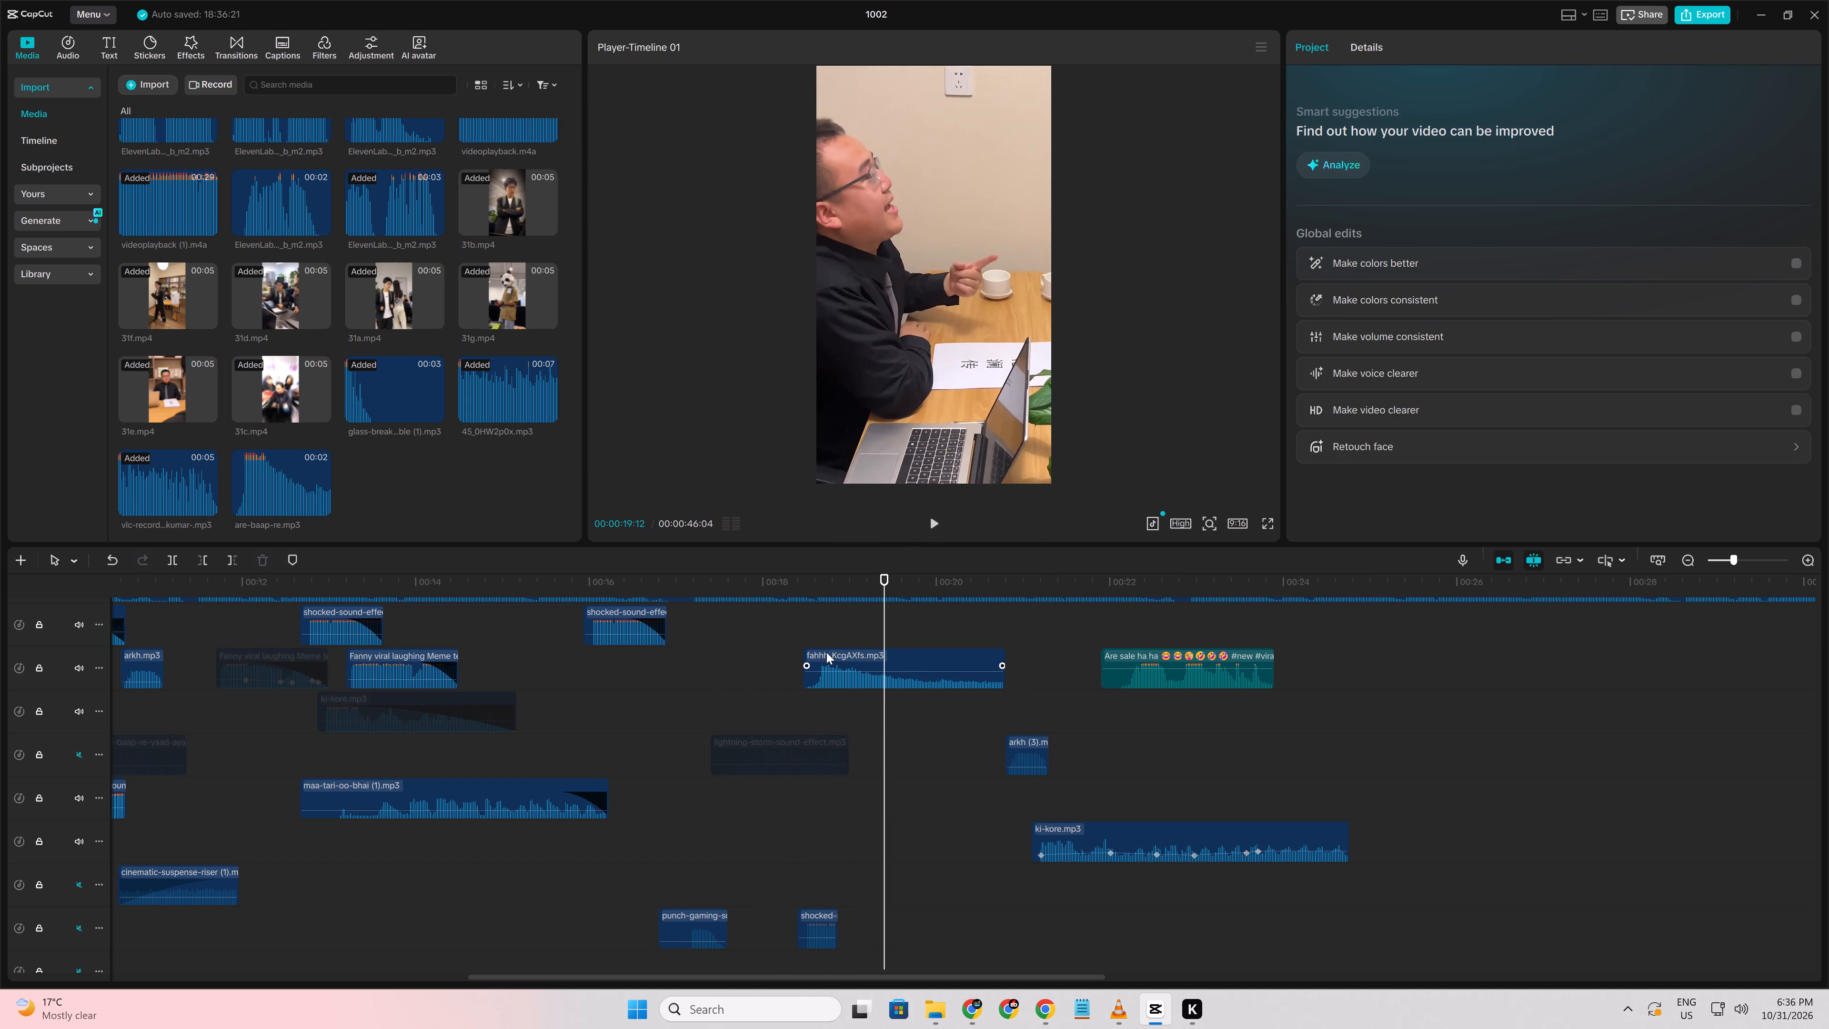
Shift the fahhh_KcgAXfs.mp3 sound effect to start at about 00:00:19:00, at the pointing man's close-up, and replay it.
left_click_drag(838, 652, 883, 661)
left_click(823, 671)
key("space")
key("space")
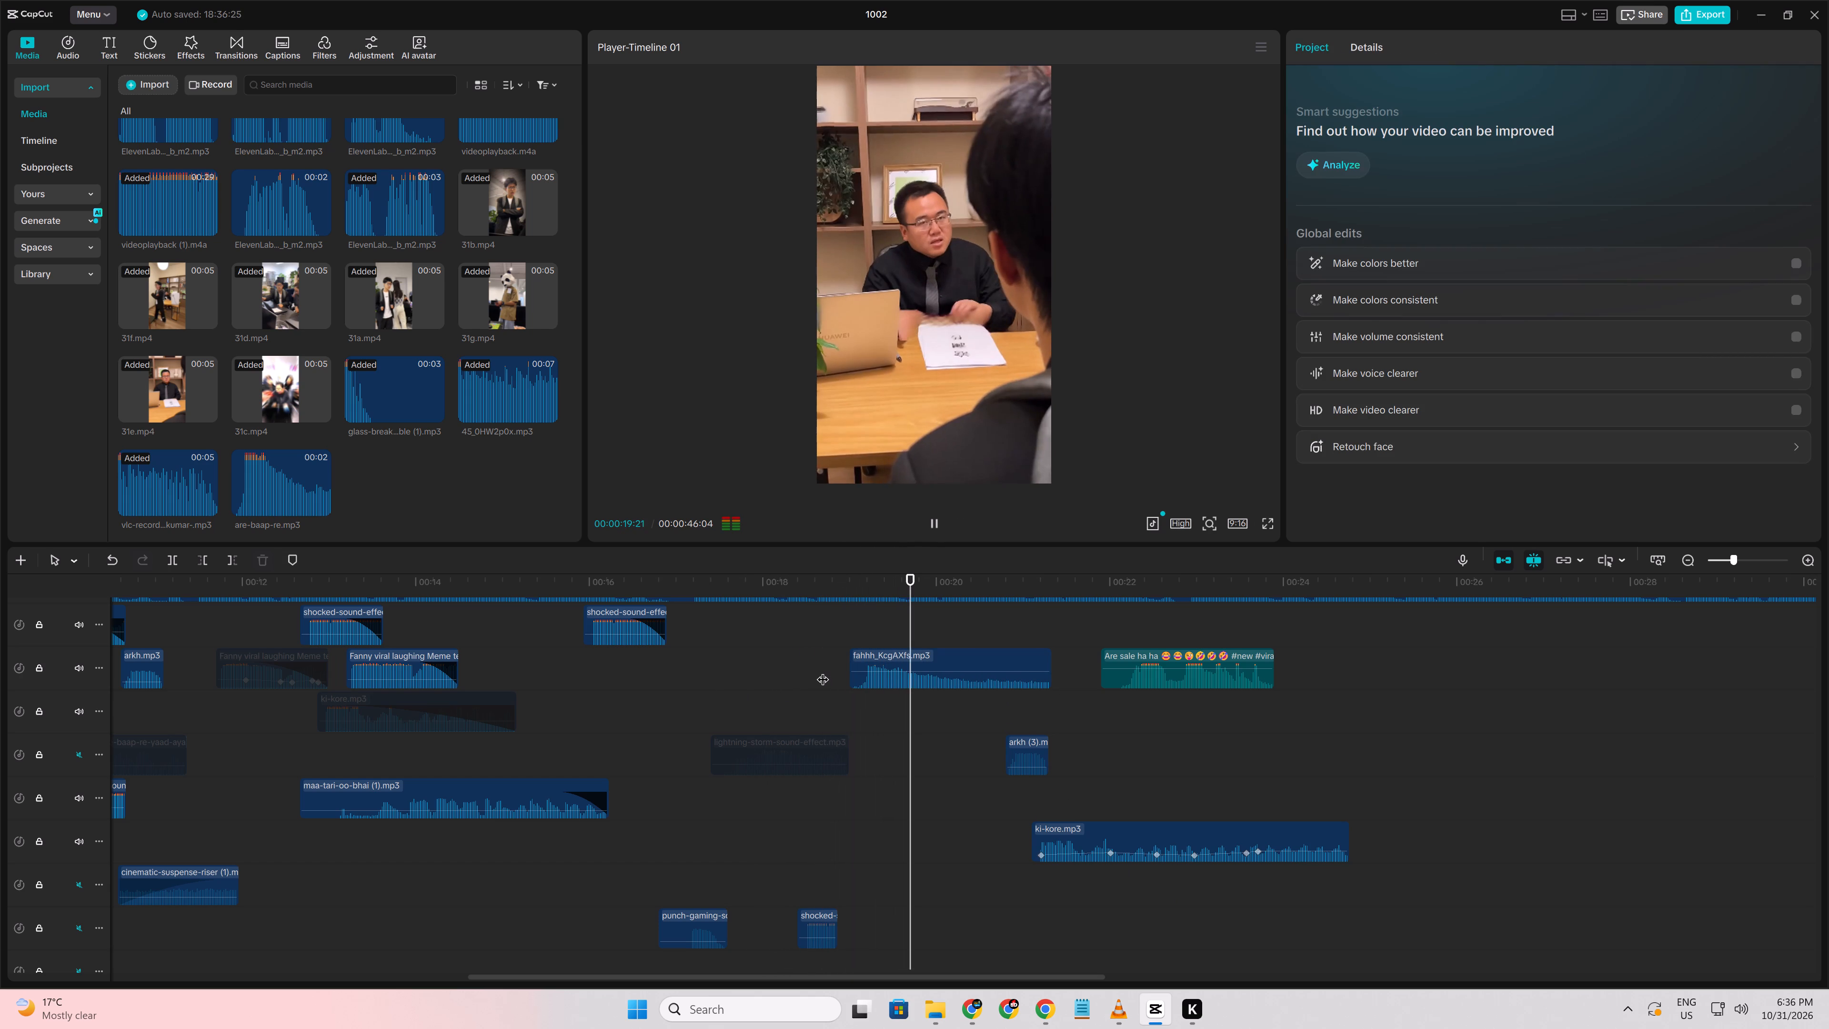
Replay the sequence from about 00:00:15:05 to the man reading the papers to check the sound-effect timing.
scroll(931, 754, "up", 4)
left_click(513, 754)
key("space")
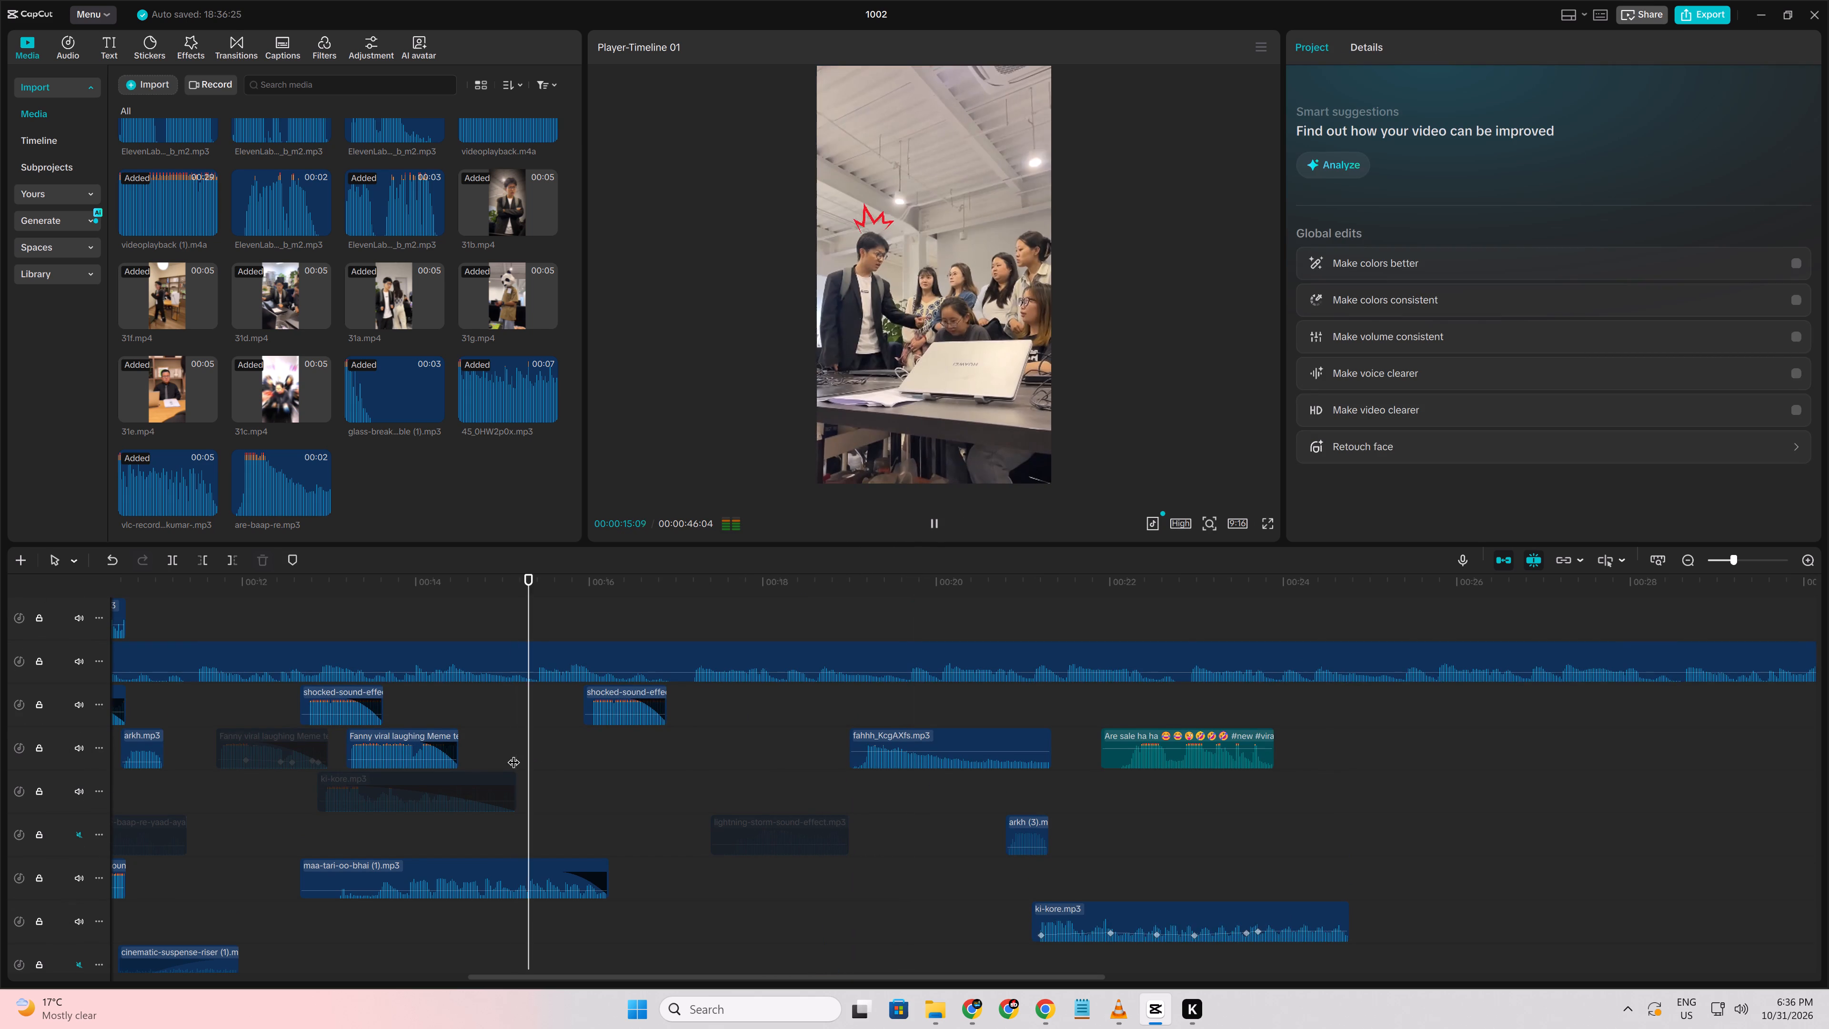
scroll(540, 758, "down", 8)
left_click_drag(683, 979, 753, 981)
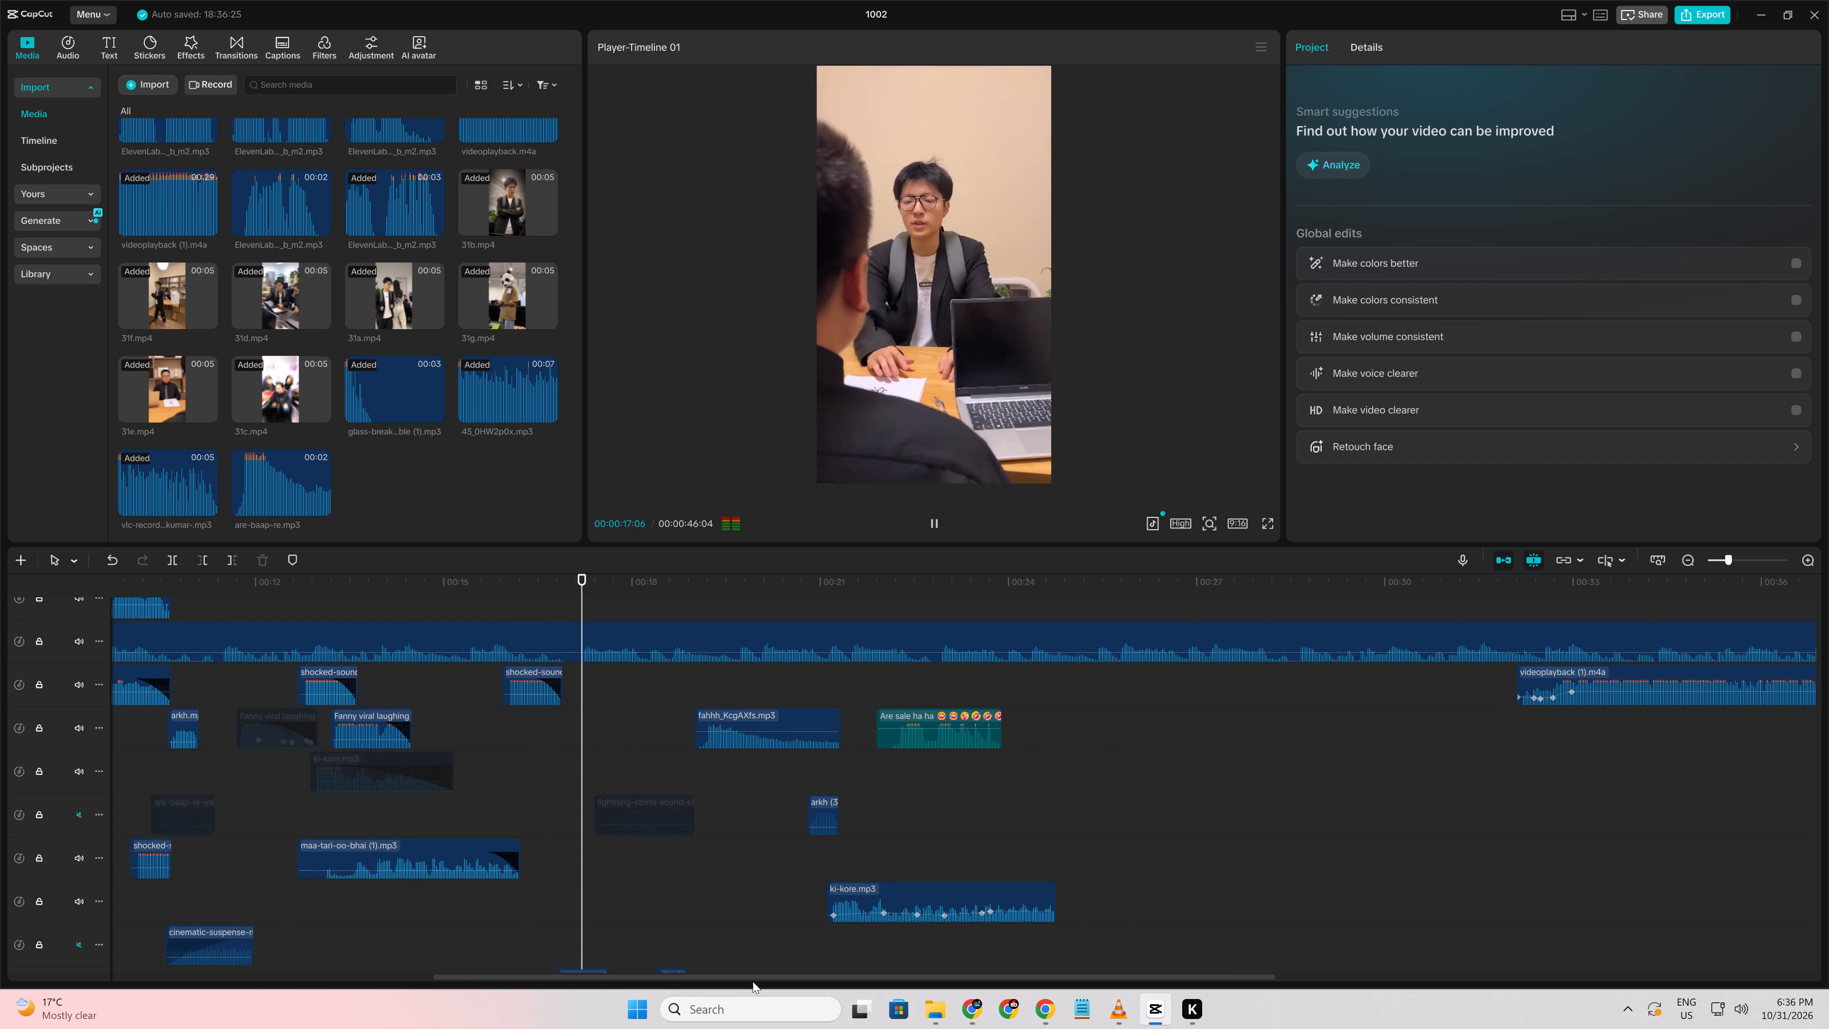
left_click_drag(753, 981, 759, 982)
scroll(736, 965, "up", 5)
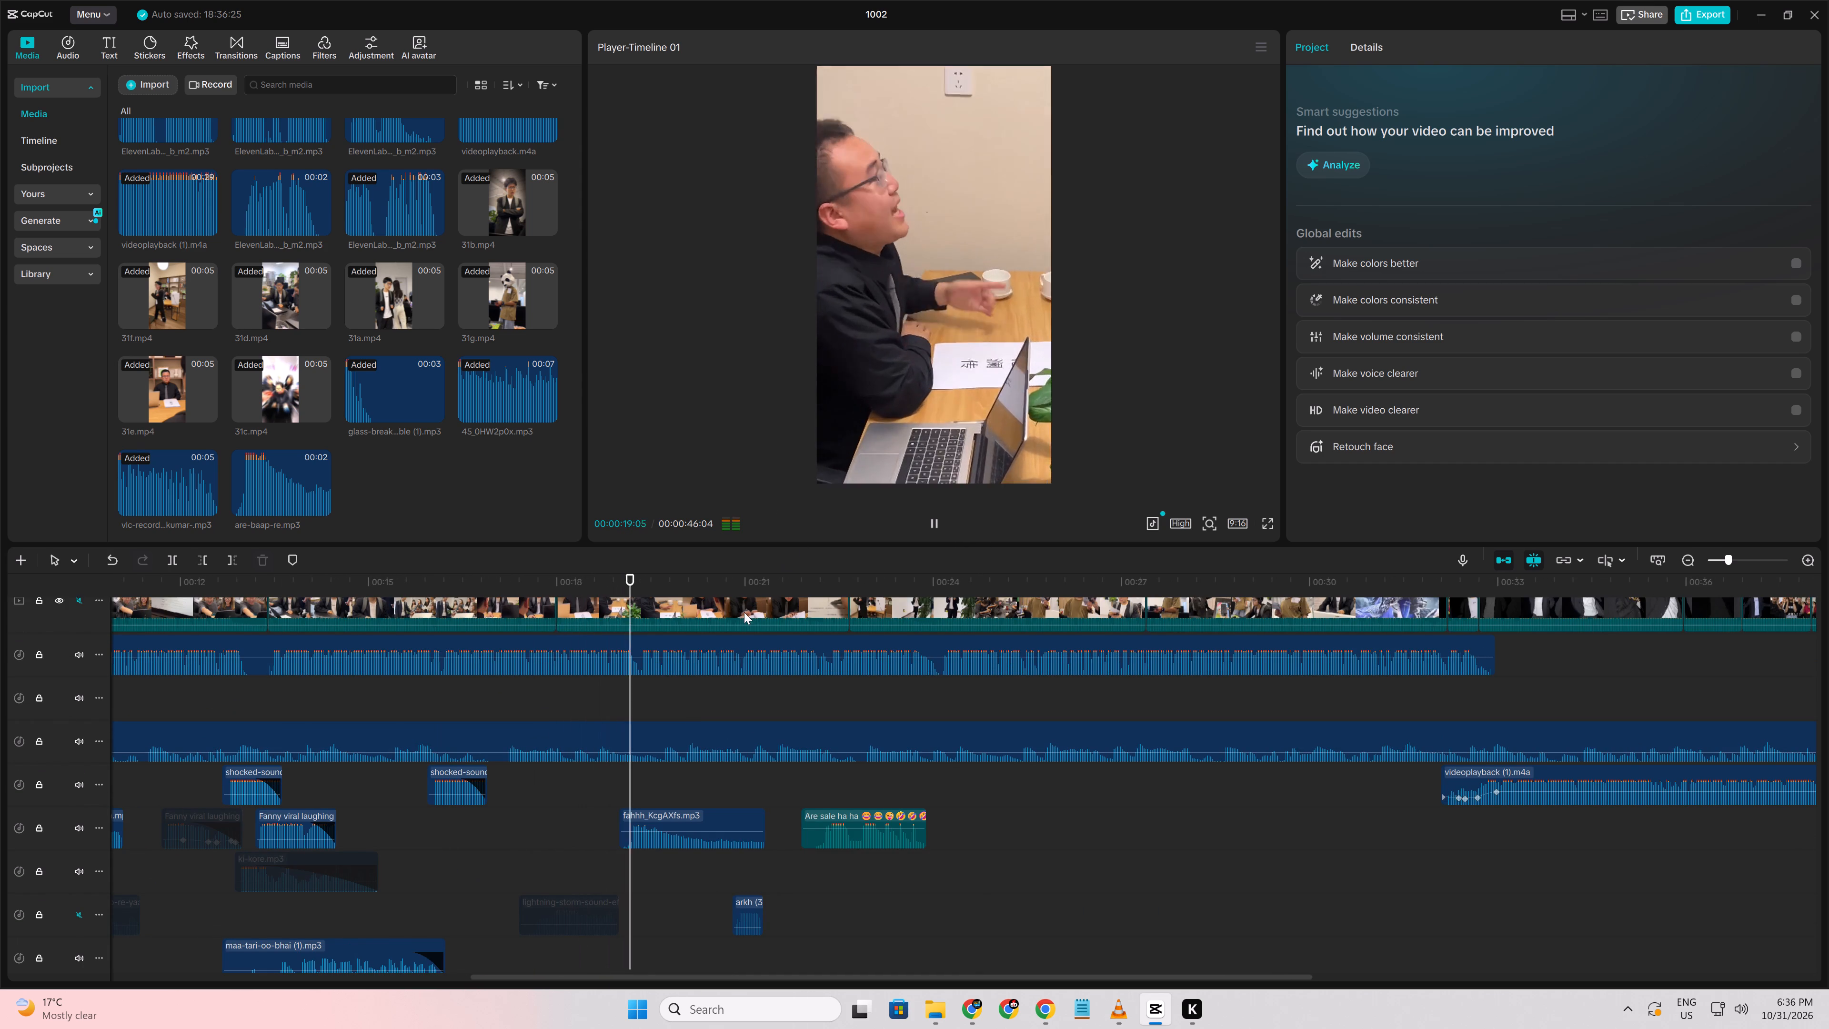
key("space")
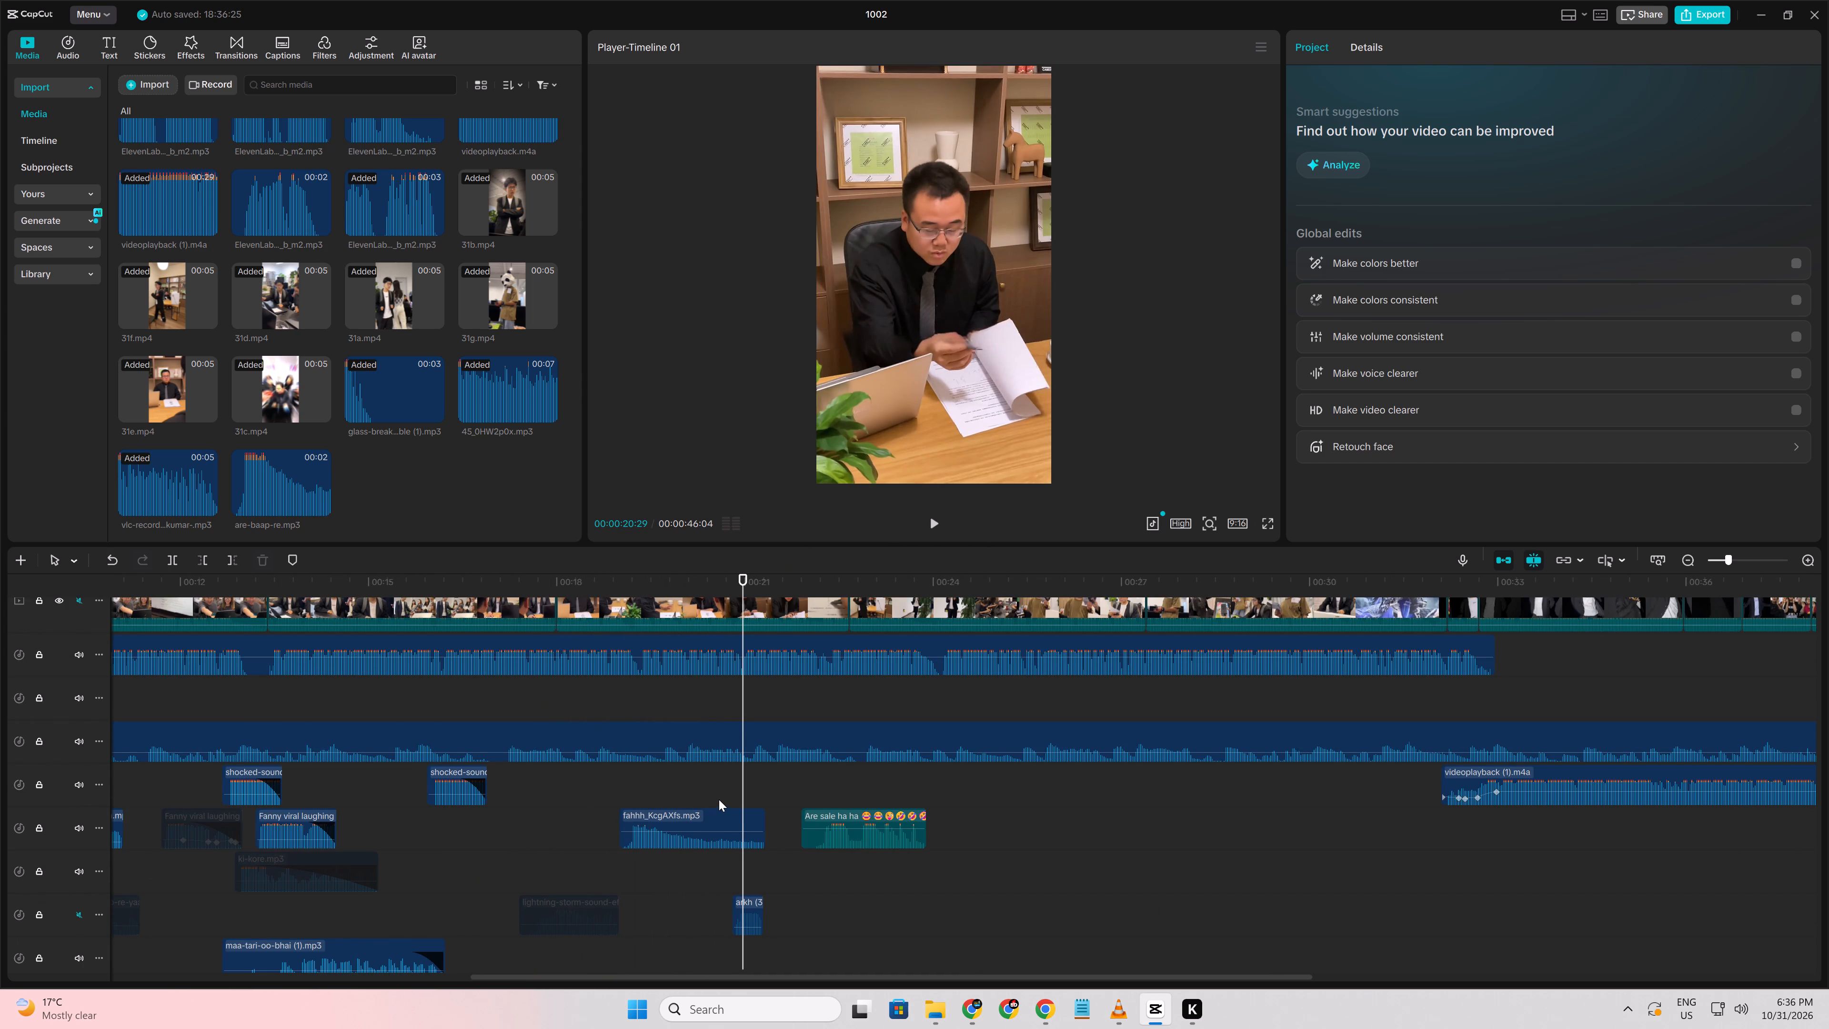
Move ki-kore.mp3 onto the maa-tari-oo-bhai audio track, starting at about 00:00:19:09, and replay the passage.
scroll(719, 799, "down", 5)
left_click_drag(797, 891, 684, 849)
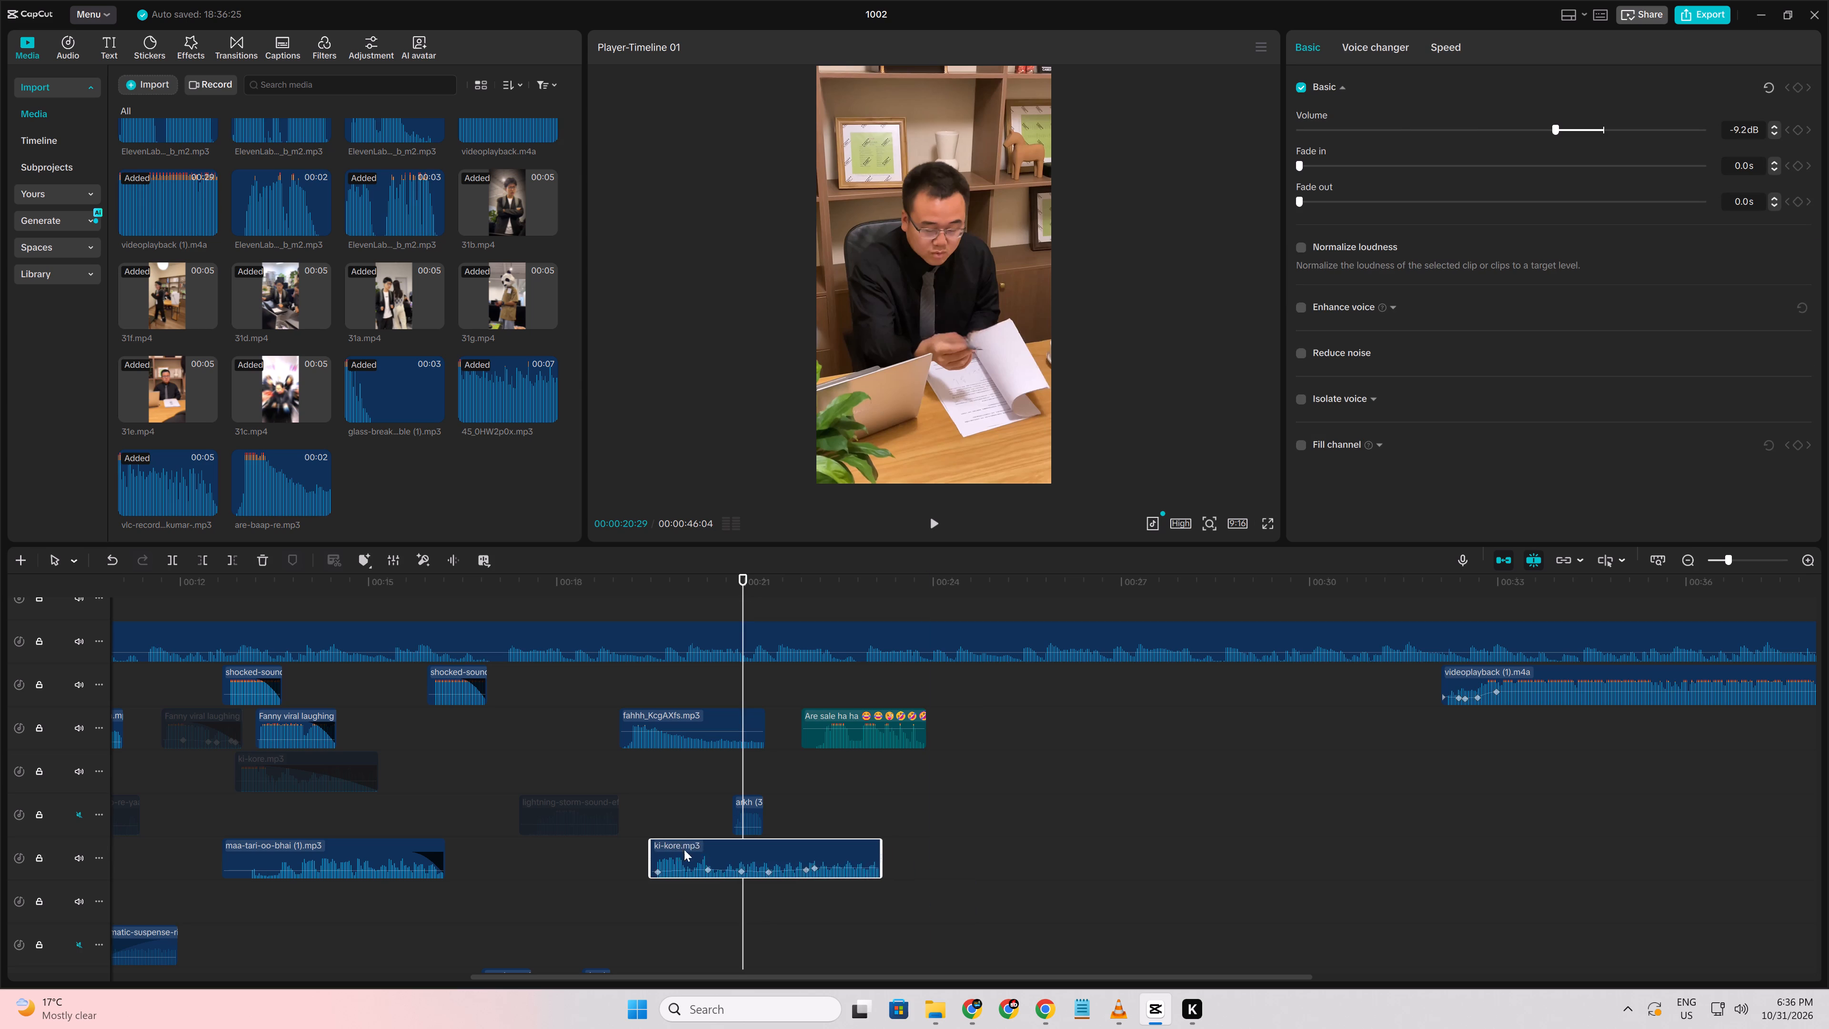
left_click_drag(684, 849, 679, 850)
left_click(554, 848)
key("space")
scroll(554, 848, "up", 4, "ctrl")
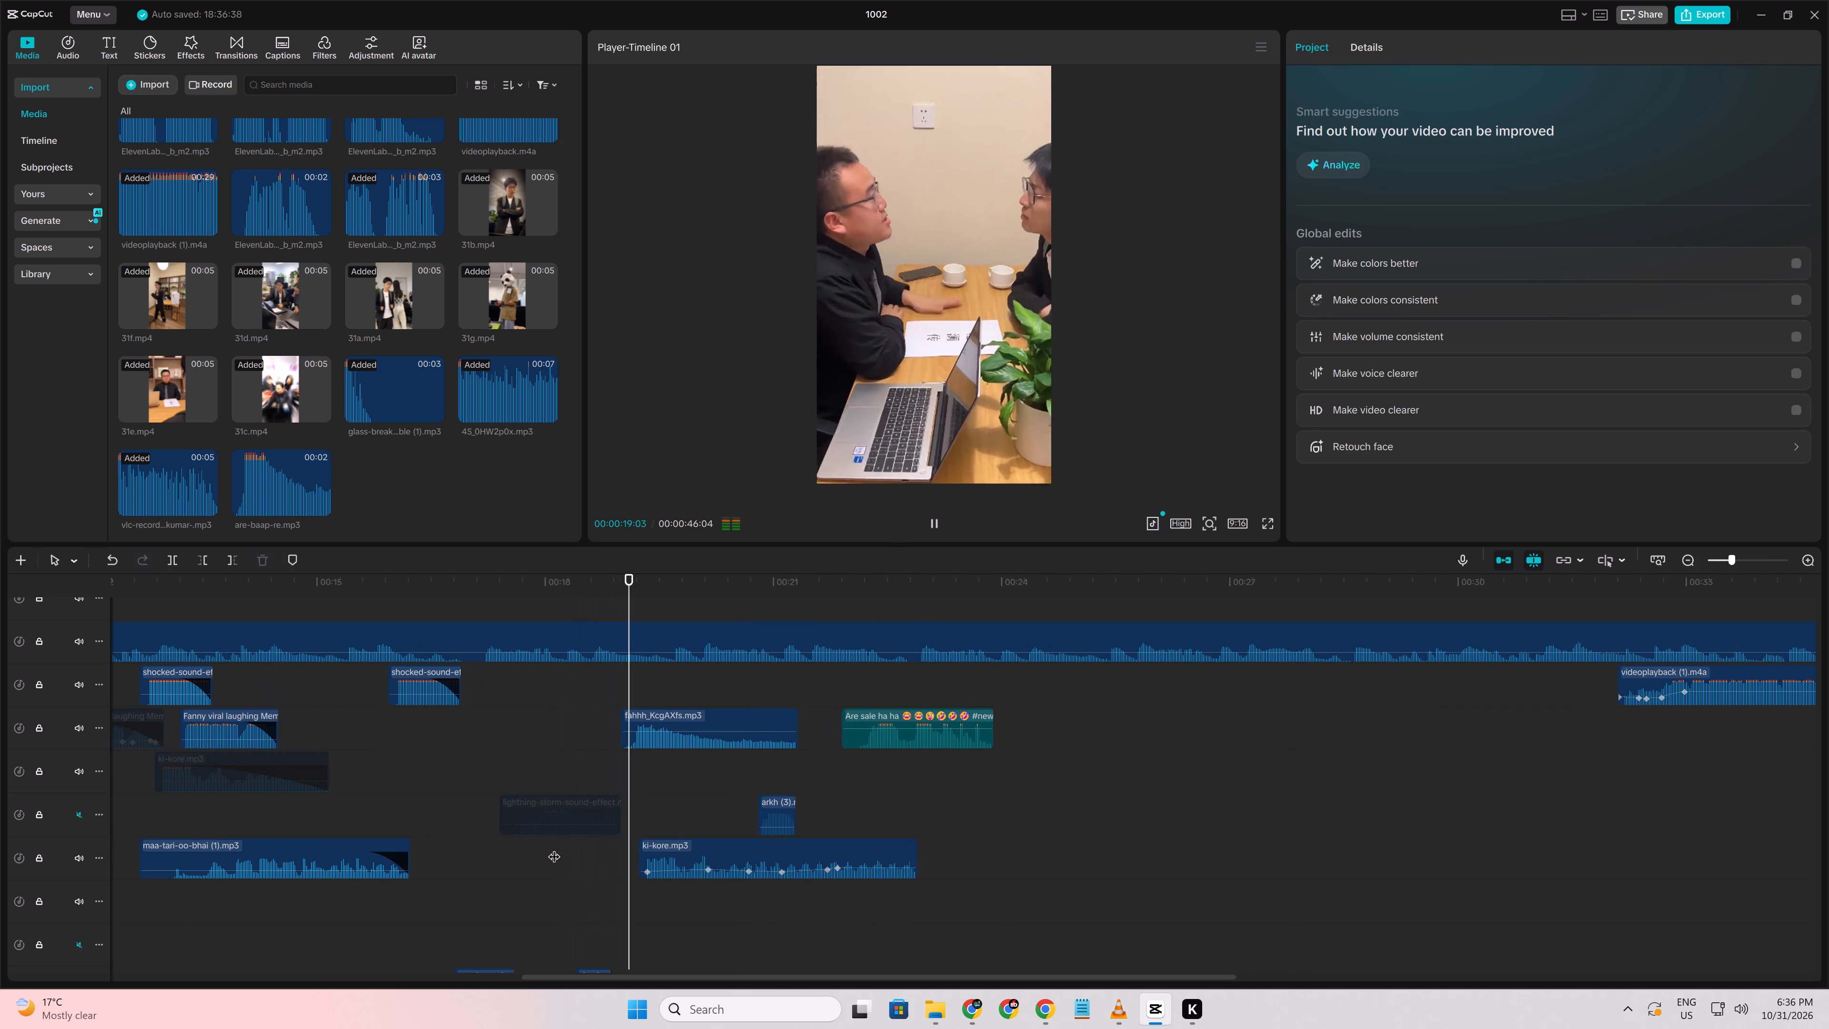
Shift ki-kore.mp3 earlier to start at about 00:00:18:16 and replay it.
left_click_drag(669, 860, 611, 857)
left_click(534, 861)
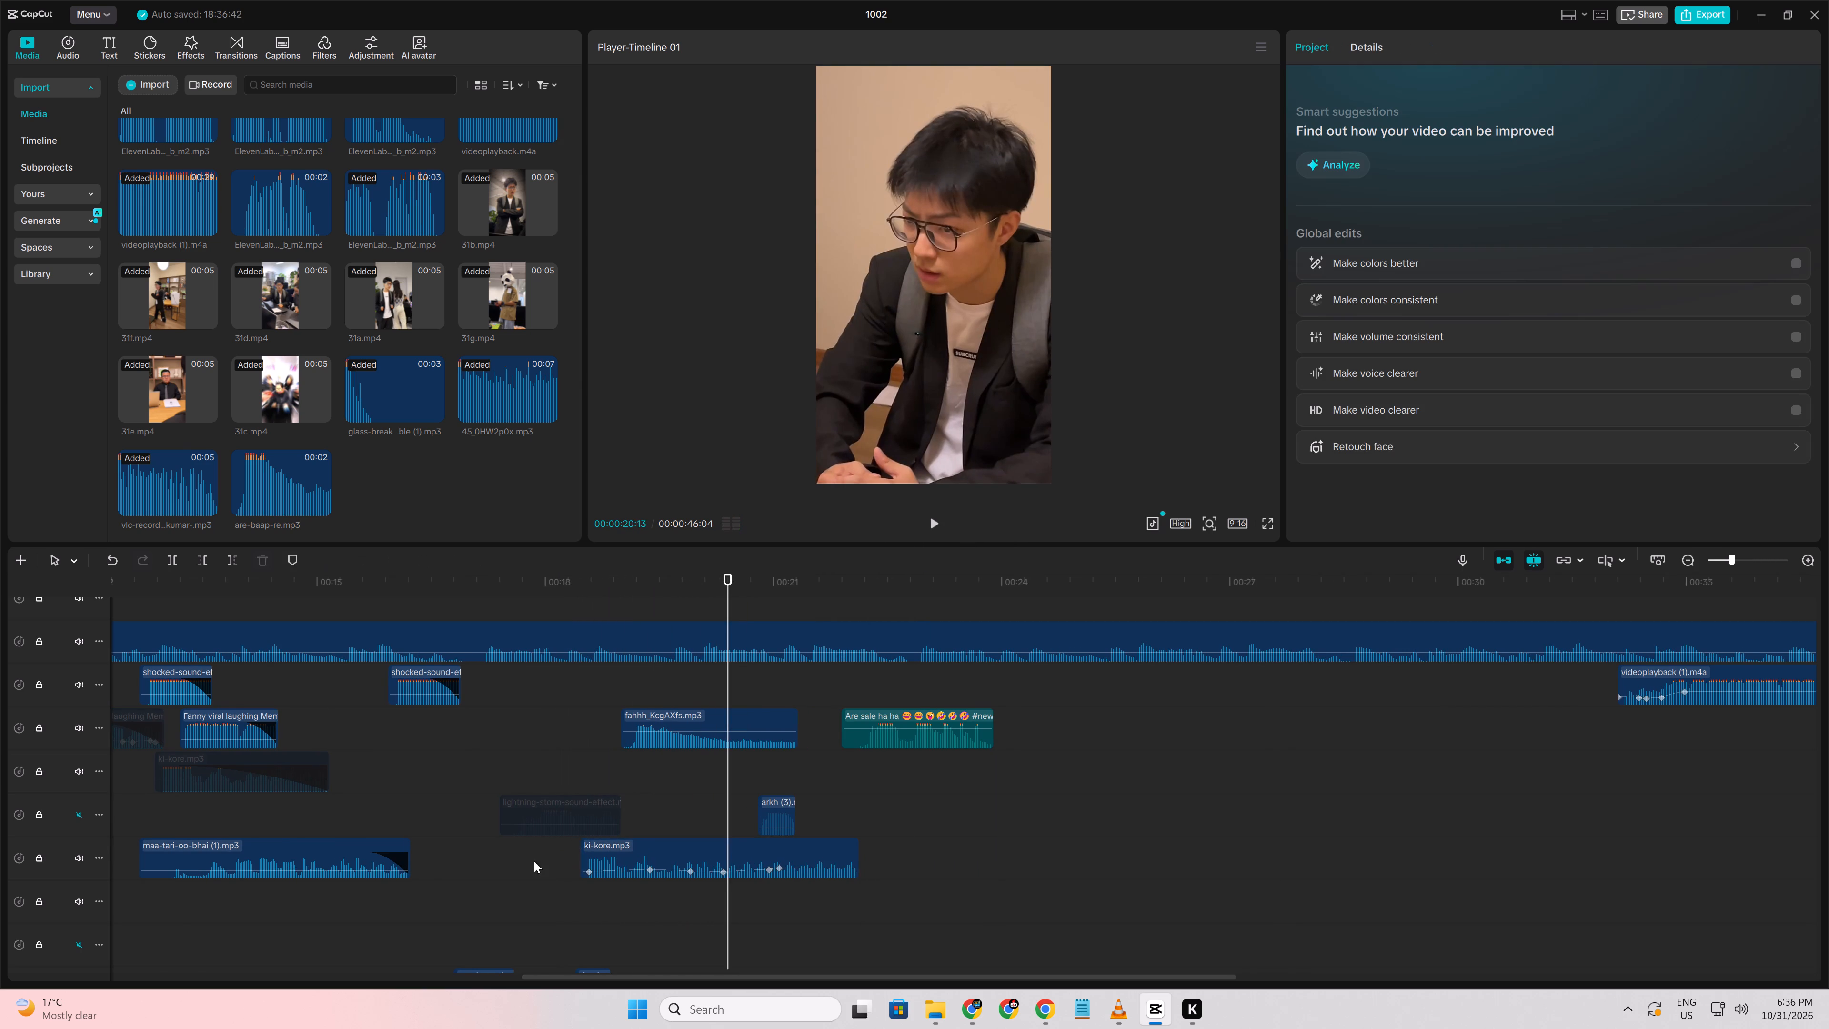
key("space")
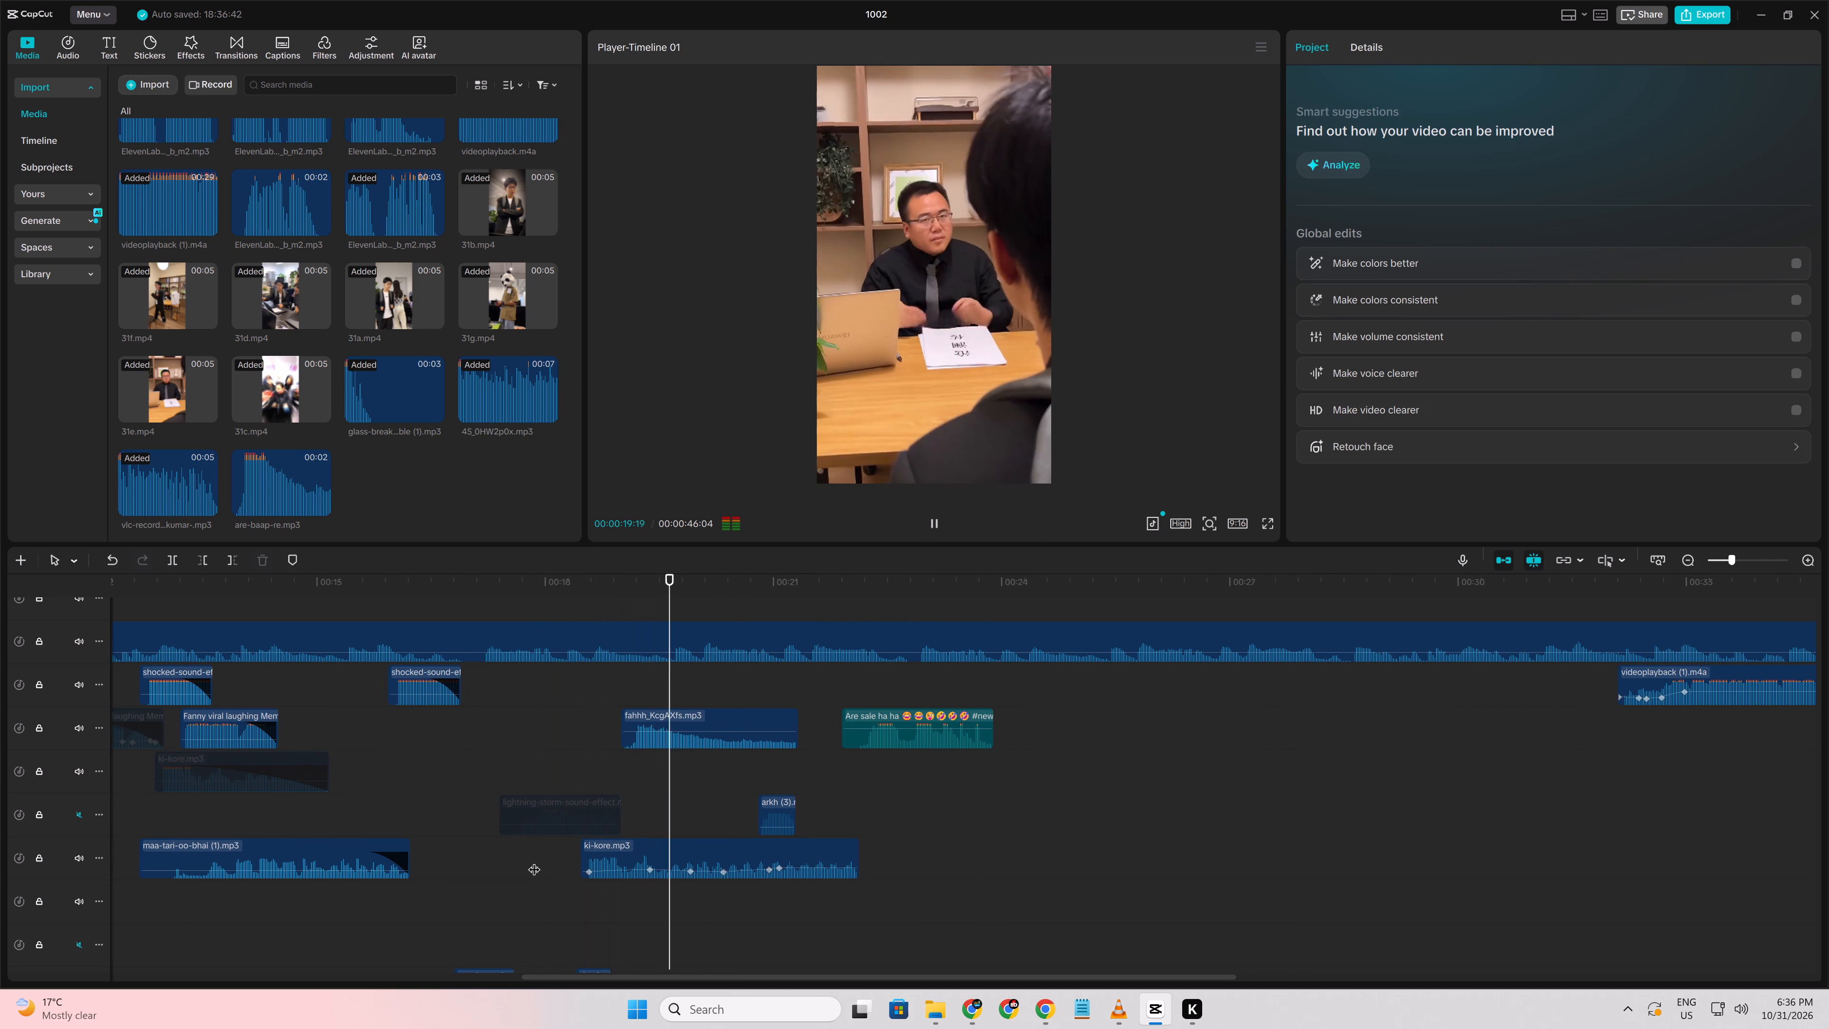
Trim the end of ki-kore.mp3 to 00:00:21:18, during the contract-signing shot.
scroll(717, 875, "up", 4, "ctrl")
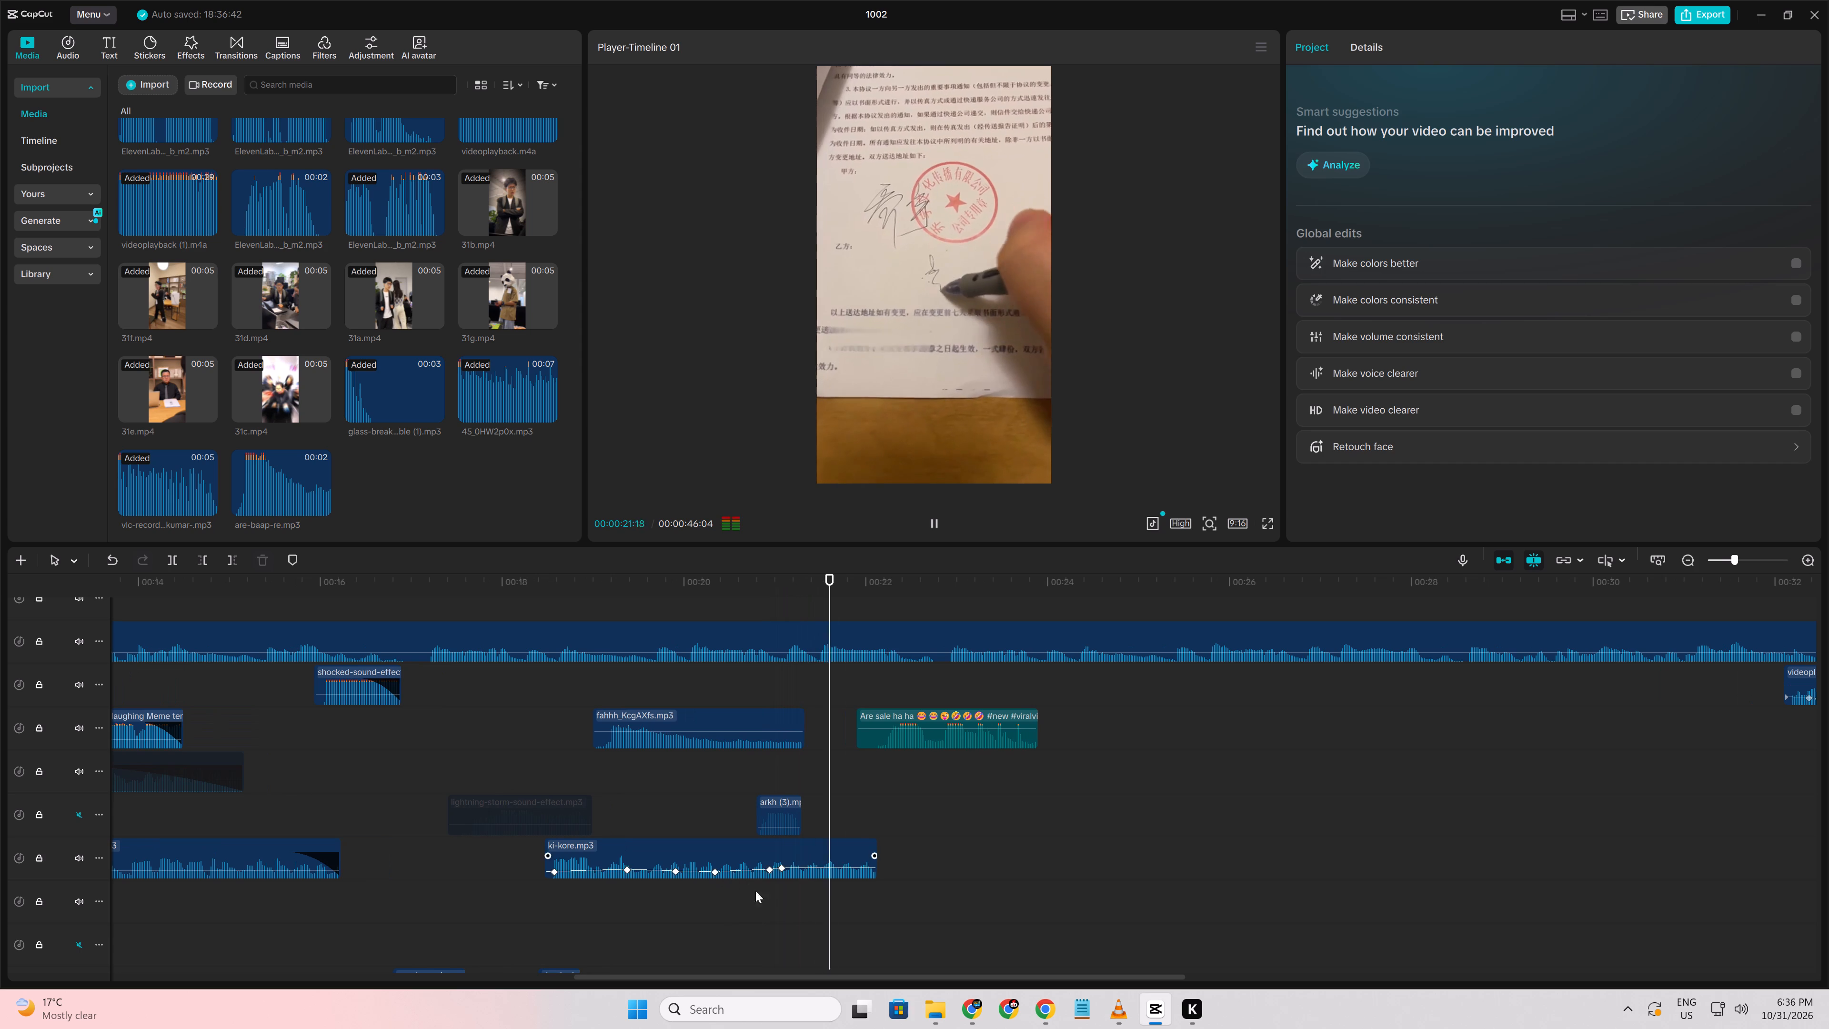
key("space")
left_click(834, 857)
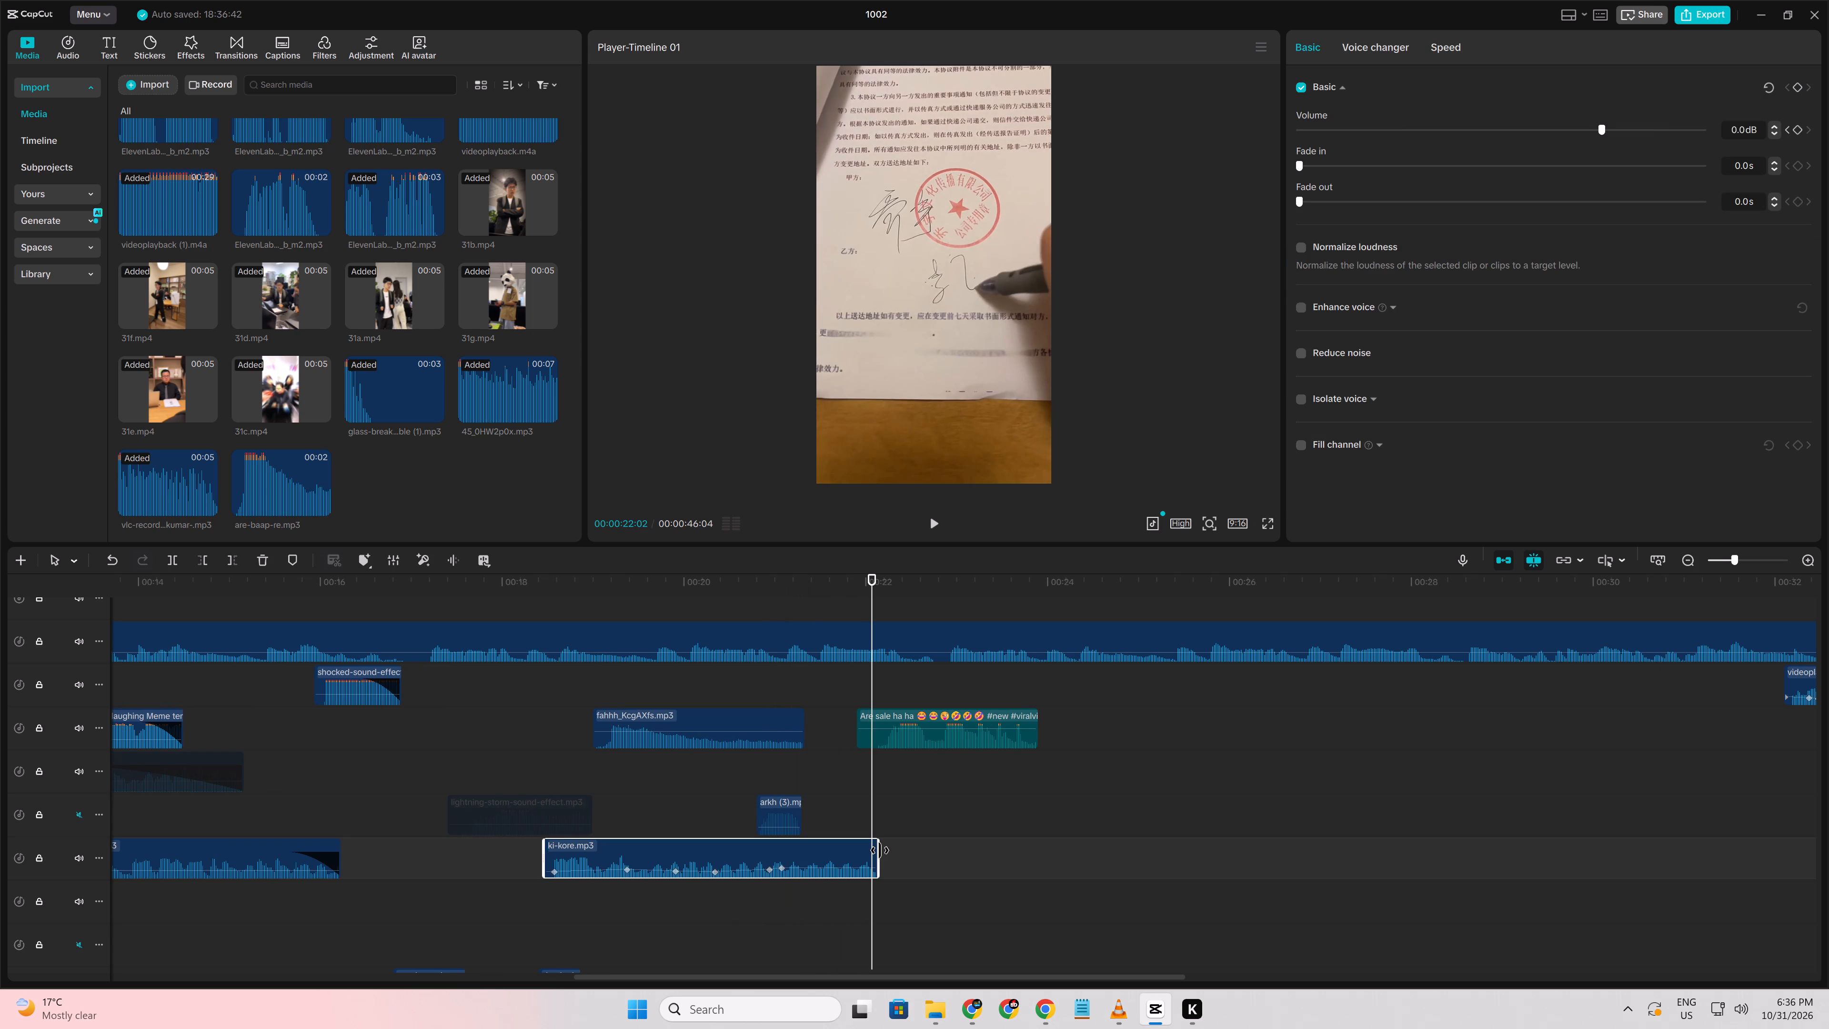
left_click(806, 897)
key("space")
key("space")
left_click(823, 863)
key("w")
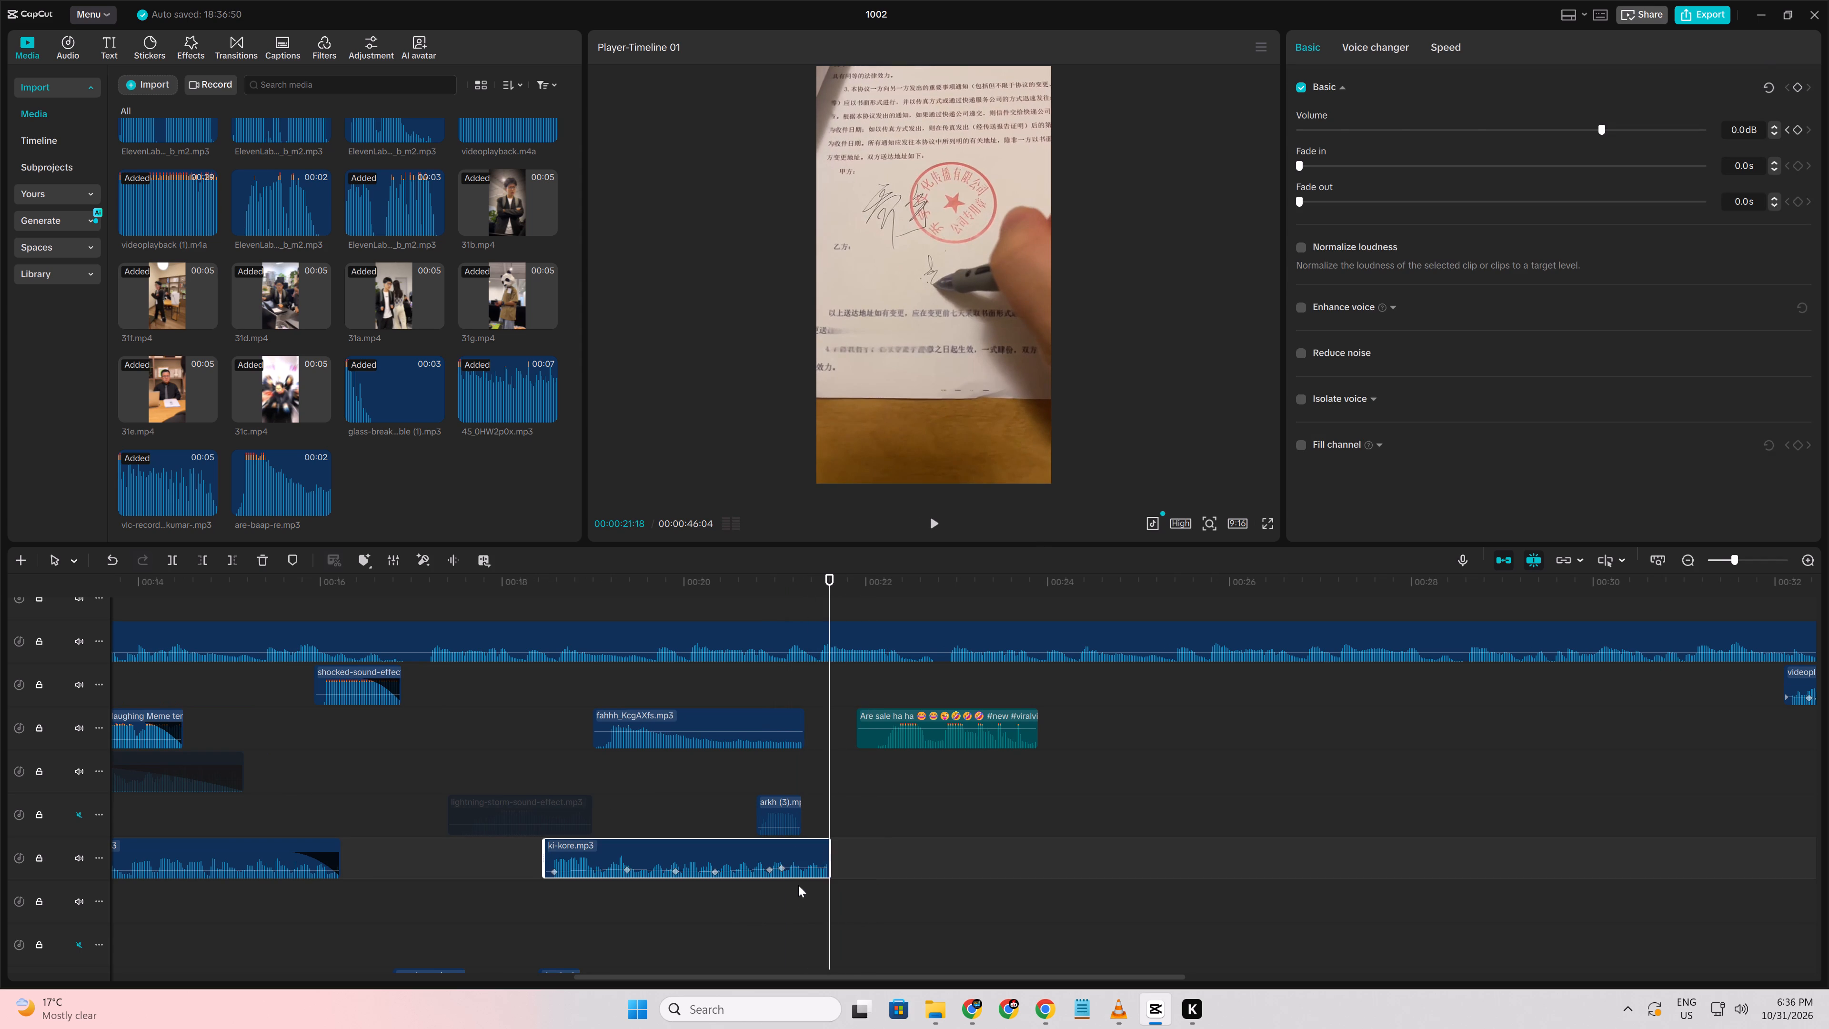
Replay the trimmed ending of ki-kore.mp3 through the contract signing and into the corridor shot.
left_click(789, 890)
key("space")
scroll(793, 892, "up", 5, "ctrl")
key("space")
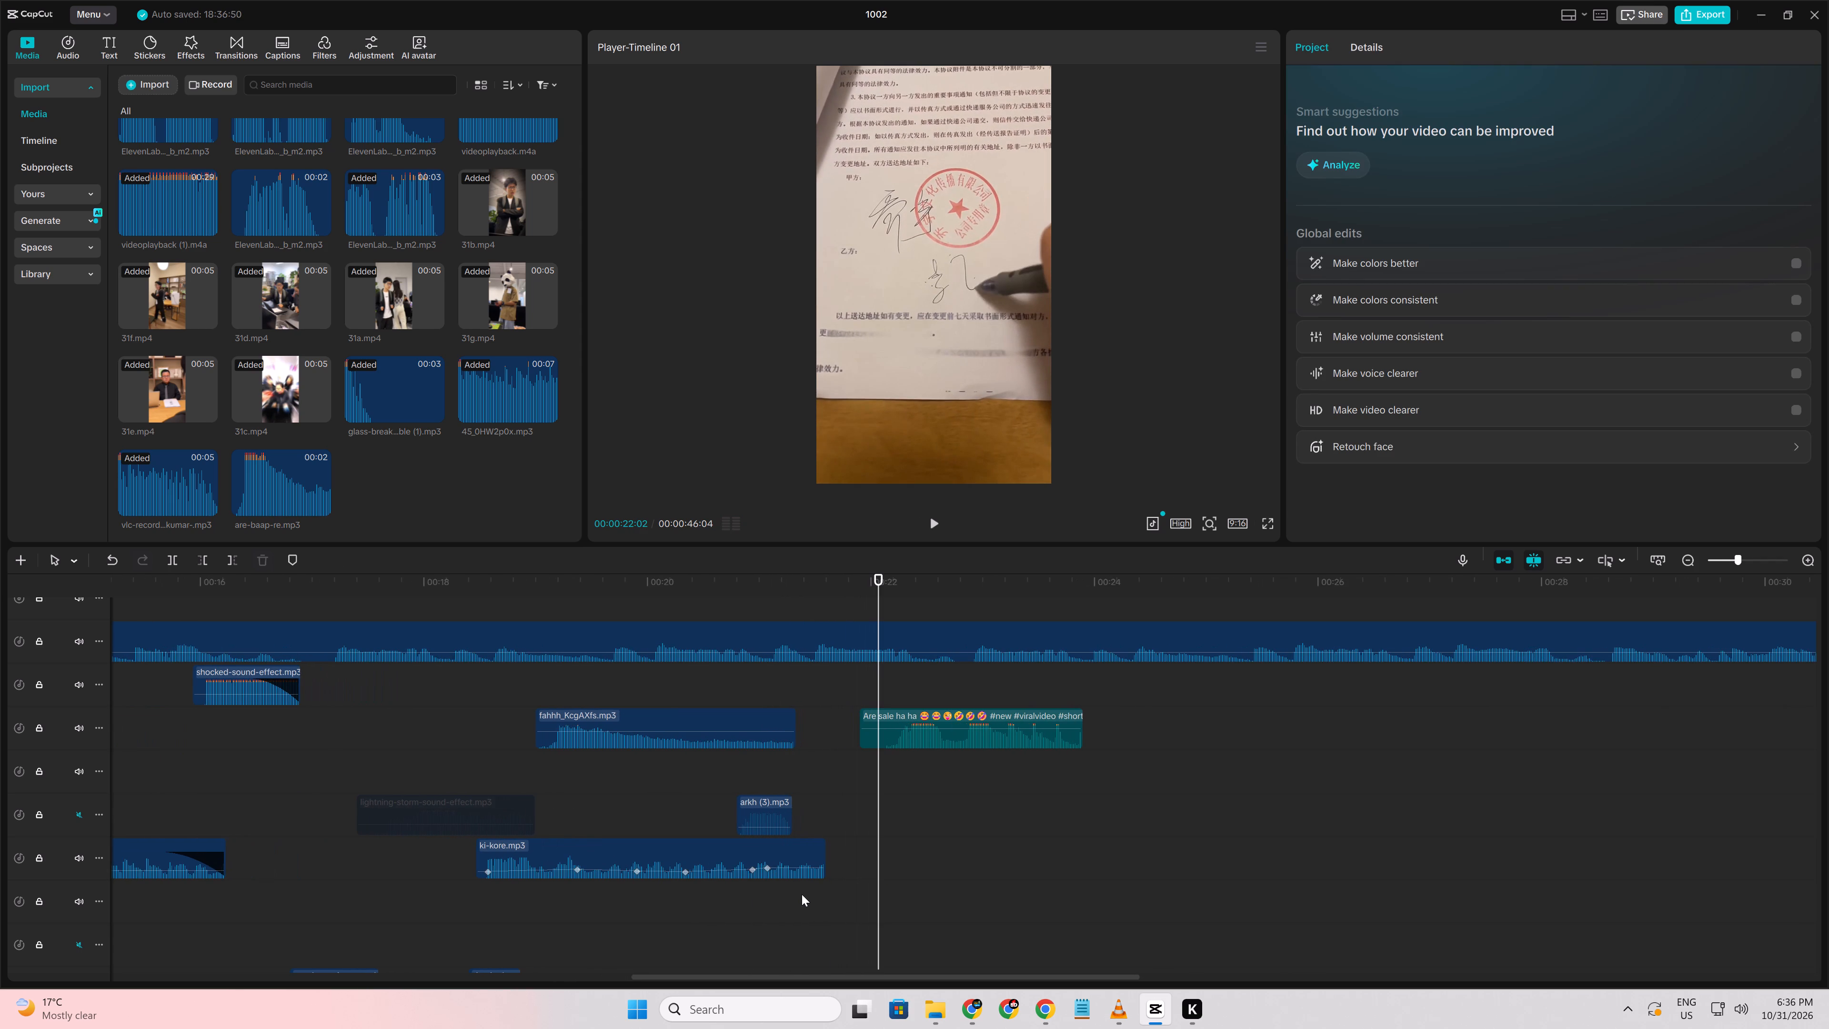
left_click(759, 903)
key("space")
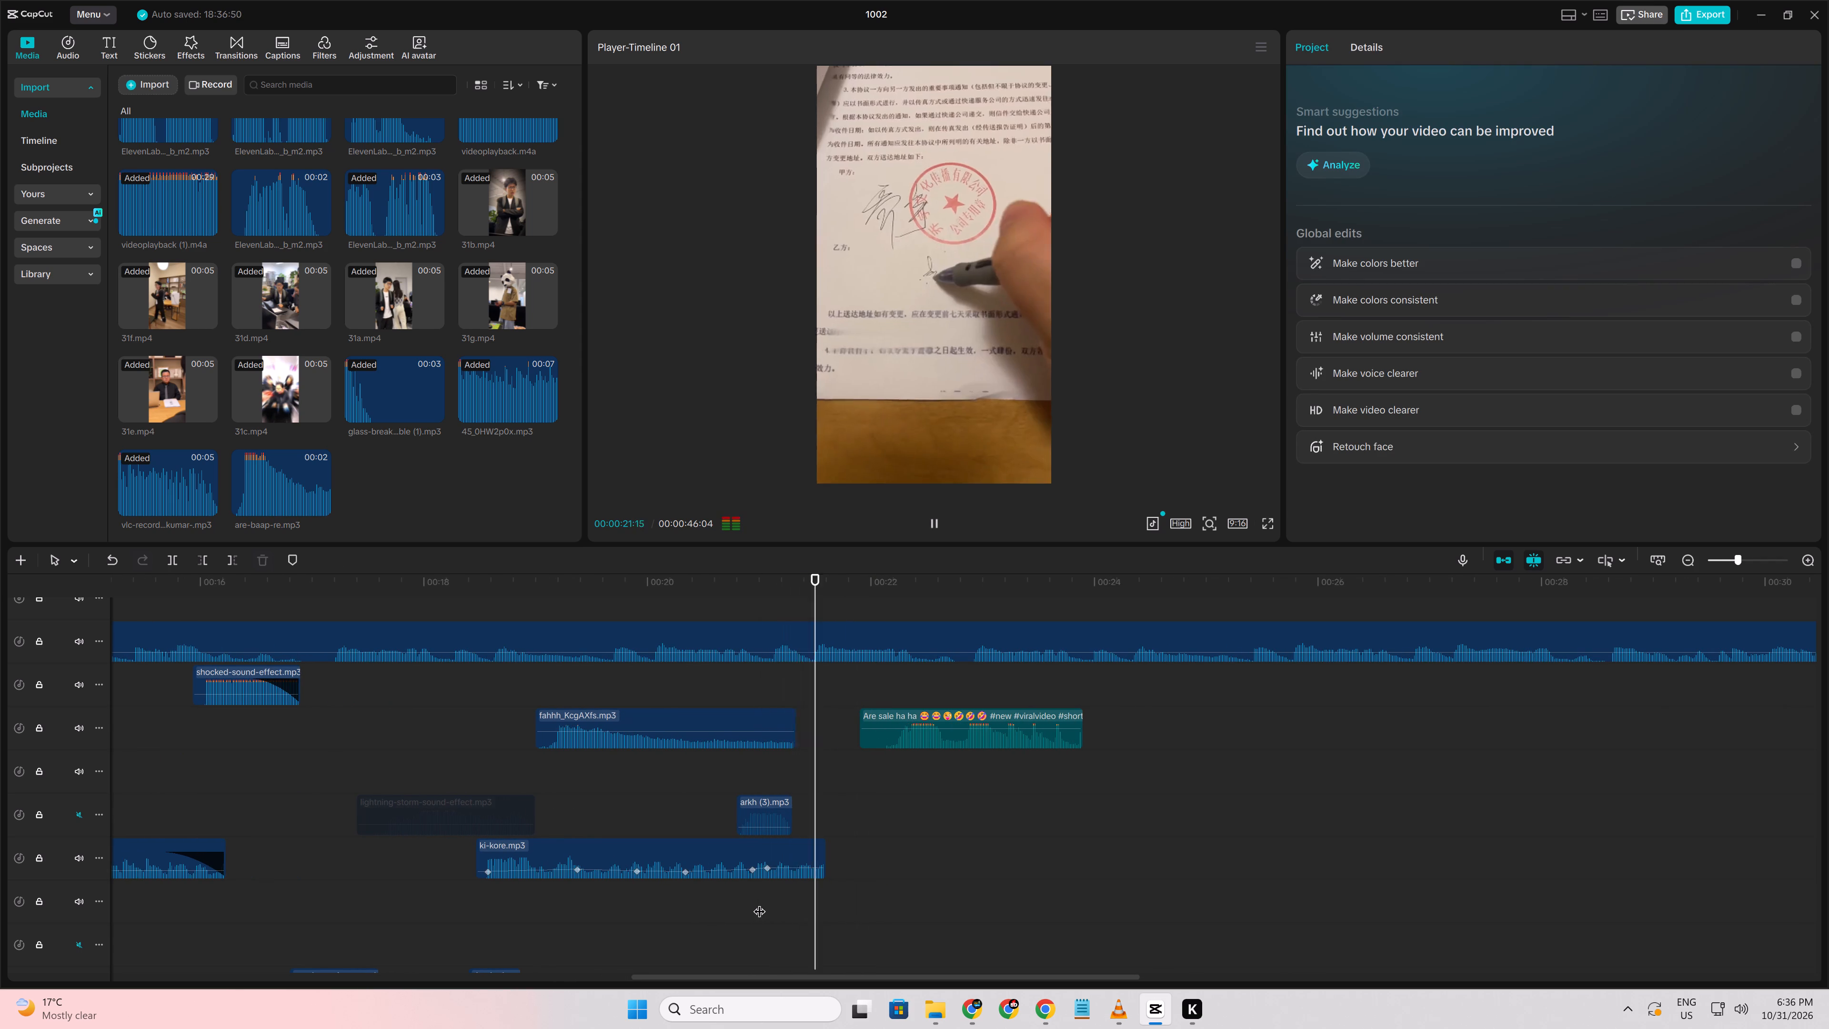
key("space")
key("space")
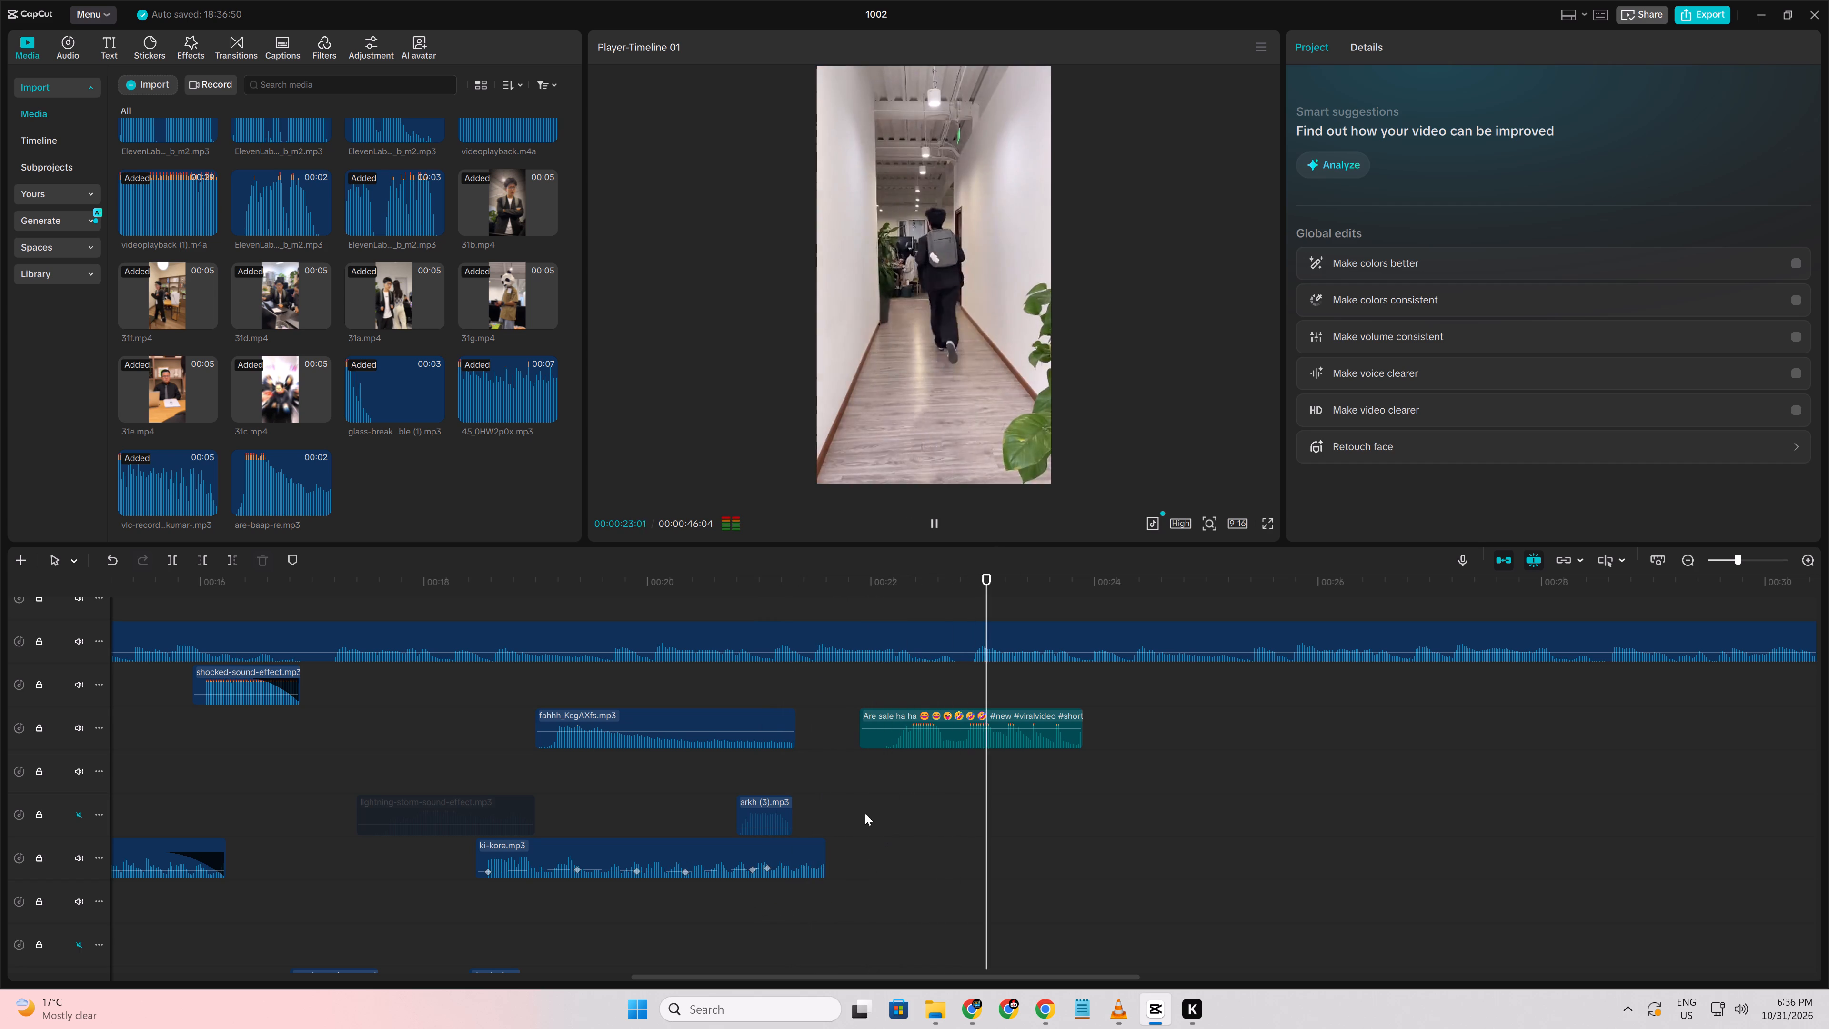
Move the "Are sale ha ha" sound clip away to about 00:00:28:20 and replay the contract-signing passage without it.
left_click_drag(906, 717, 1661, 707)
left_click(686, 811)
key("space")
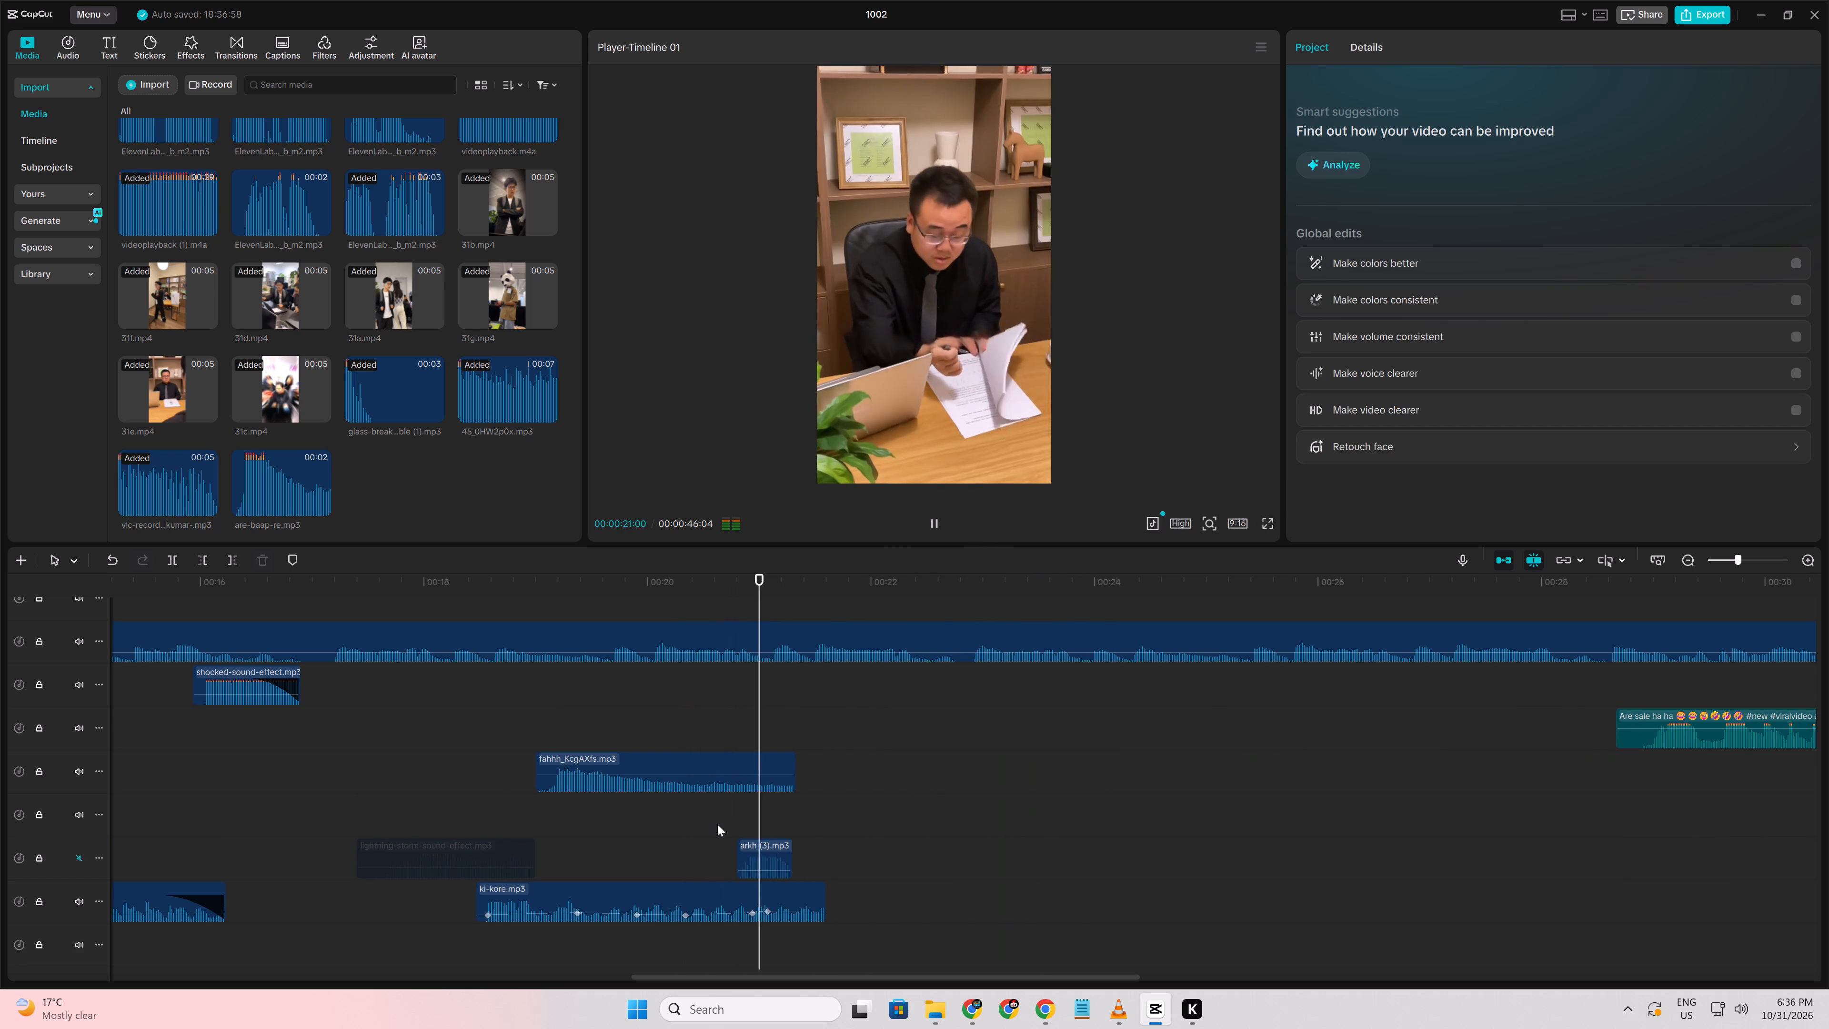
key("space")
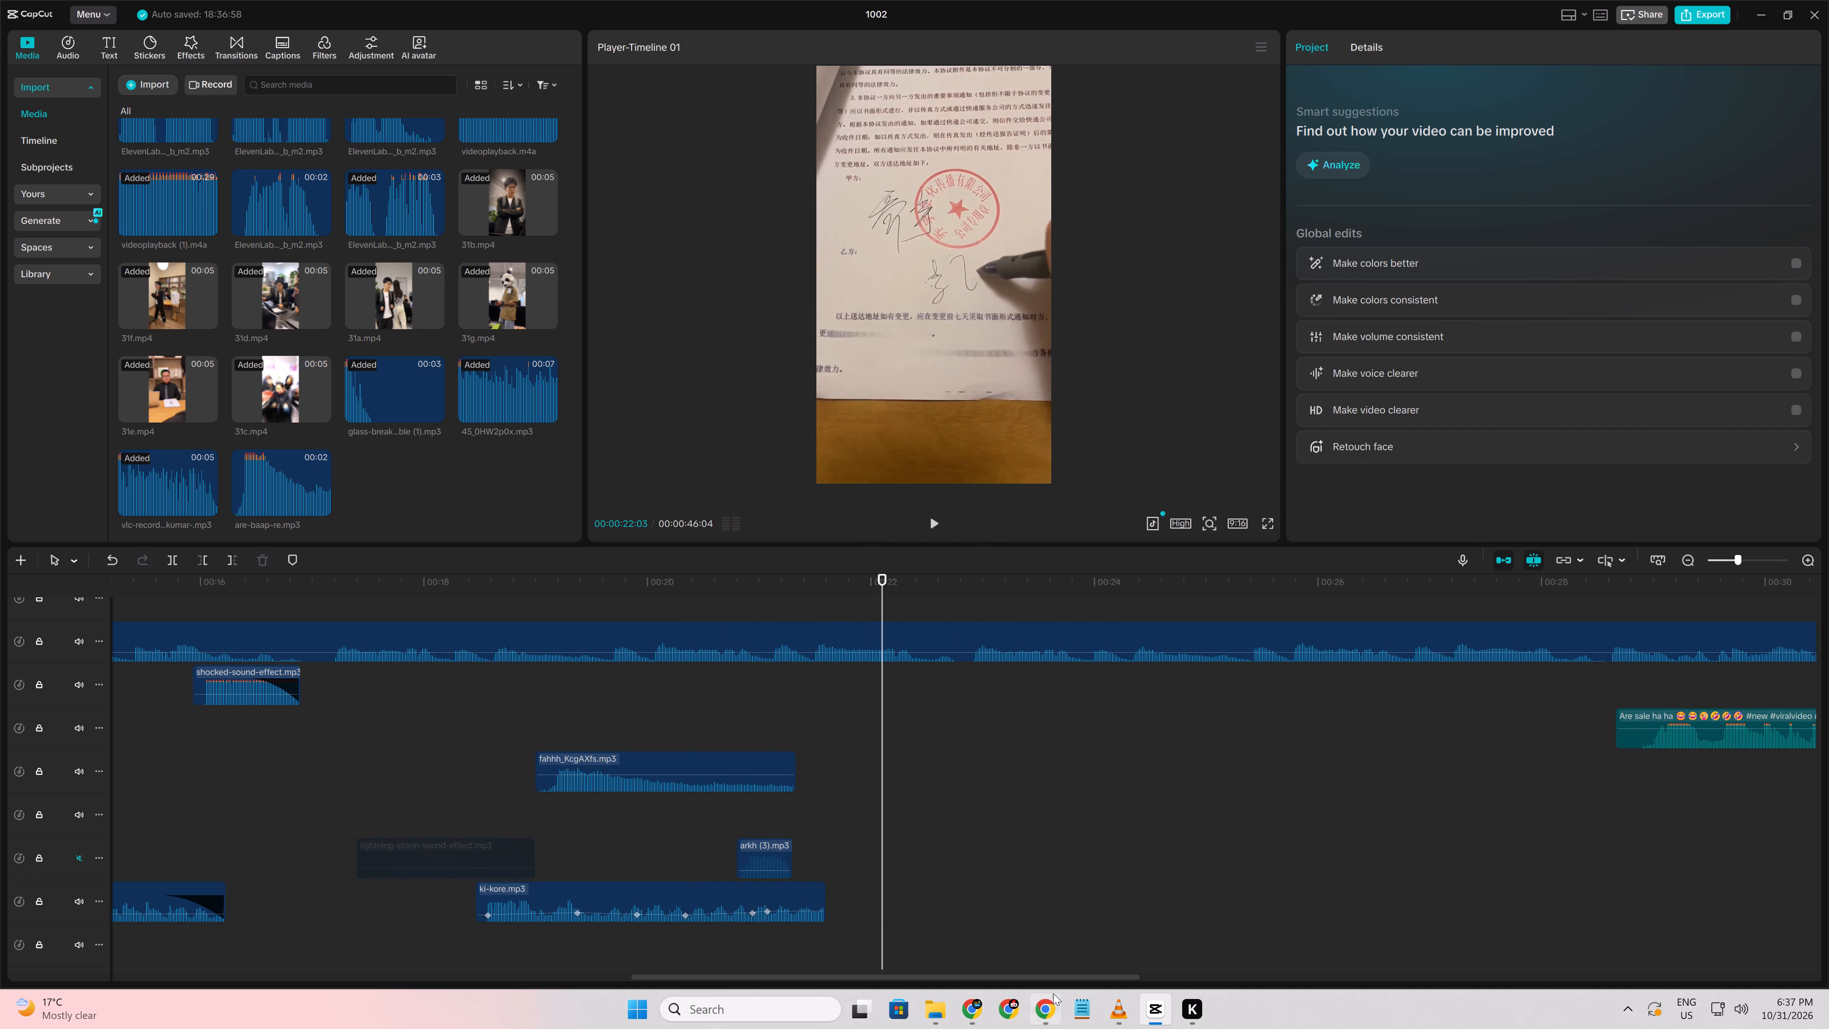
Switch to Chrome and search Myinstants for "sign".
left_click(1053, 996)
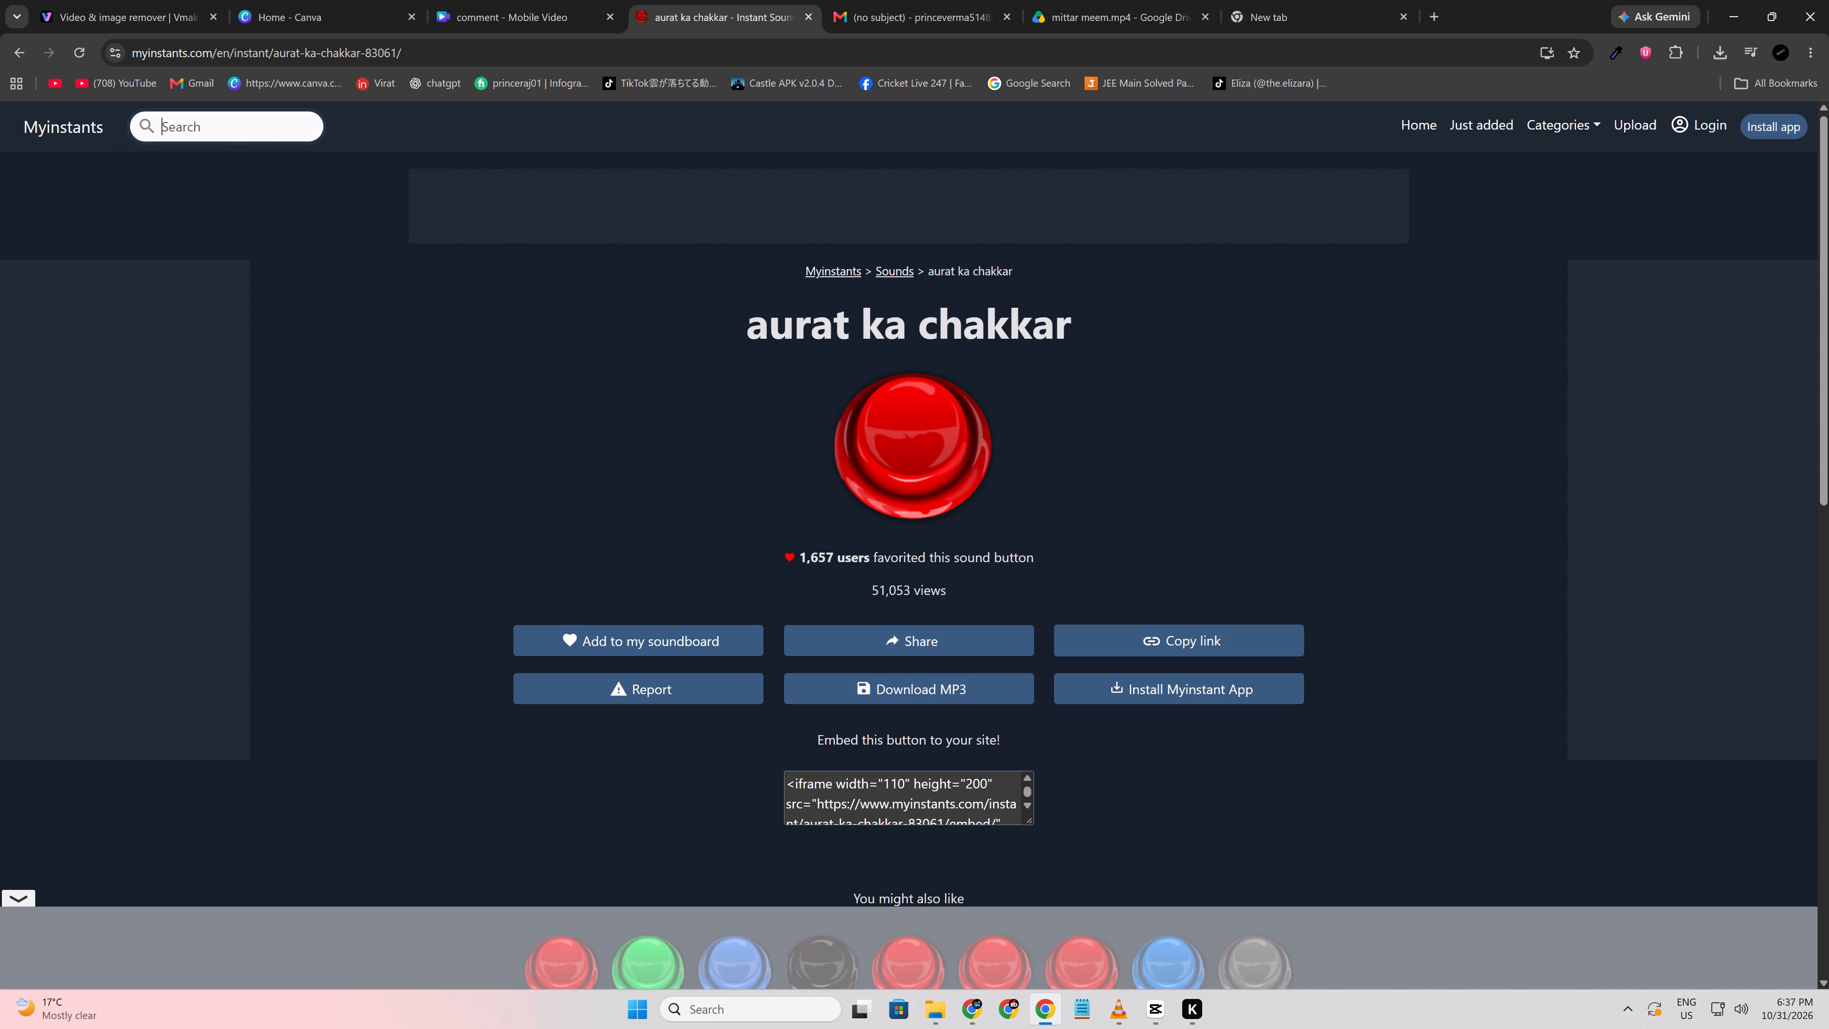
left_click(266, 122)
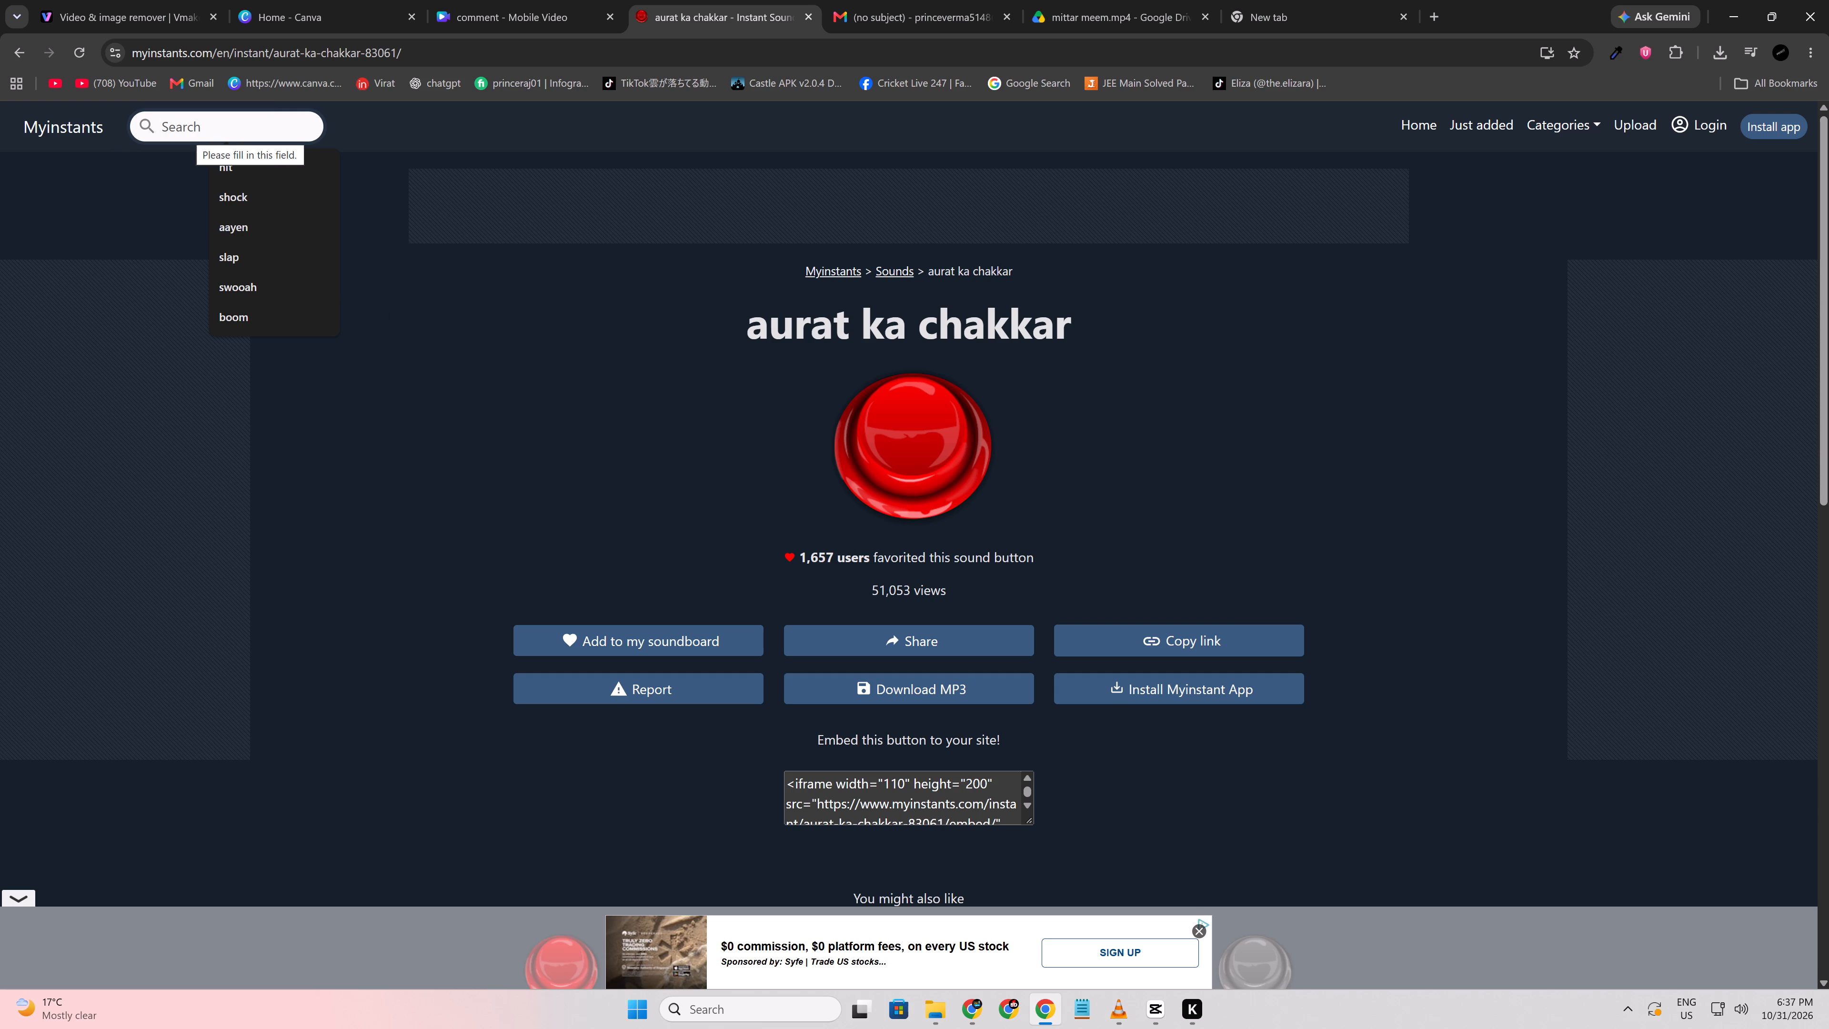
type("sign")
key("Return")
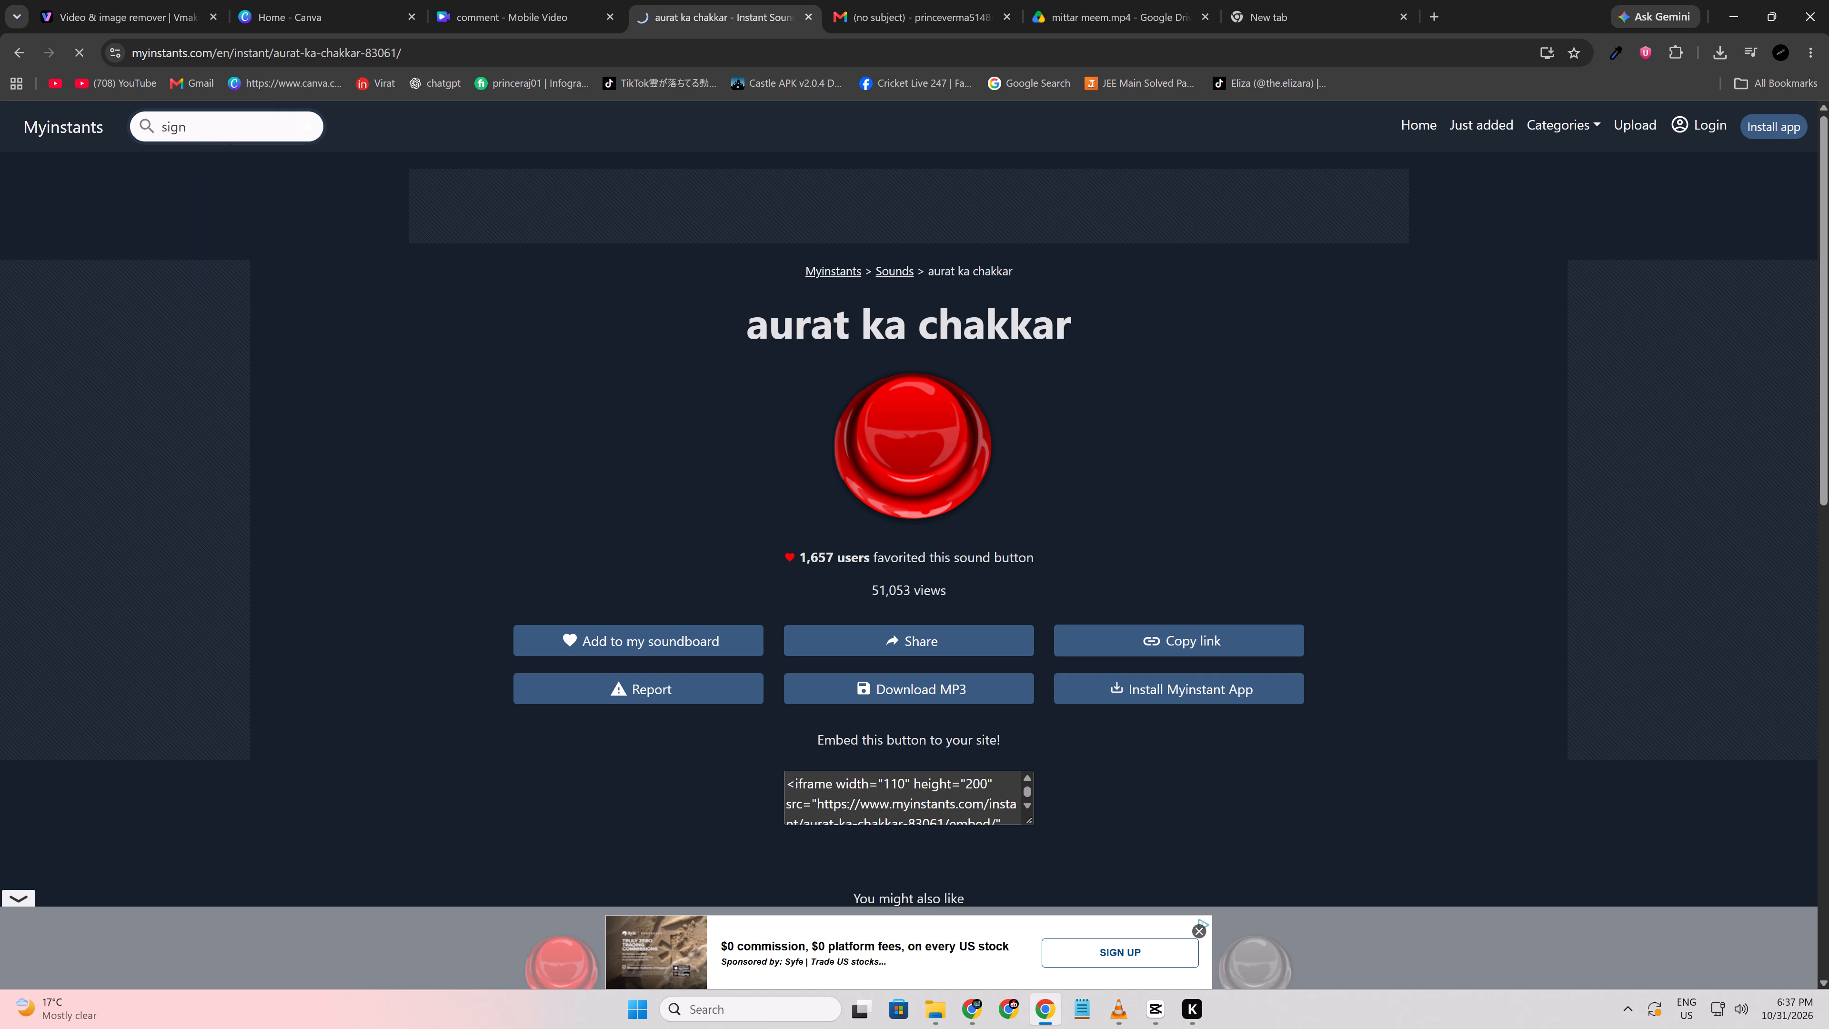
Preview the "sign" search sounds, including Seatbelt Sign, Wha stop sign, Stop Sign, Sign my petition and Wet floor sign.
left_click(568, 334)
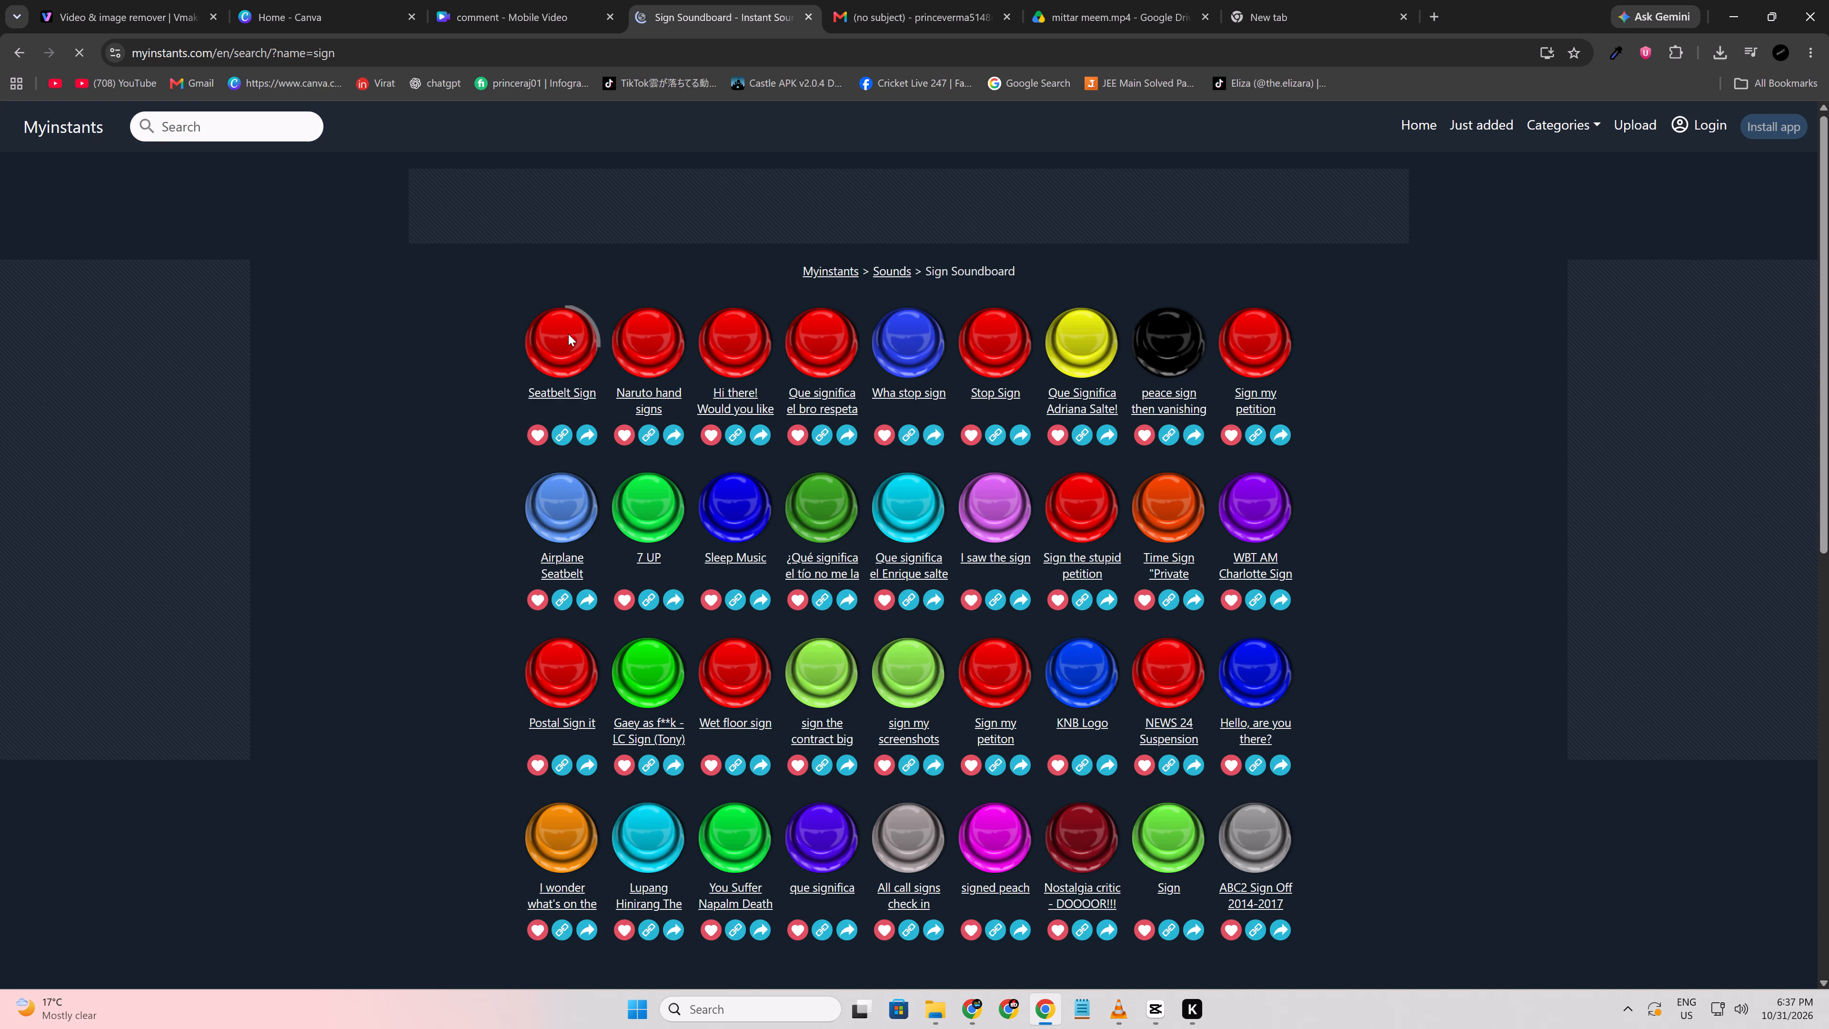
left_click(897, 329)
left_click(1015, 347)
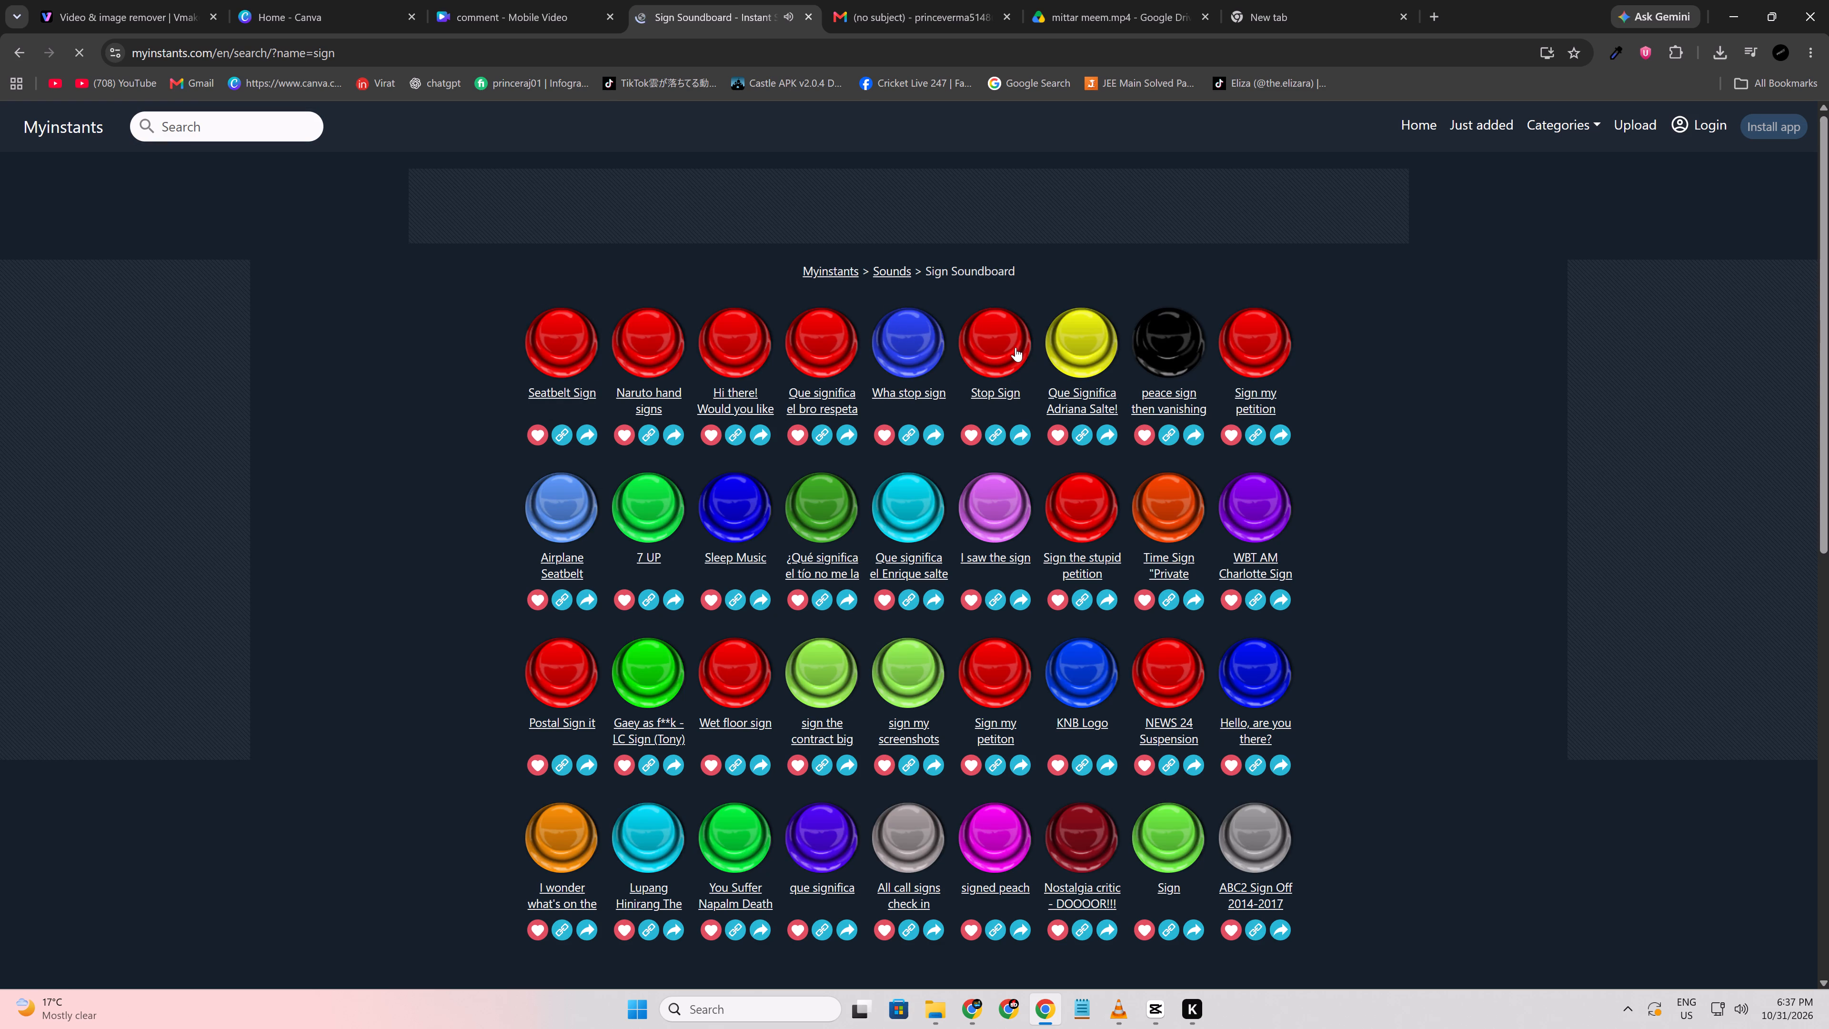
left_click(1278, 346)
left_click(774, 514)
left_click(731, 675)
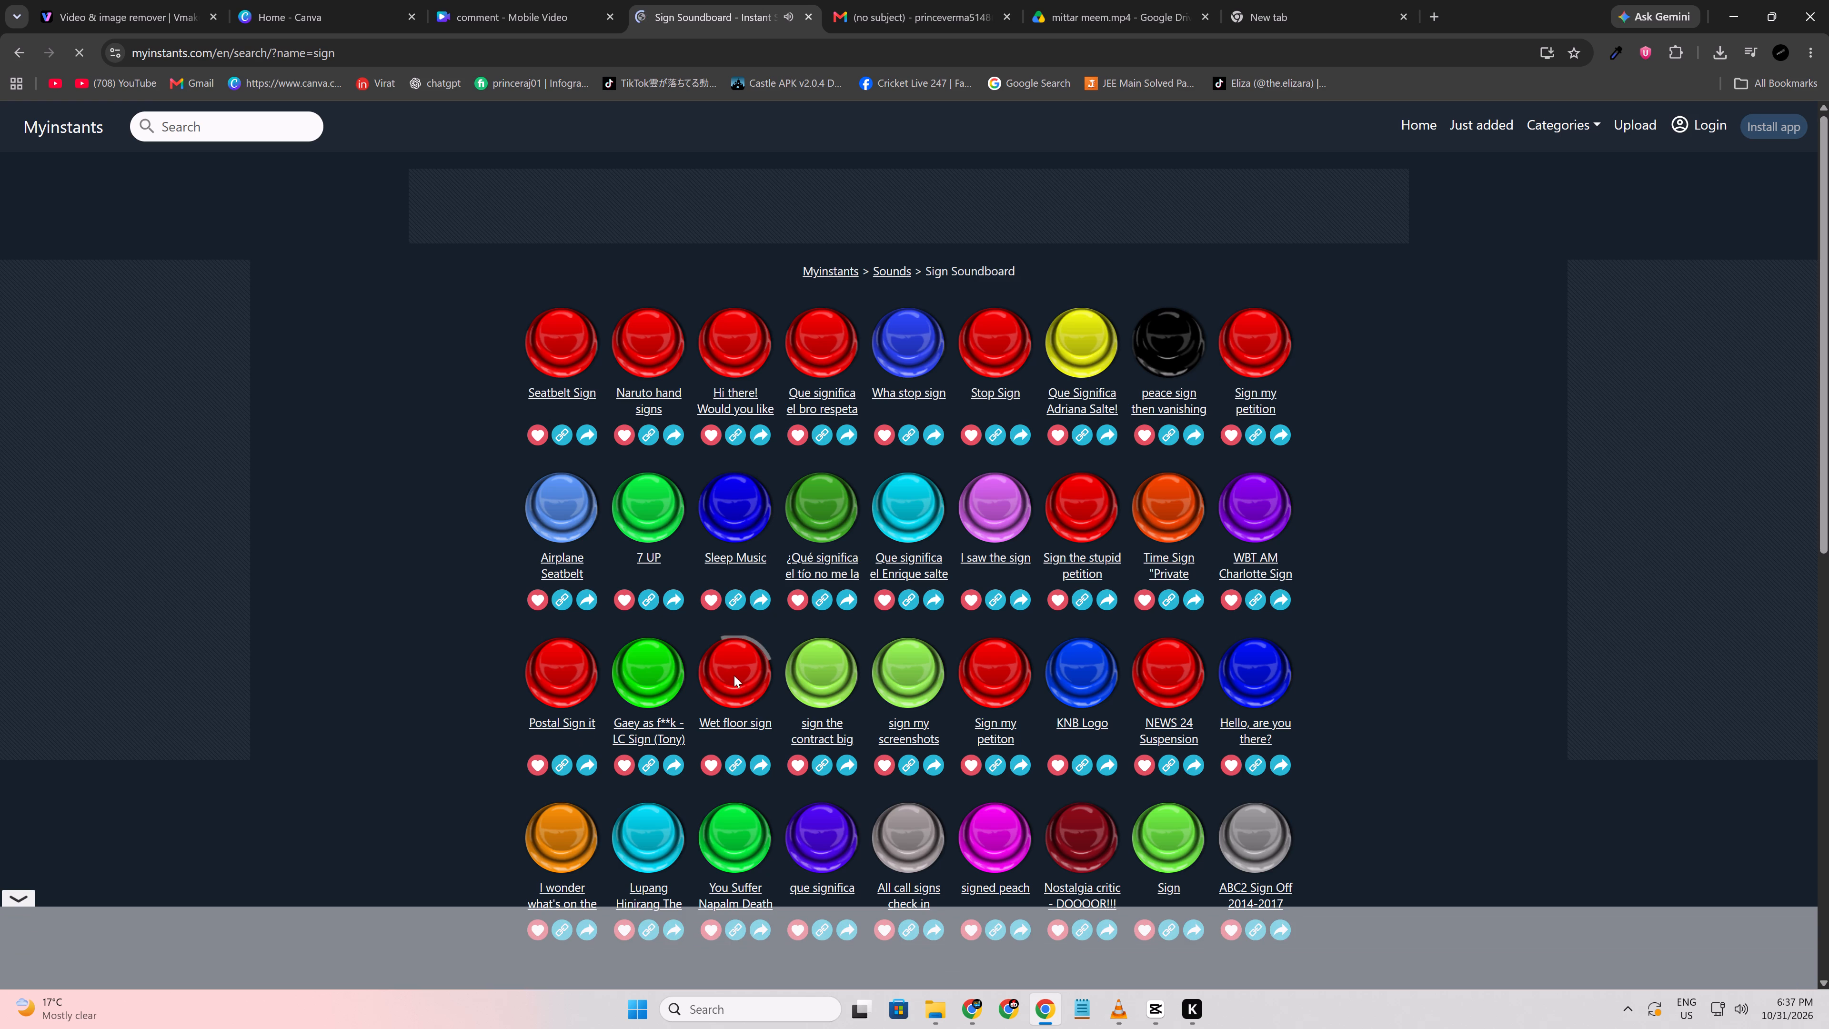
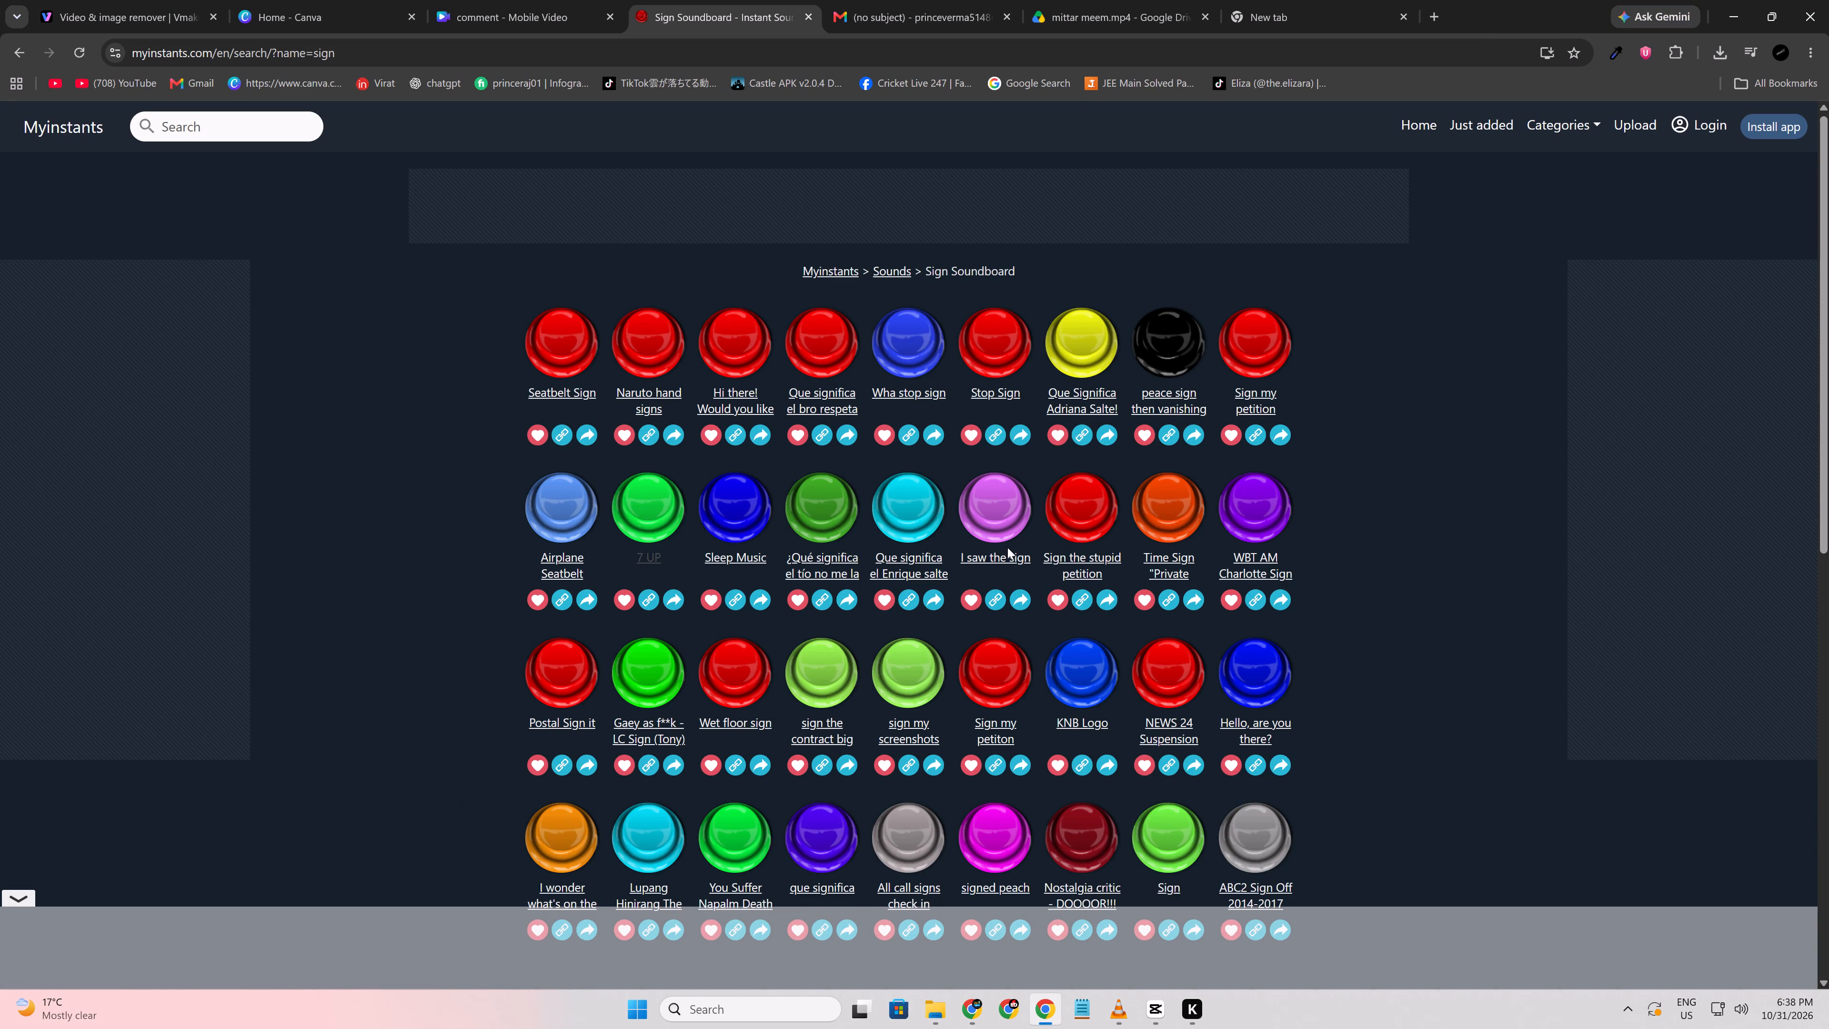
Preview more "sign" search sounds, including WBT AM Charlotte Sign, Postal Sign it, Wet floor sign and I wonder what's on the.
scroll(1007, 547, "up", 1)
left_click(1275, 515)
left_click(563, 697)
left_click(657, 681)
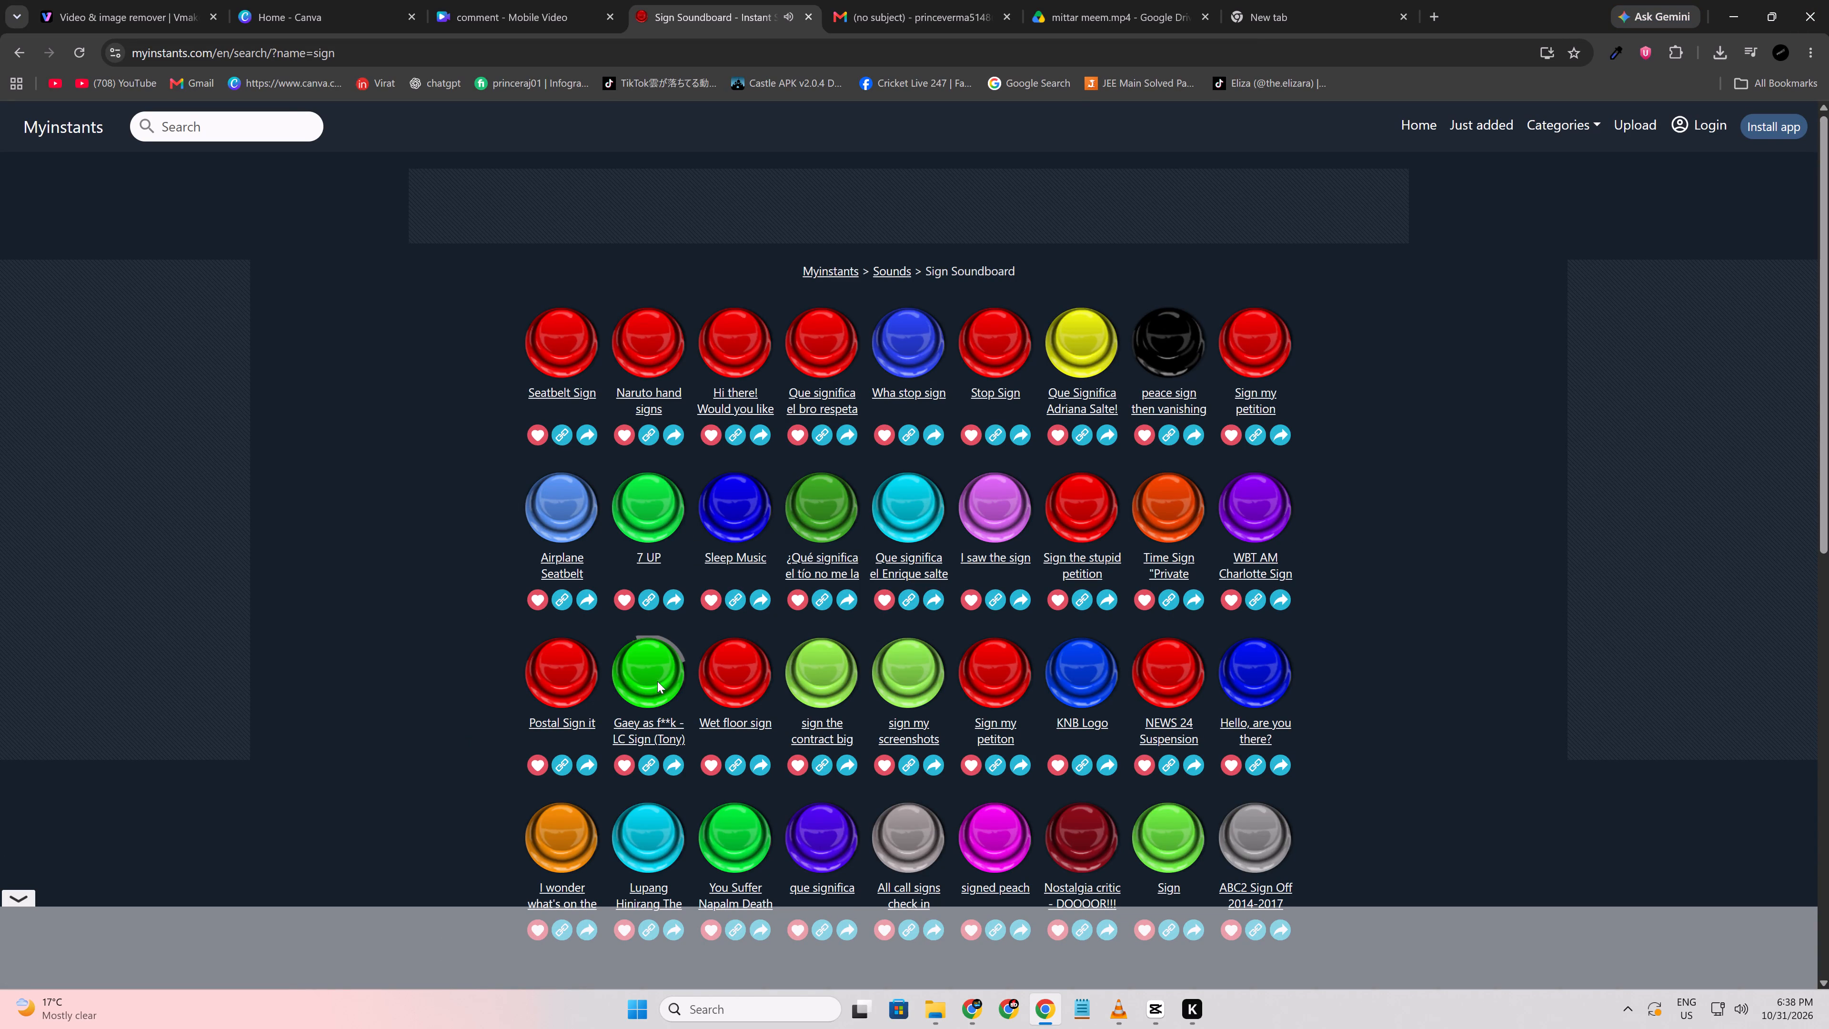
left_click(754, 688)
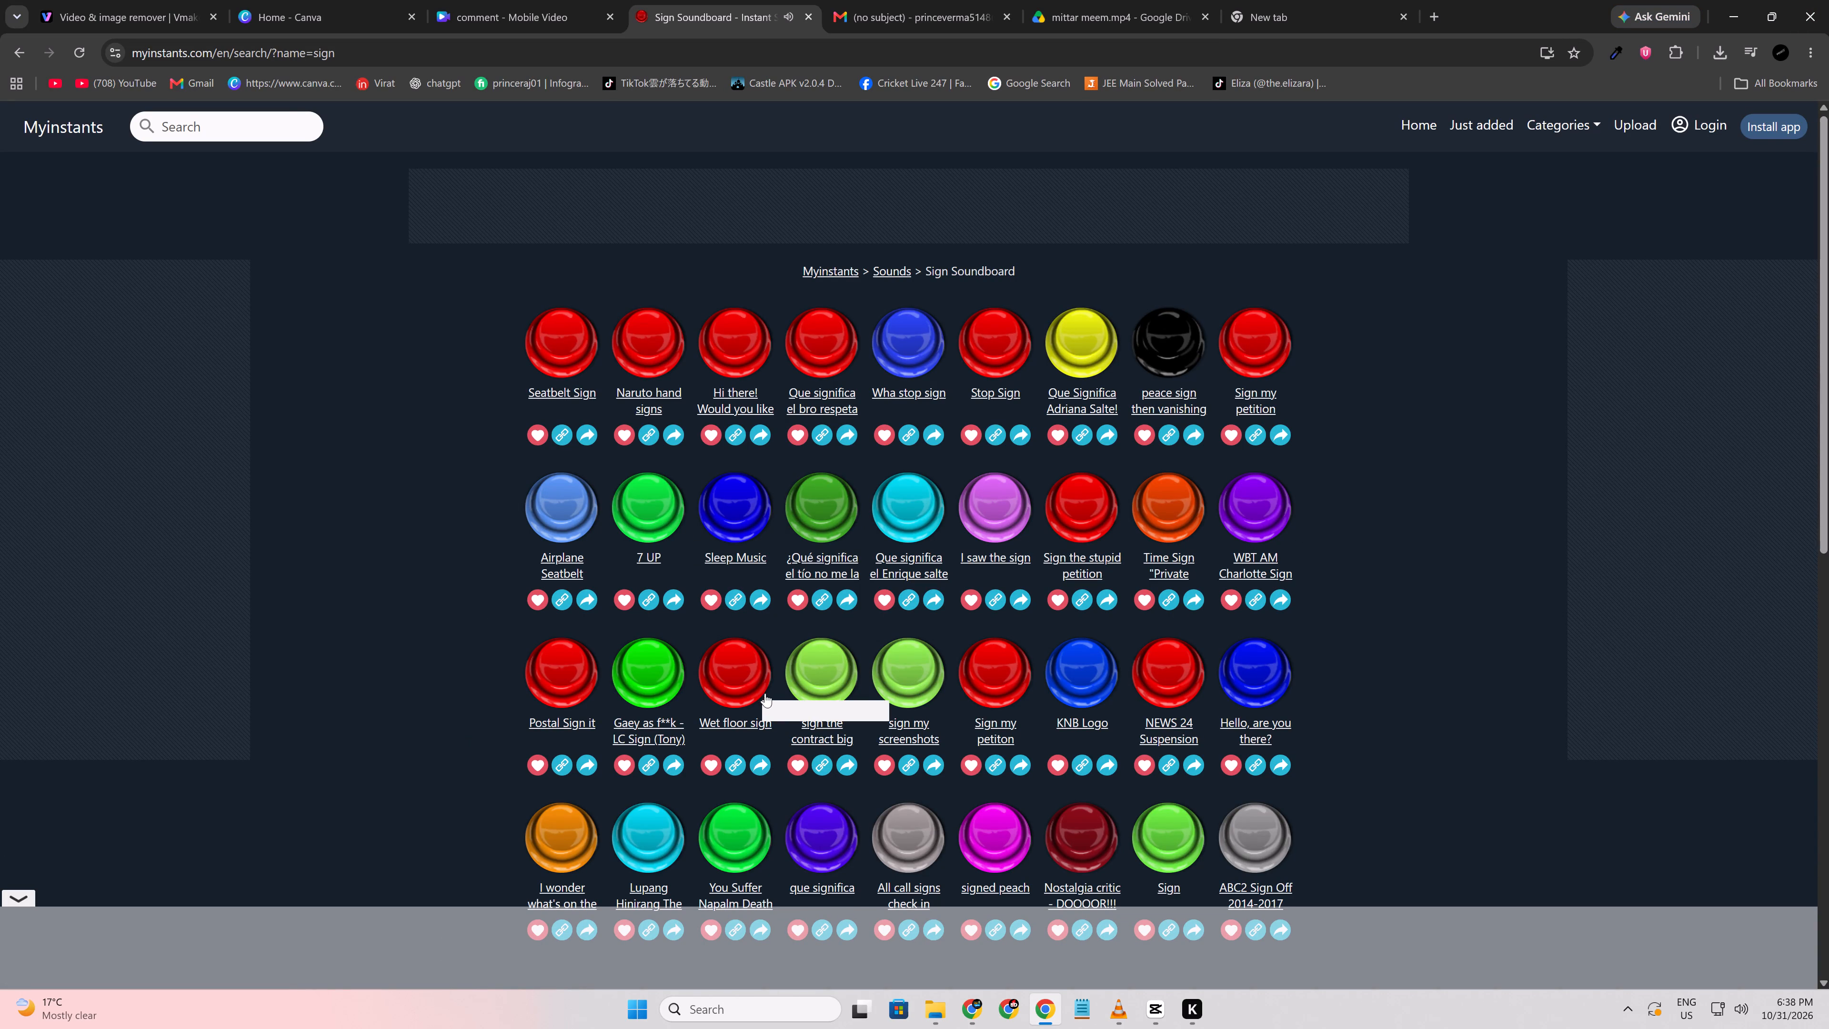
left_click(565, 831)
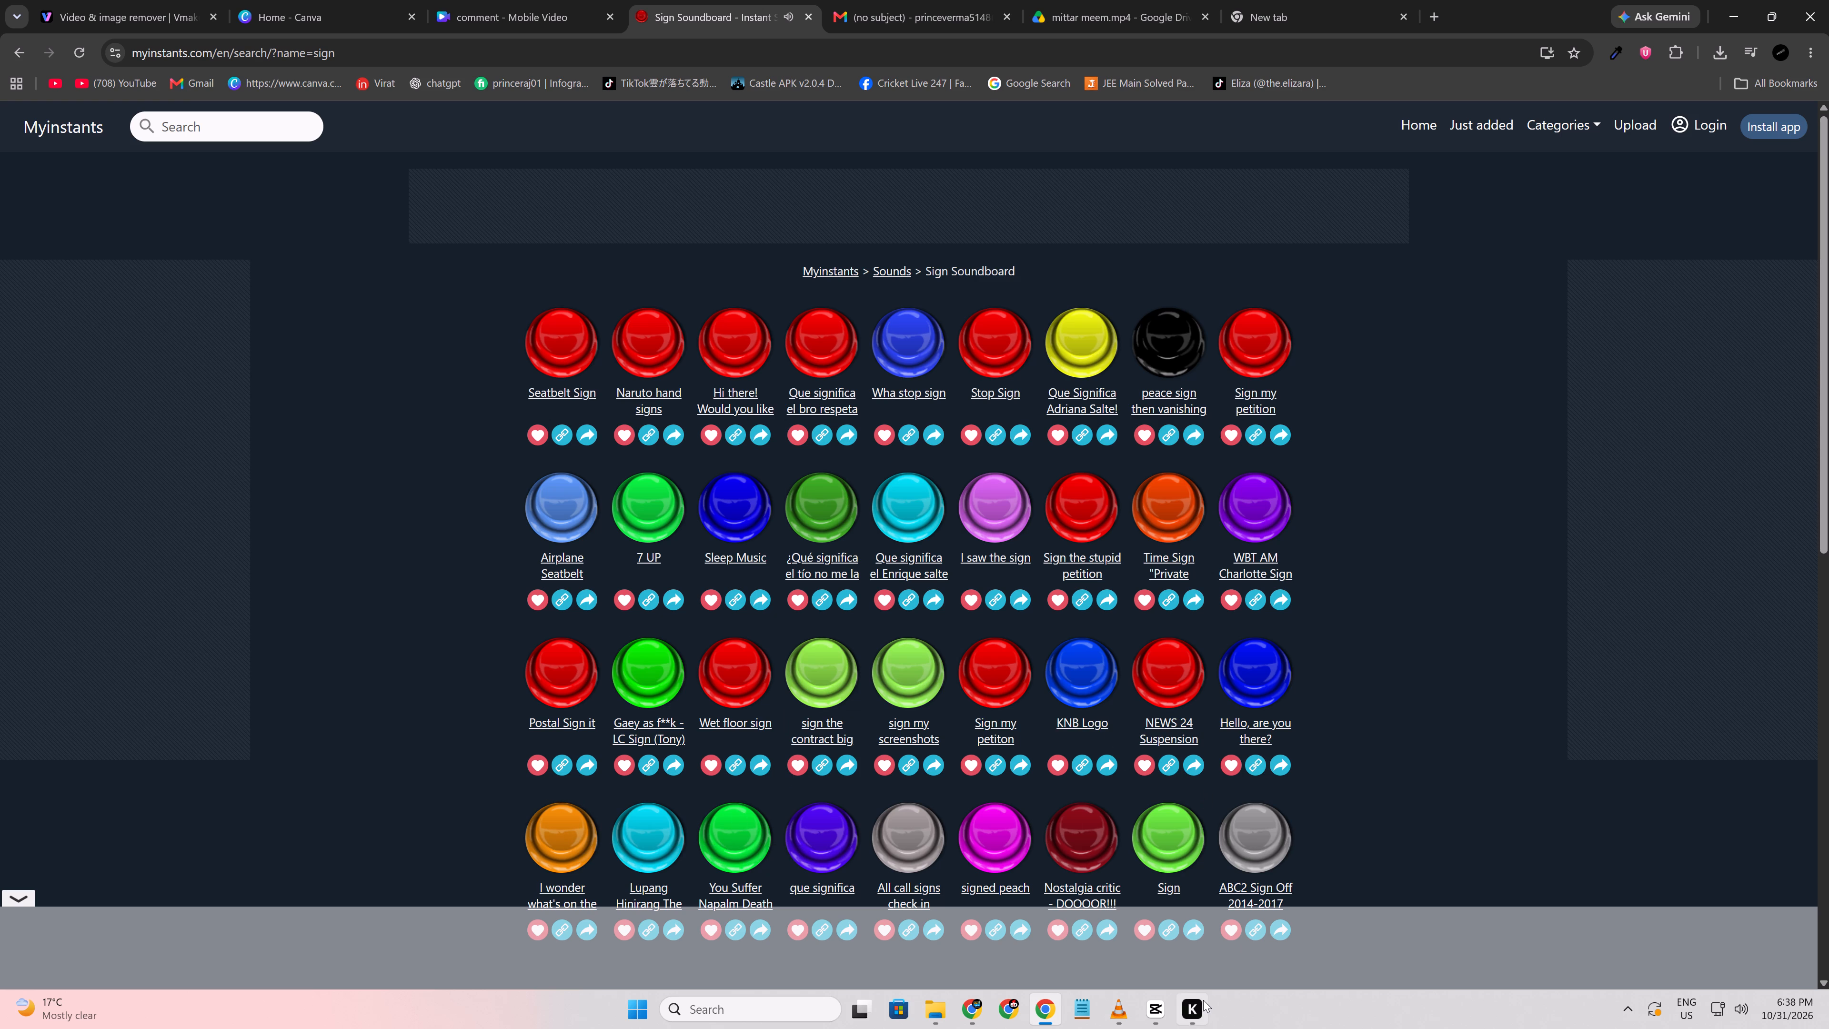
Switch to CapCut and replay the passage from the office talk through the contract signing into the corridor shot.
left_click(1155, 1012)
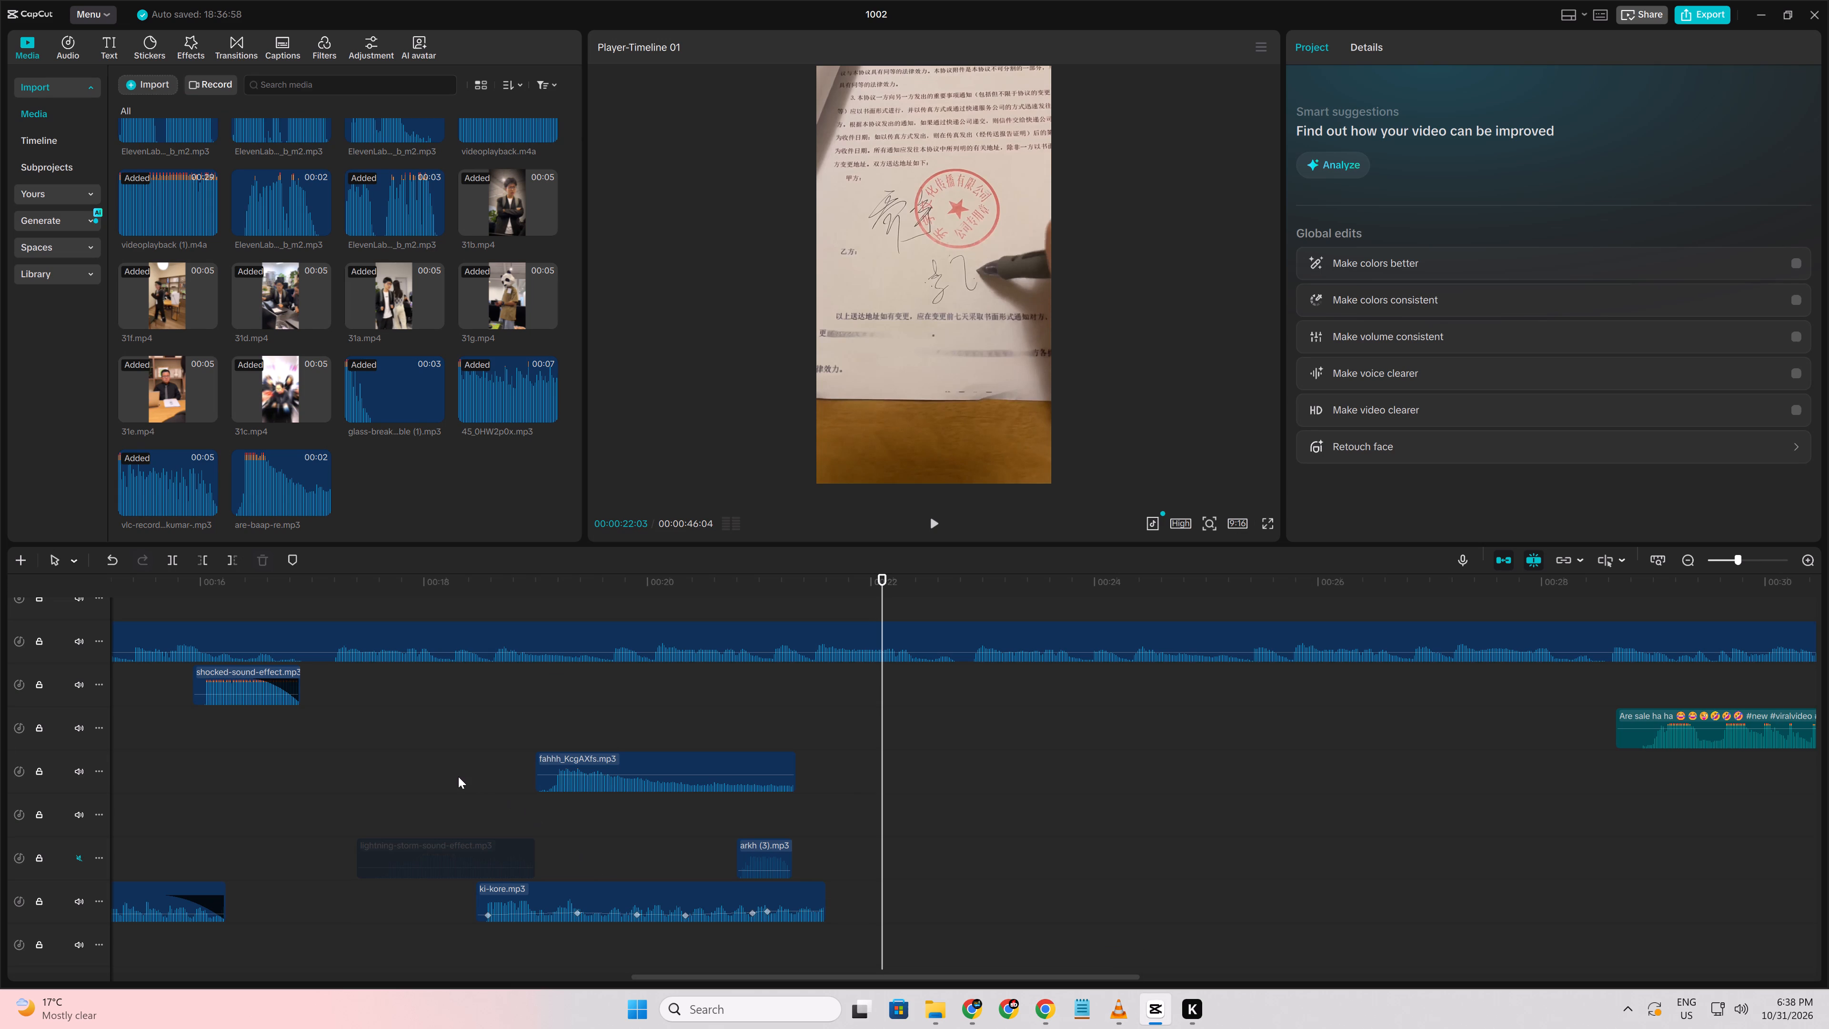
left_click(458, 777)
key("space")
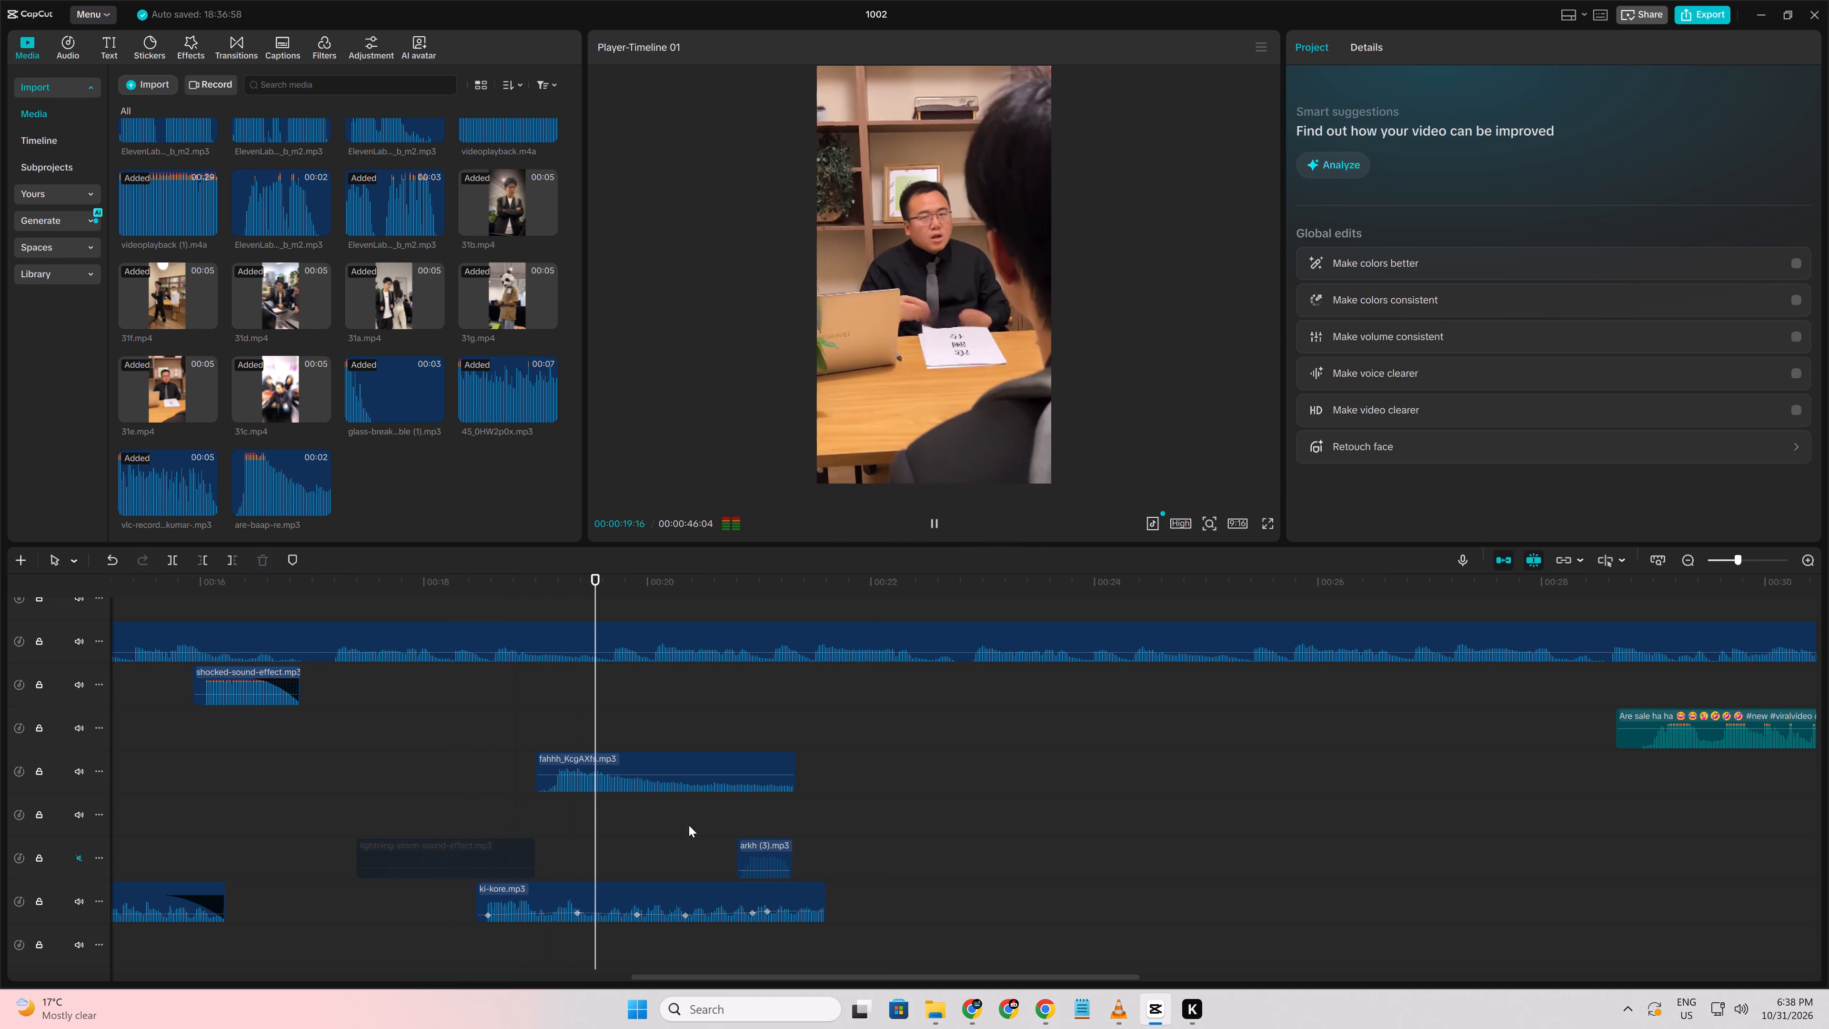
key("space")
scroll(810, 821, "down", 2)
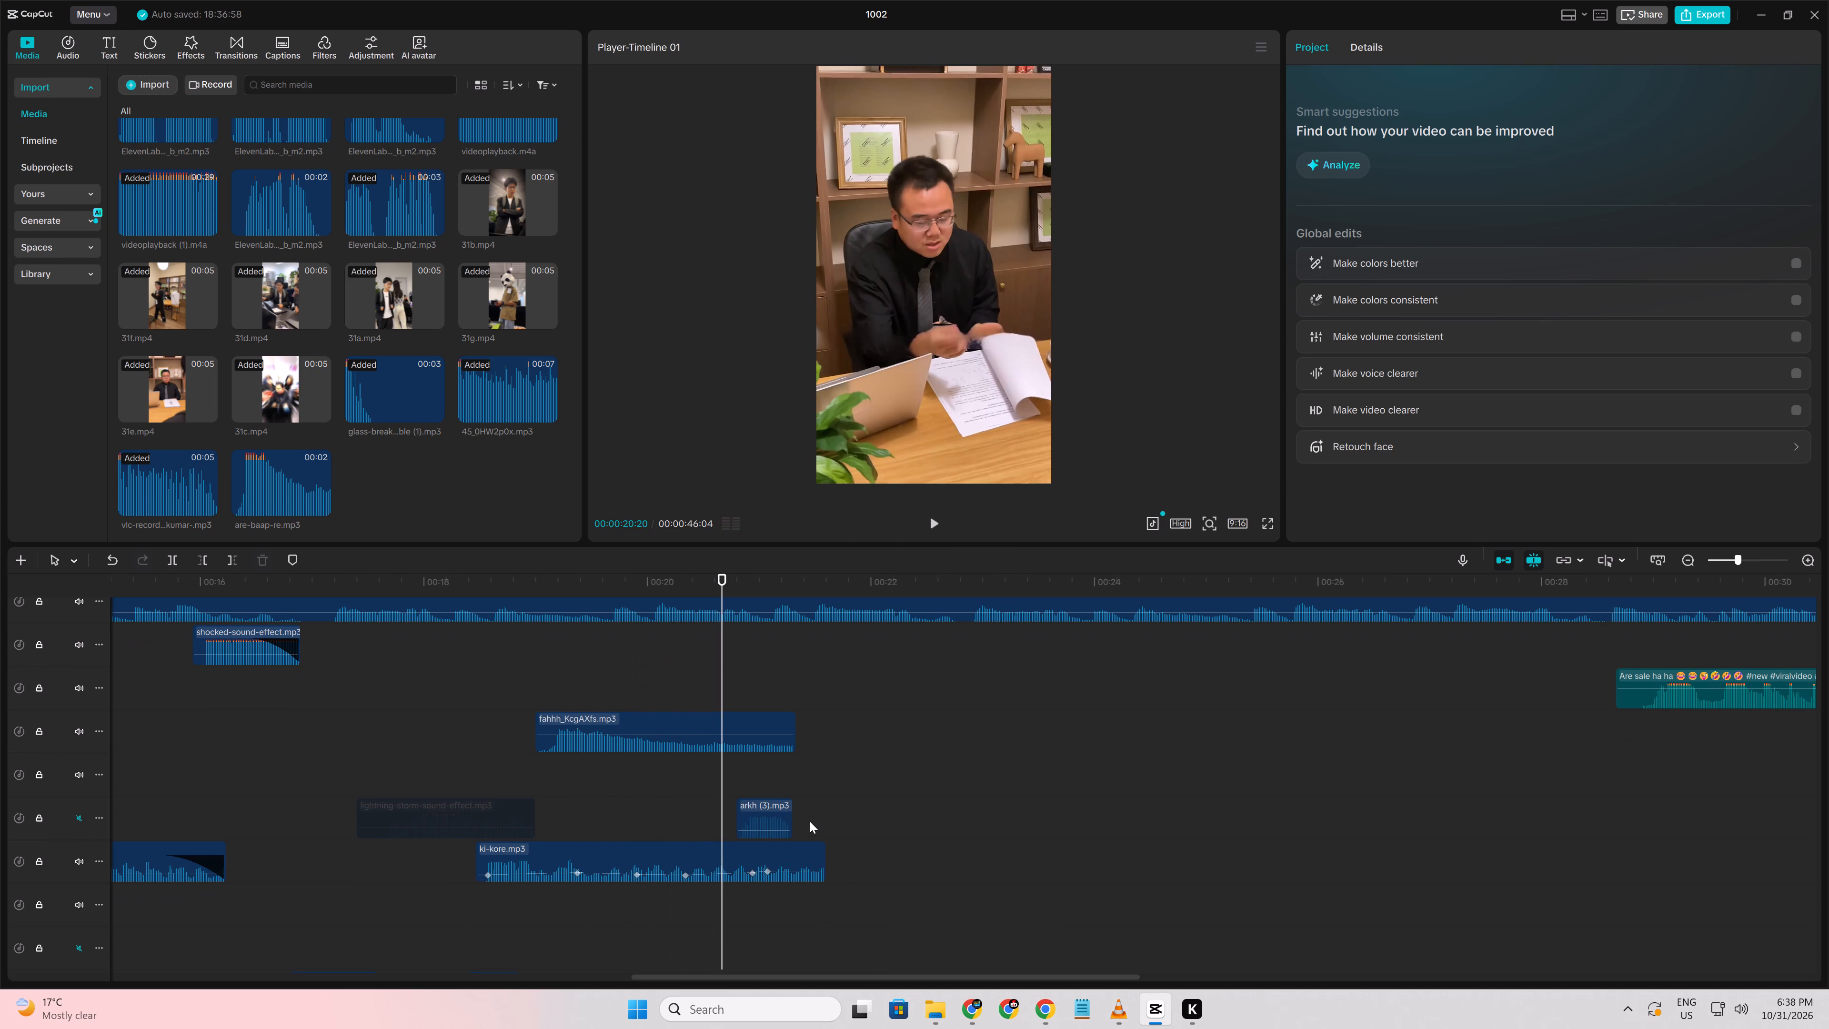
key("space")
scroll(810, 821, "up", 4)
scroll(1080, 772, "down", 2)
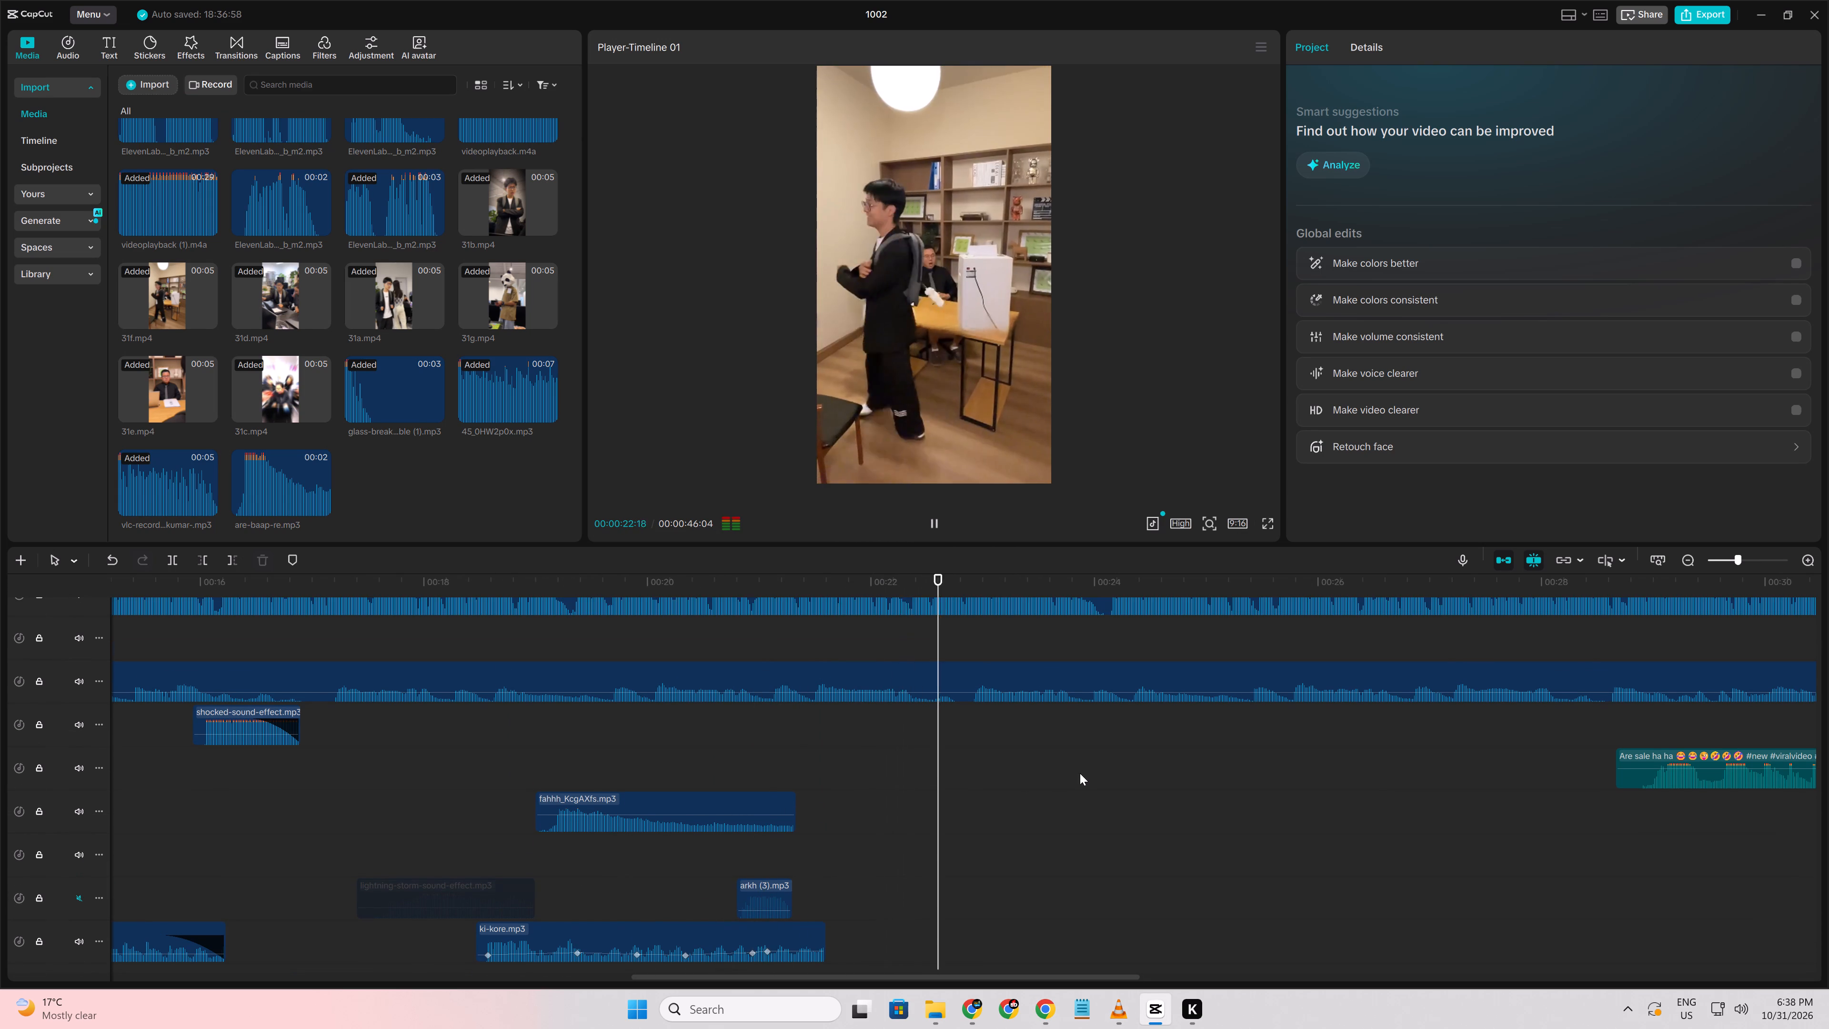
scroll(1080, 773, "down", 2)
key("space")
scroll(1069, 778, "down", 6)
scroll(1035, 778, "up", 9)
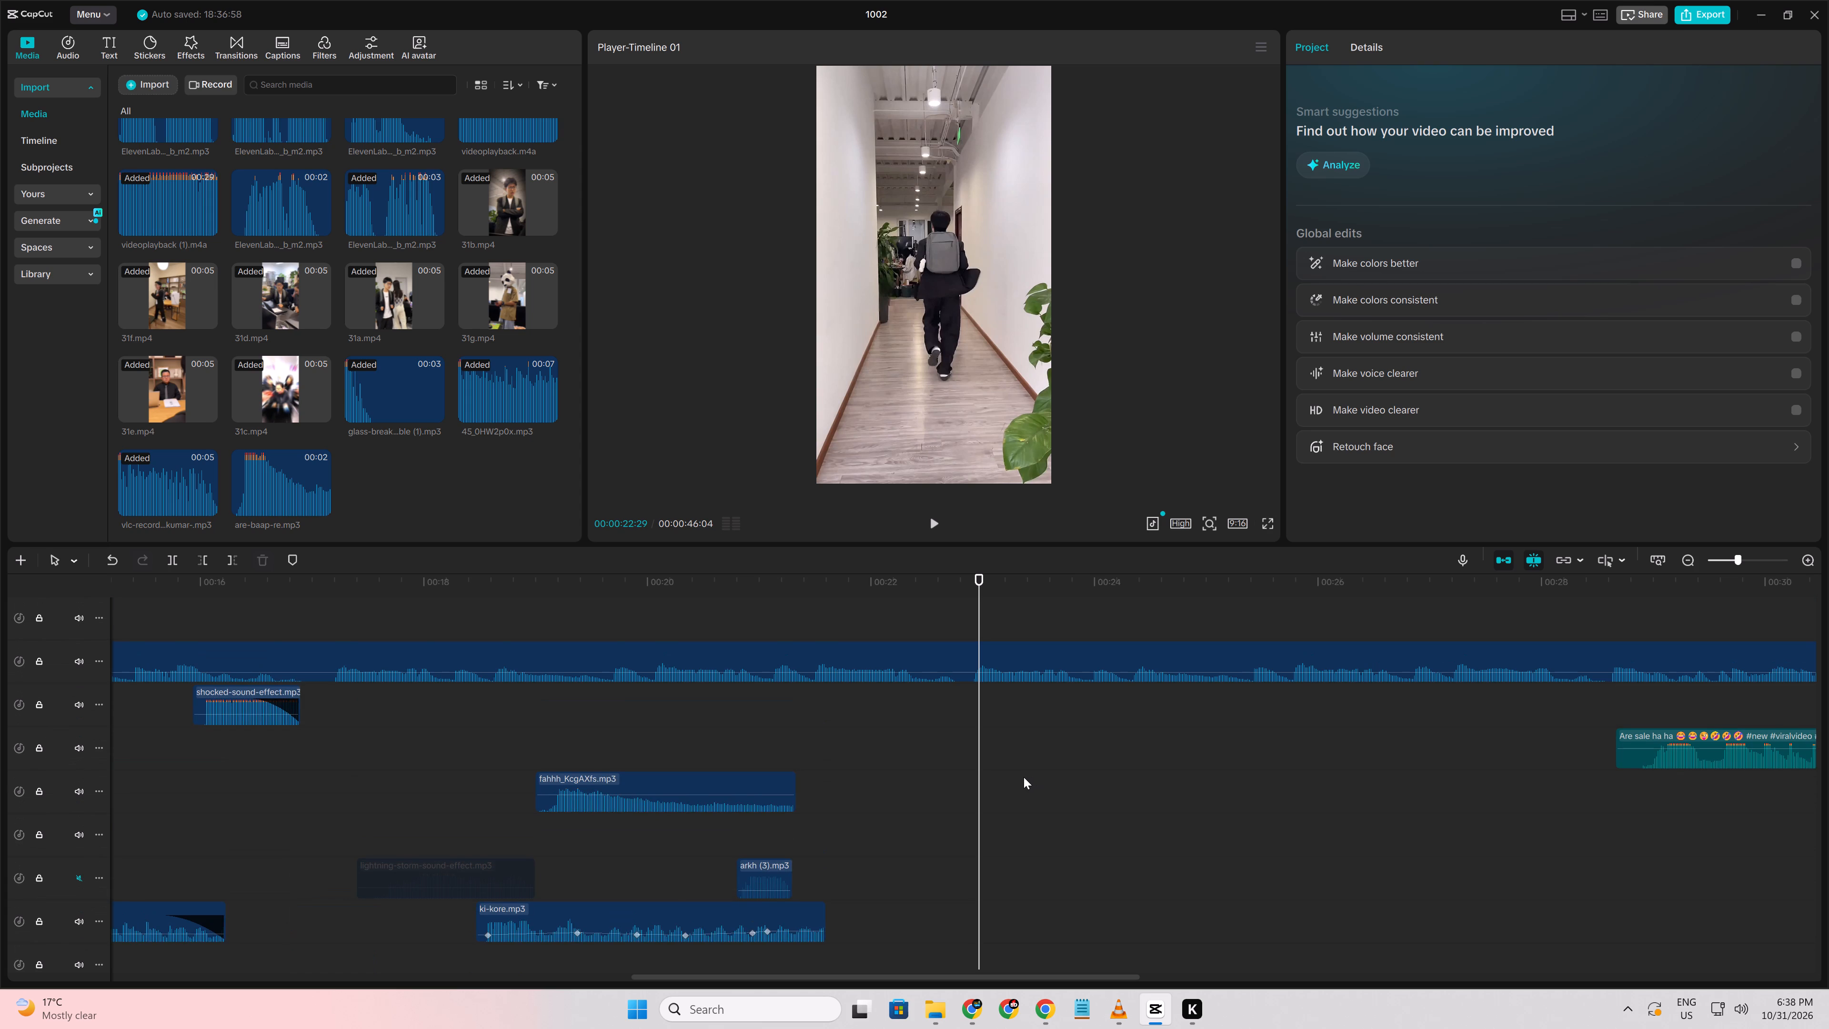
scroll(1024, 777, "down", 4, "ctrl")
Switch to Chrome, search Myinstants for "walk" and preview spongebob walk, squidward walk effect and Wiwok Detok.
left_click(1049, 1002)
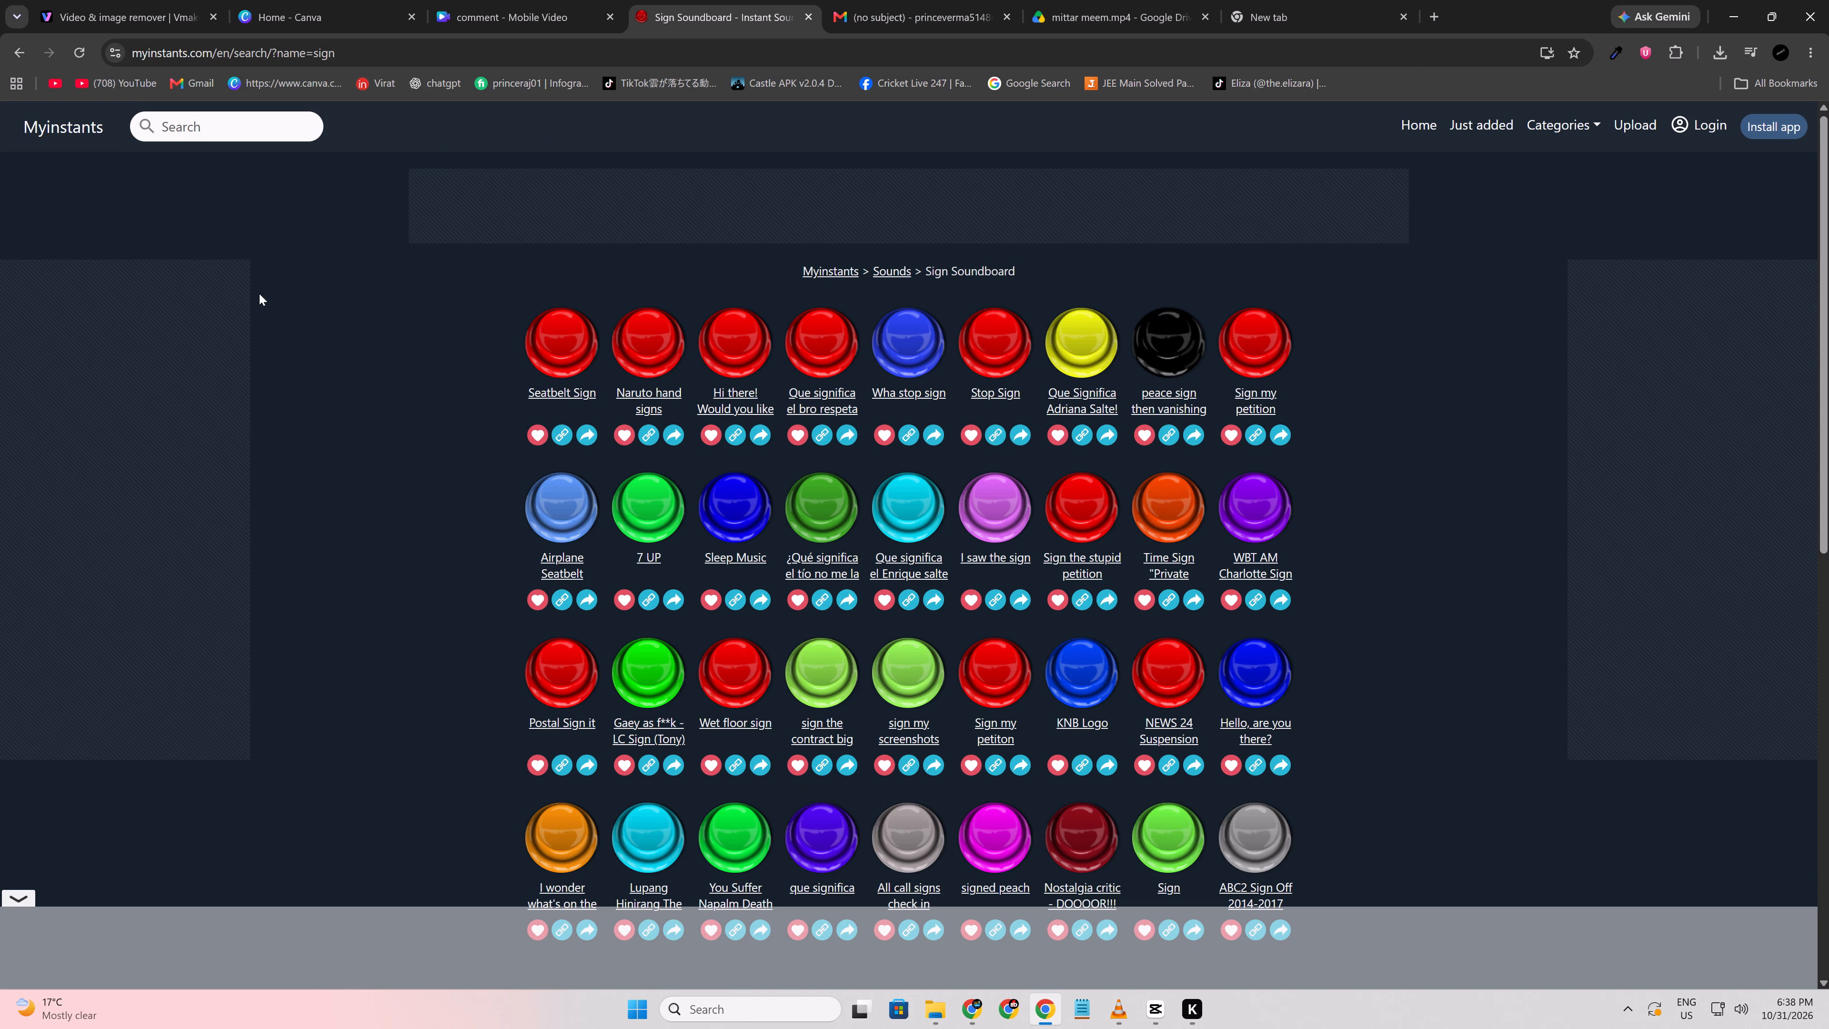
left_click(188, 132)
type("wa")
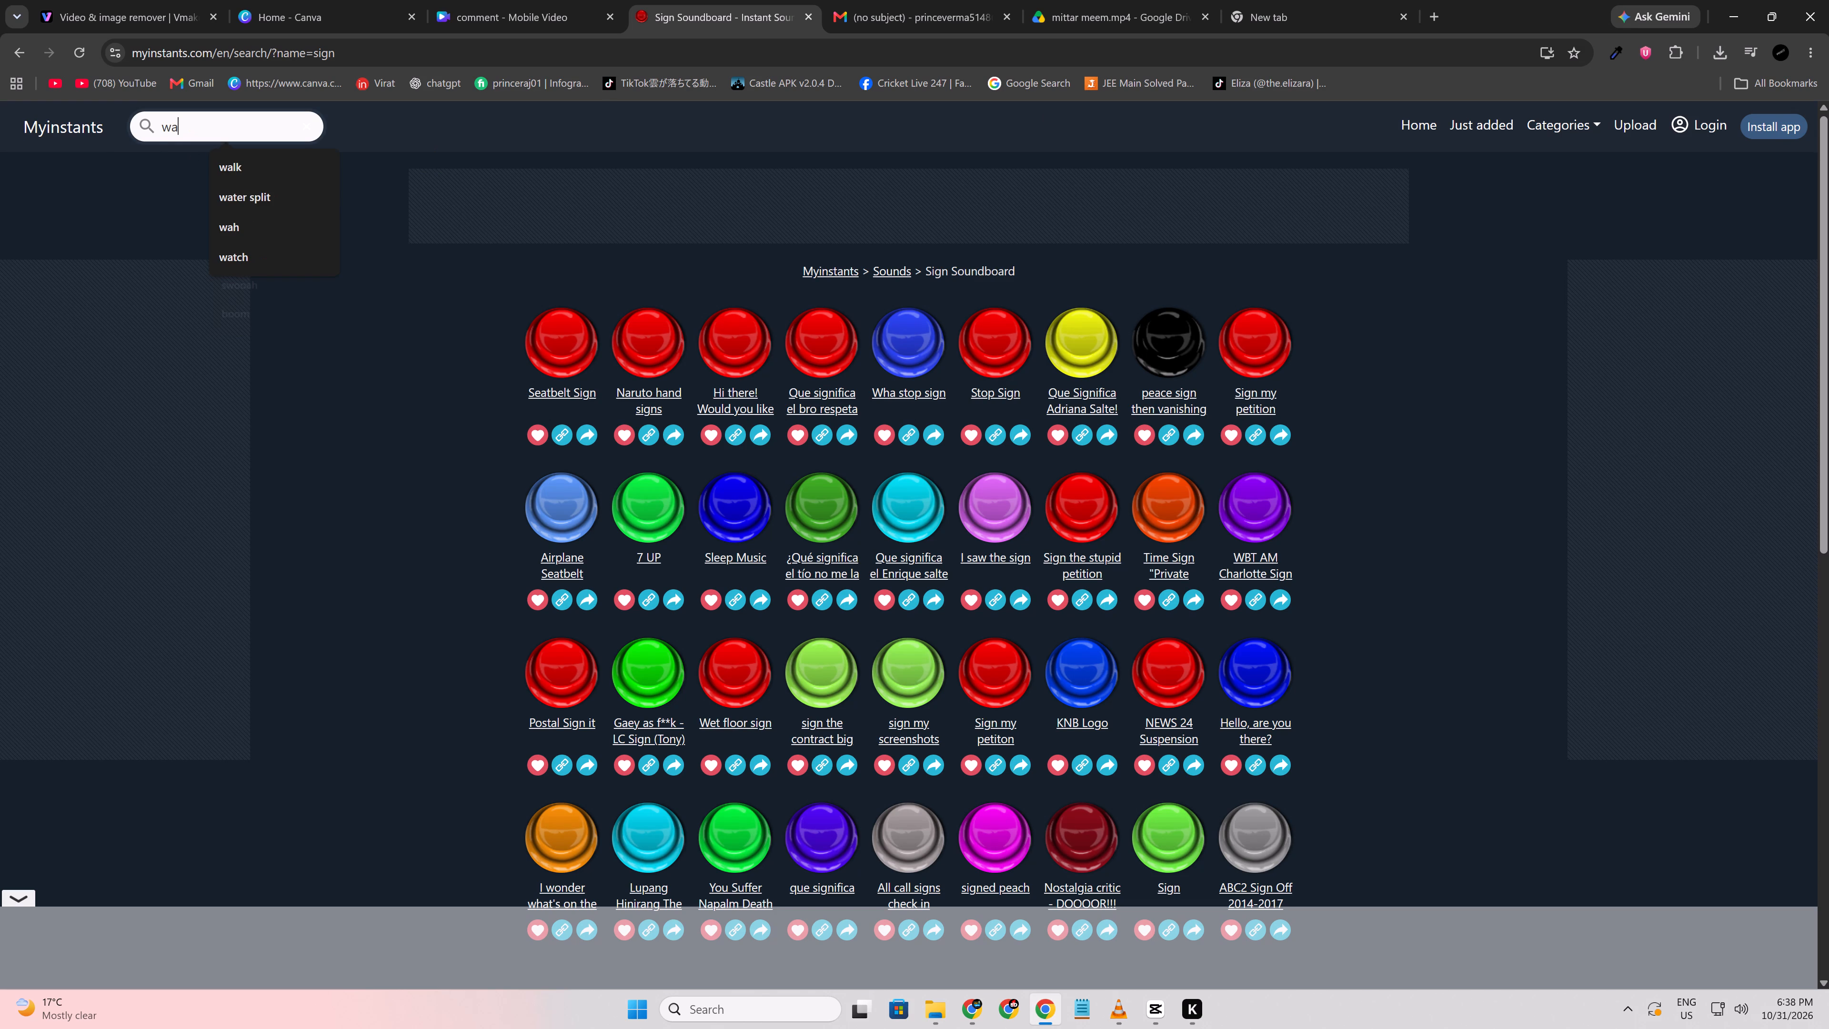
type("lk")
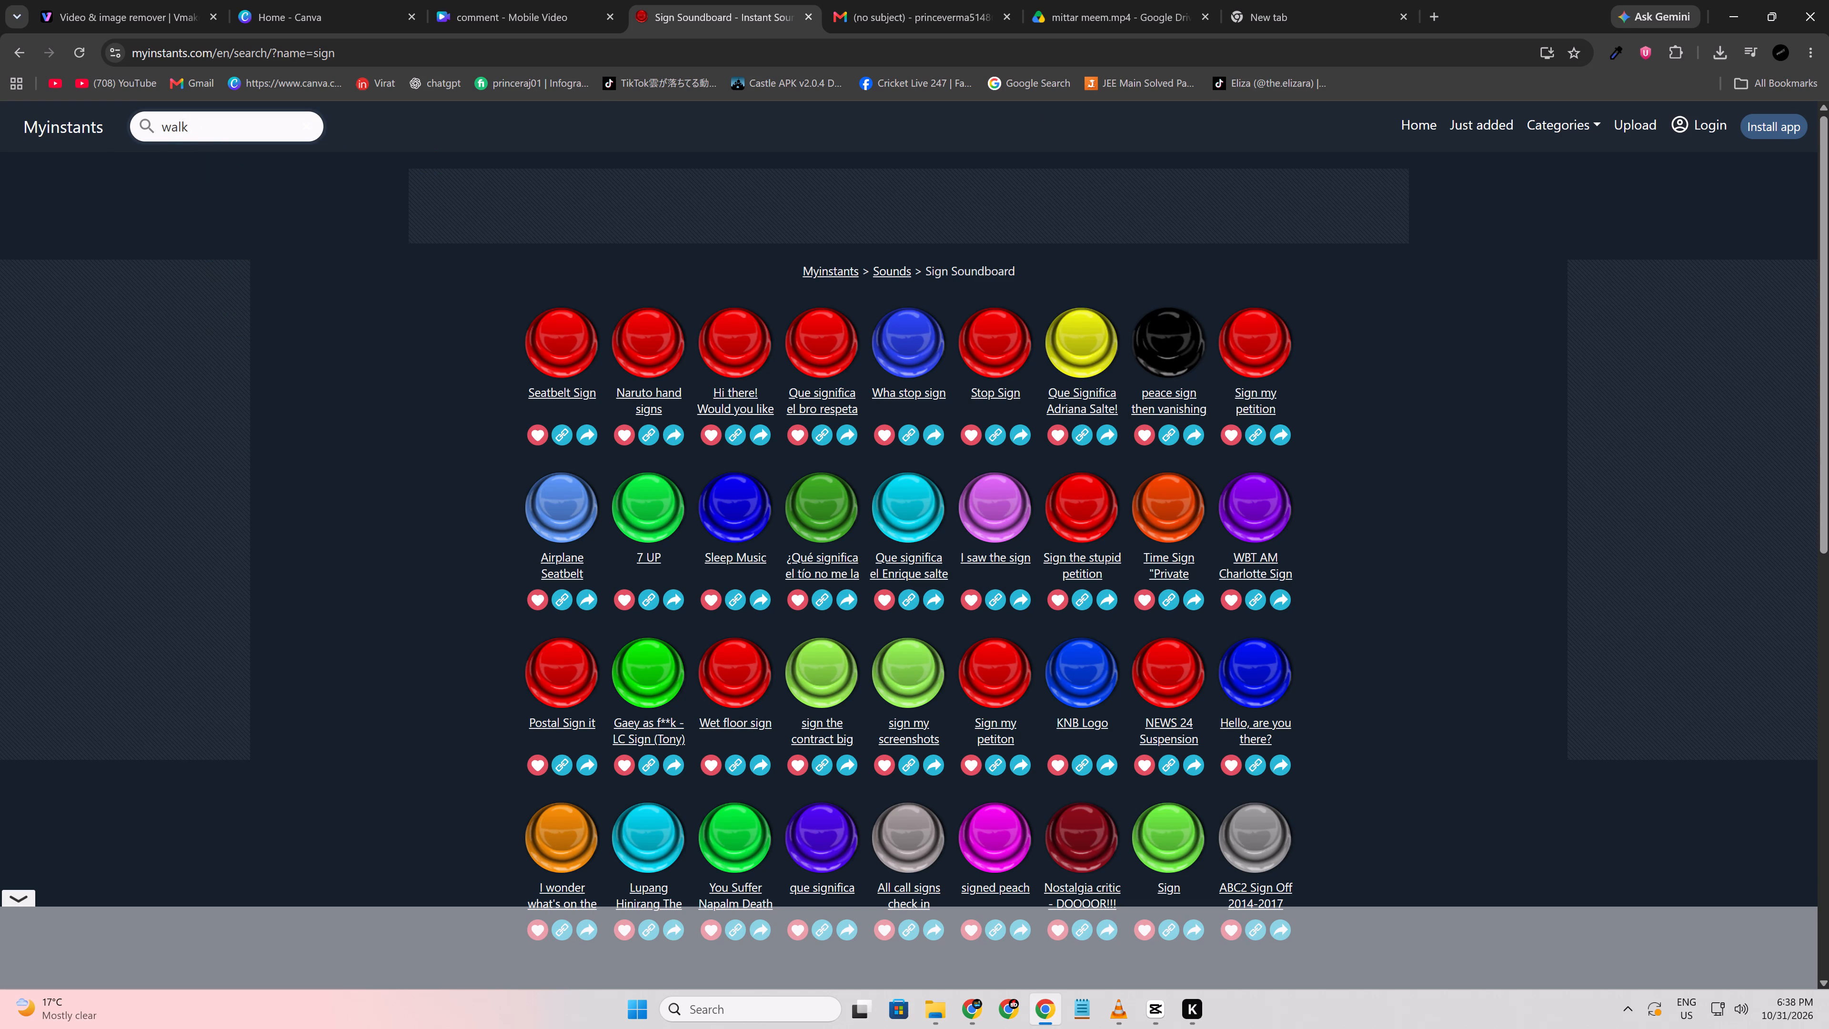
key("Return")
left_click(546, 352)
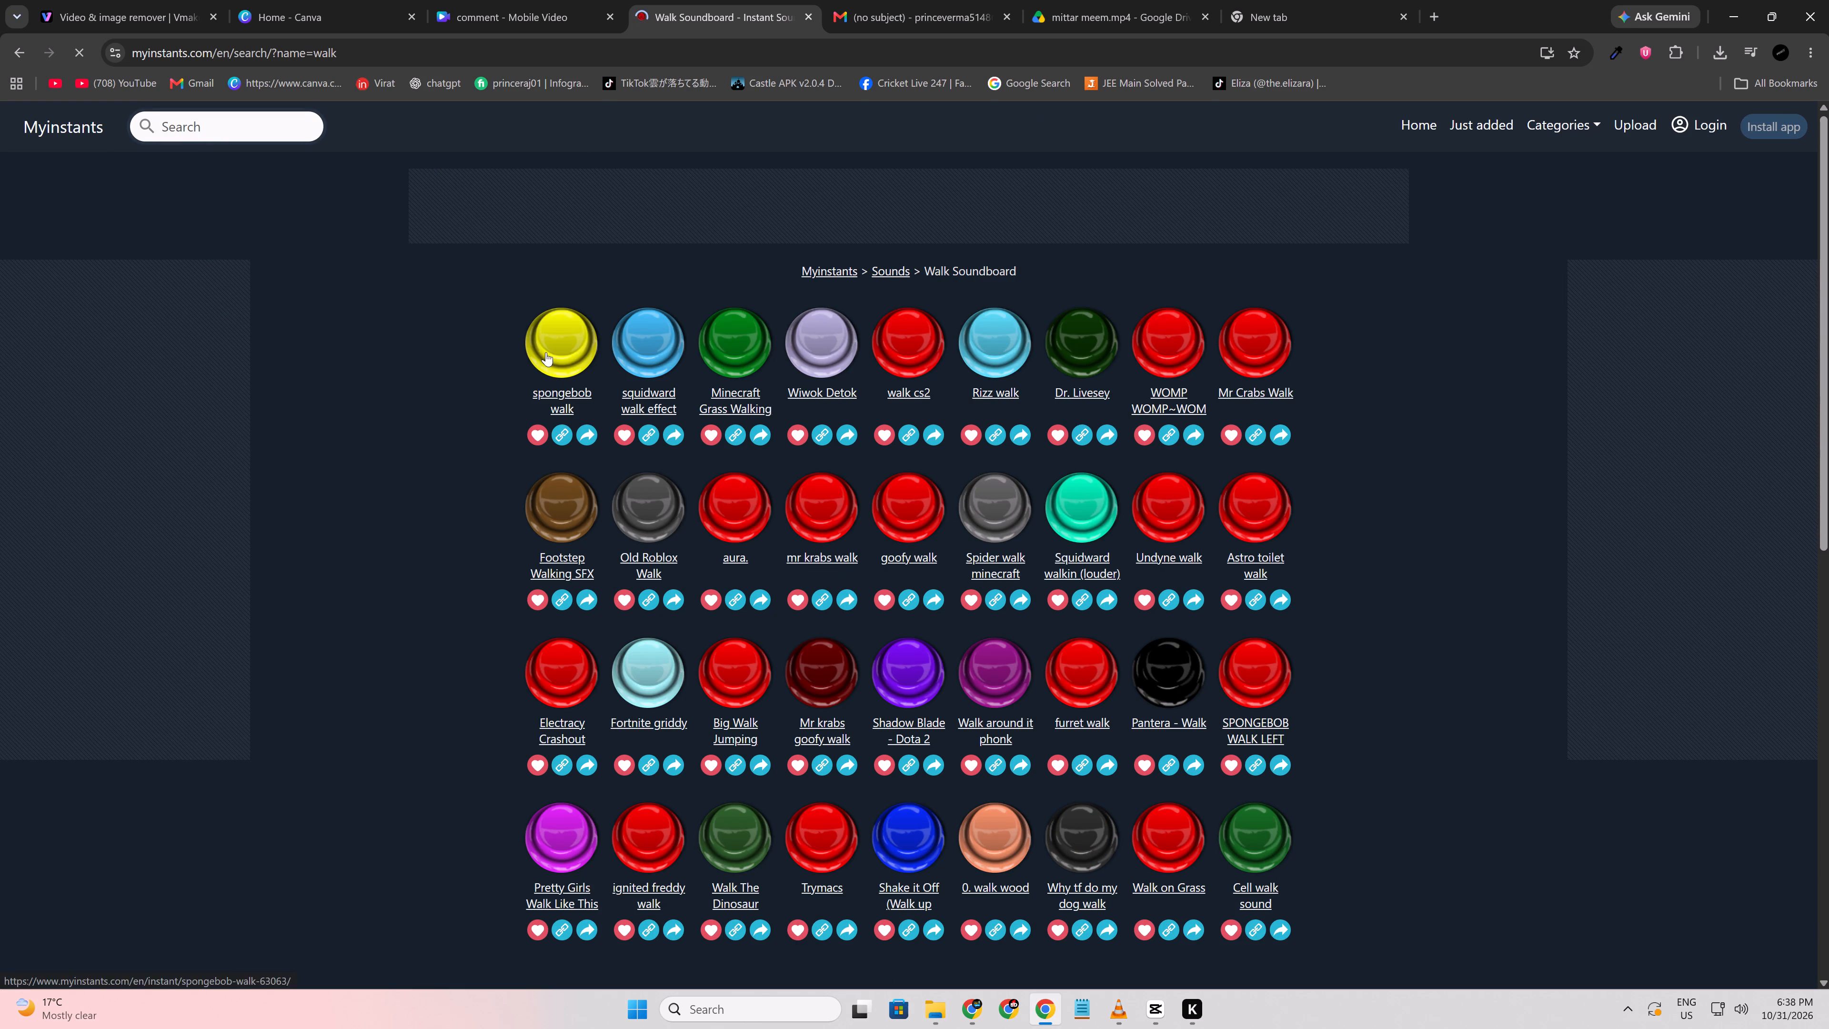
left_click(634, 364)
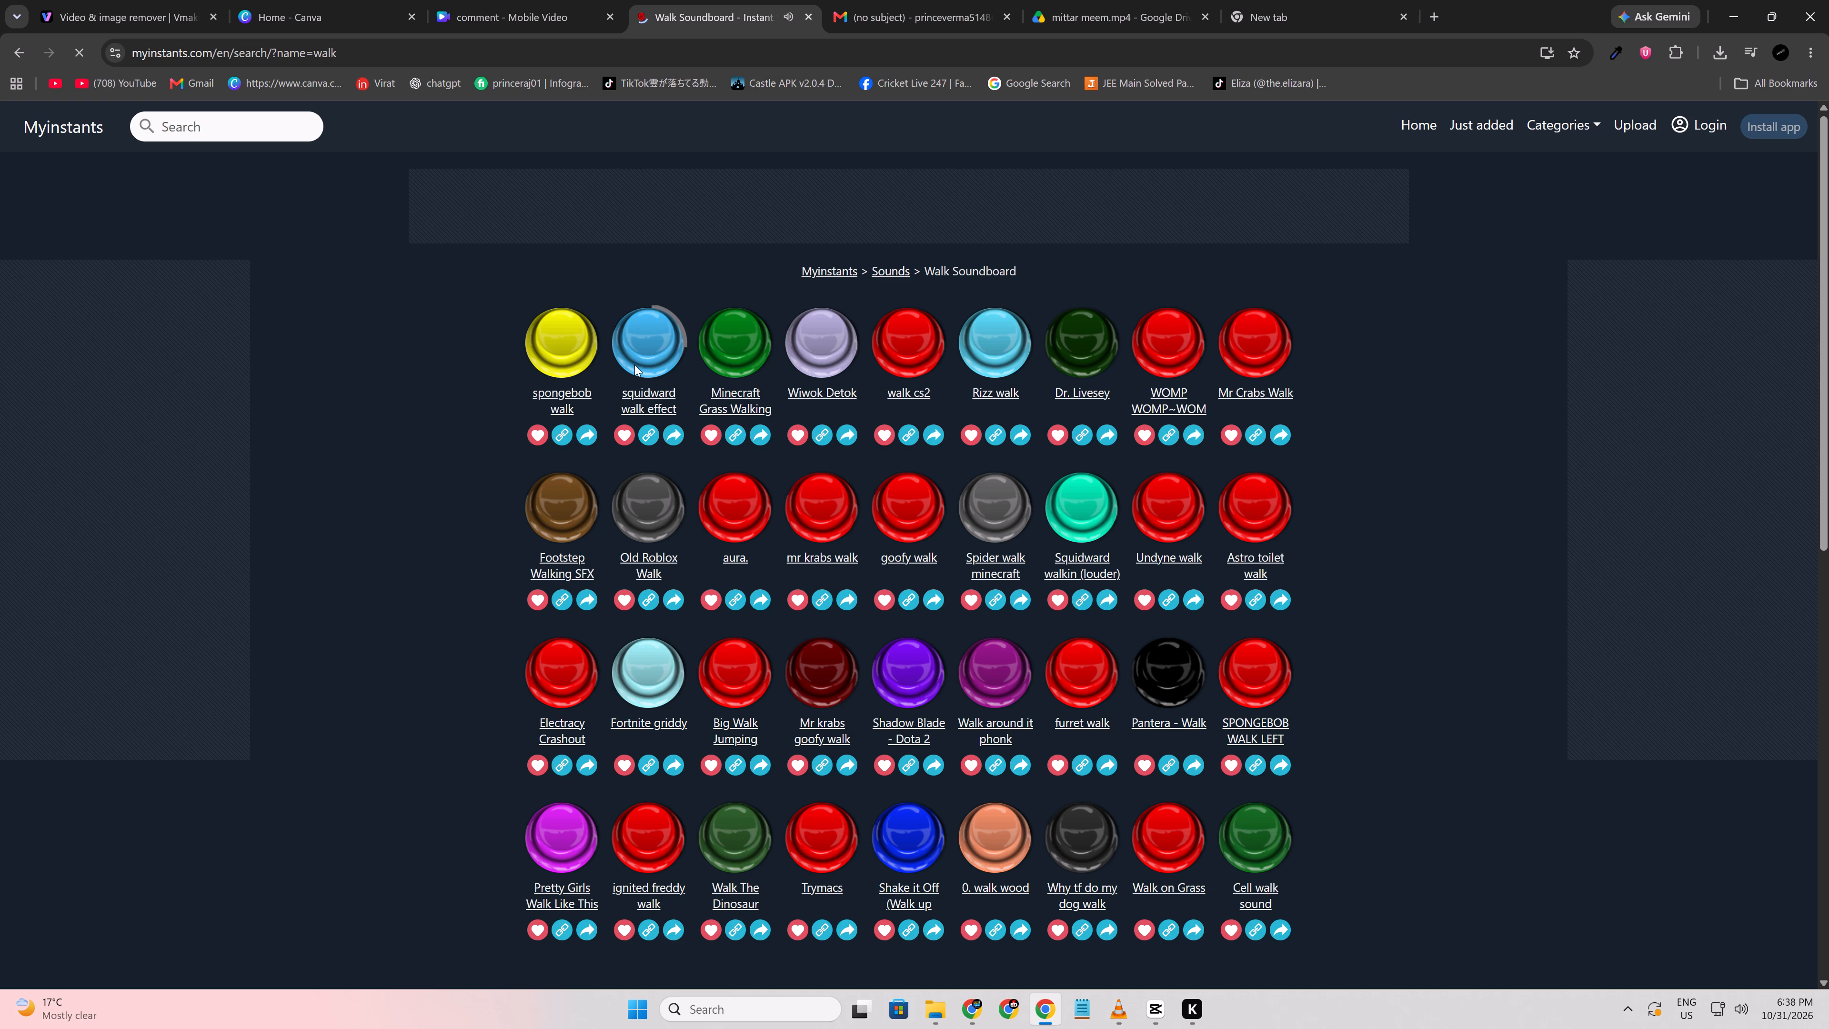
left_click(840, 354)
Preview the Minecraft Grass Walking, Footstep Walking SFX and squidward walk effect sounds.
left_click(727, 349)
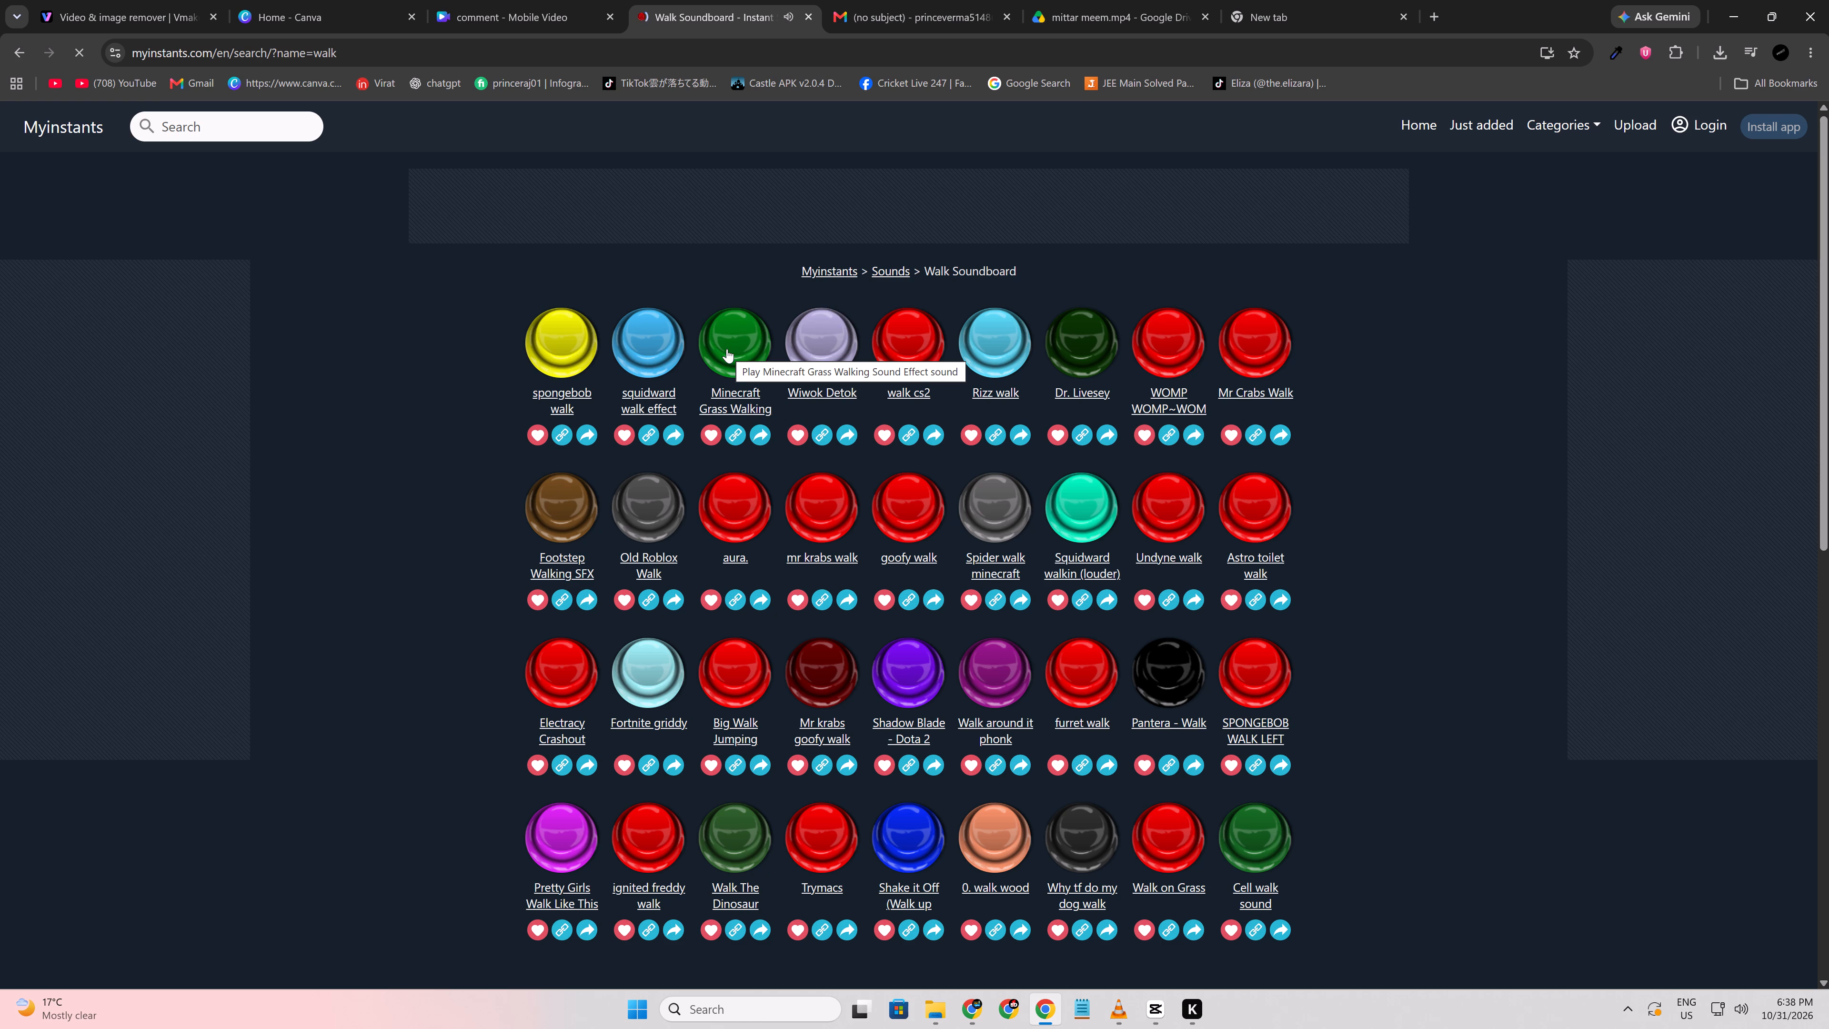
left_click(550, 513)
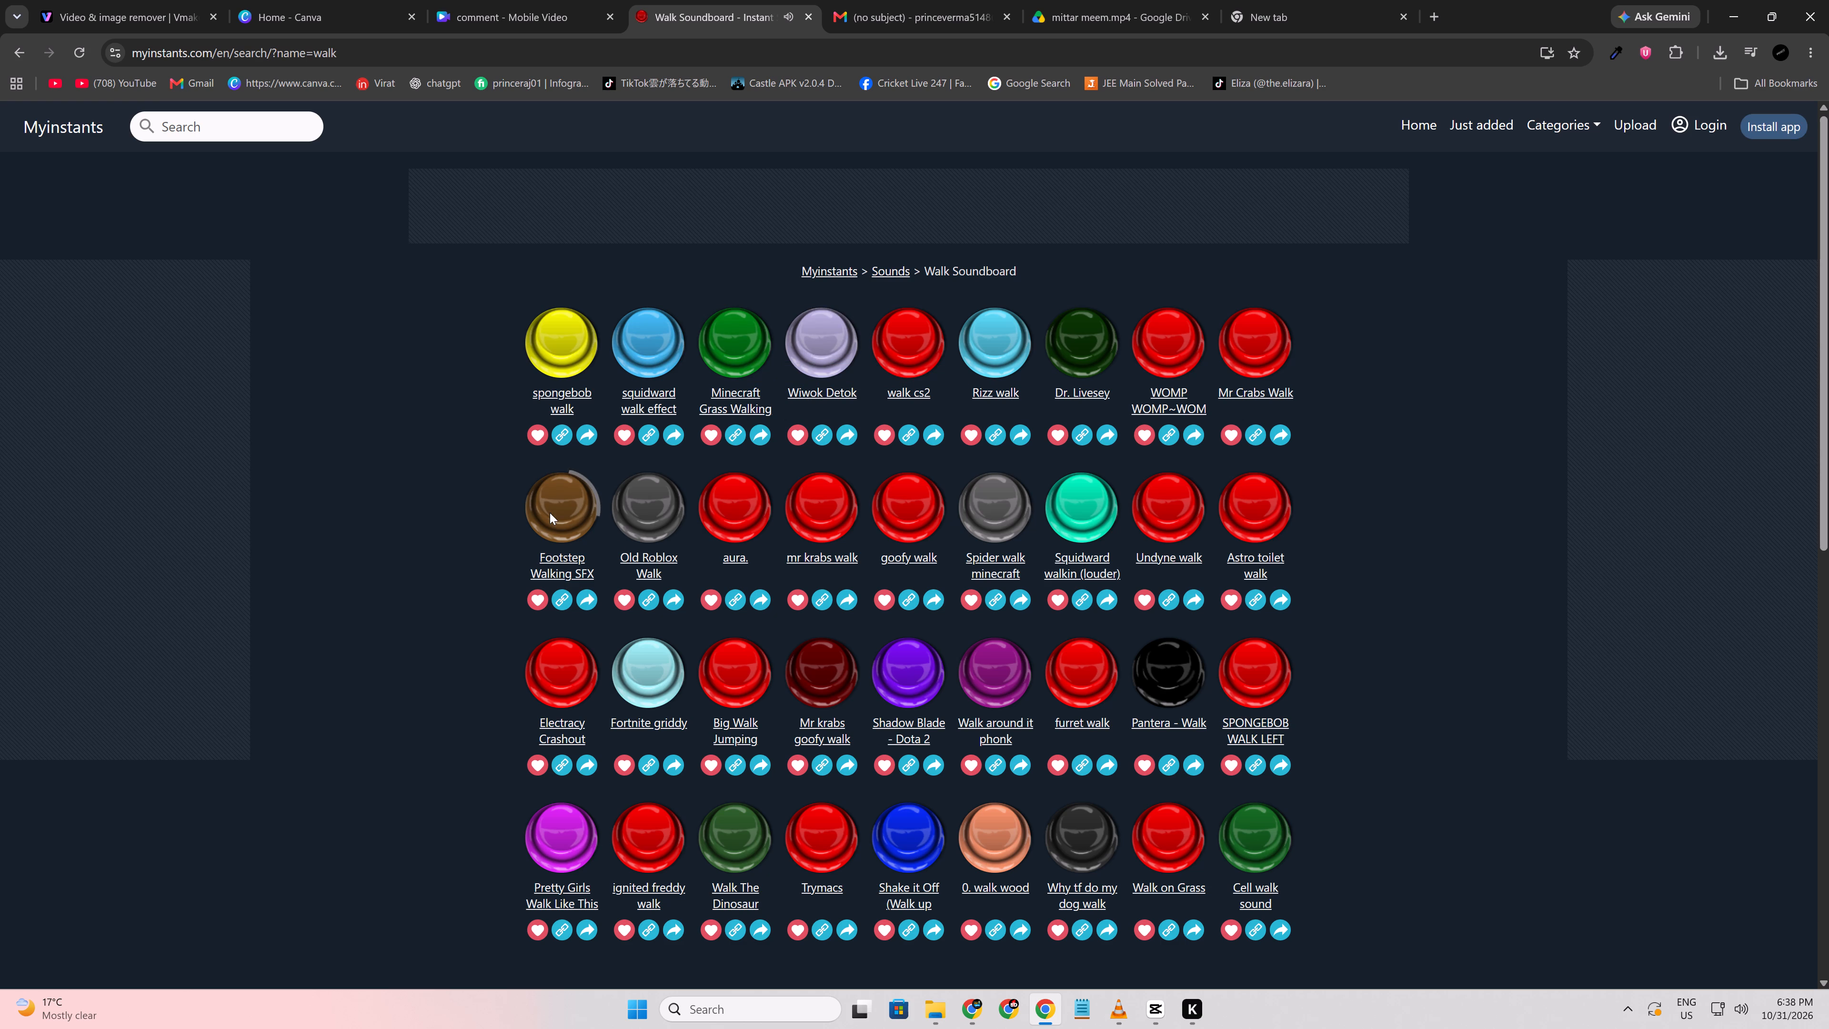
left_click(623, 355)
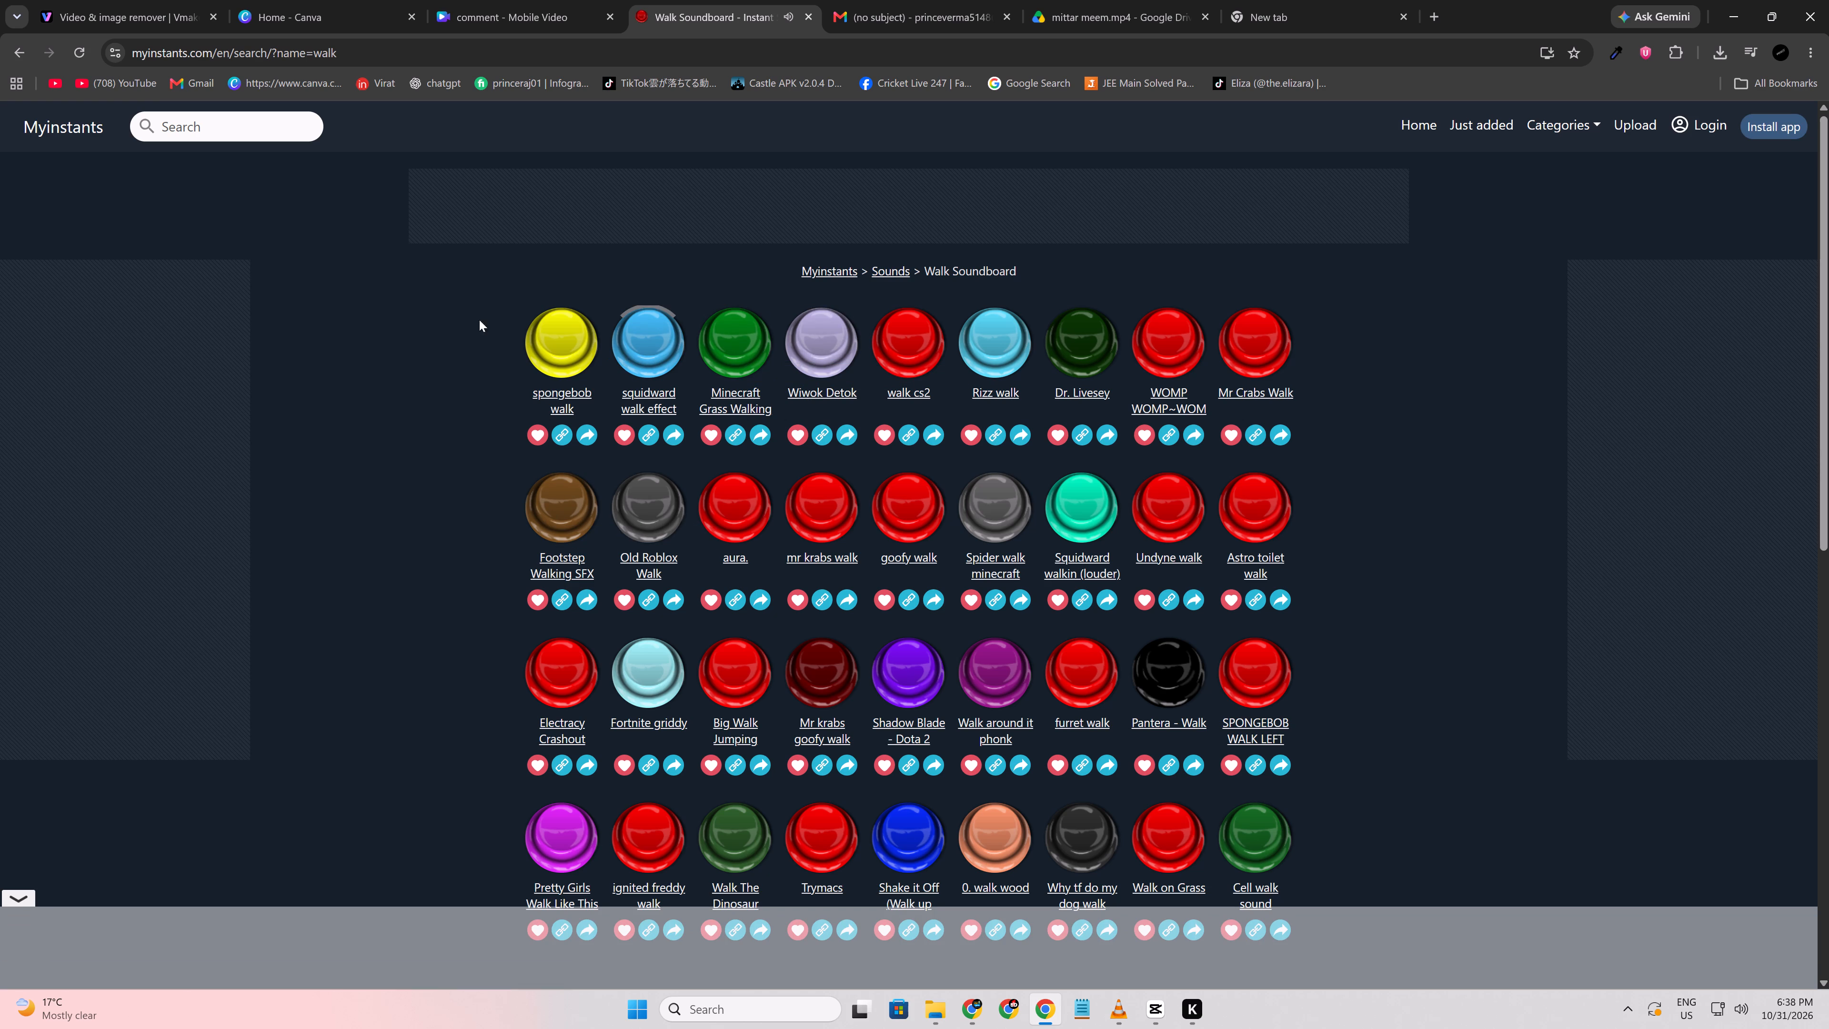
Search Myinstants for "cartoon walk" and preview Cartoon Mr. Krab Walking, Goofy ahh cartoon and Walking Through Mud.
left_click(216, 120)
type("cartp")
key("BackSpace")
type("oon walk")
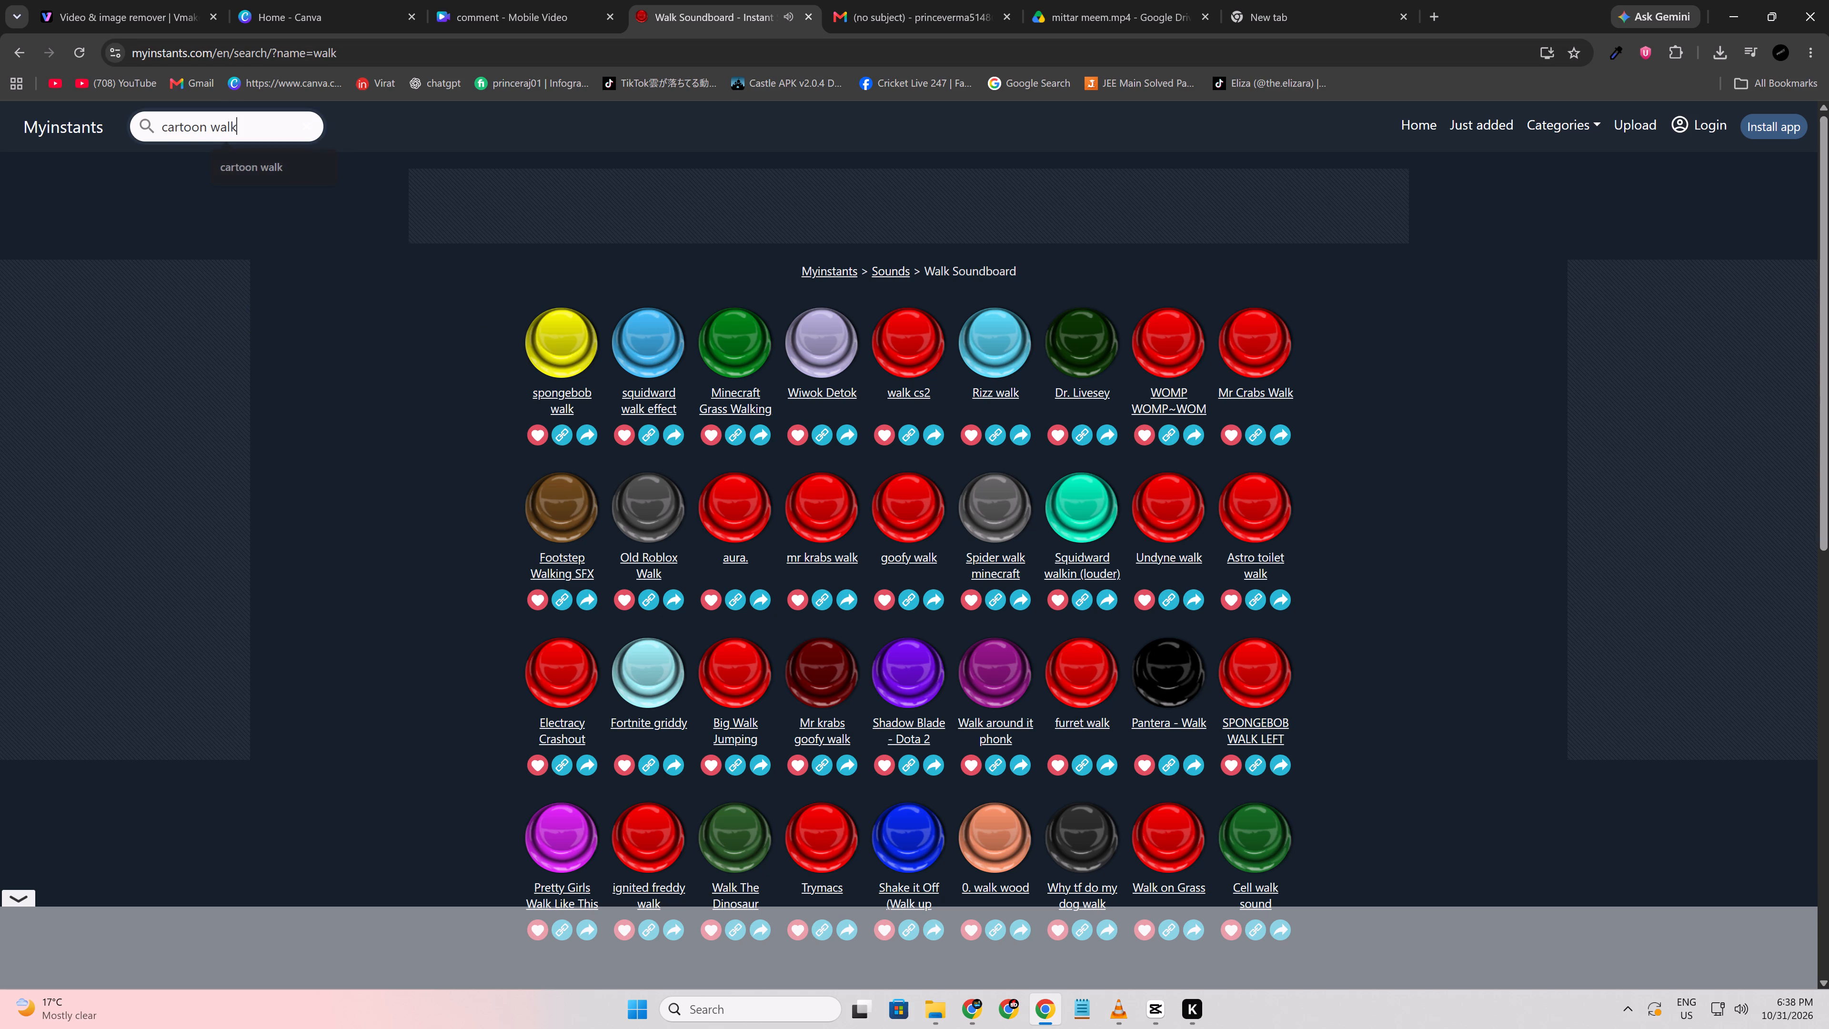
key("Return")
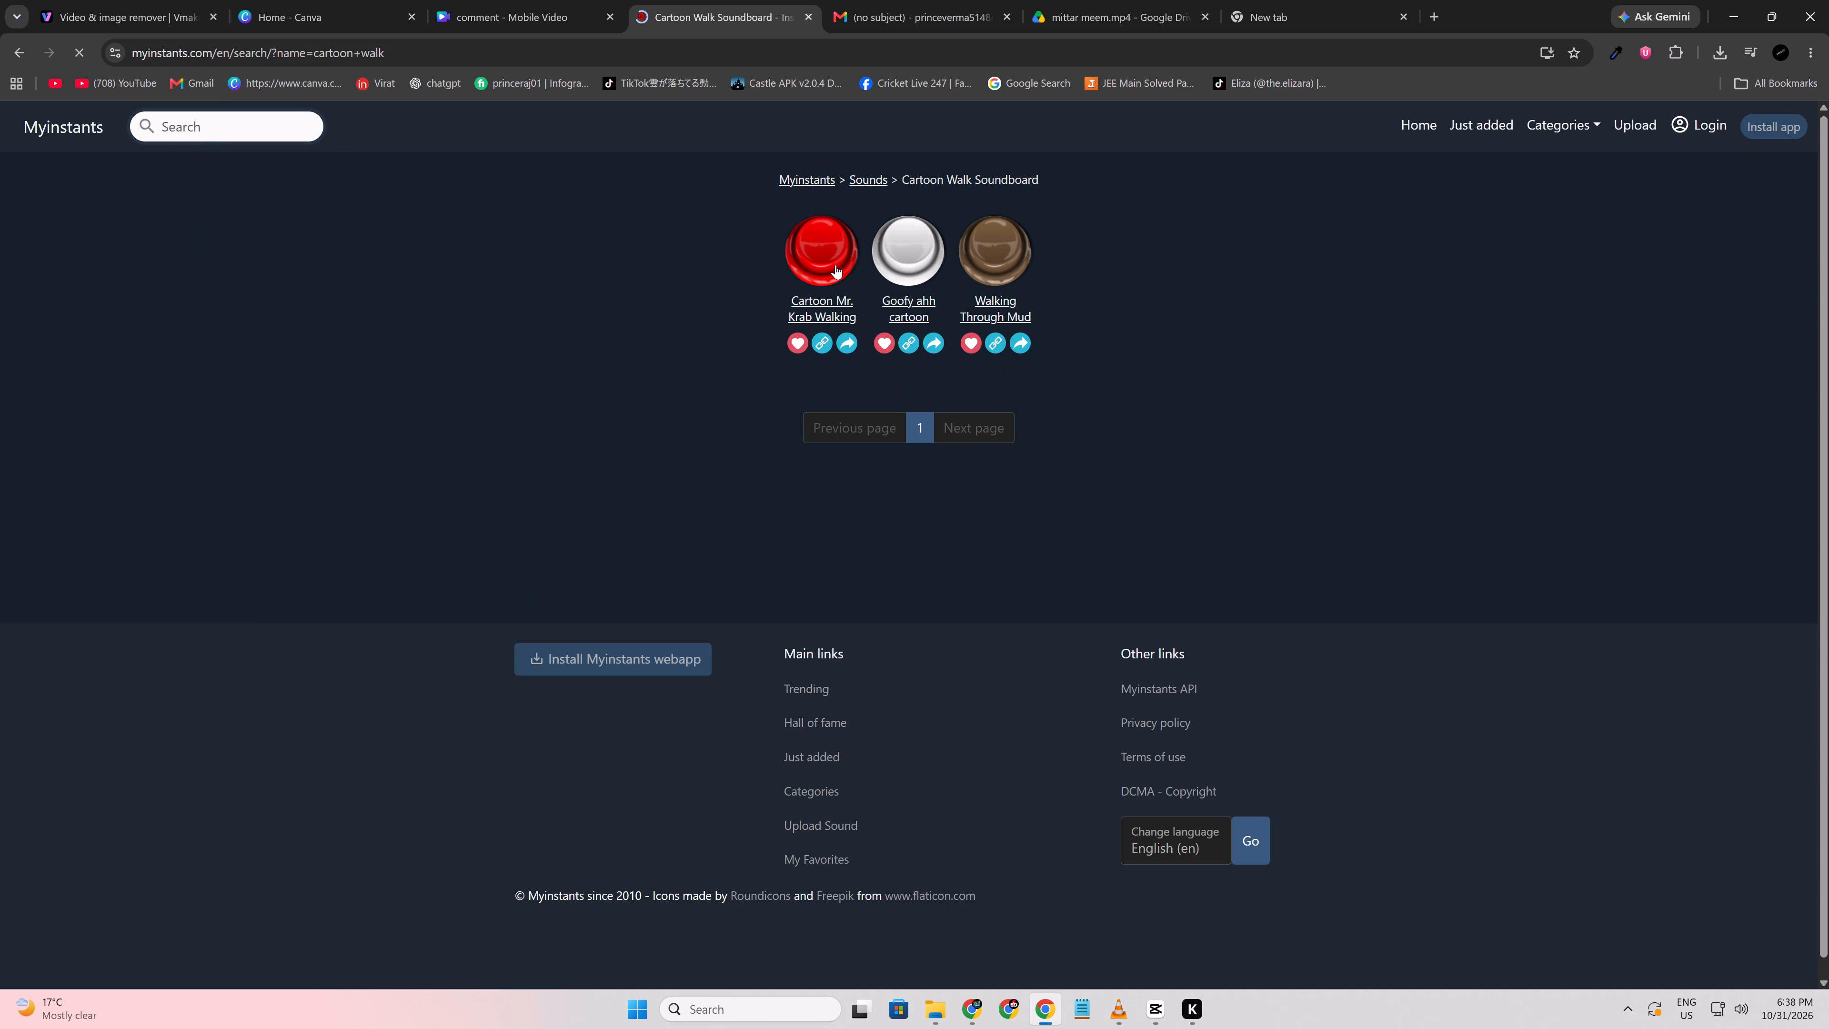
left_click(835, 265)
left_click(914, 259)
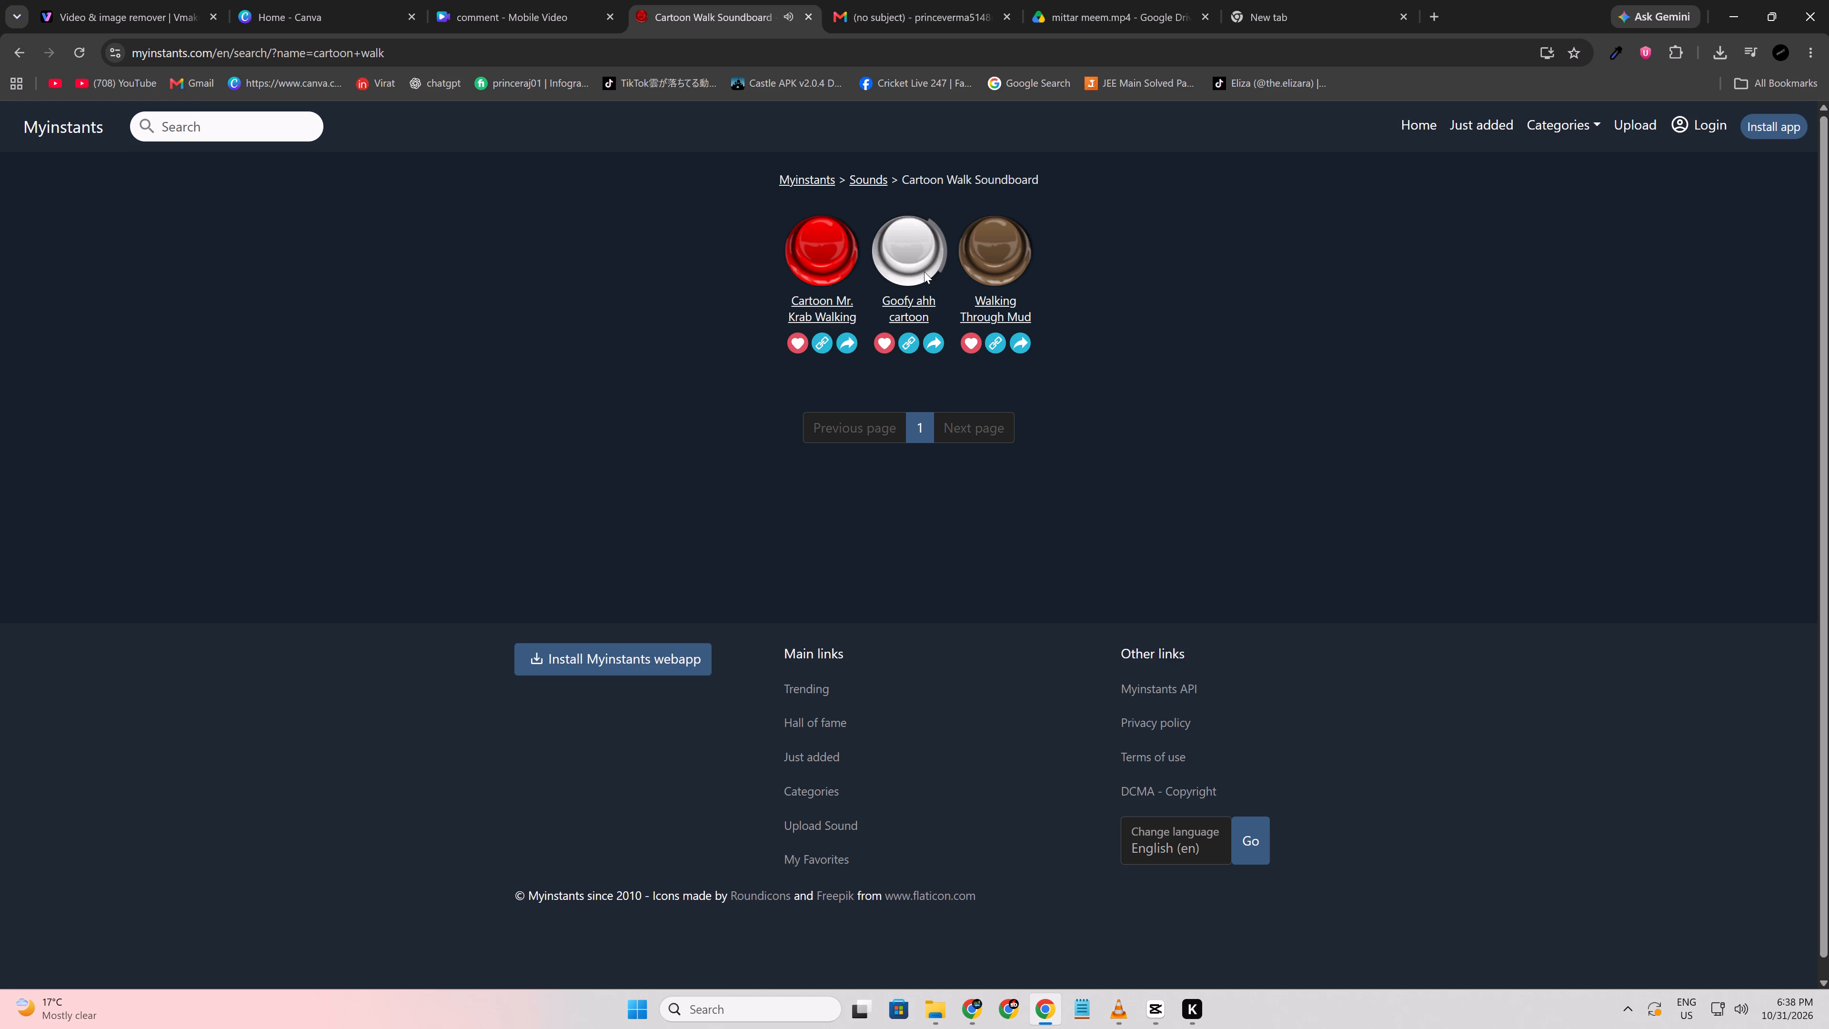
left_click(979, 268)
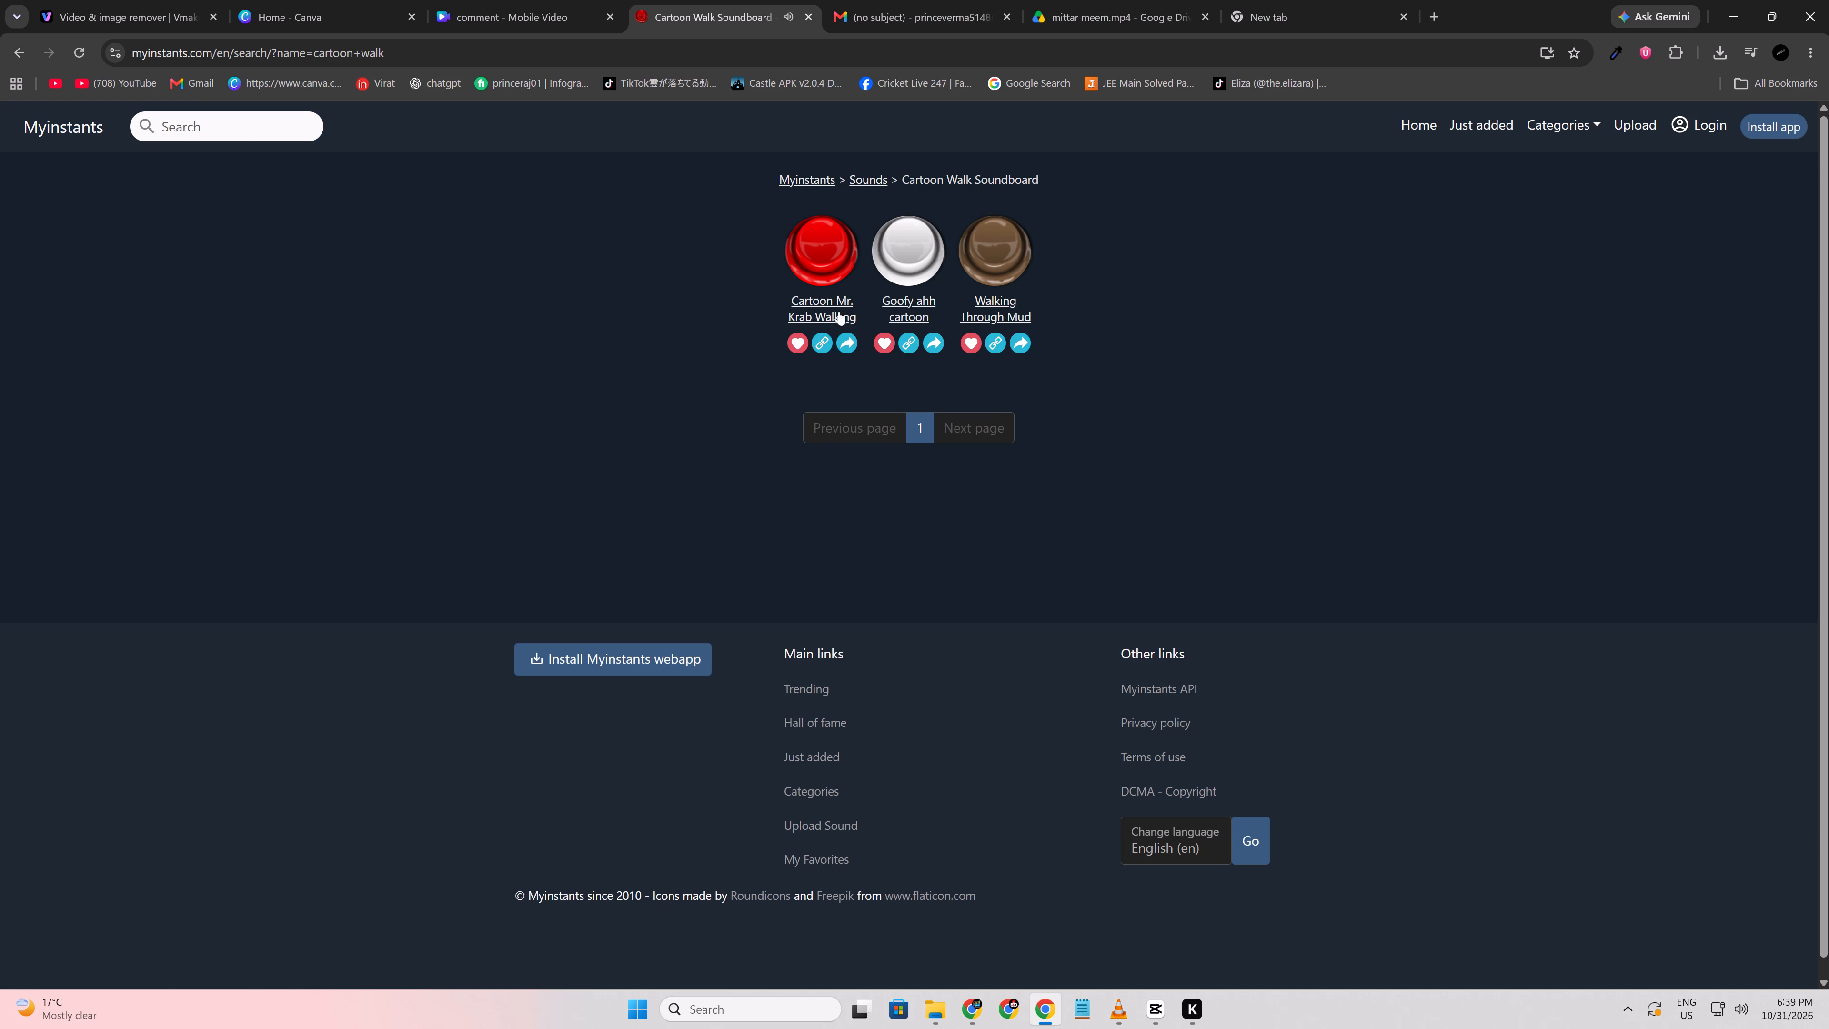
Download the Cartoon Mr. Krab Walking MP3 and import it into the CapCut project's media.
left_click(839, 311)
left_click(894, 767)
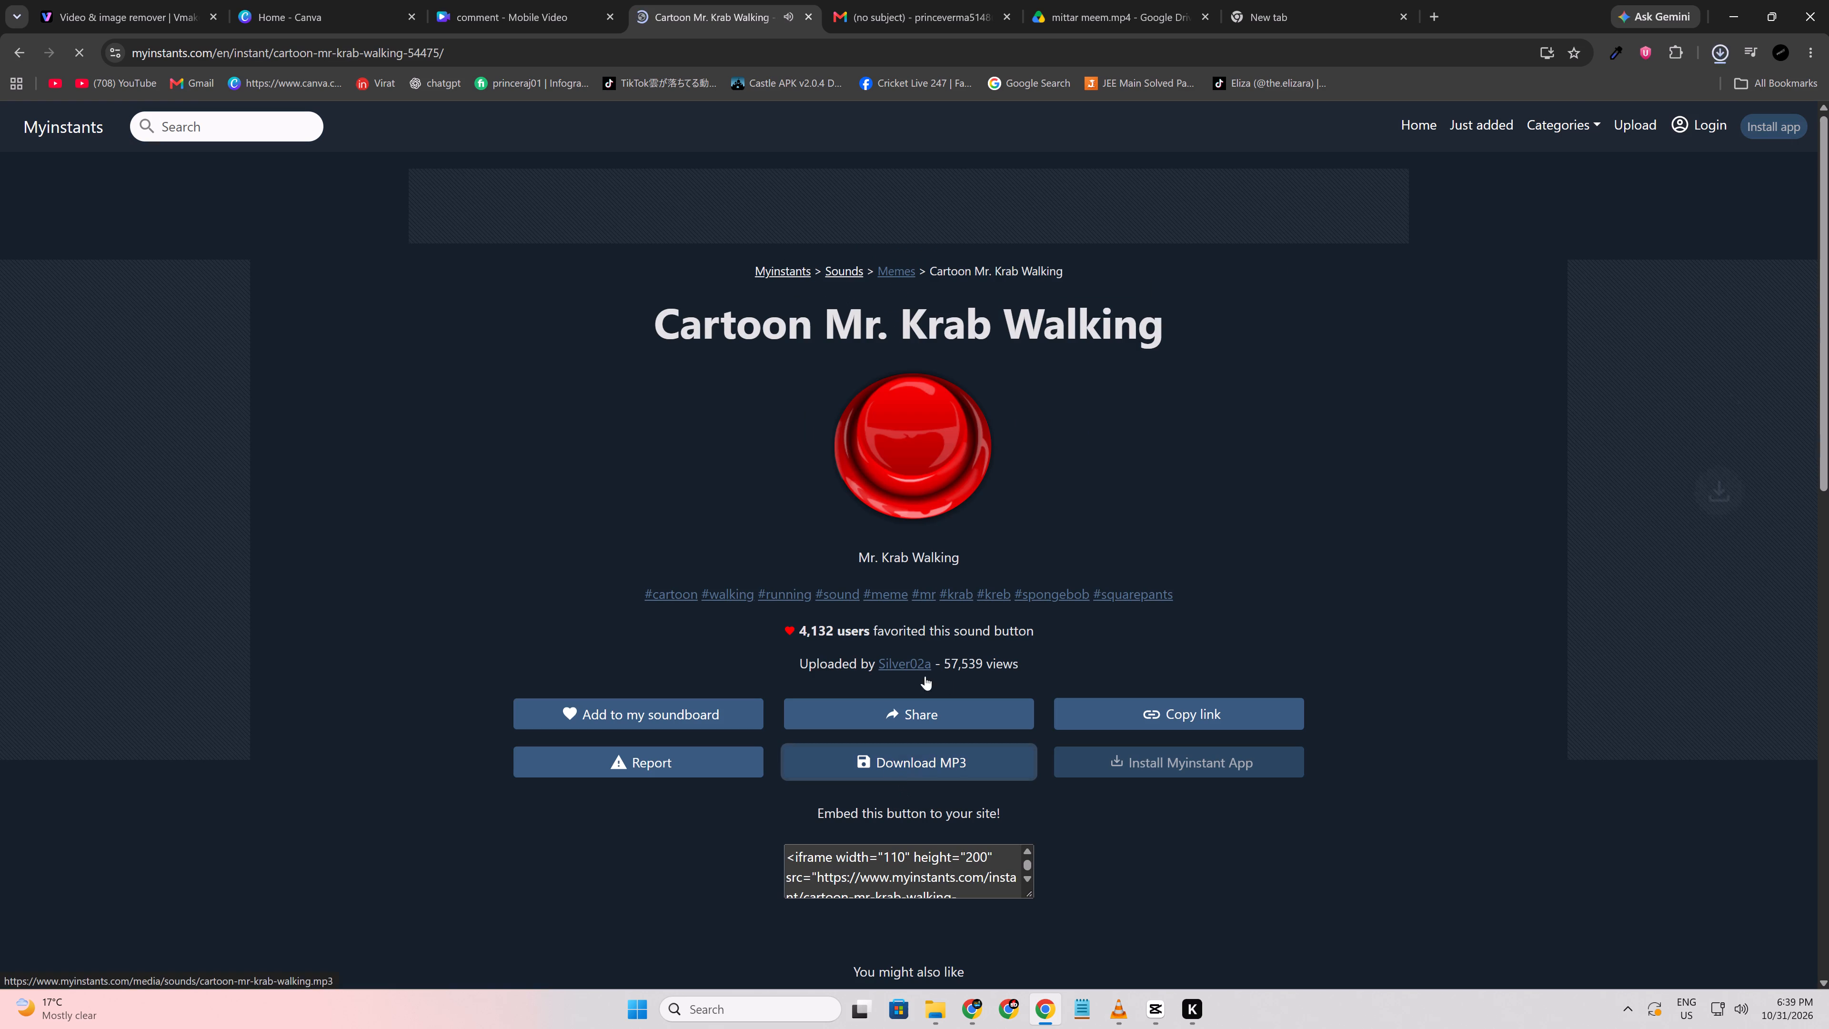
left_click_drag(1521, 98, 1147, 1002)
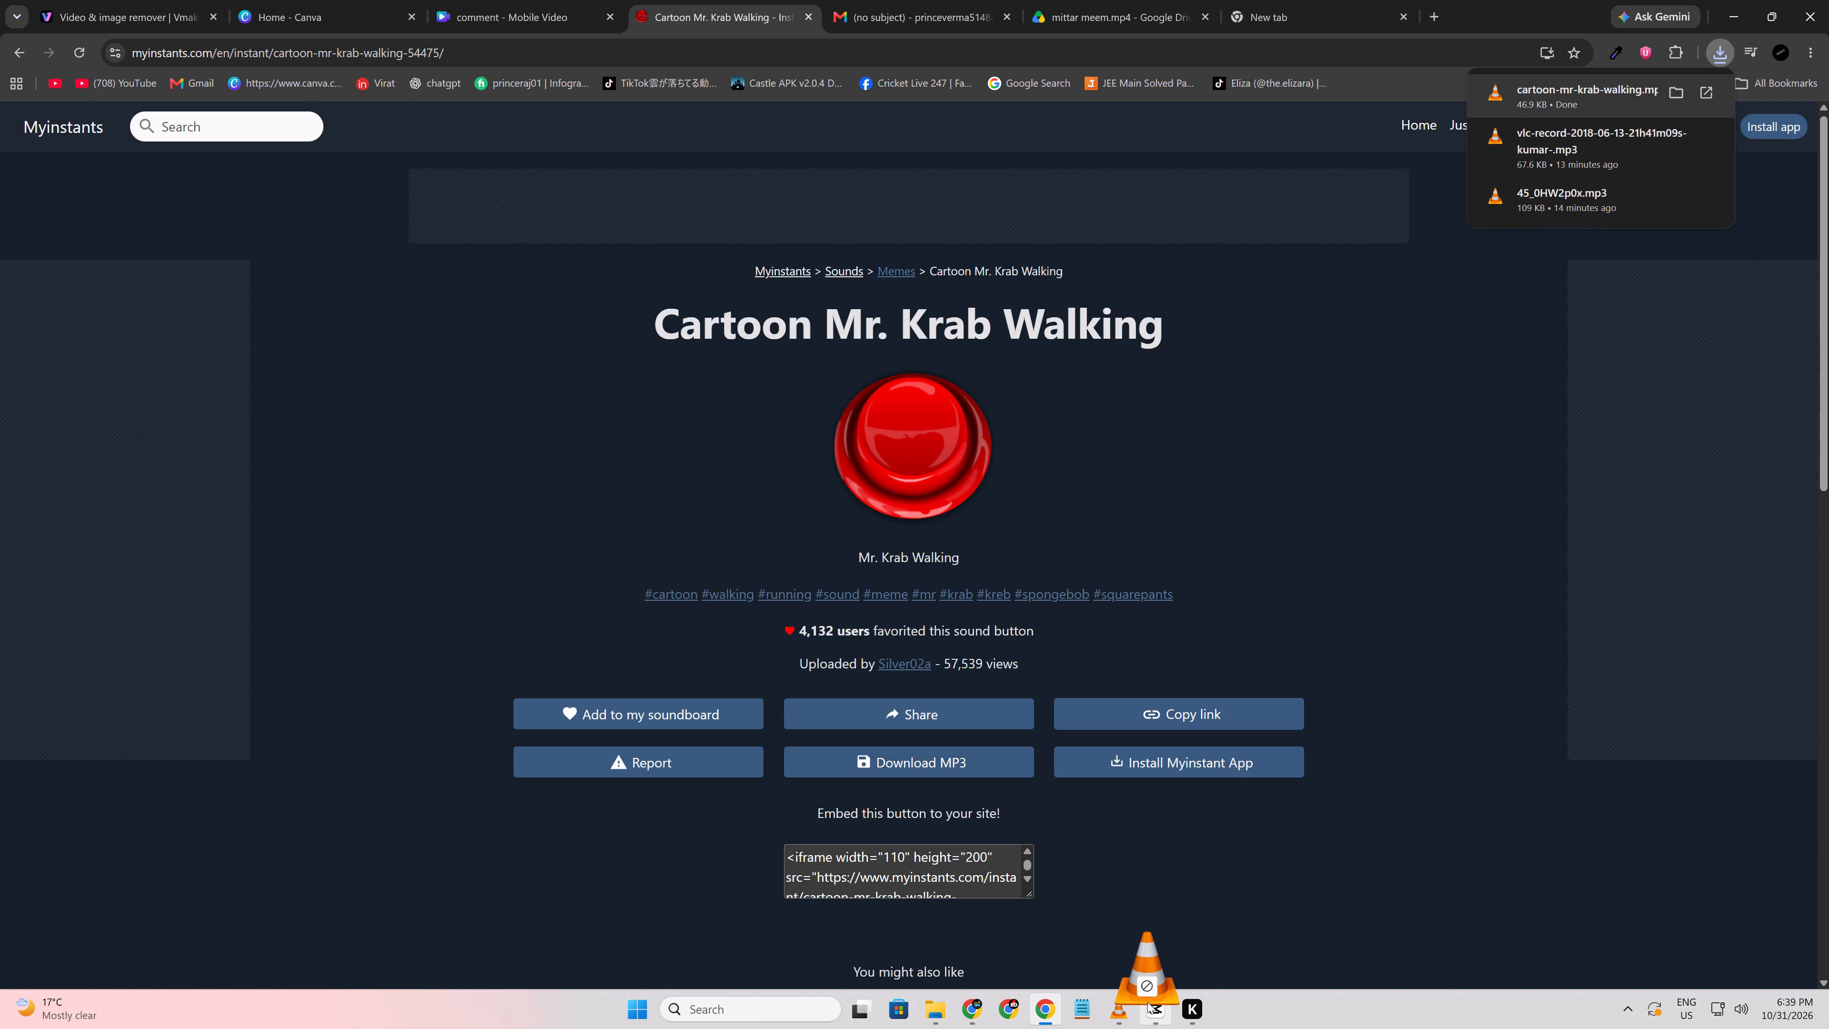
left_click_drag(1147, 1002, 394, 398)
Play from the corridor shot to the backpack man at the office desk, and place cartoon-mr-krab-walking.mp3 on the timeline there.
left_click(488, 791)
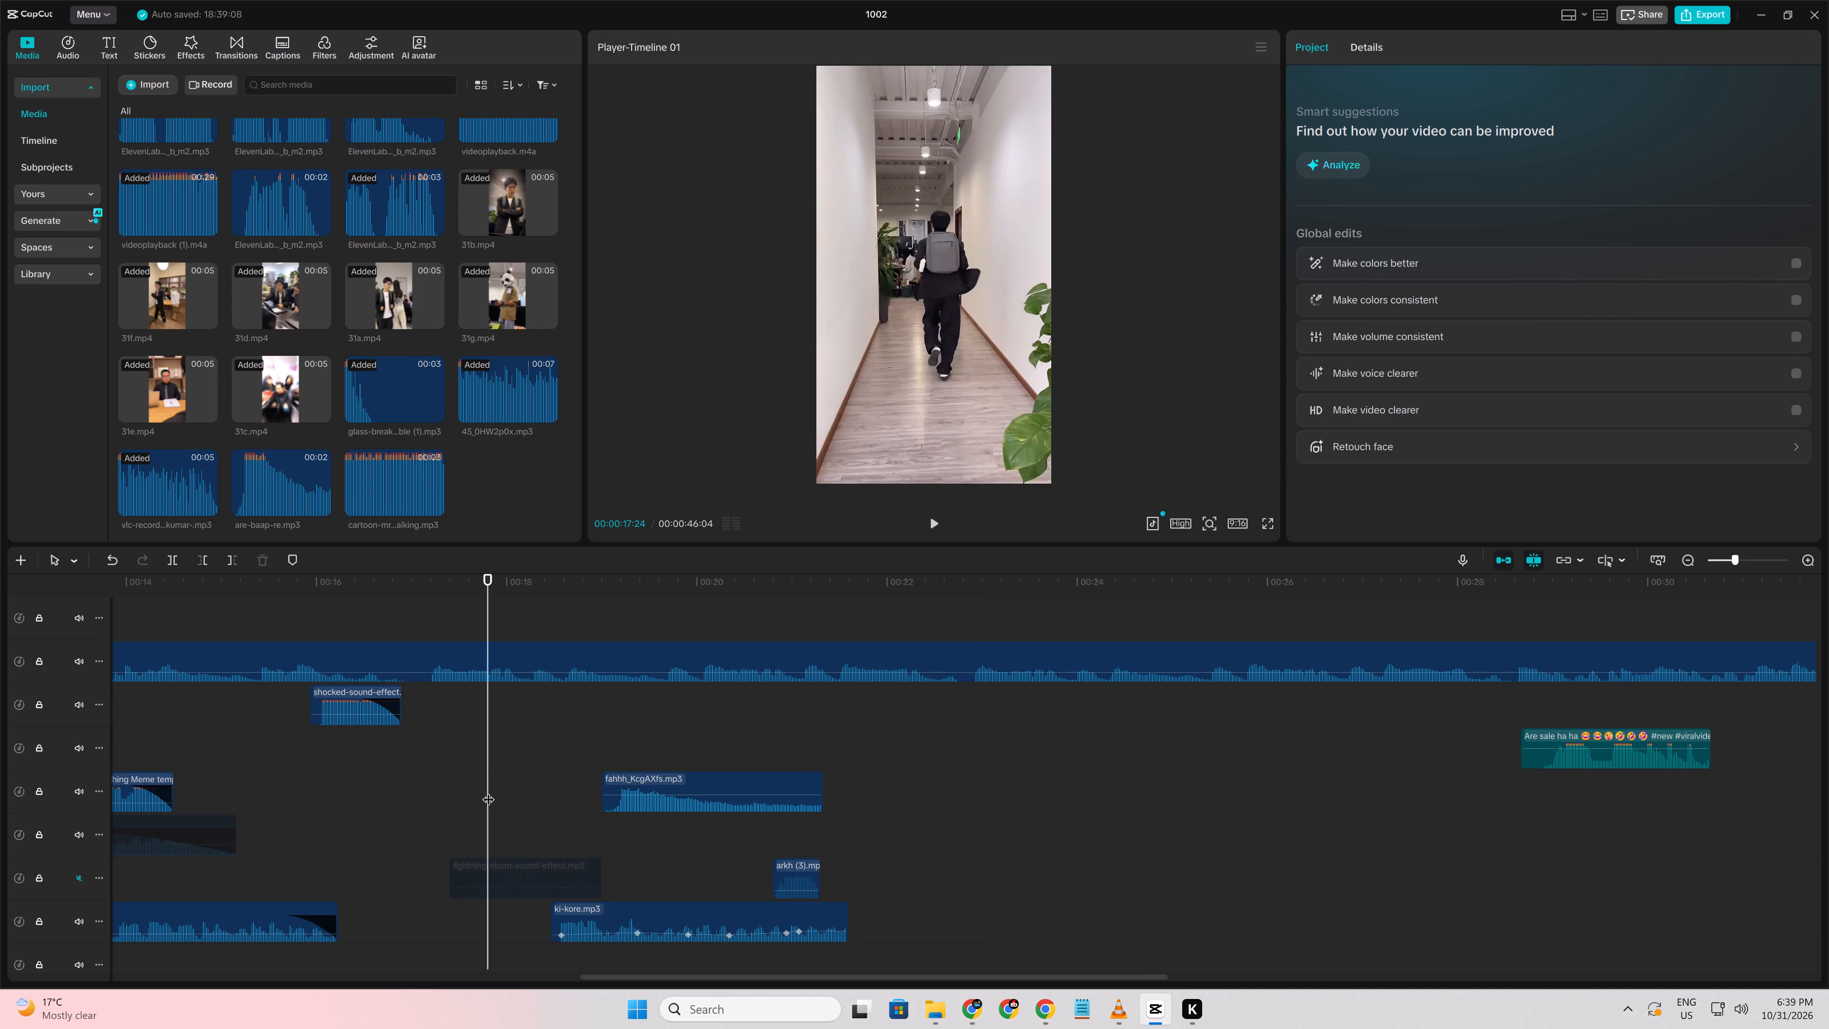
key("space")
scroll(597, 799, "up", 4, "ctrl")
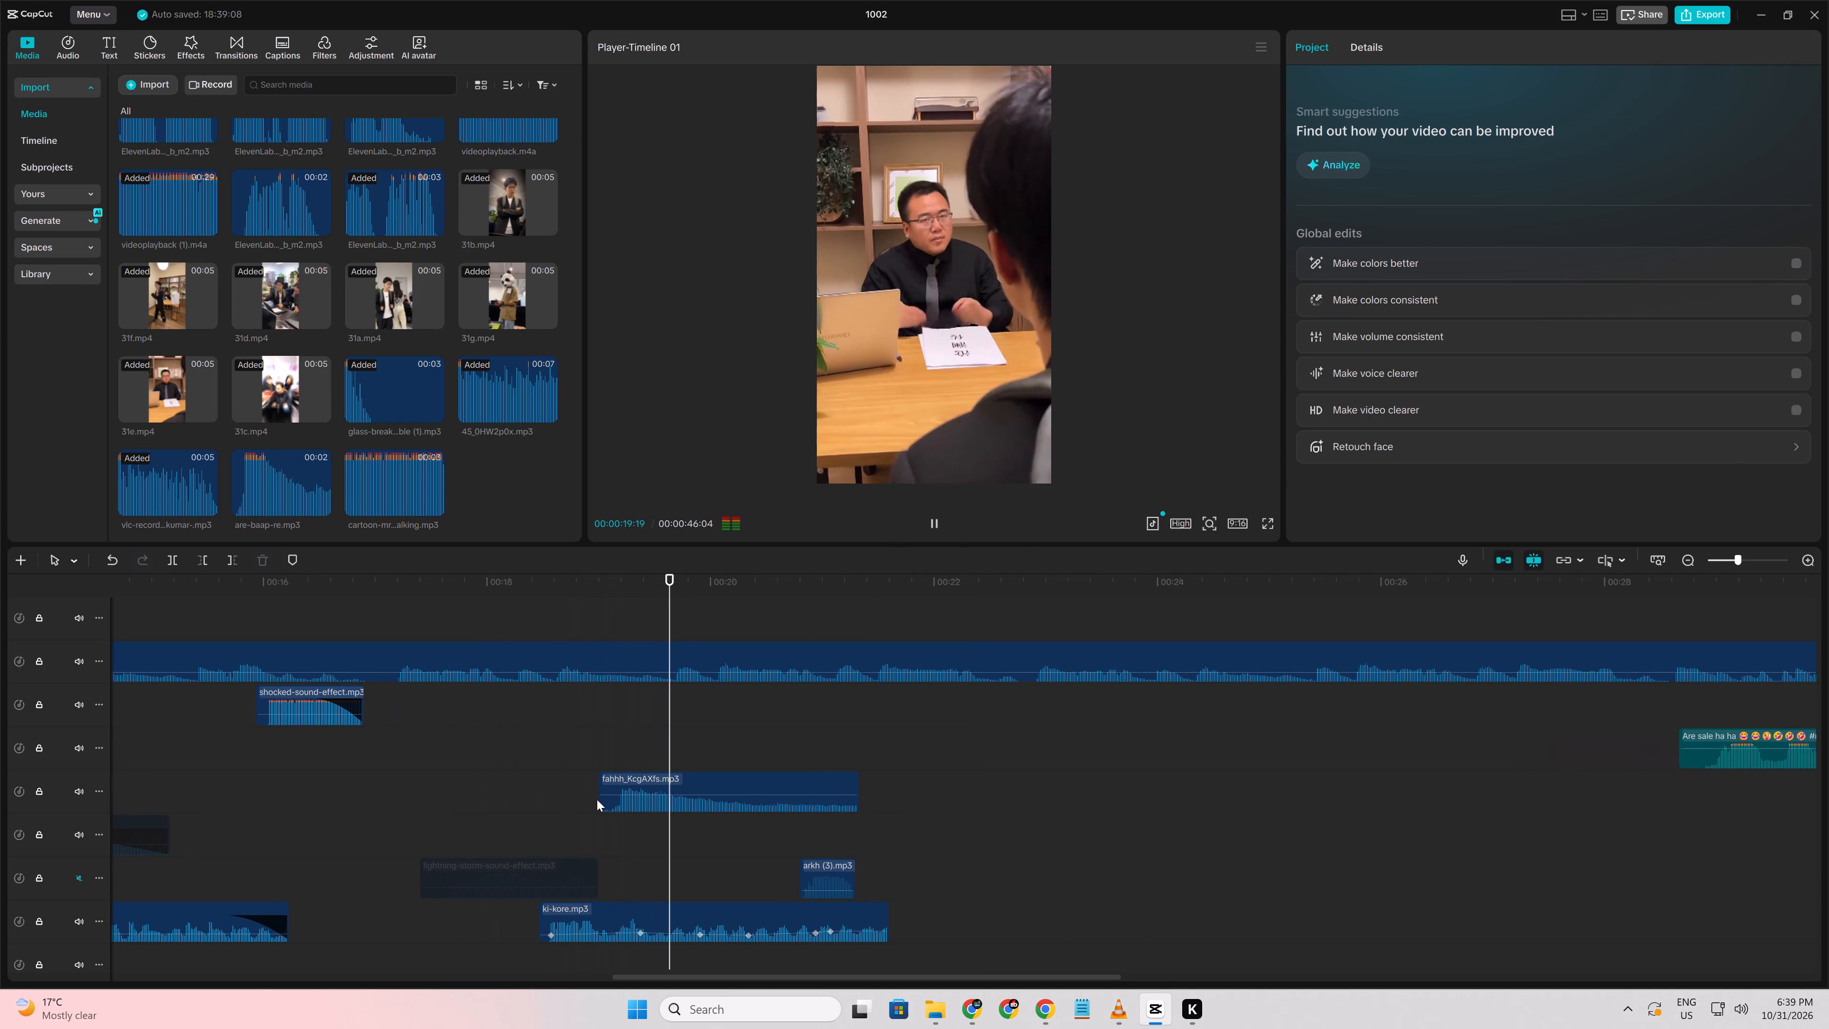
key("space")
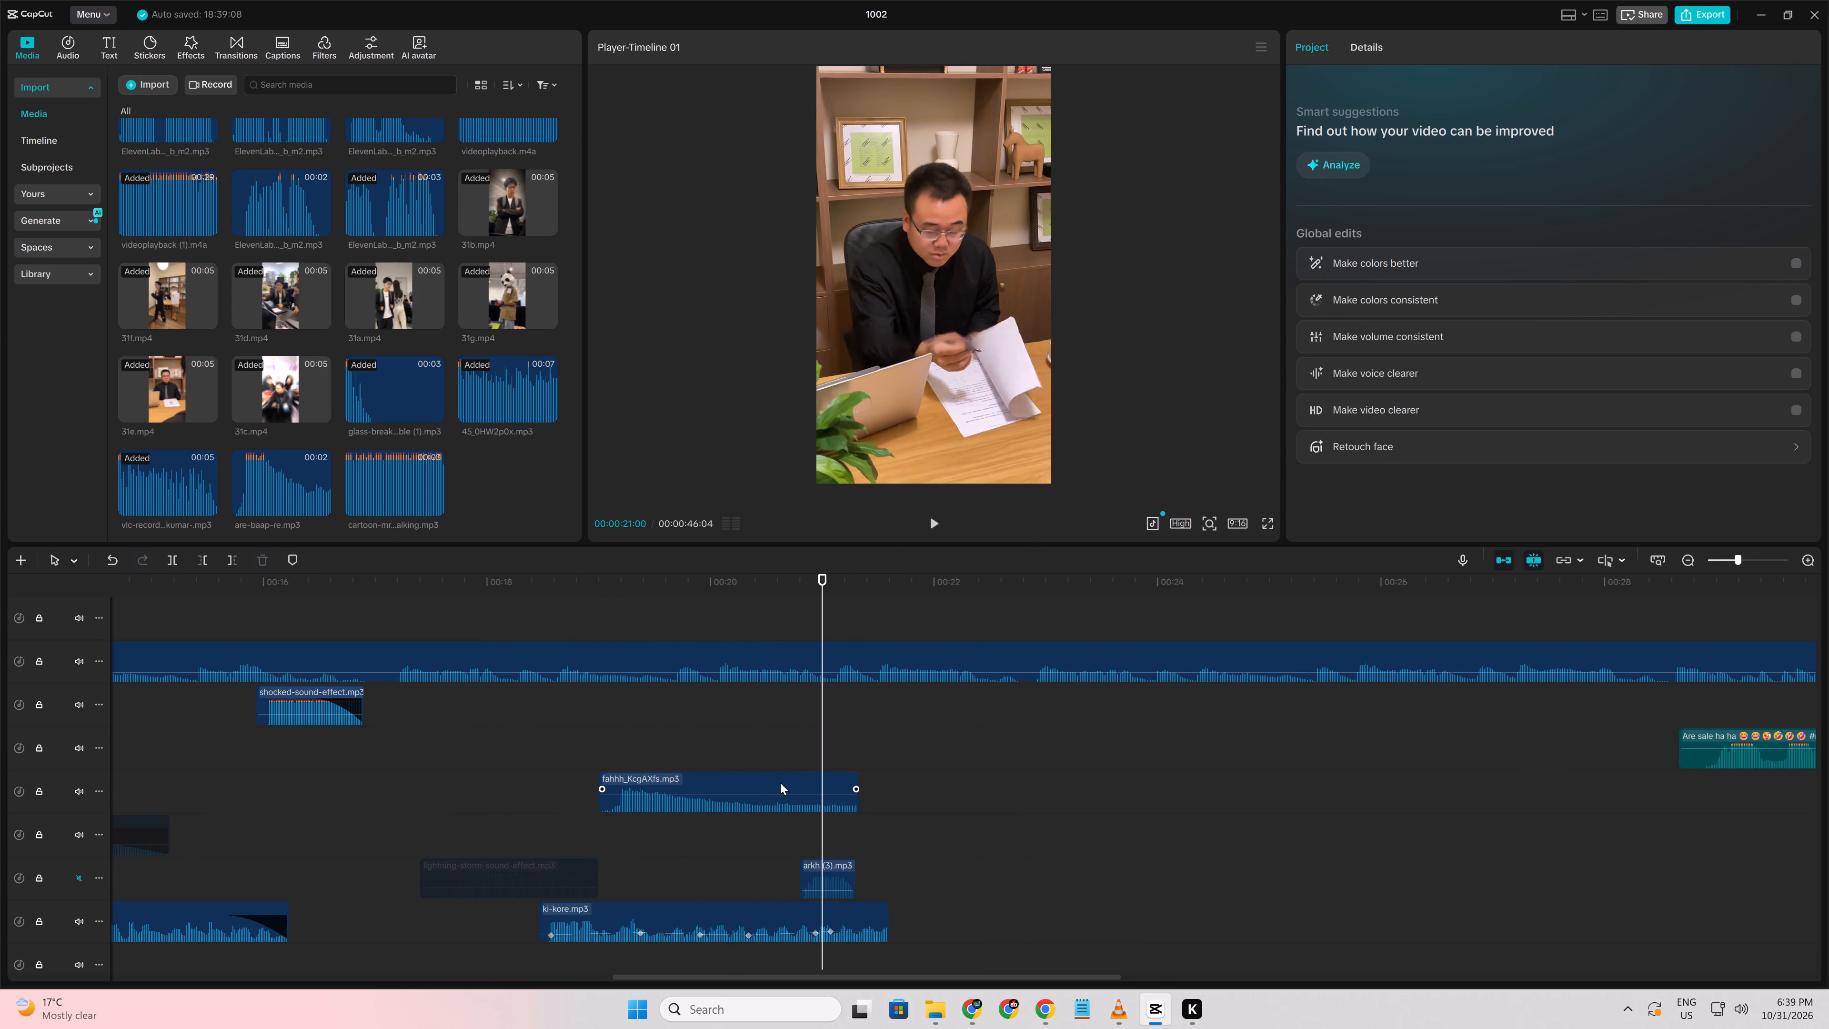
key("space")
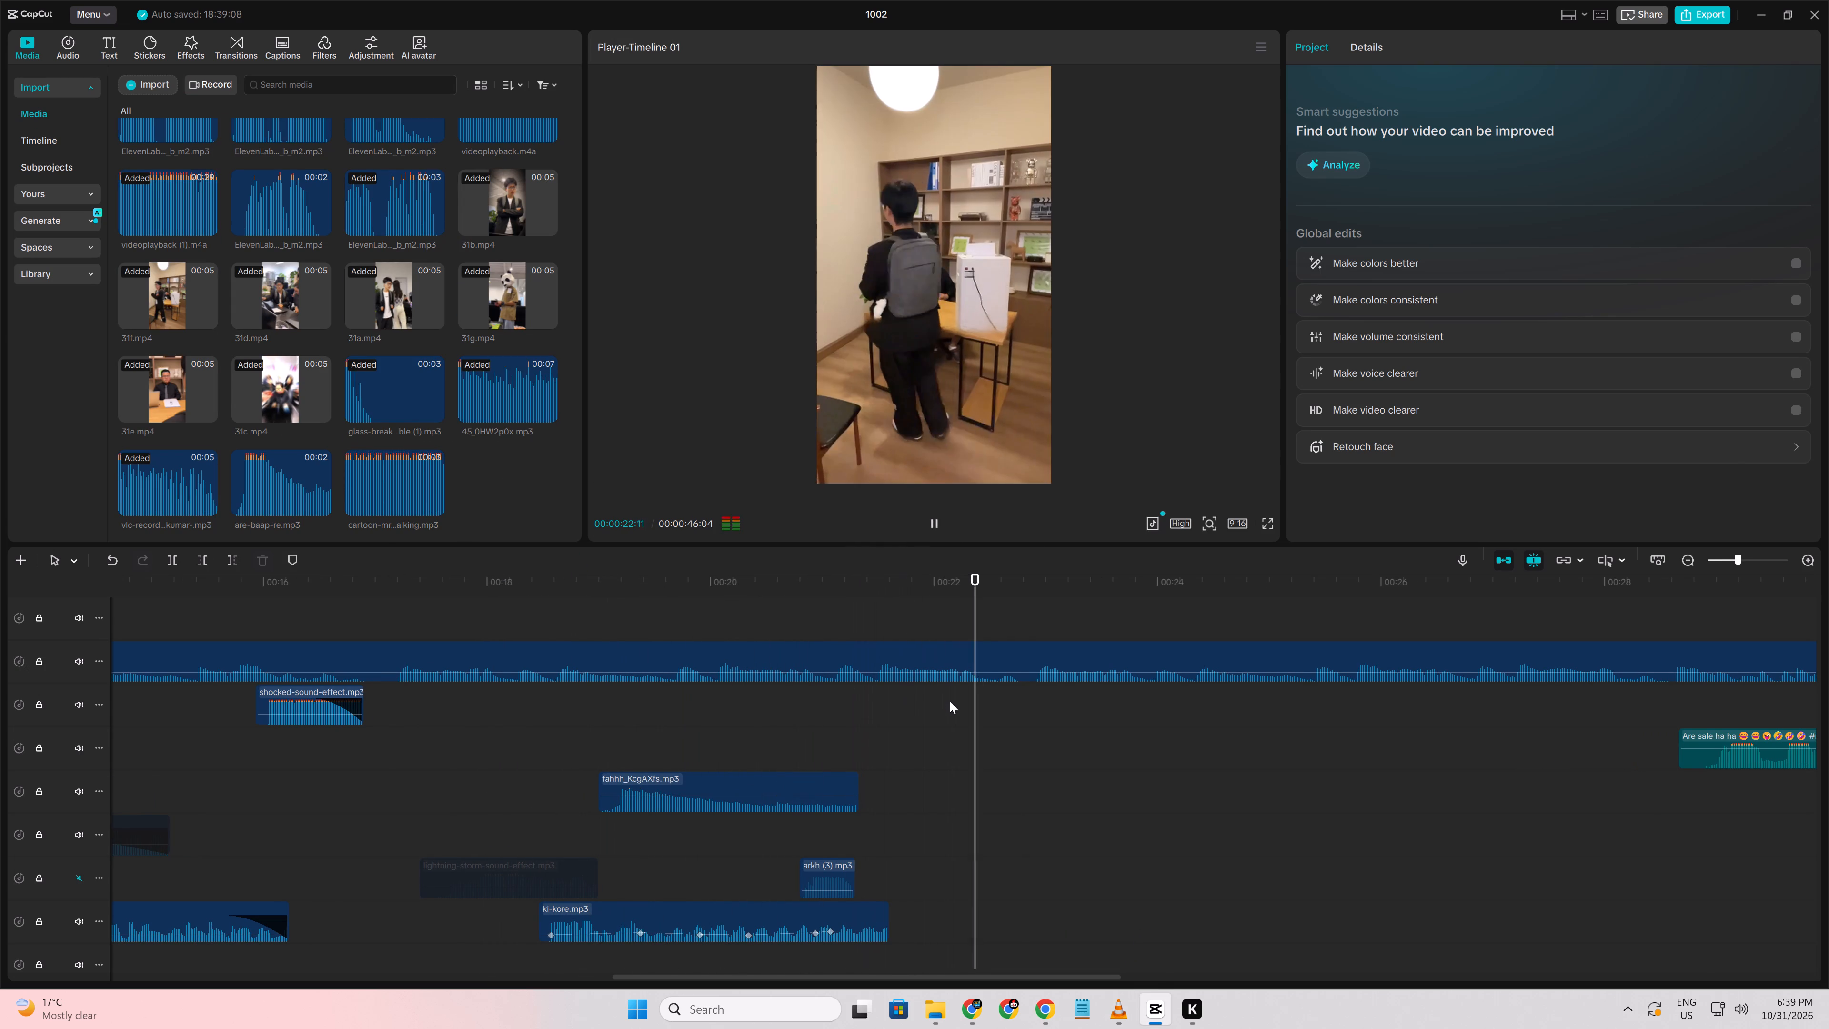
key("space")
left_click_drag(366, 484, 1003, 744)
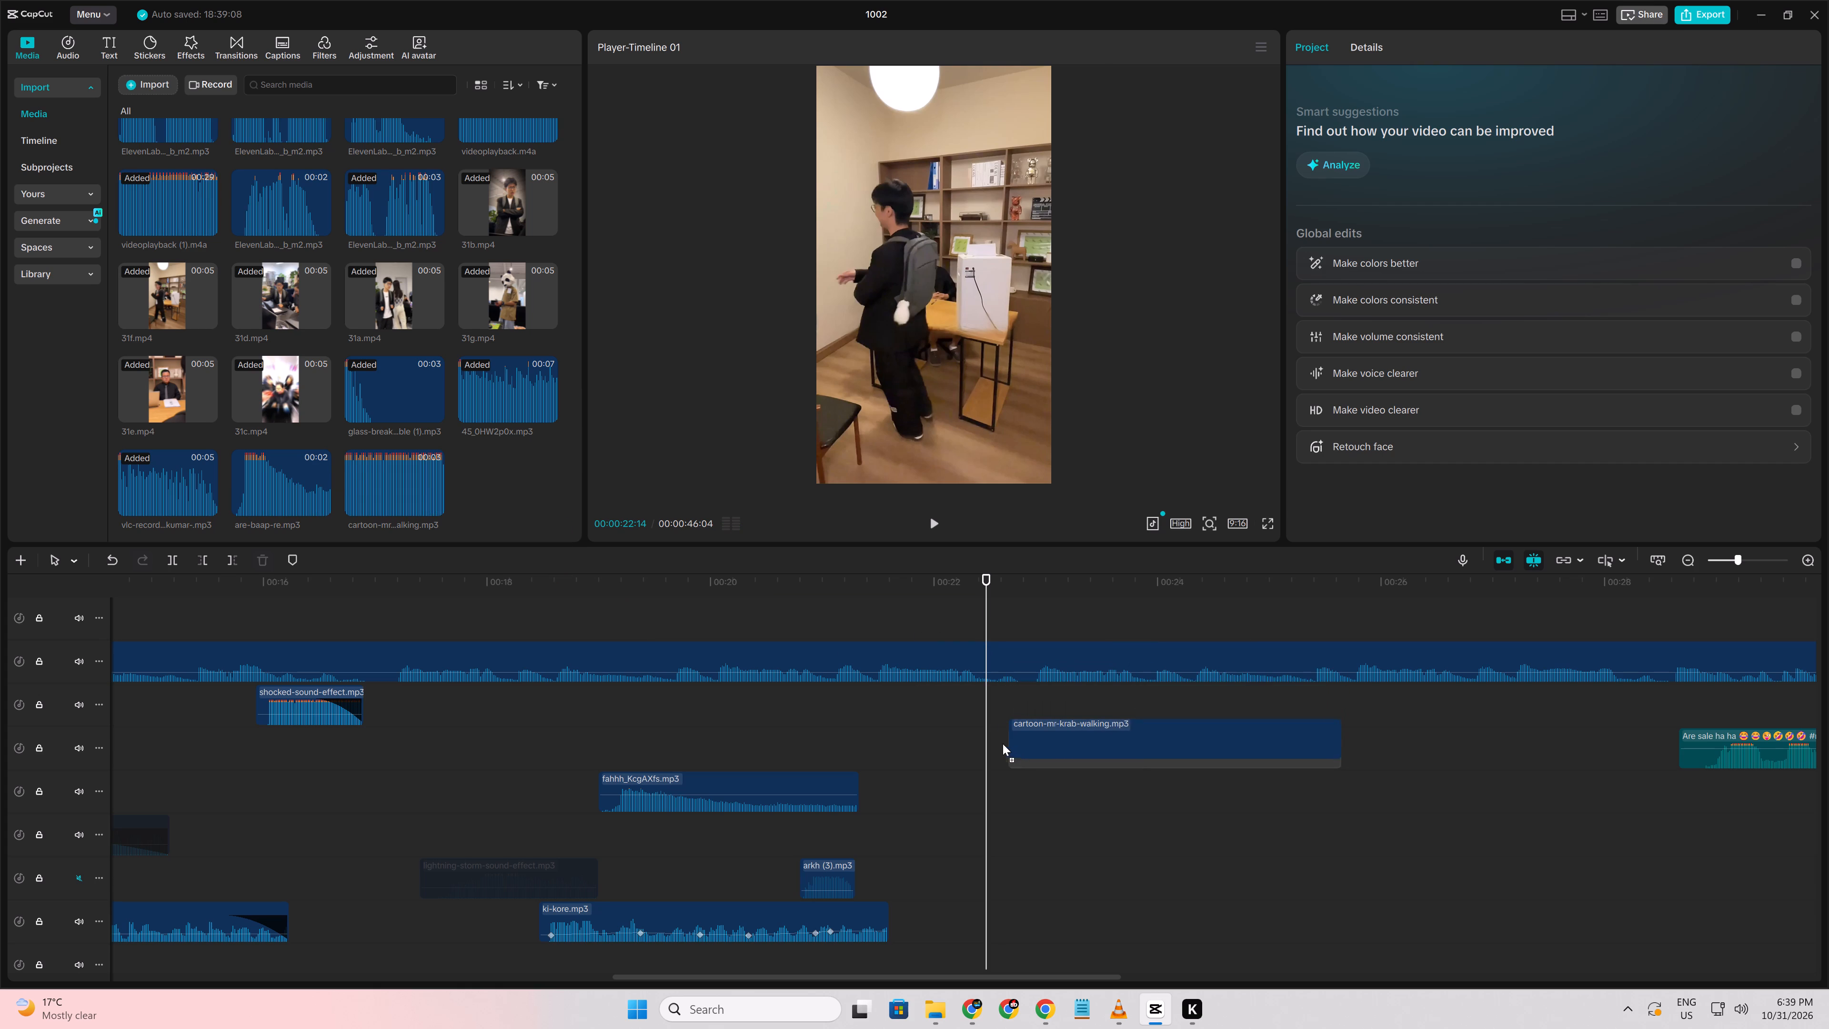
Place cartoon-mr-krab-walking.mp3 on the timeline at about 00:00:22:18, where the man walks away from the desk, and replay it.
left_click_drag(1003, 744, 1002, 746)
key("space")
scroll(1011, 761, "up", 5, "ctrl")
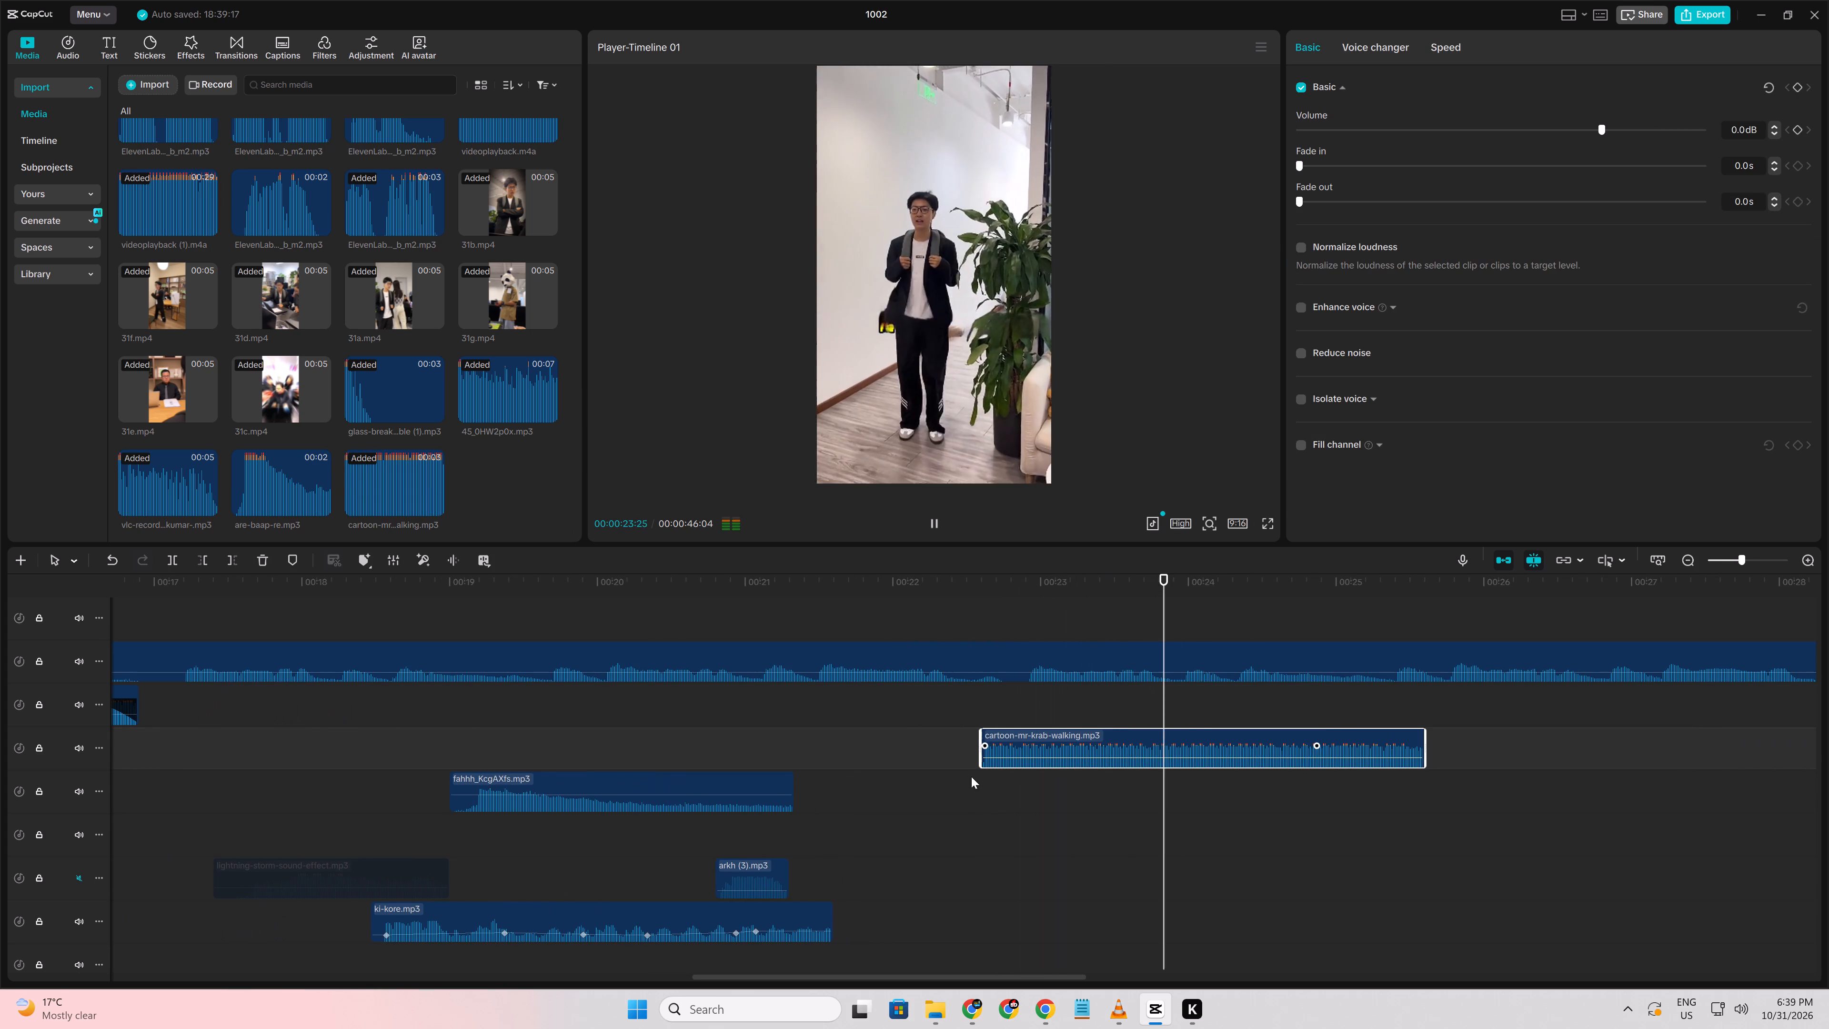
left_click(941, 777)
key("space")
key("space")
key("space")
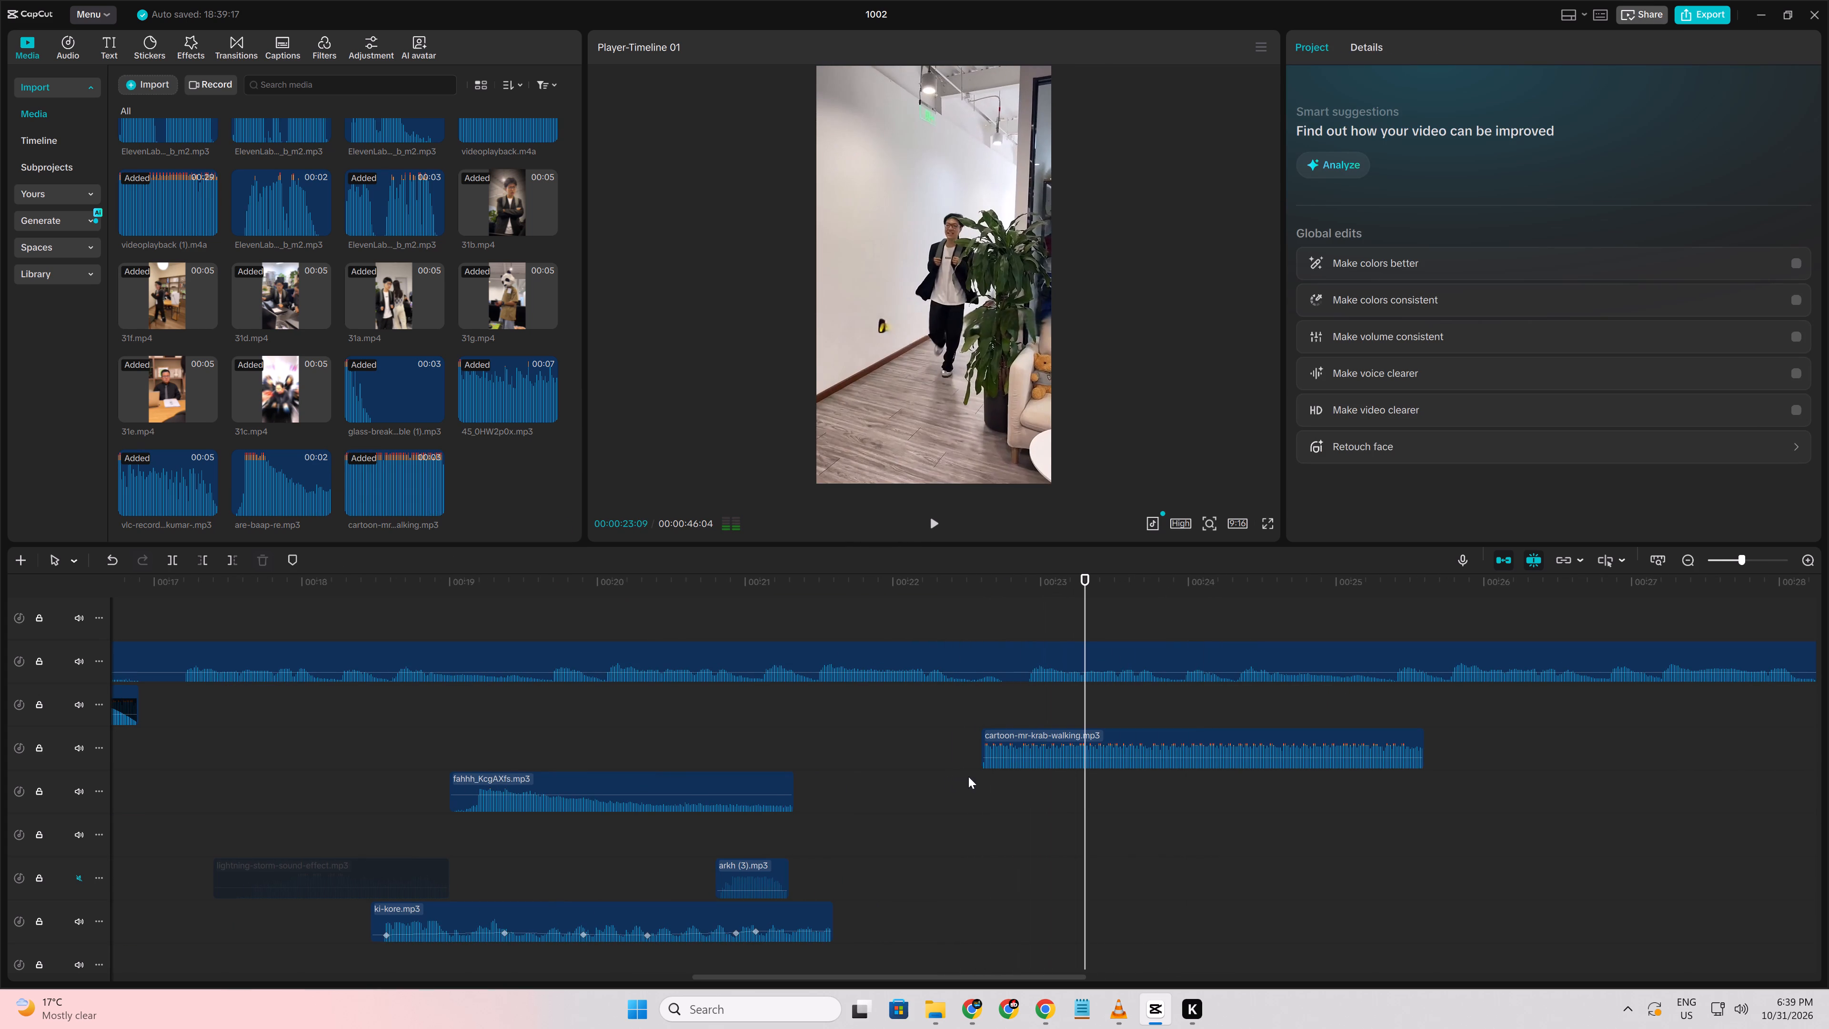
Trim the end of cartoon-mr-krab-walking.mp3 to 00:00:23:09 in the corridor shot.
left_click(1070, 756)
key("w")
left_click(1037, 819)
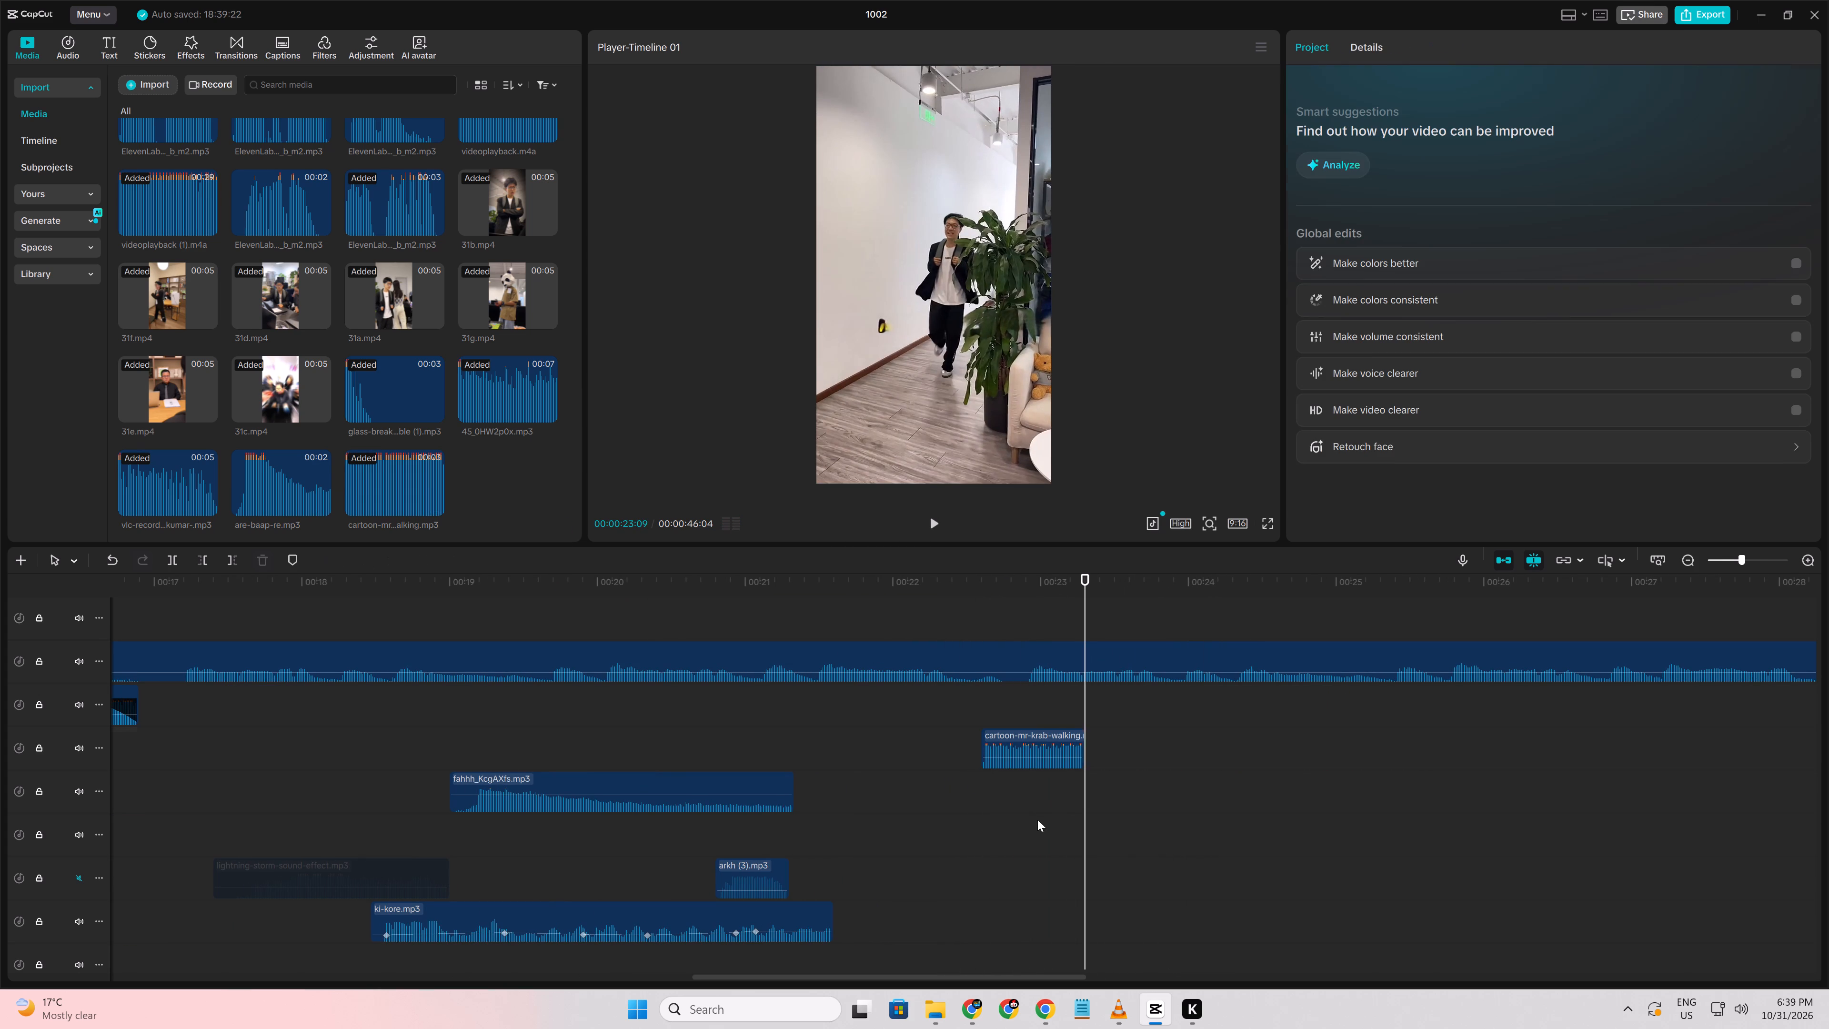
left_click(1046, 807)
key("space")
key("space")
Fade out the end of cartoon-mr-krab-walking.mp3, lower its volume and replay the transition into the corridor shot.
left_click(1070, 755)
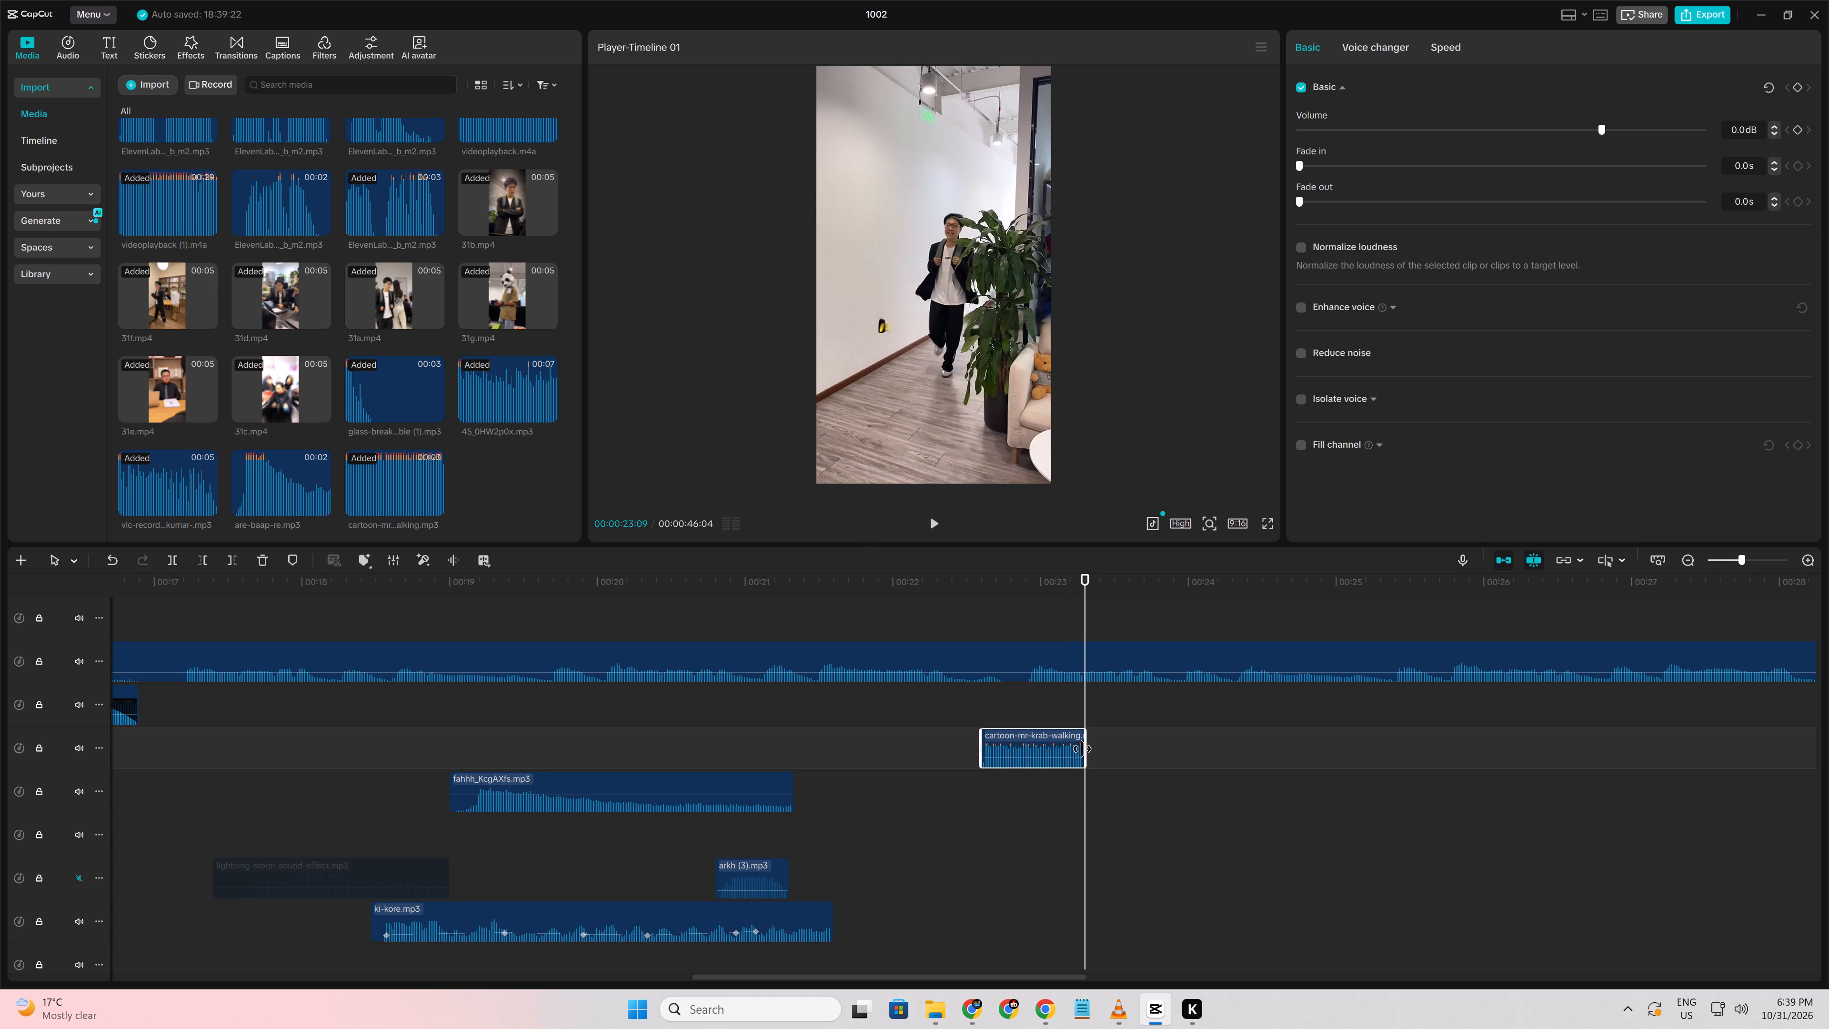
left_click(1056, 807)
left_click_drag(1081, 743, 1048, 744)
left_click_drag(1588, 116, 1575, 120)
left_click_drag(1564, 124, 1543, 128)
left_click(899, 776)
key("space")
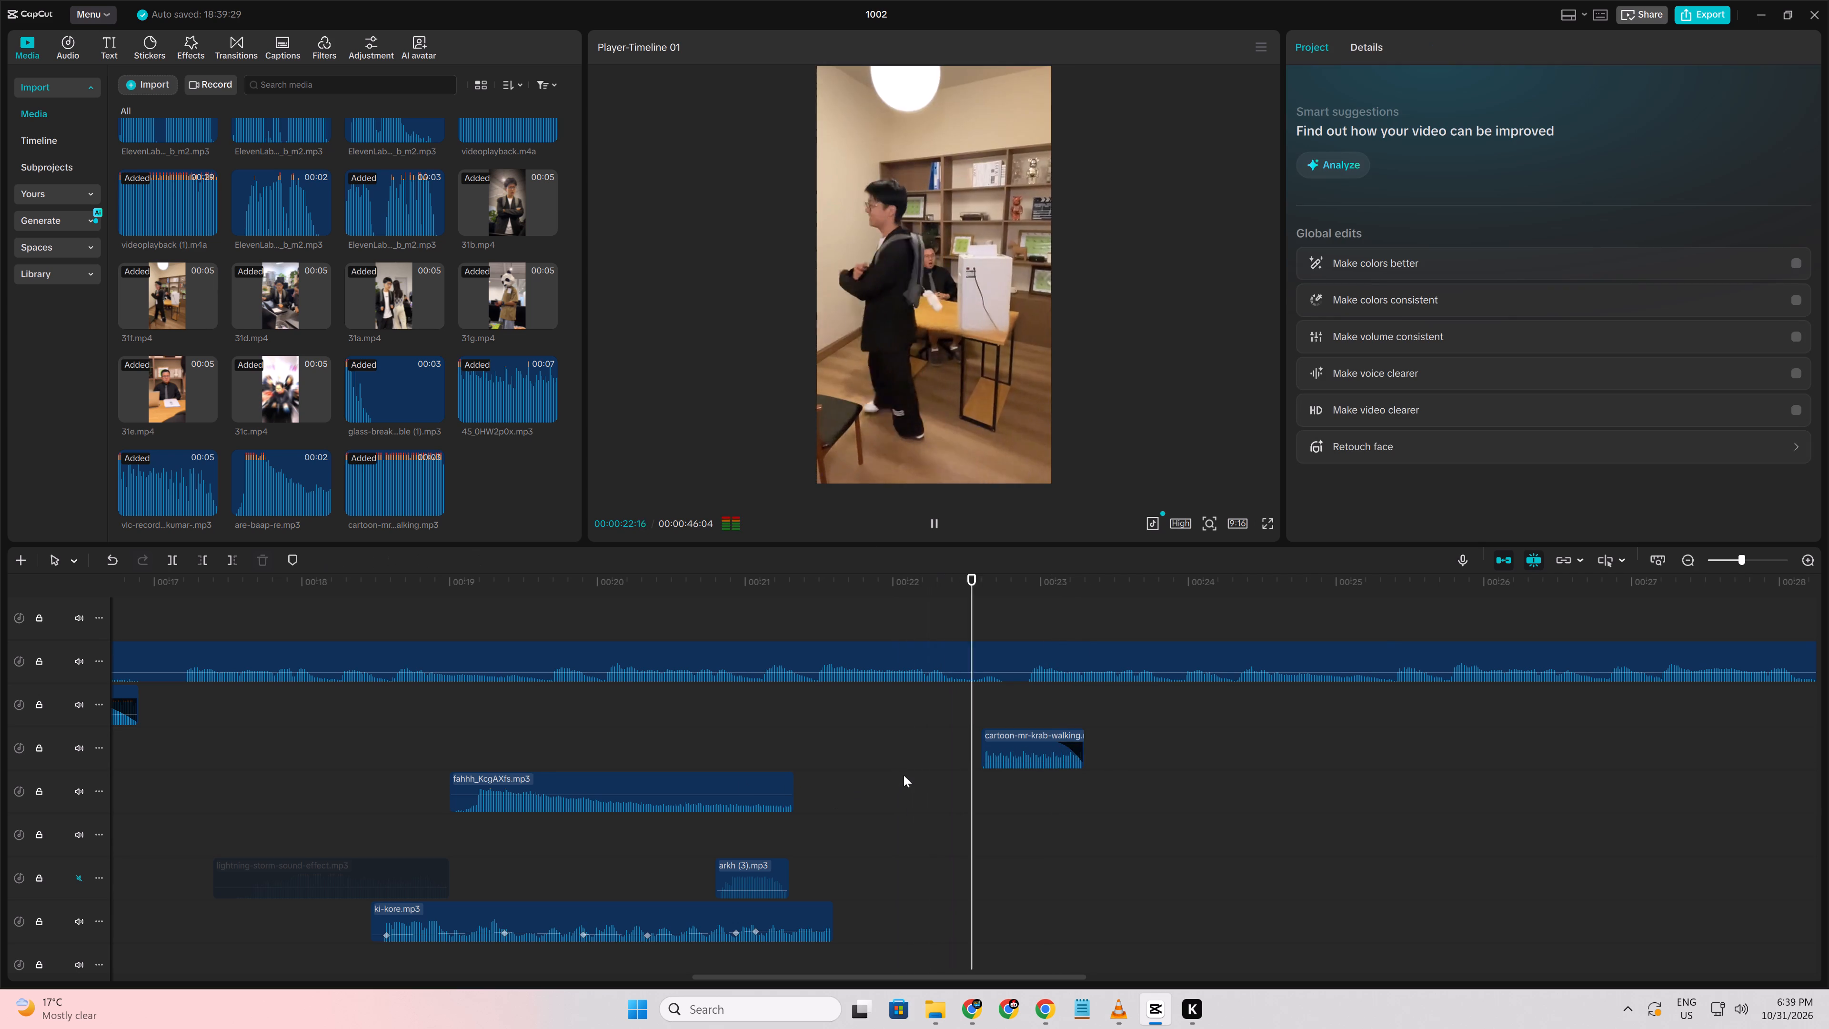
key("space")
left_click(904, 775)
key("space")
key("space")
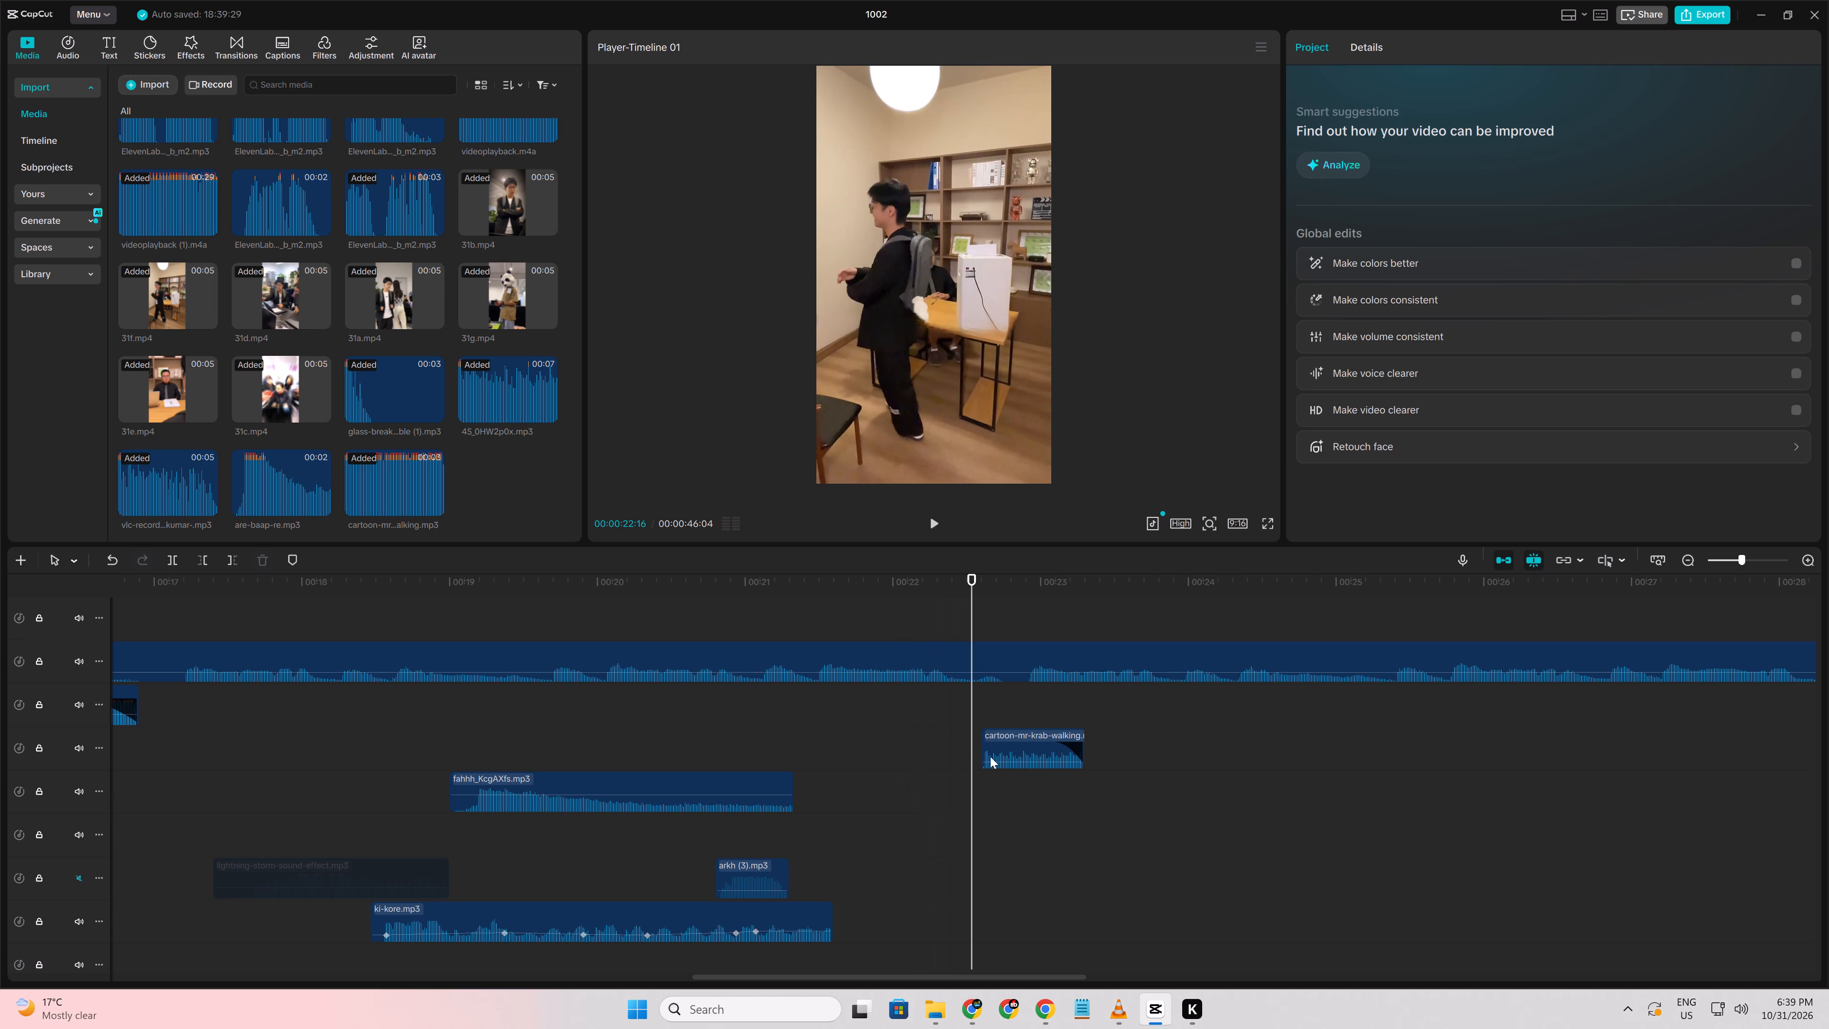
Switch to Chrome, search Myinstants for "swing" and preview minecraft sword swing, Roblox Swoosh HD, Sword Swing Hit, Swinging pipe and golf swing.
left_click(1038, 1003)
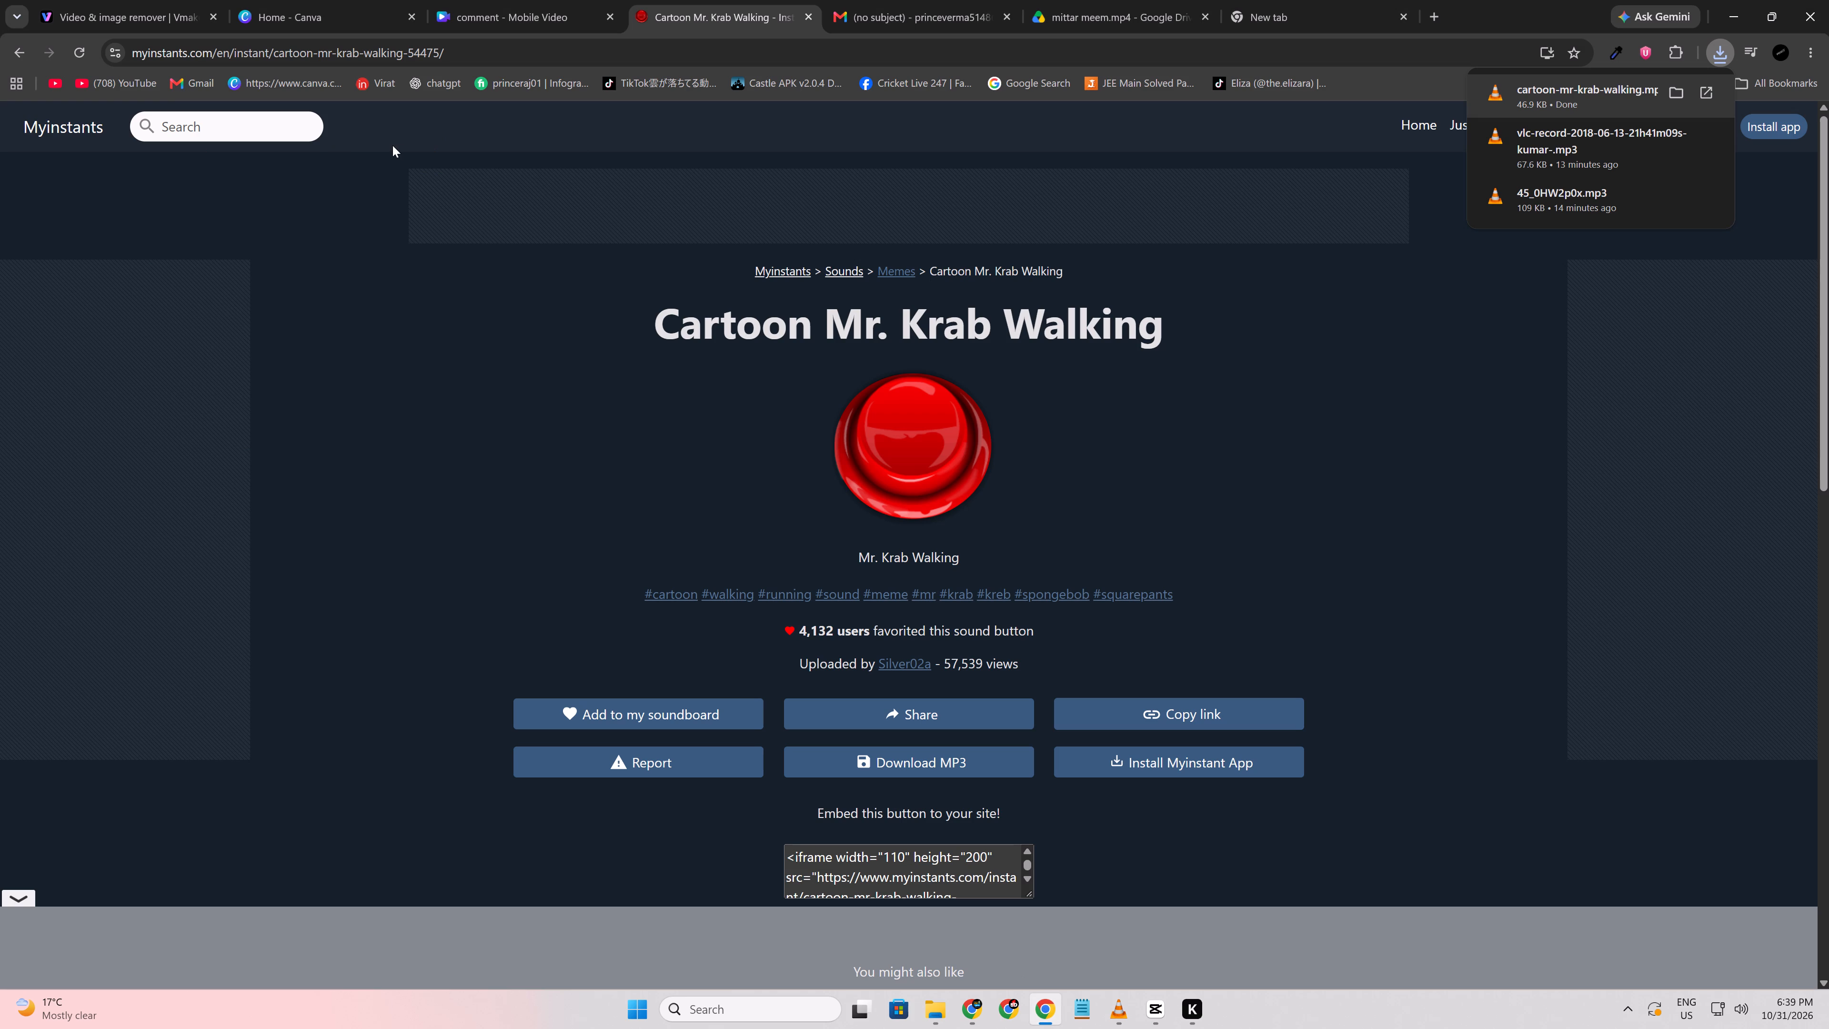
left_click(274, 129)
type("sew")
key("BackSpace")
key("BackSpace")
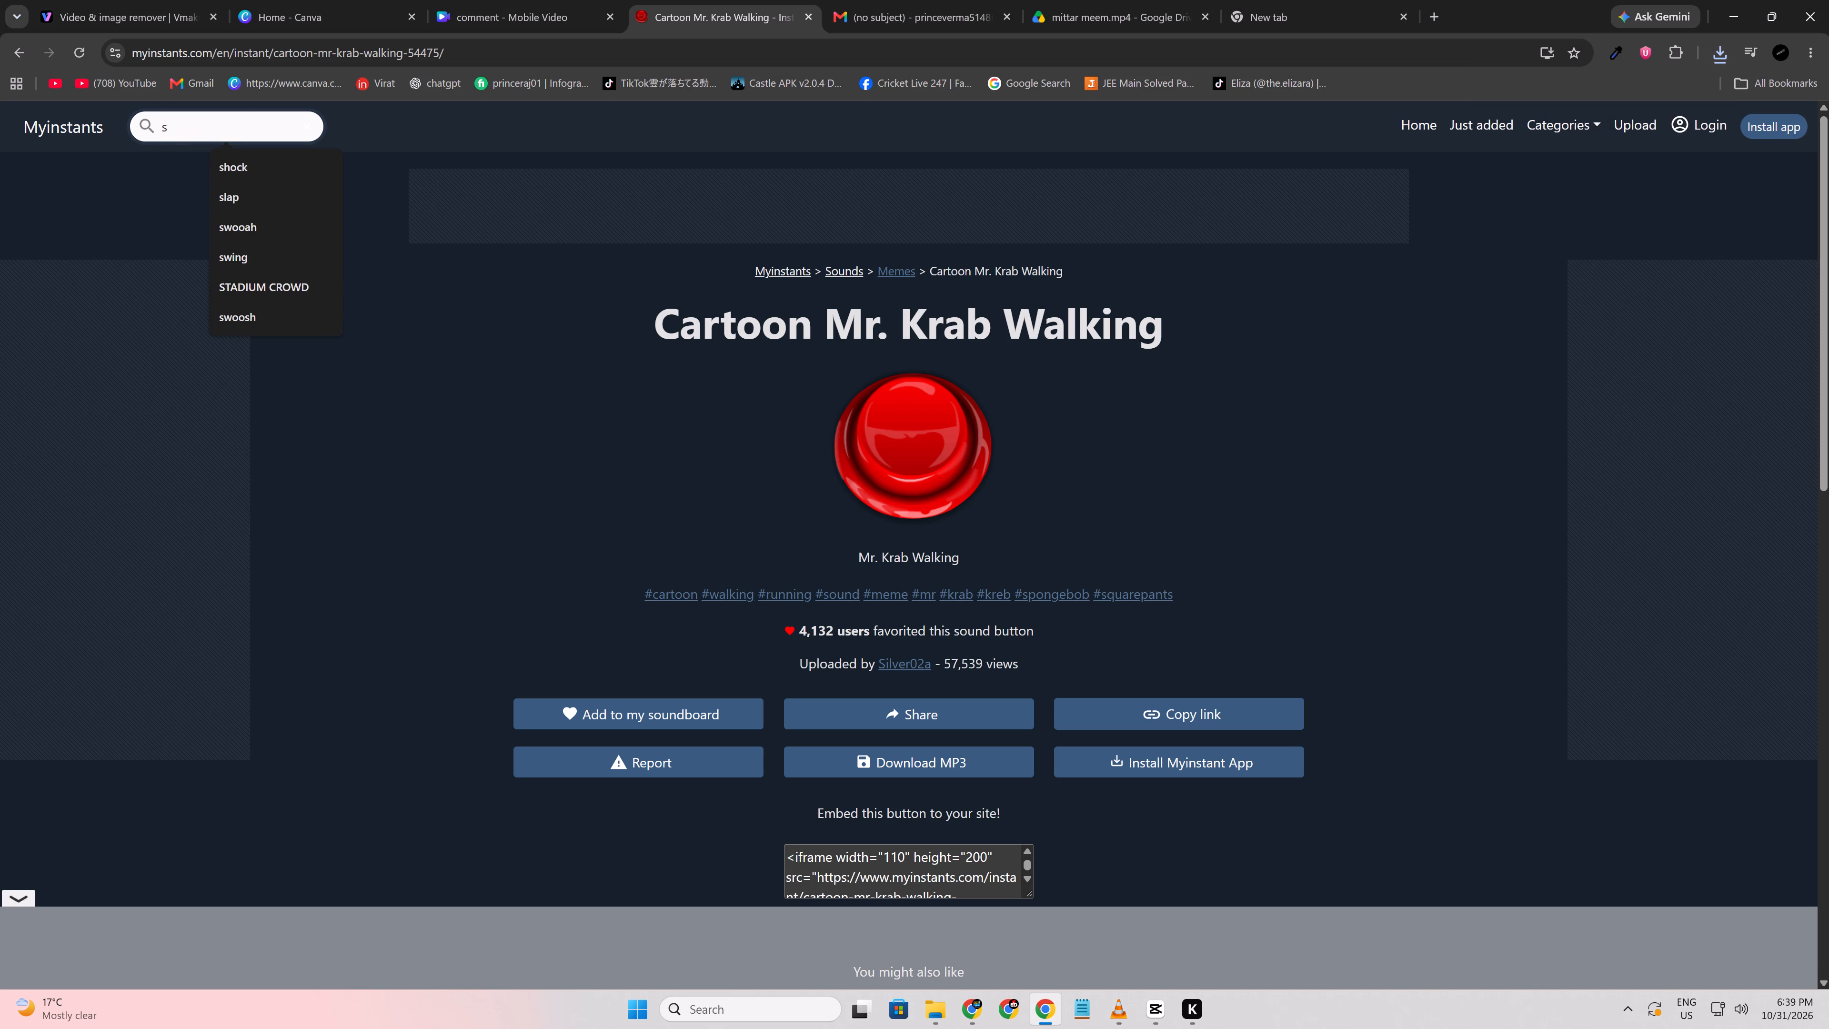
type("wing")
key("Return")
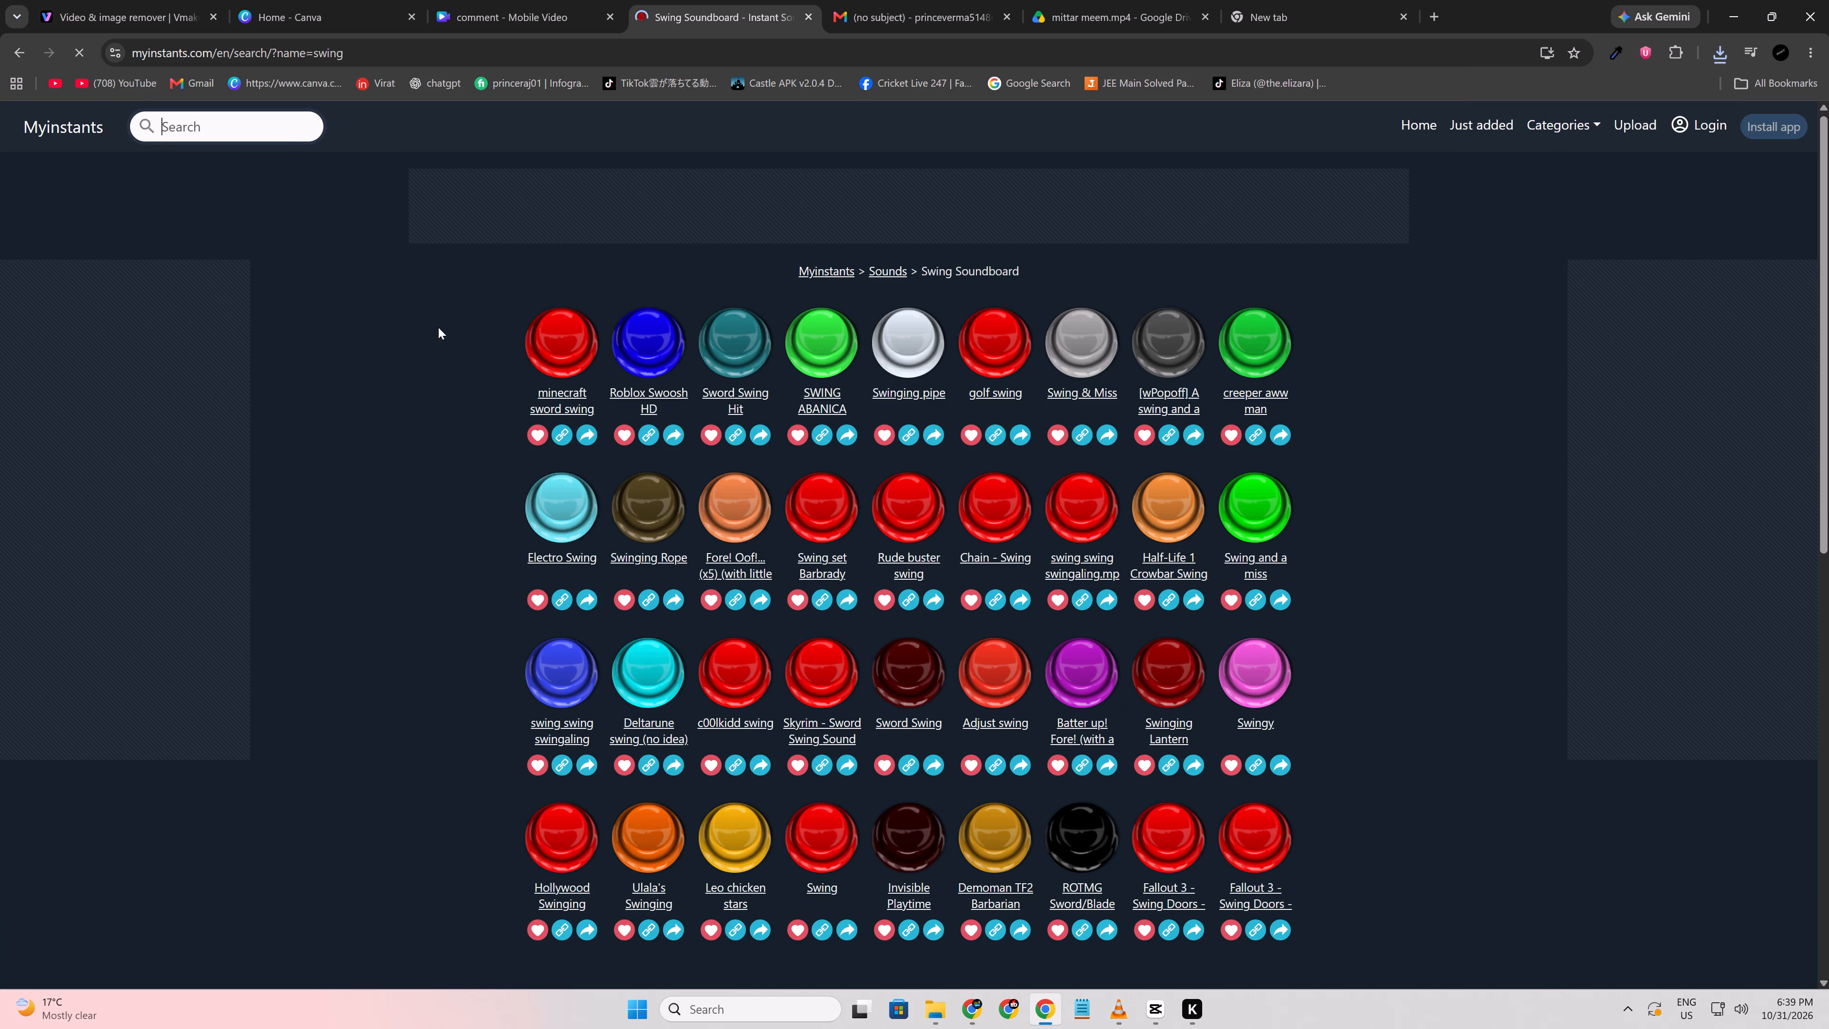
left_click(559, 334)
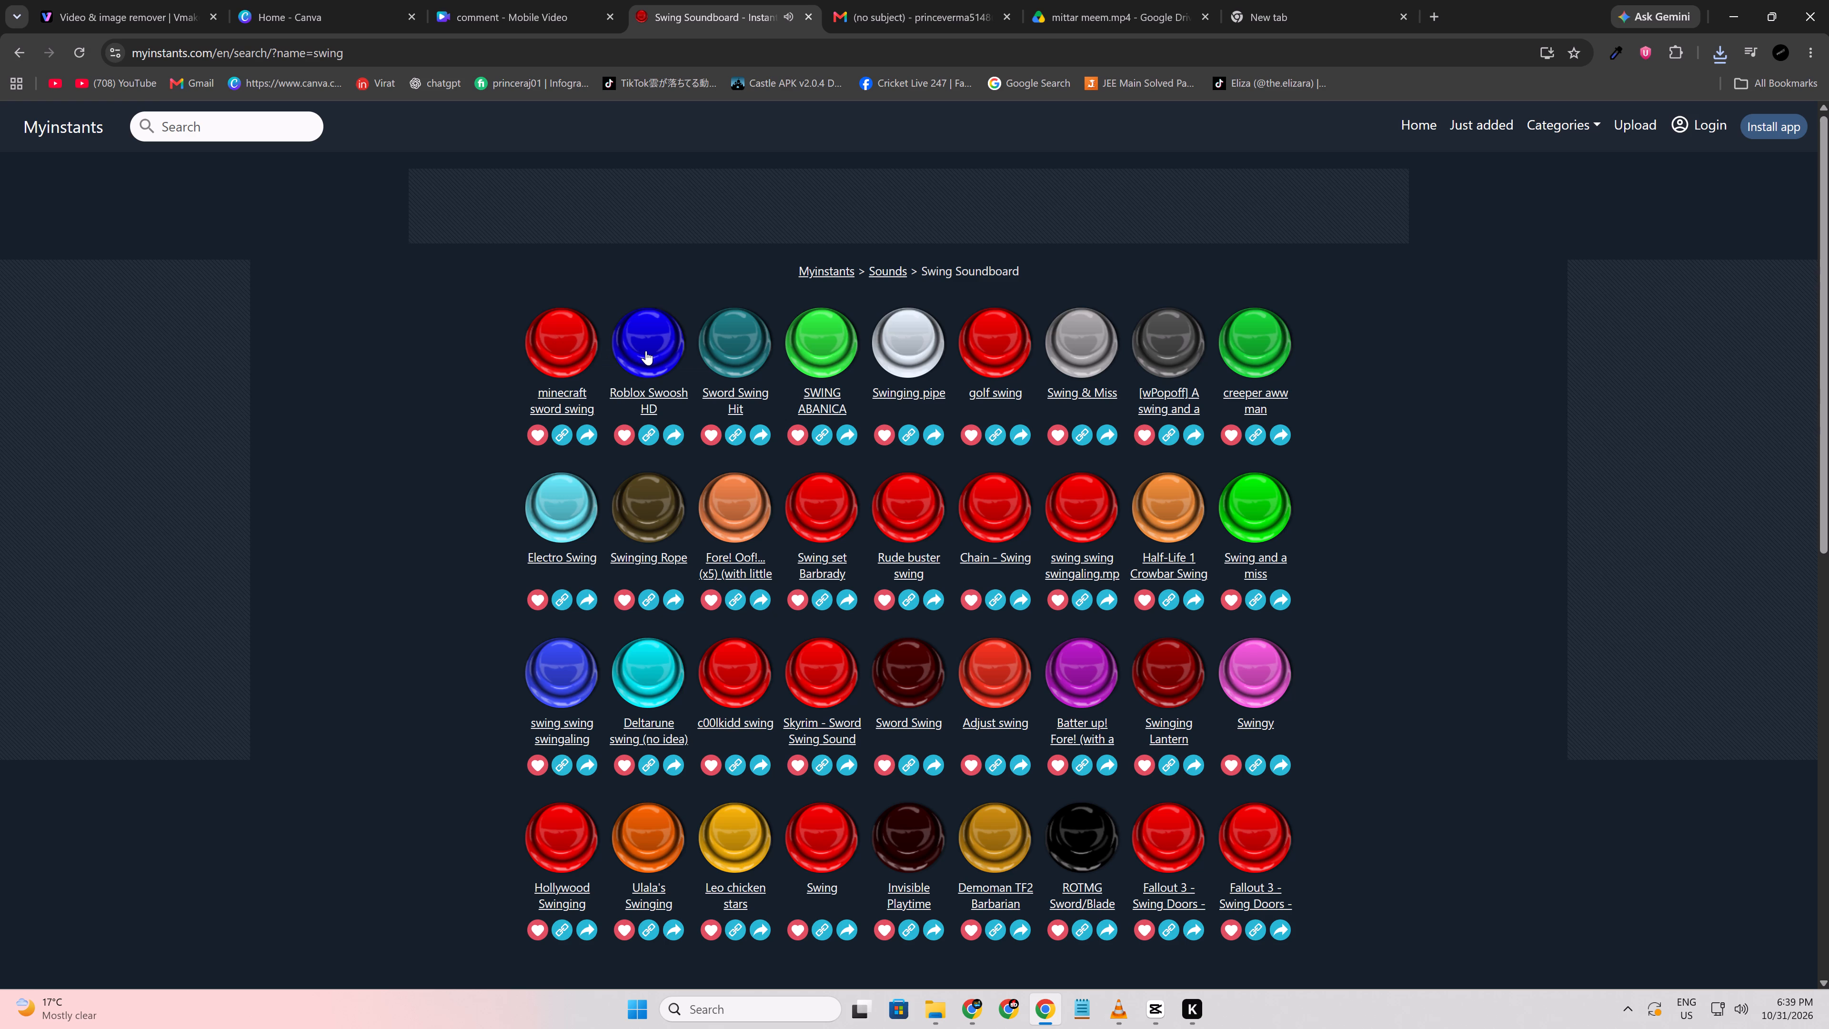
left_click(646, 351)
left_click(760, 349)
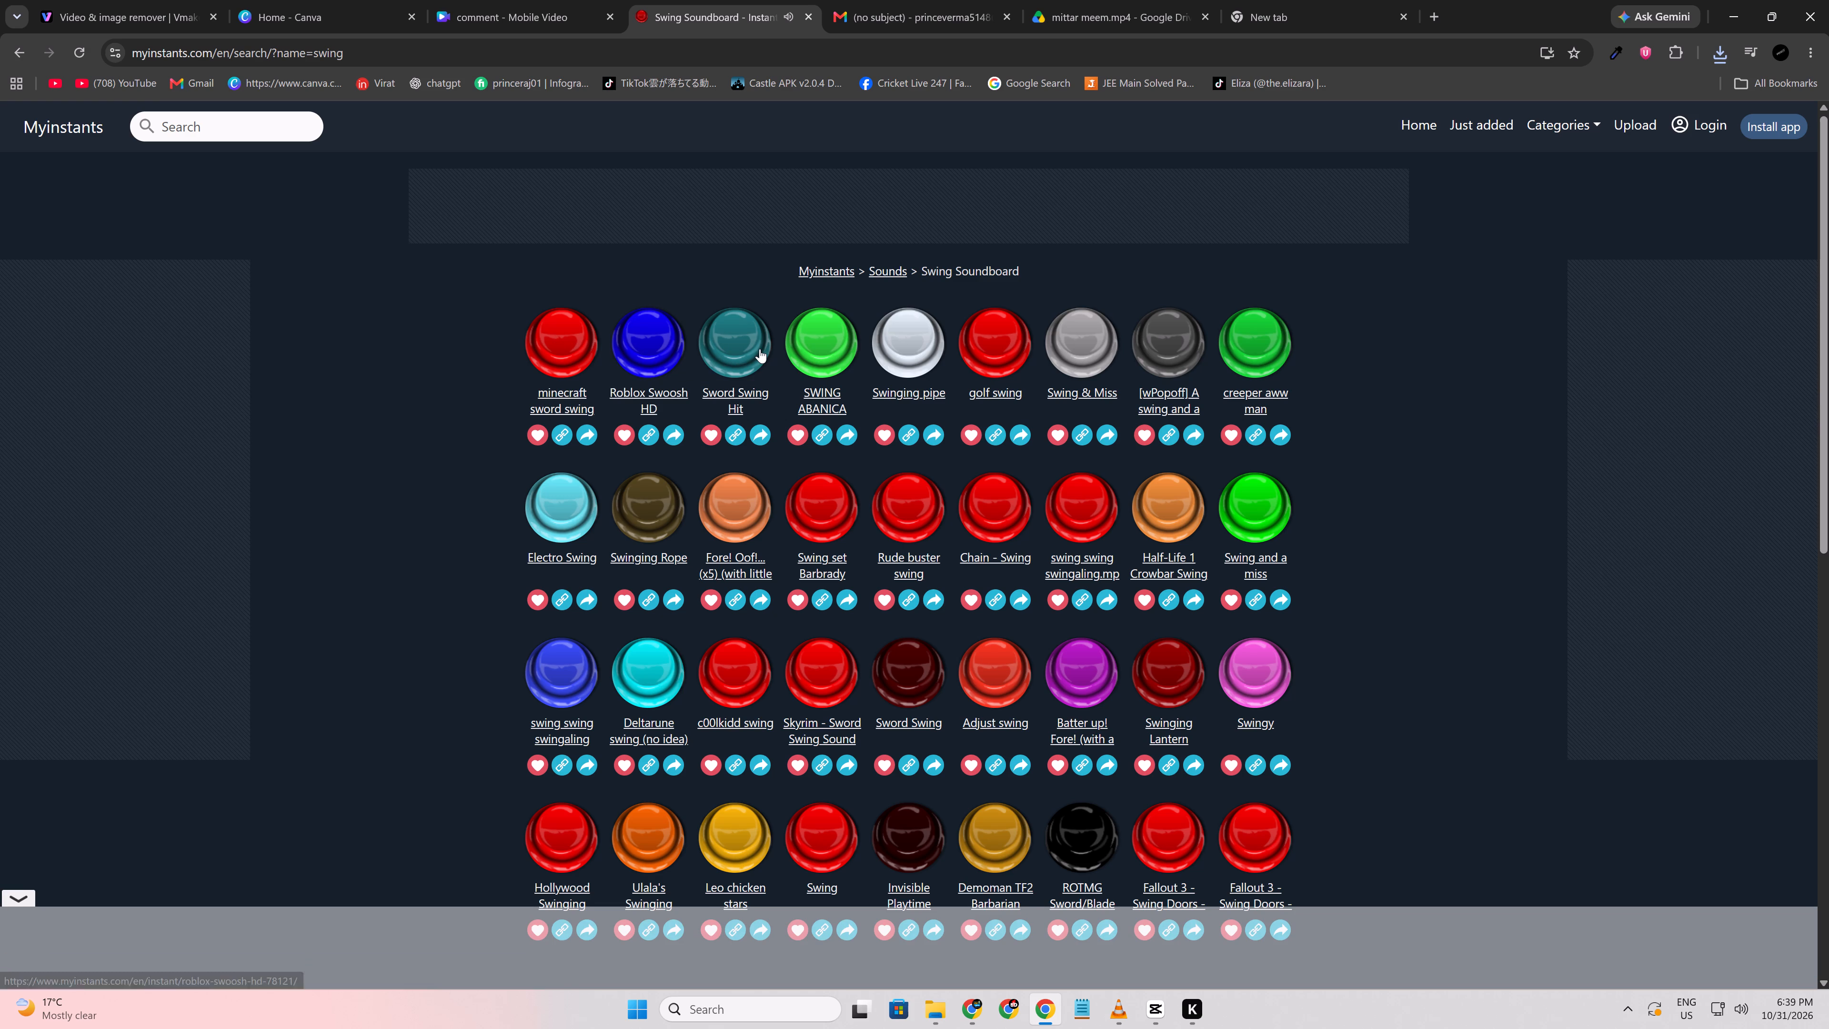
left_click(882, 353)
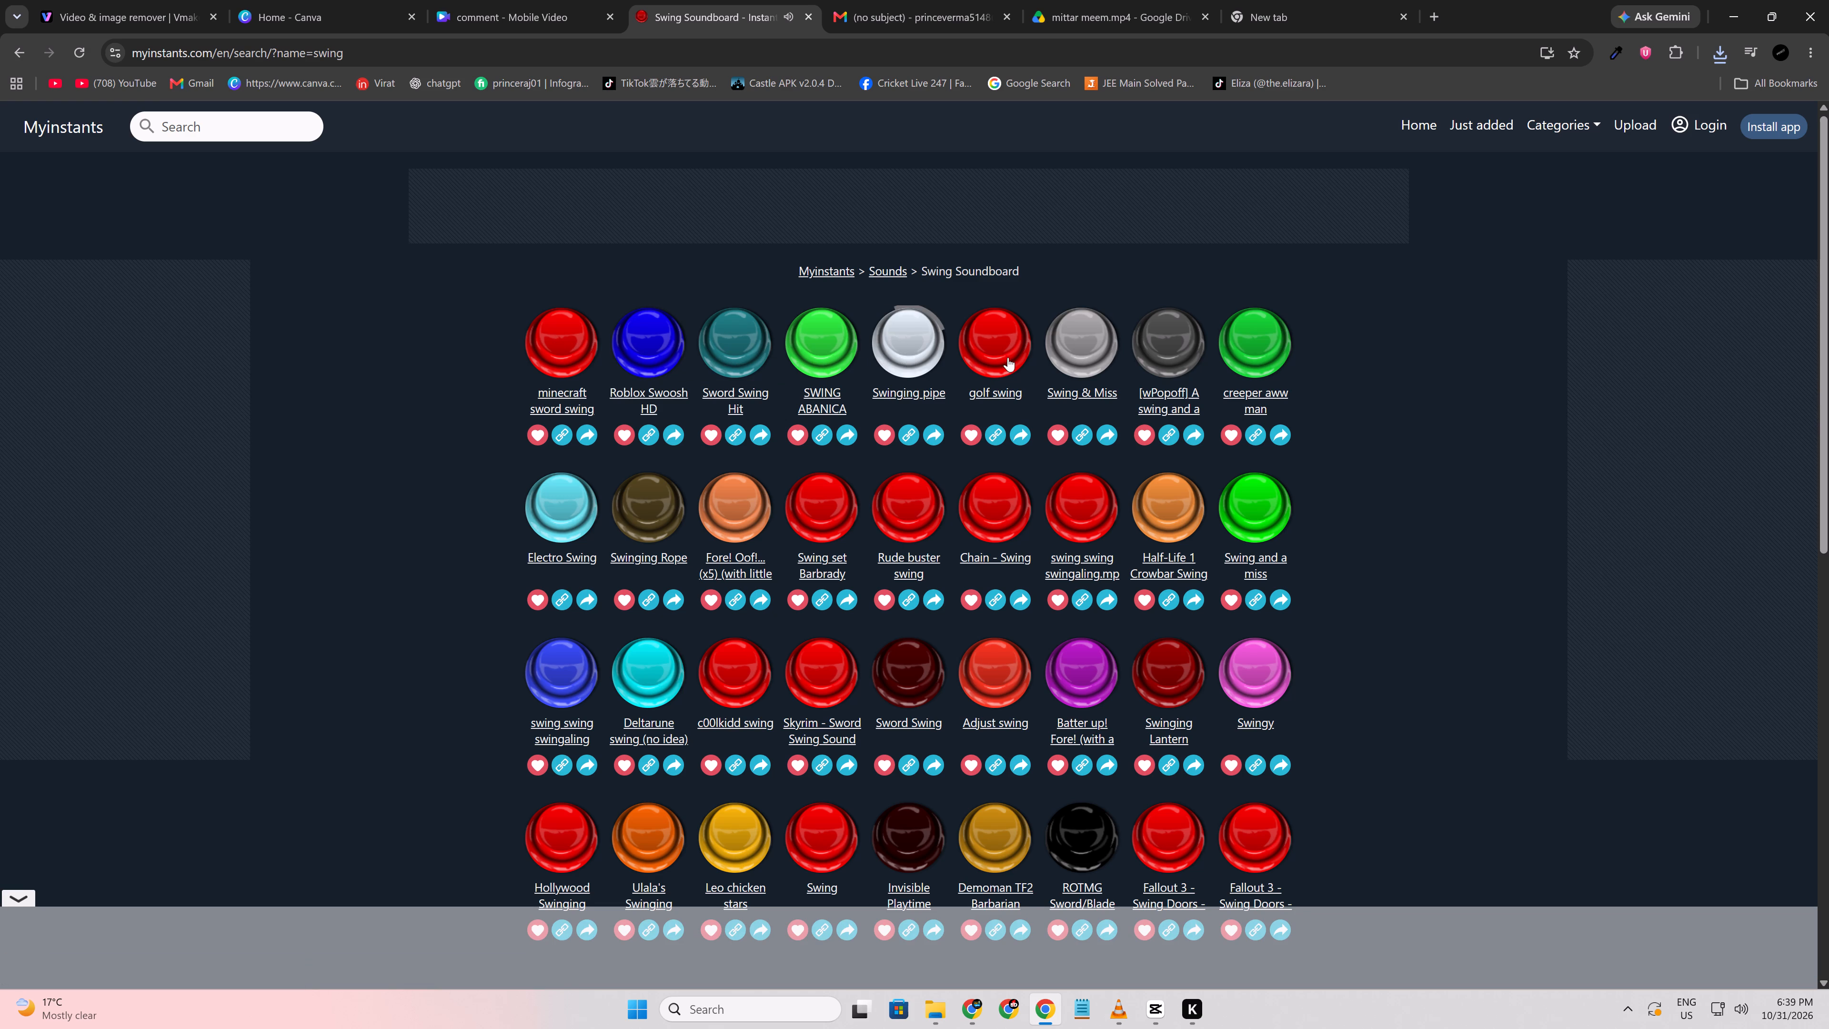
left_click(1008, 357)
Download the Roblox Swoosh HD sound as an MP3 and import roblox-swoosh-hd.mp3 into the CapCut project media.
left_click(672, 392)
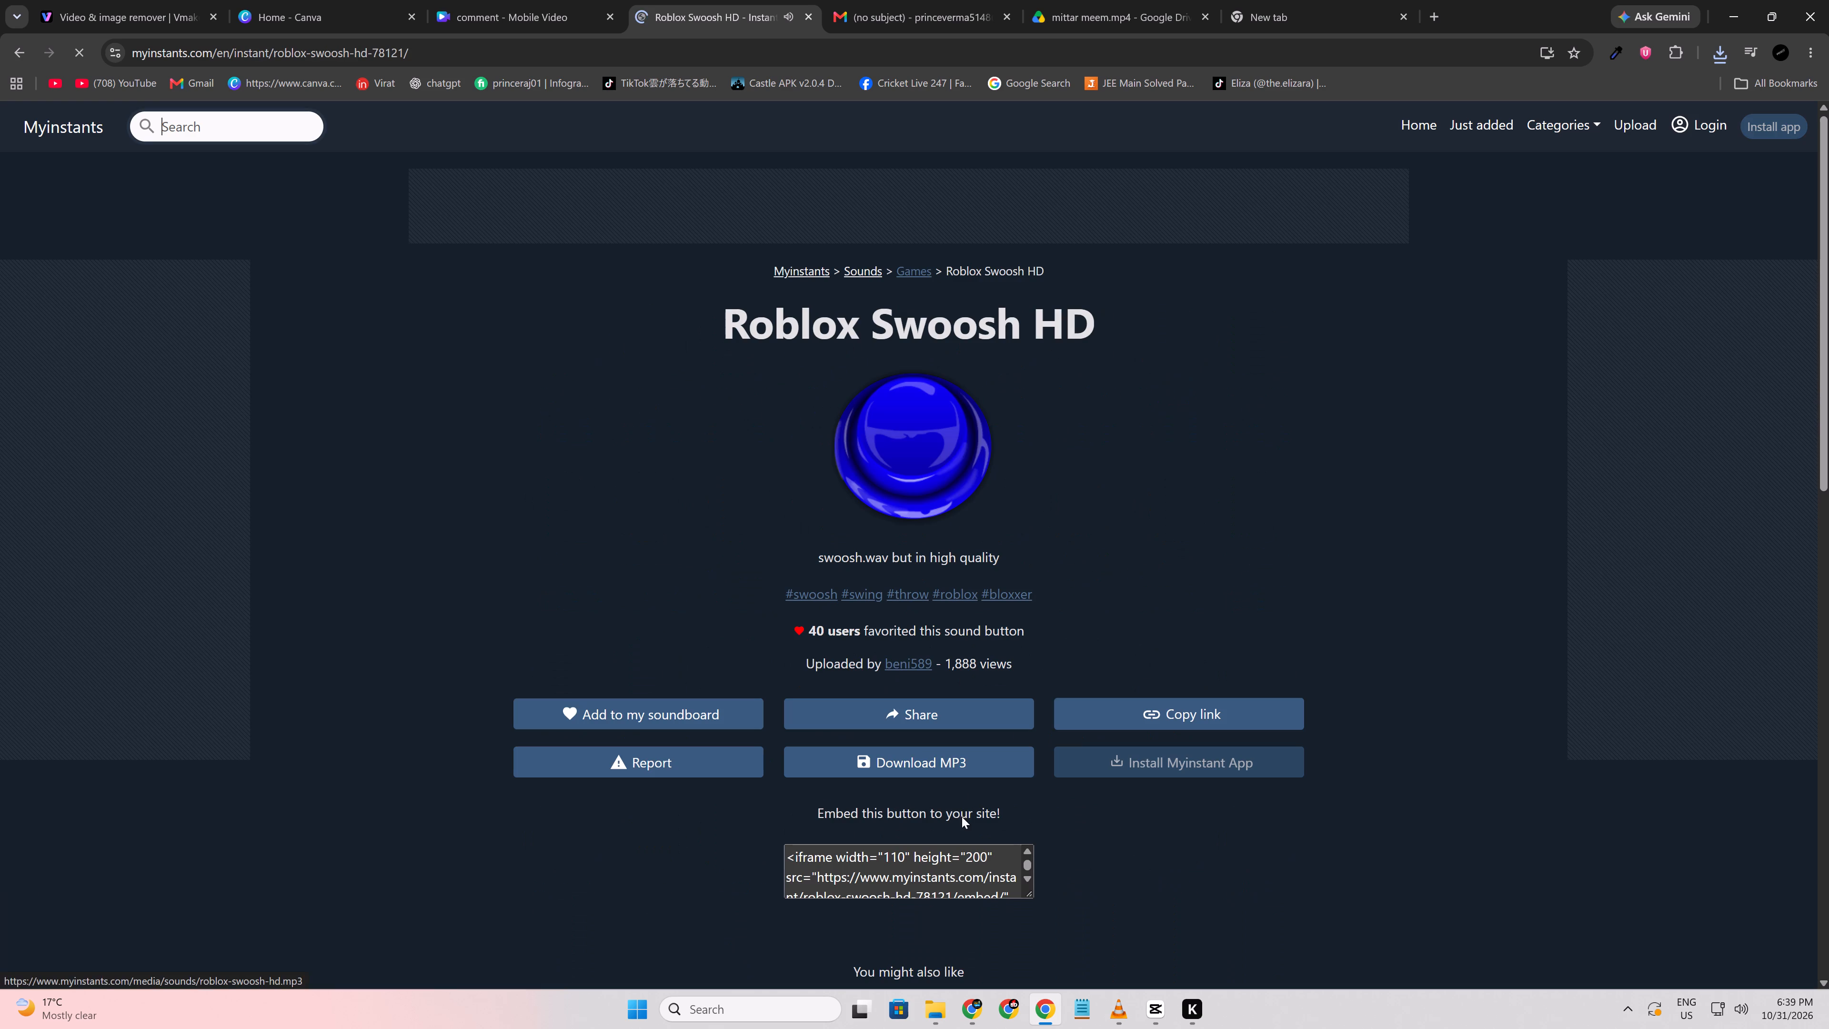
left_click(929, 771)
left_click_drag(1598, 109, 1172, 885)
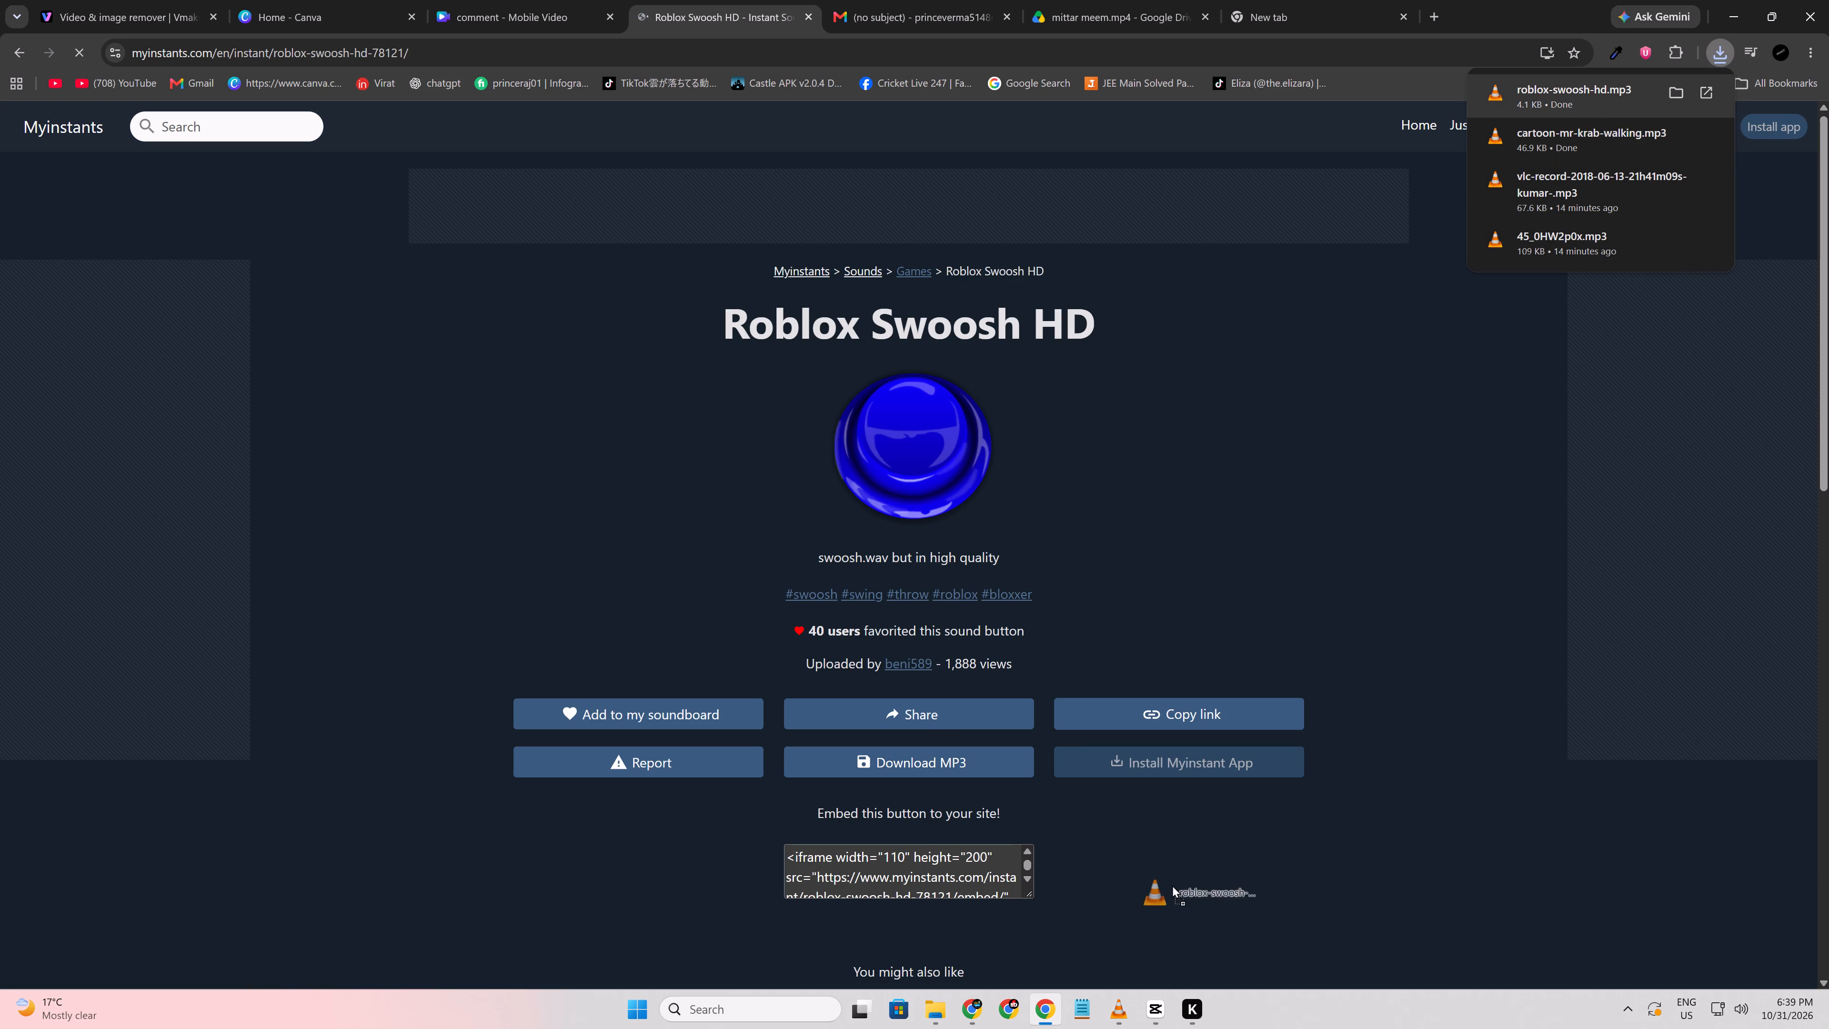
left_click_drag(1172, 885, 416, 432)
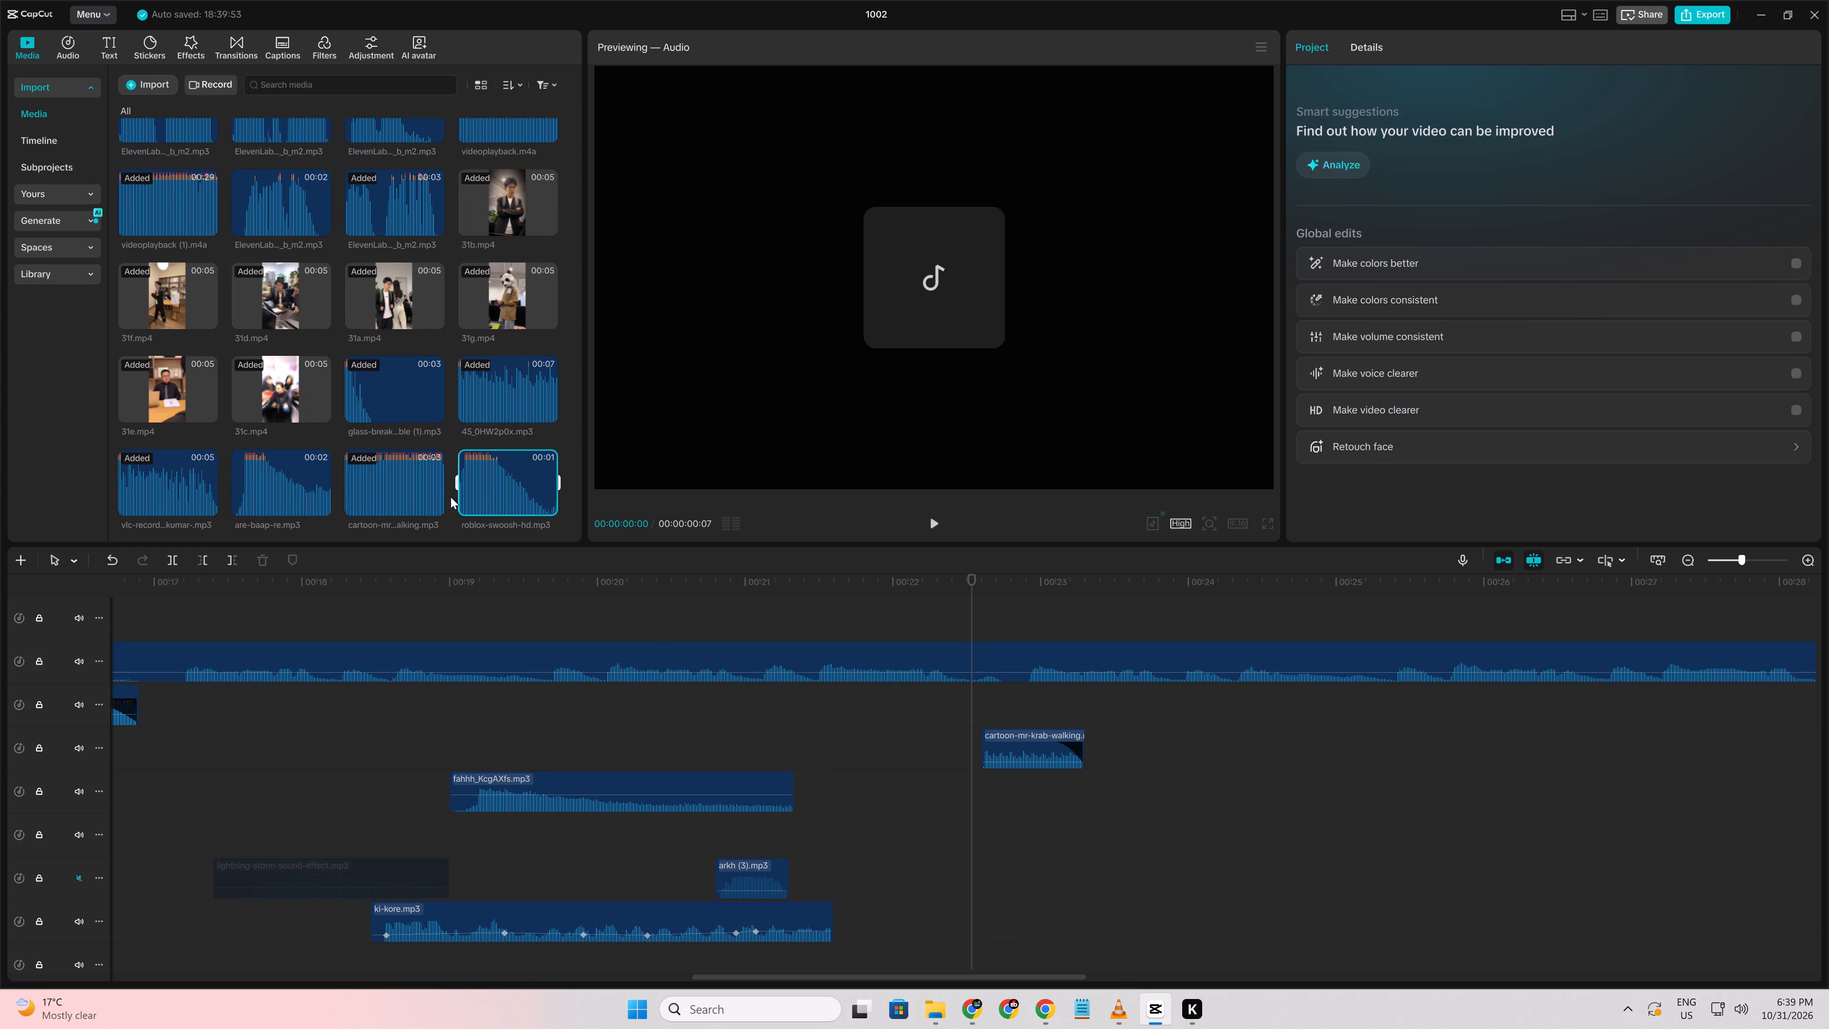
Place roblox-swoosh-hd.mp3 on the timeline just before the first cartoon-mr-krab-walking.mp3 clip, where the man turns at the desk, and replay it.
left_click_drag(482, 483, 941, 794)
left_click(904, 789)
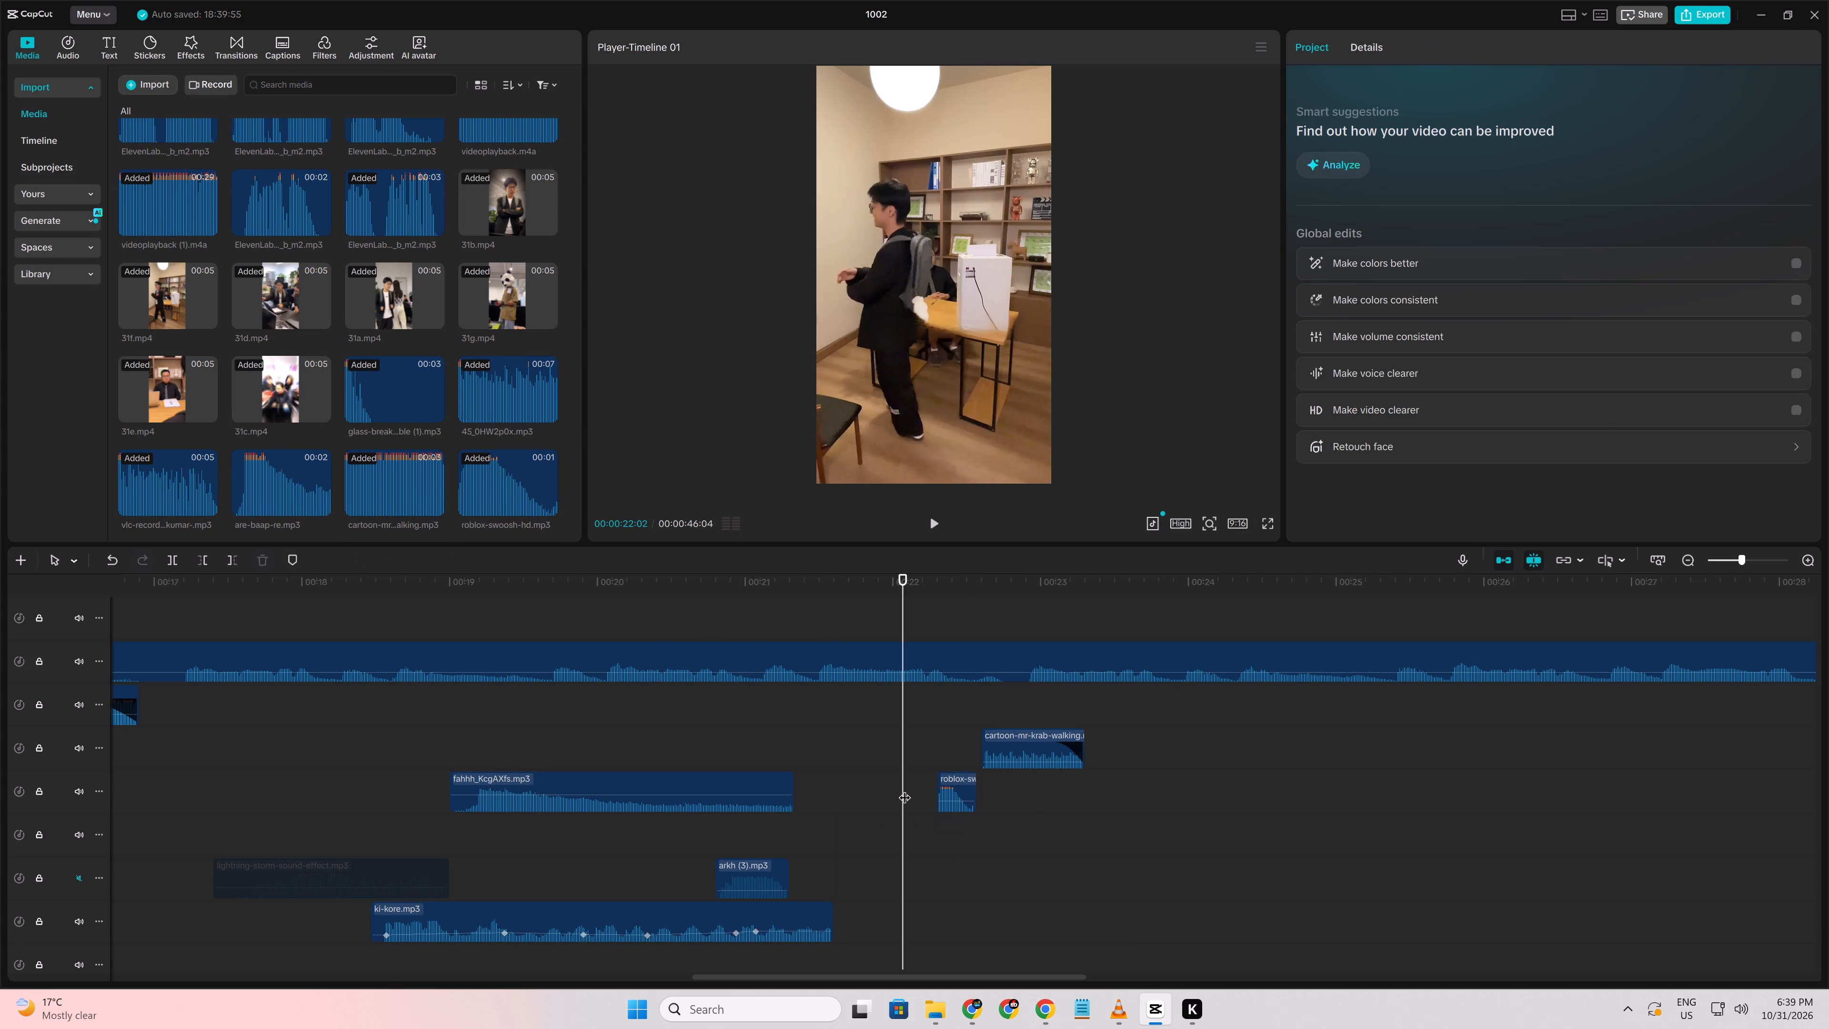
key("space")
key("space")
left_click(926, 791)
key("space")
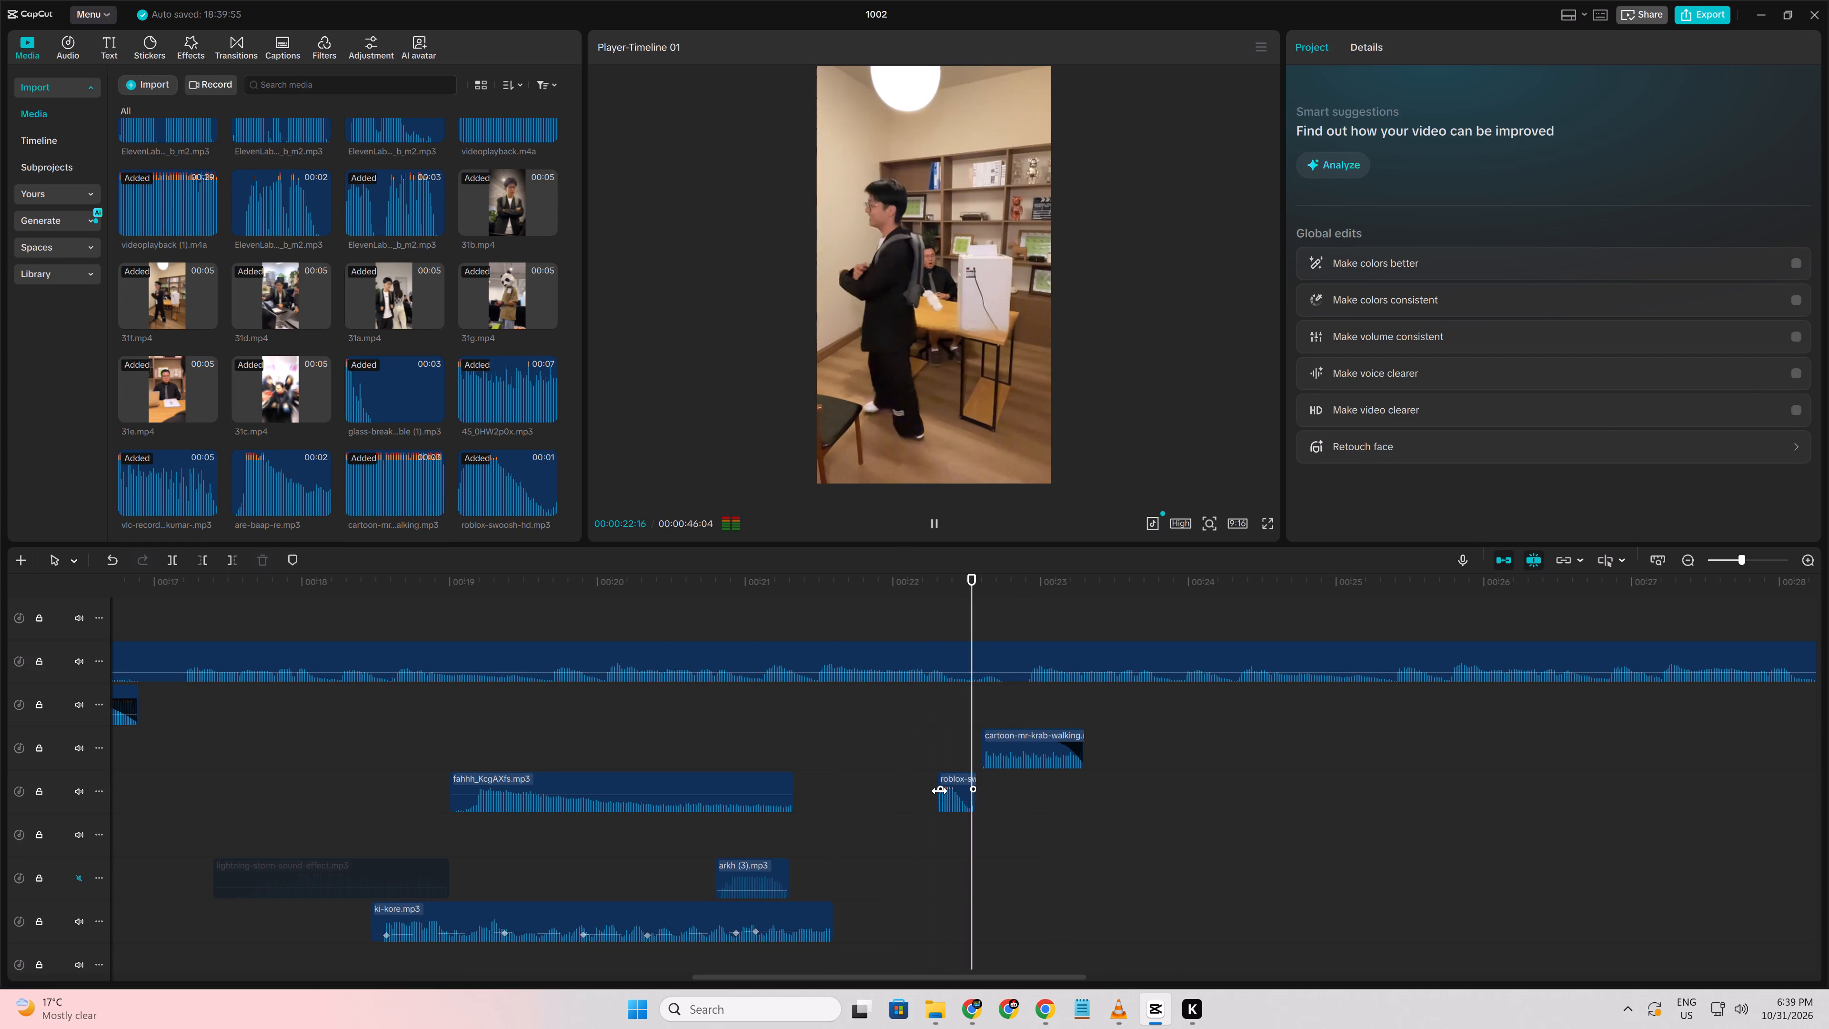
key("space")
Set the volume of roblox-swoosh-hd.mp3 to -3.2 dB and replay the man's turn through to the corridor shot.
left_click(941, 791)
left_click(1583, 134)
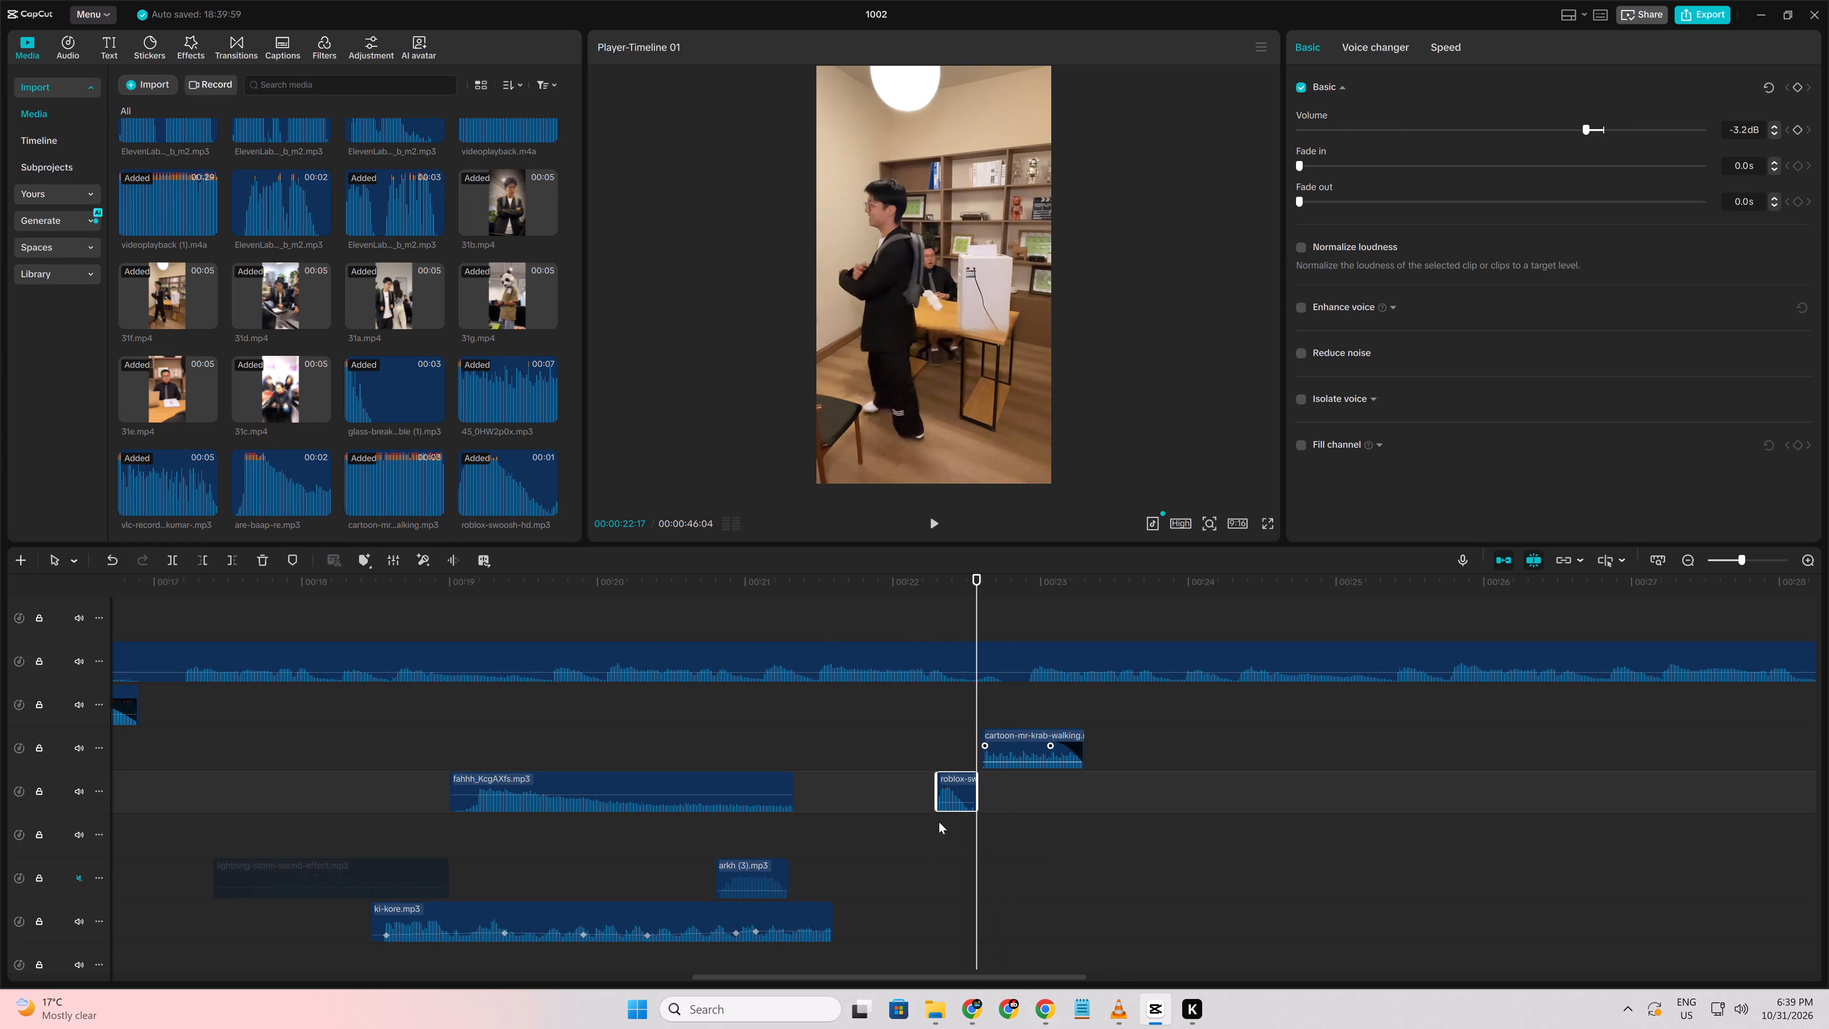
left_click(901, 824)
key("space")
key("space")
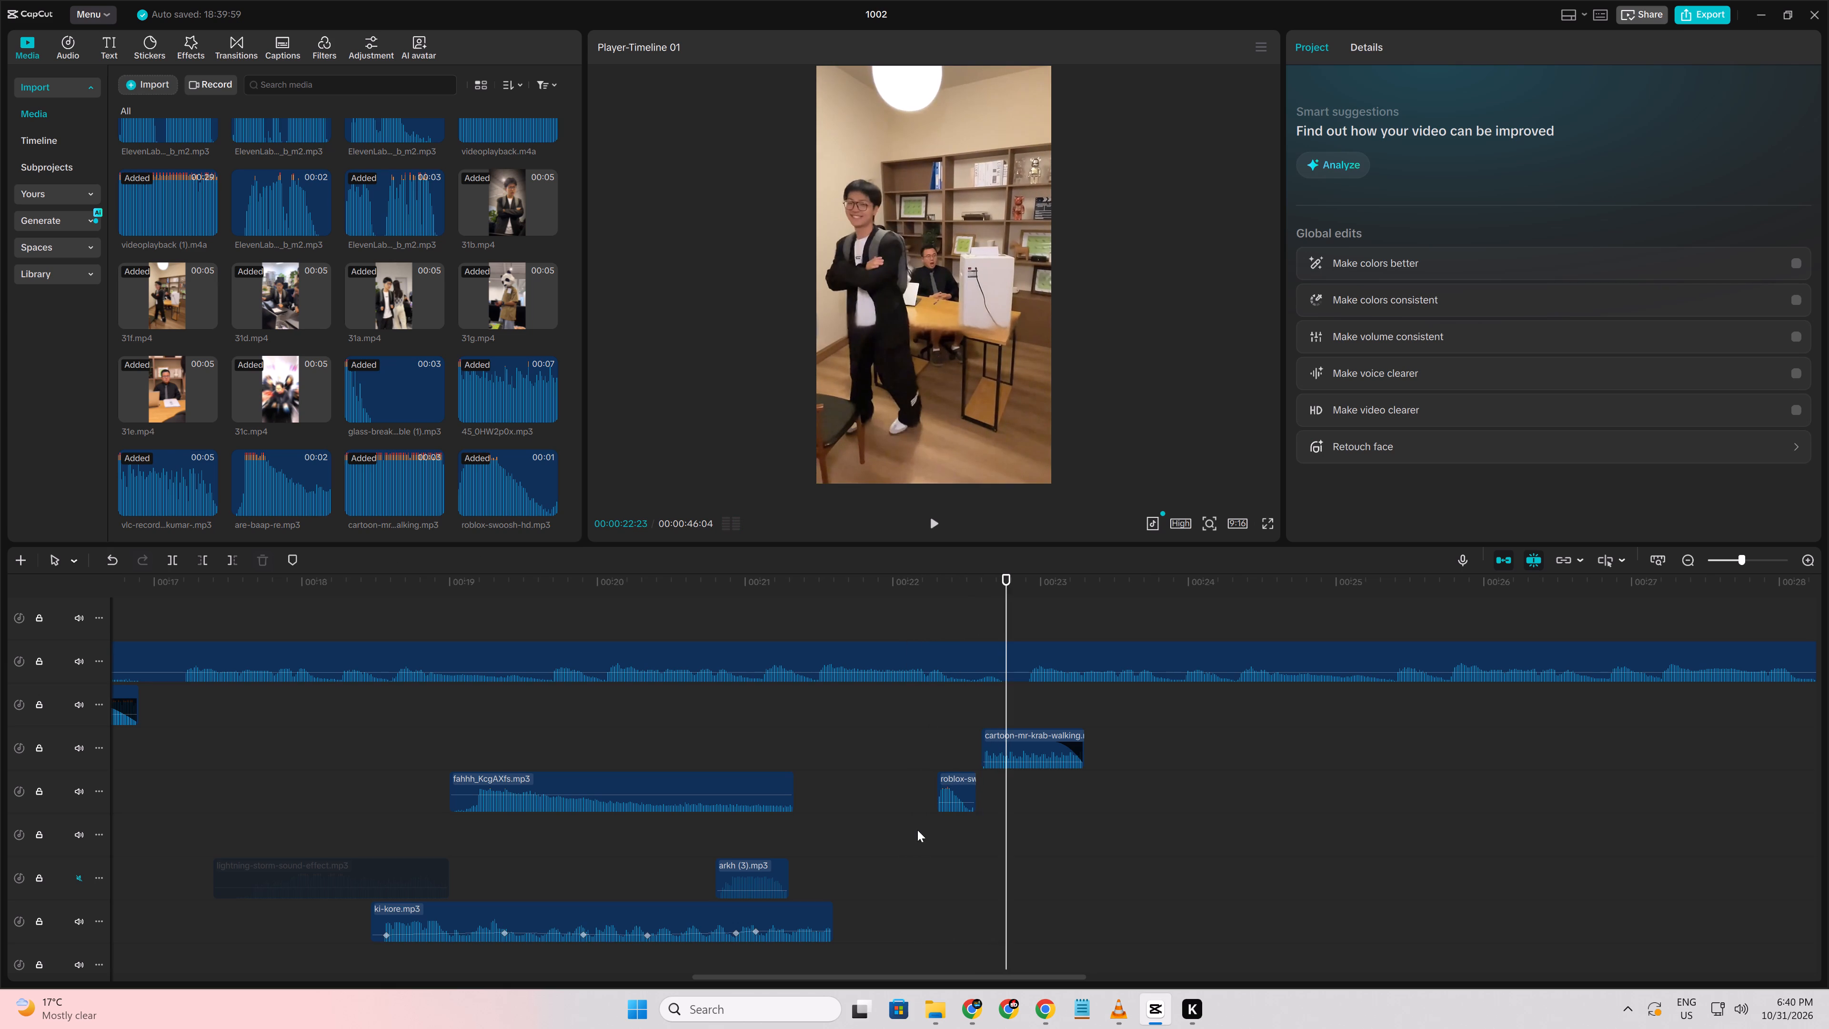
left_click(922, 831)
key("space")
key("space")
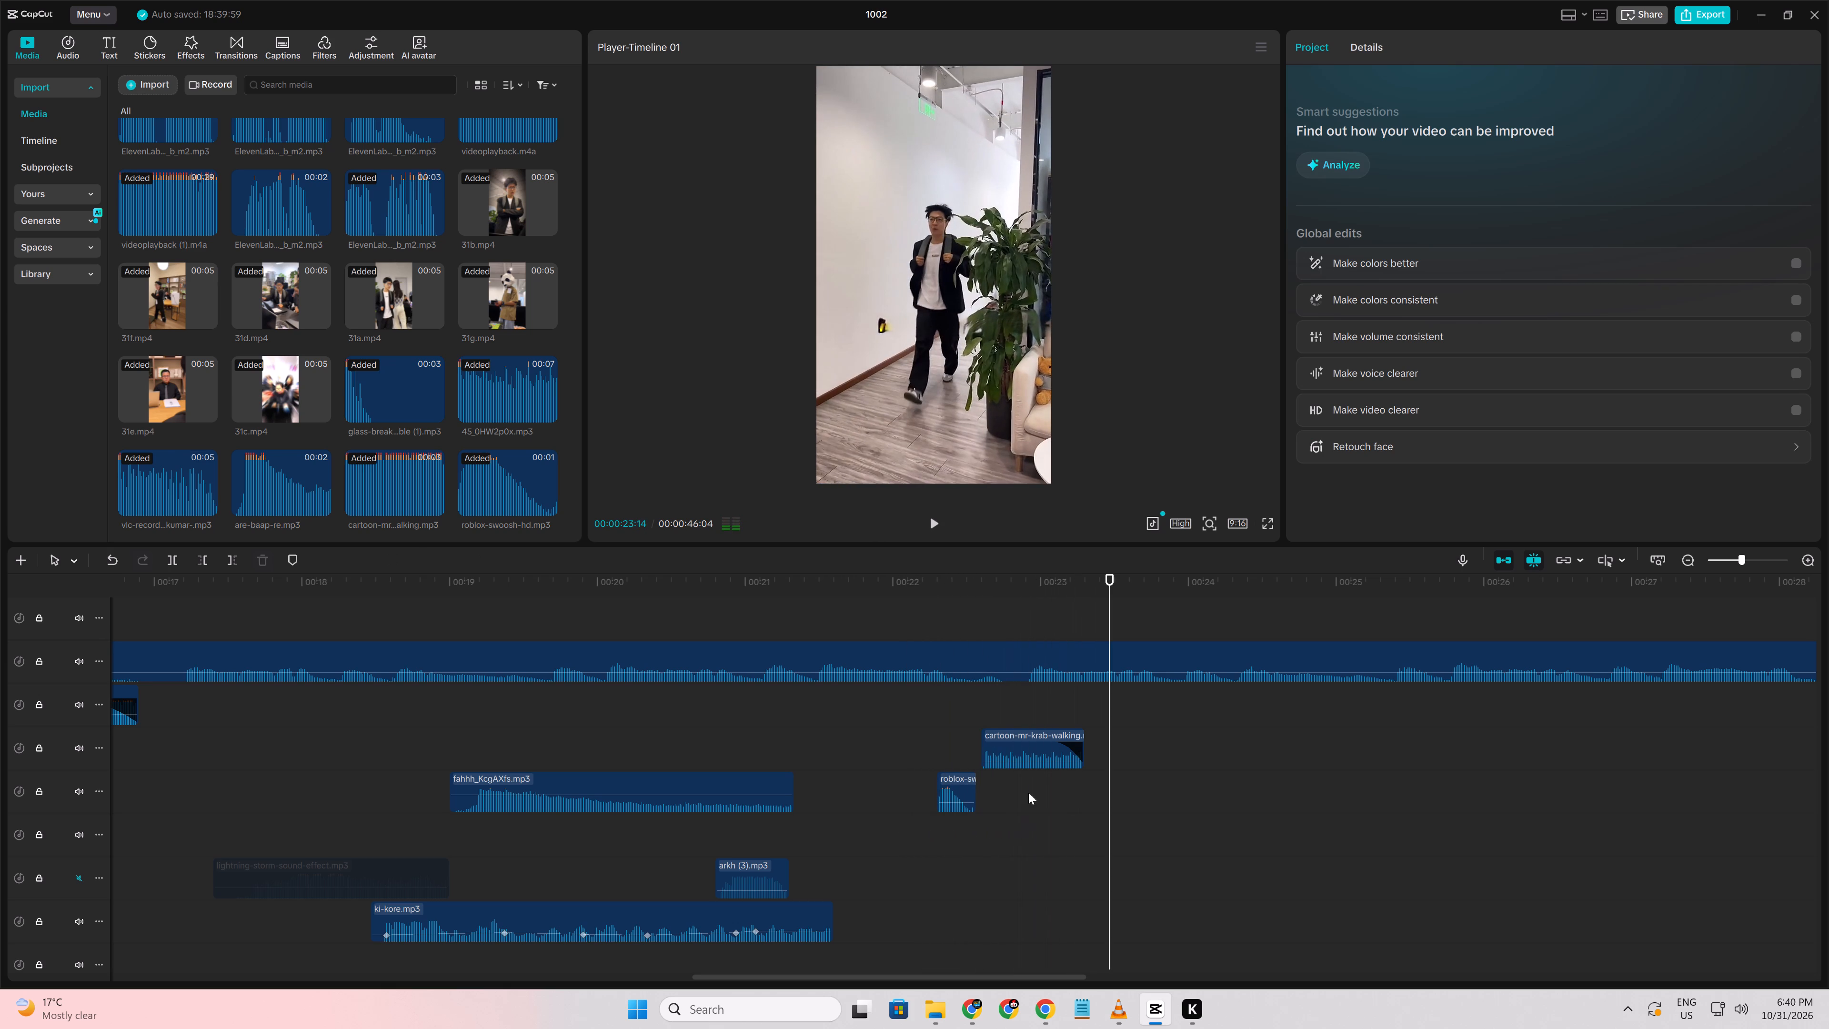
Duplicate cartoon-mr-krab-walking.mp3, place the copy one track lower overlapping the original's end in the corridor shot, and replay it.
left_click(1033, 780)
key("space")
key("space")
left_click(1028, 753)
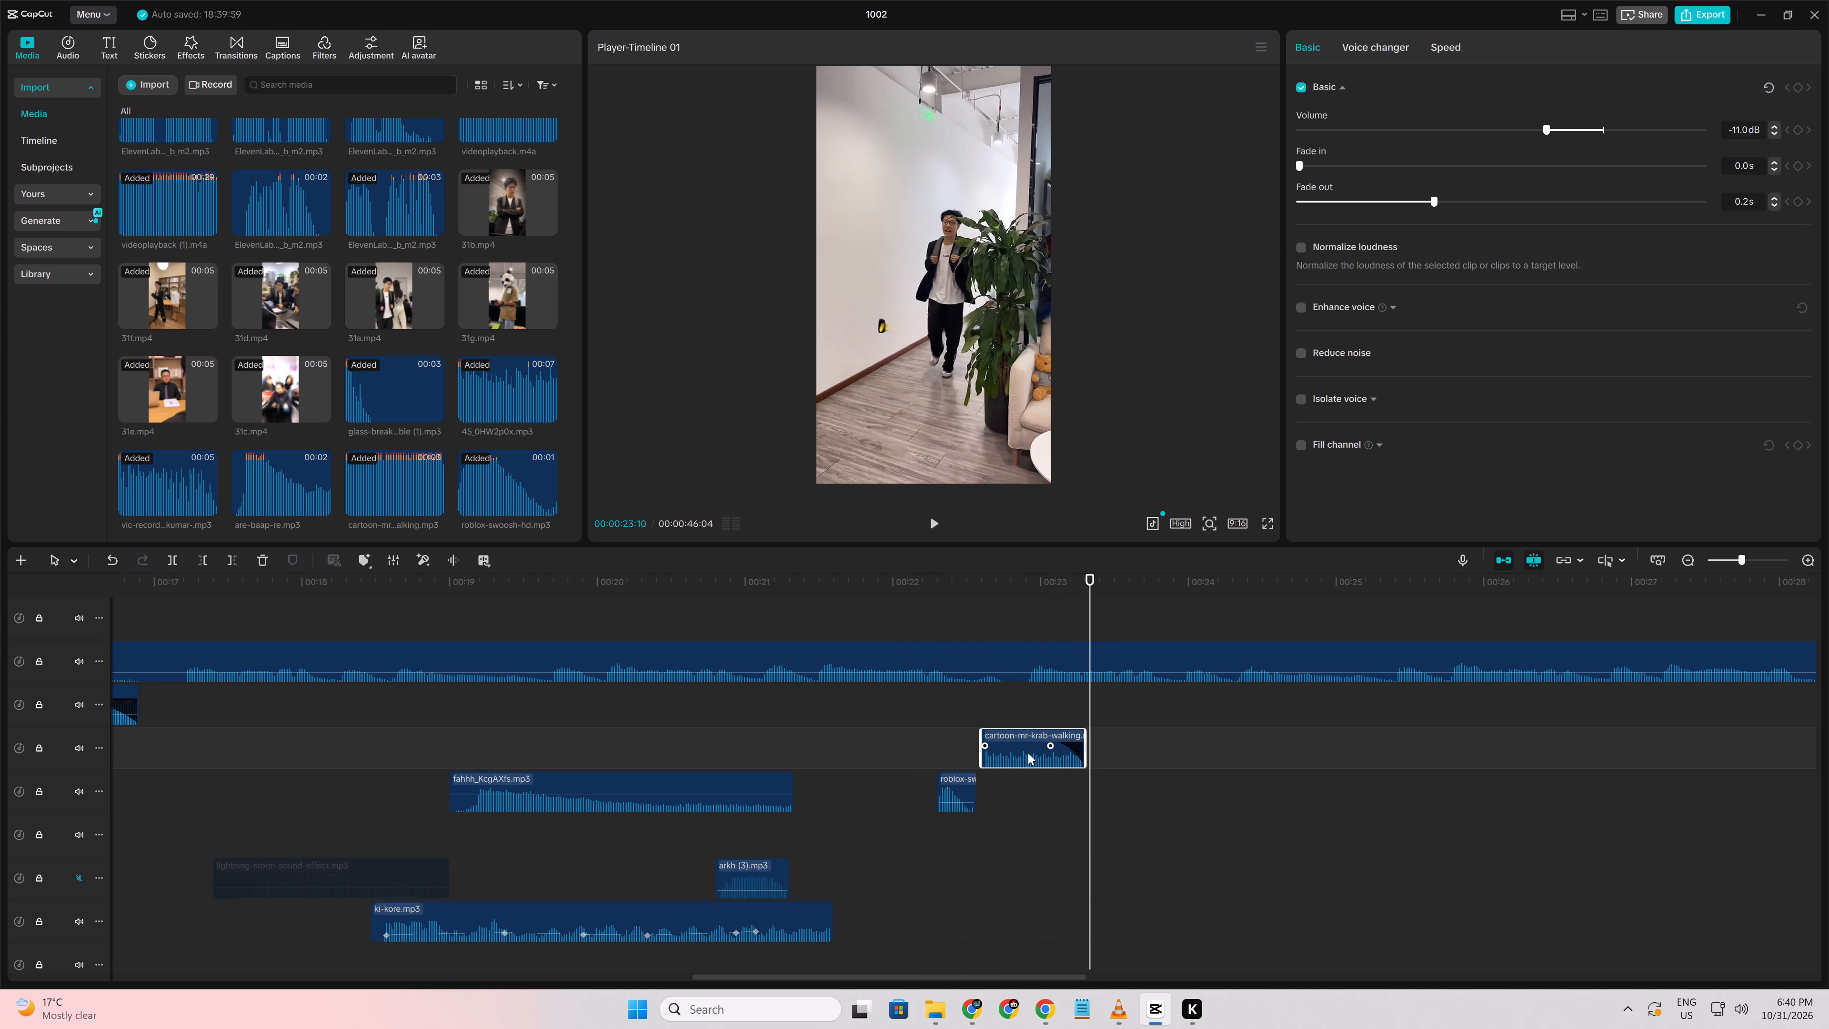
key("ctrl+c")
key("ctrl+v")
left_click_drag(1137, 747, 1118, 785)
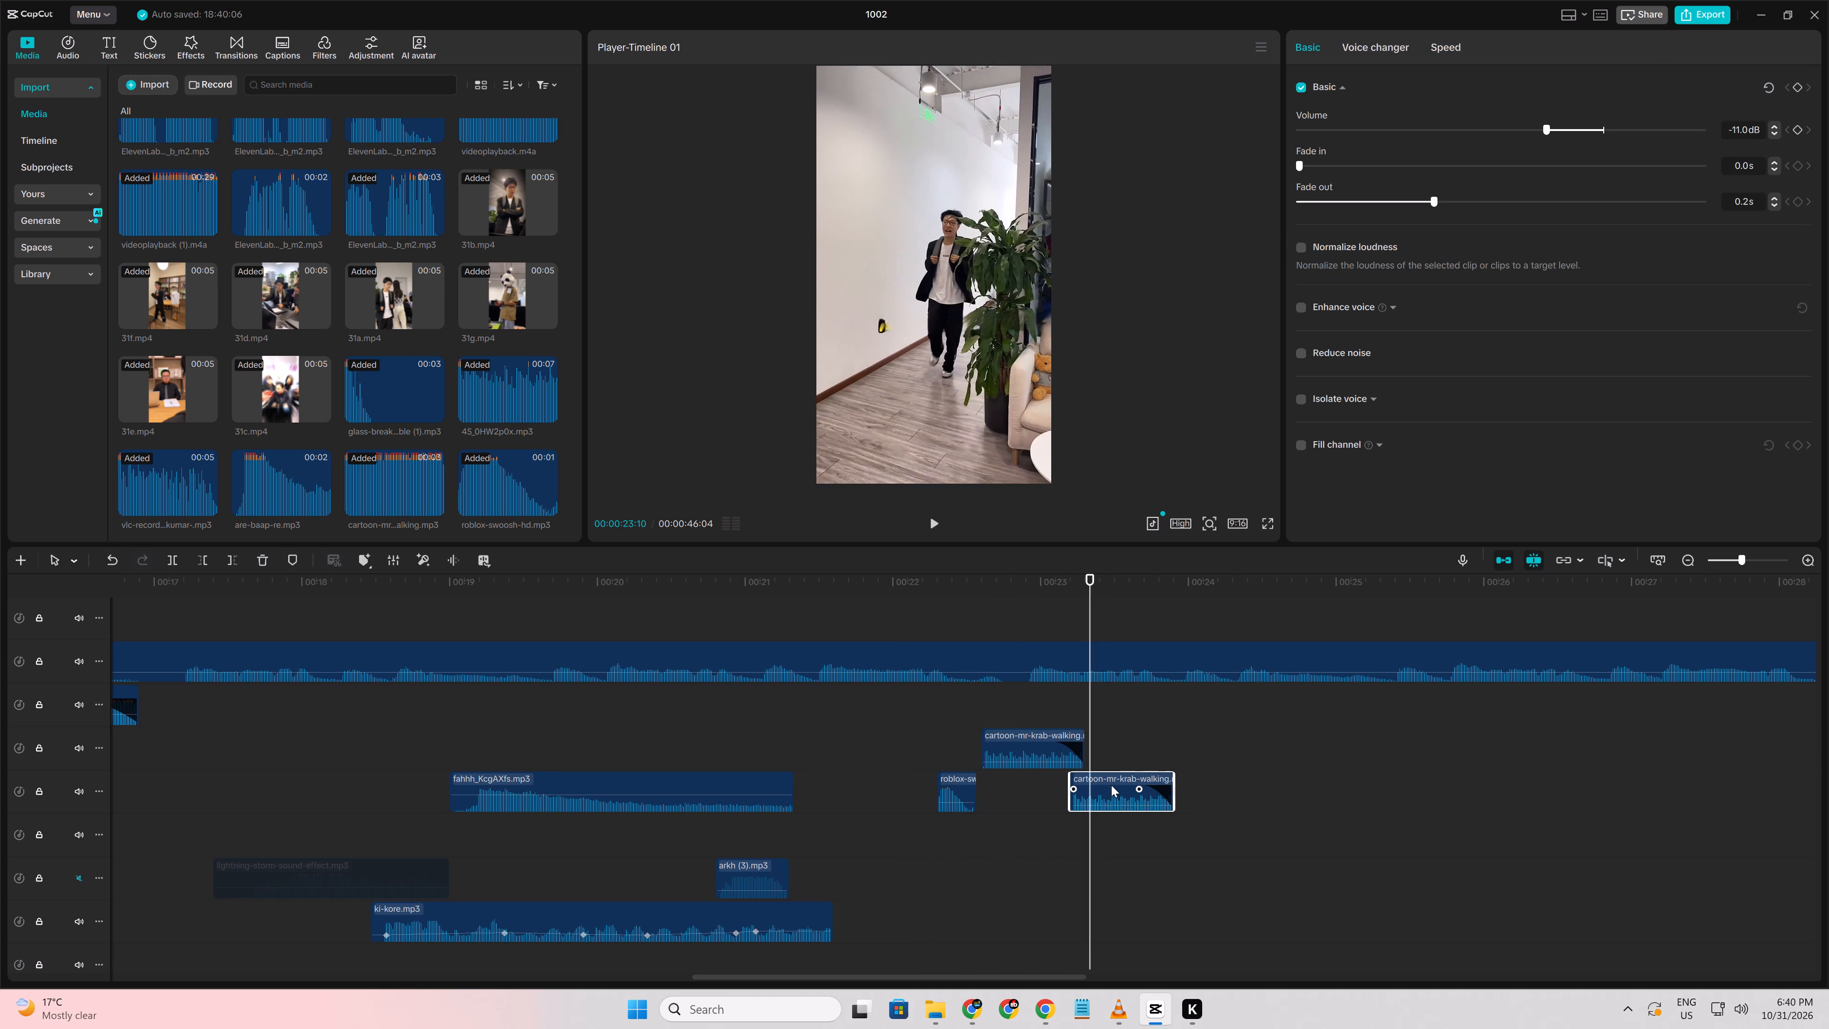
left_click(1053, 786)
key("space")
left_click(1041, 790)
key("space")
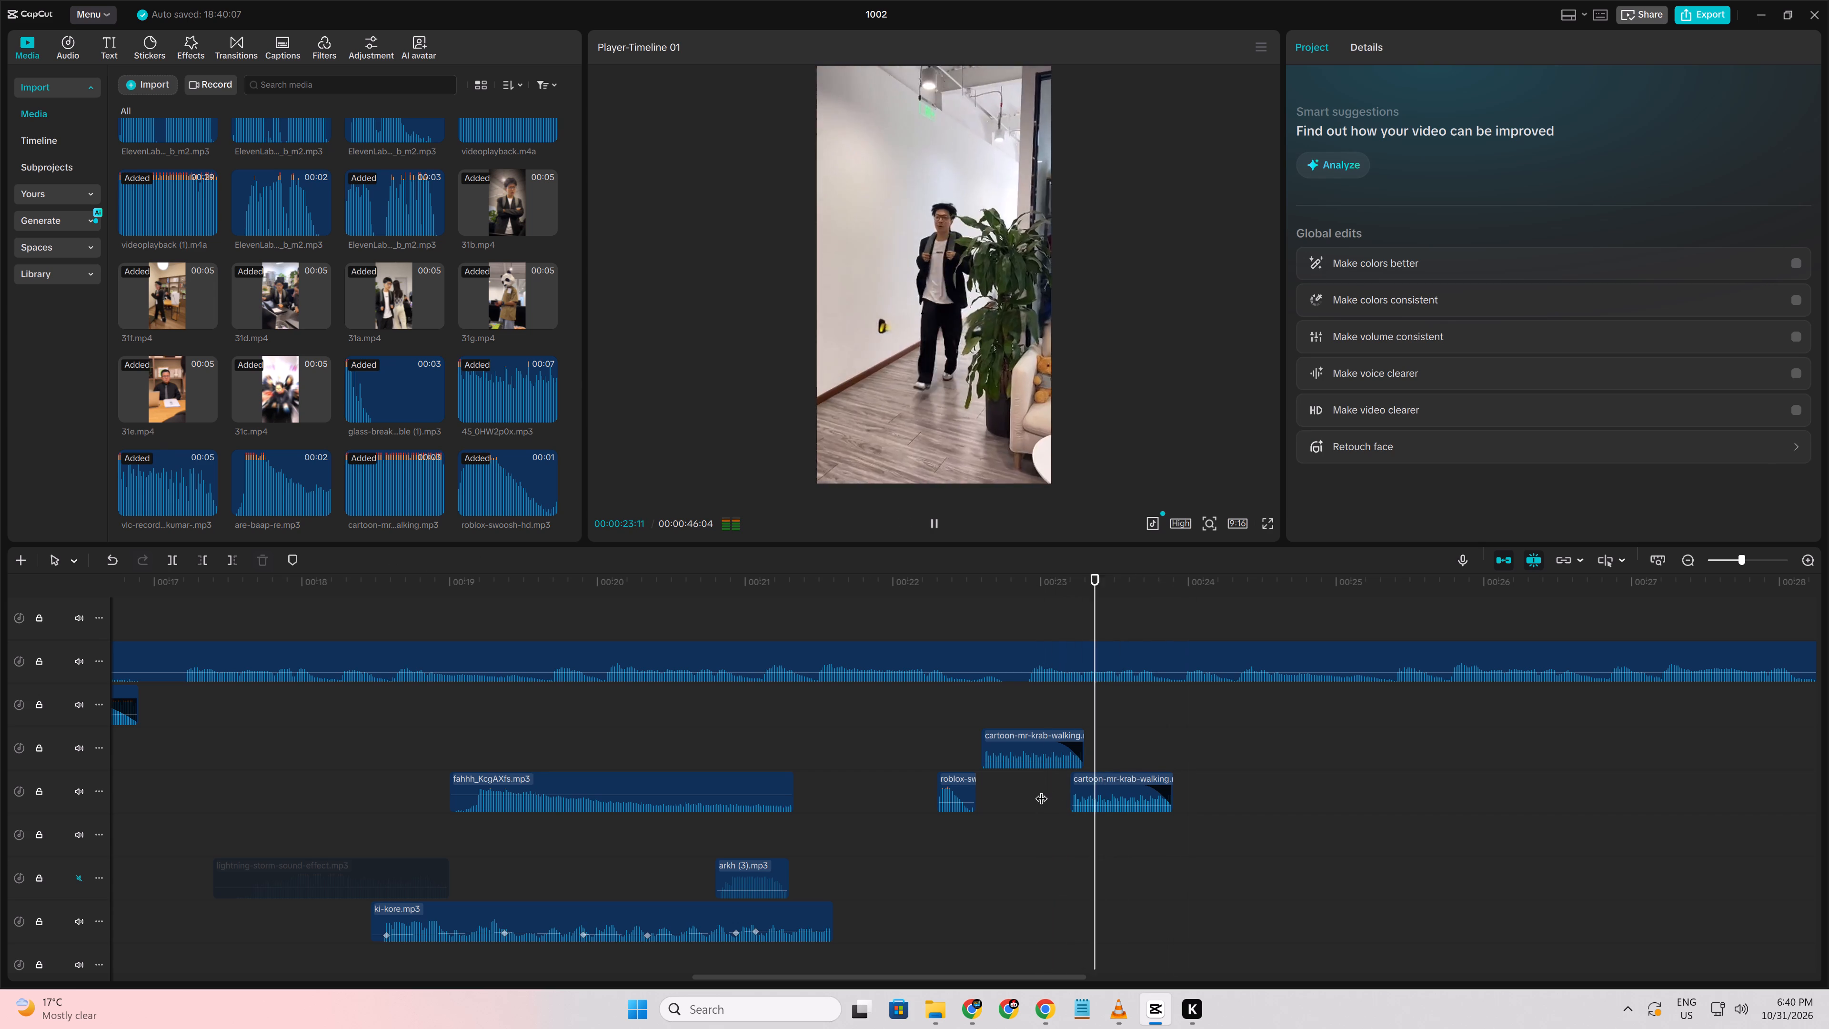
left_click(1017, 796)
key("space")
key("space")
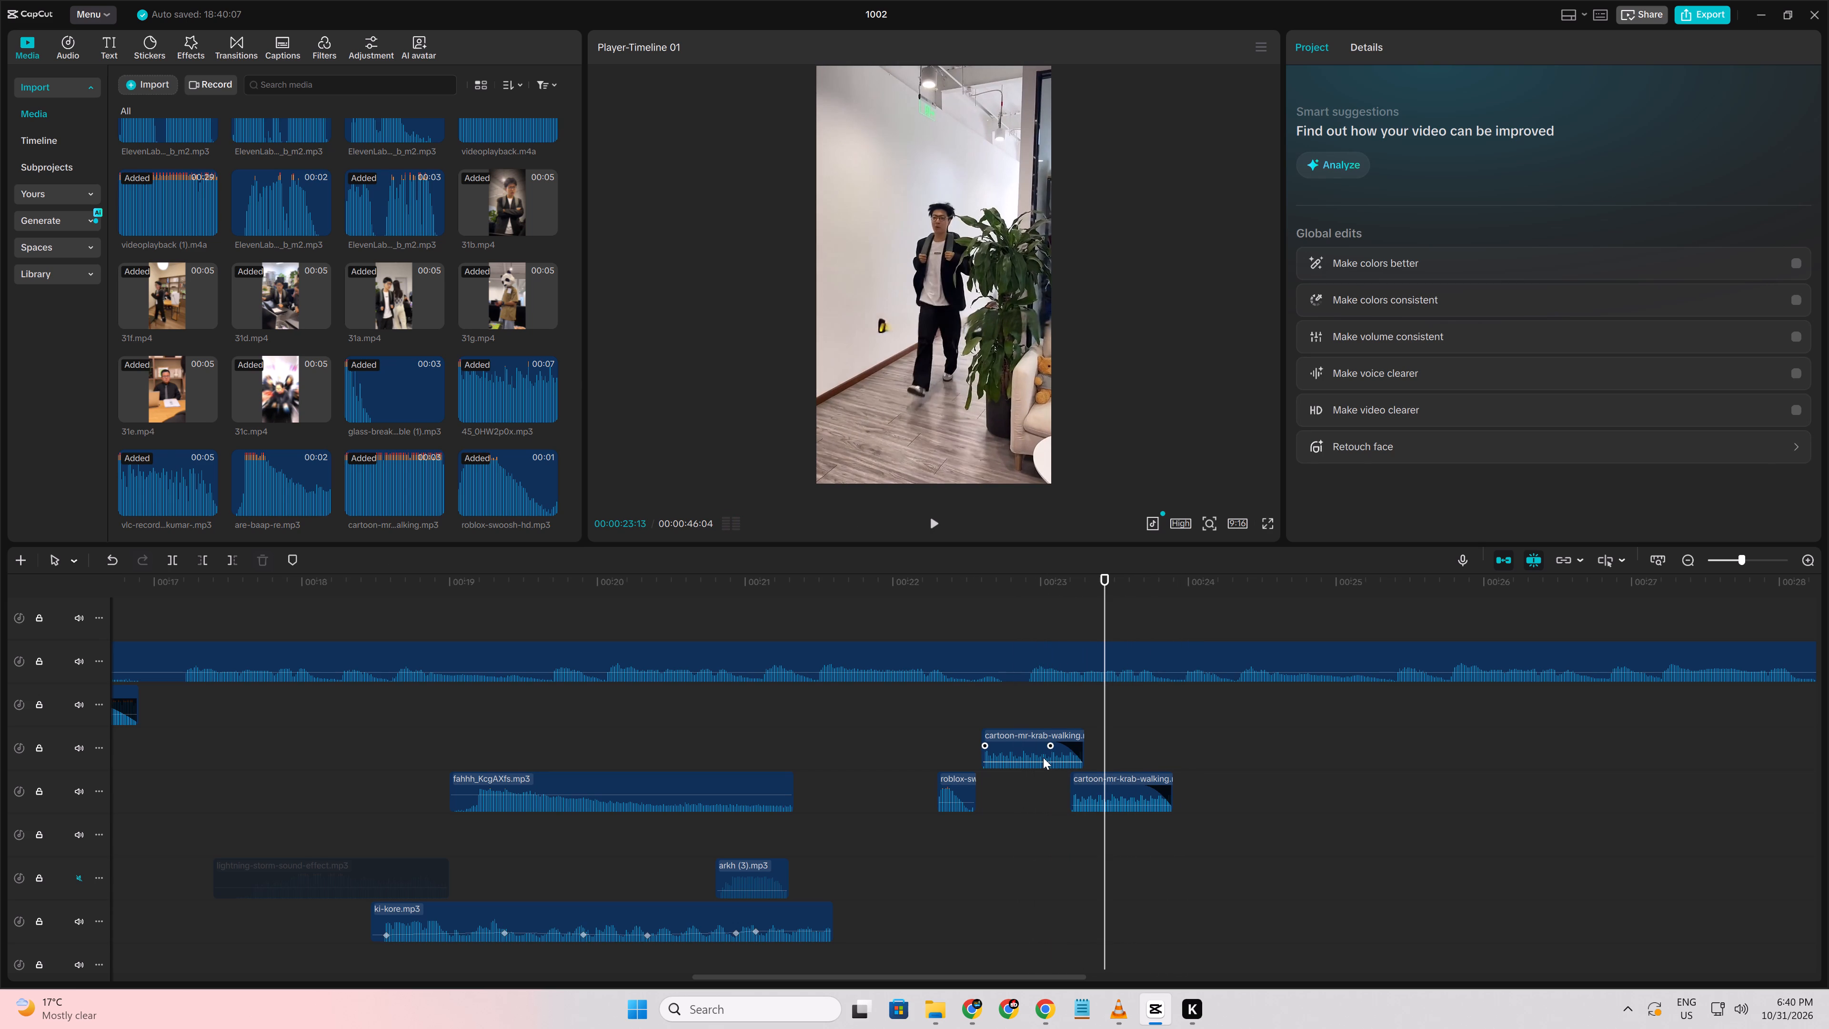
Lengthen the fade-out of the first cartoon-mr-krab-walking.mp3 clip and replay the overlap with its copy.
left_click(1043, 757)
left_click_drag(1050, 748, 1035, 749)
left_click(1020, 796)
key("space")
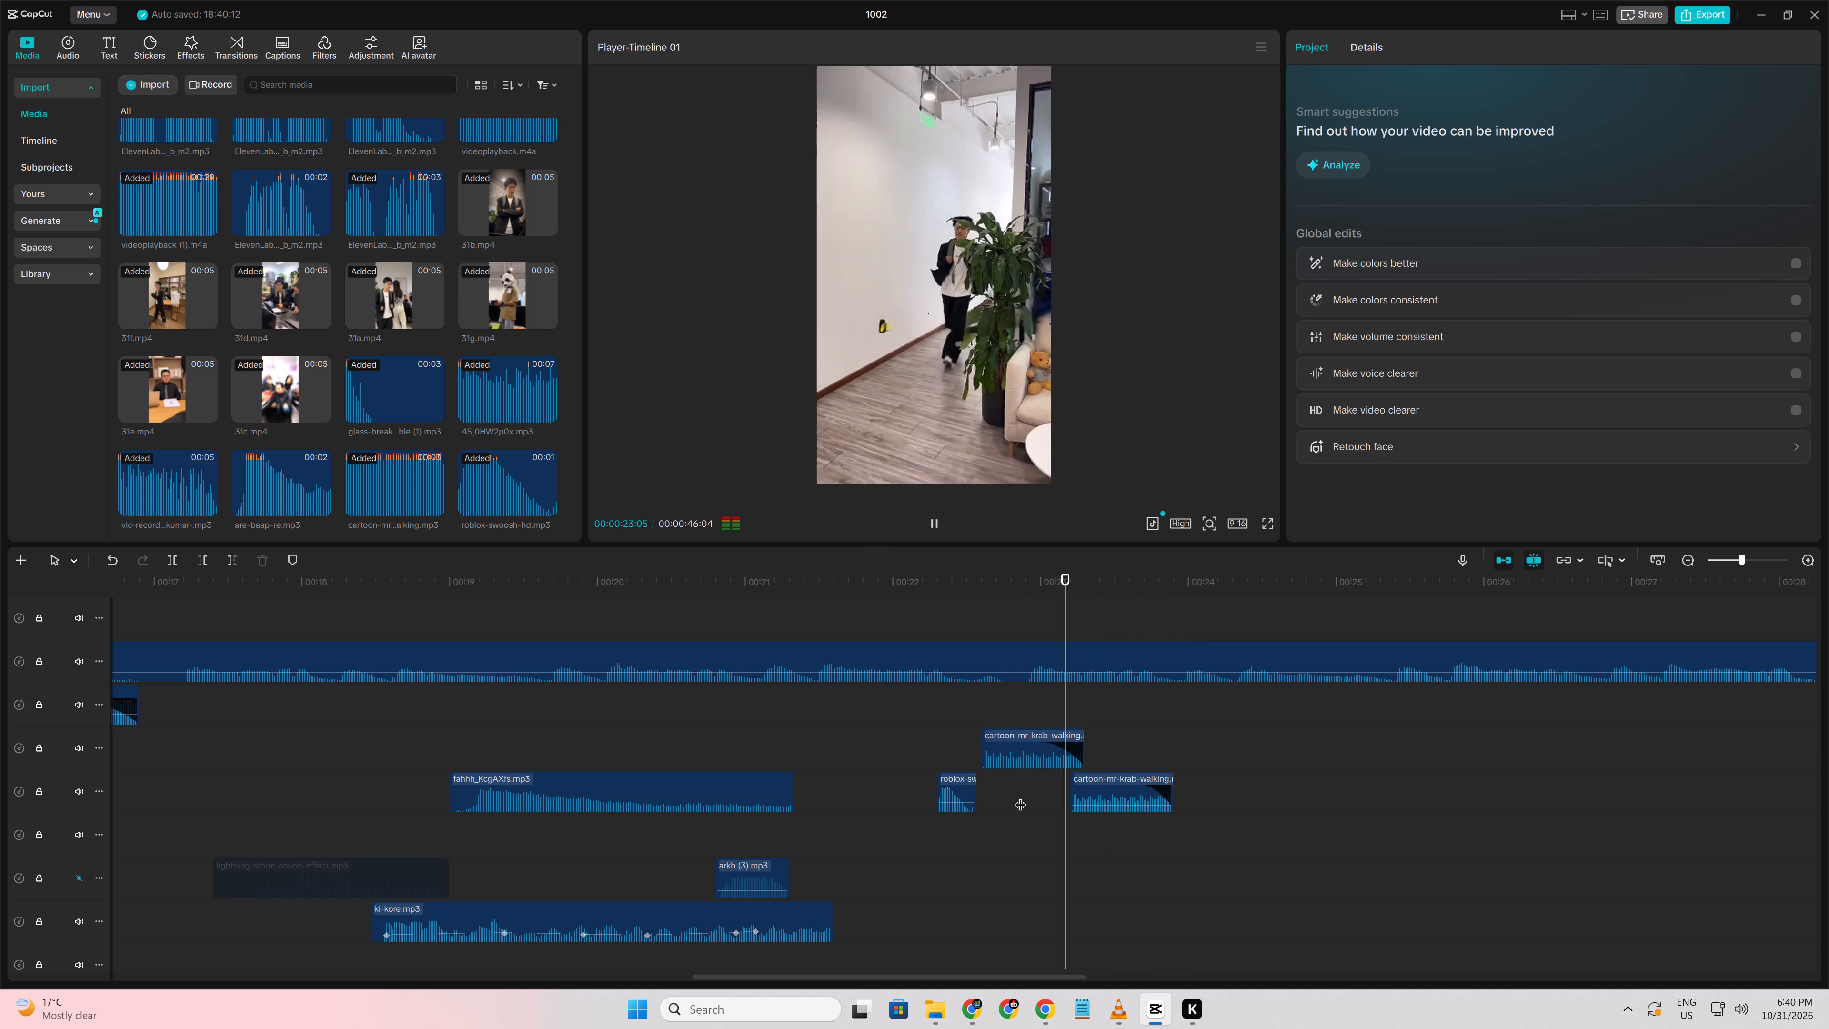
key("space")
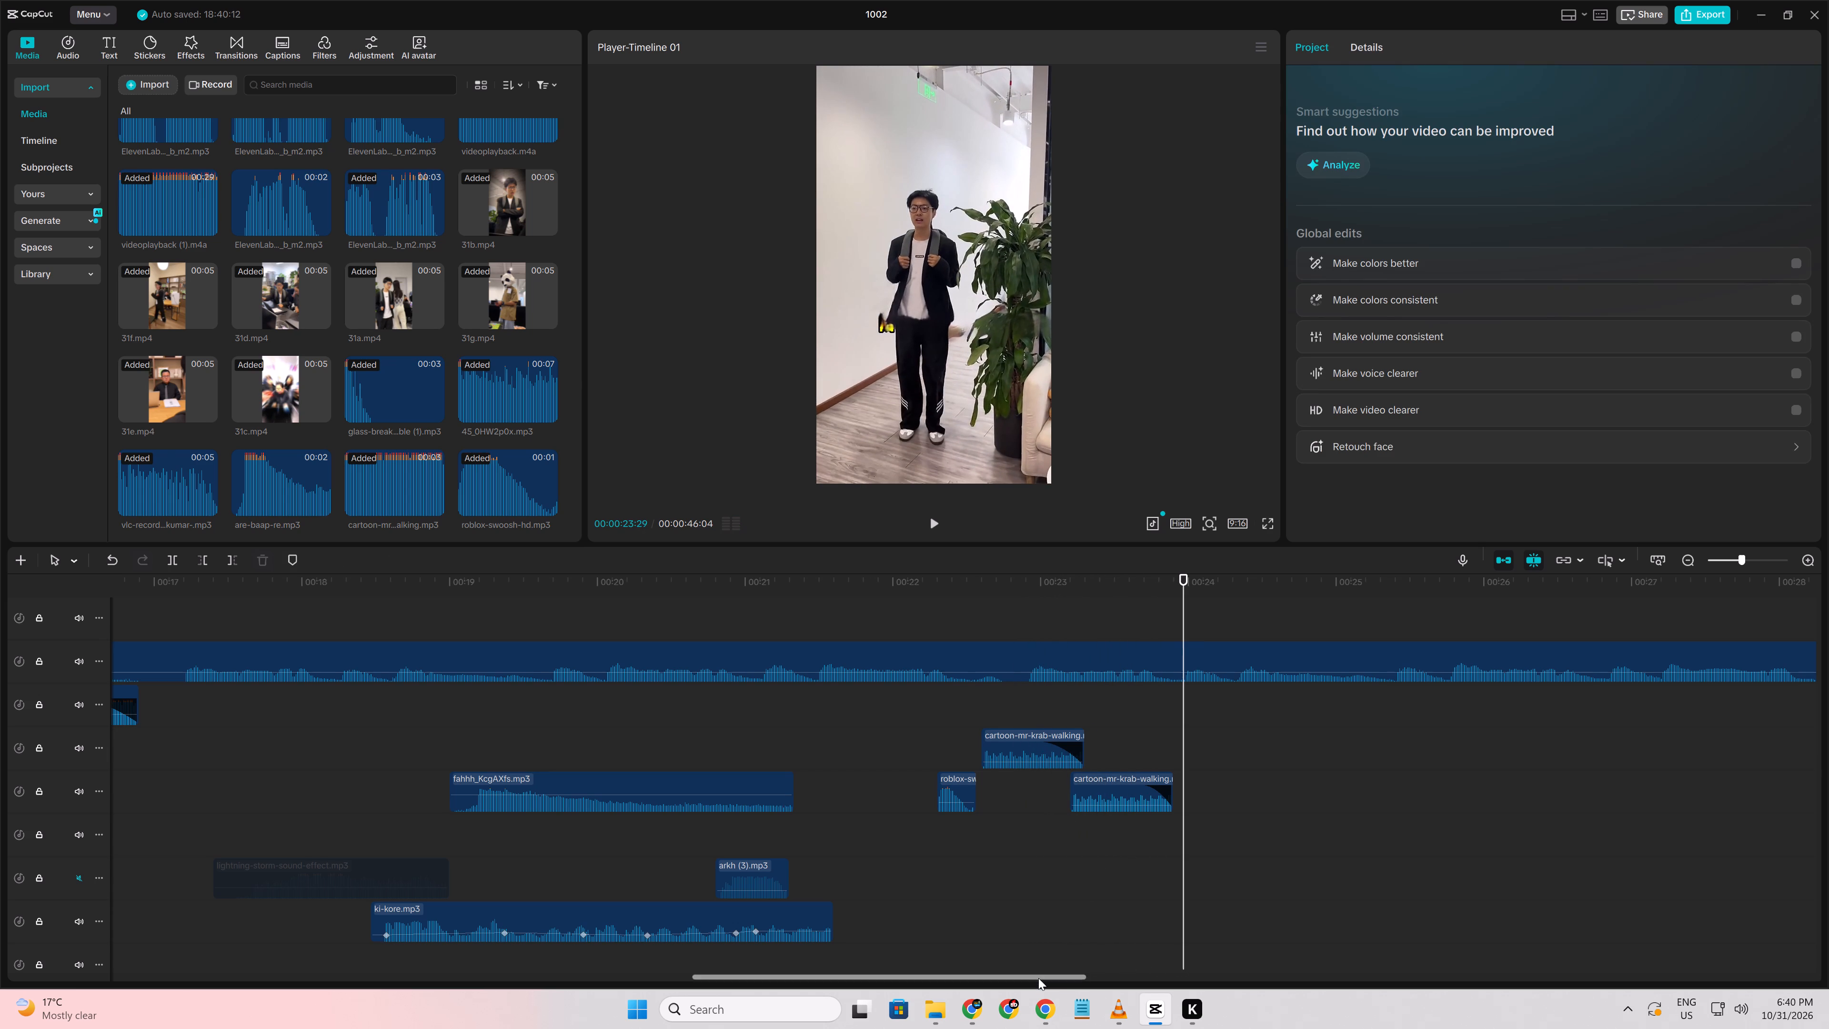
Review the added sounds from about 00:00:20:17 through the corridor walk and into the panda-mask office shot.
left_click_drag(1038, 977, 1141, 963)
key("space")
left_click(601, 911)
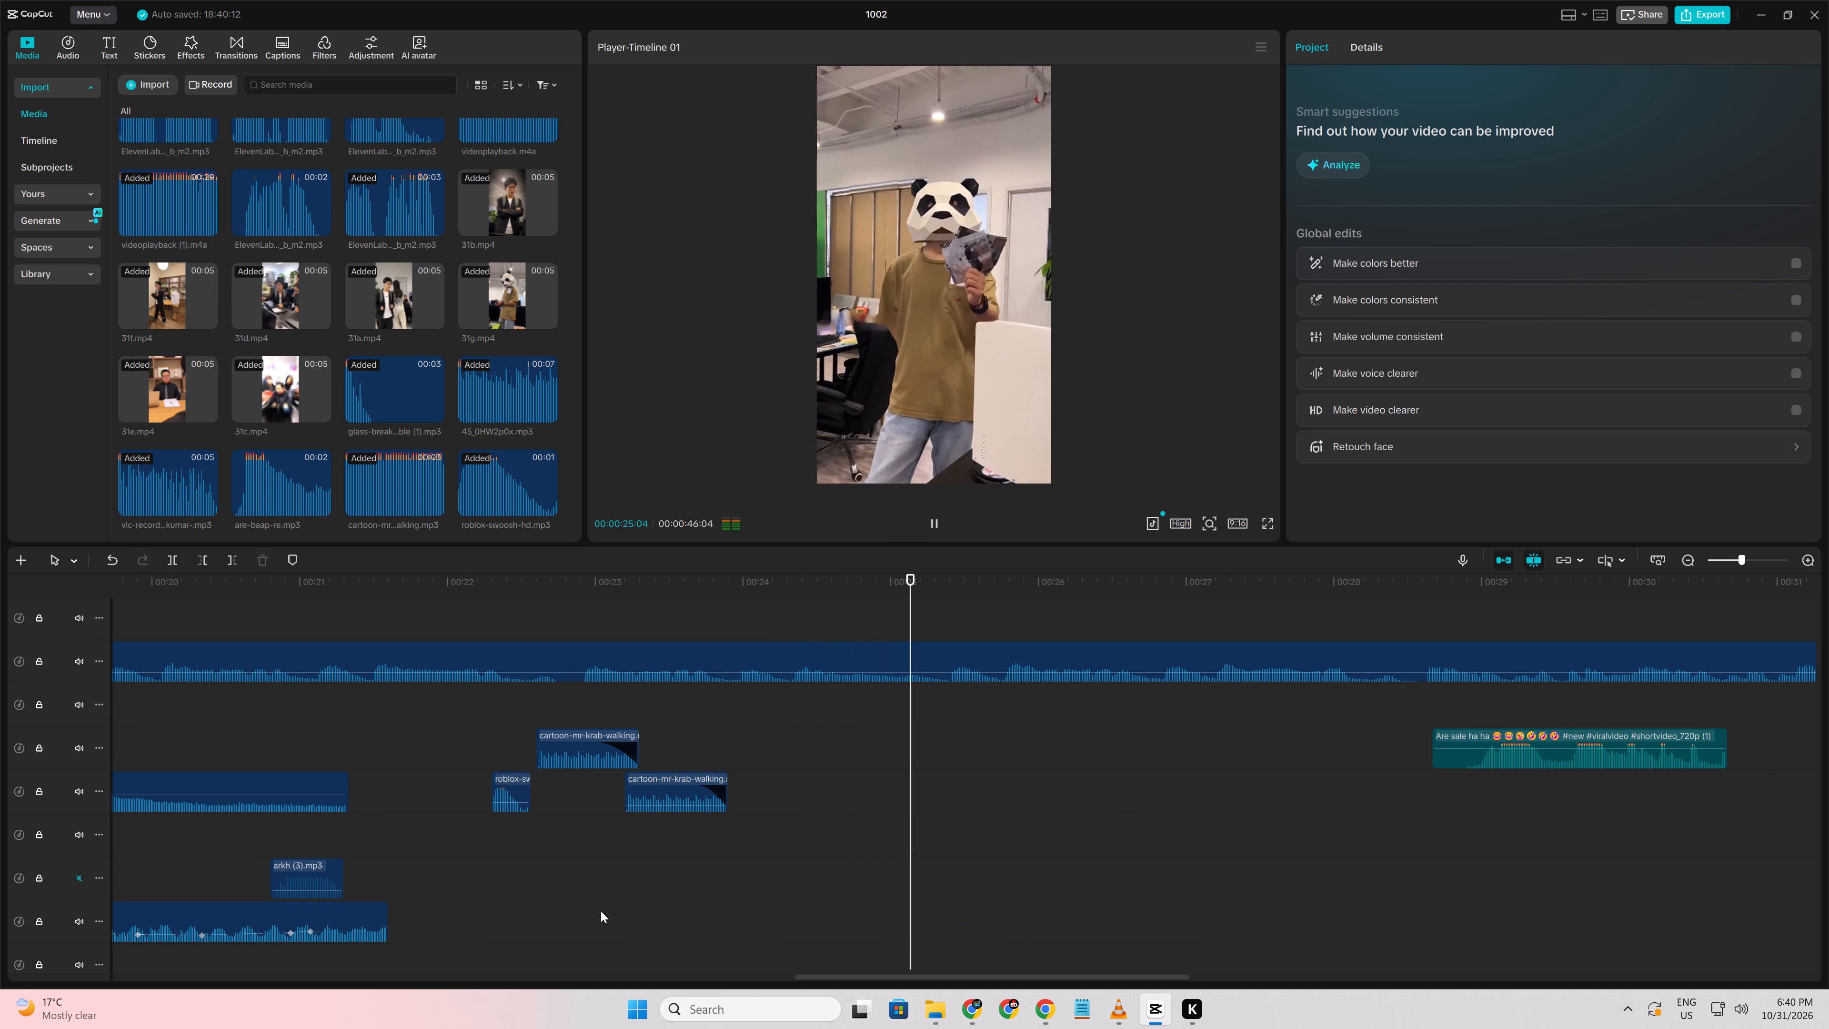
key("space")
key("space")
scroll(707, 888, "down", 4, "ctrl")
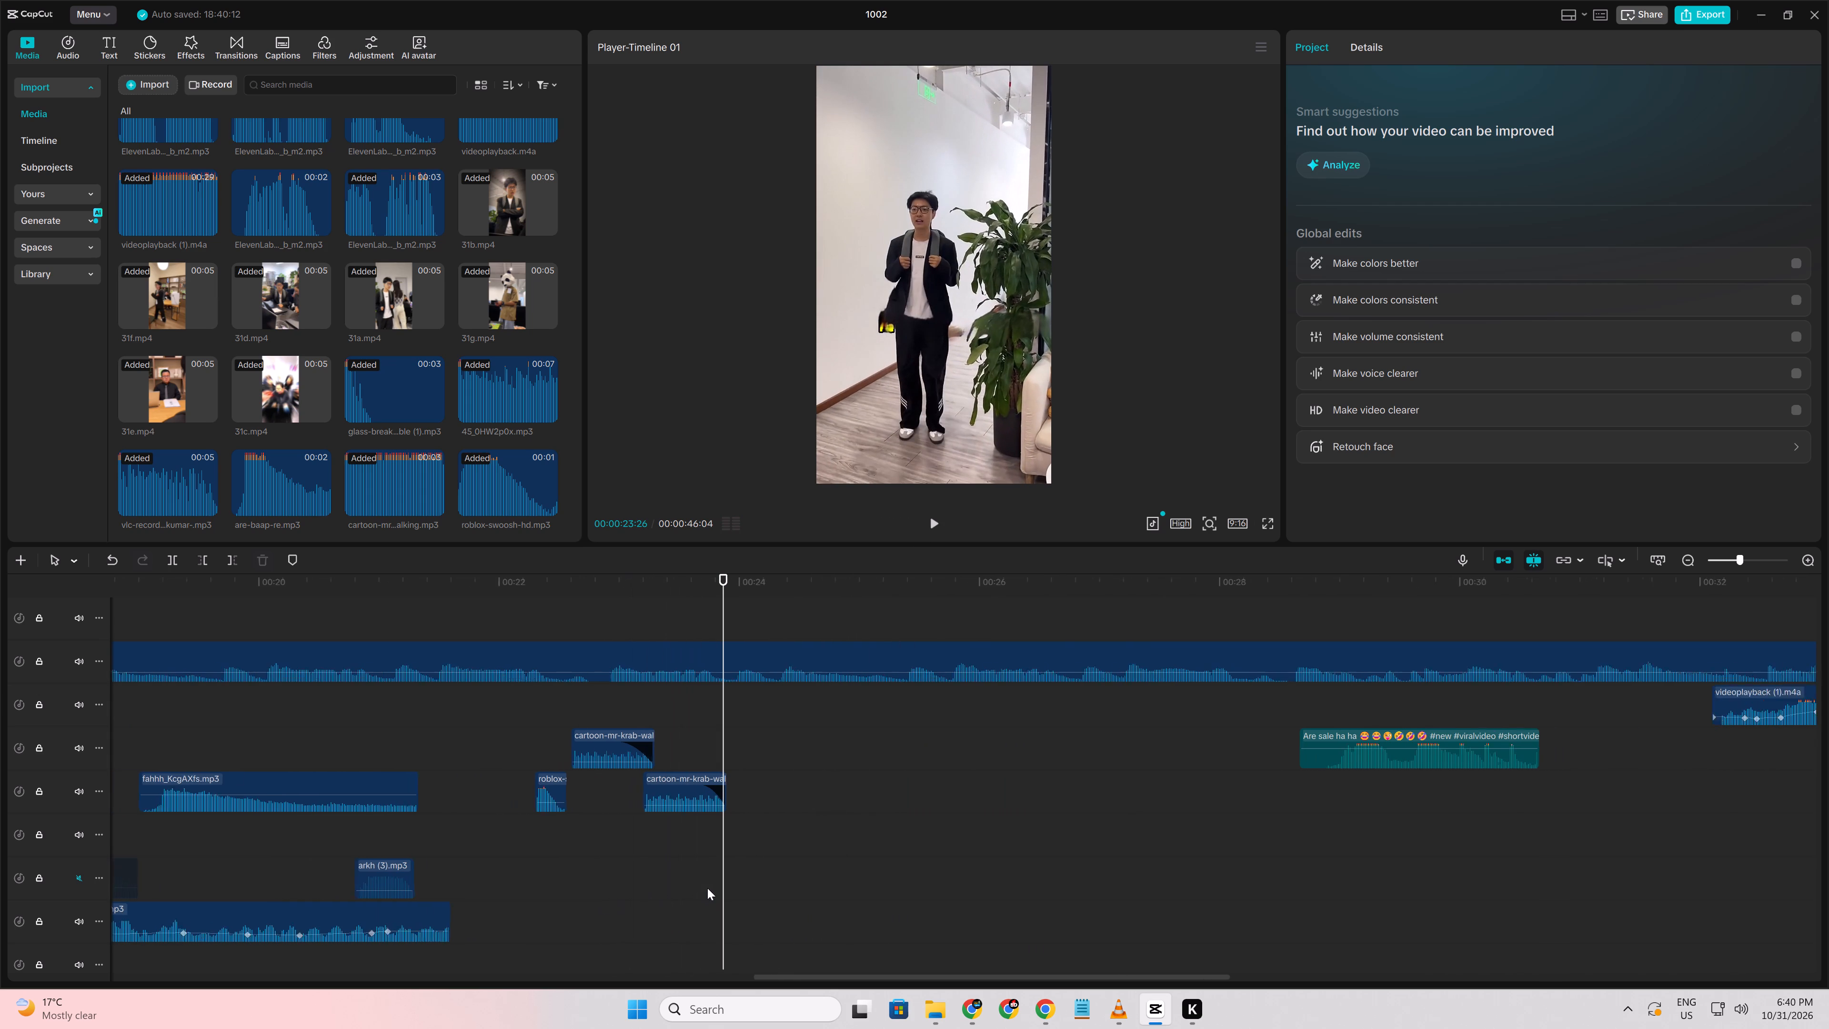
left_click_drag(827, 975, 859, 980)
left_click(230, 888)
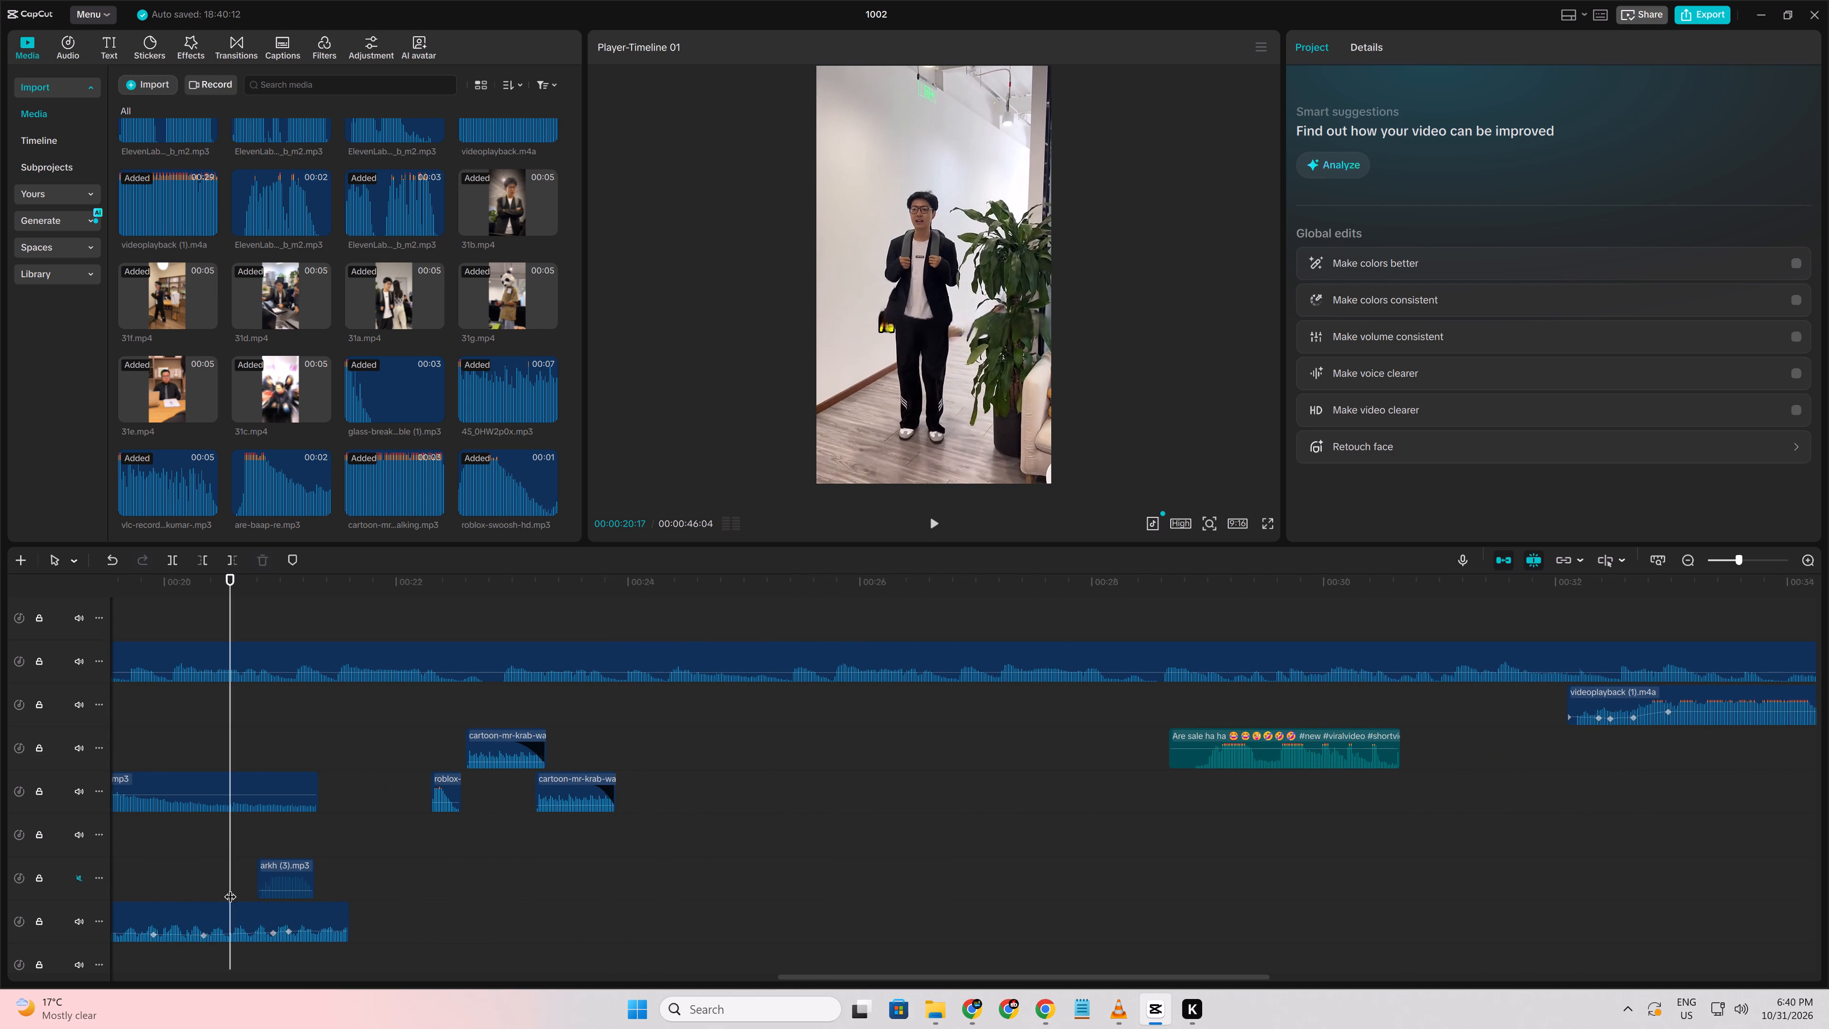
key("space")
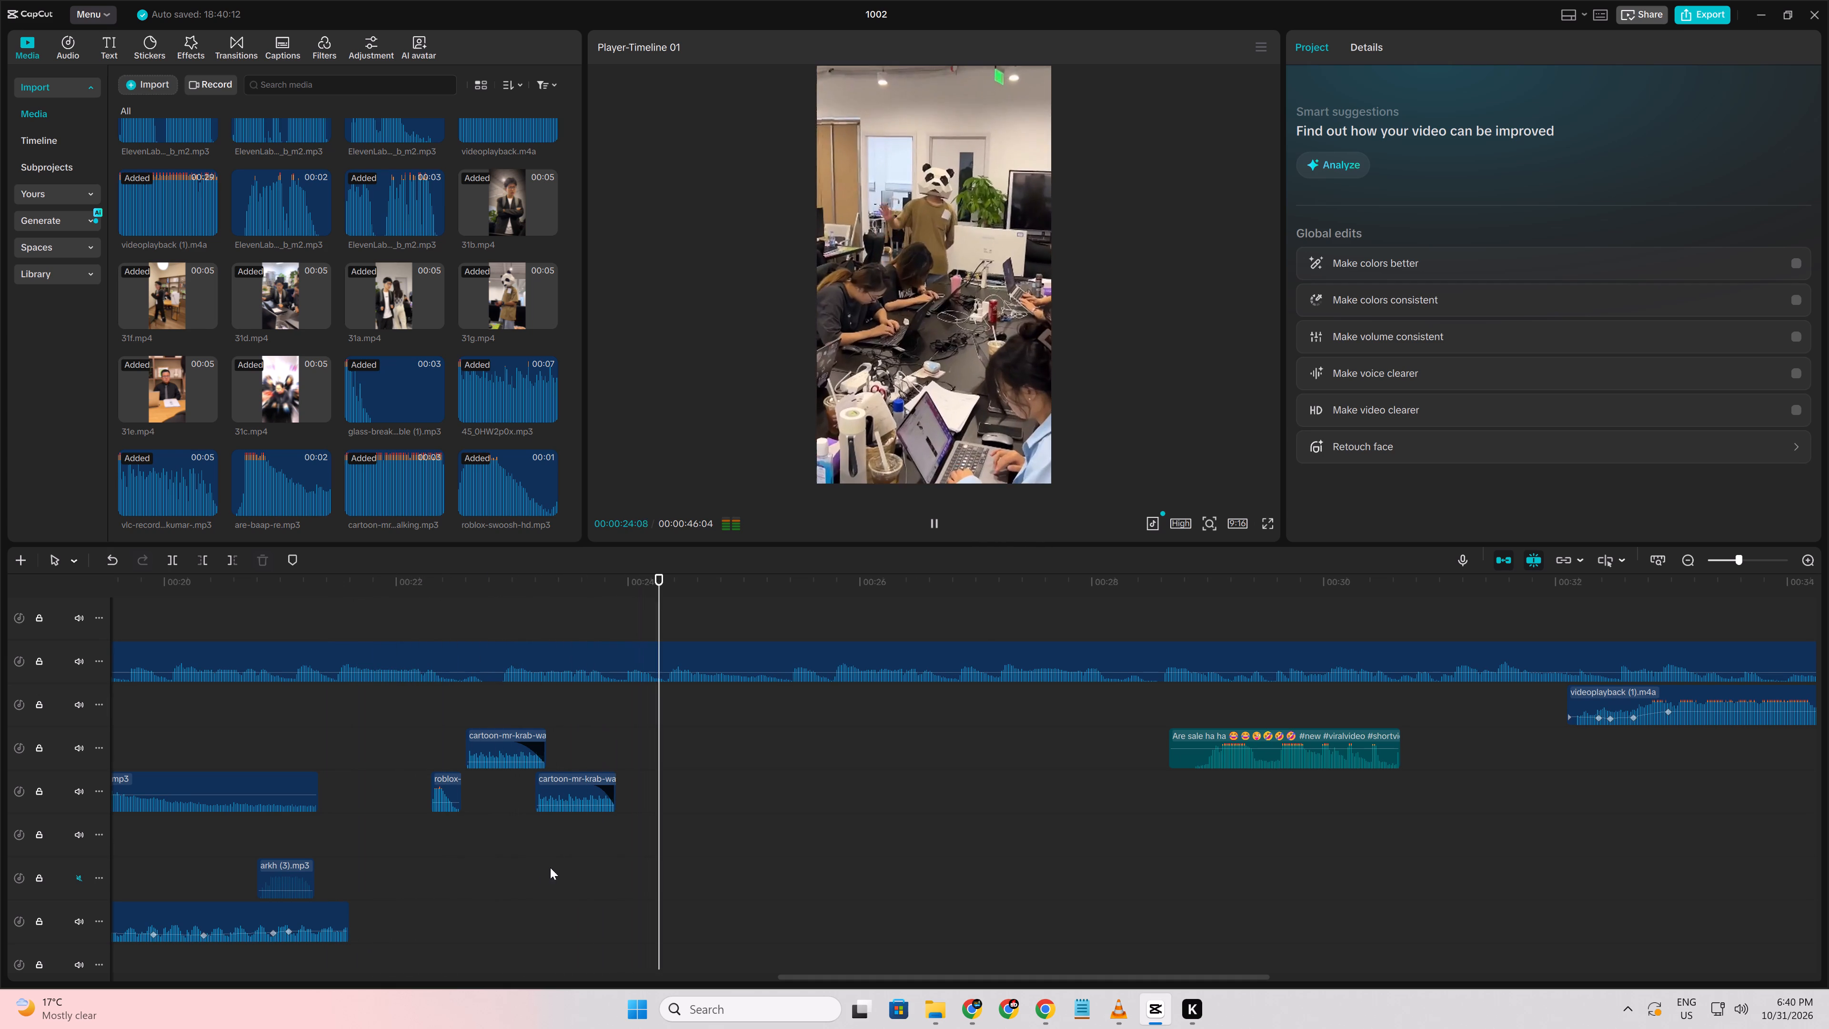
left_click(567, 860)
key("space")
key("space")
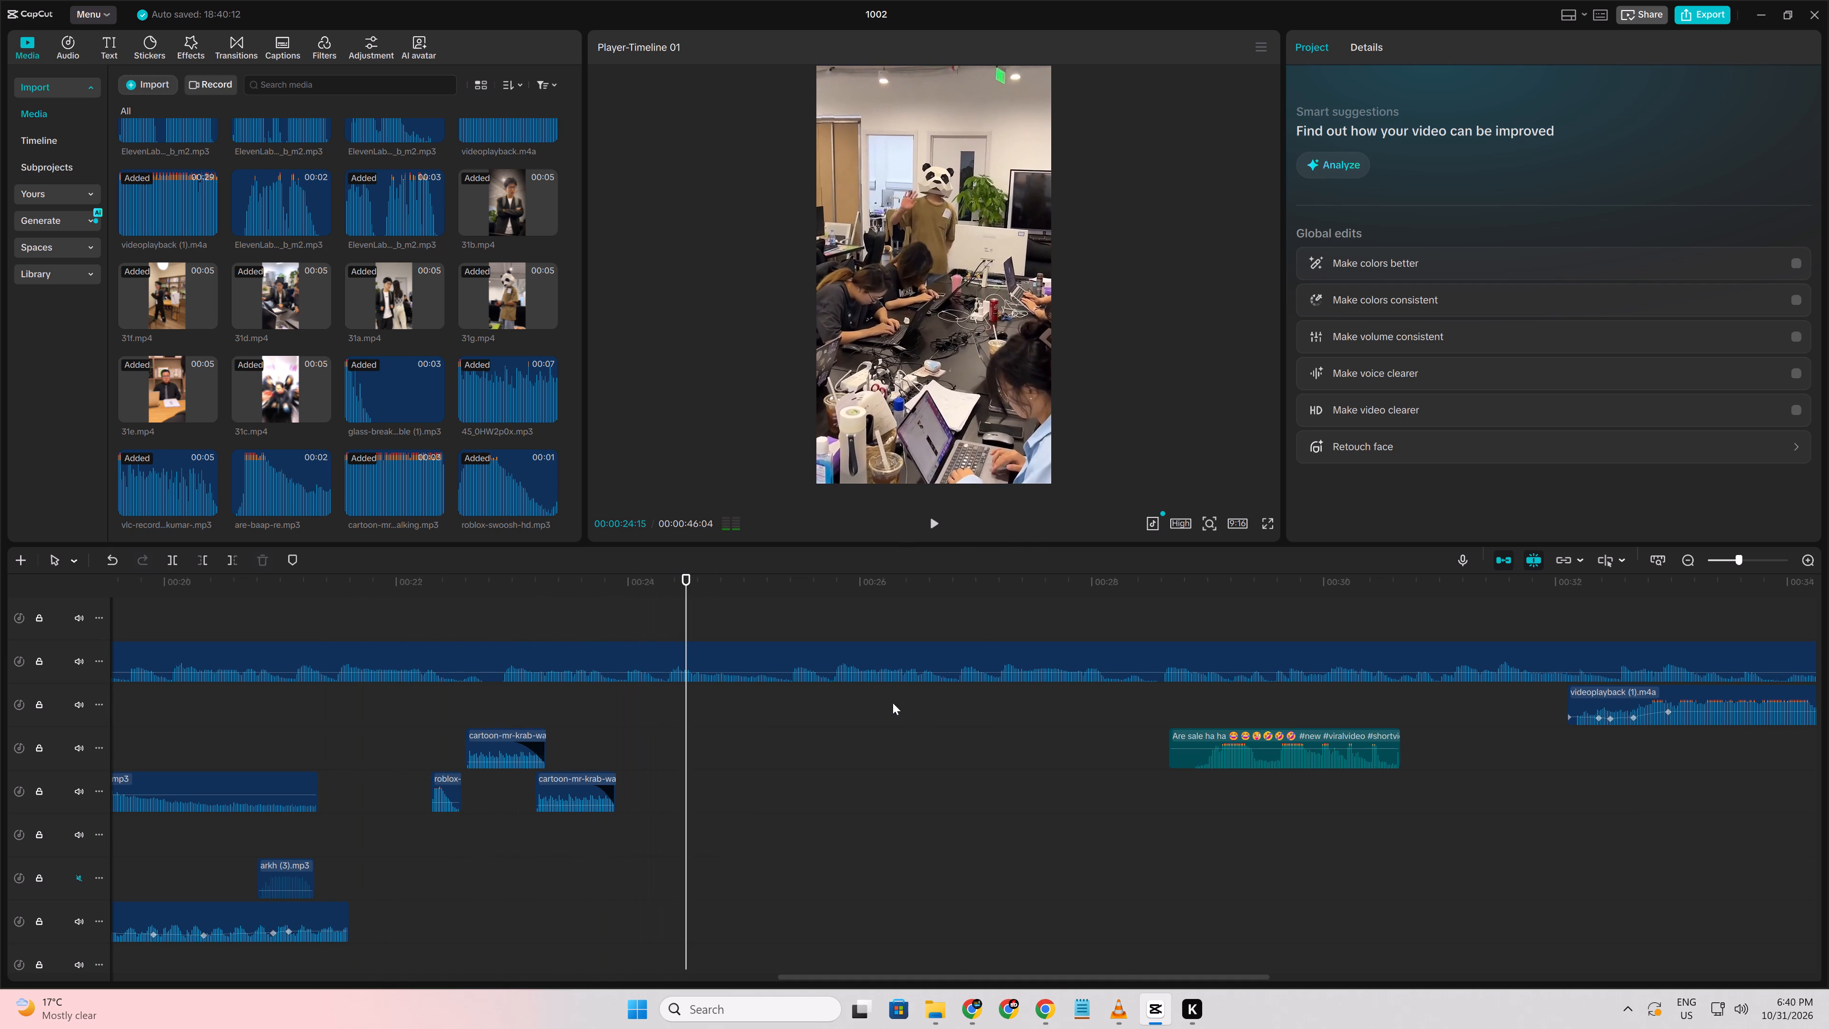
Switch to Chrome, search Myinstants for "sads" and preview the asdads and MİRADERLER sounds.
left_click(1052, 996)
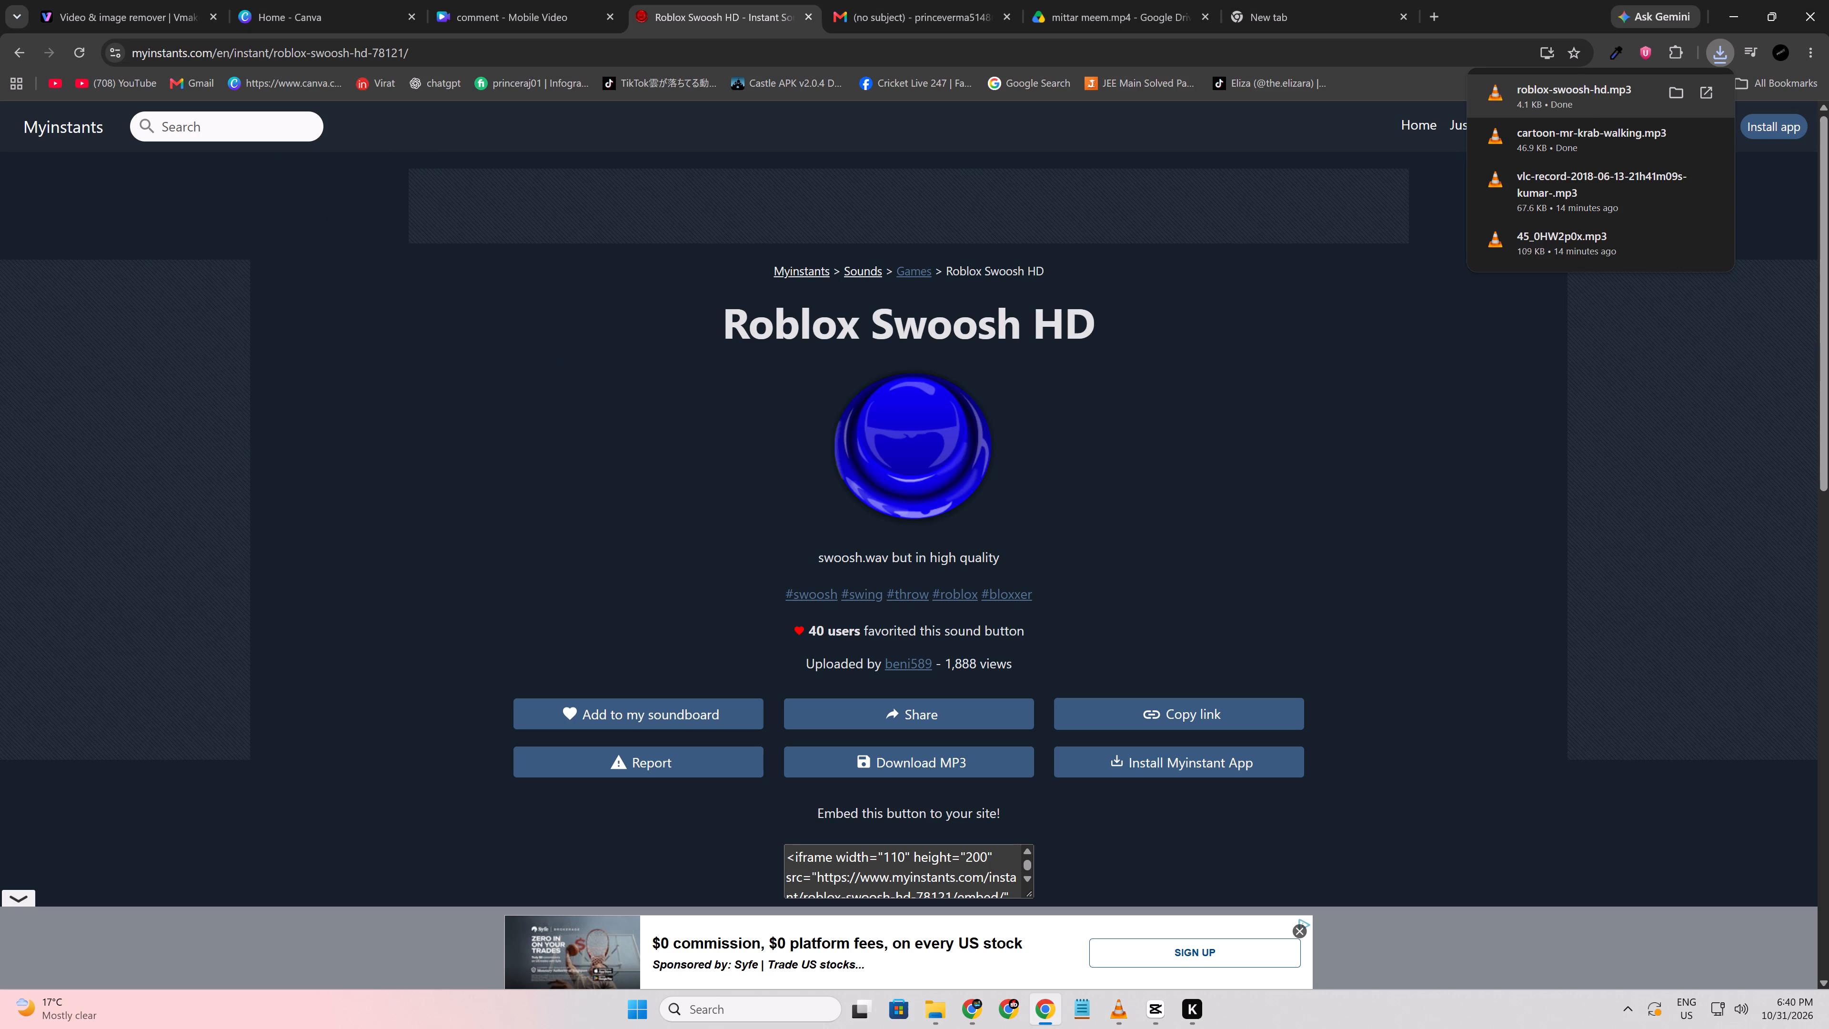
left_click(262, 133)
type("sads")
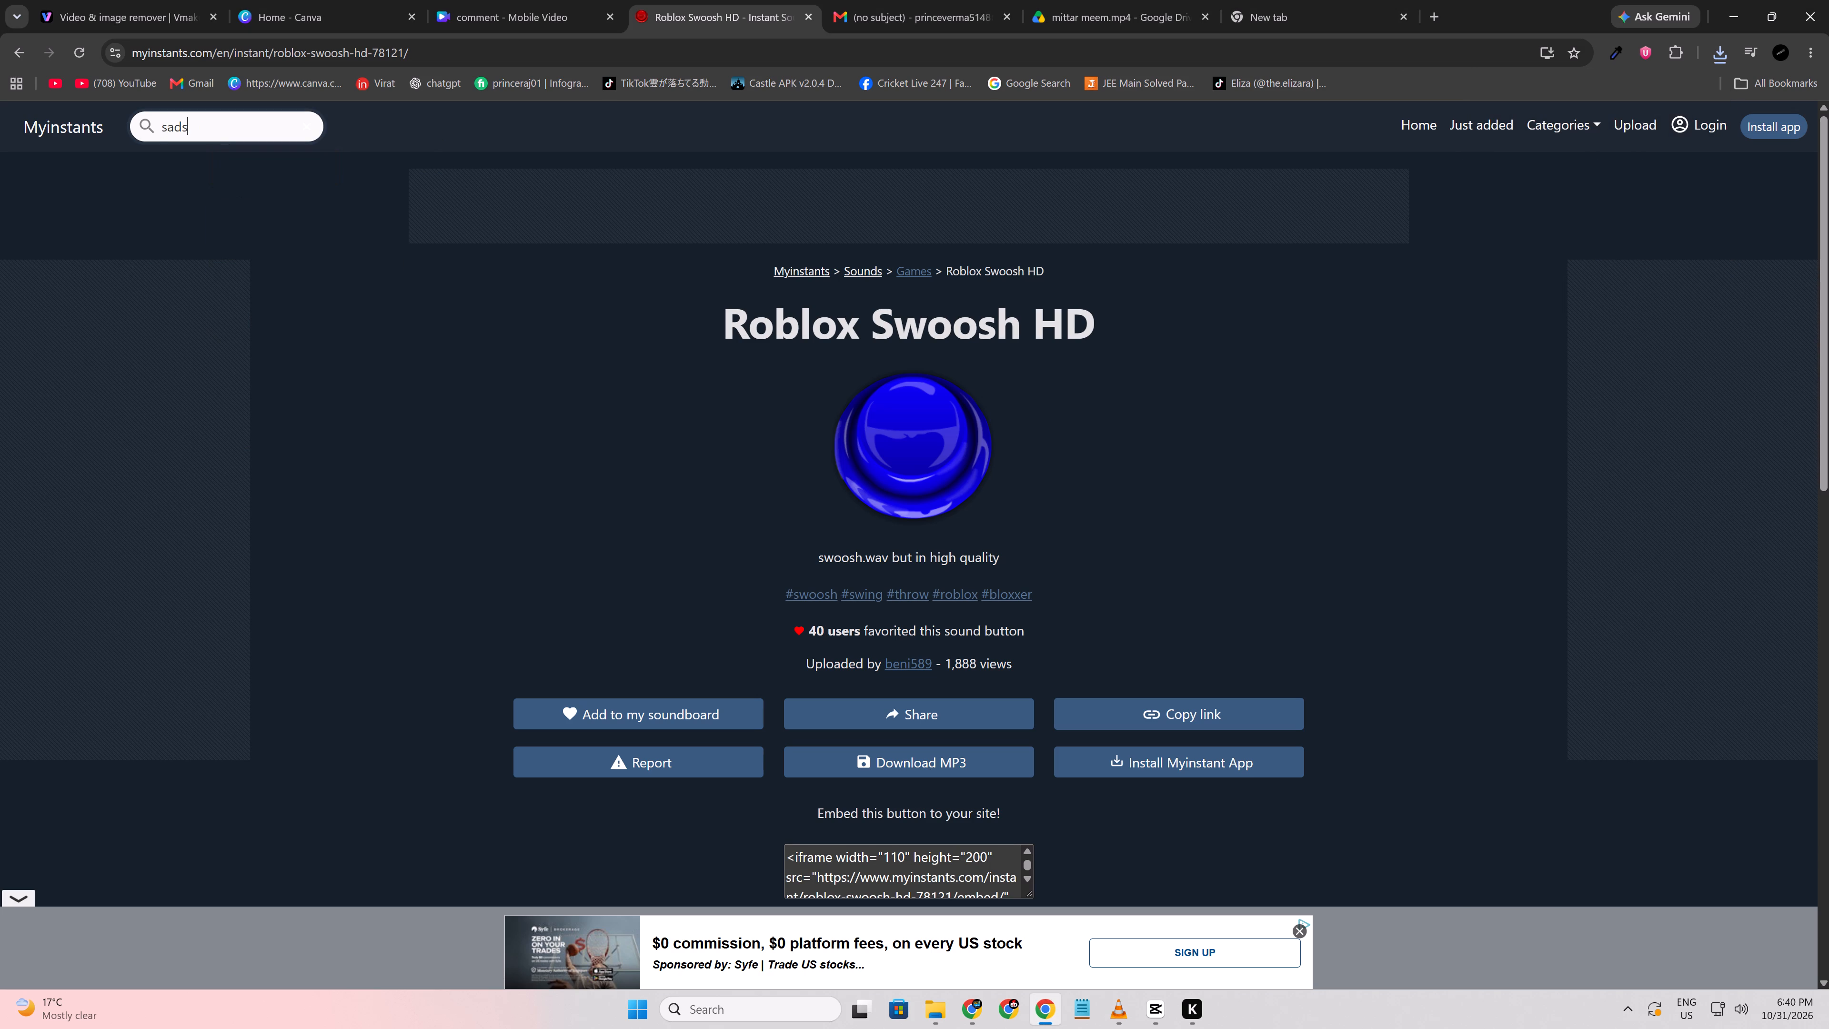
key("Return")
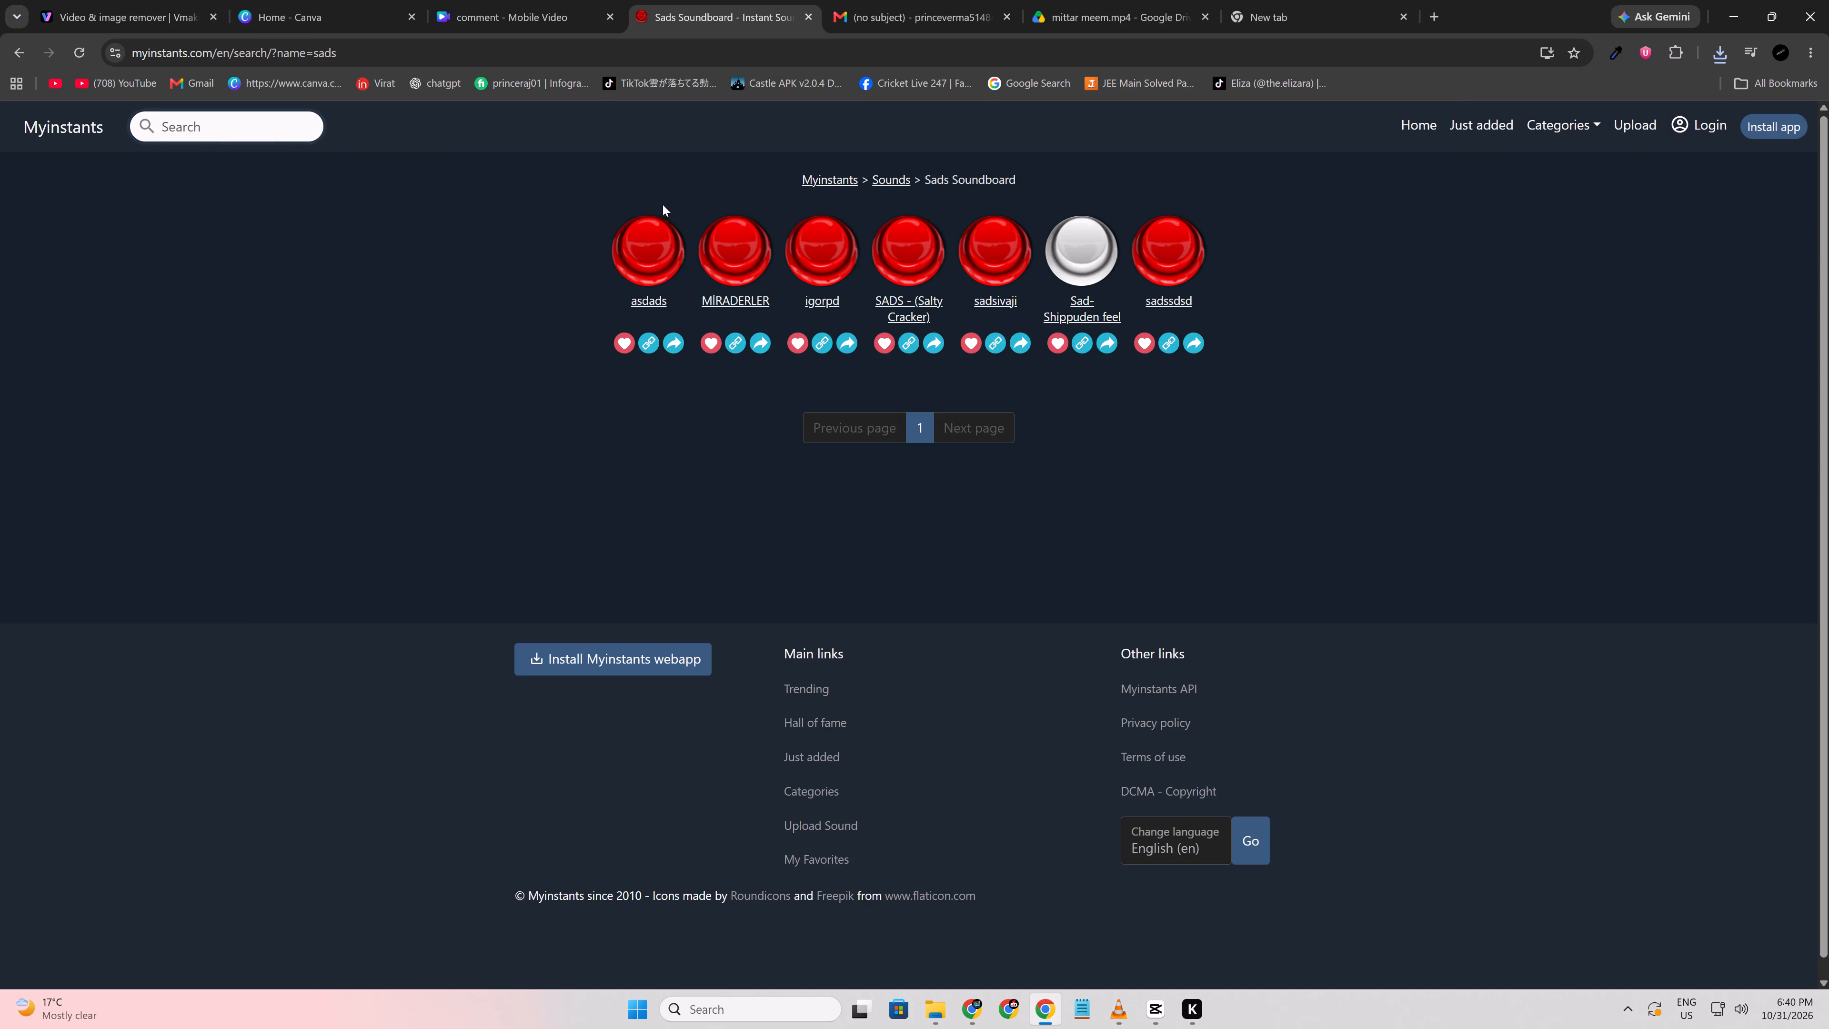
left_click(625, 262)
left_click(740, 265)
Search Myinstants for "sad", preview Sad Violin (the meme one) and download its MP3.
left_click(232, 136)
key("w")
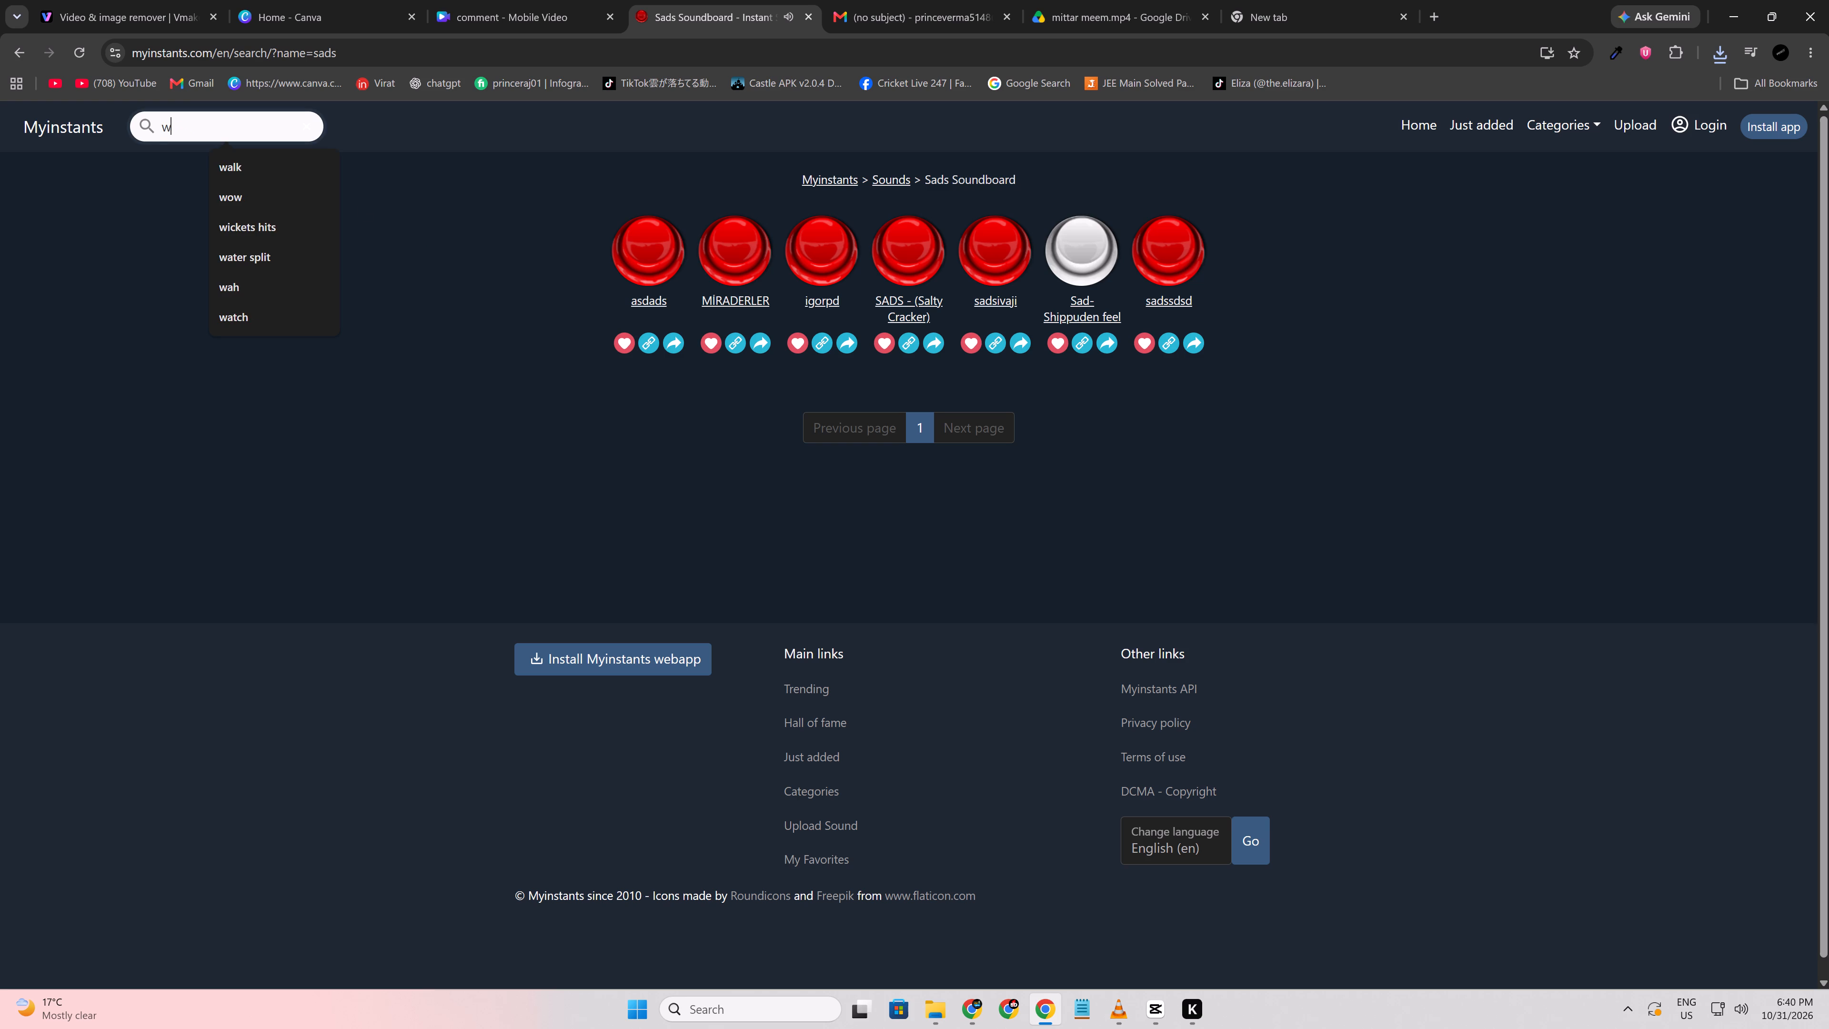
key("BackSpace")
key("BackSpace")
key("BackSpace")
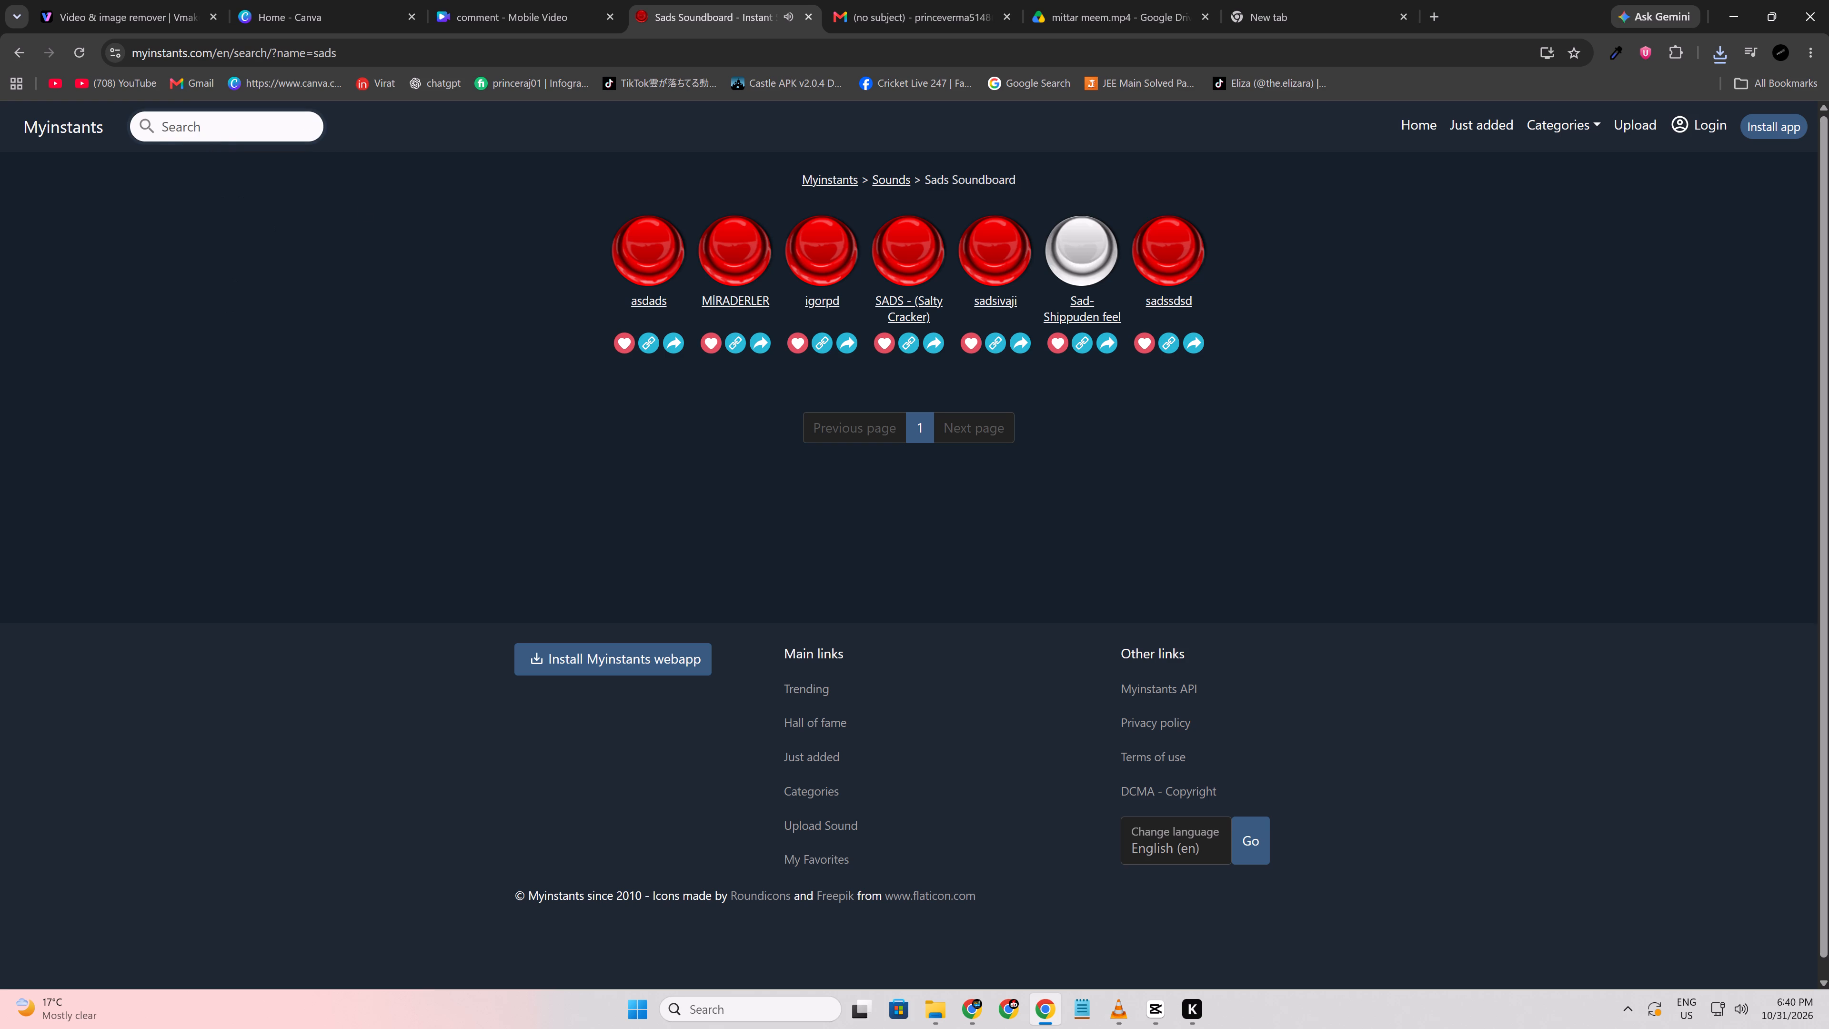
type("sad")
key("Return")
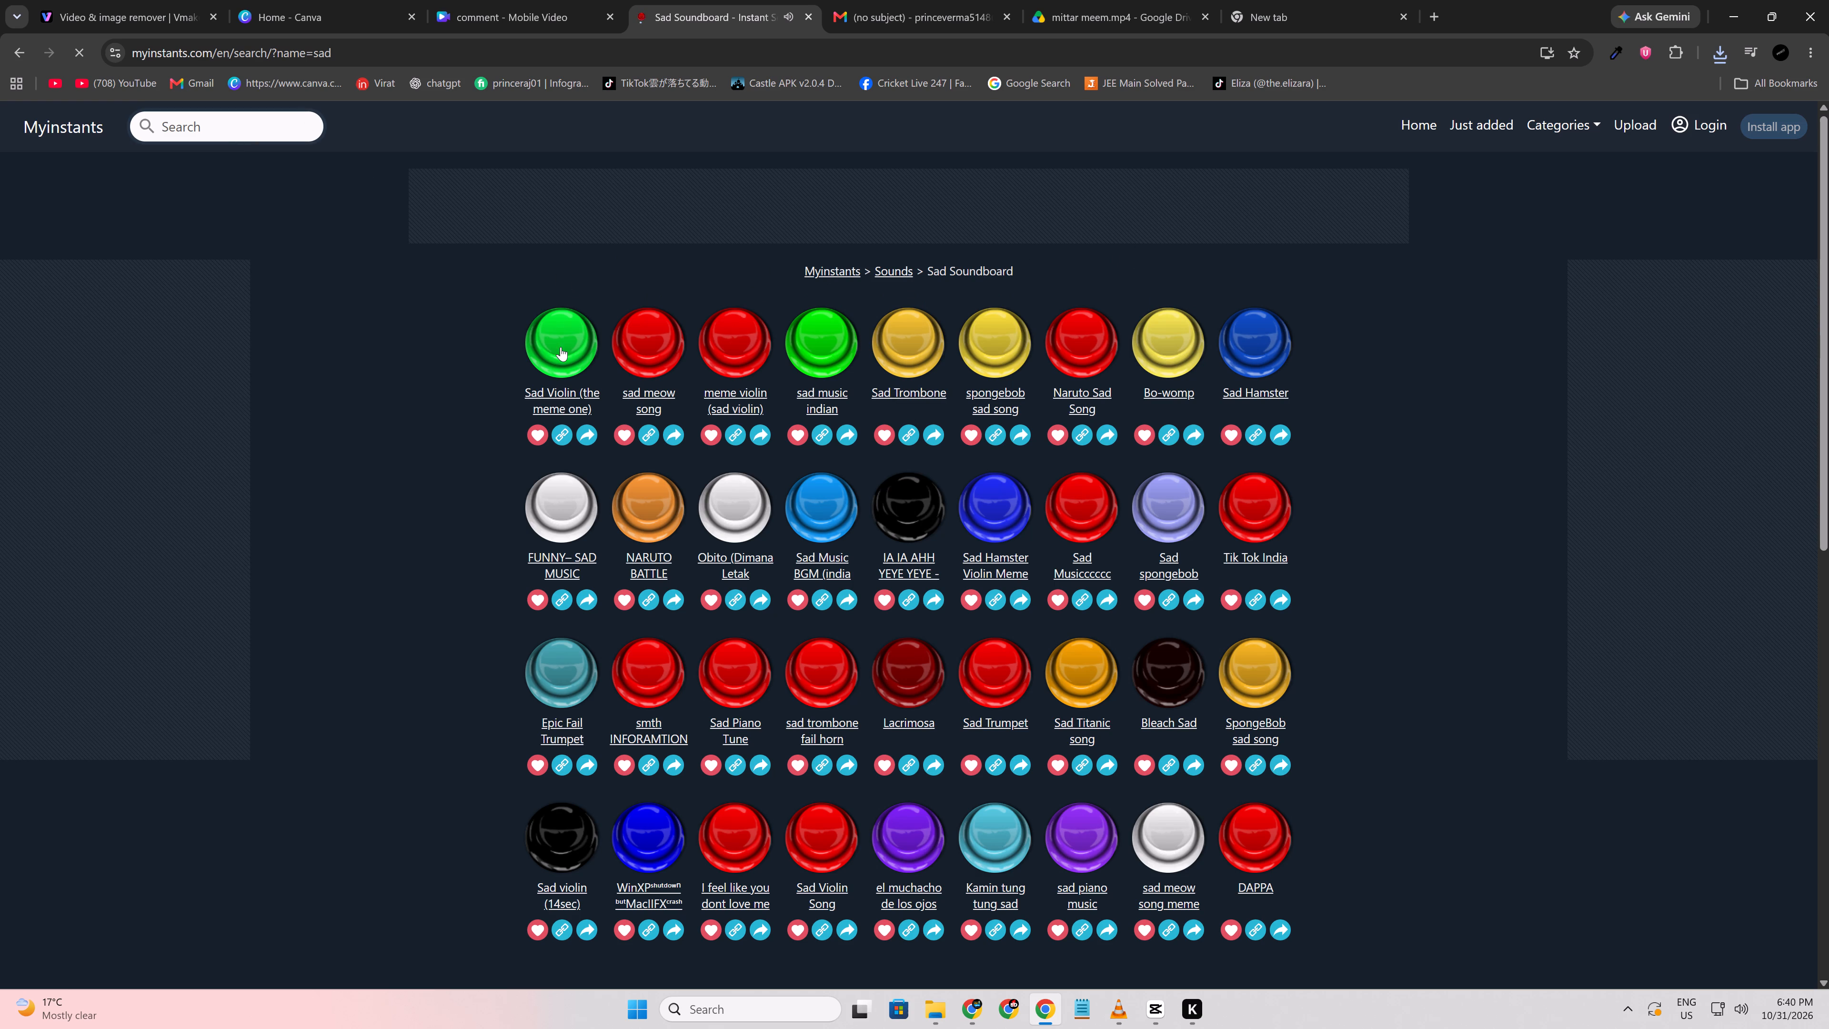
left_click(560, 347)
left_click(560, 398)
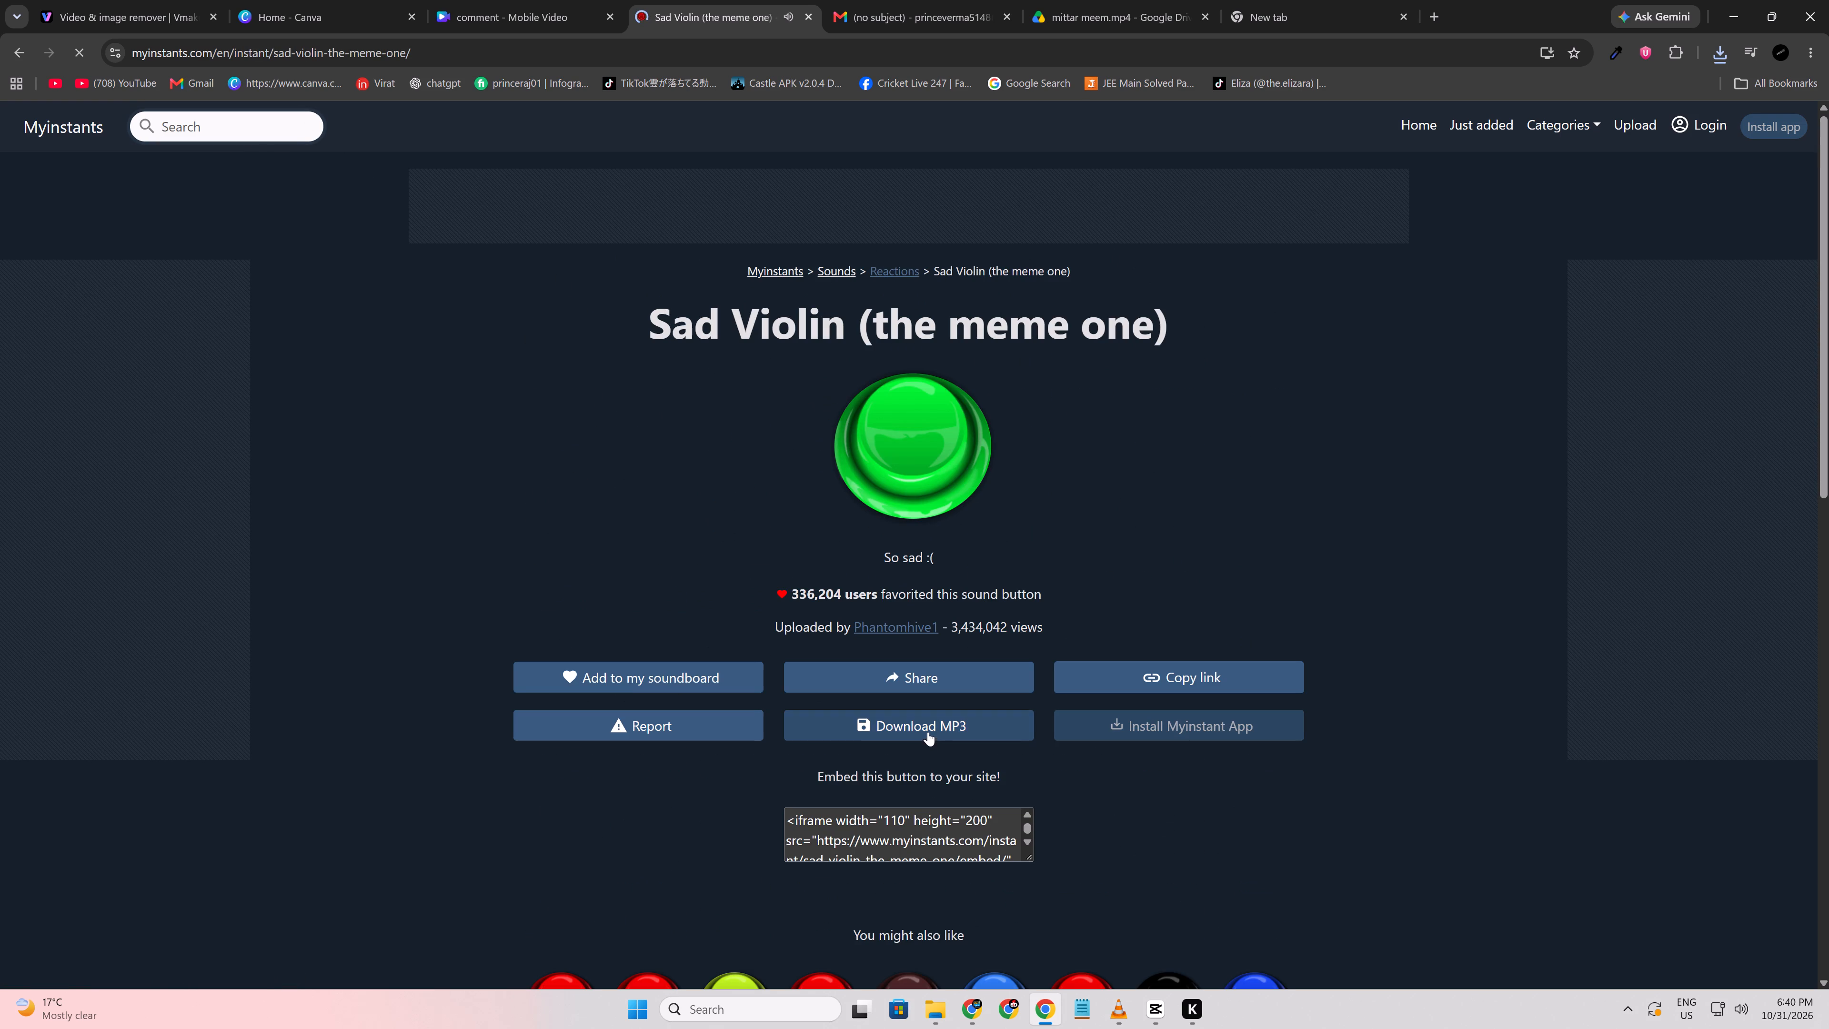
left_click(928, 732)
Search Myinstants for "hey" and preview Hey let her go!, Hey listen !, Navi Hey!, Hey Chant and other results.
left_click(197, 133)
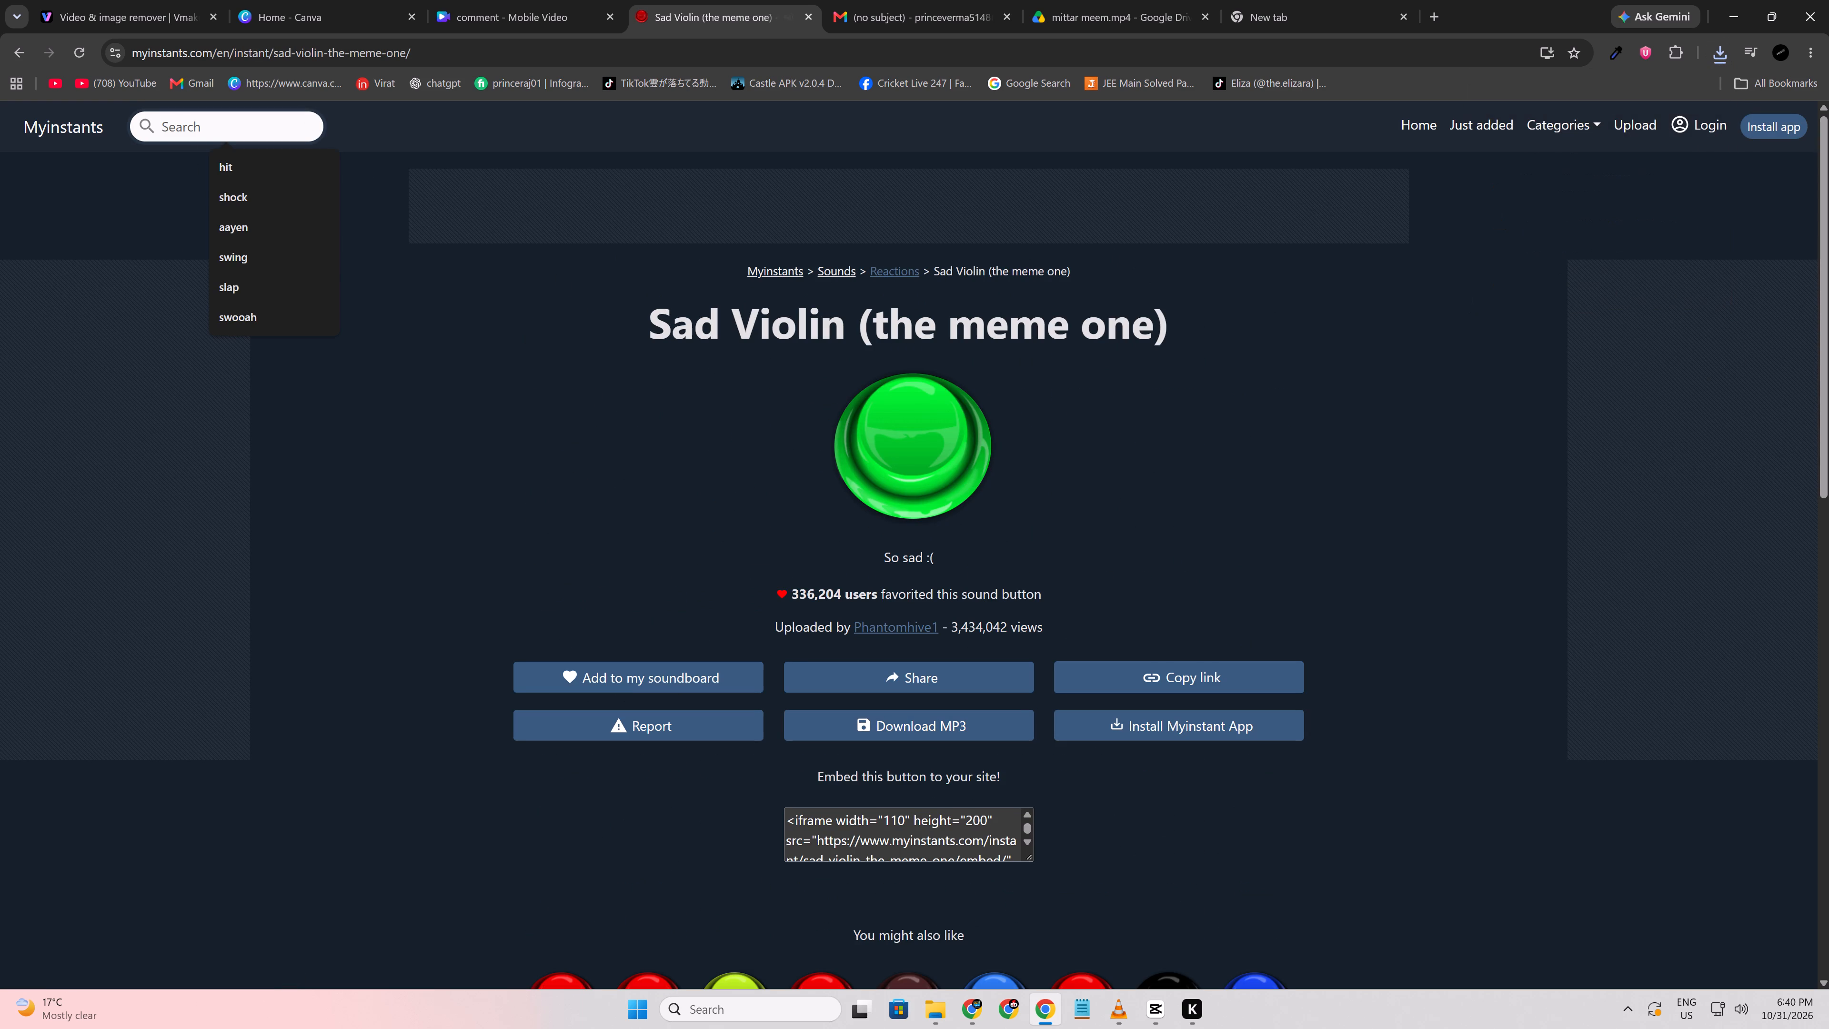
type("hey")
key("Return")
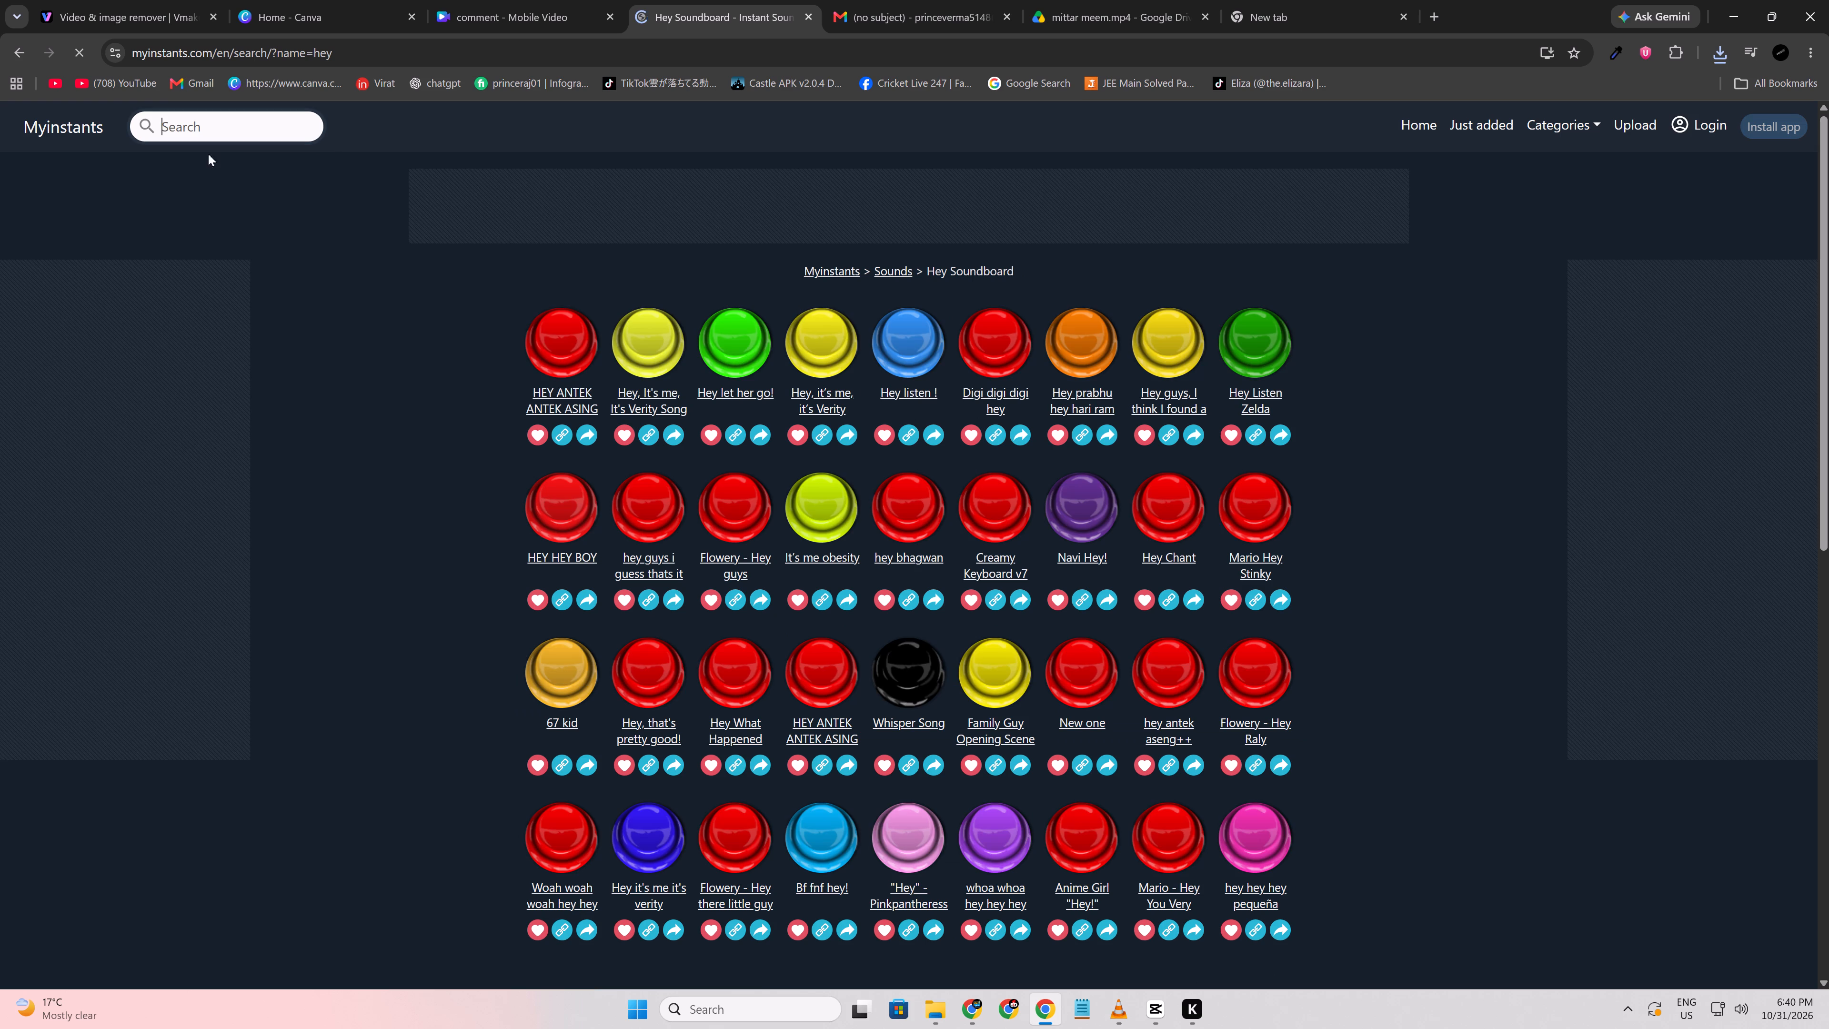
left_click(552, 342)
left_click(715, 344)
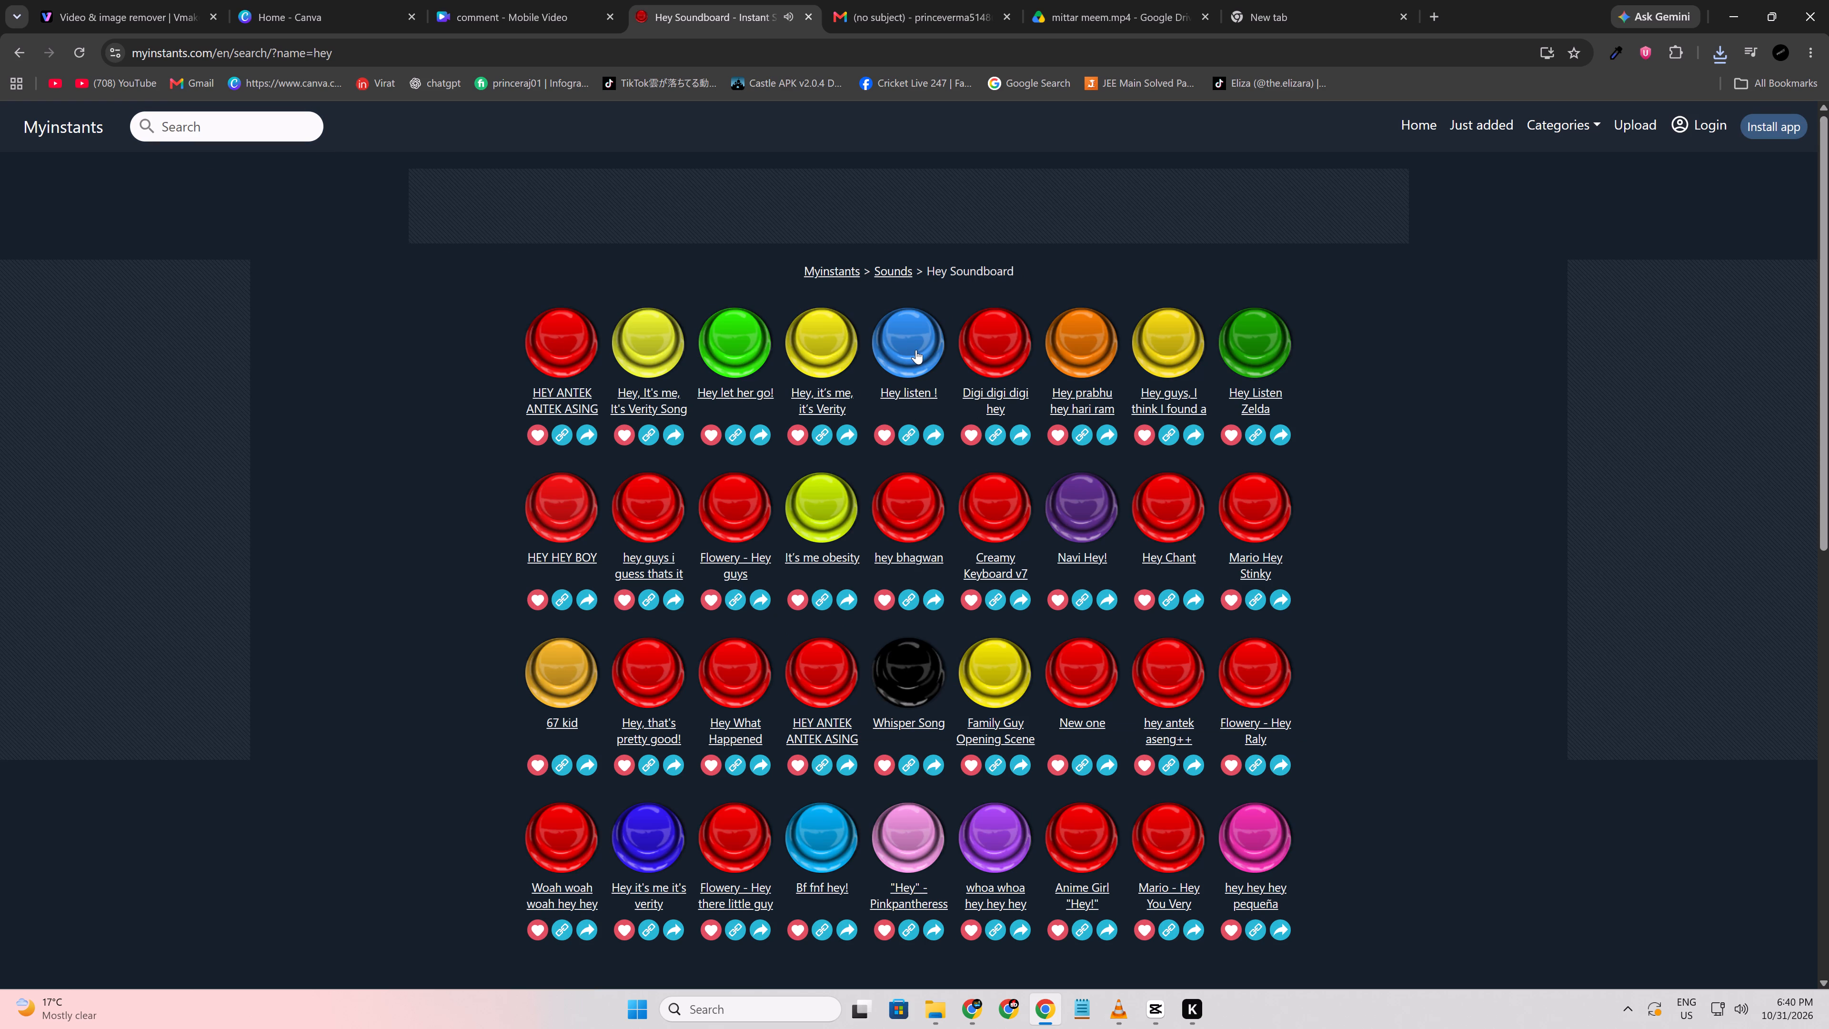
left_click(916, 350)
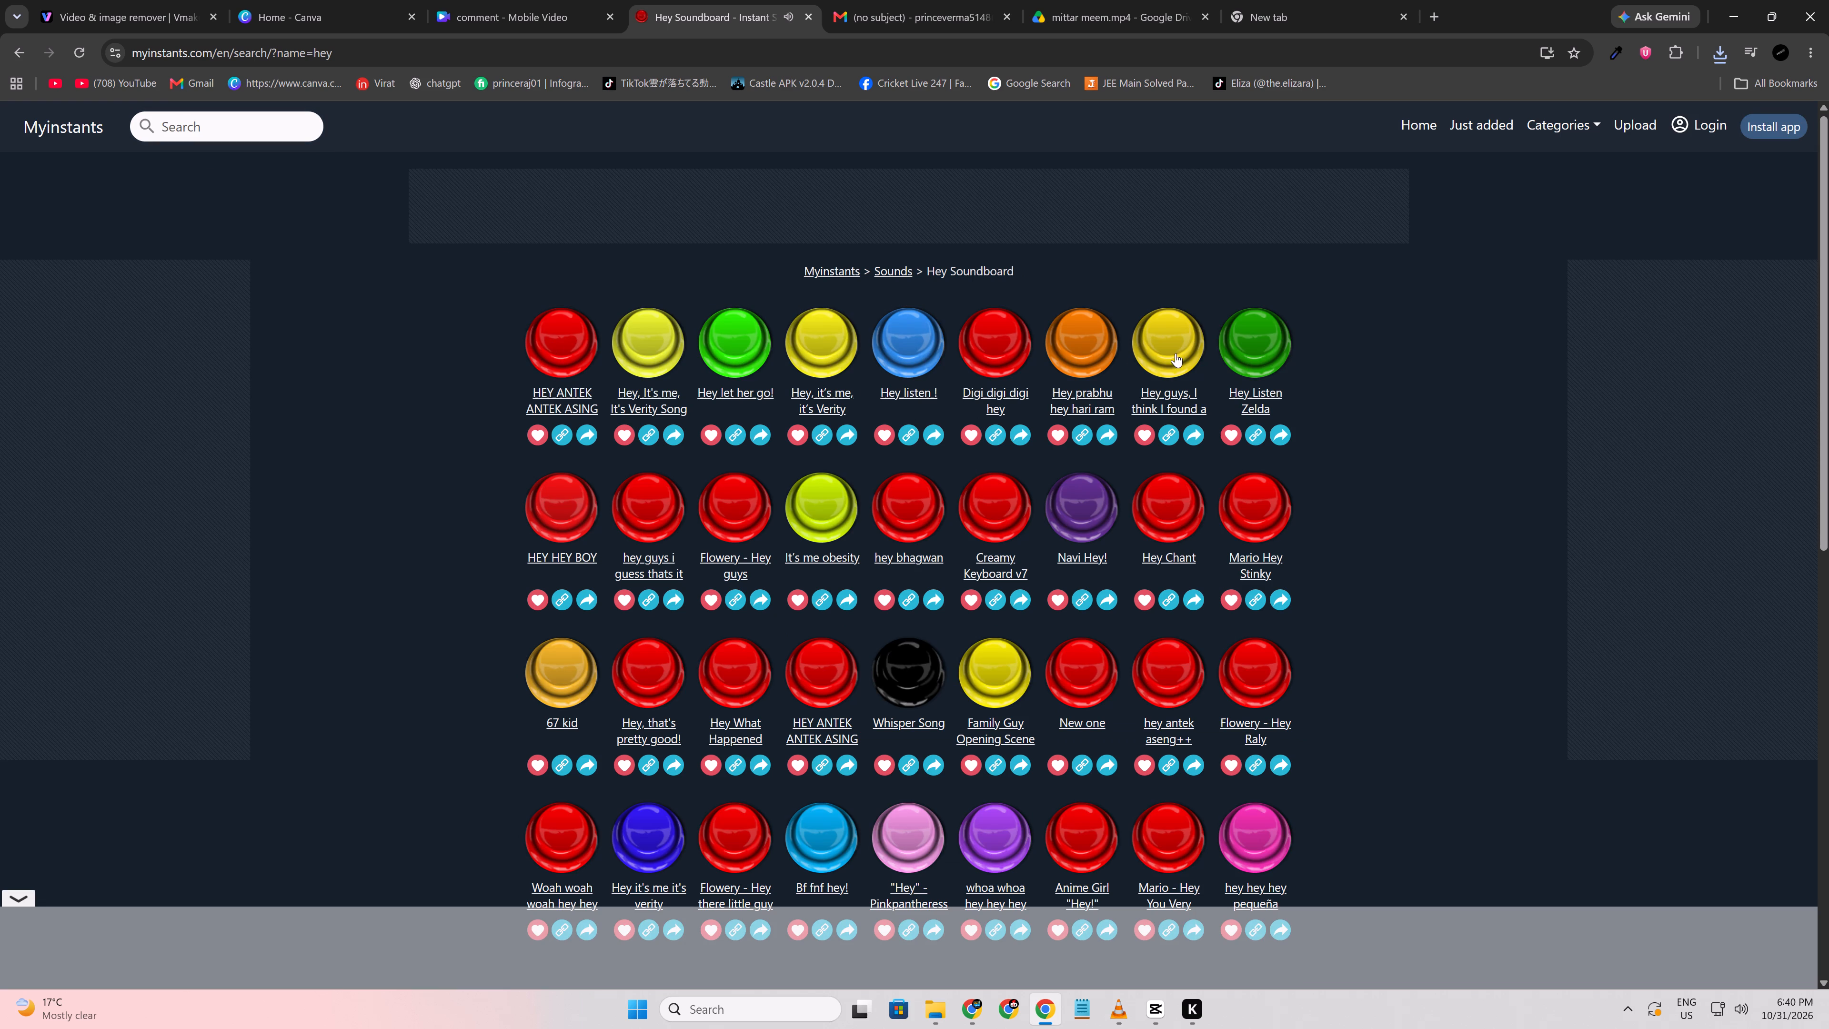
left_click(1247, 344)
left_click(1096, 525)
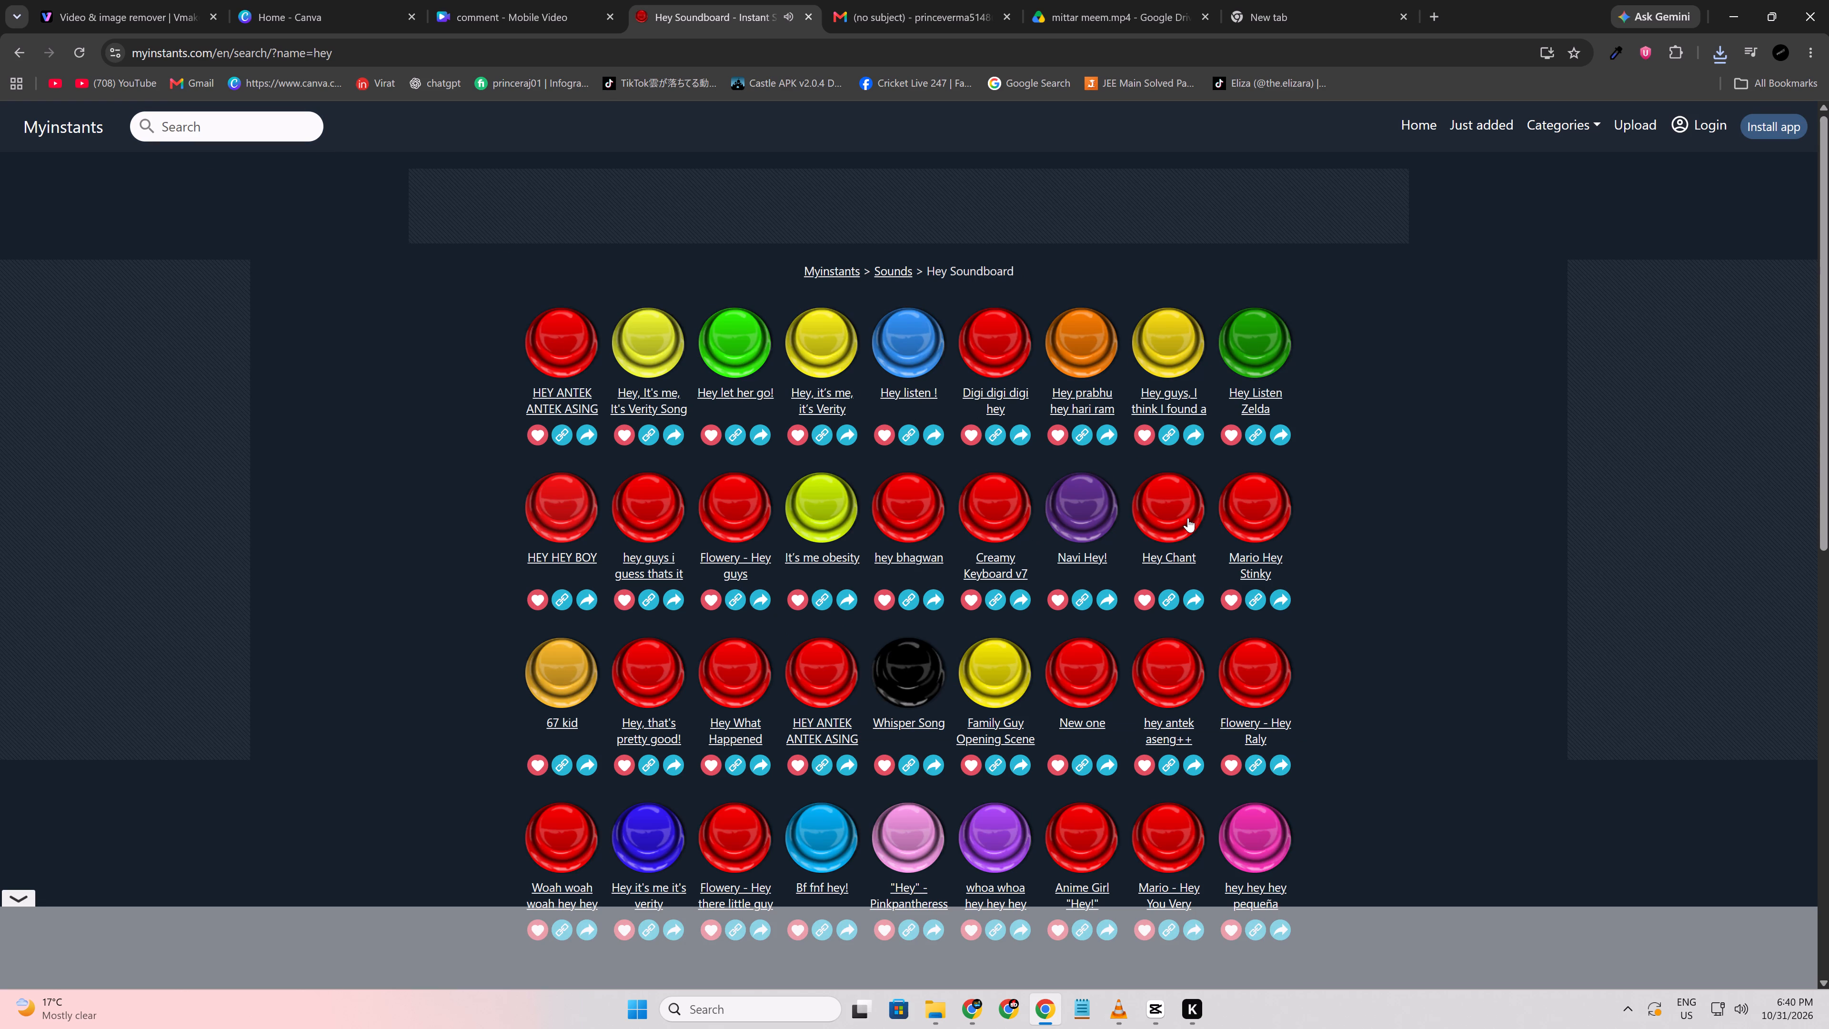
left_click(1185, 518)
left_click(1242, 512)
left_click(1096, 668)
Search Myinstants for "hung" and preview hungry sound, I'm hungry!, Hungry (smit), Hecu hungry and other results.
left_click(188, 95)
left_click(186, 117)
type("hung")
key("Return")
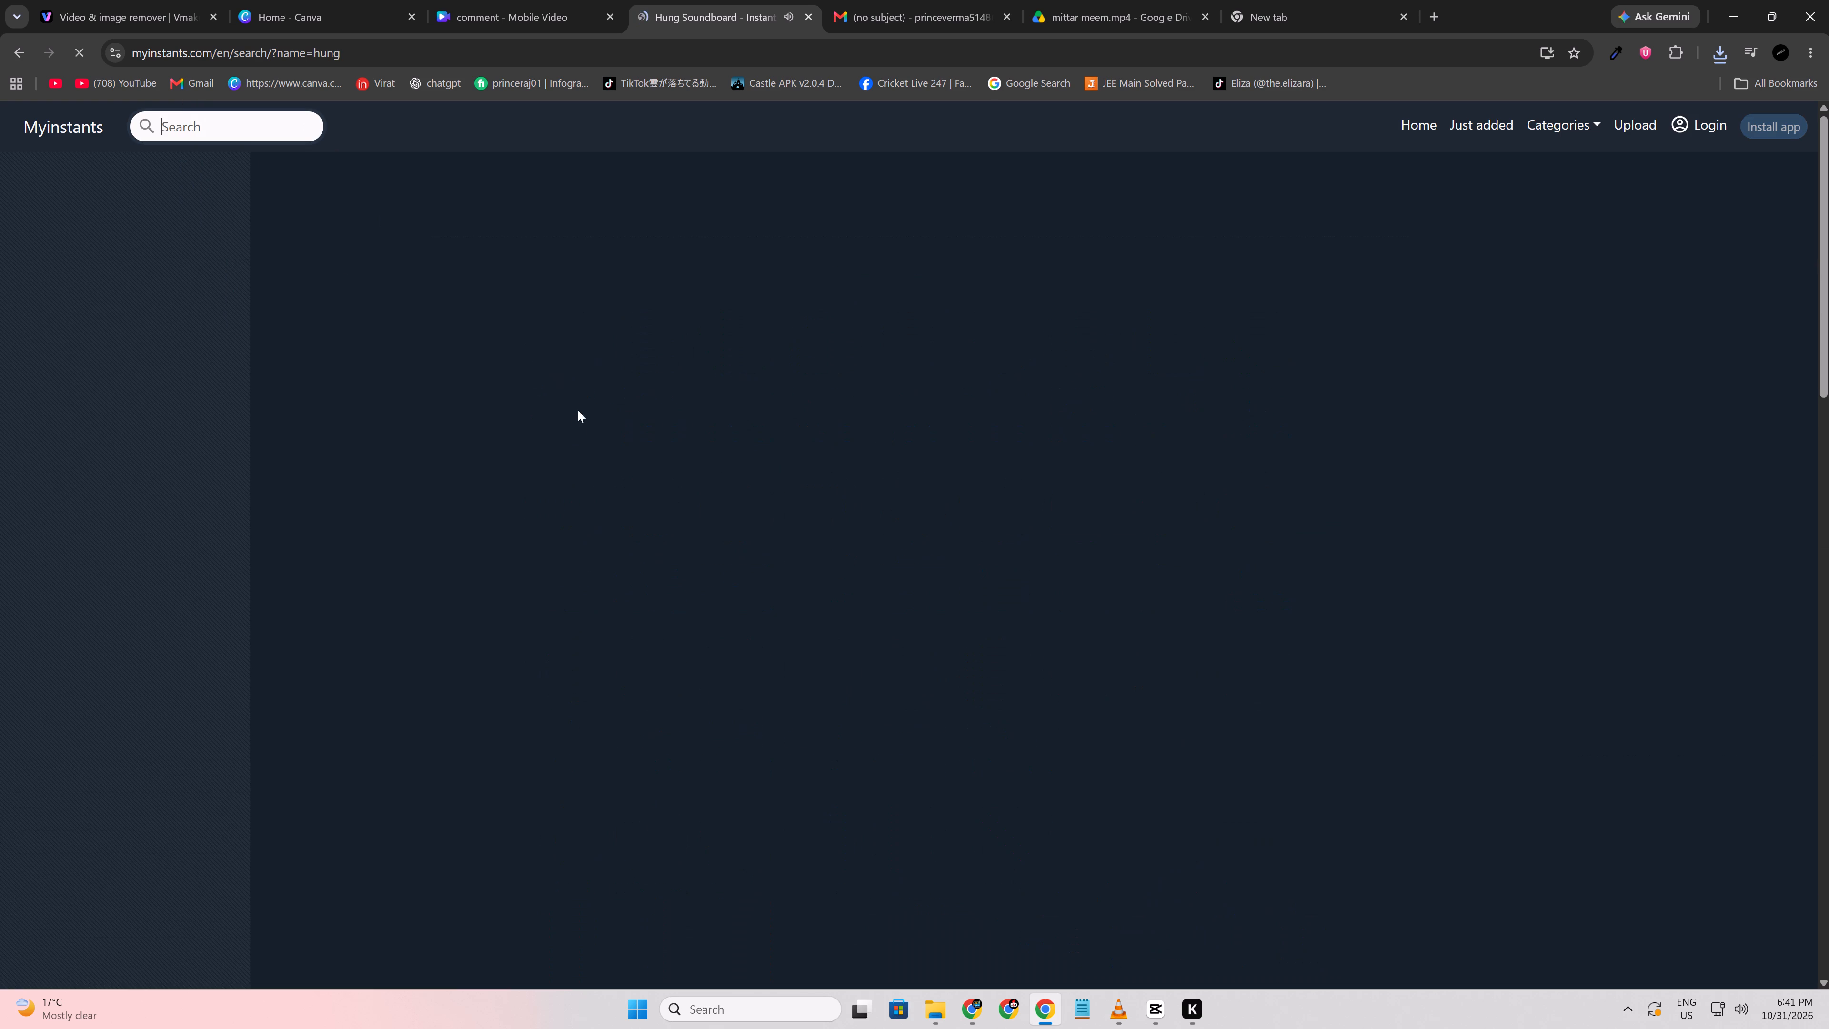
left_click(587, 353)
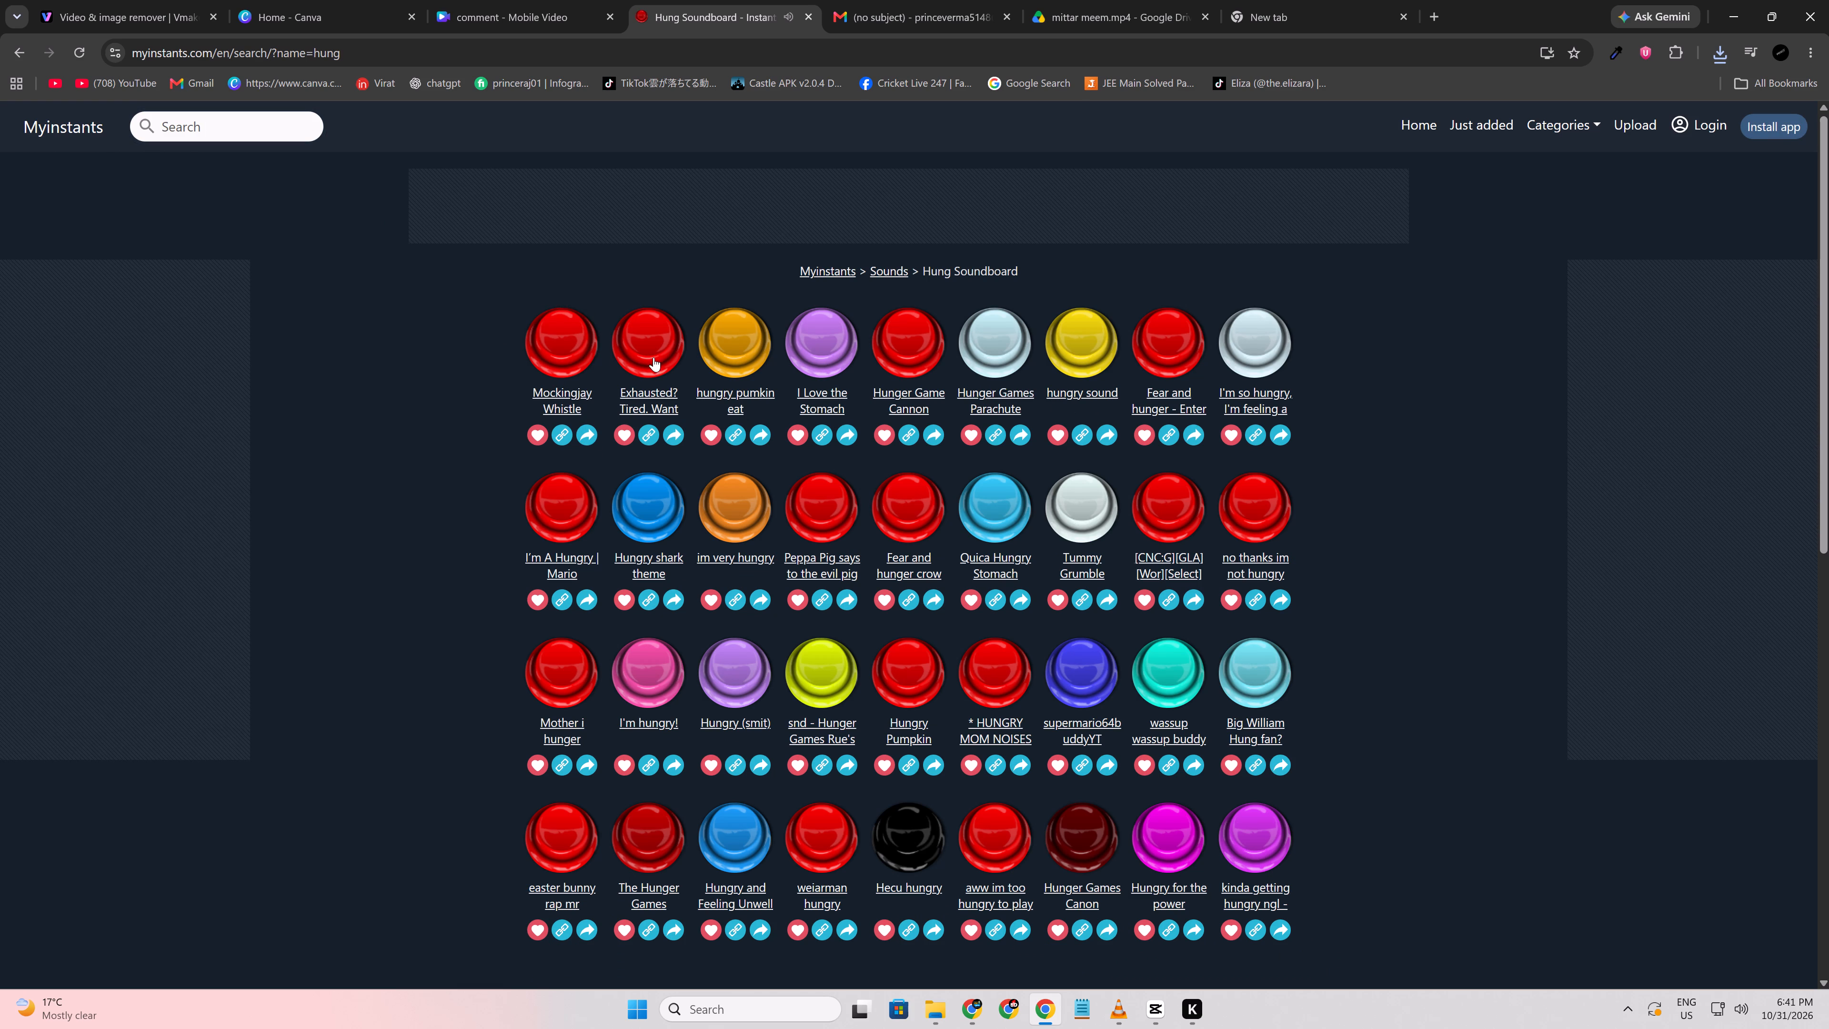
left_click(1063, 342)
left_click(1179, 346)
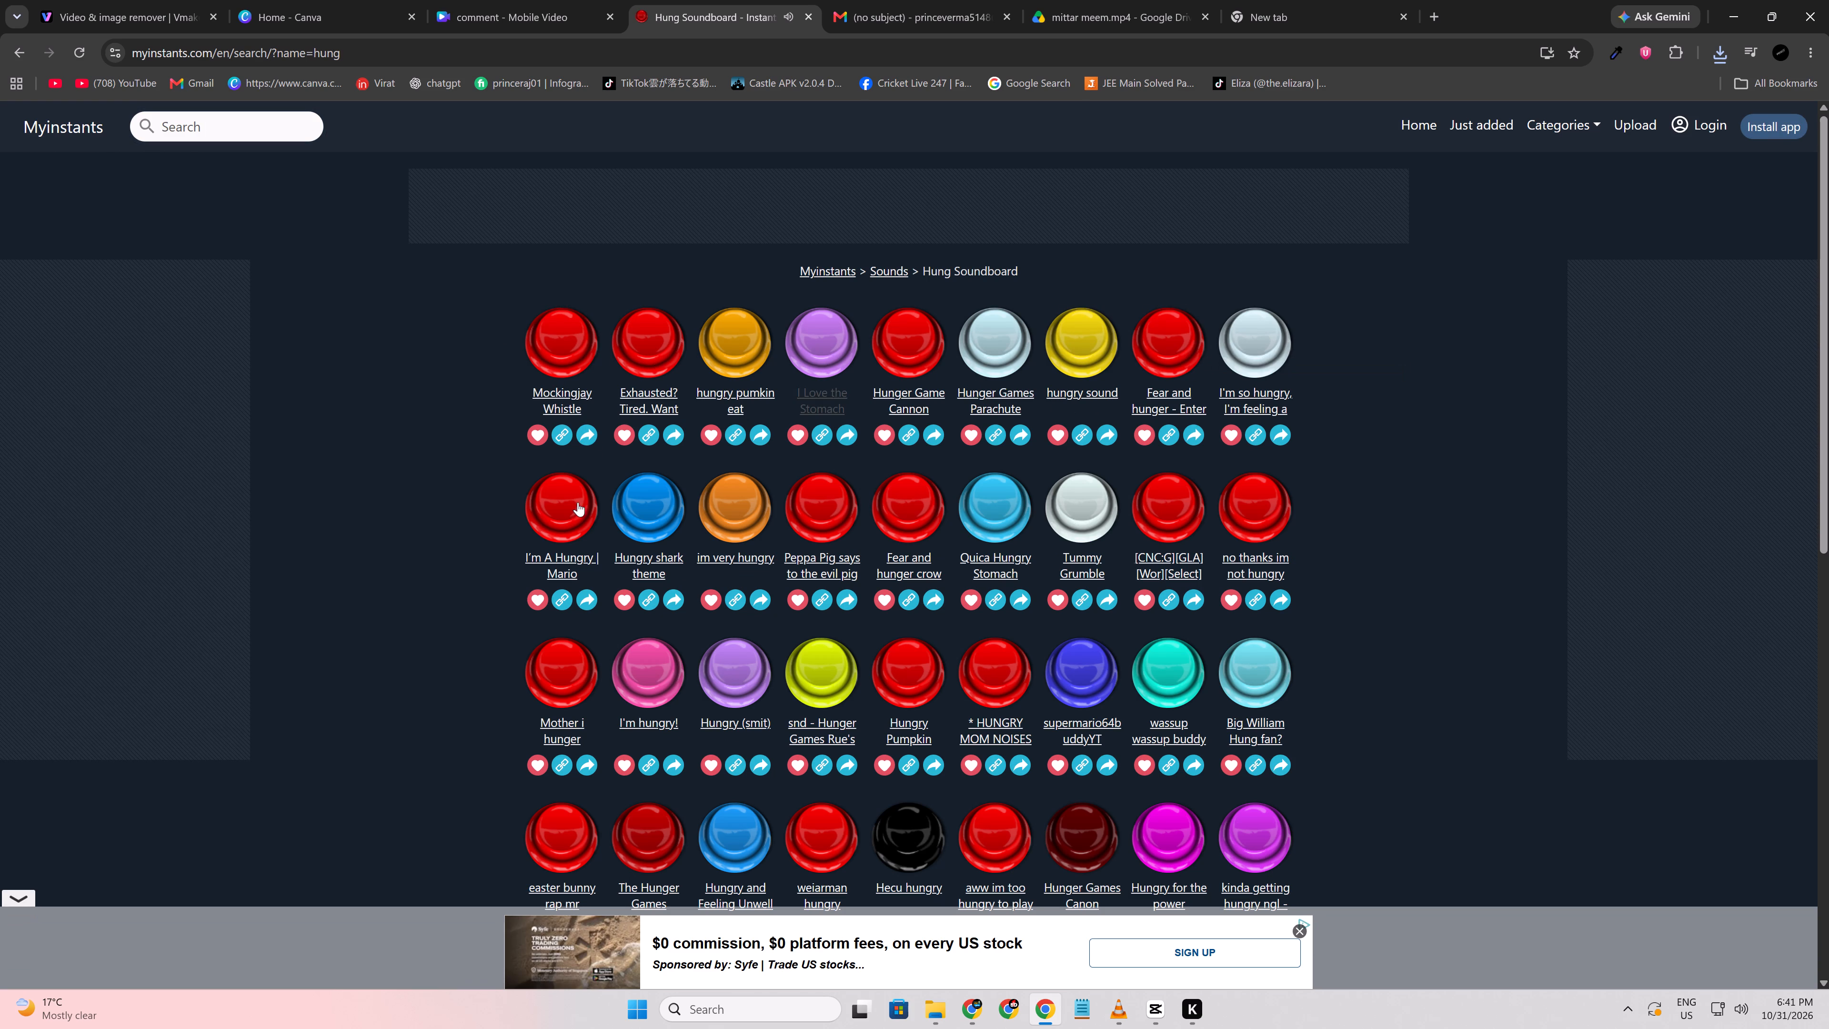
left_click(573, 503)
scroll(682, 710, "down", 1)
left_click(655, 434)
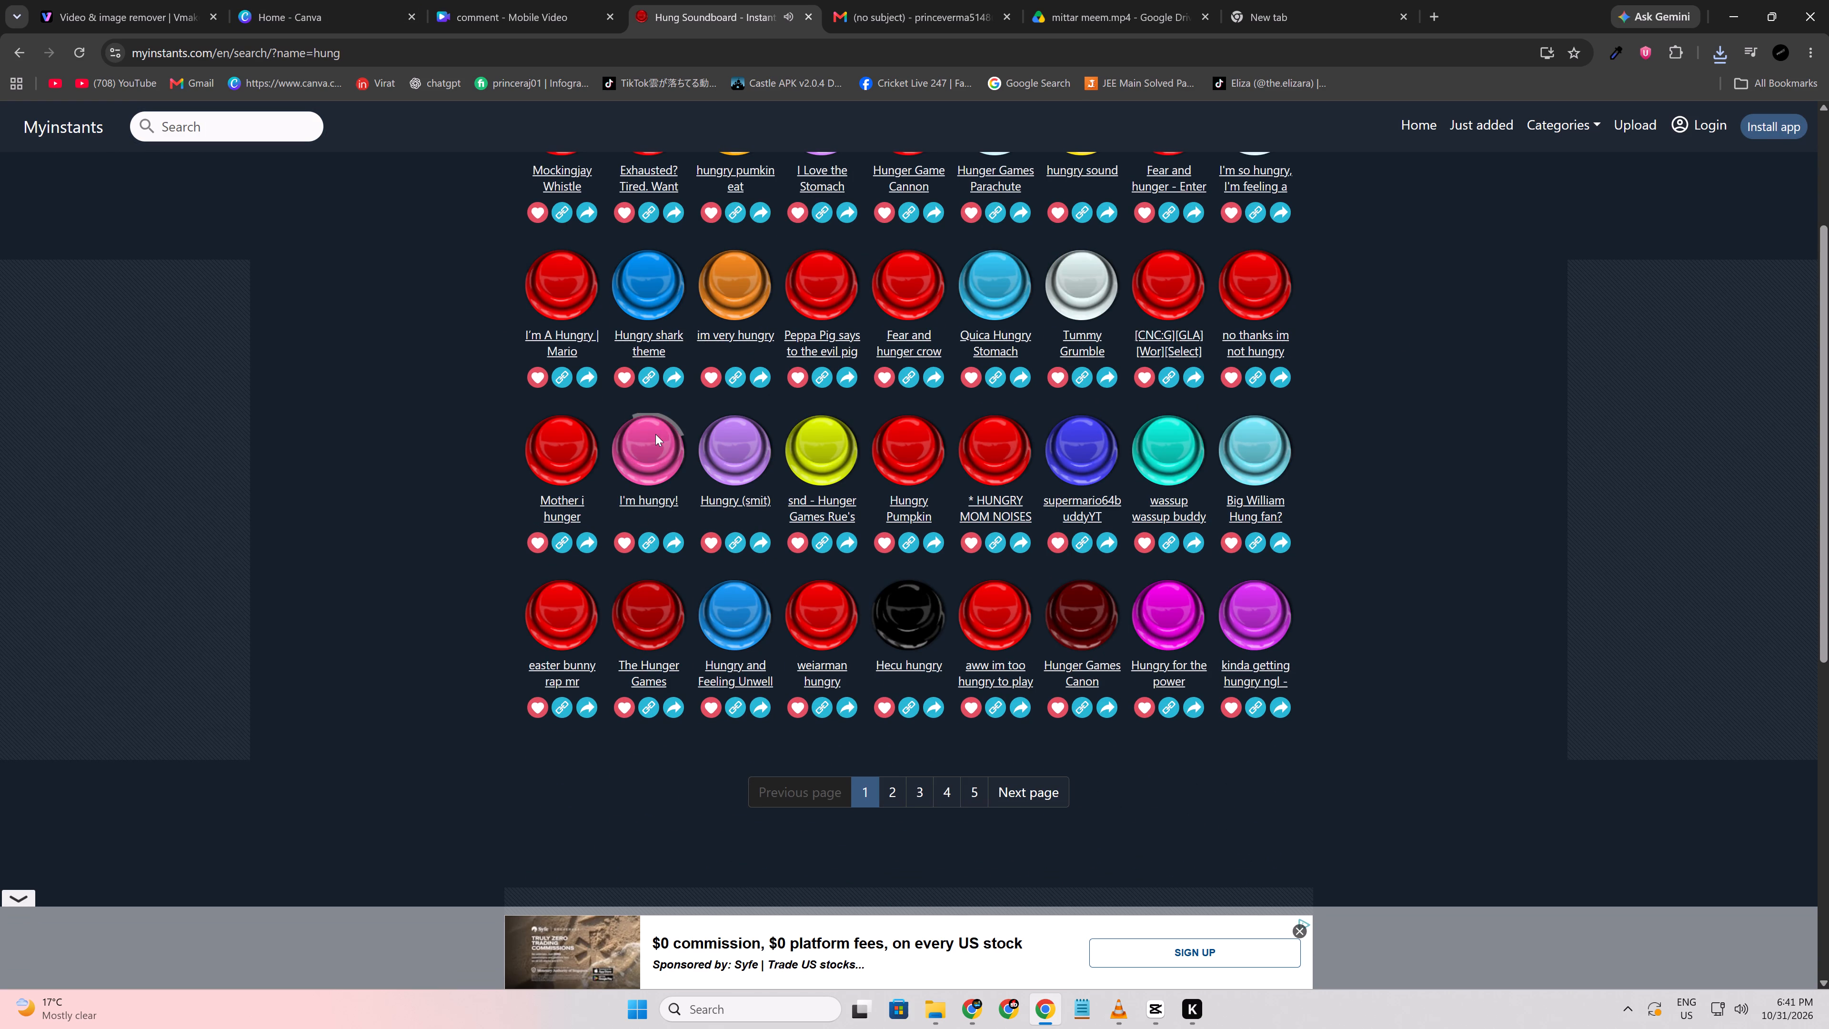
left_click(747, 448)
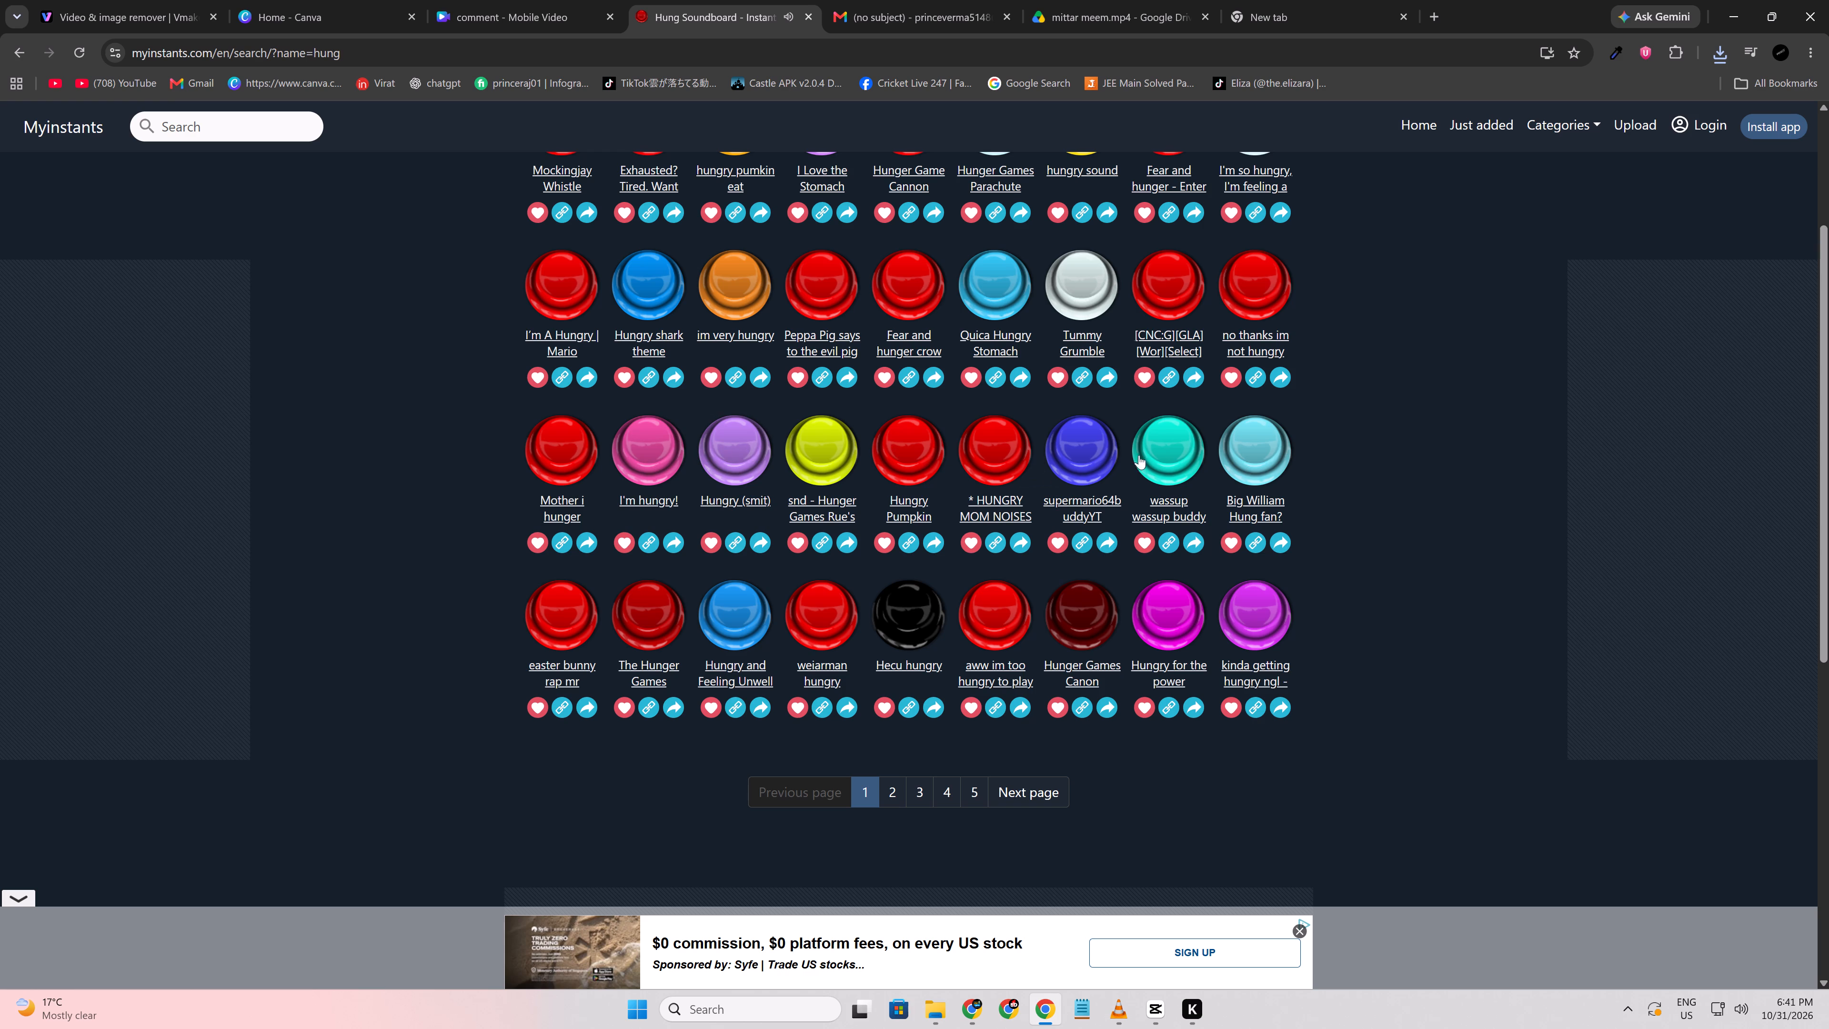
left_click(1182, 455)
left_click(1184, 615)
left_click(918, 599)
left_click(546, 626)
left_click(191, 129)
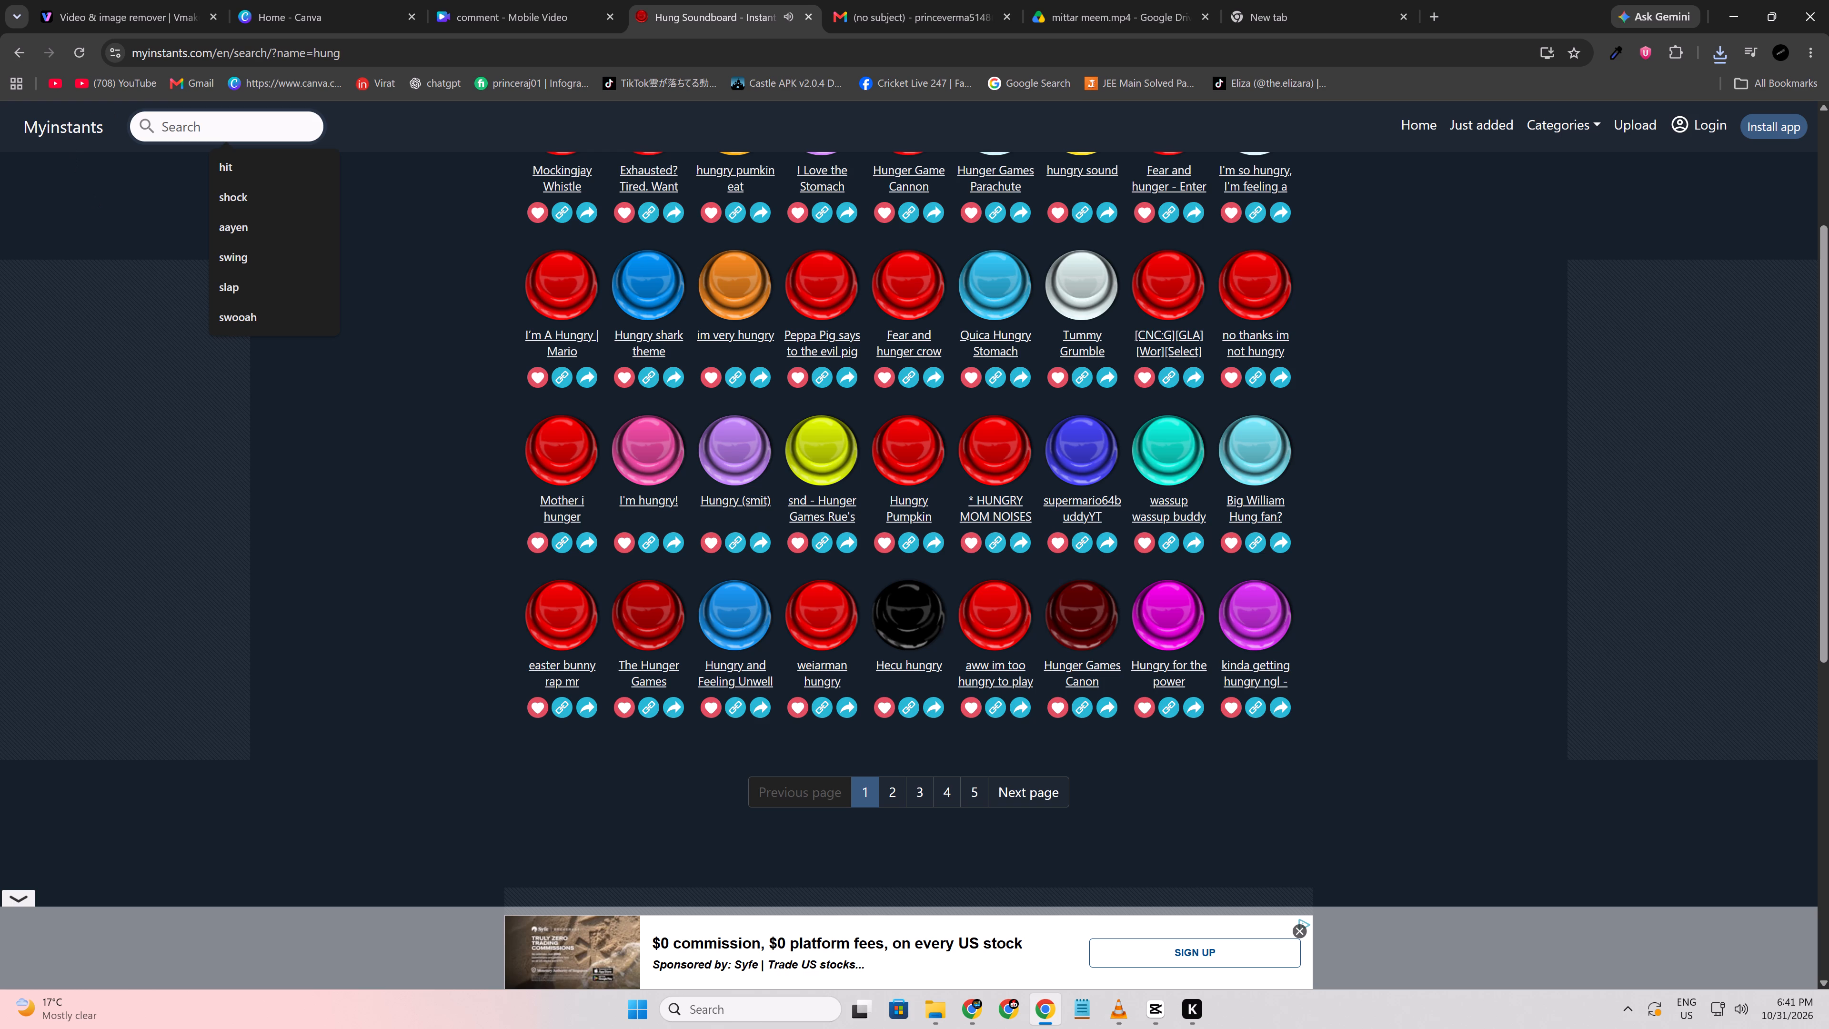
left_click(610, 775)
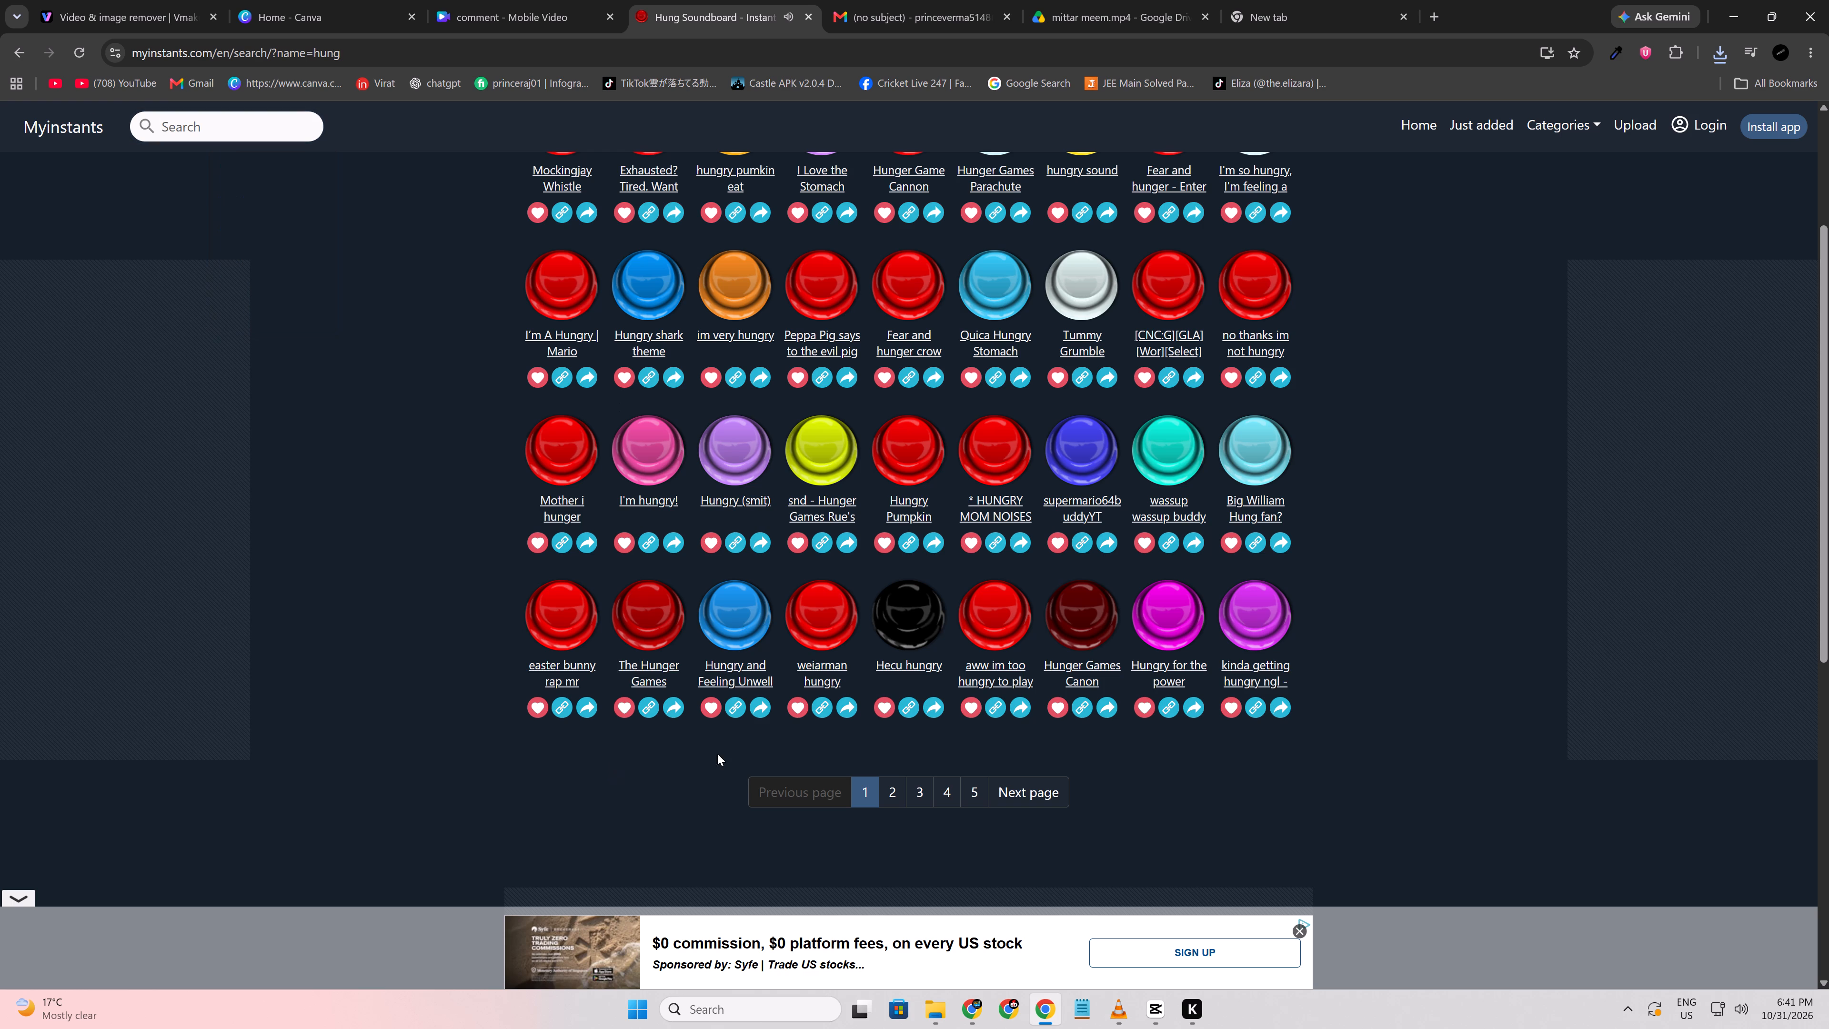
key("space")
Switch to CapCut and replay the transition from the corridor shot into the panda office shot around 00:00:24.
left_click(1159, 1009)
left_click(443, 609)
key("space")
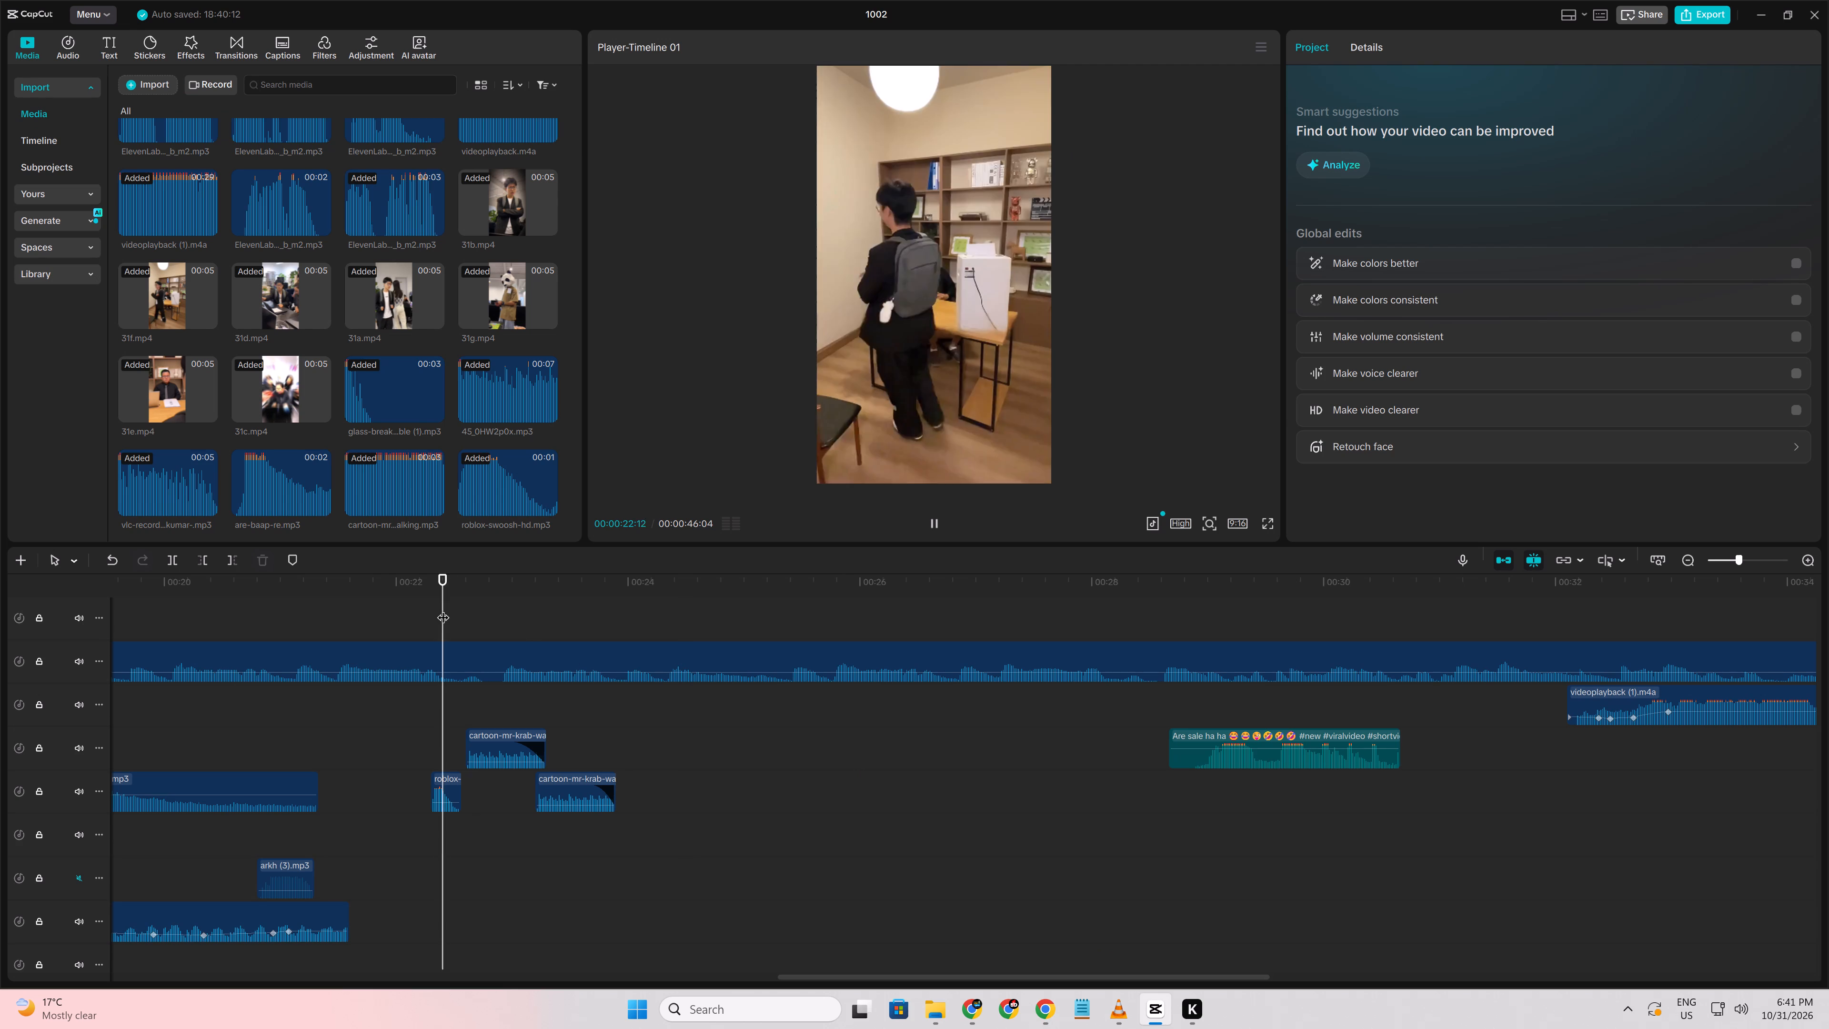
scroll(697, 756, "up", 3)
key("space")
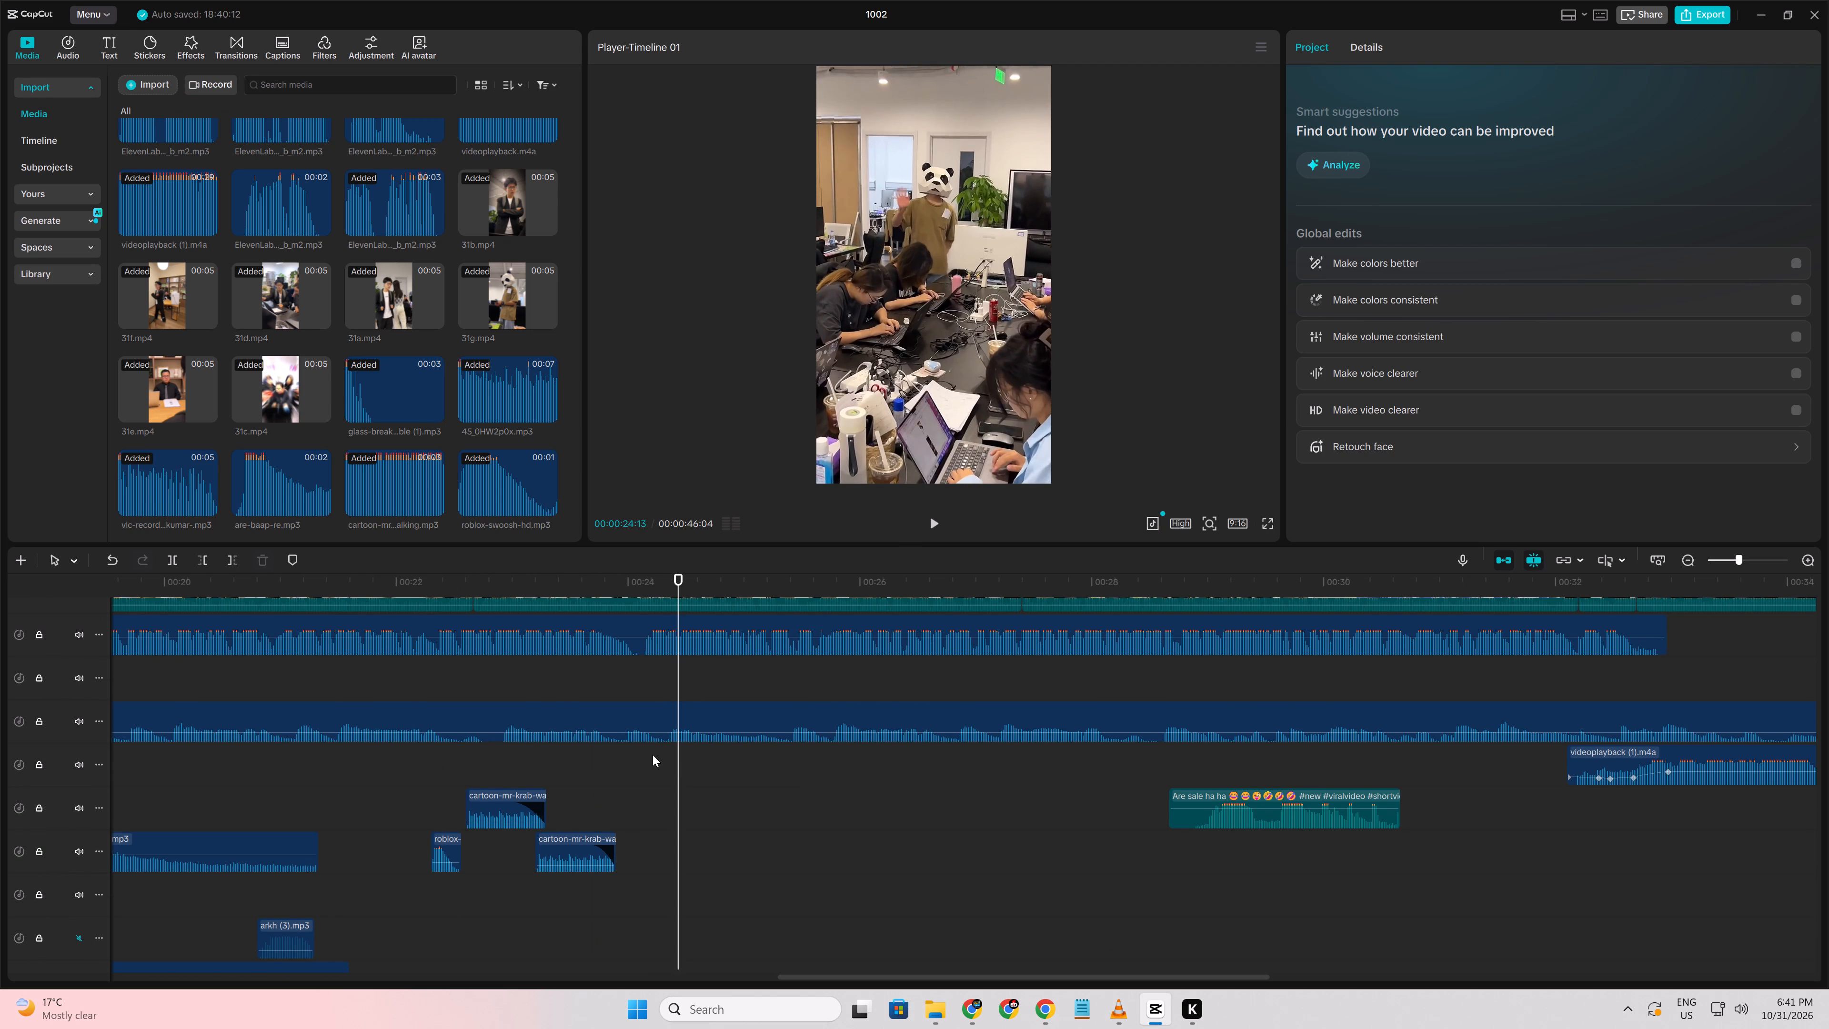
left_click(630, 759)
key("space")
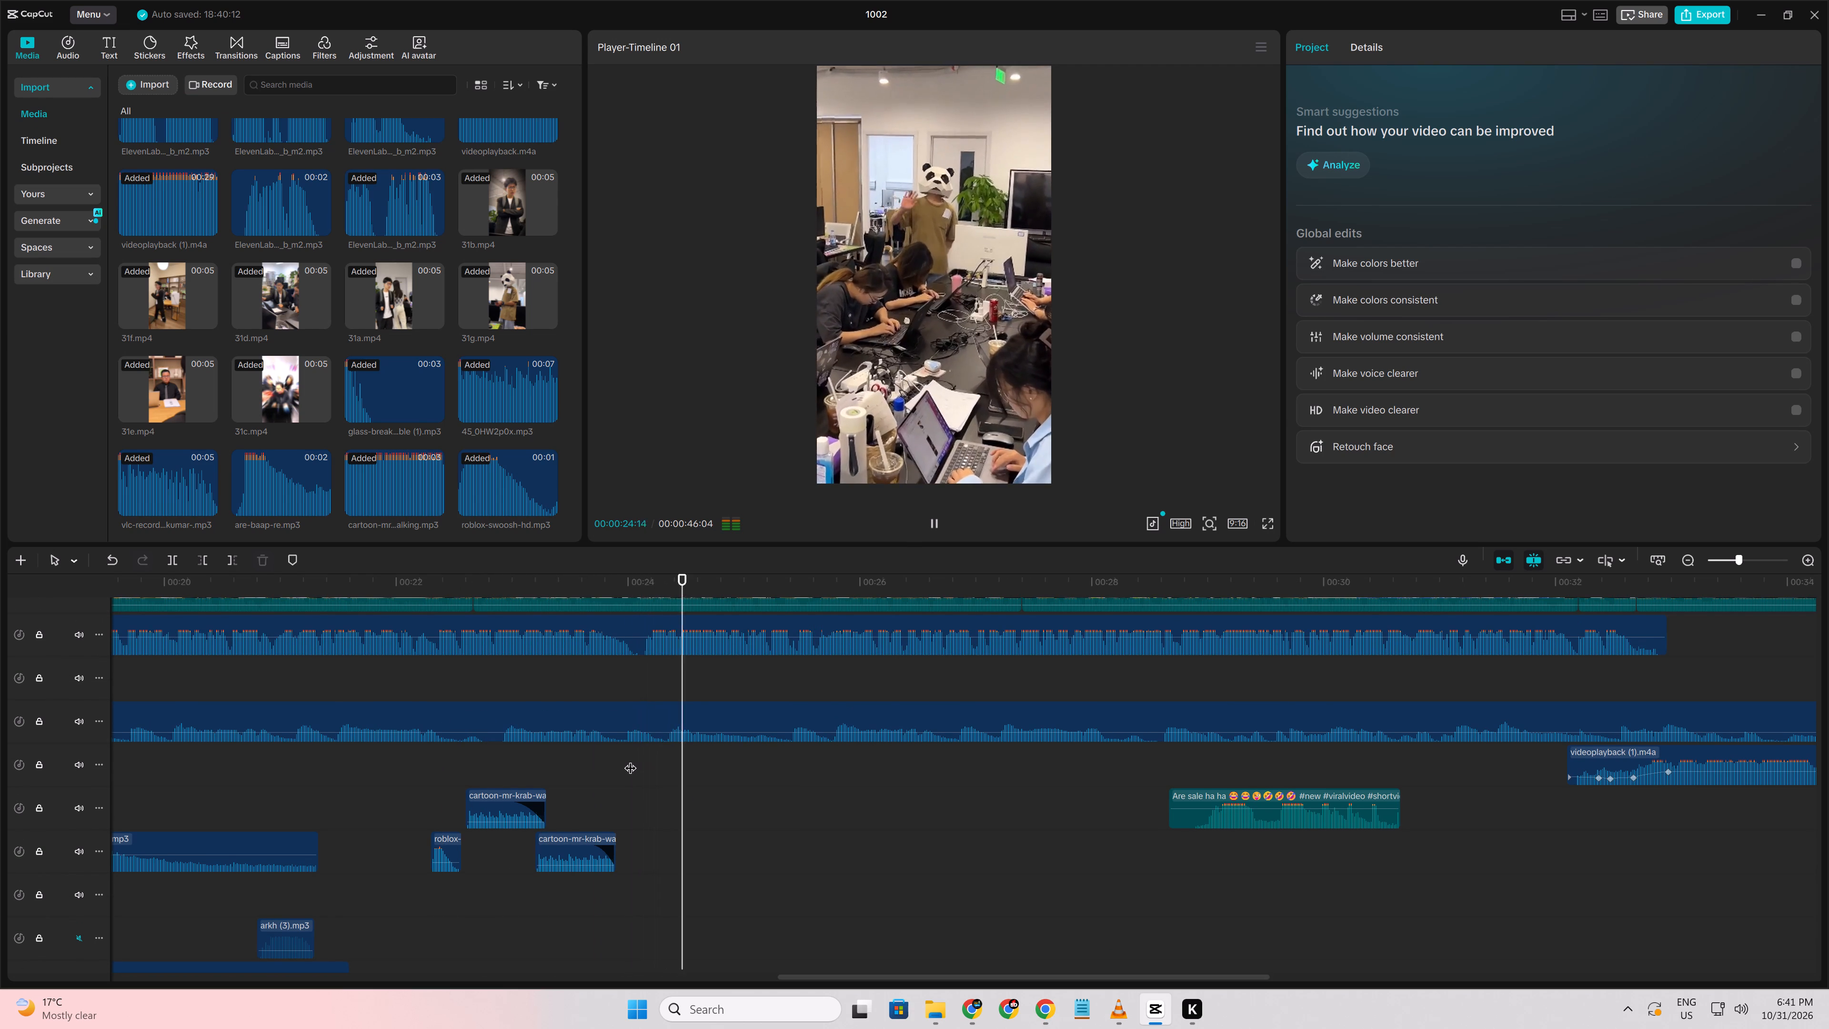
left_click(630, 759)
key("space")
key("space")
scroll(630, 759, "up", 6)
left_click(627, 793)
left_click_drag(627, 793, 638, 795)
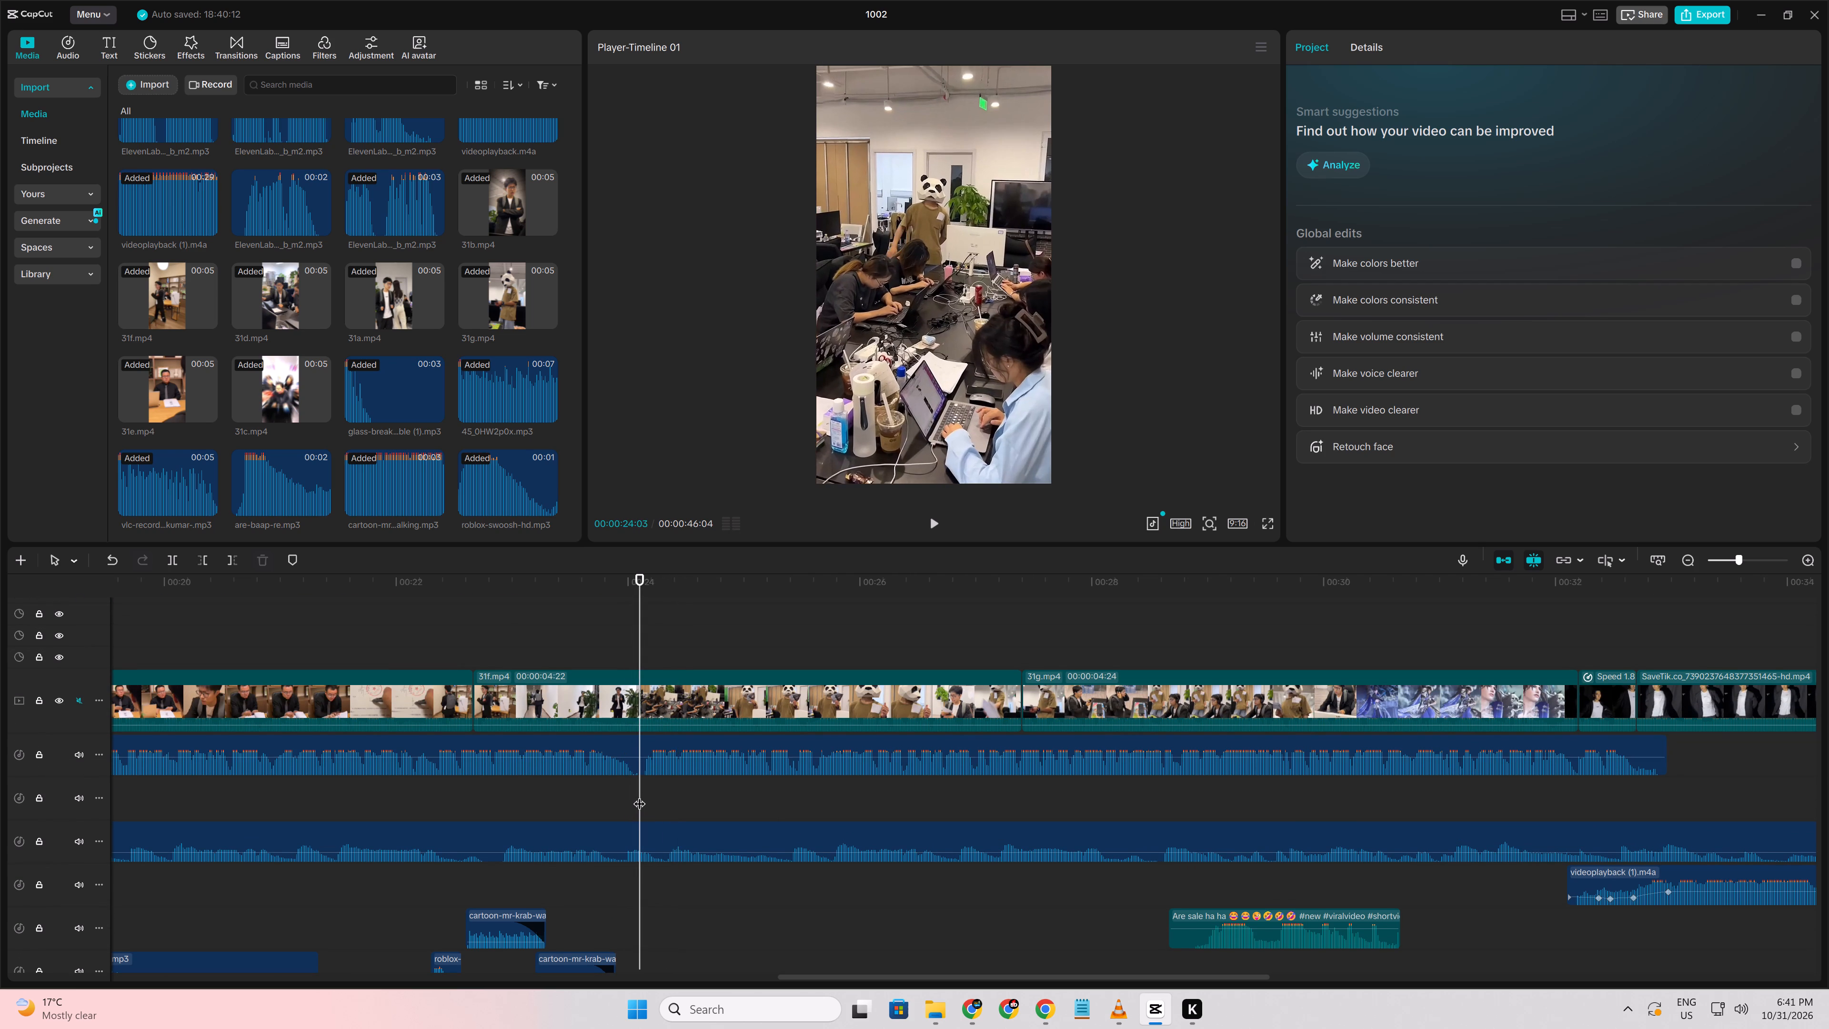
Copy the two red punctuation-mark stickers above the opening clip at the start of the timeline.
scroll(639, 795, "up", 10)
scroll(639, 795, "down", 16, "ctrl")
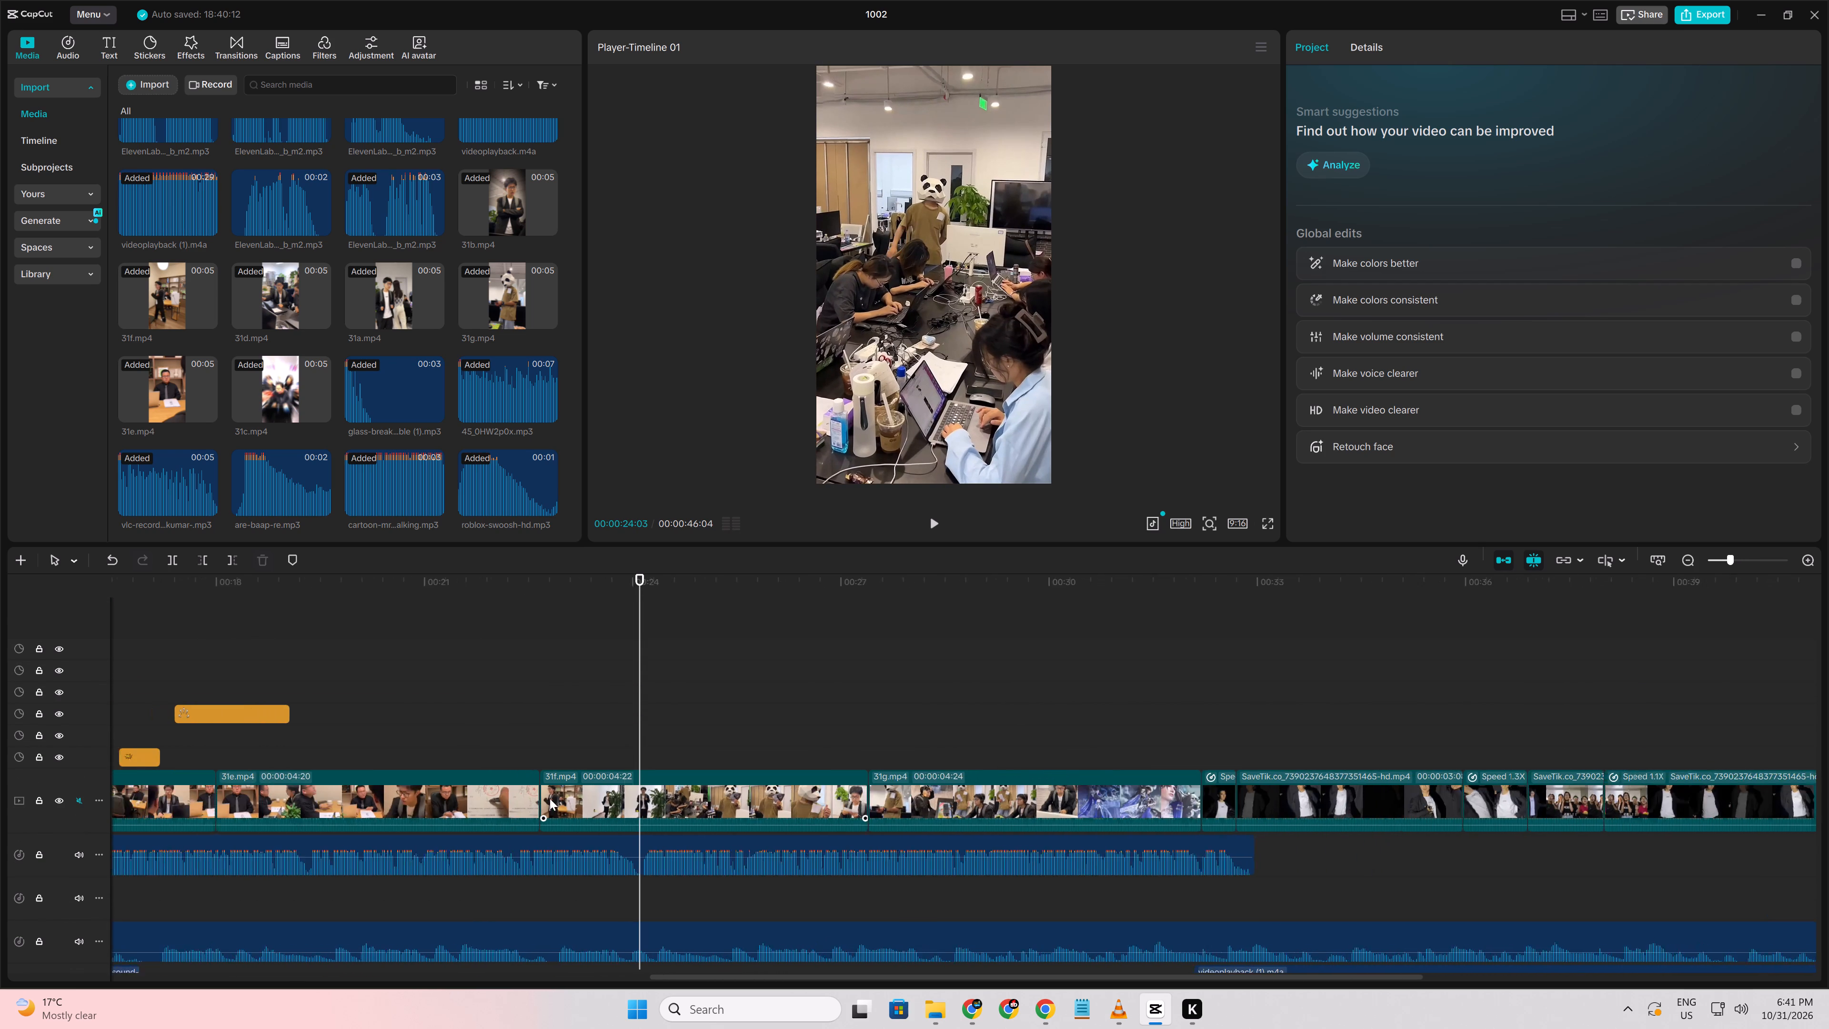
left_click_drag(653, 979, 333, 984)
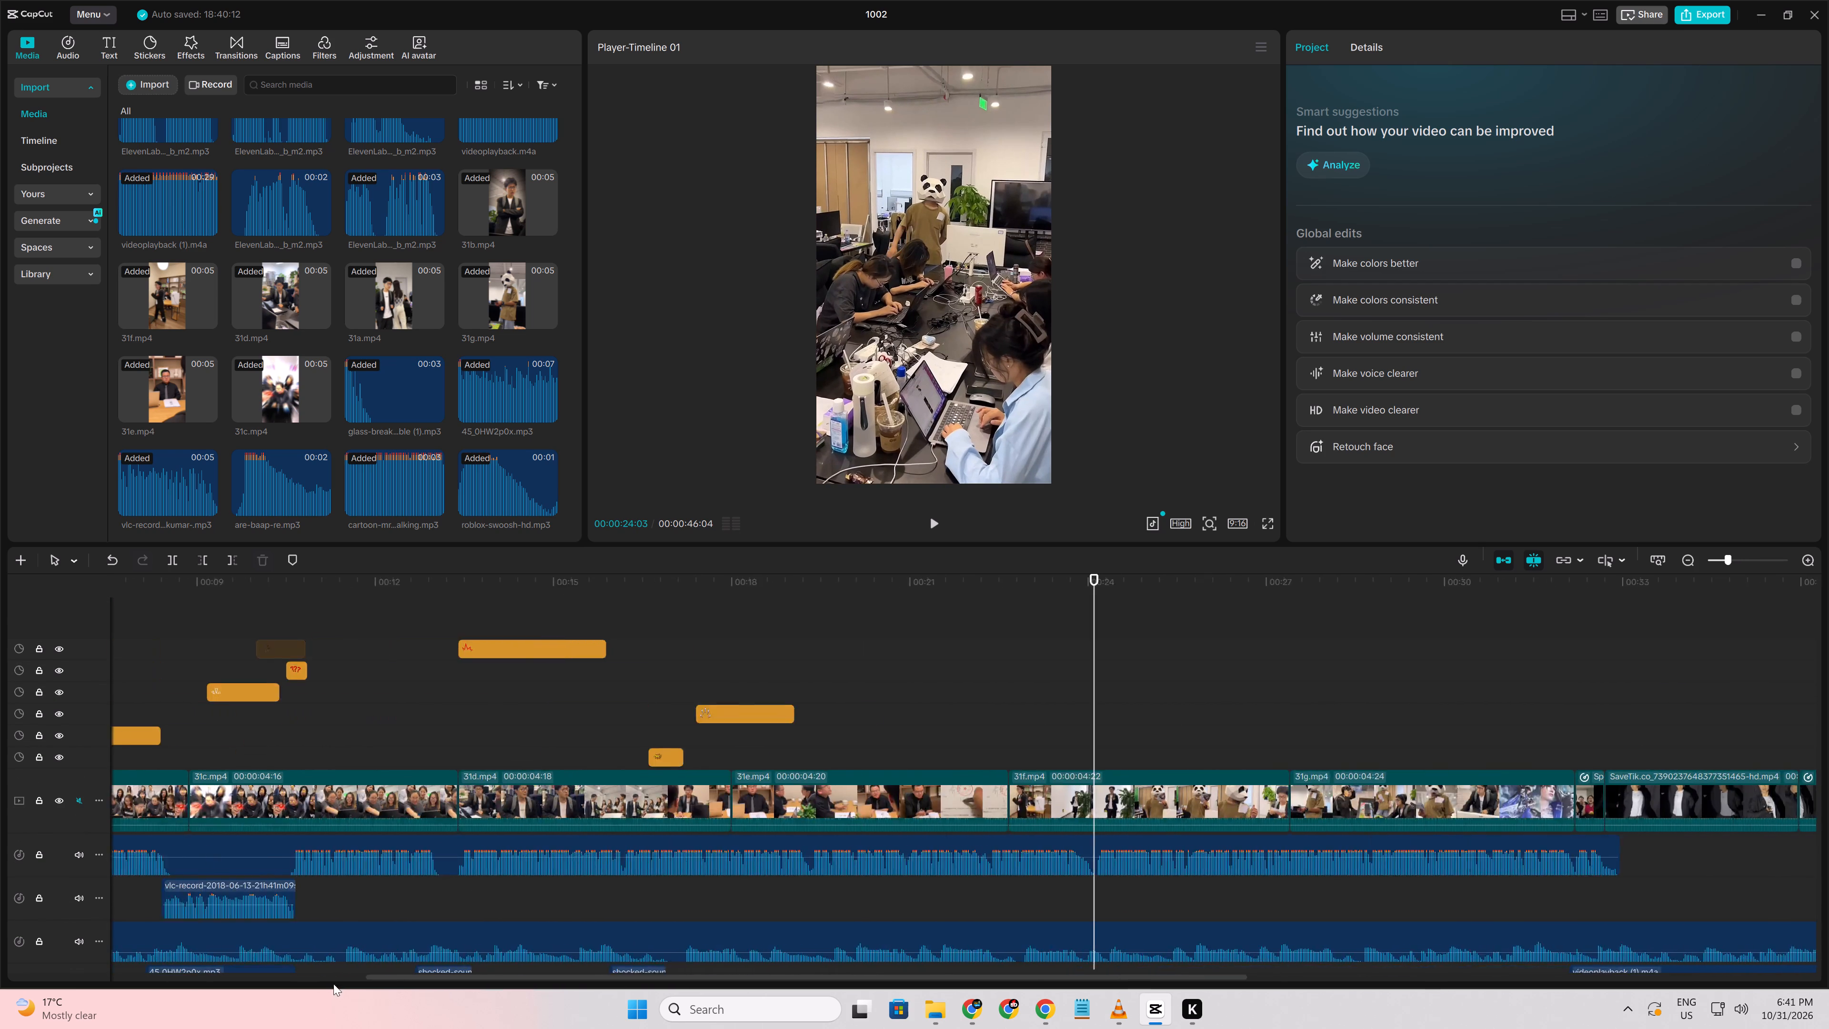
left_click_drag(333, 984, 298, 989)
left_click_drag(298, 989, 252, 991)
left_click_drag(293, 979, 90, 979)
left_click_drag(174, 744, 261, 700)
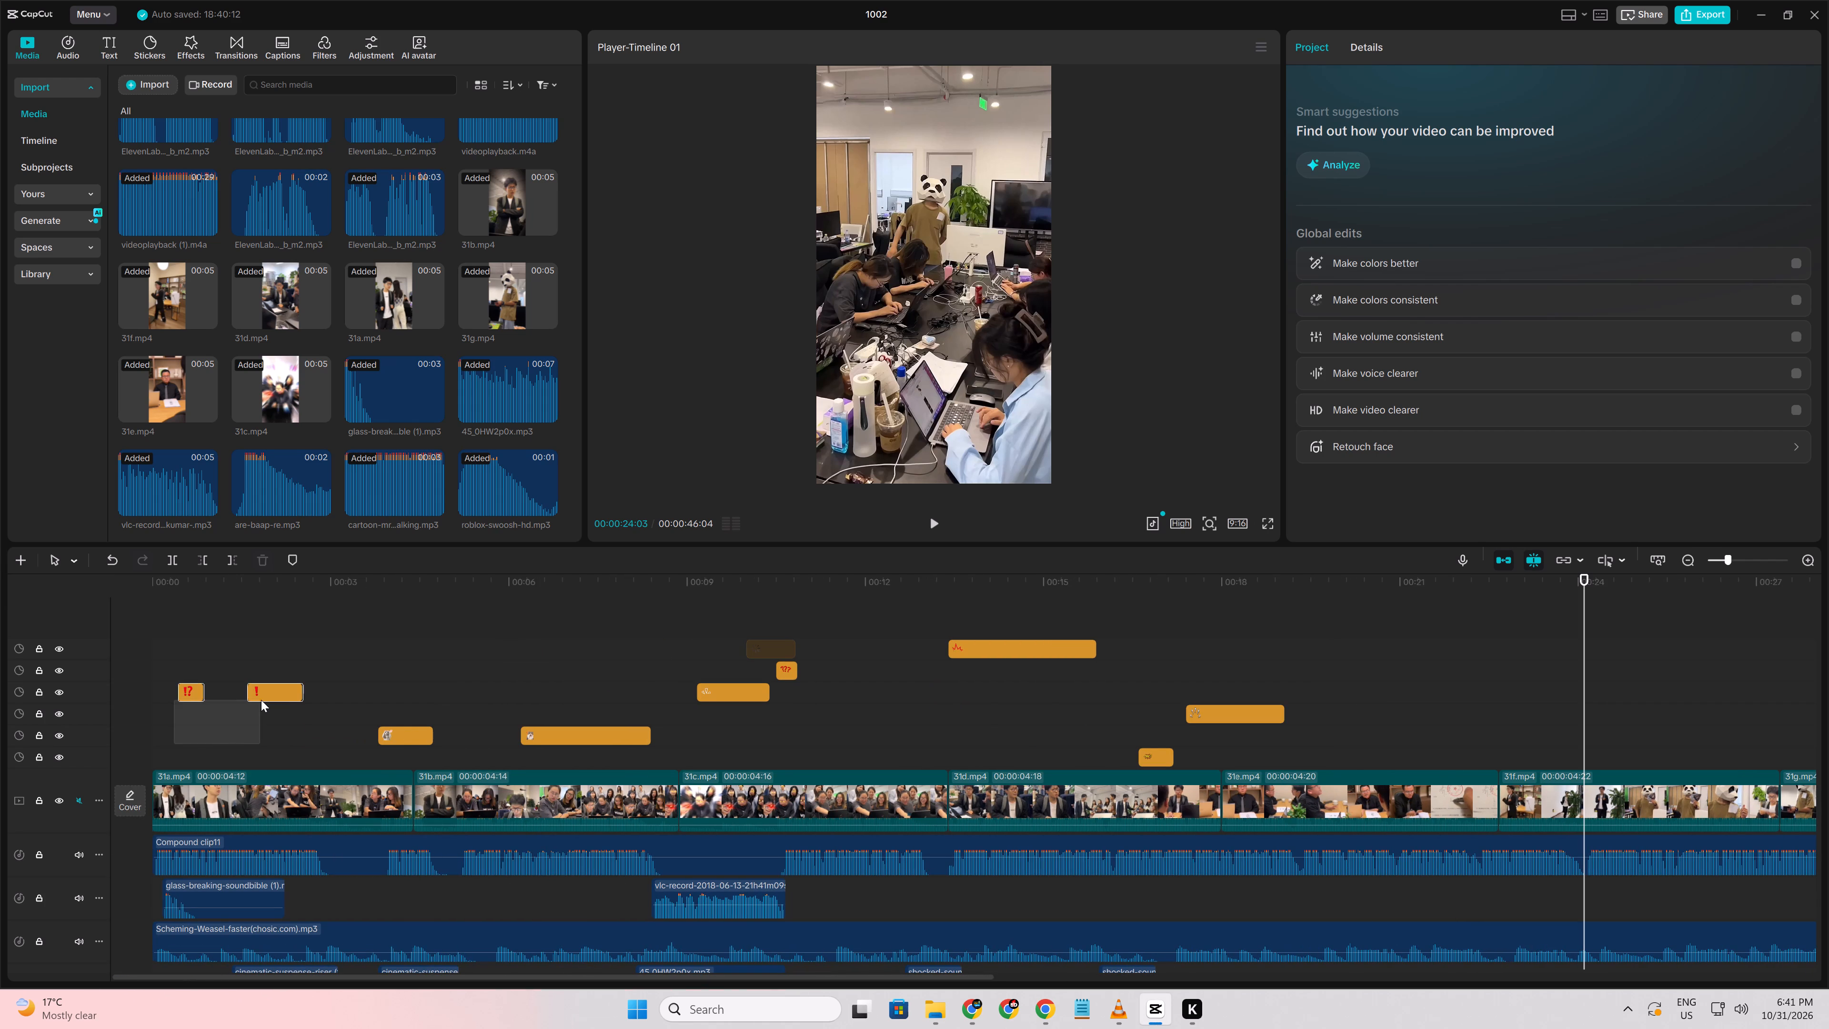
left_click_drag(261, 700, 263, 699)
key("ctrl+c")
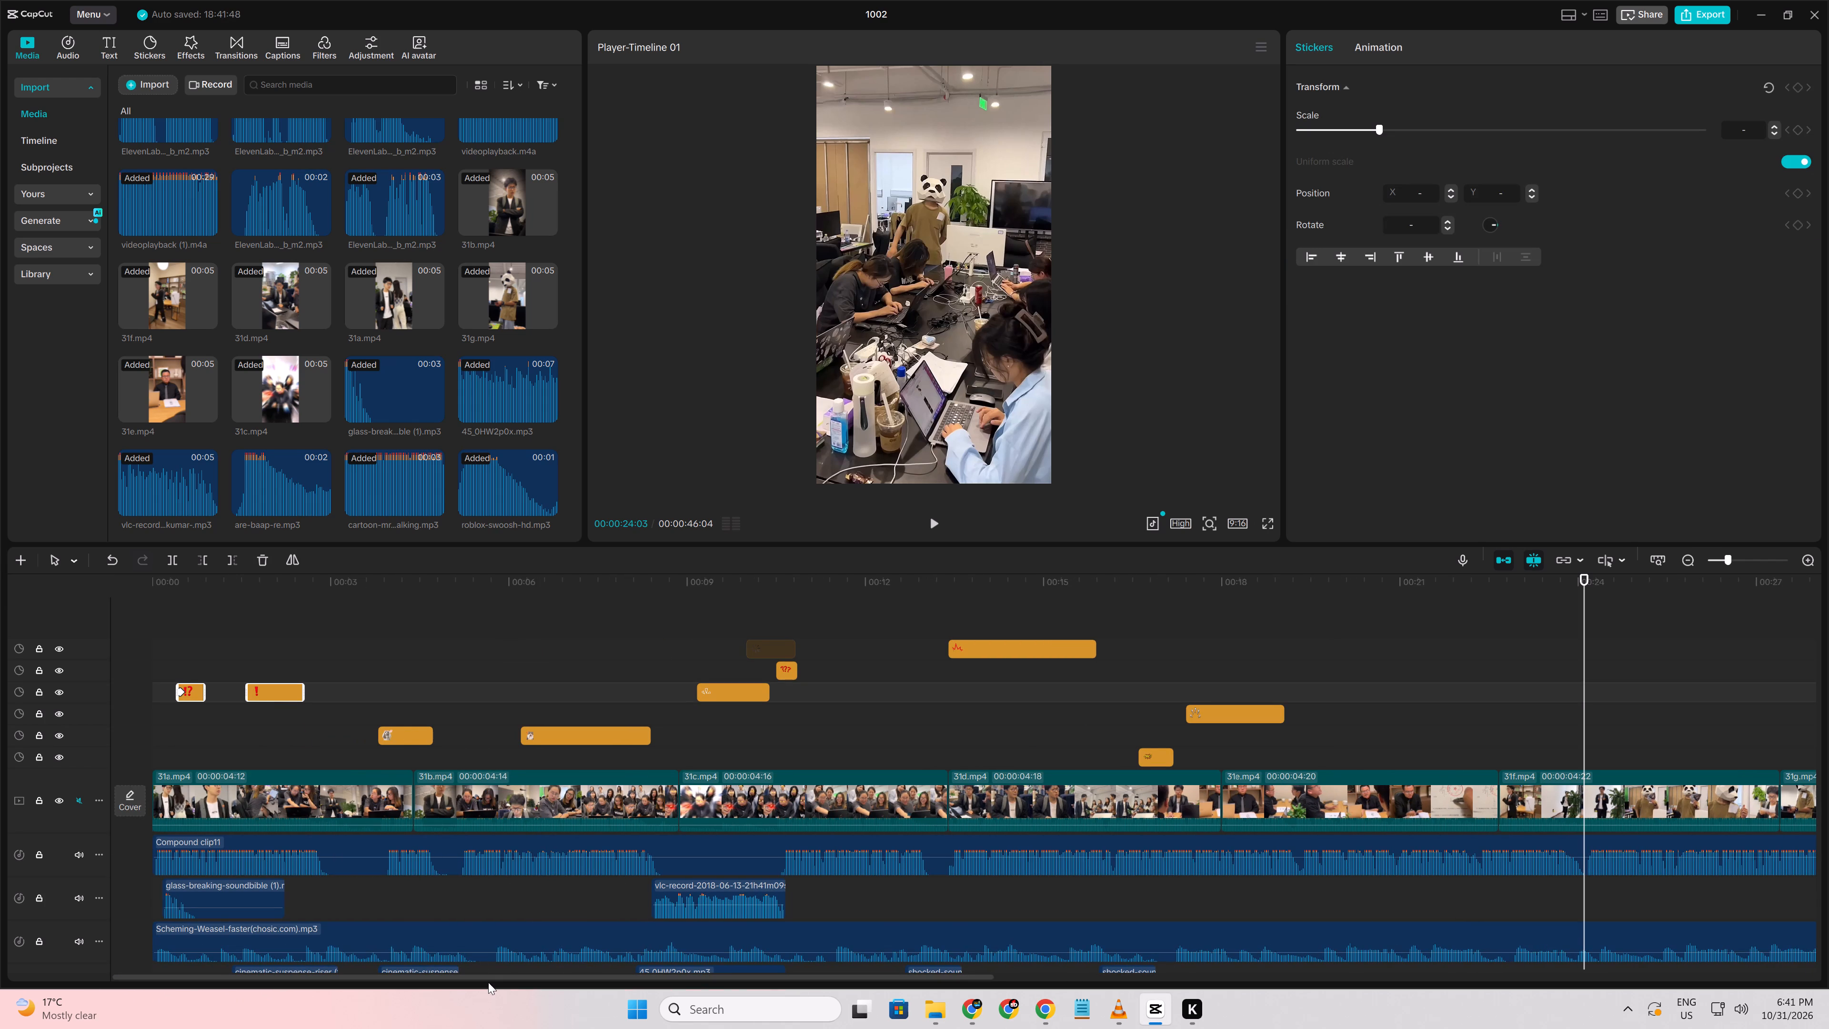
Paste the two copied stickers at 00:00:24:02 above 31f.mp4, where the panda office shot begins.
left_click_drag(488, 979, 891, 942)
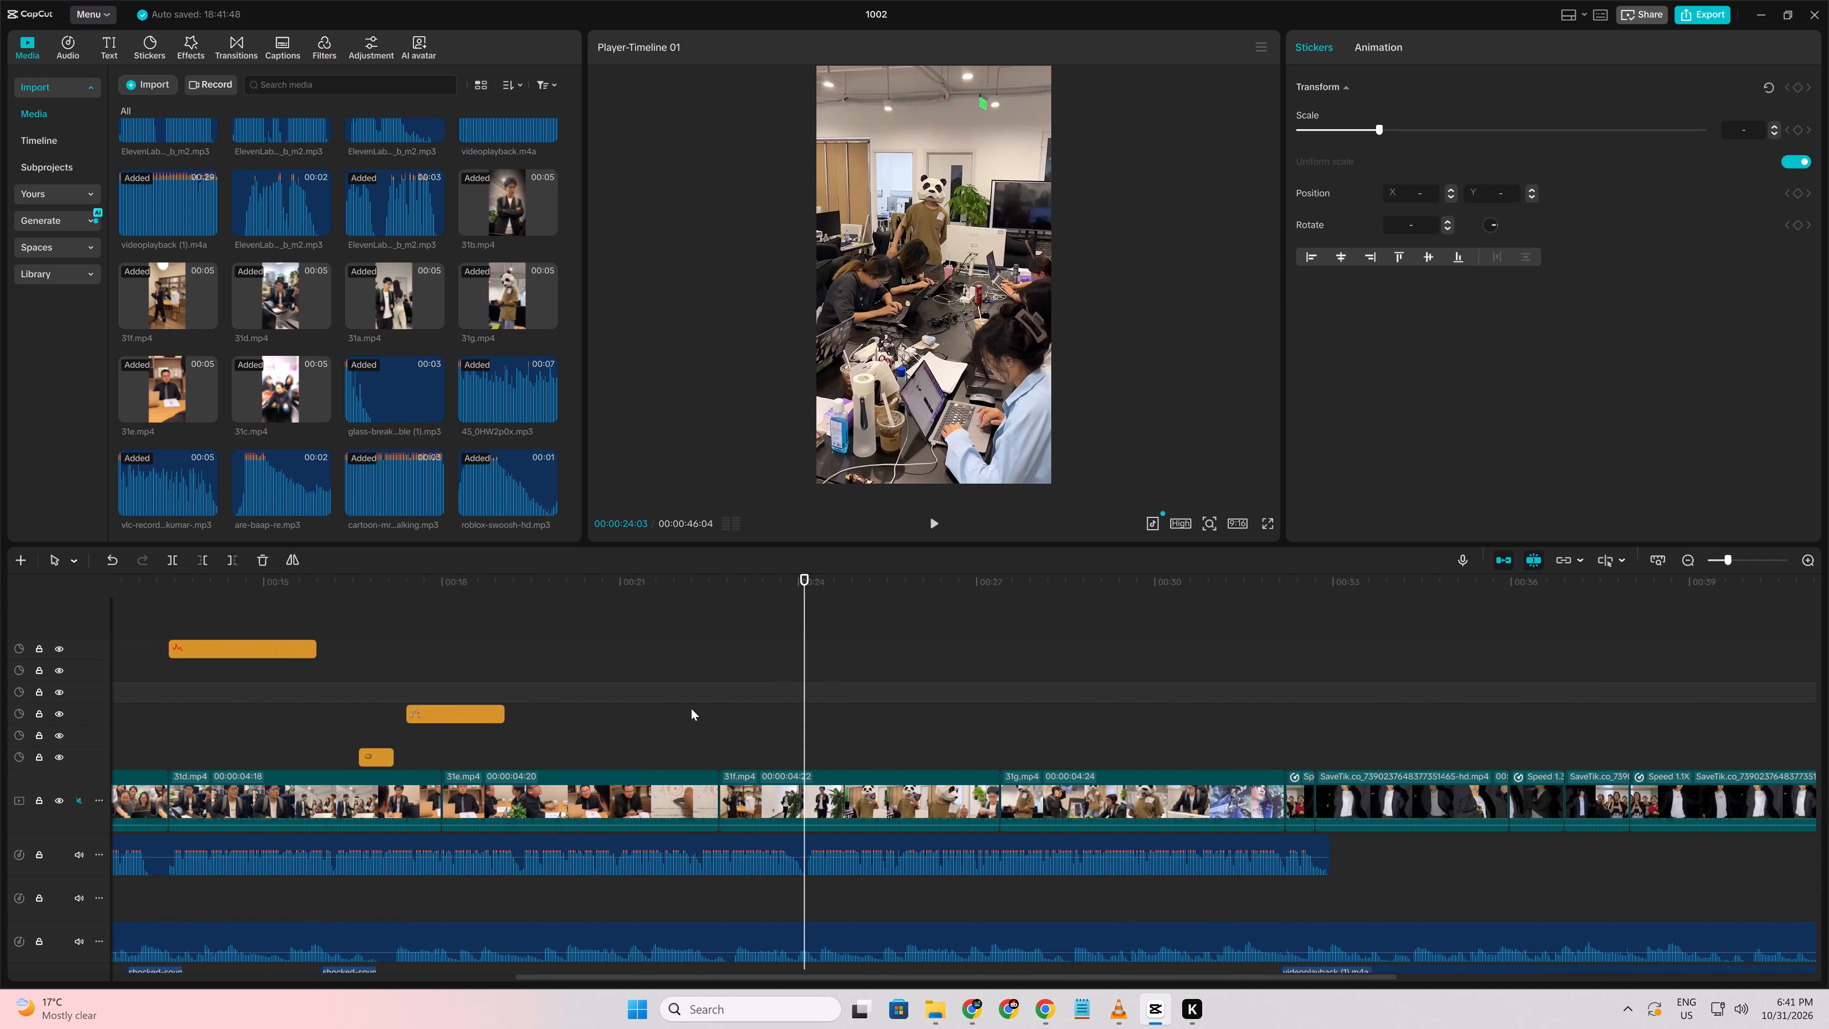
left_click(1041, 1004)
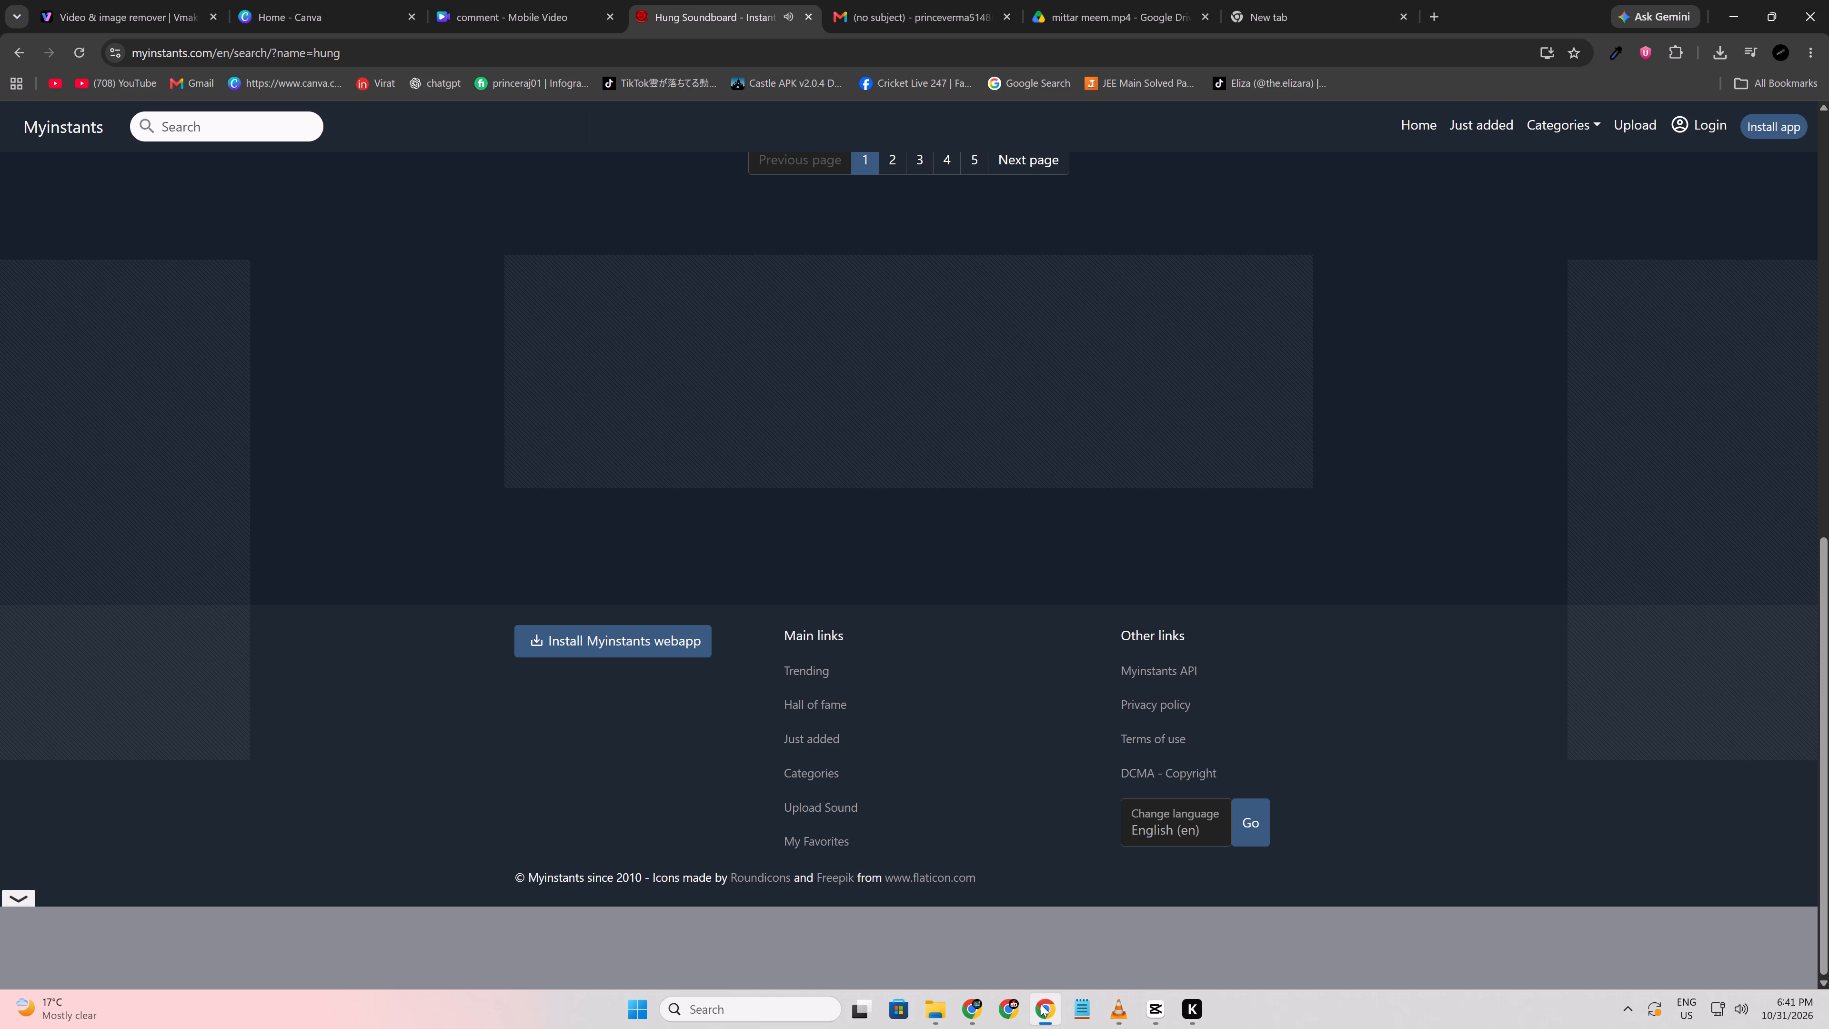
left_click(1160, 1002)
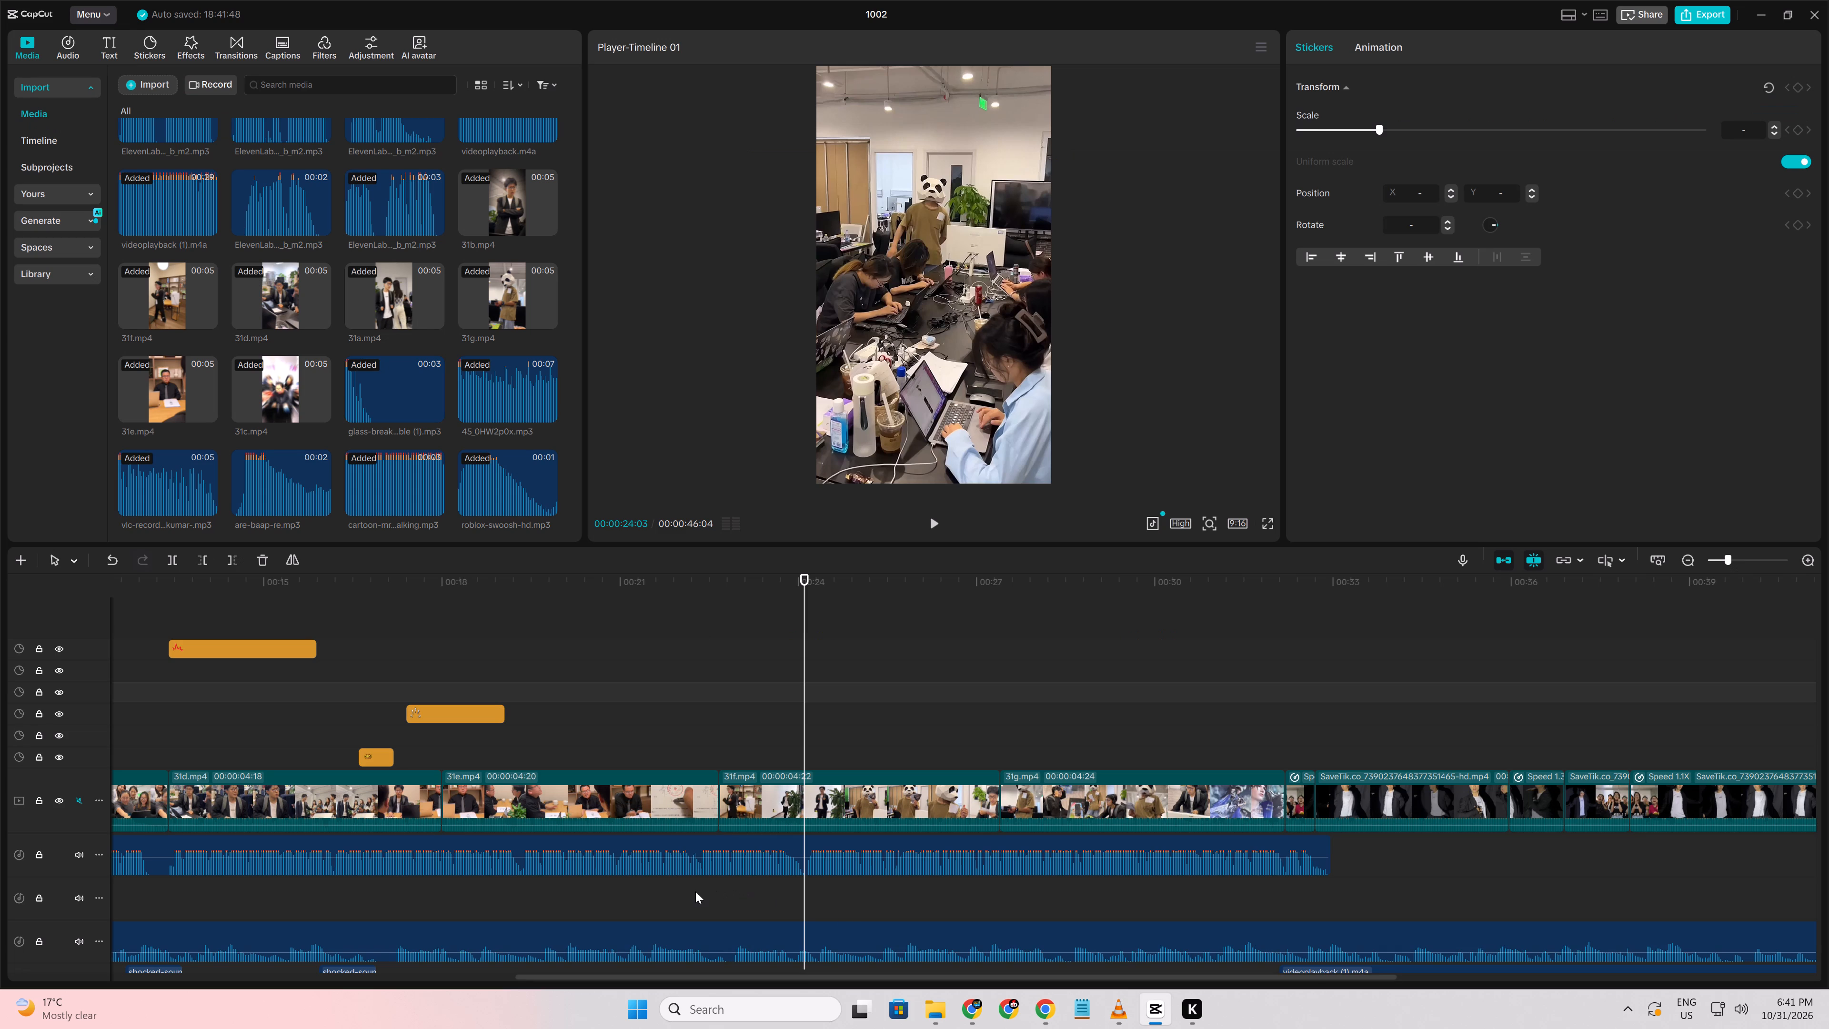
left_click(695, 891)
key("space")
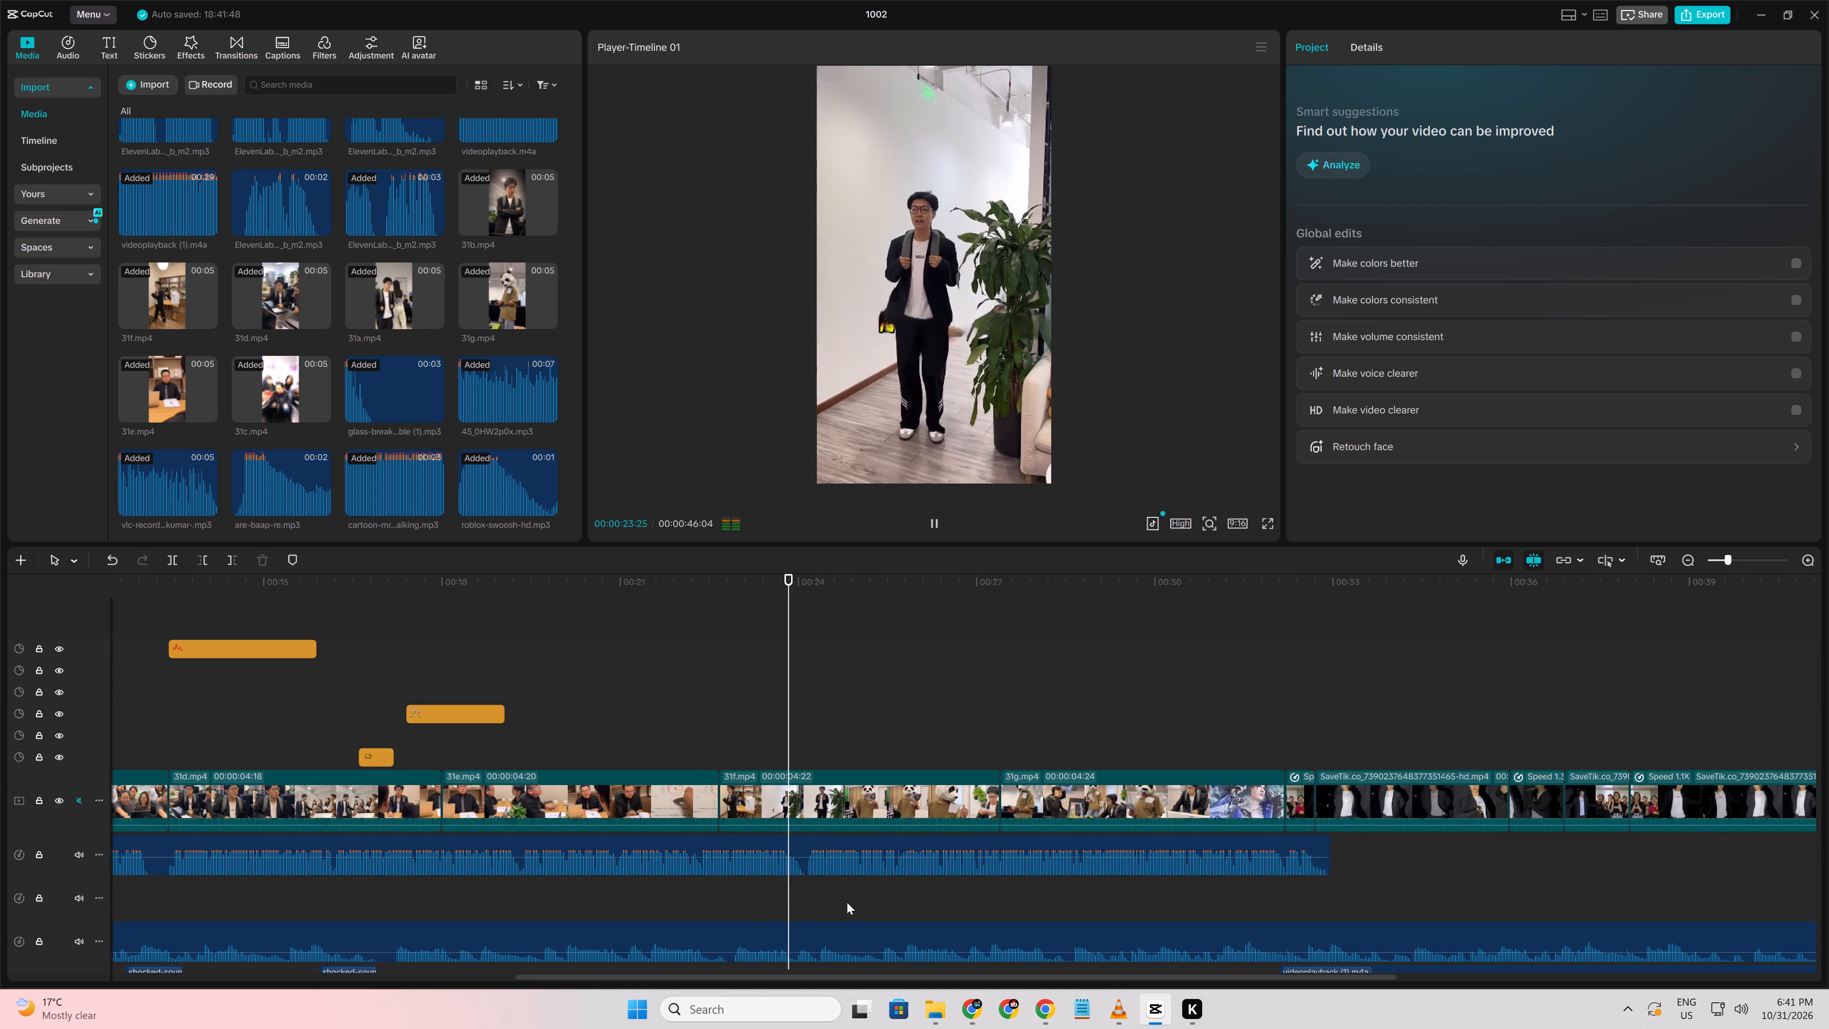
key("space")
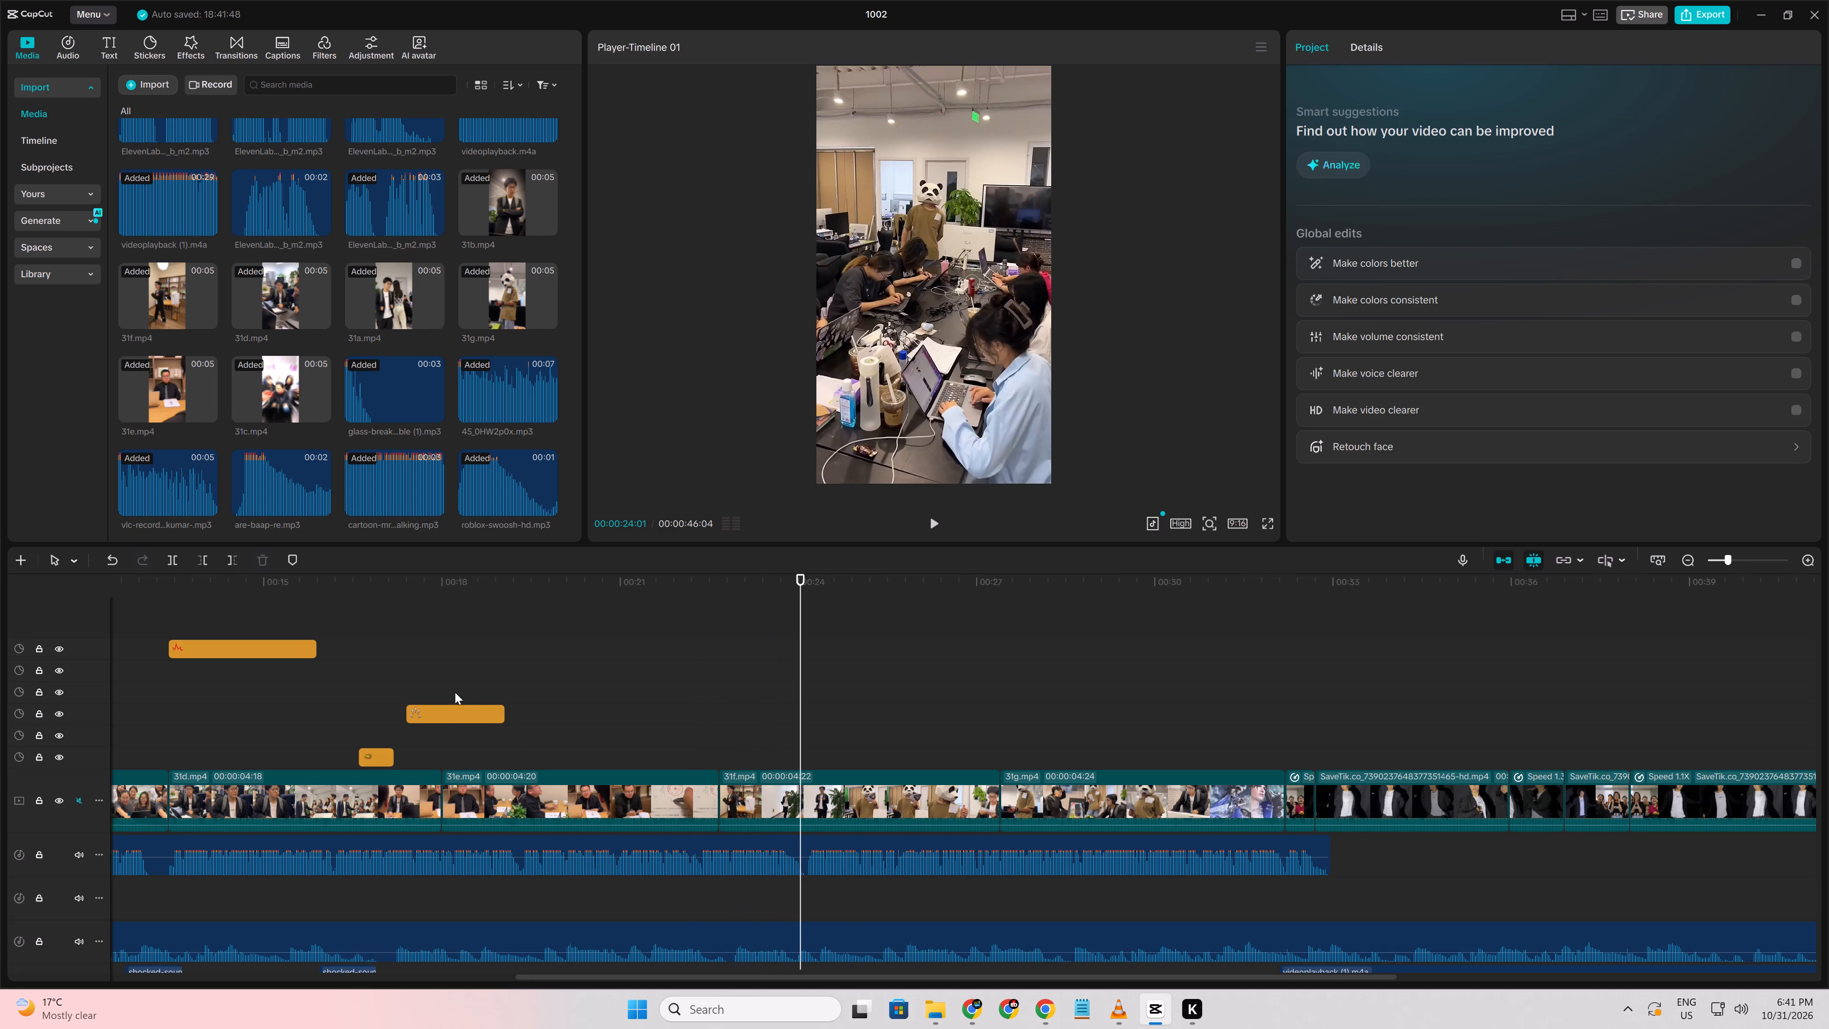
left_click_drag(526, 698, 416, 748)
left_click(666, 743)
left_click_drag(666, 743, 741, 759)
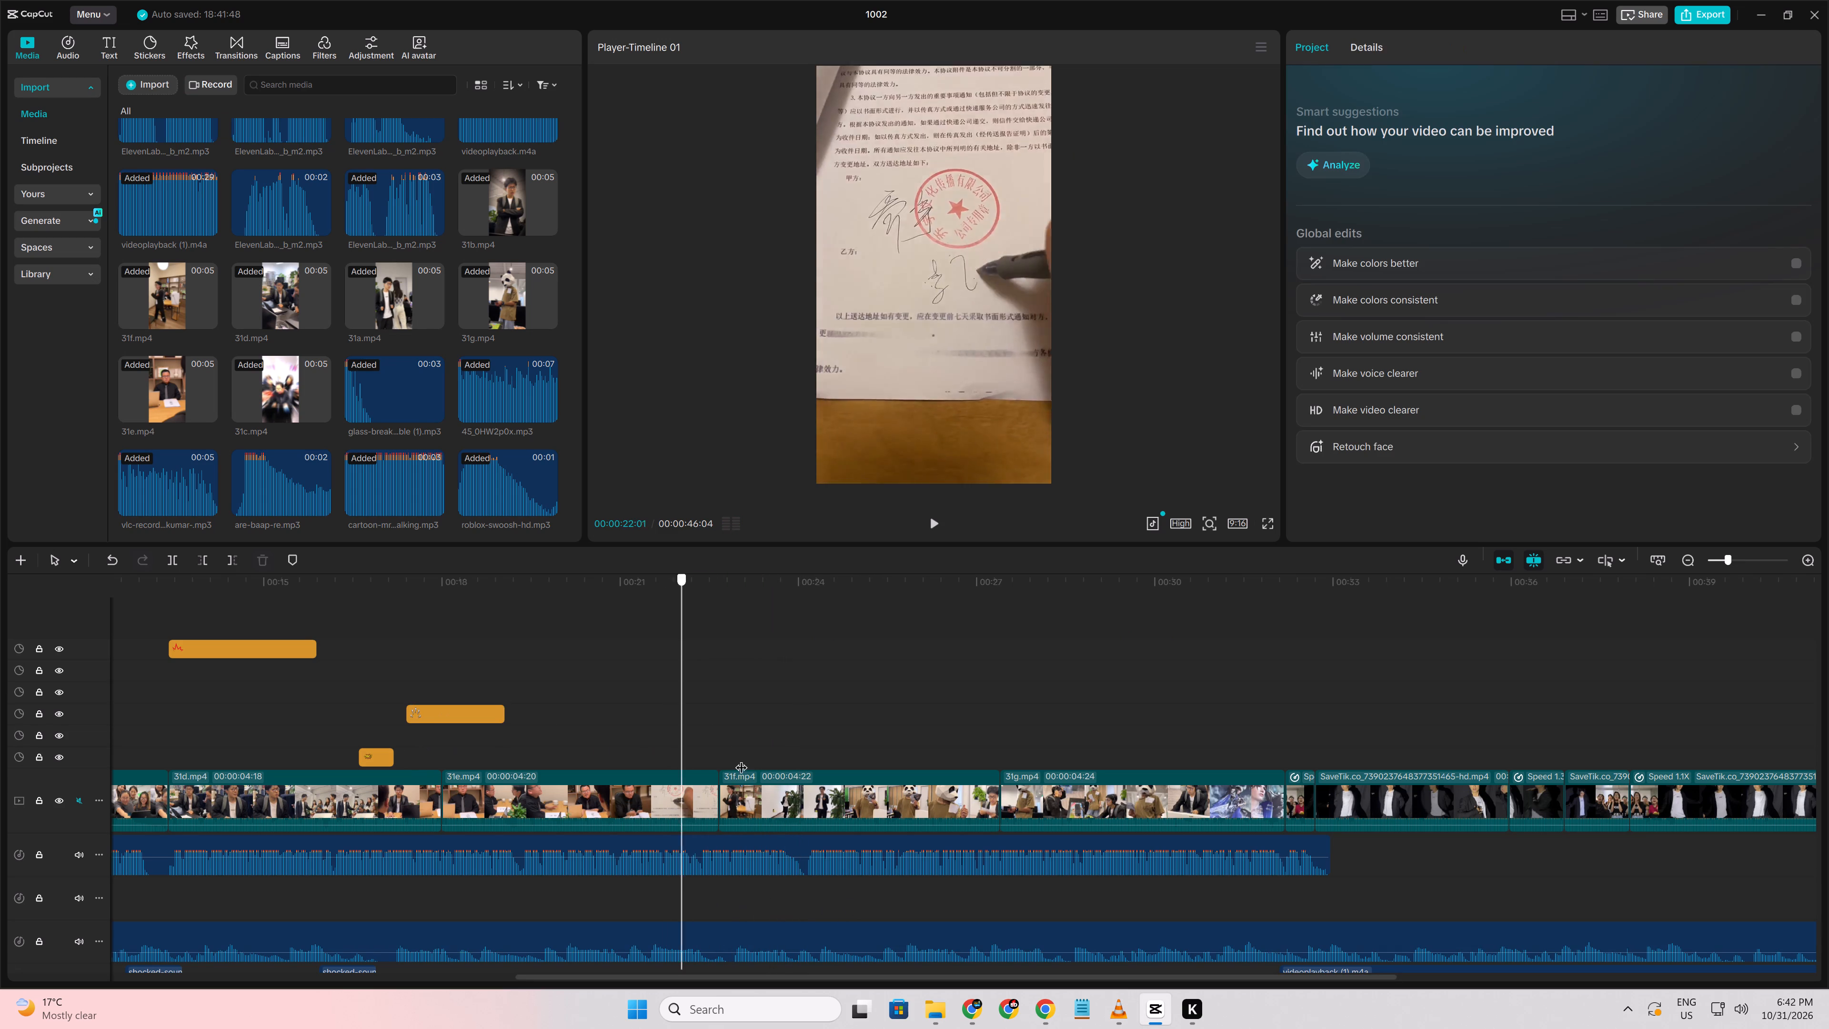
left_click_drag(741, 759, 809, 789)
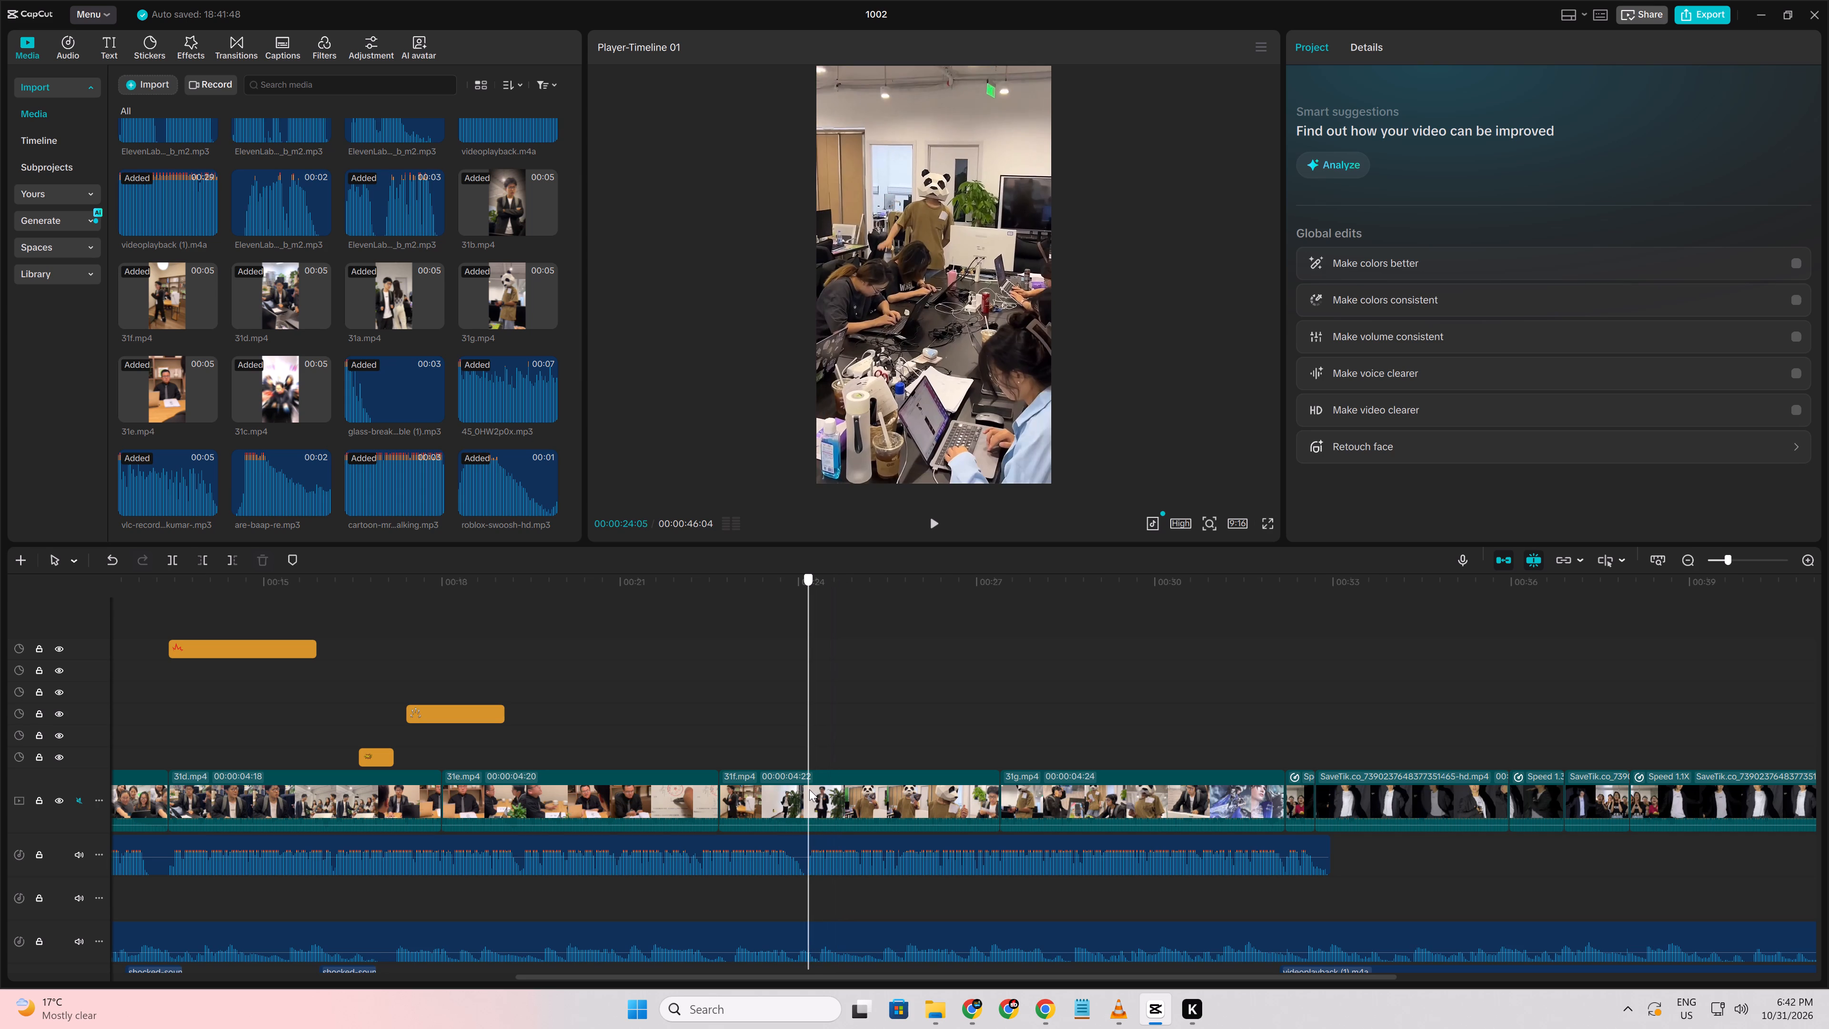
left_click_drag(809, 789, 803, 789)
key("ctrl+v")
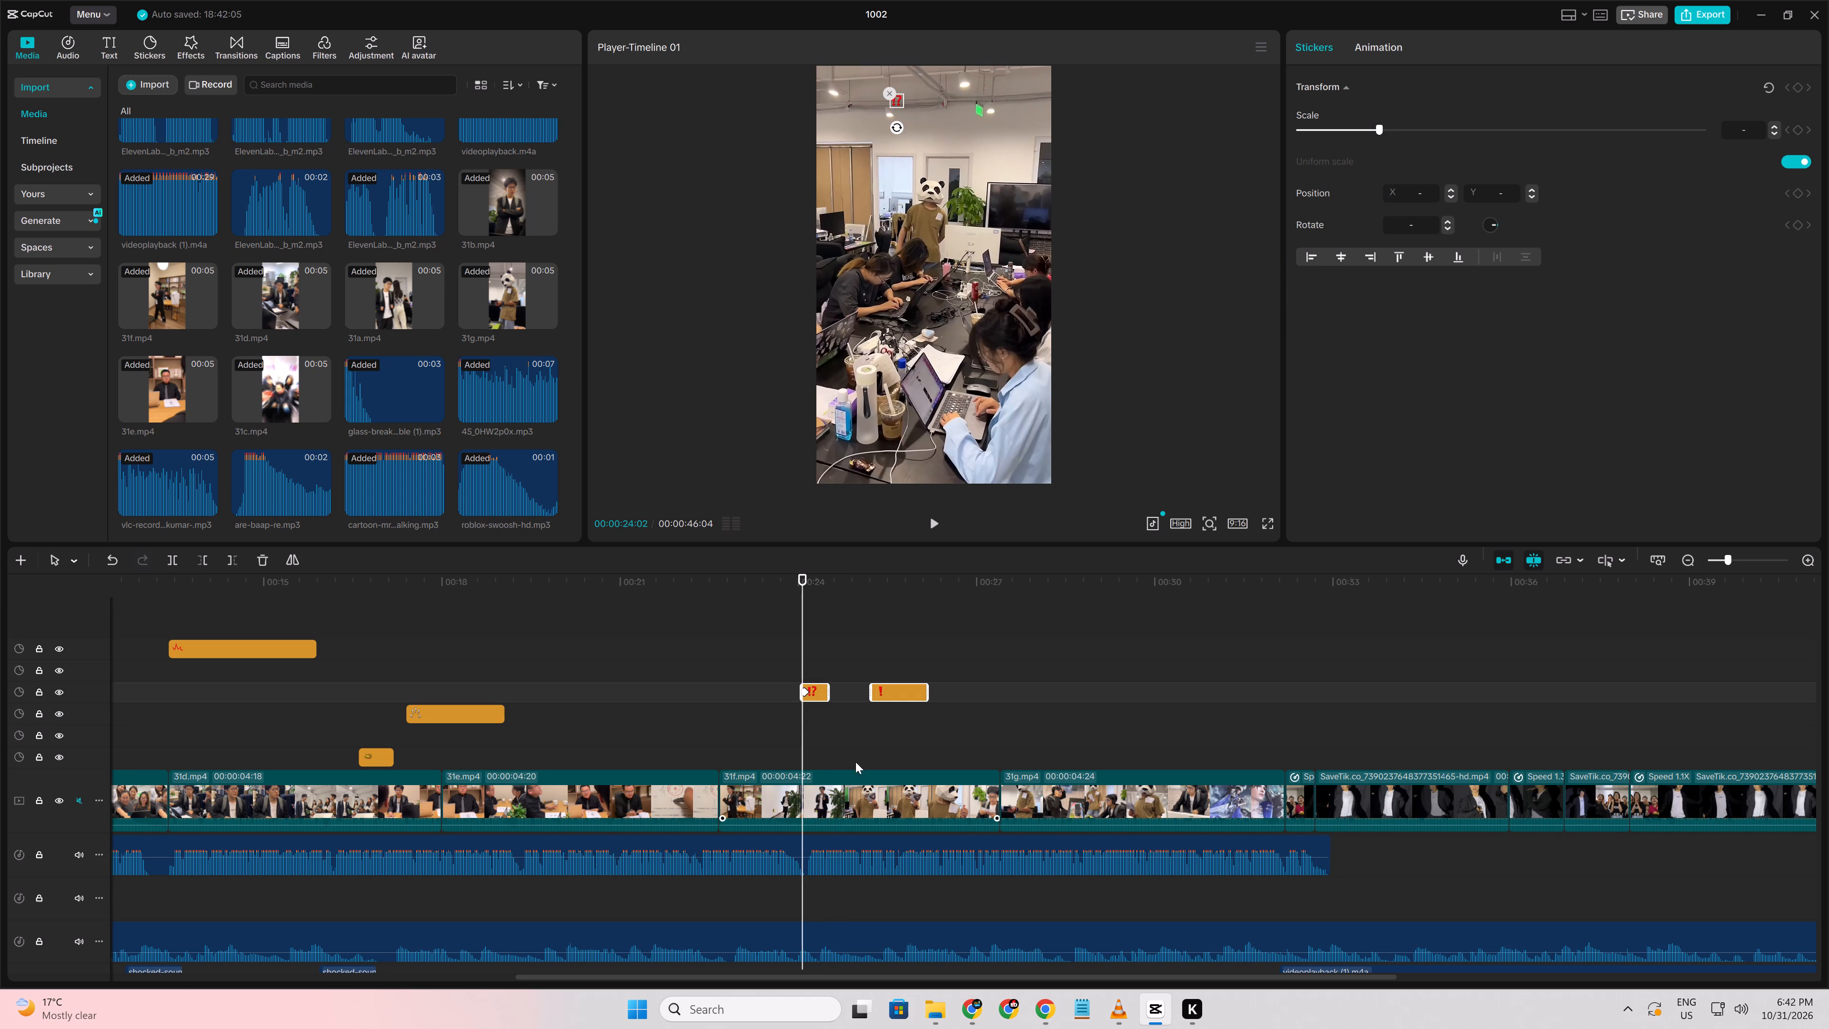
Play and scrub through the panda shot to 00:00:25:15 to check the timing of the pasted stickers.
left_click(791, 728)
key("space")
key("space")
left_click(791, 728)
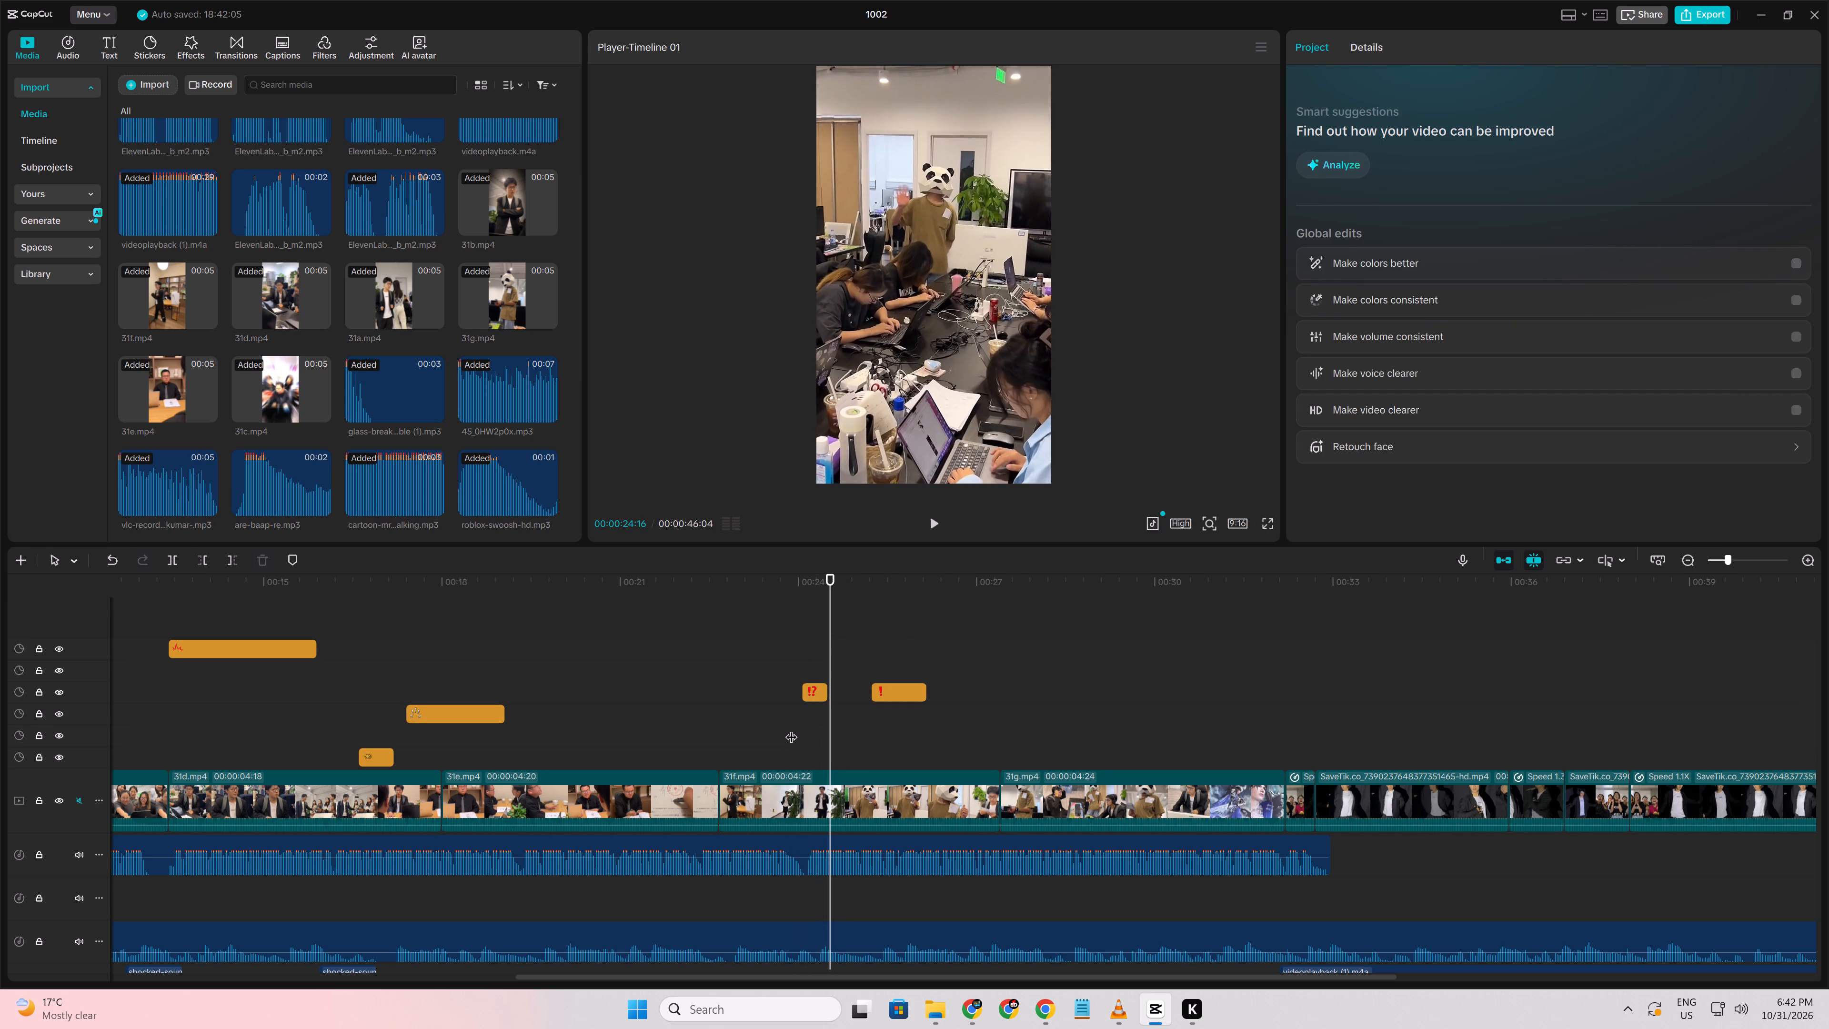
left_click_drag(791, 728, 888, 746)
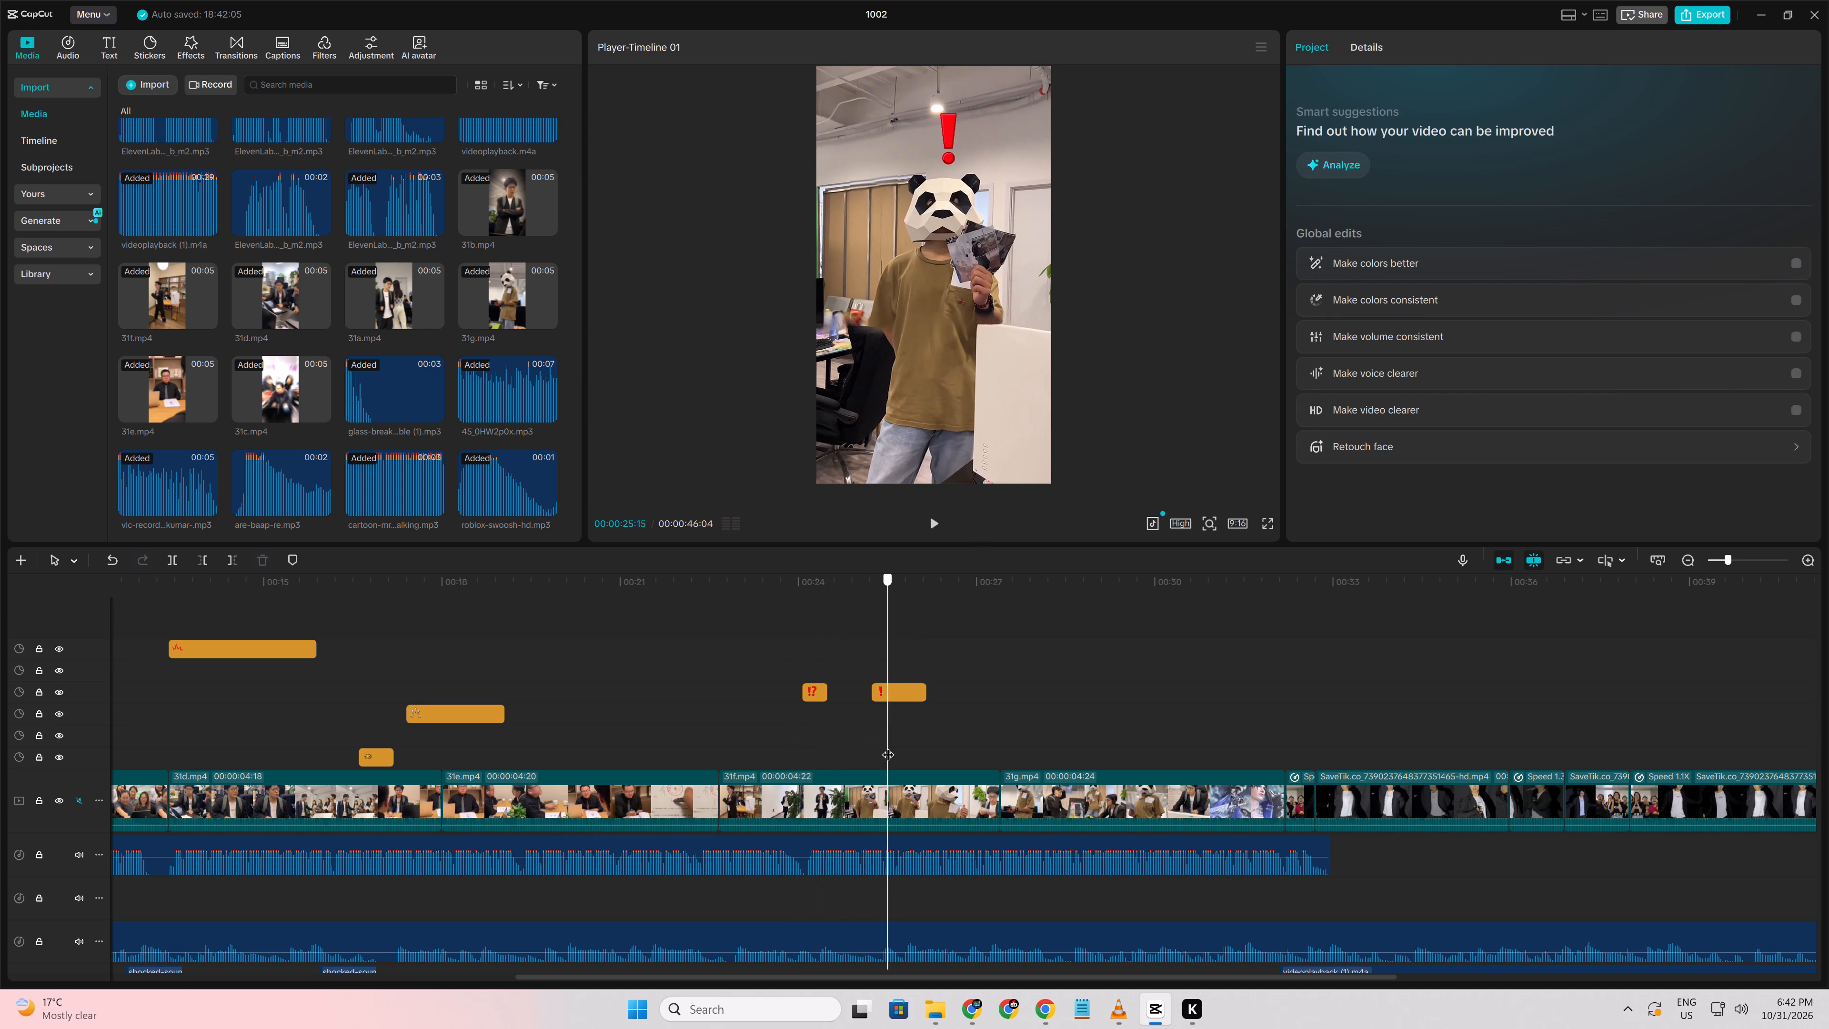
Move the red exclamation-mark sticker earlier so it starts at about 00:00:23:28, near the cut to the panda shot, and replay it.
left_click_drag(888, 746, 759, 737)
key("space")
key("space")
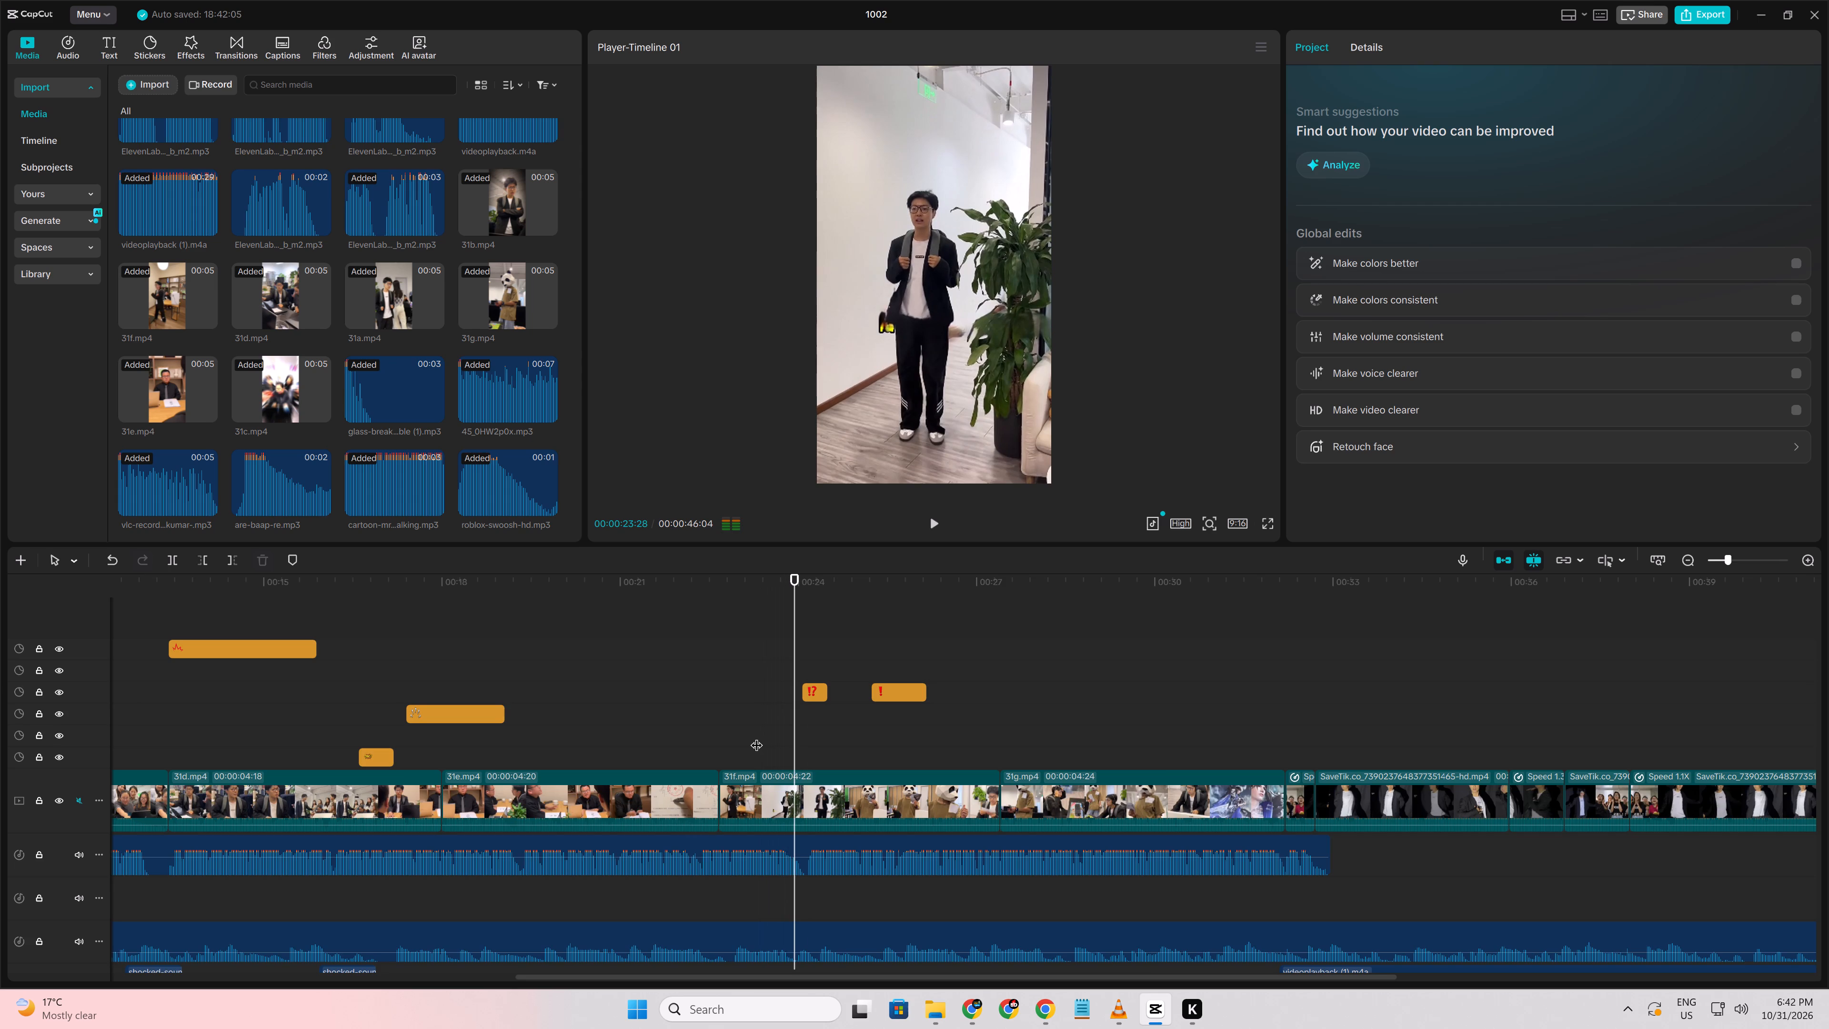
scroll(756, 736, "up", 11, "ctrl")
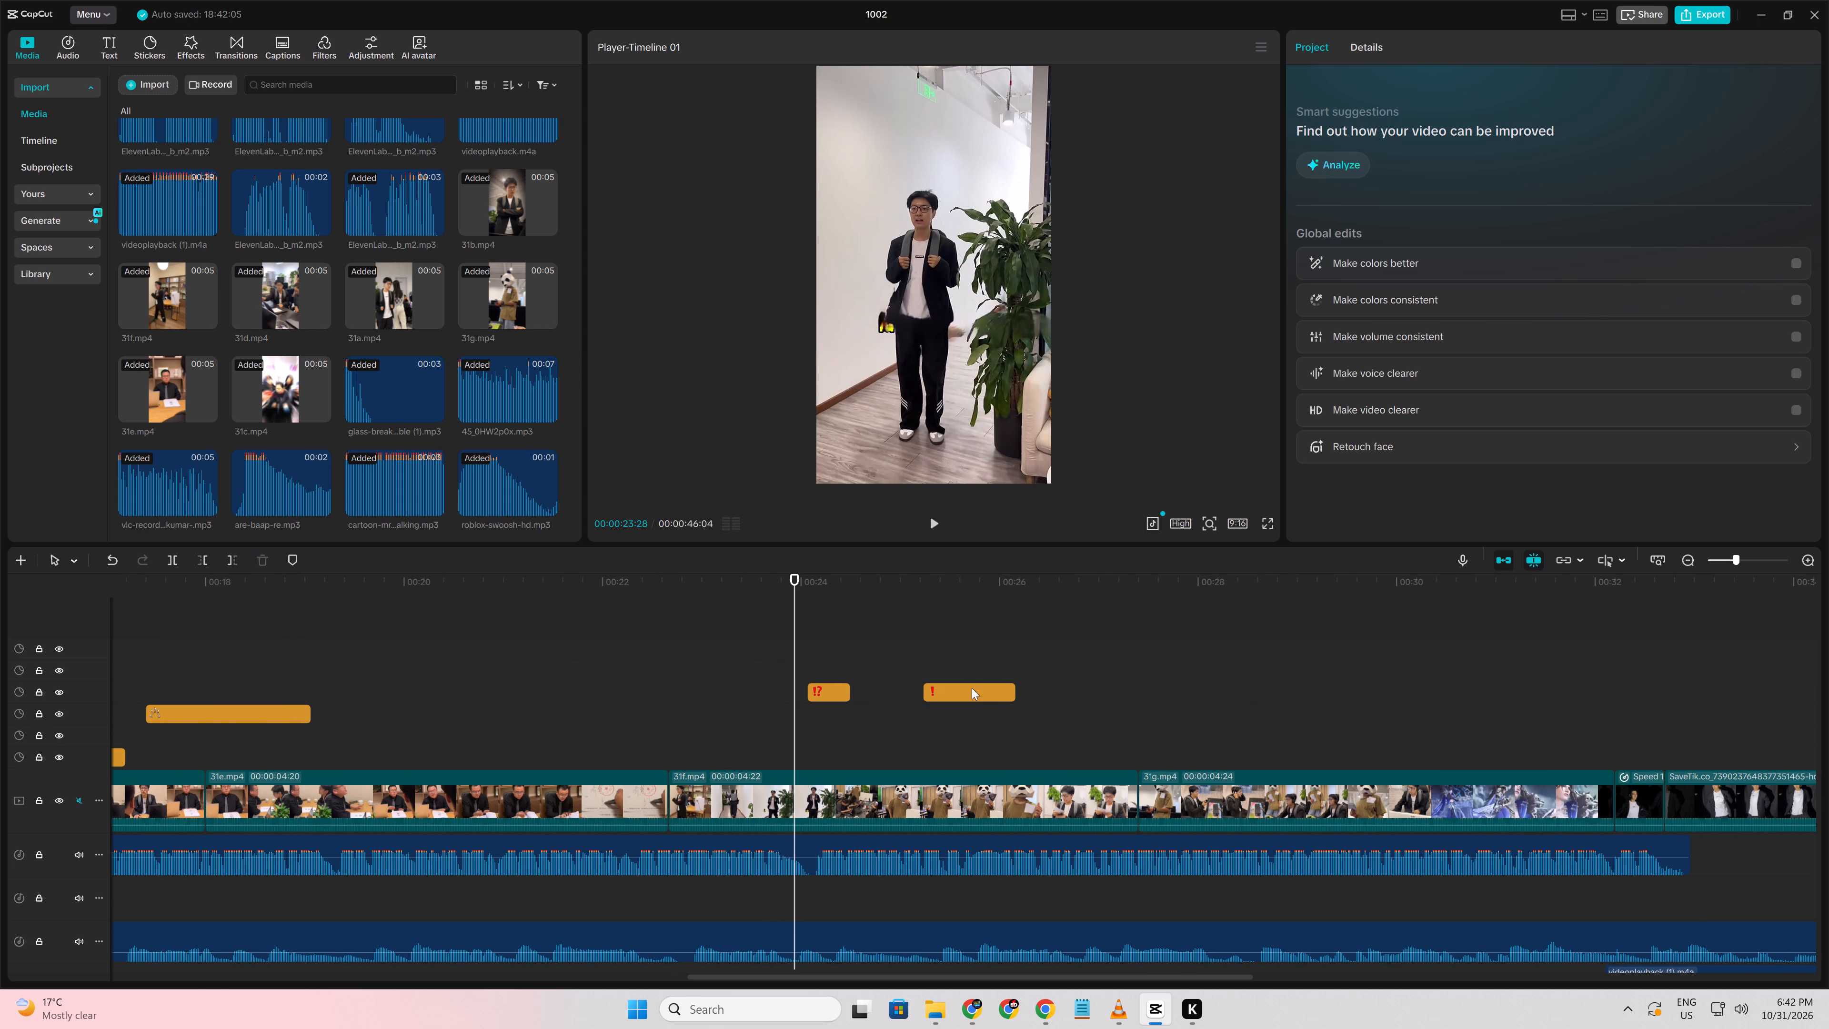
left_click_drag(969, 687, 840, 659)
left_click(724, 716)
key("space")
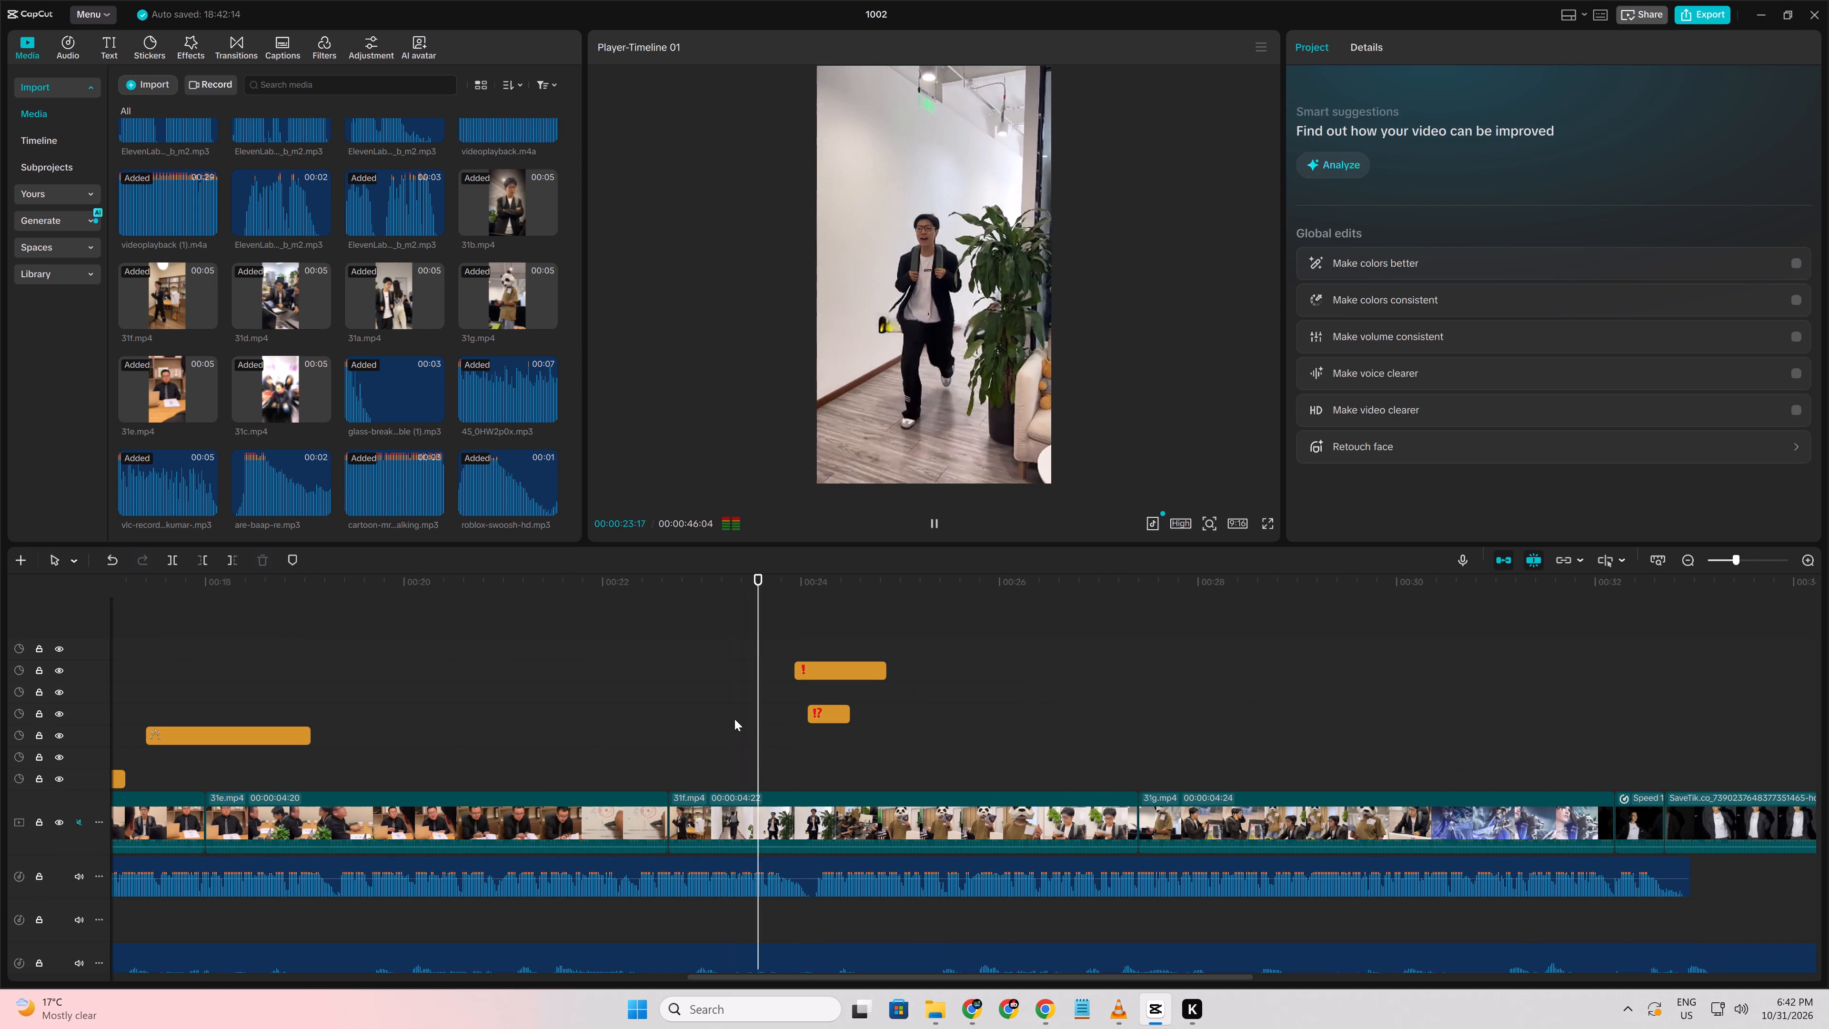
key("space")
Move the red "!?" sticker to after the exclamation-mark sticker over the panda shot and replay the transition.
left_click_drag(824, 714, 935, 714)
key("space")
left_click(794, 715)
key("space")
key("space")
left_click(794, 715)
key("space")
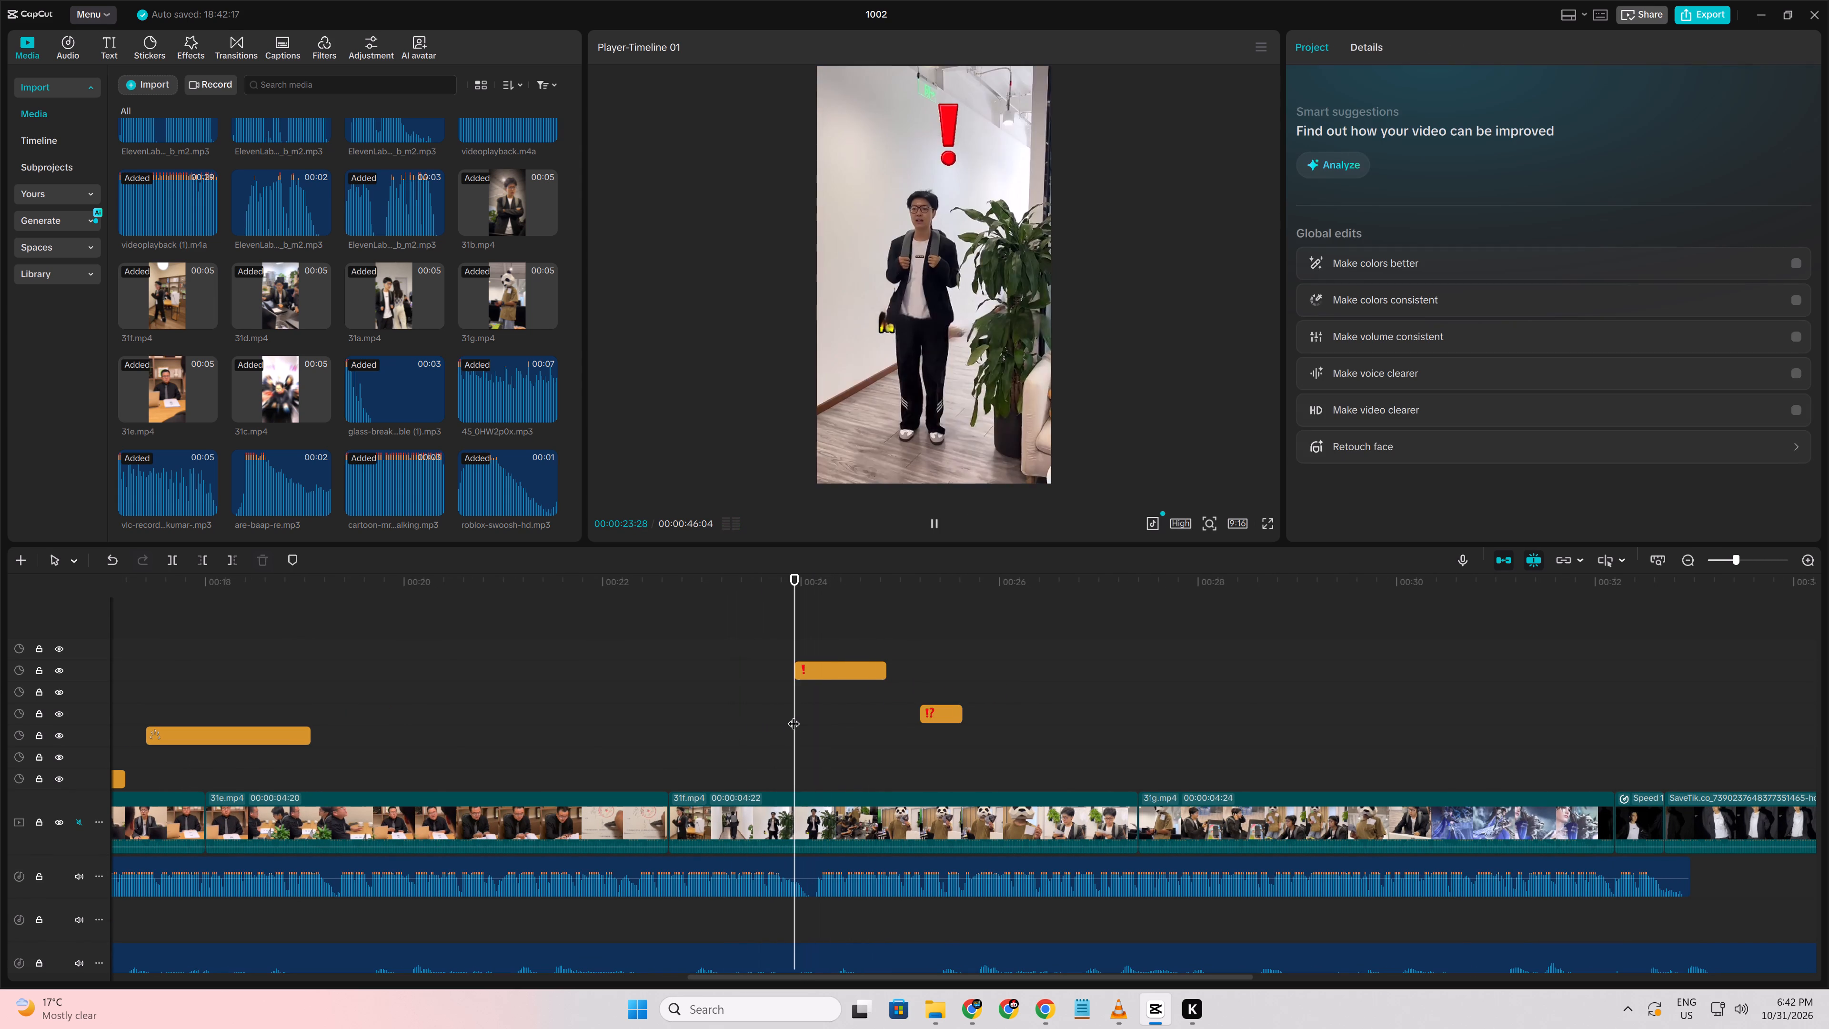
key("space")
Trim the start of the exclamation-mark sticker to 00:00:24:00, where the panda office shot begins.
left_click(790, 674)
left_click_drag(790, 674, 800, 674)
left_click(777, 676)
left_click_drag(777, 676, 801, 677)
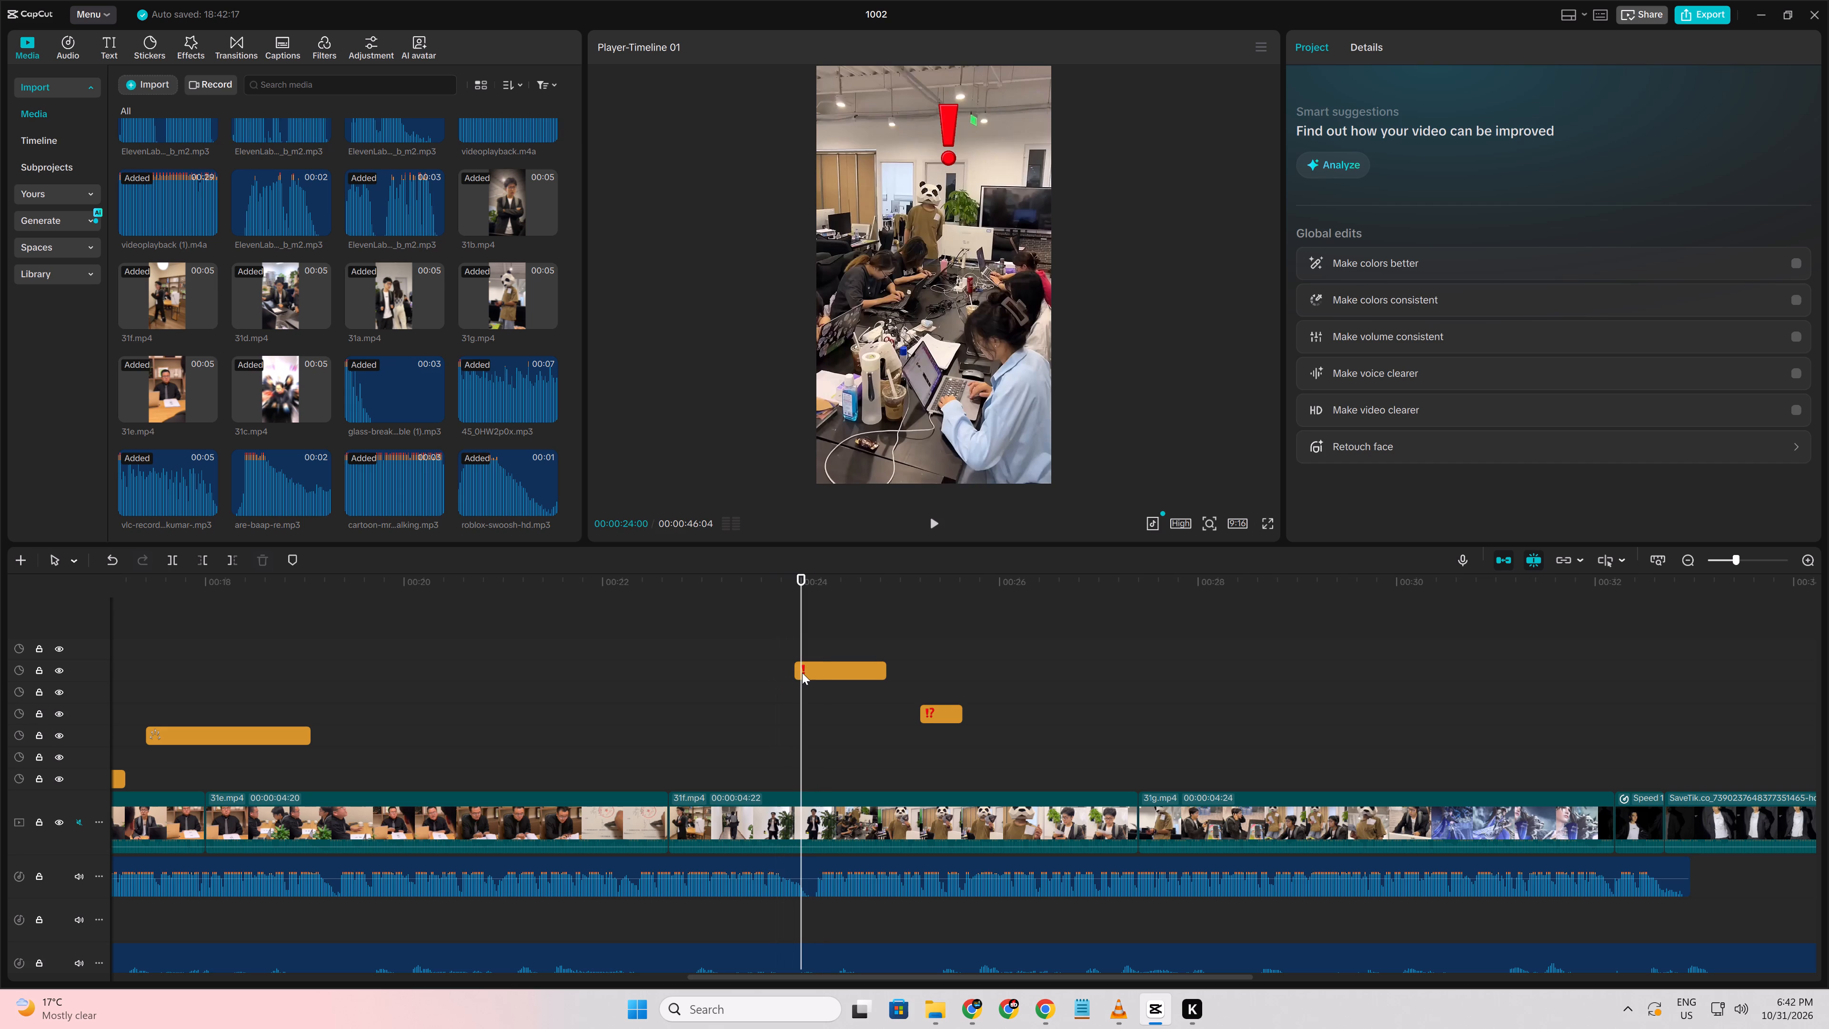
left_click(802, 673)
key("q")
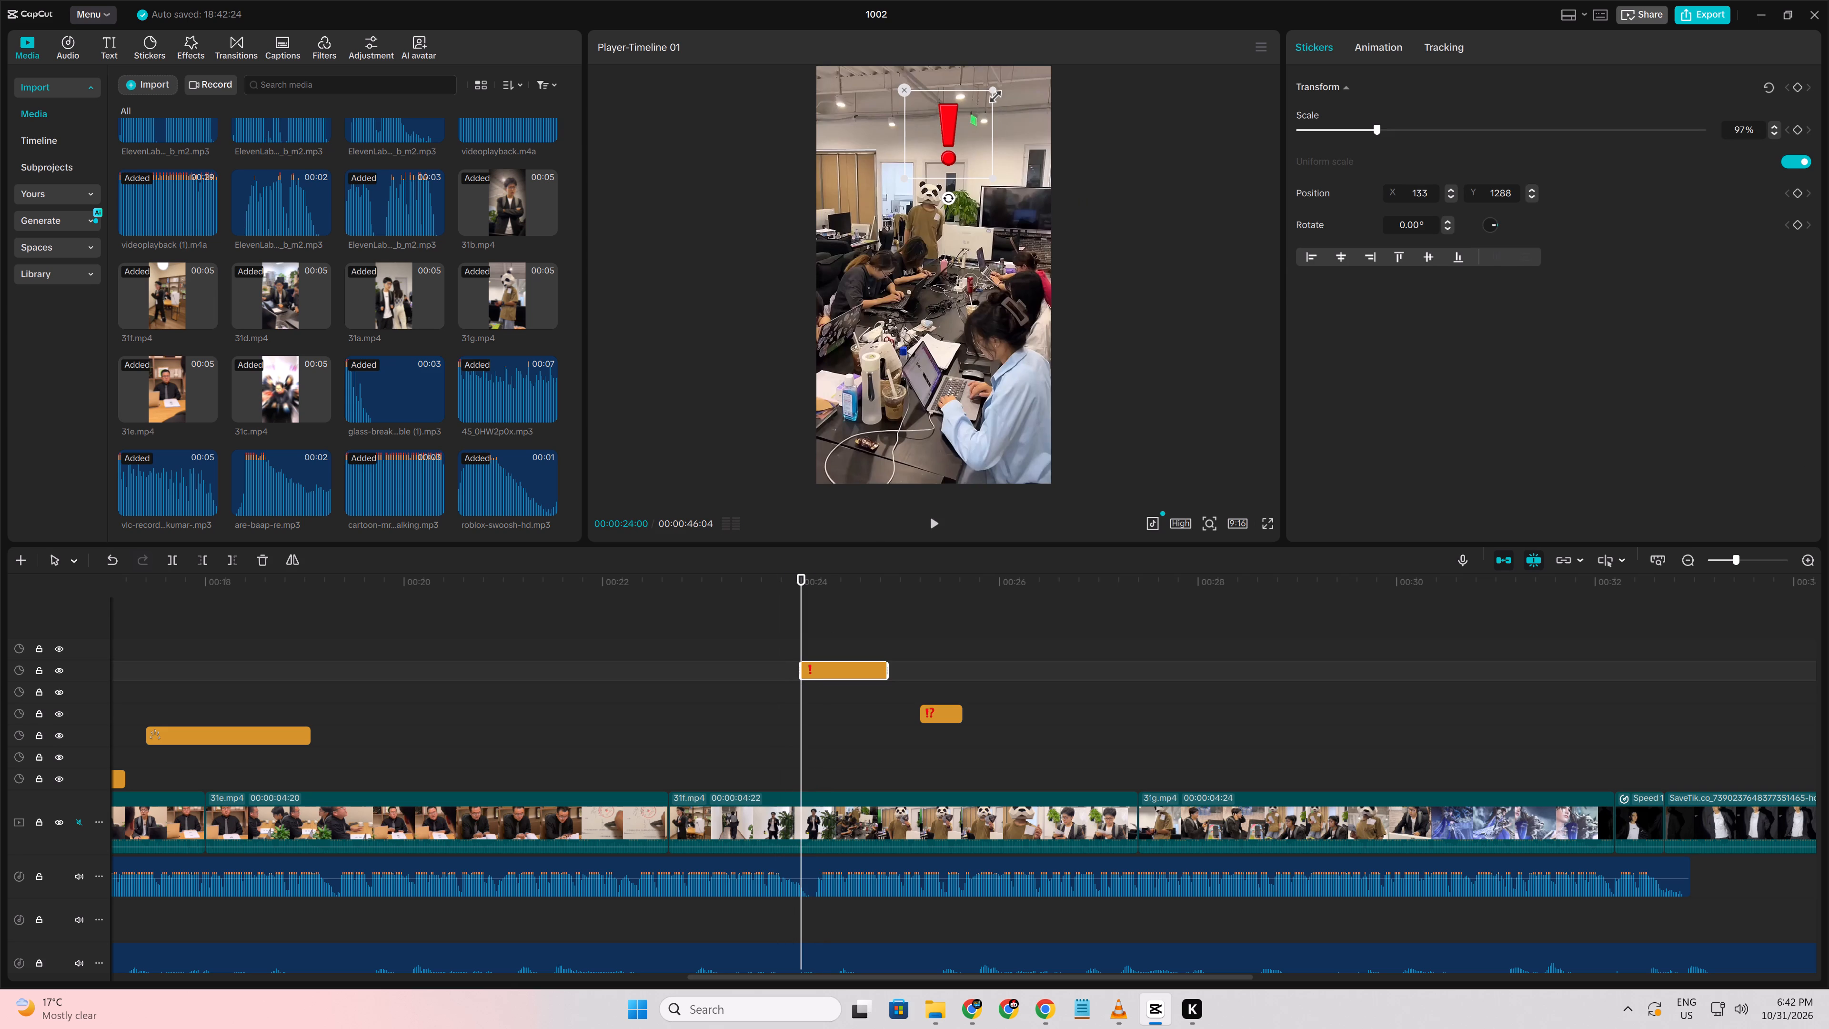
Scale the exclamation-mark sticker to 40%, place it above the panda's head at X -43, Y 1082, and keyframe its transform at 00:00:24:00.
left_click_drag(992, 93, 948, 113)
left_click_drag(943, 124, 923, 140)
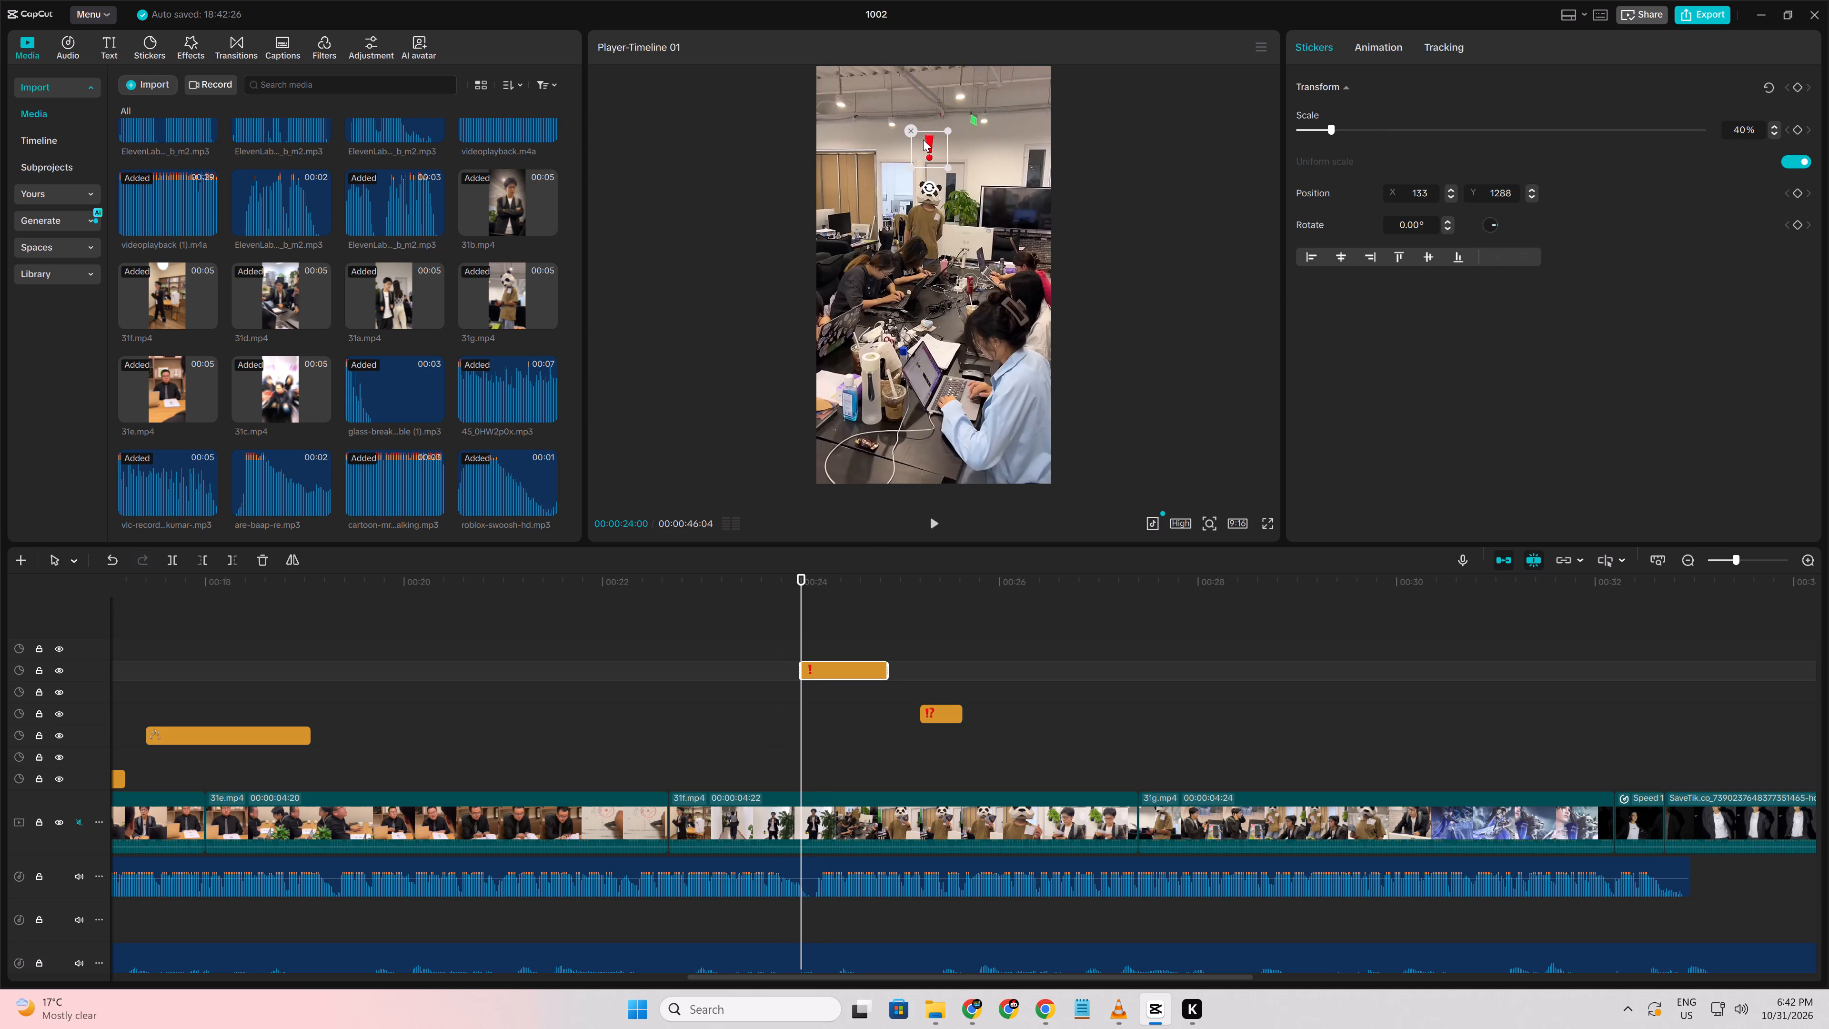
left_click_drag(923, 140, 923, 147)
left_click(1799, 87)
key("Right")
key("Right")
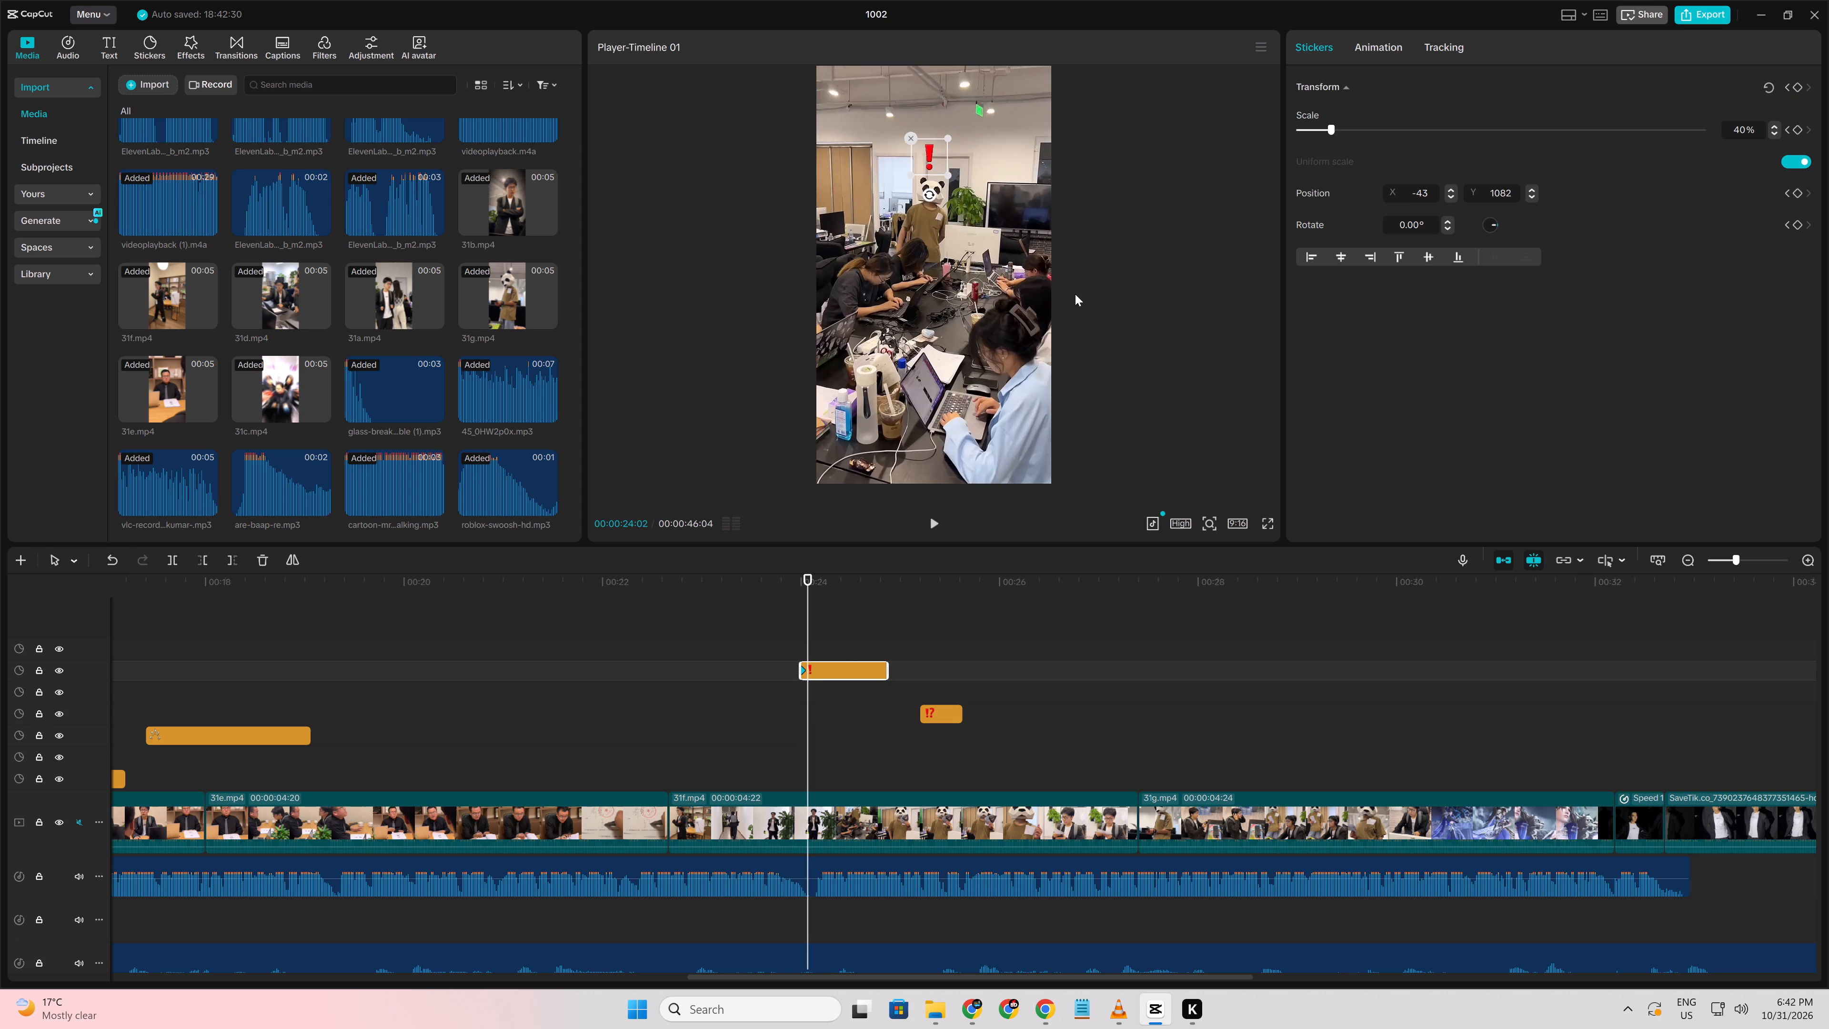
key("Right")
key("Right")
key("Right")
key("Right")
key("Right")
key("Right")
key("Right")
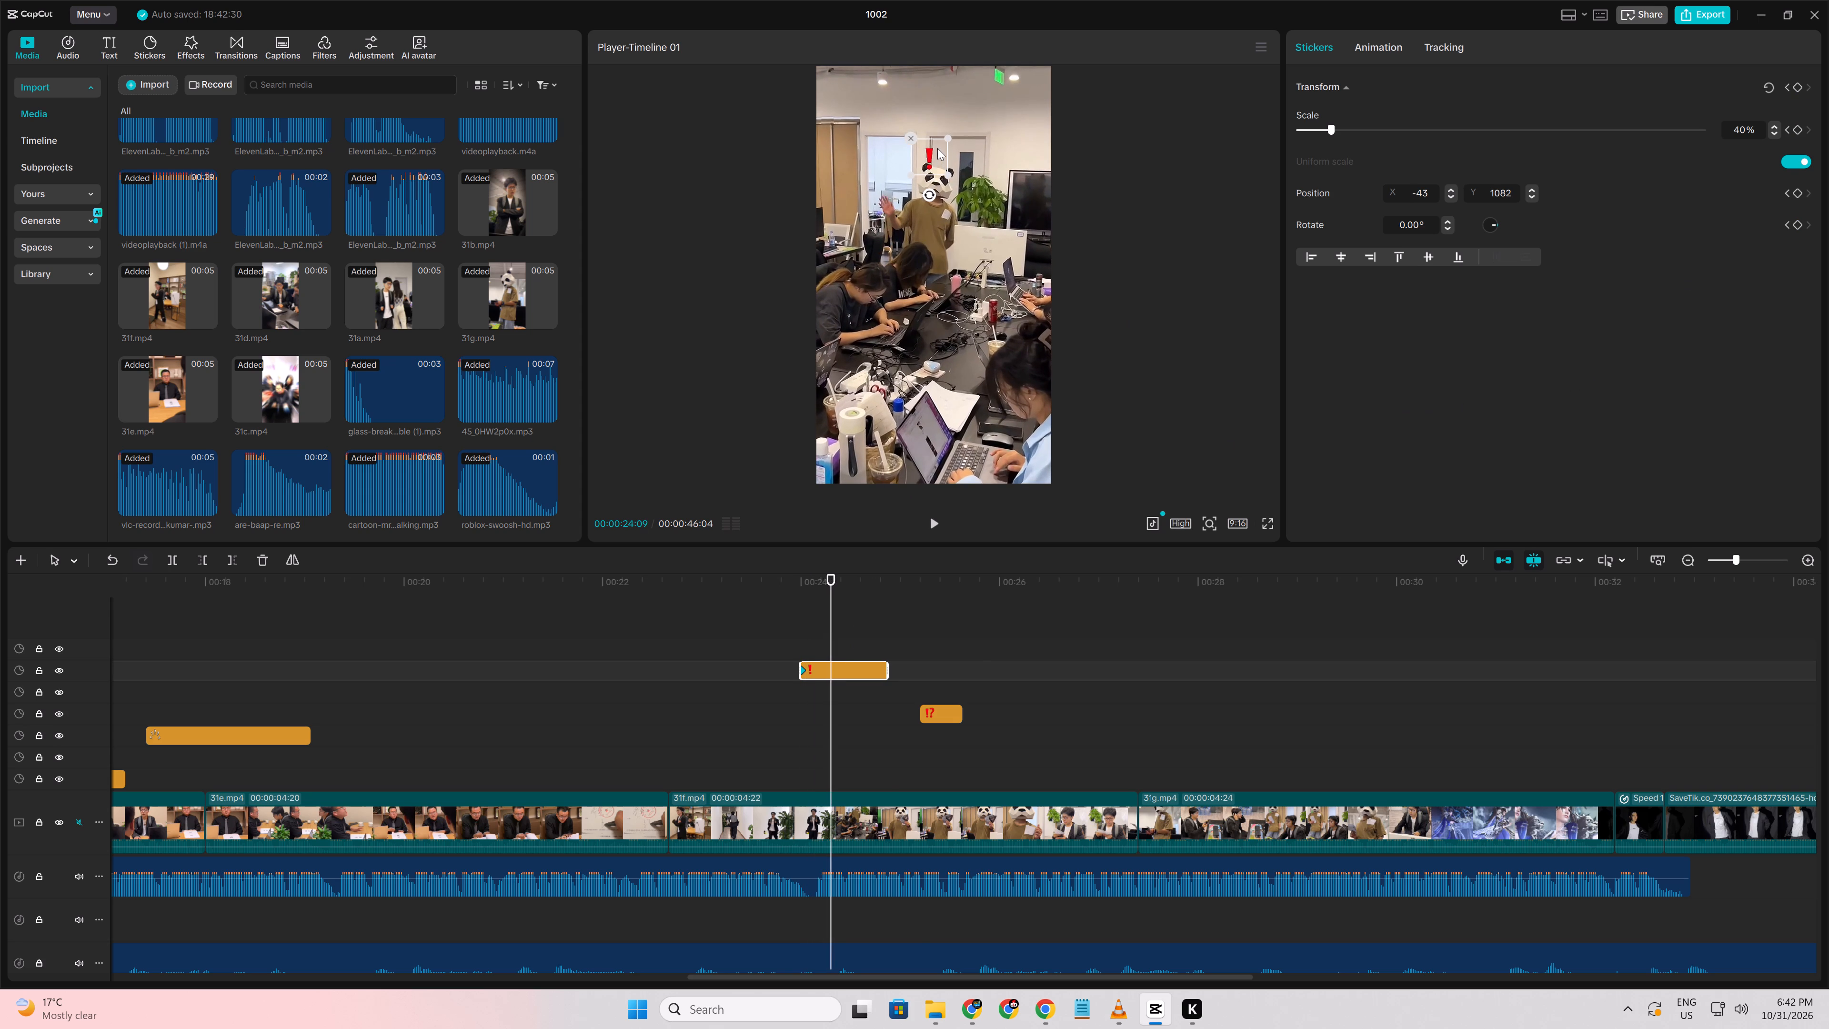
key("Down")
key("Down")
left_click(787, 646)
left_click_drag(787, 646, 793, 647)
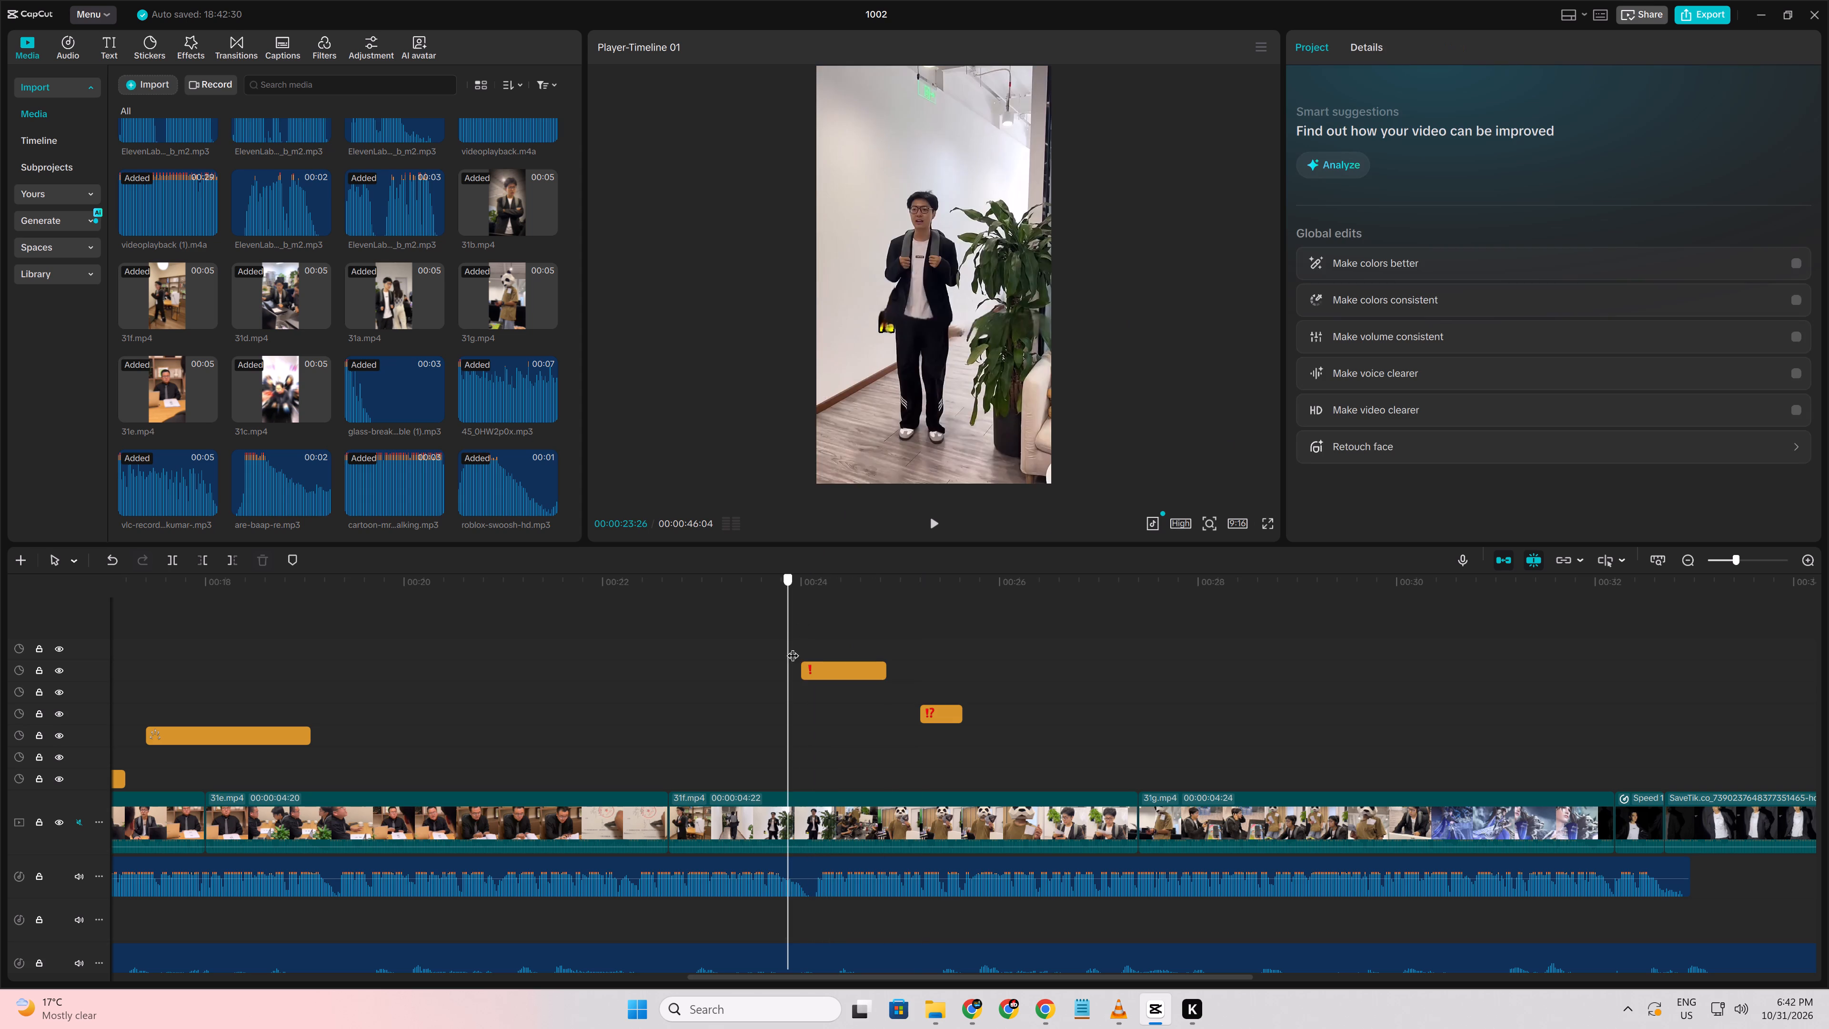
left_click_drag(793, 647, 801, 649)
At 00:00:24:07, enlarge the exclamation-mark sticker to 77% and position it at X 61, Y 1273 above the panda's head.
left_click(814, 666)
key("Right")
key("Right")
key("Right")
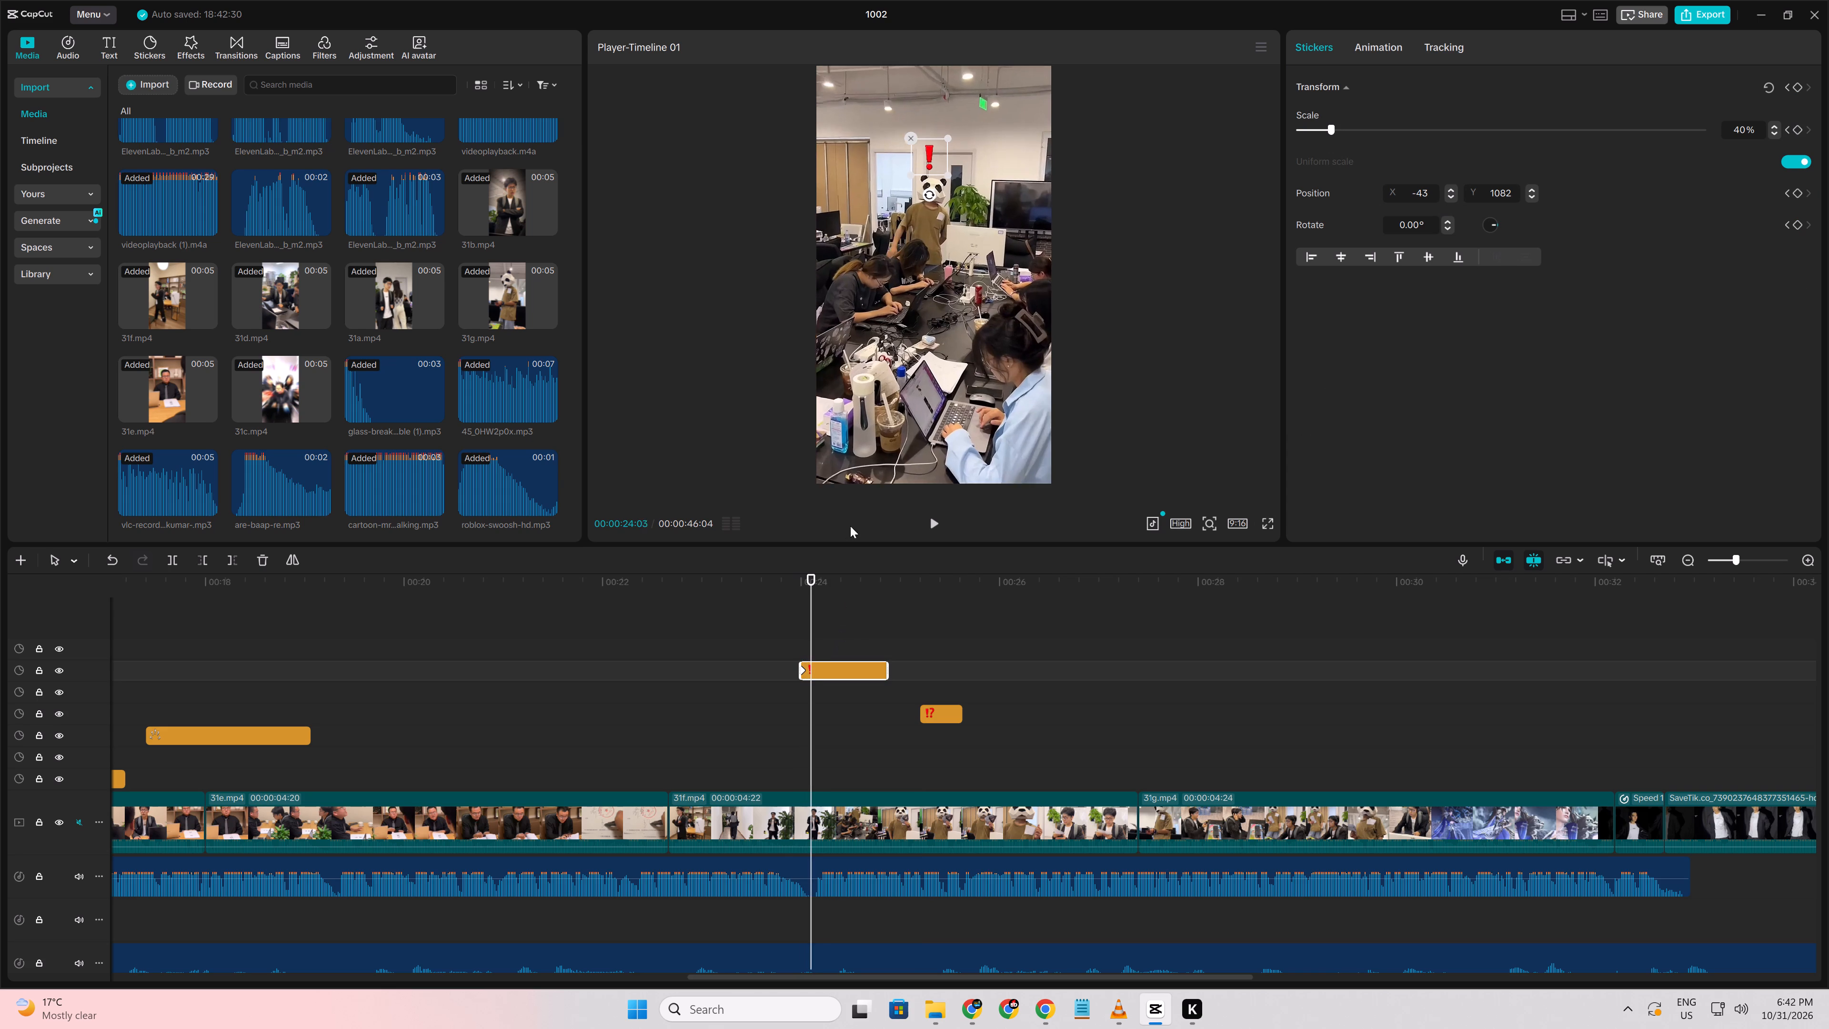
key("Right")
key("Right")
key("Right")
key("Right")
key("Right")
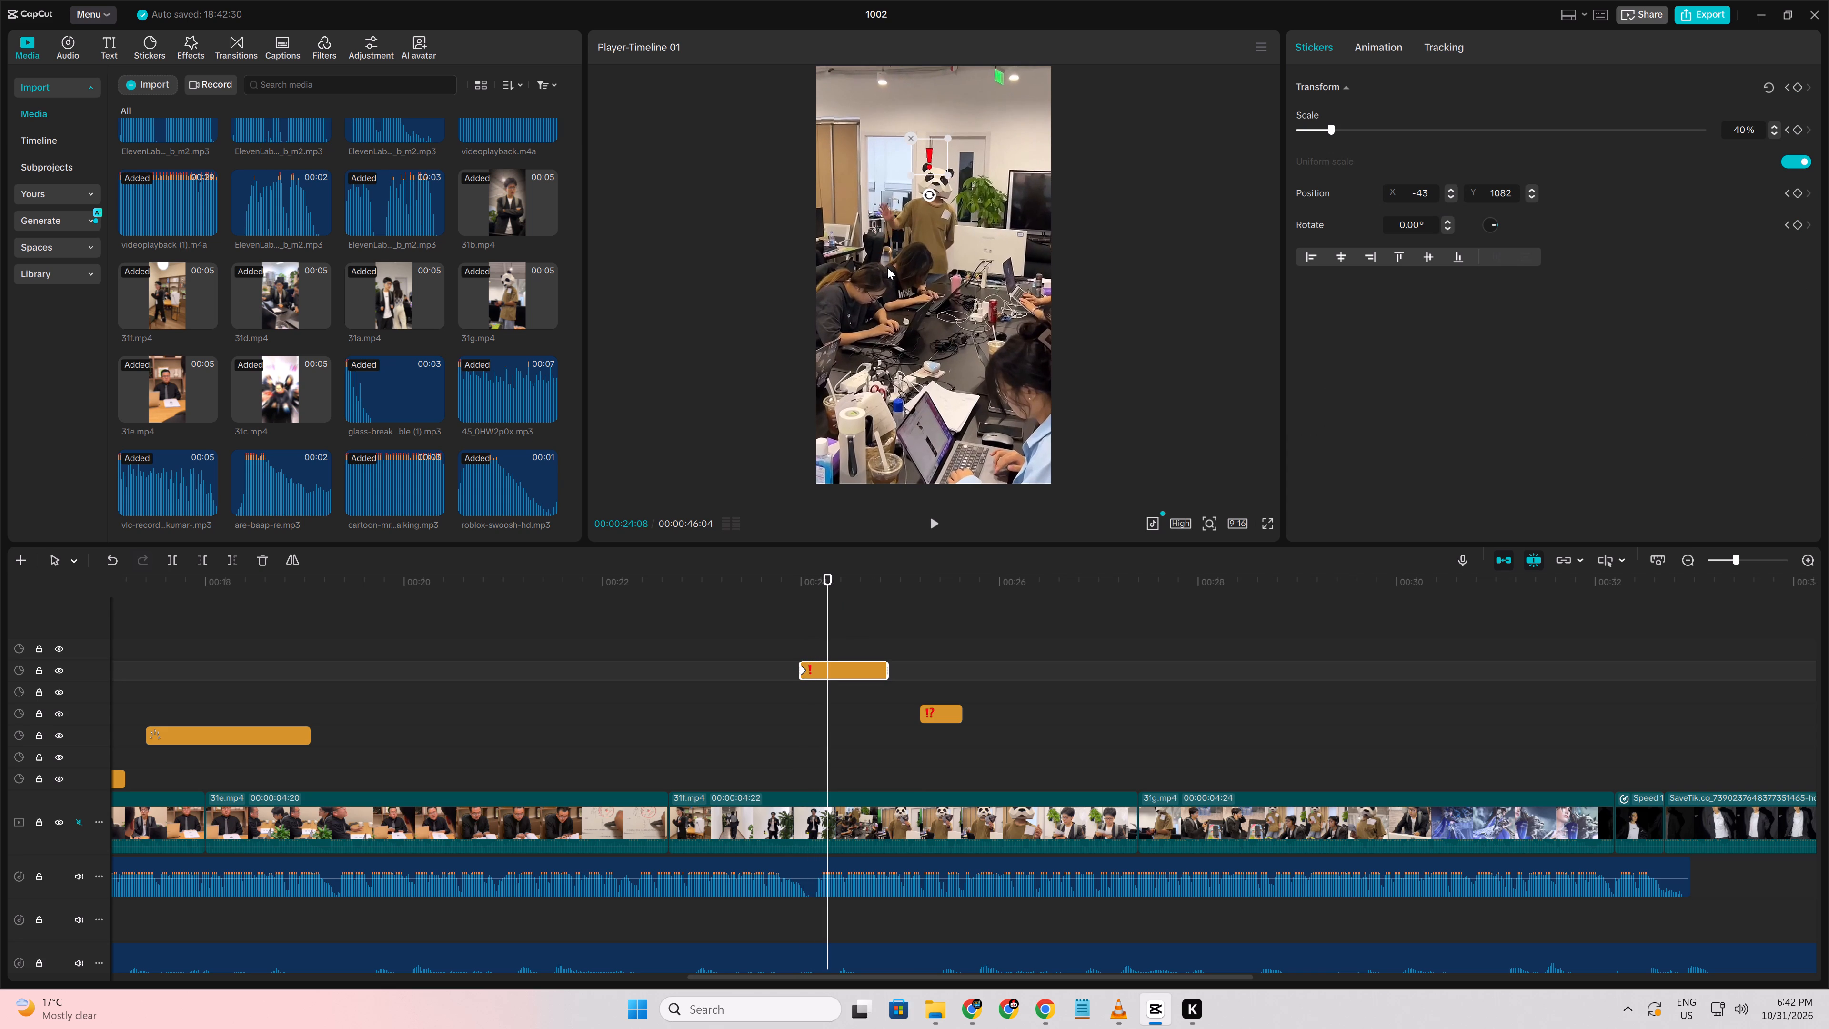
key("Left")
left_click_drag(933, 164, 937, 146)
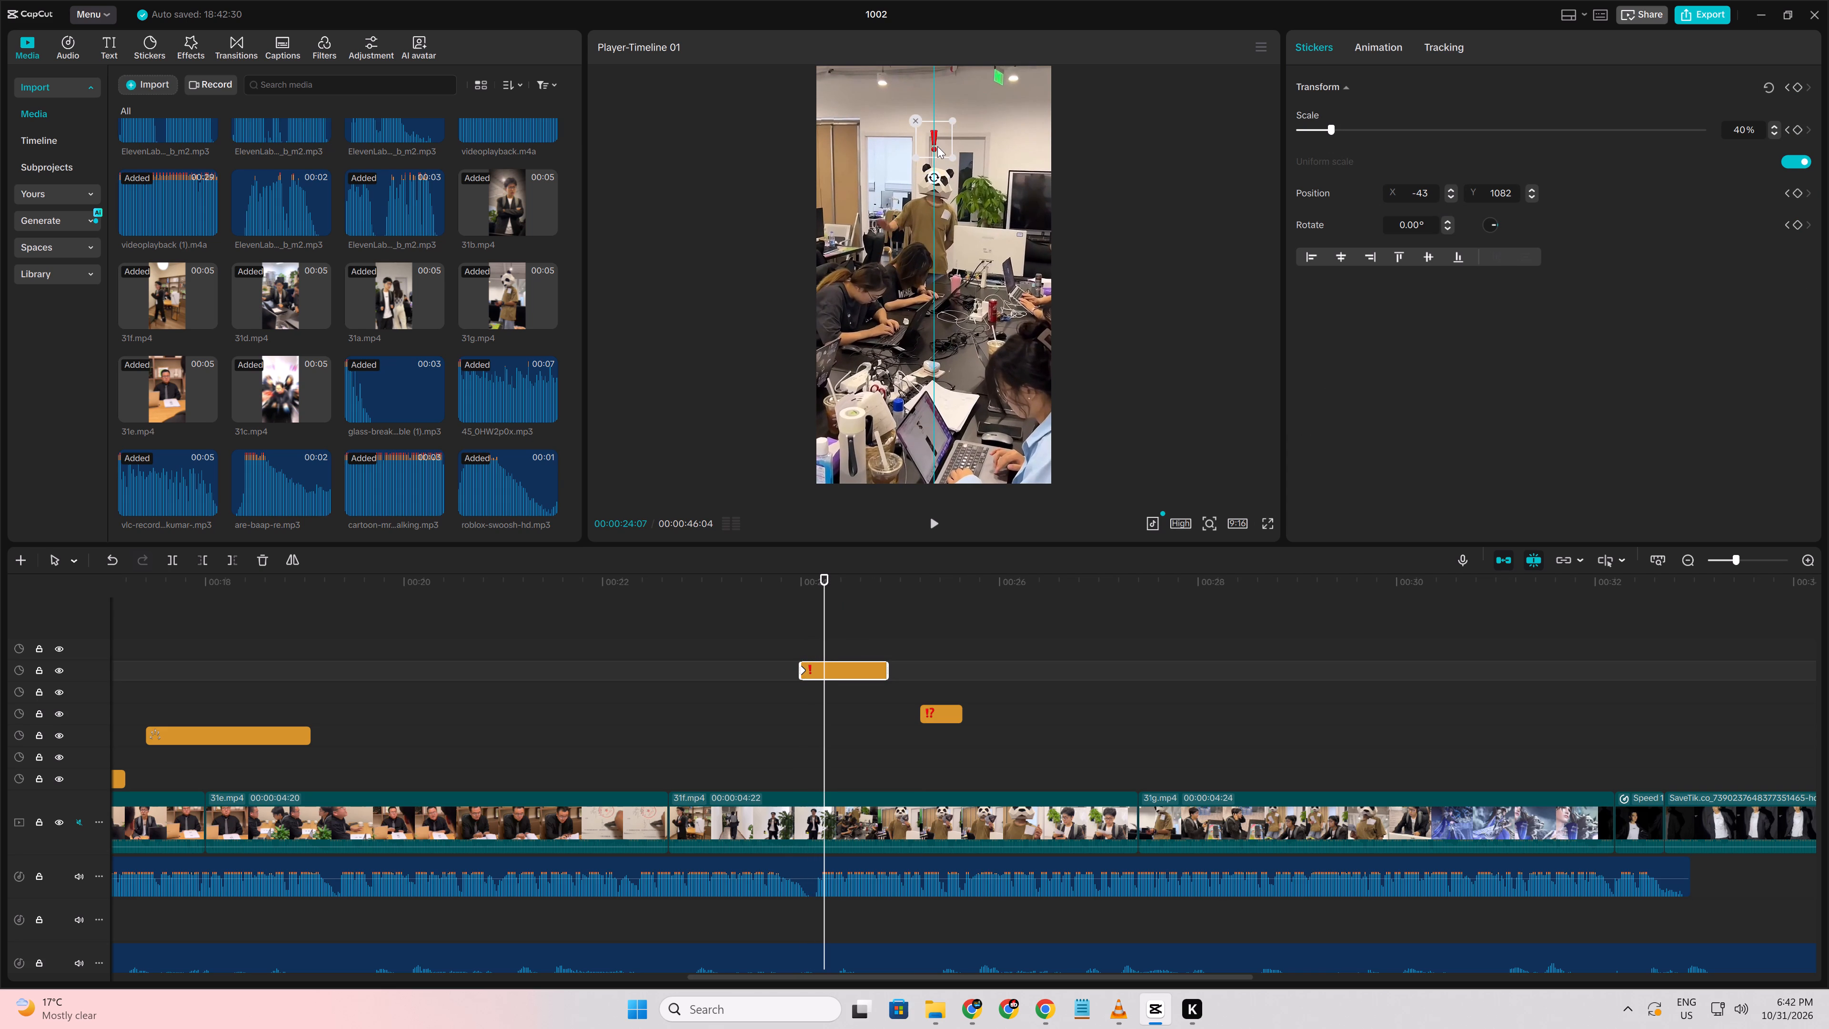
left_click_drag(937, 146, 937, 147)
left_click_drag(950, 123, 978, 113)
left_click_drag(955, 128, 957, 120)
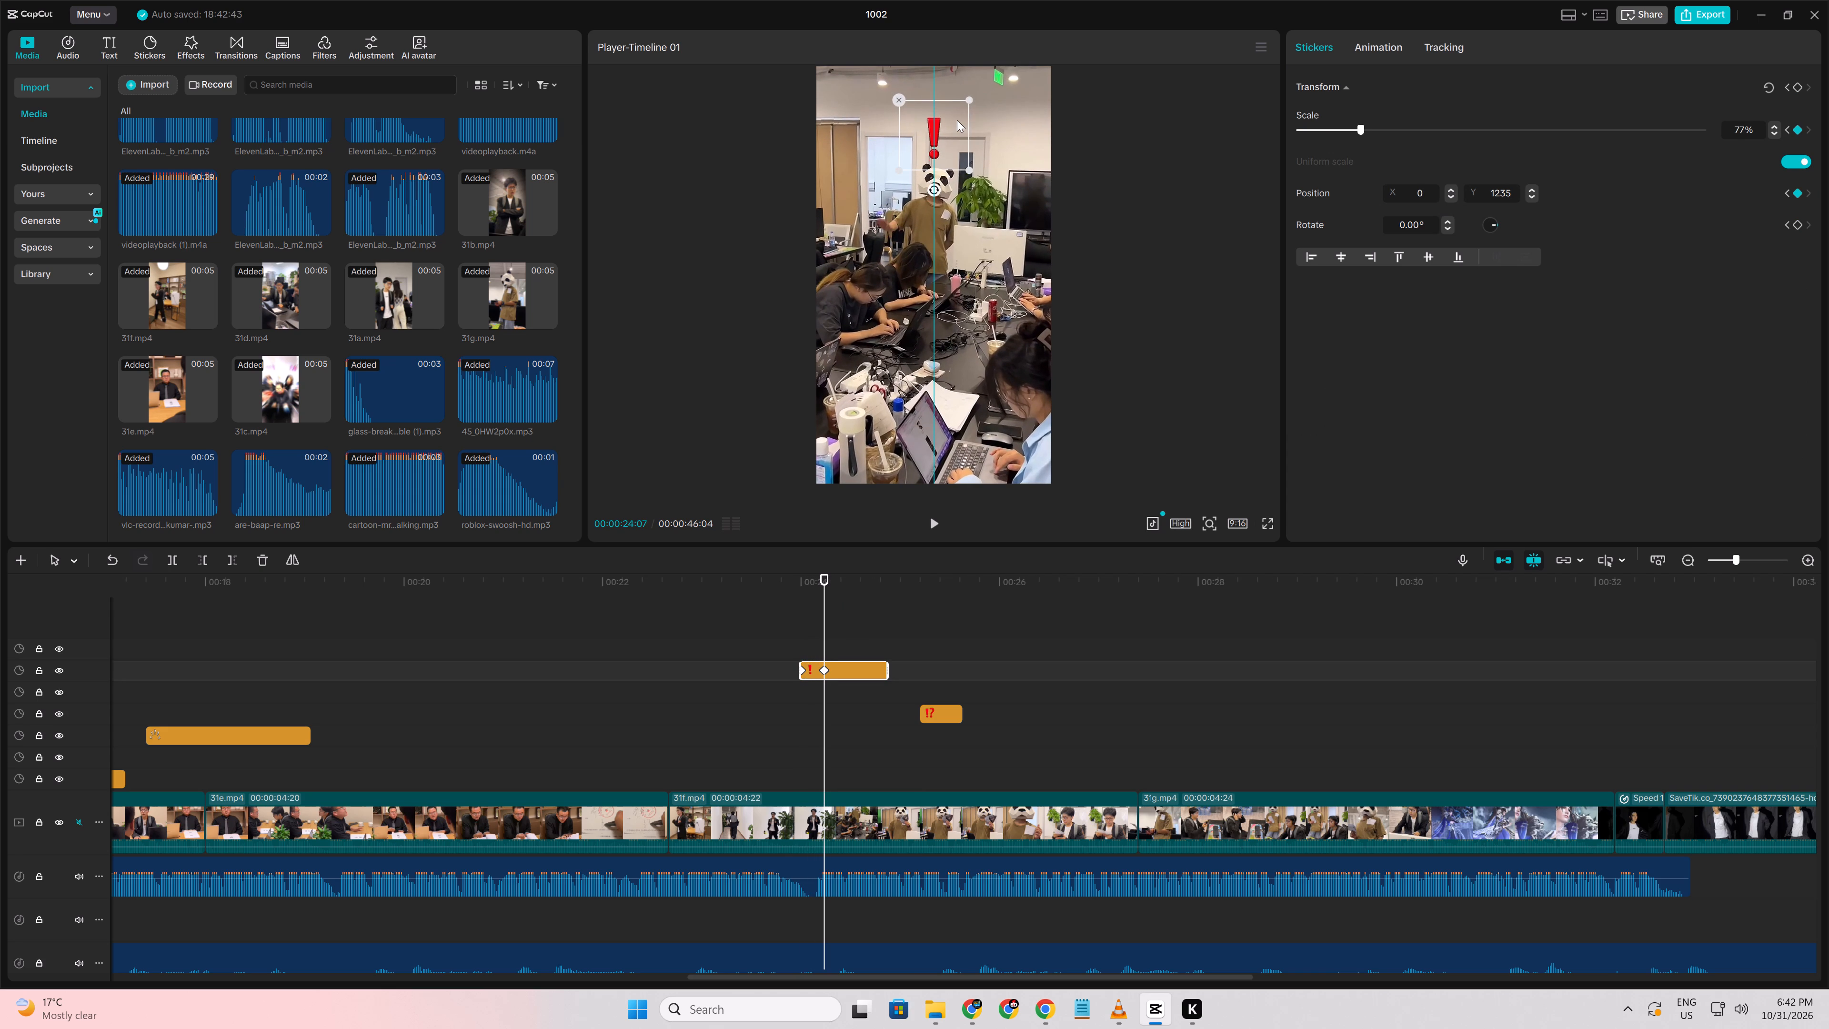
left_click_drag(957, 120, 962, 124)
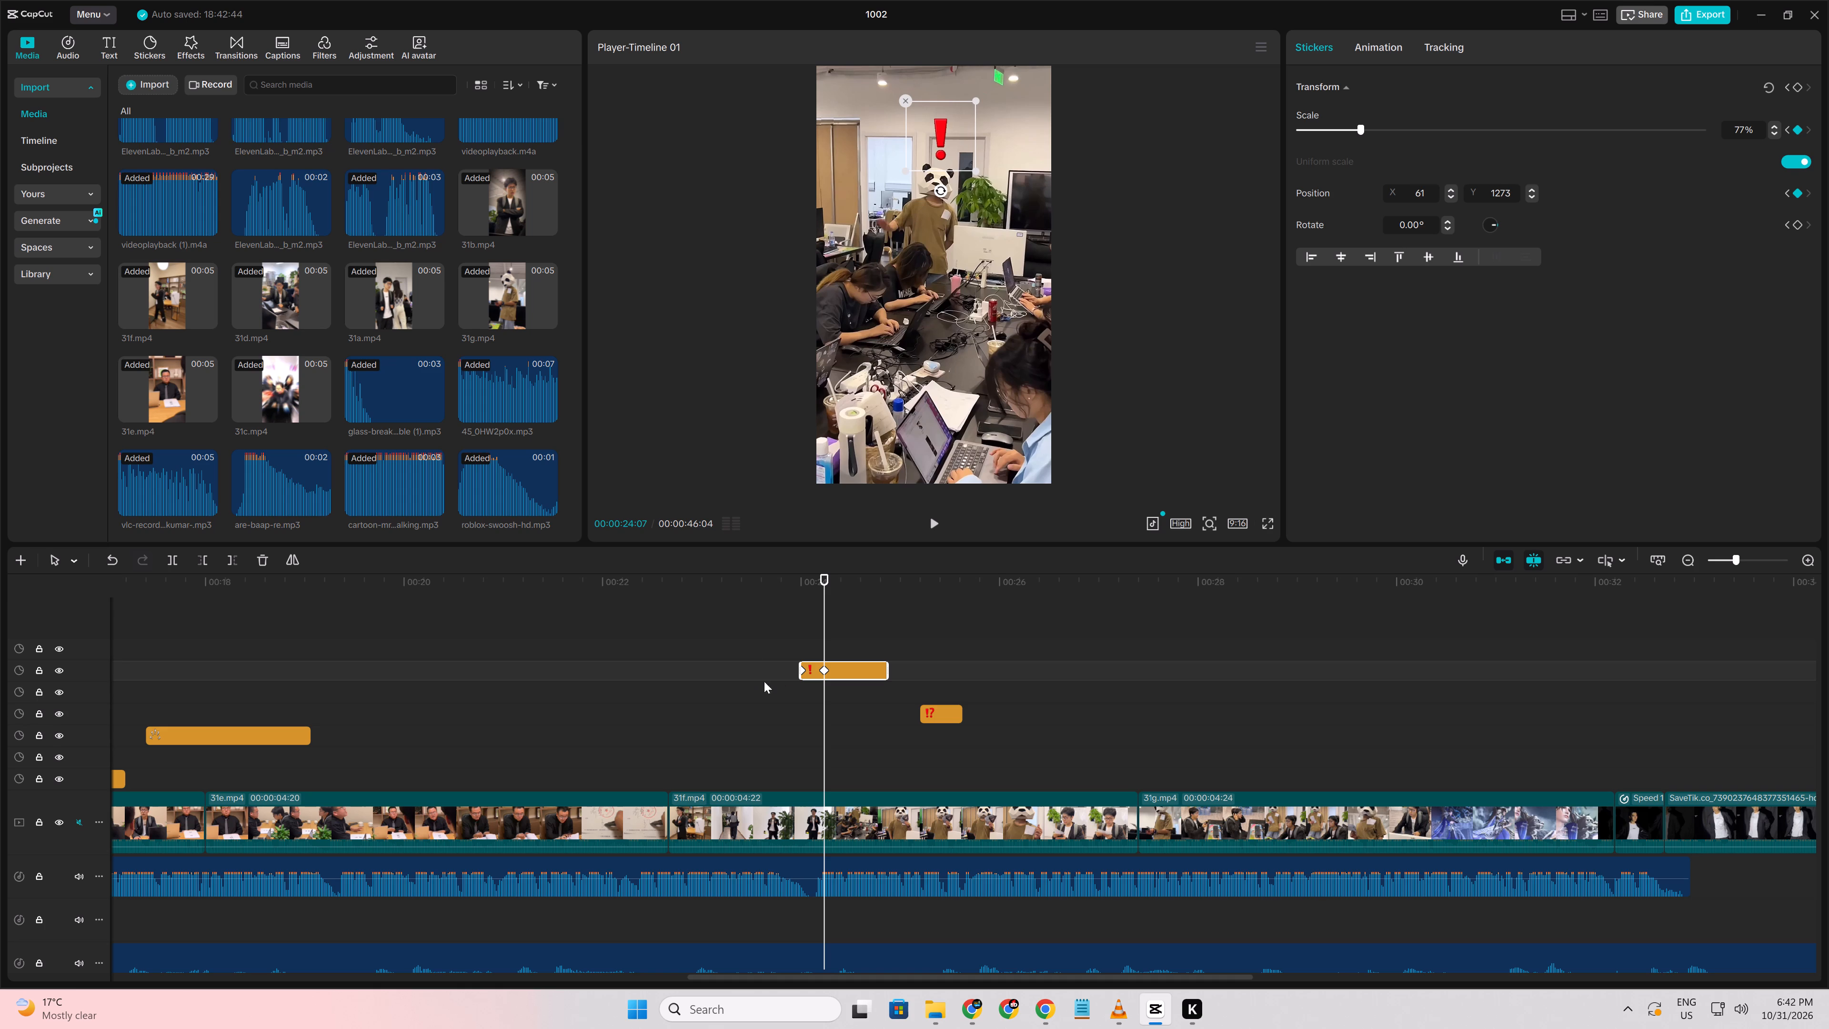
Play the panda shot and trim the end of the exclamation-mark sticker to 00:00:24:18.
left_click(786, 686)
key("space")
key("space")
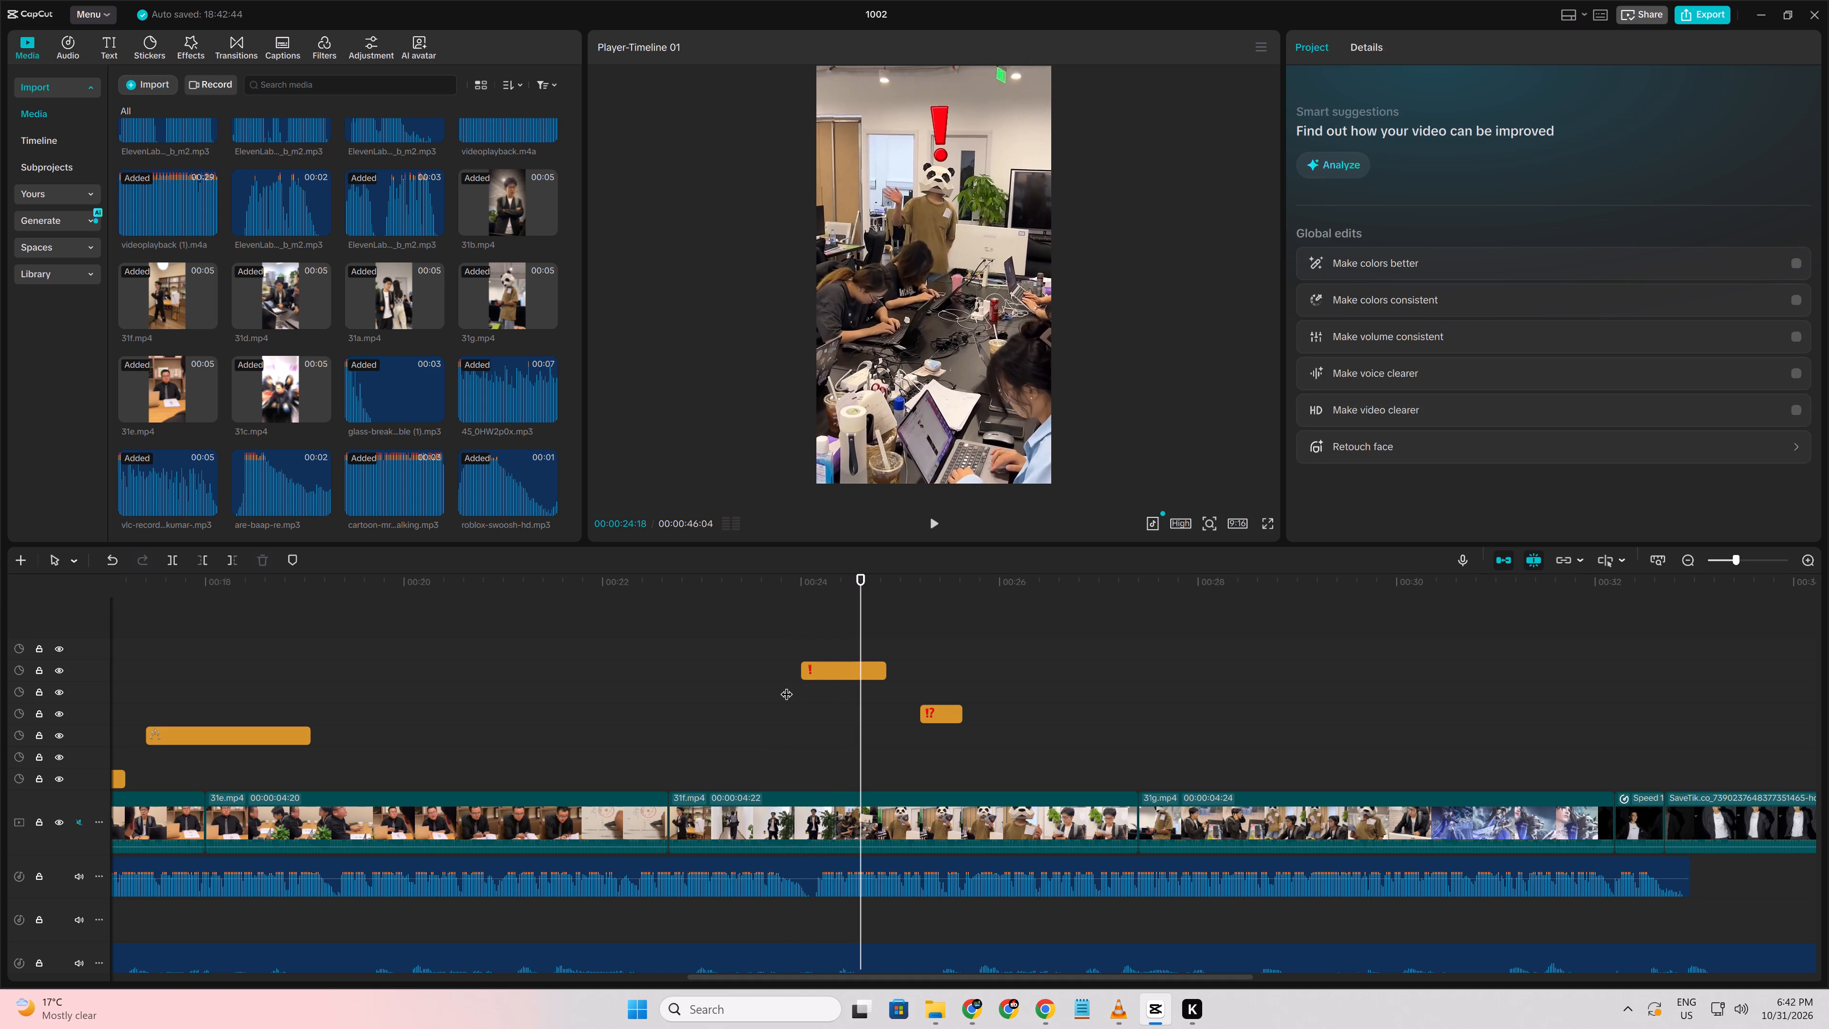
left_click(854, 676)
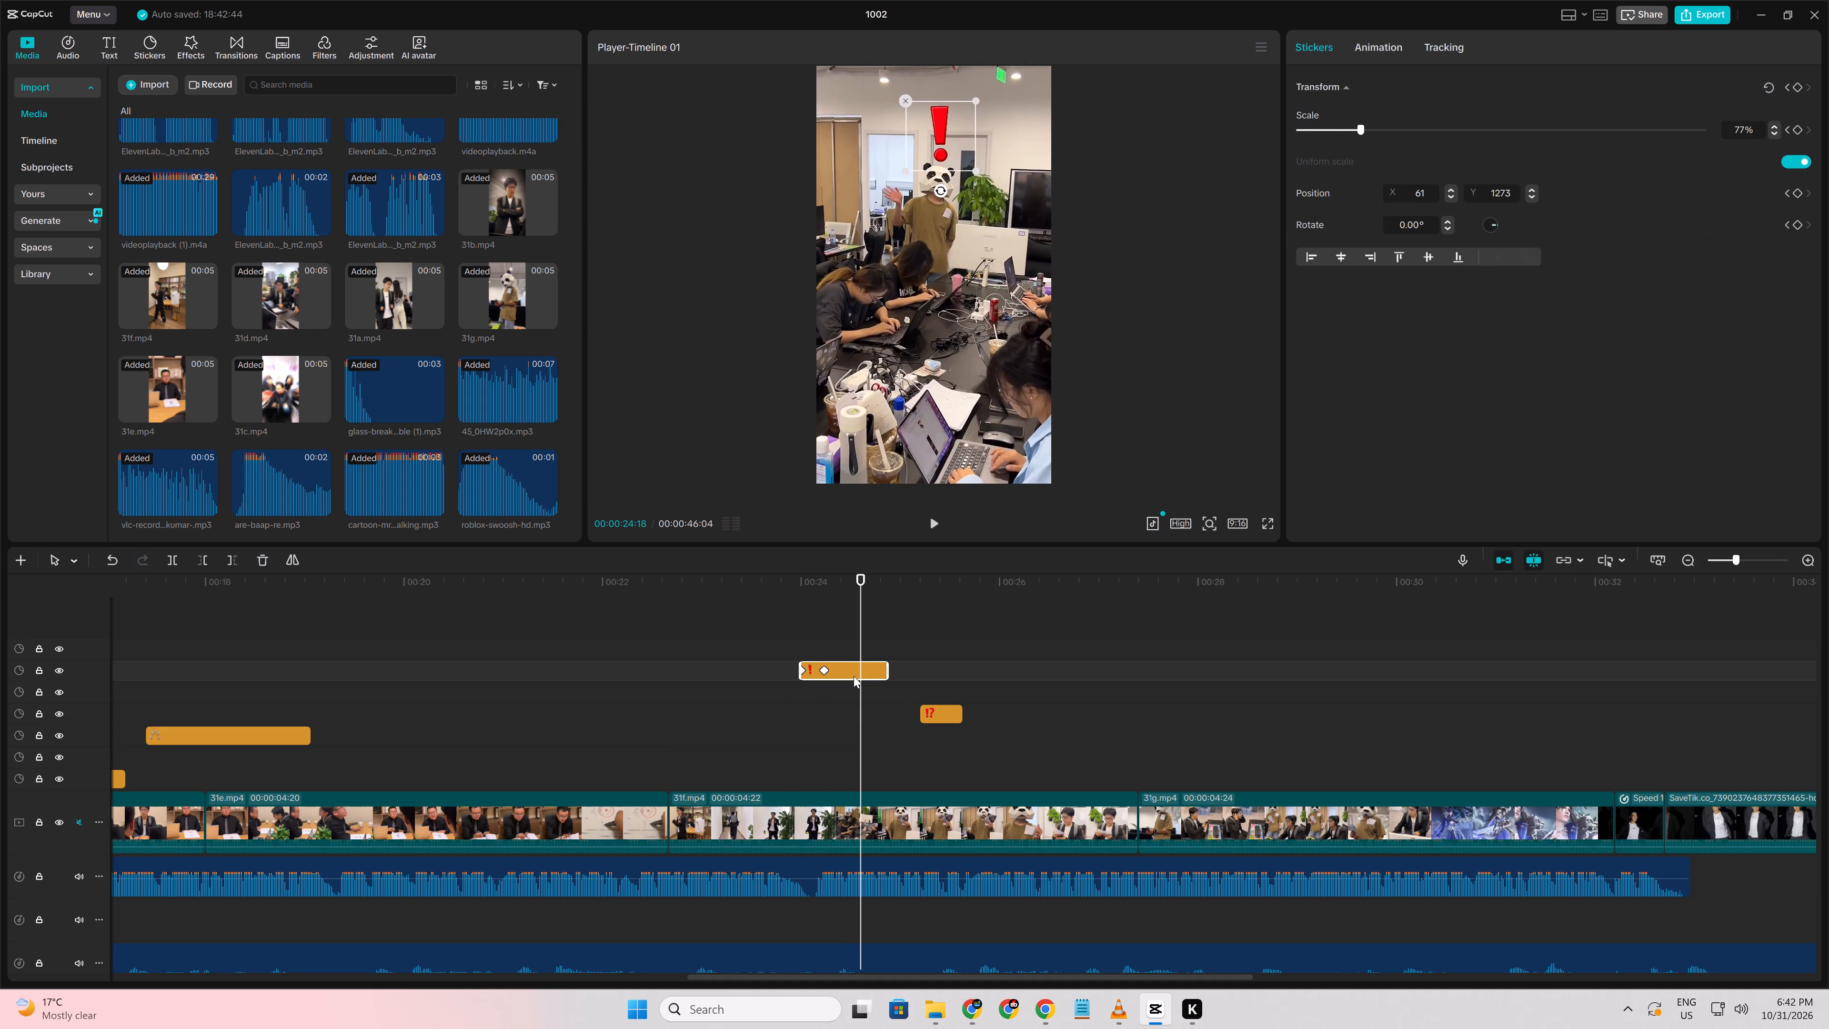
key("w")
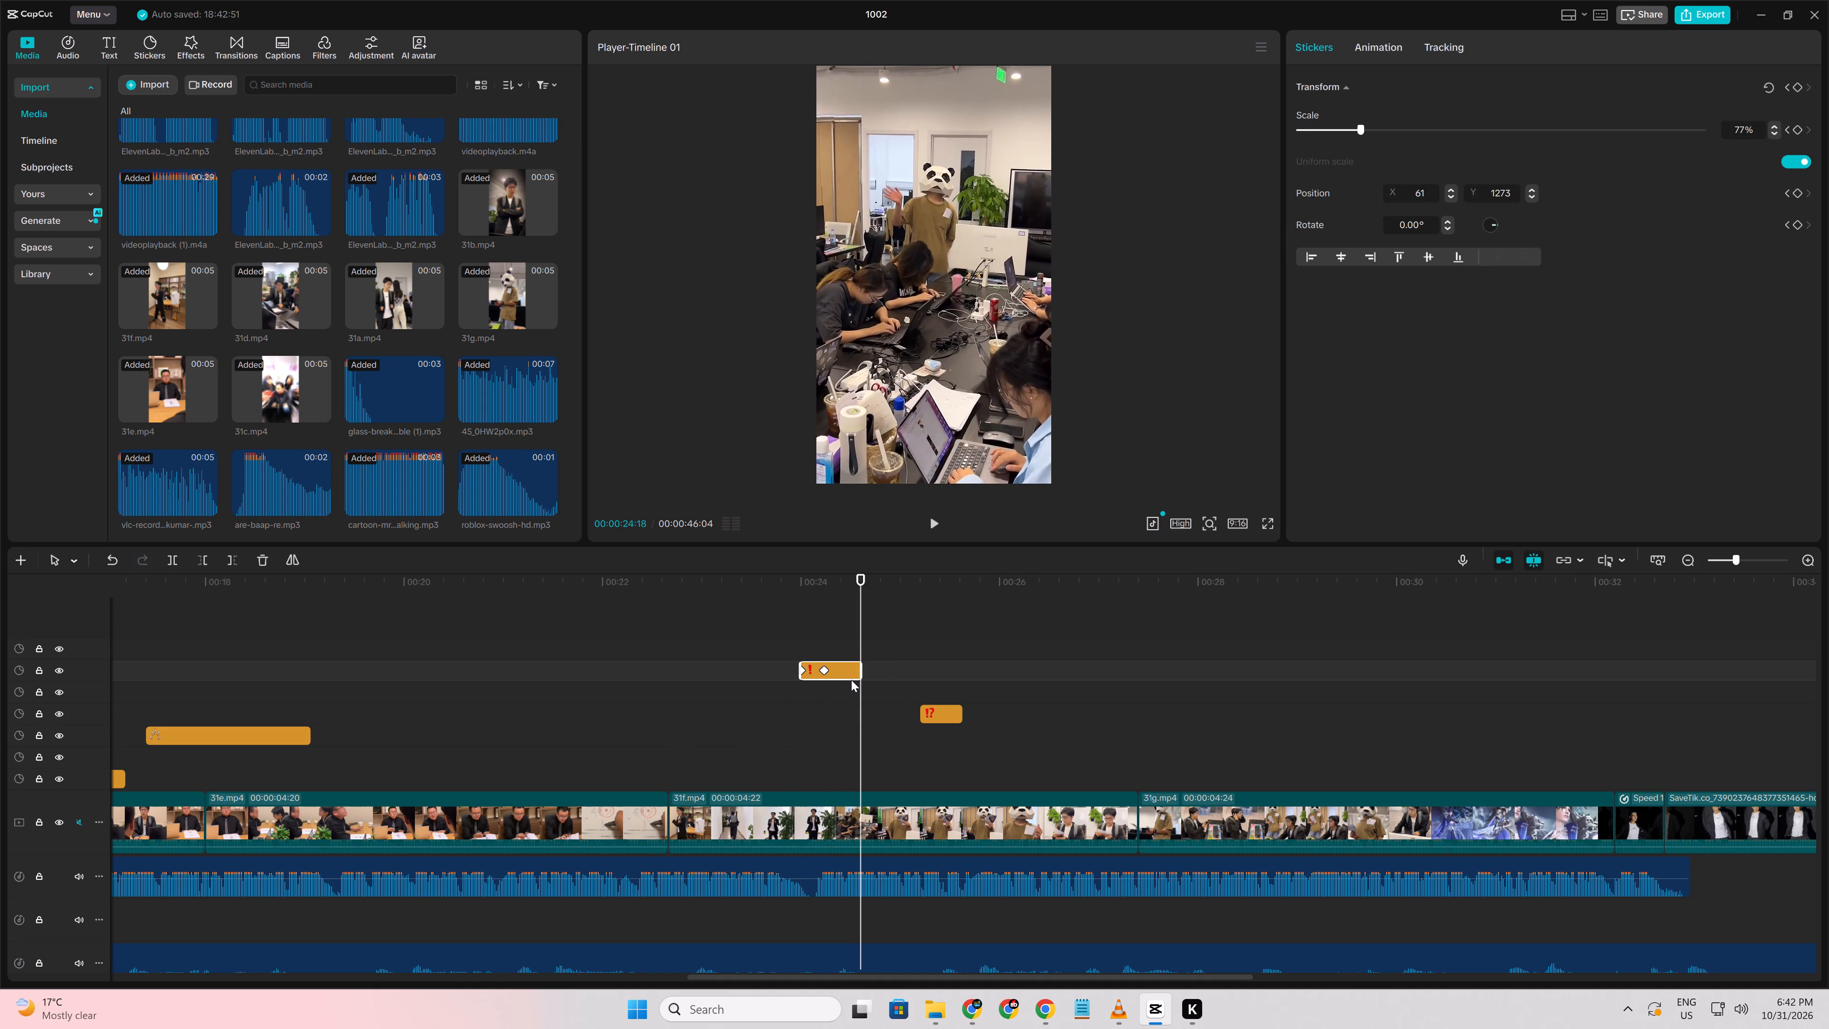
Replay the corridor-to-panda transition to check the timing of the animated exclamation-mark sticker.
left_click(783, 699)
key("space")
key("space")
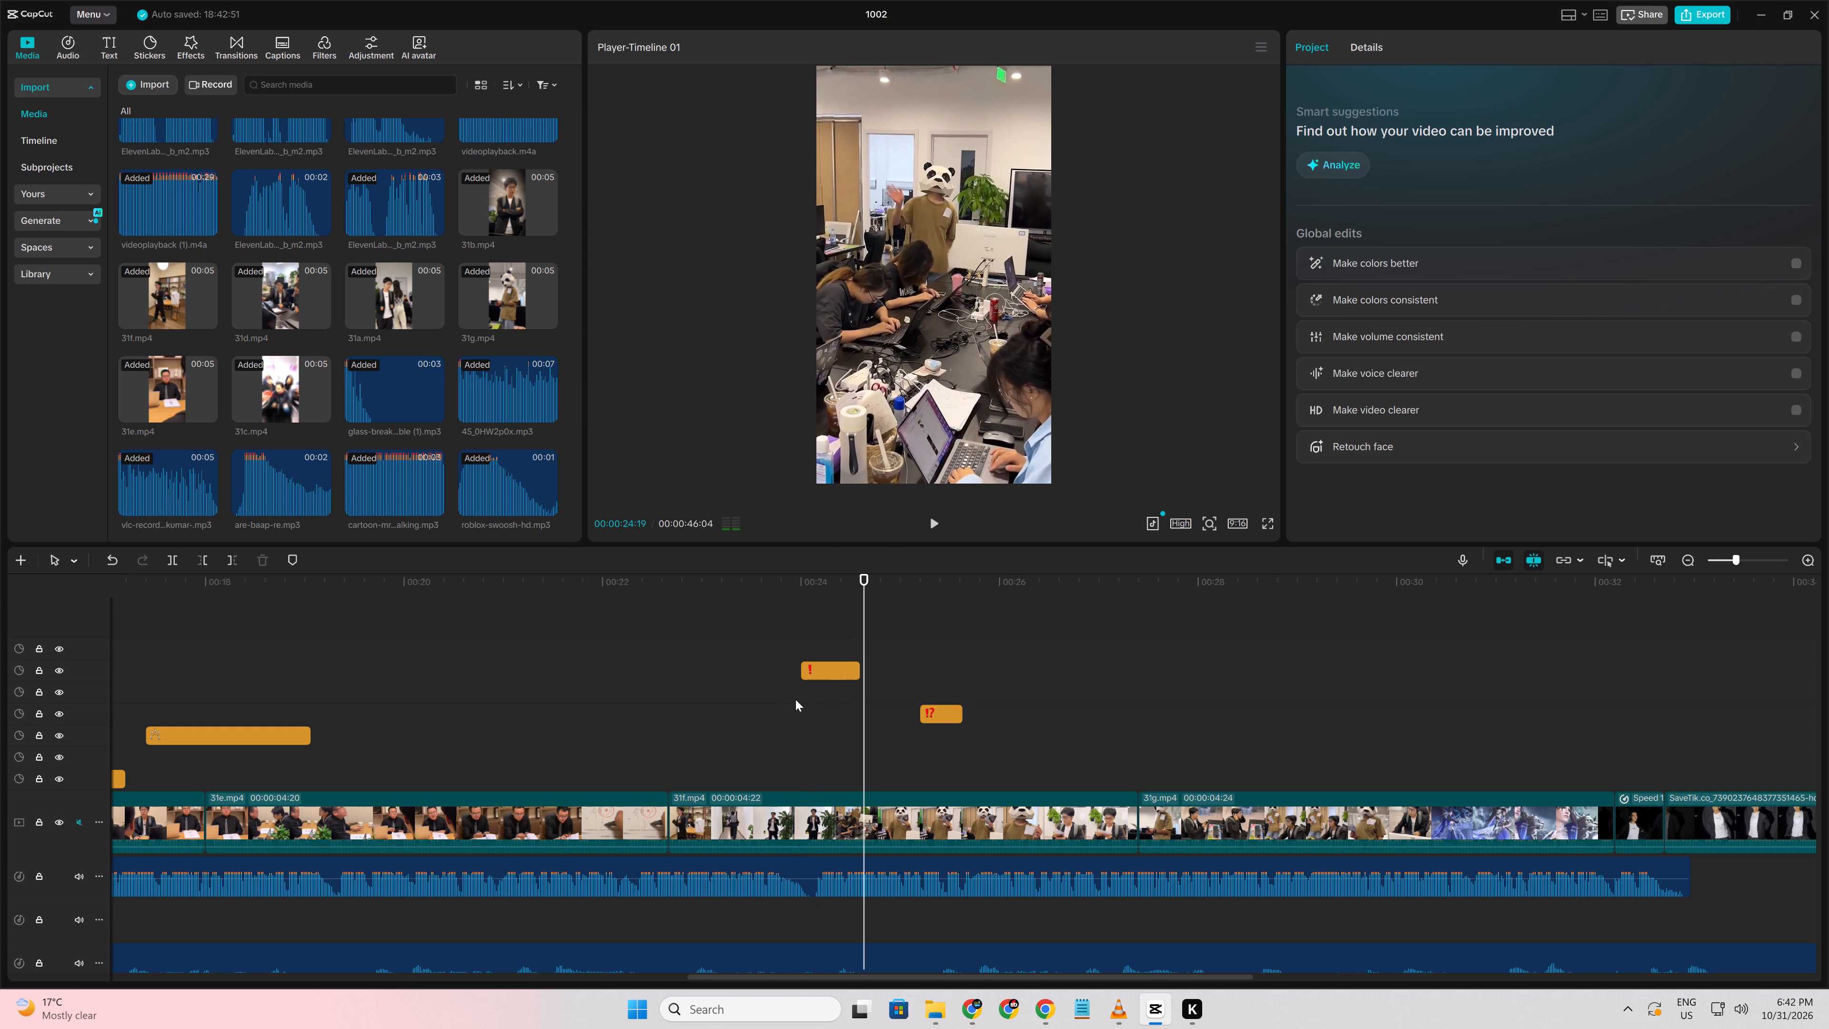
key("space")
key("space")
left_click(931, 713)
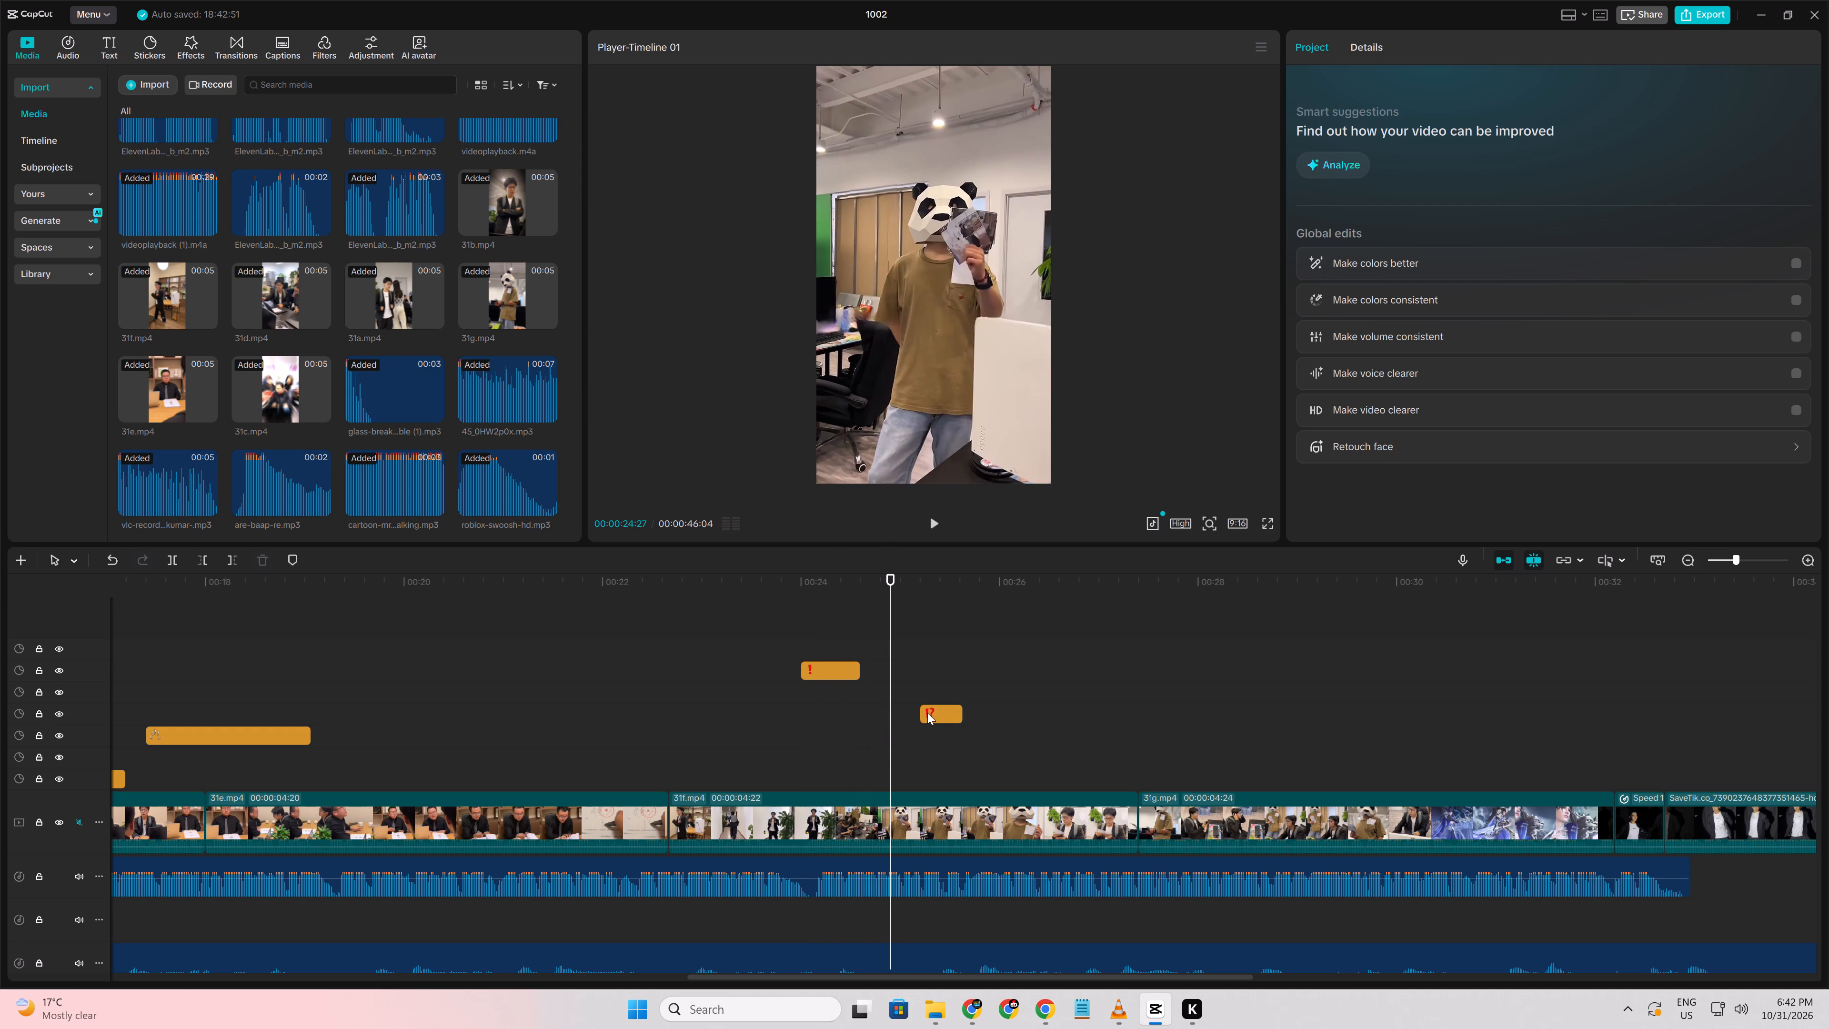
left_click(726, 720)
key("space")
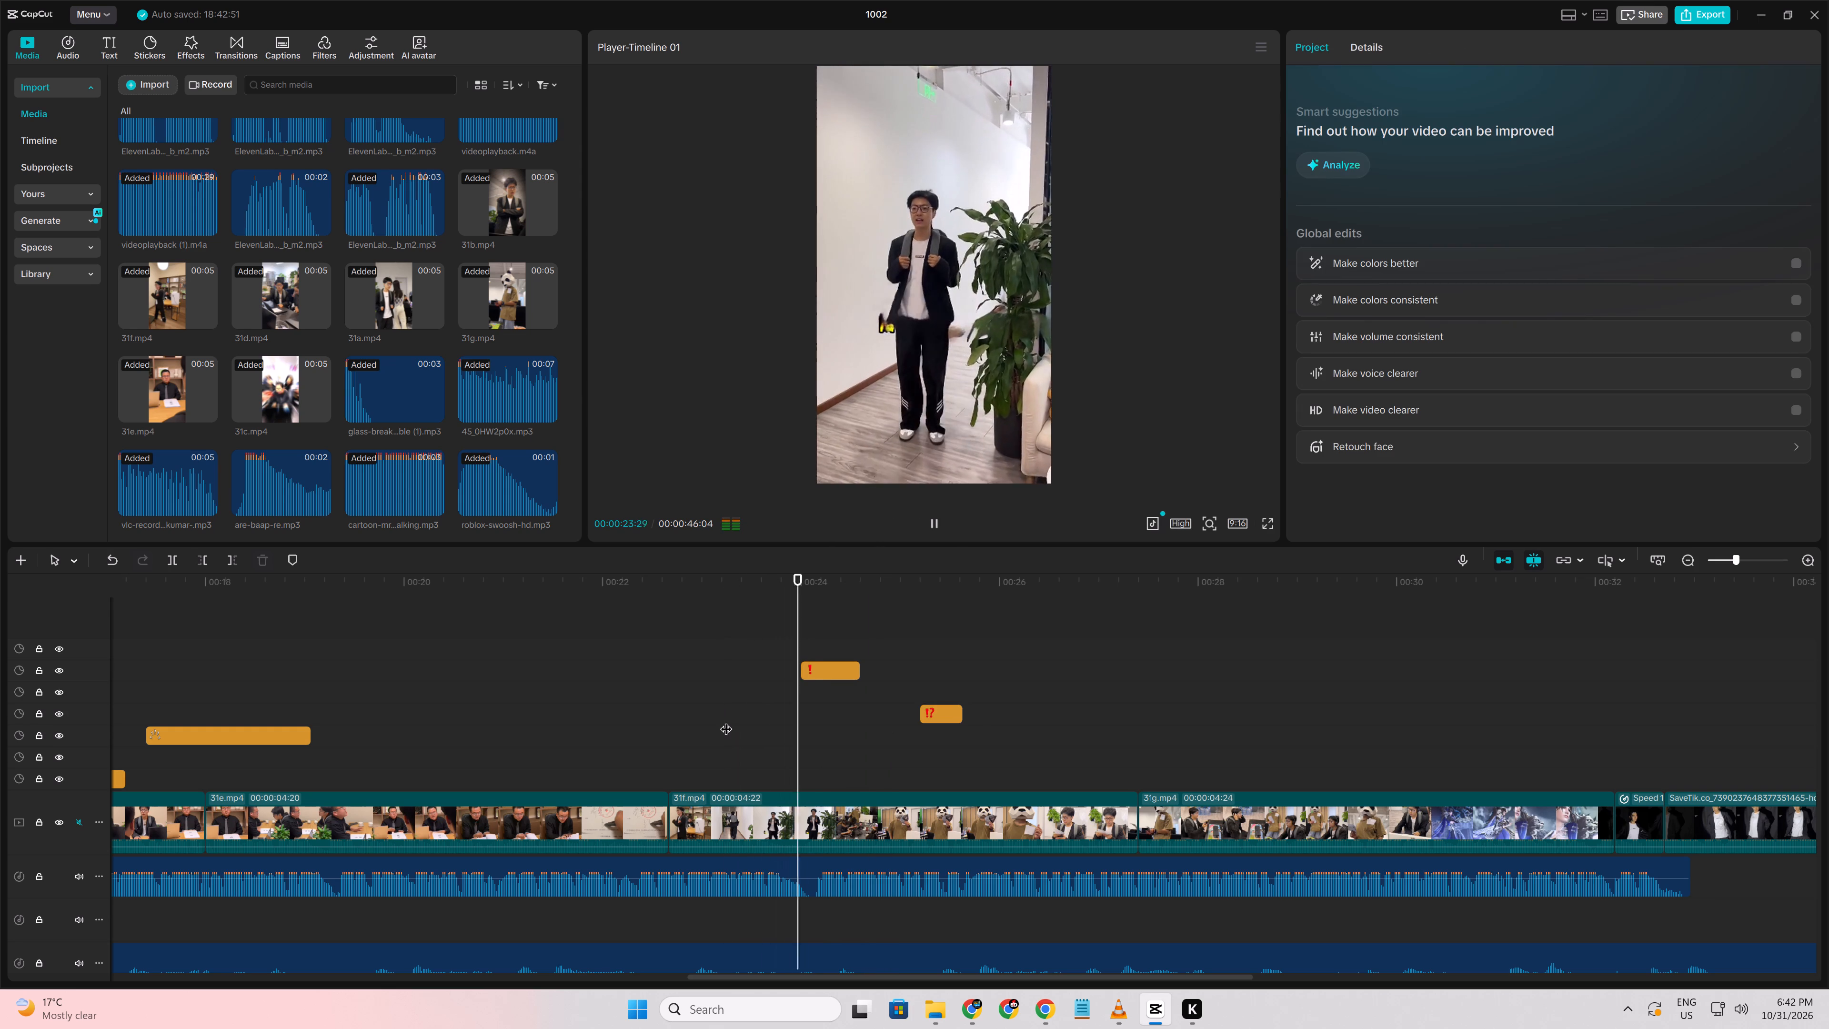
key("space")
Move the "!?" sticker to start at about 00:00:23:23, over the end of the corridor shot, previewing its timing.
left_click_drag(938, 713, 800, 696)
left_click(753, 691)
key("space")
key("space")
left_click(753, 691)
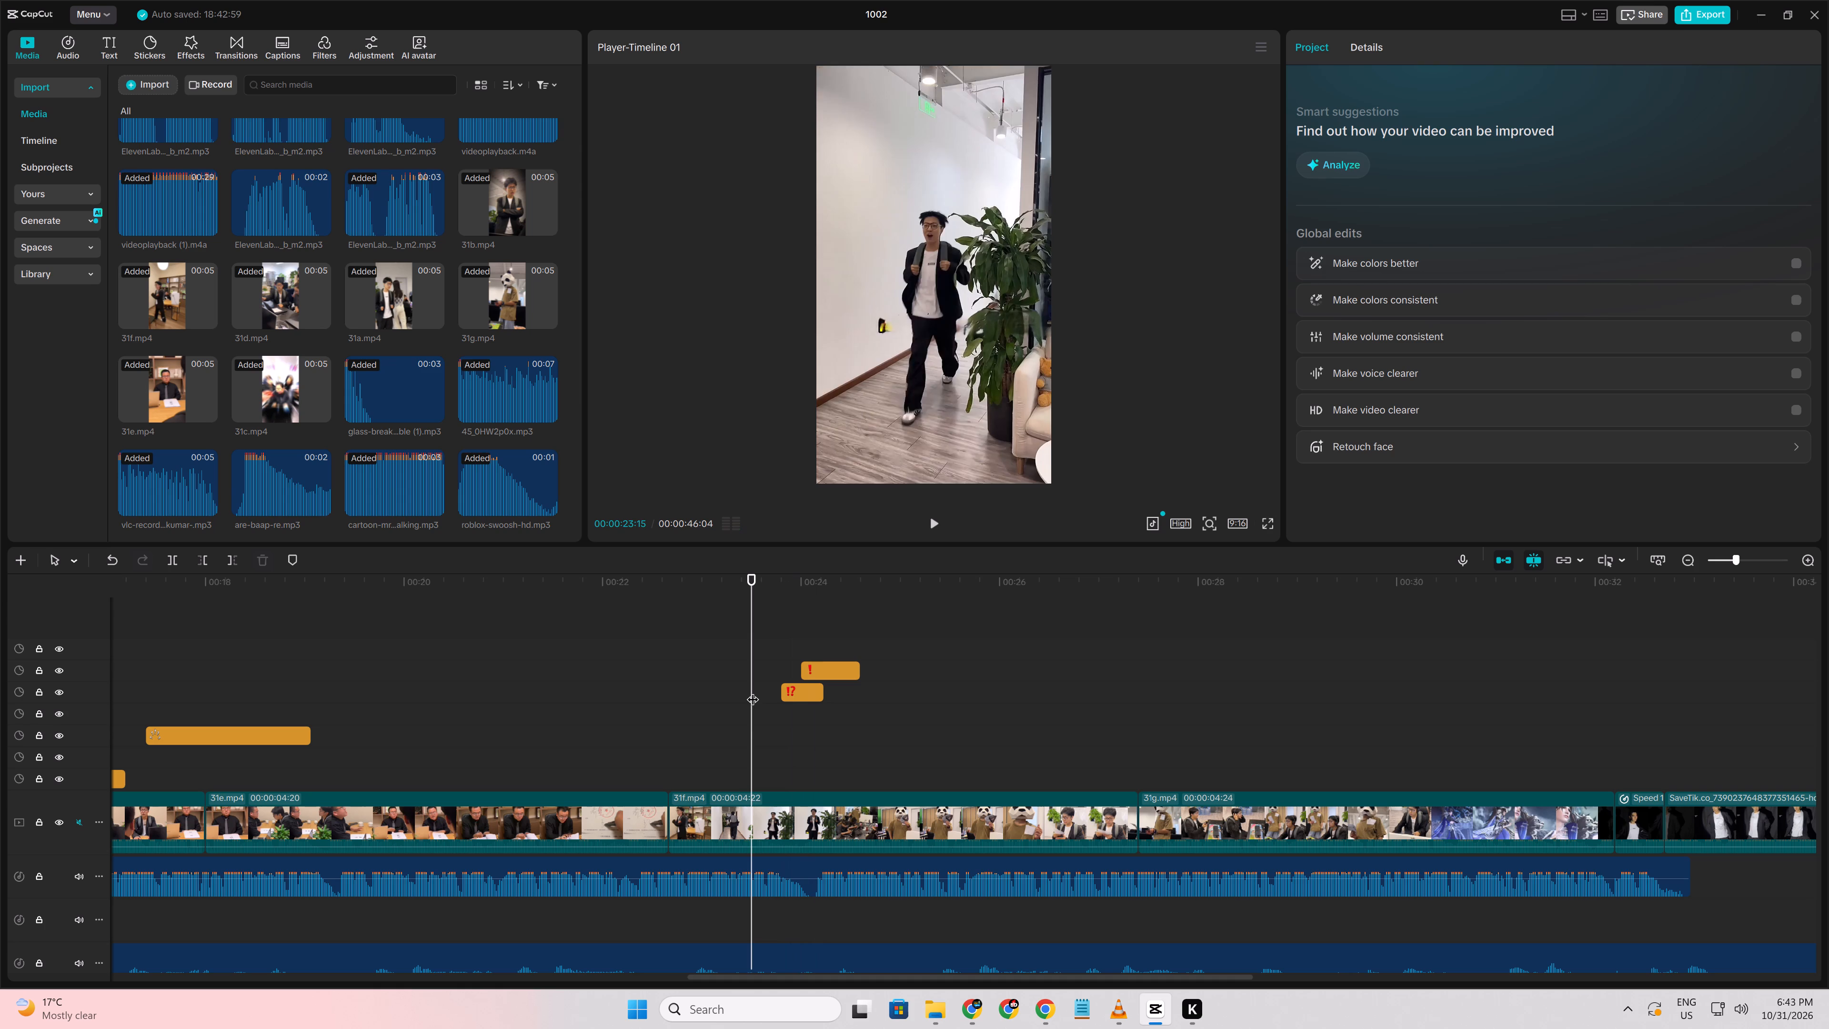
left_click_drag(753, 691, 764, 691)
left_click_drag(802, 691, 797, 693)
Trim the end of the "!?" sticker to 00:00:24:00, at the cut to the panda shot.
left_click(771, 716)
left_click_drag(771, 716, 799, 717)
left_click(800, 692)
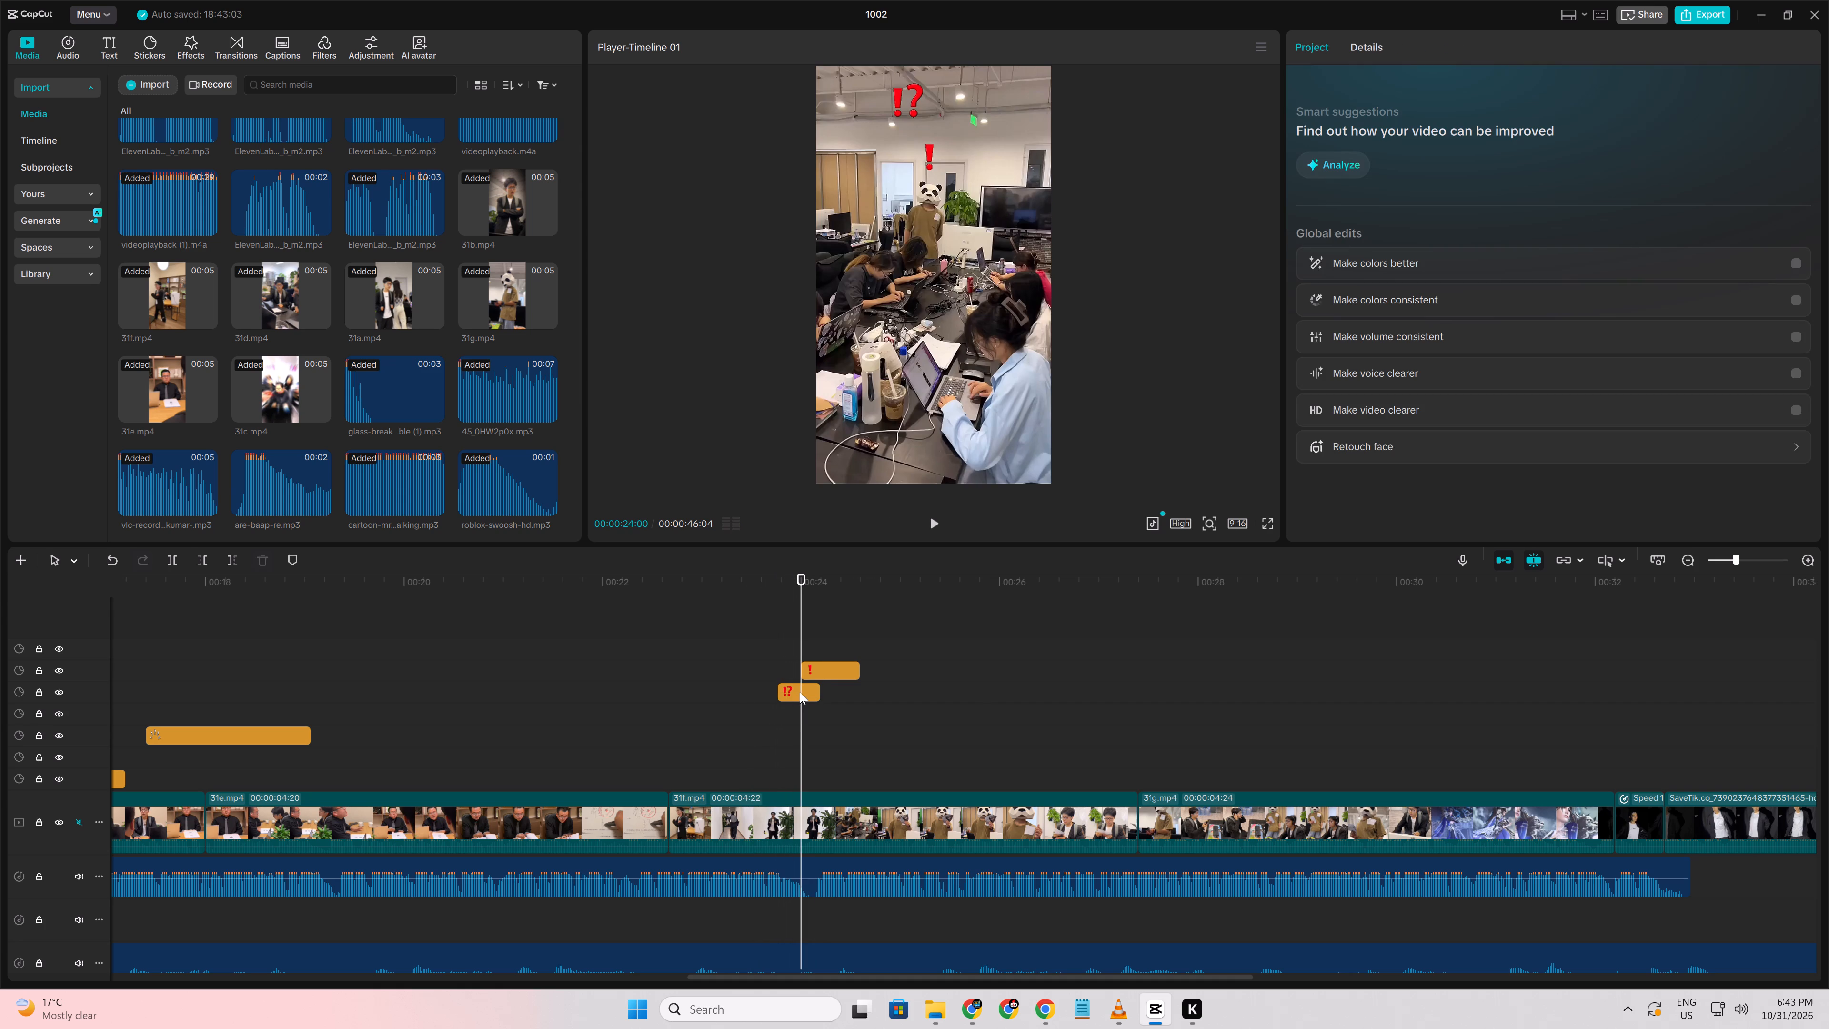
key("w")
Reposition the "!?" sticker just above the man's head in the corridor shot at its 00:00:23:23 and 00:00:23:24 frames.
left_click(770, 697)
left_click_drag(770, 697, 776, 699)
left_click(786, 695)
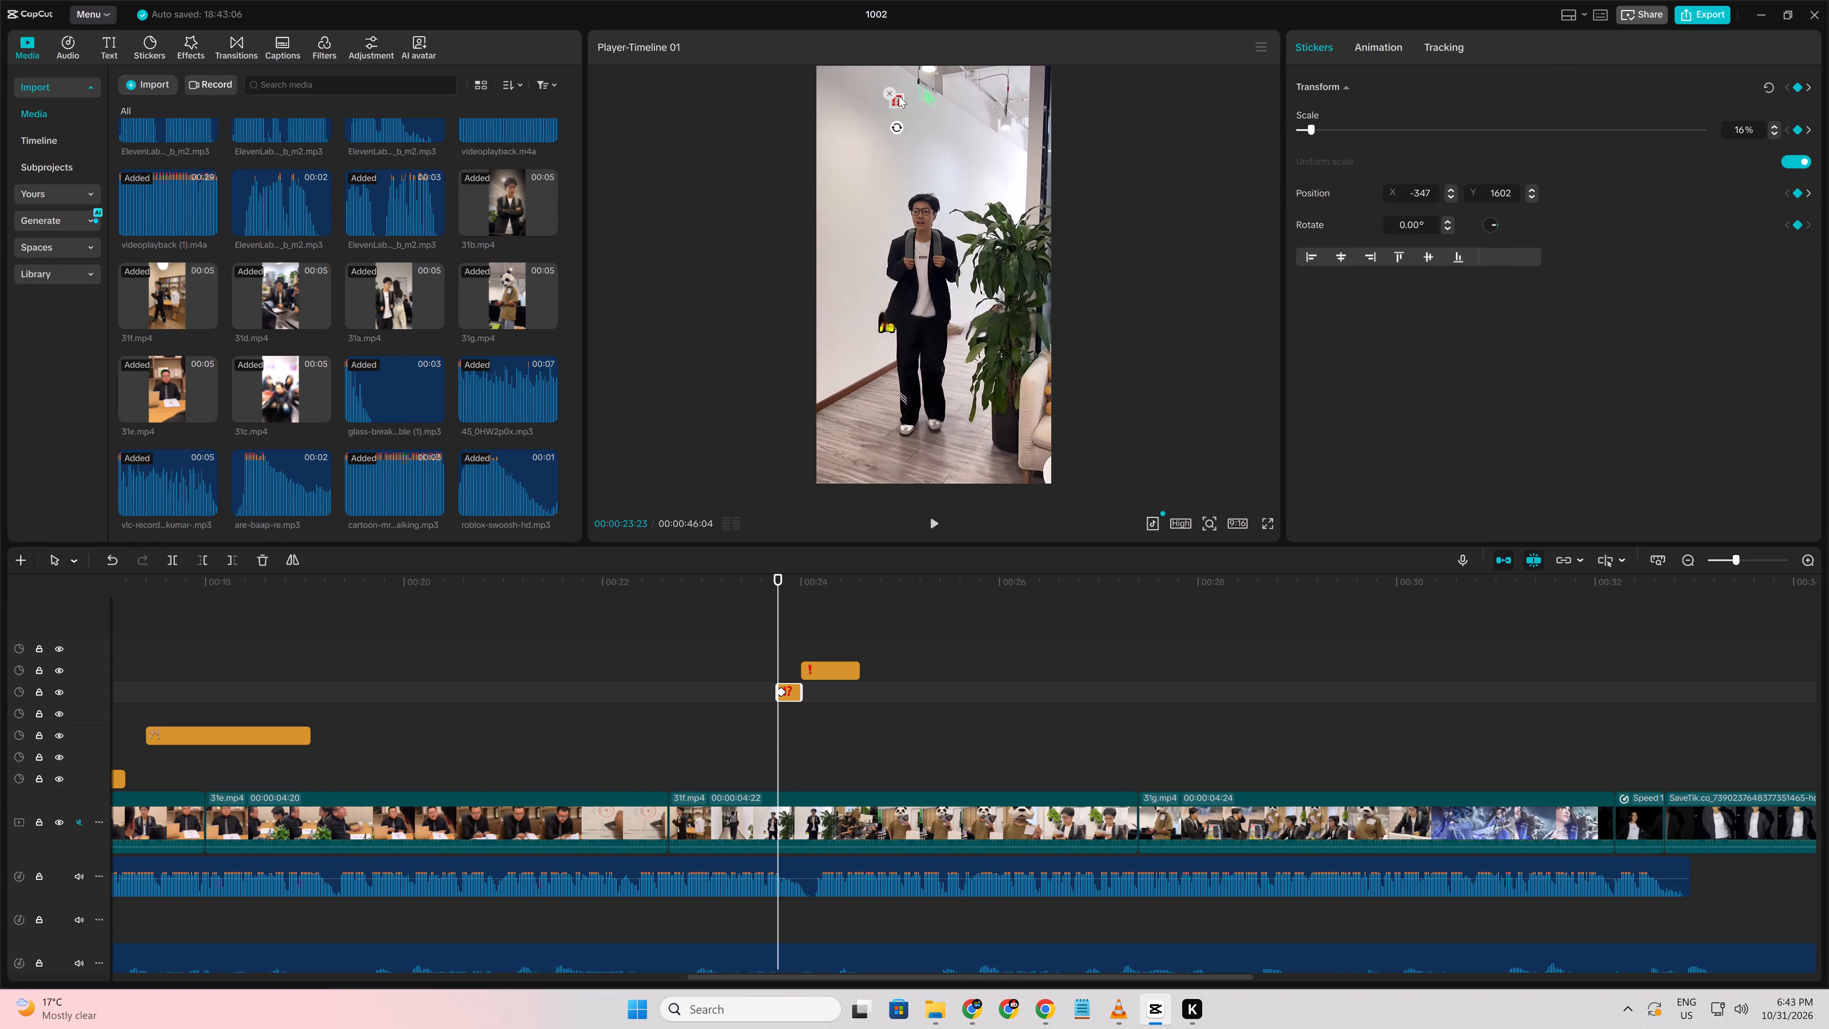
left_click_drag(895, 100, 931, 192)
left_click_drag(901, 107, 925, 187)
left_click_drag(925, 187, 925, 188)
key("Right")
left_click_drag(891, 101, 903, 135)
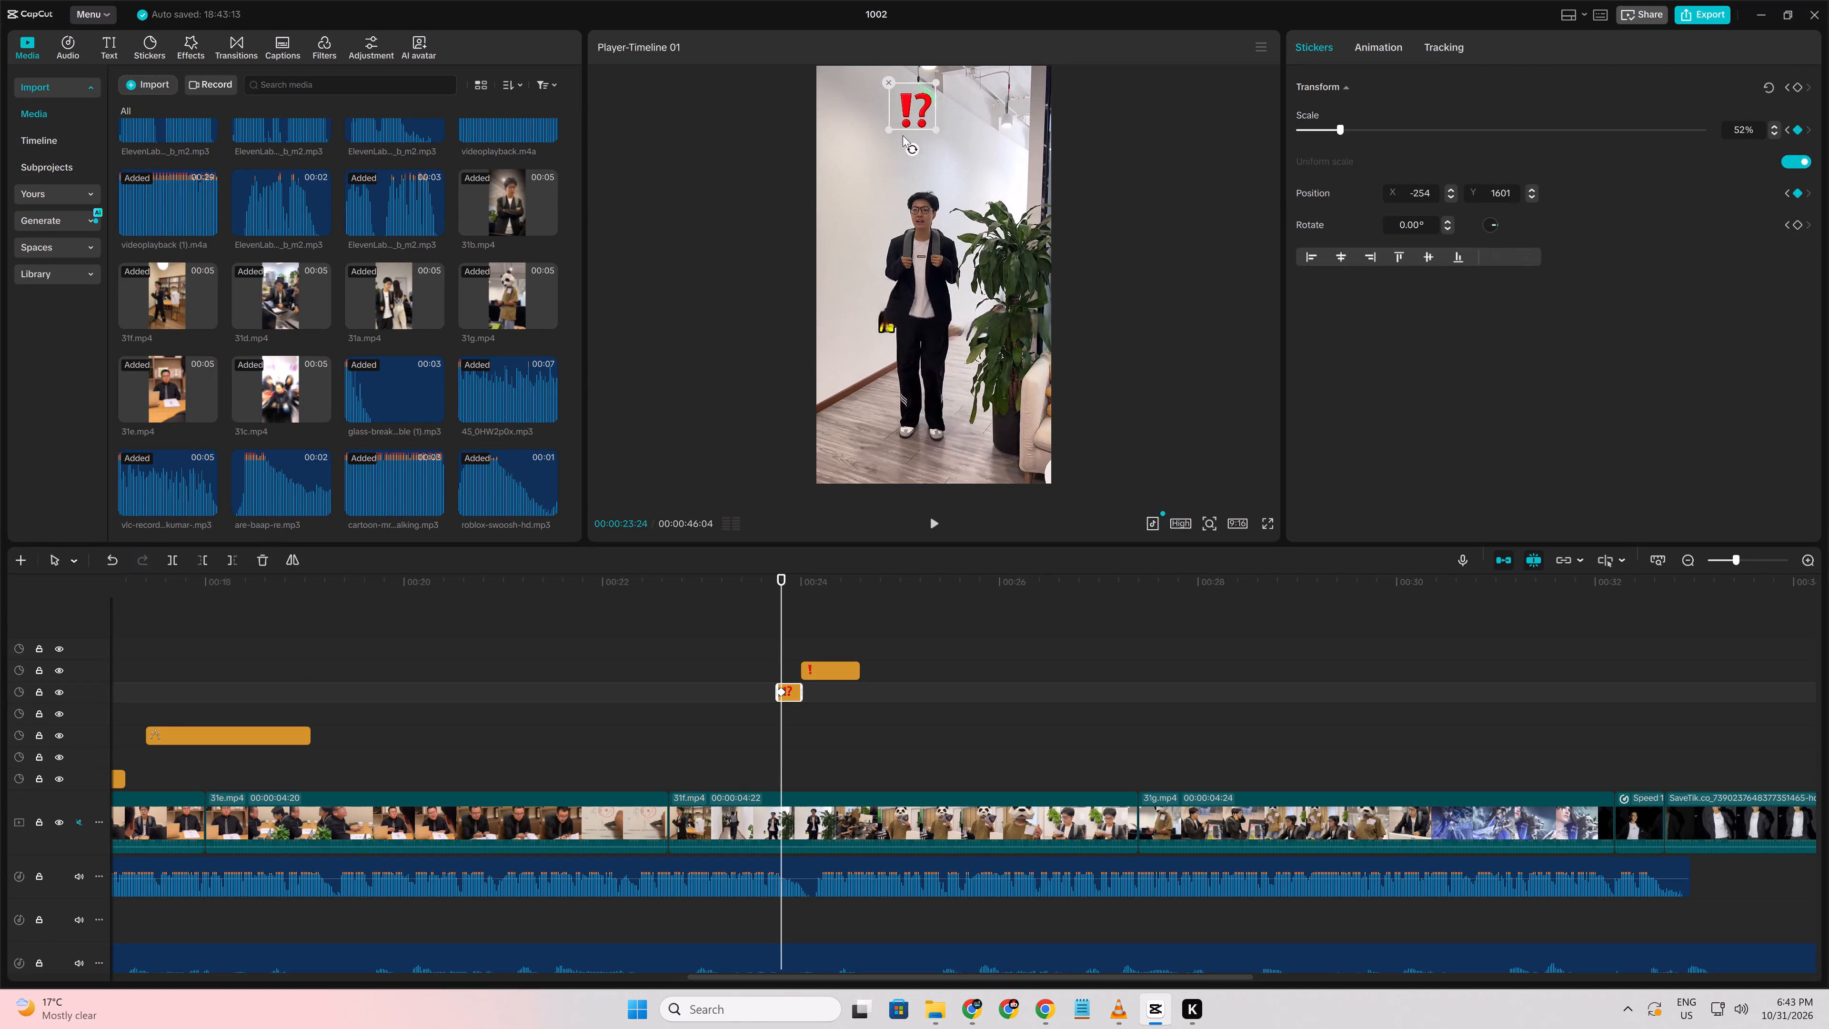
left_click_drag(903, 135, 909, 174)
Replay the corridor-to-panda transition to check both punctuation stickers, and examine the panda shot on the timeline around 00:00:24:13.
left_click(740, 666)
key("space")
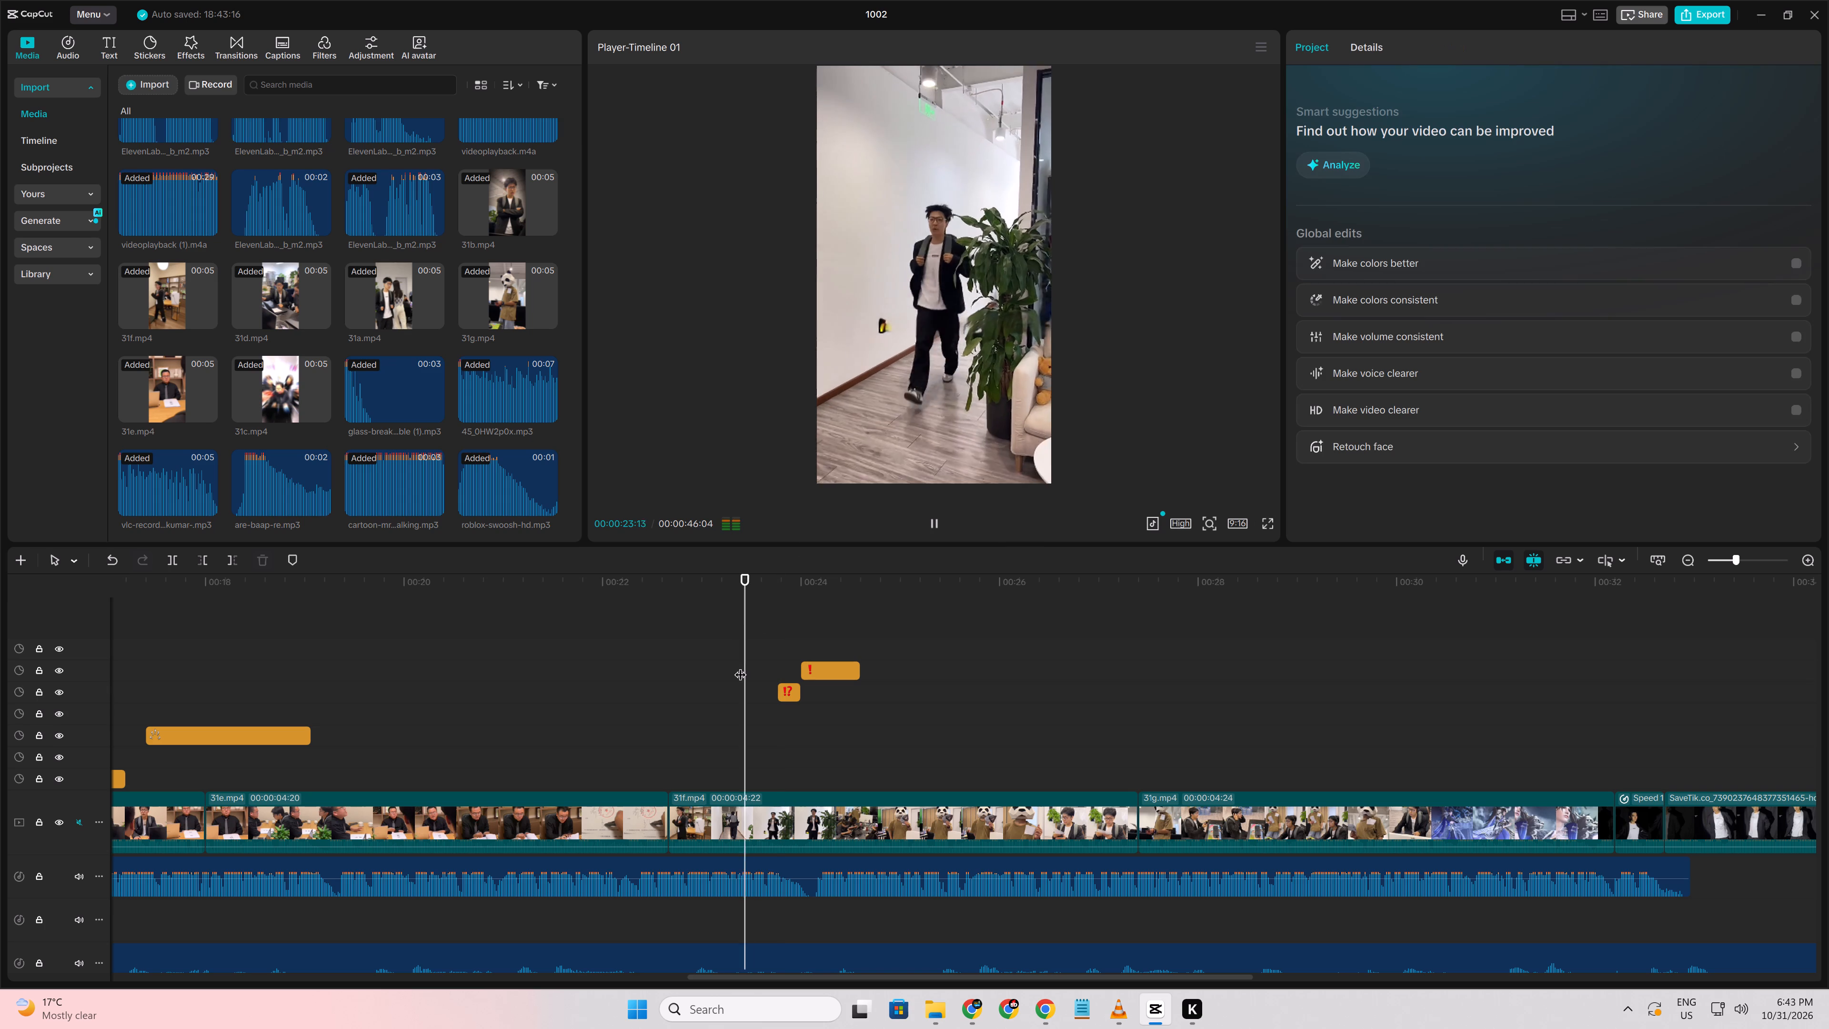
key("space")
key("space")
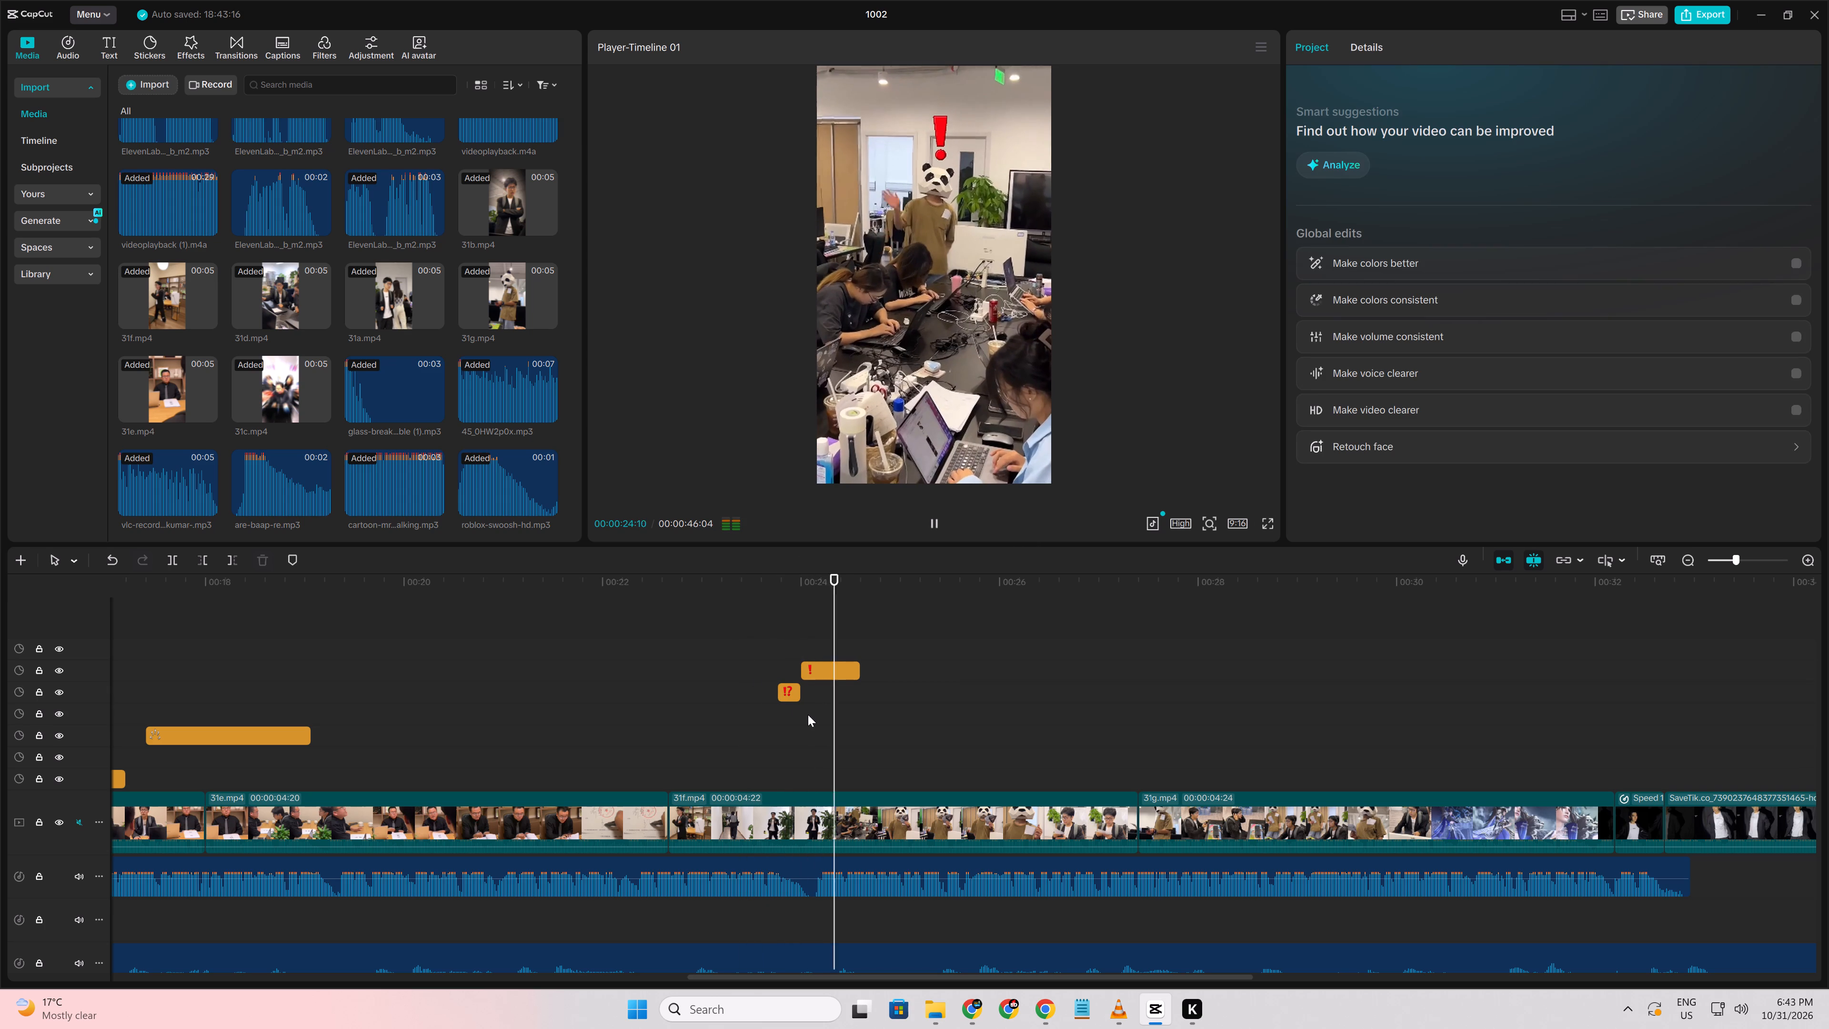
key("space")
left_click(808, 715)
key("space")
key("space")
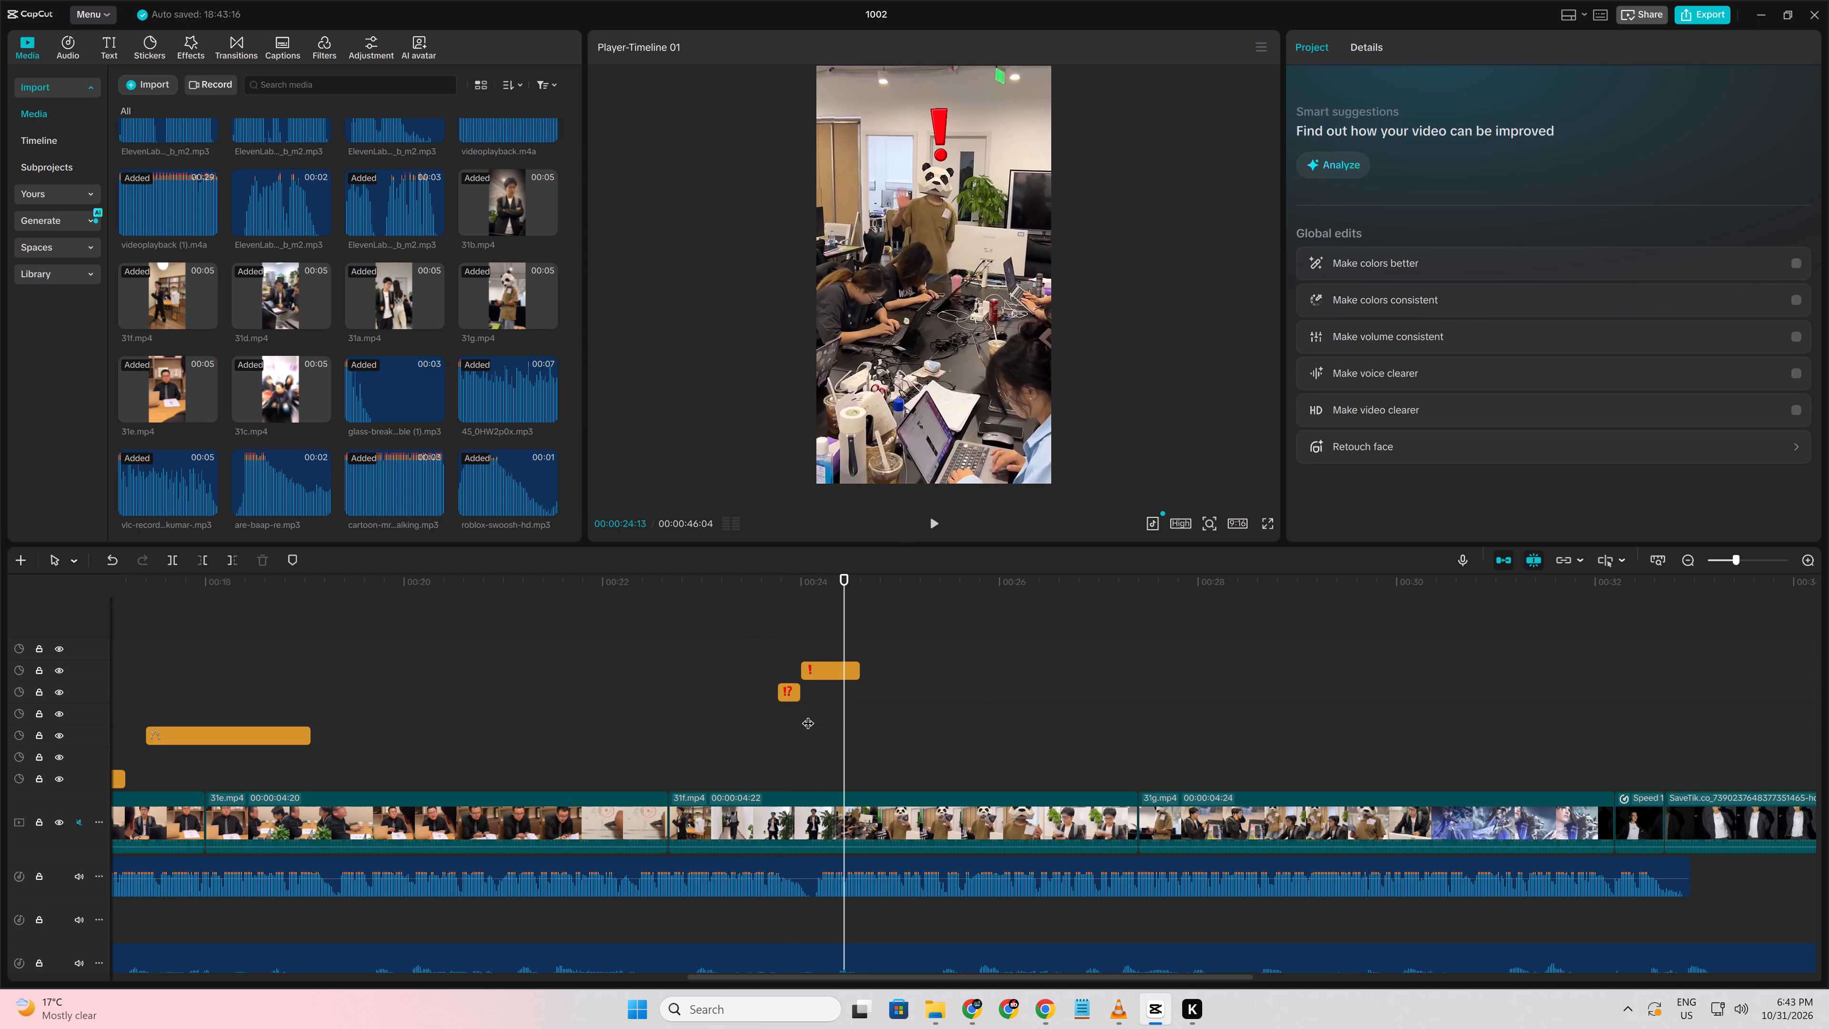
scroll(808, 715, "up", 6, "ctrl")
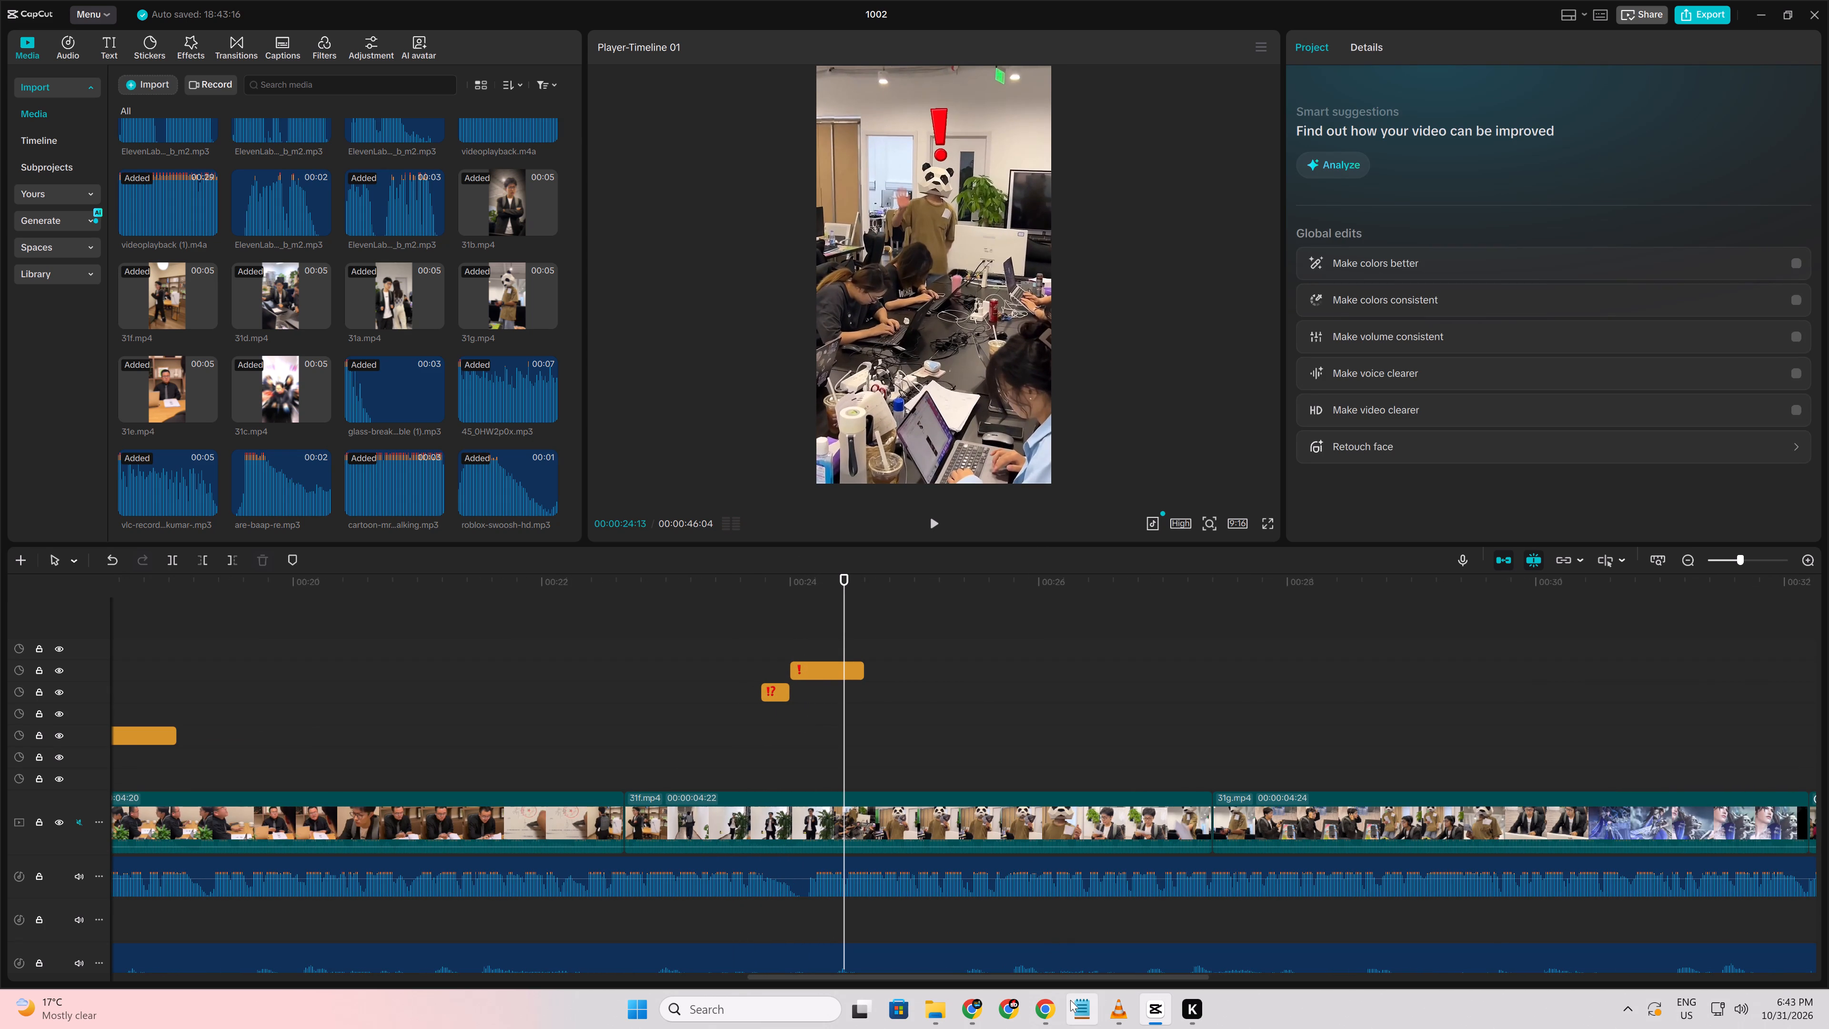
Switch to Chrome and search Myinstants for "aayen".
left_click(1049, 1010)
left_click(212, 132)
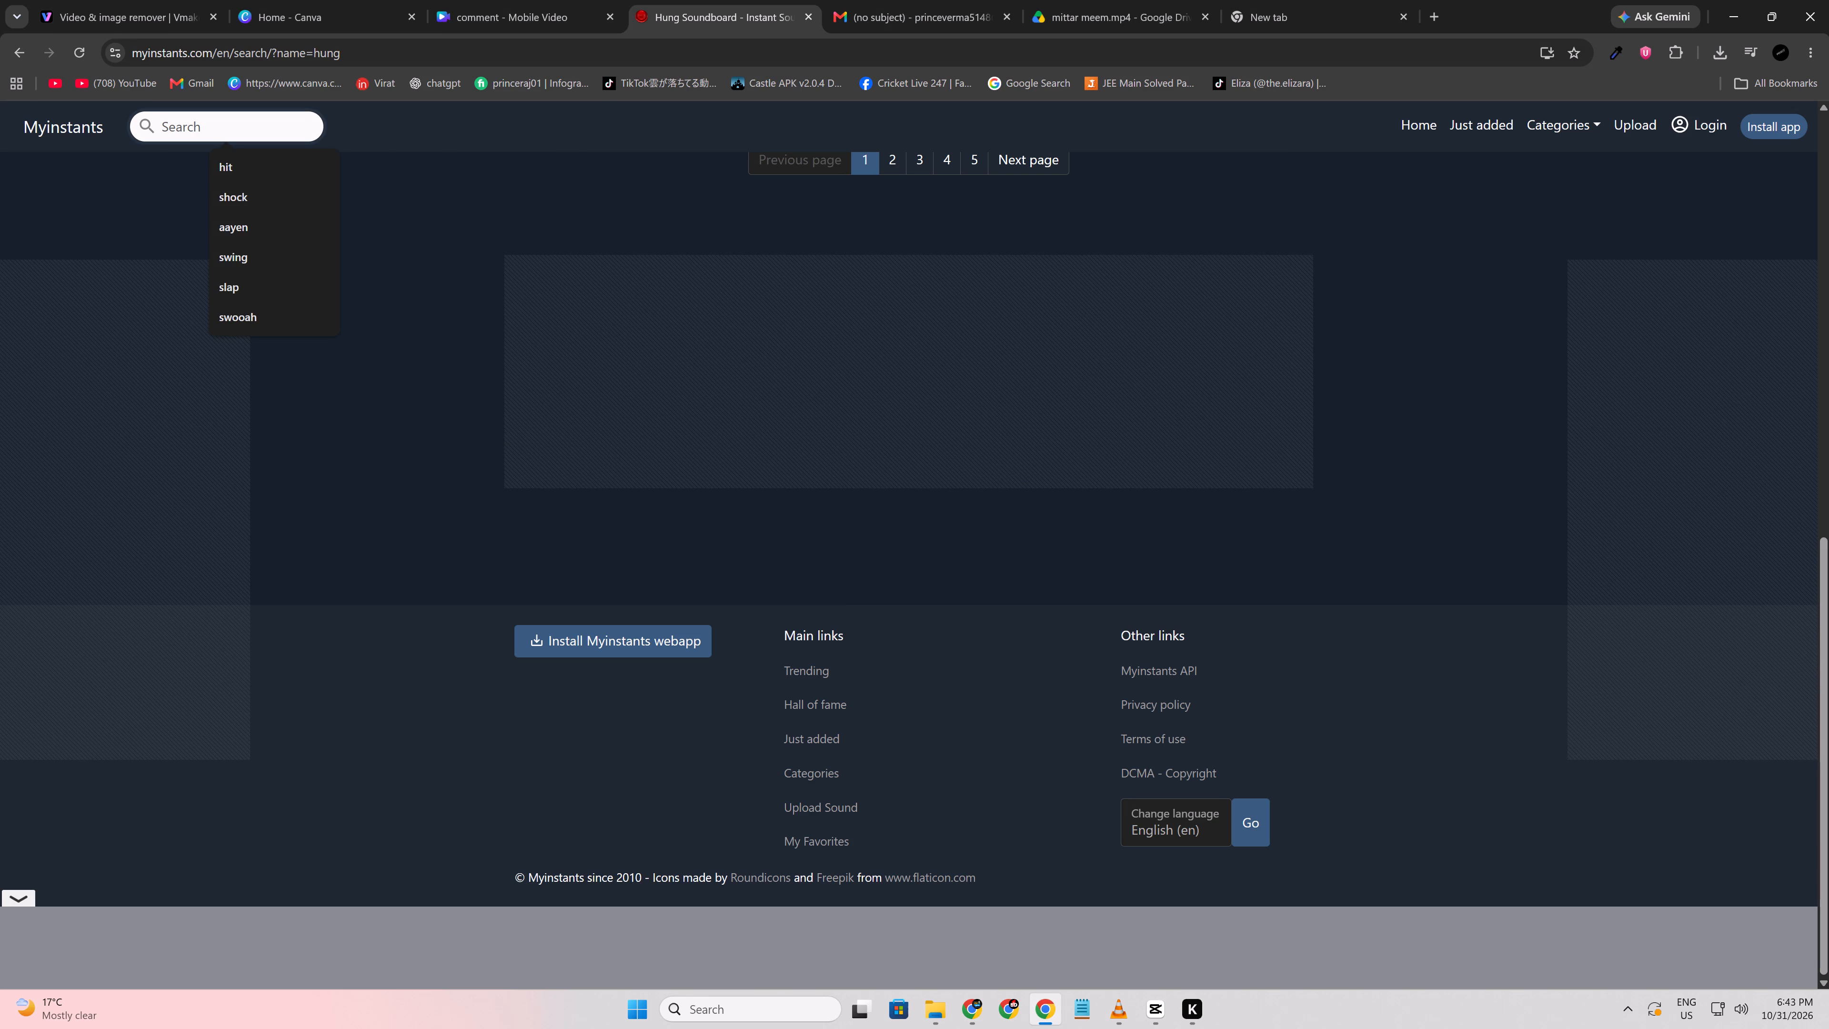
key("b")
key("BackSpace")
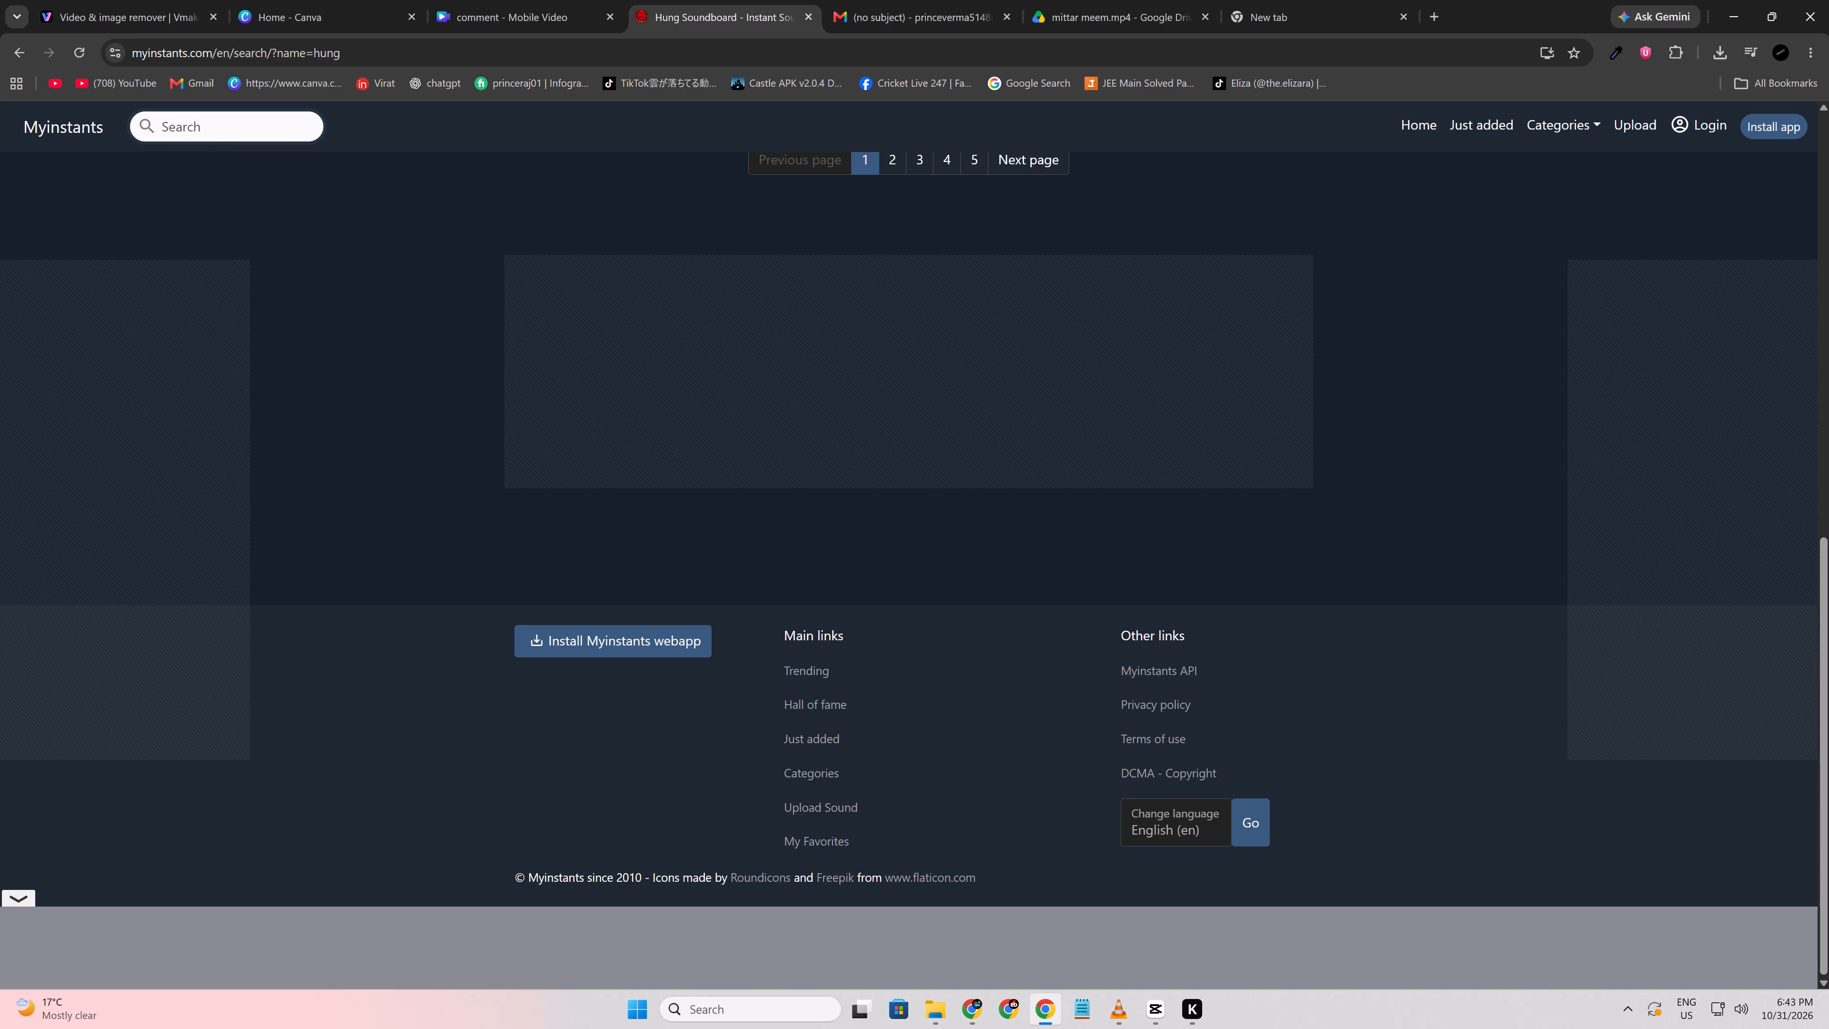
type("aayen")
key("Return")
Preview the "Aayen Kya Ant Shant Bol Rahe" sound and go back to the earlier search page.
left_click(896, 264)
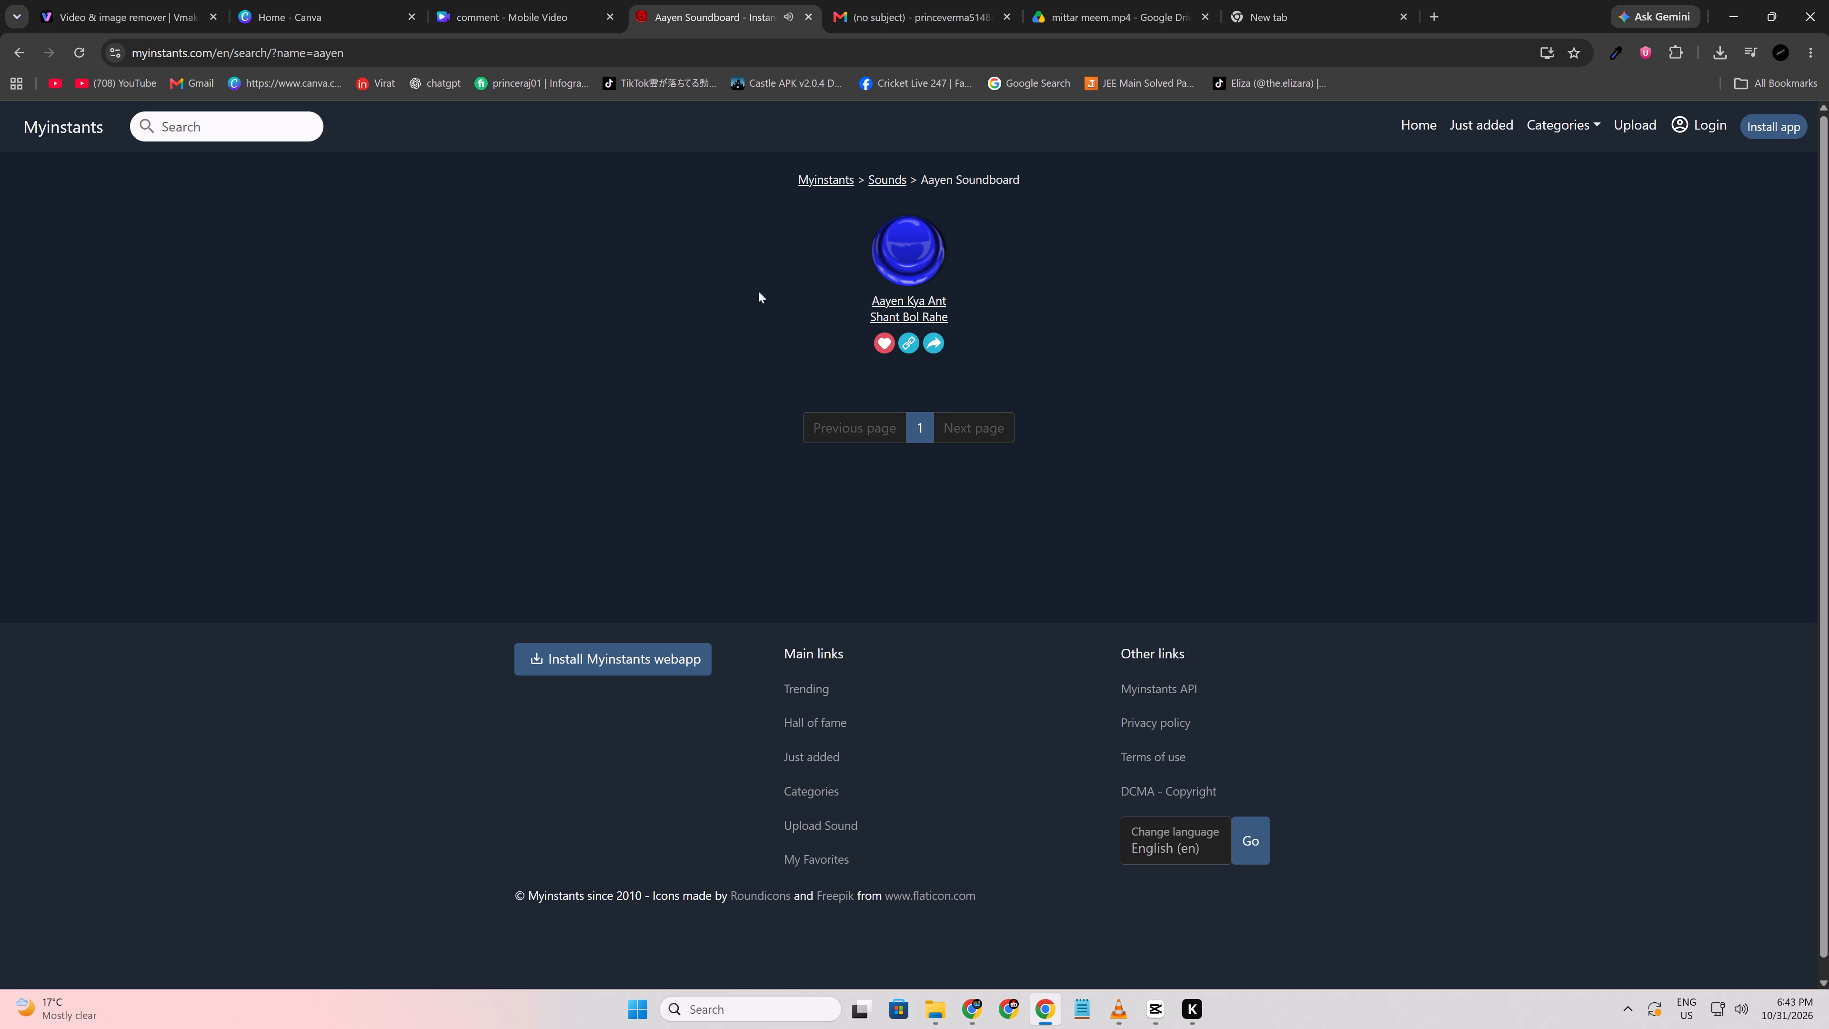
left_click(703, 303)
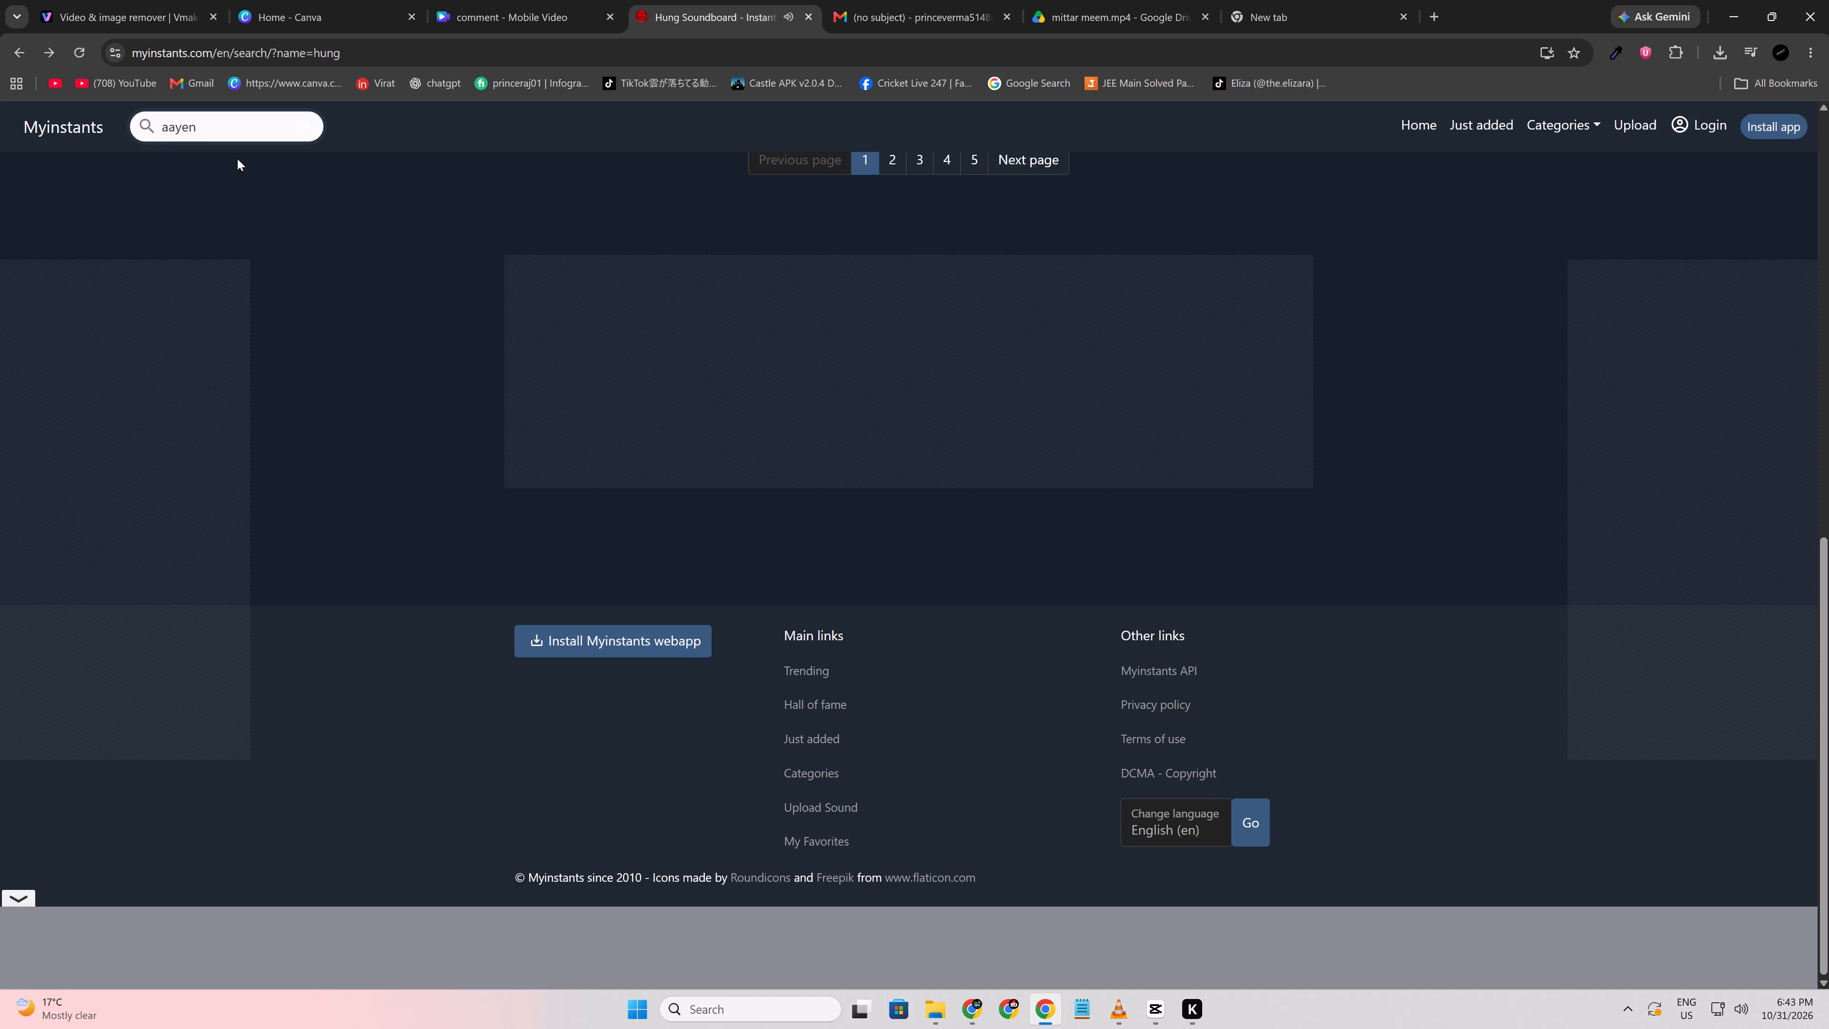
Search Myinstants for "aaye" and audition the Aayein Meme sound alongside other results.
left_click(214, 133)
key("BackSpace")
key("Return")
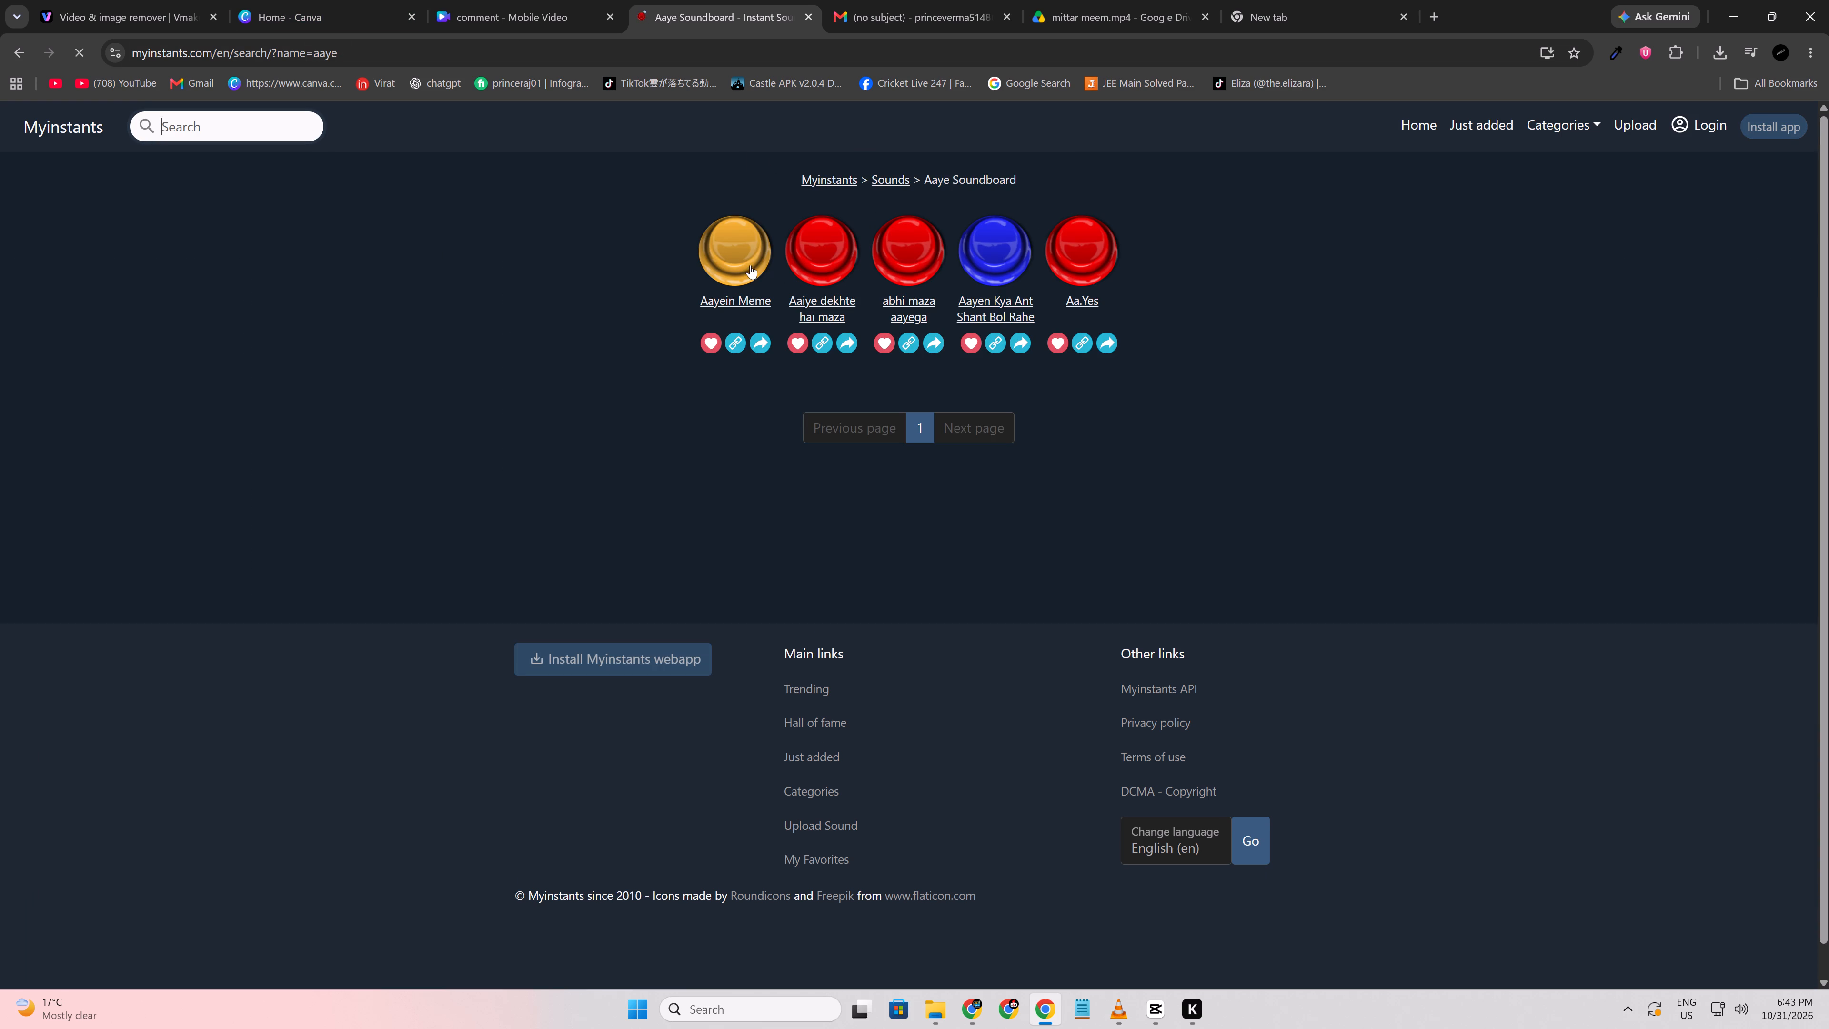
left_click(750, 265)
left_click(1096, 254)
left_click(744, 259)
left_click(839, 246)
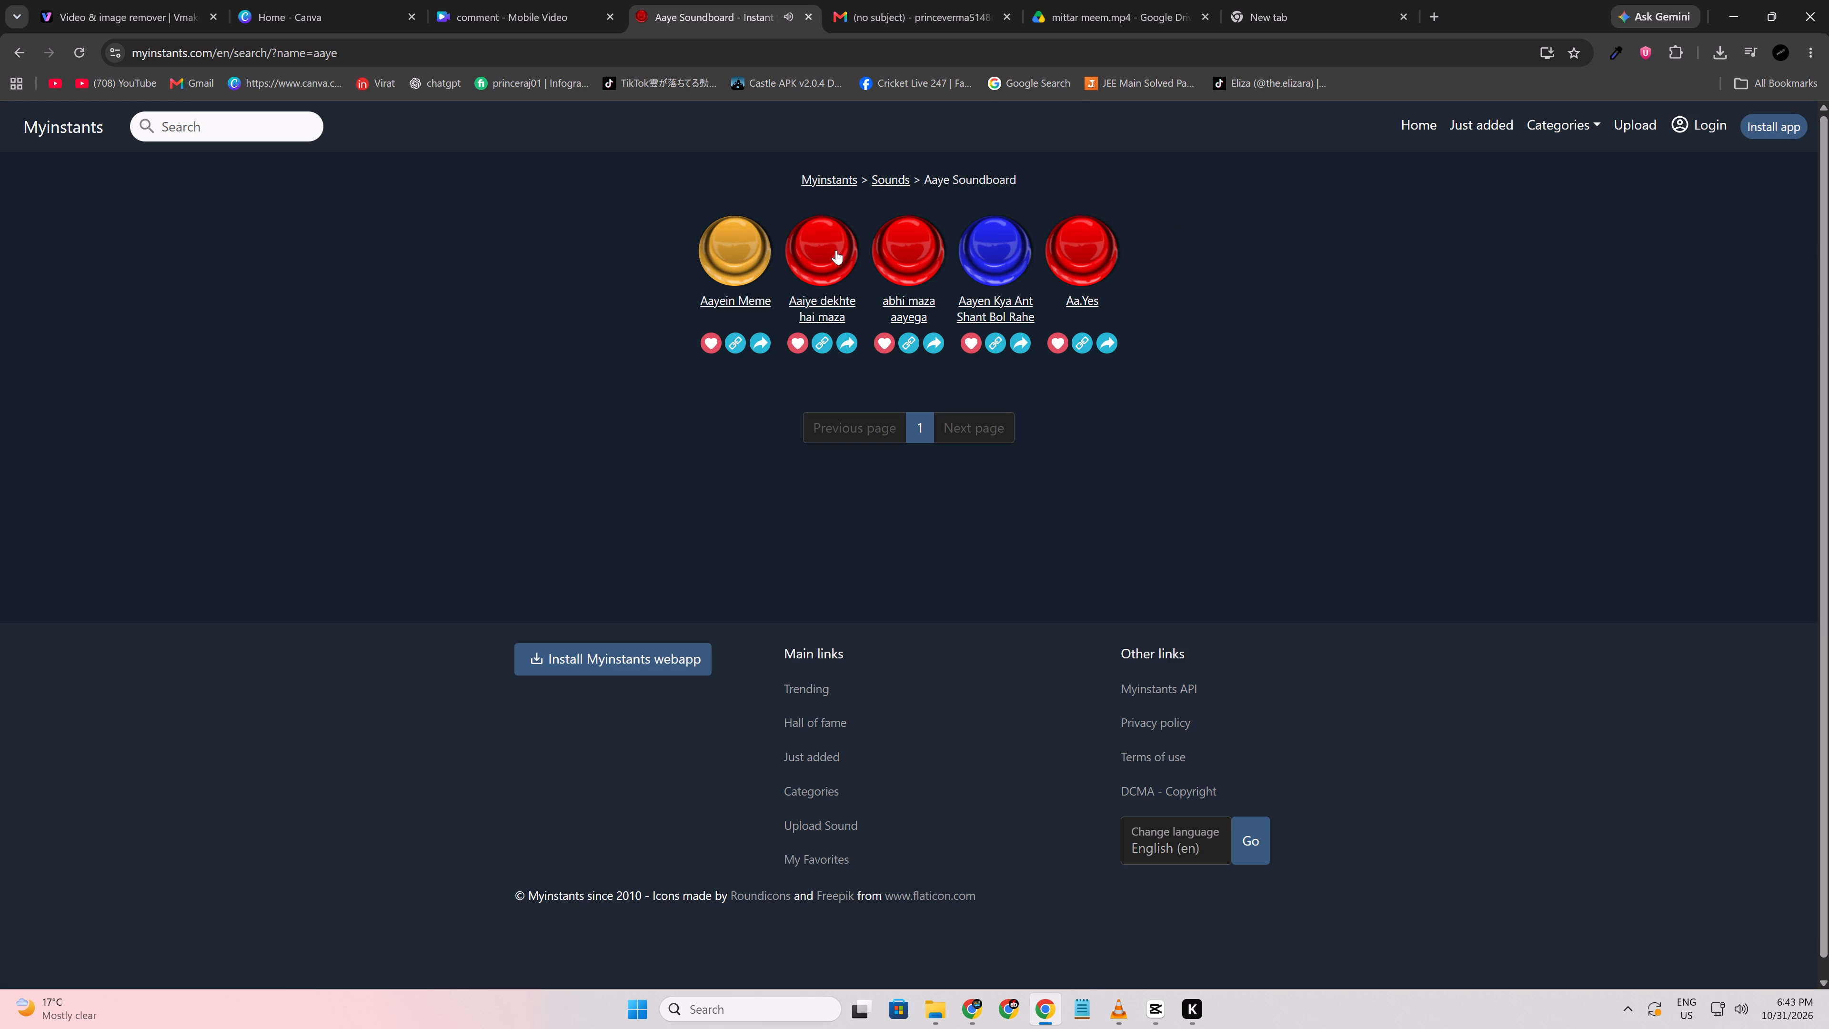
Download the Aayein Meme MP3 and import it into the CapCut project's media library.
left_click(754, 293)
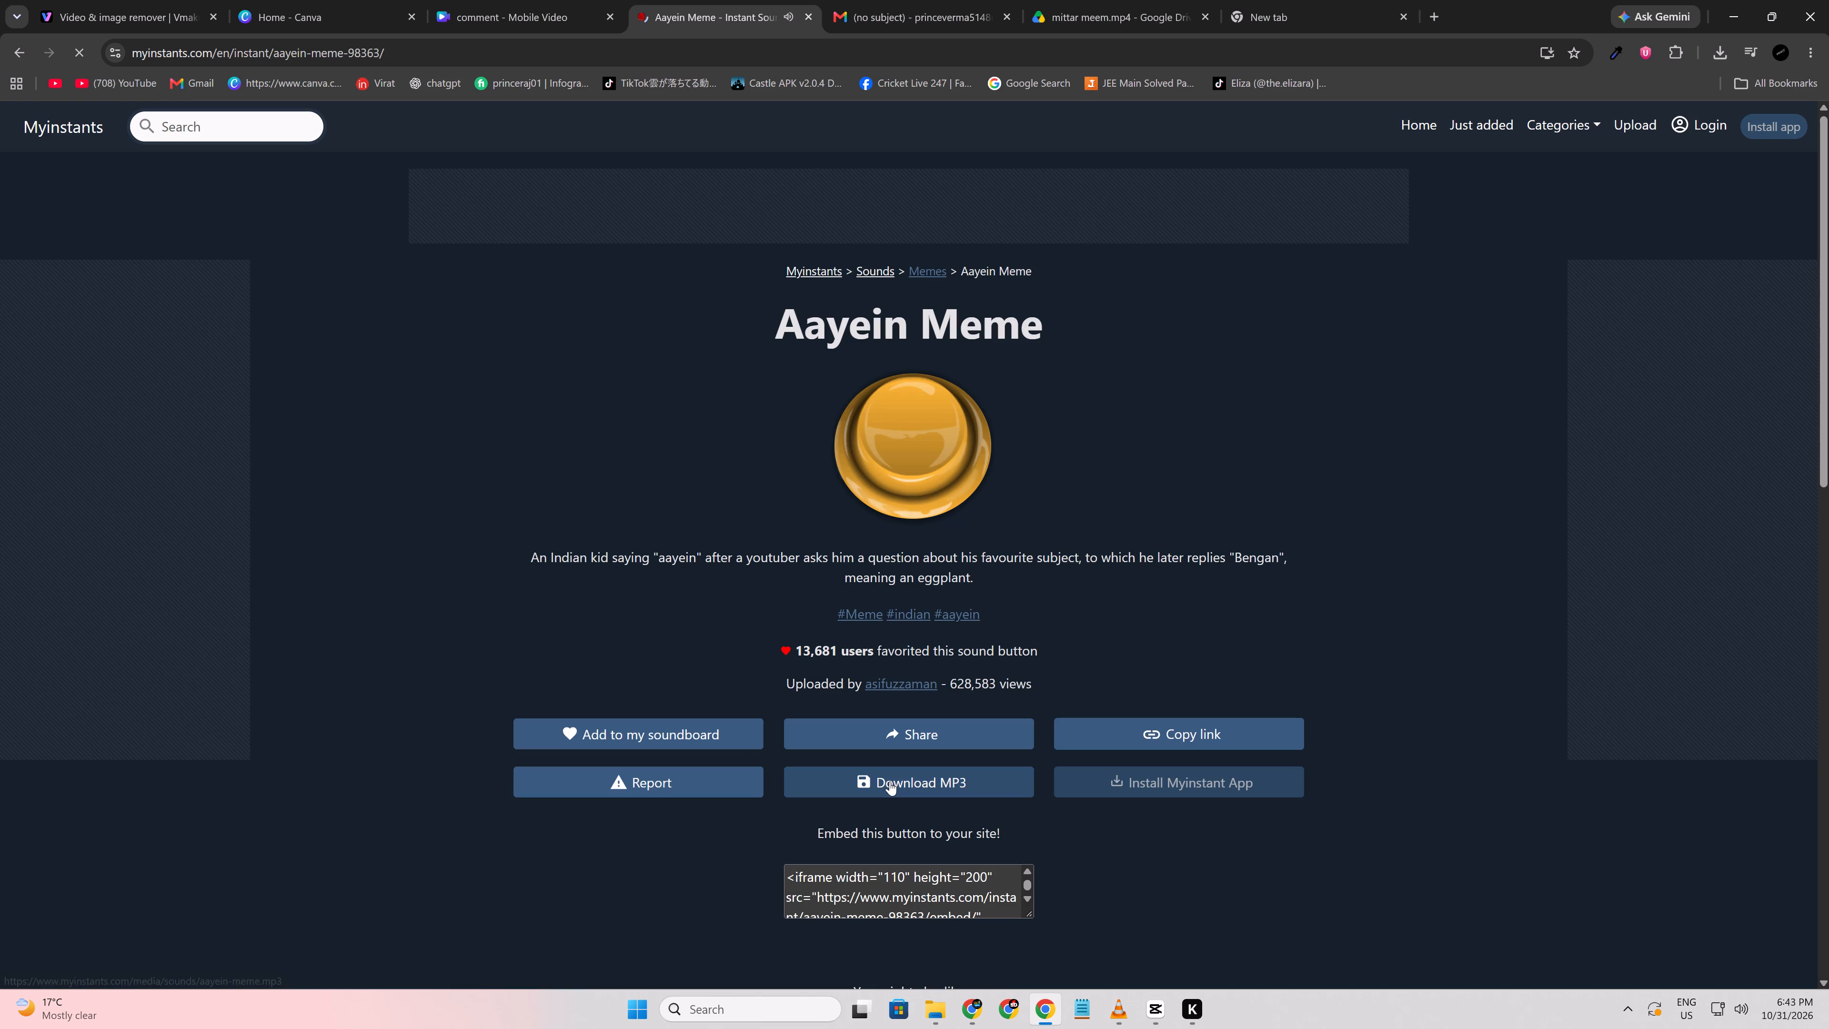
left_click(888, 781)
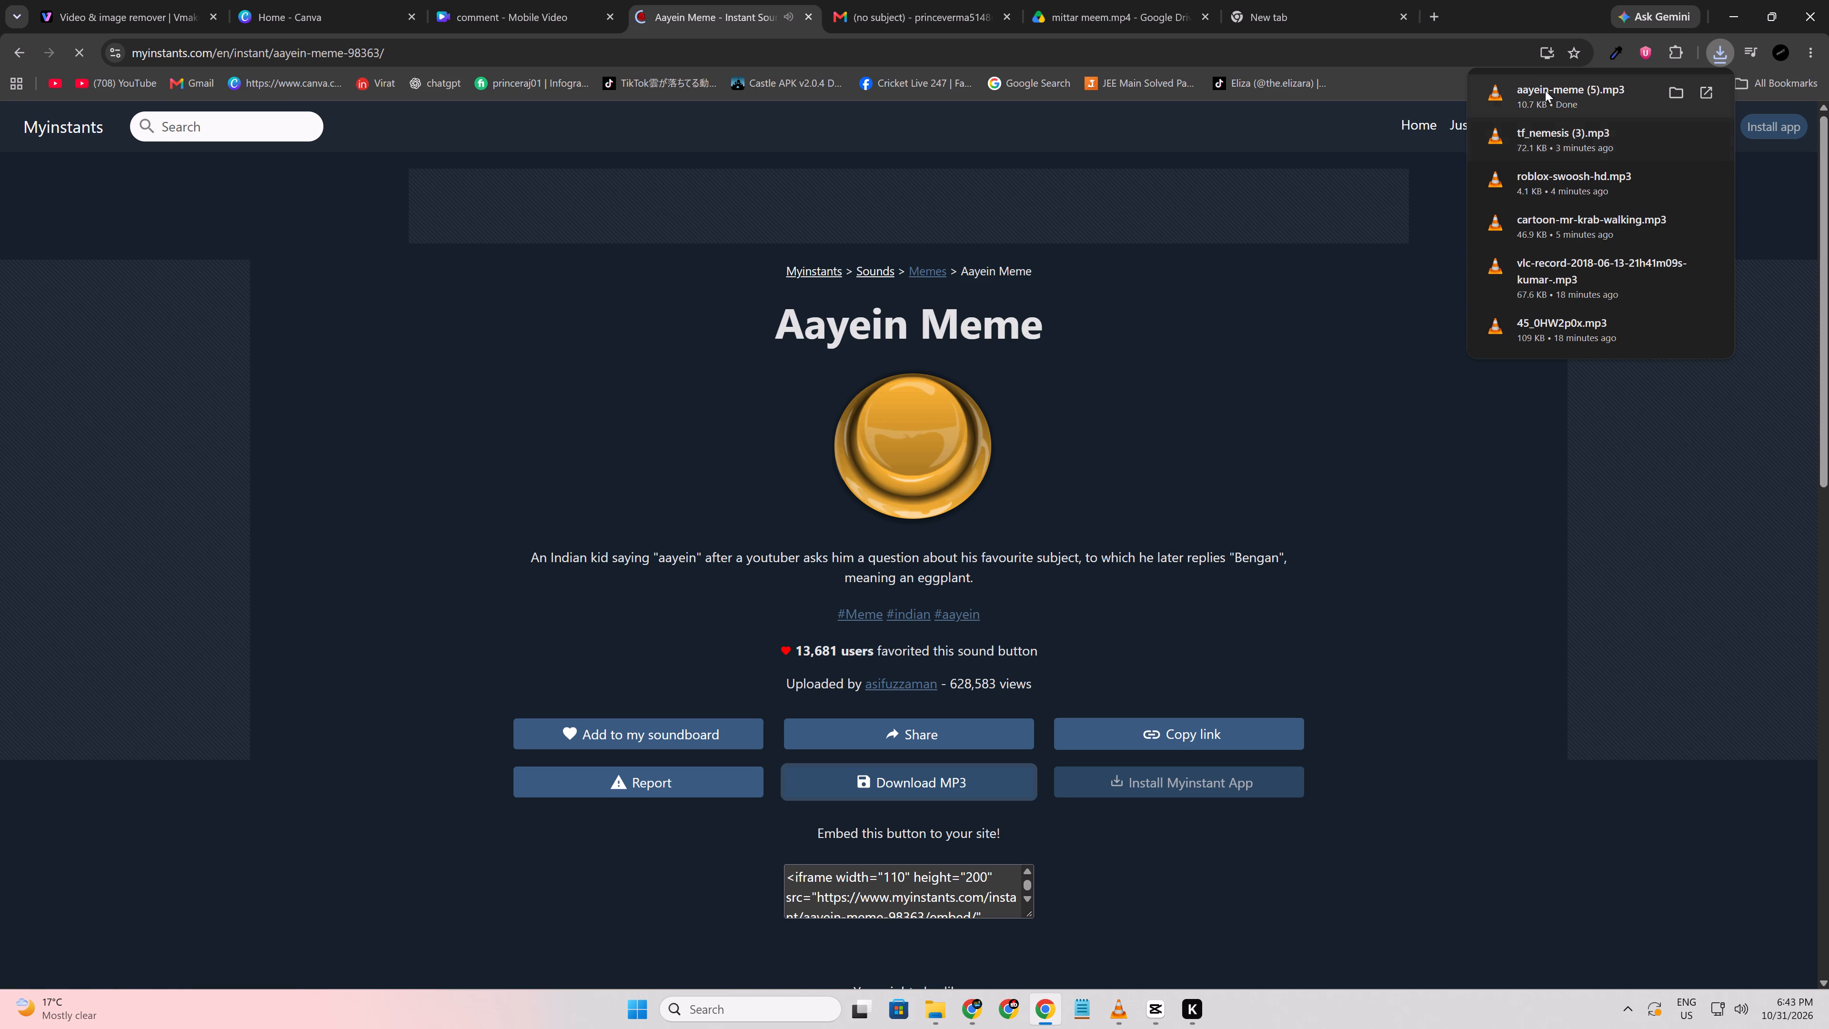
left_click_drag(1545, 91, 1146, 1013)
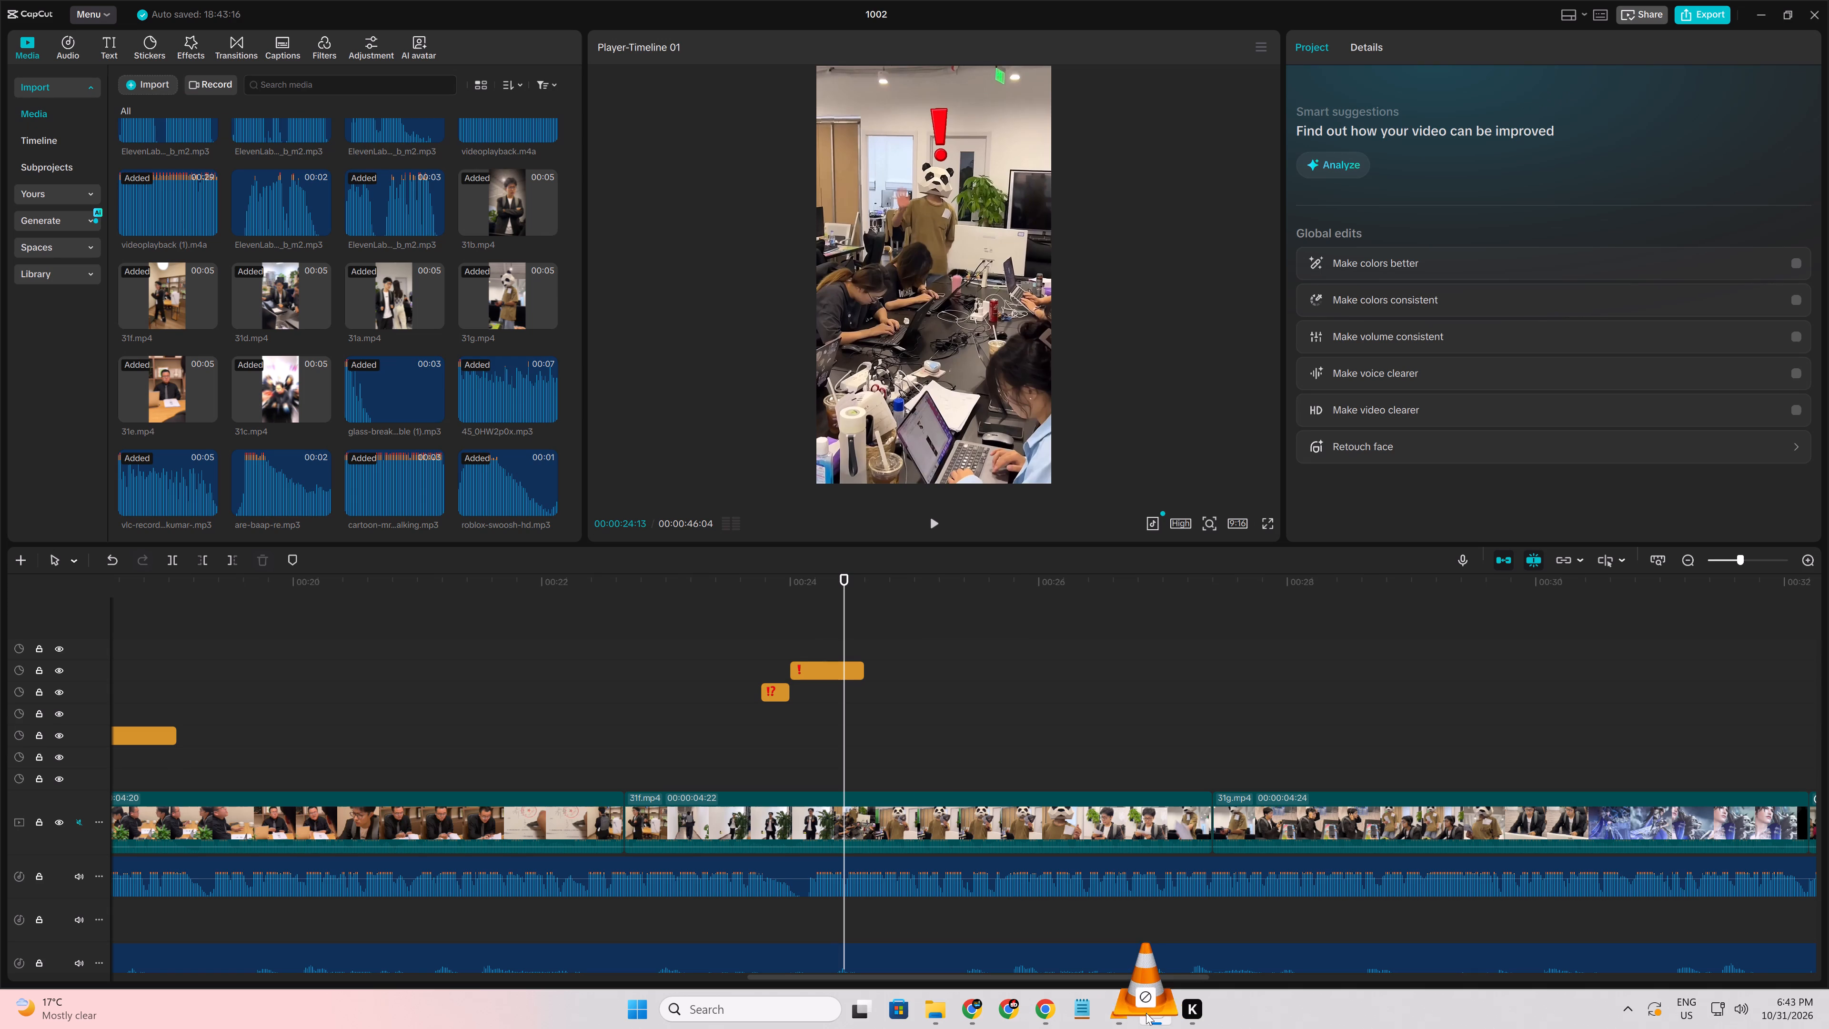
left_click_drag(1146, 1013, 406, 338)
left_click(166, 437)
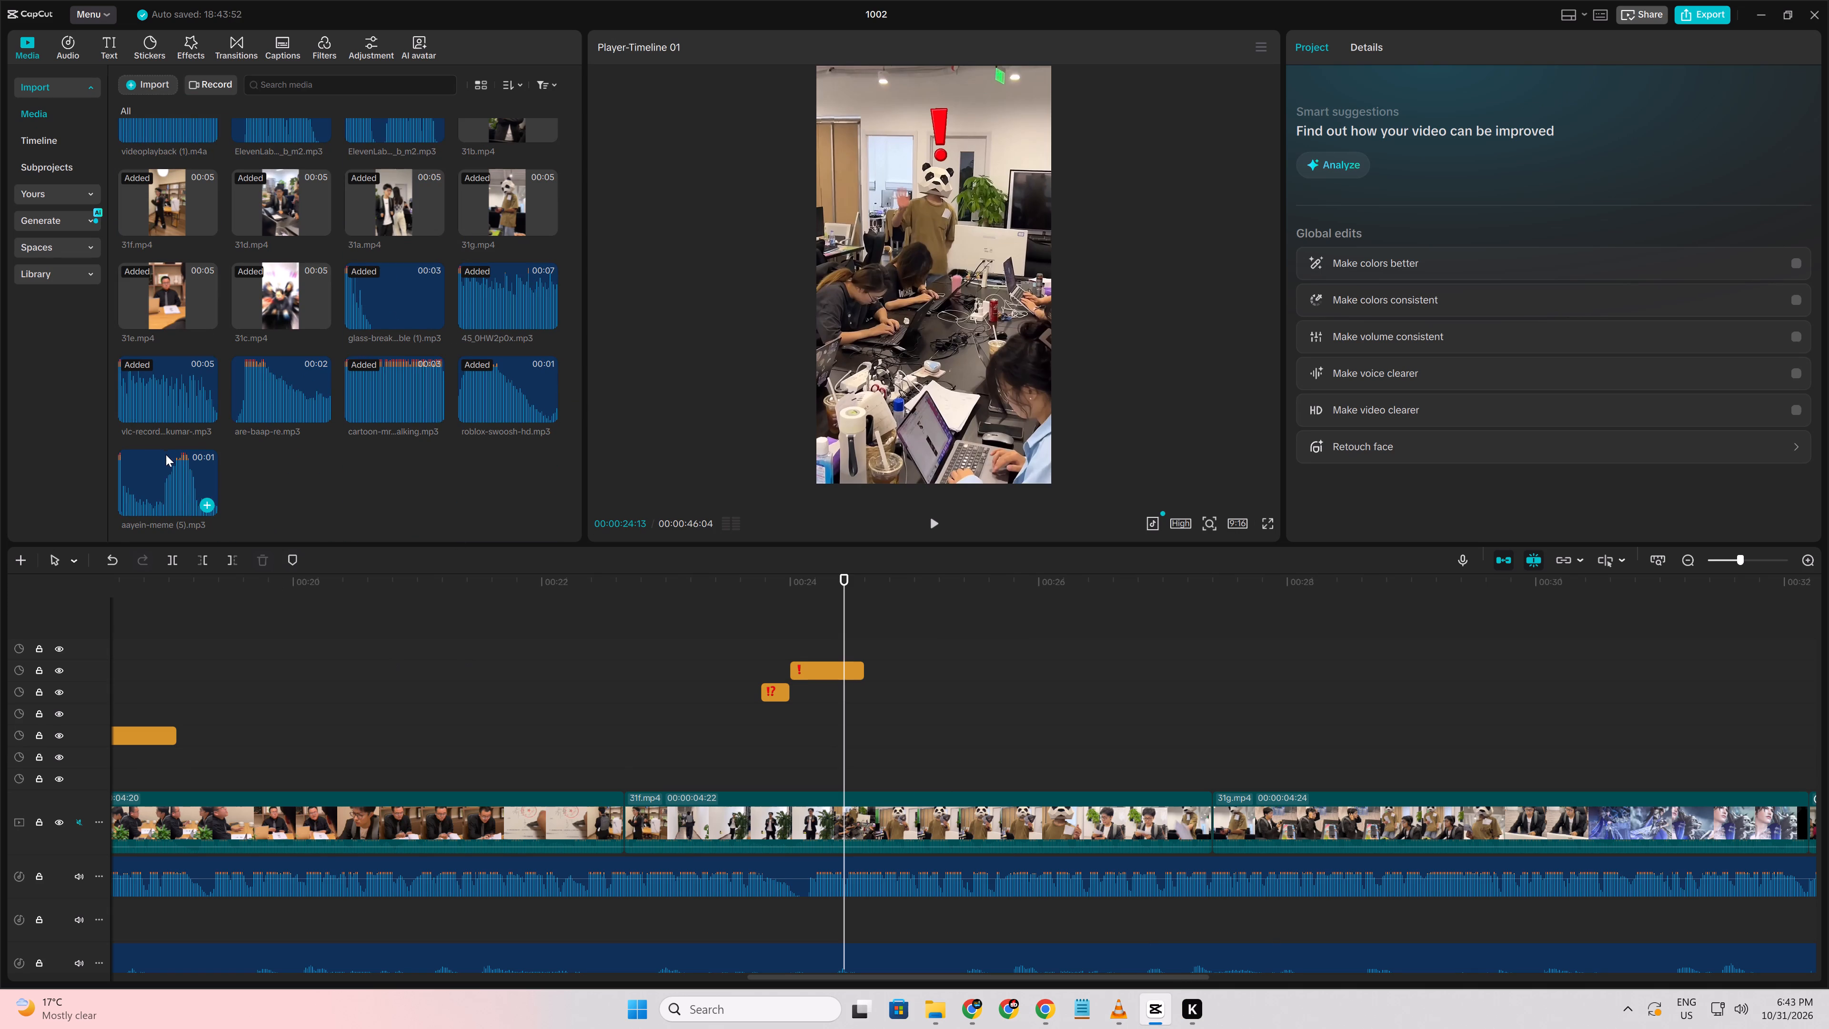
Place the aayein-meme sound on the audio track below the main voice audio at about 00:00:24:10, and play it back.
left_click_drag(166, 455, 826, 928)
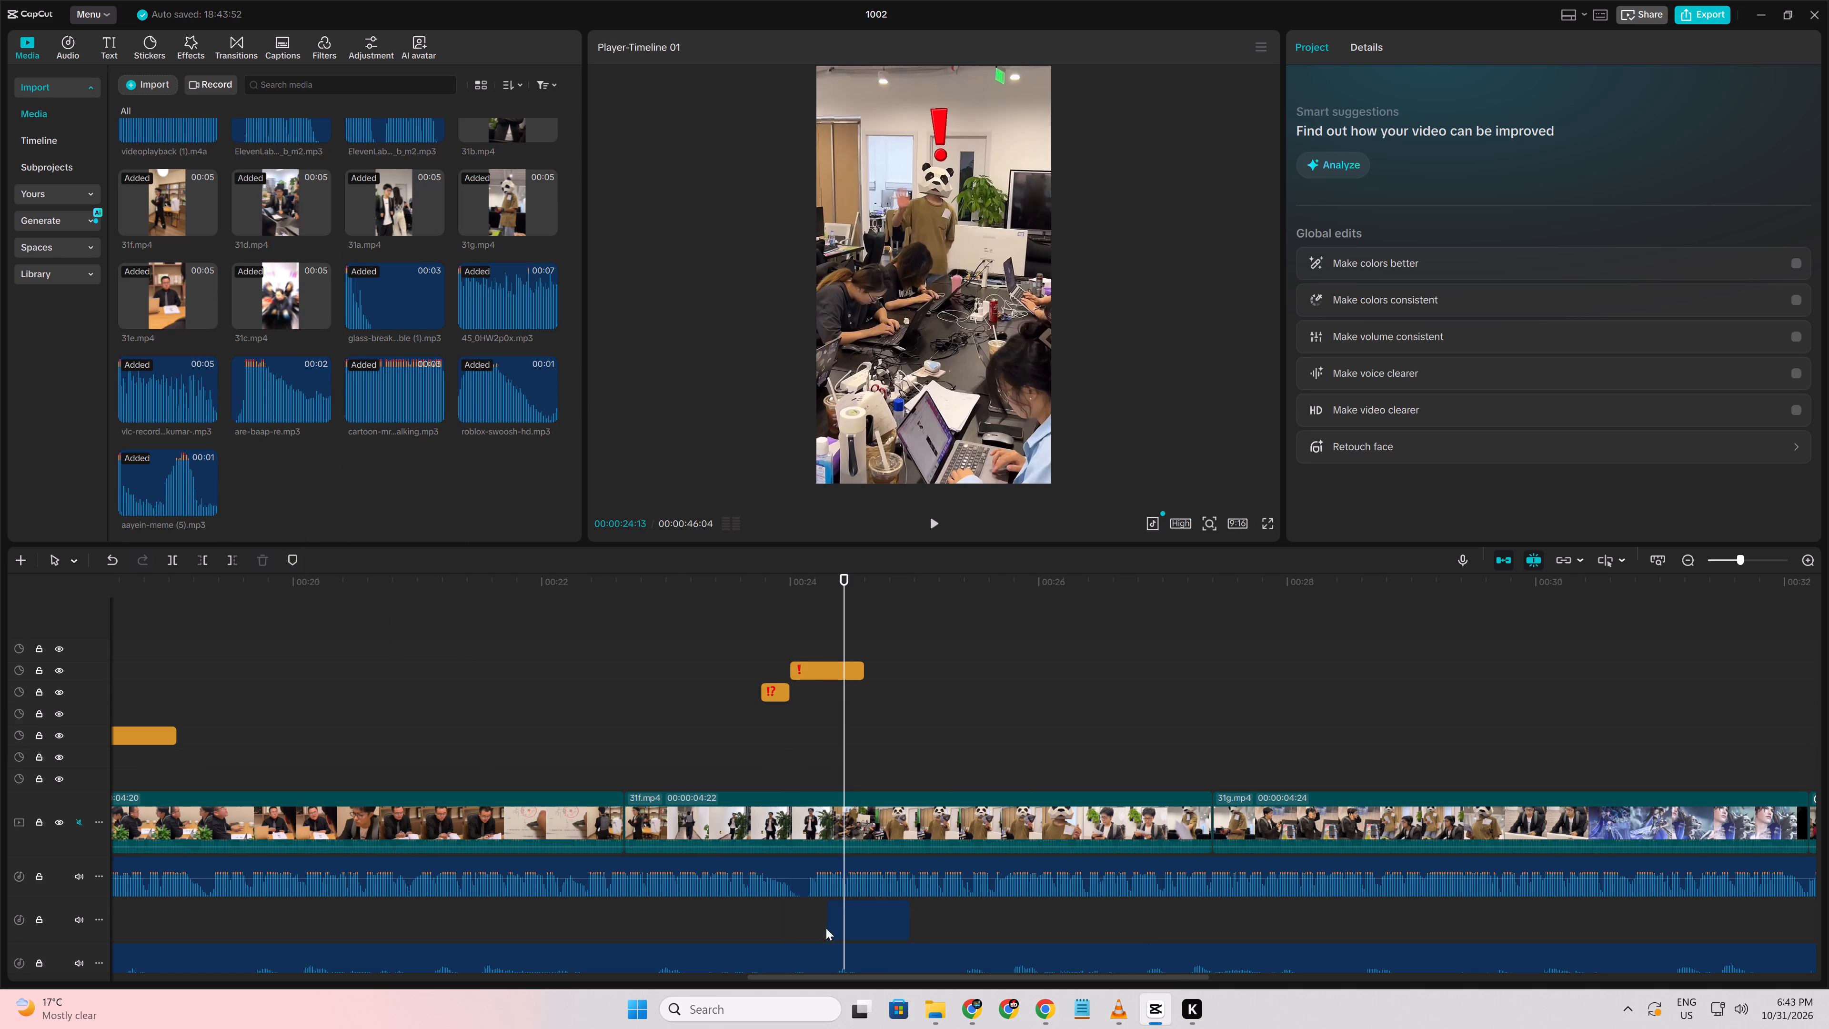
left_click_drag(785, 928, 774, 928)
left_click(763, 926)
key("space")
scroll(763, 925, "down", 3)
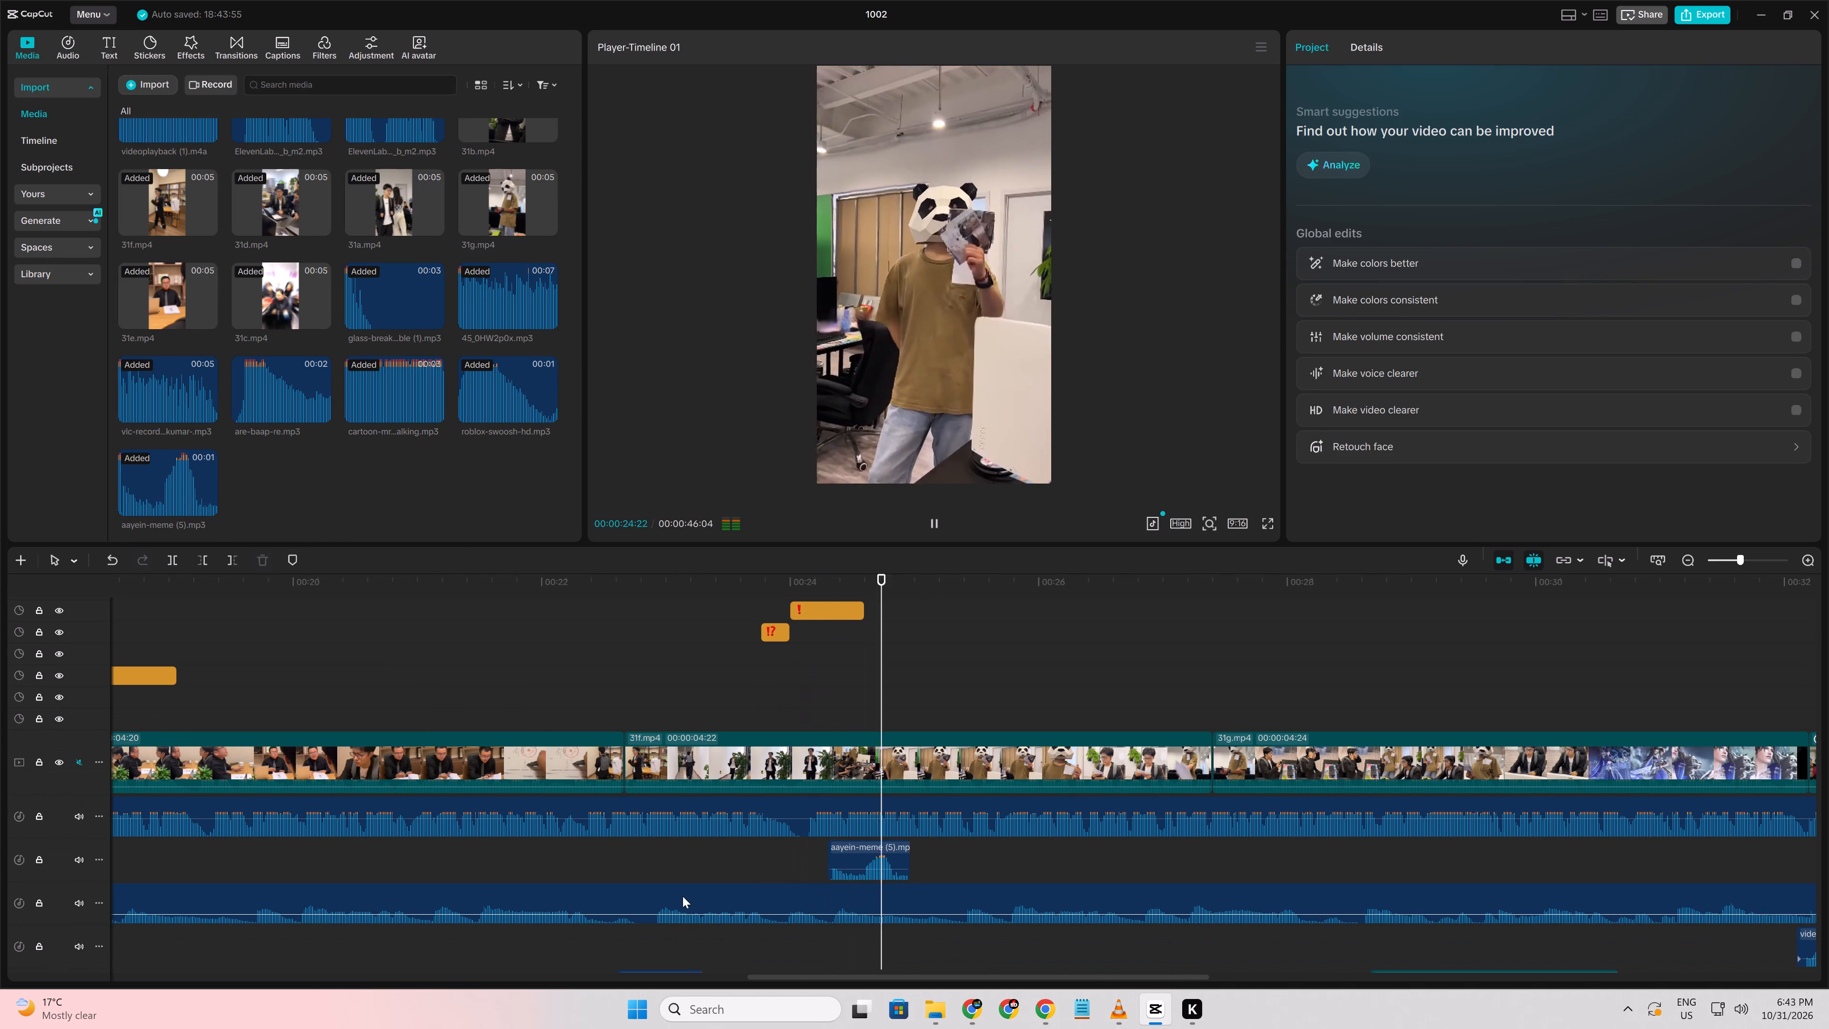
left_click(675, 856)
key("space")
key("space")
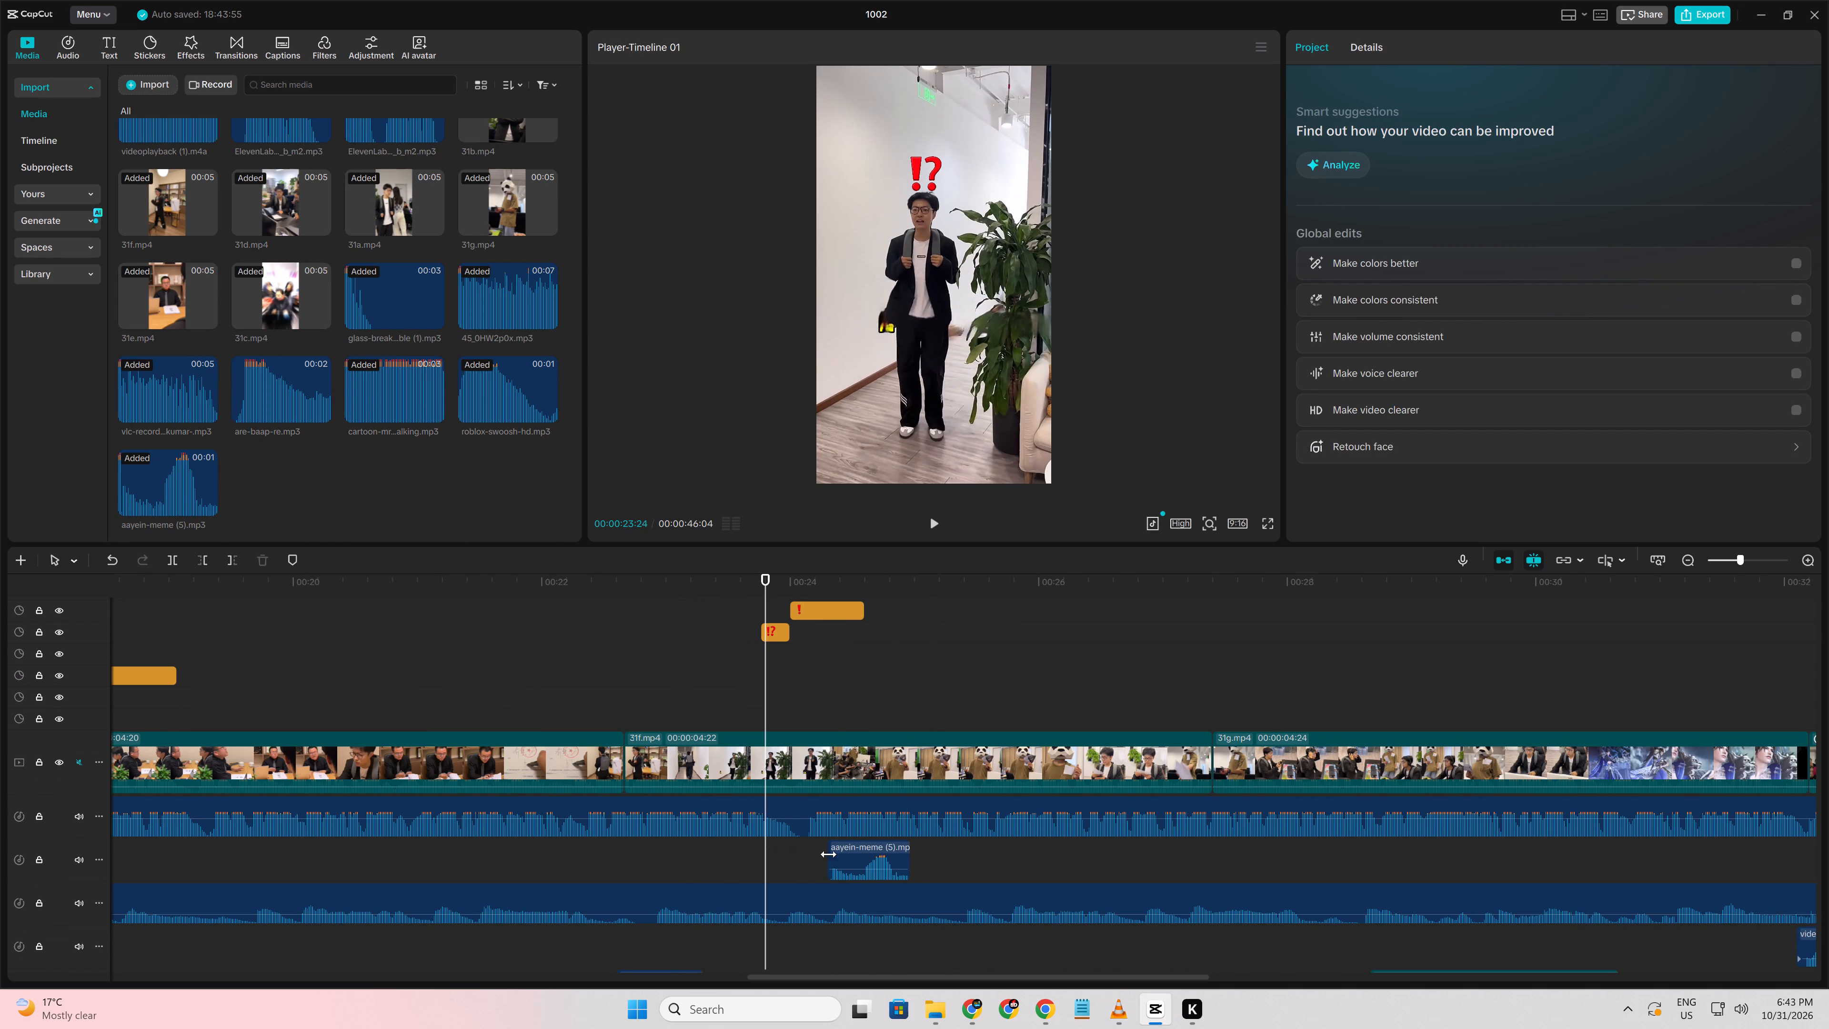
Move the aayein-meme sound earlier, to start at about 00:00:23:14 just before the "!?" sticker, and replay through the panda shot.
left_click_drag(863, 860, 755, 851)
left_click(708, 849)
key("space")
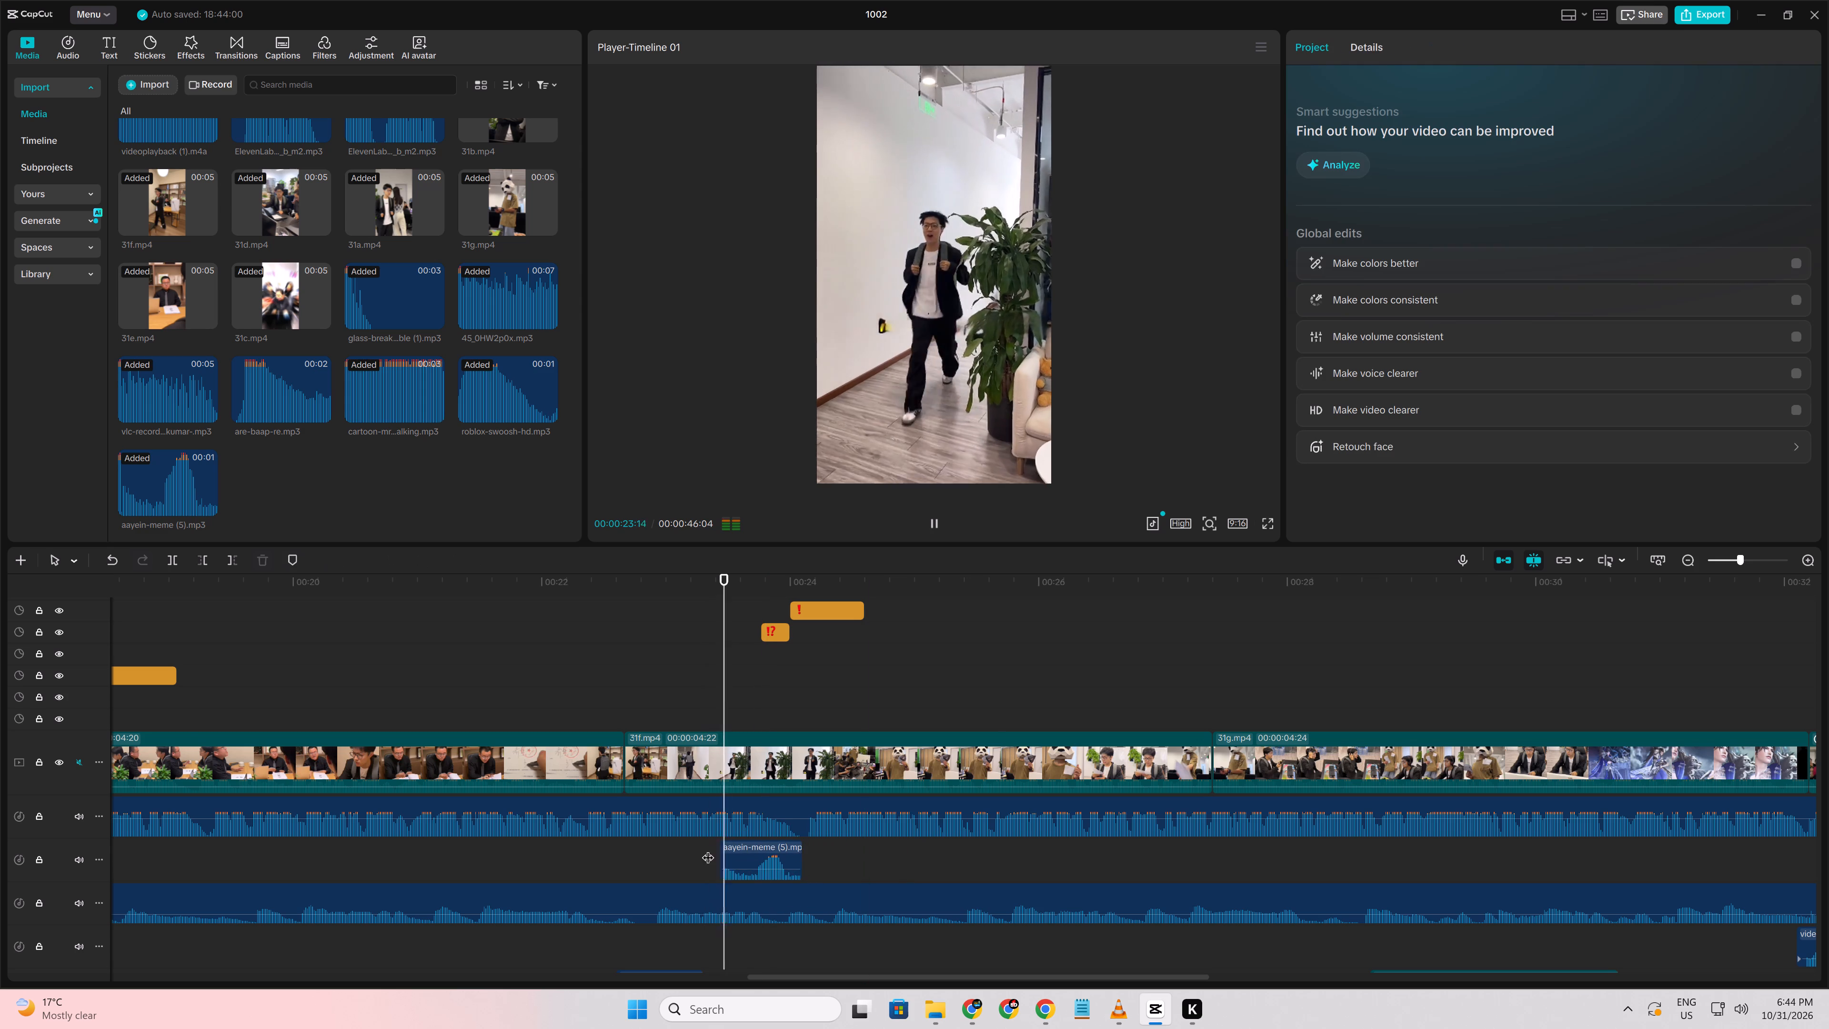
key("space")
key("space")
key("space")
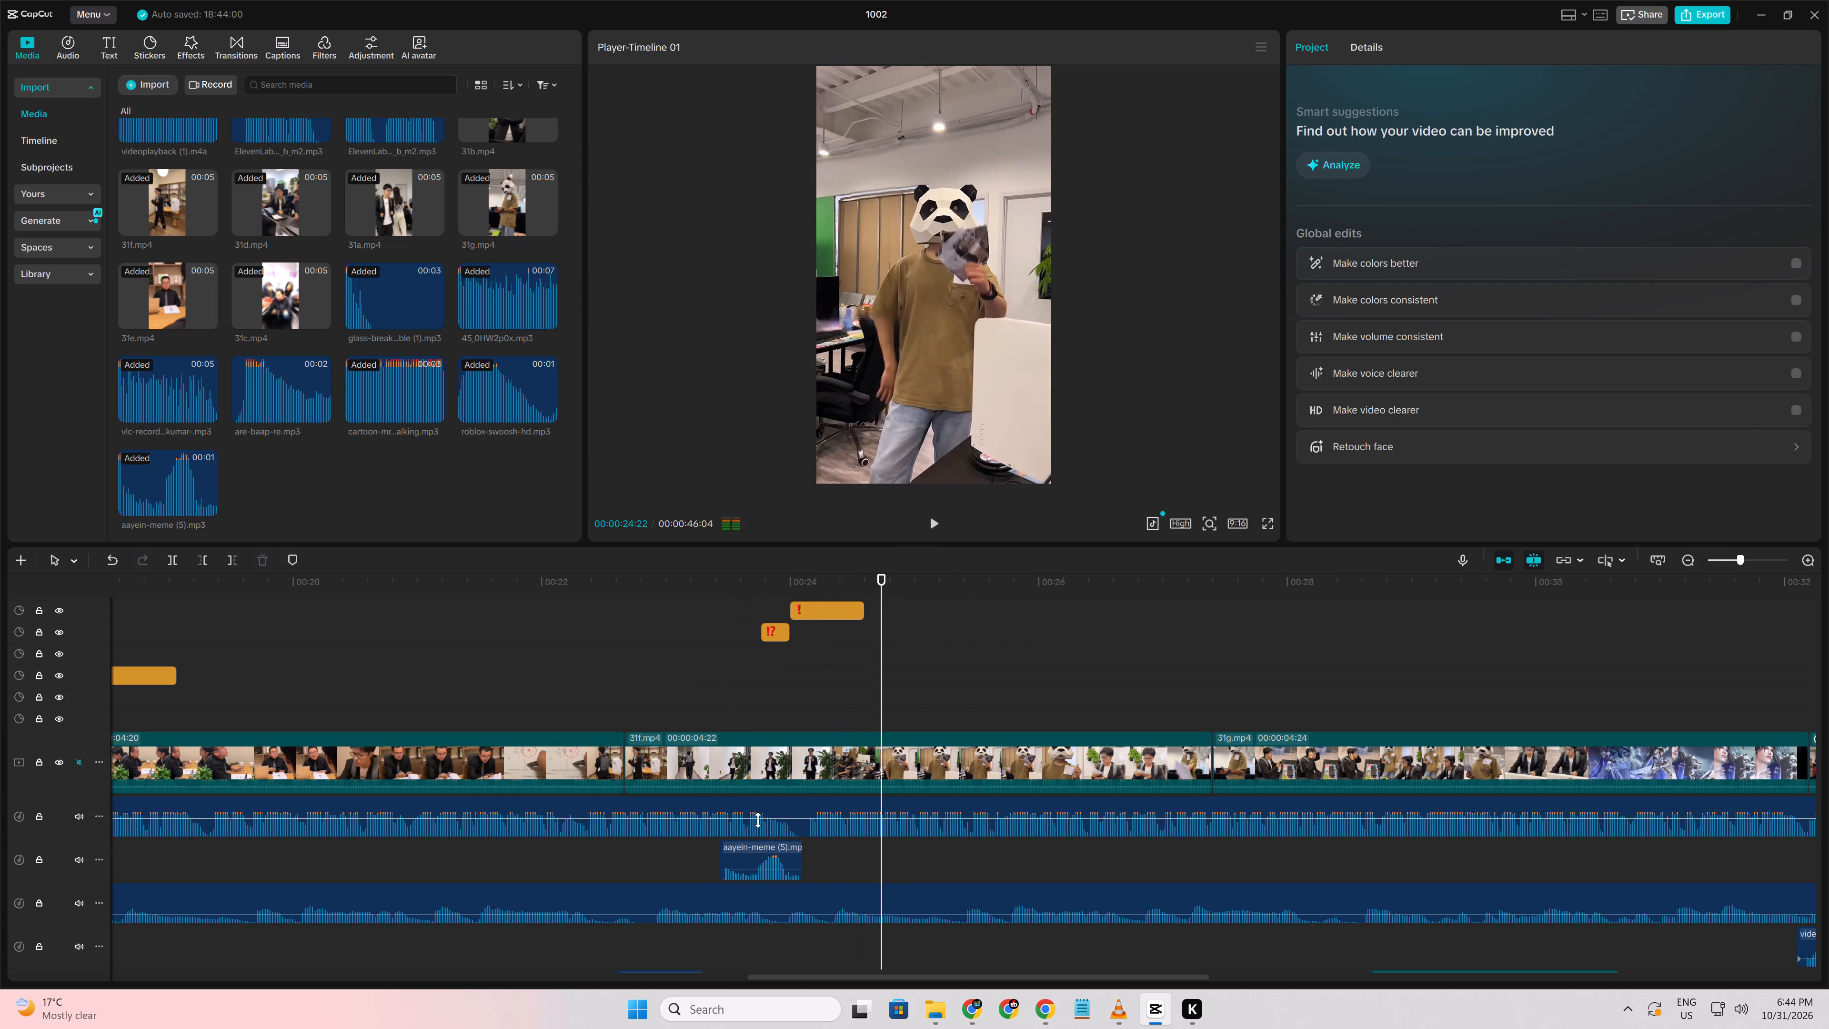
key("space")
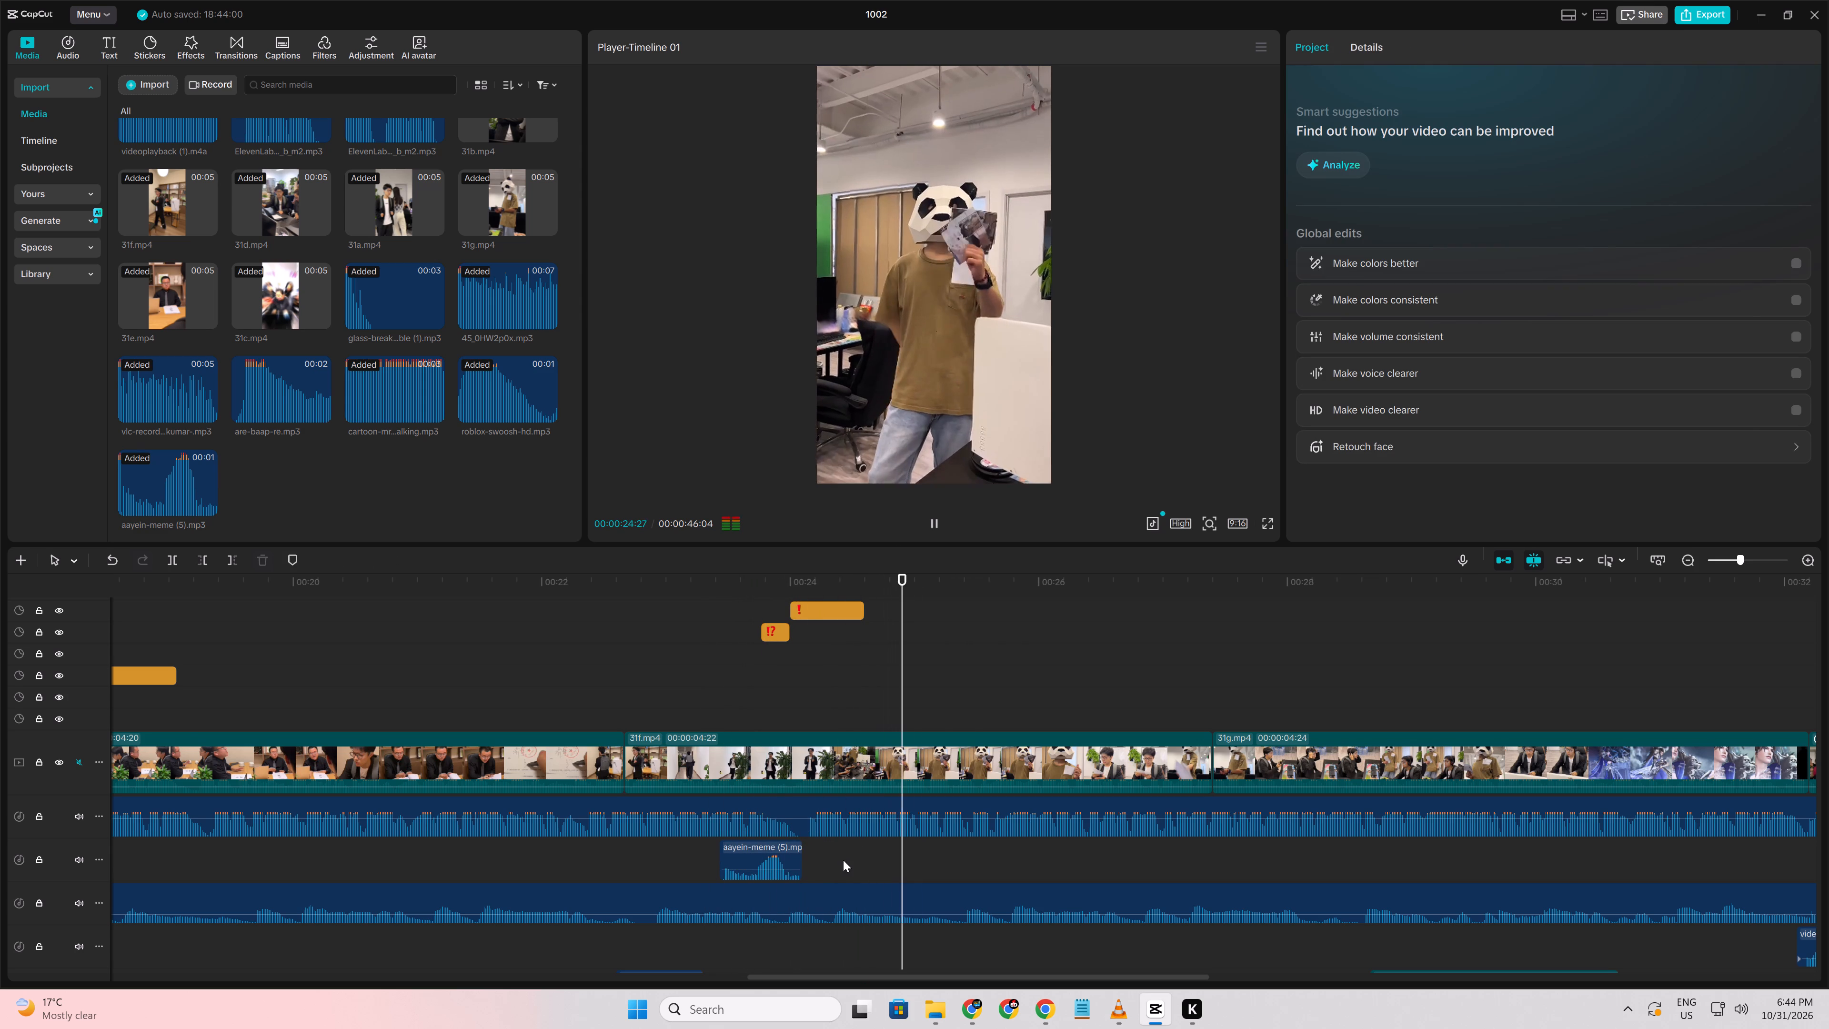
scroll(843, 860, "down", 4)
key("space")
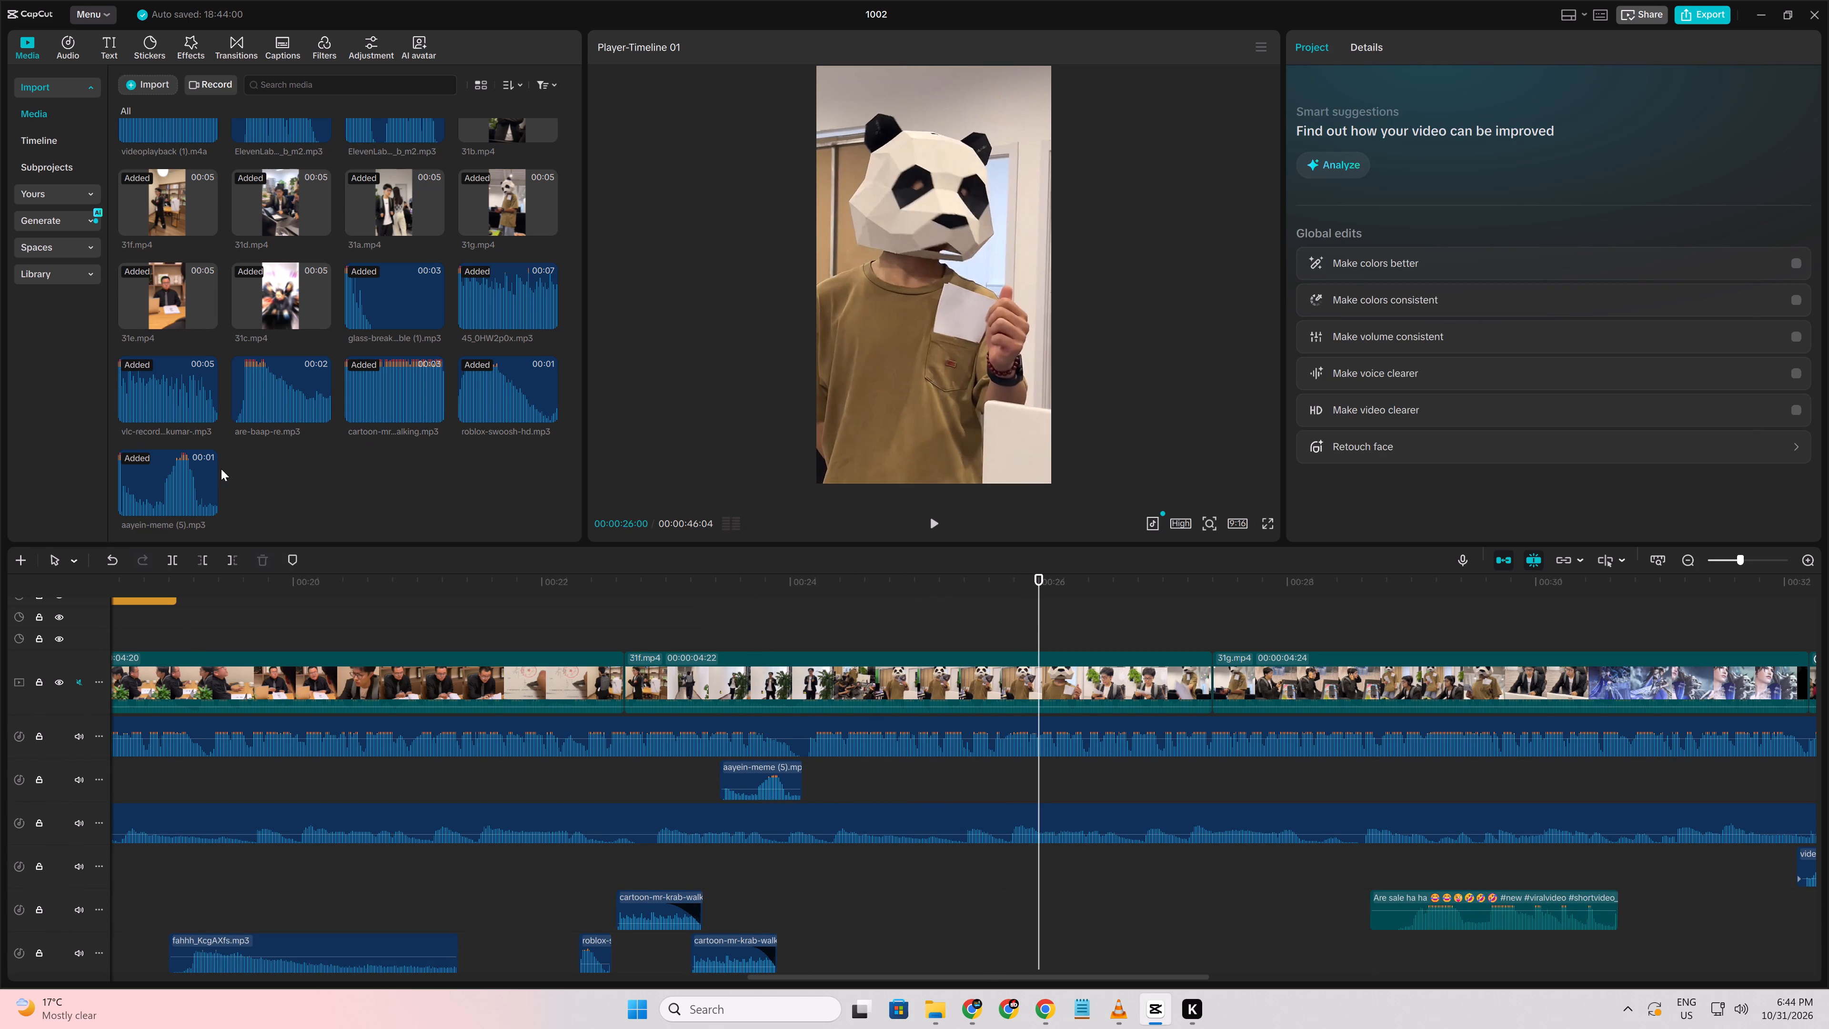
Preview the cartoon-mr-krab-walking sound in the media library.
left_click(405, 388)
key("space")
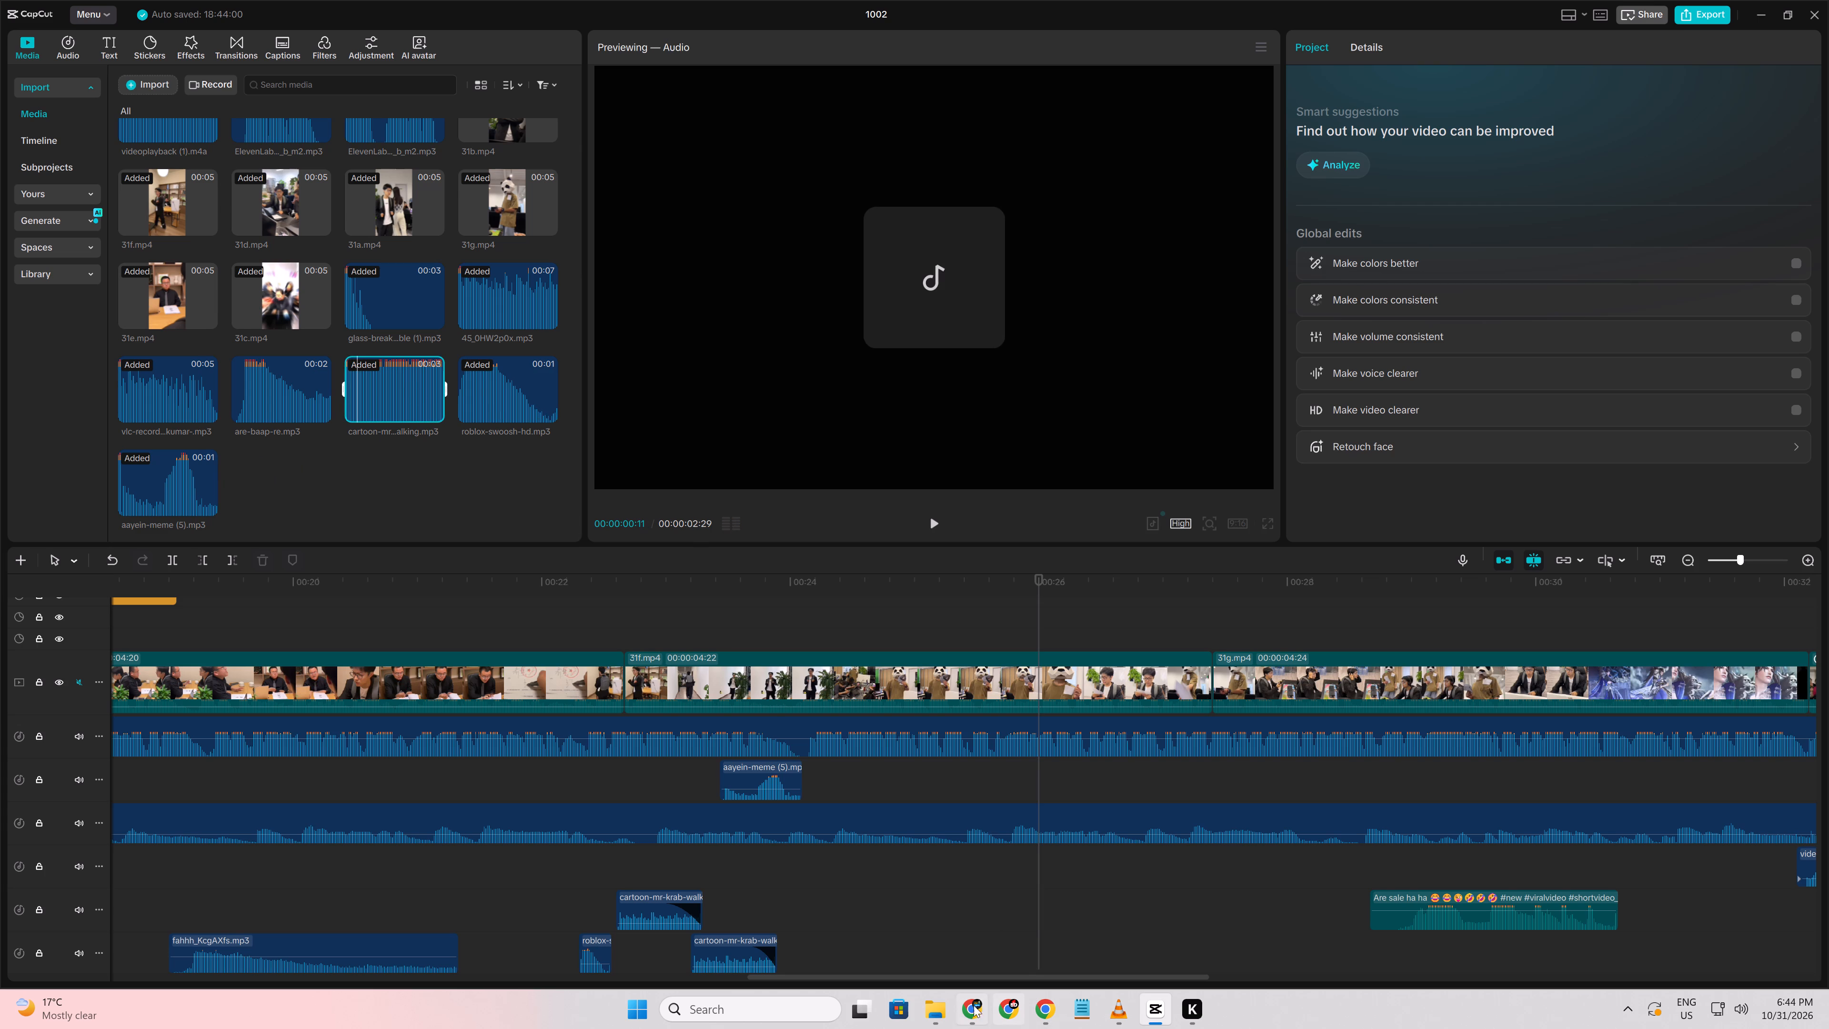
Import tf_nemesis (3).mp3 from the Downloads folder into the project media, preview it, and close the external player.
left_click(924, 1005)
left_click(480, 309)
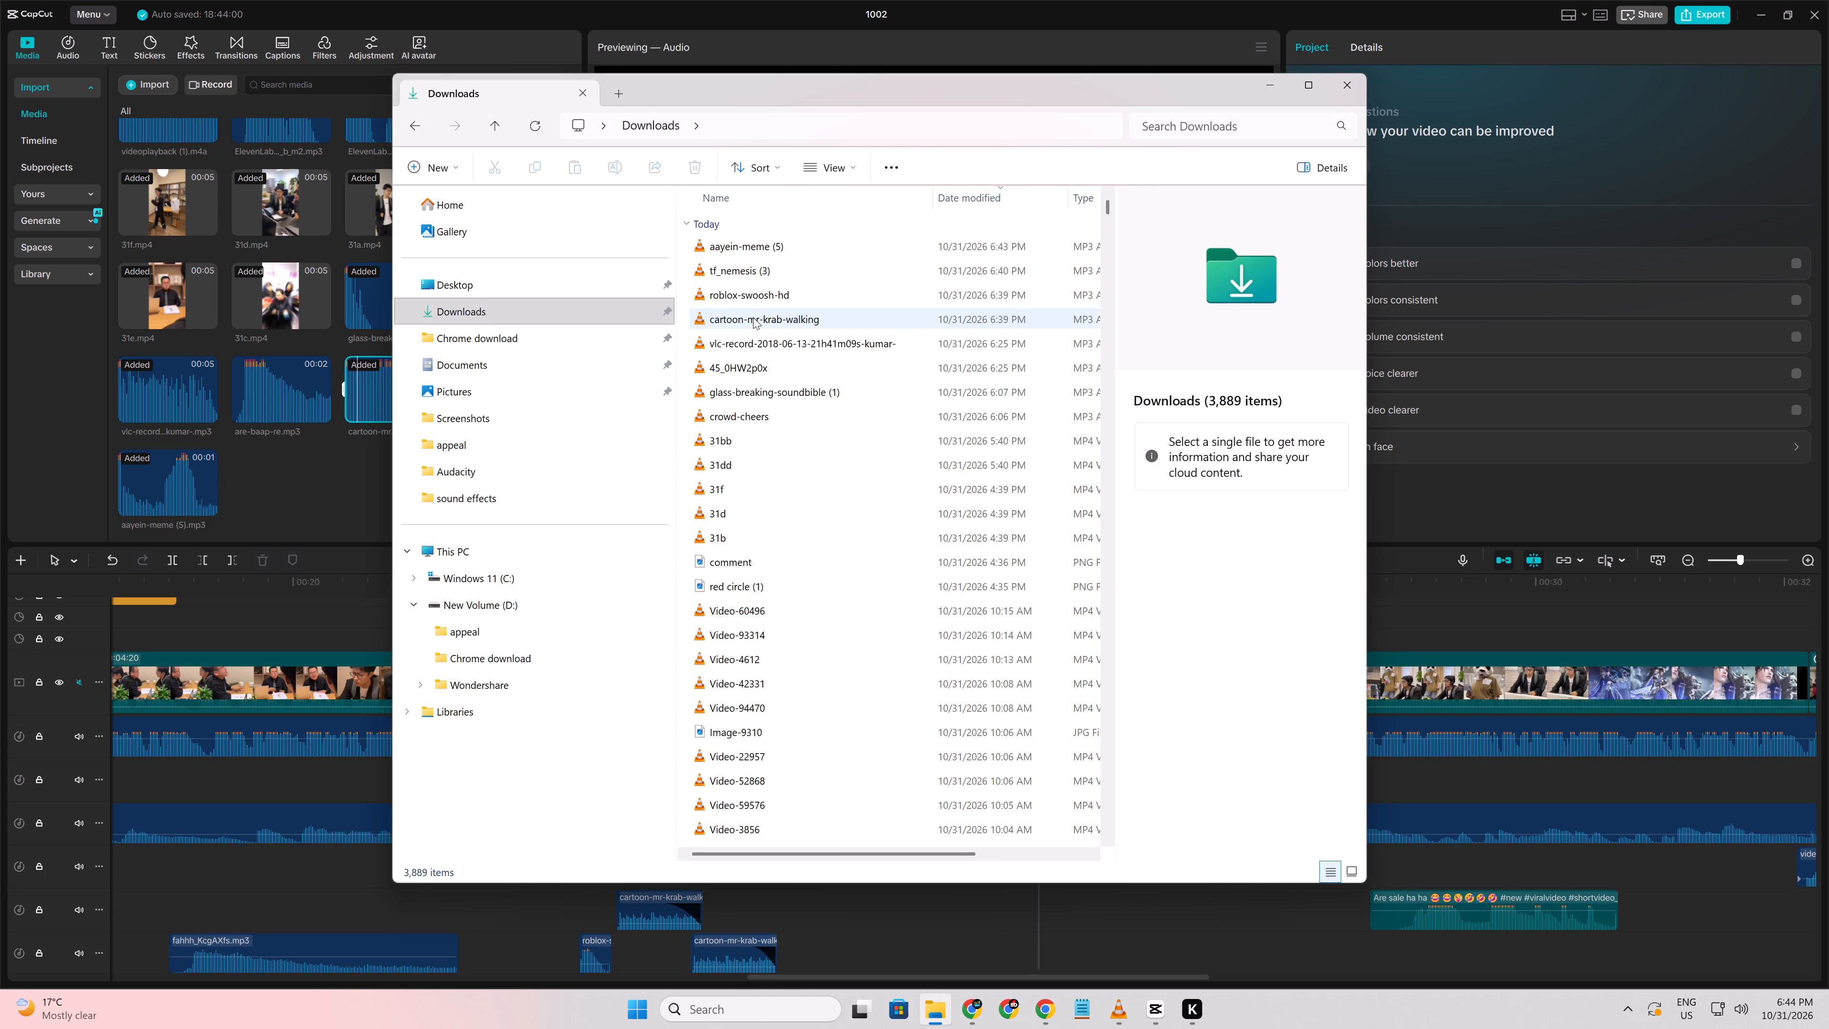
double_click(727, 278)
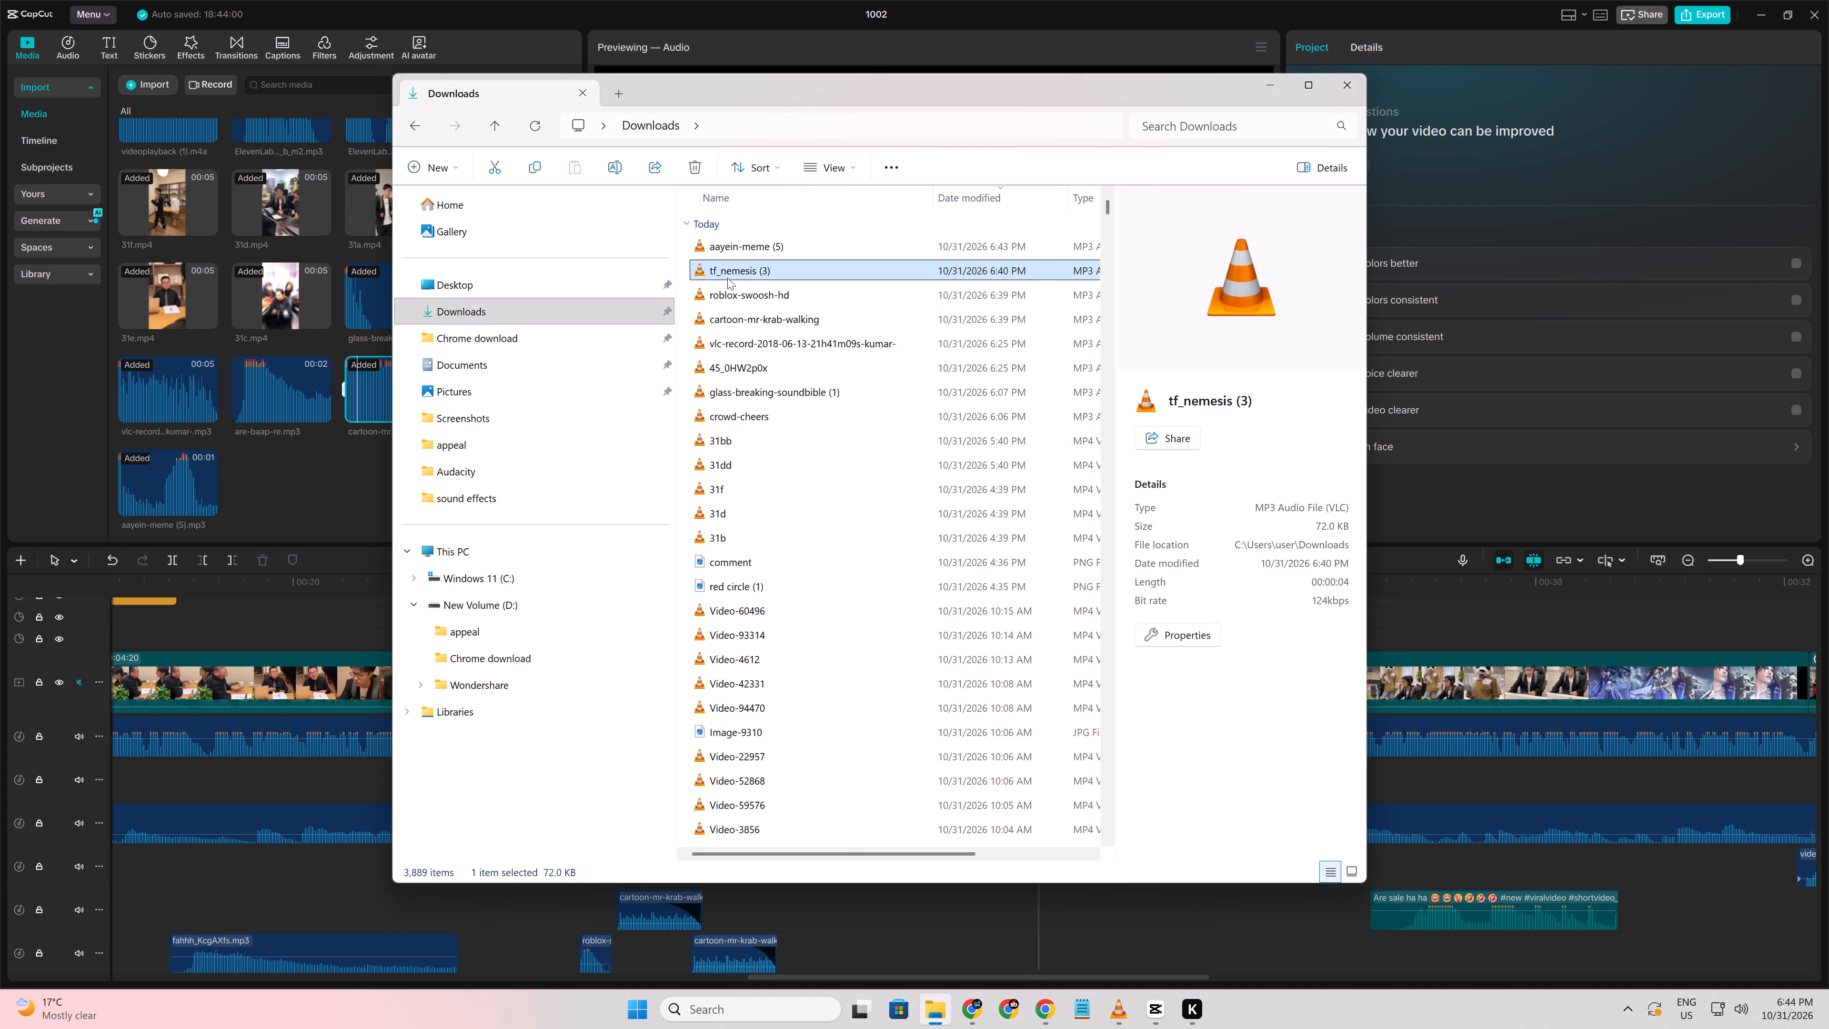
left_click_drag(727, 278, 288, 412)
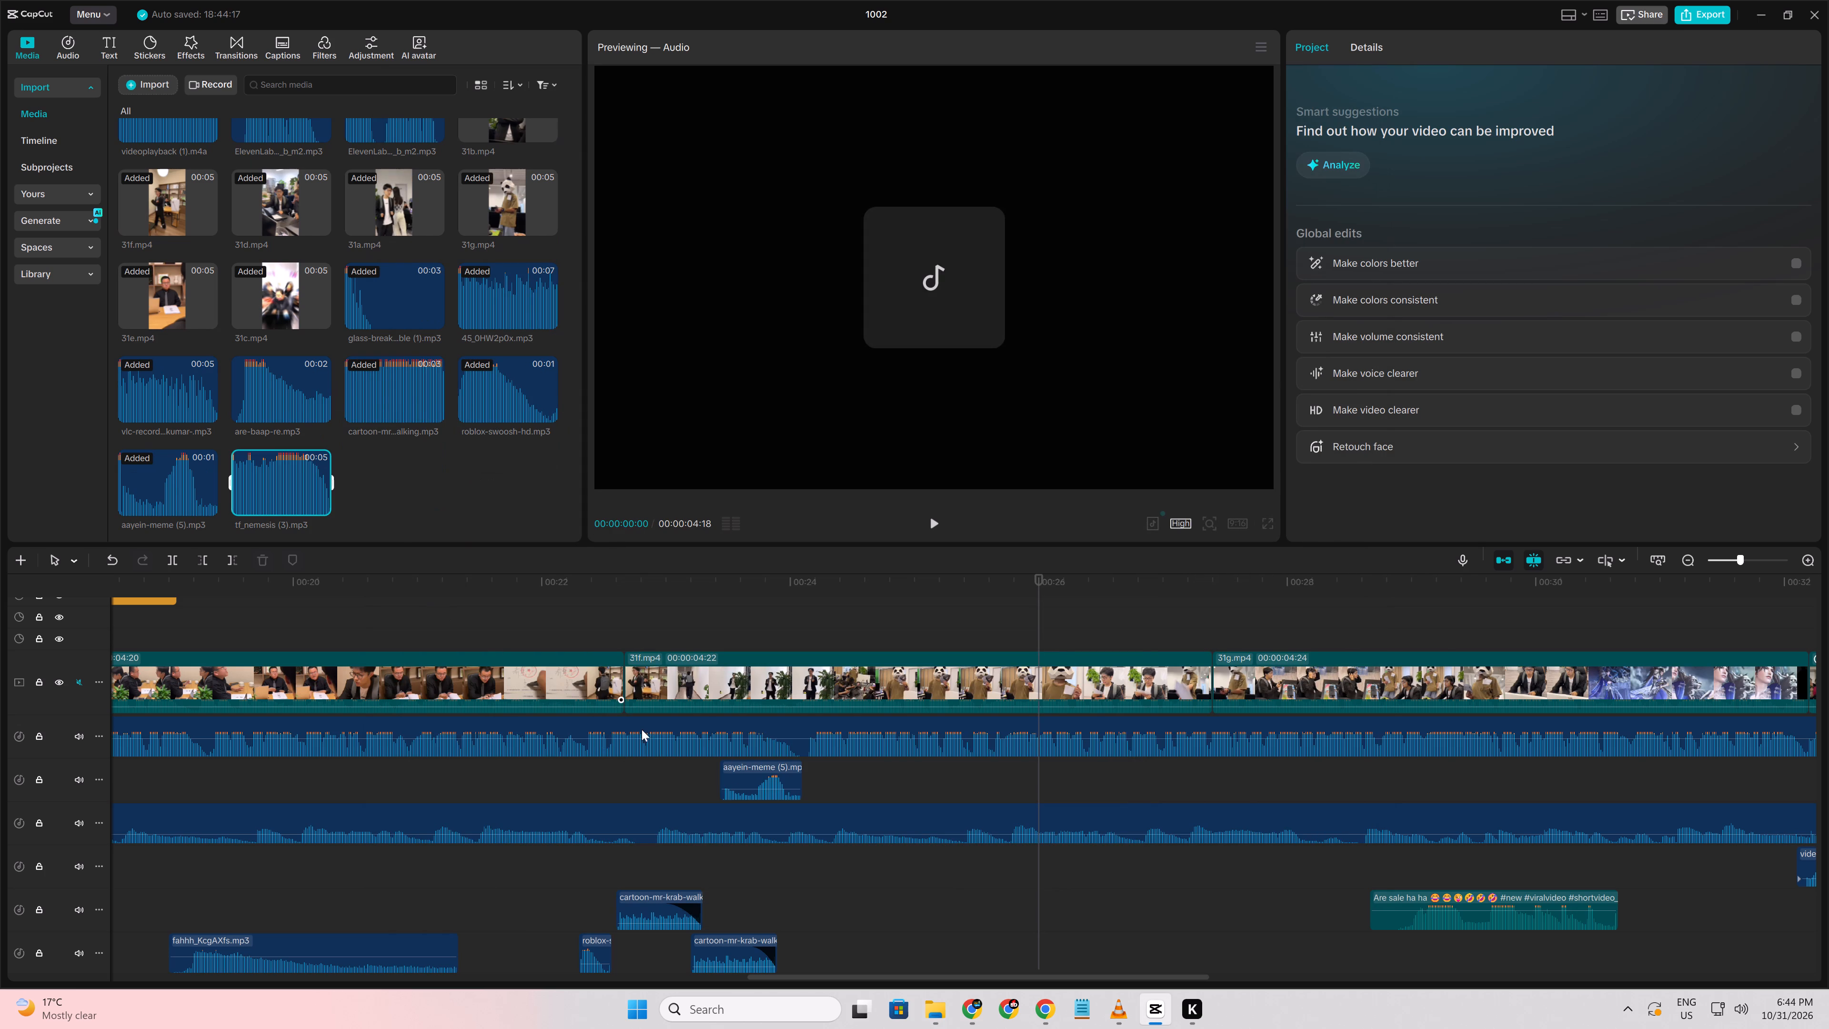
key("space")
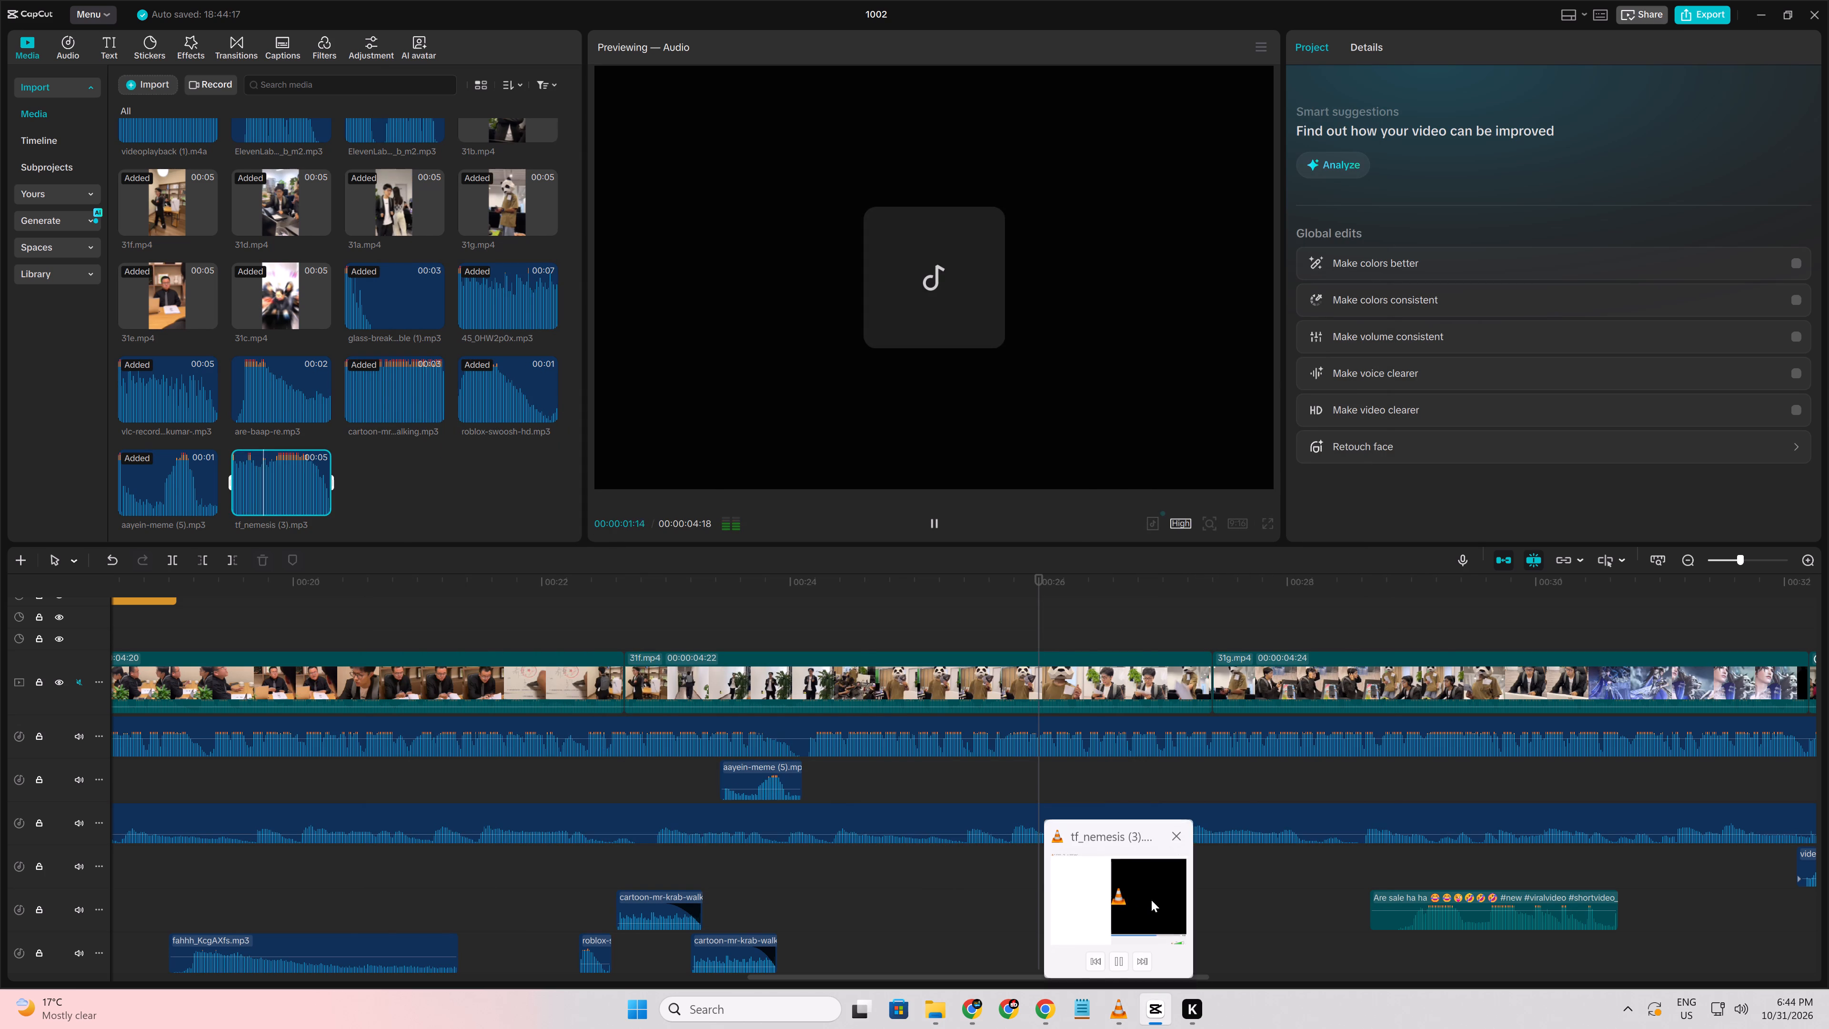
left_click(1178, 835)
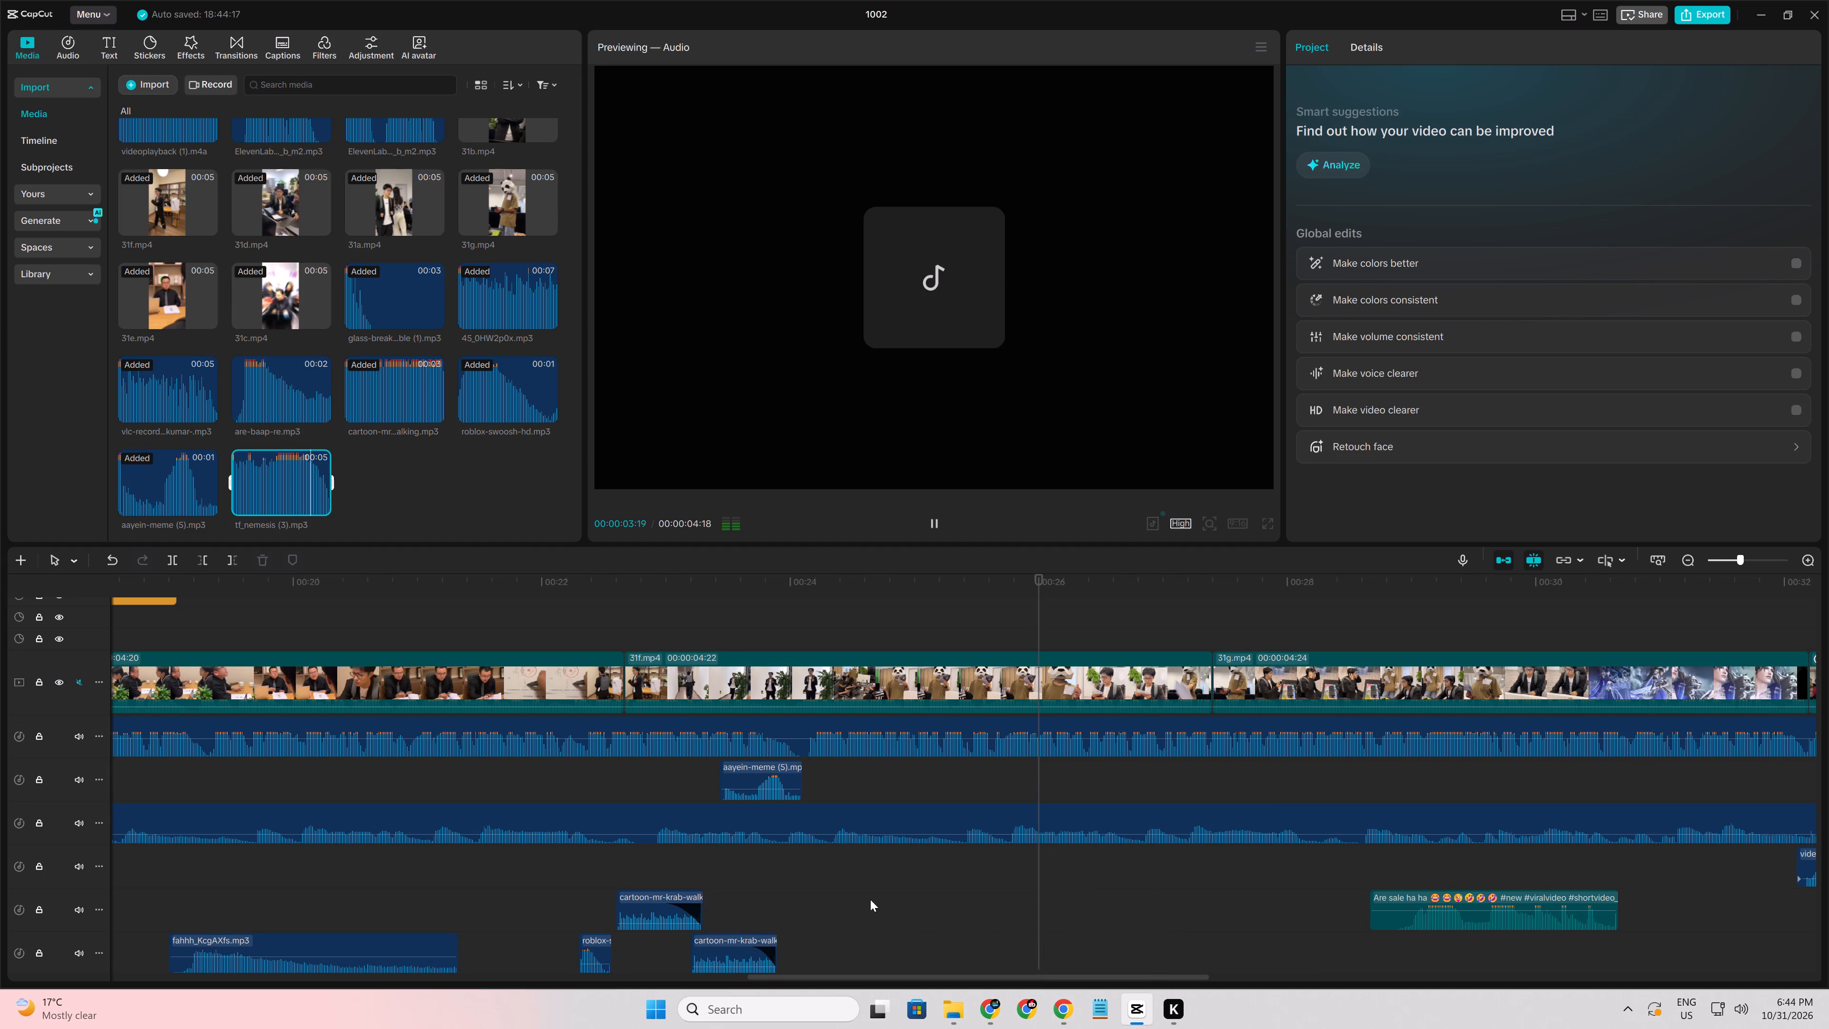
Place the tf_nemesis sound on a free audio track under the panda shot, starting at about 00:00:24:07, and replay the transition.
left_click_drag(282, 484, 815, 894)
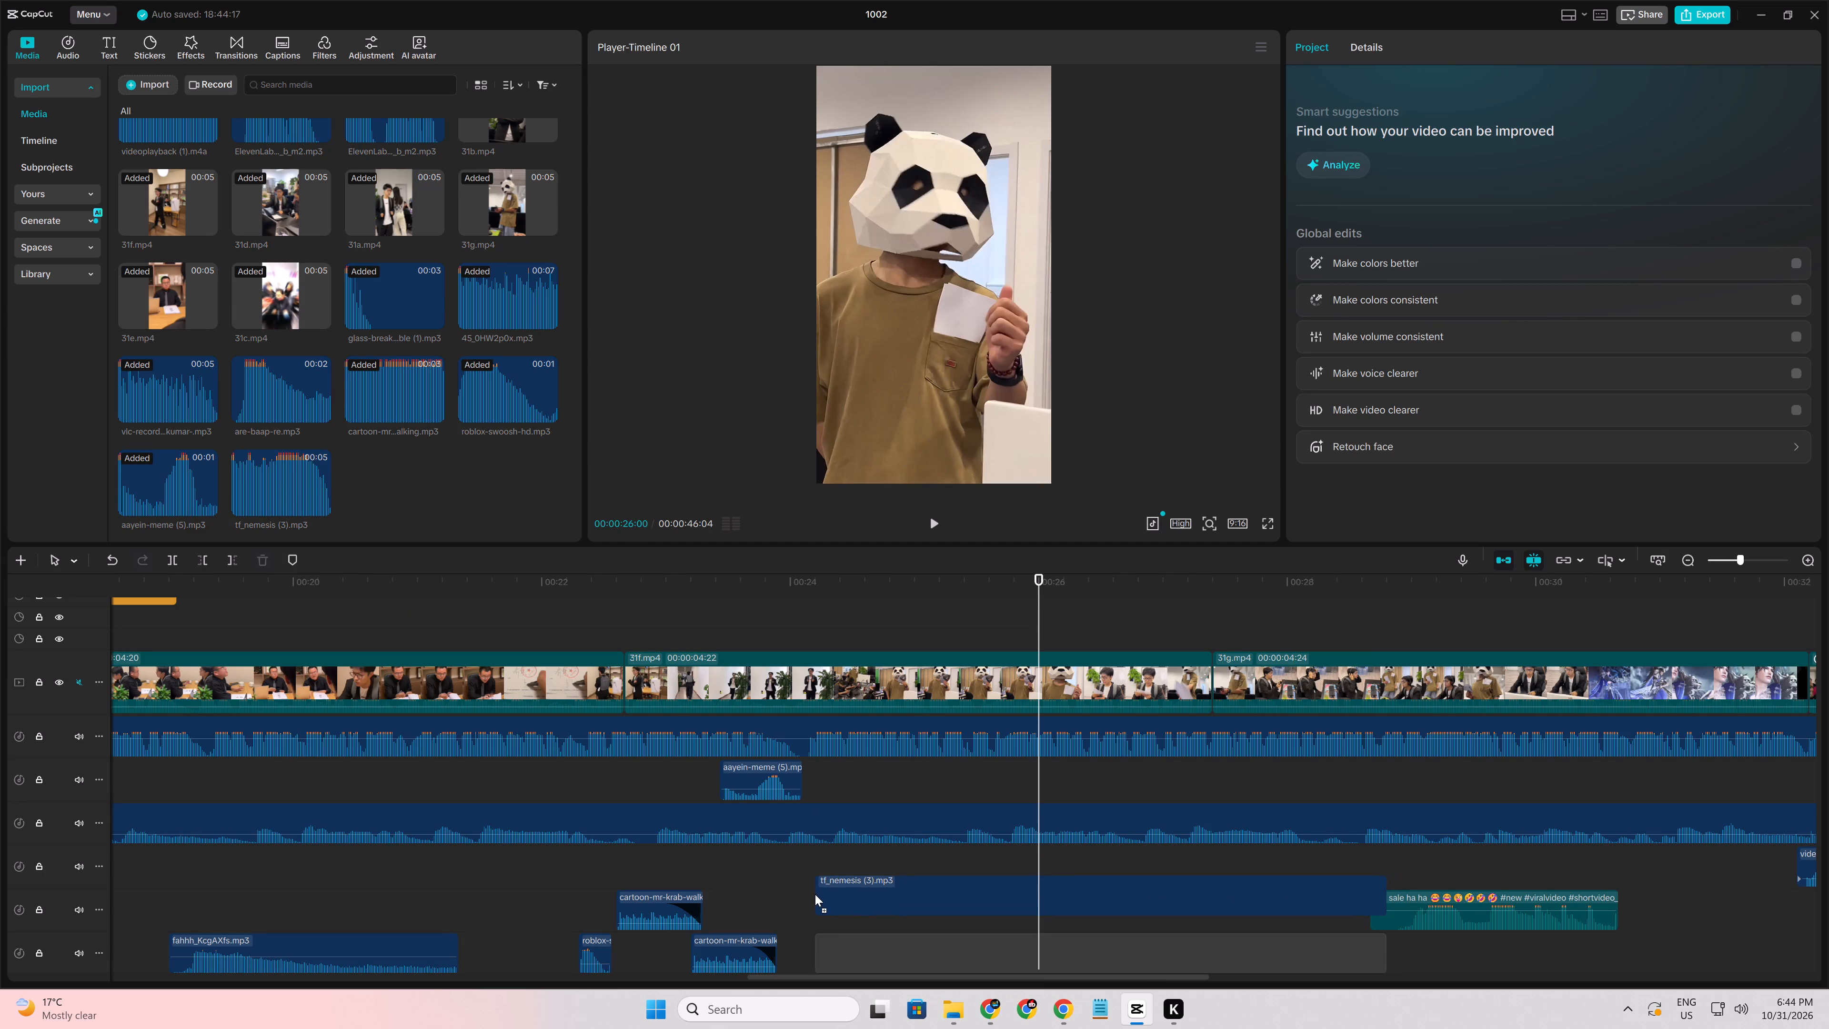
left_click_drag(815, 894, 820, 876)
left_click(759, 868)
key("space")
scroll(759, 864, "up", 4, "ctrl")
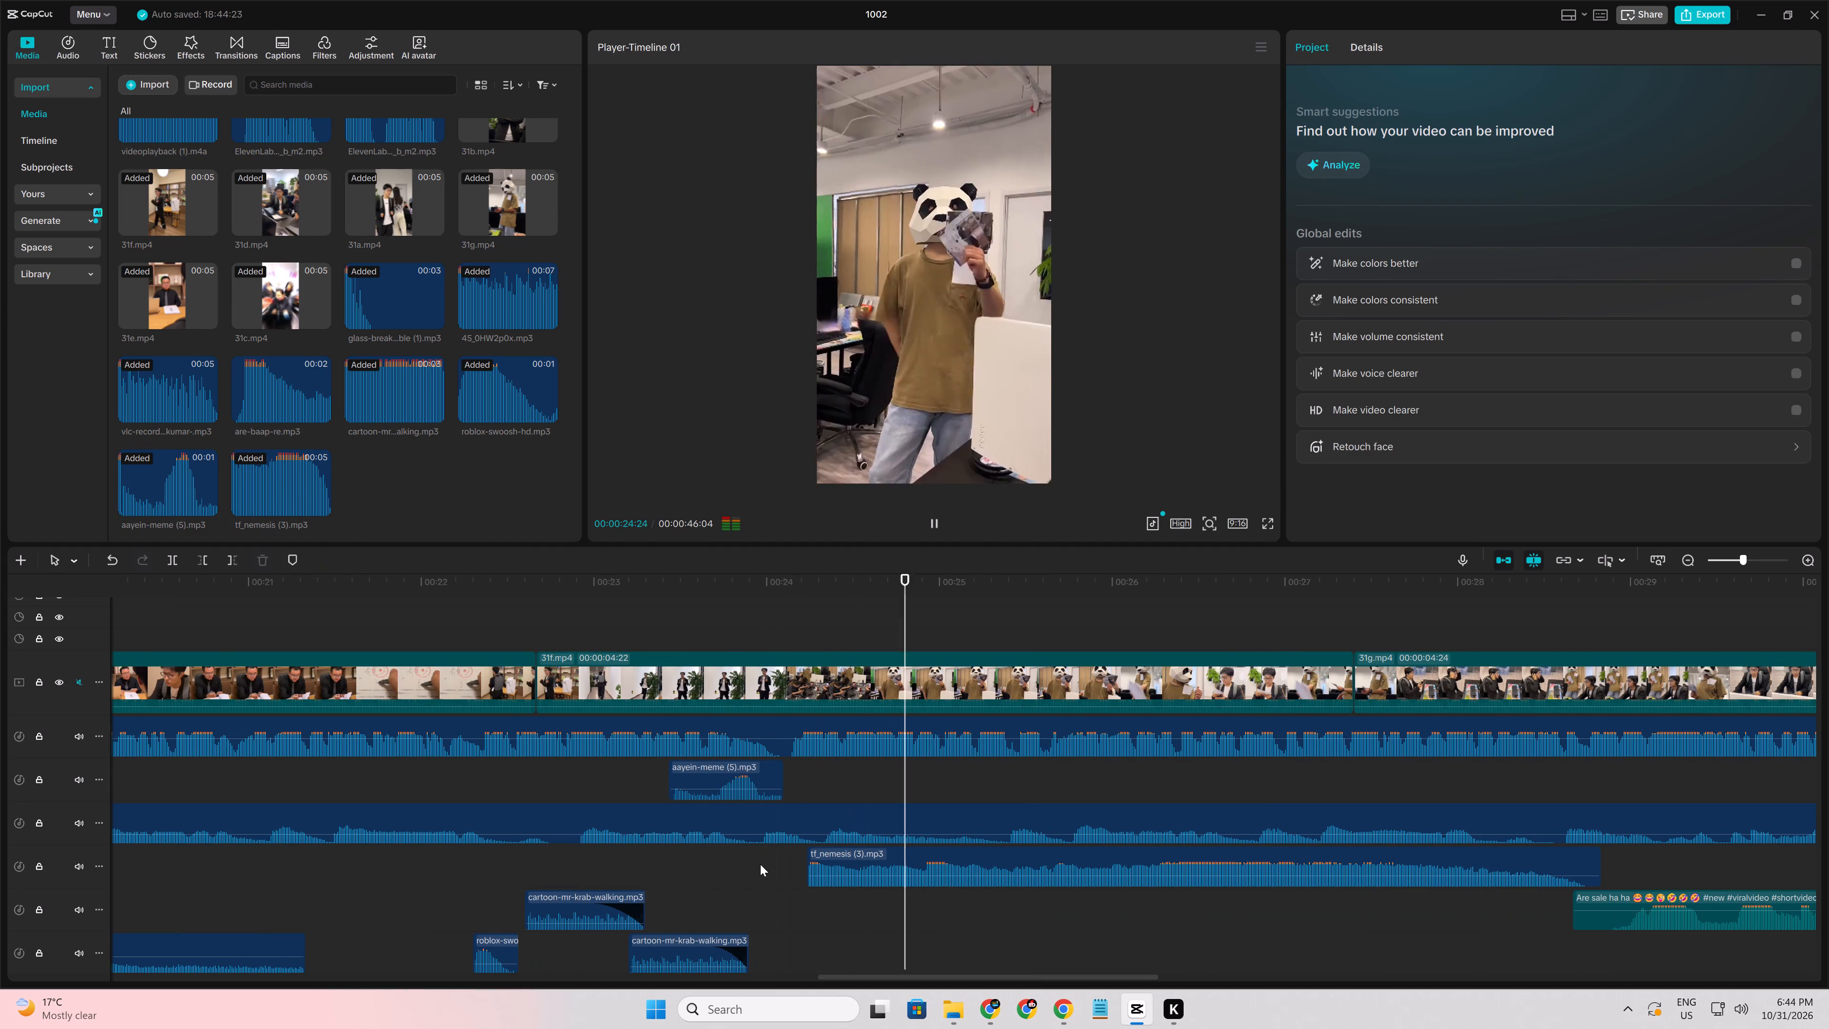
left_click(677, 848)
key("space")
scroll(775, 877, "up", 2, "ctrl")
key("ctrl+space")
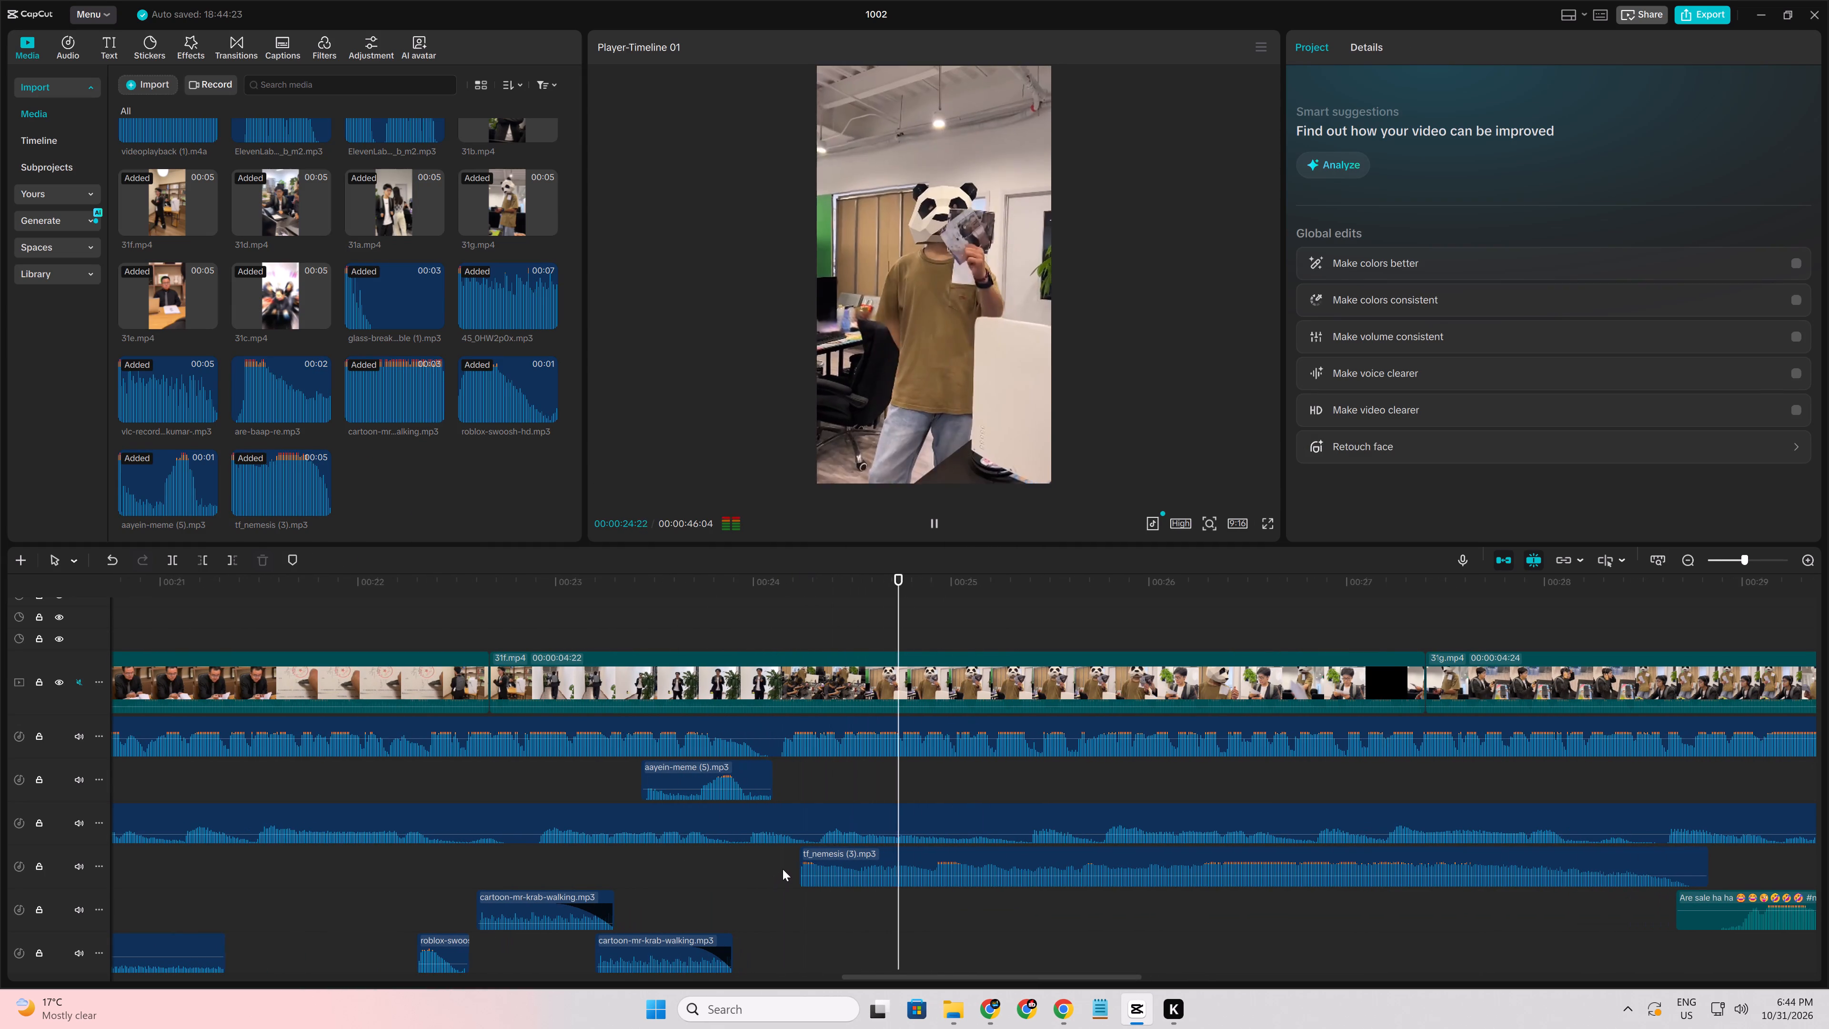
Give the tf_nemesis sound a 0.4 s fade-in and lower its volume.
left_click_drag(804, 865, 891, 877)
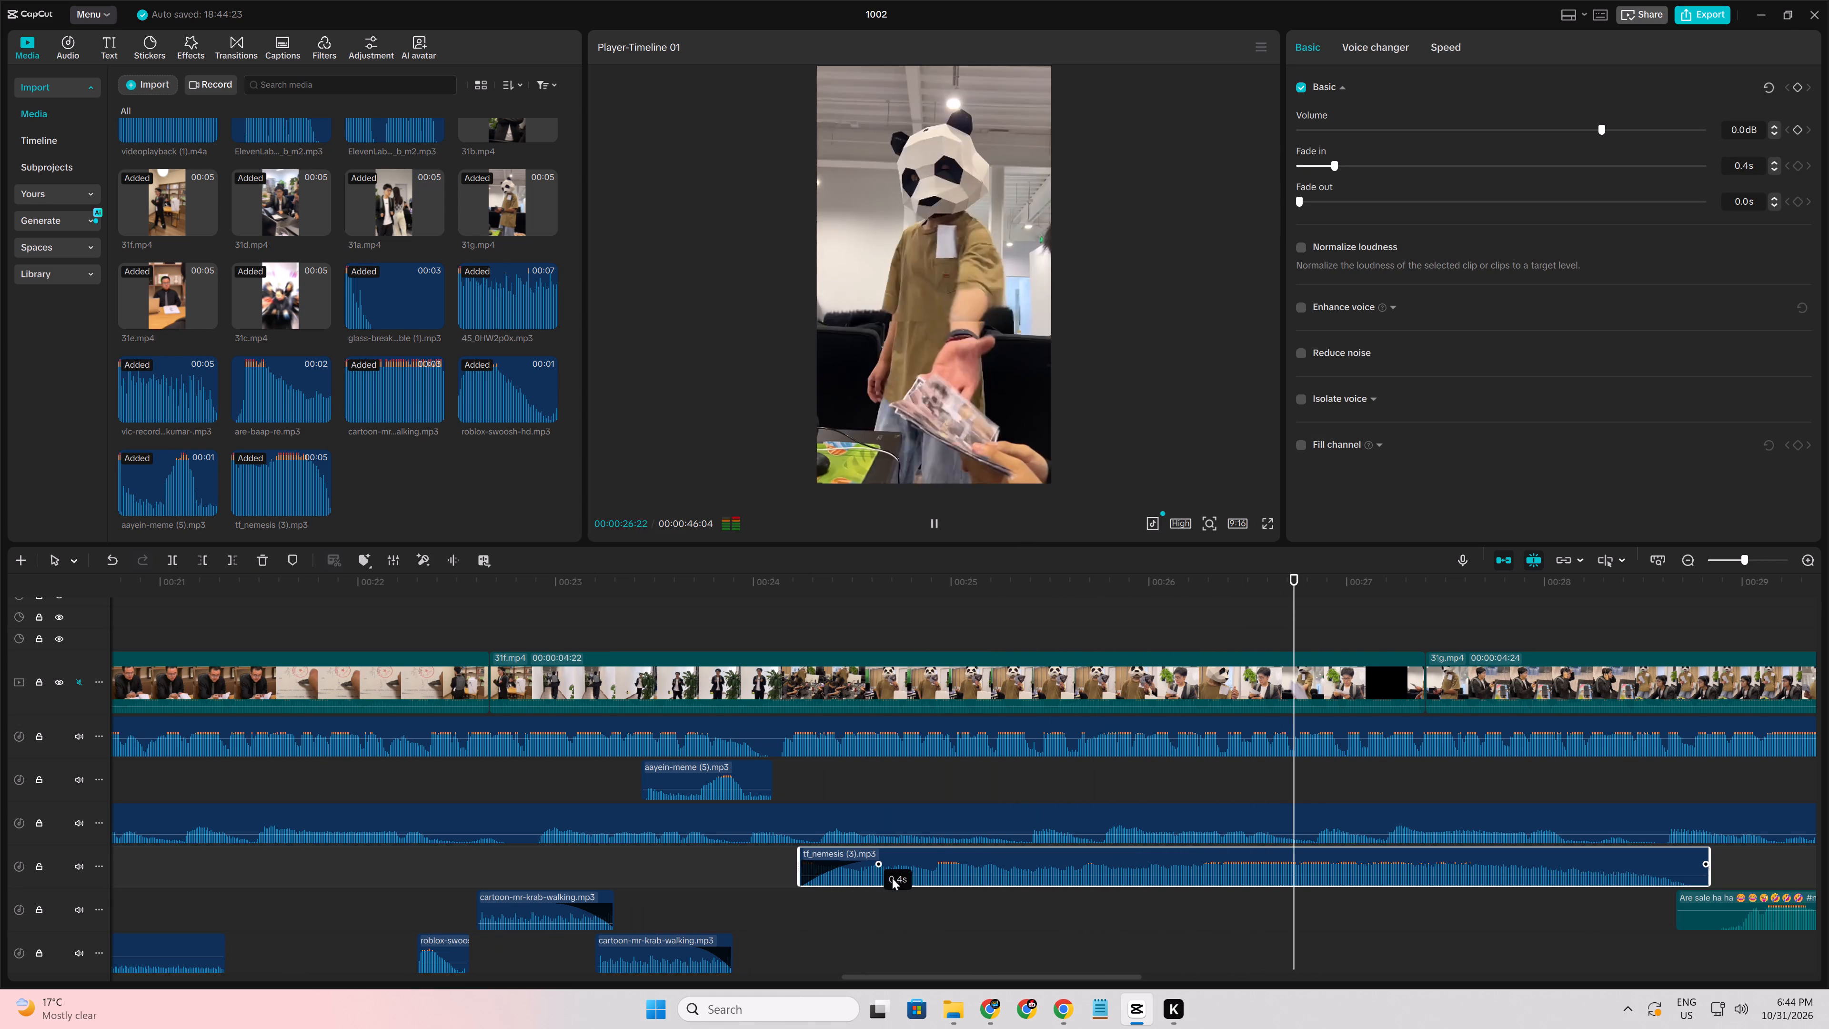
left_click(931, 876)
key("space")
left_click_drag(1593, 127, 1554, 135)
Replay from the corridor shot through the panda scenes to check the timing and loudness of the aayein-meme and tf_nemesis sounds.
left_click(749, 883)
key("space")
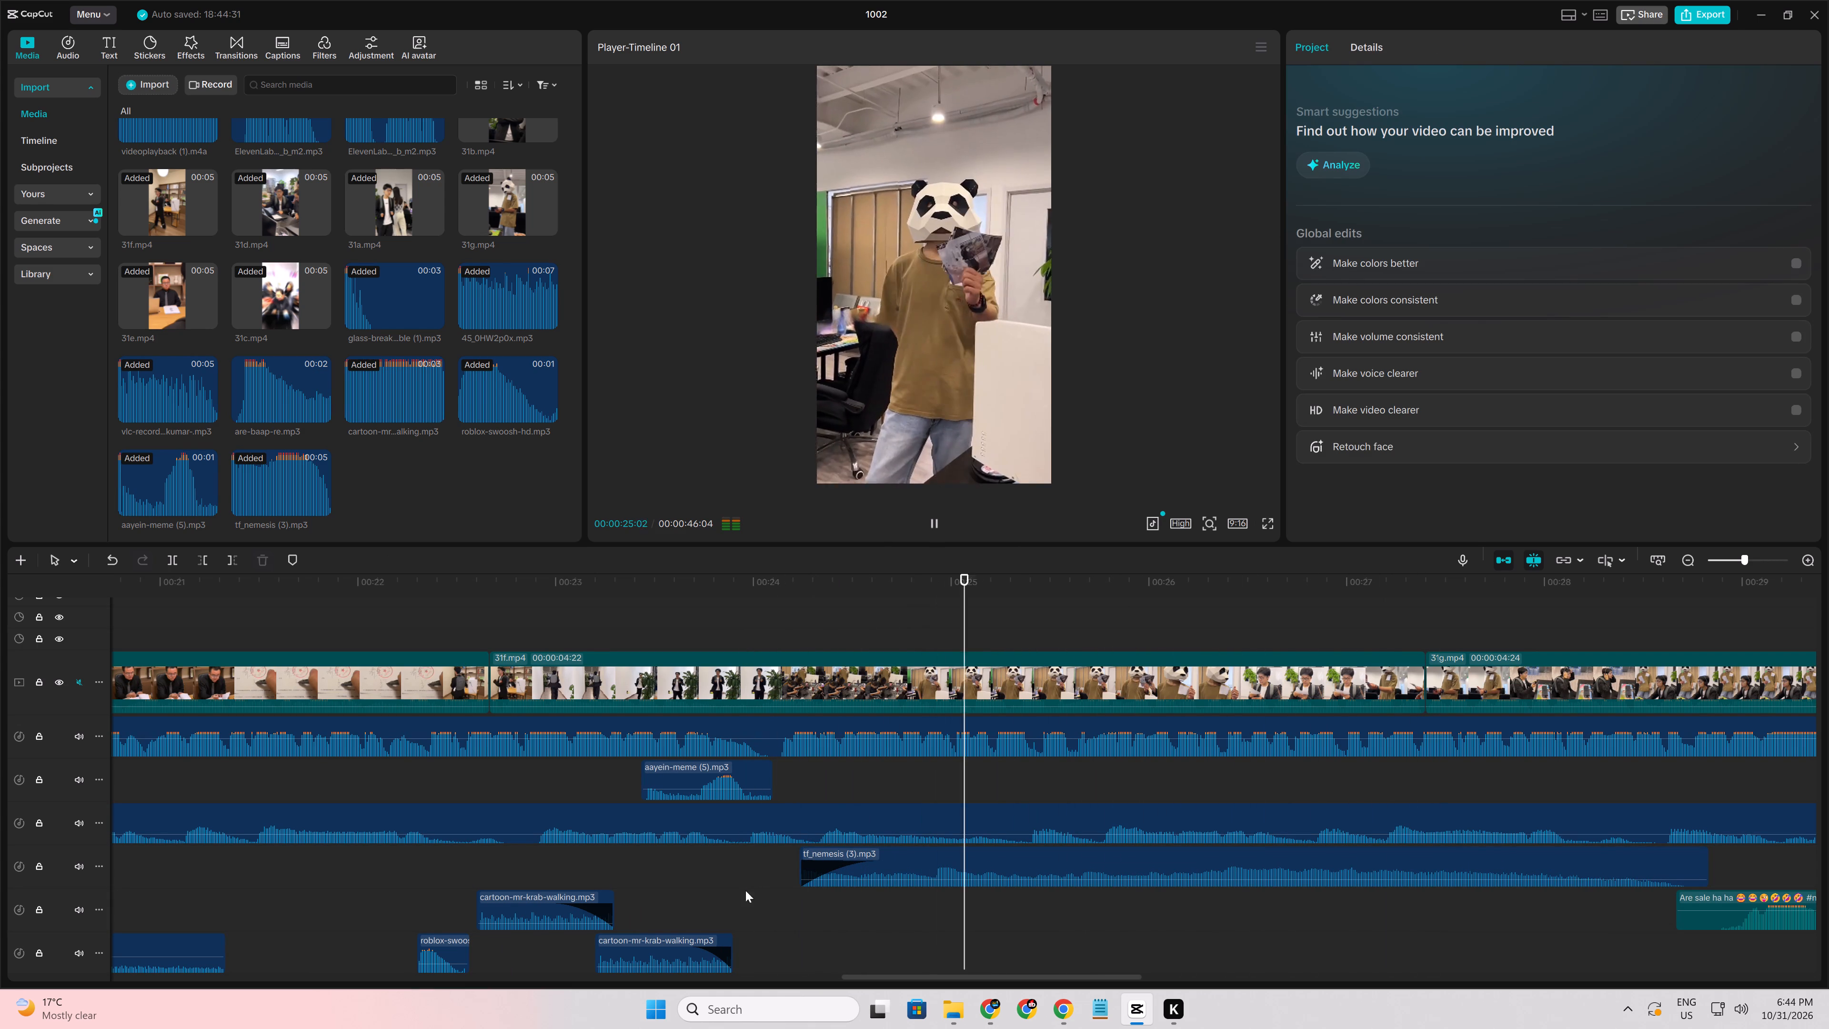
left_click_drag(863, 982, 916, 982)
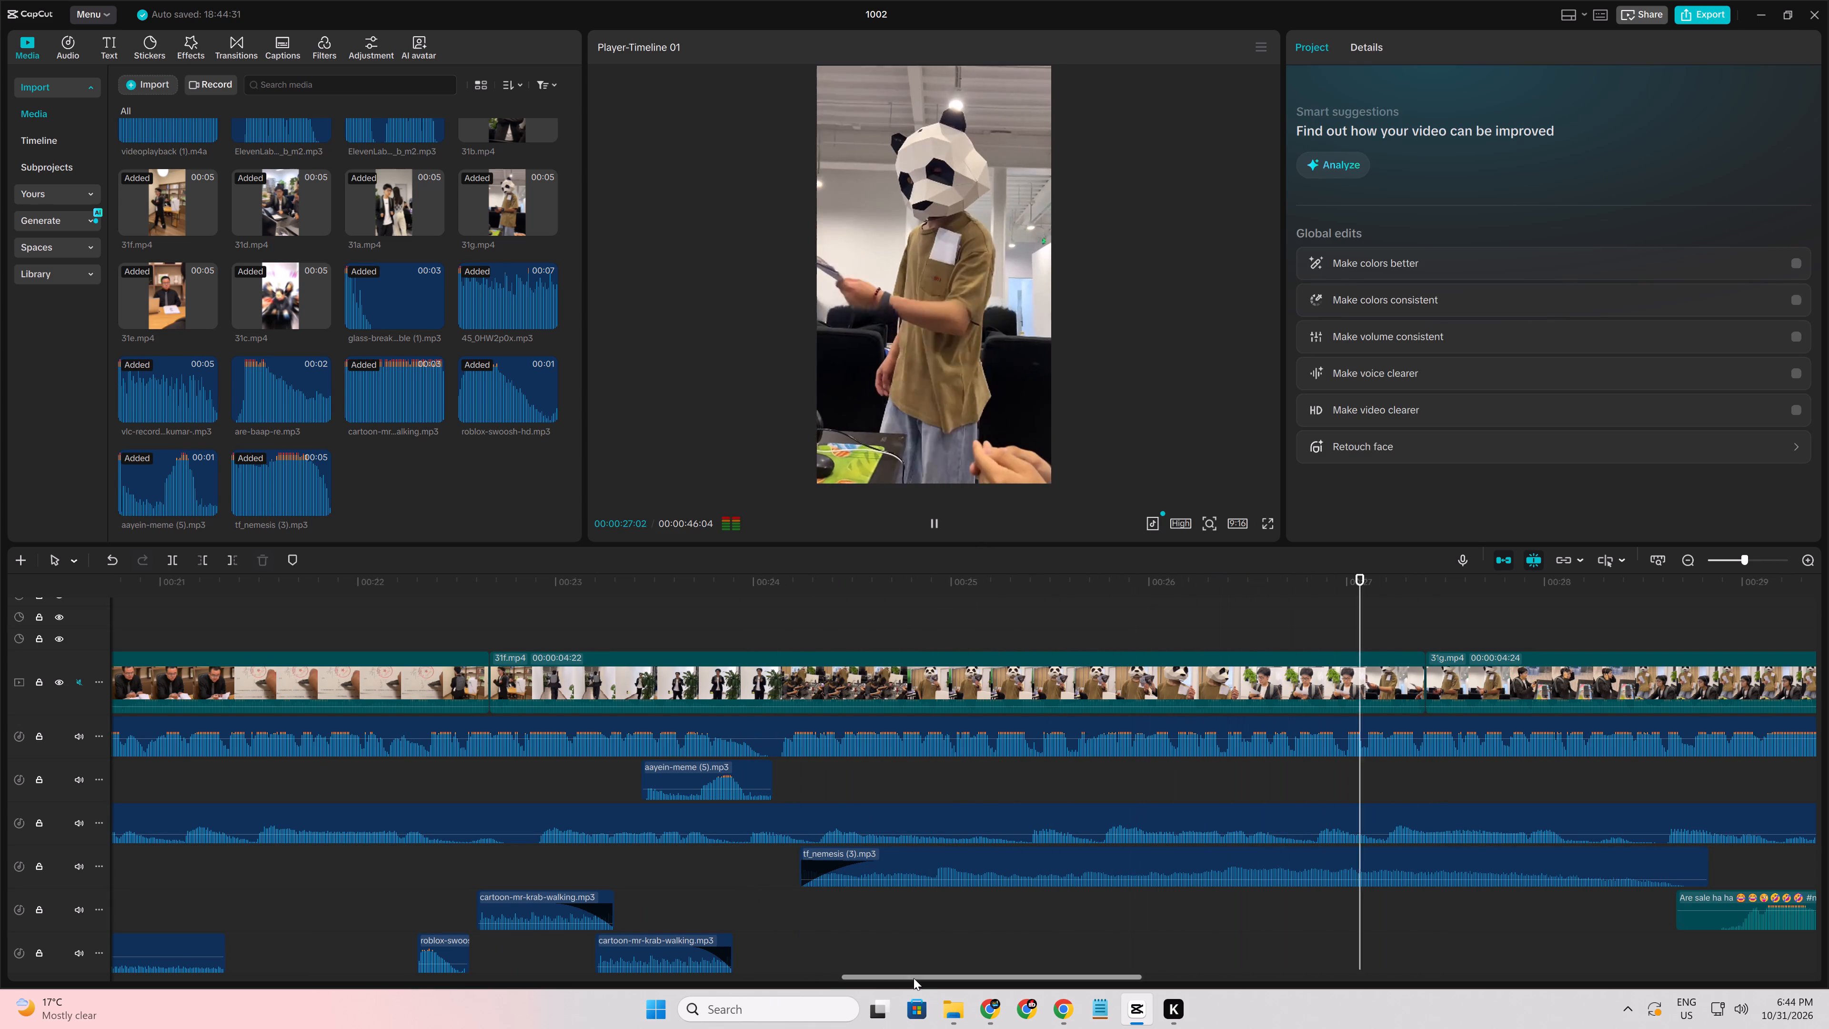
left_click_drag(914, 978, 963, 973)
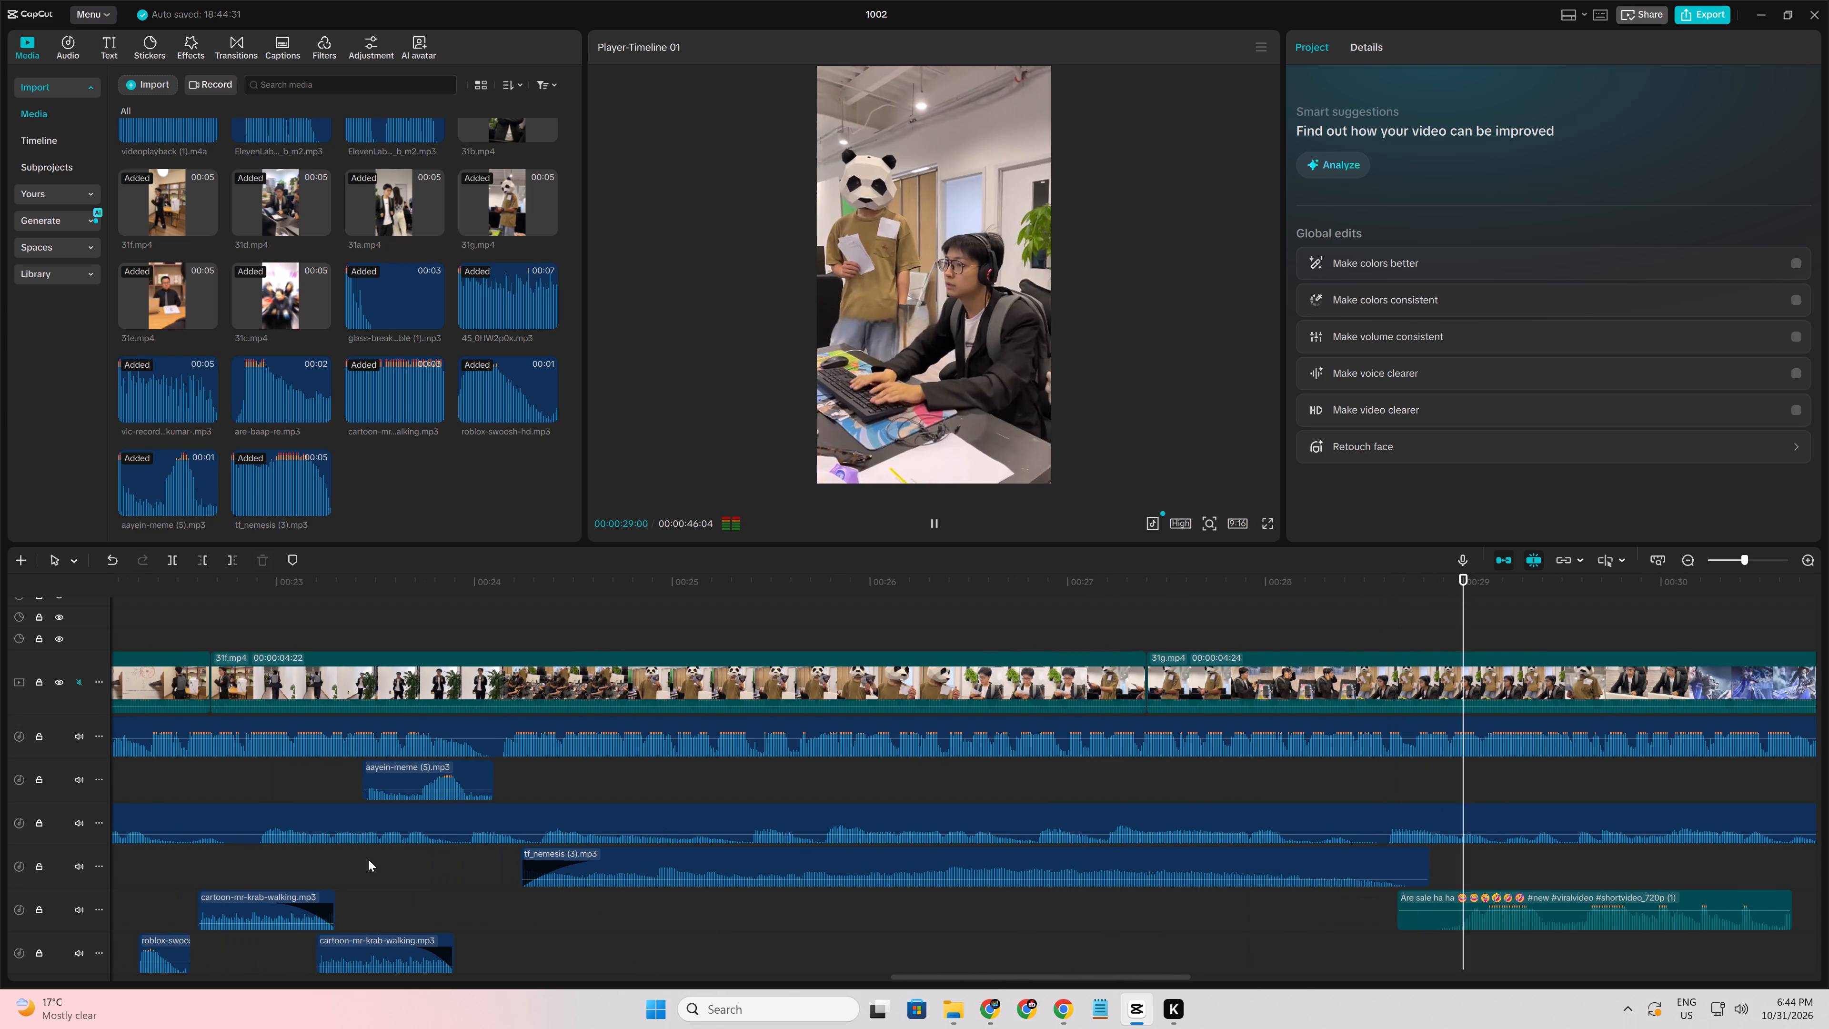
left_click(317, 858)
key("space")
key("space")
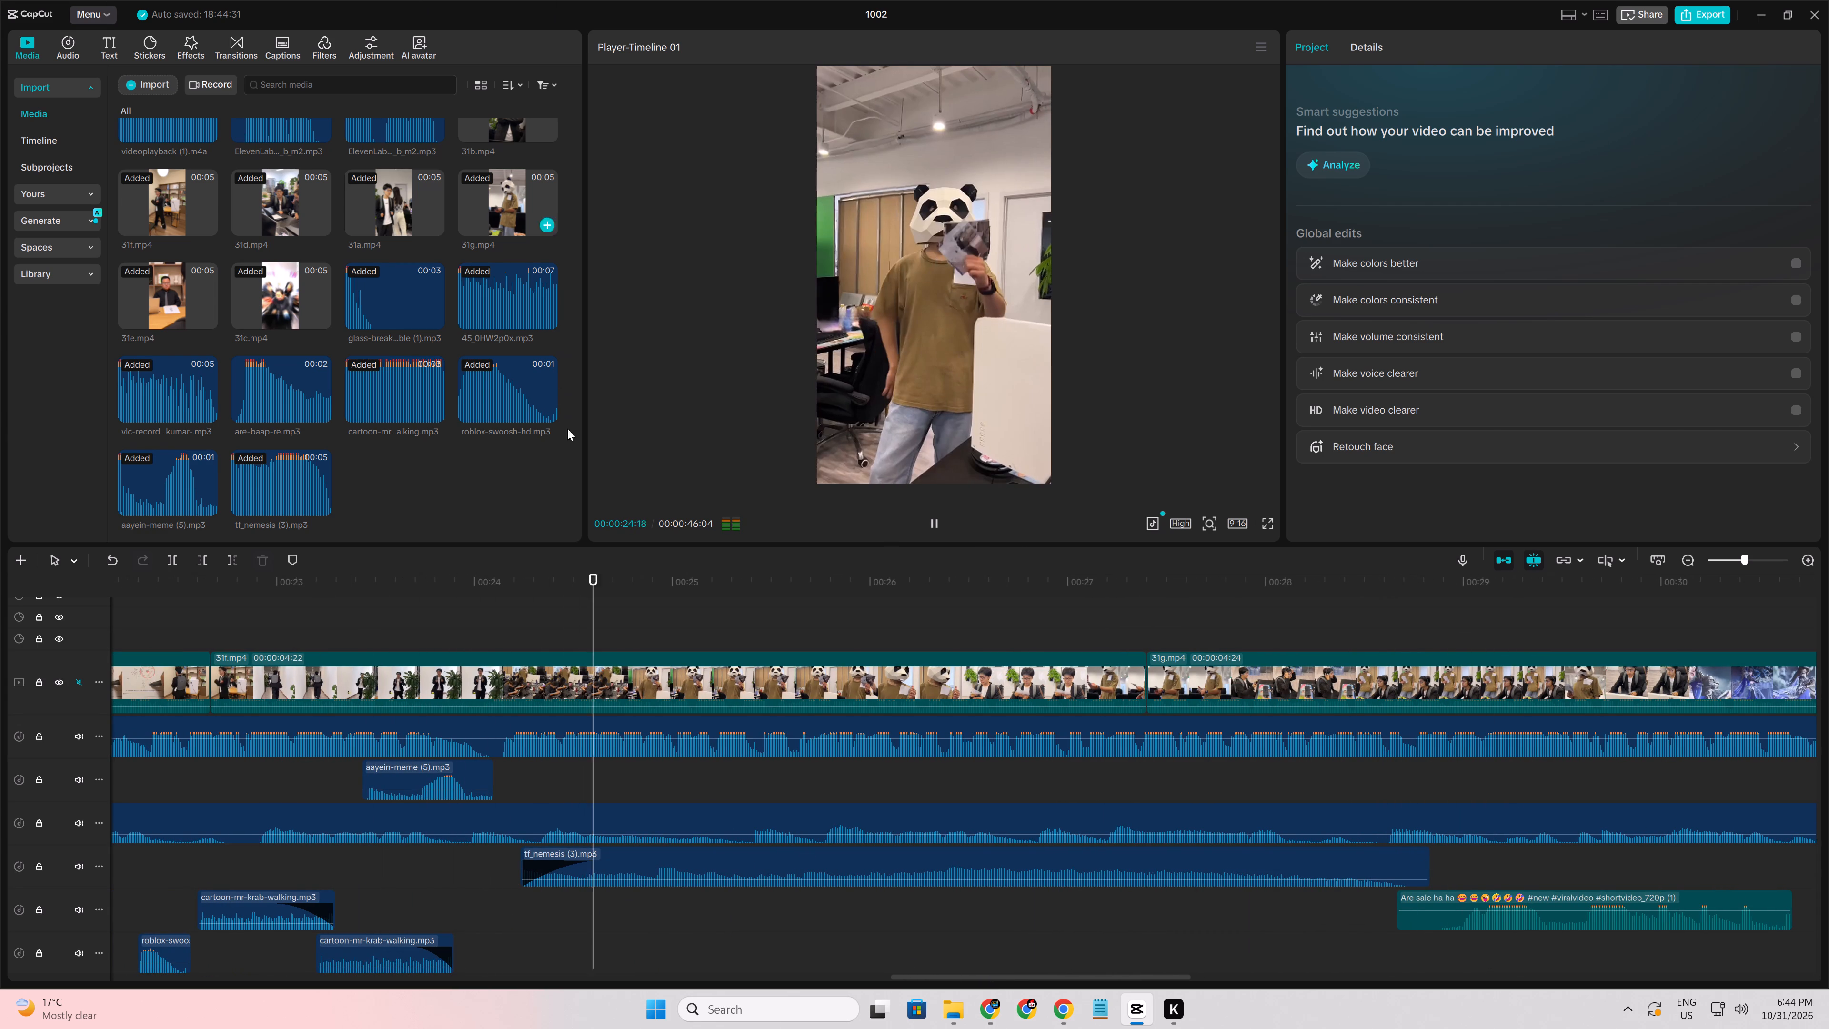
left_click(377, 857)
key("space")
key("space")
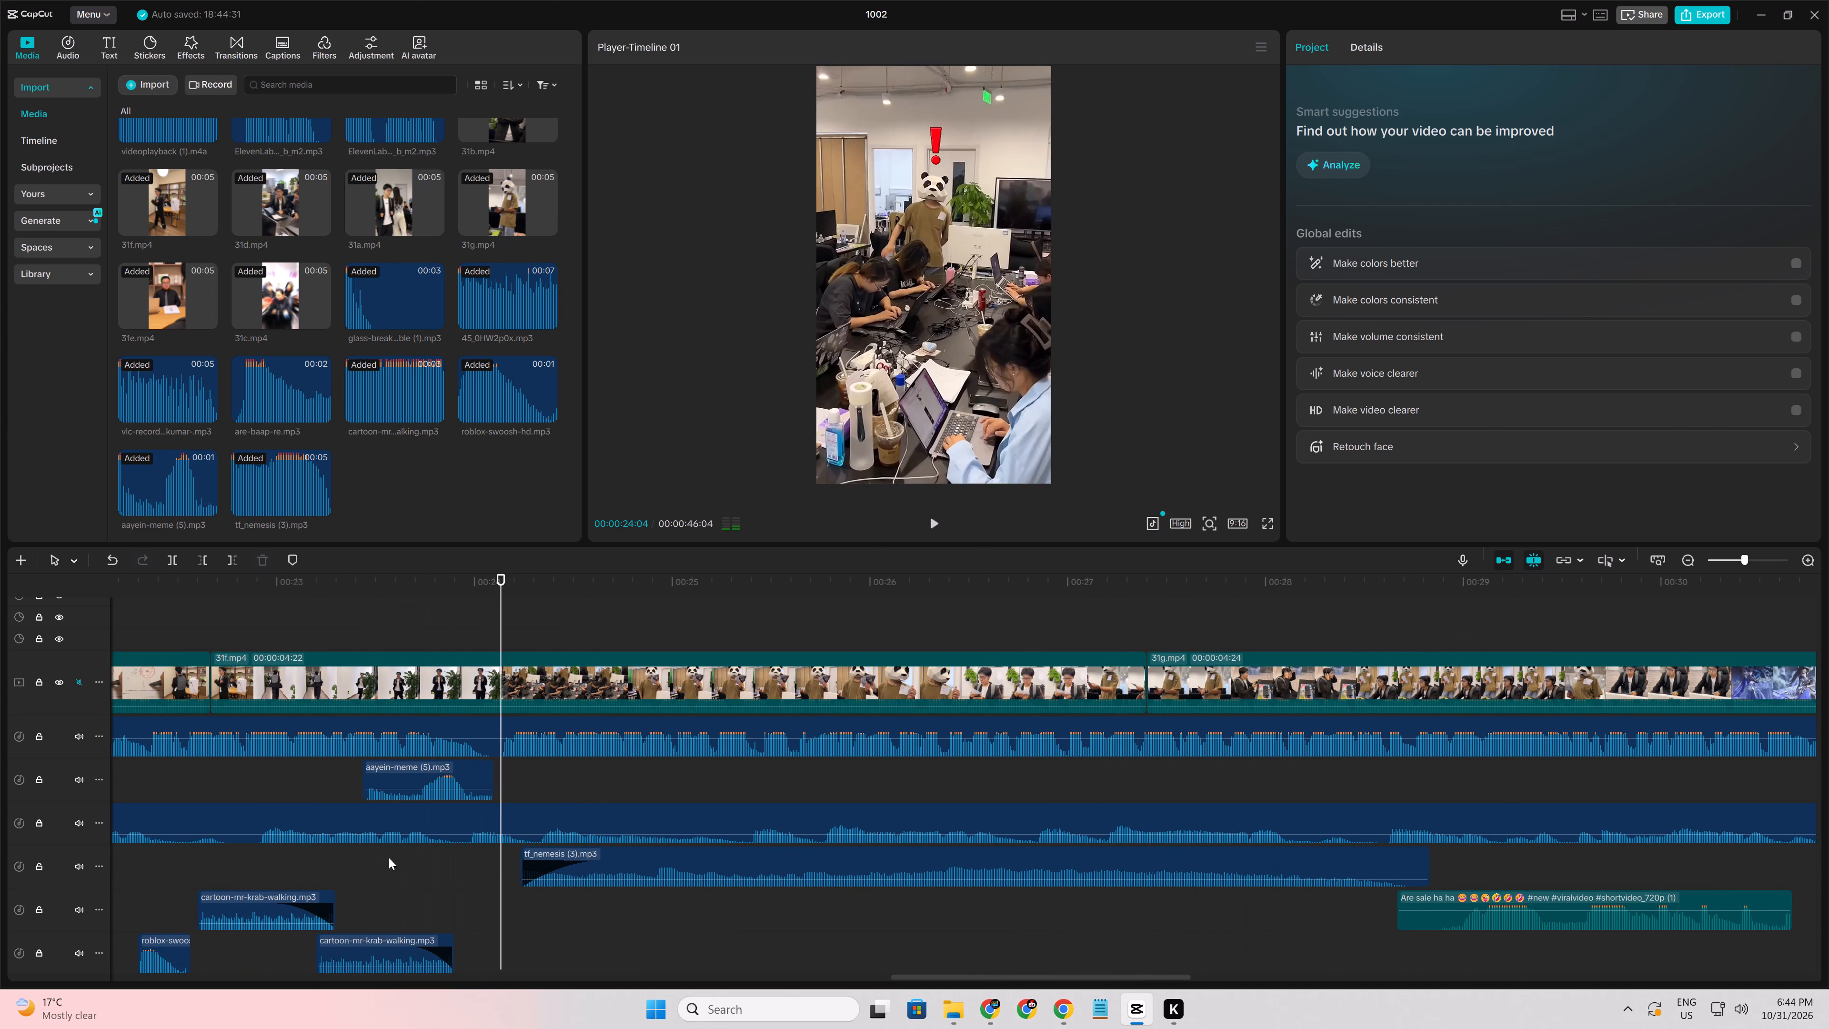
key("space")
scroll(538, 878, "down", 5, "ctrl")
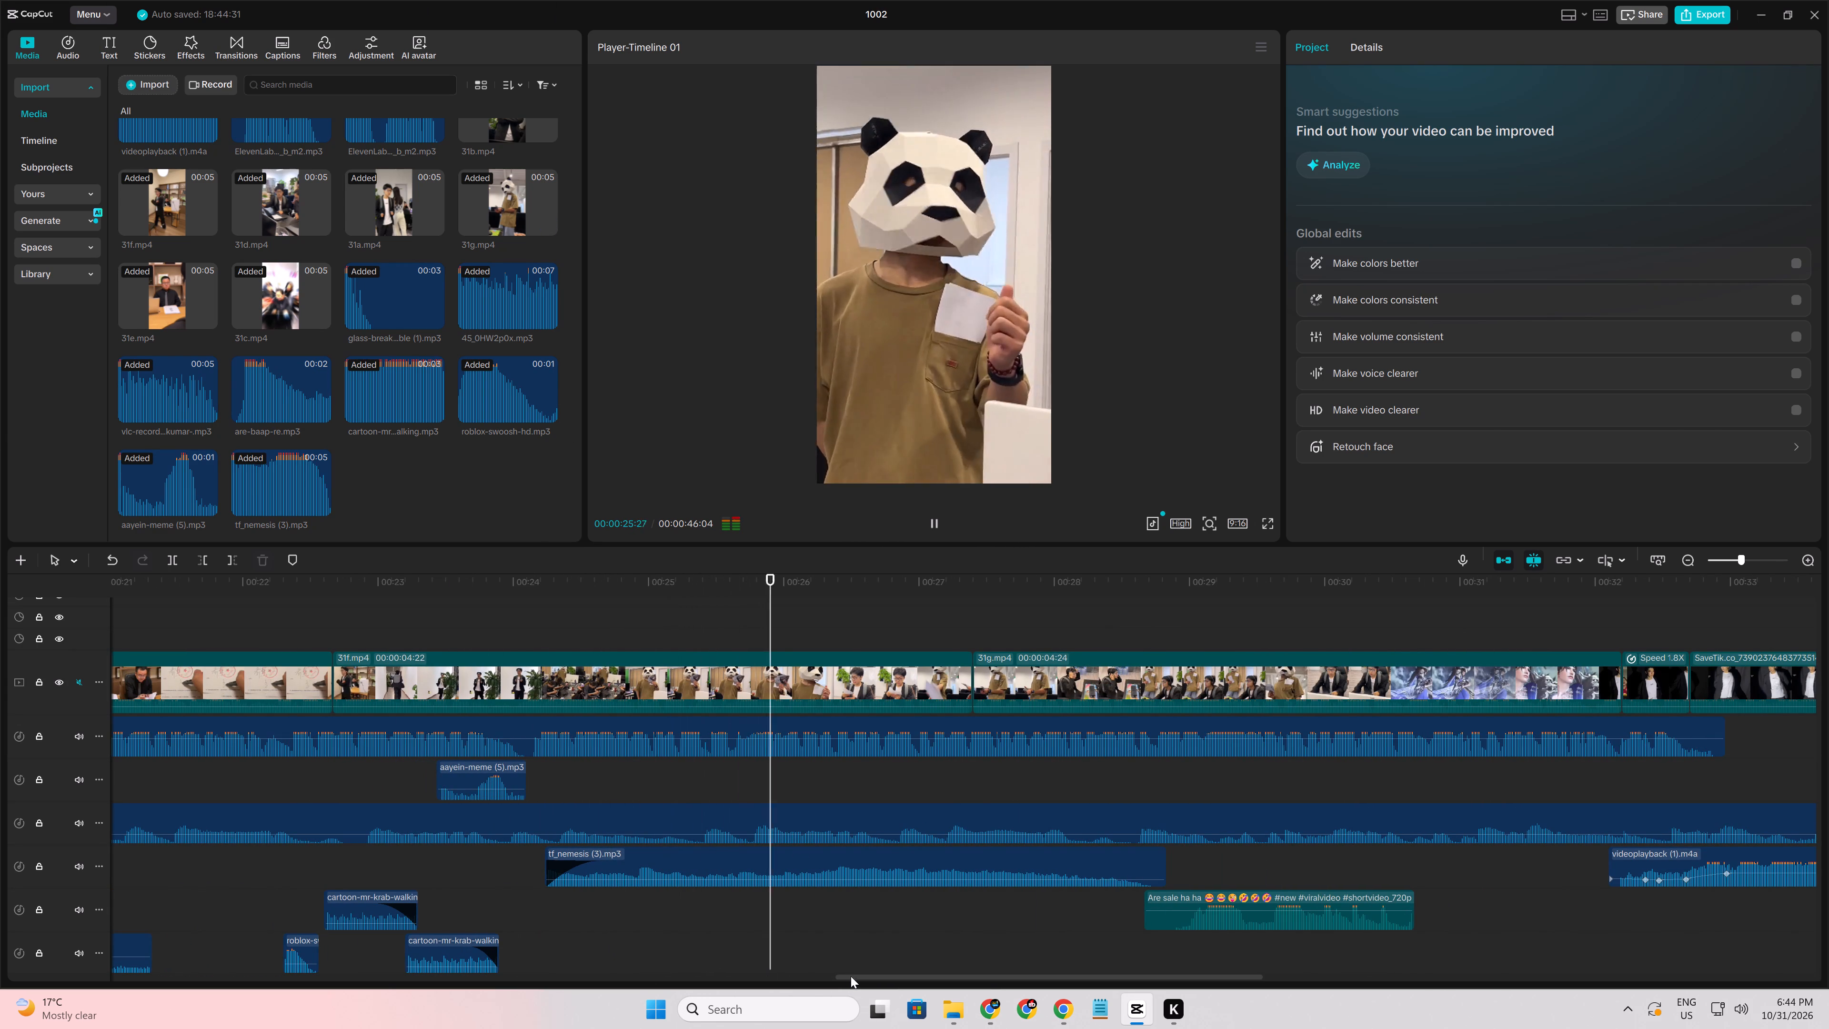
Set the tf_nemesis sound's volume to -12.4 dB and replay the panda section.
left_click_drag(854, 976, 904, 987)
left_click(812, 866)
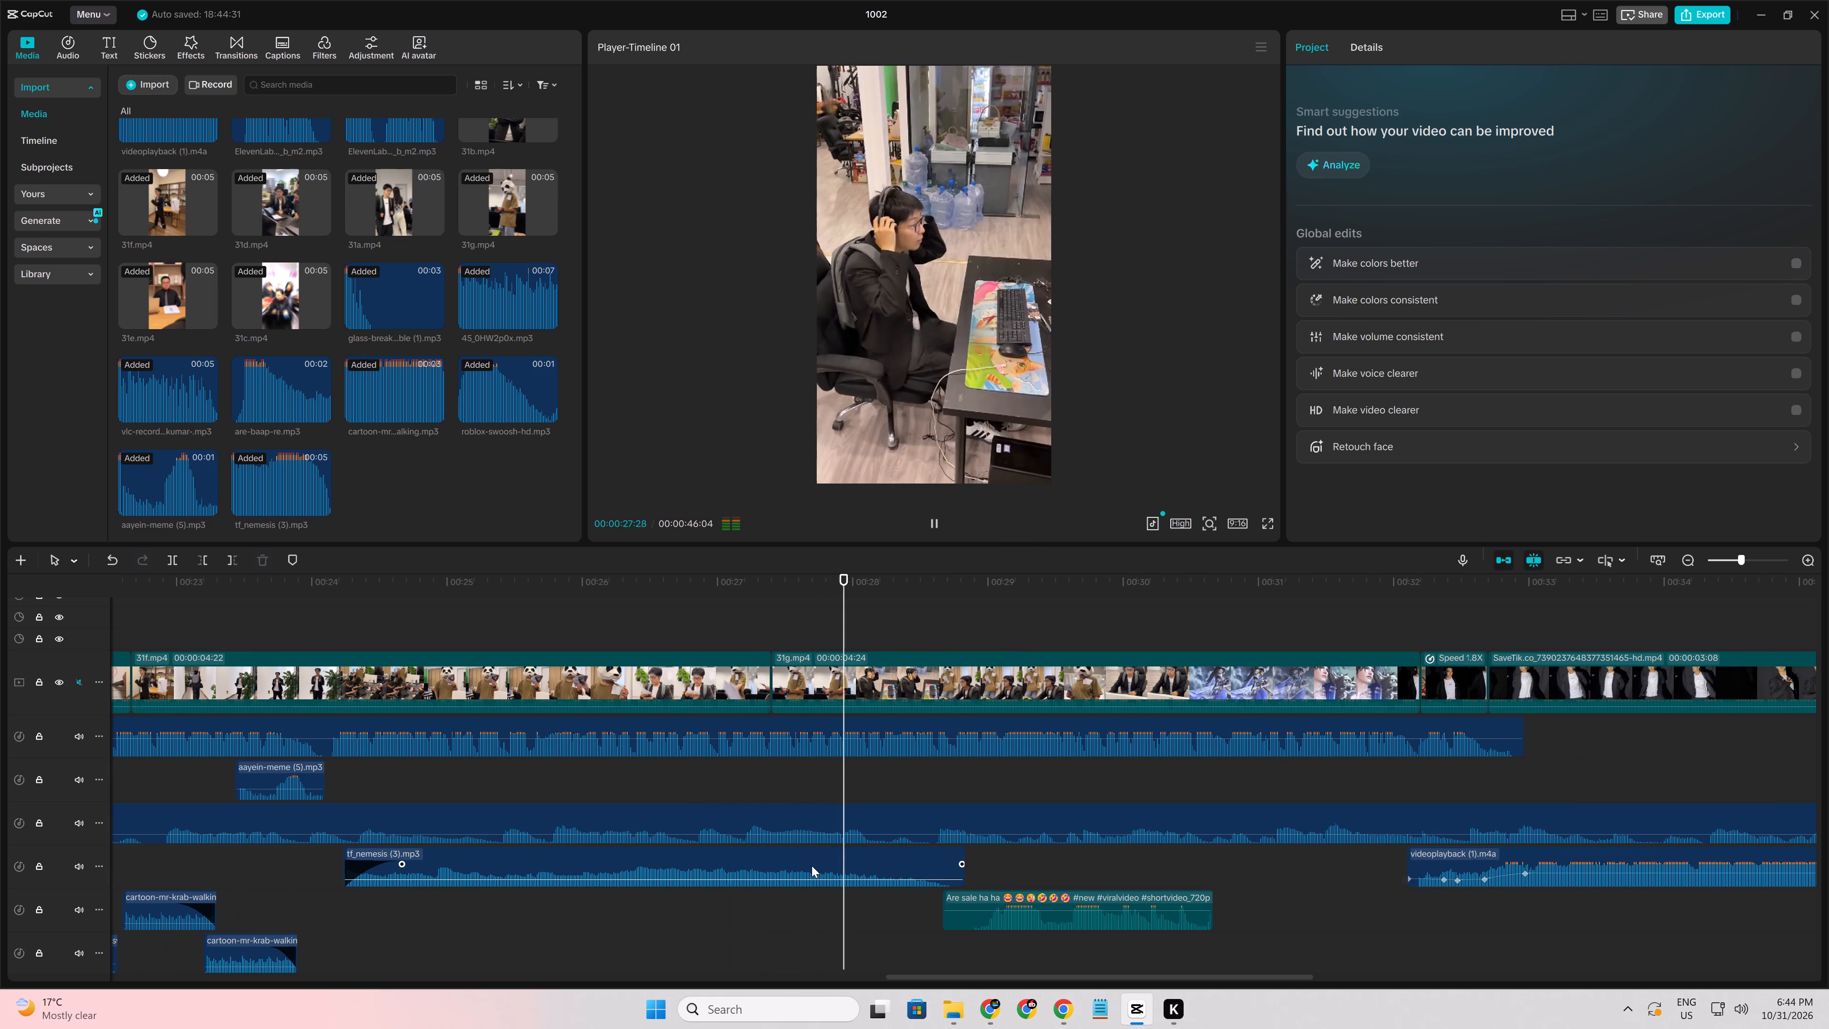
left_click(1536, 138)
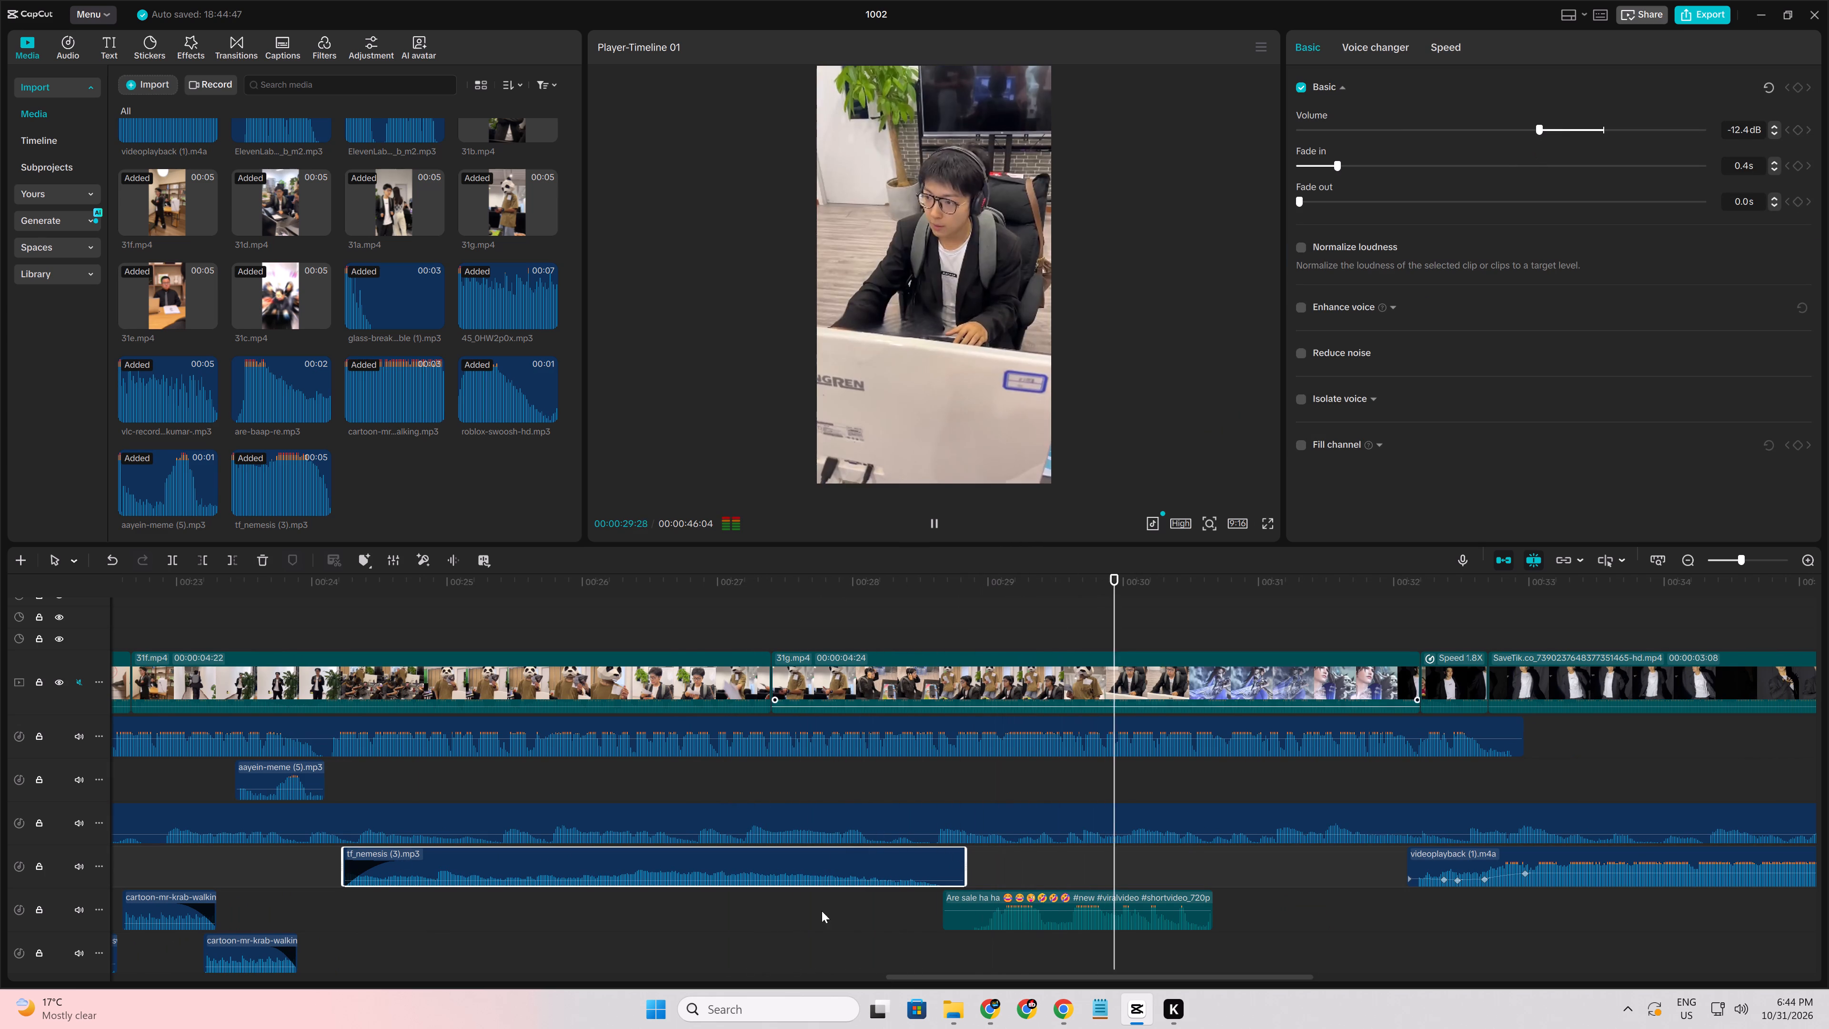
left_click(661, 957)
key("space")
key("space")
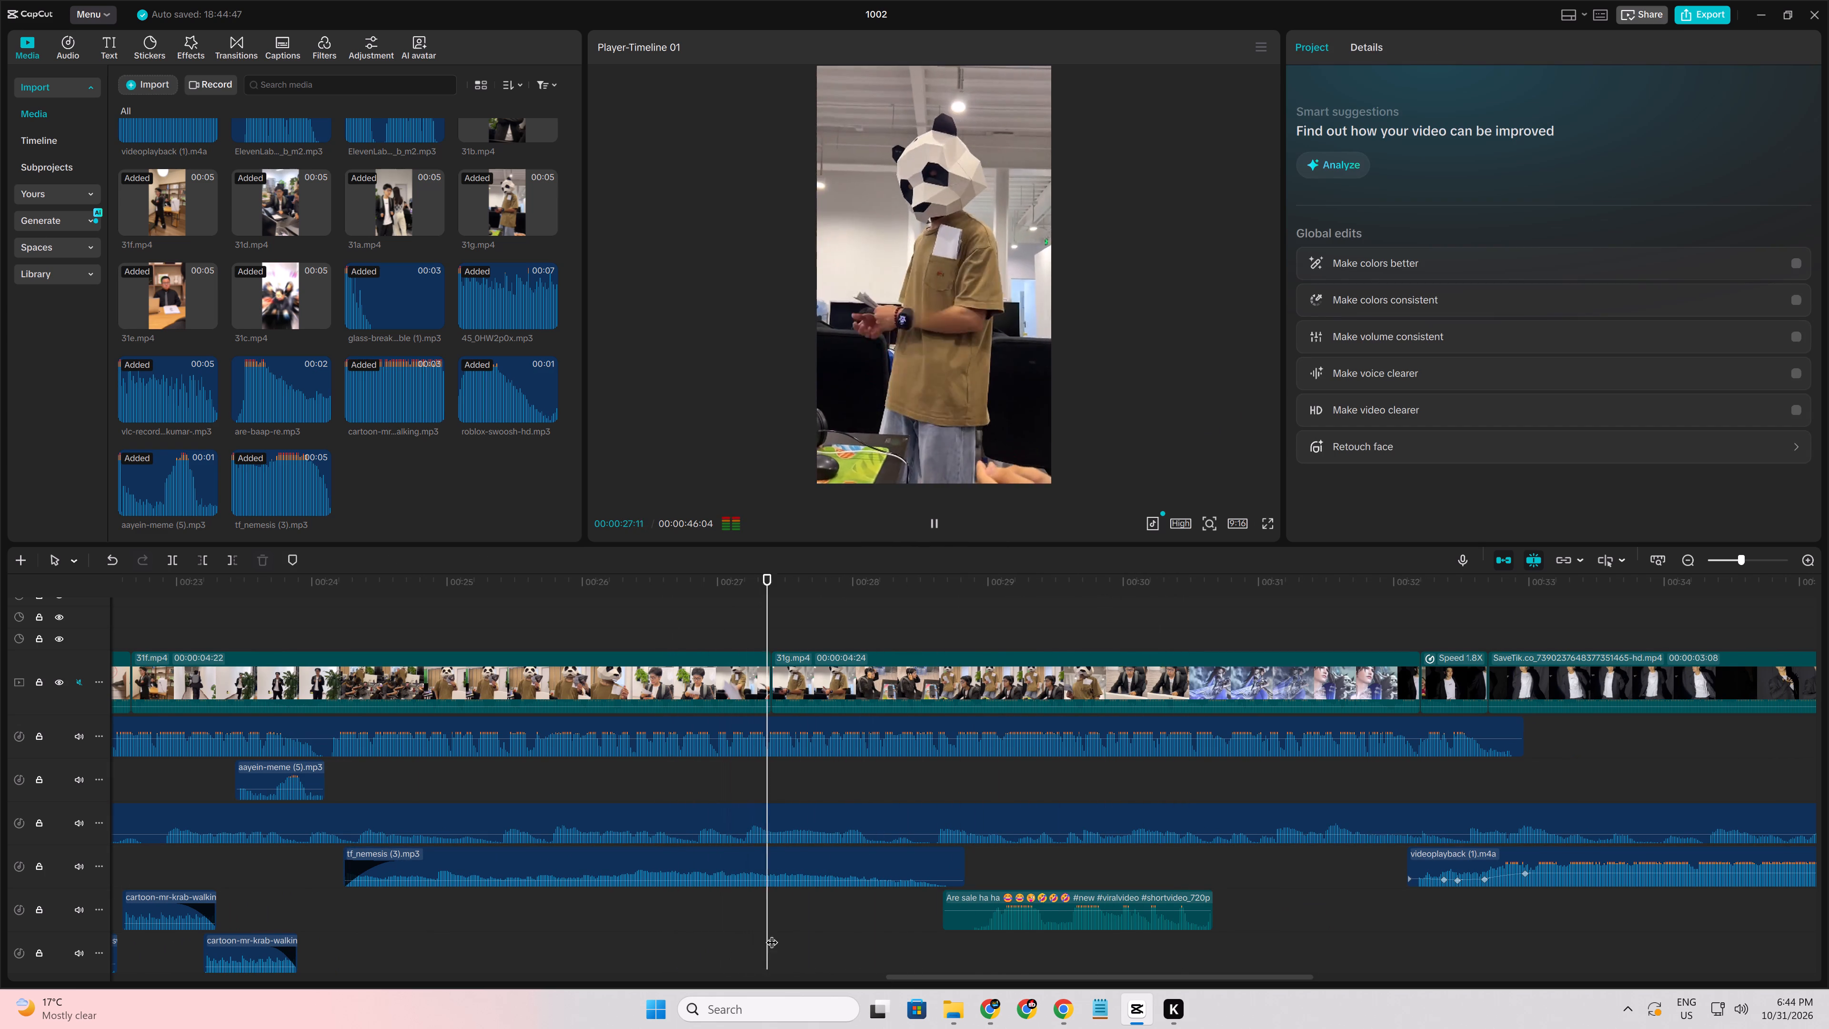
Trim the end of the tf_nemesis sound to about 00:00:27:26, as the seated headphones shot begins, and replay the cut.
key("space")
left_click(831, 873)
key("w")
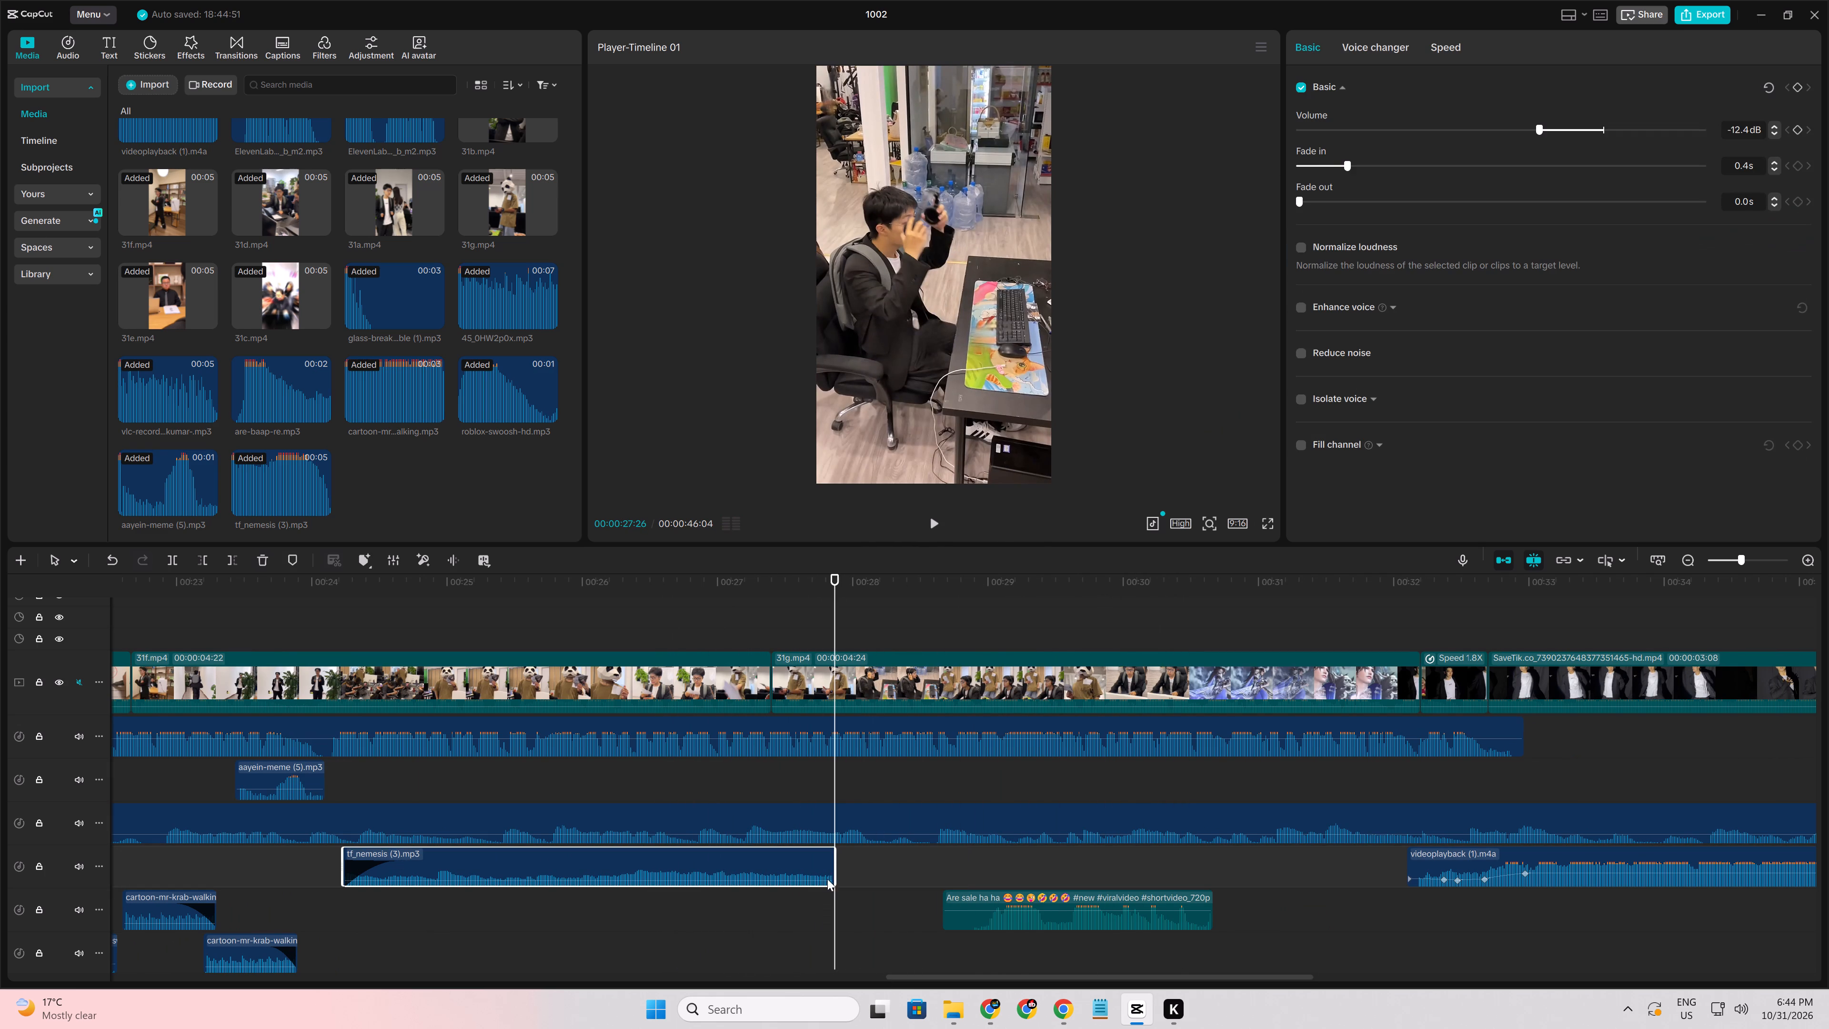
left_click(703, 914)
key("space")
key("space")
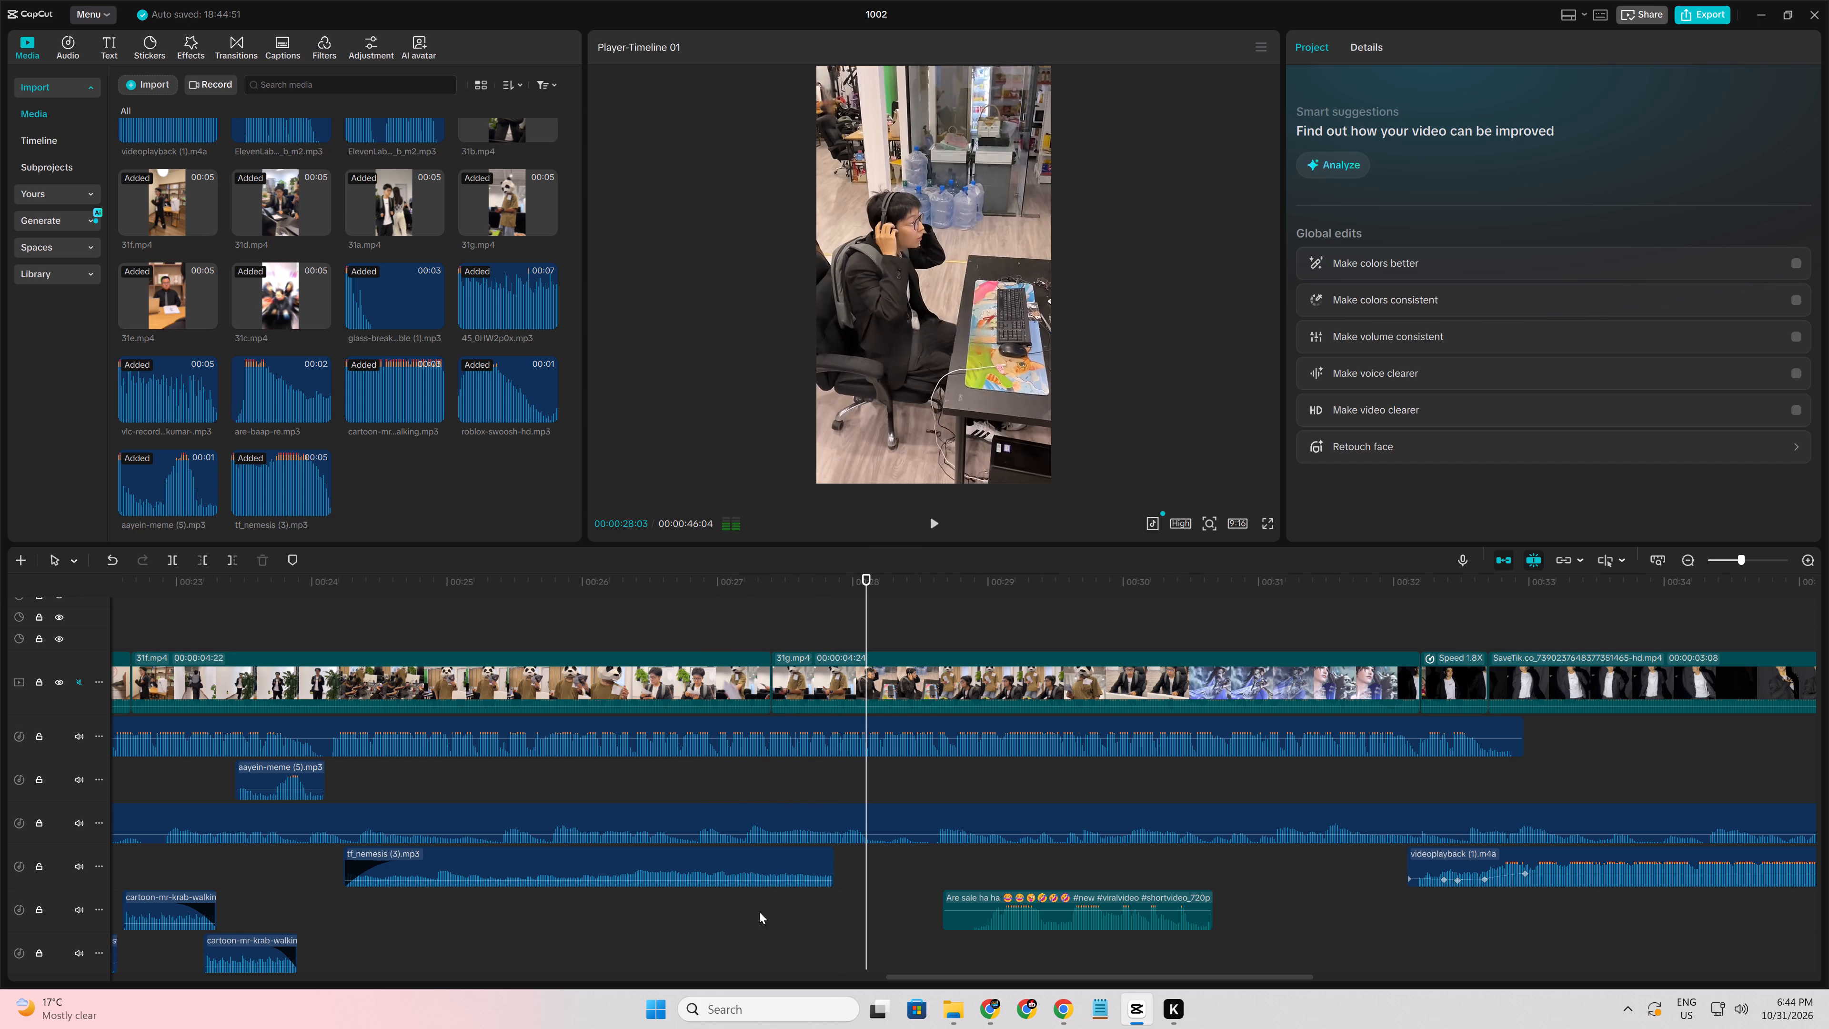
Copy the earlier shocked-sound-effect clip from around 00:00:16 and paste it at 00:00:27:19, near the end of tf_nemesis.
scroll(979, 916, "down", 4)
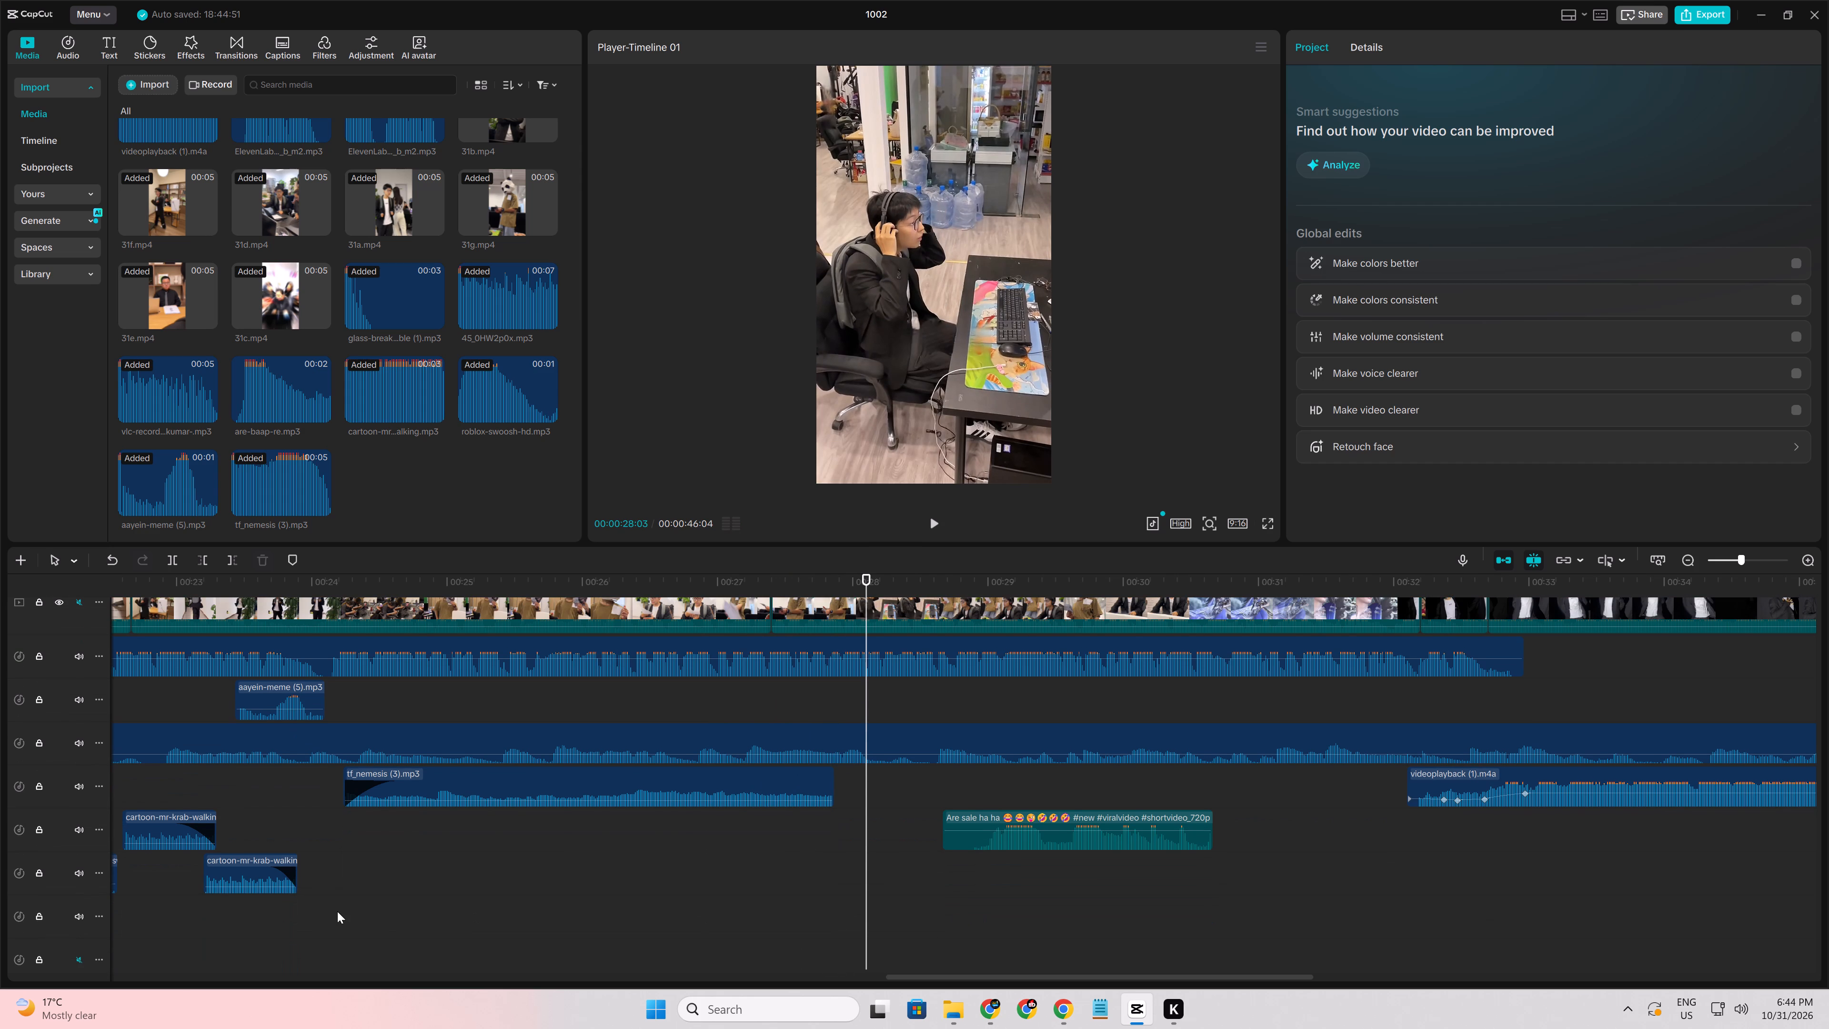
scroll(895, 946, "down", 2, "ctrl")
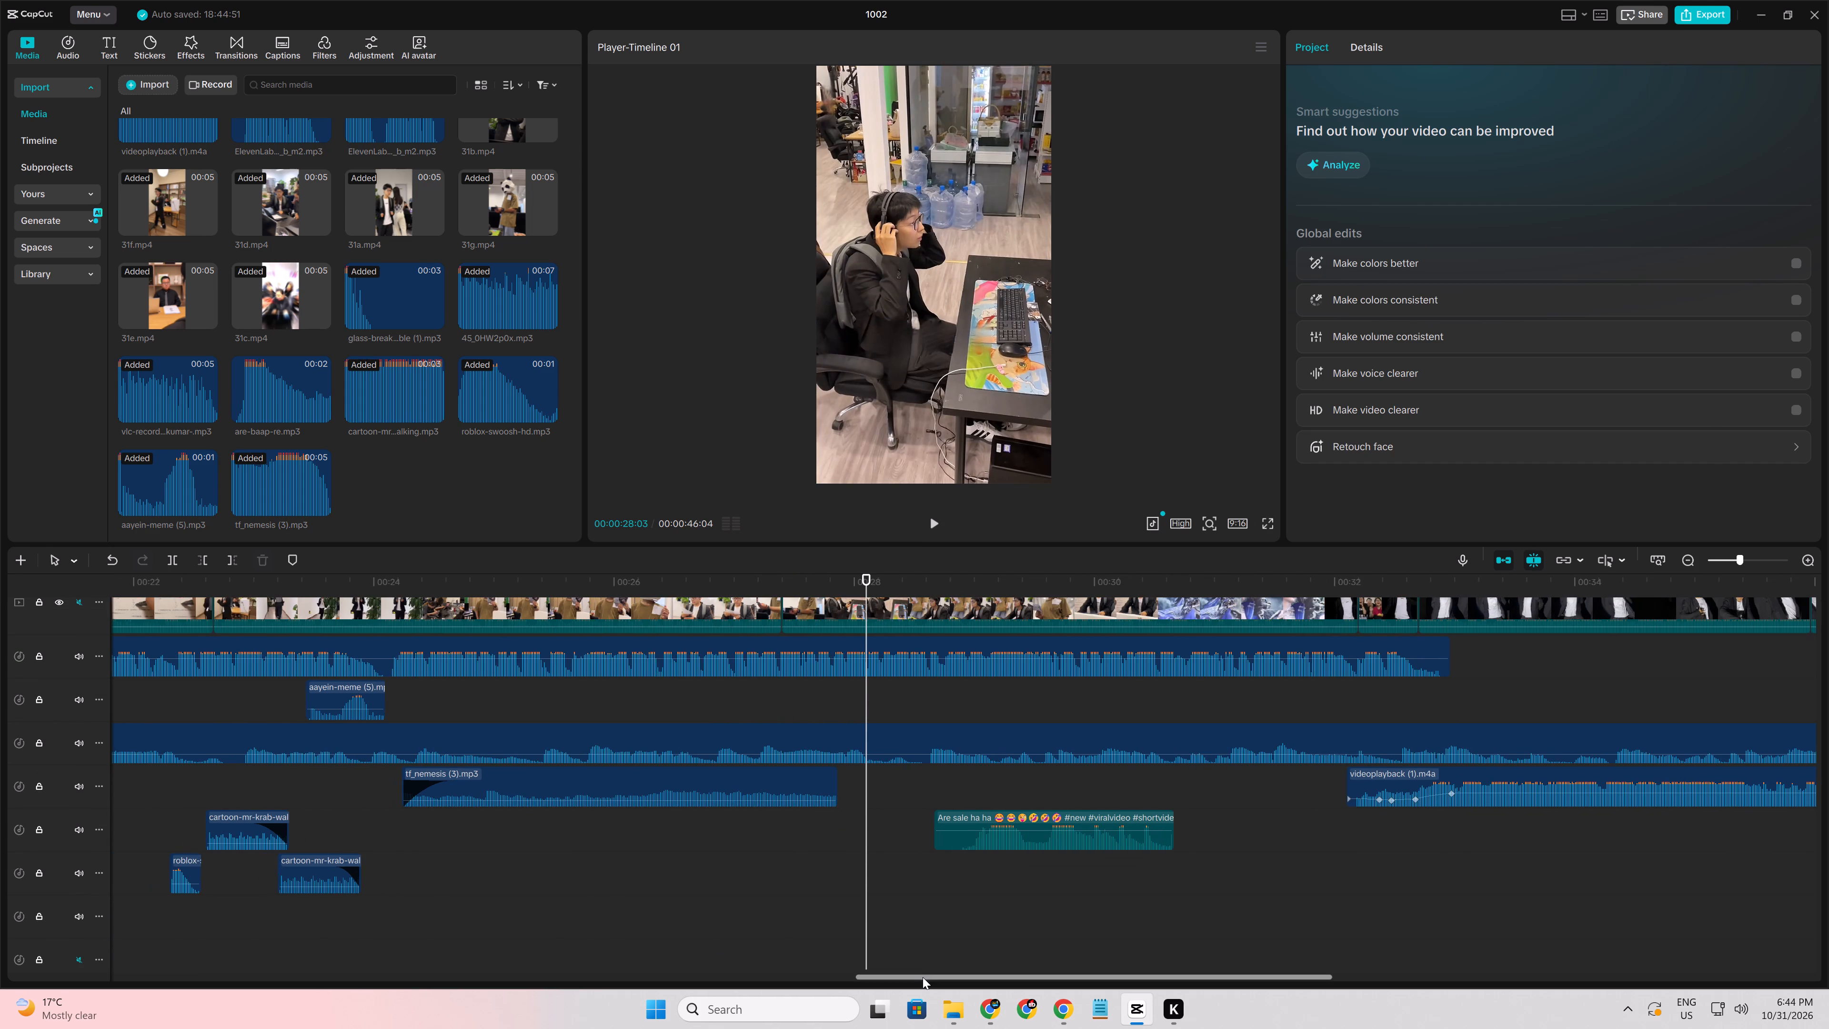
left_click_drag(918, 977, 631, 961)
left_click(503, 800)
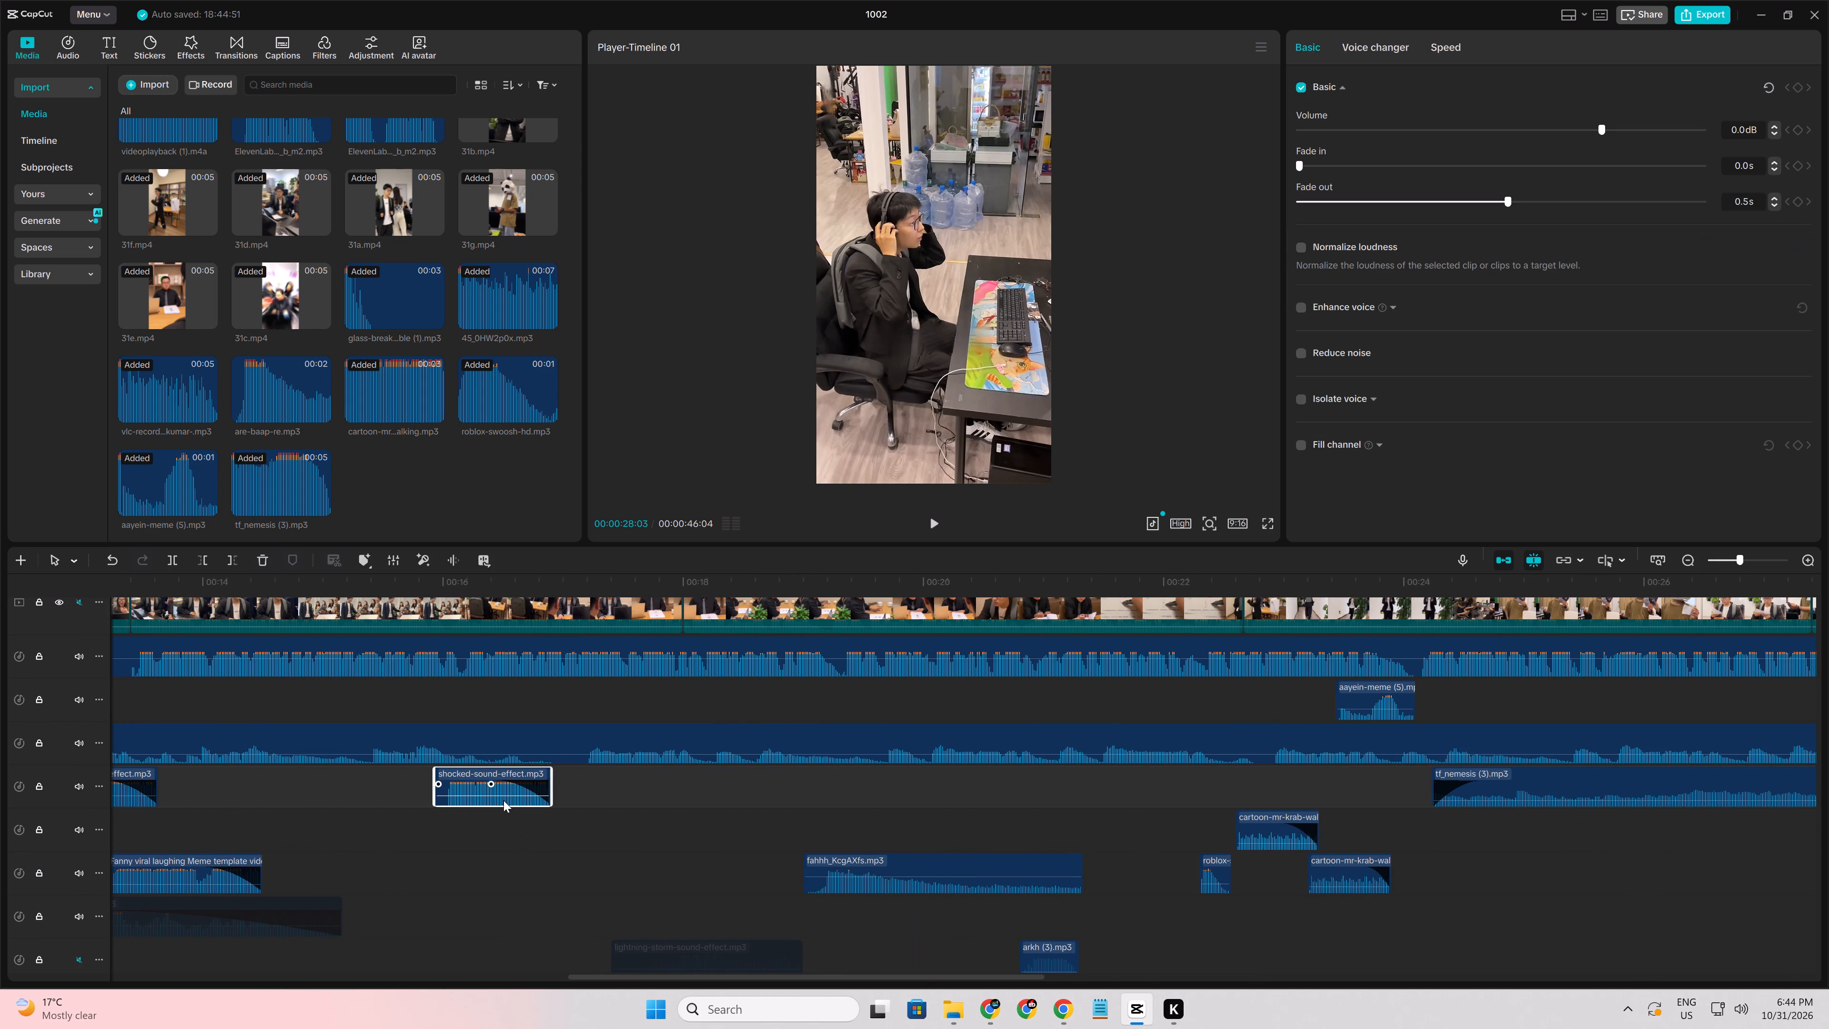
key("ctrl+c")
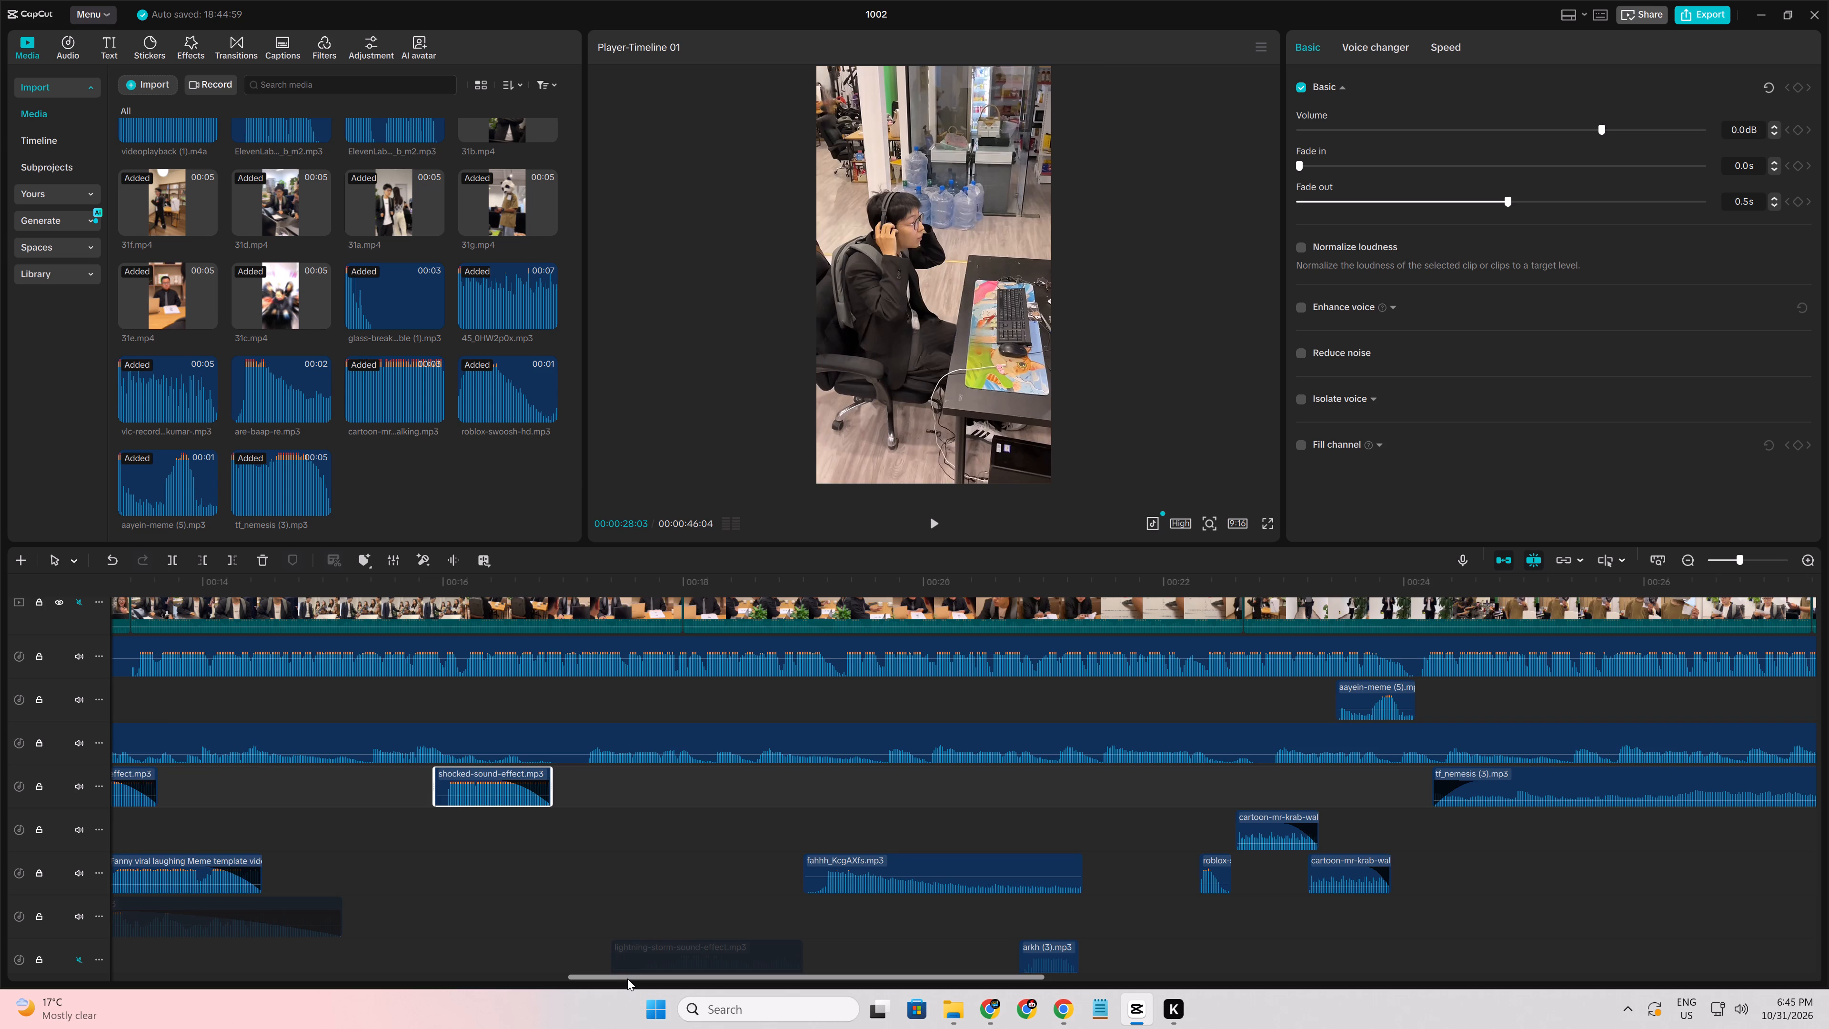
left_click_drag(627, 979, 882, 1018)
left_click(501, 847)
key("space")
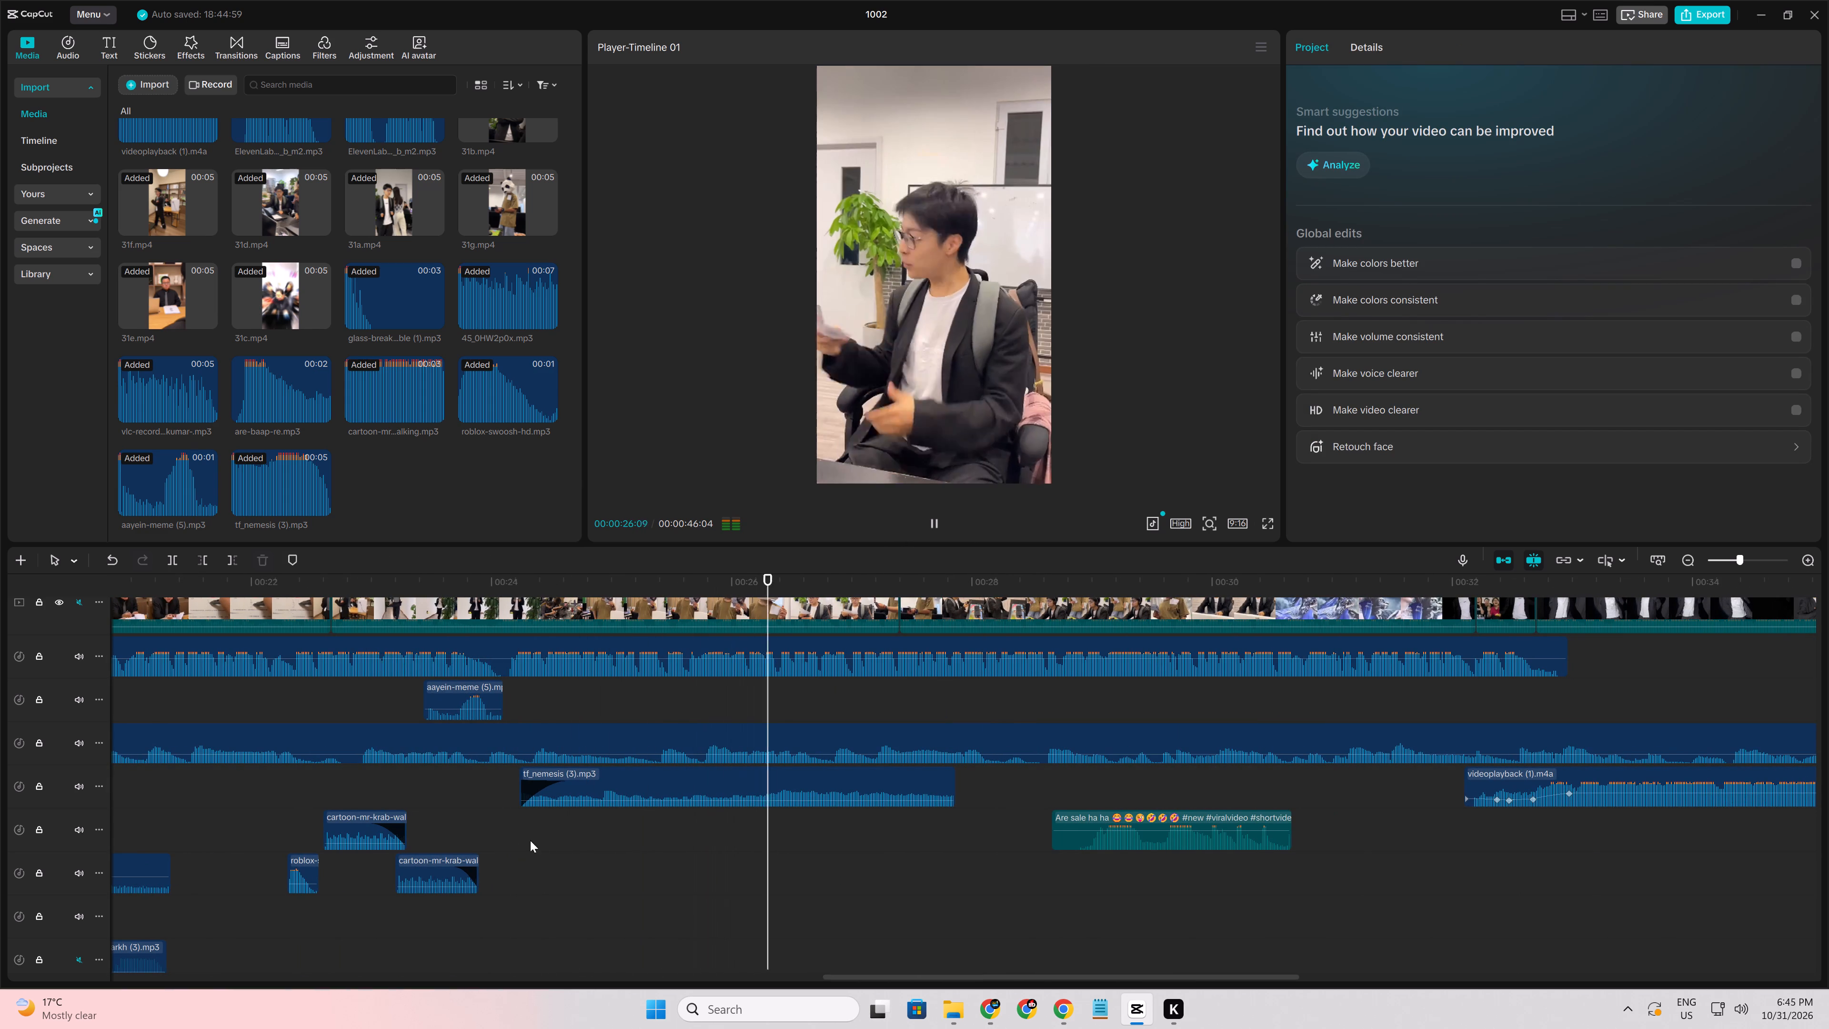
key("space")
key("space")
key("space")
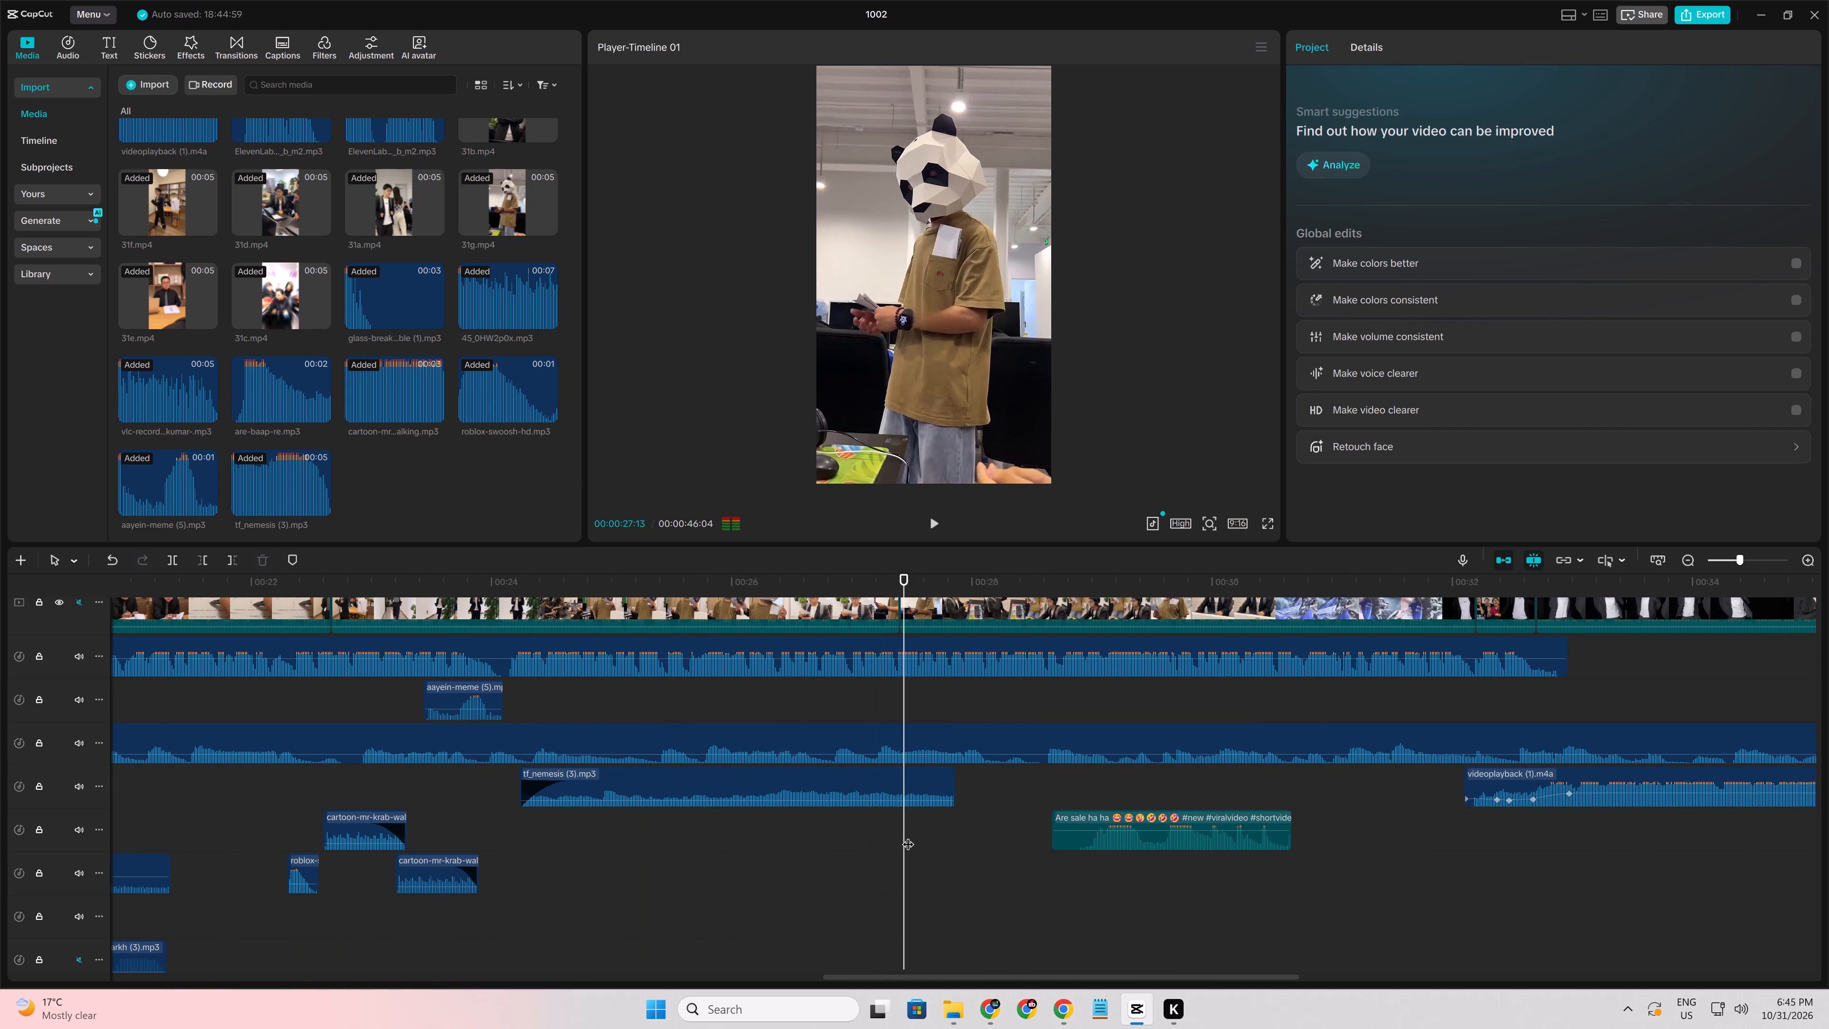
key("space")
key("space")
double_click(927, 836)
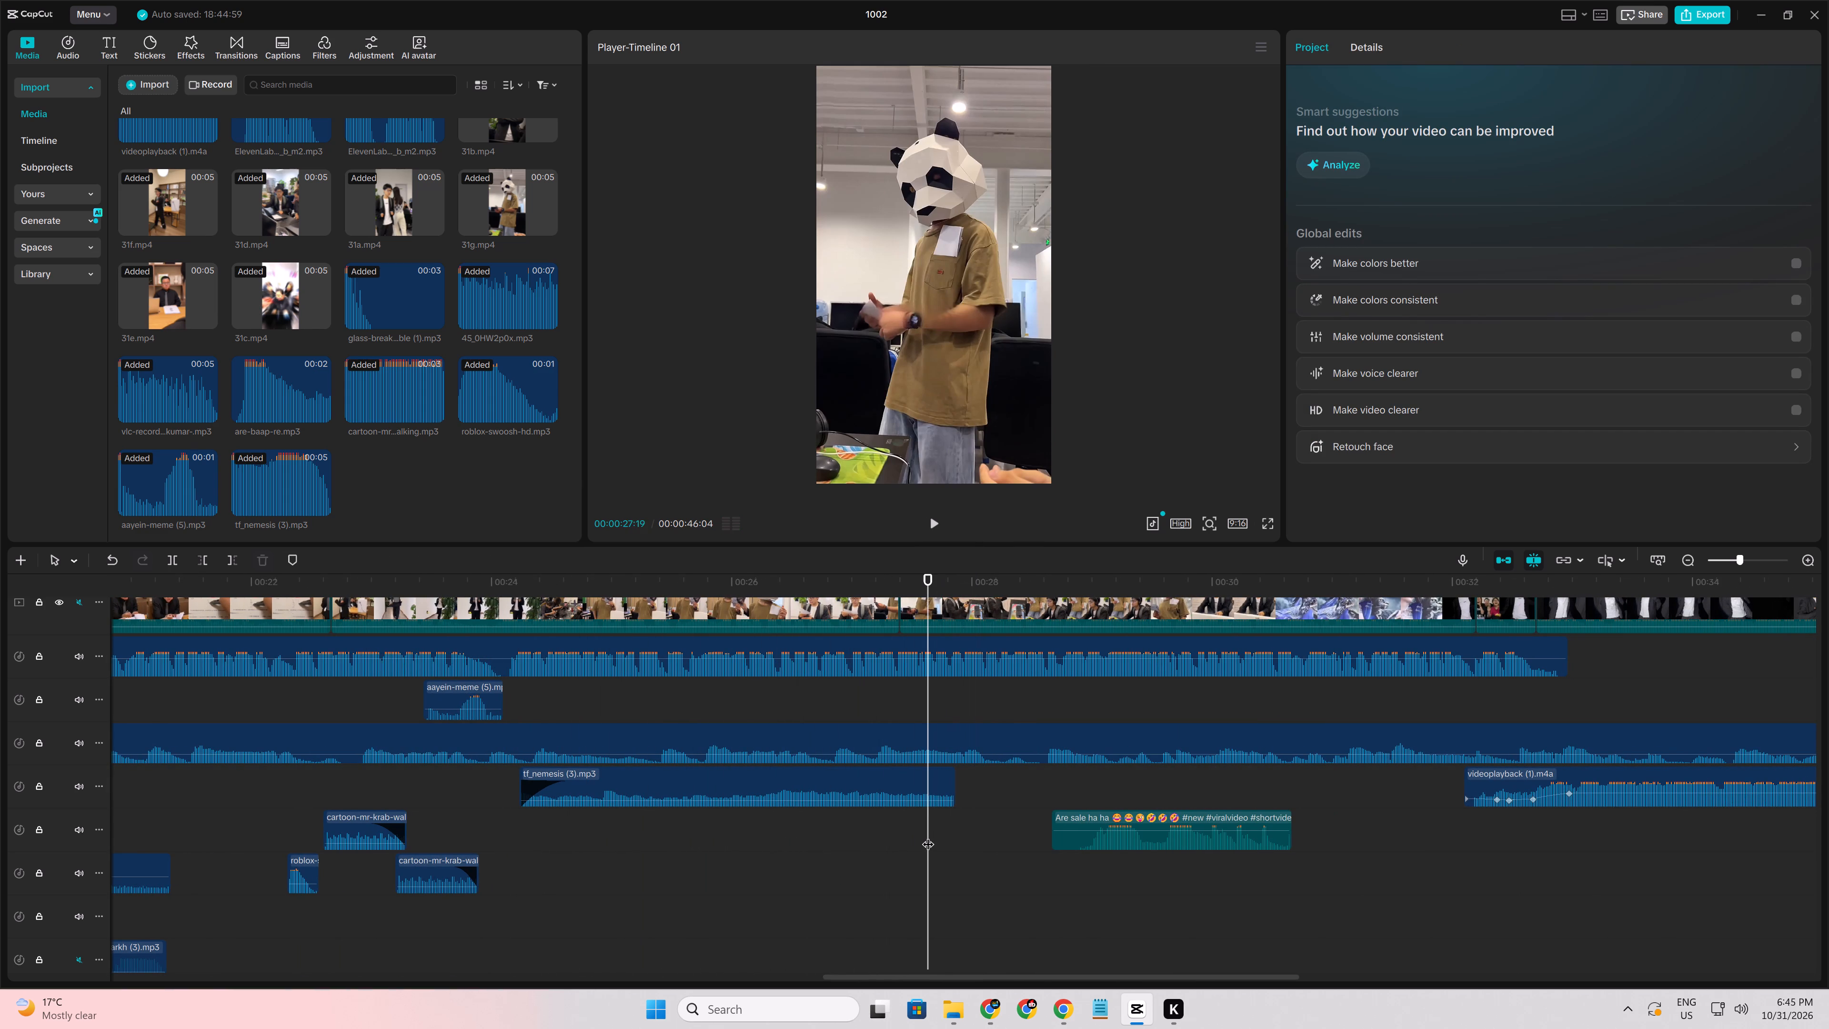
key("ctrl+v")
key("space")
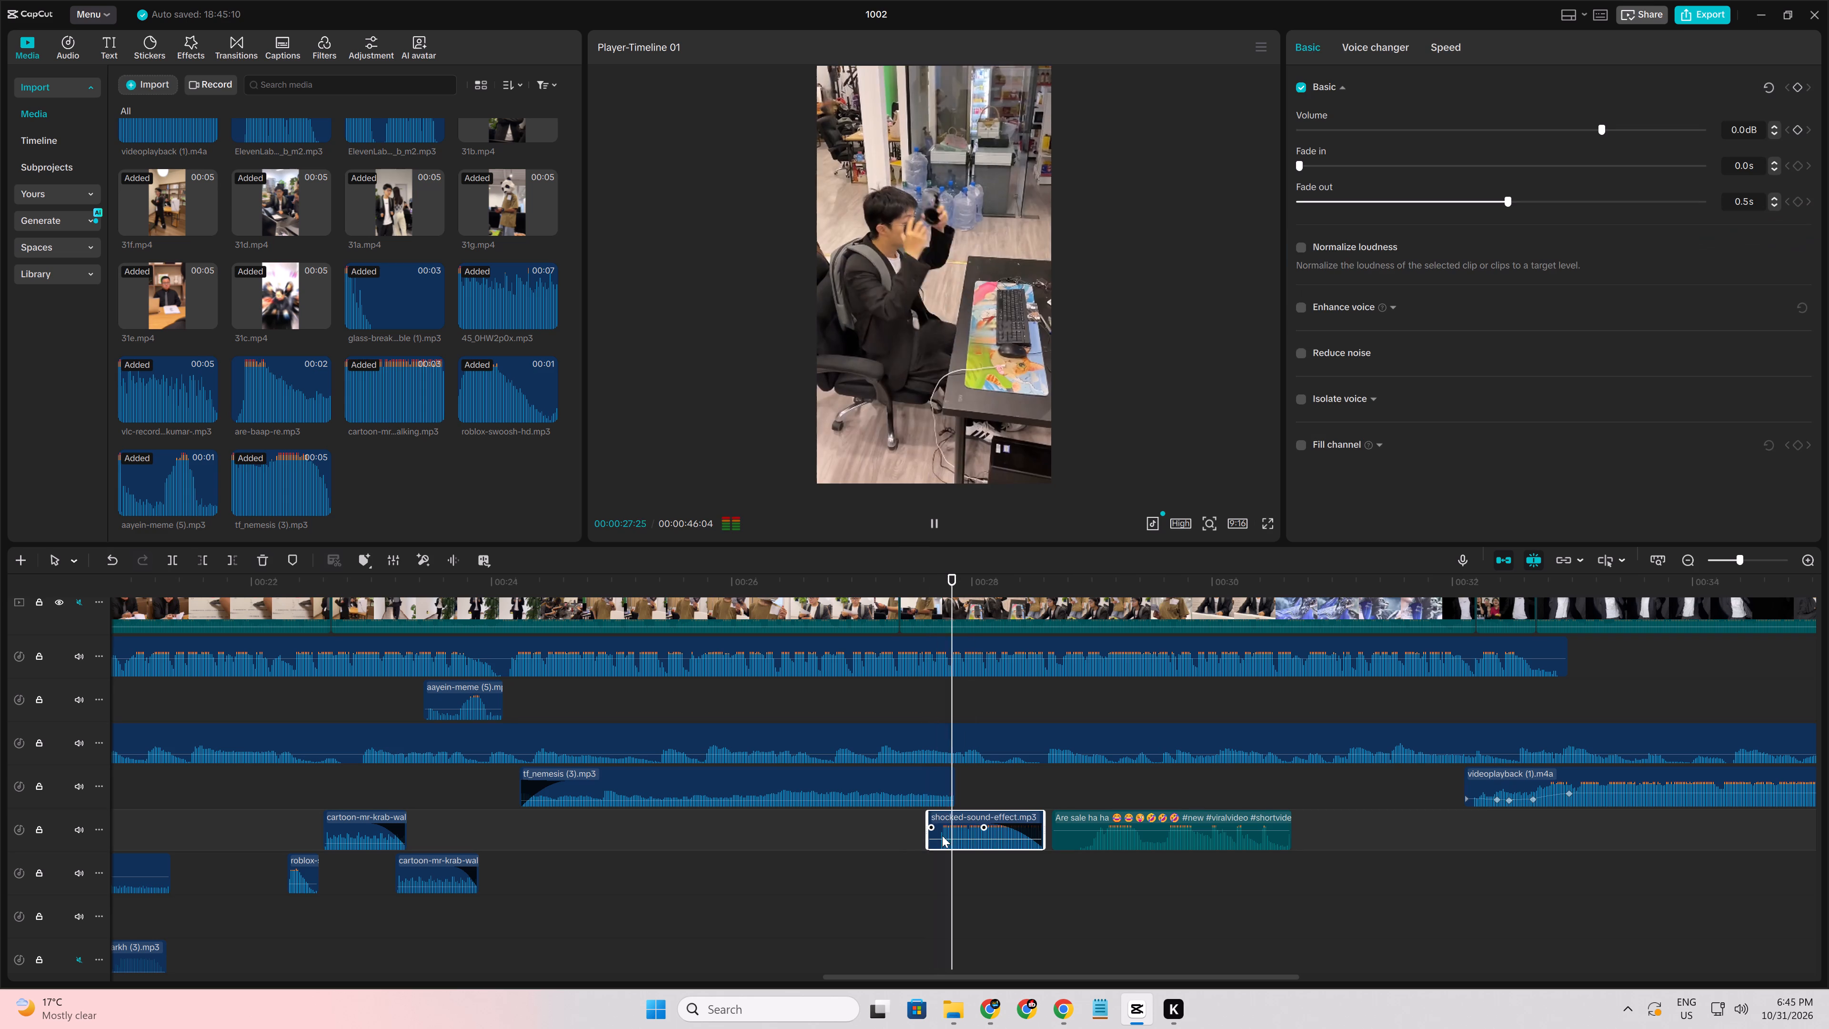
Replay the section around the pasted shocked-sound-effect to check its timing against the headphones shot.
left_click(901, 842)
key("space")
key("space")
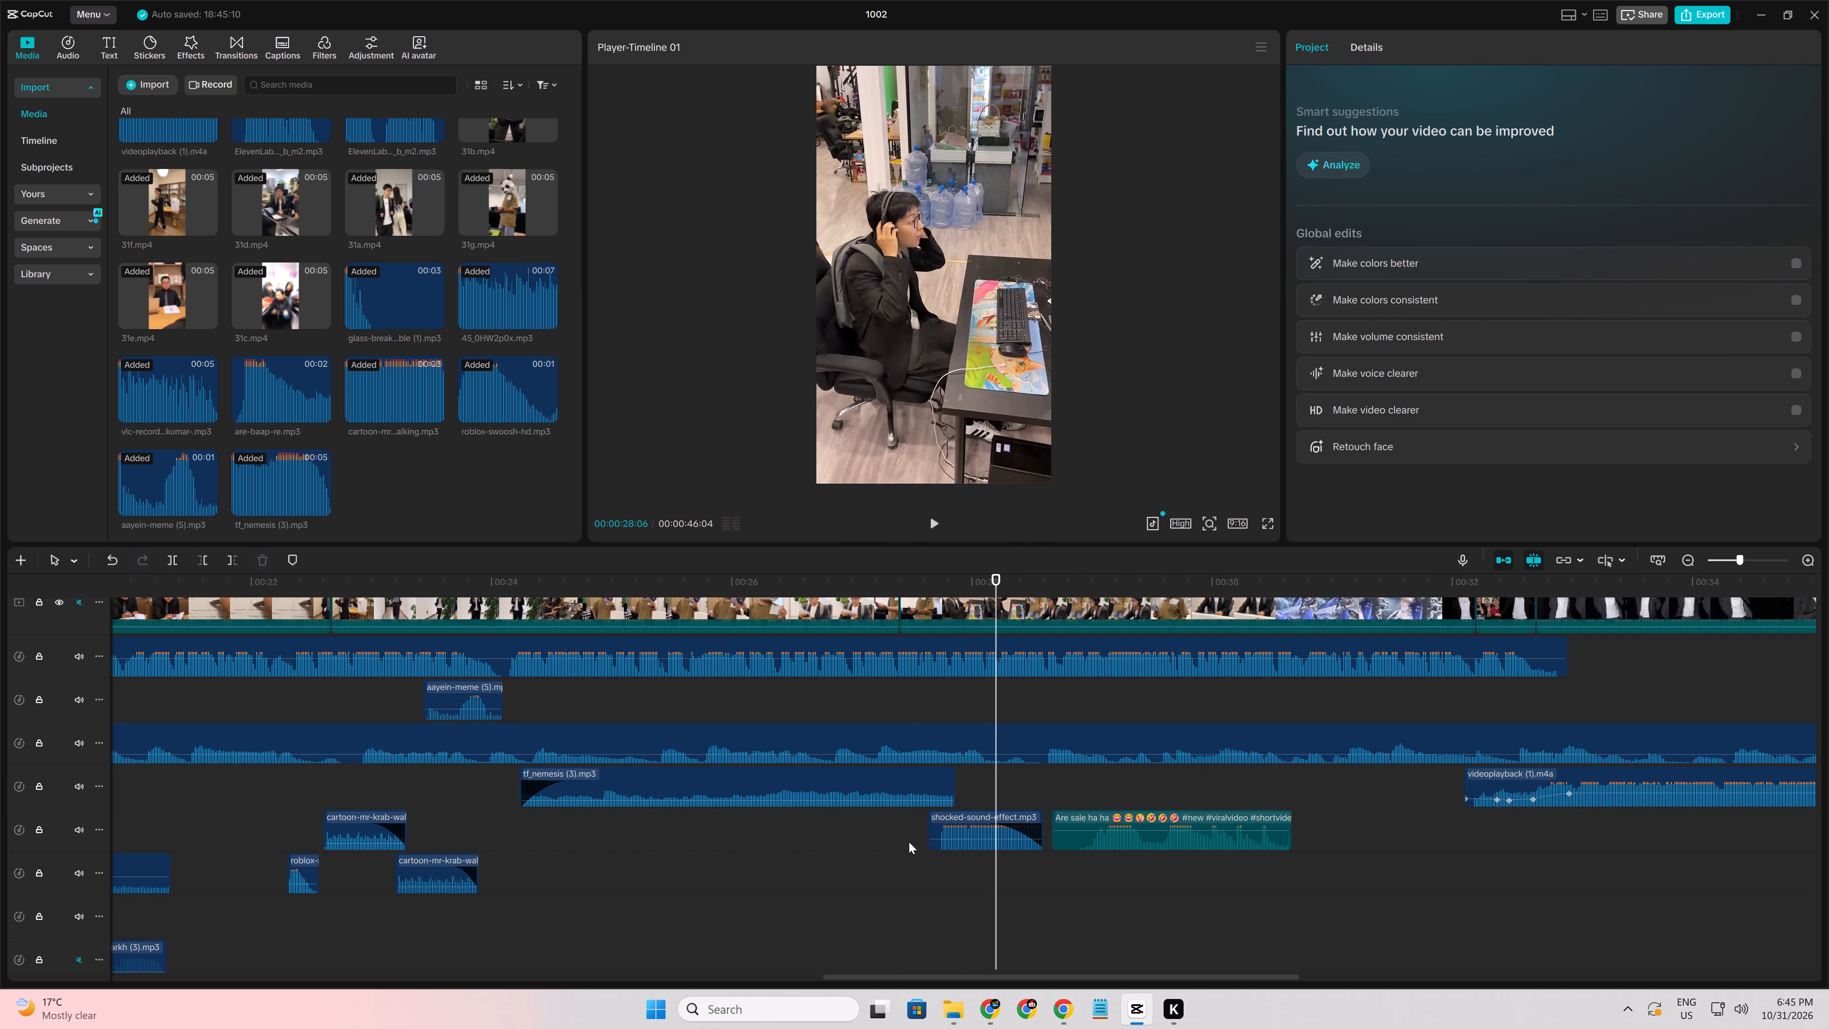
key("space")
key("space")
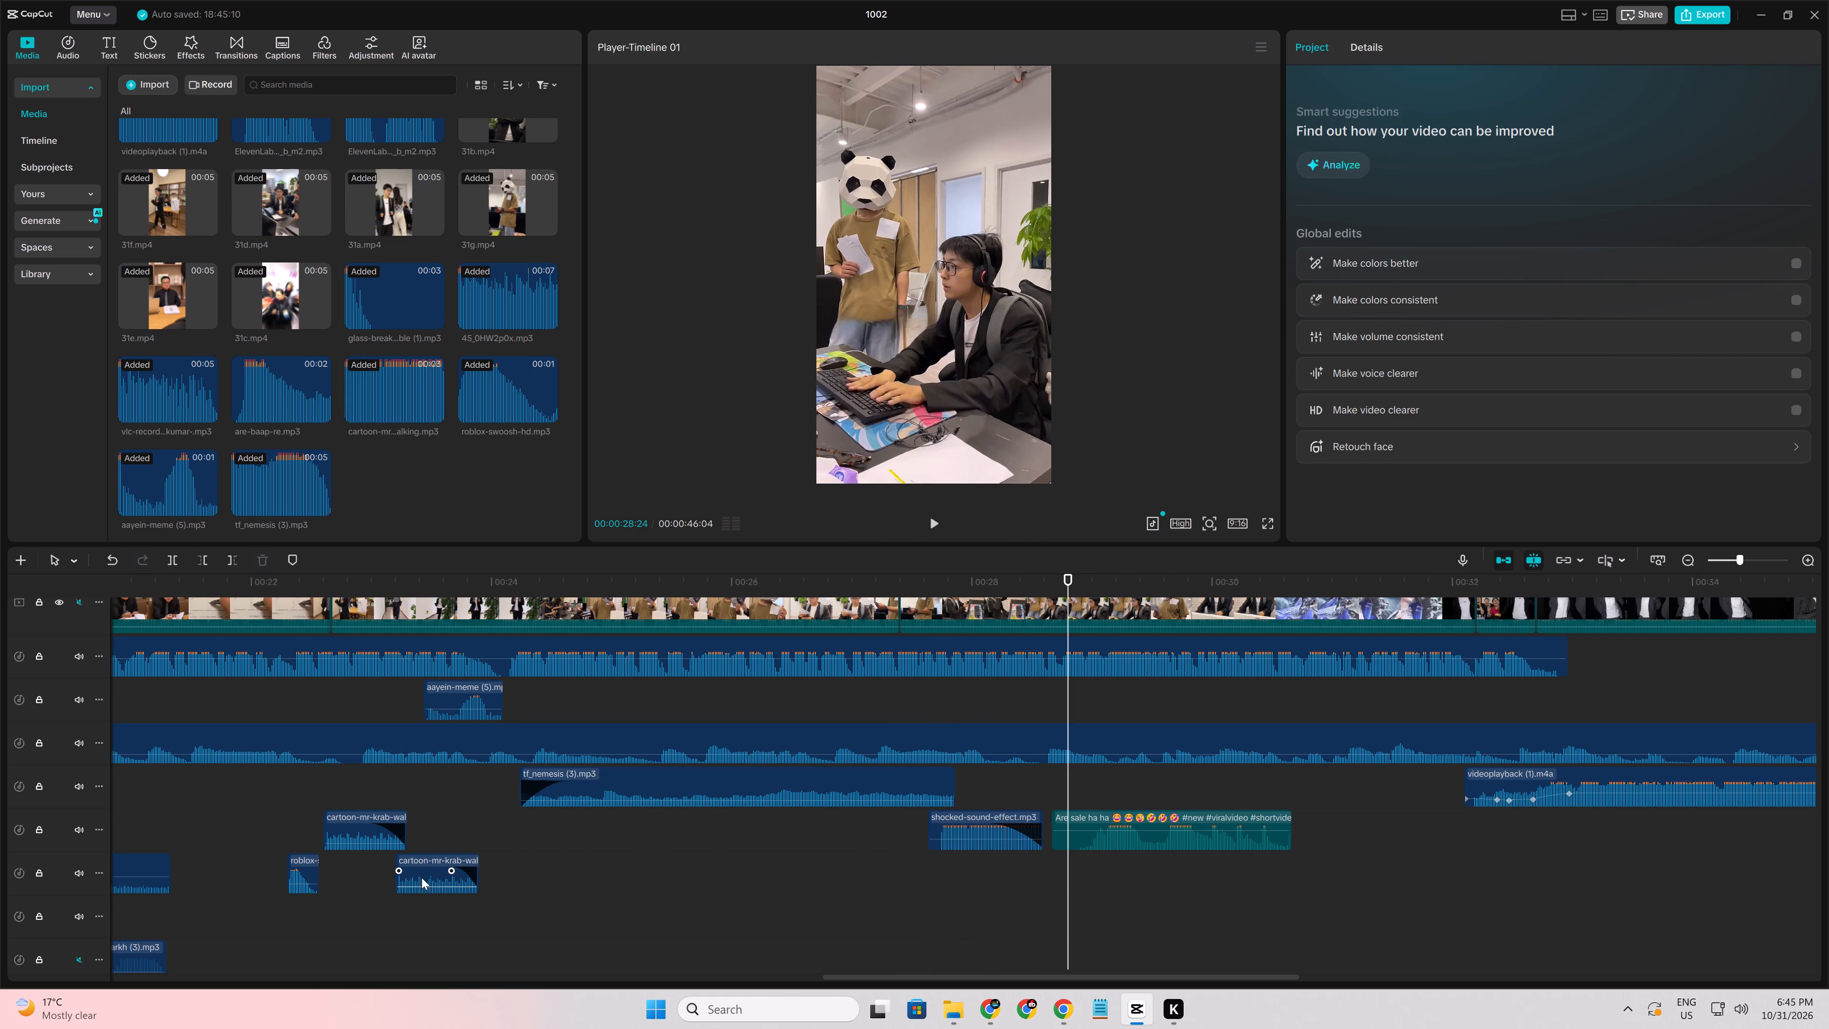
Move the "Are sale ha ha" laugh clip under the spotlight dancer shots, starting at about 00:00:32:03, and replay it.
key("space")
left_click_drag(850, 978, 995, 965)
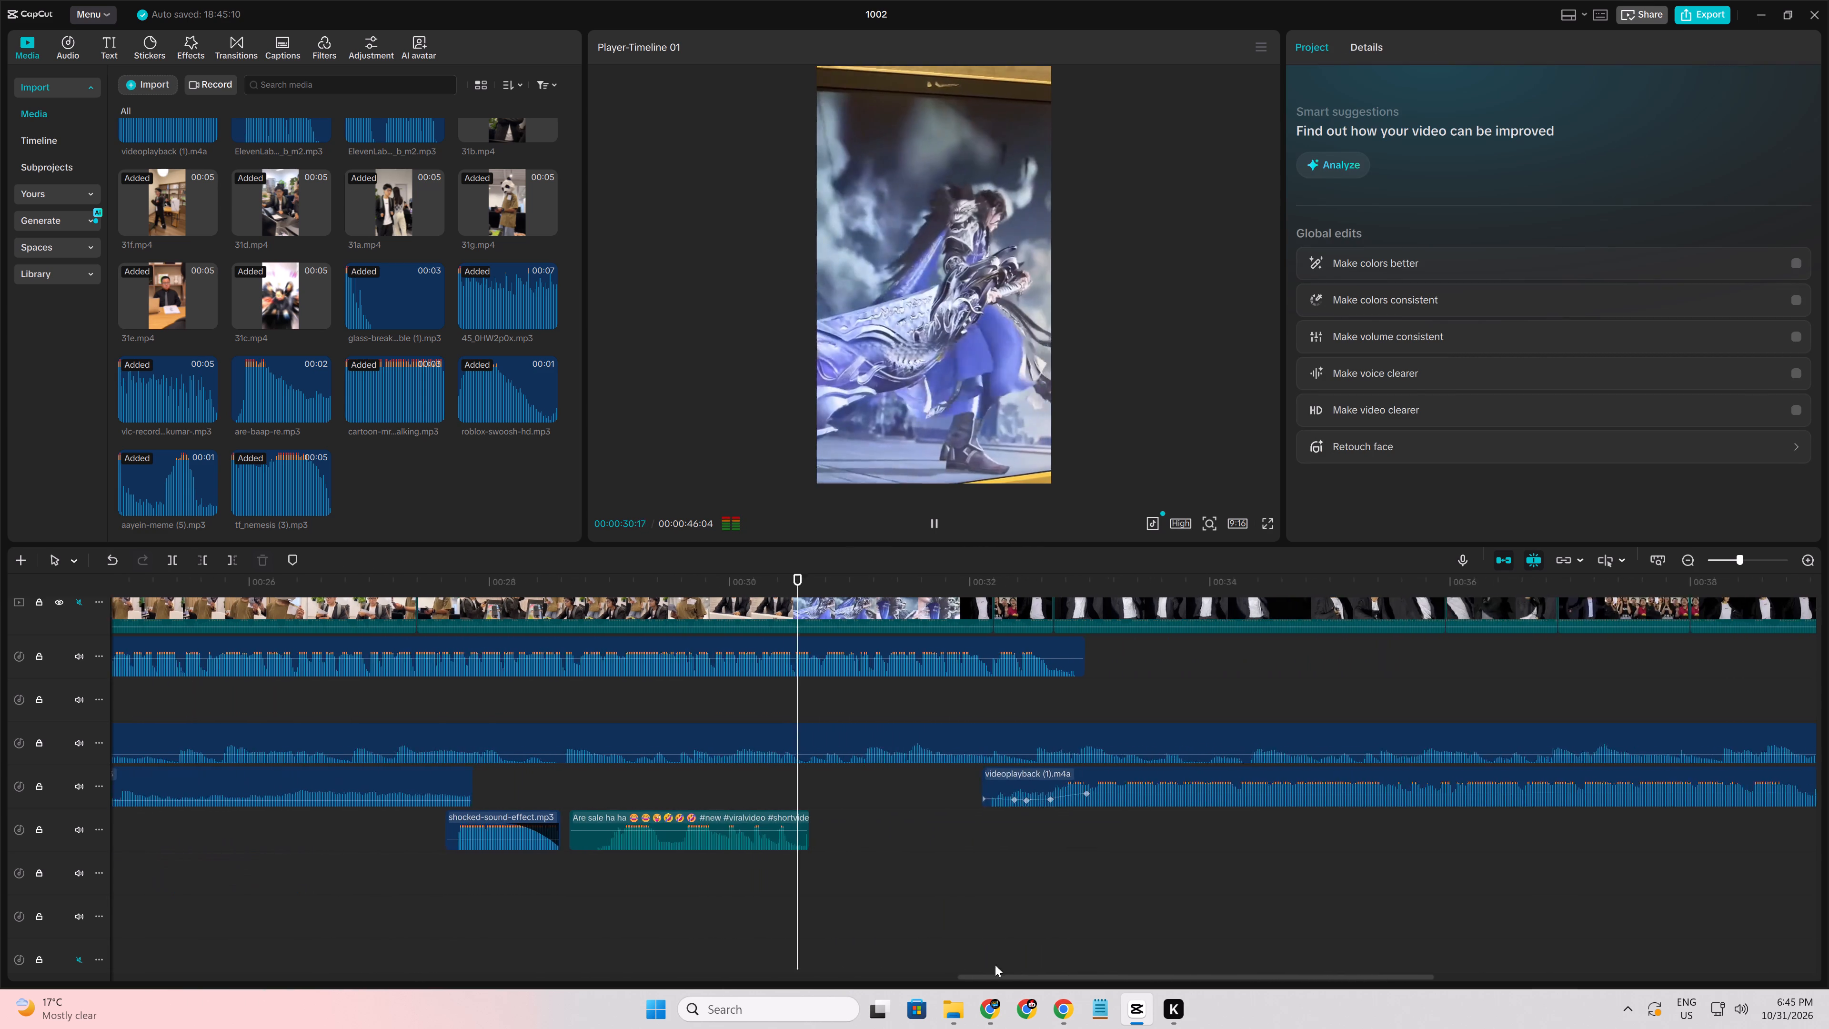
left_click_drag(995, 965, 1007, 965)
key("space")
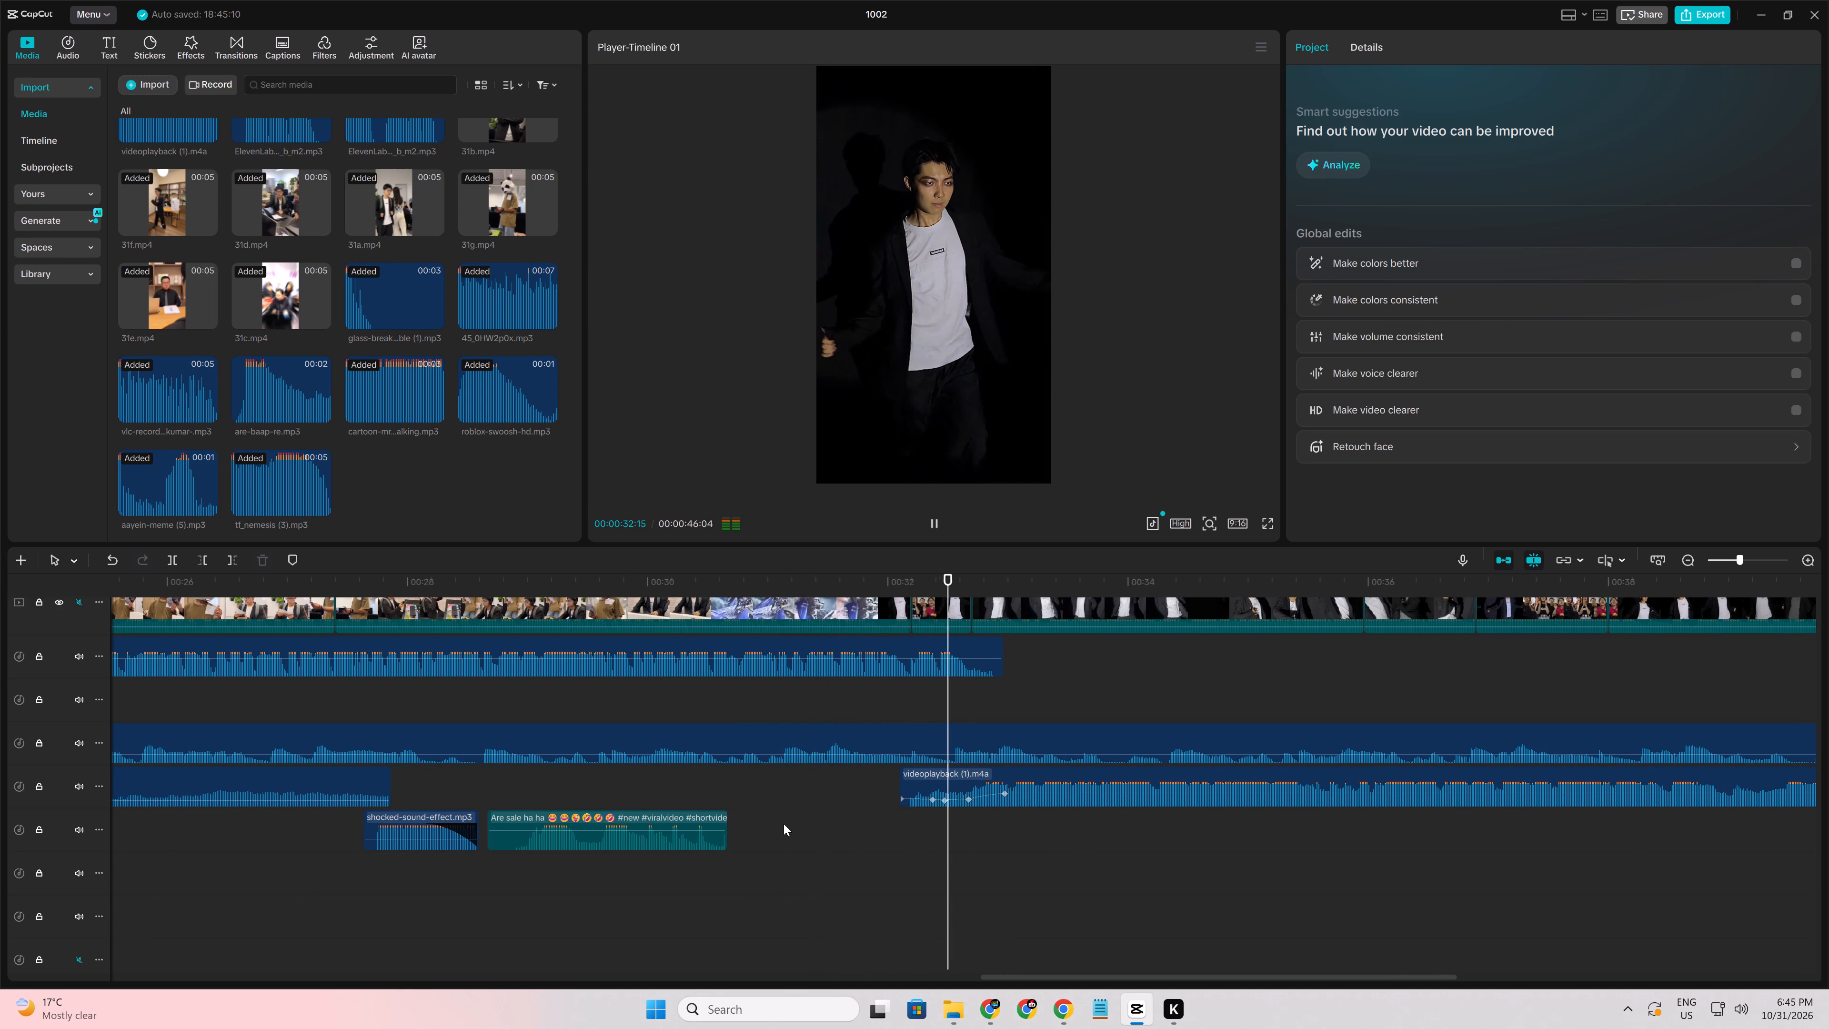
left_click_drag(594, 824, 1013, 839)
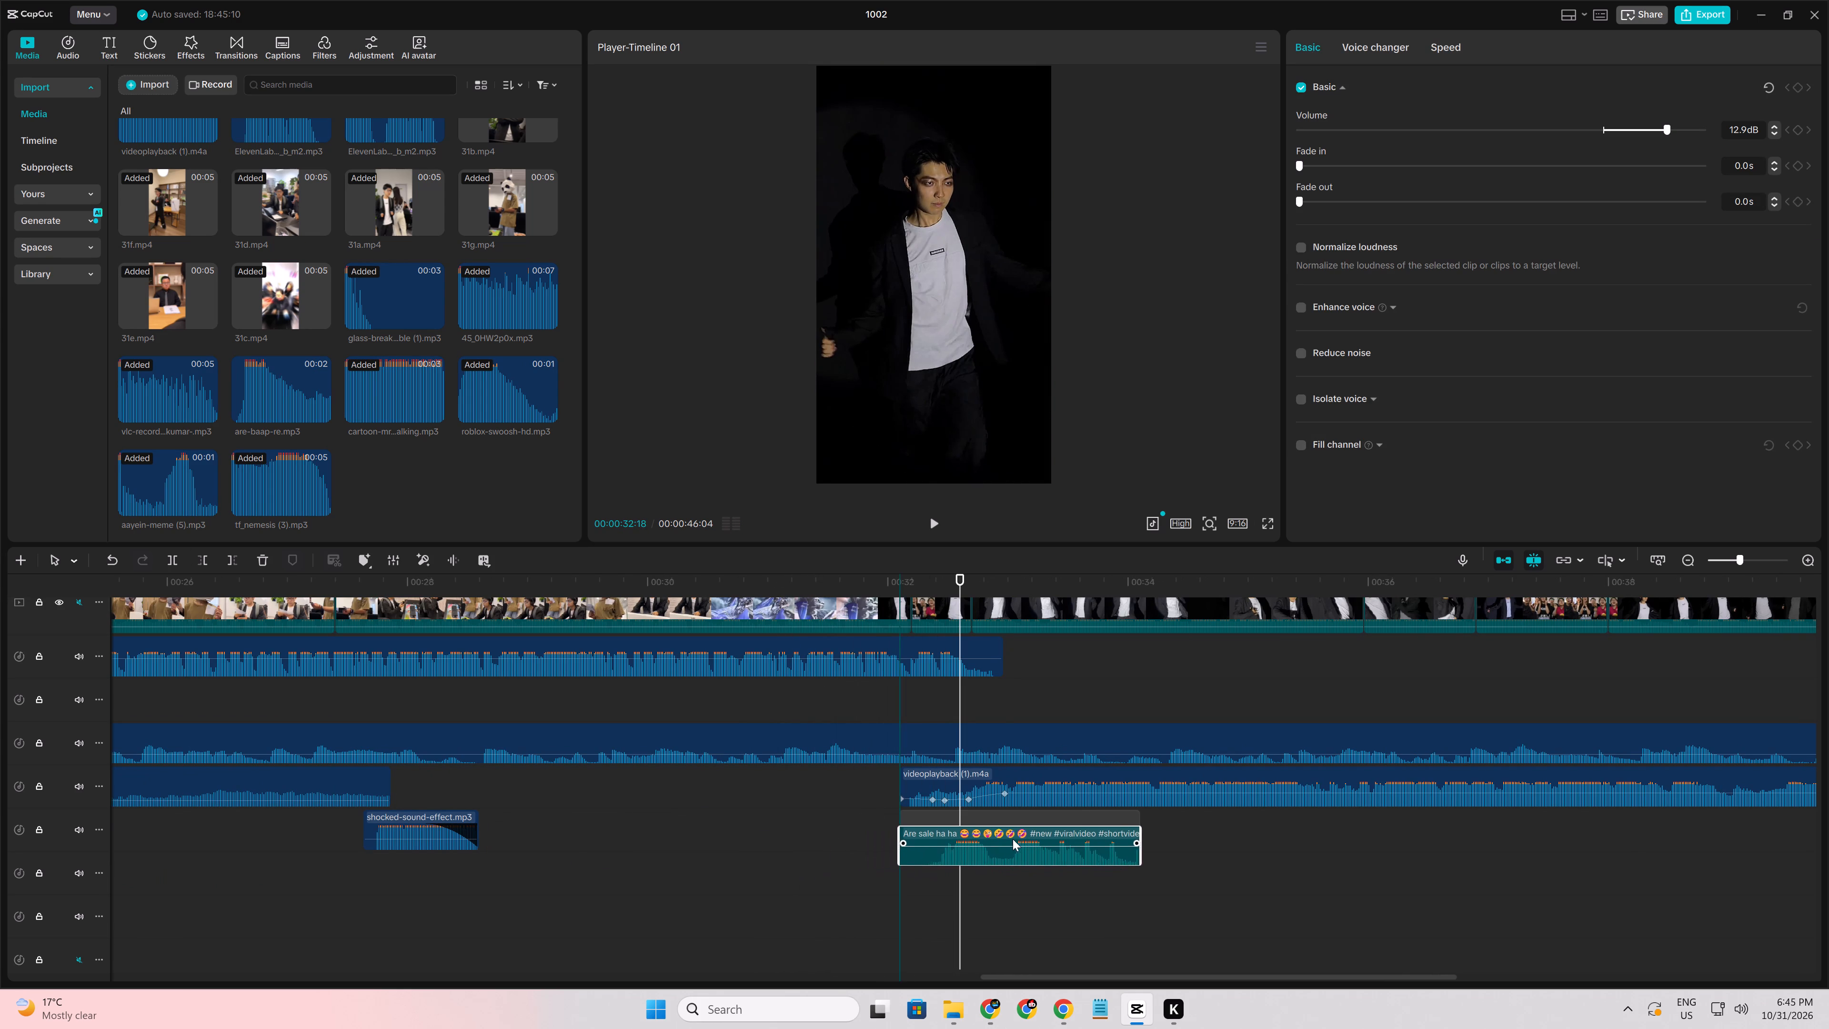
left_click_drag(1013, 839, 1021, 824)
key("space")
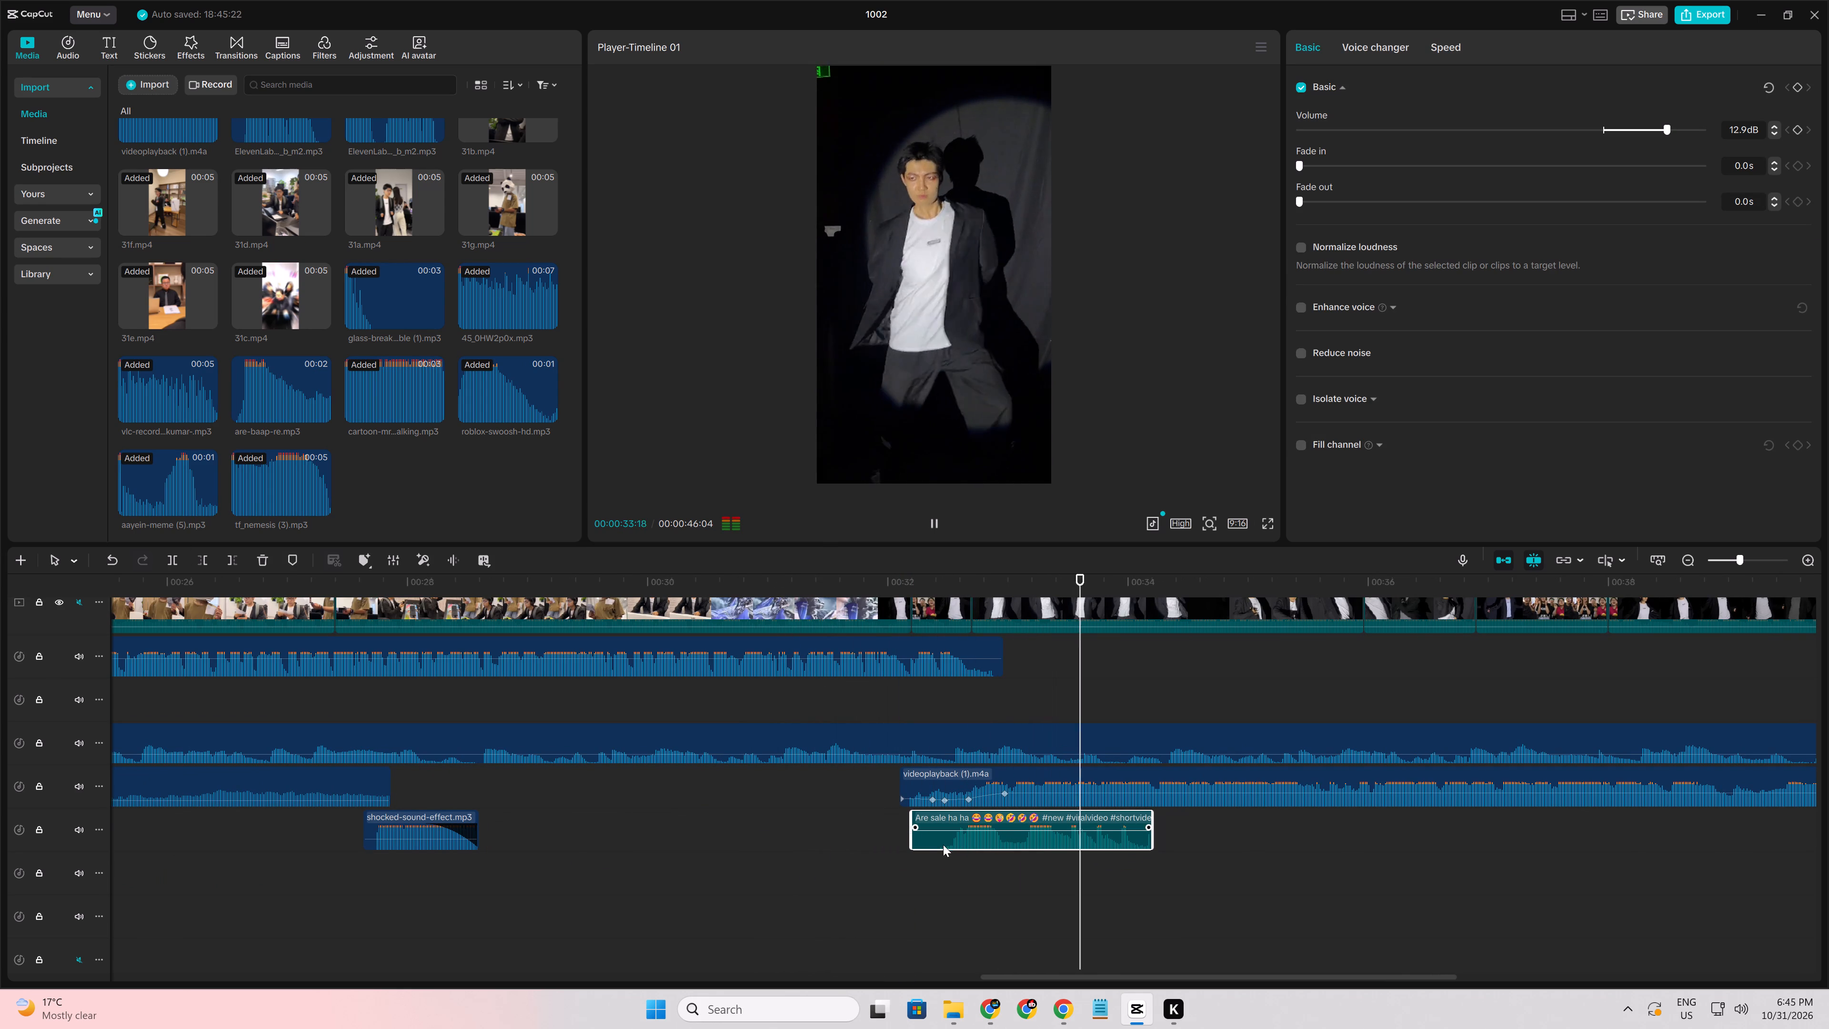
left_click(908, 856)
key("space")
key("space")
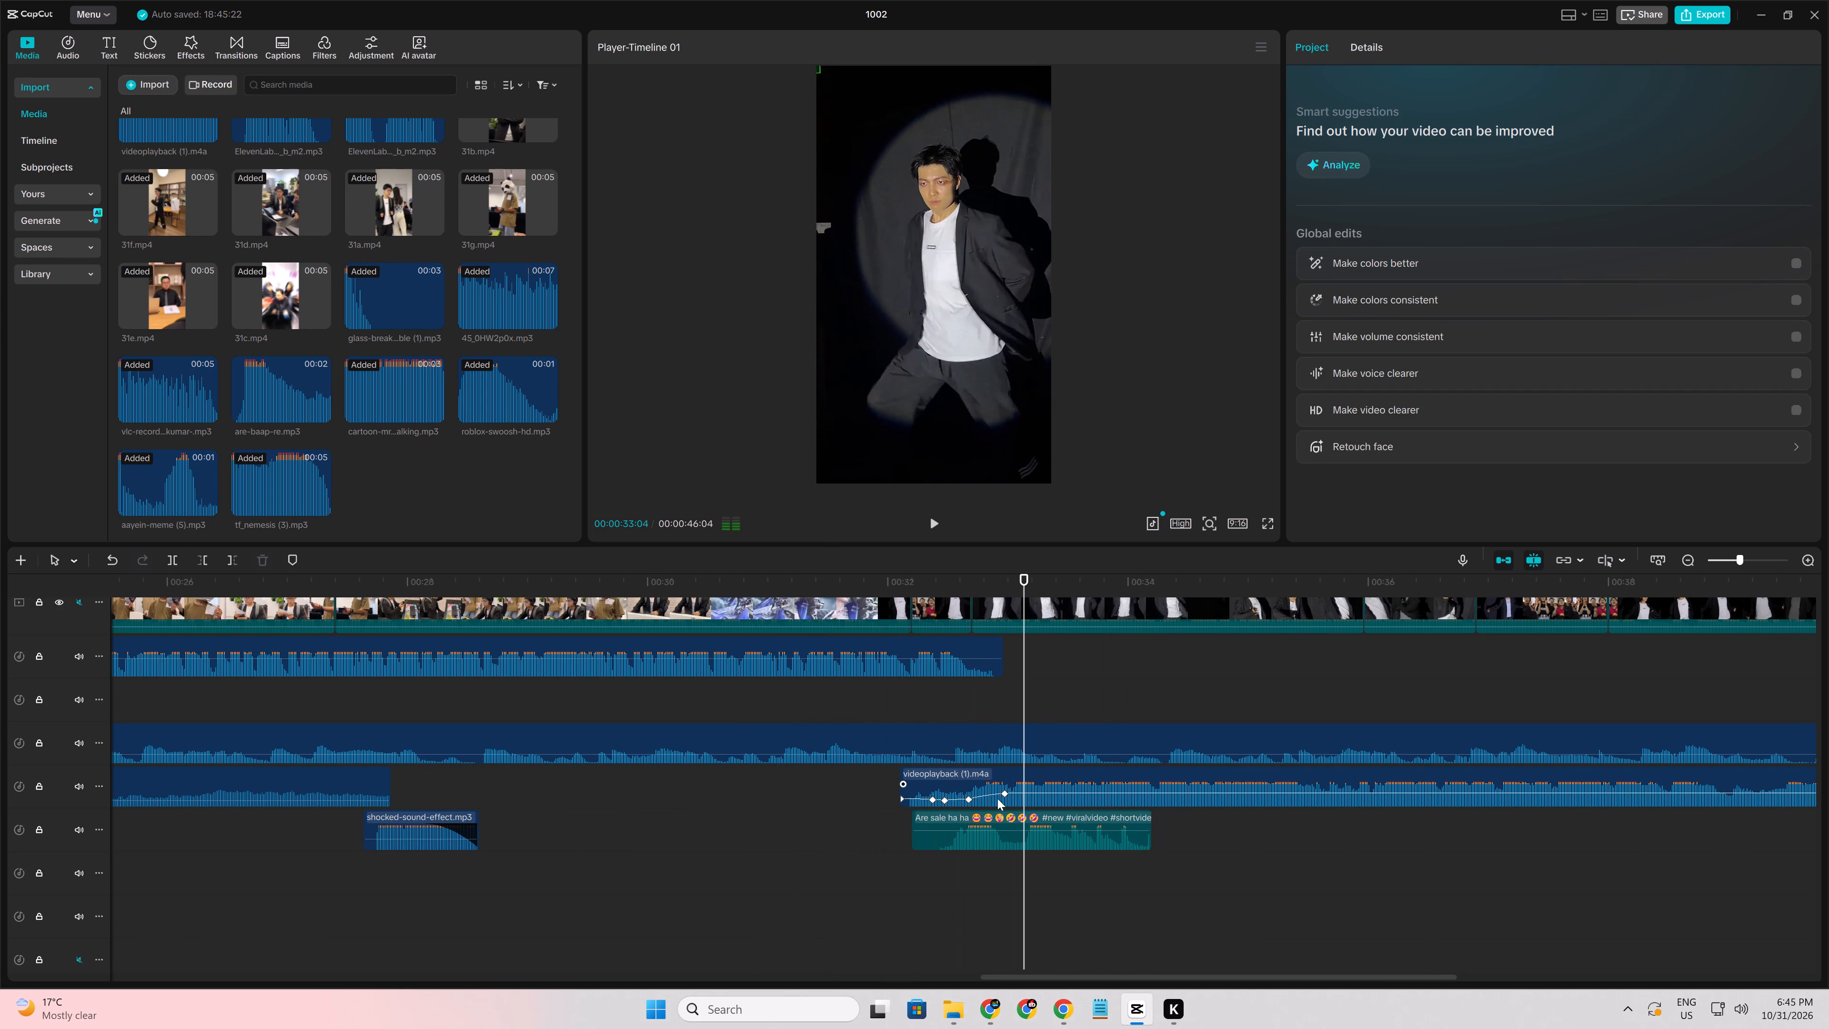
Move the videoplayback music's last fade-up volume keyframe to the end of the laugh clip, at about 5.1 dB, and replay.
left_click_drag(1002, 791, 1156, 801)
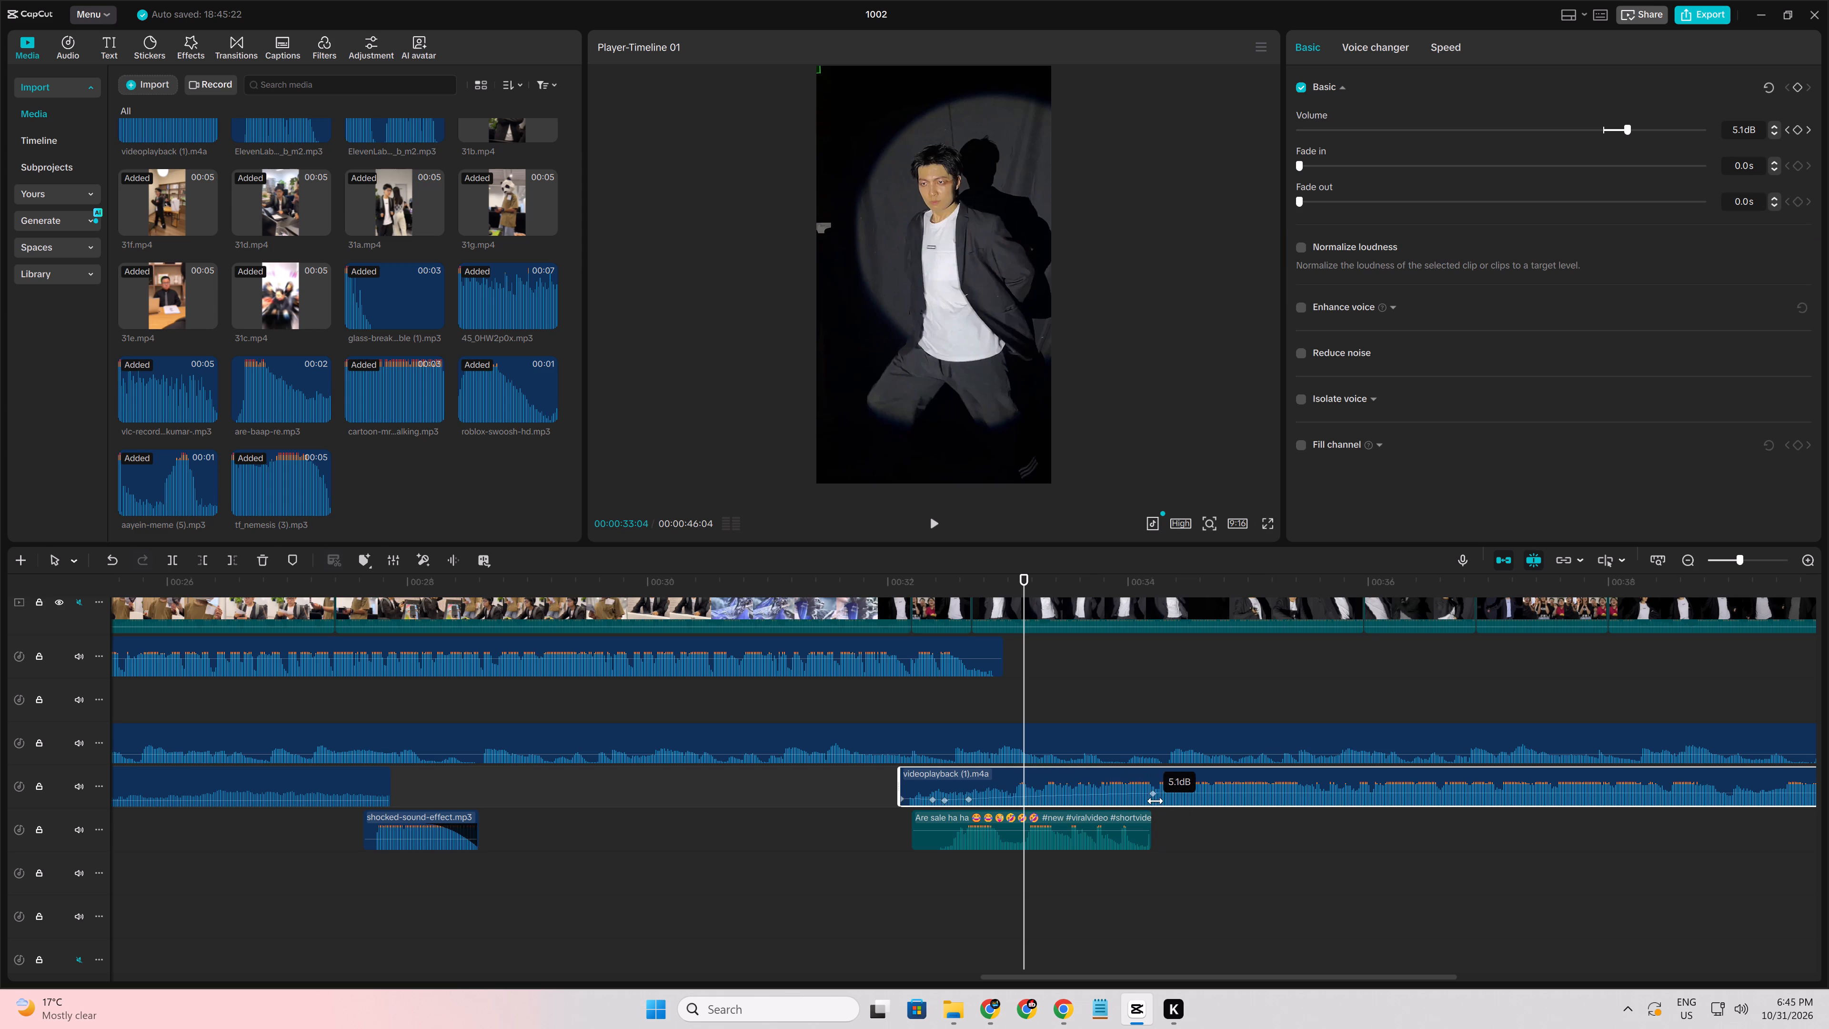
left_click_drag(1156, 801, 1156, 801)
key("space")
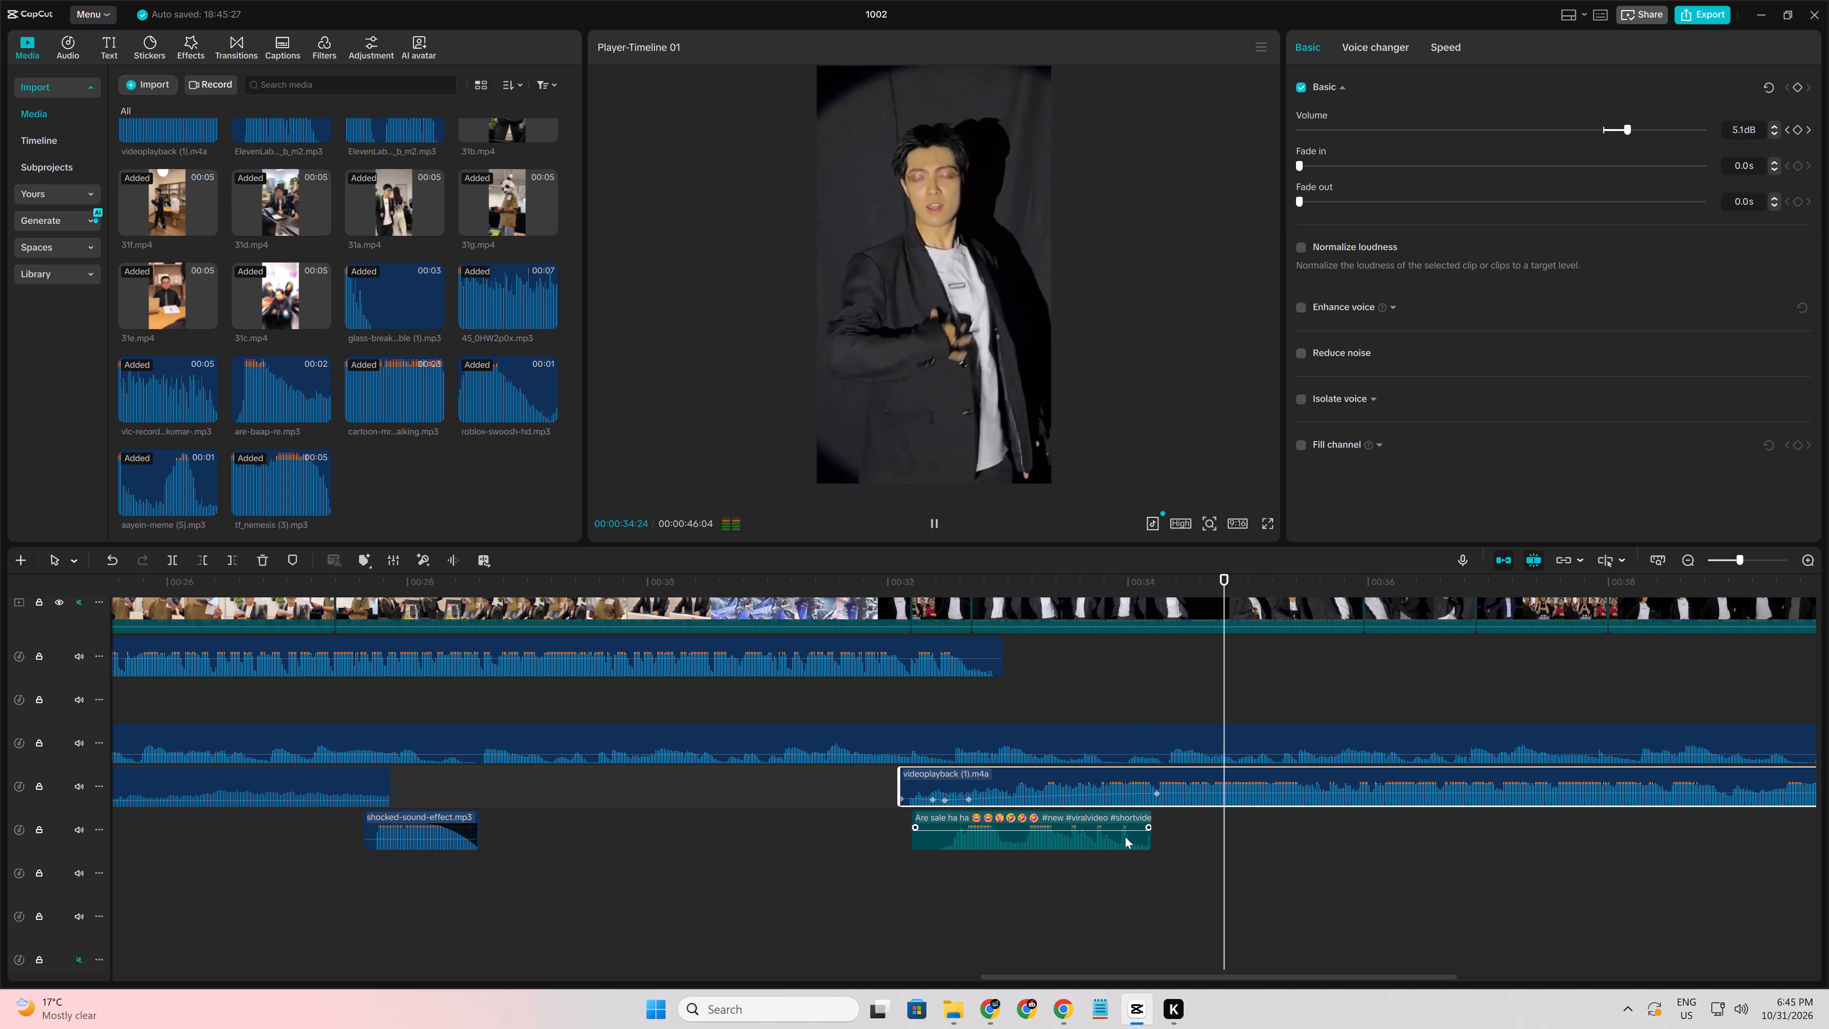
Replay from the shocked-sound-effect through the game-character shots into the dancer section to check sound timing and loudness.
scroll(852, 877, "down", 6, "ctrl")
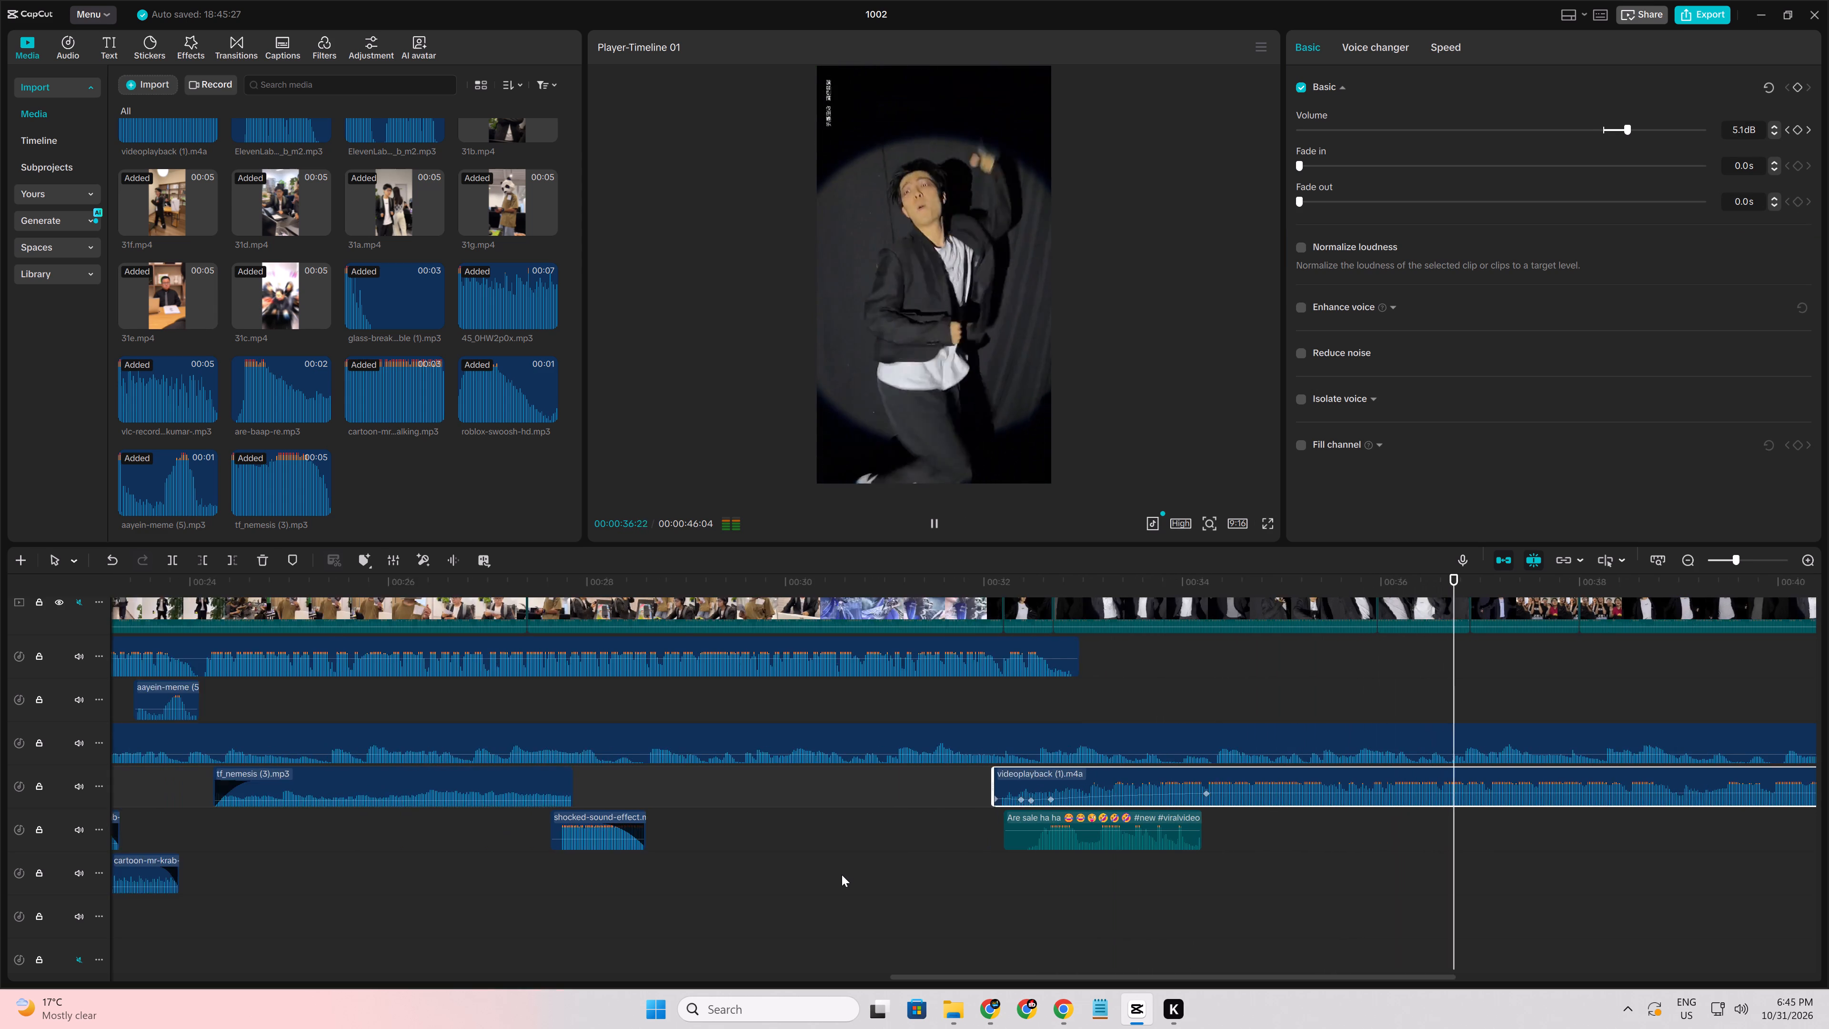
scroll(842, 875, "down", 4, "ctrl")
left_click_drag(892, 974, 932, 974)
left_click(597, 898)
key("space")
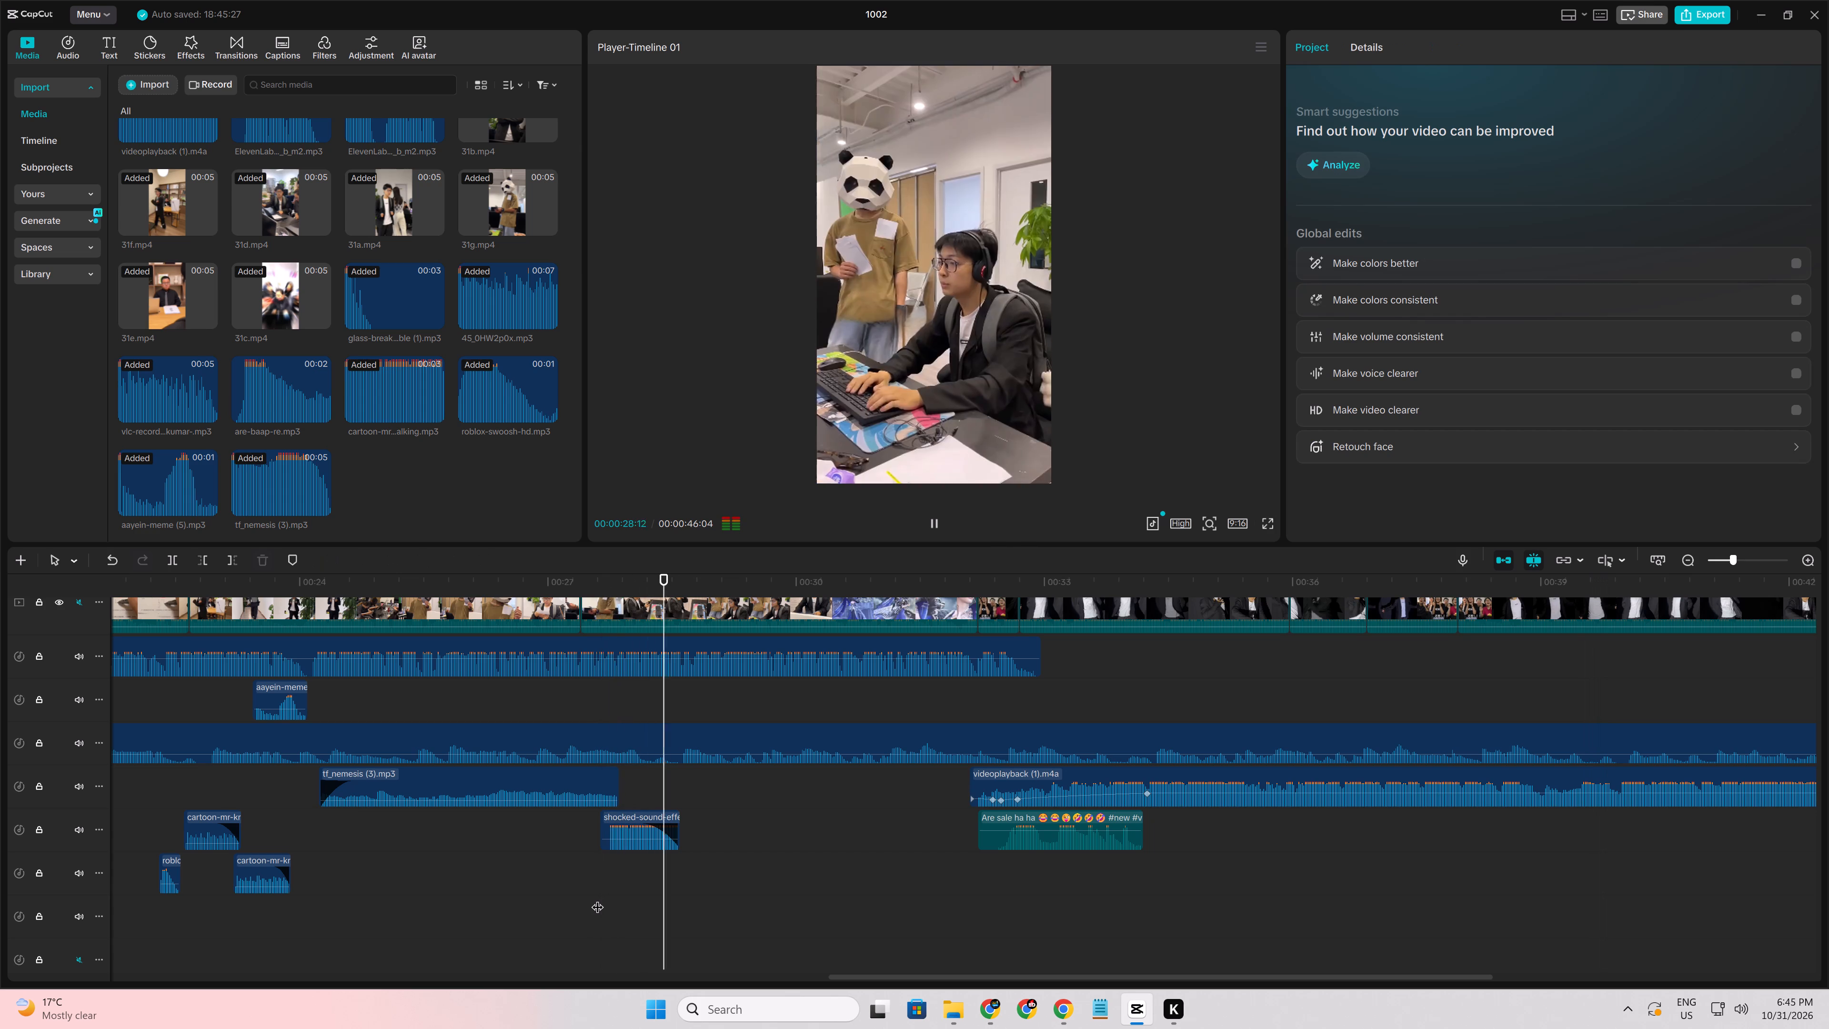
left_click(568, 888)
key("space")
key("space")
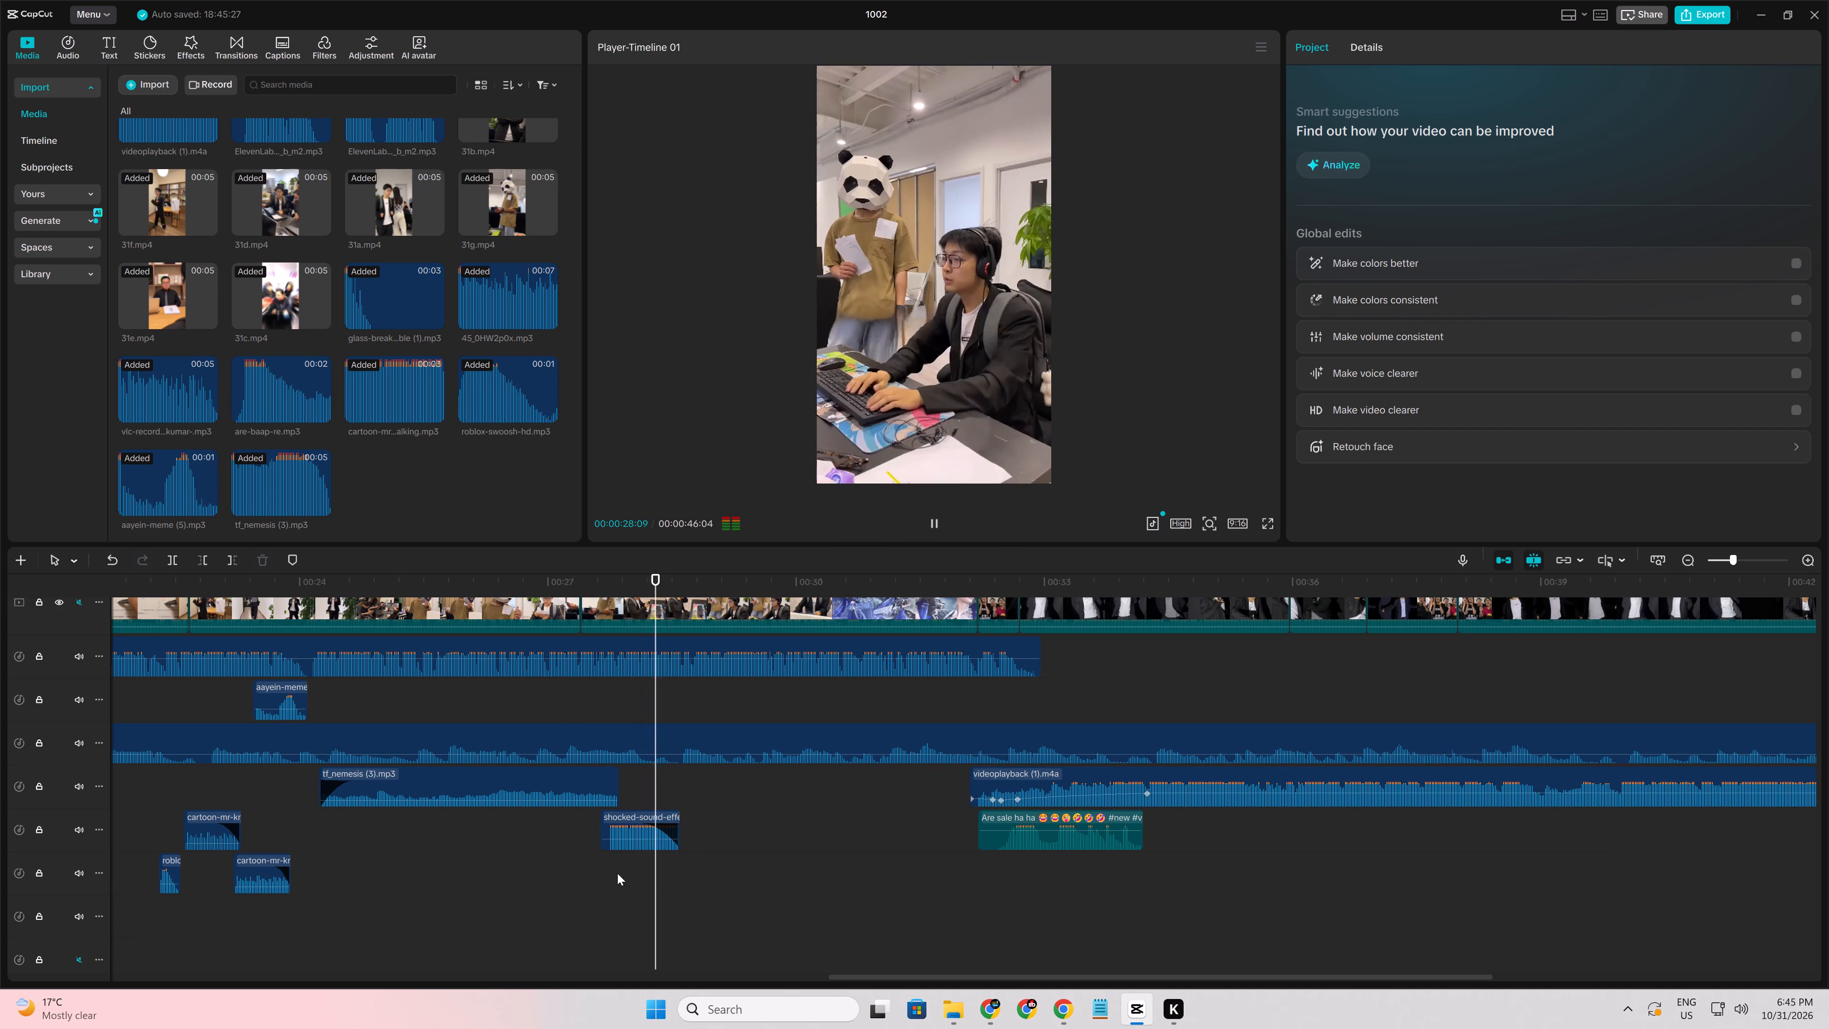
key("space")
key("space")
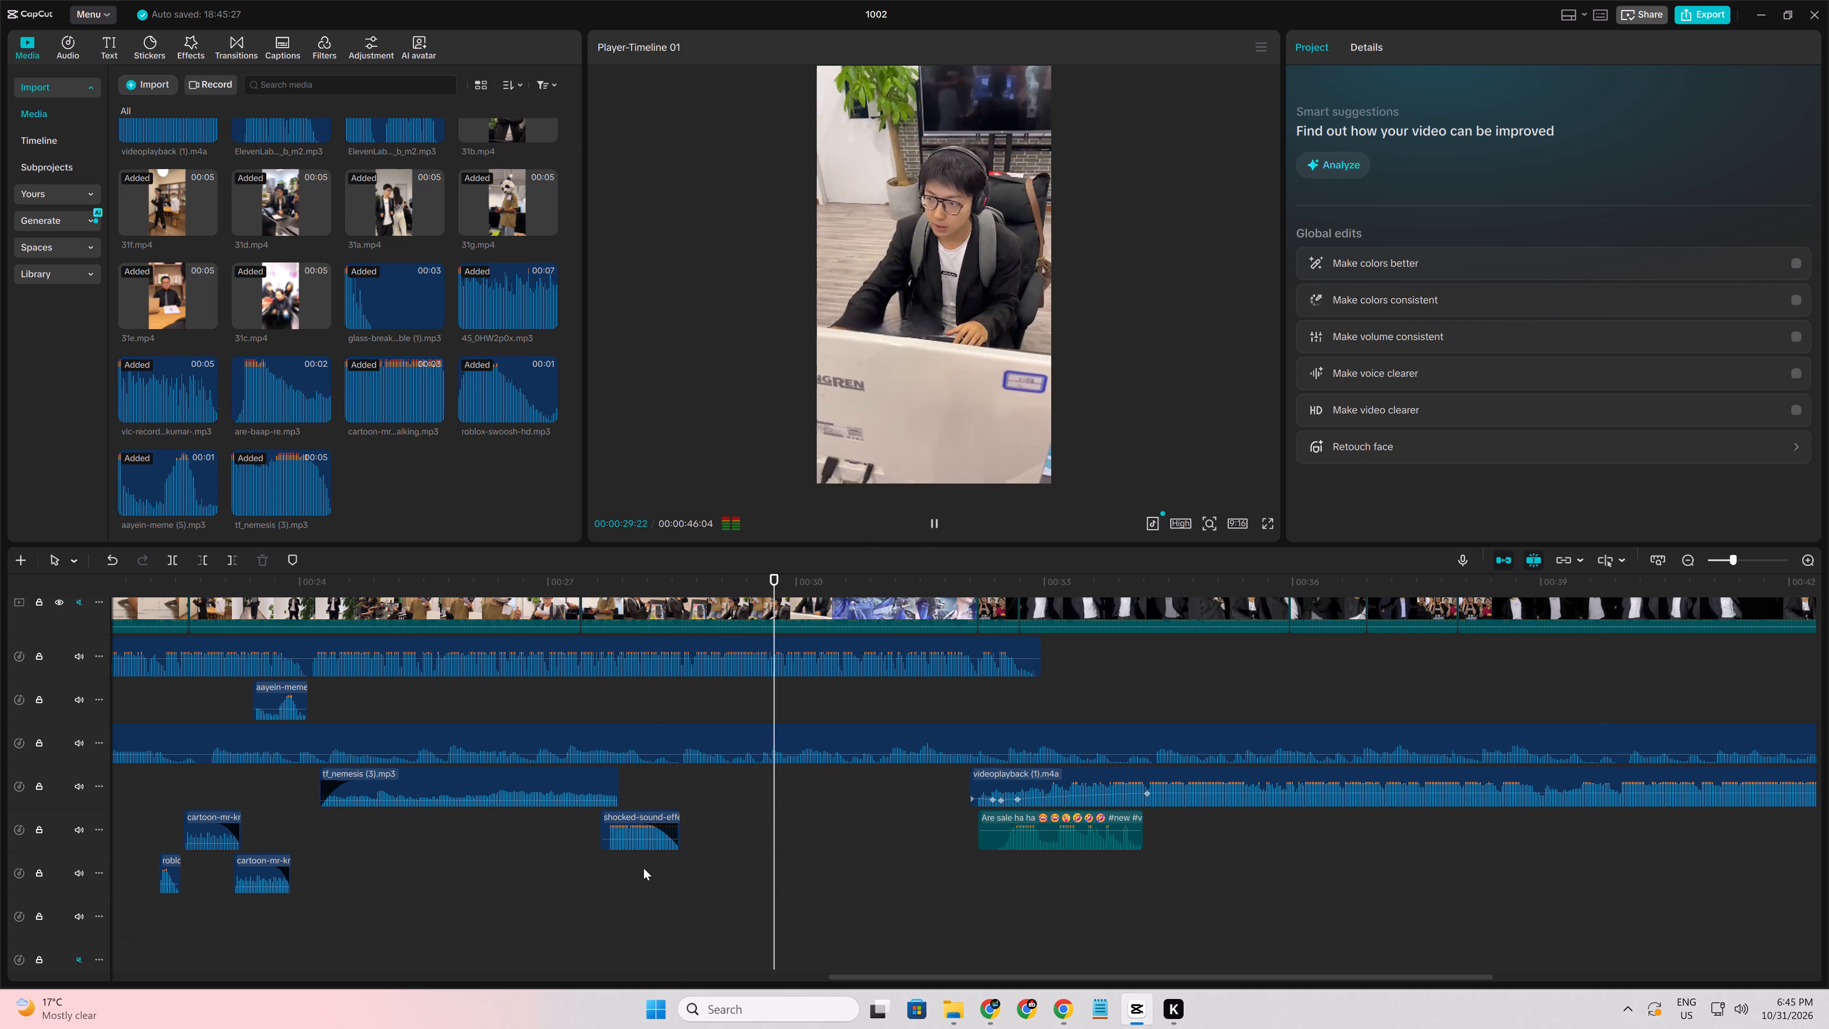
key("space")
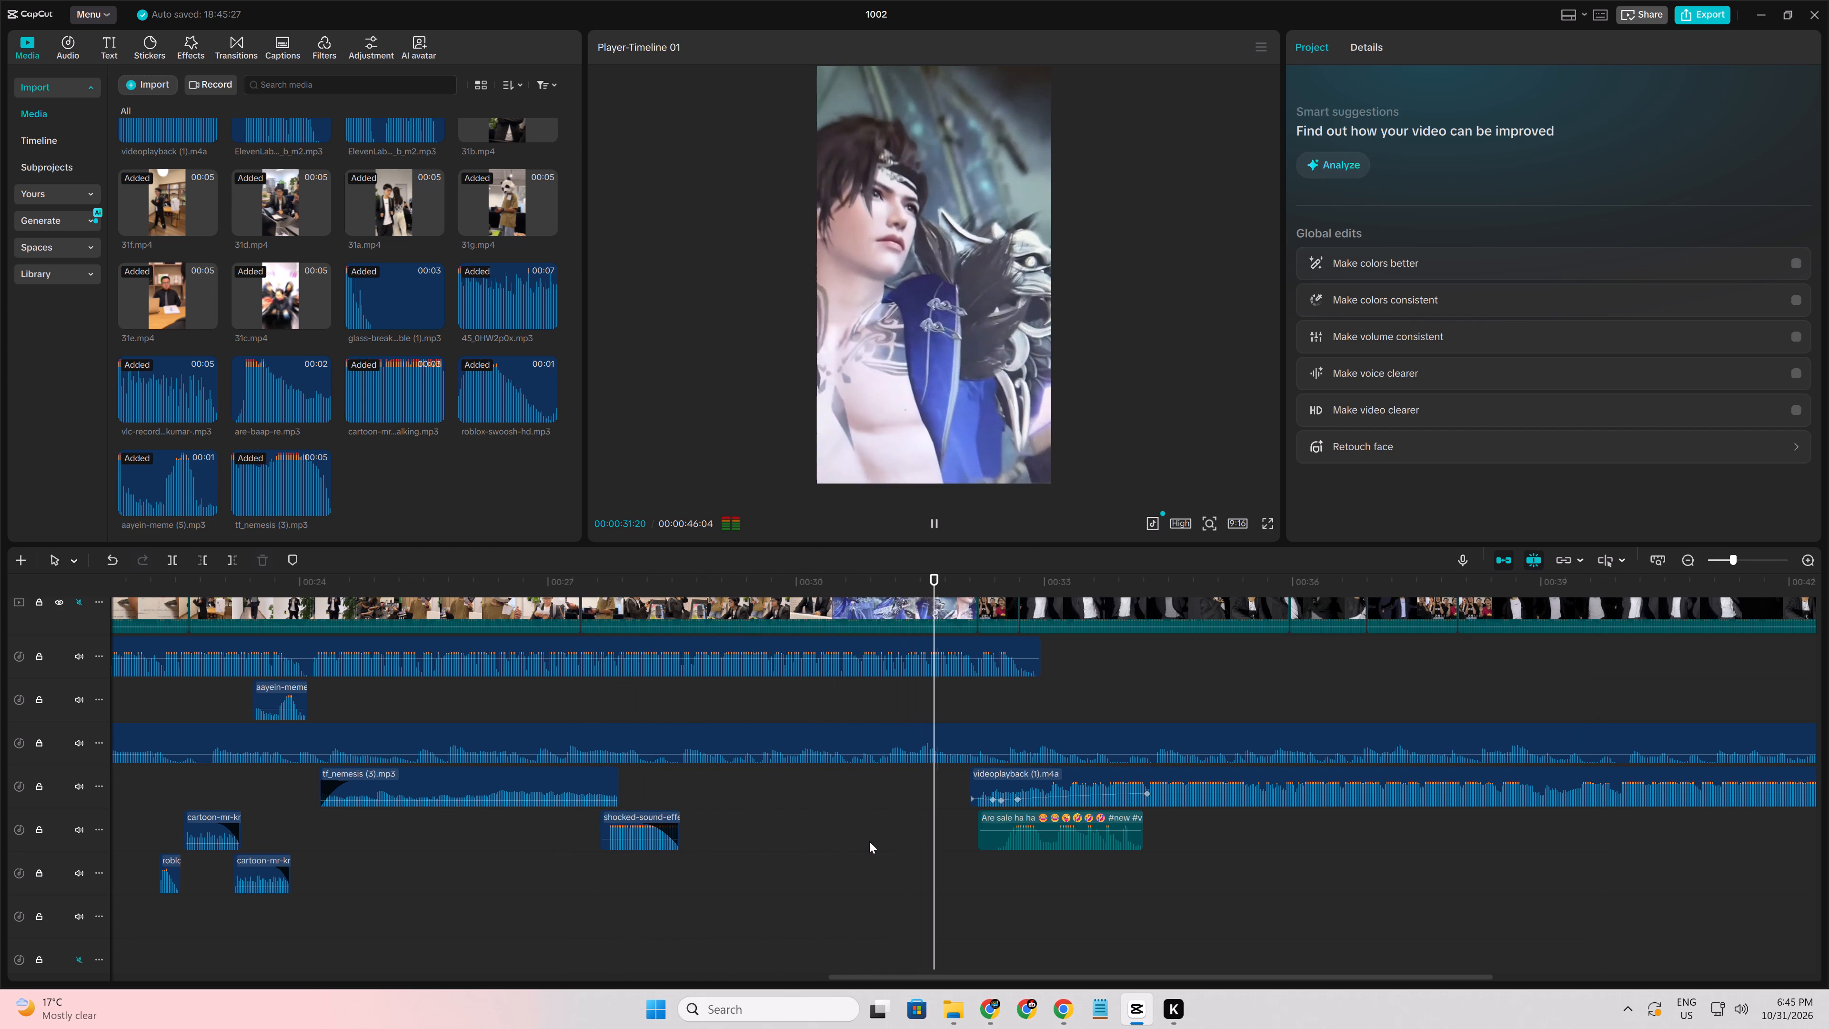
key("space")
scroll(1003, 893, "down", 5, "ctrl")
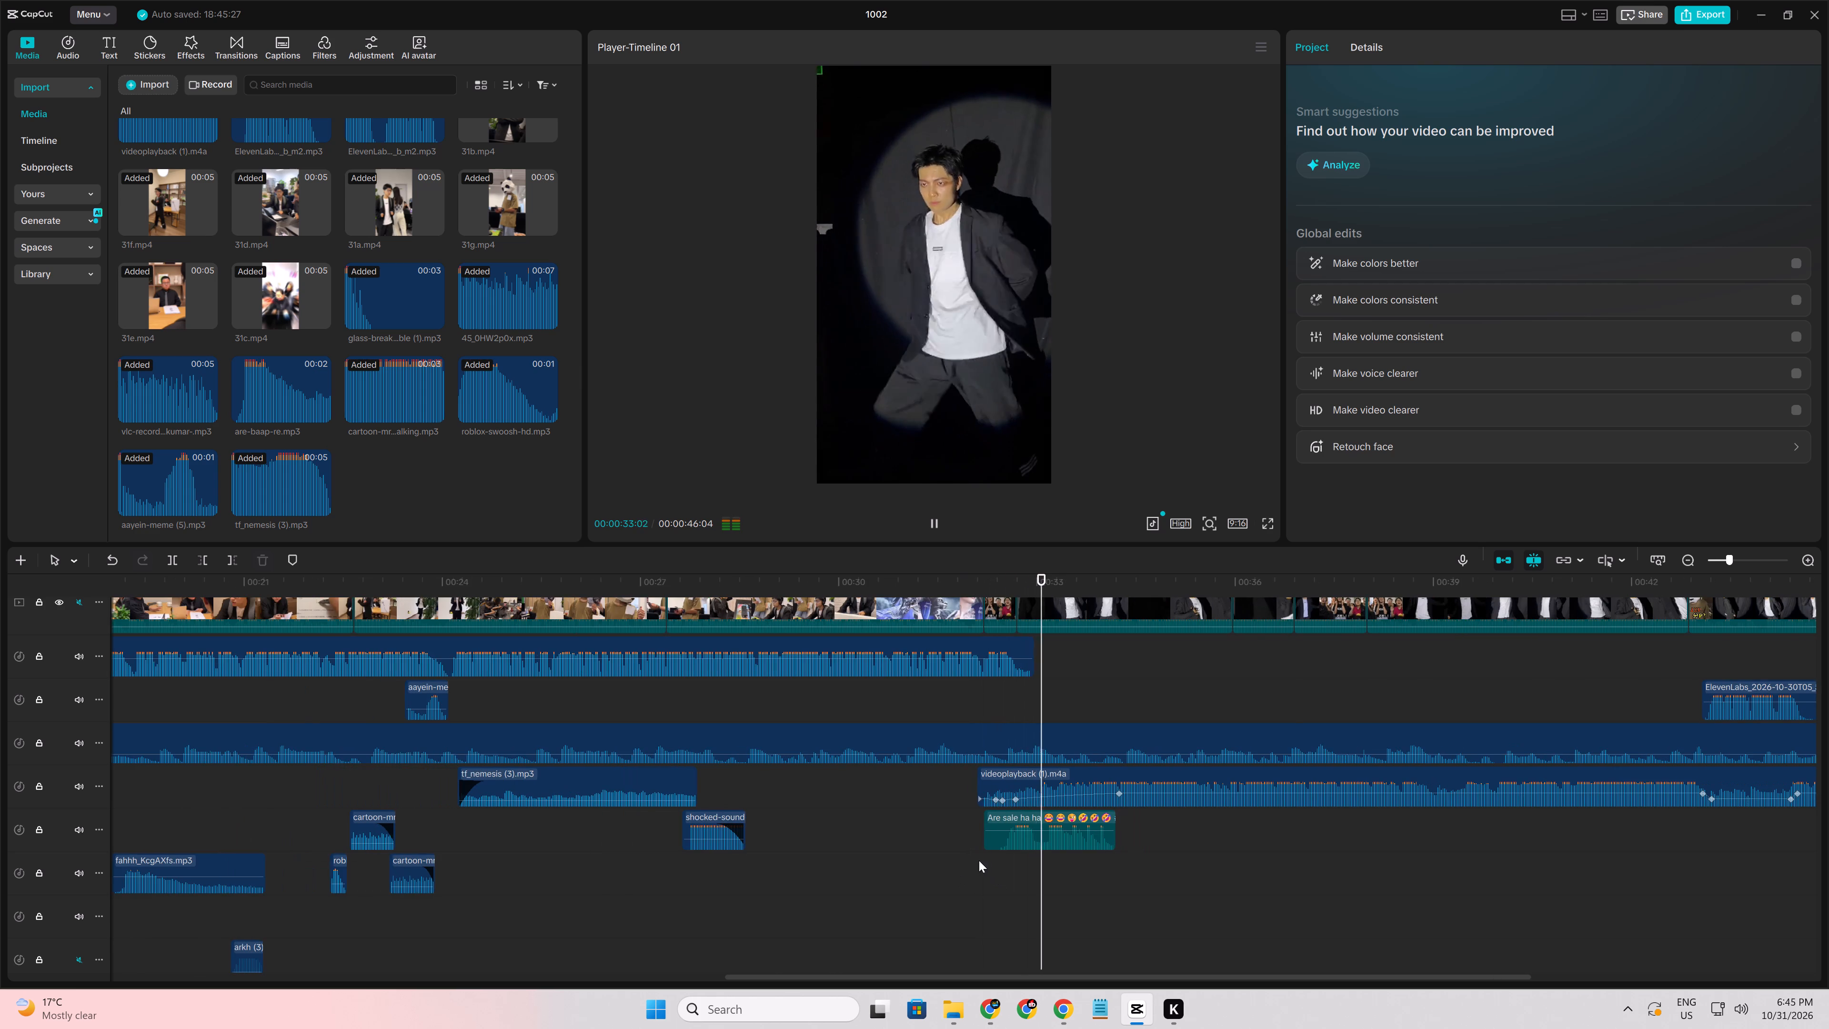
Shift the "Are sale ha ha" laugh clip earlier, starting at about 00:00:31:27, just before the dancer shot, and replay the transition.
left_click(979, 860)
key("space")
key("space")
key("space")
left_click_drag(1015, 818, 1012, 818)
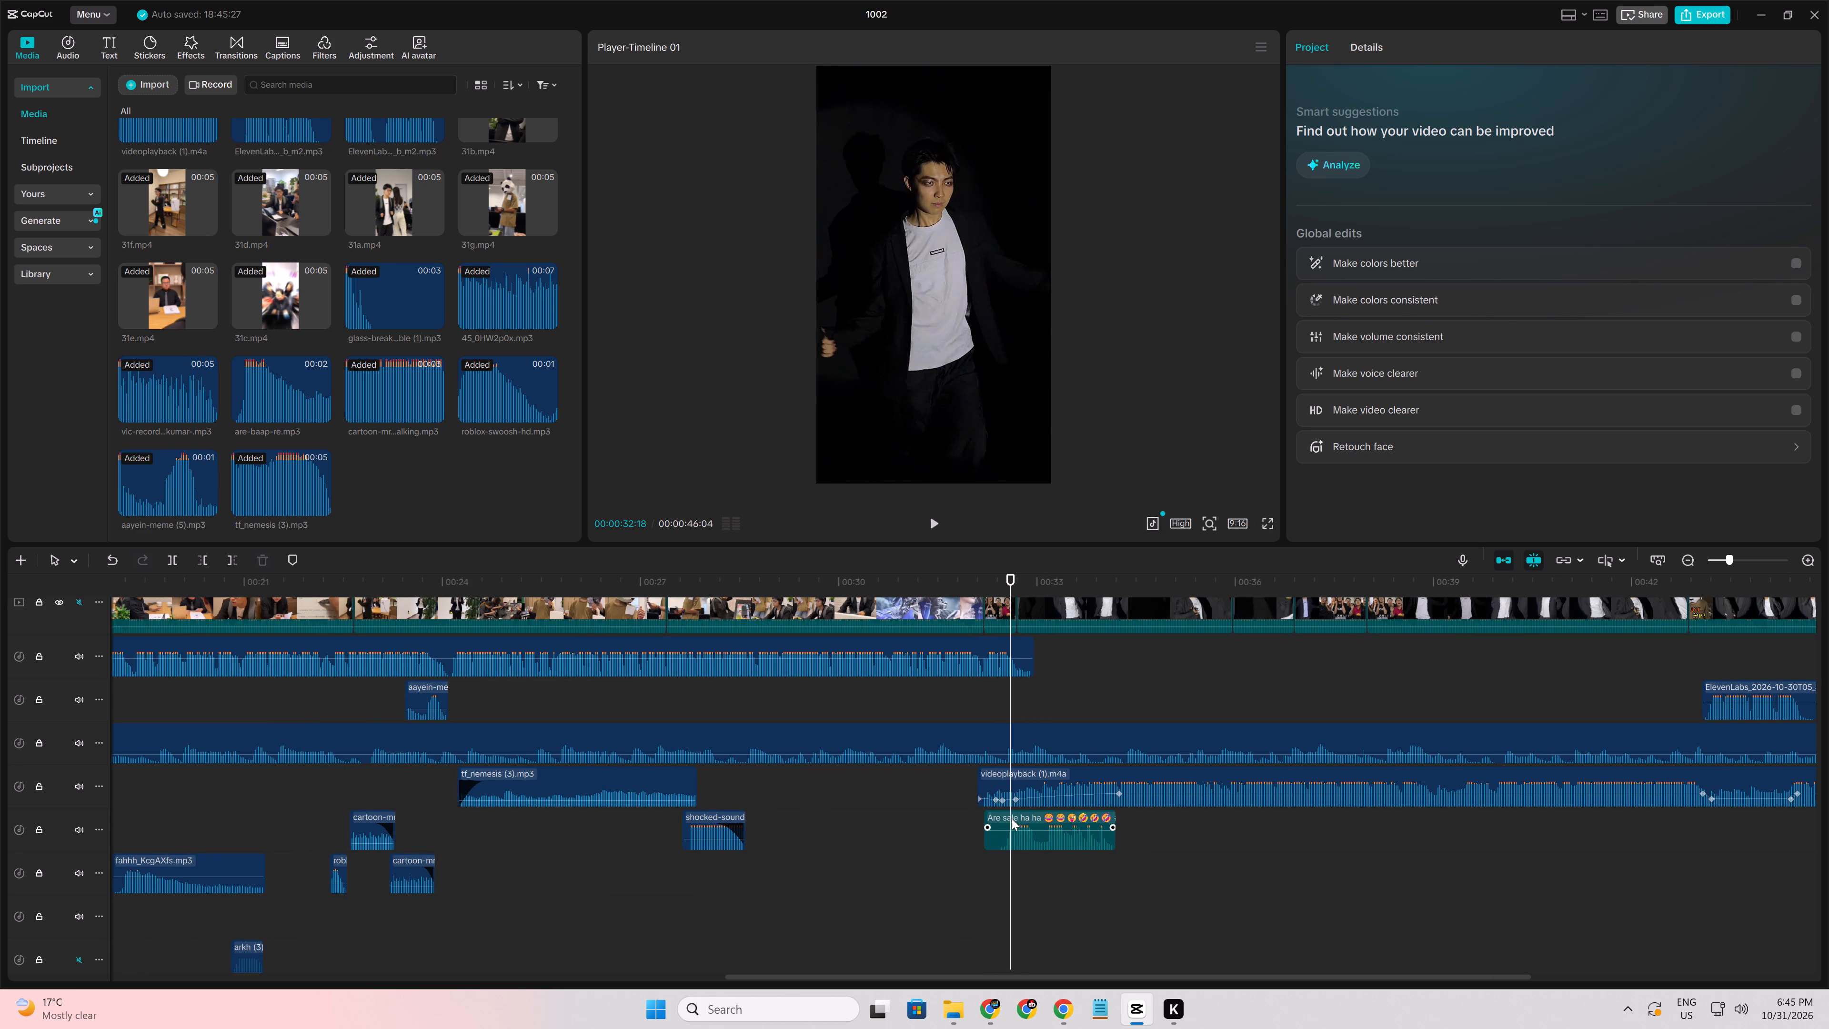
left_click_drag(1012, 818, 995, 821)
left_click(961, 829)
left_click(924, 837)
key("space")
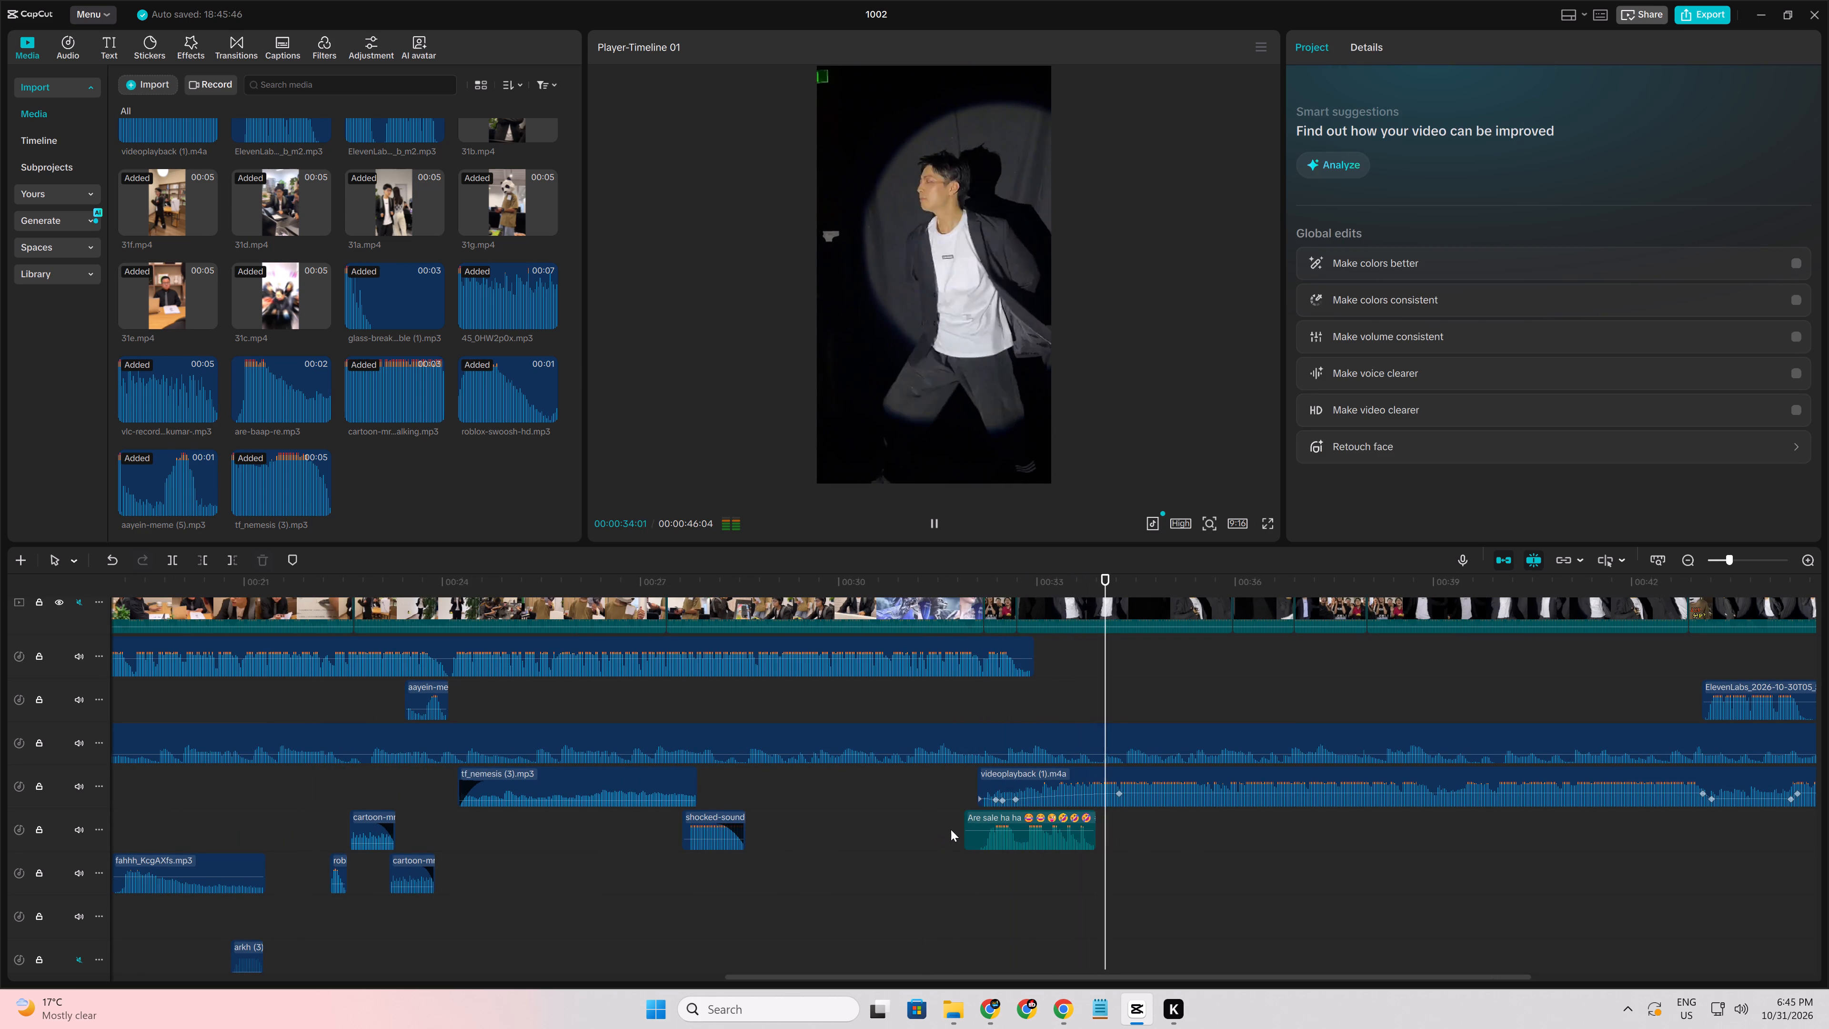
key("space")
Raise the videoplayback music's volume keyframe at about 00:00:32:19 to 3.3 dB and replay the lead-in to the dancer shot.
left_click(1021, 800)
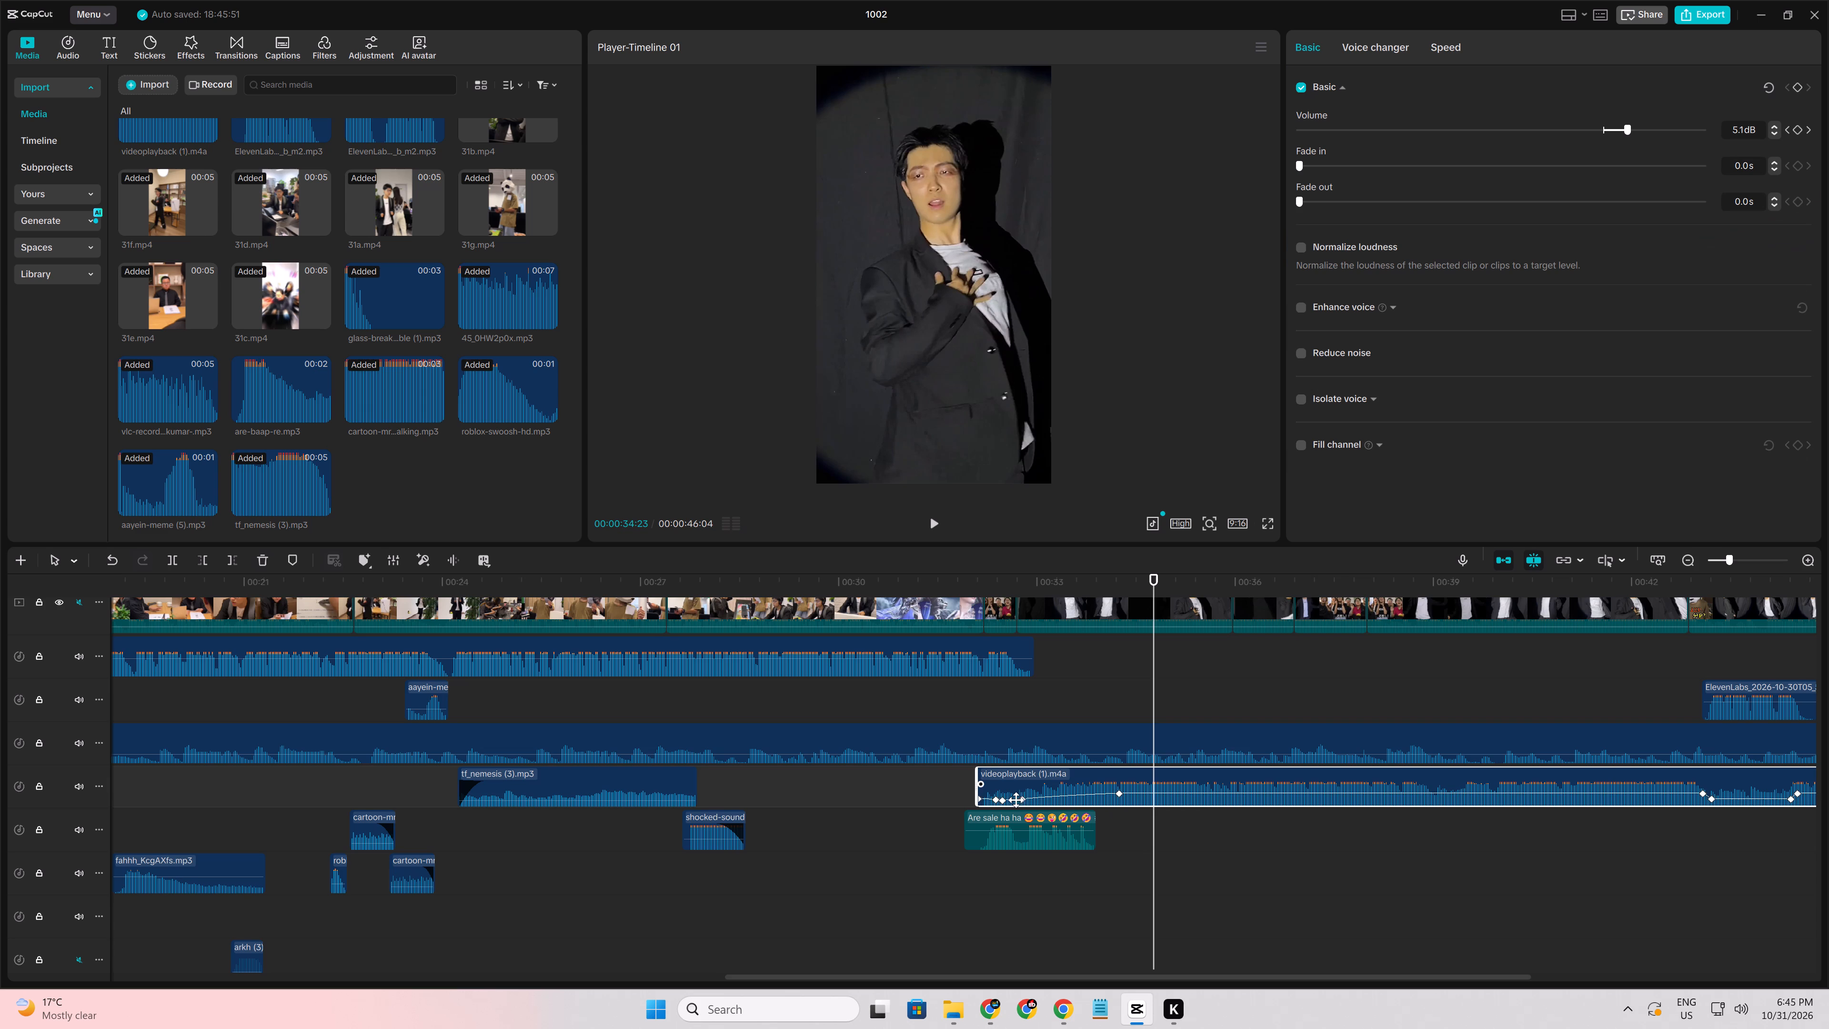
left_click_drag(1016, 800, 1012, 790)
left_click_drag(1015, 805, 1013, 794)
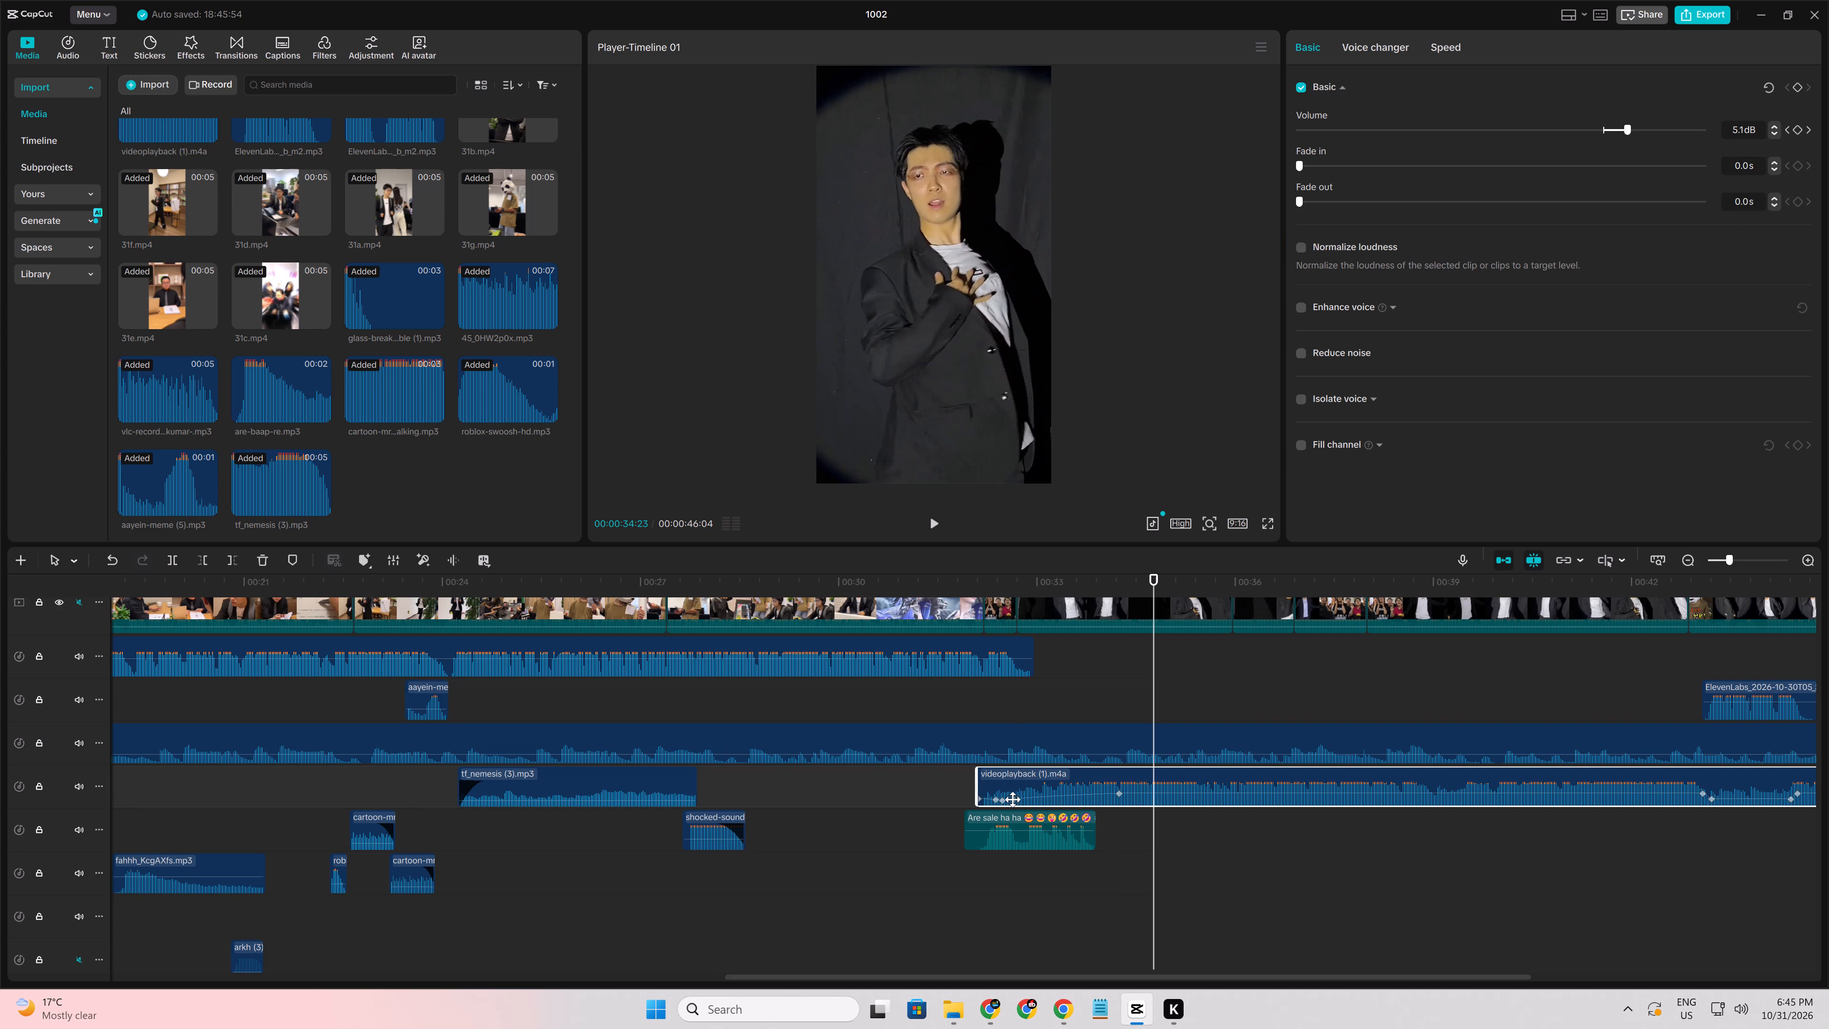
left_click(1013, 799)
left_click_drag(1013, 799, 1011, 794)
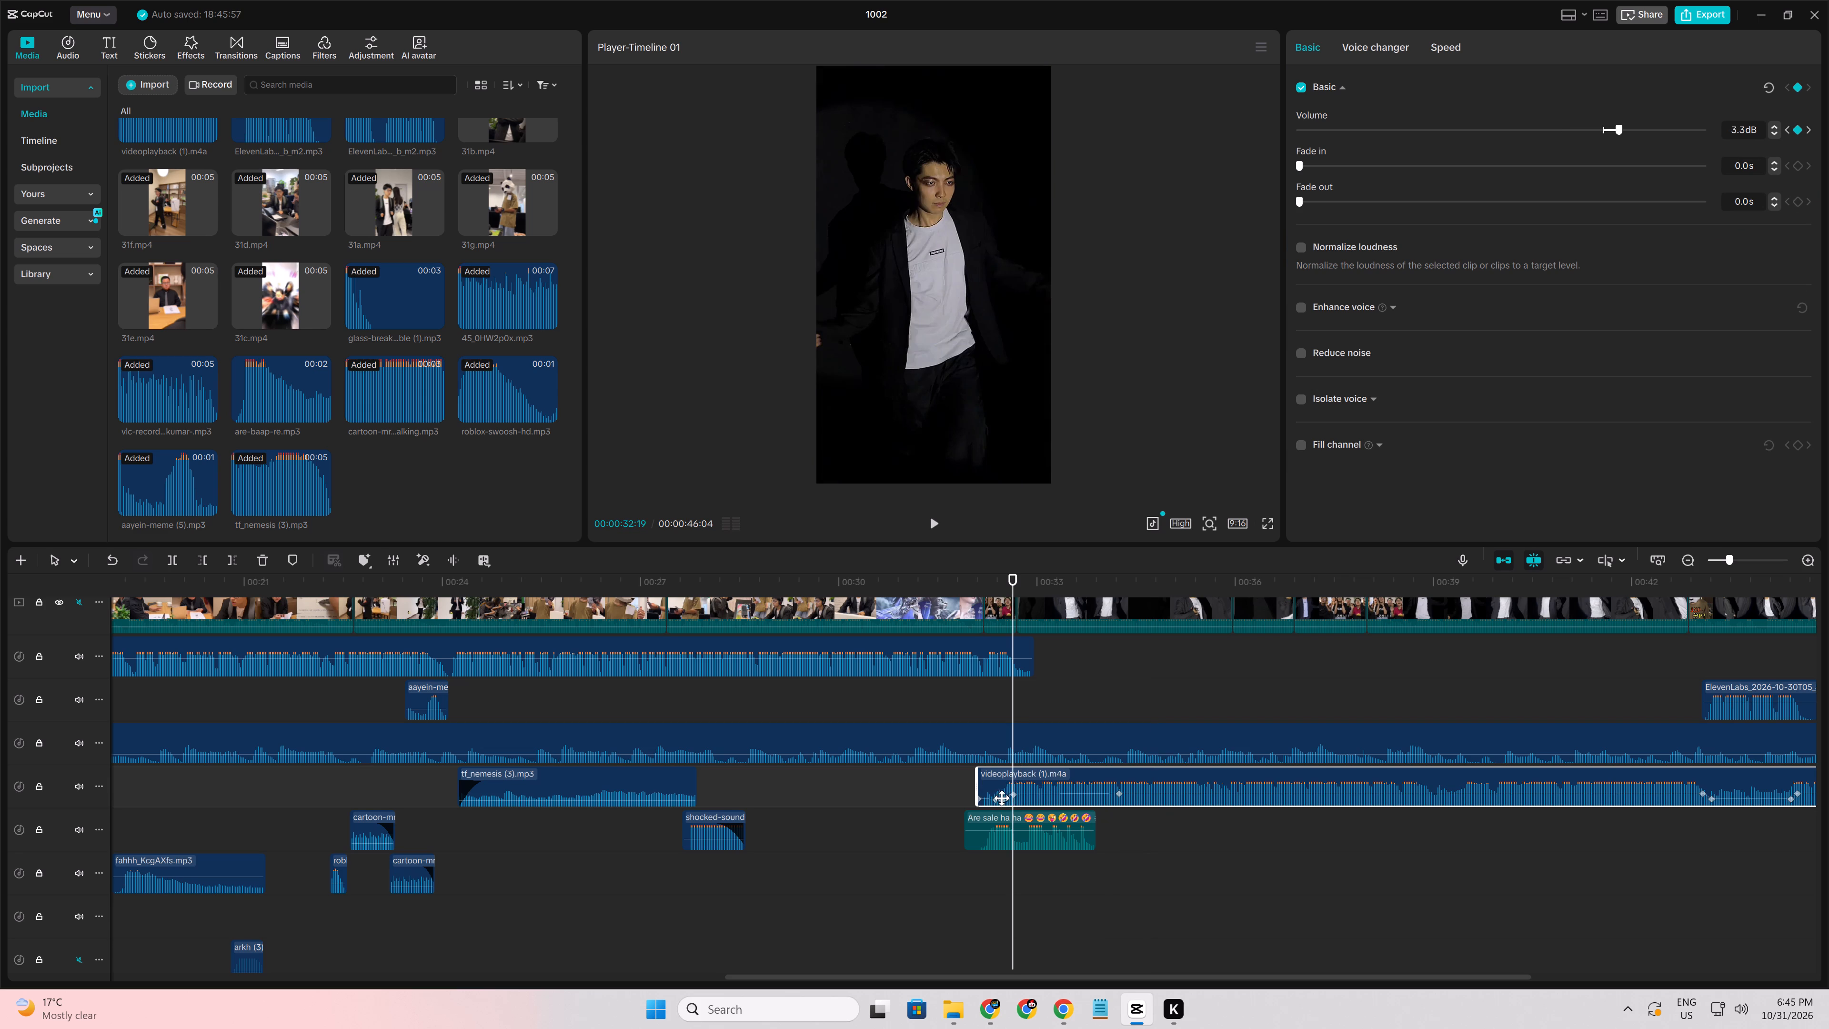
left_click(966, 840)
key("space")
left_click(951, 842)
key("space")
key("space")
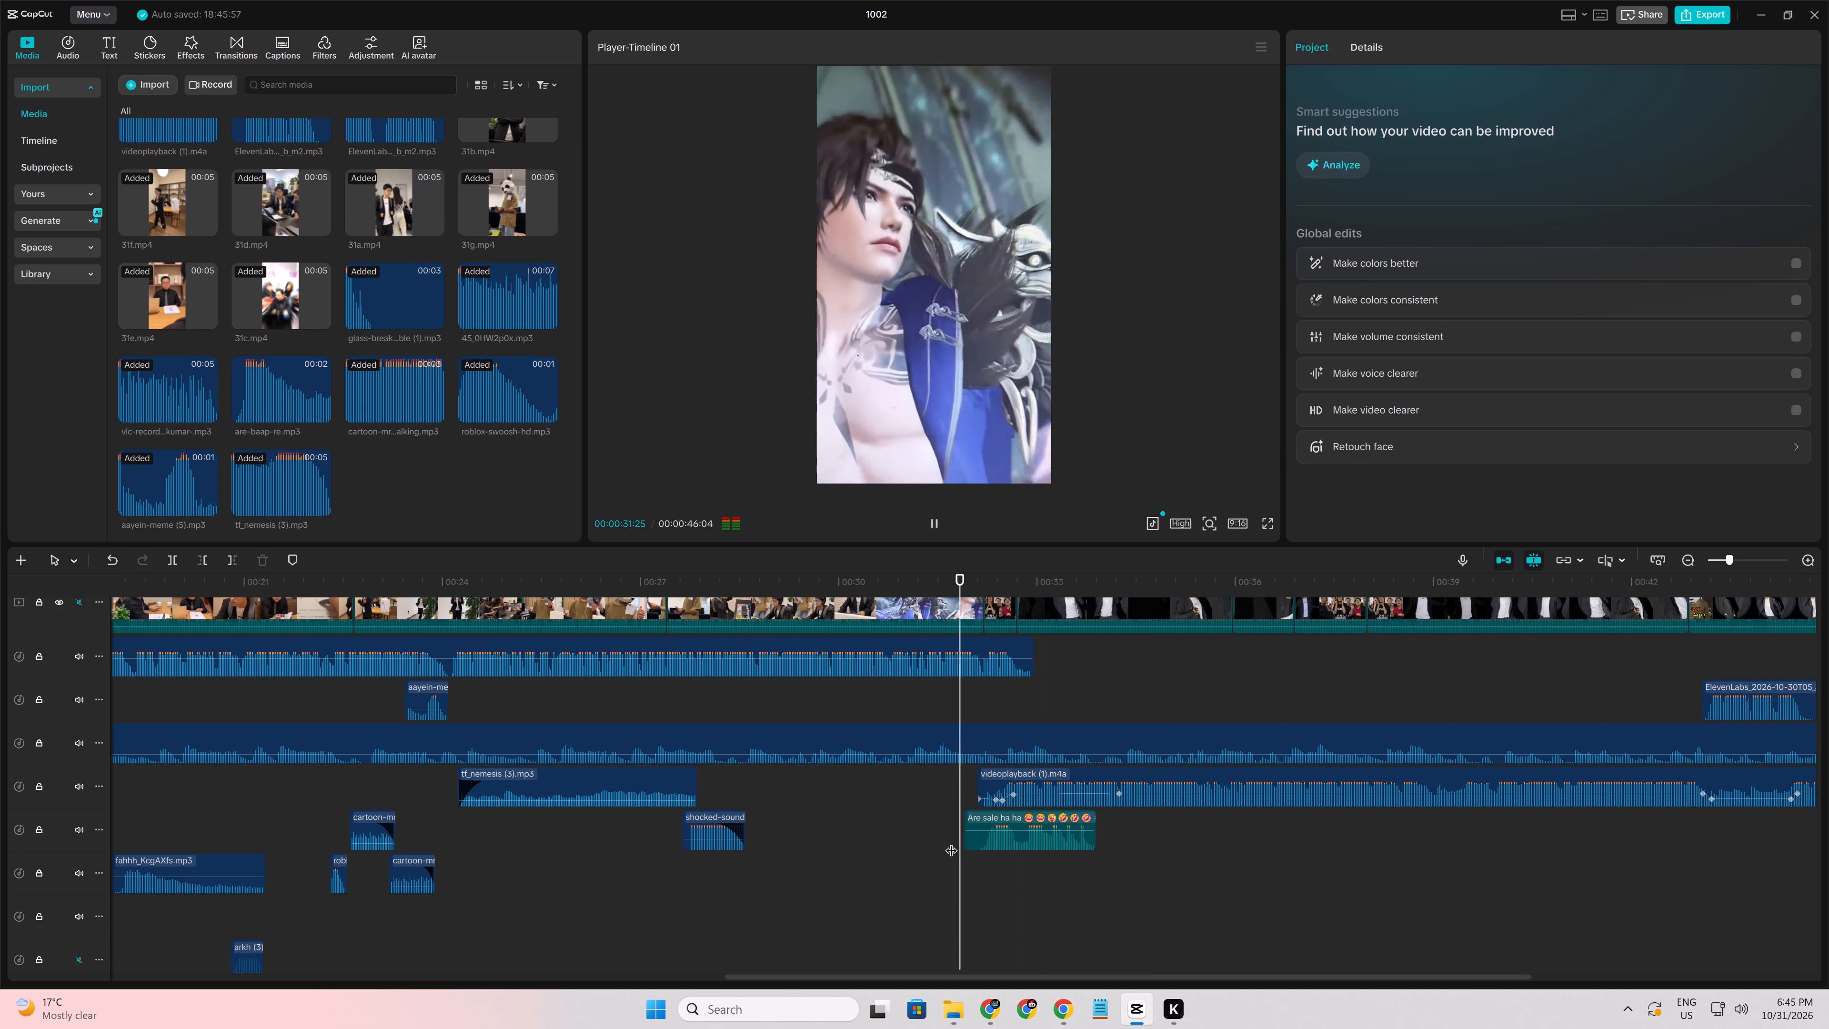
key("space")
left_click(951, 842)
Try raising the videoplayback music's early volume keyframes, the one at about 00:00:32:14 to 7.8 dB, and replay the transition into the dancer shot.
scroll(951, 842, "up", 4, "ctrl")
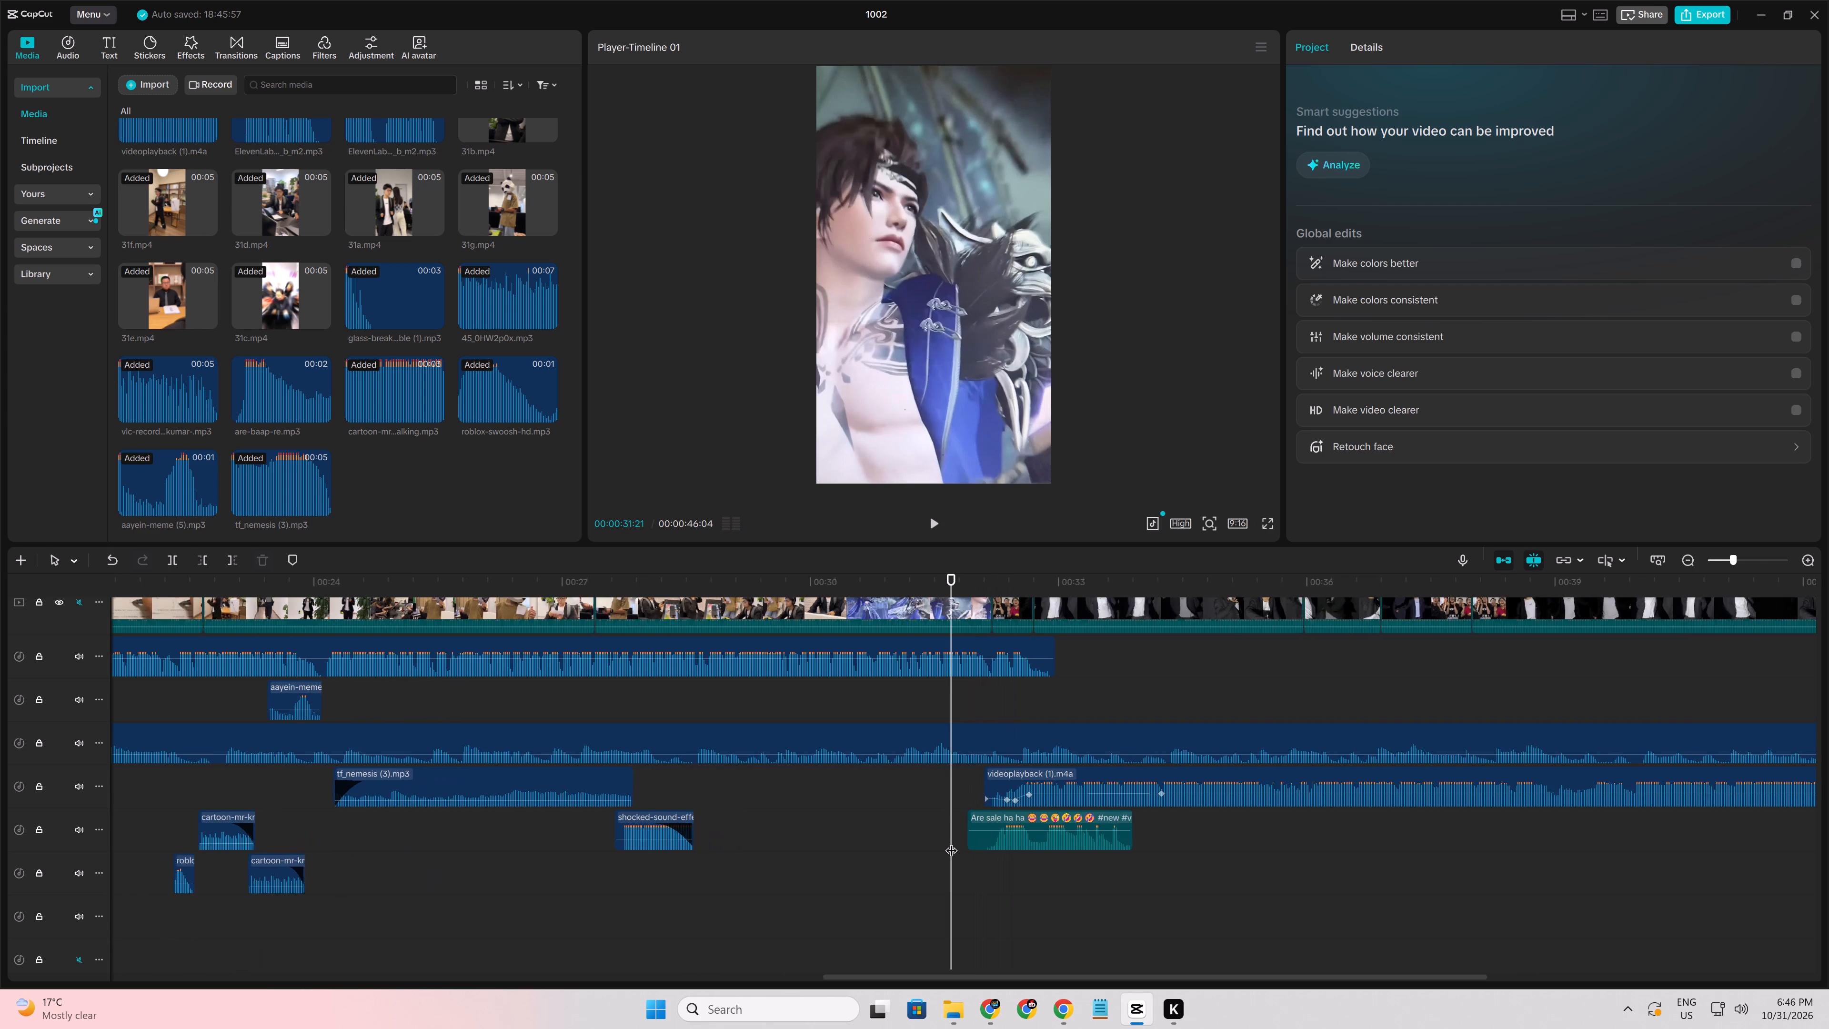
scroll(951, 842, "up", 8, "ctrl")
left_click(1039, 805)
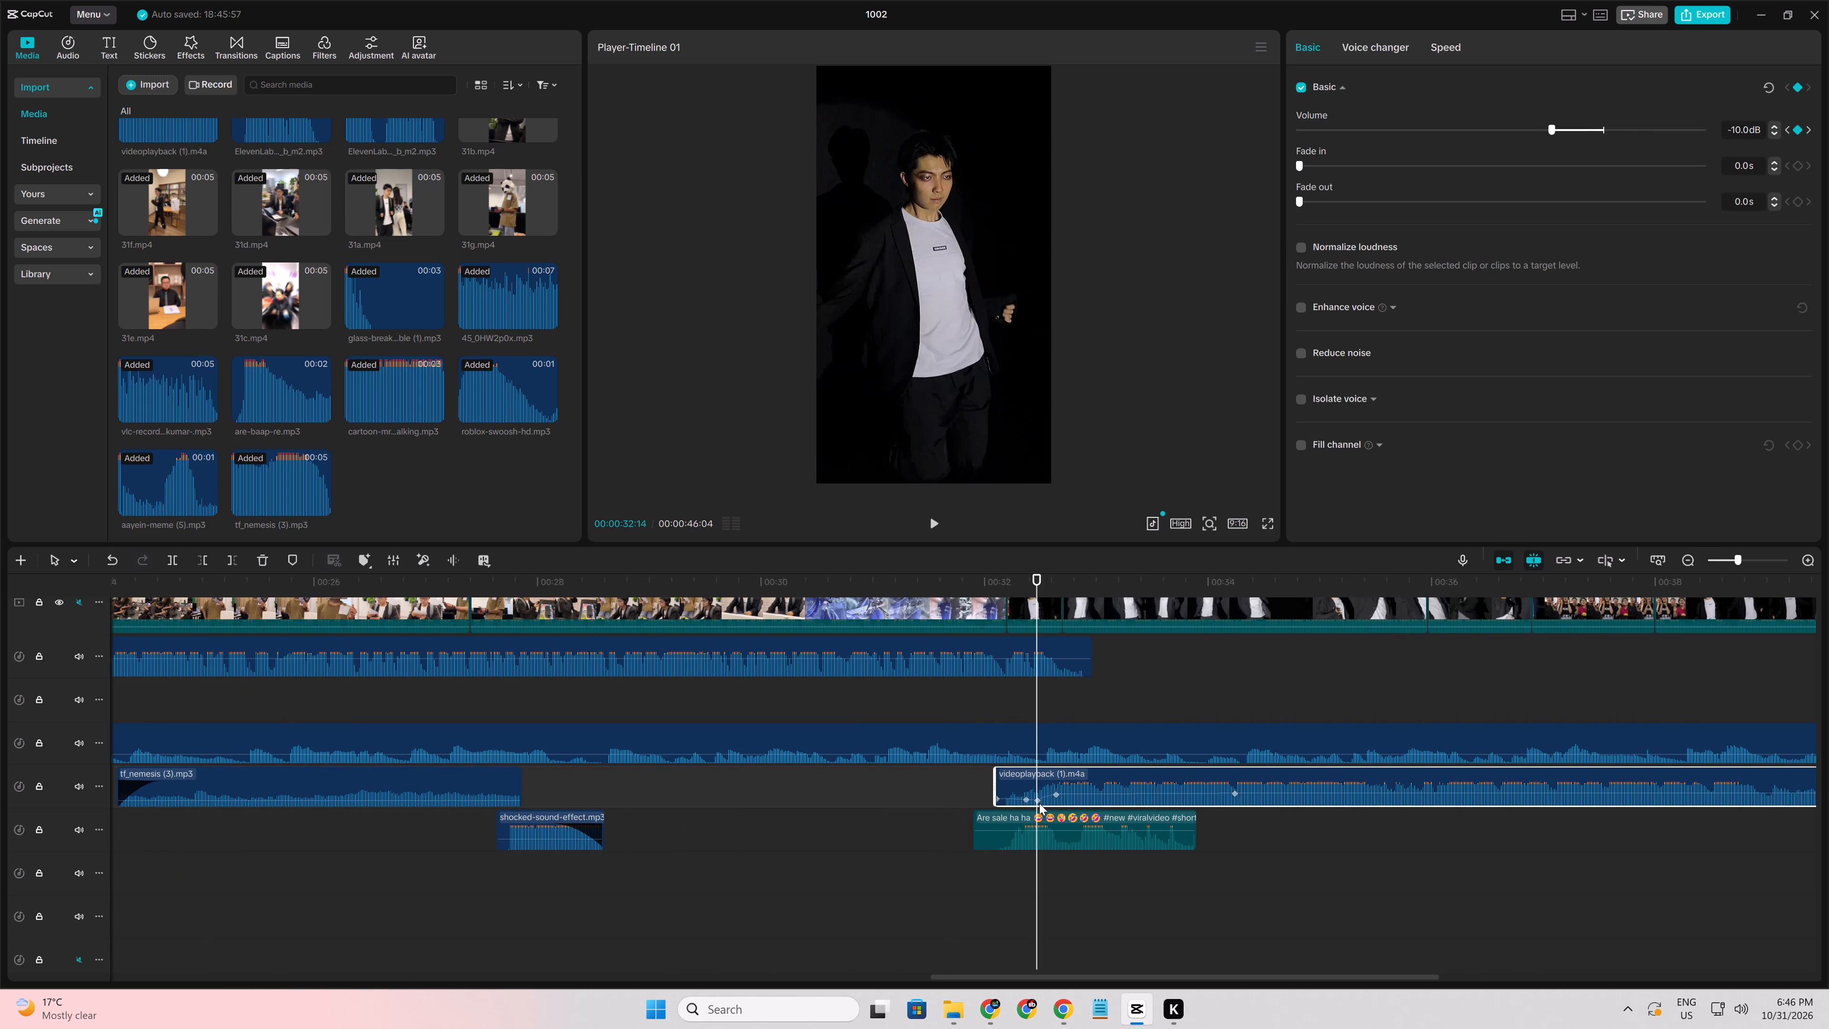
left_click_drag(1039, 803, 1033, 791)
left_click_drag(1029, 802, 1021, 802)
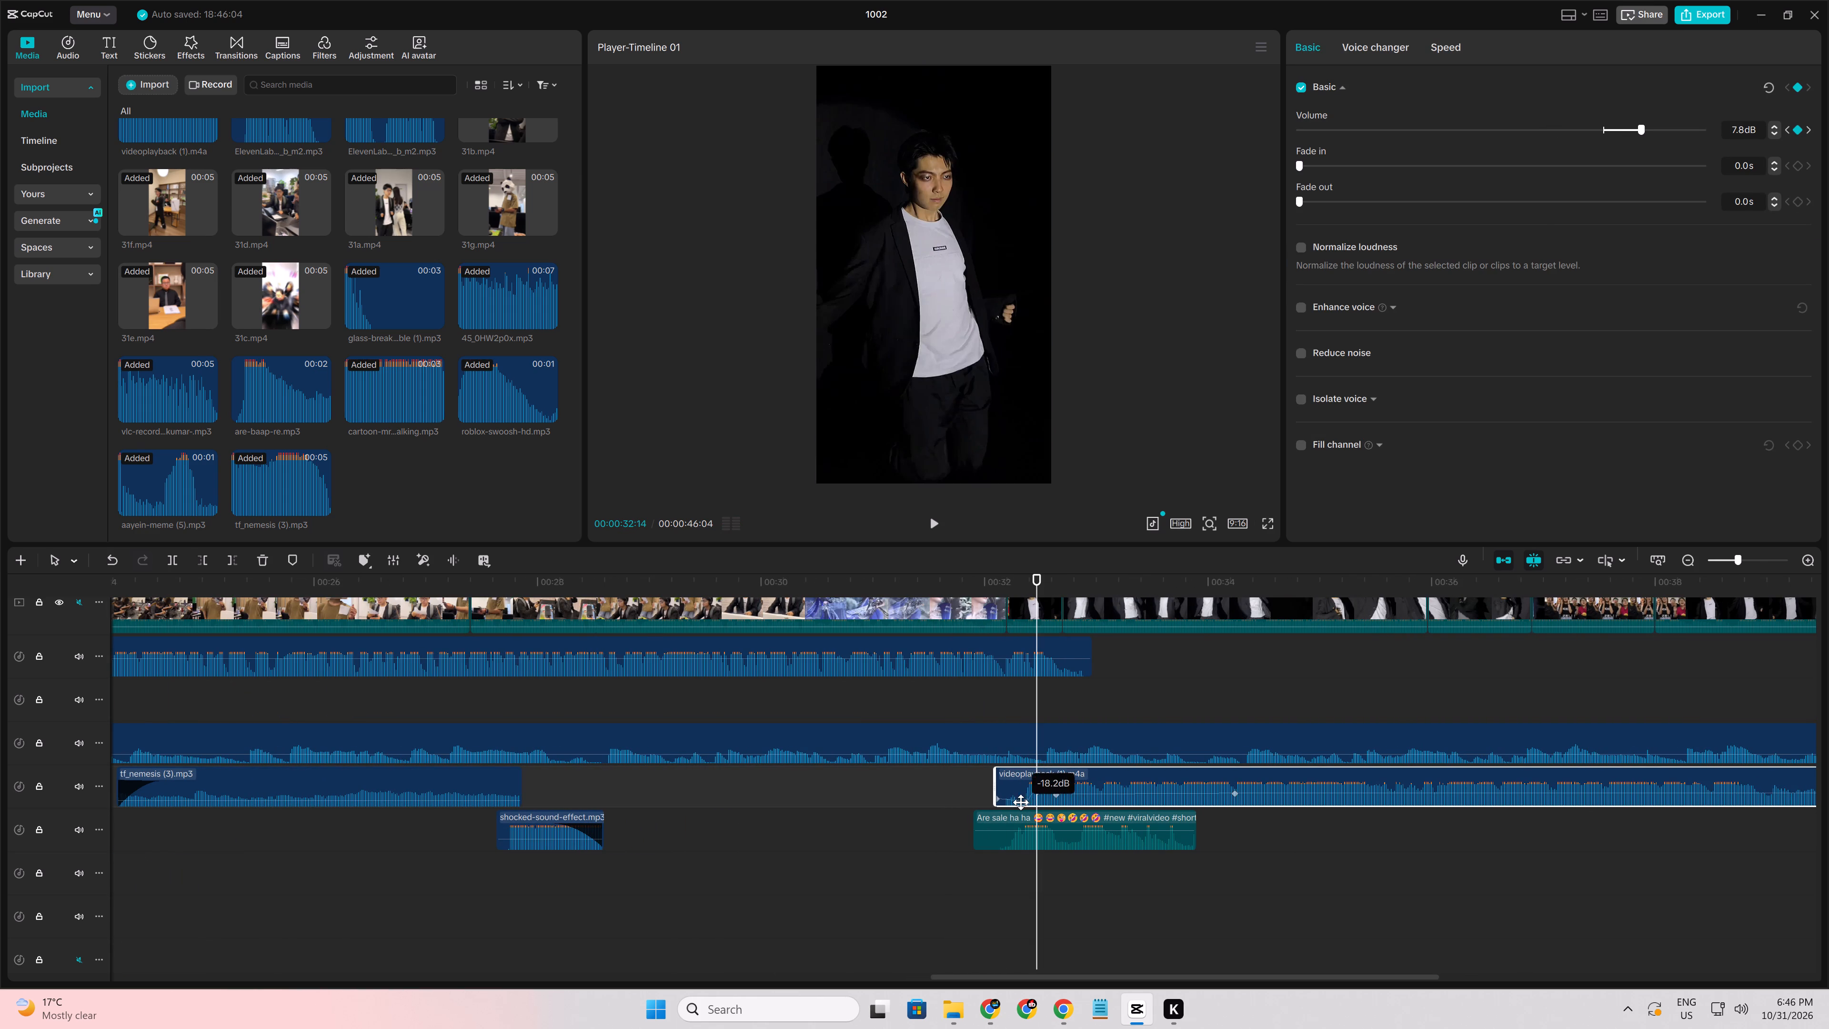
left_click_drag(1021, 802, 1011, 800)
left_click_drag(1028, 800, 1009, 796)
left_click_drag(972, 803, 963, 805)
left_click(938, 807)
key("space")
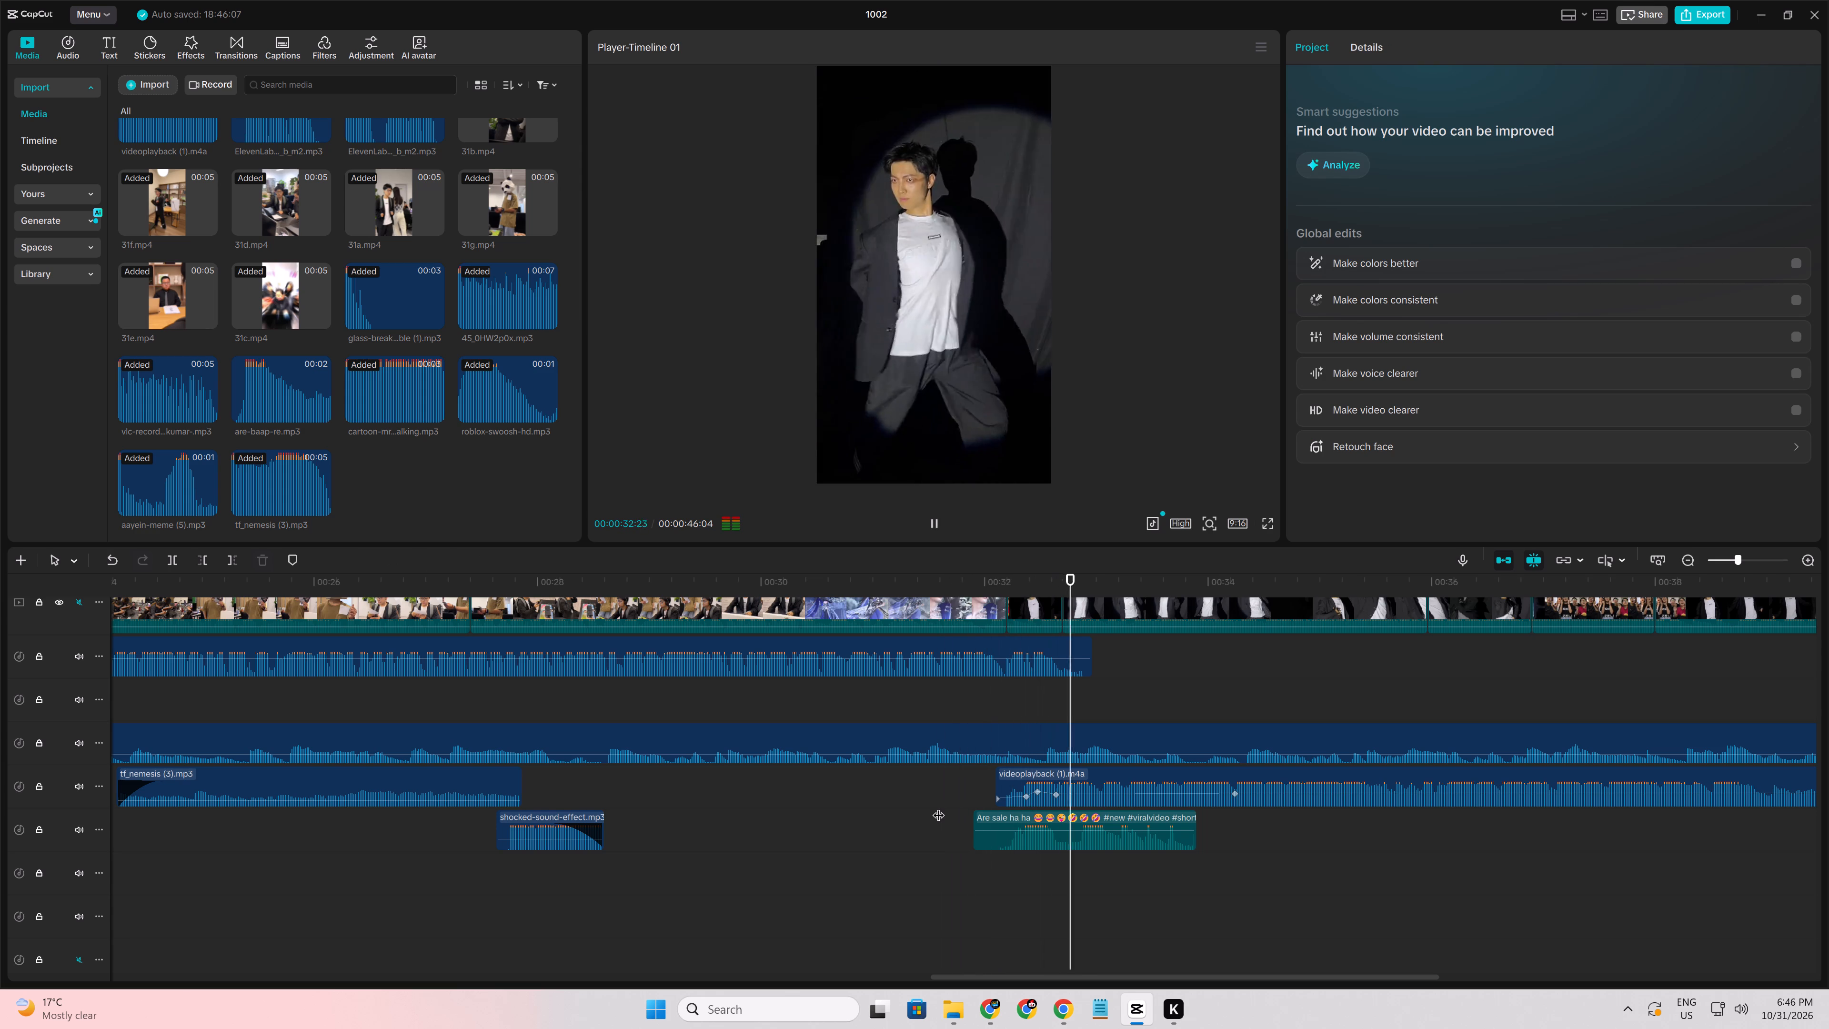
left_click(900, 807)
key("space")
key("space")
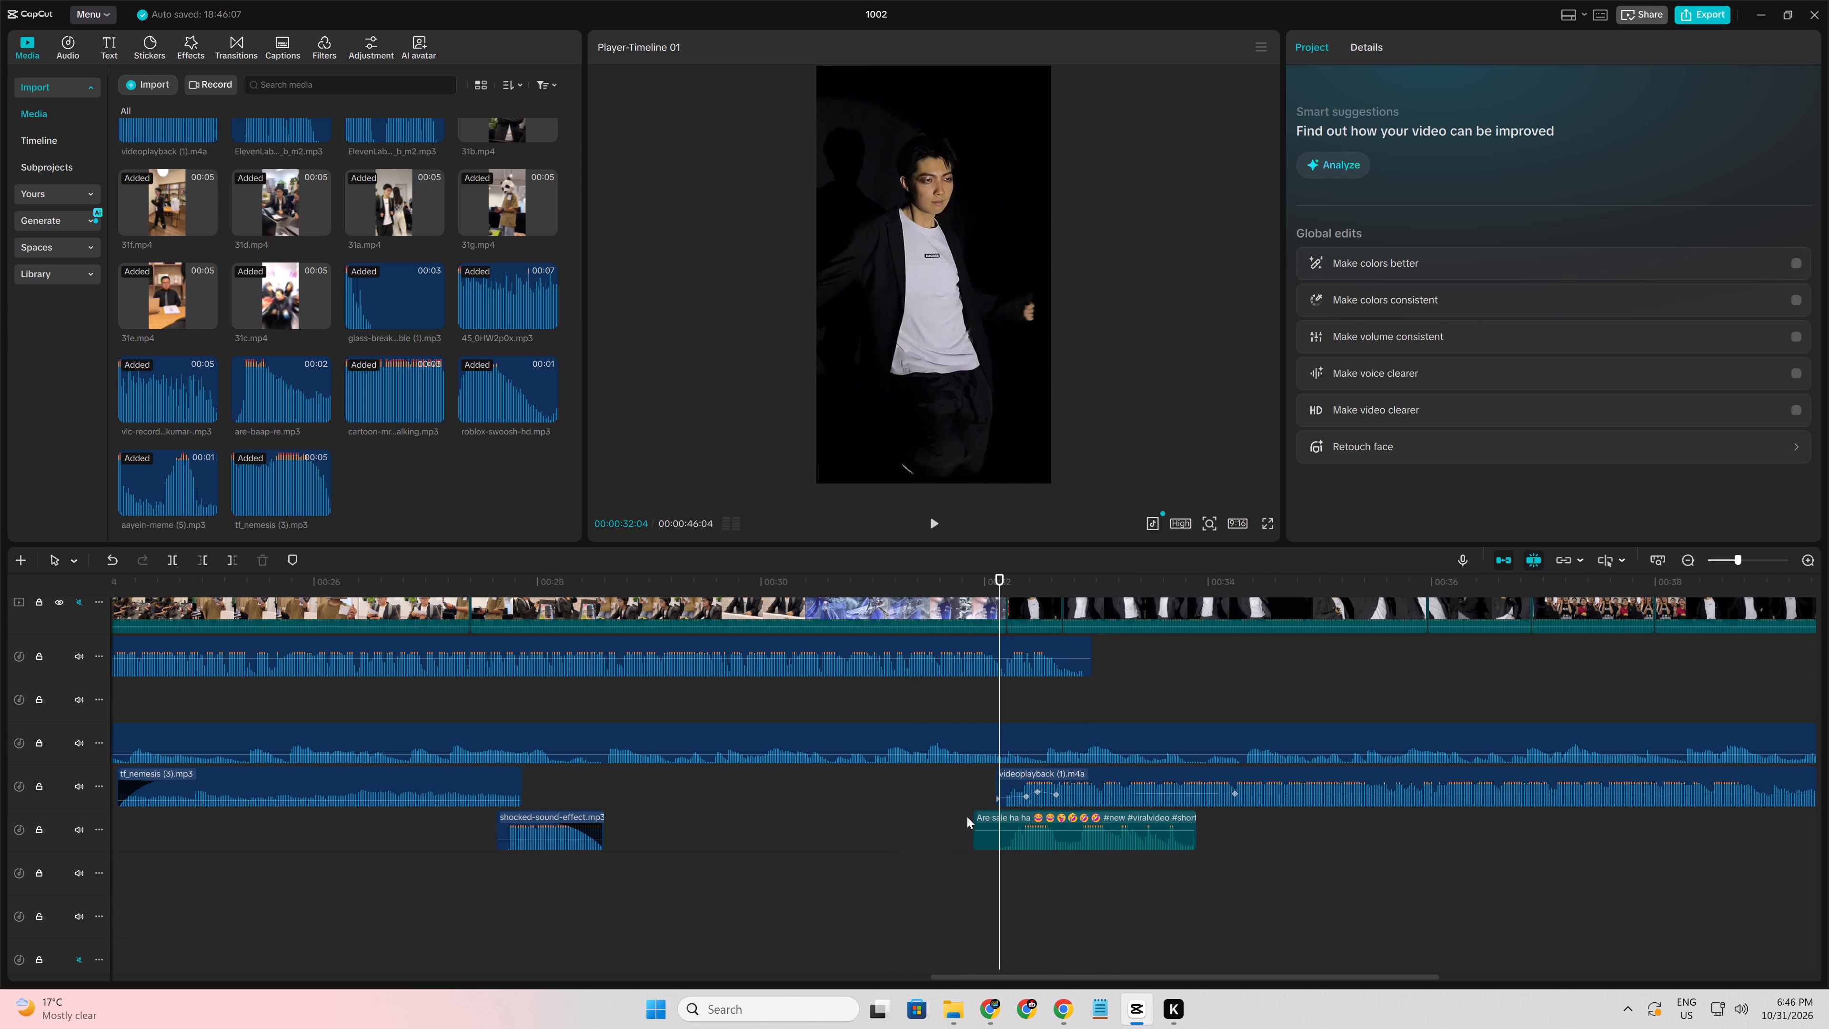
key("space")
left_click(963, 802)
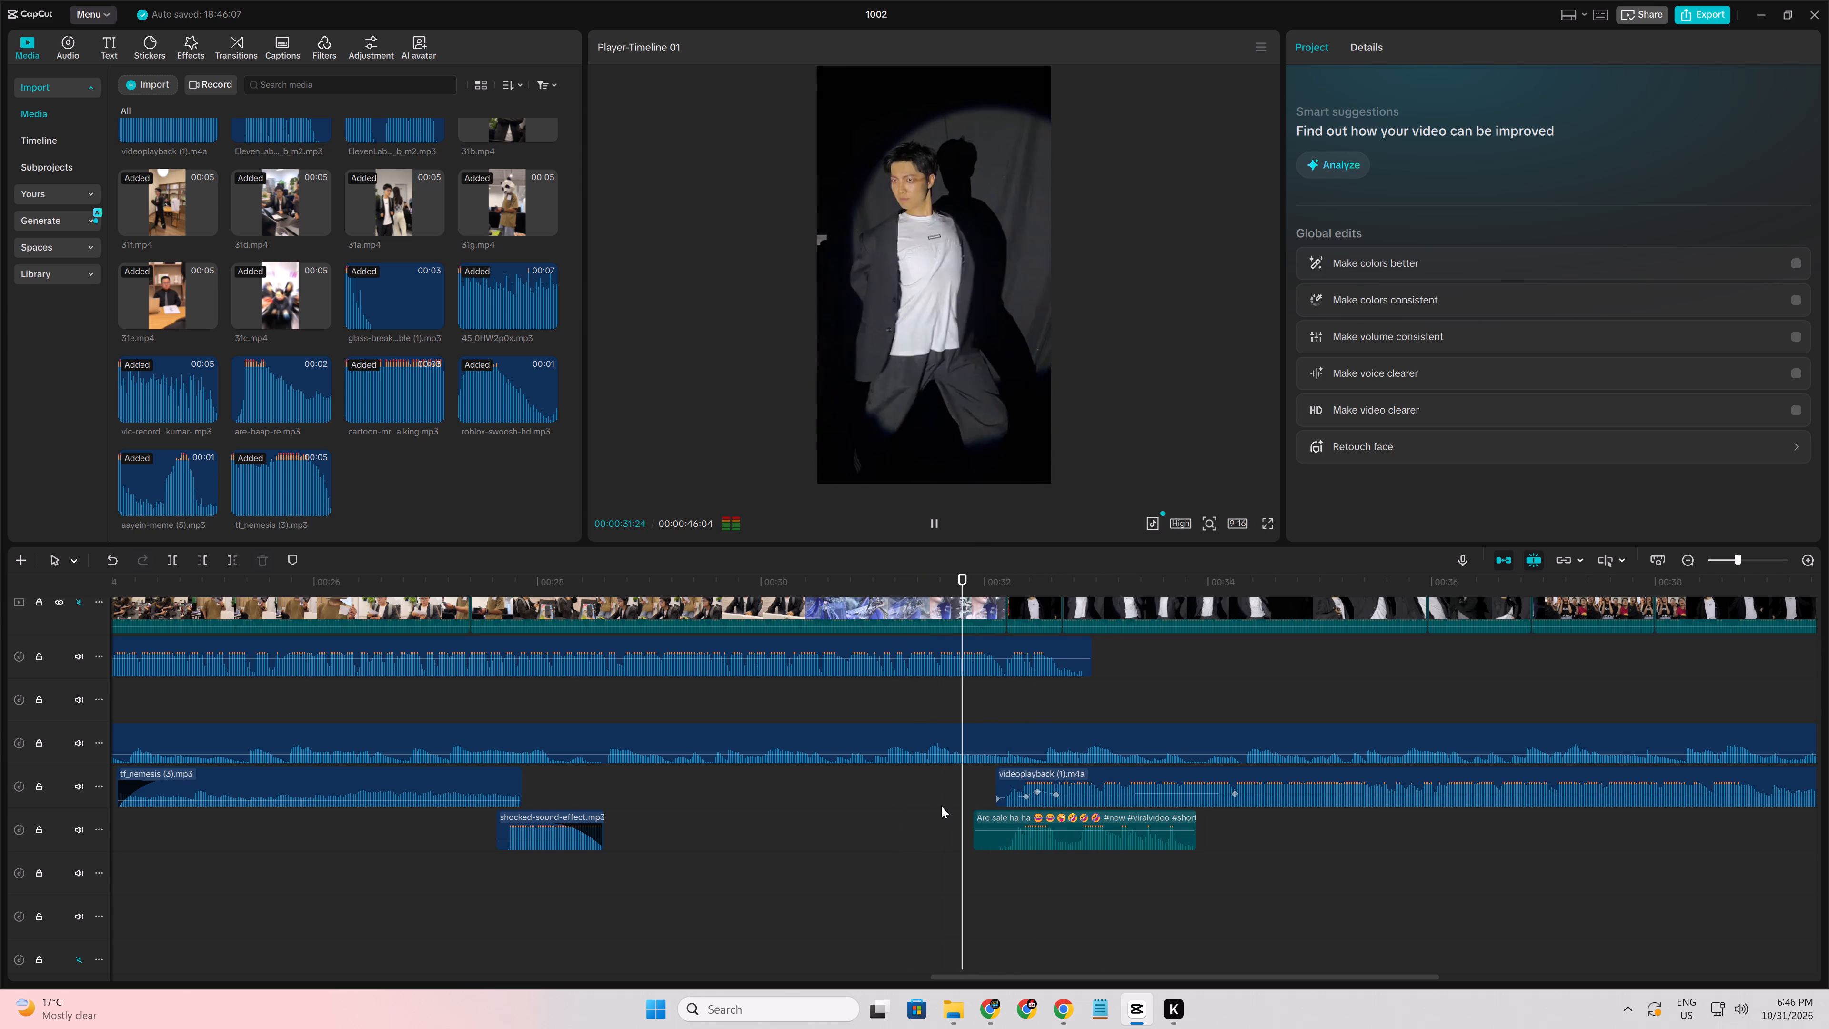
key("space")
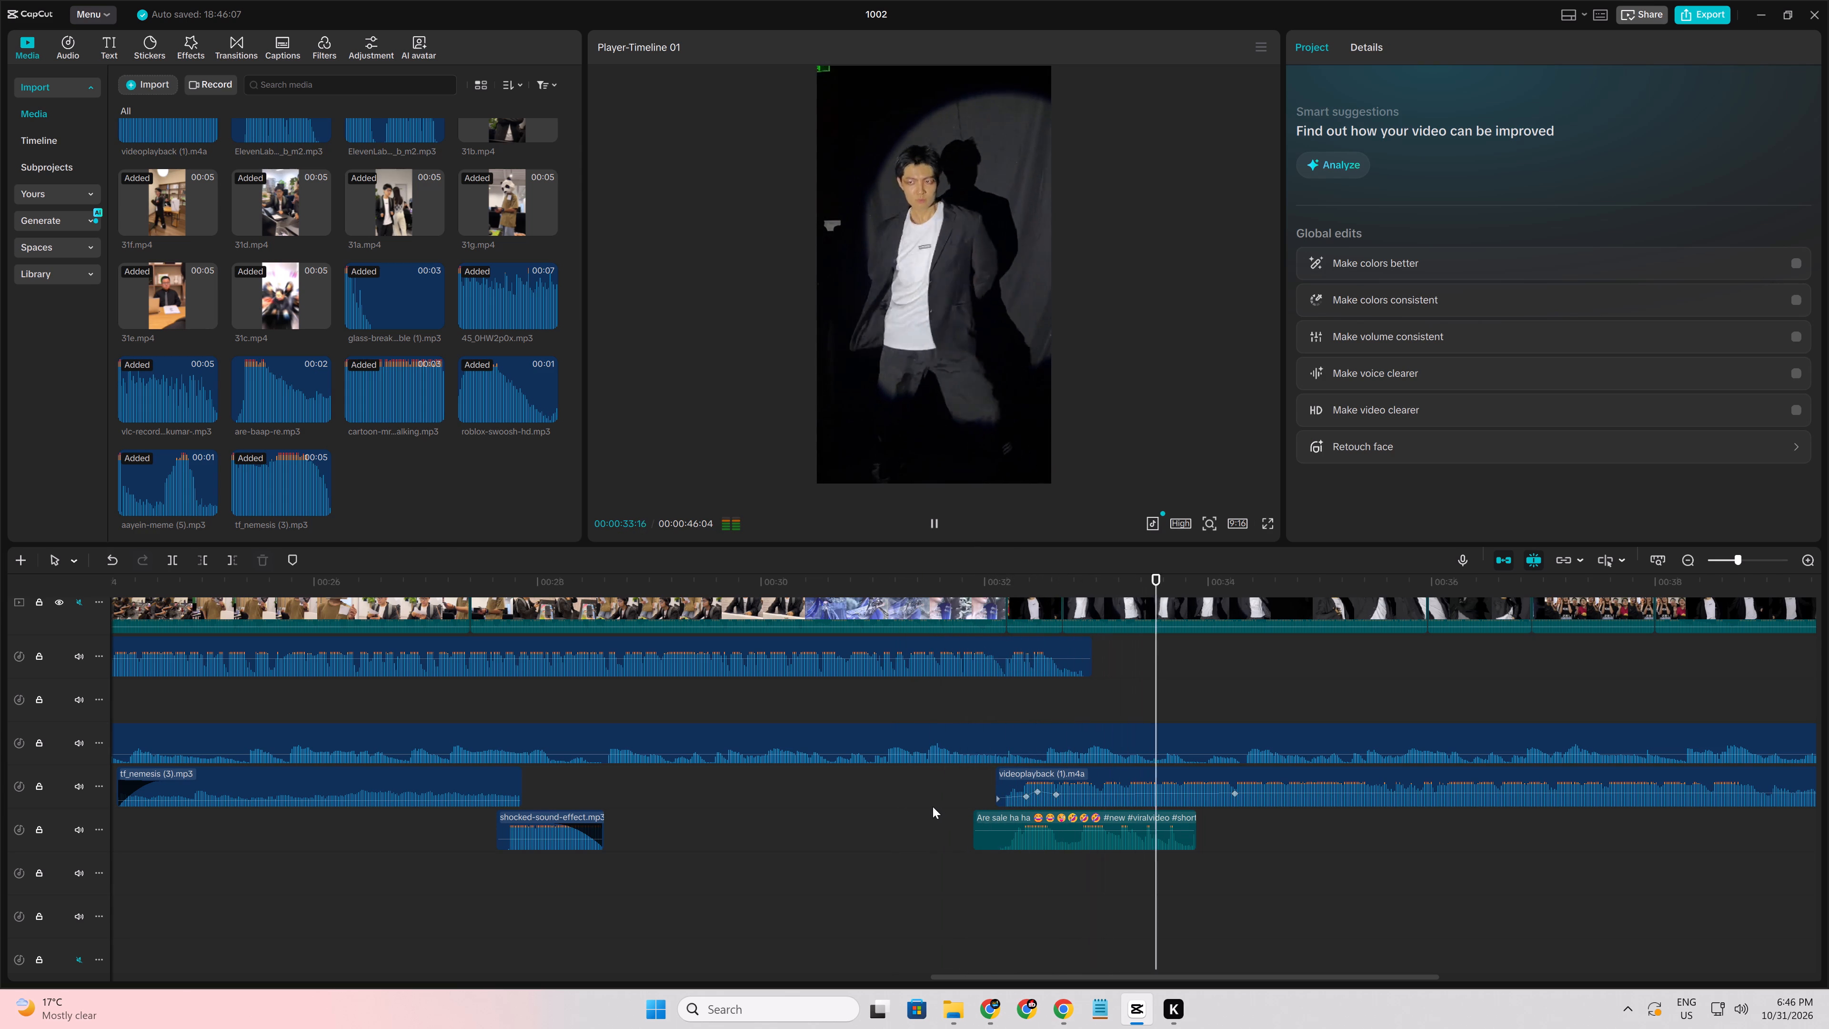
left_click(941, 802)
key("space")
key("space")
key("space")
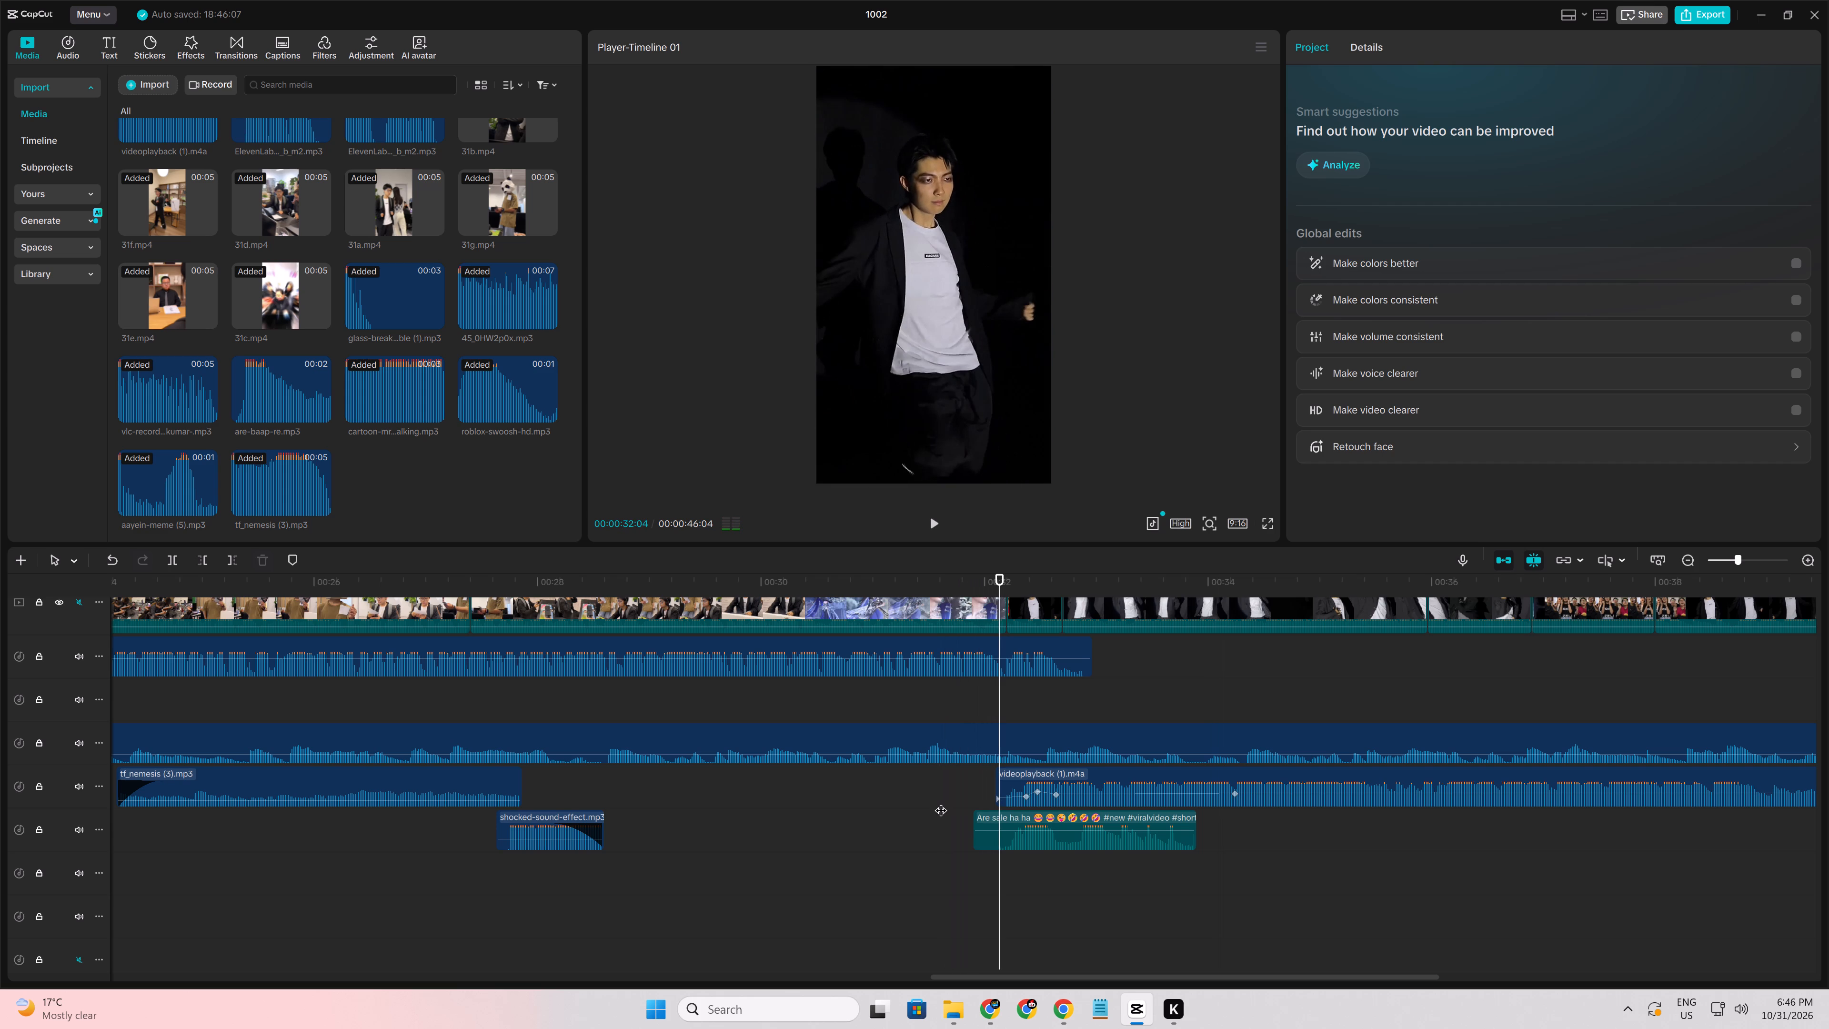
Undo the last four volume-keyframe changes on the videoplayback music and replay the transition into the dancer shot.
key("ctrl+z")
key("ctrl+z")
key("ctrl+z")
key("ctrl+z")
key("space")
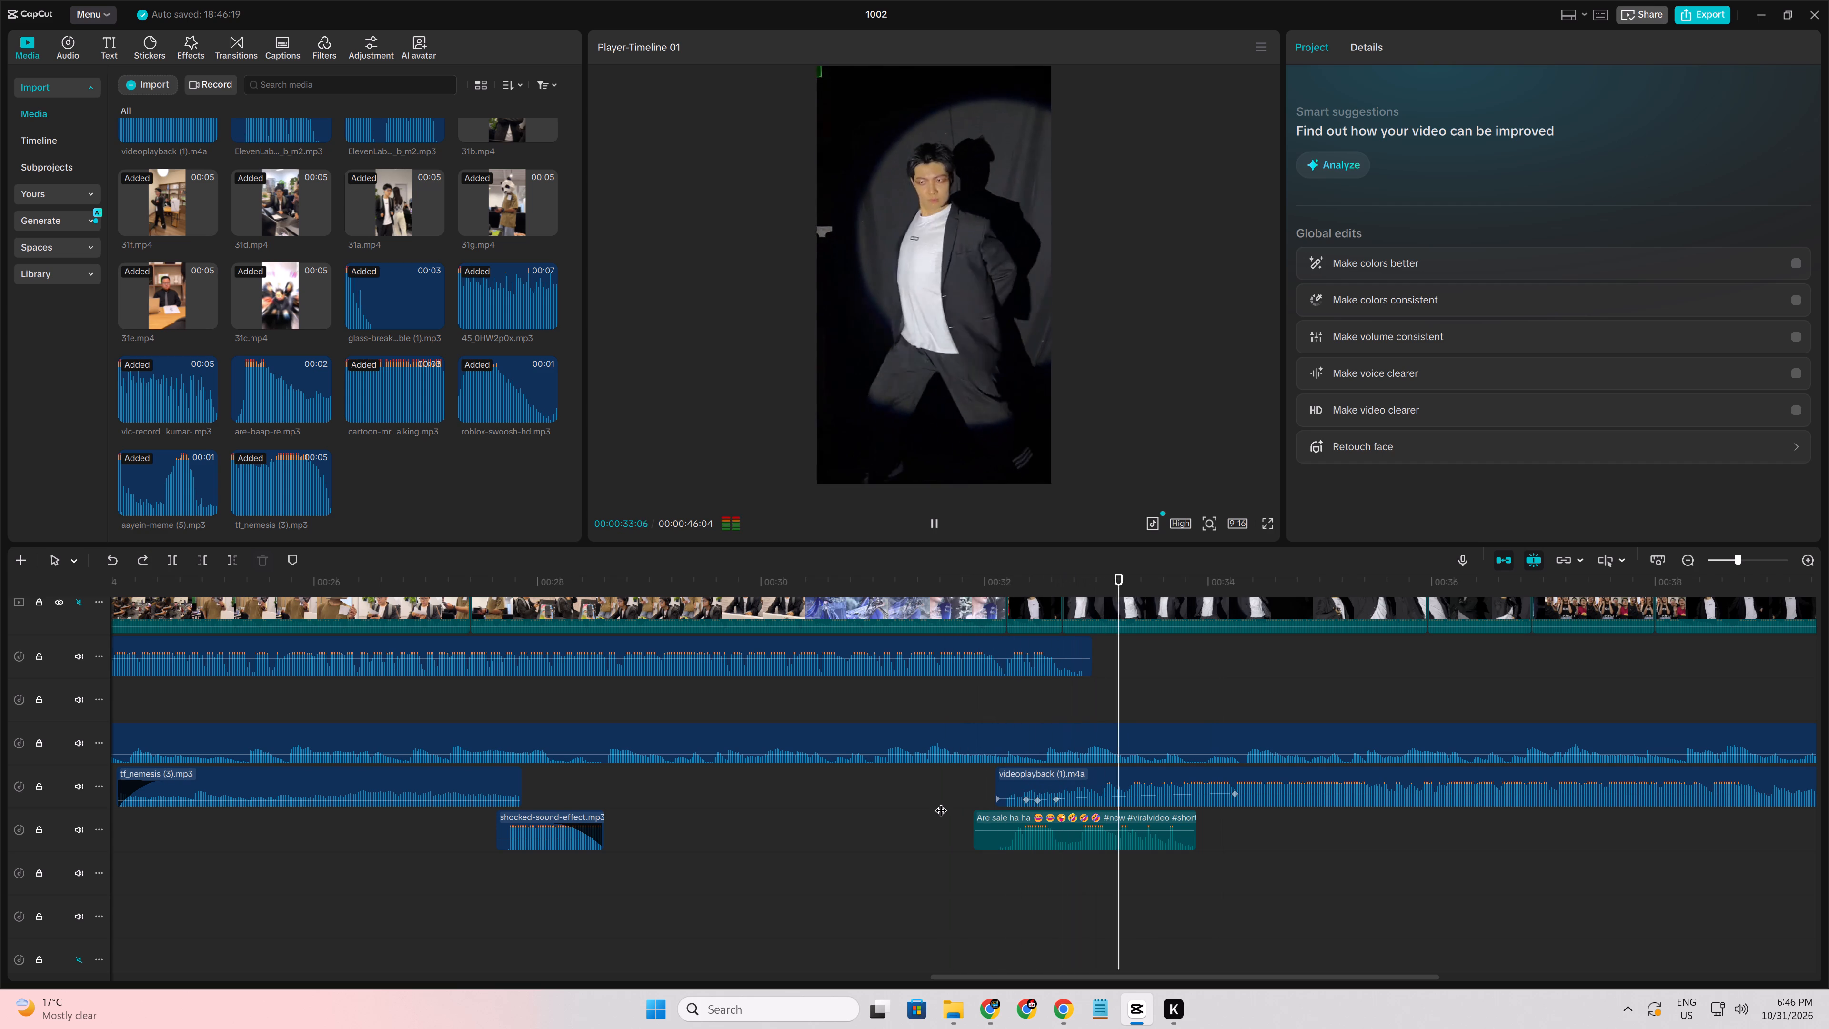
left_click(941, 802)
key("space")
key("space")
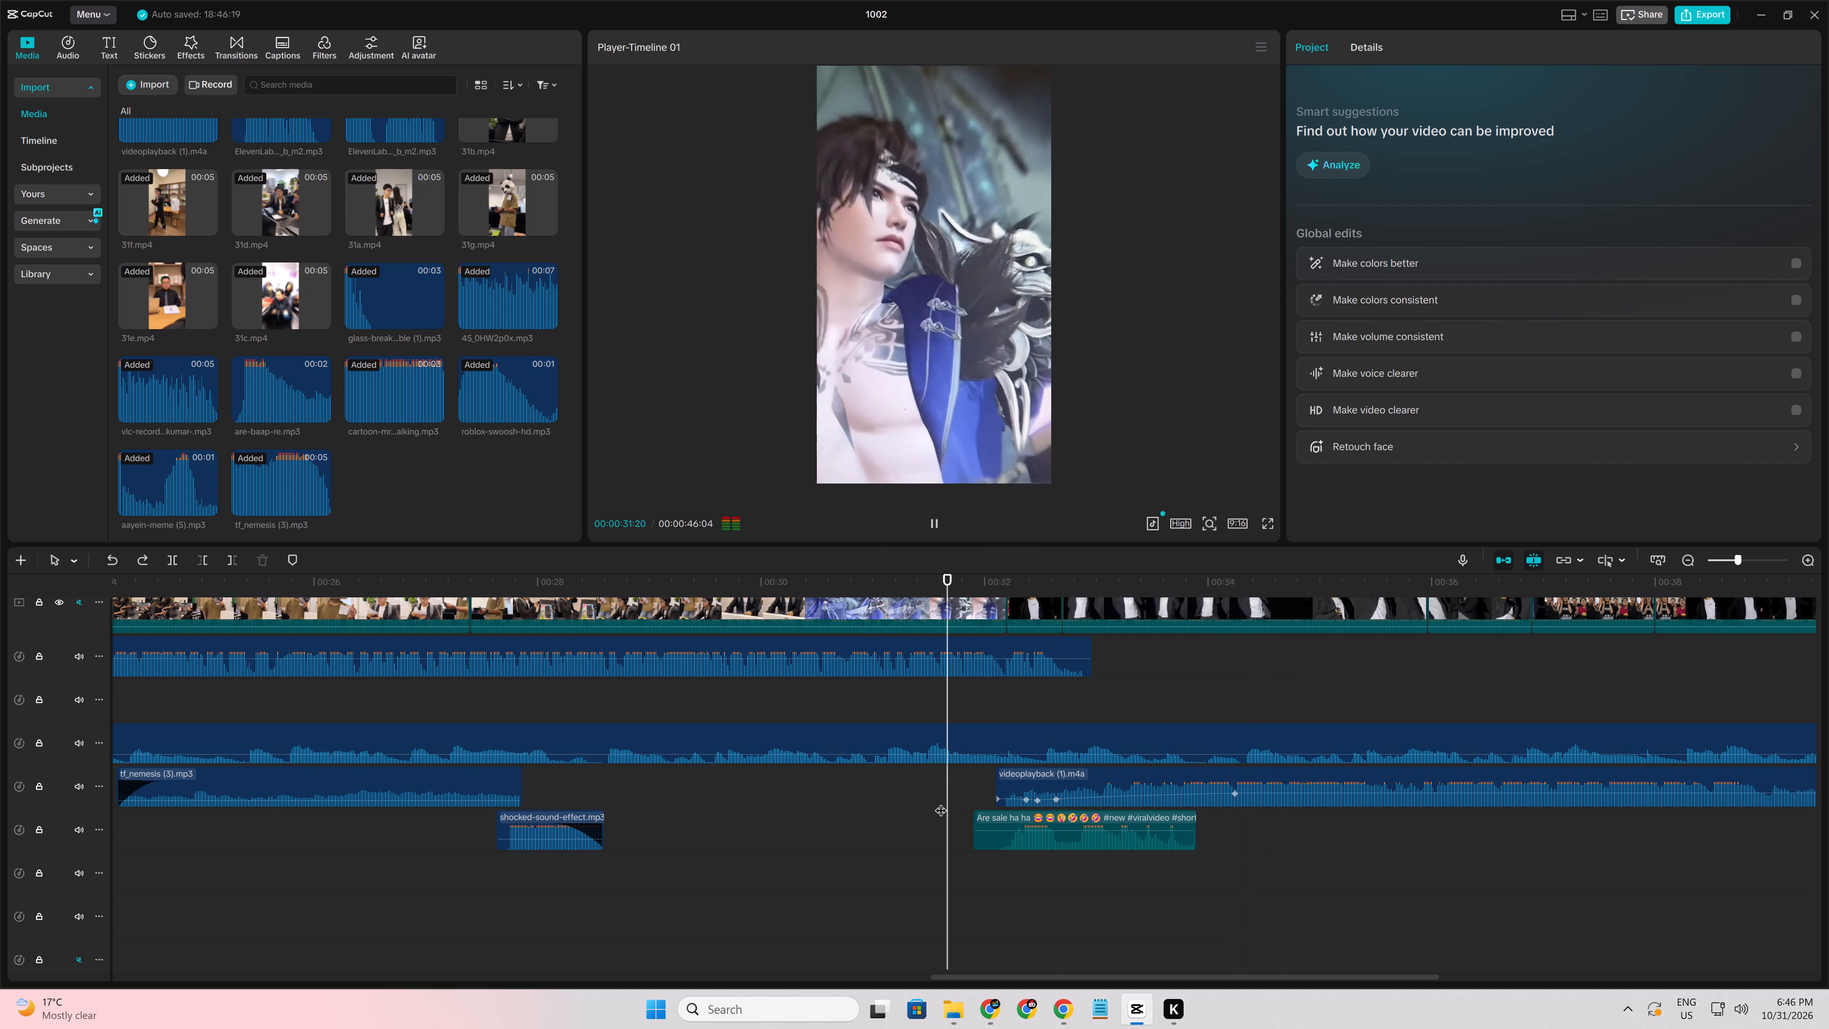
key("space")
left_click(941, 802)
key("space")
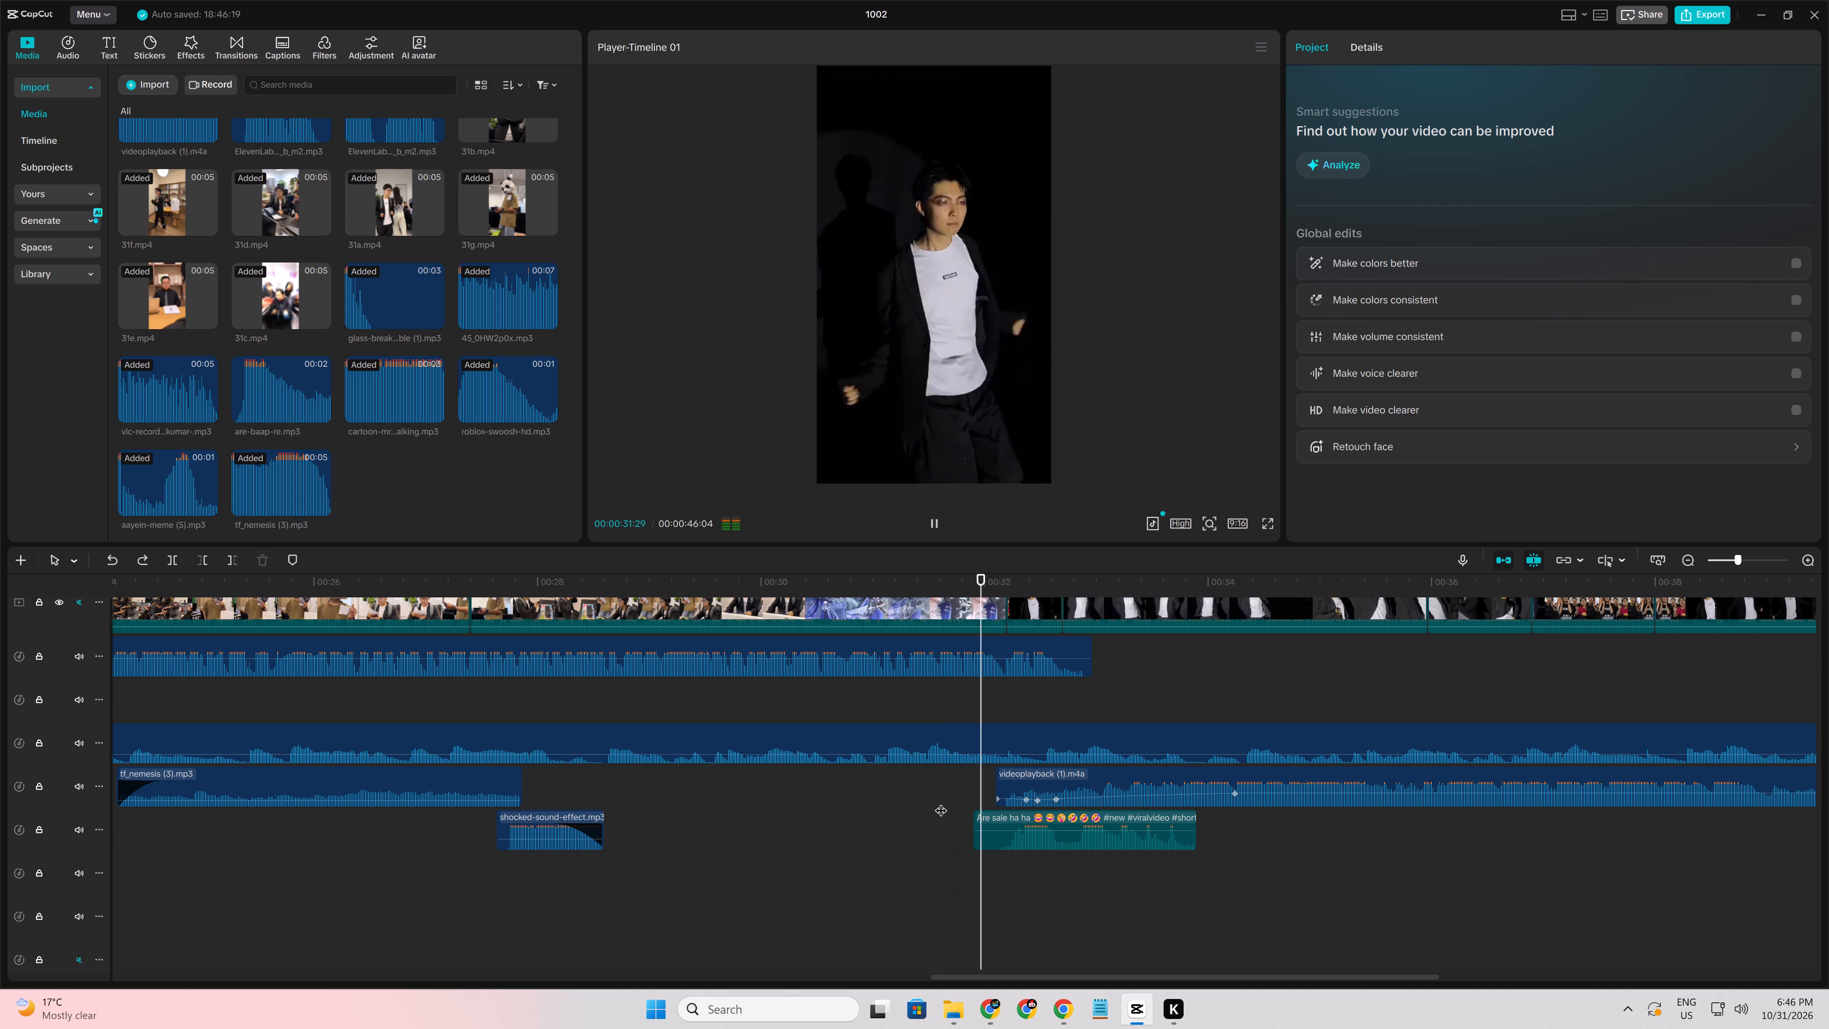
left_click(941, 802)
key("space")
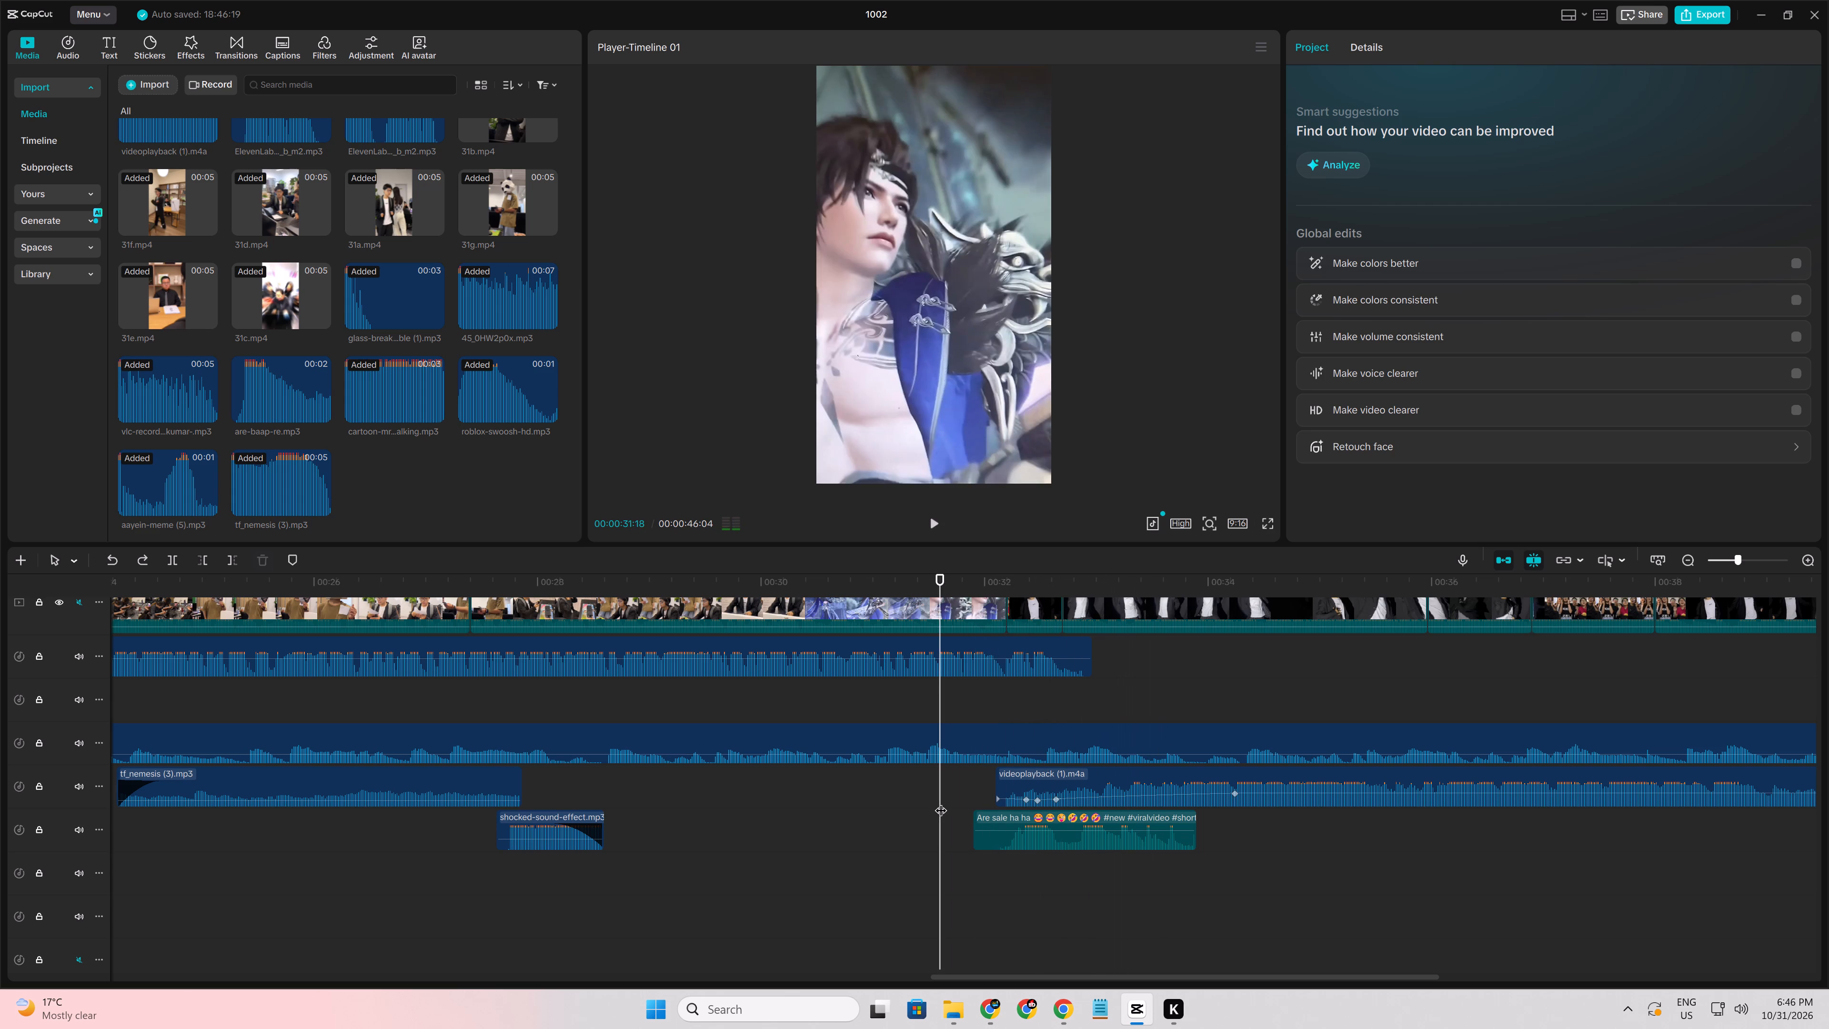
key("space")
key("space")
Shift the "Are sale ha ha" laugh clip later, starting at about 00:00:32:15 within the dancer shot, and replay the transition.
left_click_drag(991, 822, 1055, 829)
left_click(996, 837)
key("space")
left_click(960, 837)
key("space")
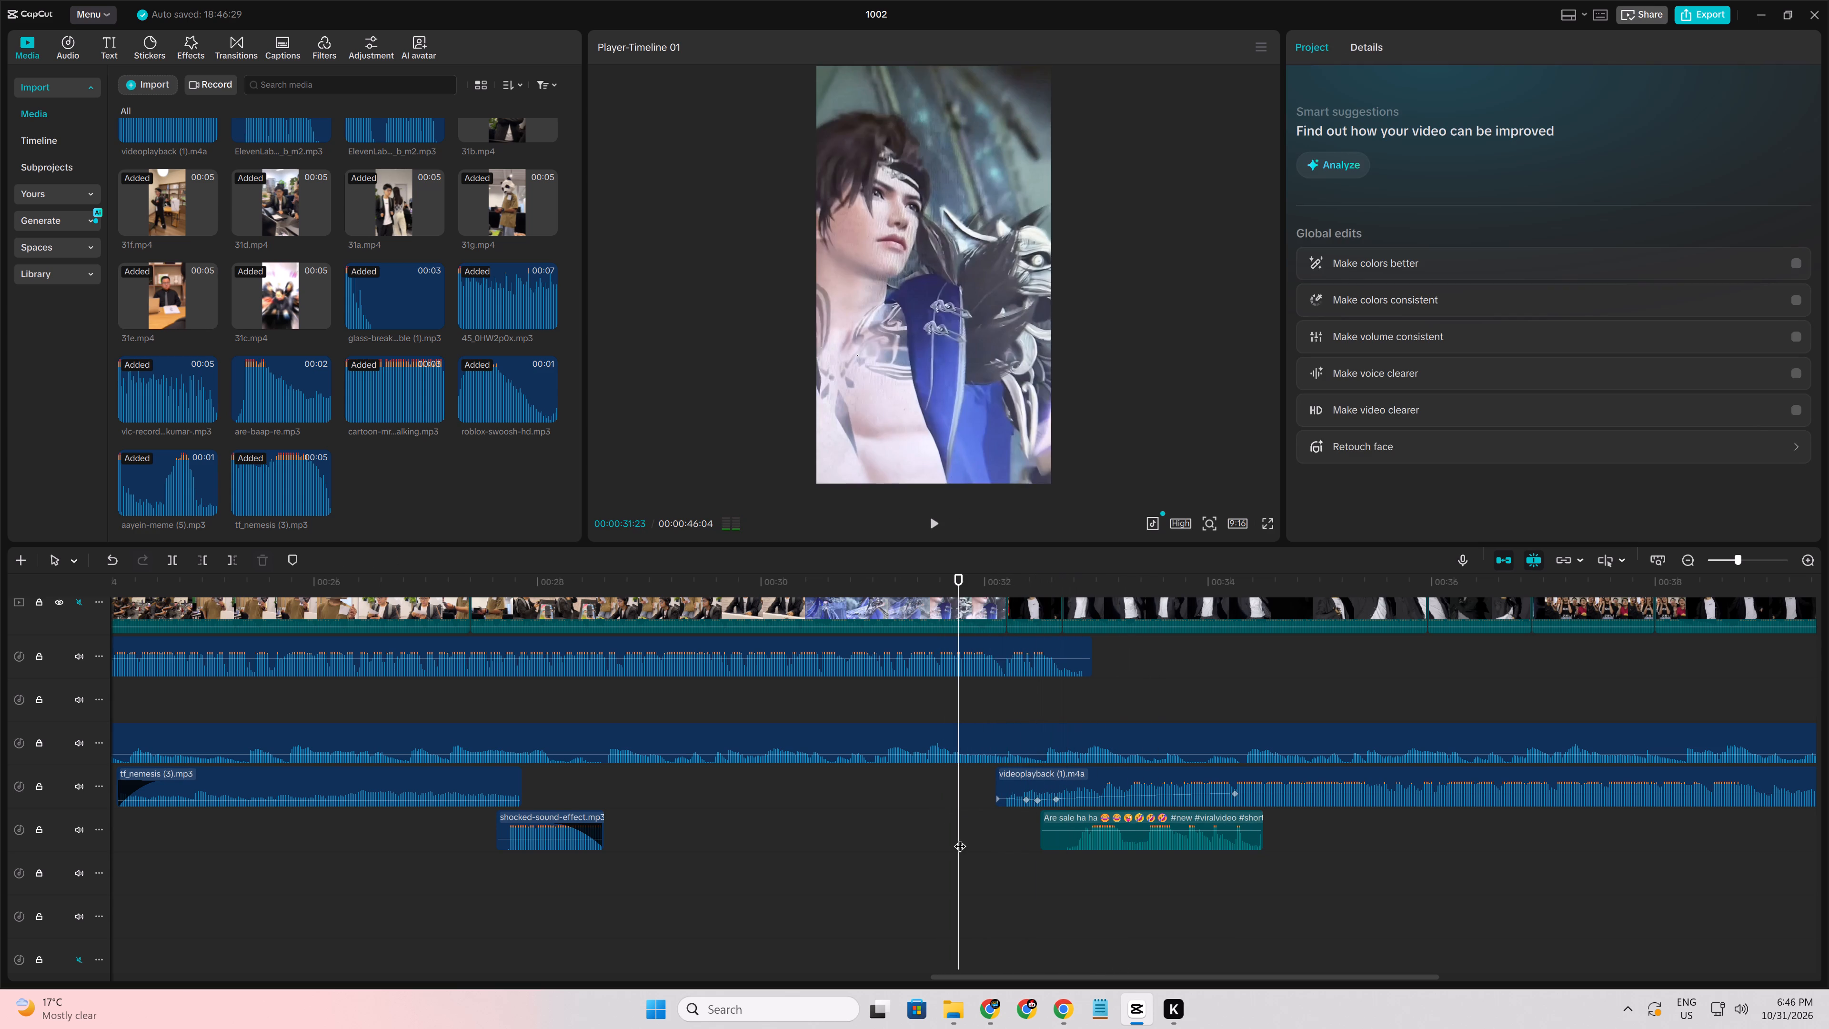
key("space")
key("space")
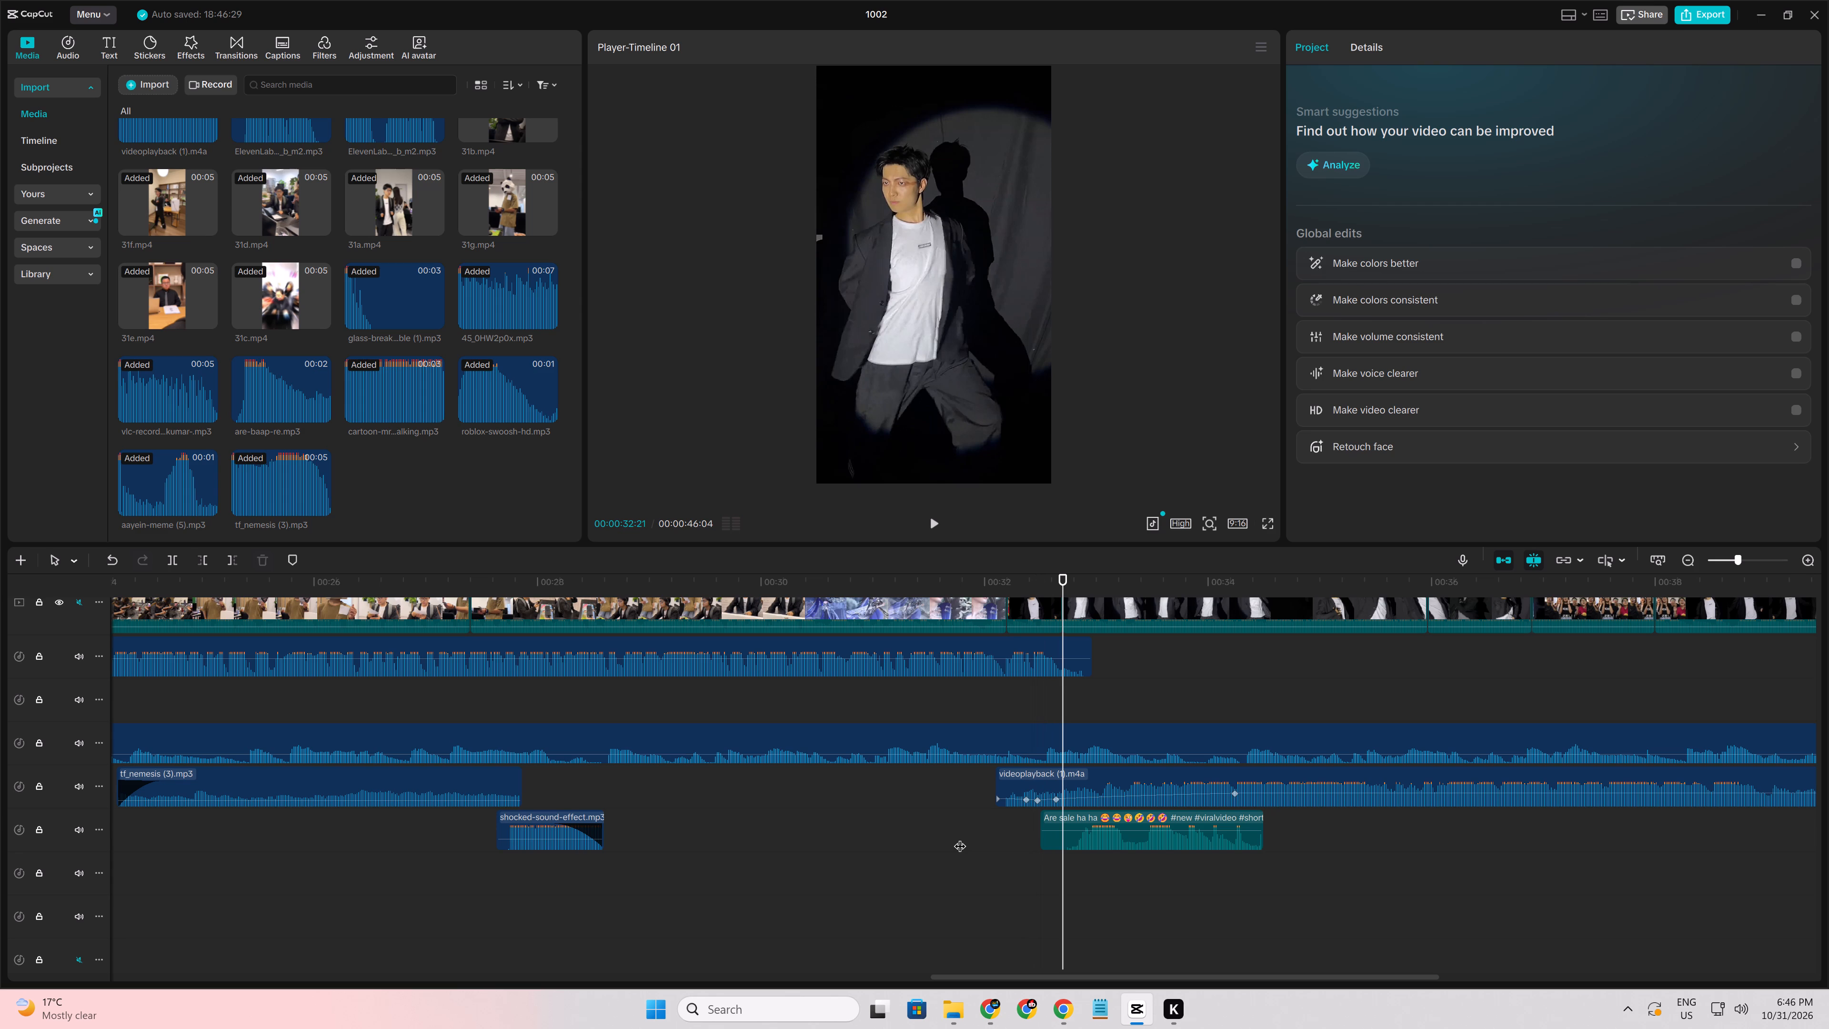
Duplicate the shocked-sound-effect clip to start at about 00:00:31:24, just before the dancer shot, and replay the transition.
scroll(960, 837, "down", 3, "ctrl")
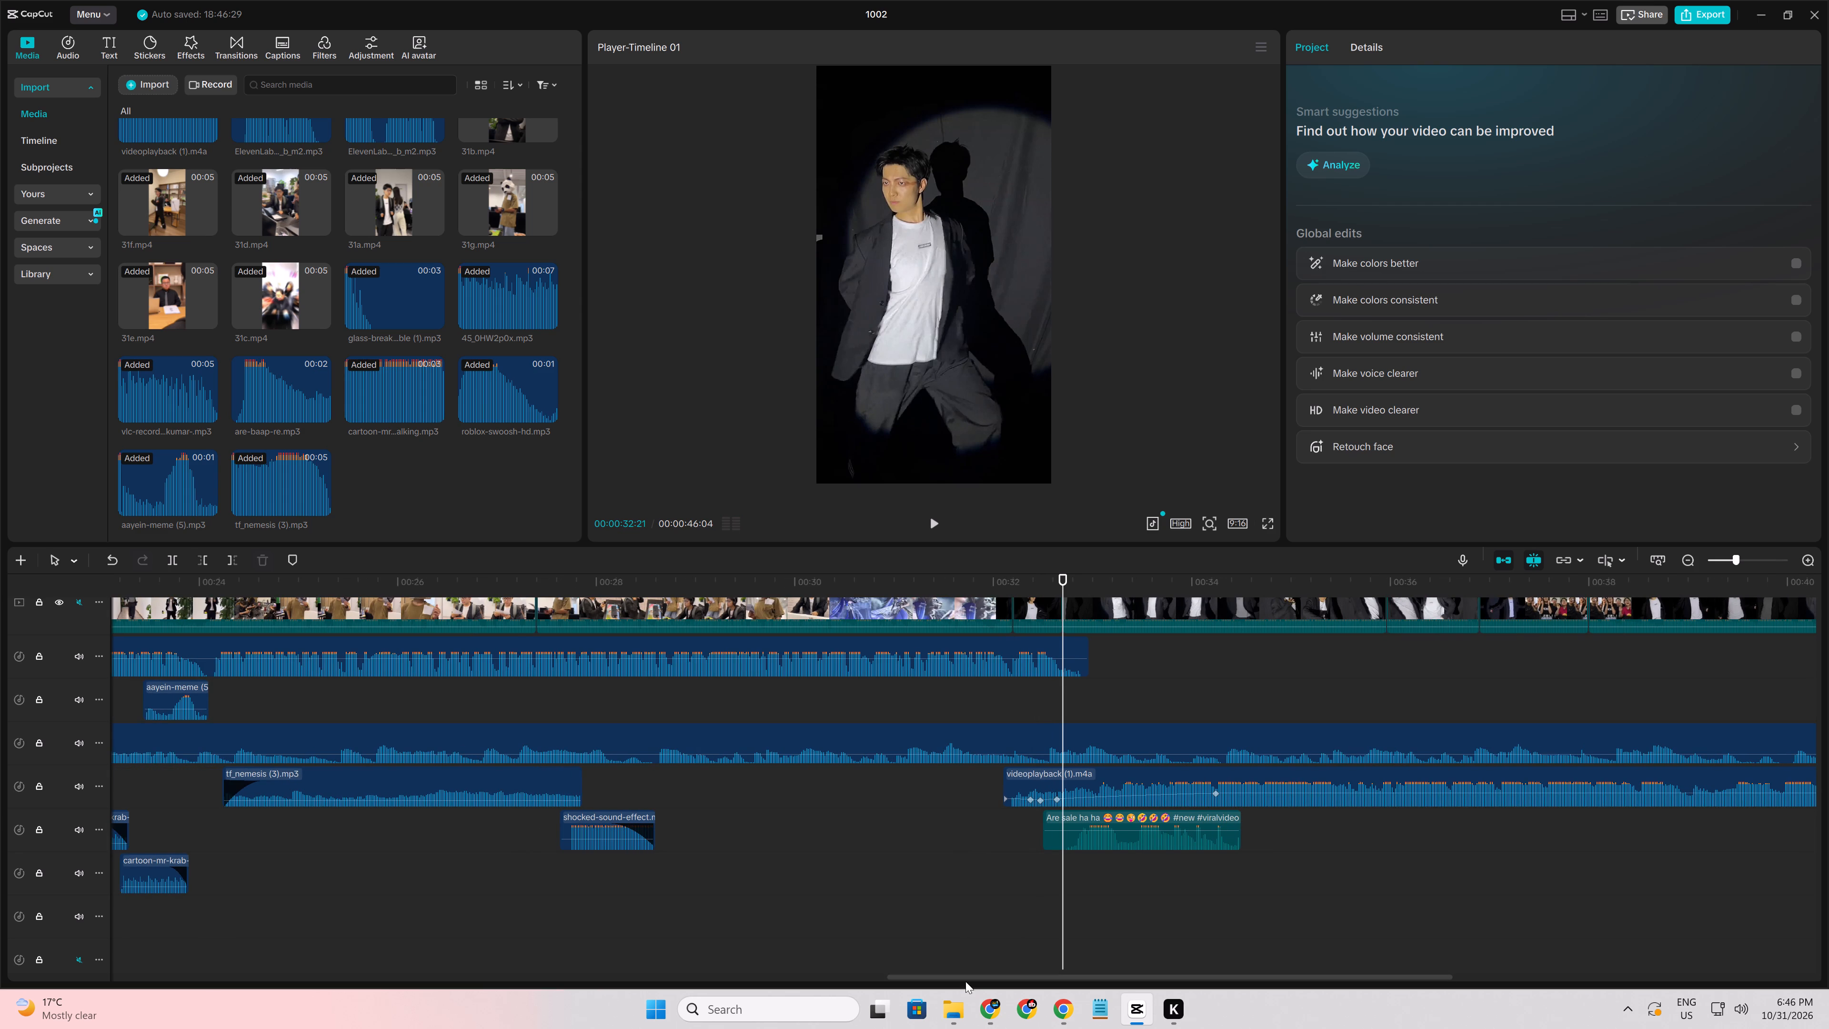
left_click_drag(964, 981, 874, 959)
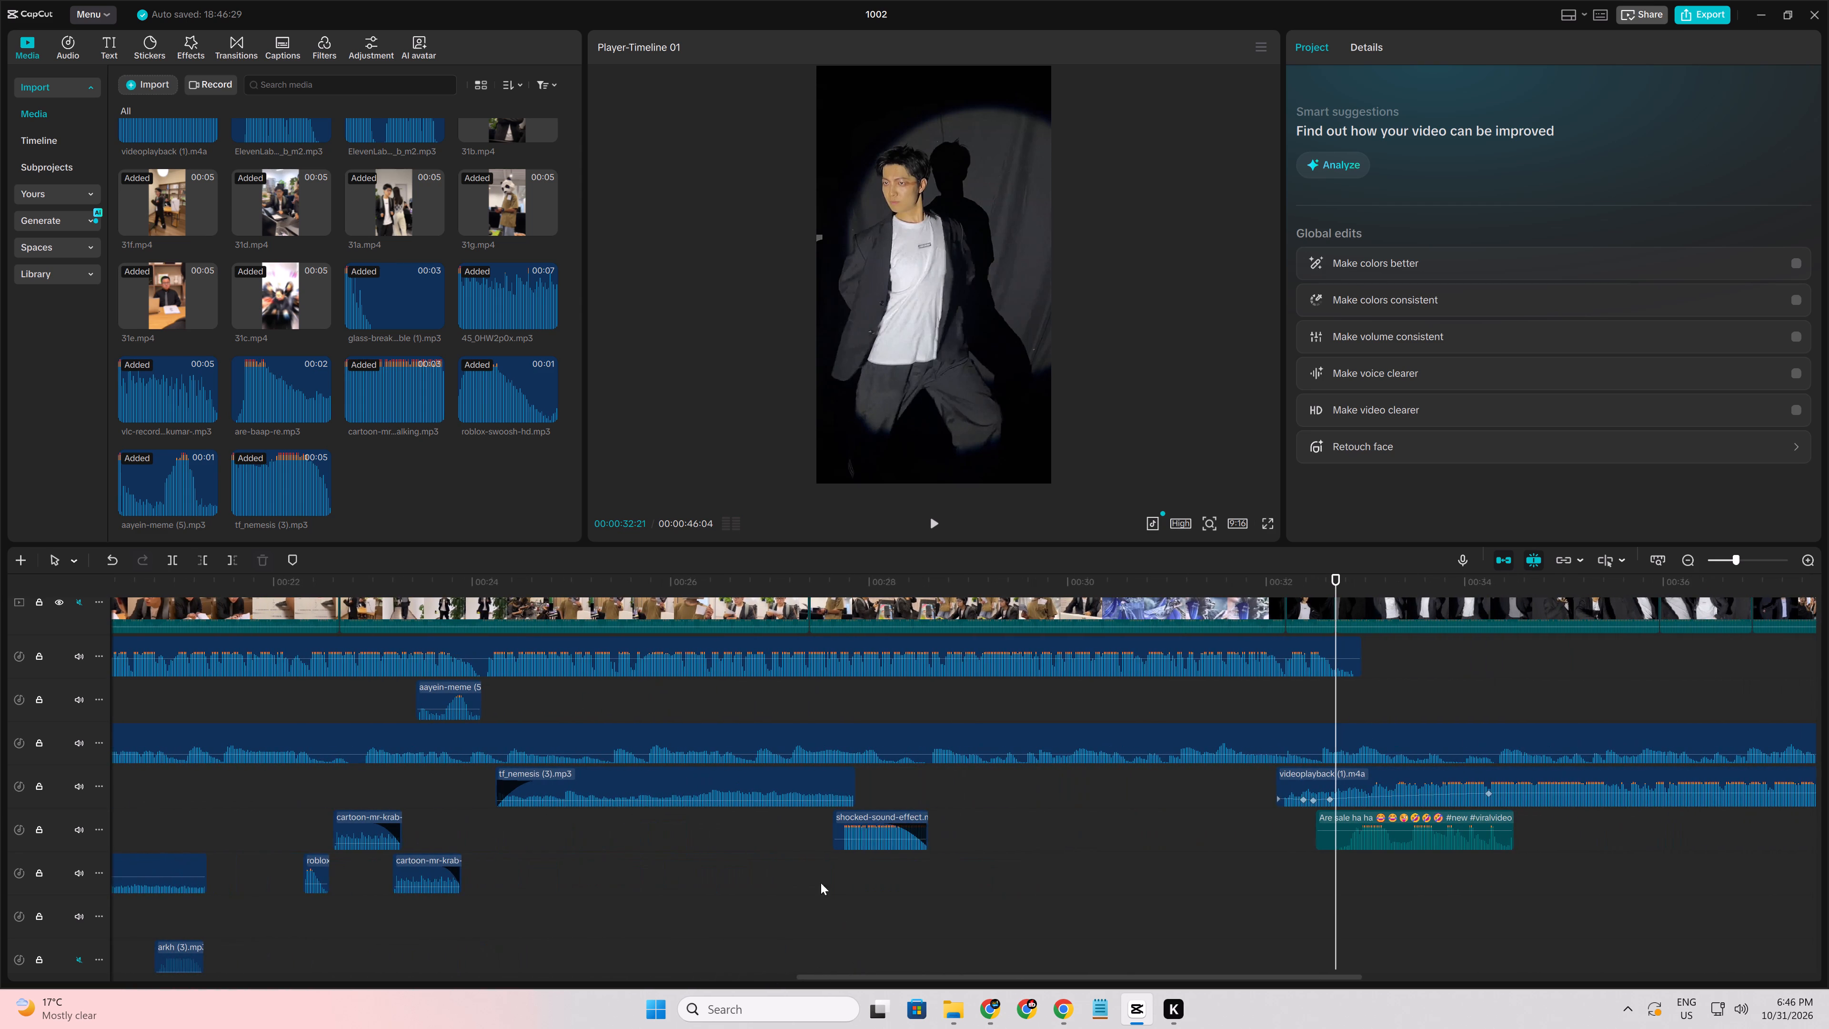
left_click(866, 838)
key("ctrl+c")
left_click(1223, 868)
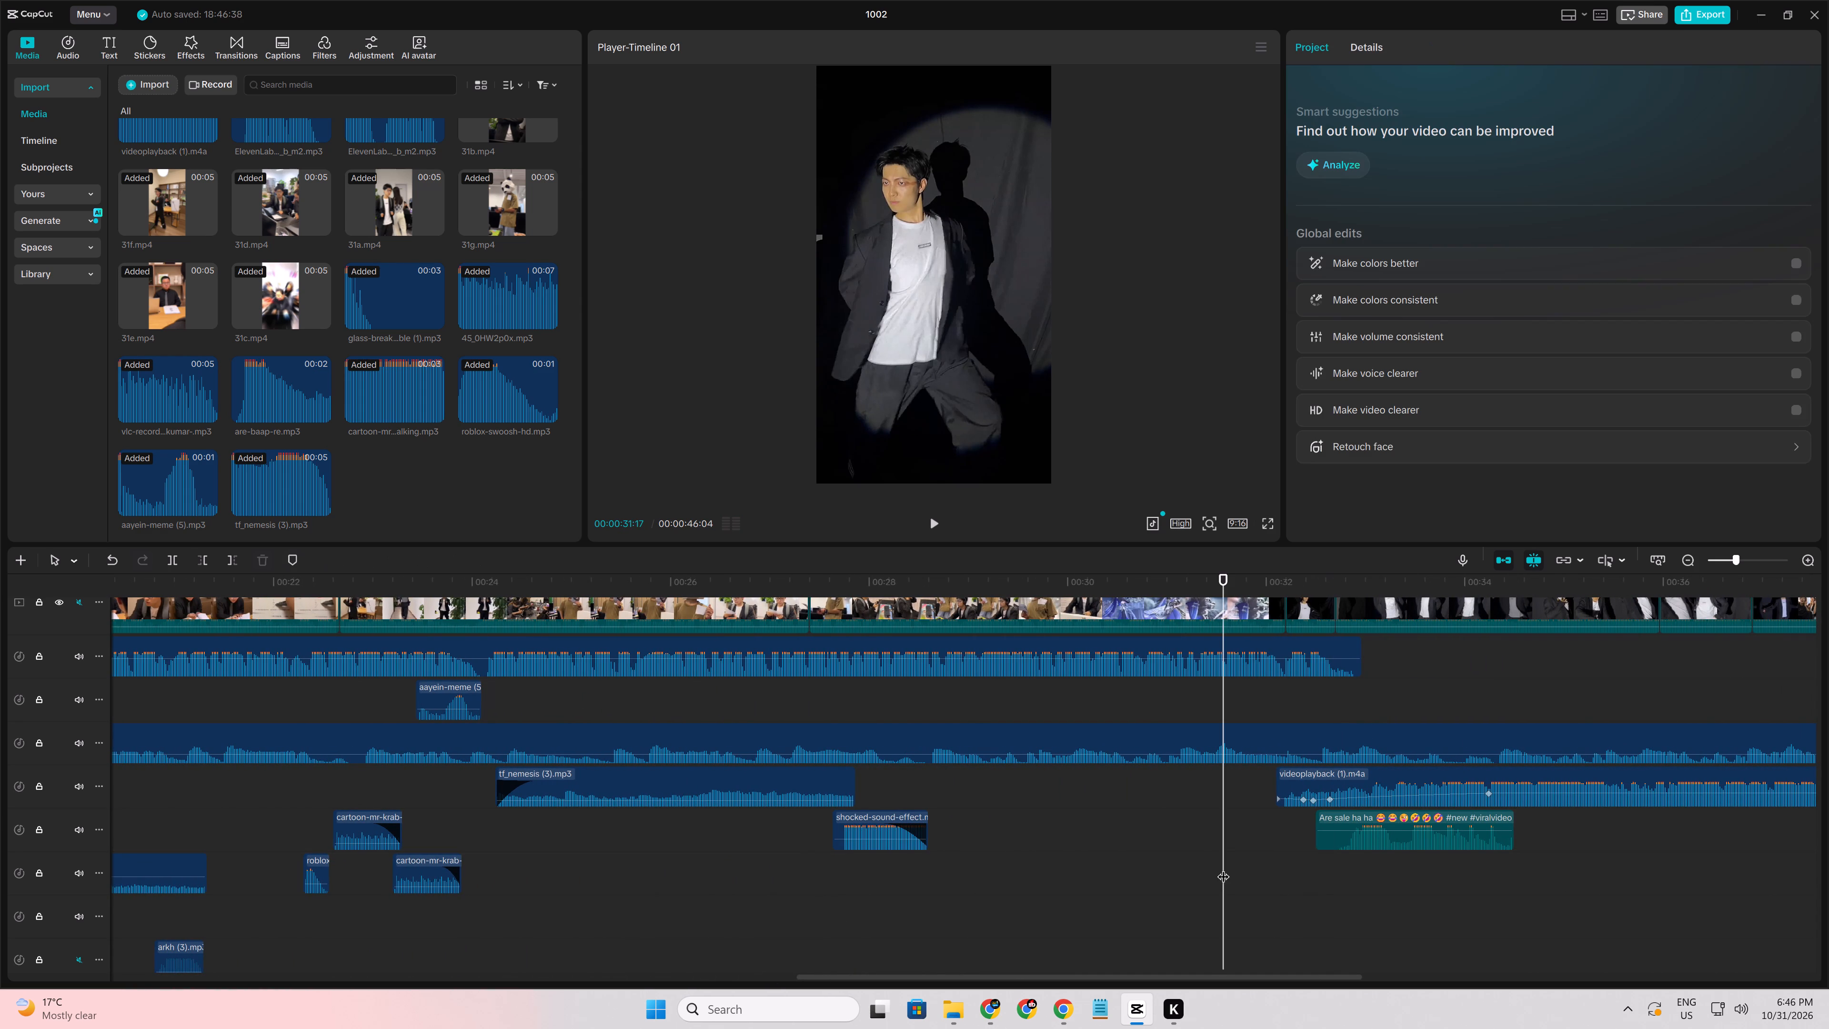
left_click_drag(1223, 868, 1270, 877)
key("ctrl+v")
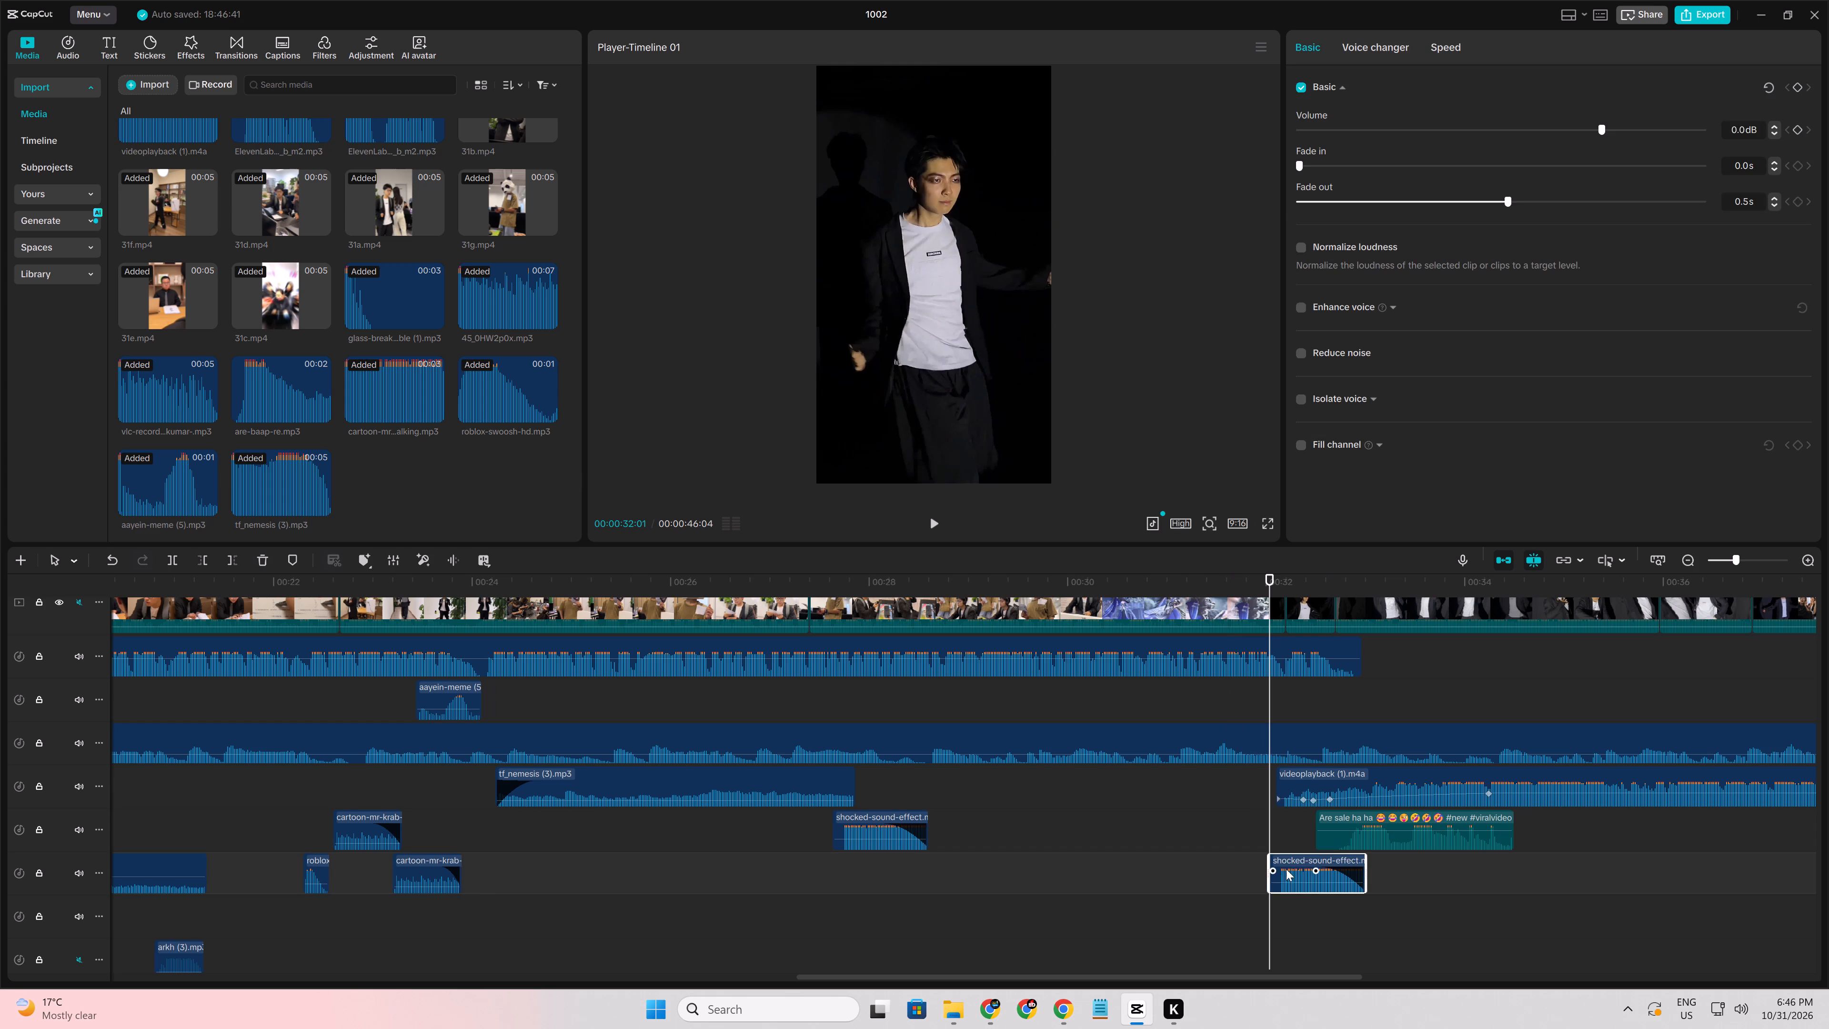
left_click_drag(1301, 859, 1278, 864)
left_click(1219, 862)
key("space")
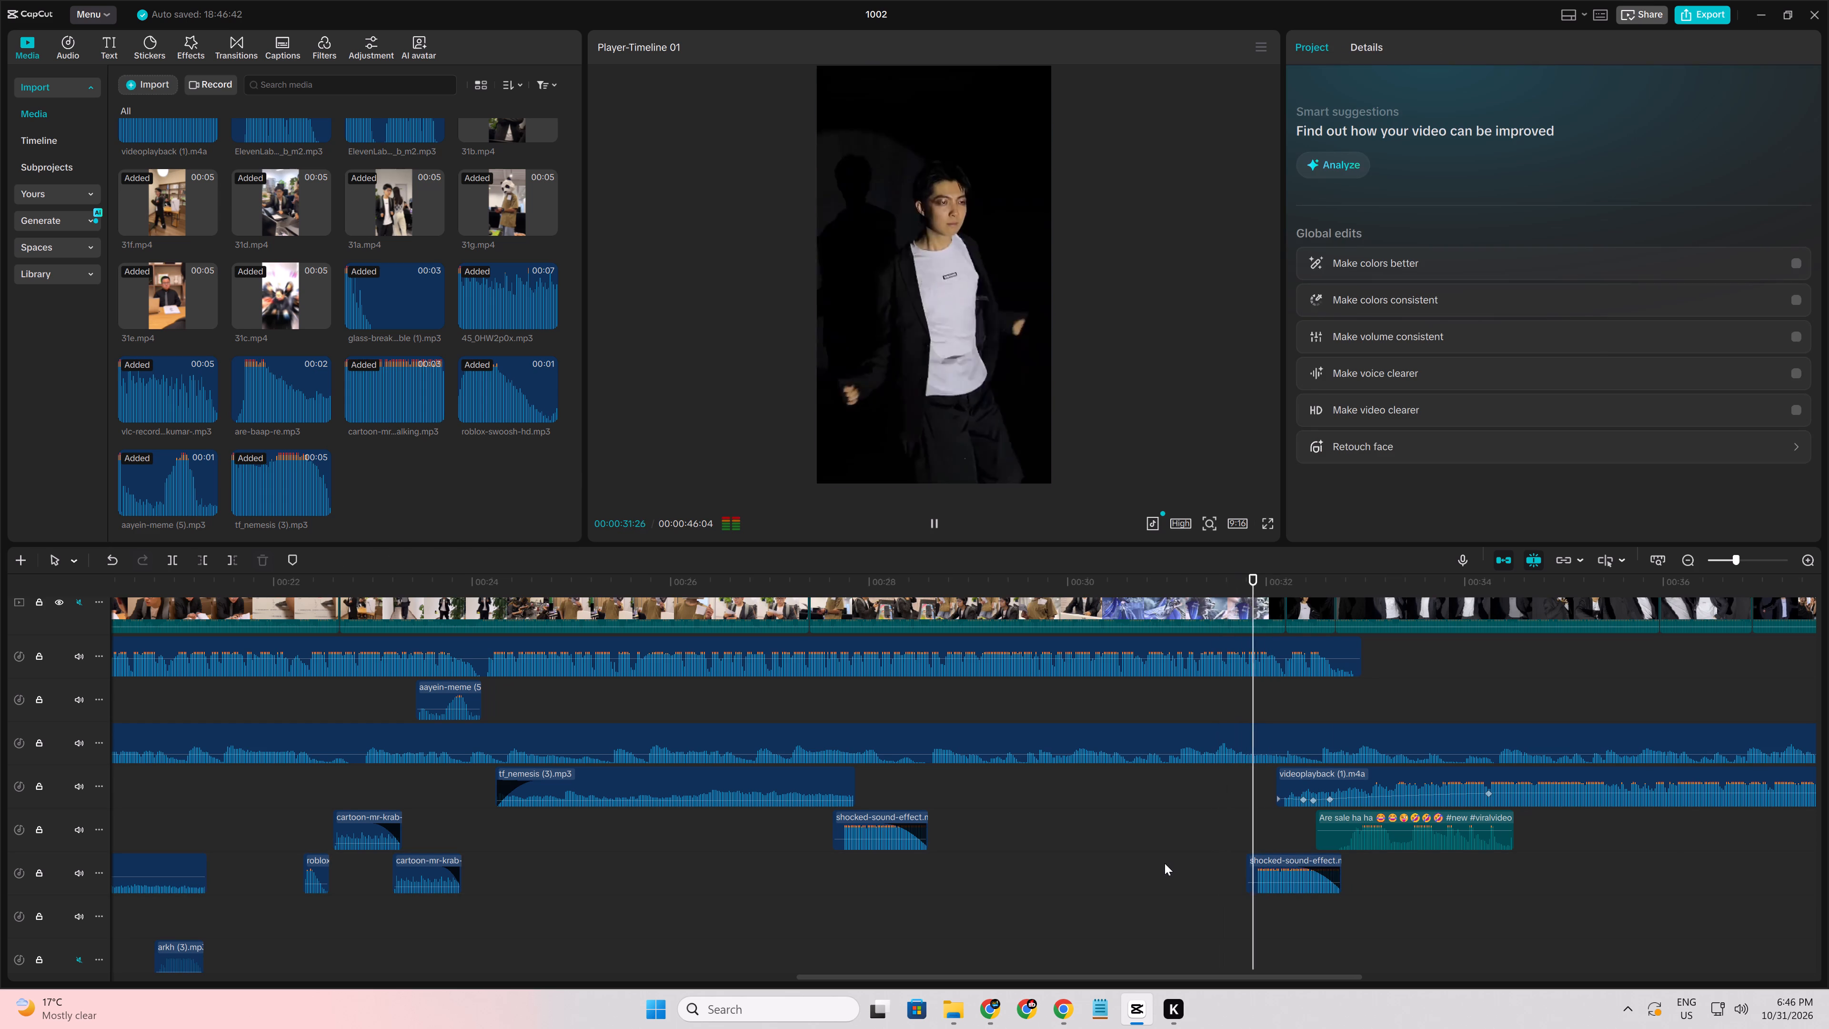
left_click(1243, 849)
key("space")
key("space")
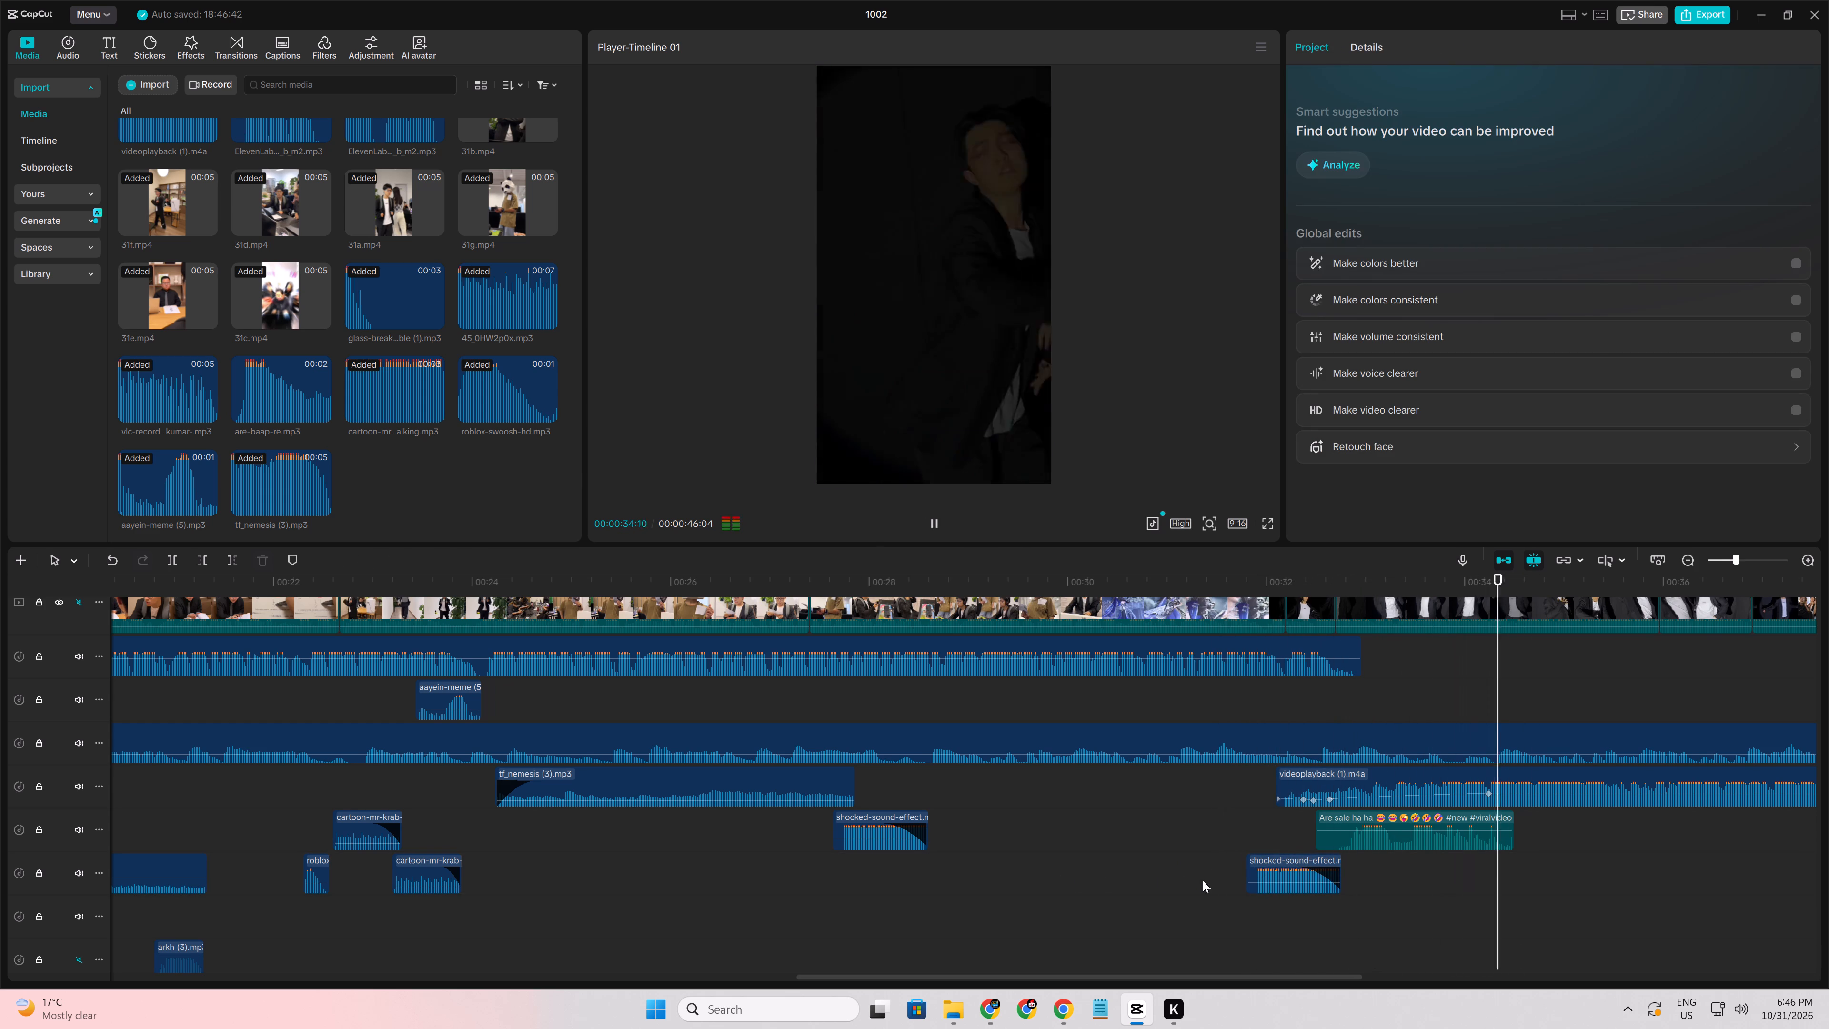
Play the video from the beginning through the office and interview shots to check sound effects against the picture.
scroll(1203, 880, "down", 5, "ctrl")
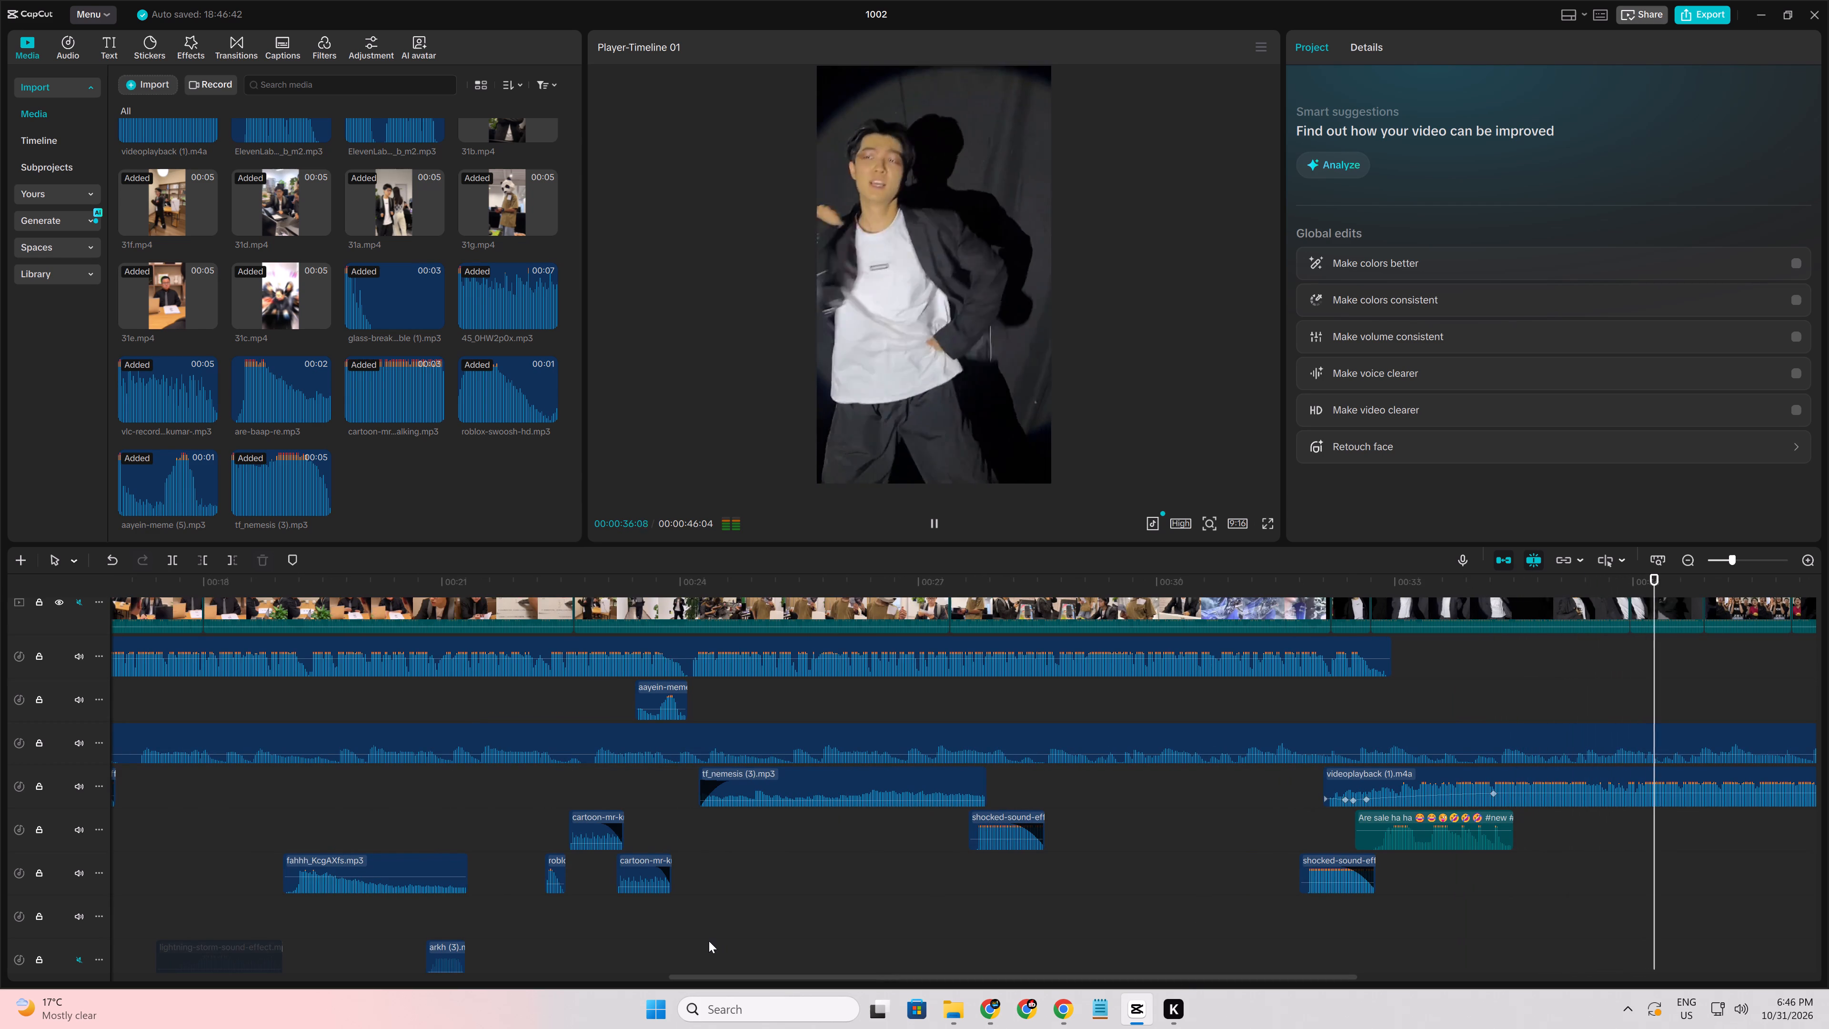
left_click(773, 927)
left_click_drag(773, 927, 0, 937)
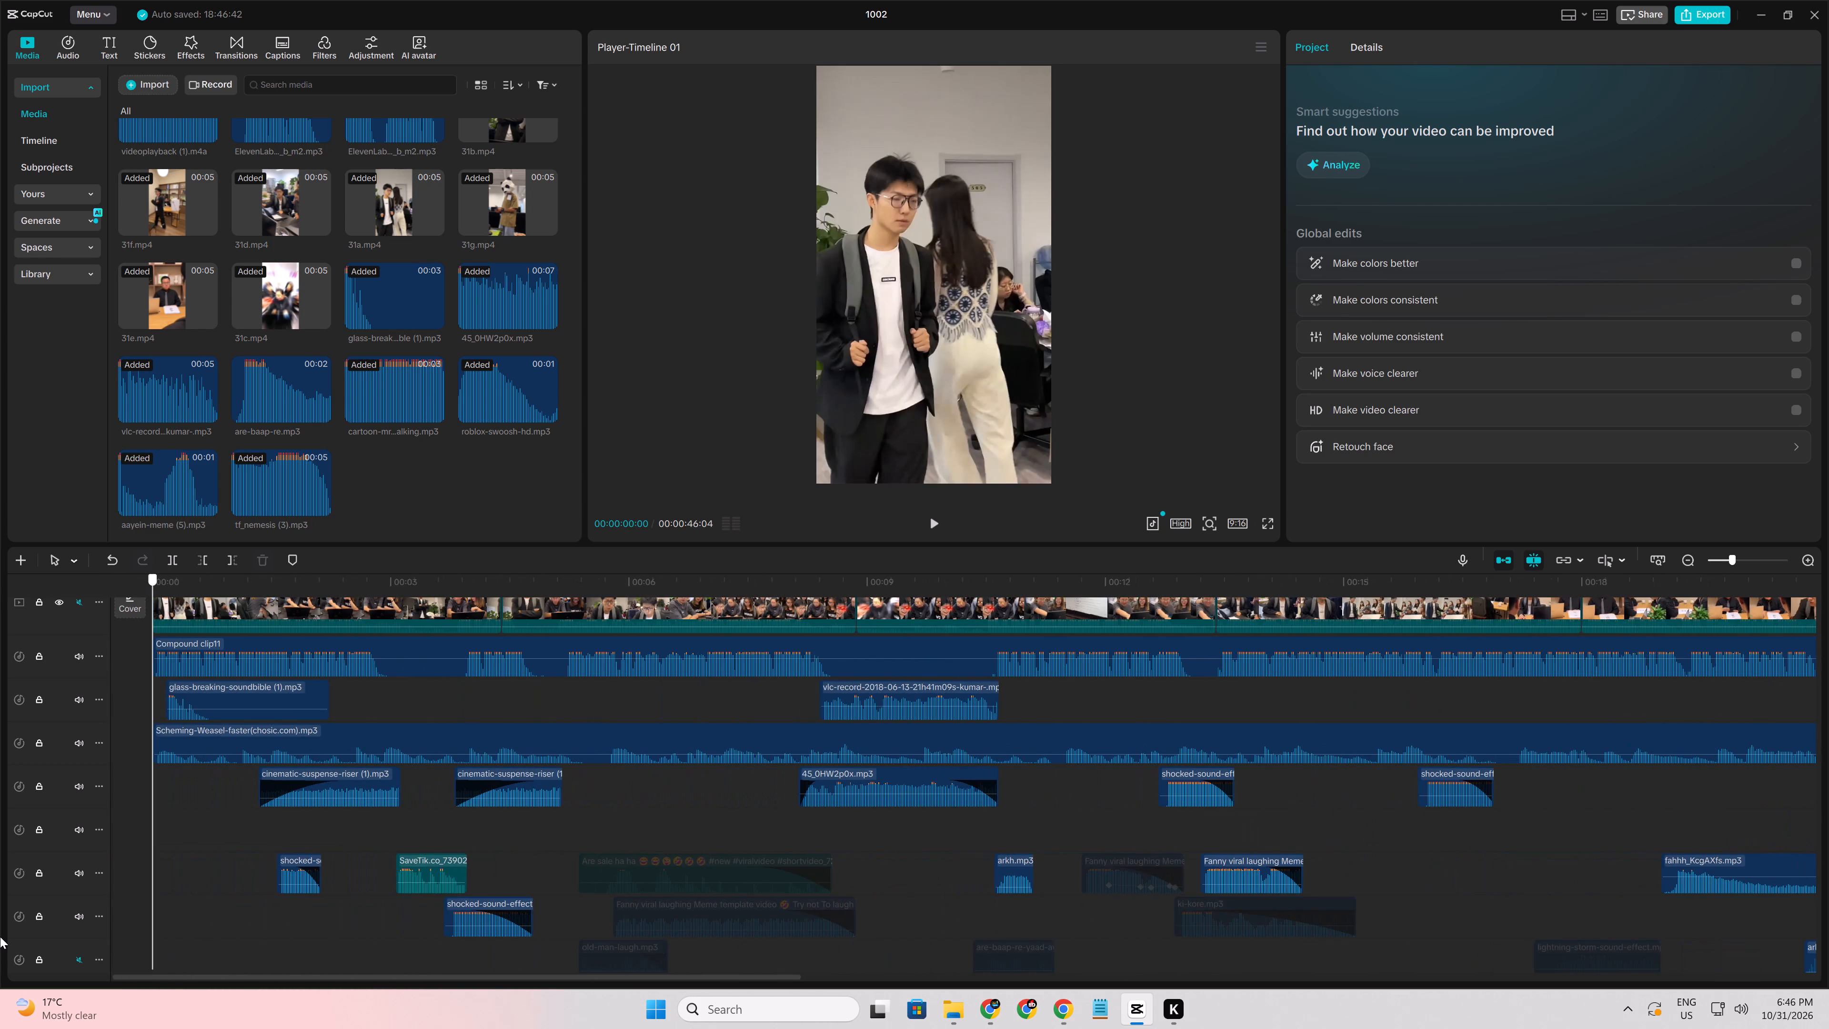
left_click_drag(0, 937, 0, 935)
key("space")
scroll(276, 878, "down", 12, "ctrl")
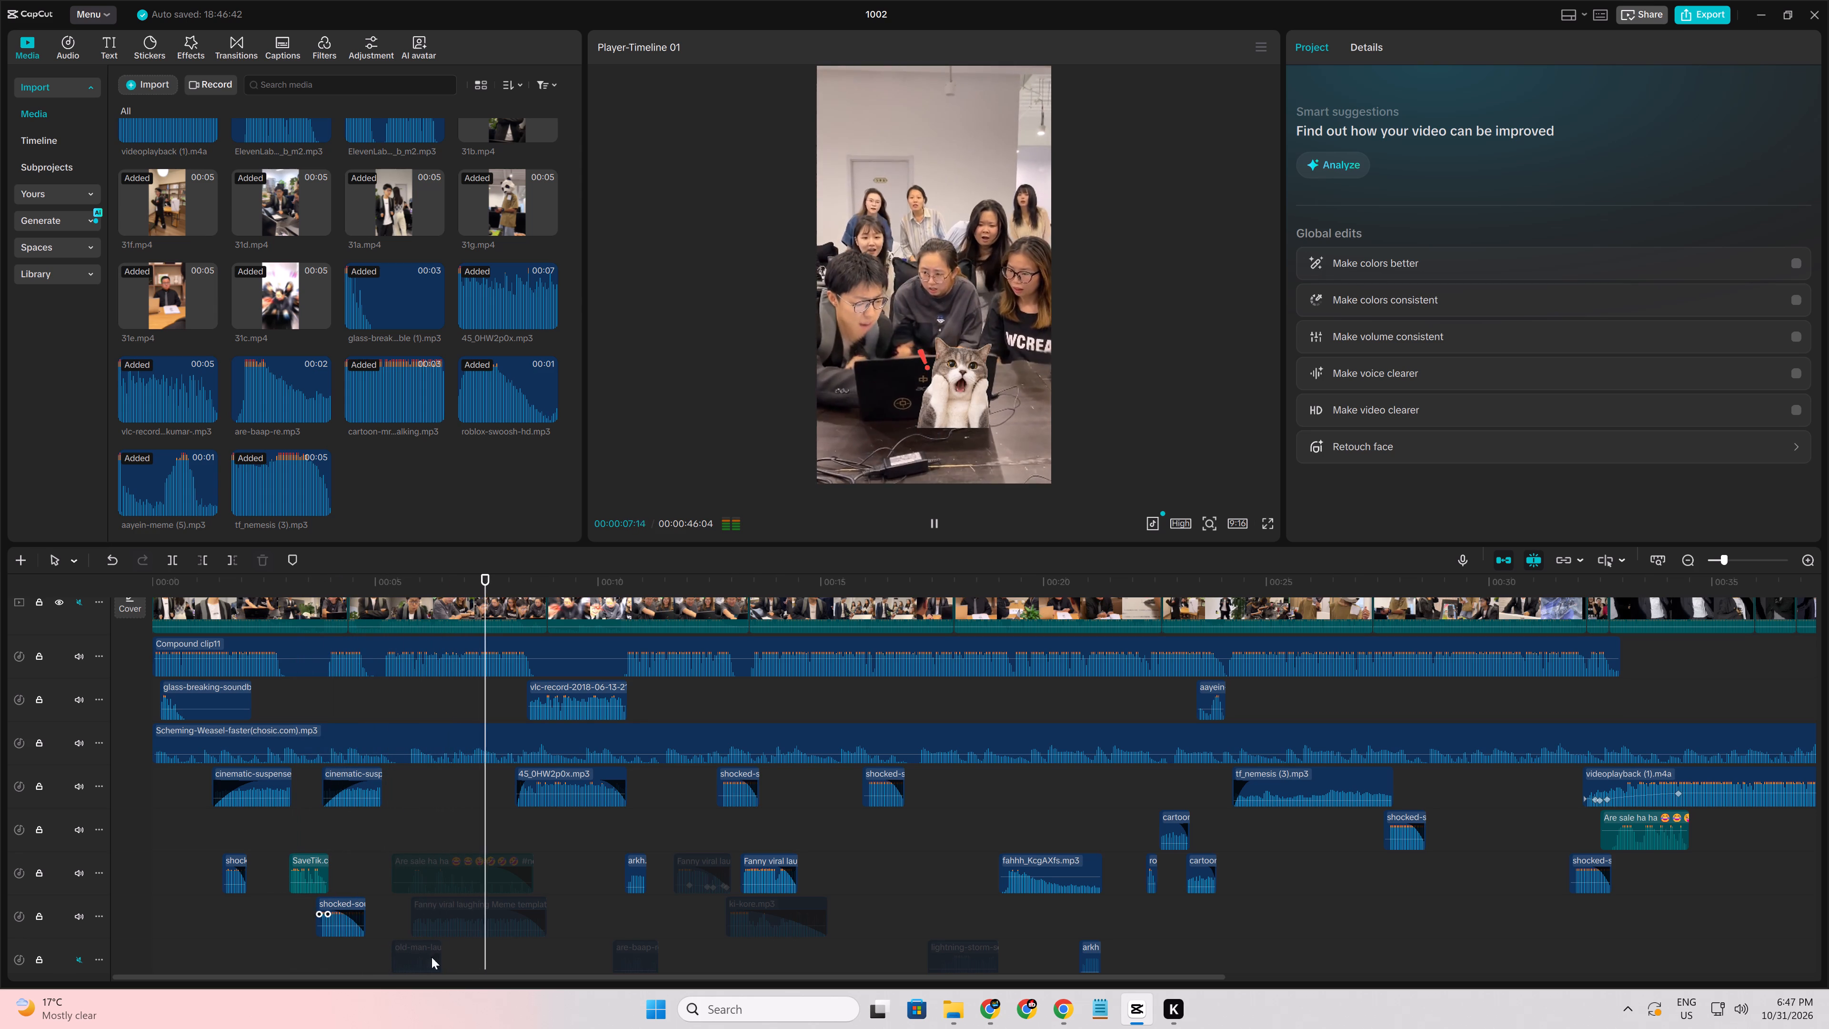
left_click_drag(478, 978, 508, 985)
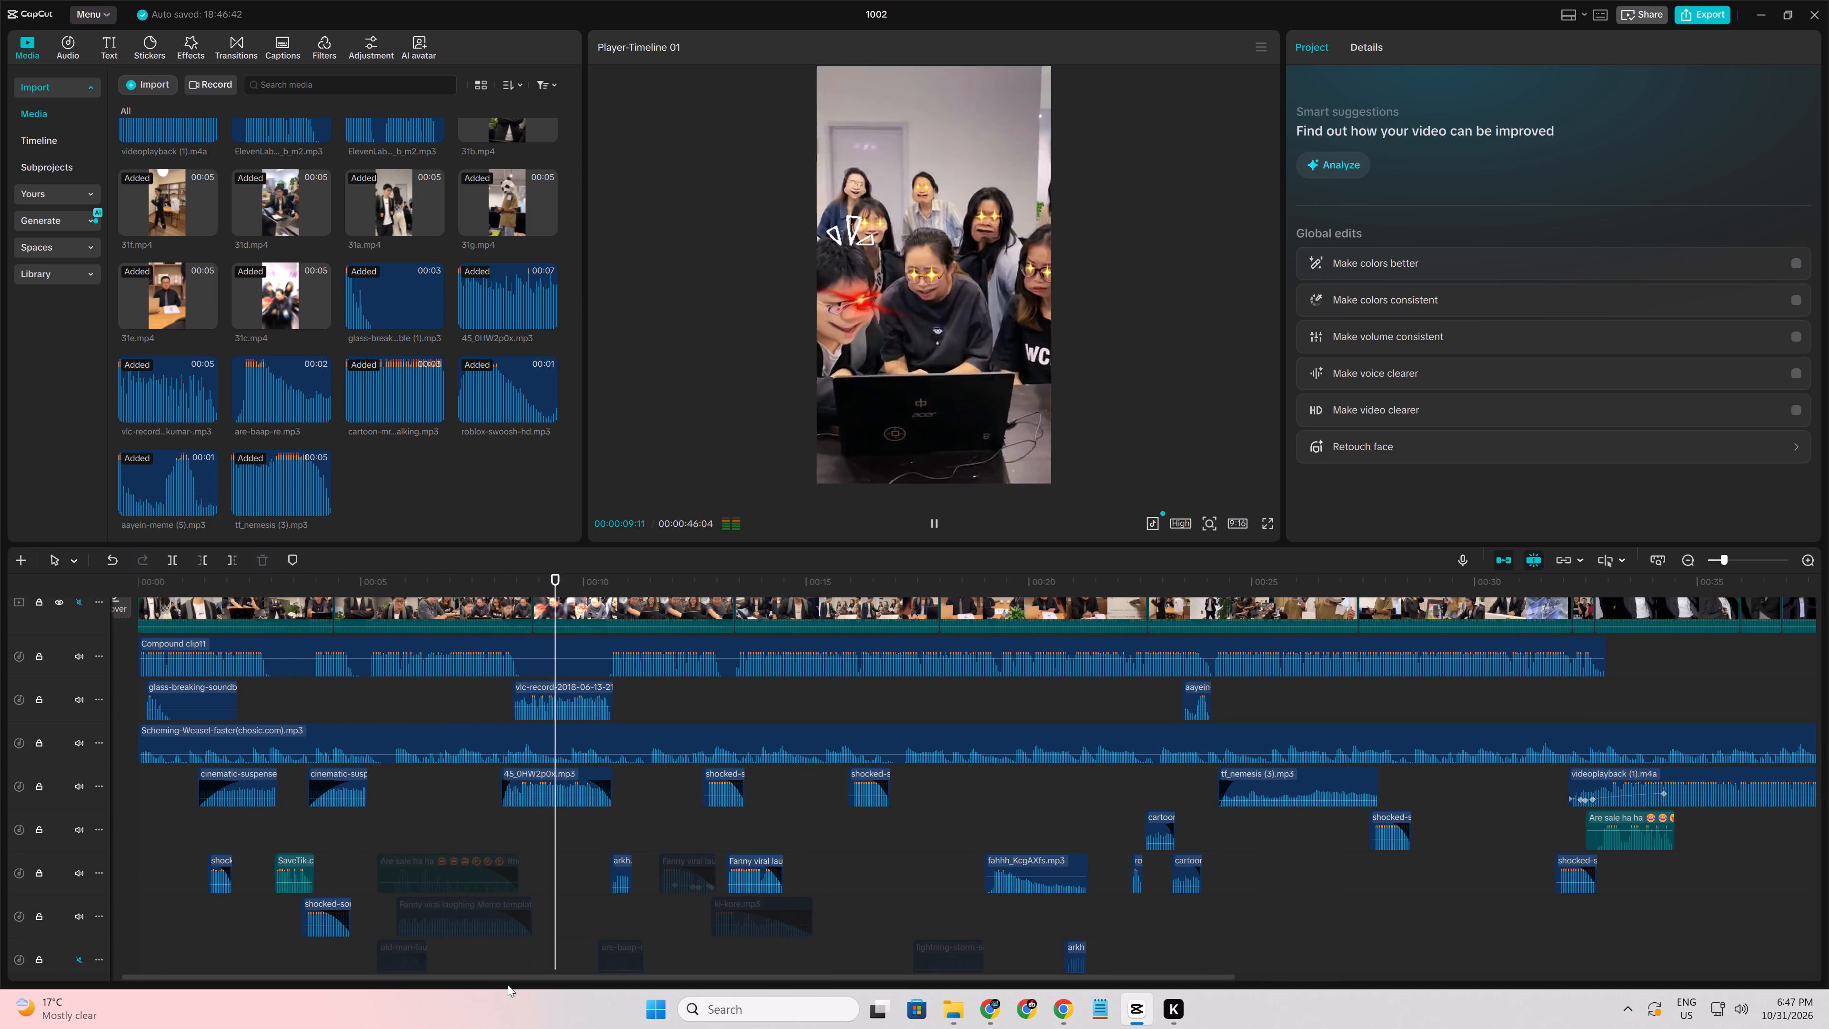
left_click_drag(508, 985, 545, 987)
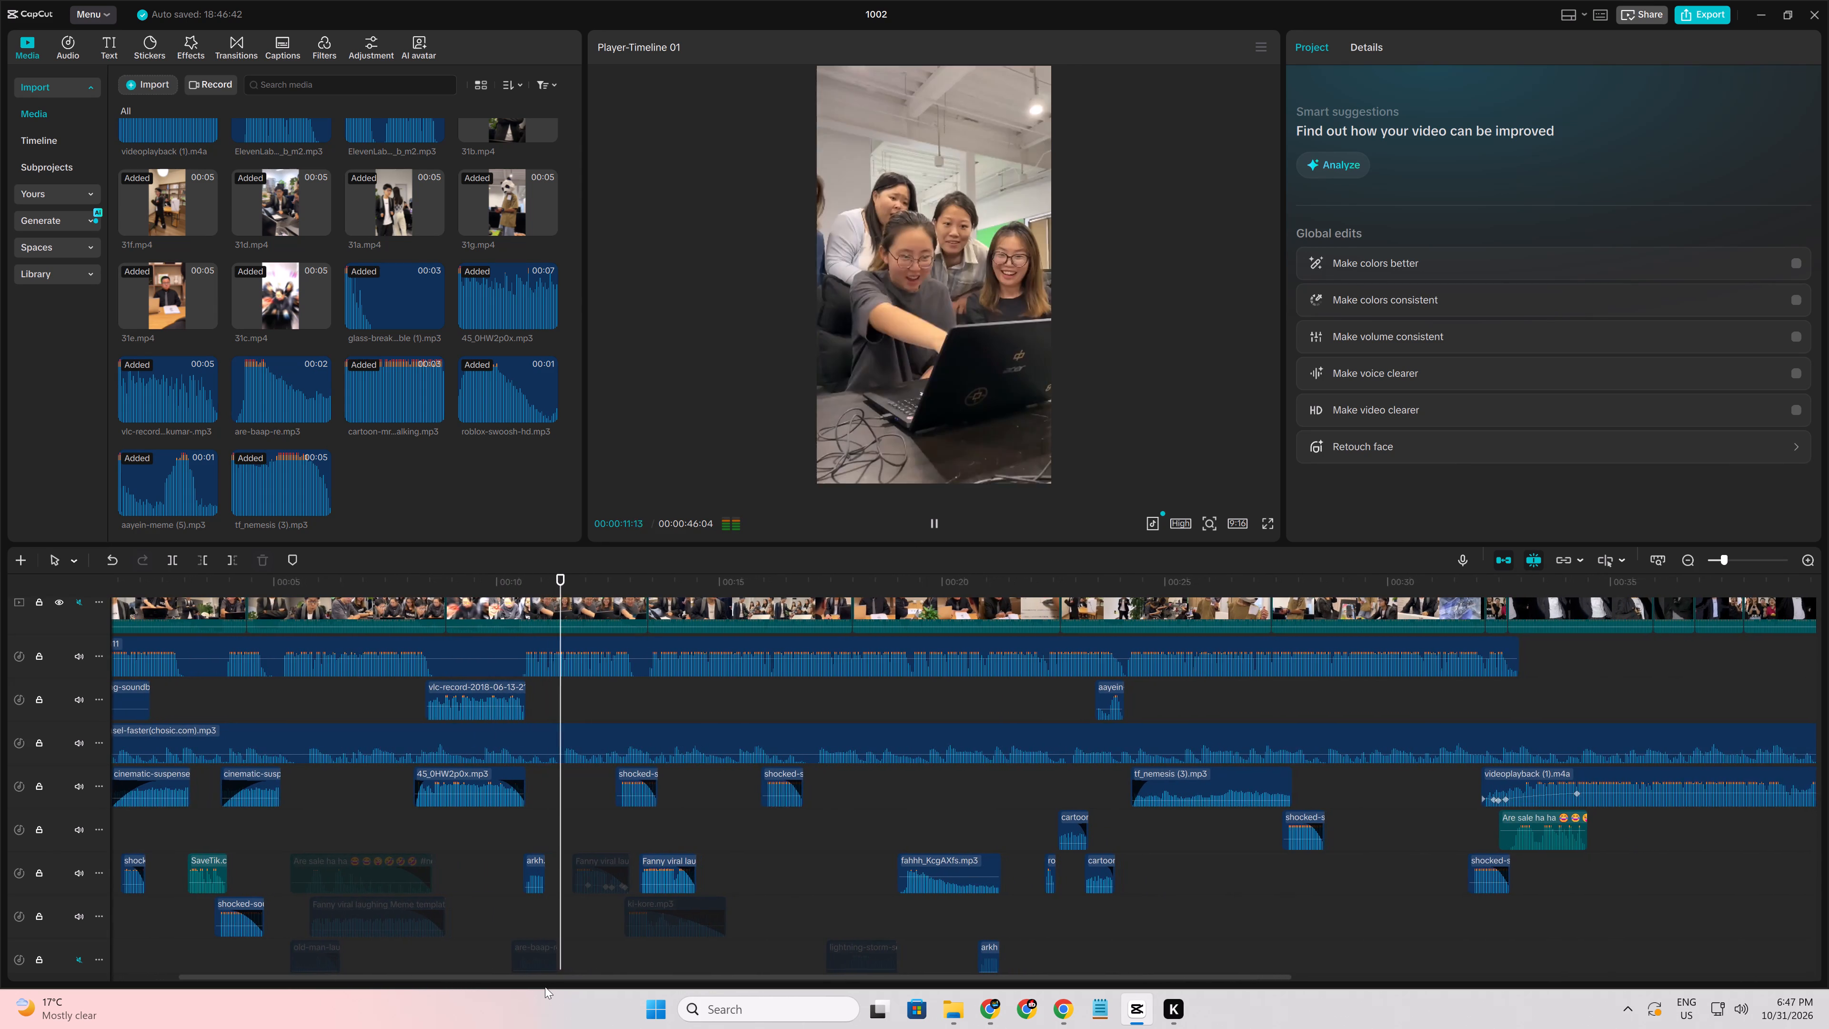
left_click_drag(545, 987, 613, 987)
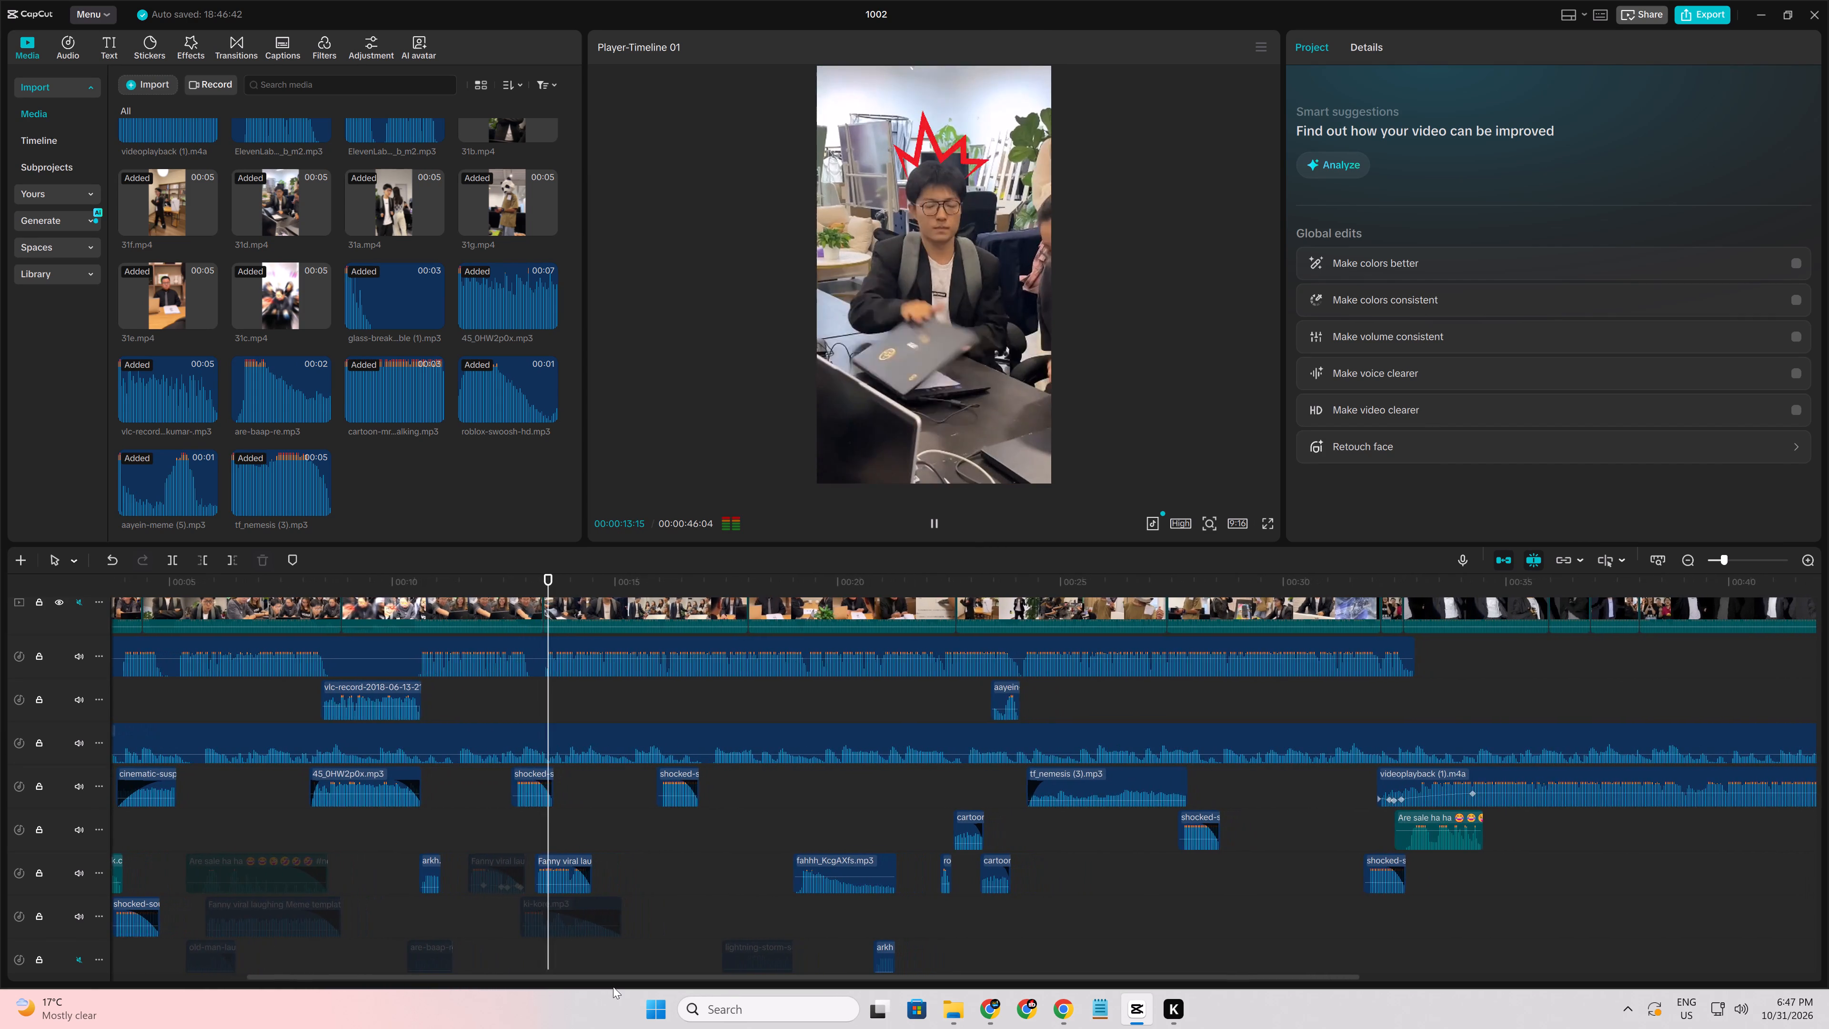
left_click_drag(613, 987, 624, 987)
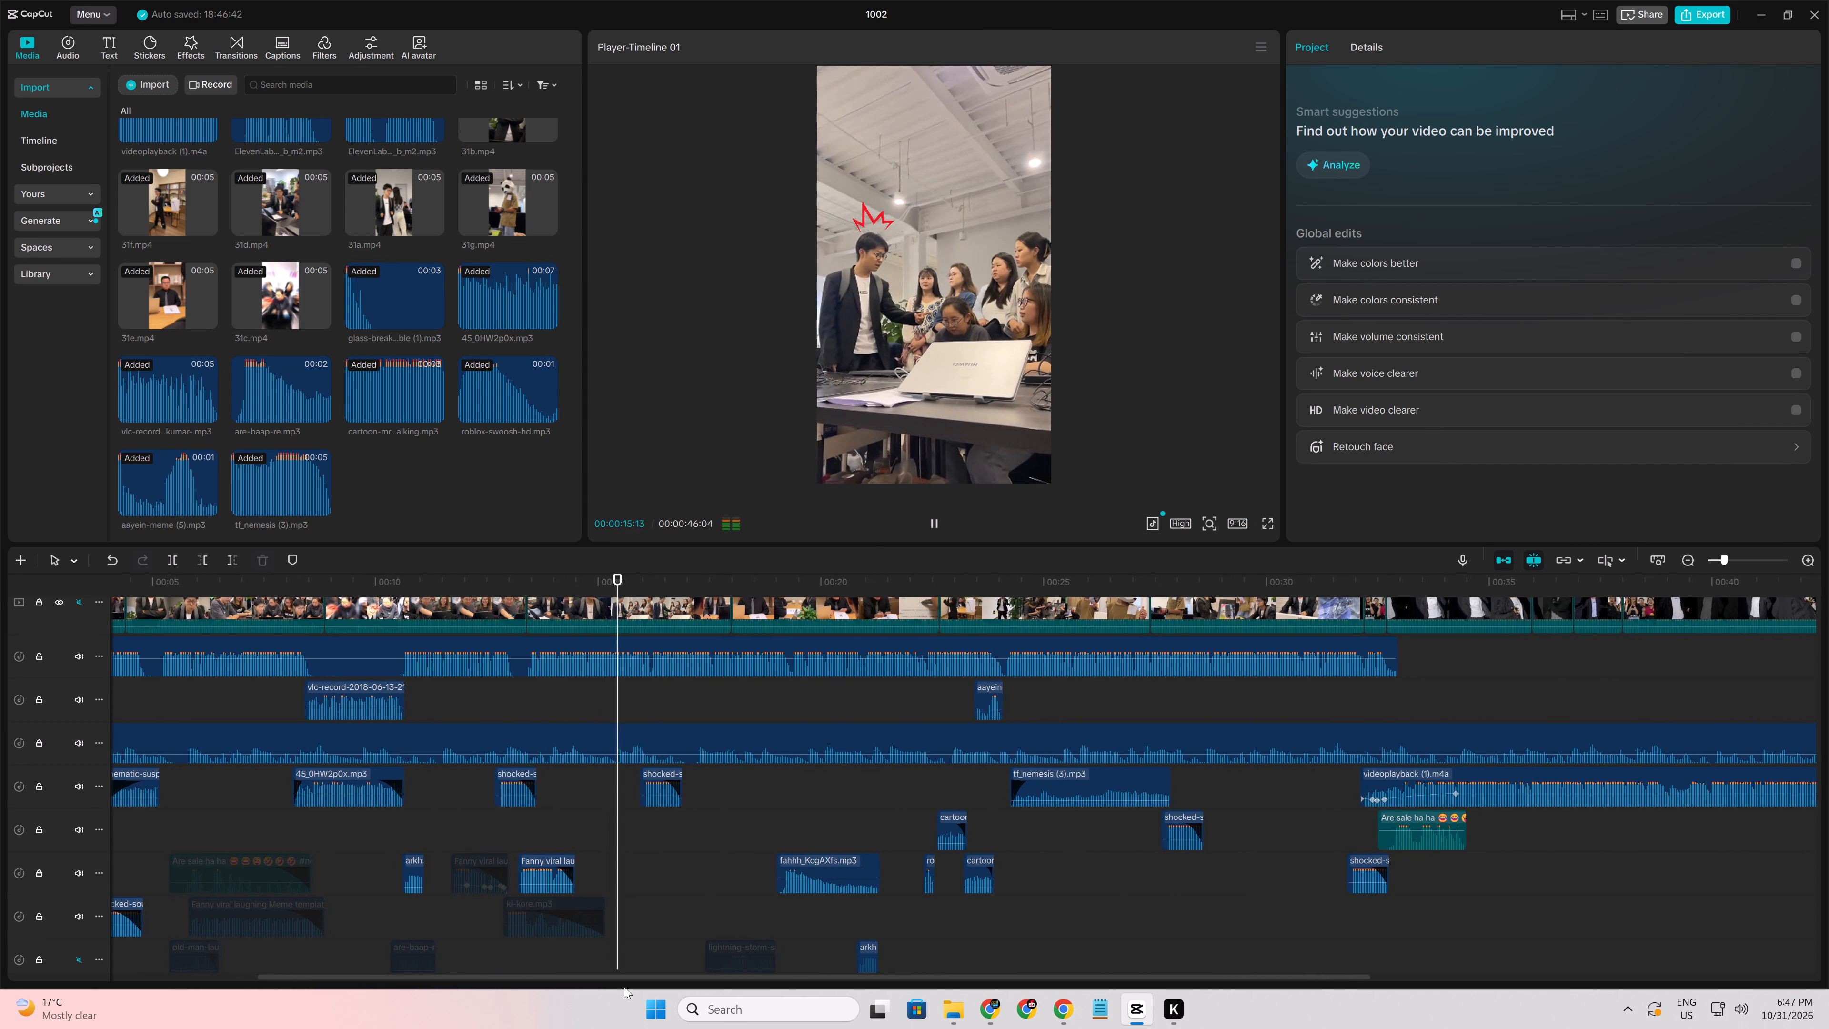
left_click_drag(624, 987, 637, 988)
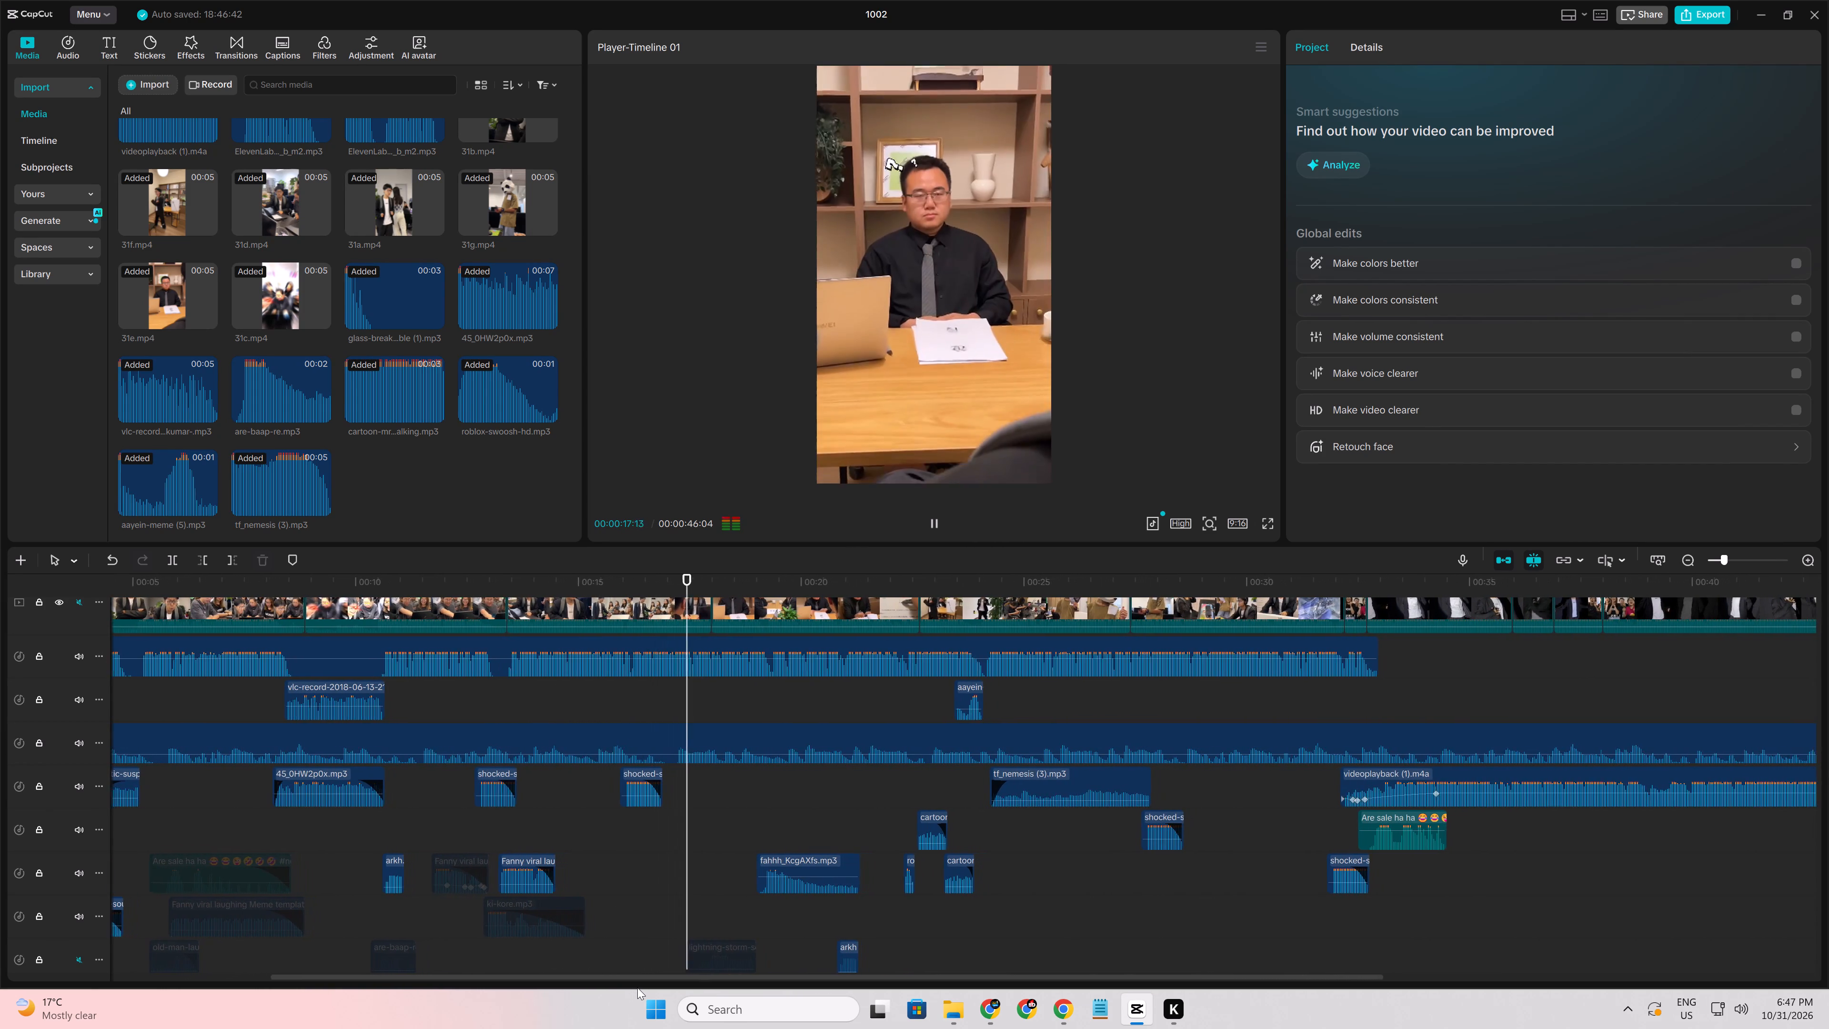
left_click_drag(637, 988, 656, 991)
Trim the end of the second ki-kore clip back to about 00:00:20:18, before the contract-signing shot, and replay from before the clip.
scroll(658, 991, "down", 4)
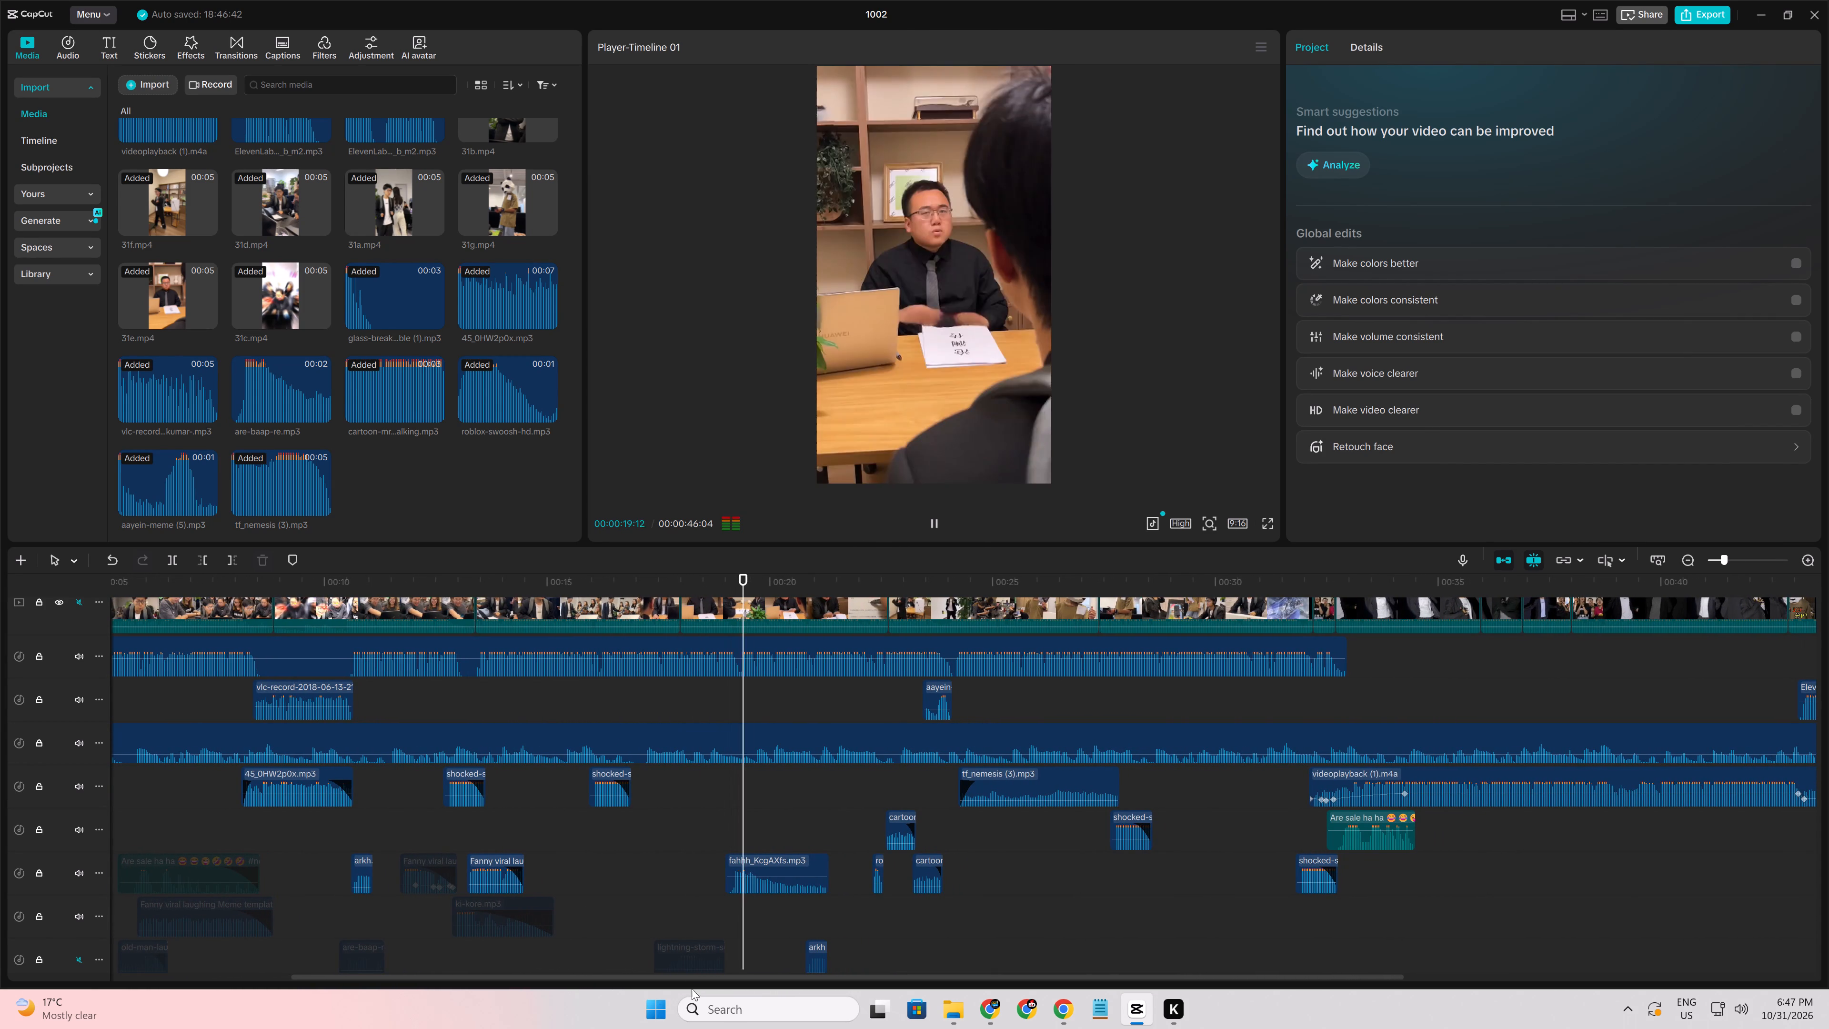
scroll(695, 984, "down", 3)
scroll(764, 949, "down", 4)
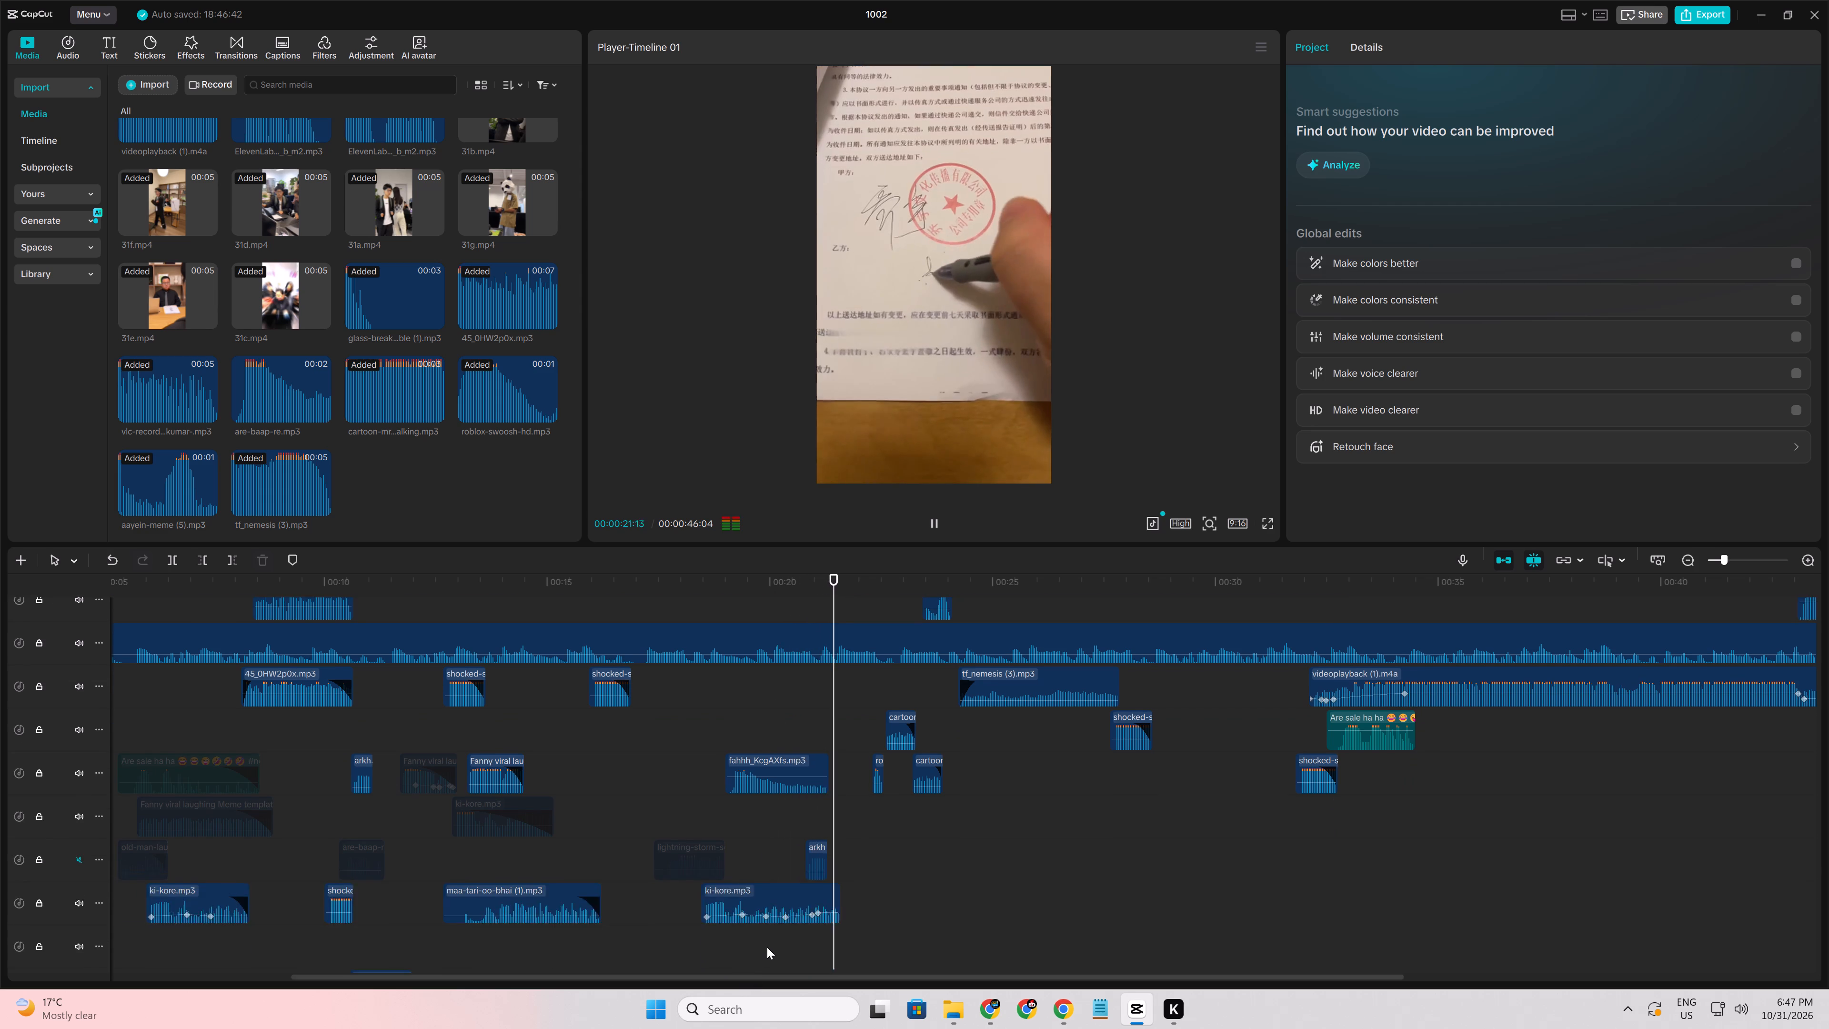
scroll(767, 947, "down", 4)
left_click(784, 898)
left_click_drag(784, 898, 803, 902)
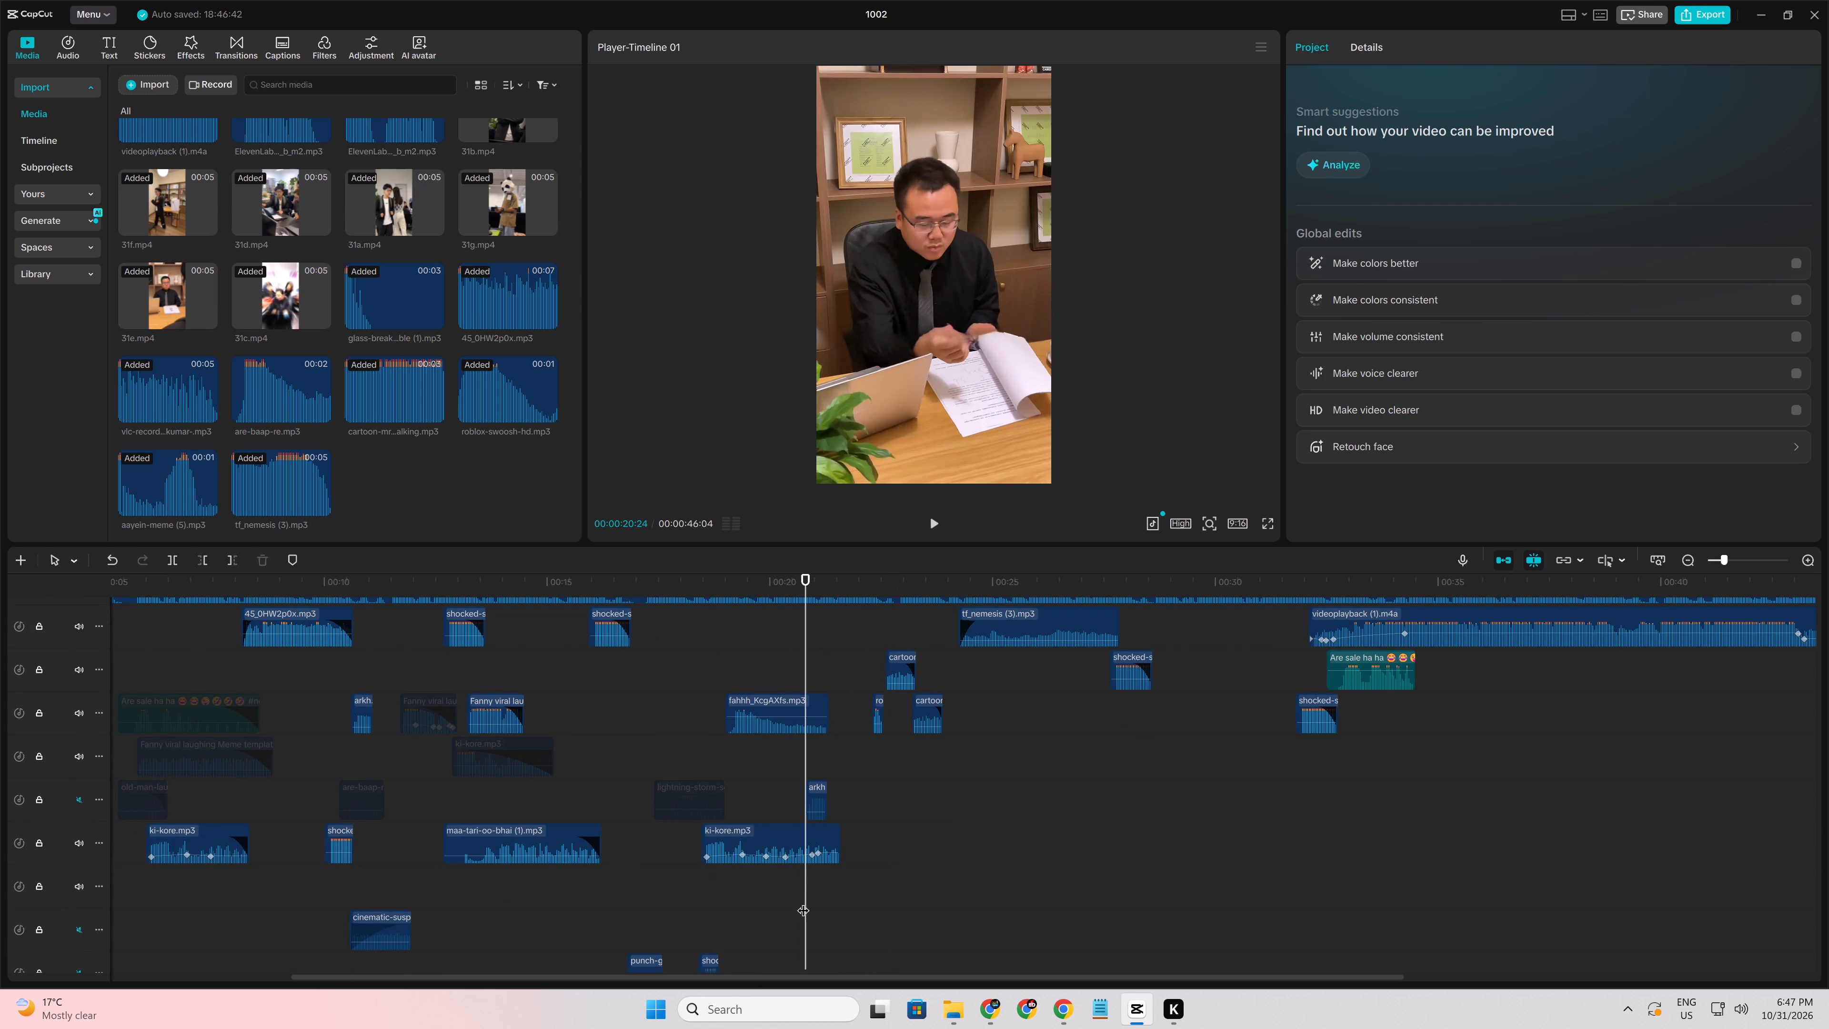
left_click(788, 858)
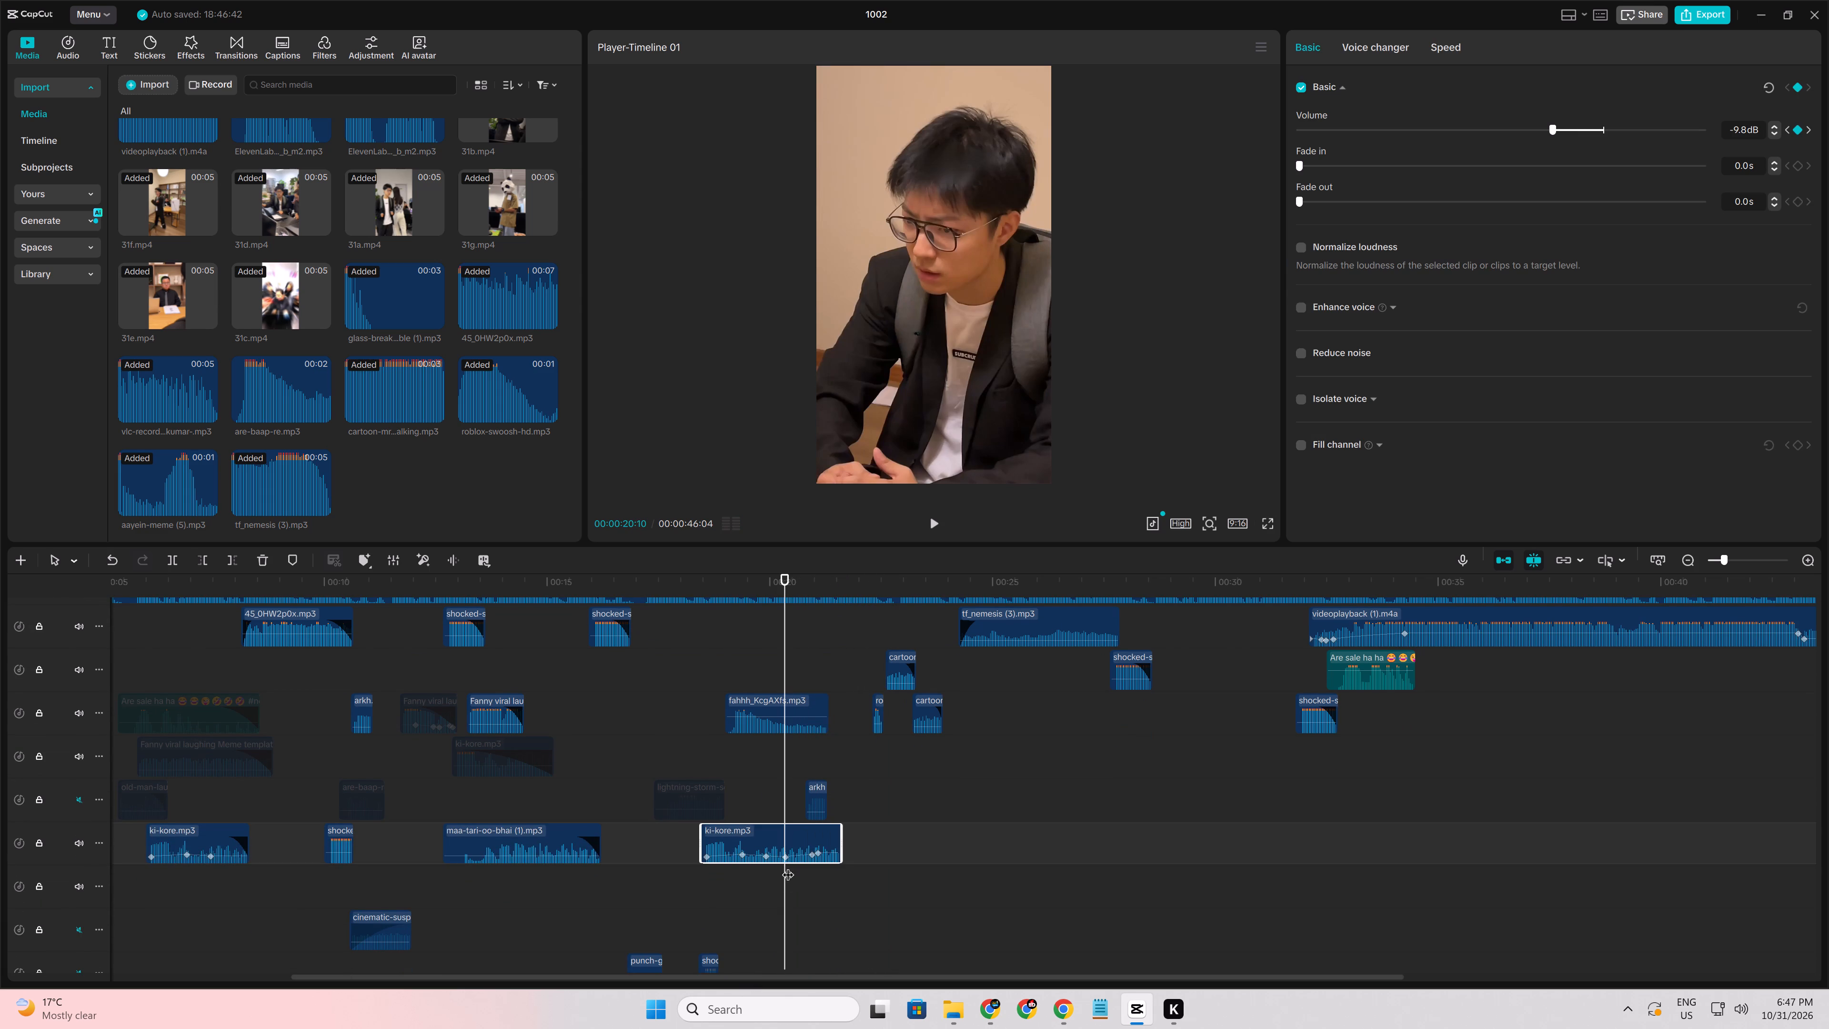
left_click(738, 885)
key("space")
key("space")
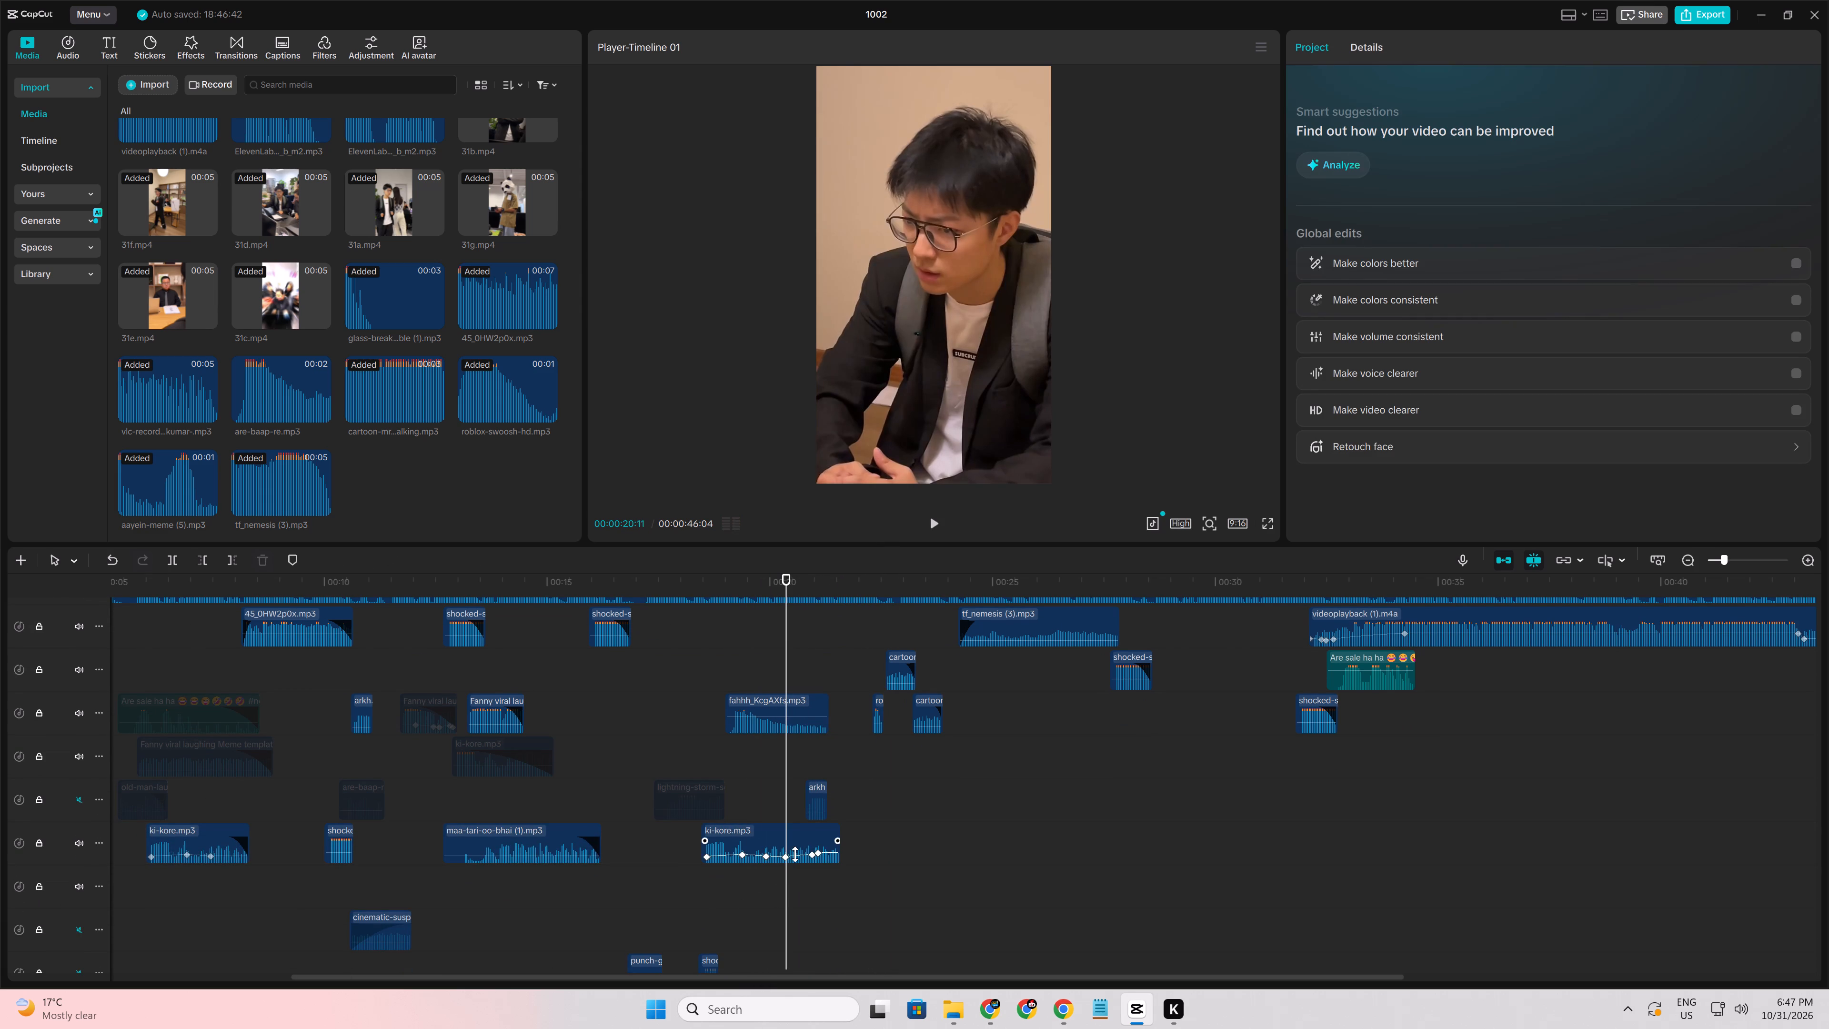
key("space")
key("space")
left_click(795, 854)
key("w")
left_click(671, 899)
key("space")
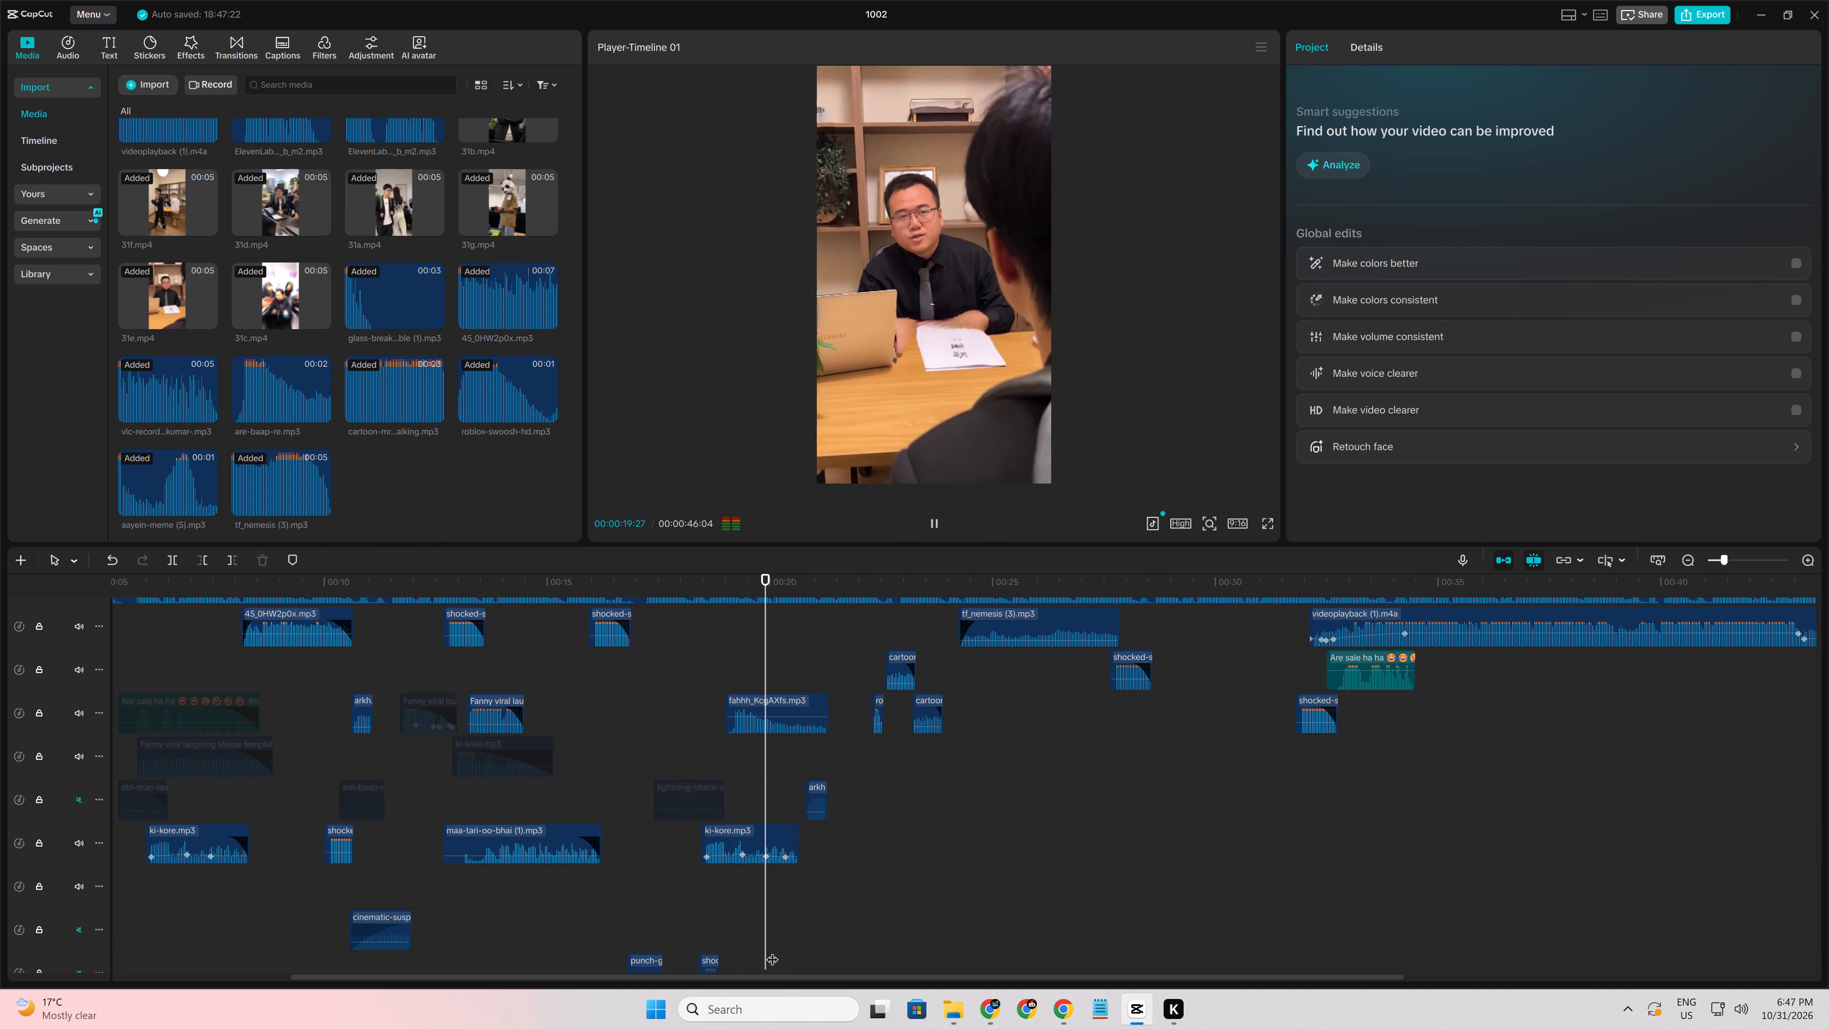
Play on from the contract-signing shot through the office and panda-mask shots to about 00:00:29:17, checking sound effects against the picture.
left_click_drag(813, 979, 888, 967)
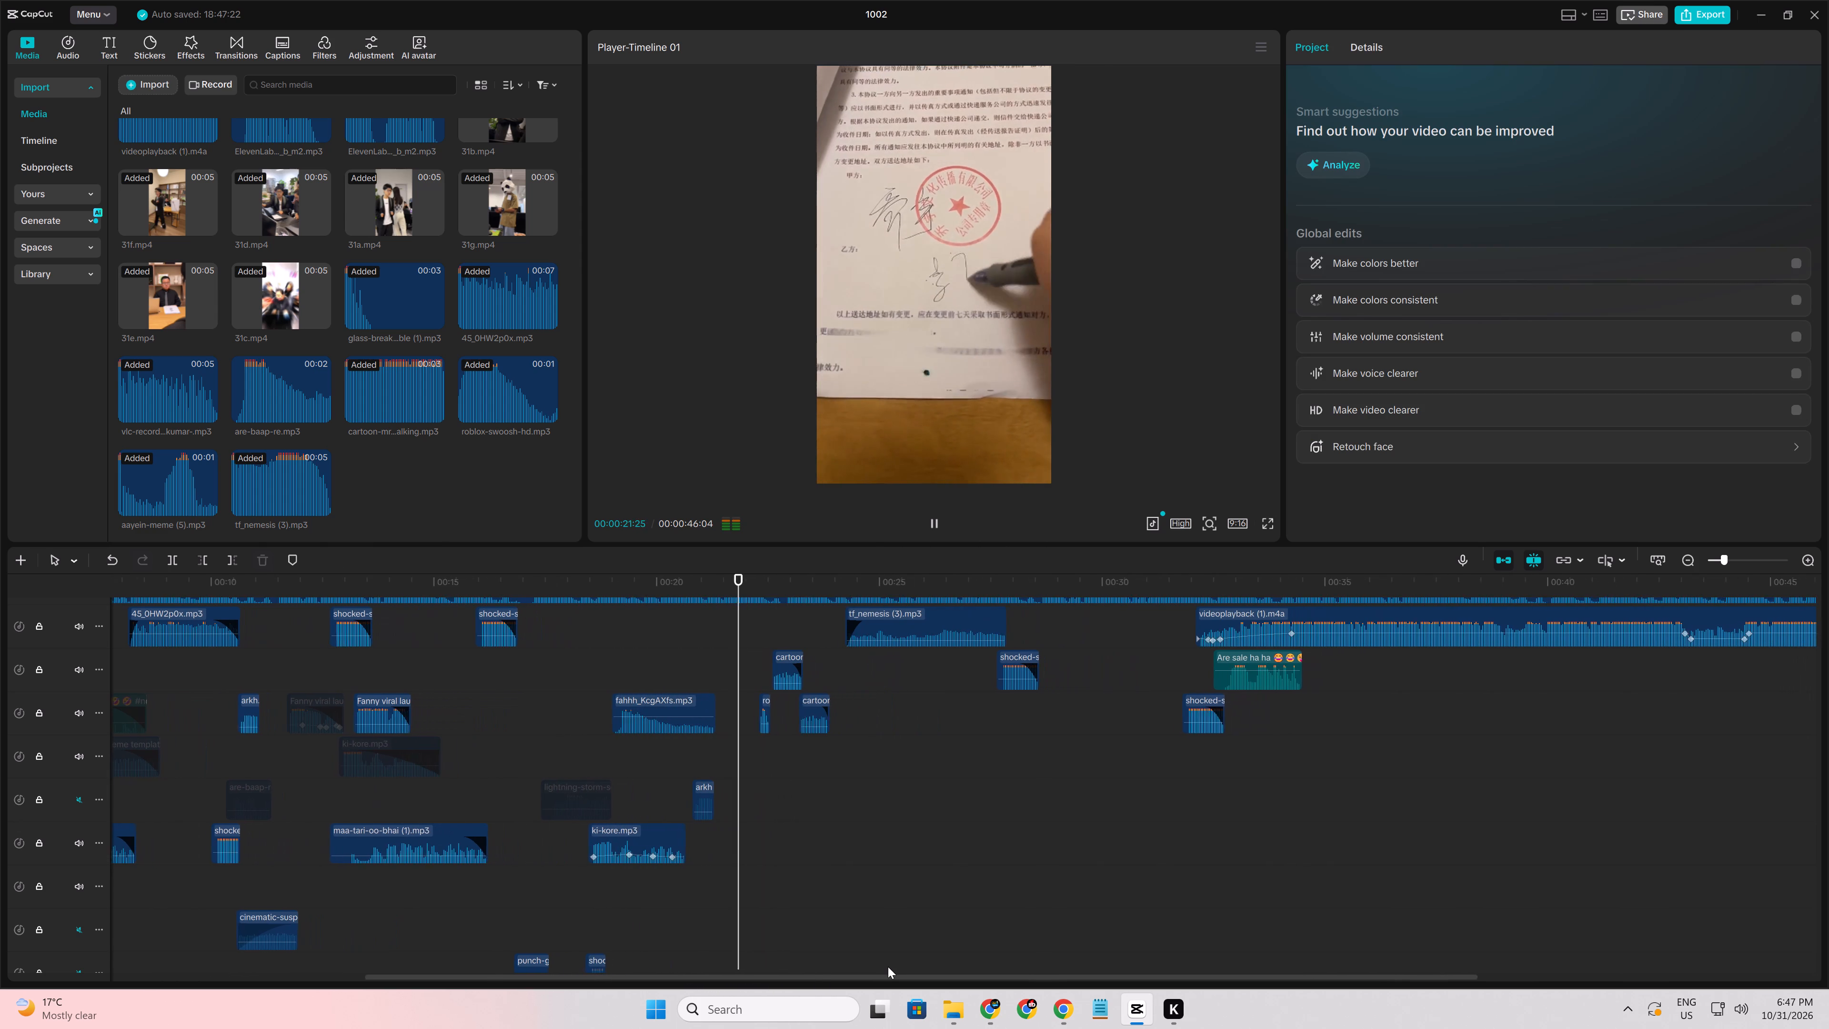
left_click_drag(888, 967, 925, 959)
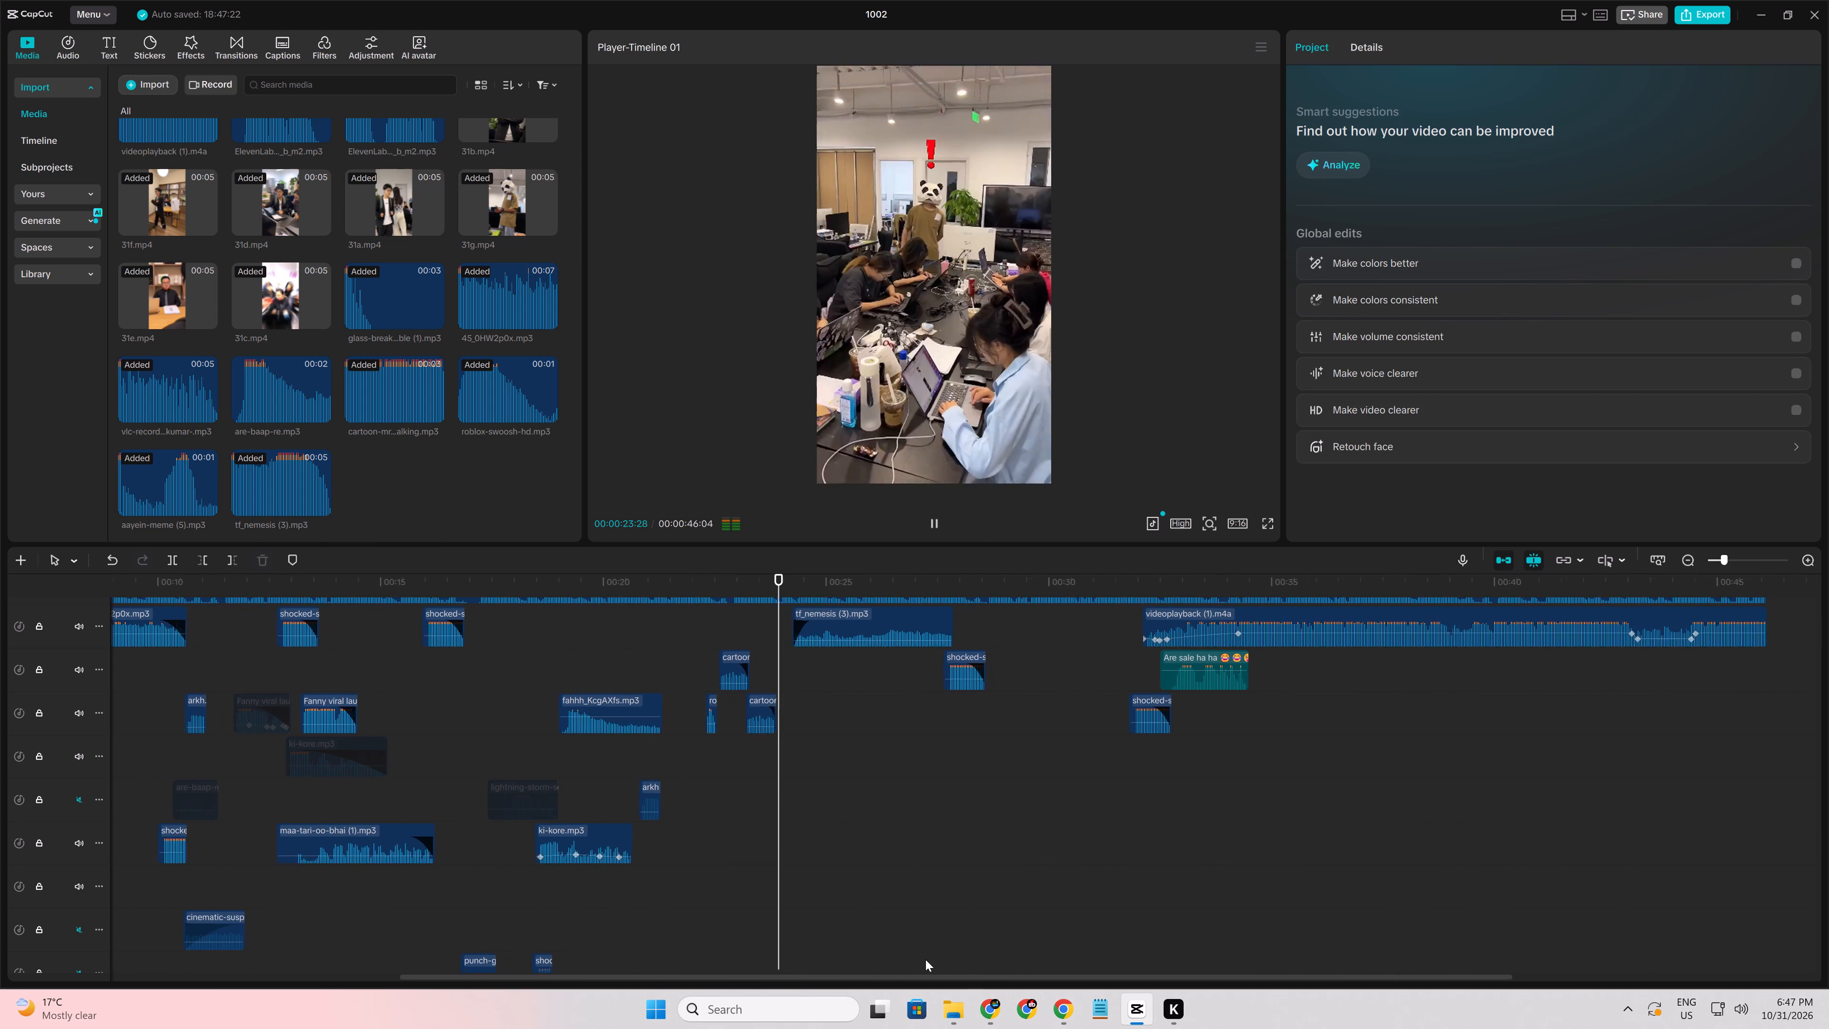
left_click_drag(925, 959, 936, 958)
scroll(852, 925, "up", 3)
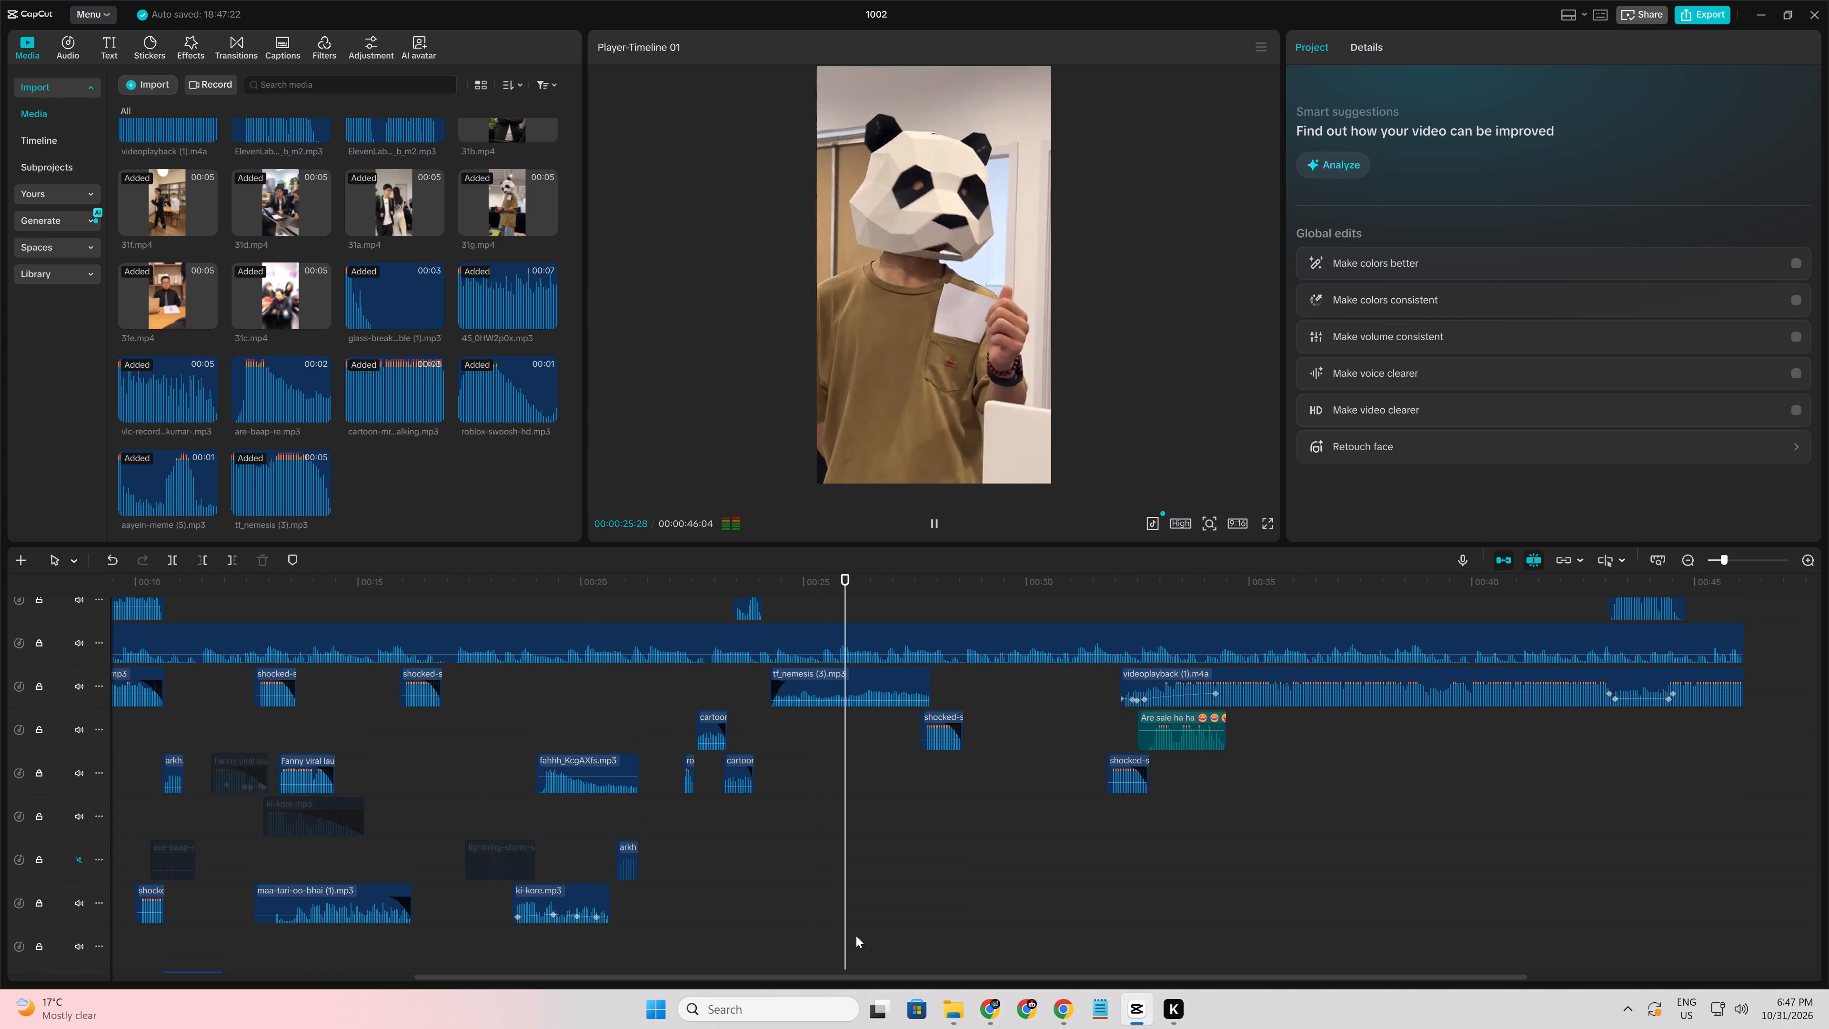
left_click_drag(877, 979, 917, 986)
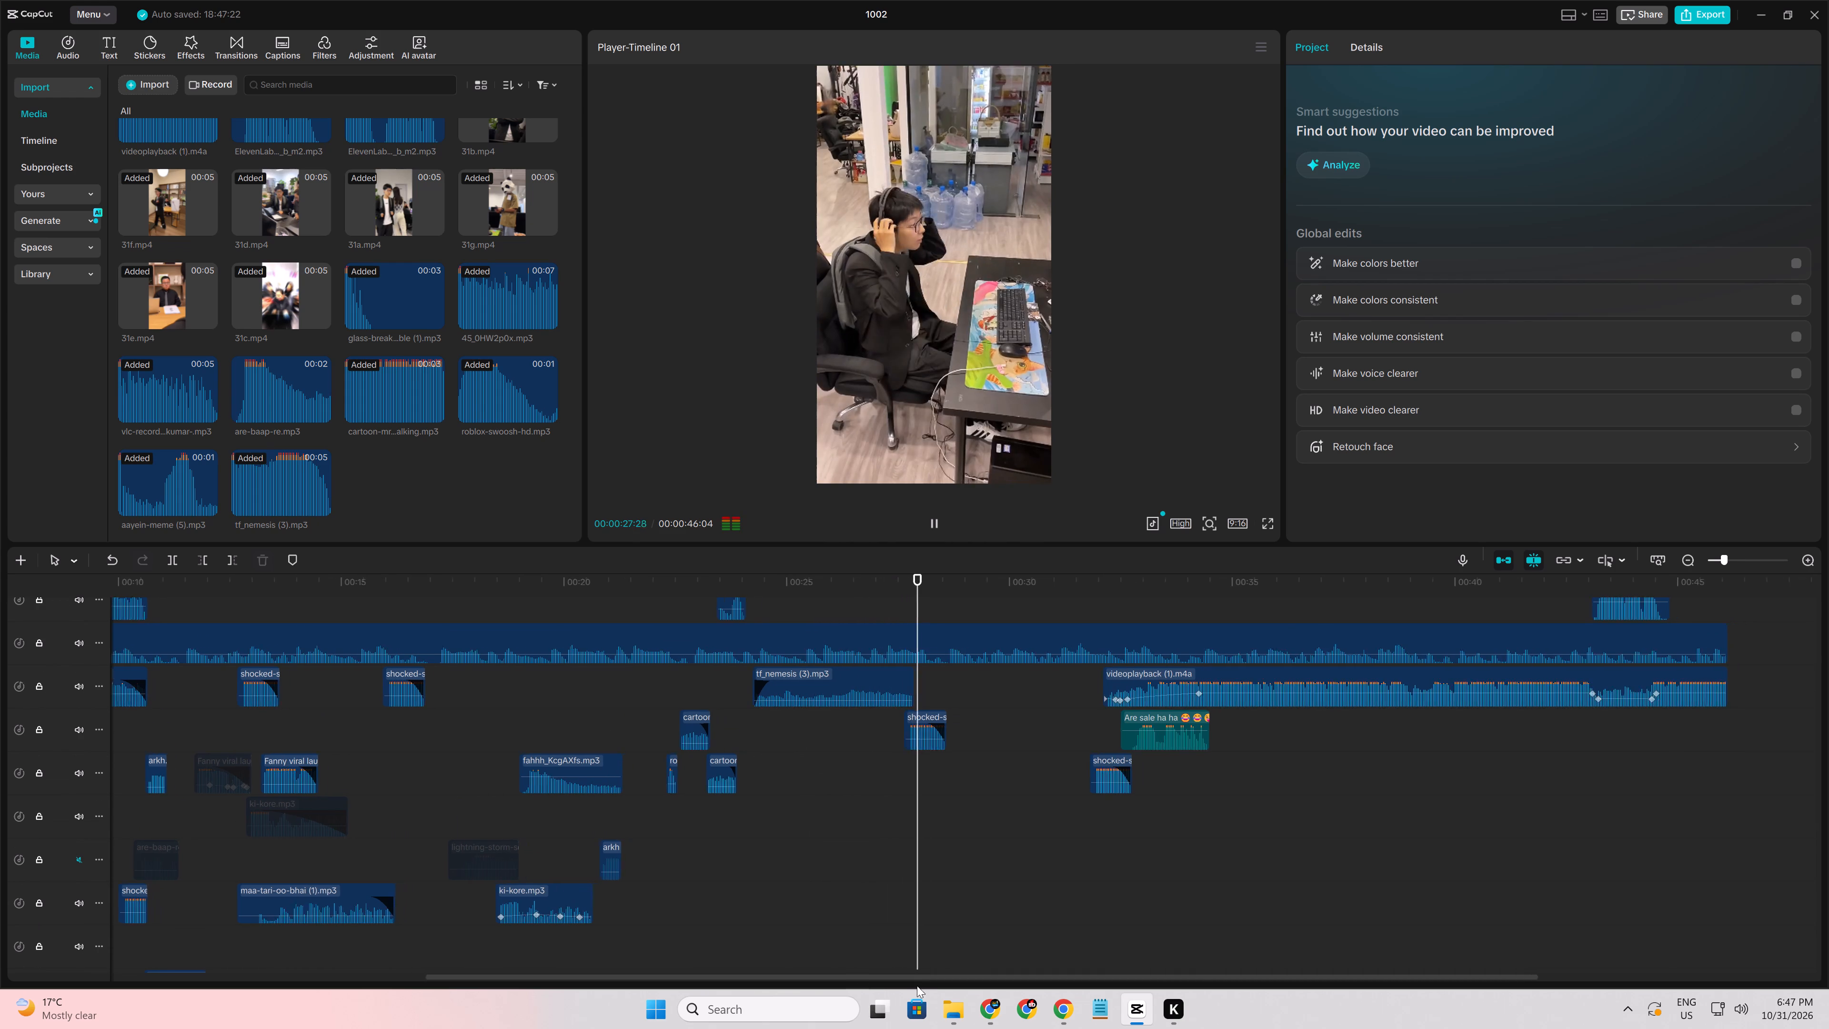
left_click_drag(917, 986, 949, 992)
key("space")
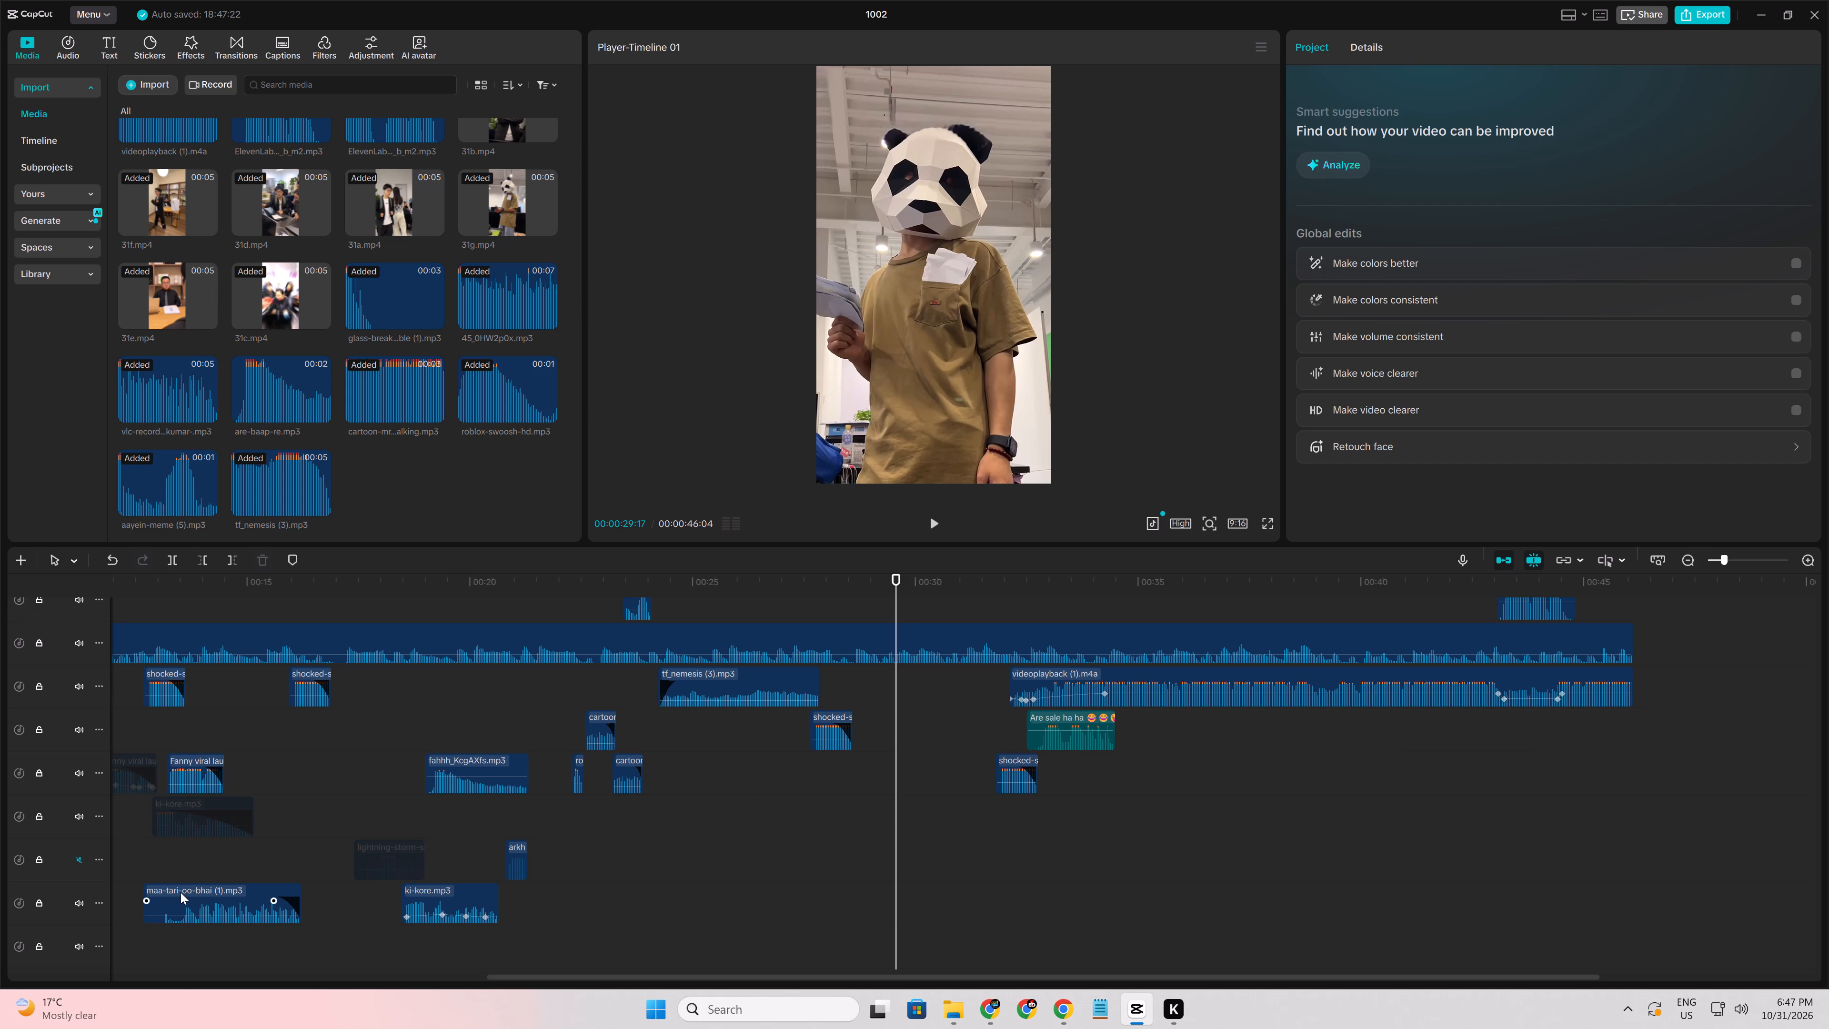
Duplicate the active Fanny viral laughing clip from about 00:00:13 to about 00:00:28:19, right after the shocked-sound-effect clip, and play it.
left_click(181, 786)
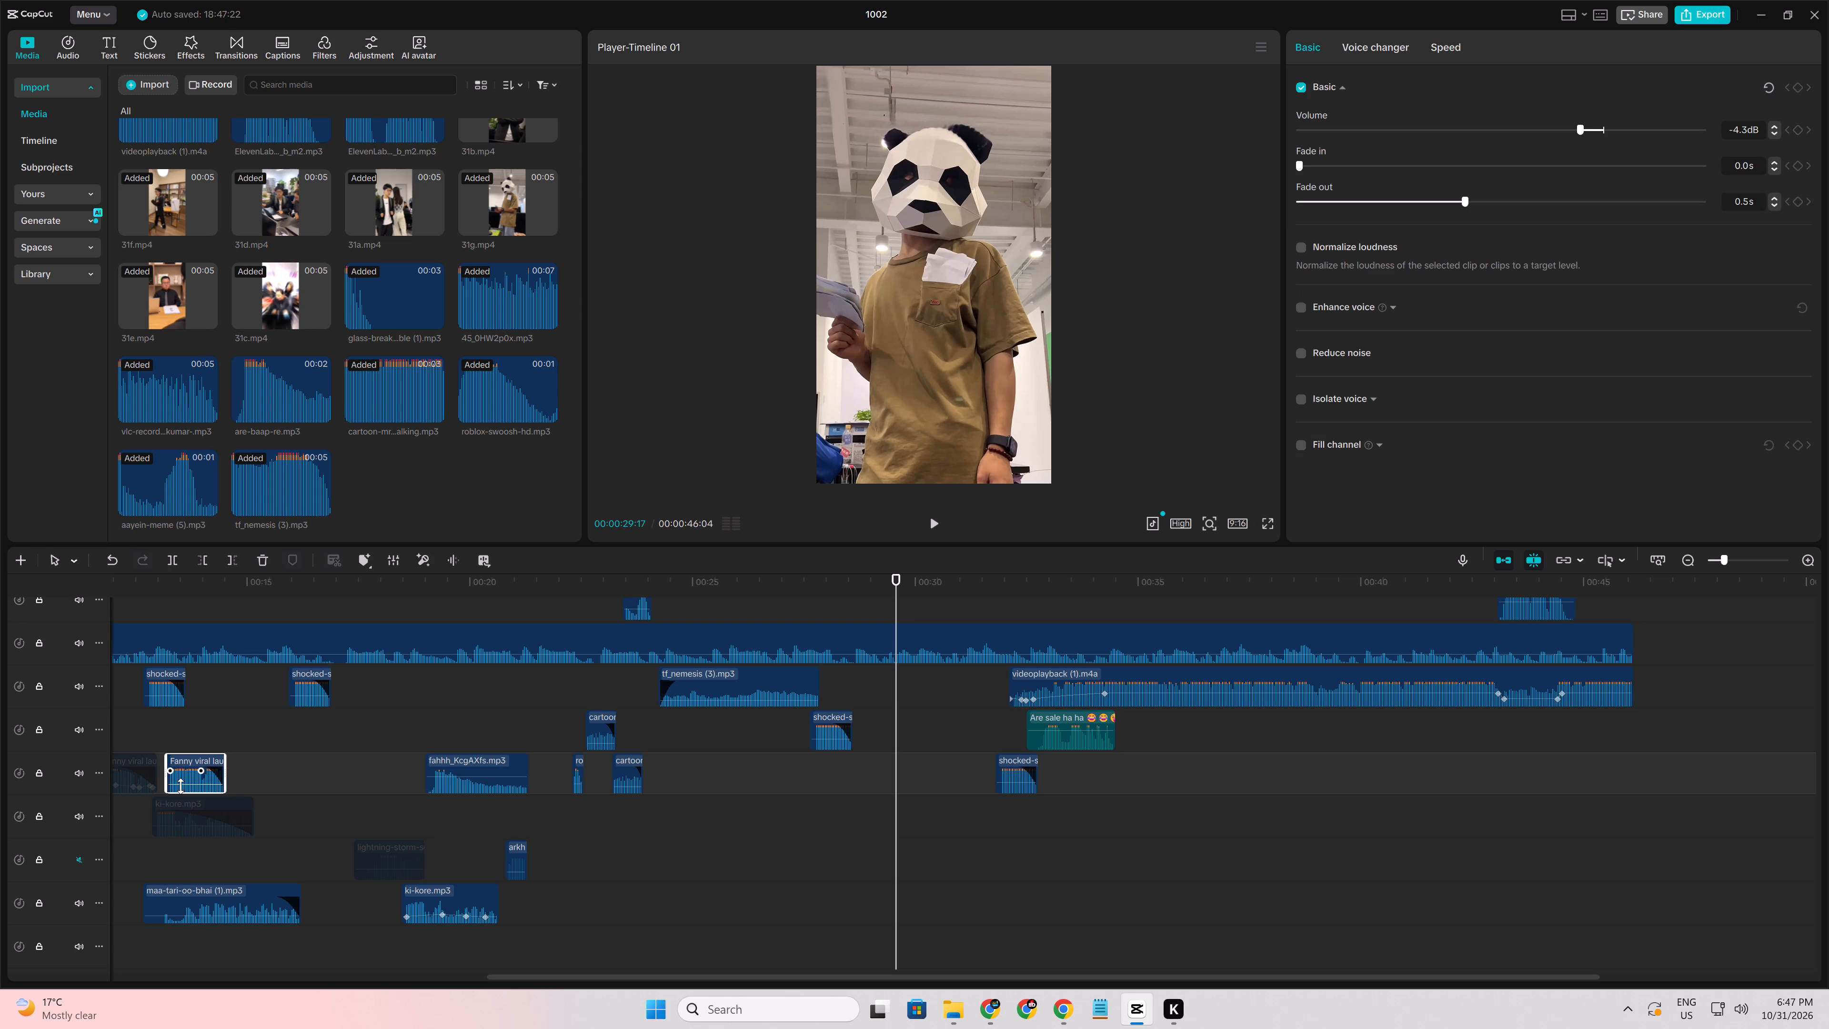
key("ctrl+c")
key("ctrl+v")
scroll(948, 788, "up", 10, "ctrl")
left_click_drag(954, 764, 894, 772)
key("ctrl+z")
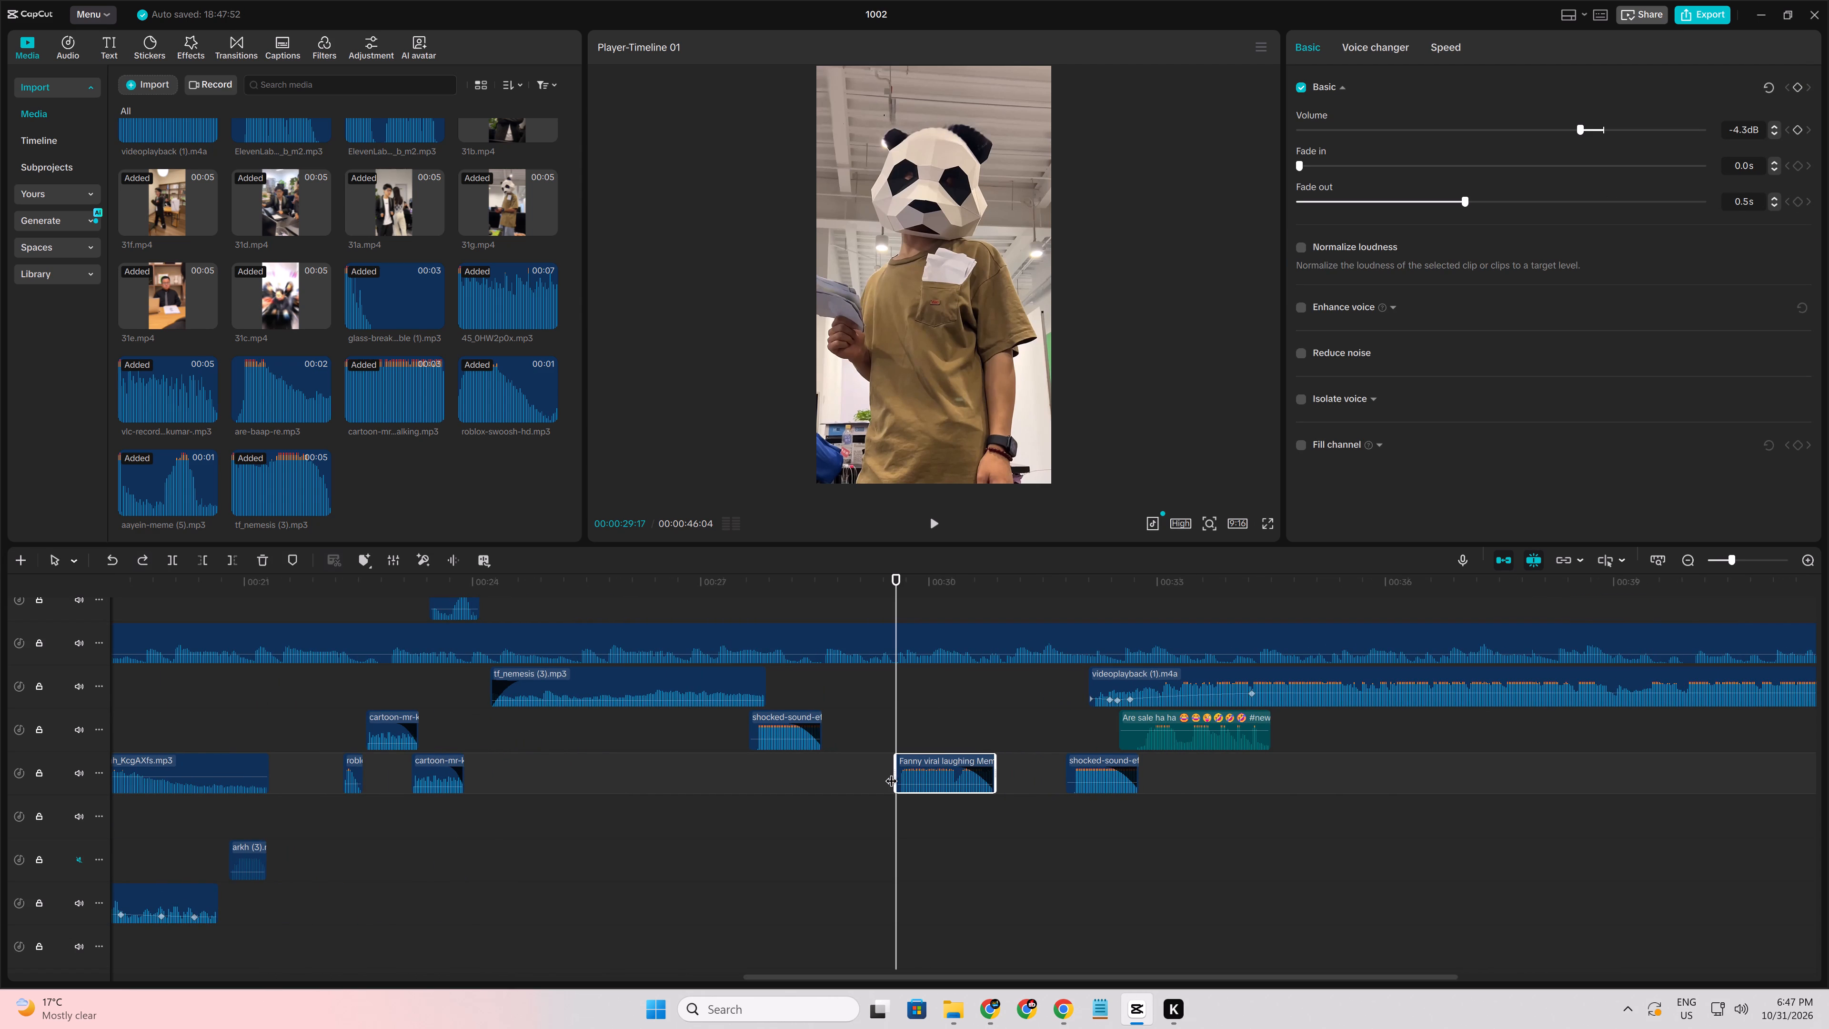
left_click_drag(916, 764, 846, 769)
left_click(774, 791)
key("space")
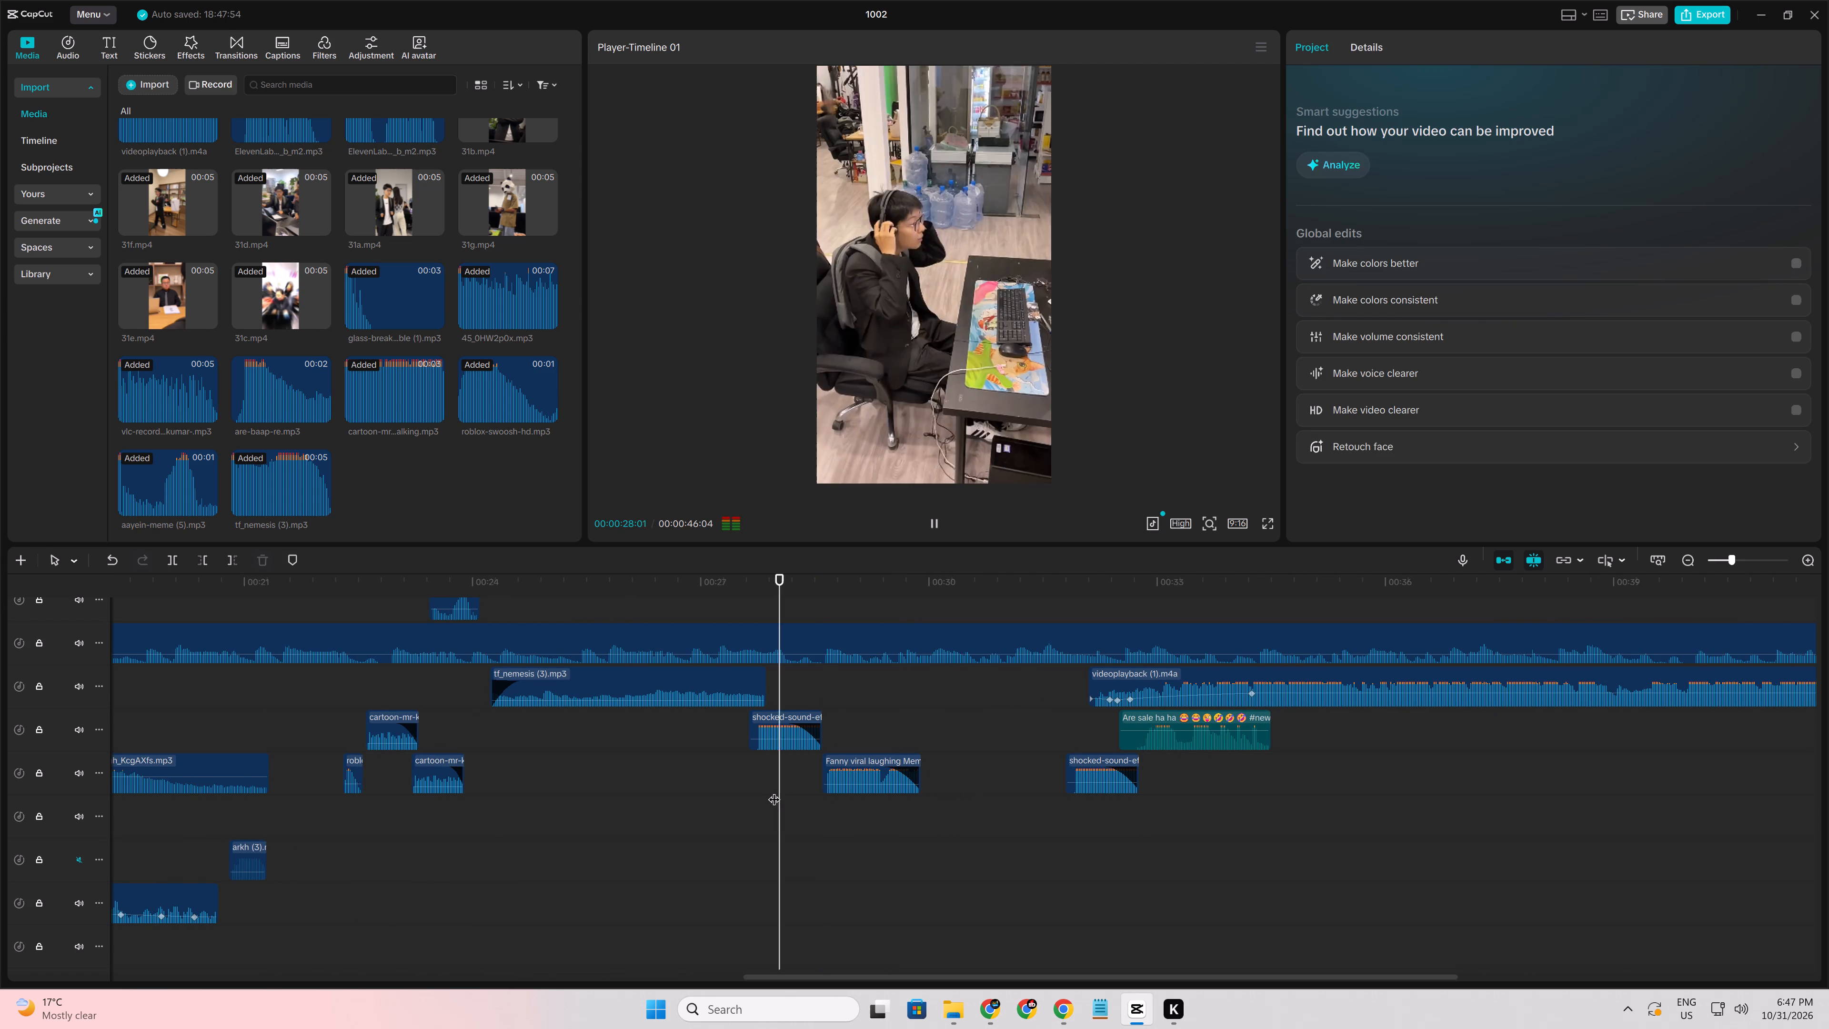
Lengthen the duplicated laugh clip to about 2.8 seconds and move it to the track below, starting at about 00:00:30:00.
left_click(921, 769)
left_click_drag(921, 769, 1028, 782)
left_click_drag(944, 768, 986, 797)
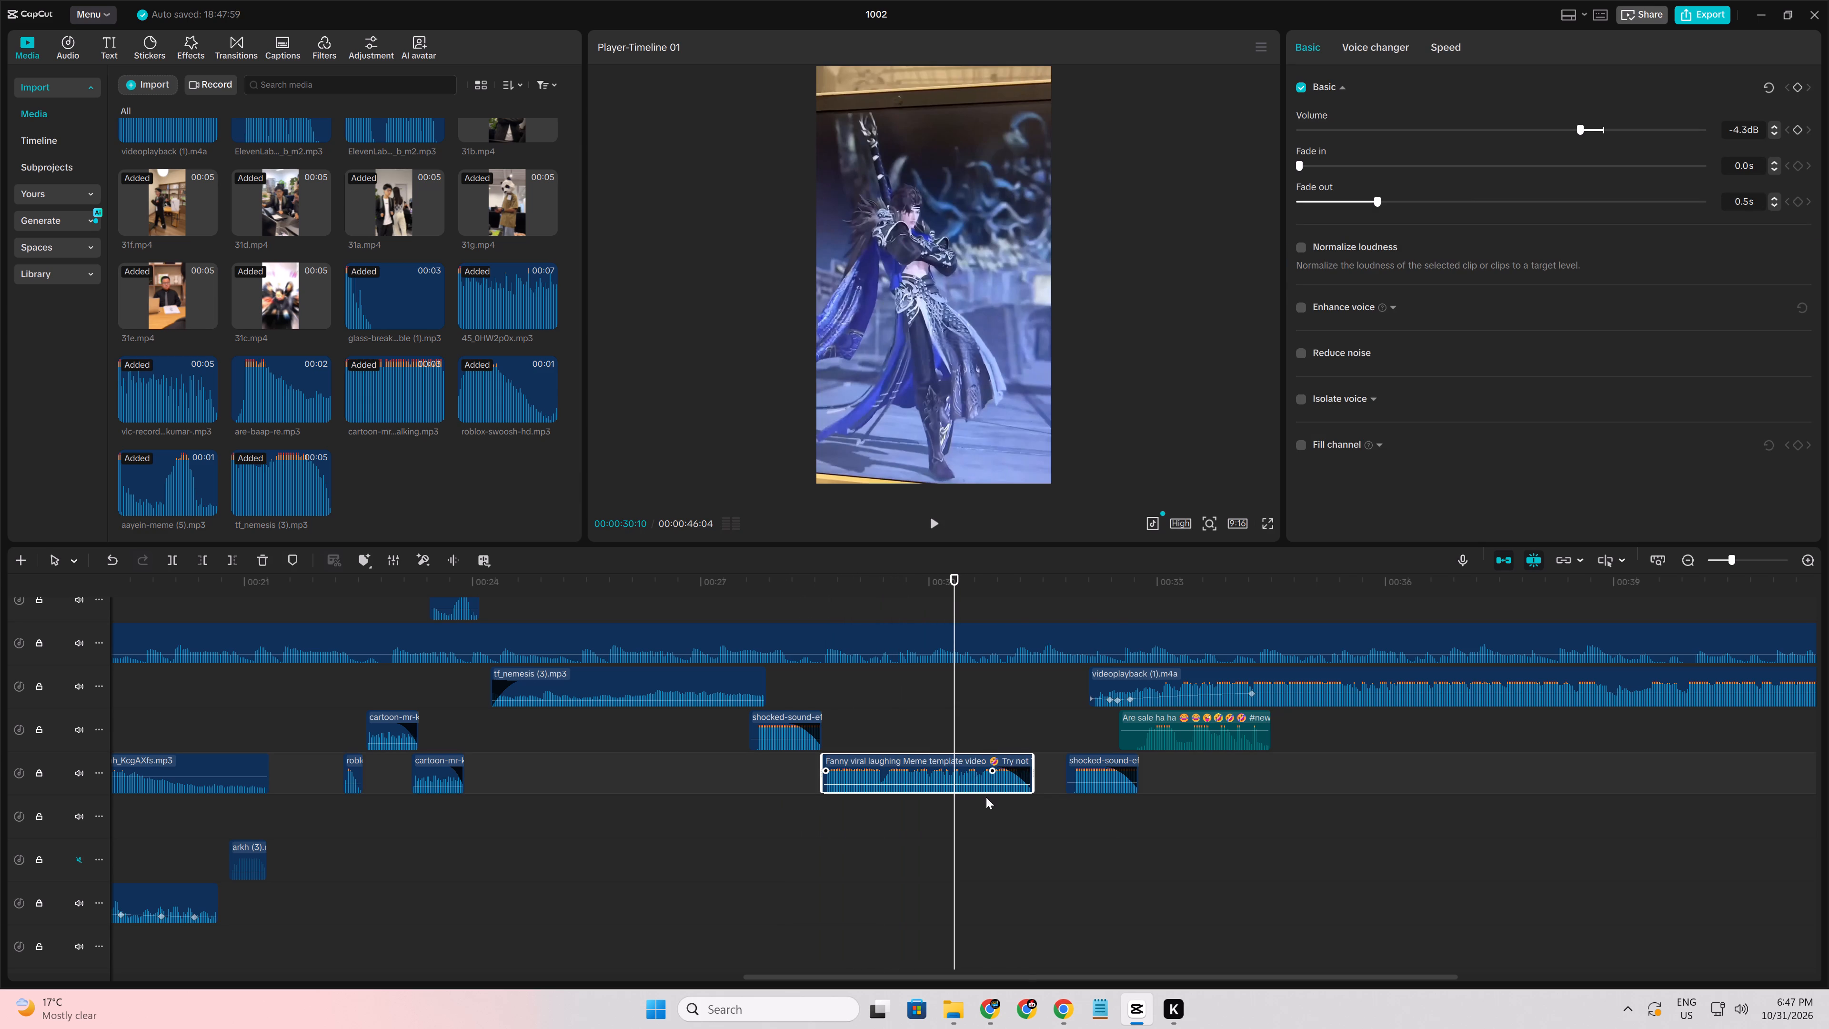
left_click_drag(986, 797, 1048, 819)
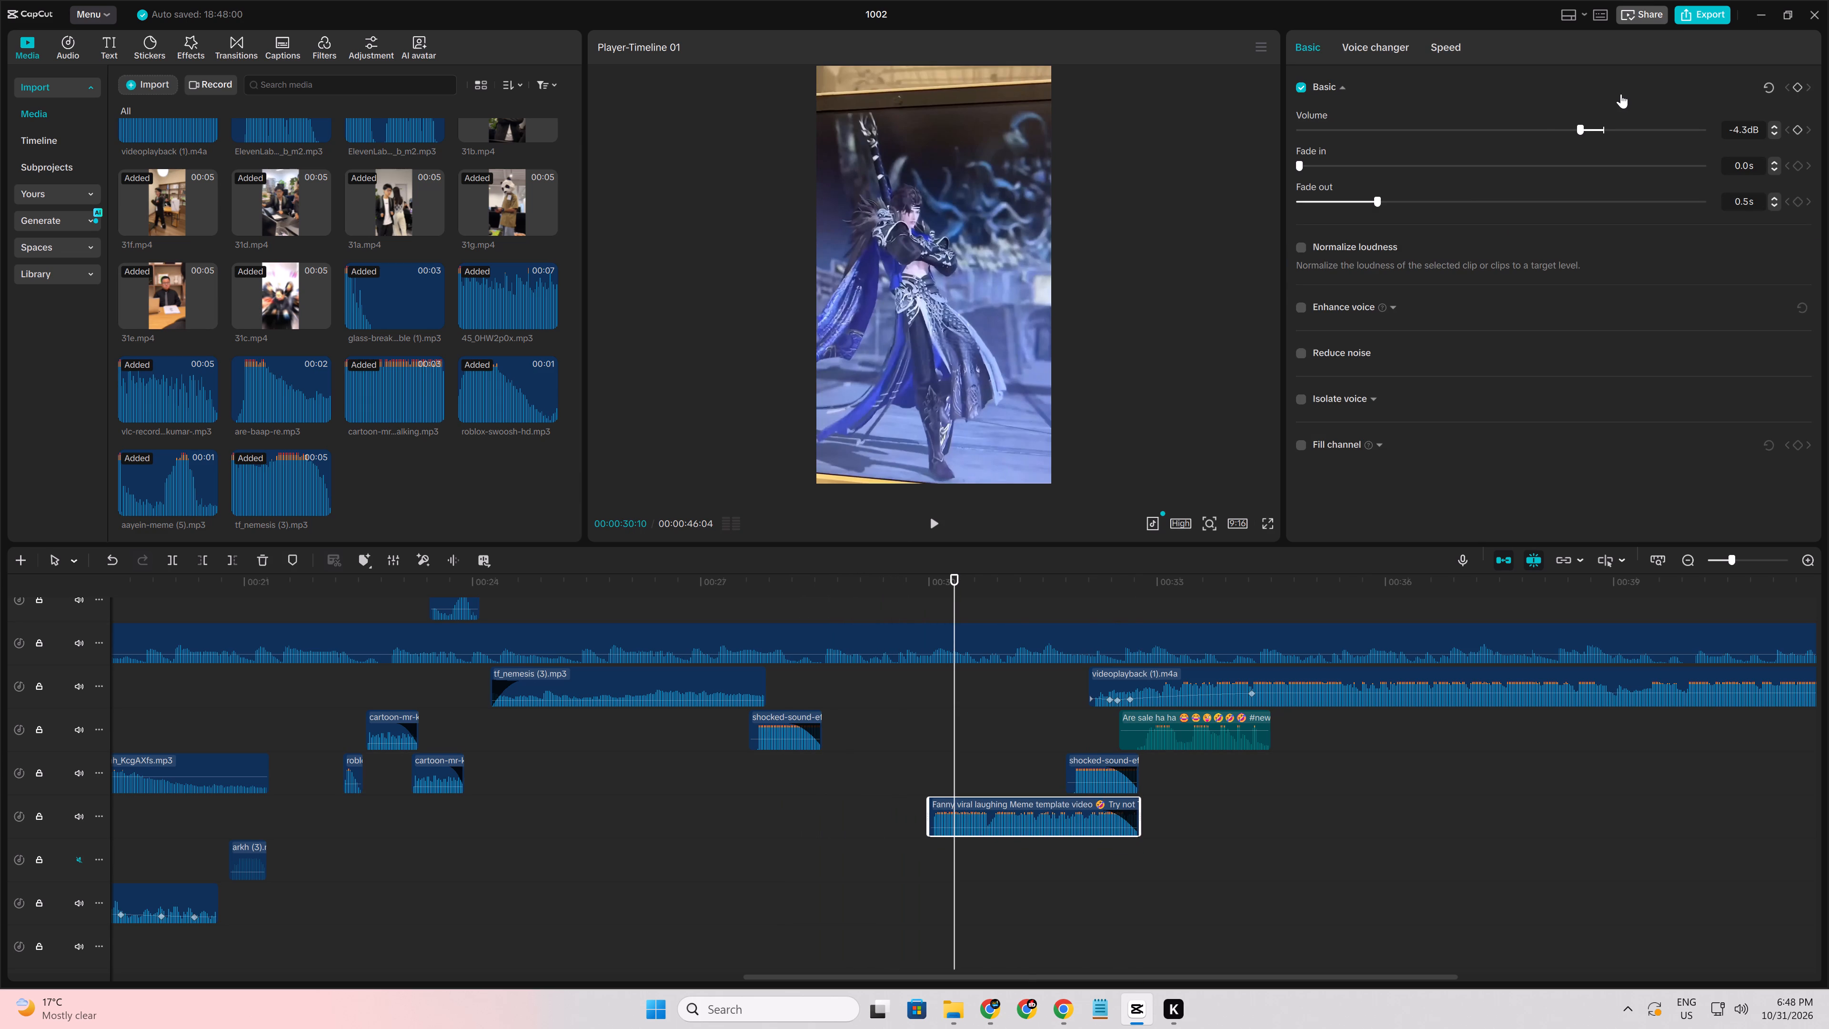
Lower the duplicated laugh clip's volume to -13.7 dB and replay the blue-costumed figure shot.
left_click_drag(1561, 129, 1529, 138)
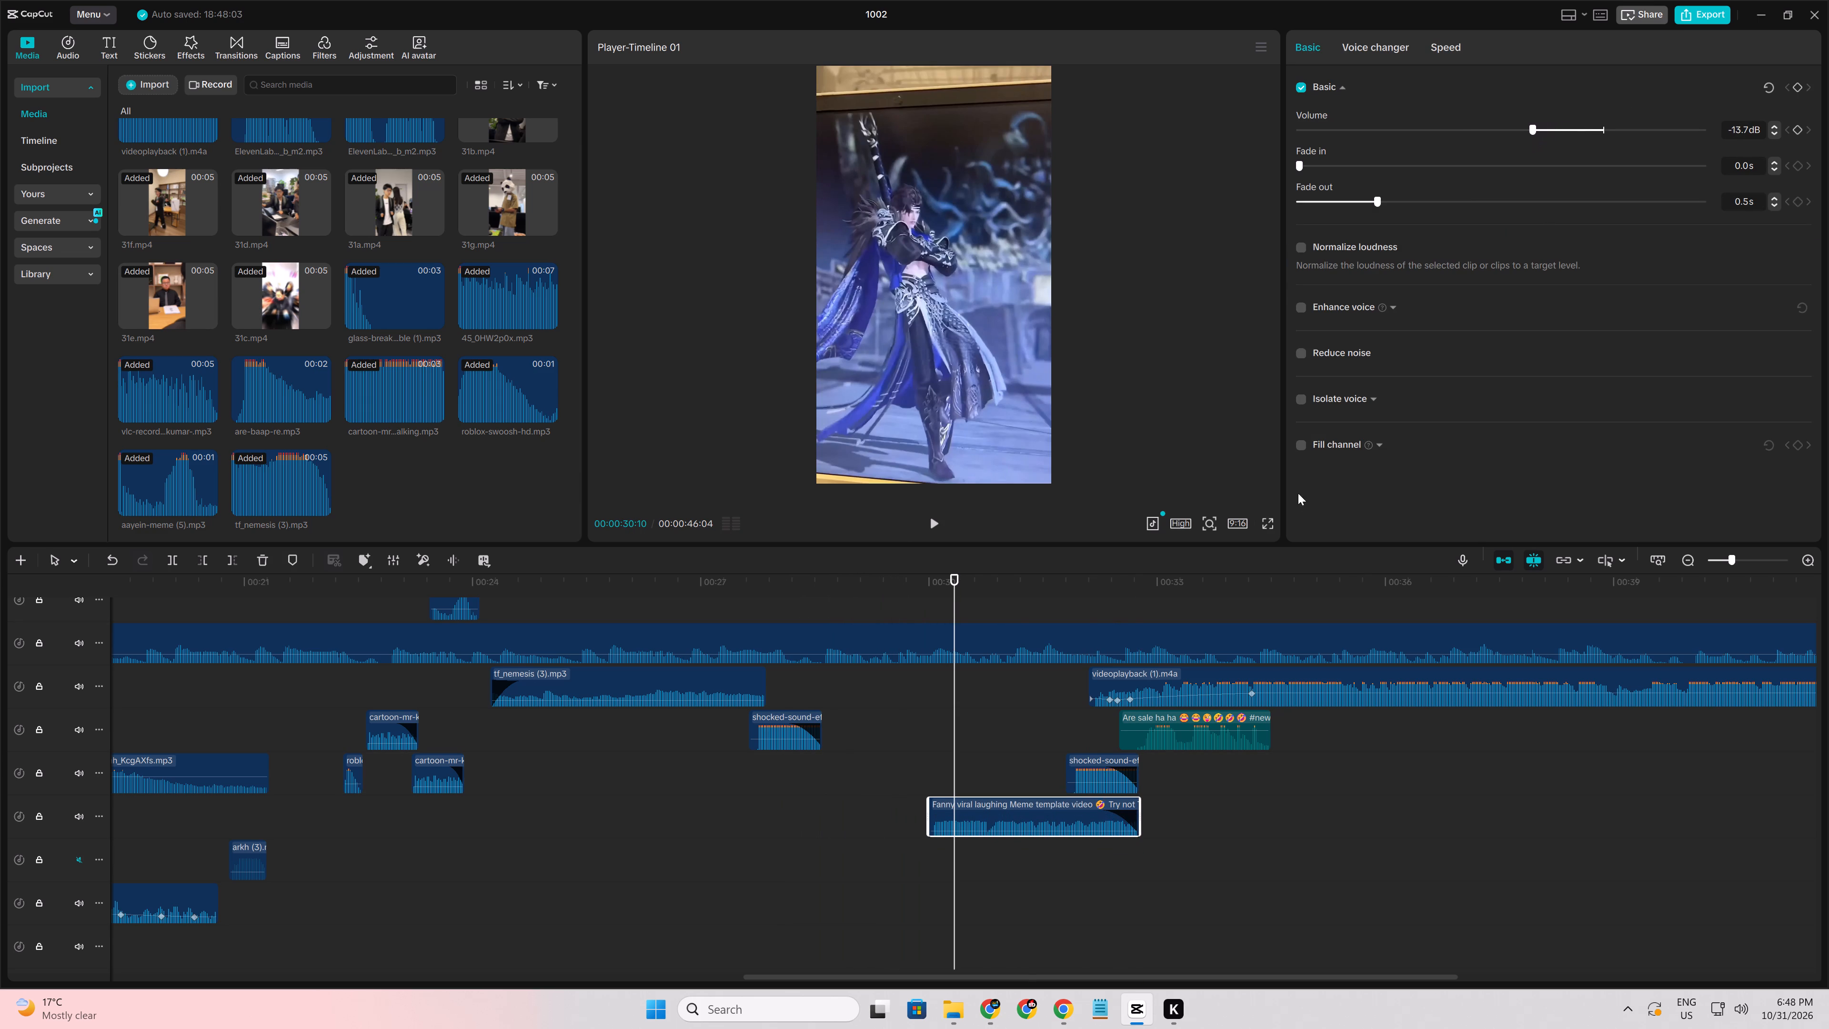
left_click(873, 787)
key("space")
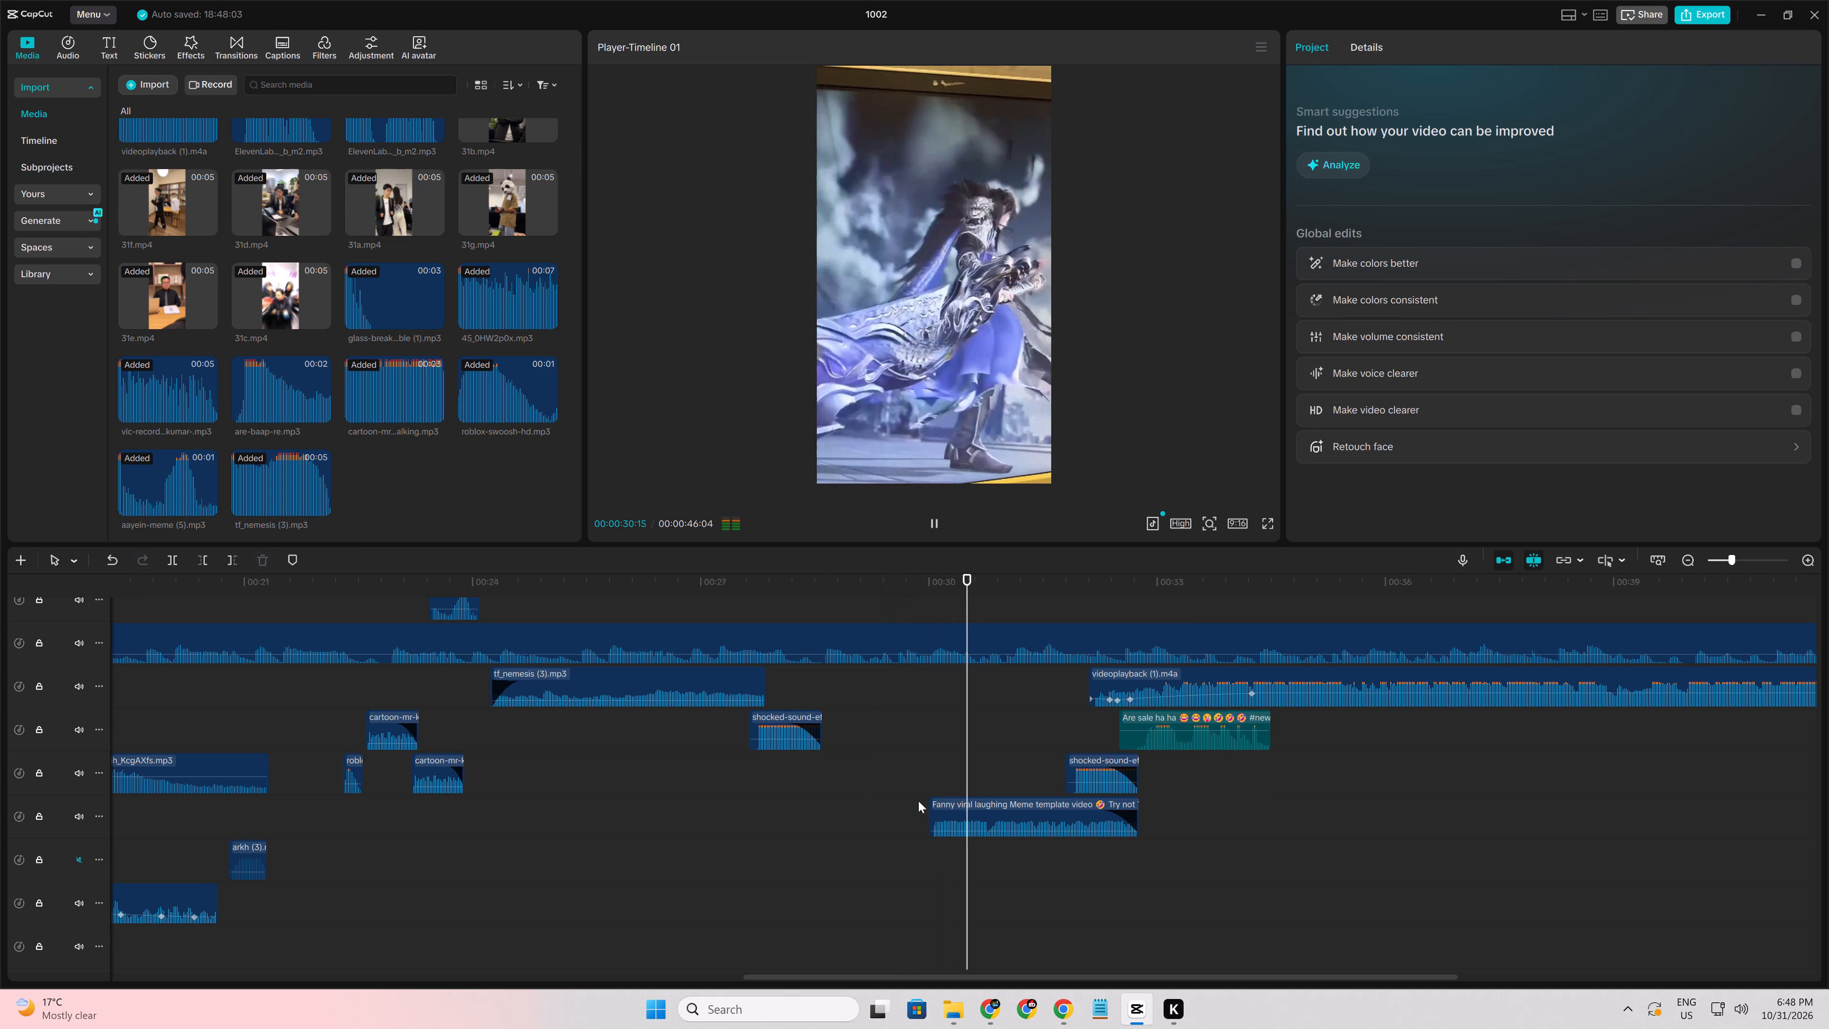
Shift the duplicated laugh clip later, starting at about 00:00:30:09, and replay it into the dancer shot.
left_click_drag(959, 812, 980, 816)
left_click(931, 803)
key("space")
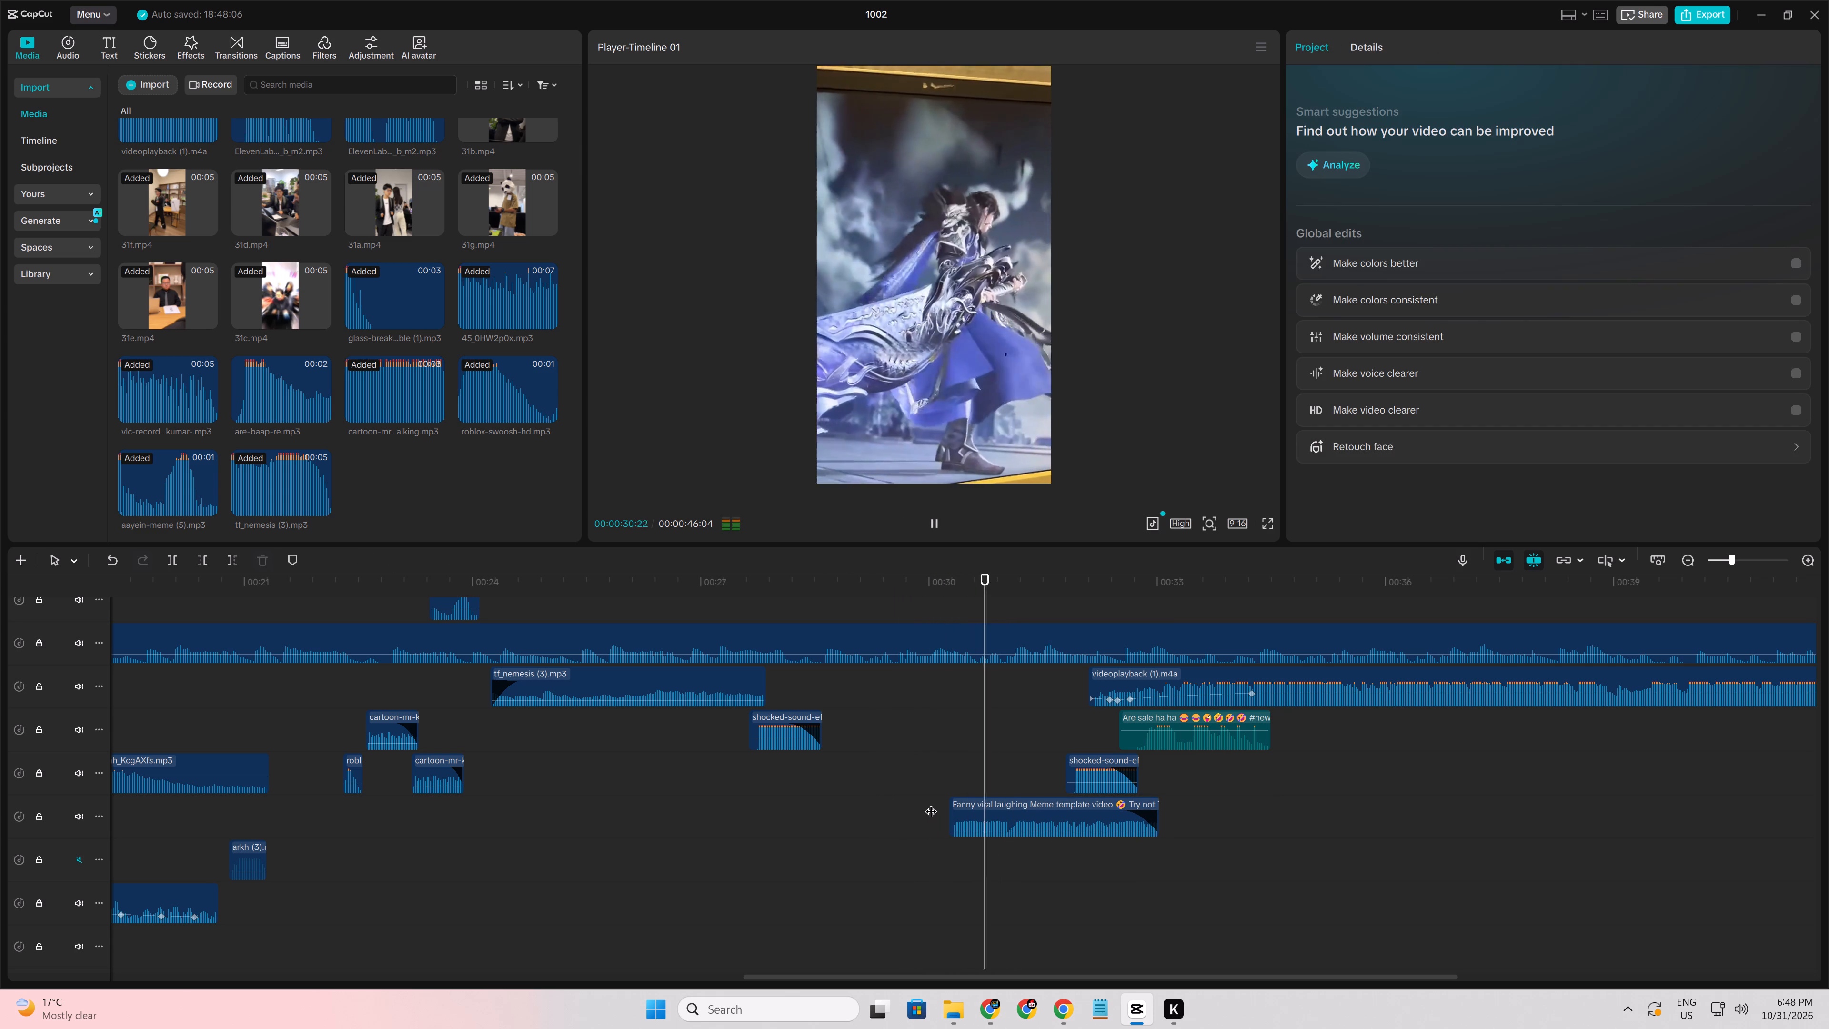
key("space")
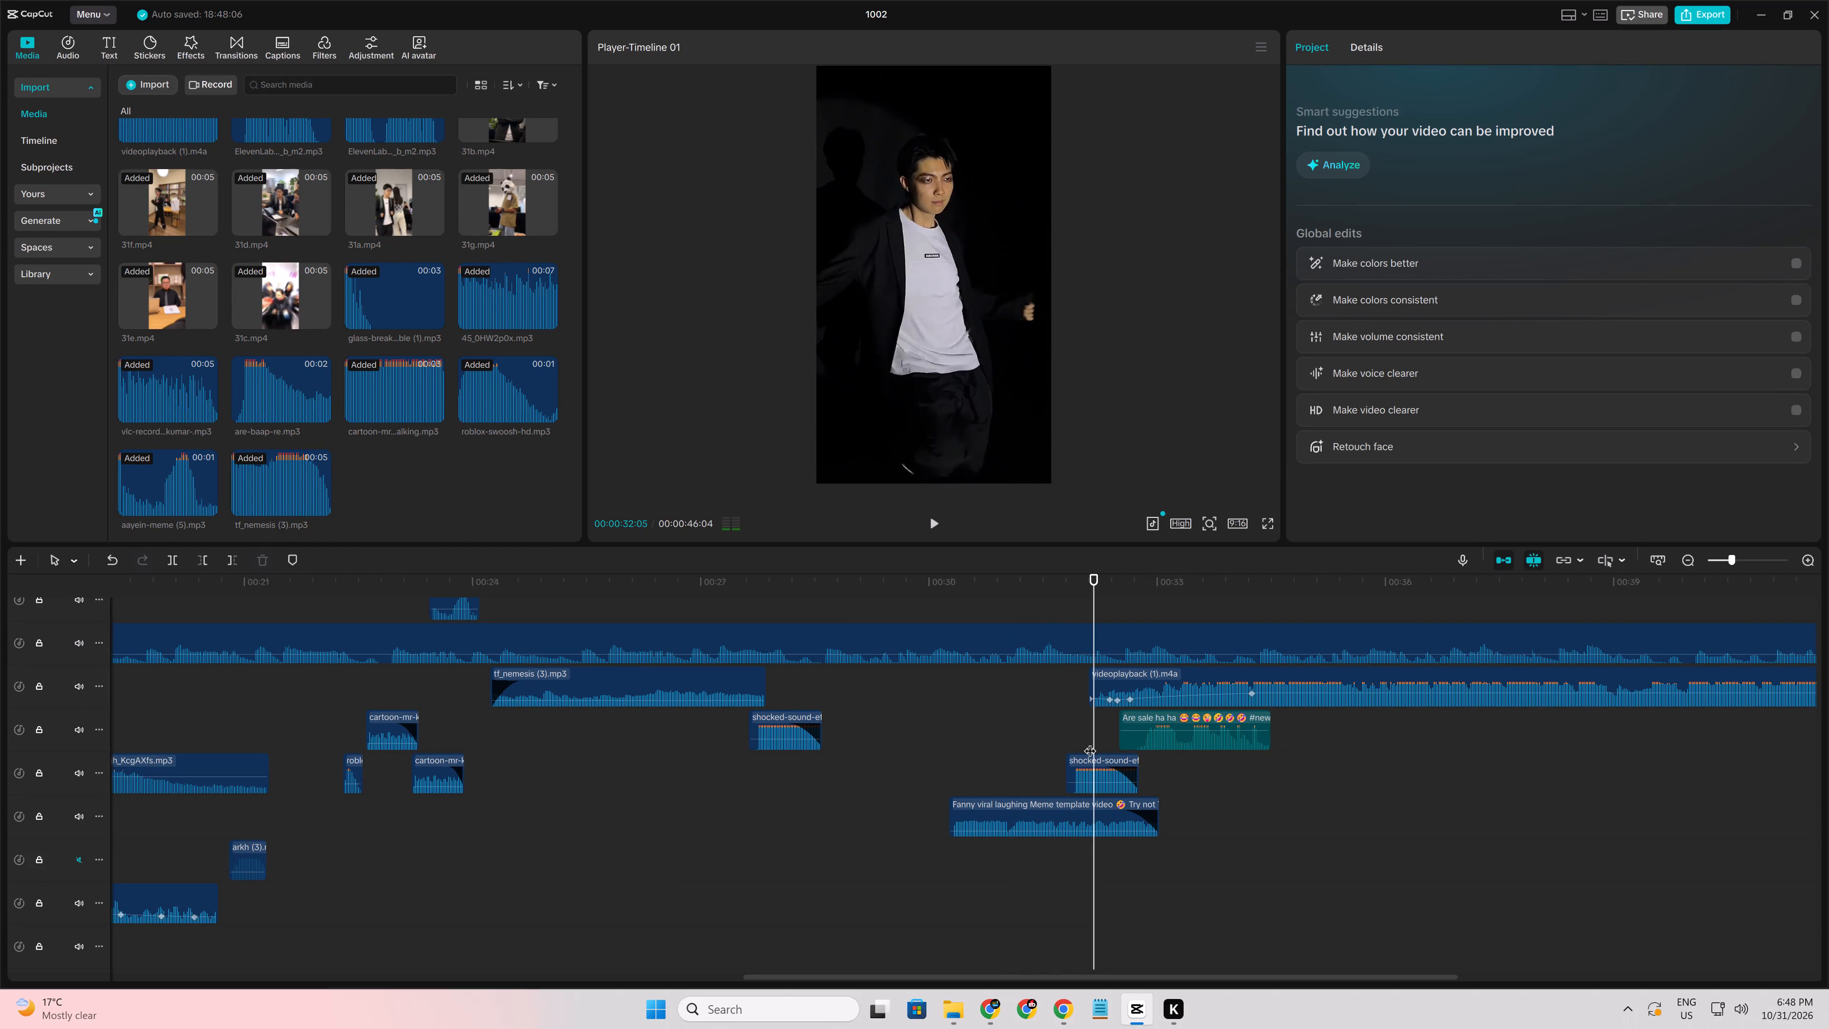
left_click(1045, 748)
key("space")
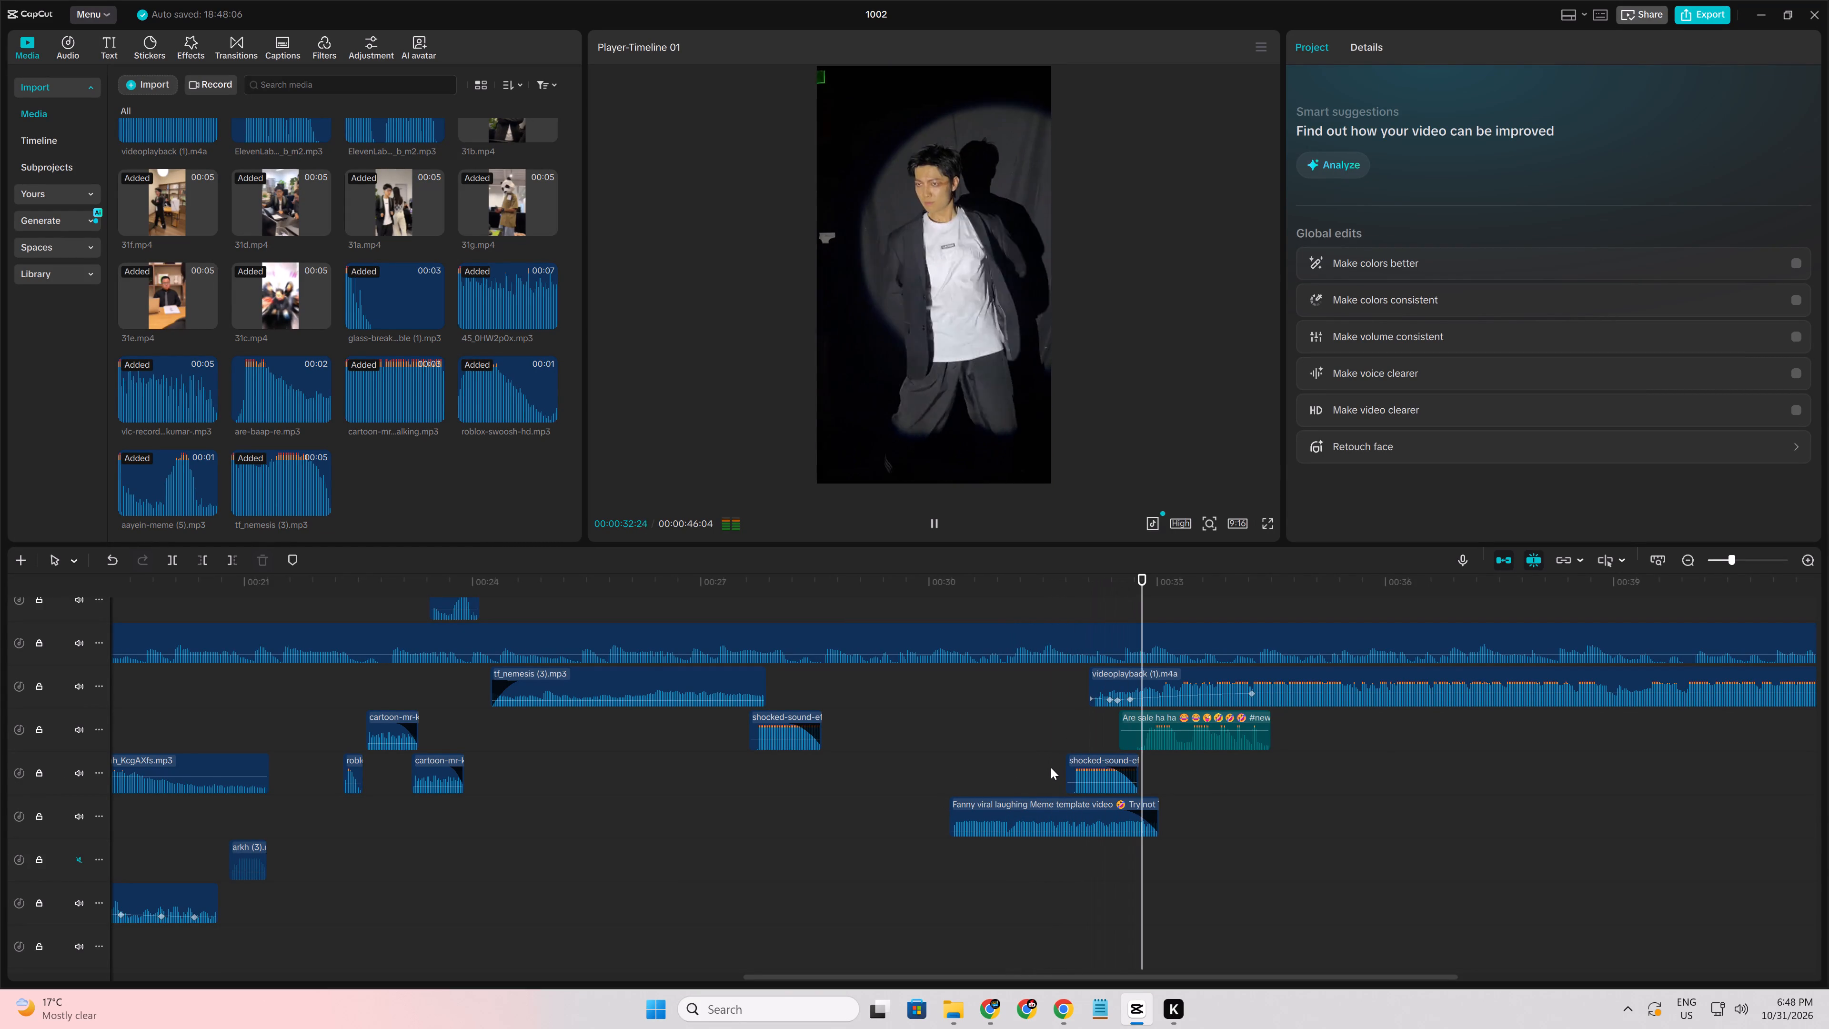
Trim the end of the duplicated laugh clip to 00:00:31:29, before the dancer shot, and replay the transition.
left_click(1051, 767)
key("space")
key("space")
left_click(1078, 811)
key("w")
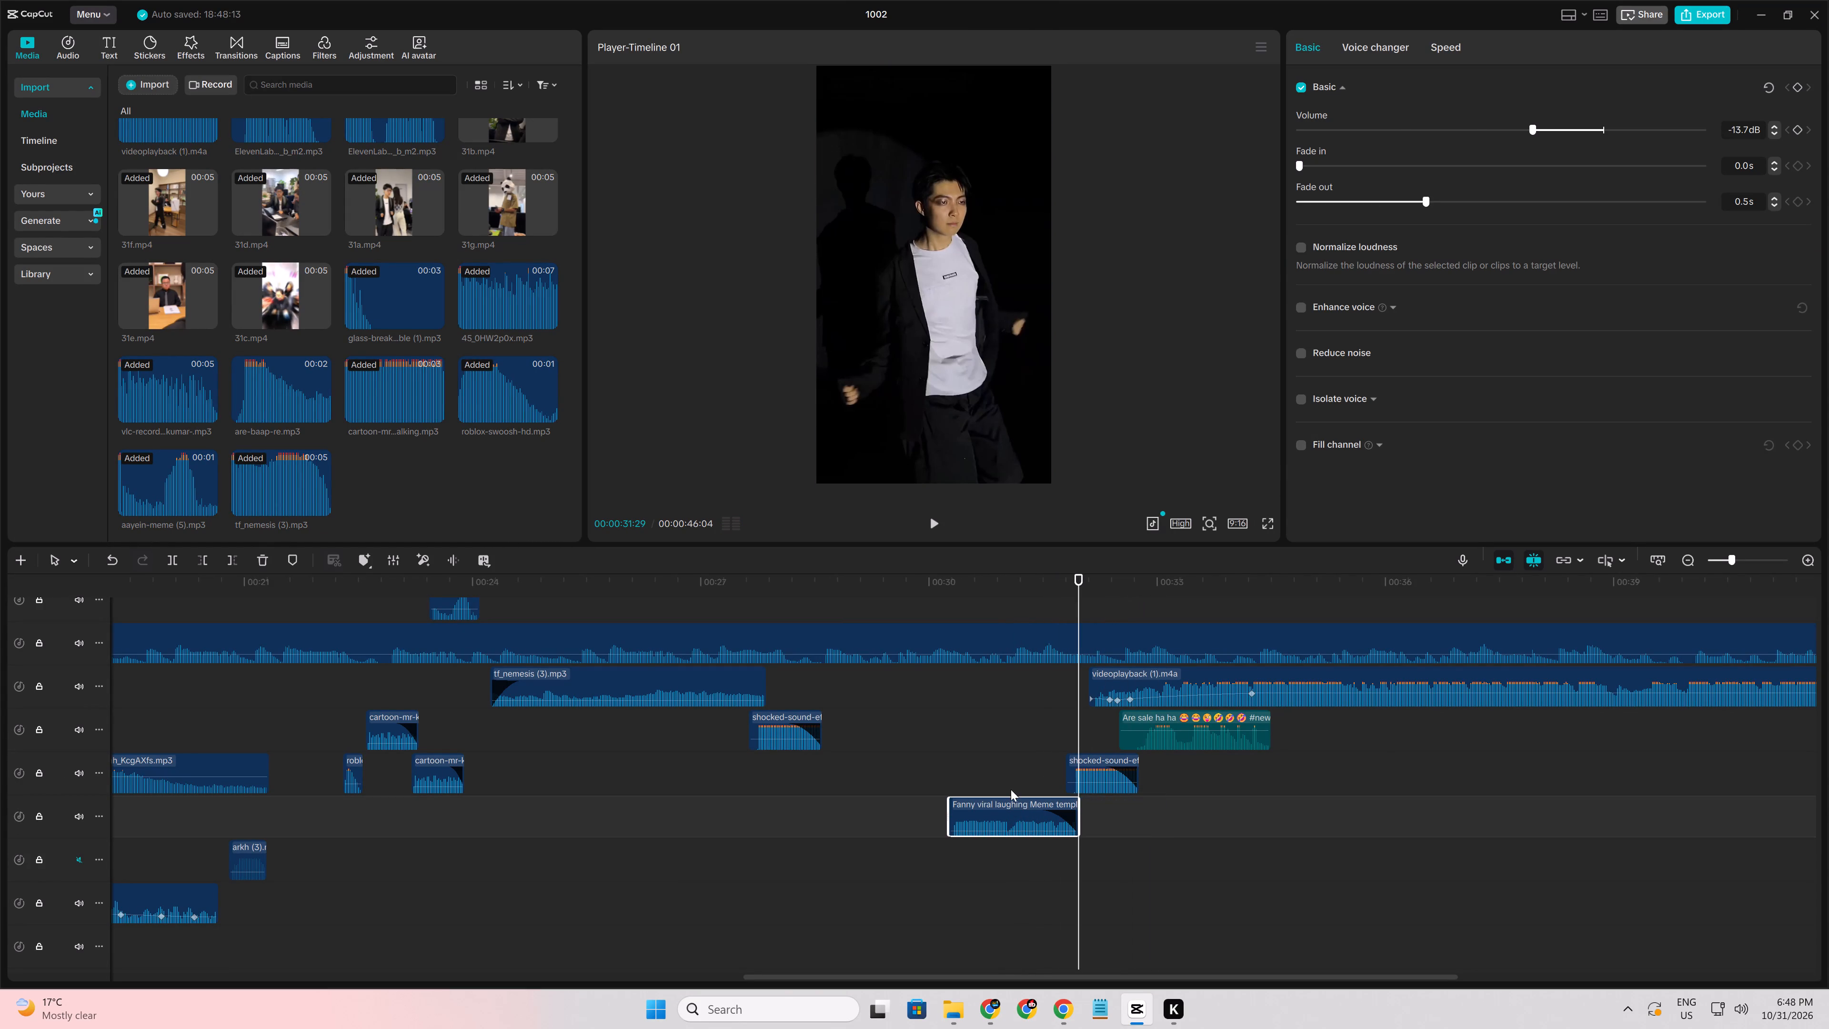
left_click(1011, 789)
key("space")
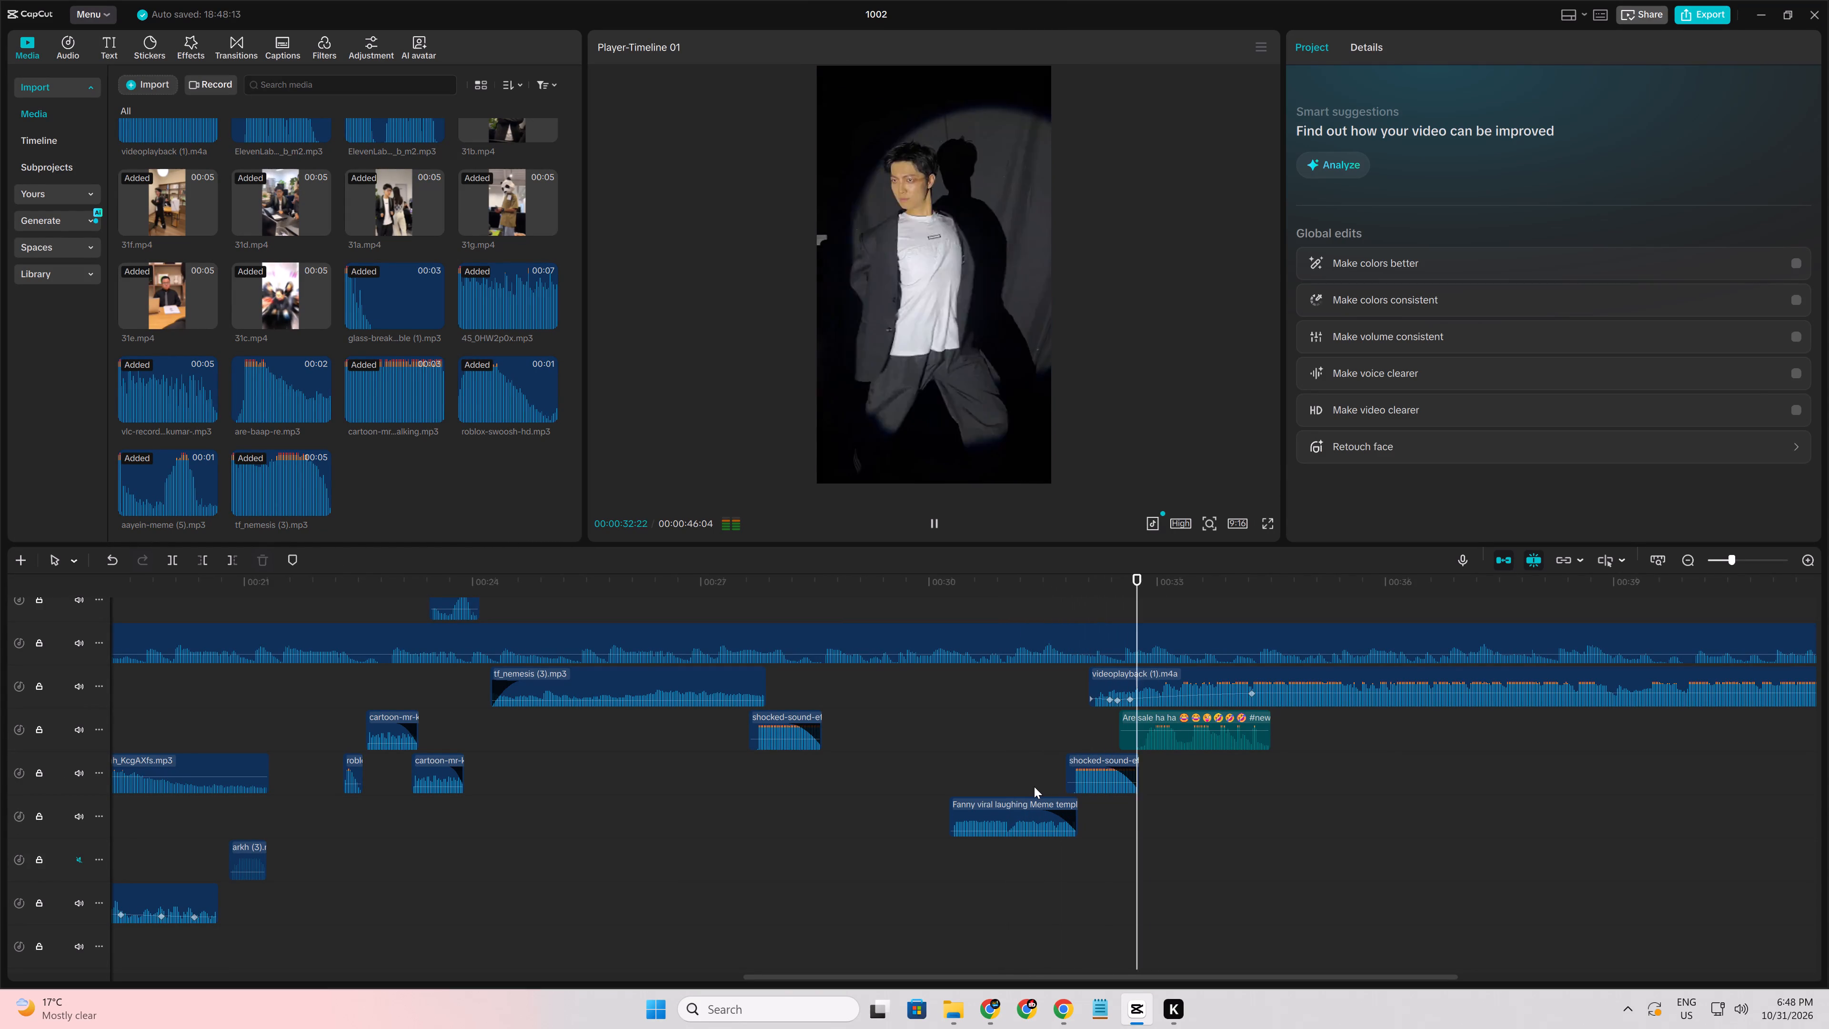
left_click(1055, 786)
key("space")
key("space")
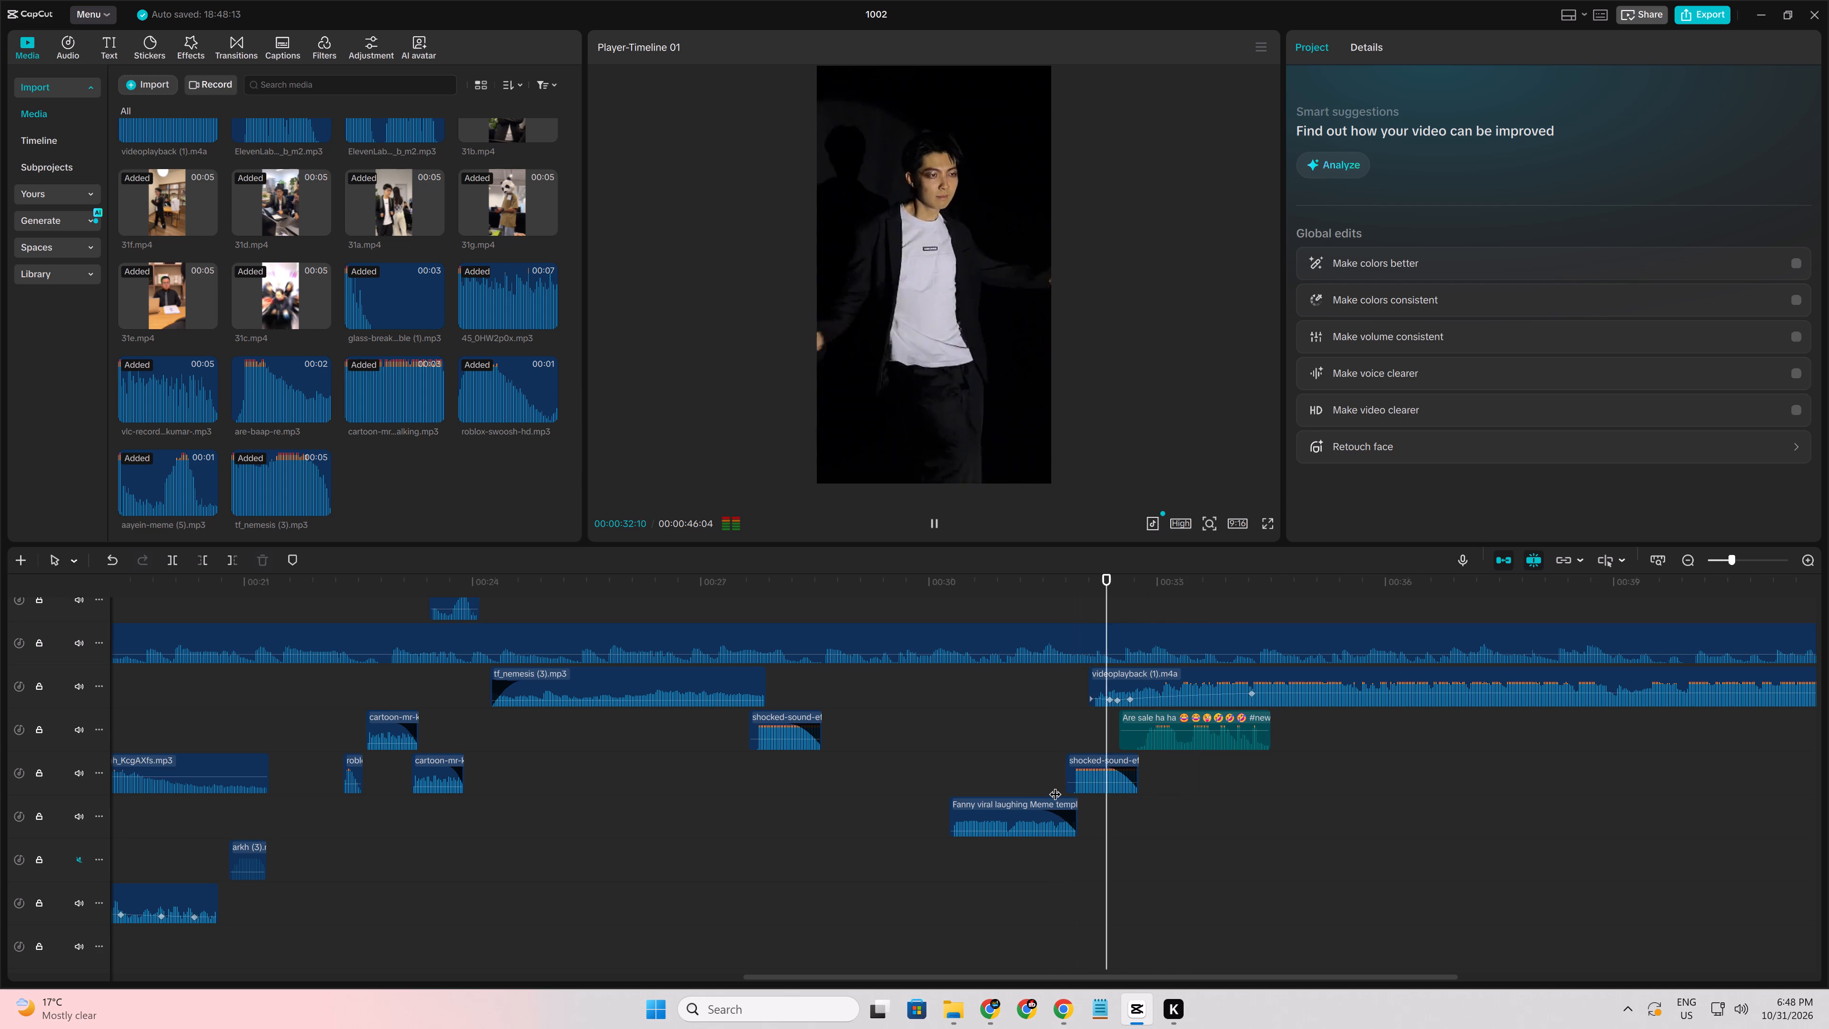
key("space")
key("space")
Play on through the dancer shots to the cheering-audience shot and return to about 00:00:36:24 just before it.
left_click_drag(1115, 977, 1123, 977)
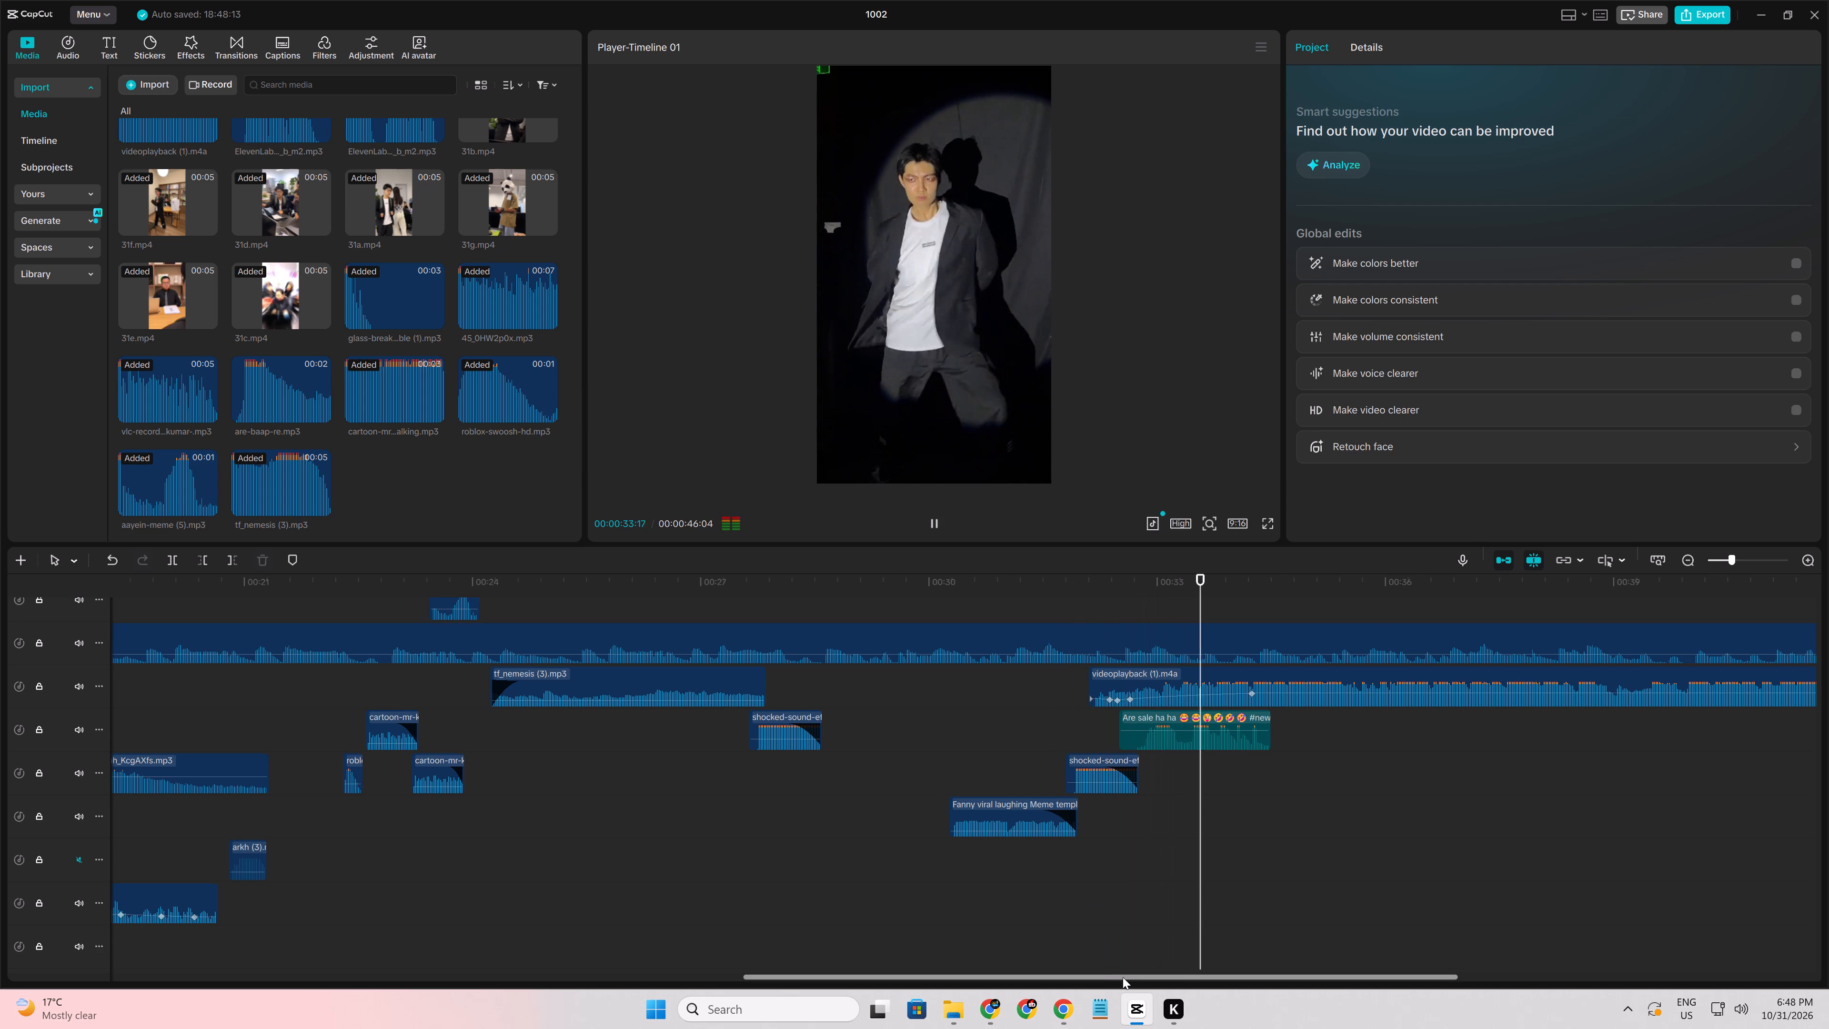
left_click_drag(1123, 977, 1440, 1028)
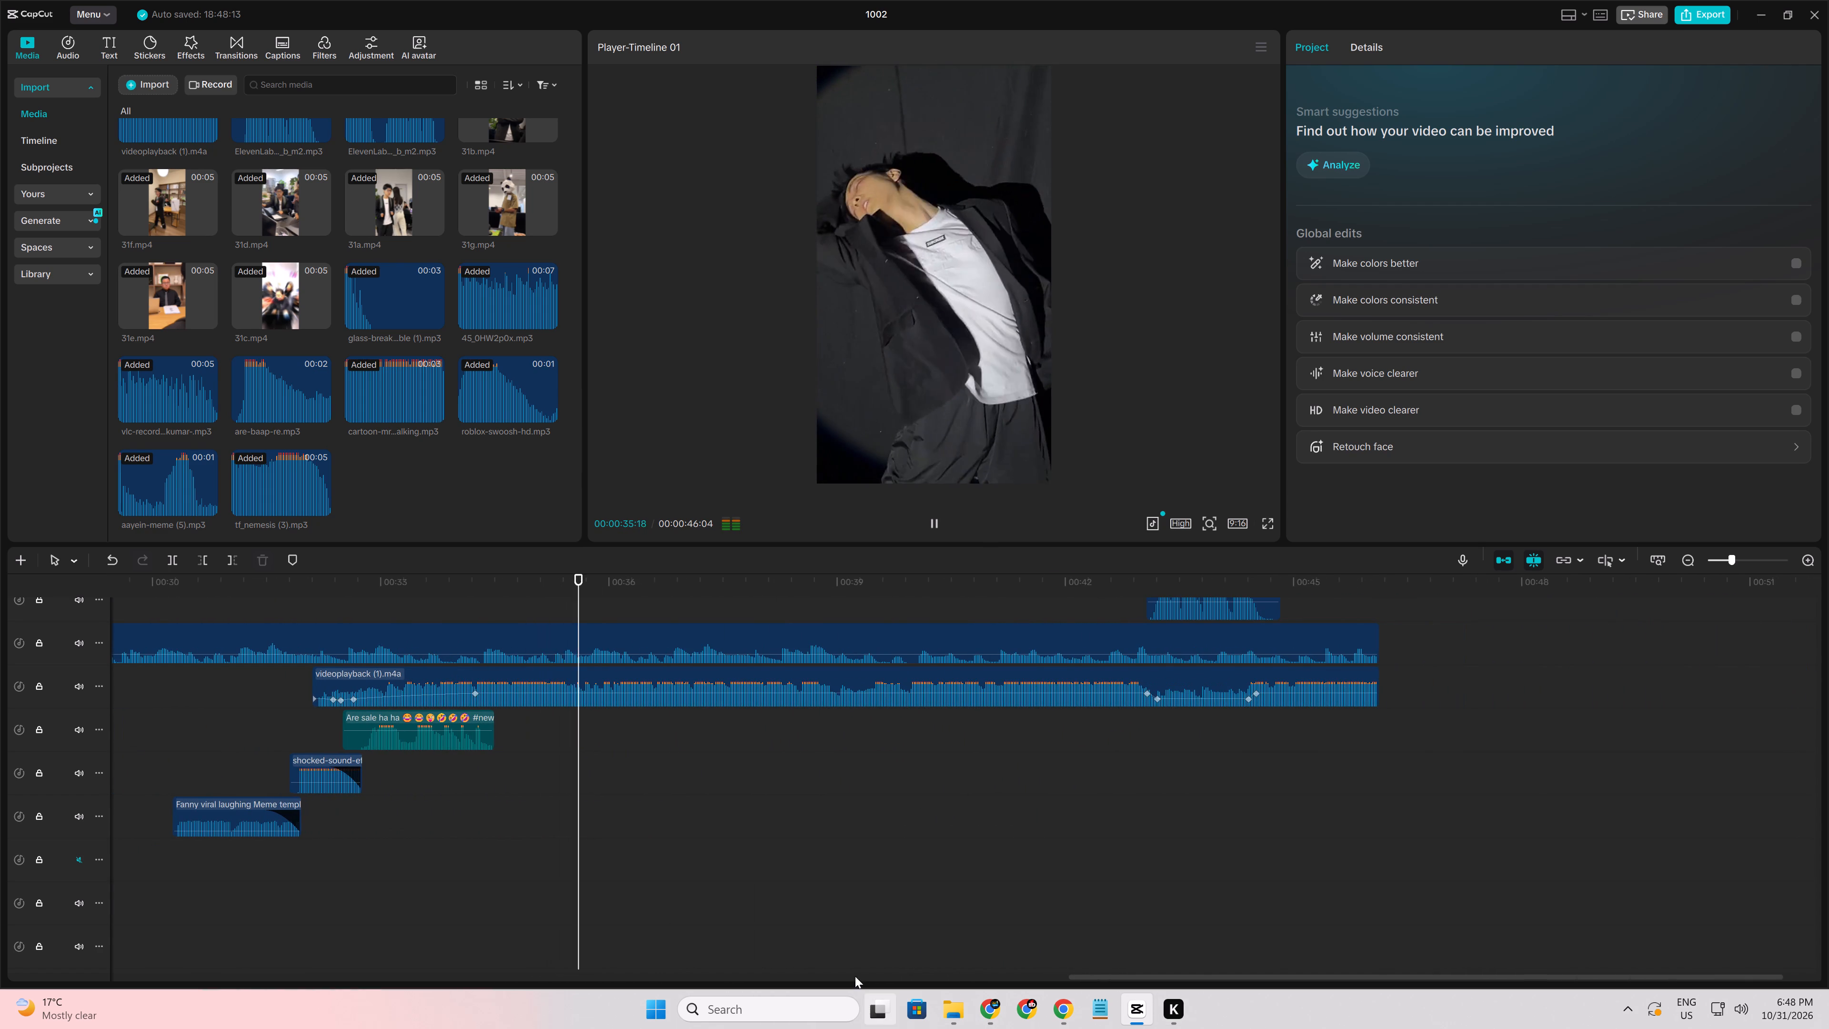
scroll(856, 958, "up", 3)
scroll(827, 907, "down", 4, "ctrl")
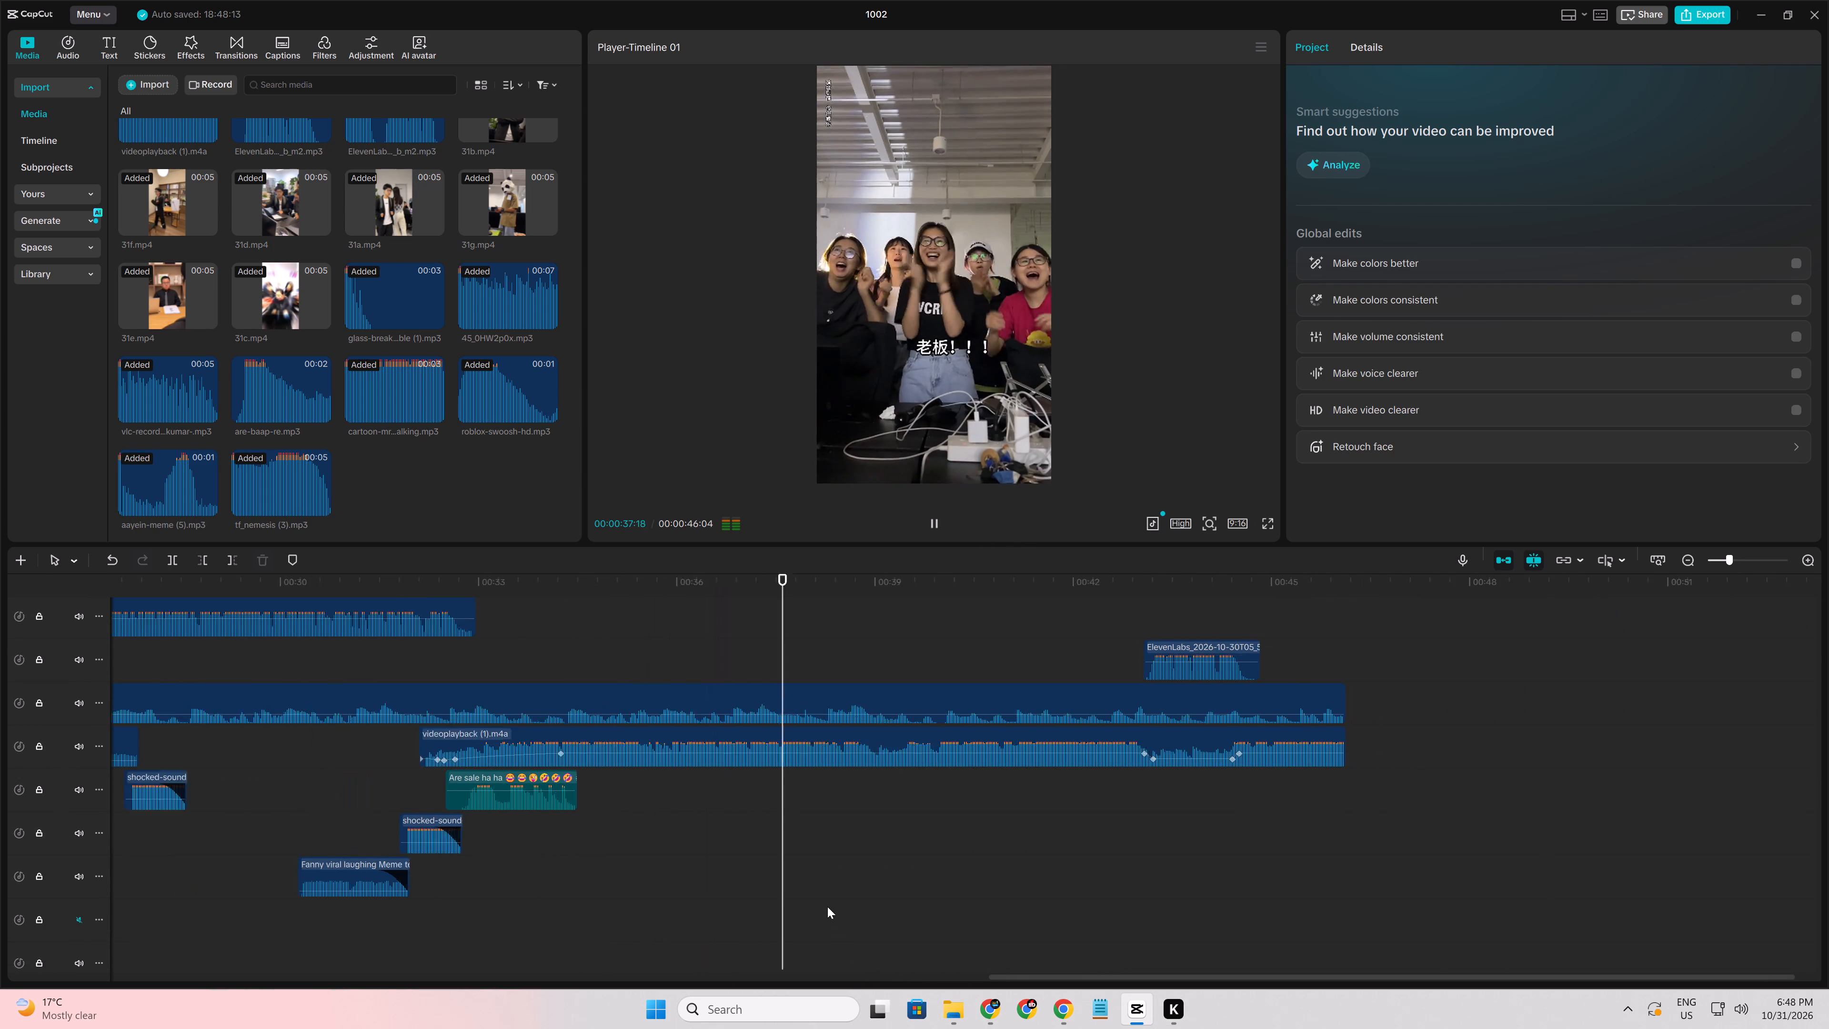
left_click(771, 872)
left_click_drag(771, 872, 762, 869)
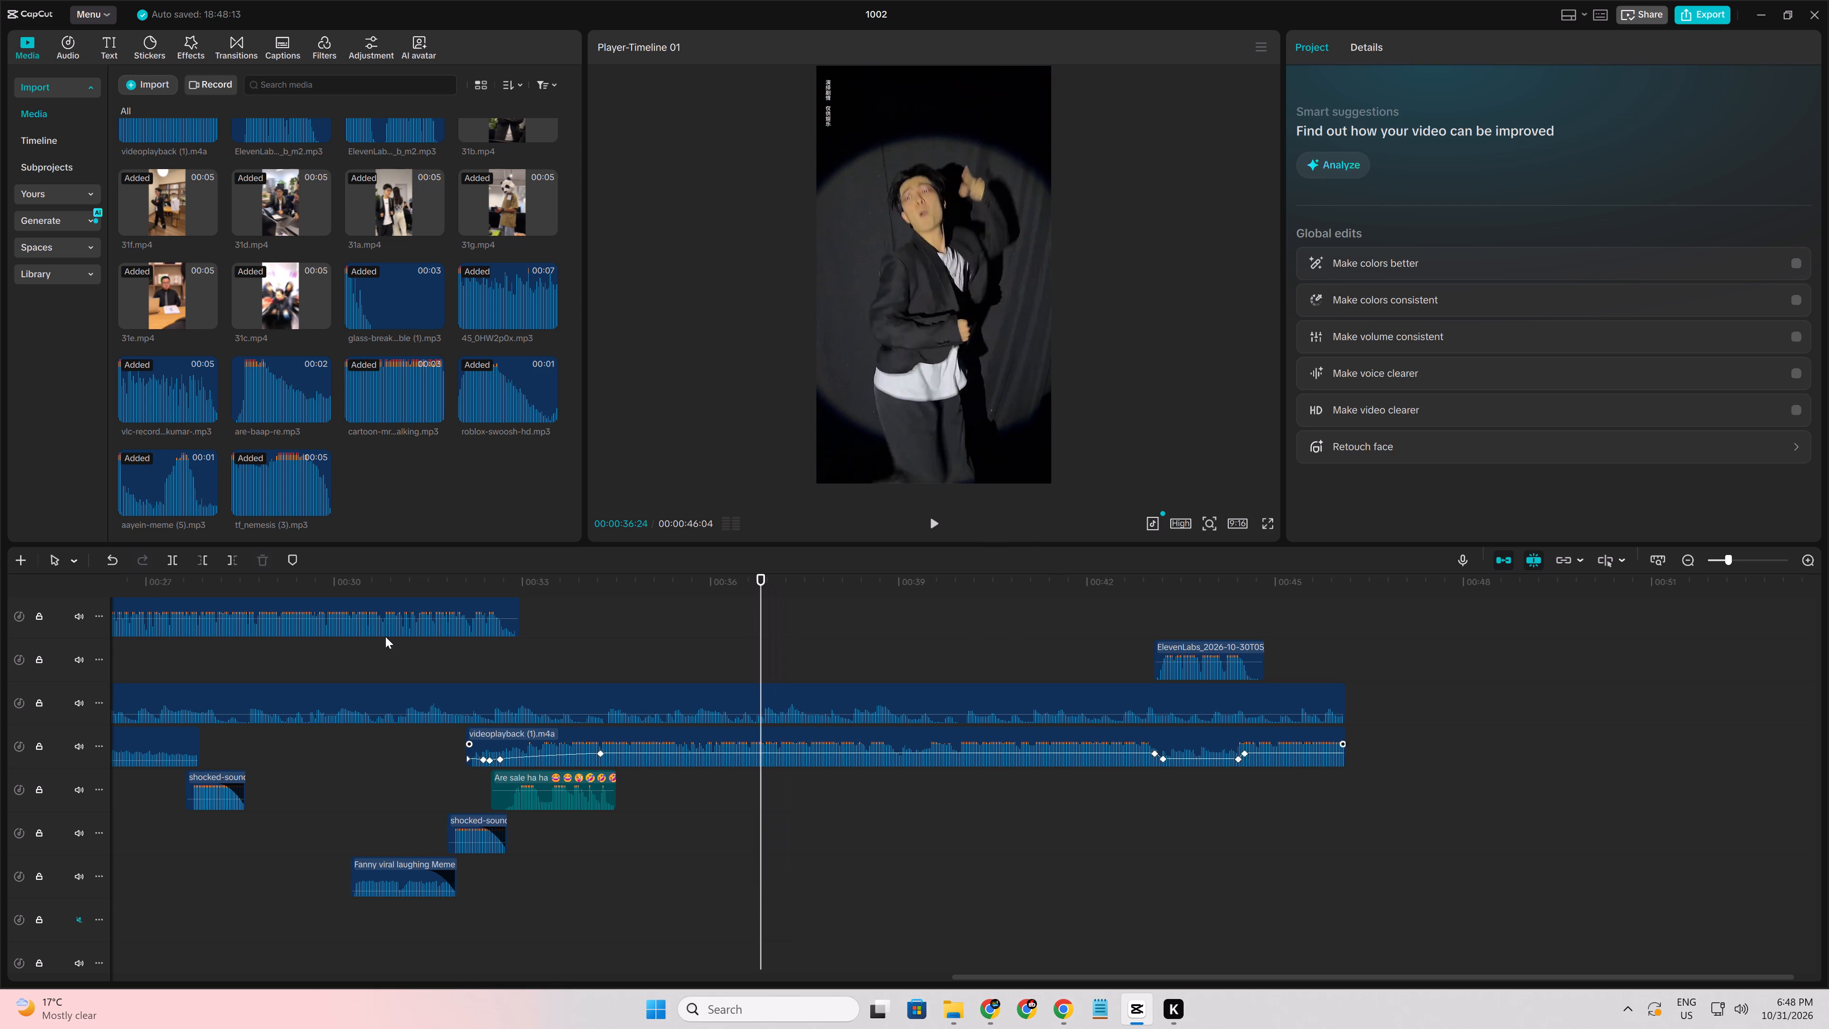
Import crowd-cheers from the Downloads folder, place it at about 00:00:37:04 for the cheering-audience shot, and play it.
left_click(148, 396)
left_click(351, 308)
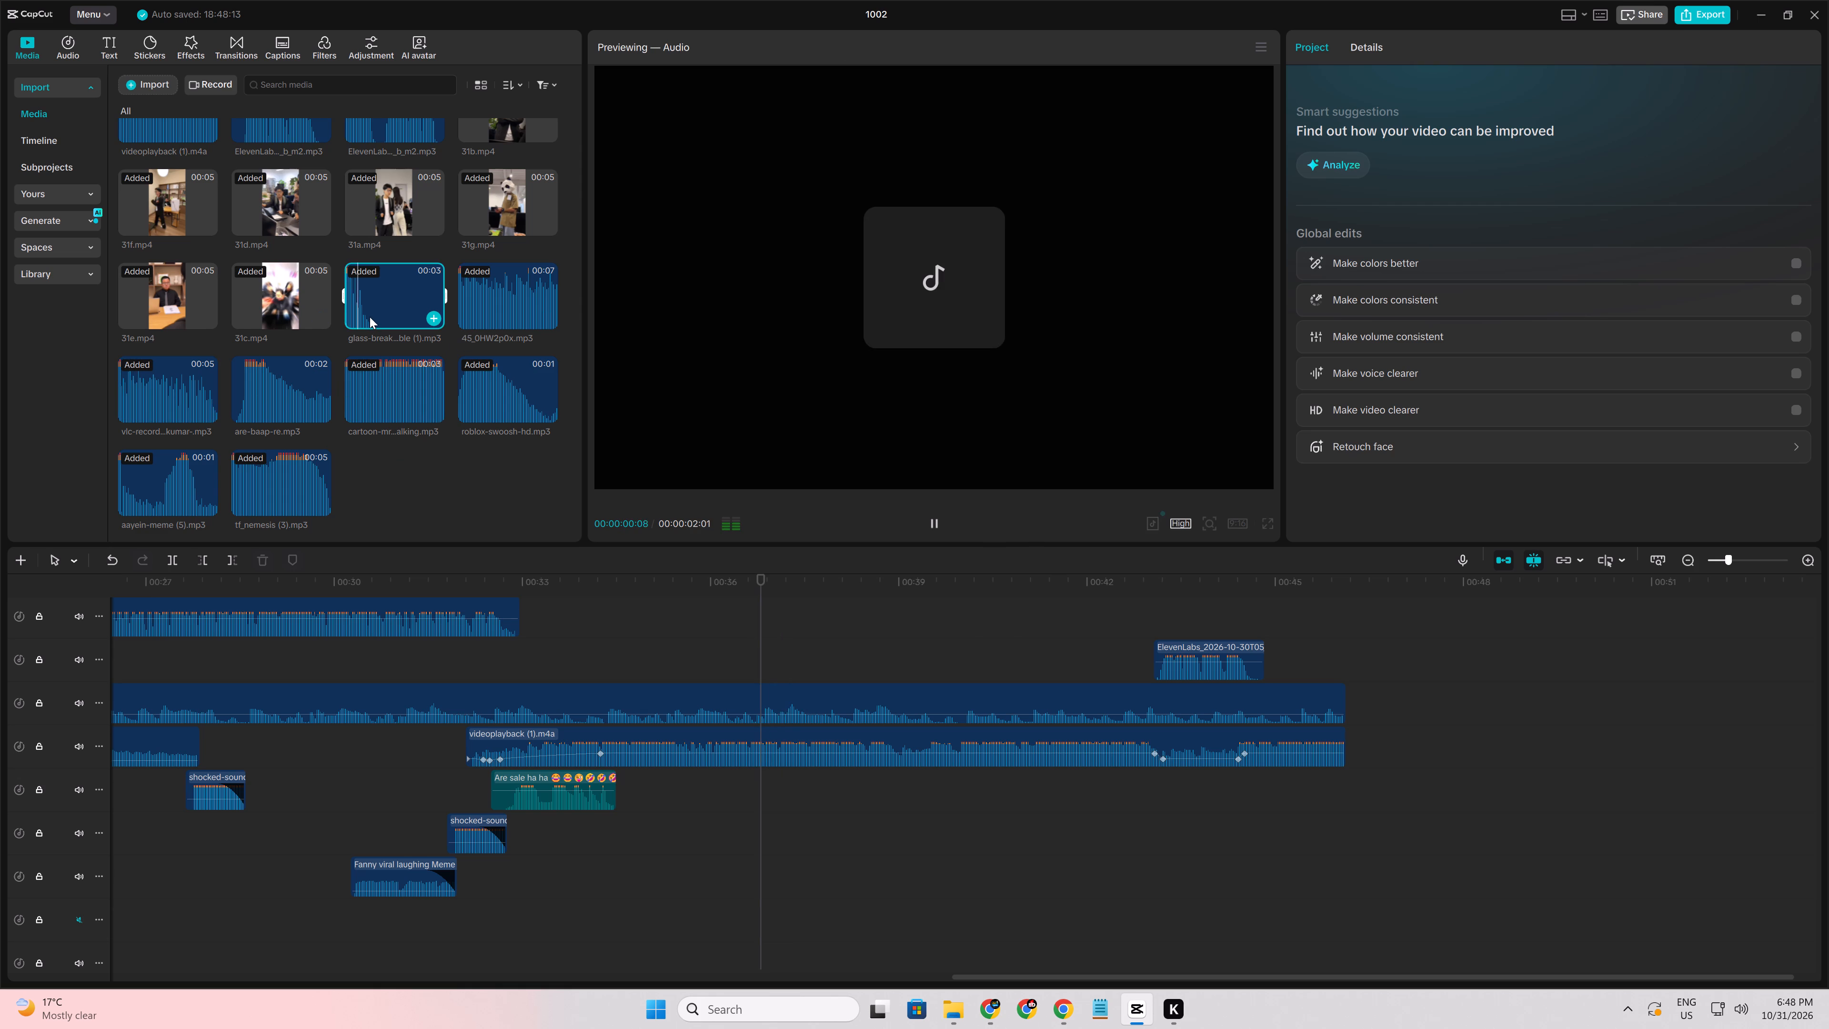
left_click(952, 1004)
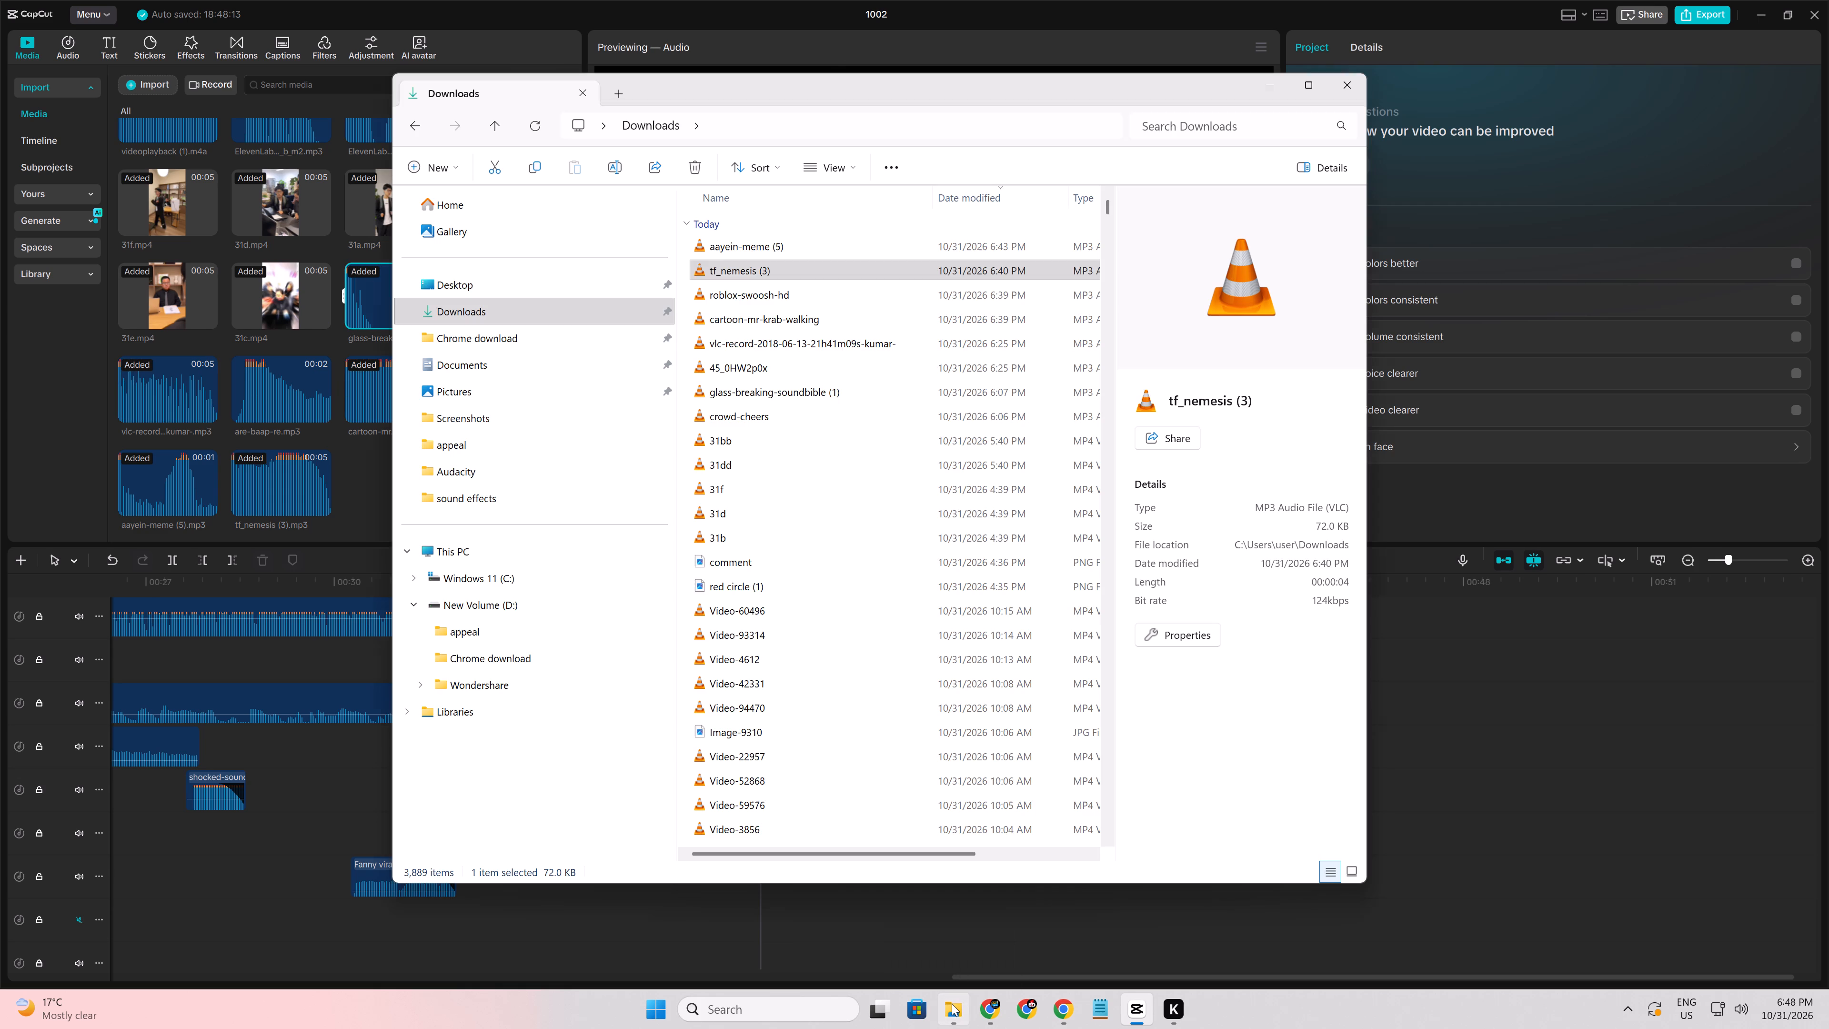
left_click(503, 307)
left_click_drag(773, 415, 644, 394)
left_click(744, 424)
left_click_drag(741, 420, 341, 485)
left_click_drag(370, 489, 871, 804)
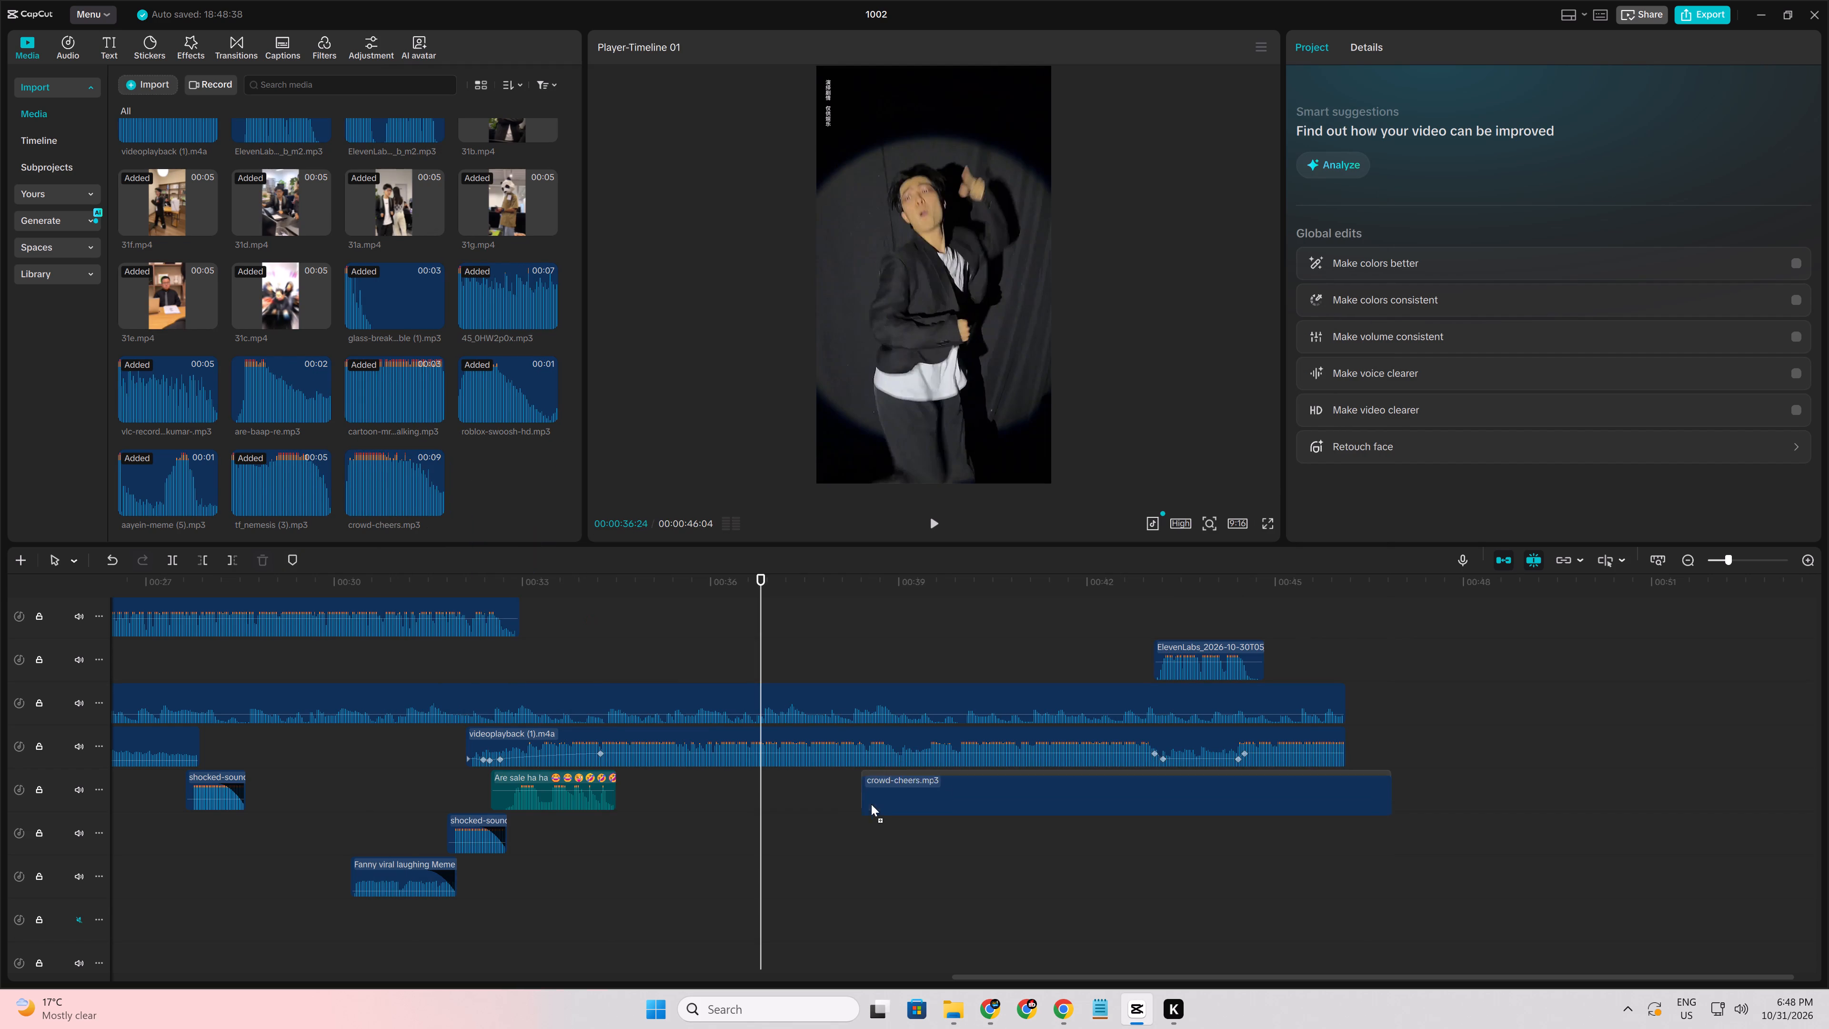
left_click_drag(871, 804, 778, 805)
left_click(740, 829)
key("space")
scroll(740, 829, "up", 3)
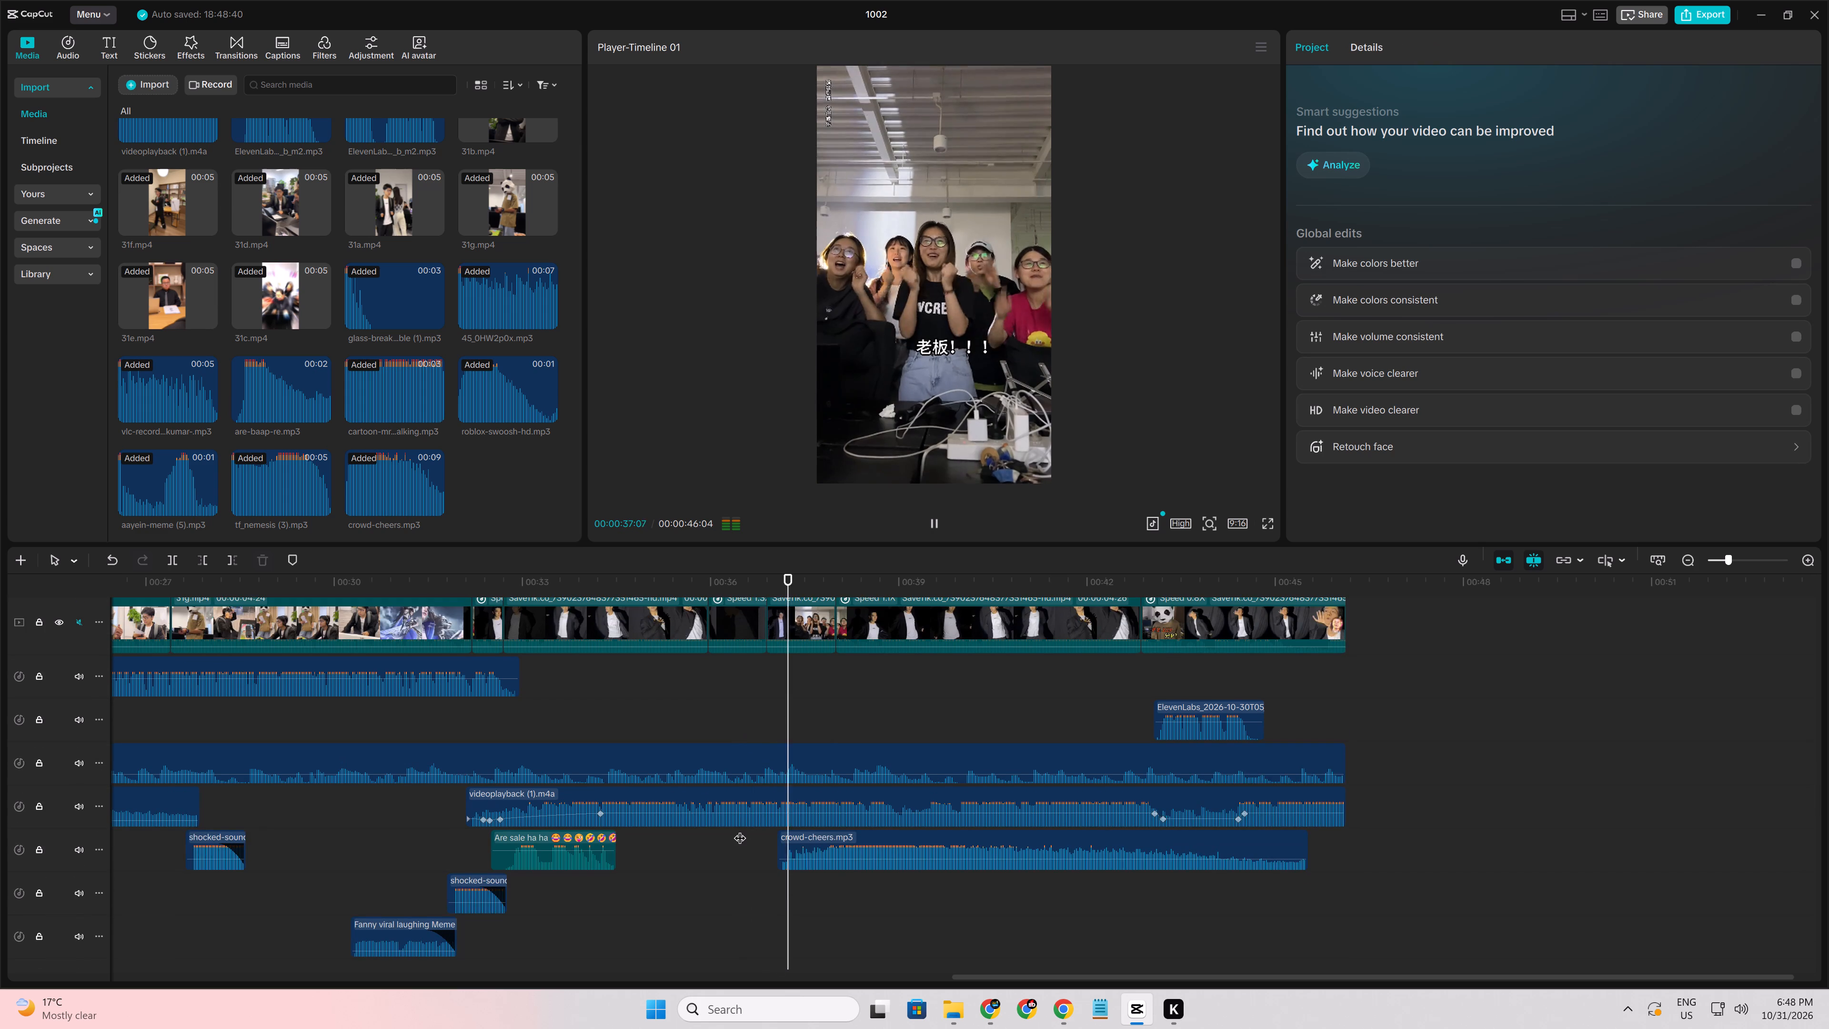
Shift the crowd-cheers clip earlier, starting at about 00:00:36:12, and replay the cheering-audience shot.
left_click_drag(834, 843, 785, 848)
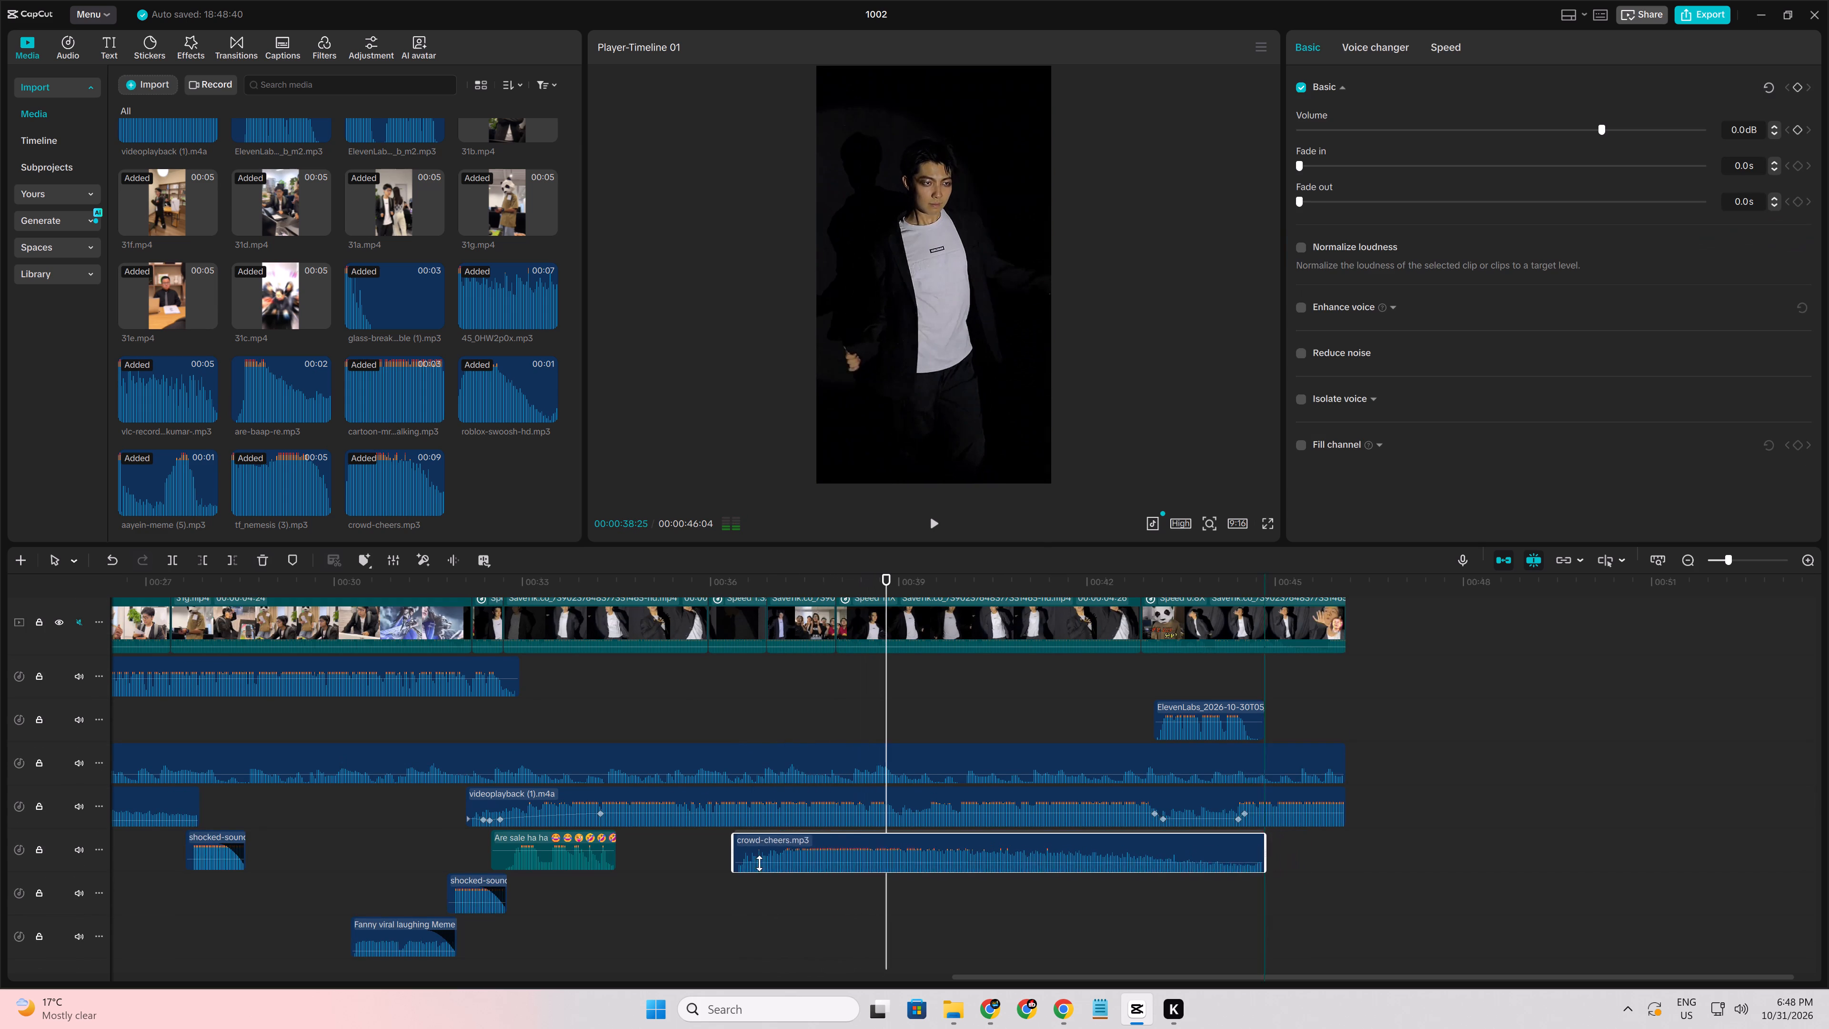
left_click(756, 865)
left_click(743, 892)
key("space")
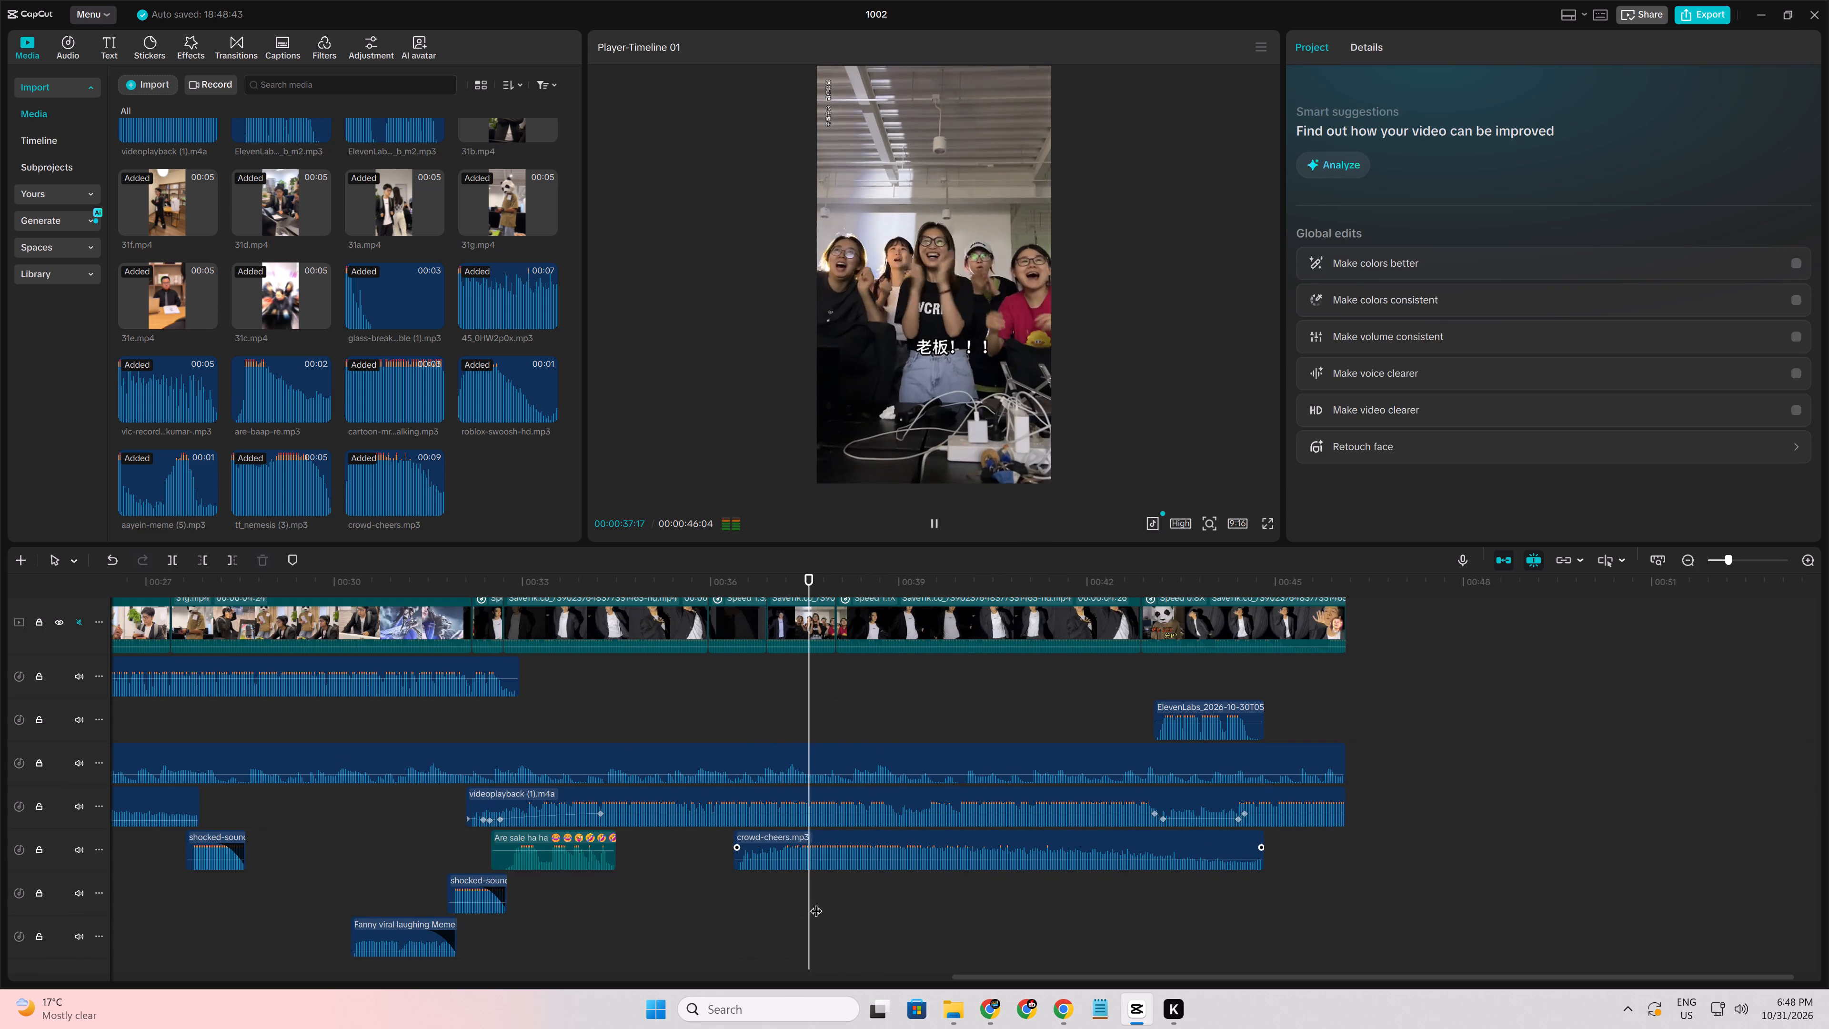
key("space")
key("space")
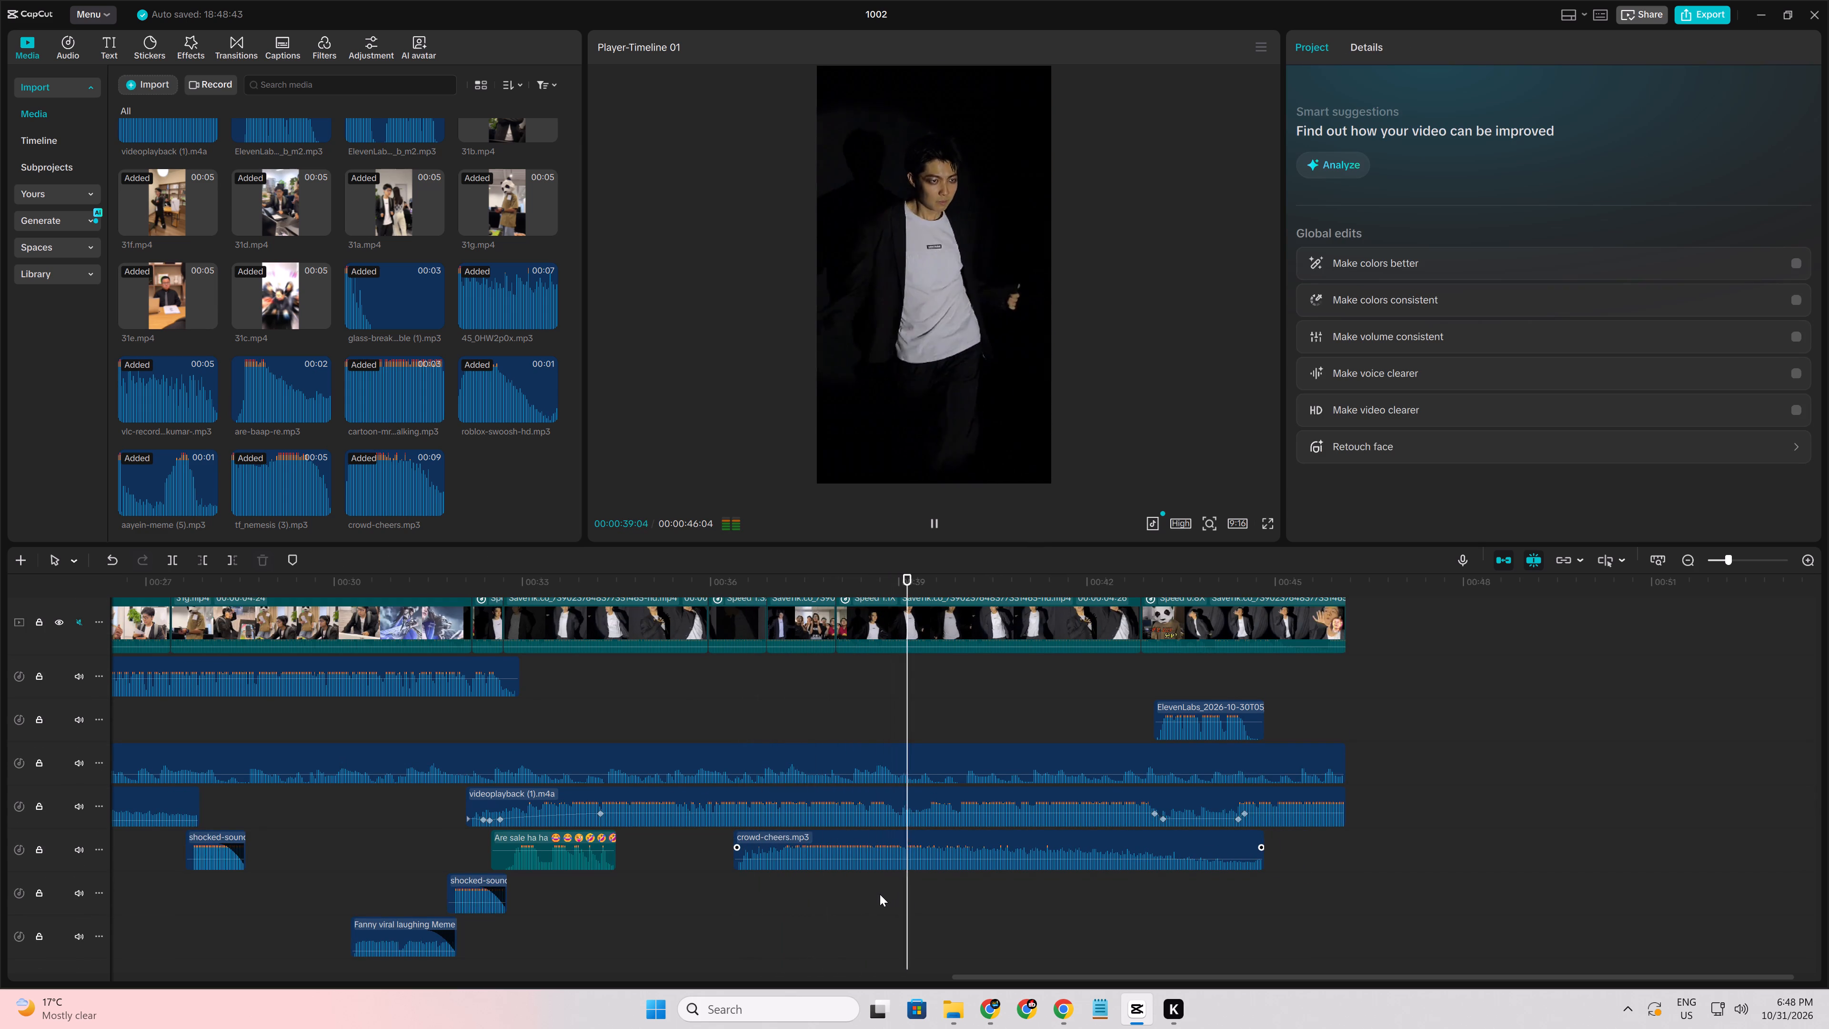
left_click(880, 894)
left_click(754, 894)
key("space")
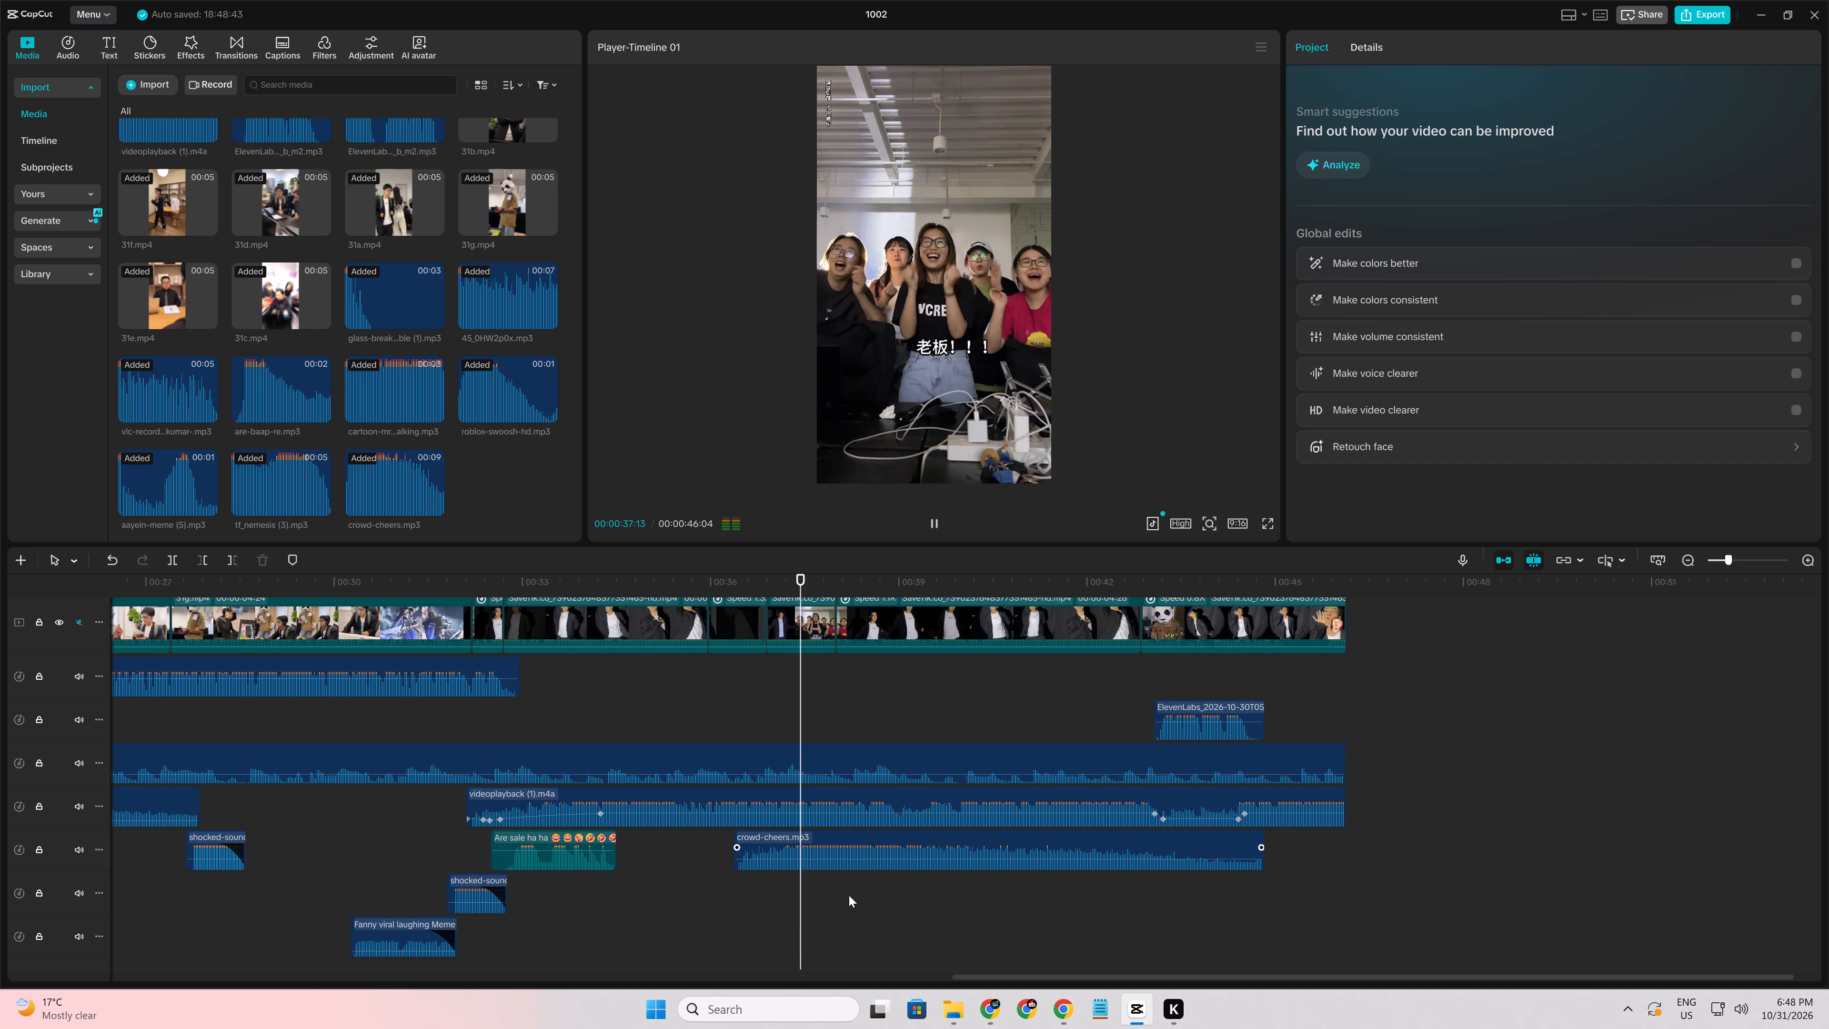
key("space")
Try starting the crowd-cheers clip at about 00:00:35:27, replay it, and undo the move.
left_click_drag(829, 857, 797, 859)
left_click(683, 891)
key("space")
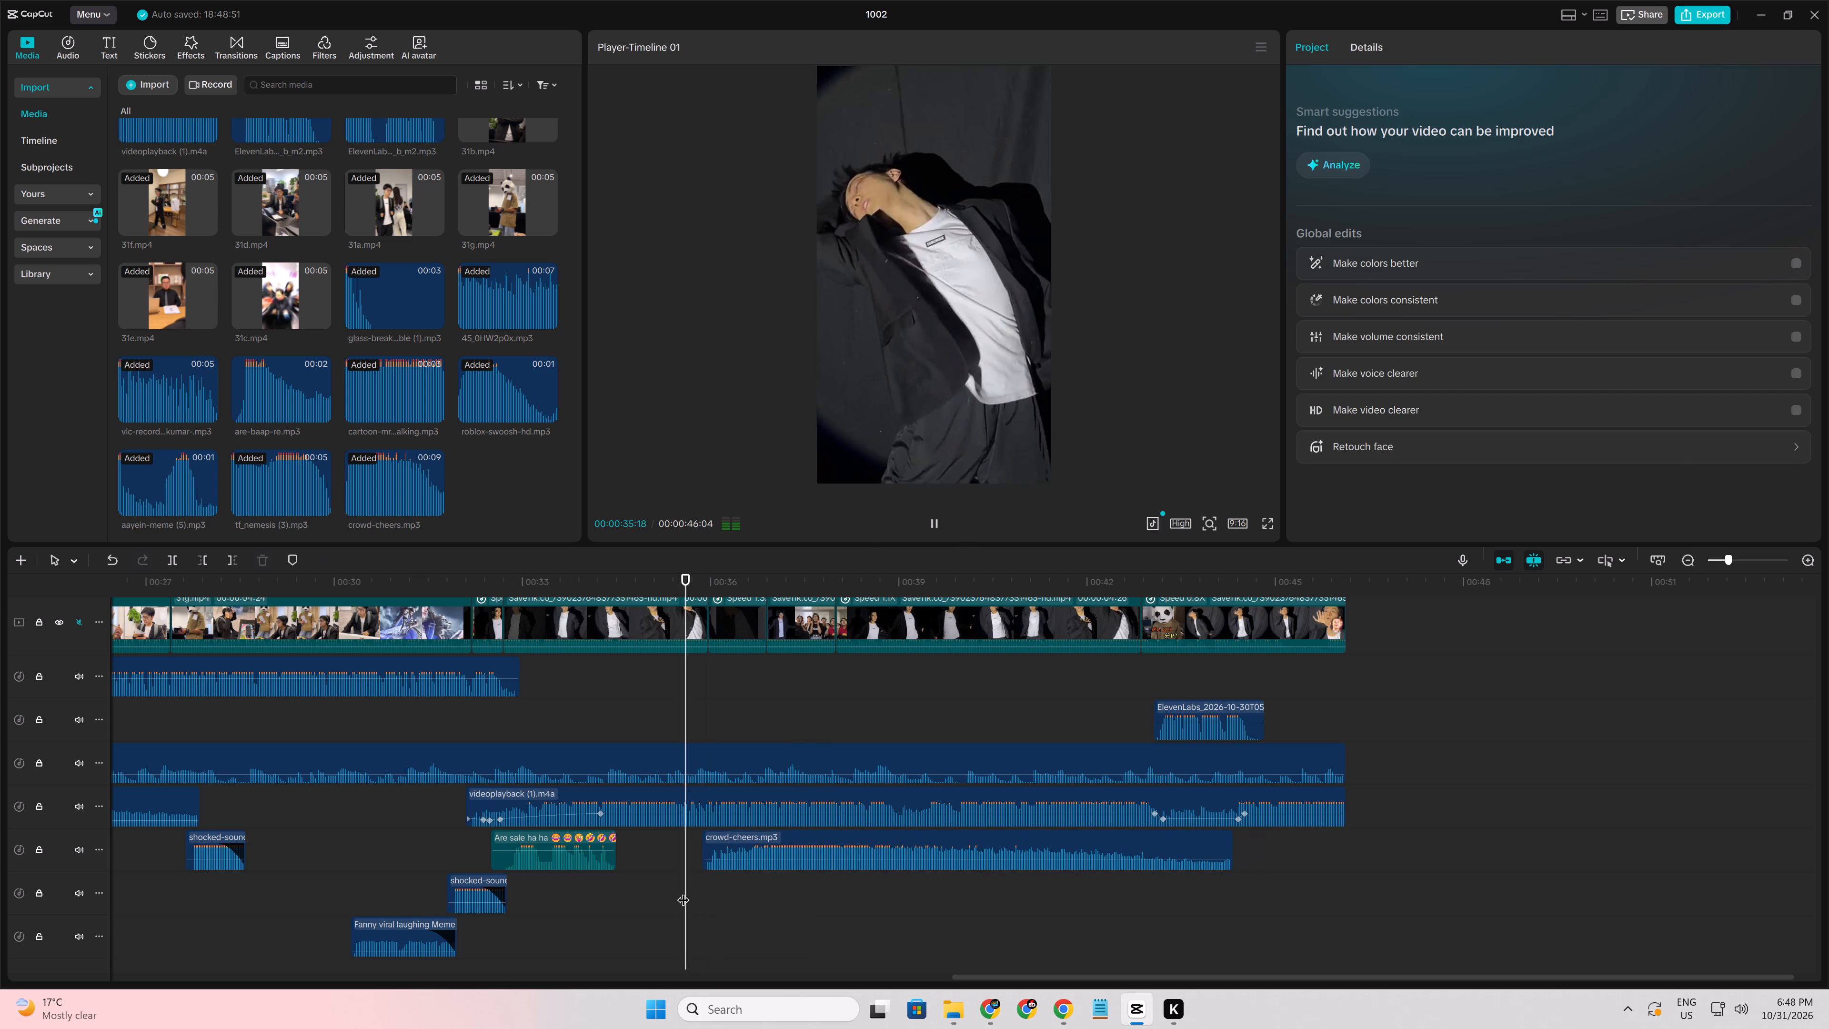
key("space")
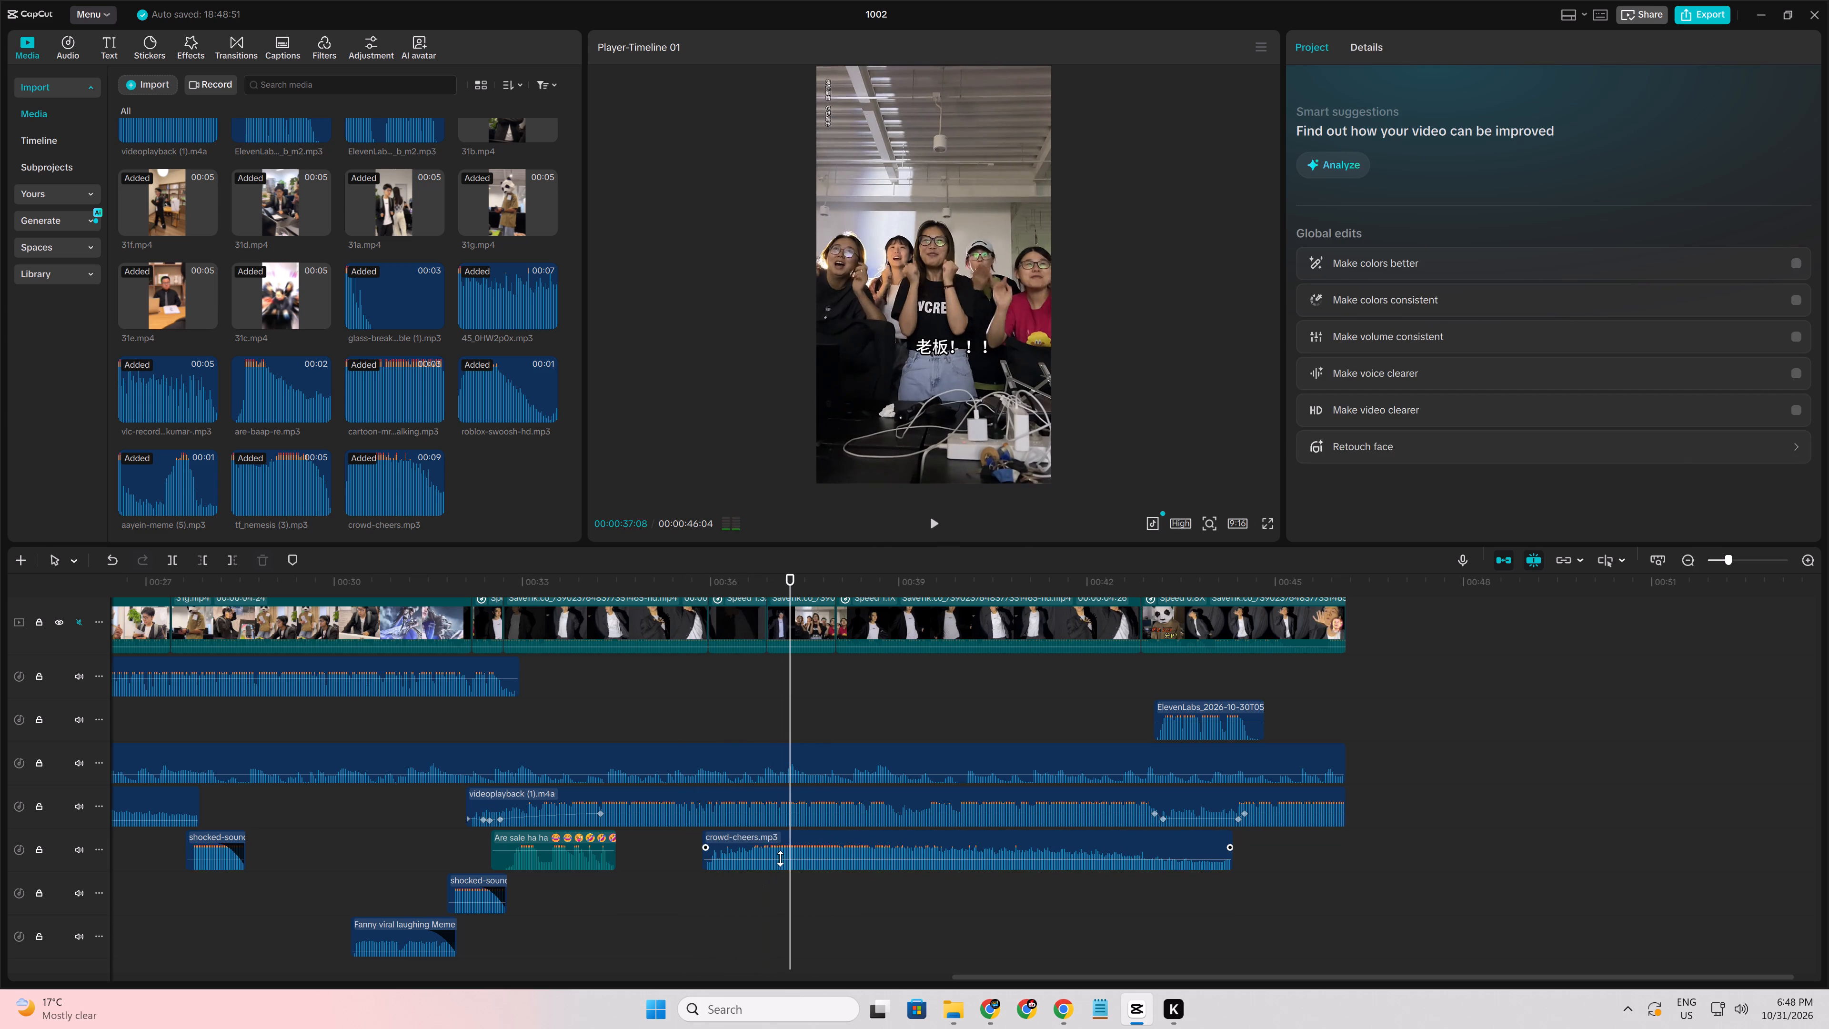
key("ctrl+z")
Replay the cheering-audience shot, then keyframe the crowd-cheers volume at 00:00:38:22 and lower it to about -11 dB at 00:00:39:07.
left_click(735, 878)
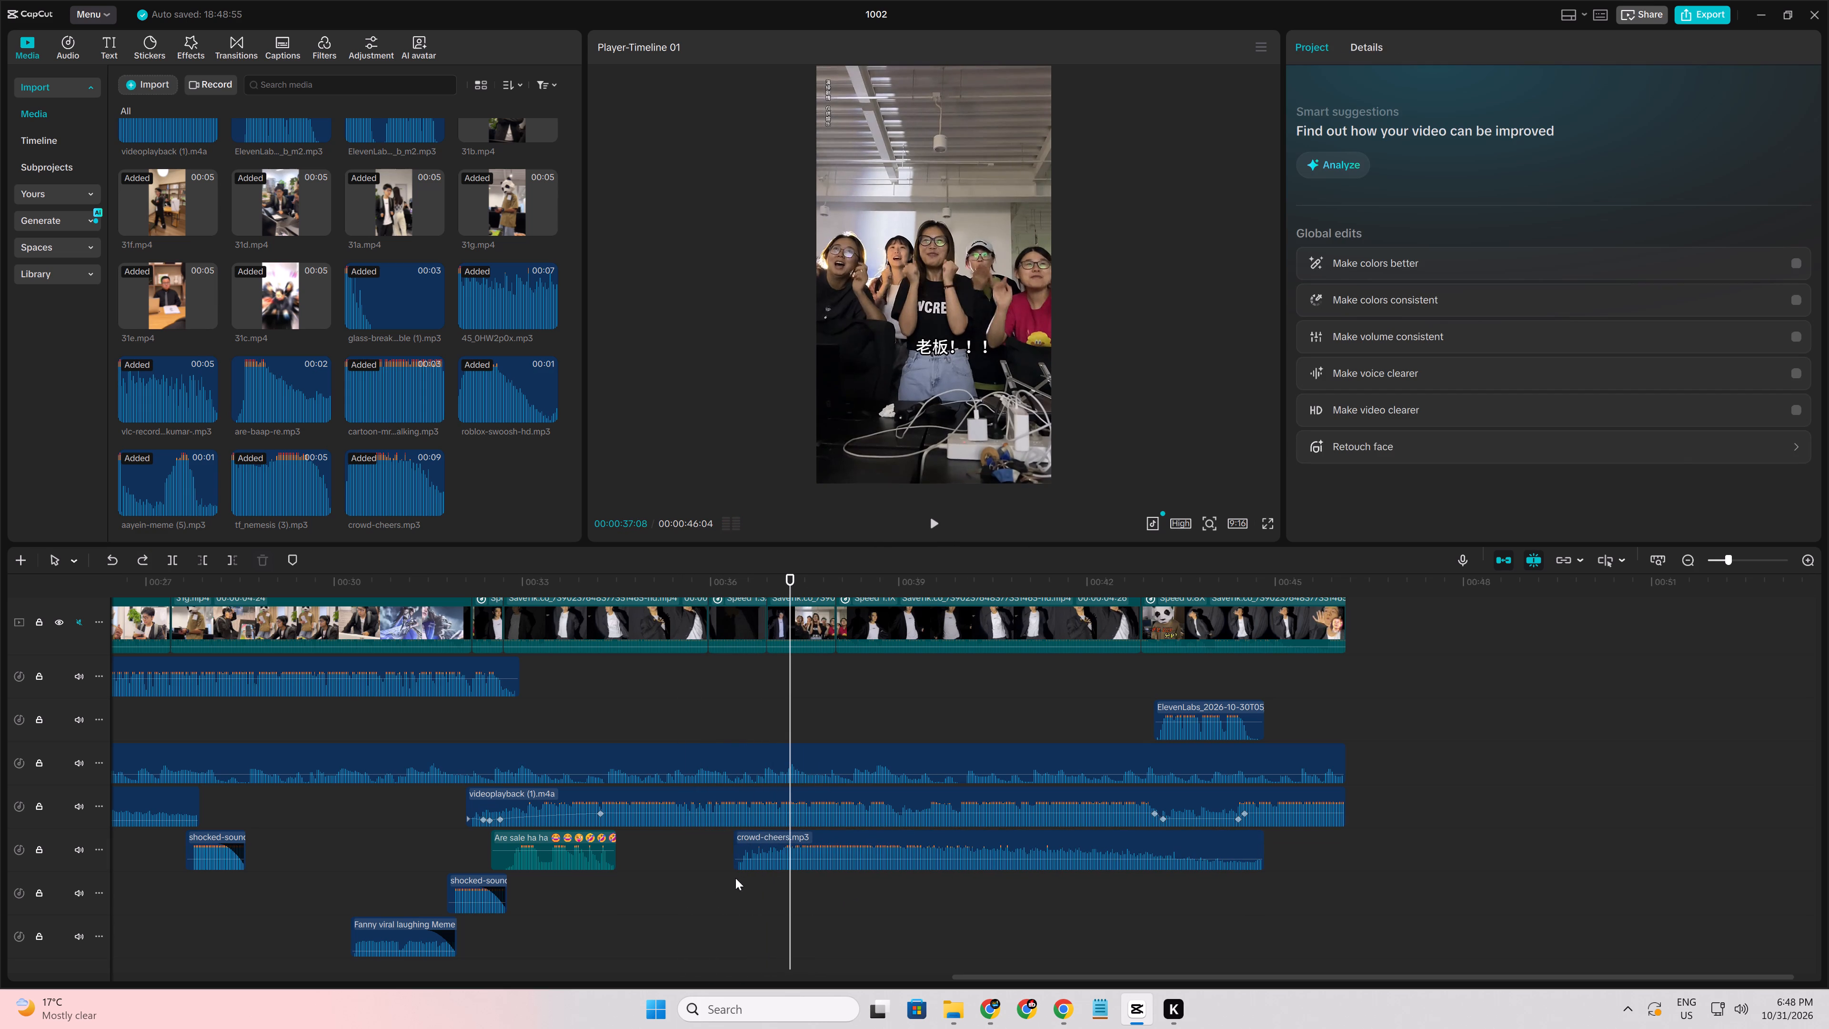
key("space")
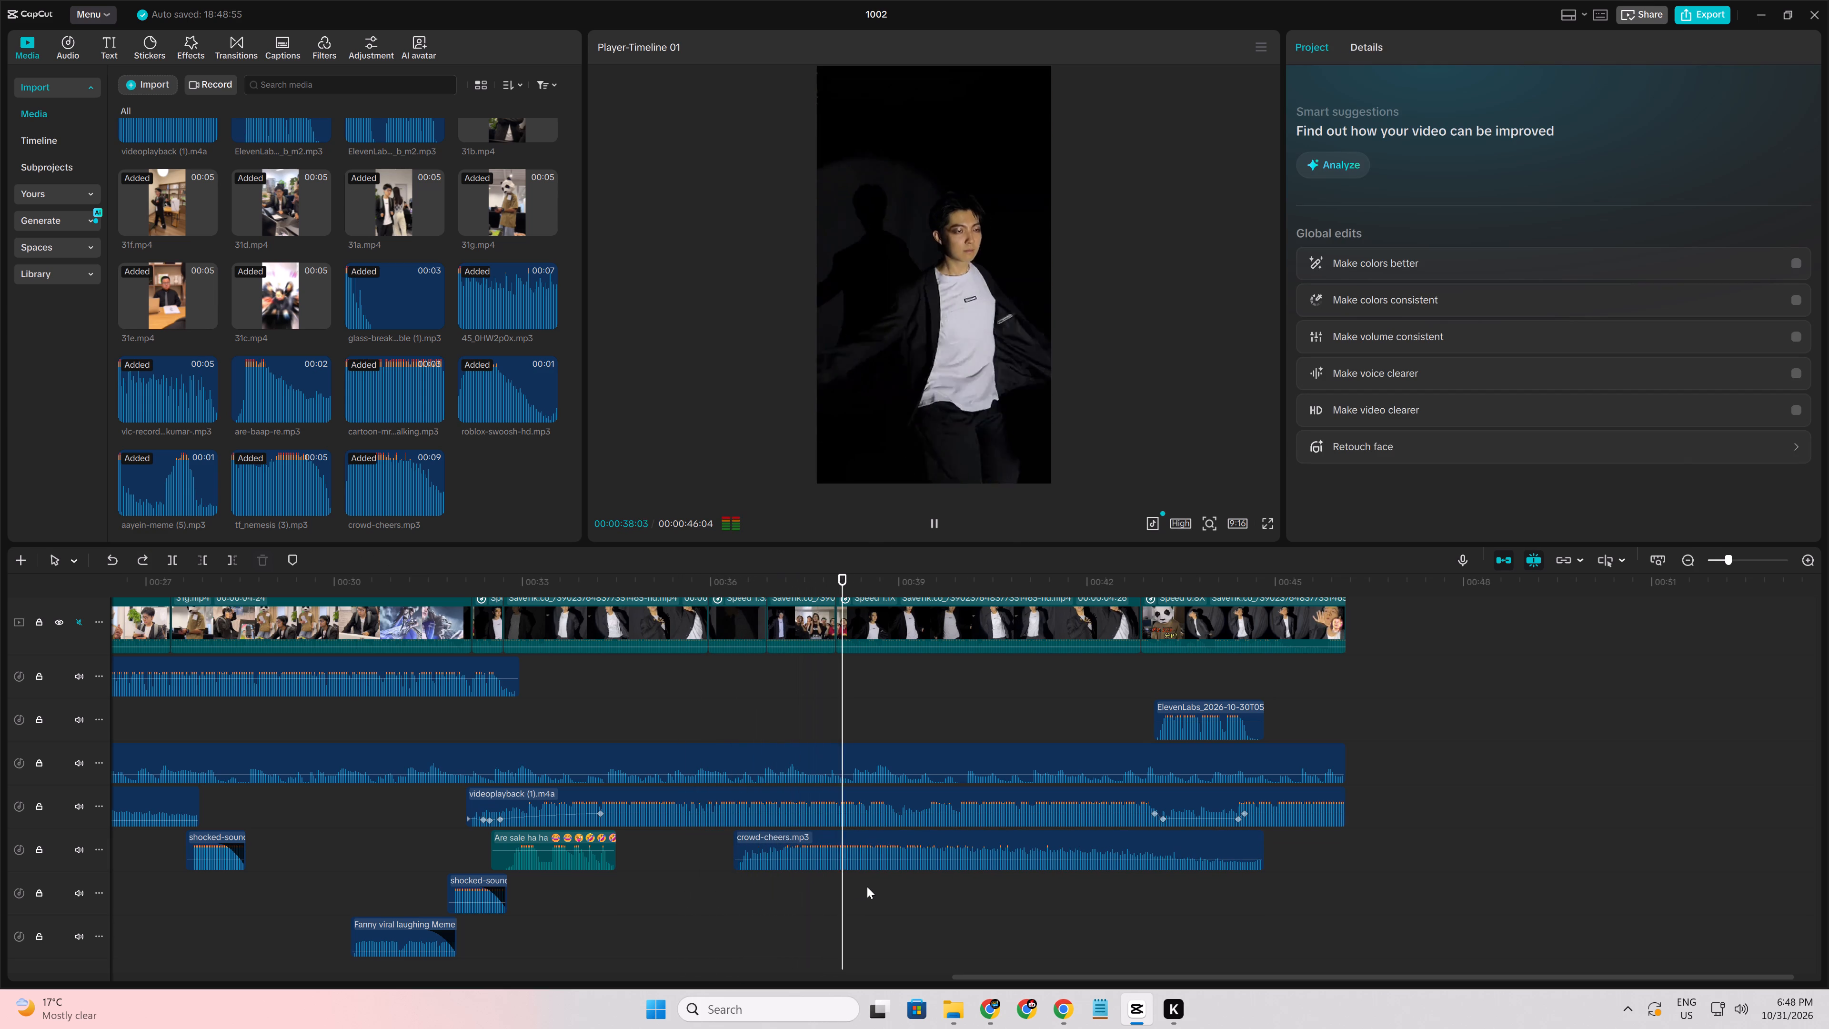
key("space")
key("space")
key("space")
left_click(872, 863)
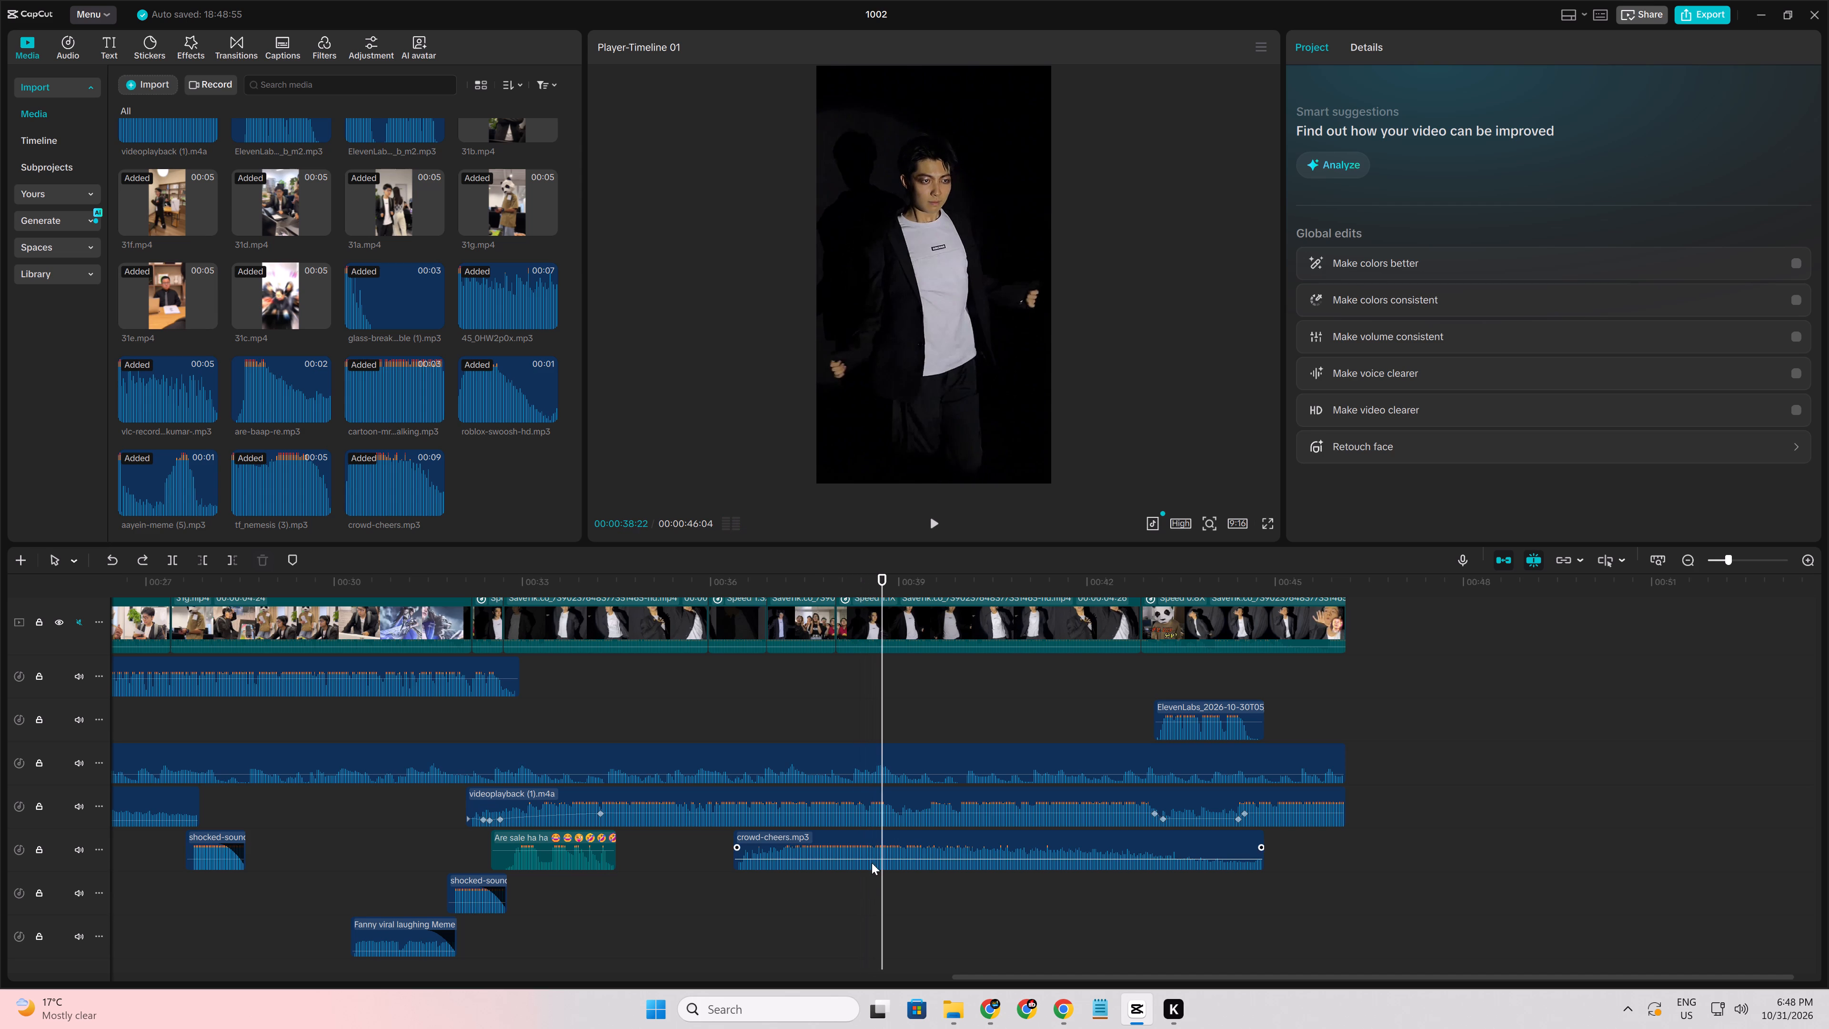
left_click(1803, 90)
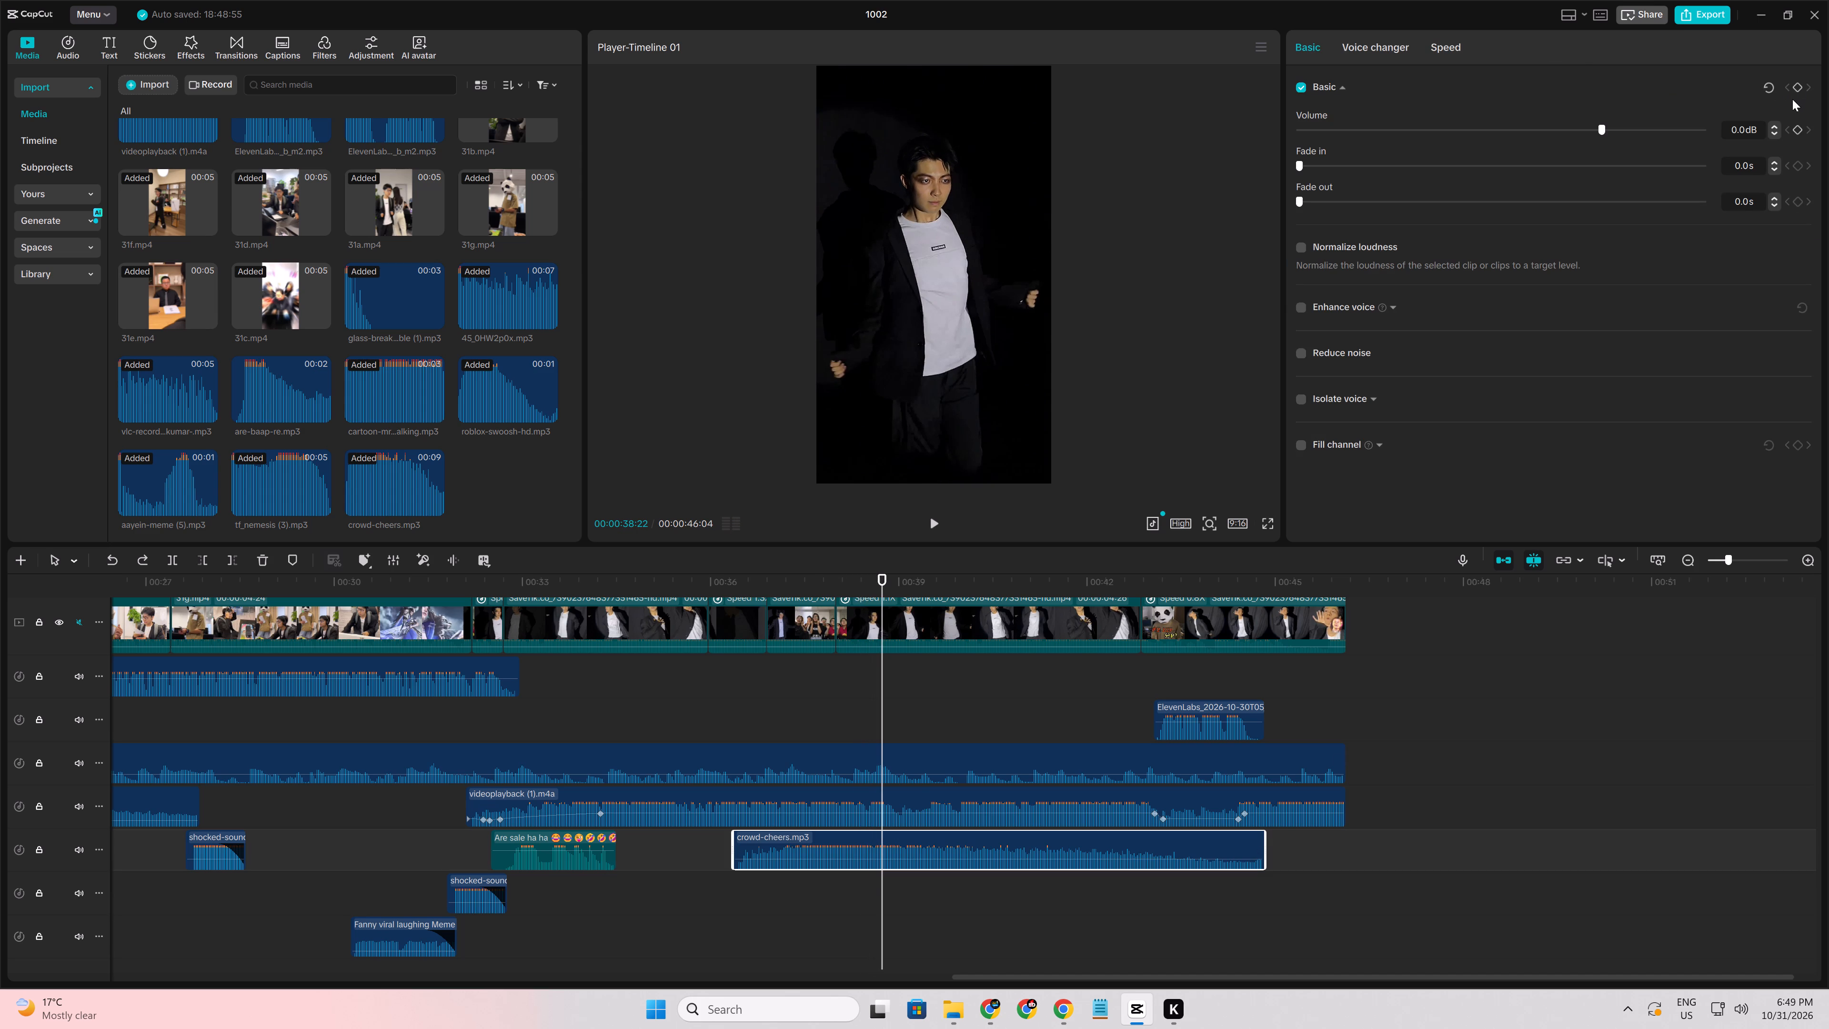
left_click(1796, 89)
key("Right")
key("Right")
key("Right")
key("Right")
key("Right")
key("Right")
key("Right")
key("Right")
key("Right")
key("Right")
key("Right")
key("Right")
key("Right")
key("Right")
key("Right")
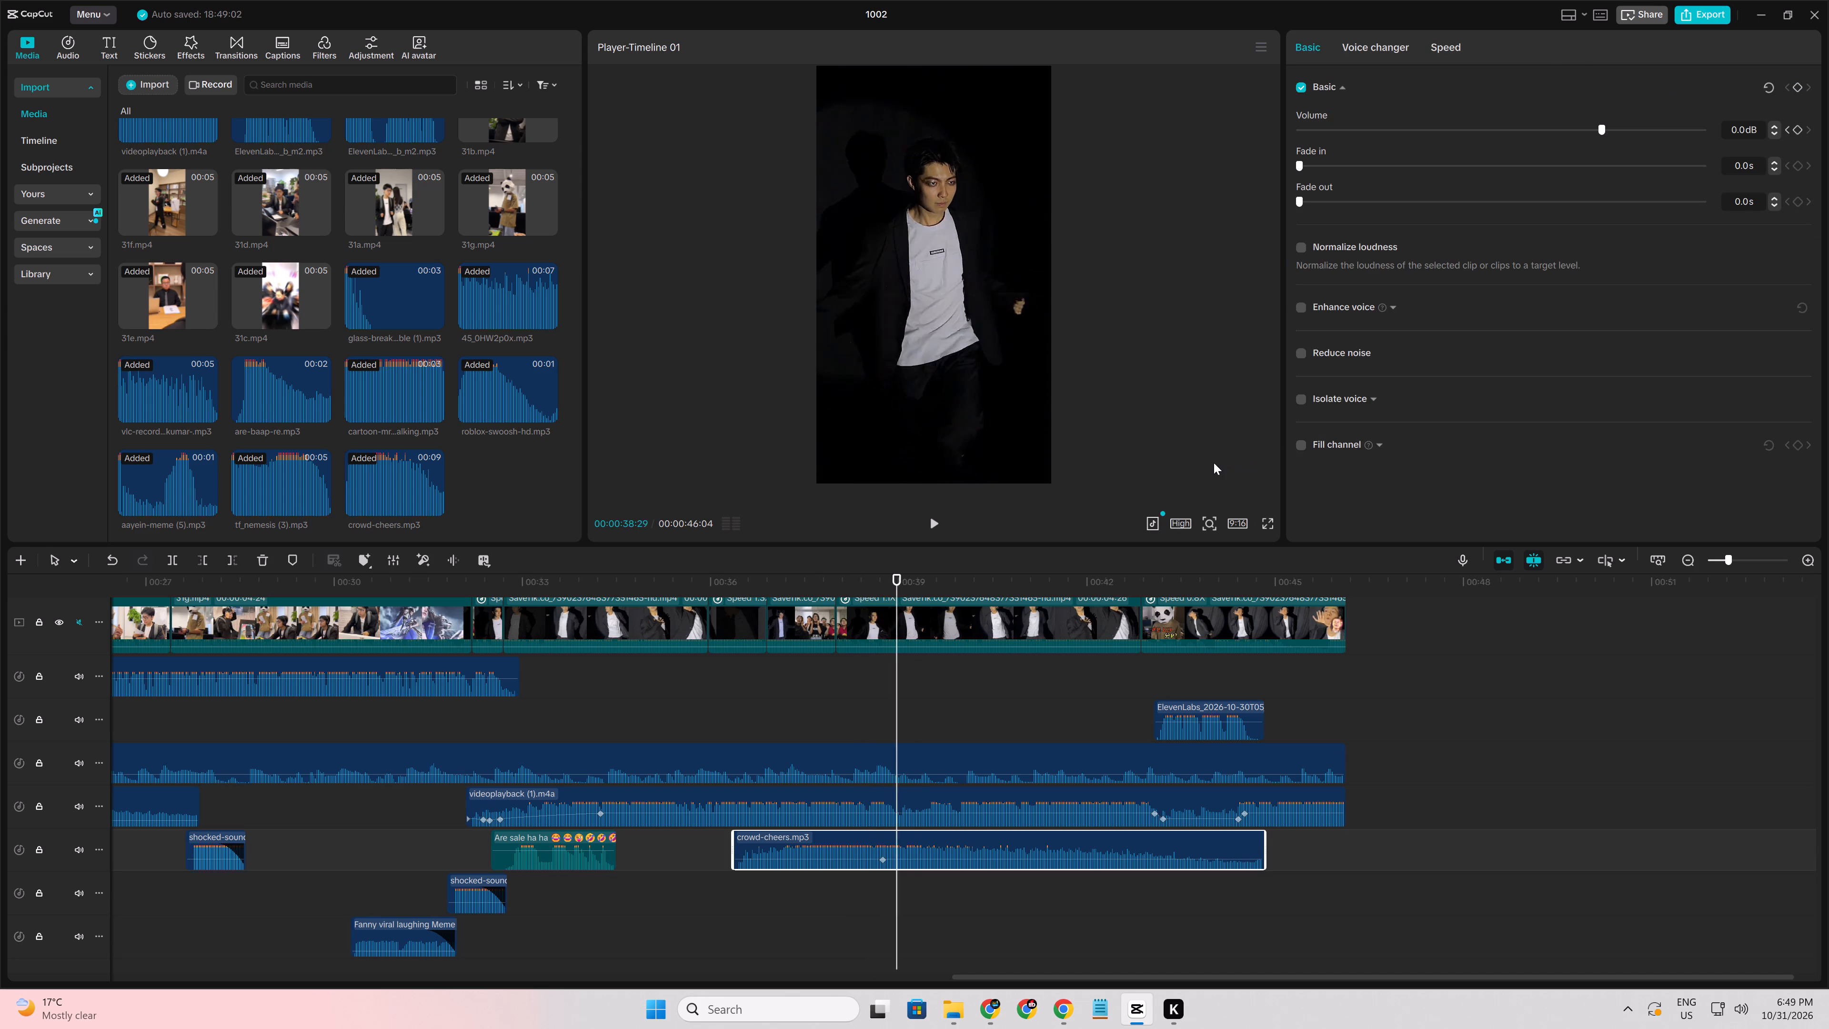
left_click_drag(1594, 129, 1542, 140)
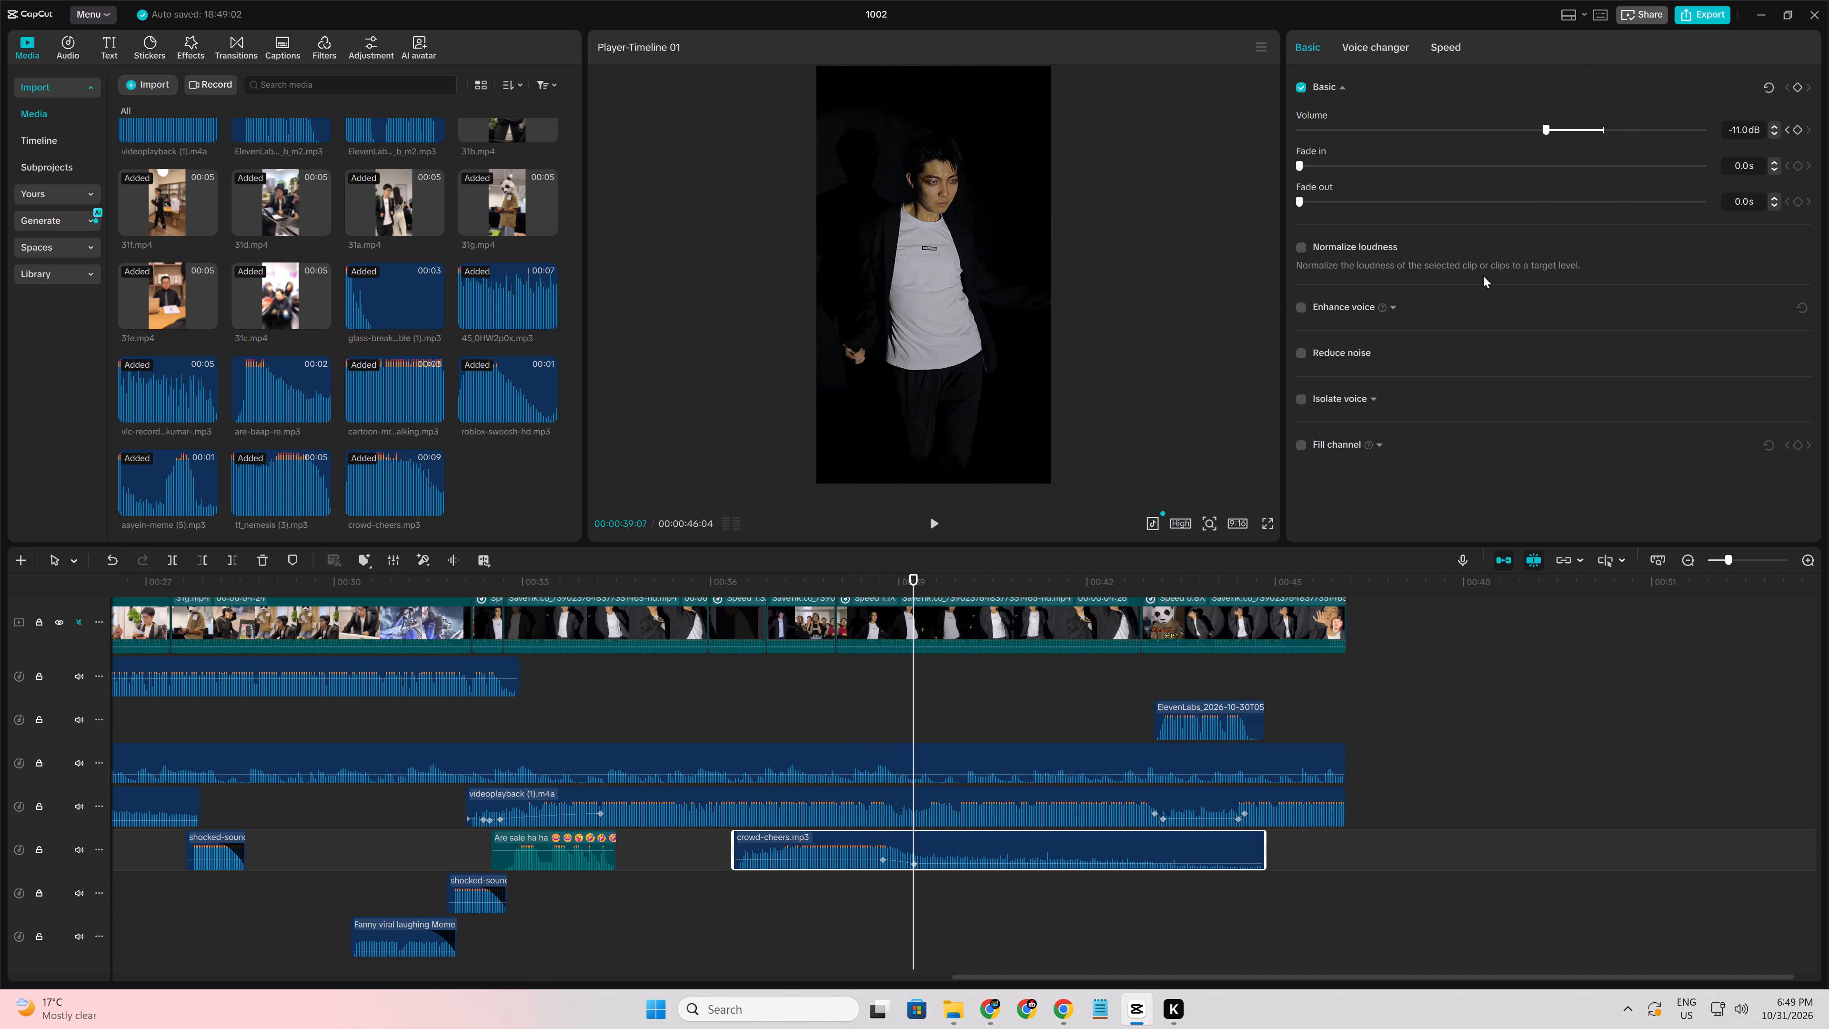
Replay the lowered crowd cheers and trim the end of the crowd-cheers clip at 00:00:41:27.
left_click(824, 894)
key("space")
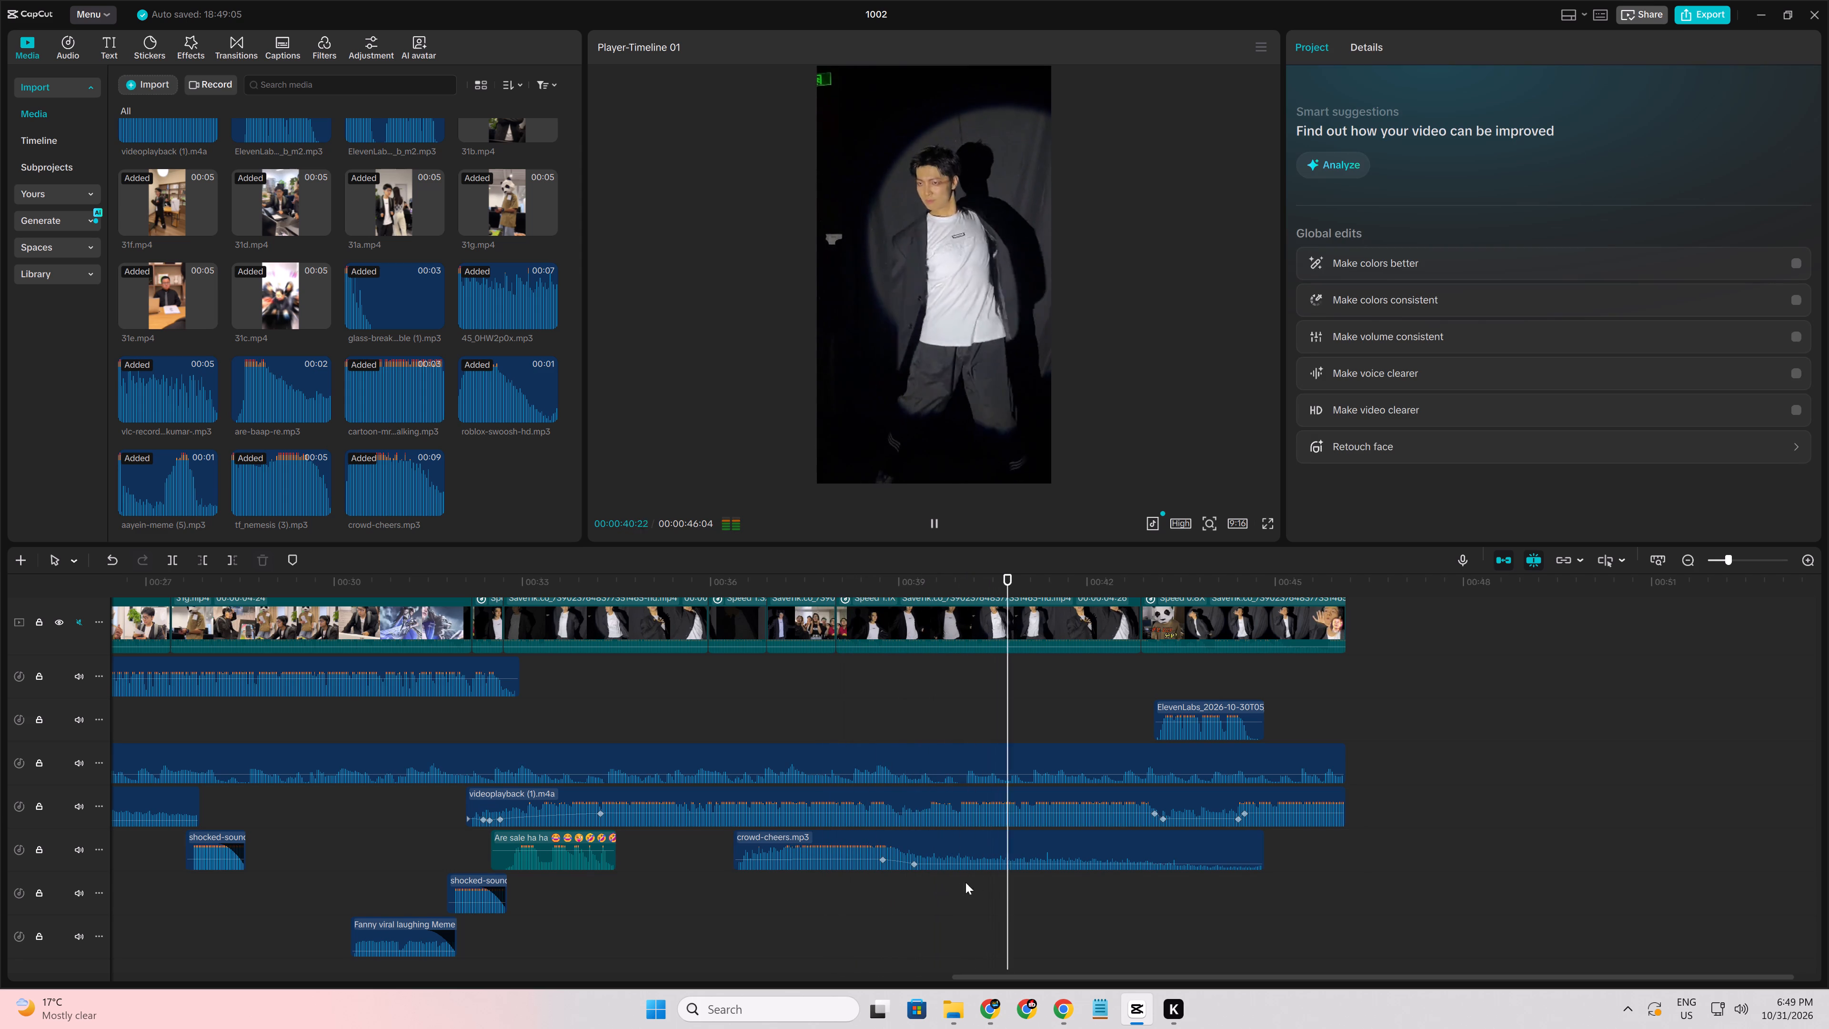
key("space")
left_click(1075, 859)
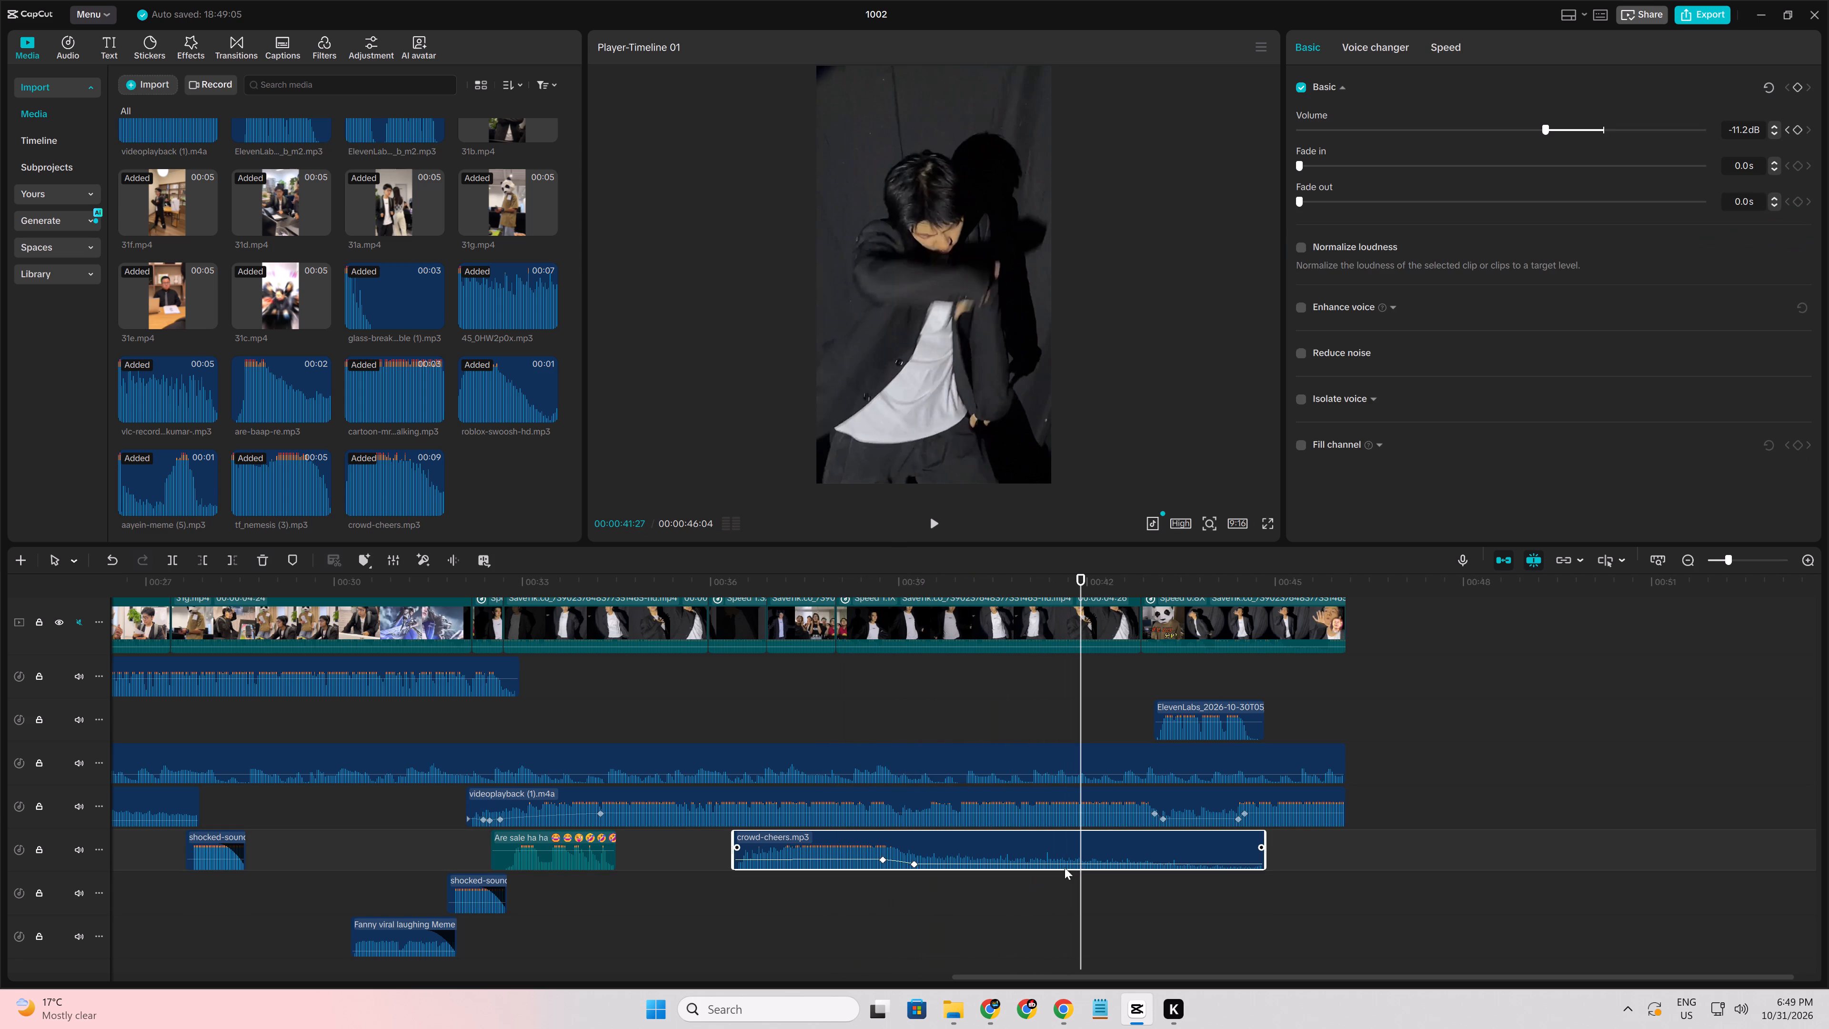
key("w")
Copy the ki-kore sound clip from earlier in the timeline, paste it at 00:00:41:27, and extend its end to about 00:00:48:10.
scroll(885, 923, "down", 4, "ctrl")
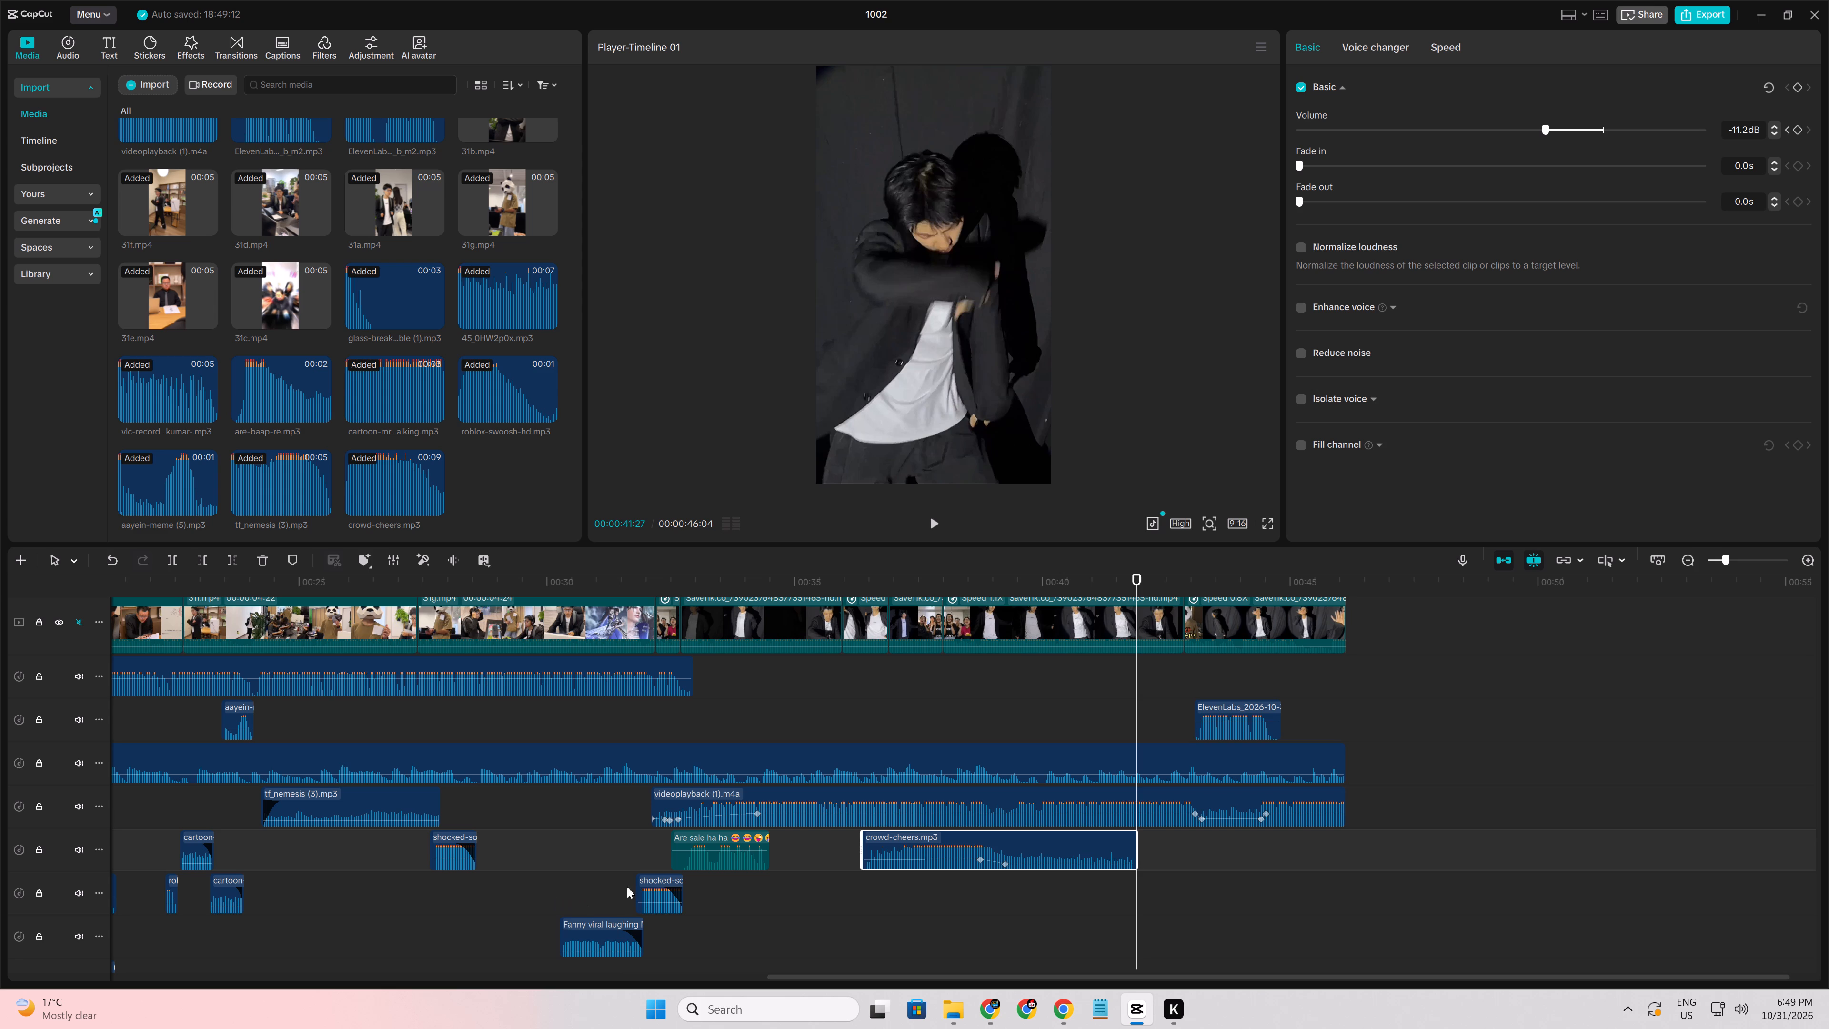
left_click_drag(787, 978, 586, 984)
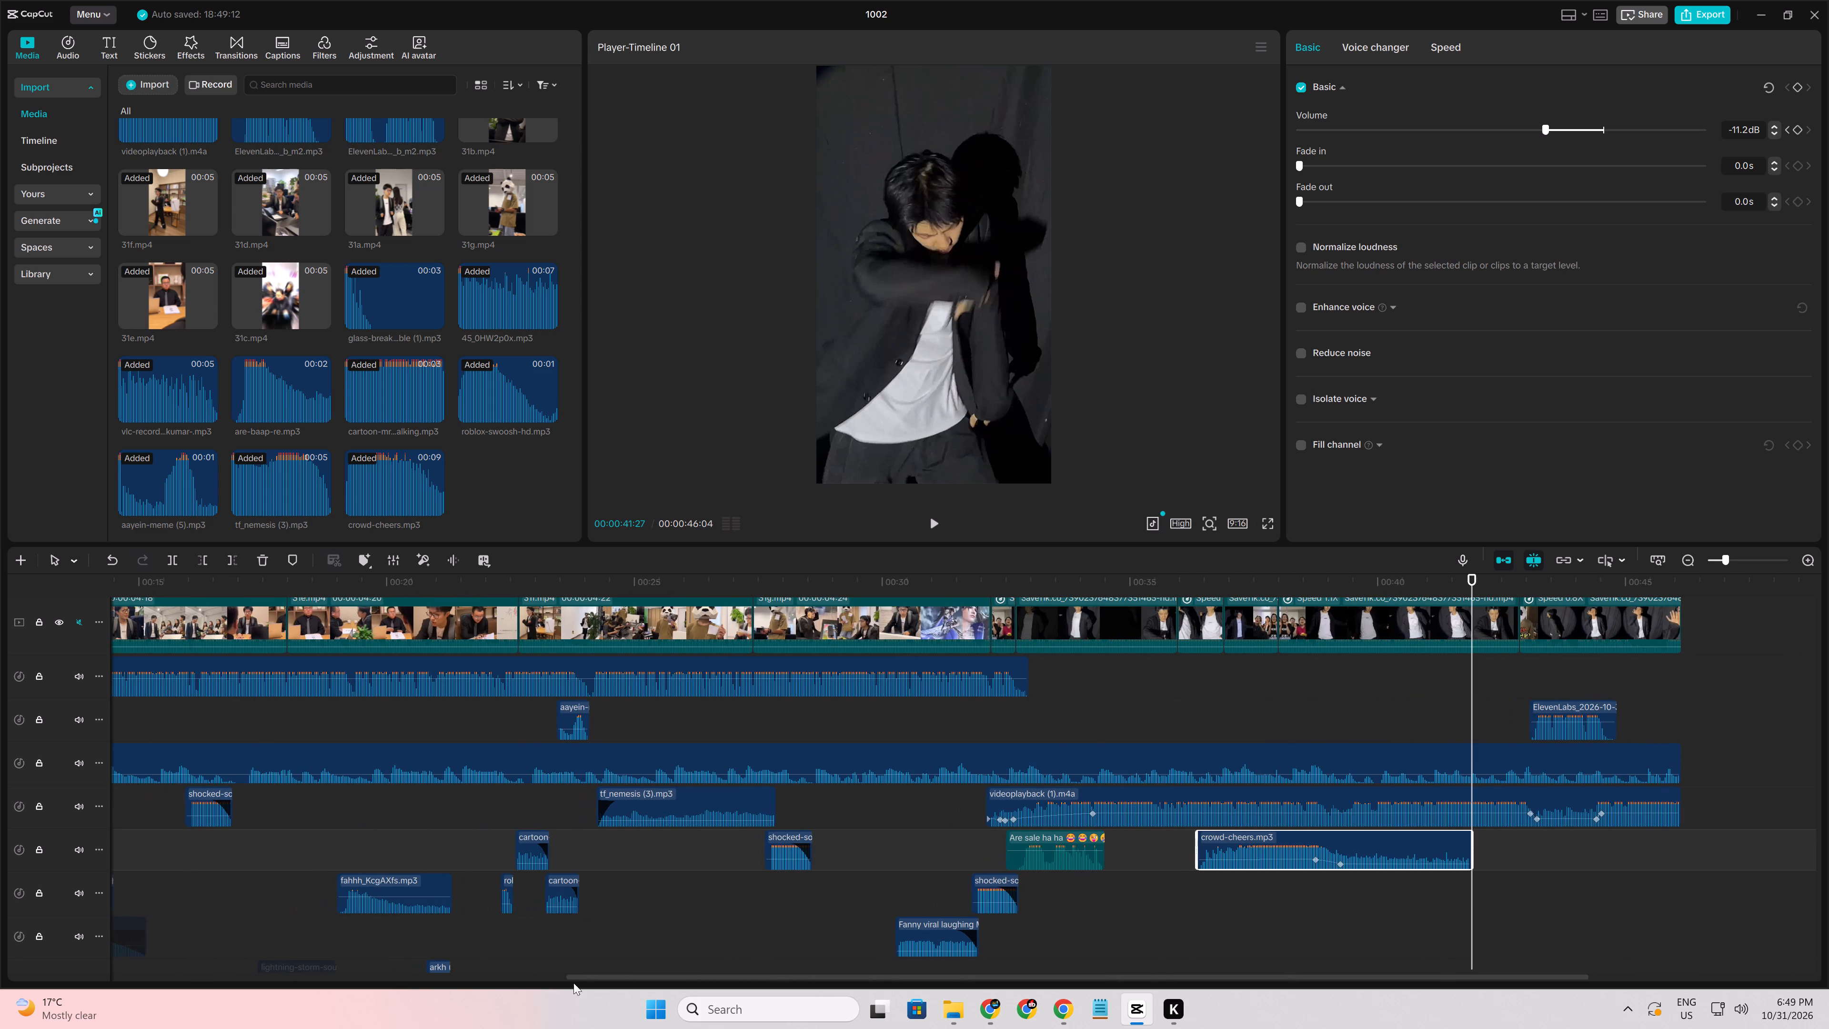
scroll(446, 954, "down", 4)
left_click(396, 951)
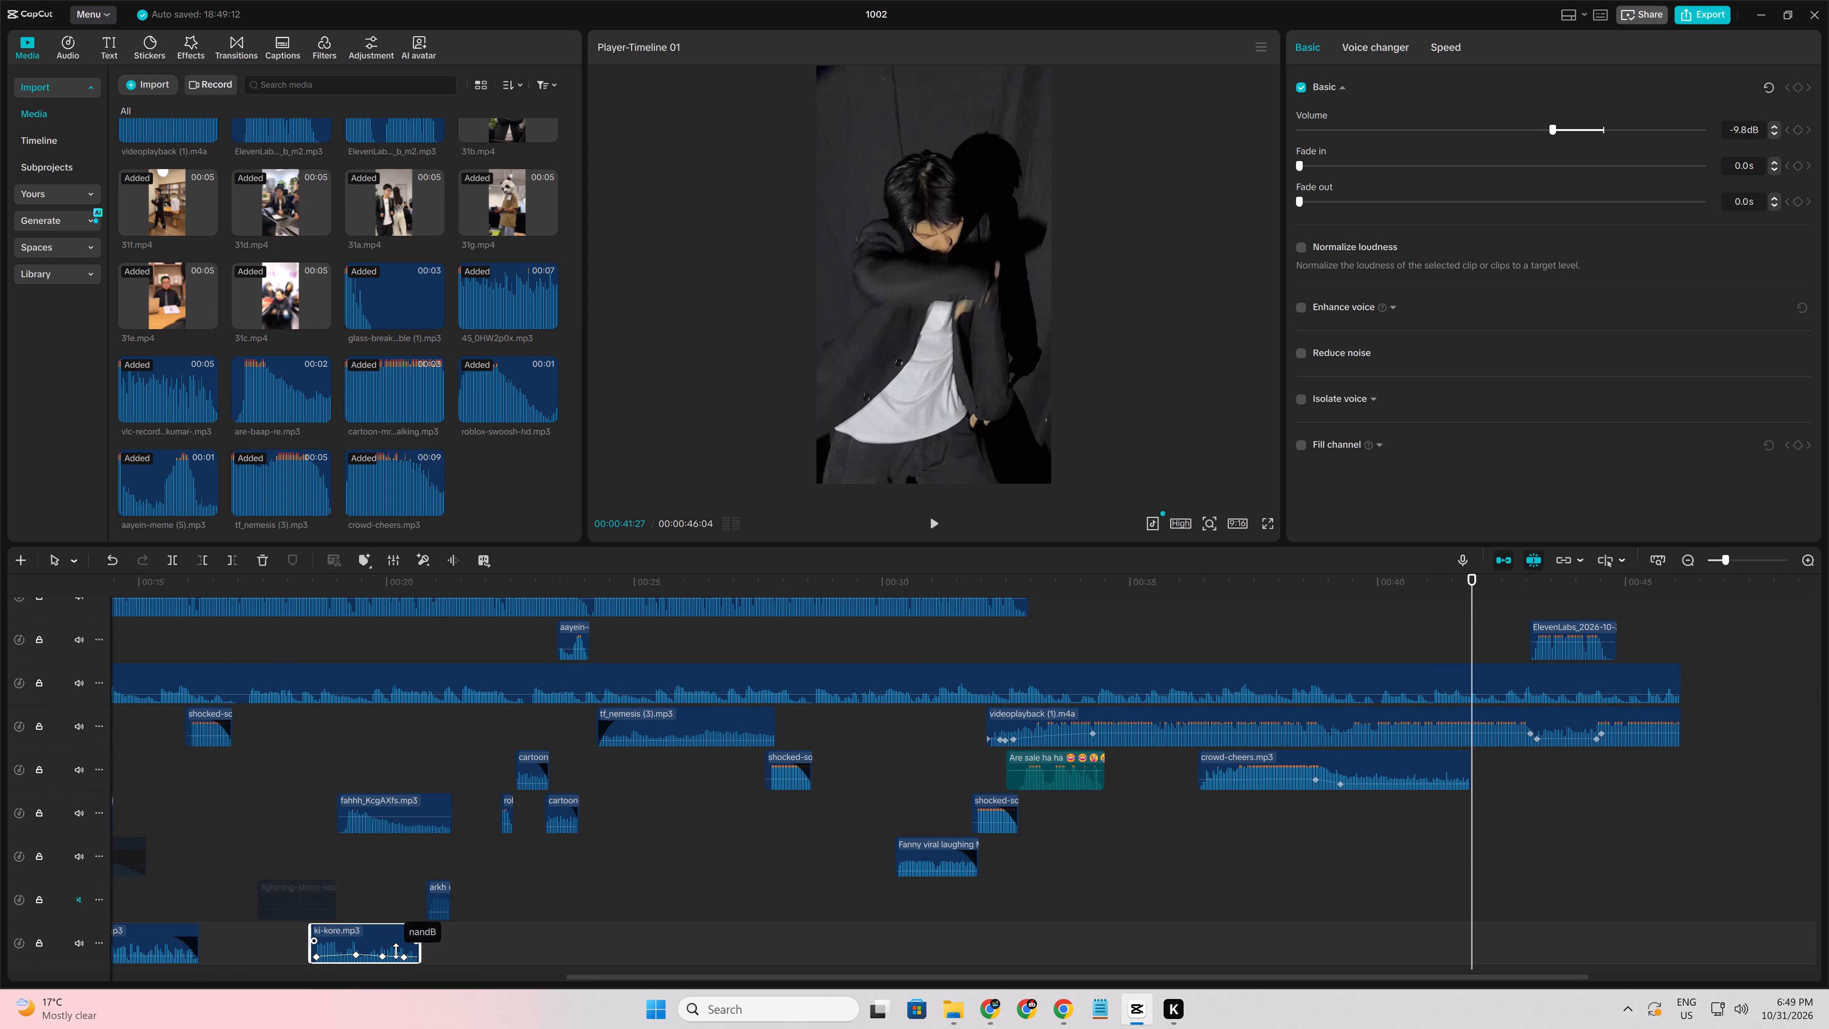
key("ctrl+c")
key("ctrl+v")
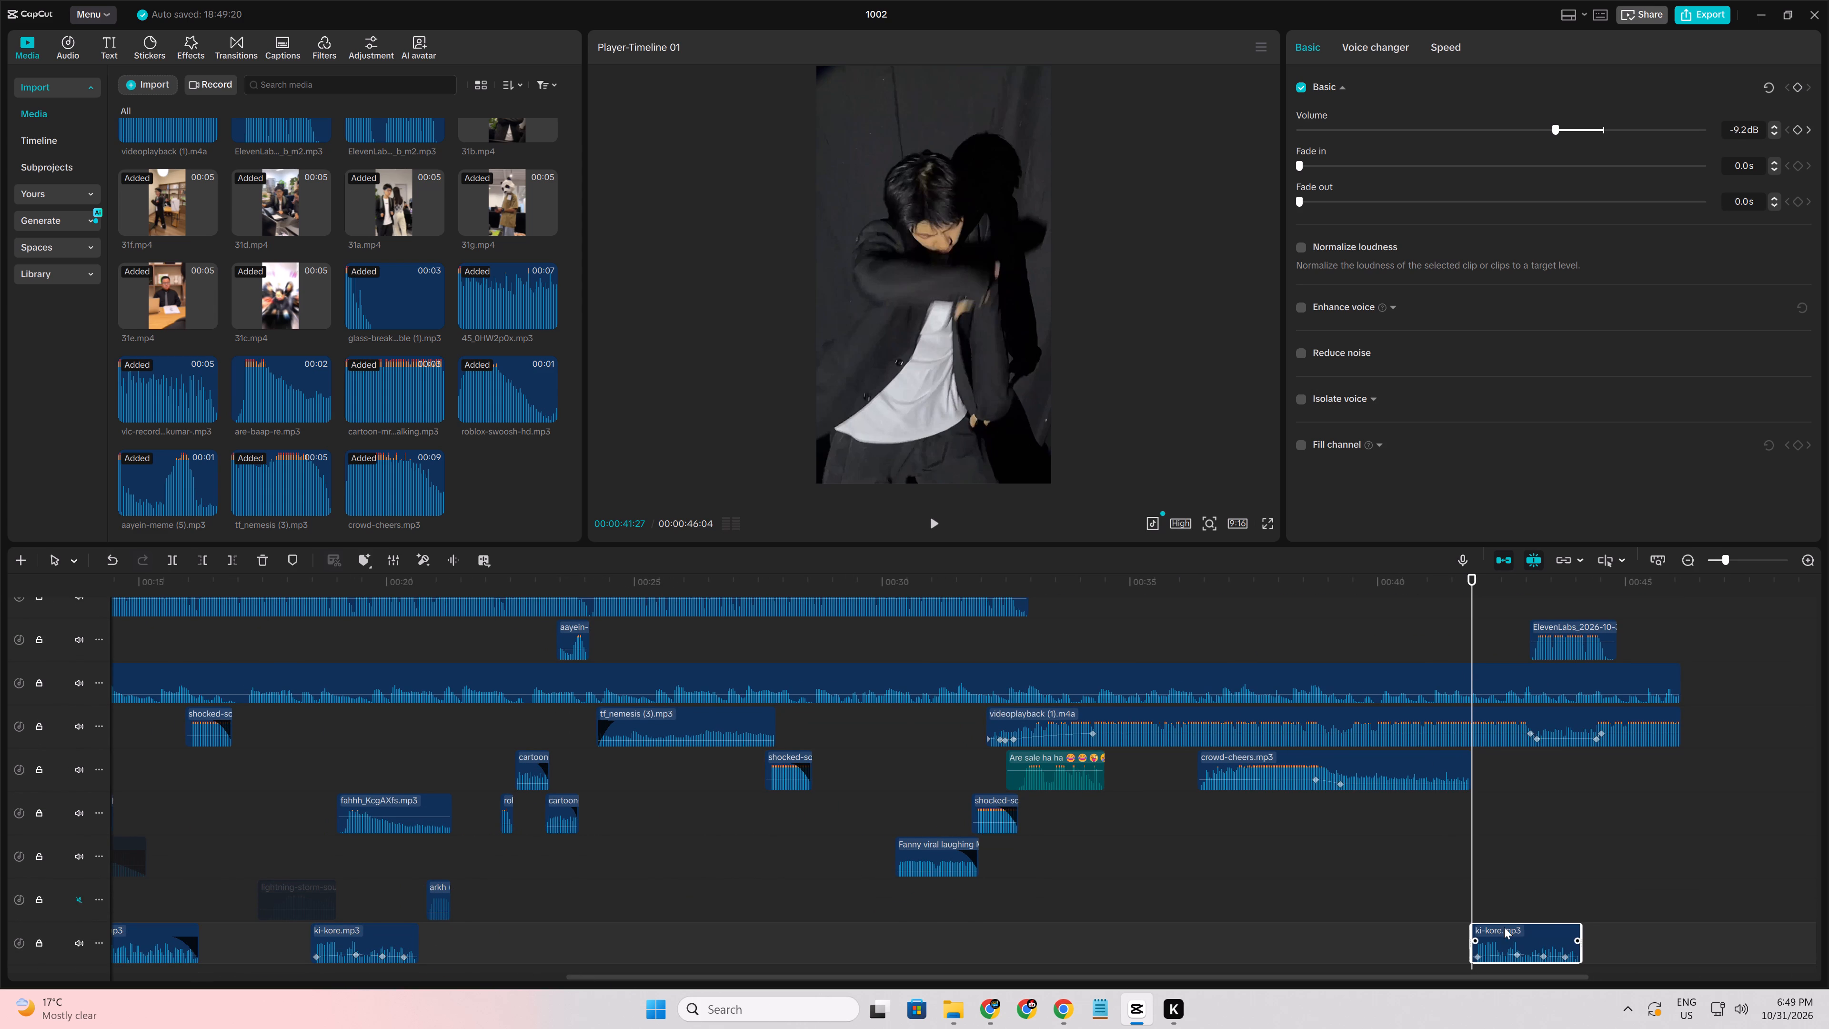
left_click_drag(1582, 928, 1789, 933)
Clear the pasted ki-kore clip's volume keyframes by trimming its start to 00:00:45:16 and extending it back to 00:00:41:27.
left_click(1651, 888)
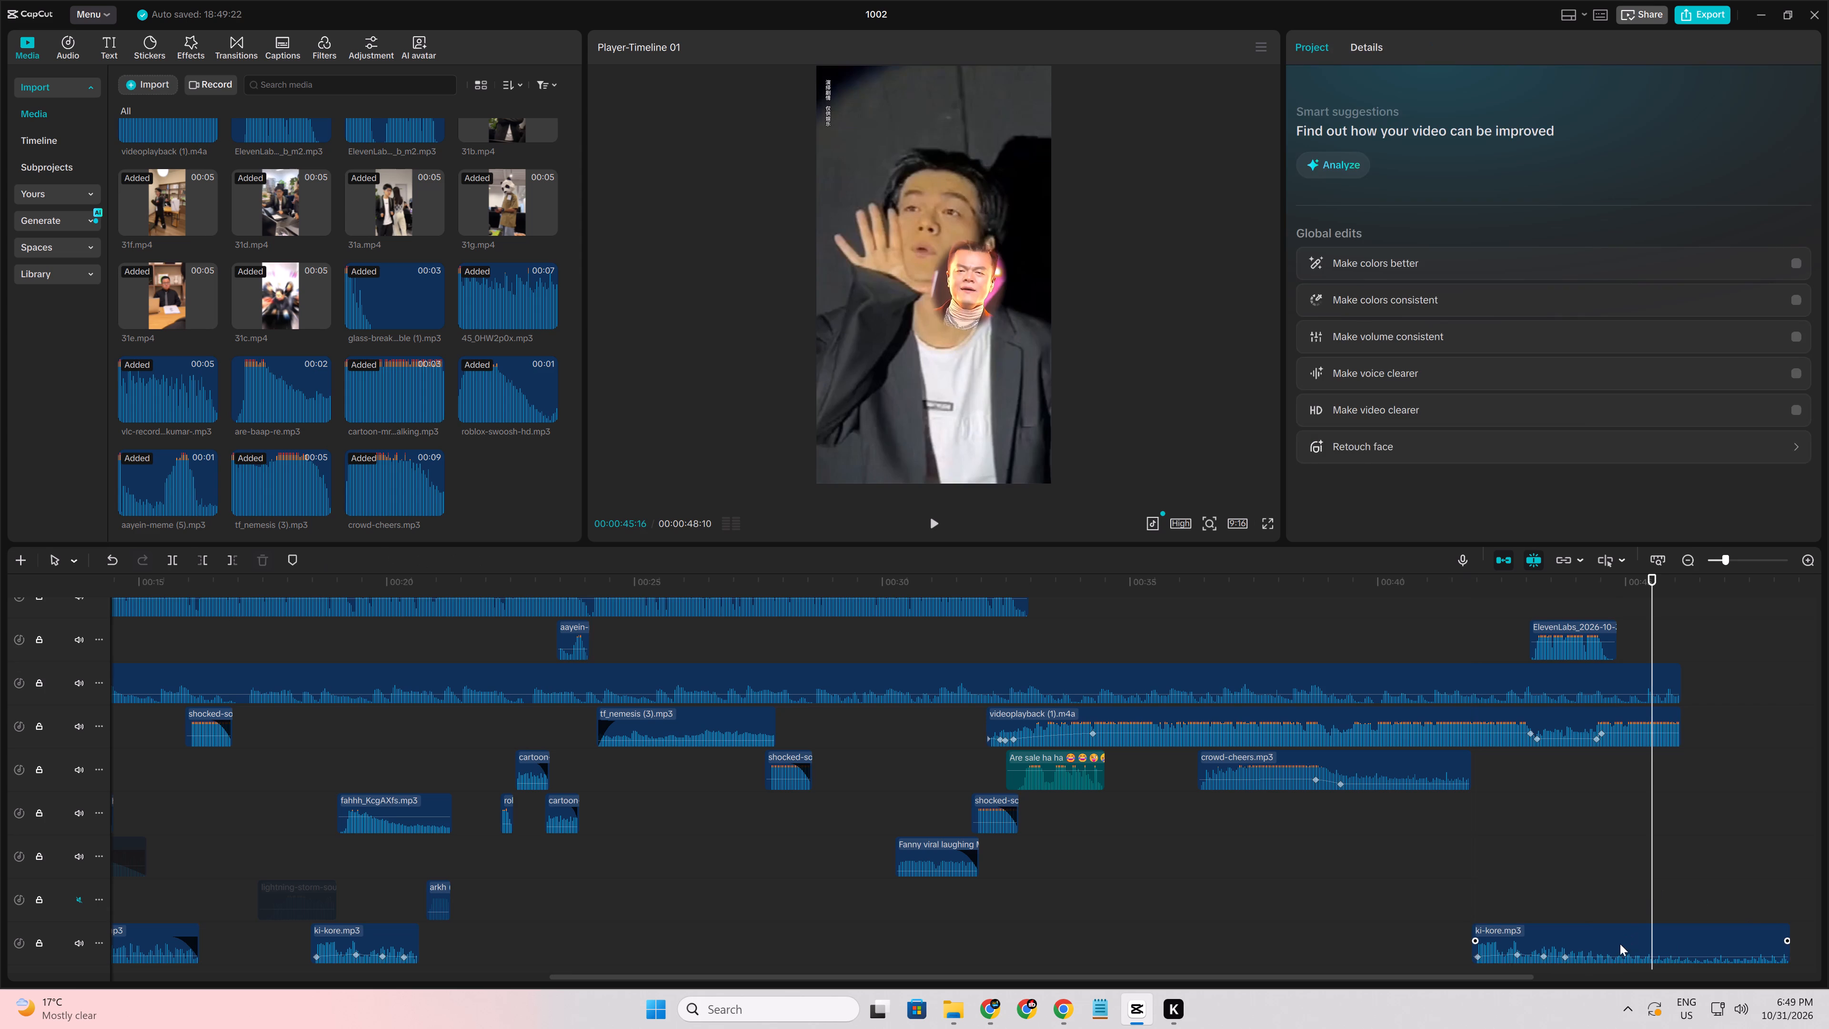
left_click(1620, 944)
key("q")
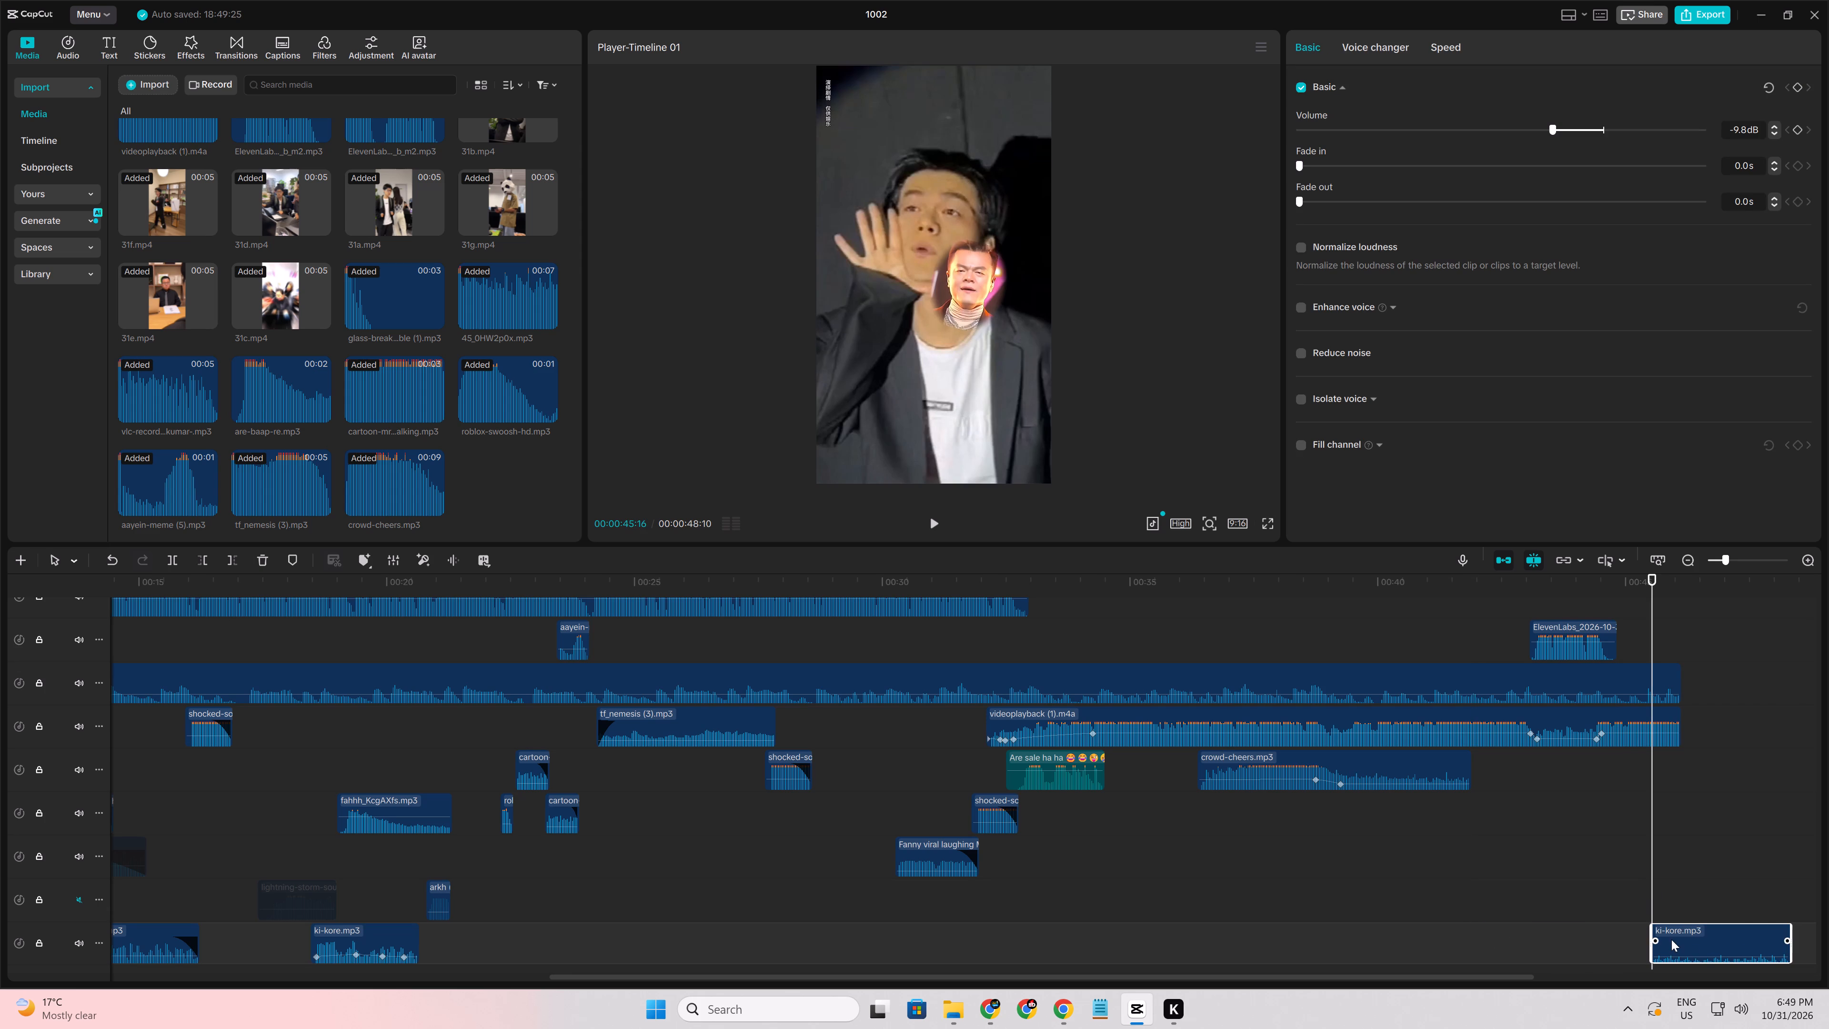
left_click_drag(1651, 938, 1338, 938)
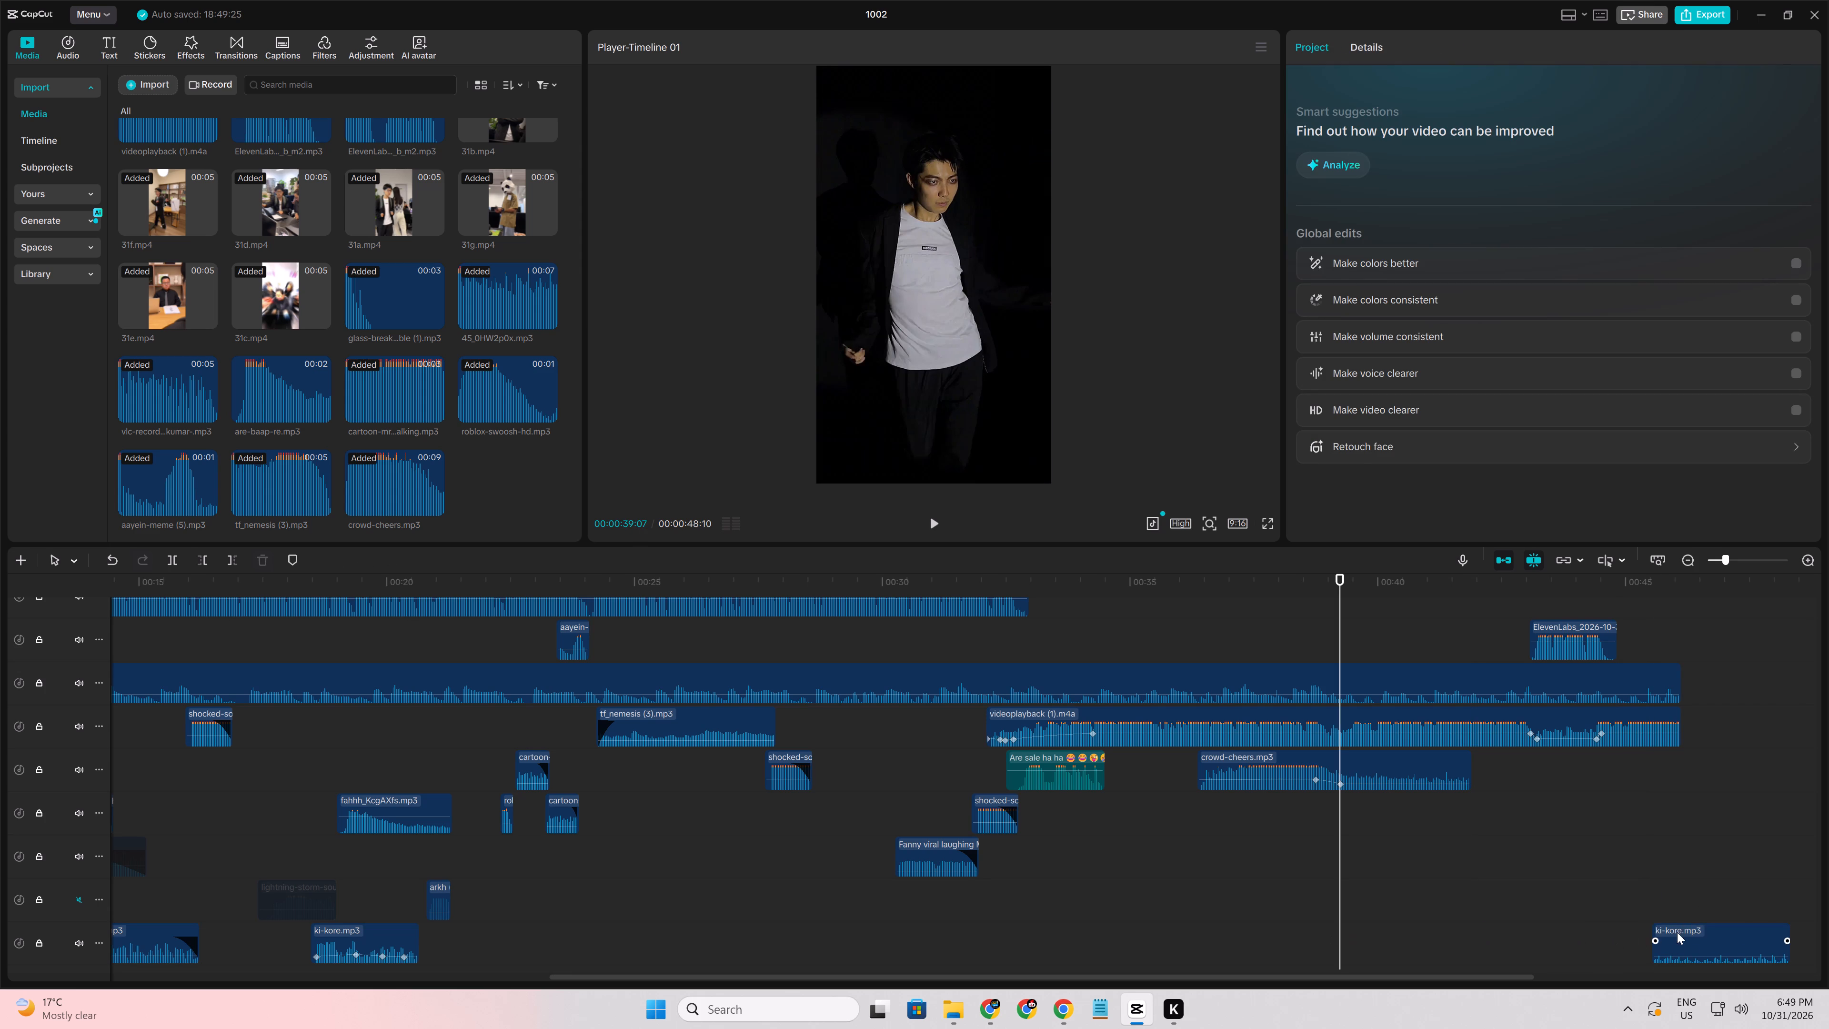
left_click(1677, 932)
left_click(1656, 935)
left_click_drag(1653, 932, 1160, 932)
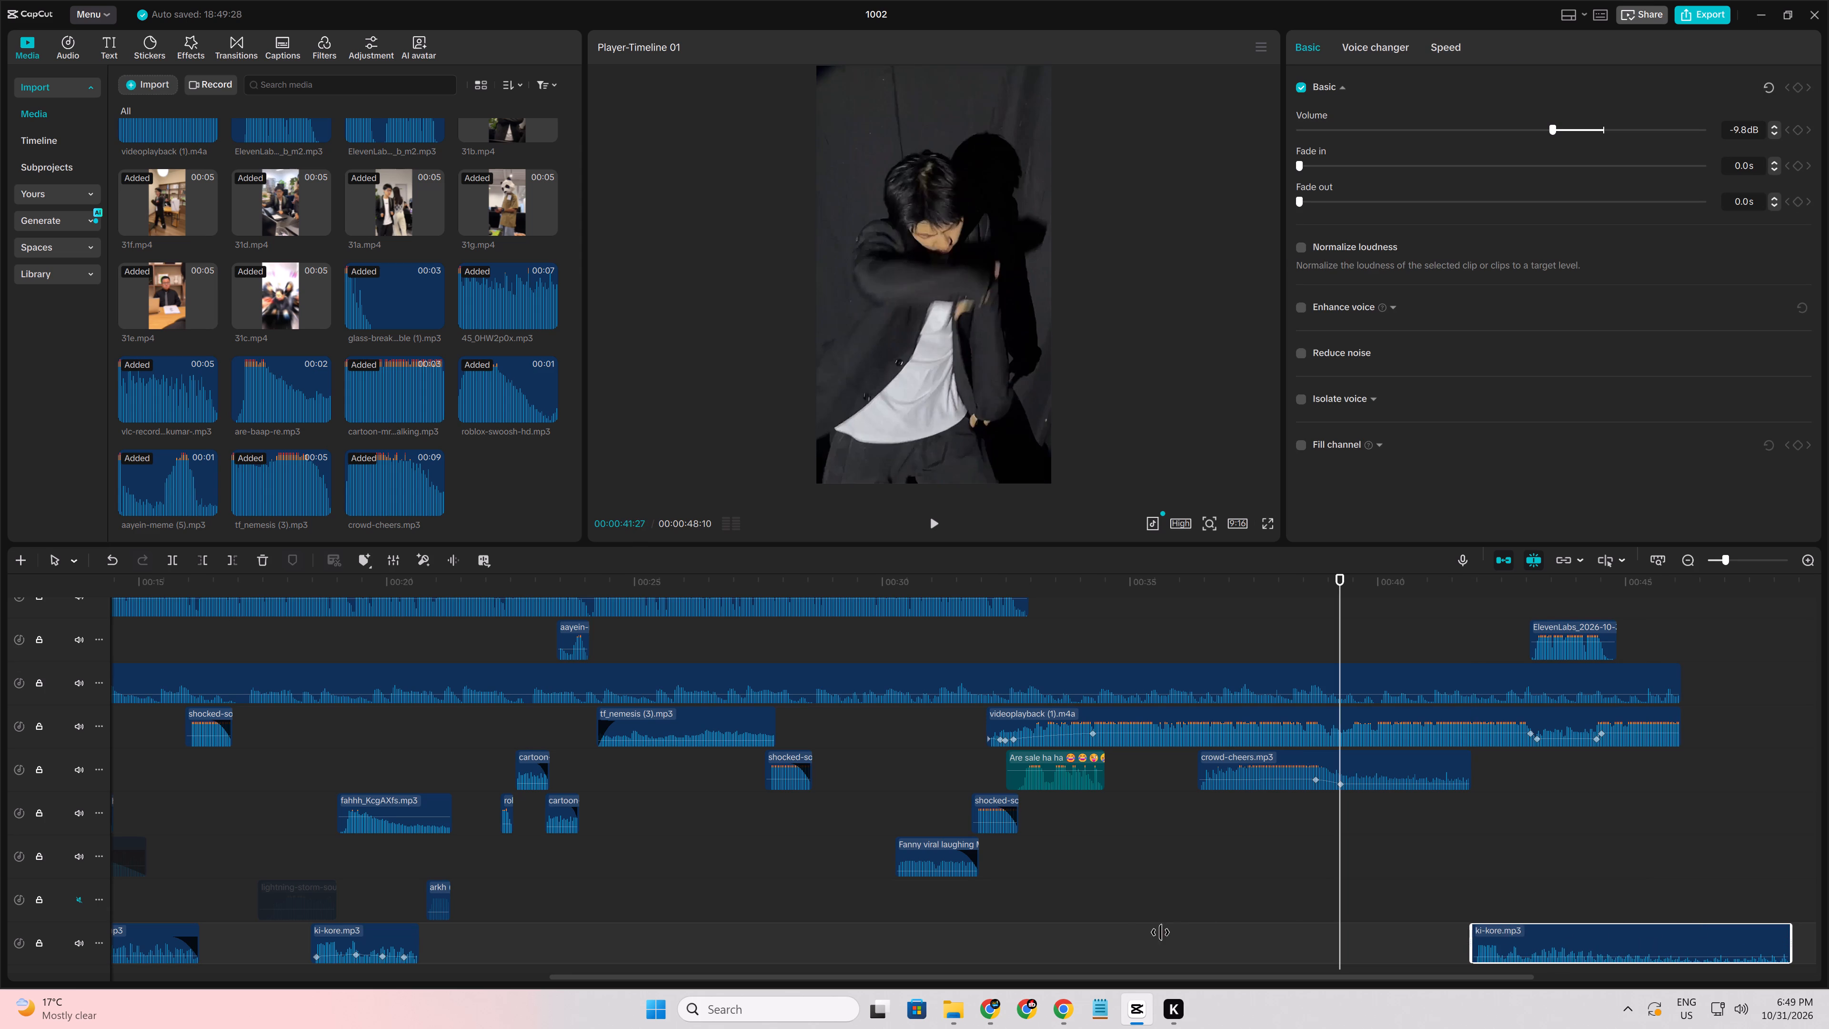
left_click_drag(1160, 932, 1133, 932)
Move the ki-kore copy to the track below crowd-cheers, starting at about 00:00:39:07, and play through it from the preceding dancer shots.
left_click_drag(1501, 930, 1374, 797)
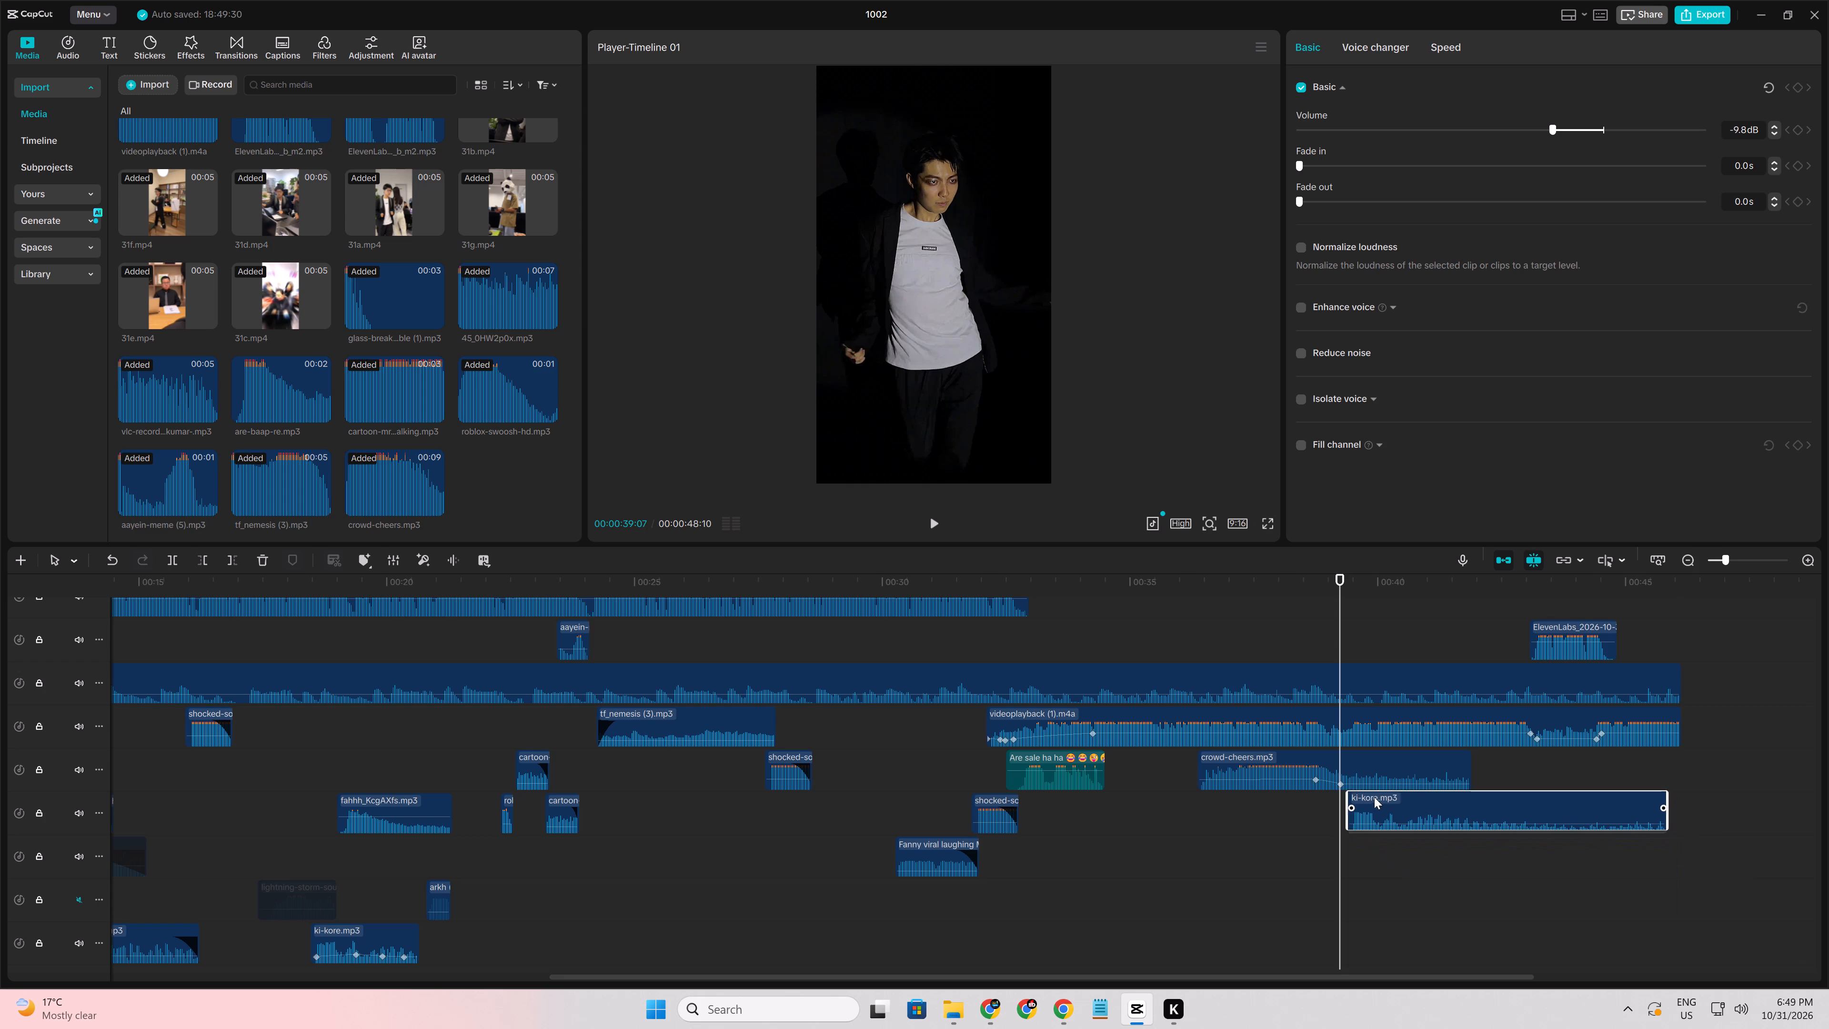
left_click_drag(1374, 797, 1374, 797)
left_click(1192, 814)
left_click(1110, 831)
key("space")
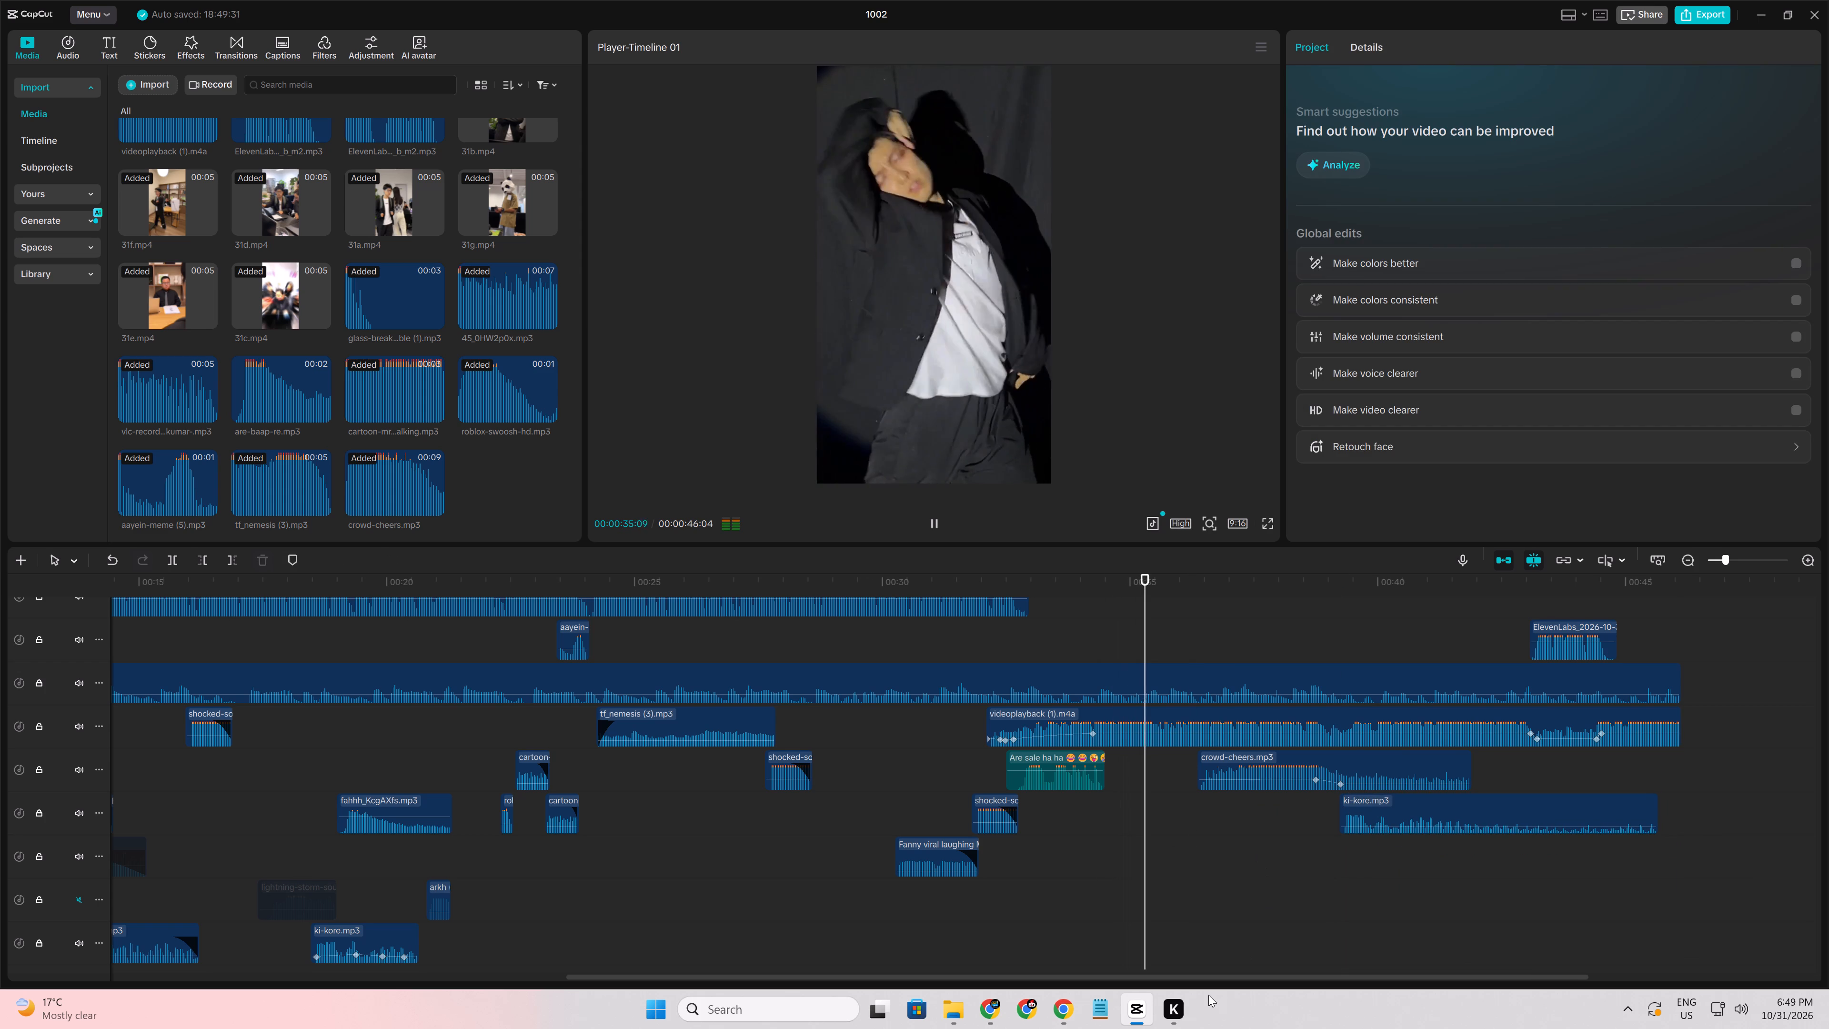
left_click_drag(1196, 975, 1292, 976)
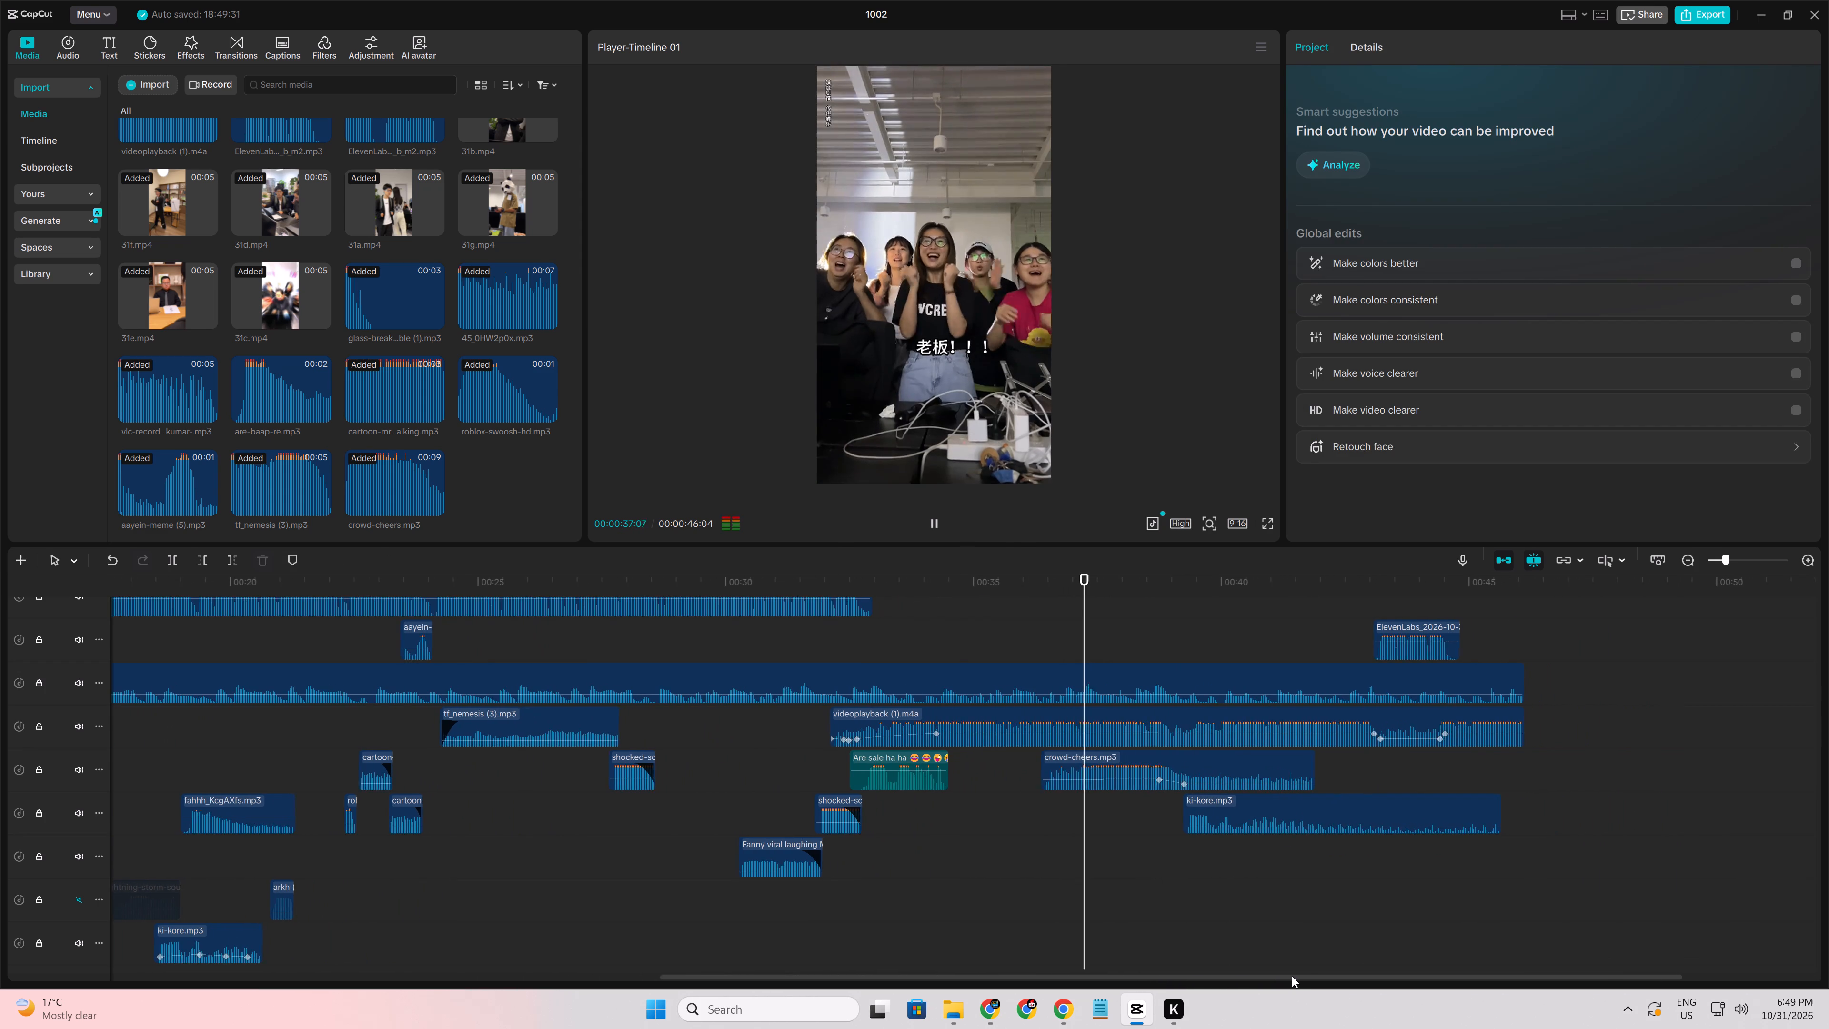
left_click_drag(1292, 976, 1398, 979)
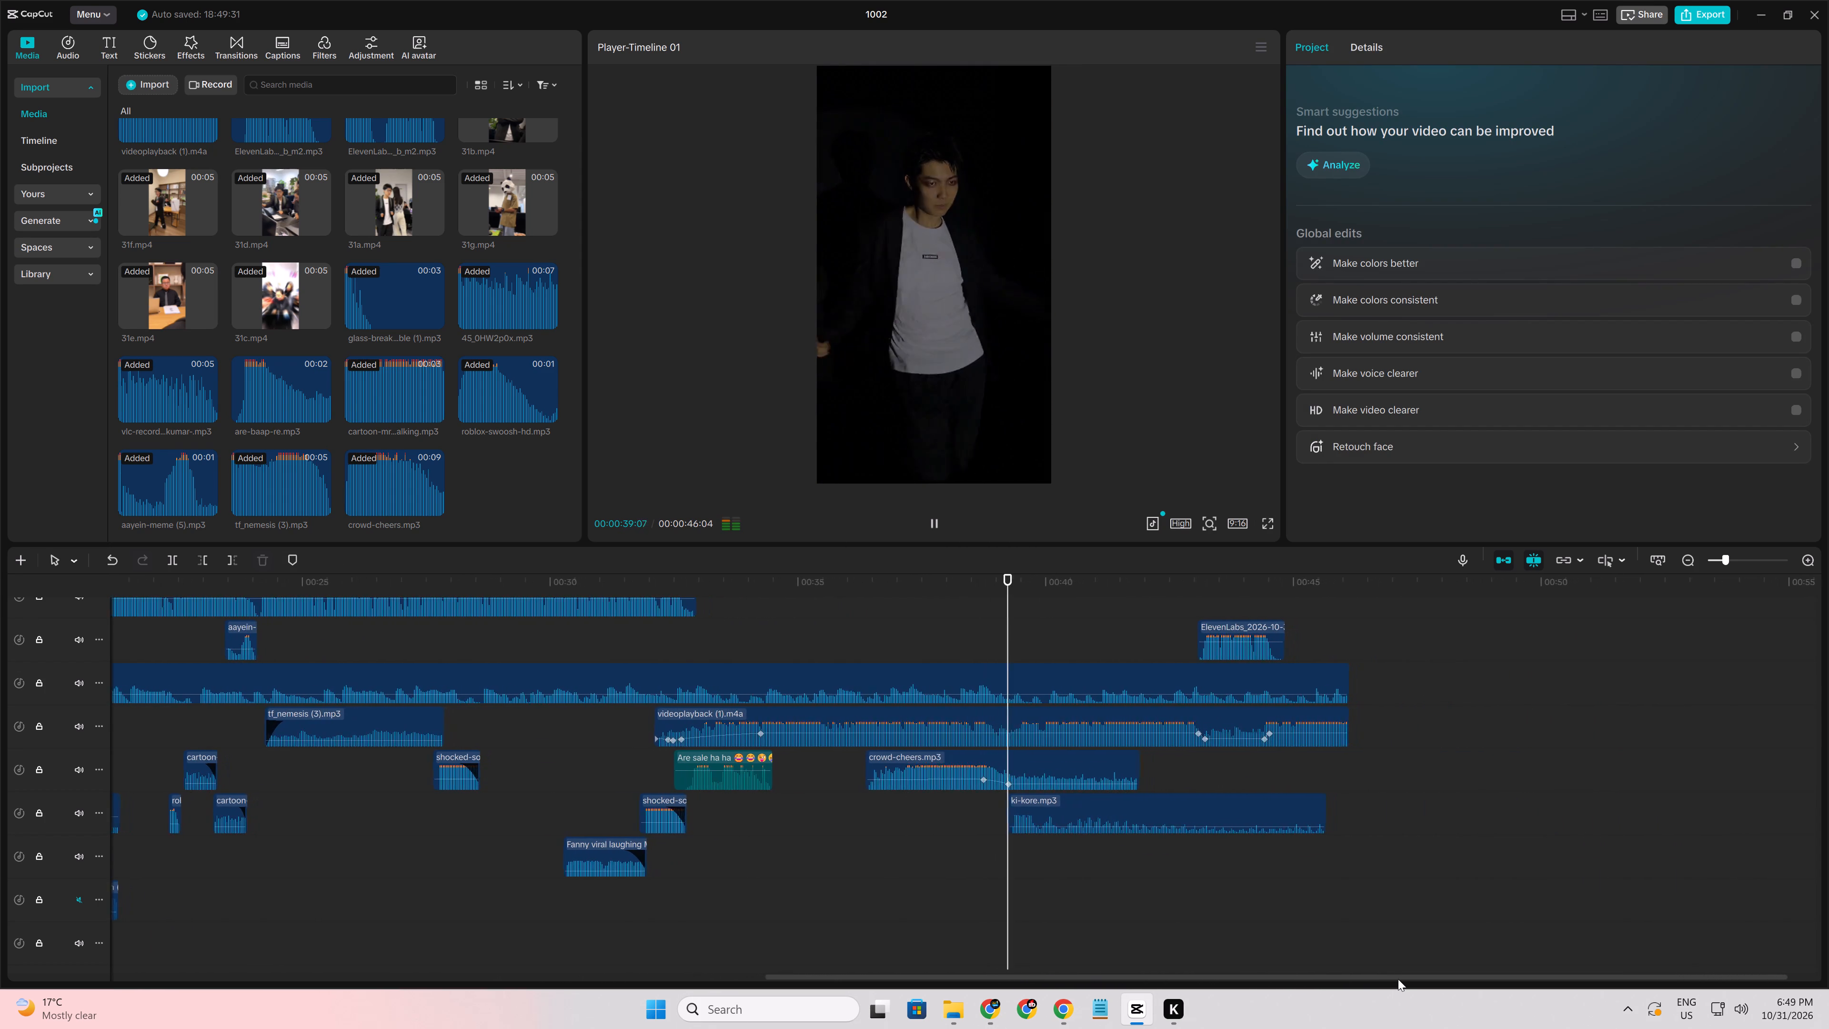
left_click_drag(1398, 979, 1402, 979)
Raise the ki-kore copy's volume to 3.6 dB and replay the dancer section from about 00:00:33.
left_click(1152, 814)
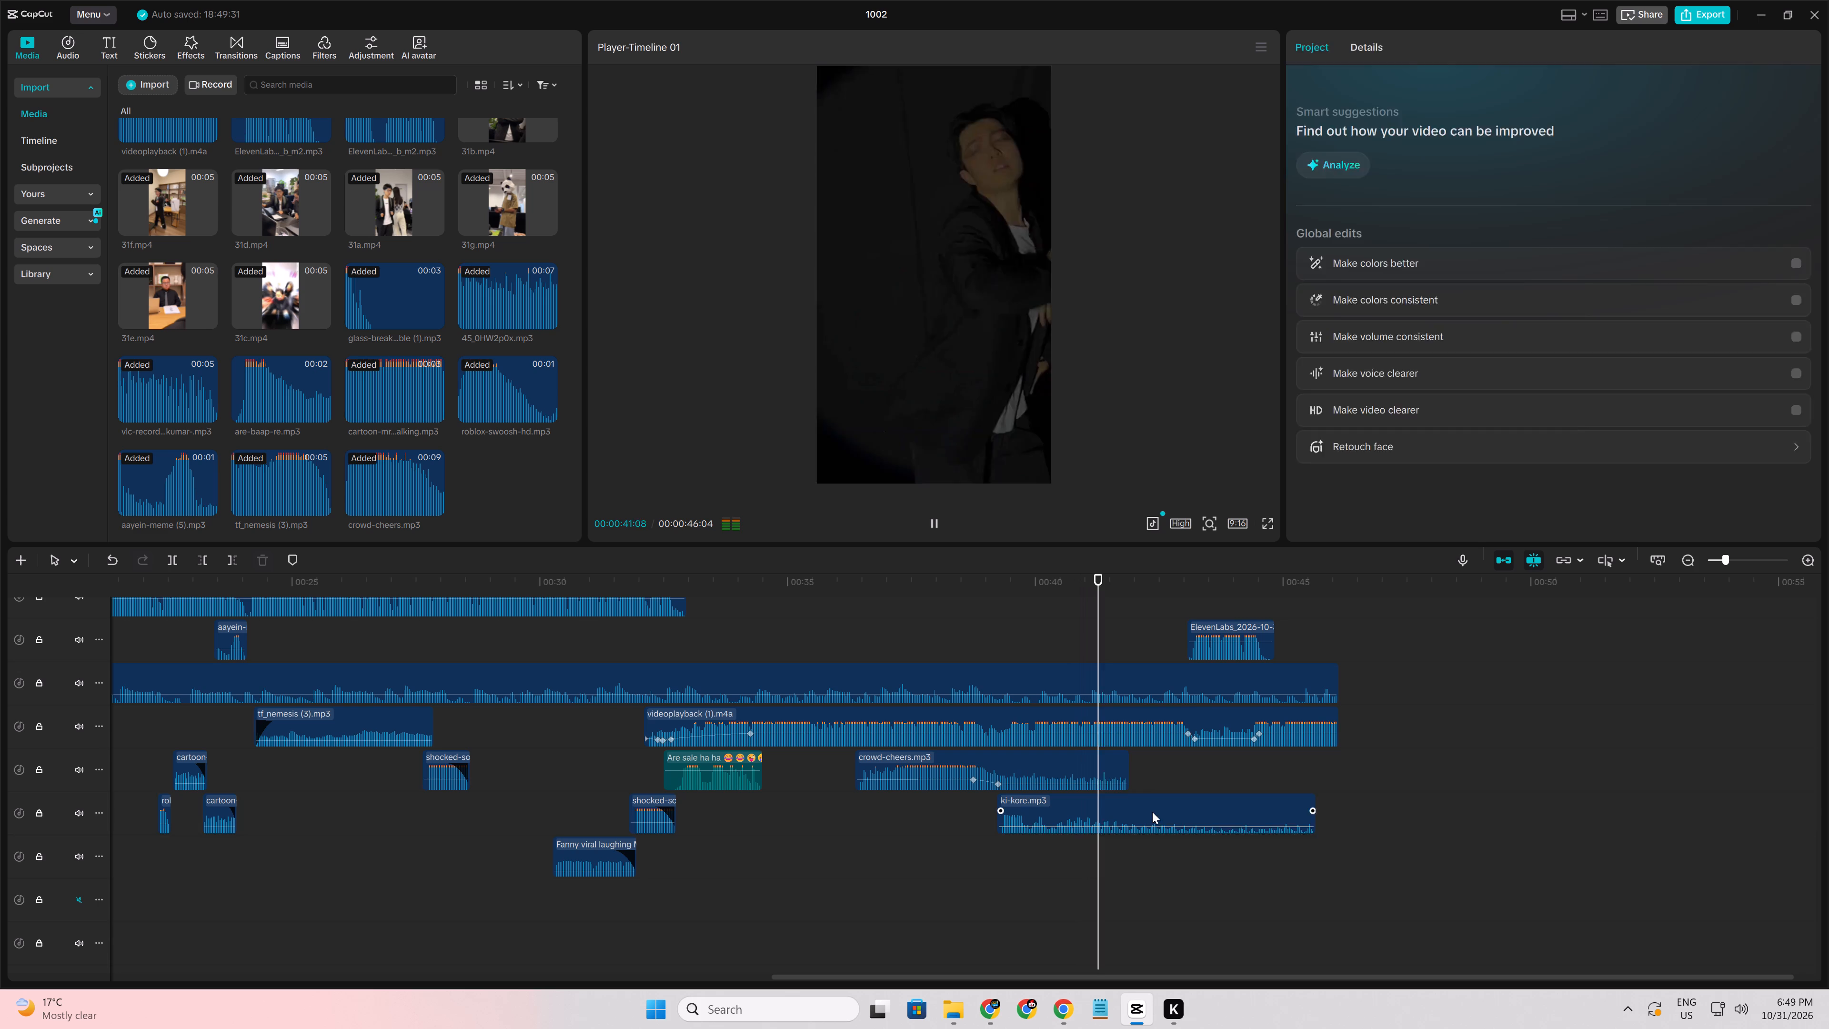
left_click(1584, 139)
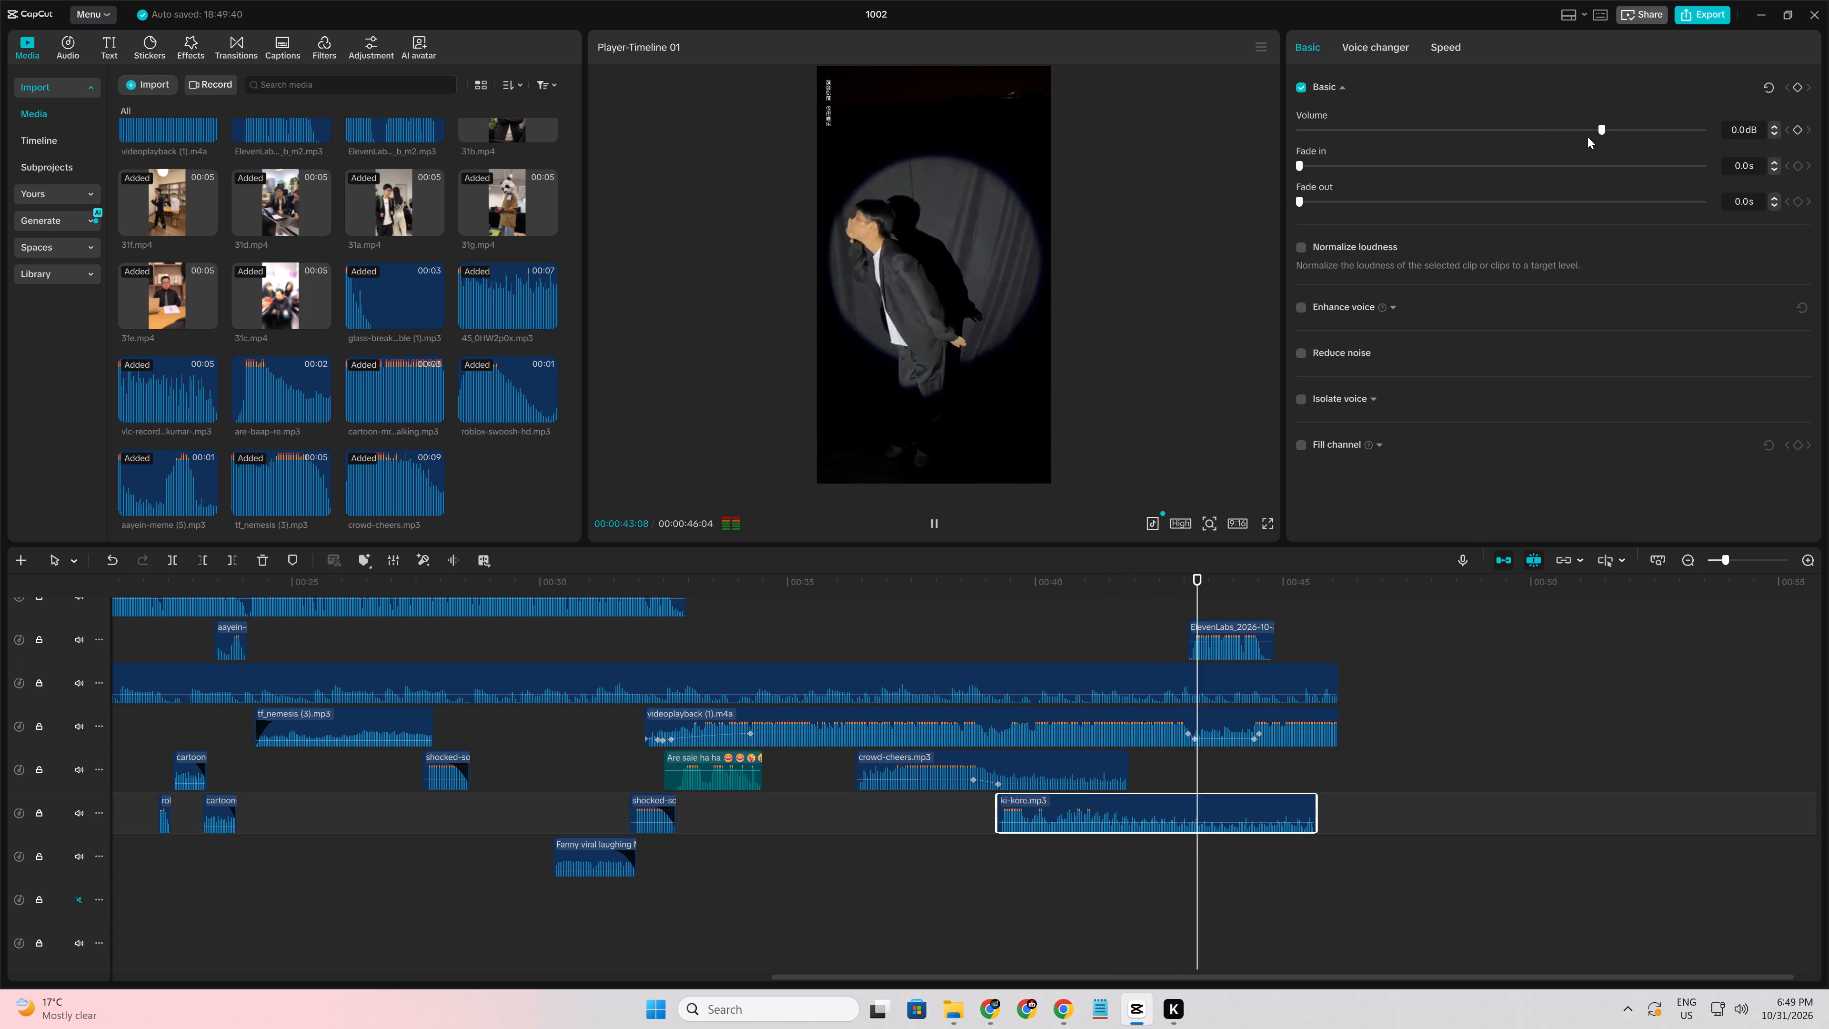
left_click(1608, 137)
left_click(1617, 134)
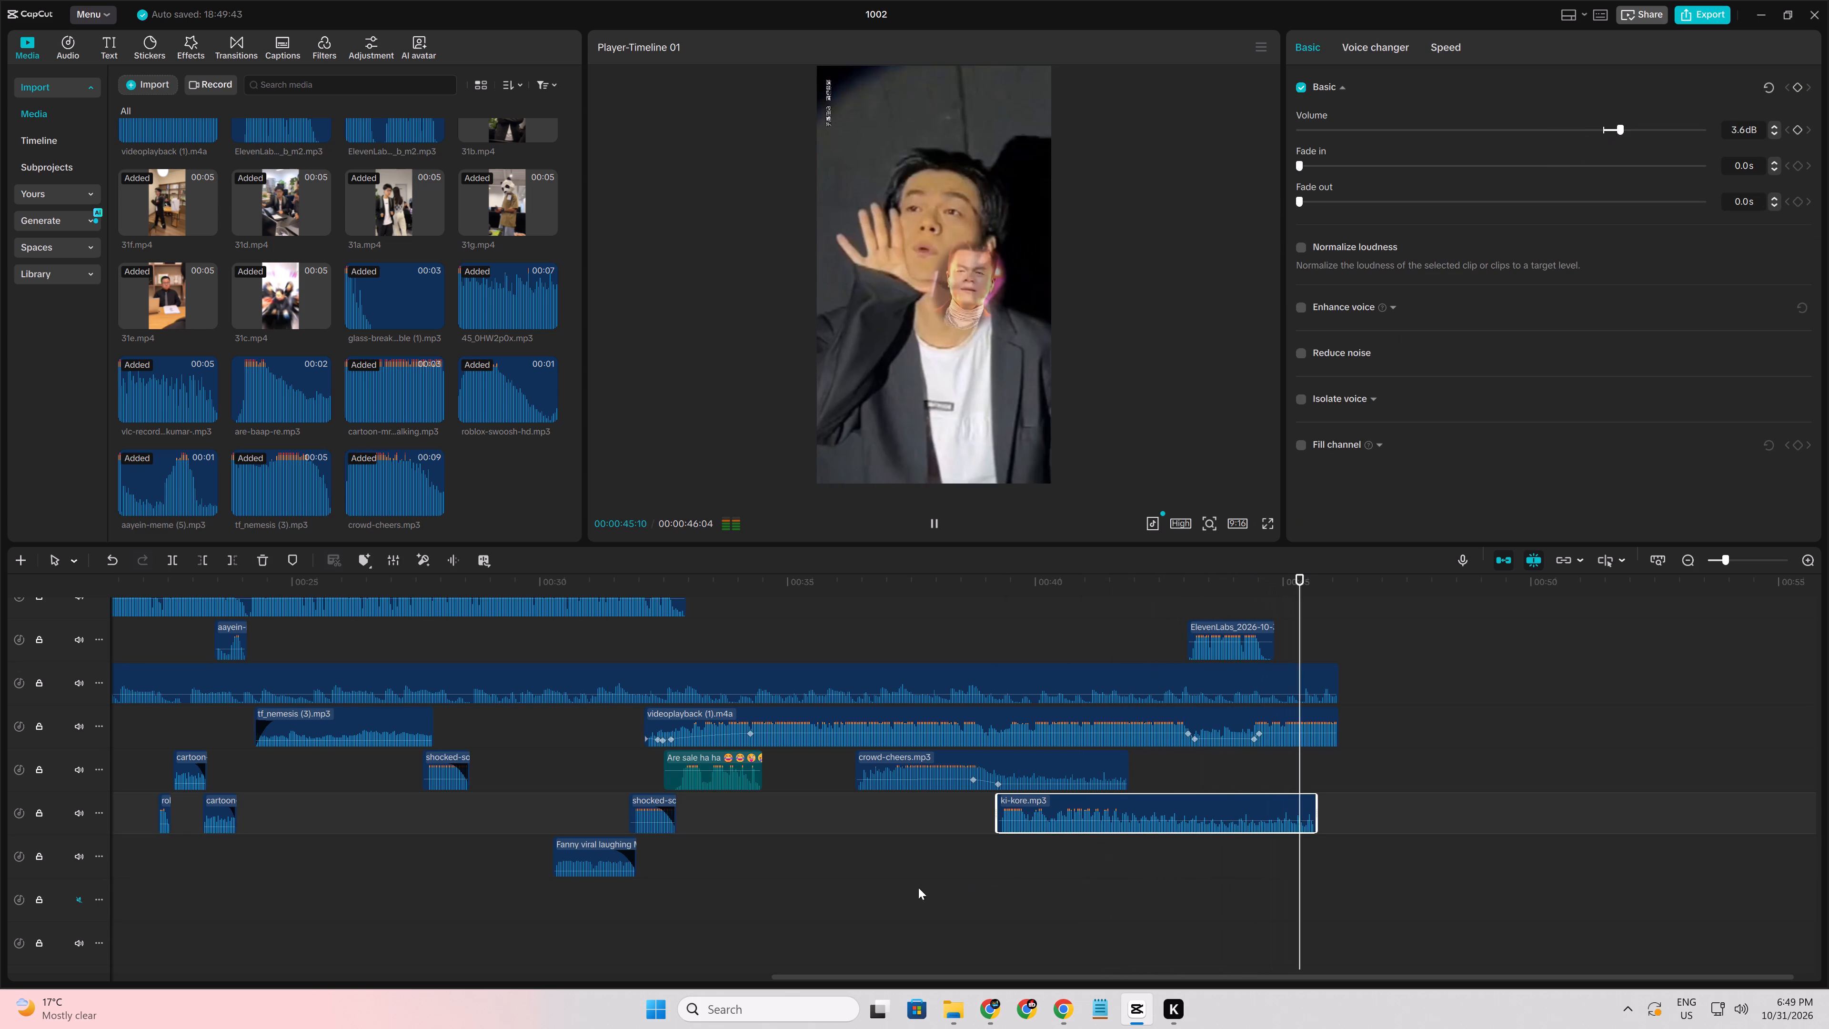
left_click(711, 845)
key("space")
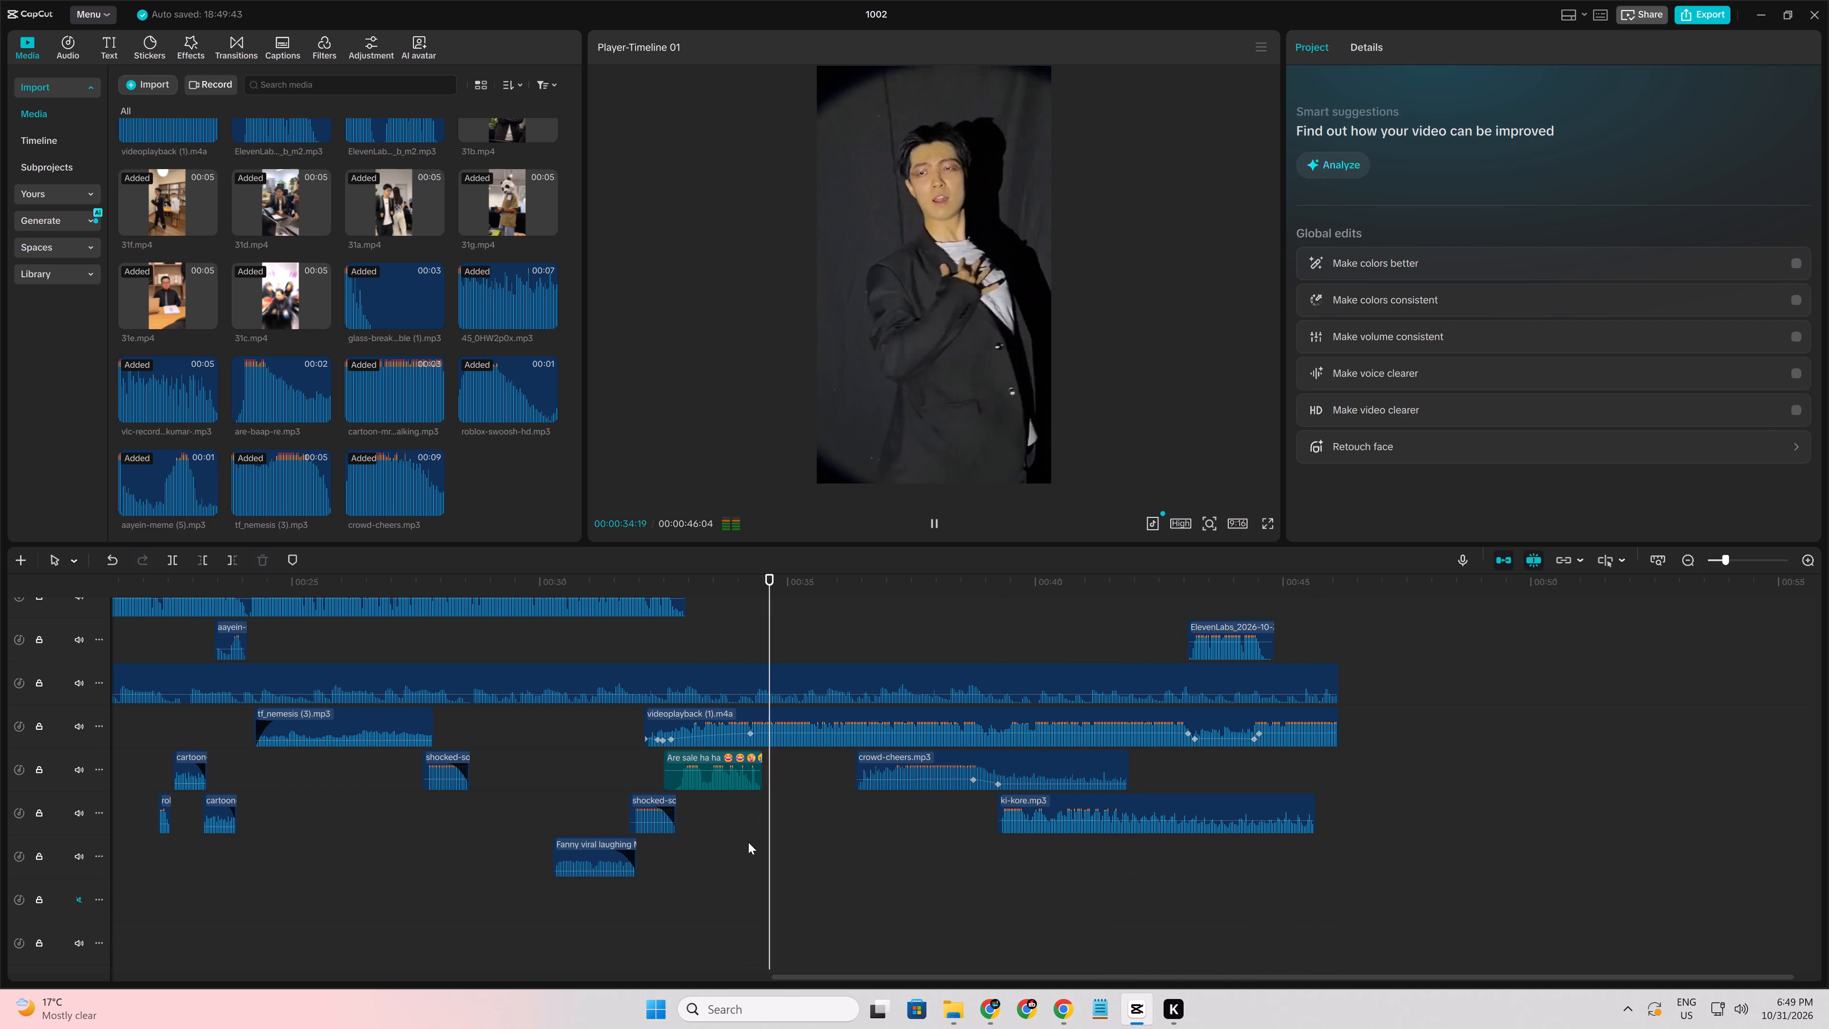
key("space")
key("space")
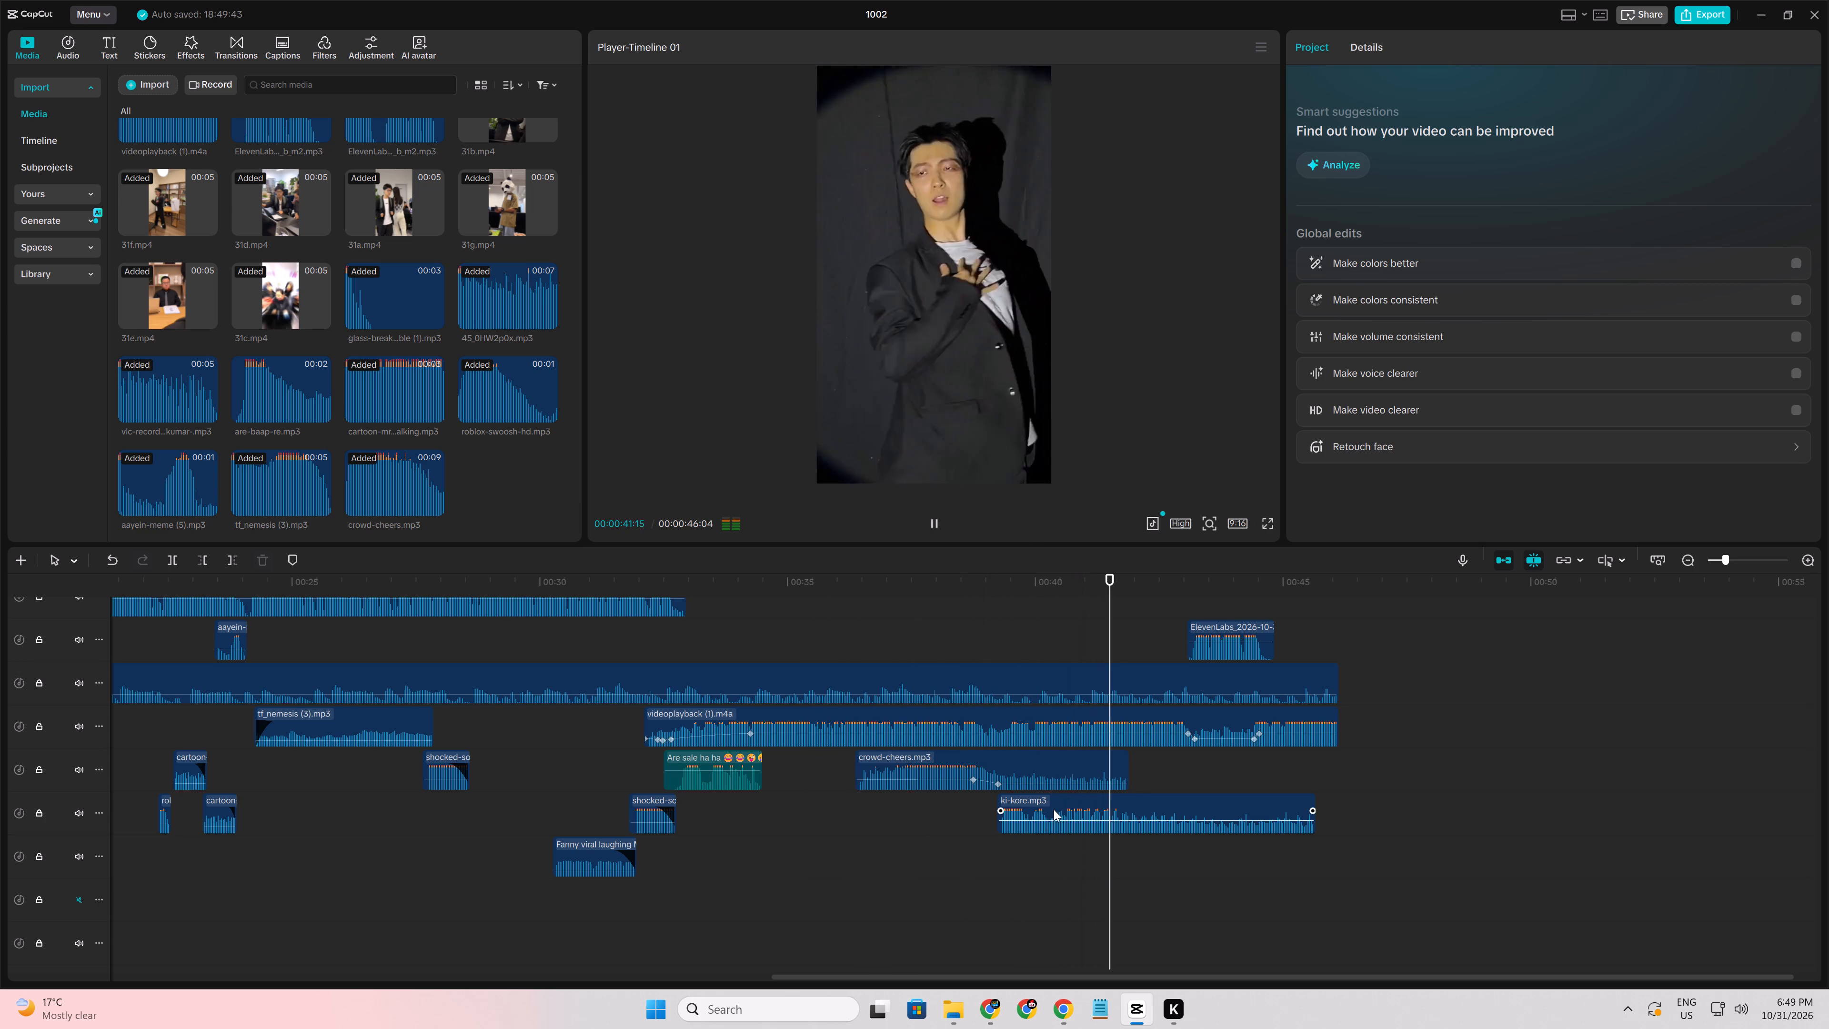
Shift the ki-kore copy slightly later, starting at about 00:00:39:13.
left_click_drag(1076, 811, 1086, 813)
key("space")
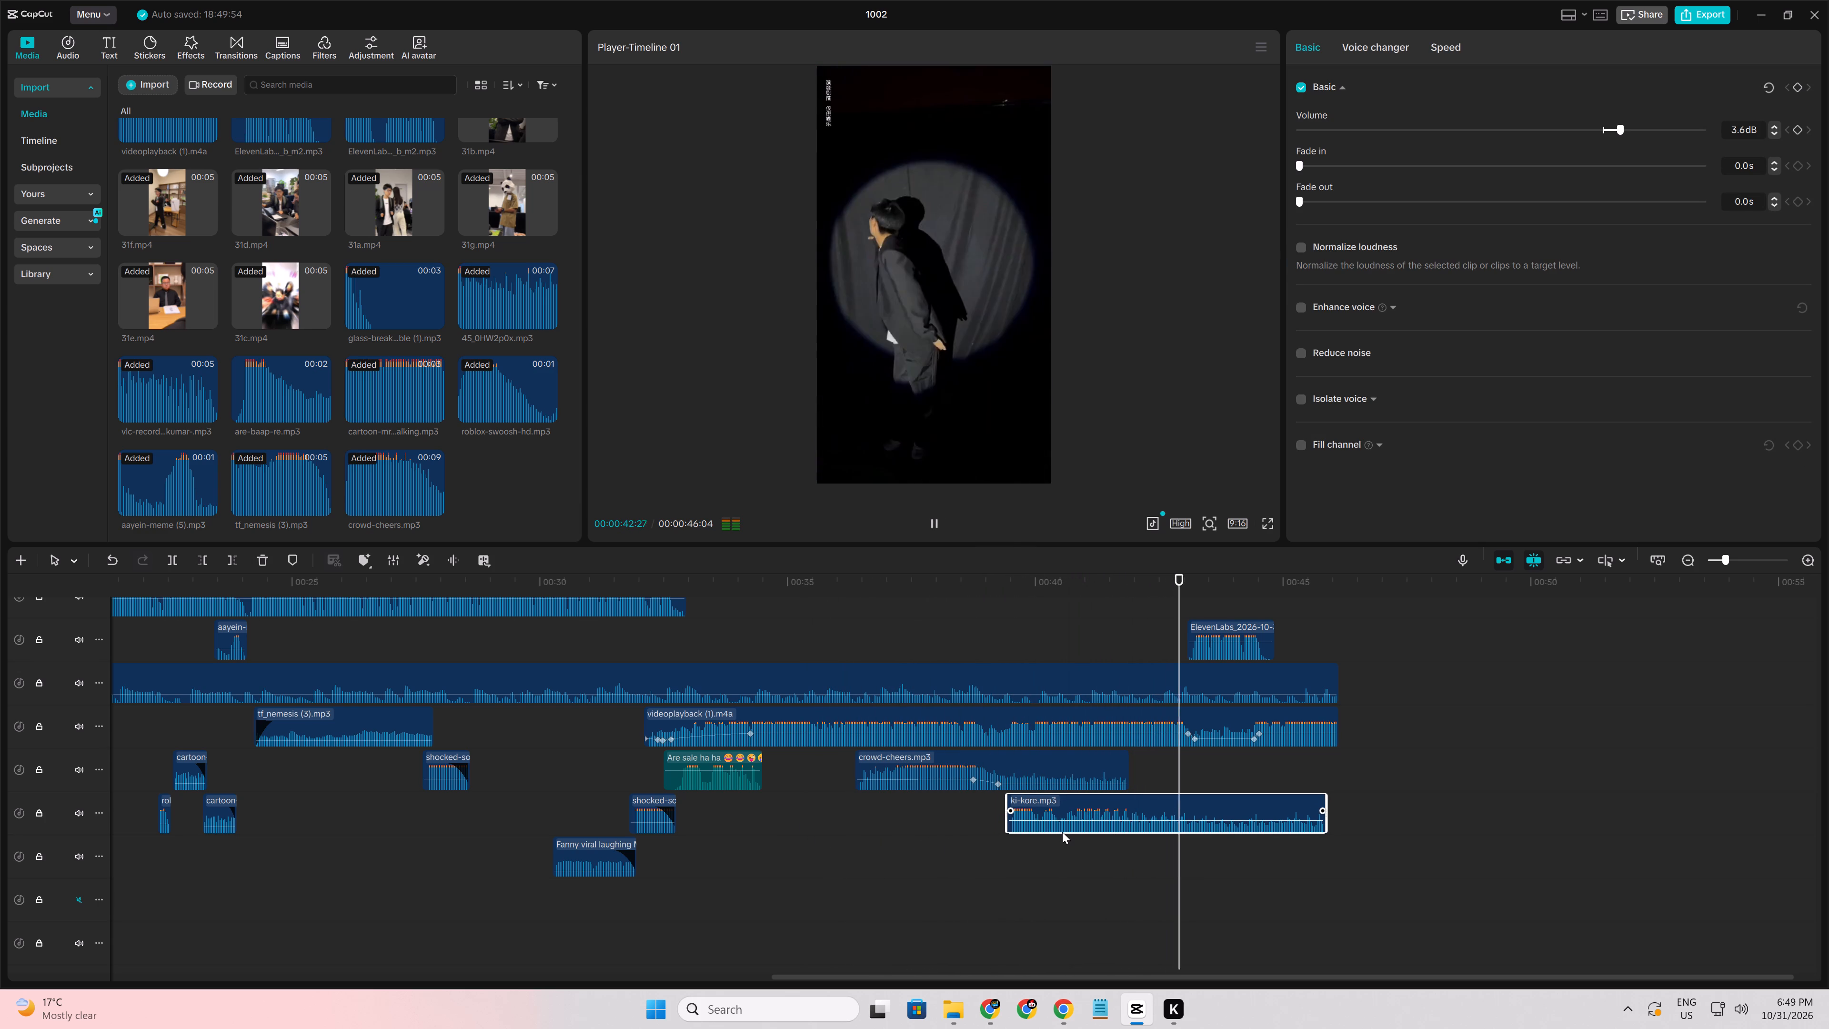
Trim the final video clip and all audio clips running past 00:00:44:15, including ki-kore, so everything ends at that point.
left_click(1183, 862)
left_click_drag(1183, 862, 1218, 868)
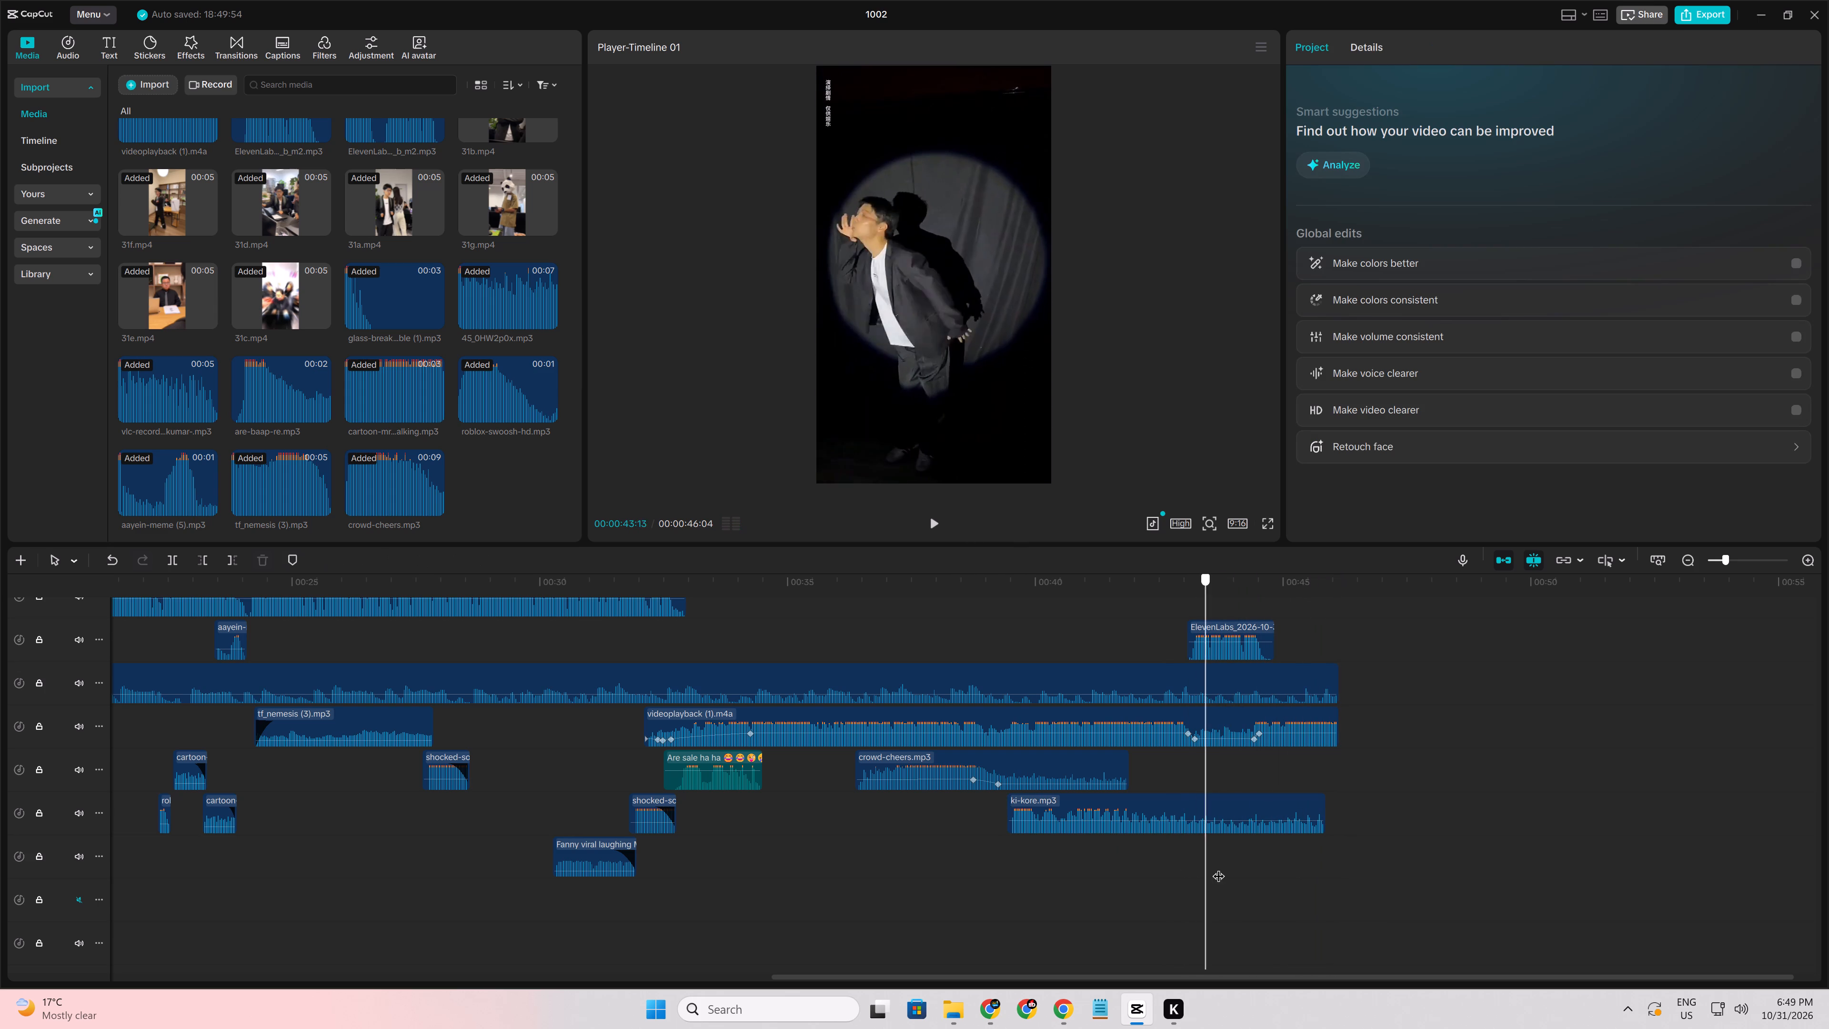
left_click_drag(1218, 868, 1259, 875)
scroll(1330, 820, "up", 3)
scroll(1401, 647, "up", 9)
left_click_drag(1417, 643, 1198, 1028)
scroll(1233, 864, "down", 4)
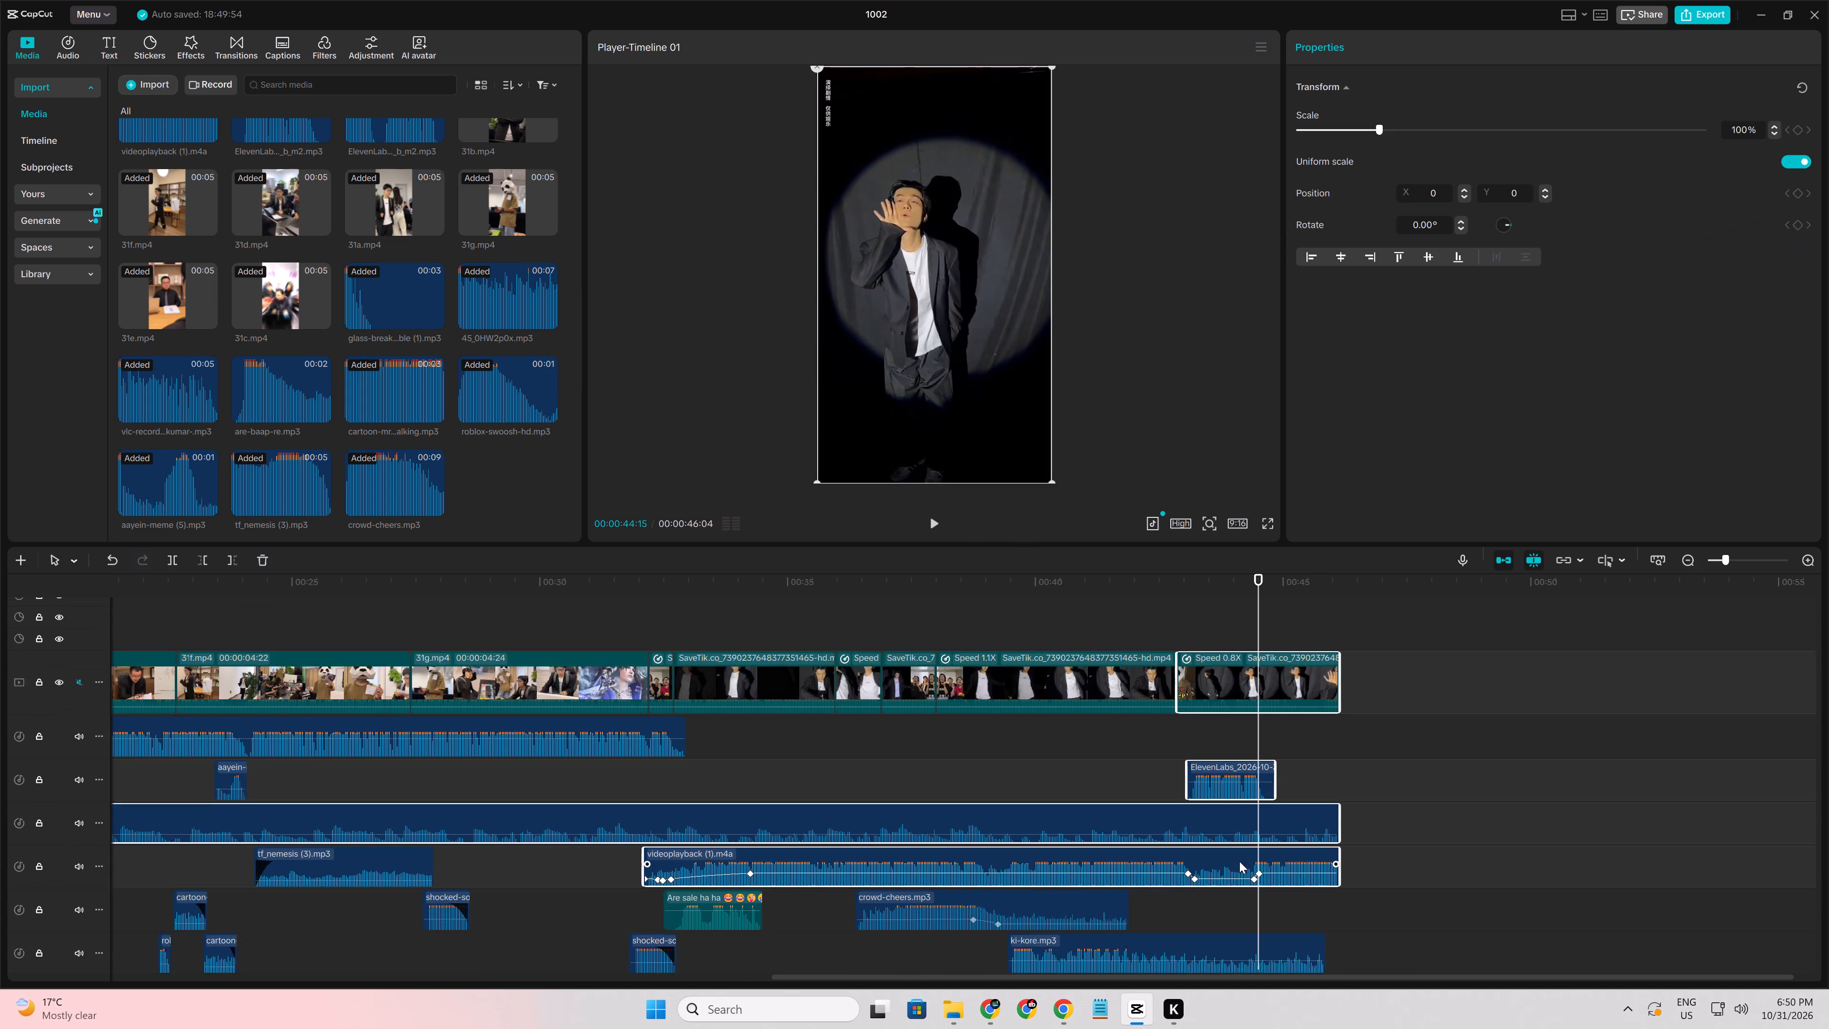
scroll(1239, 861, "down", 6)
key("w")
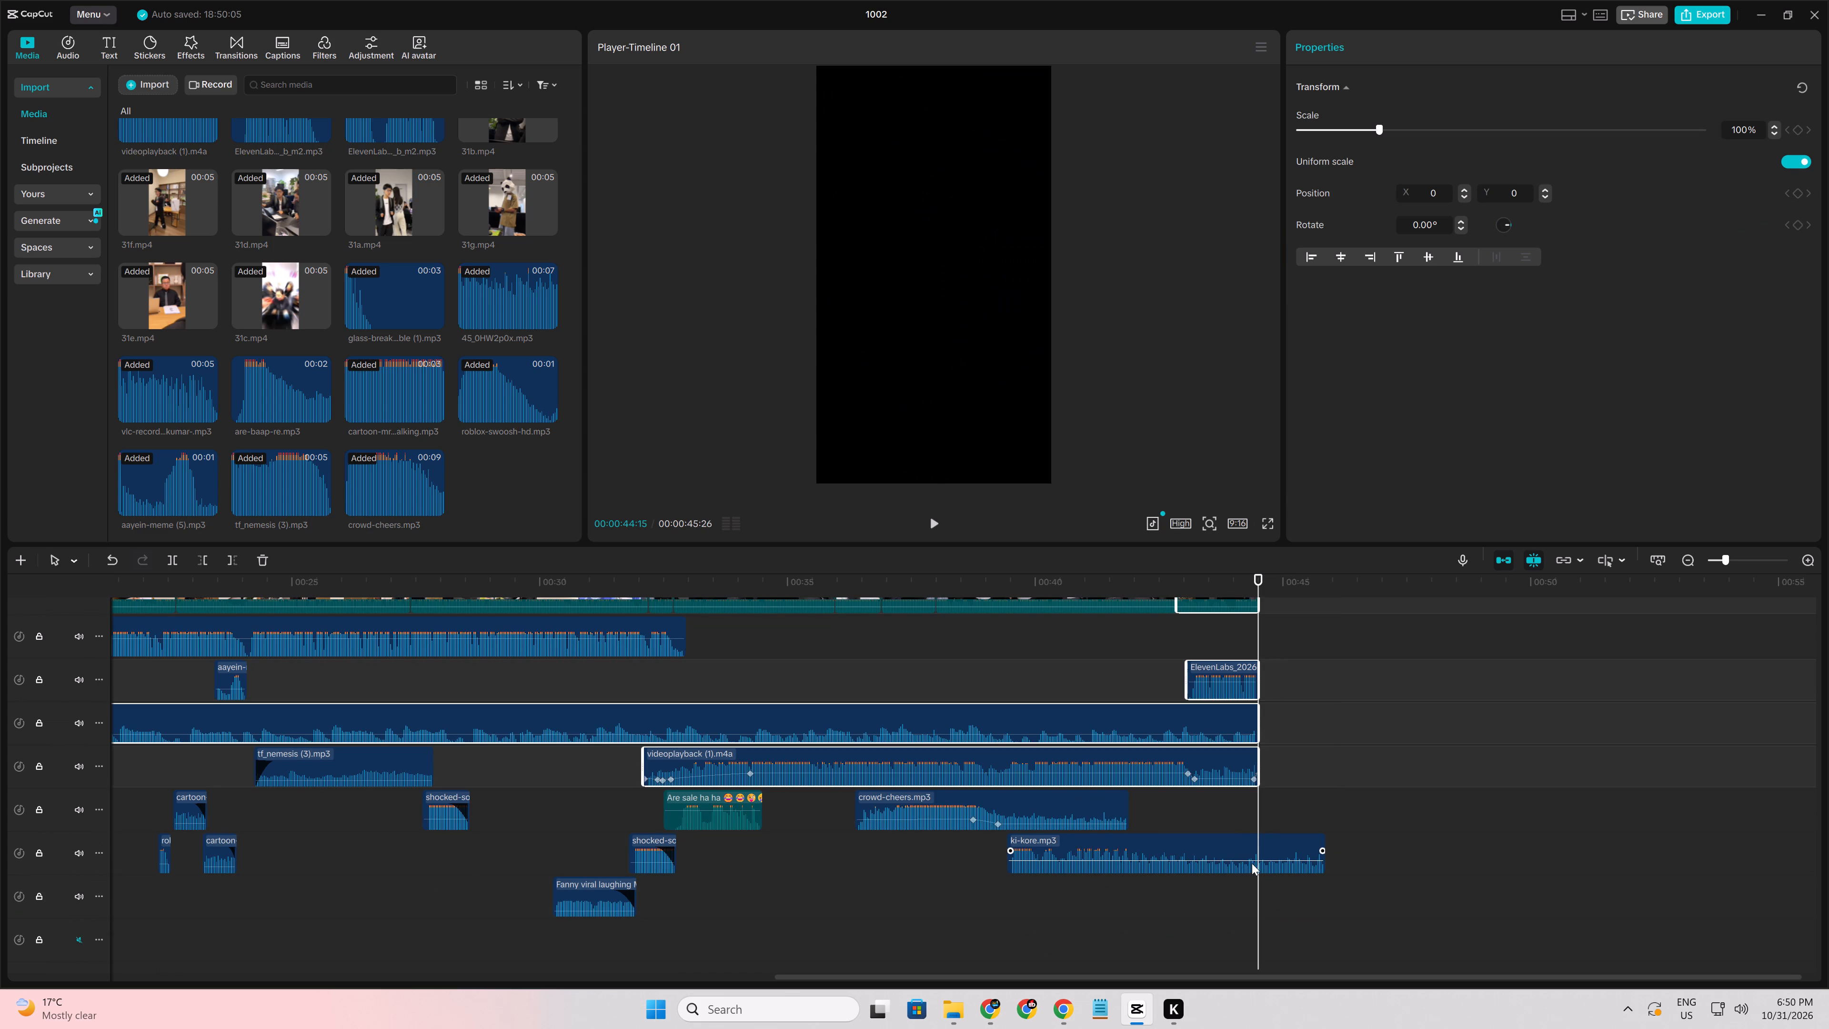
left_click(1252, 863)
key("w")
Review the new ending, then play and scrub the dancer section around 00:00:34 to 00:00:37, stopping at 00:00:34:29.
left_click(1229, 887)
left_click_drag(1229, 887, 1301, 899)
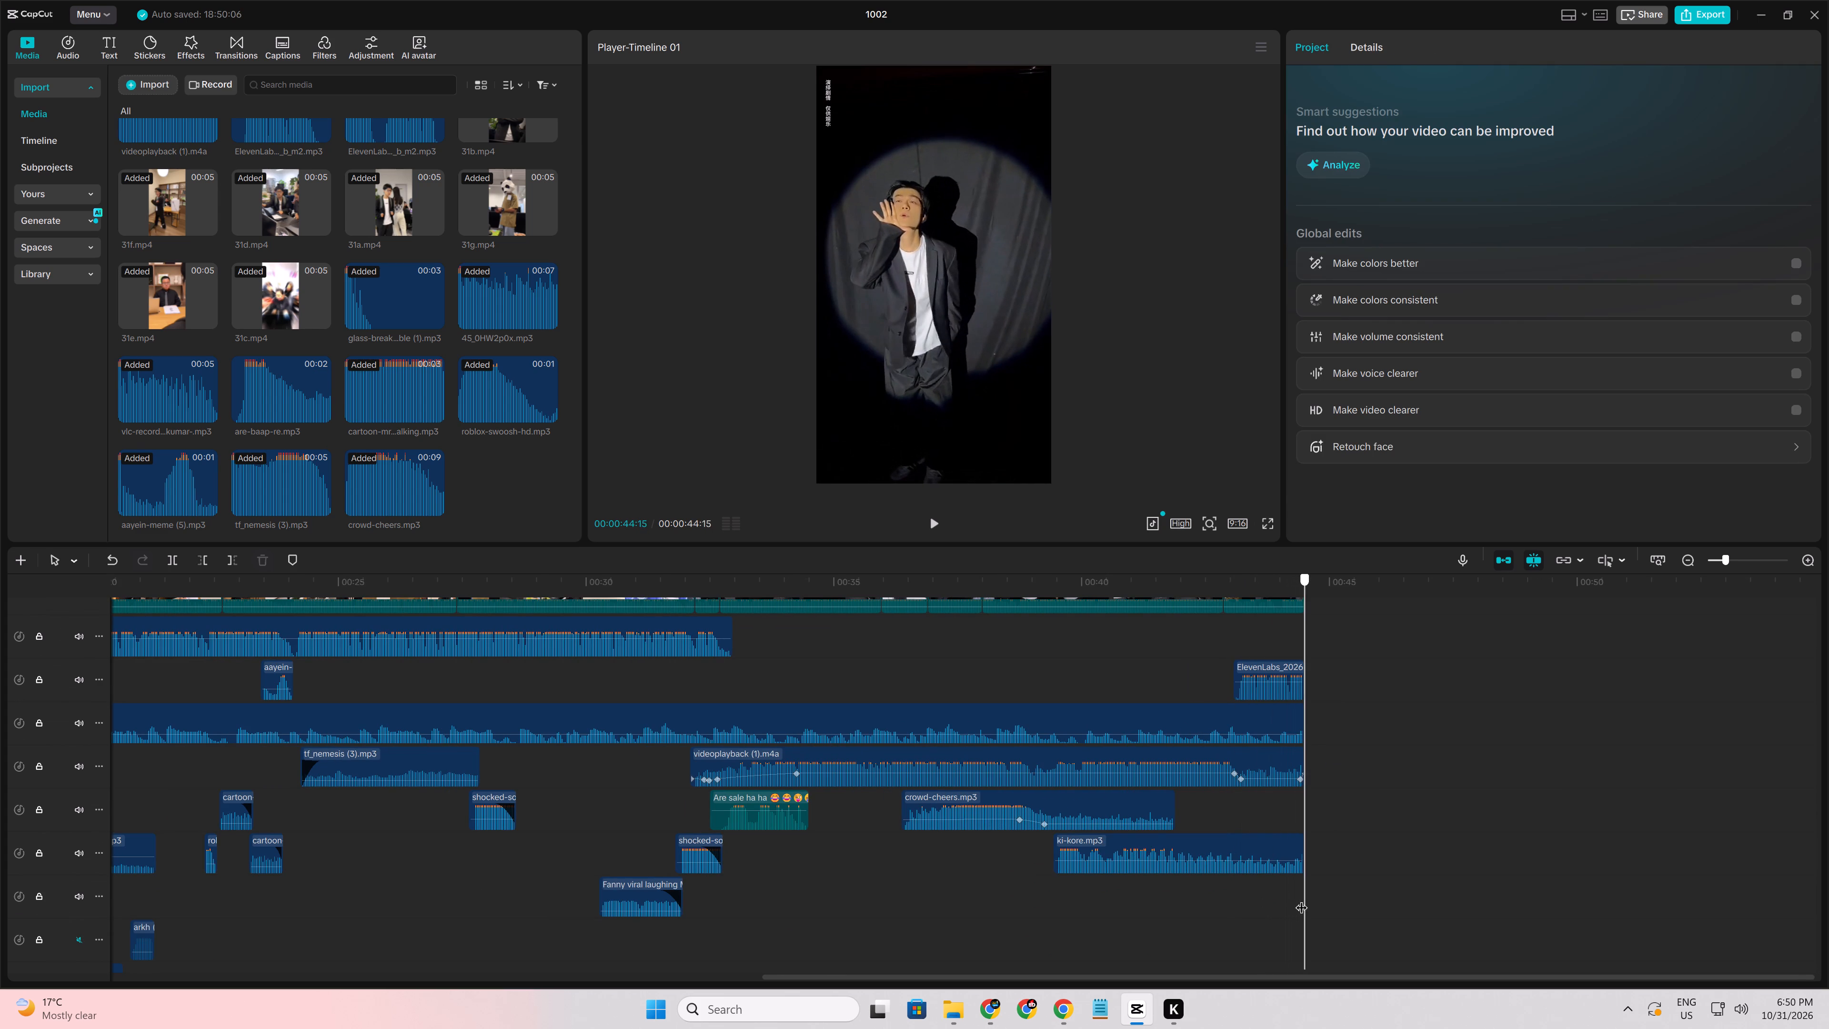
left_click_drag(1301, 899, 1275, 908)
left_click(927, 916)
key("space")
left_click(779, 883)
left_click_drag(779, 883, 800, 884)
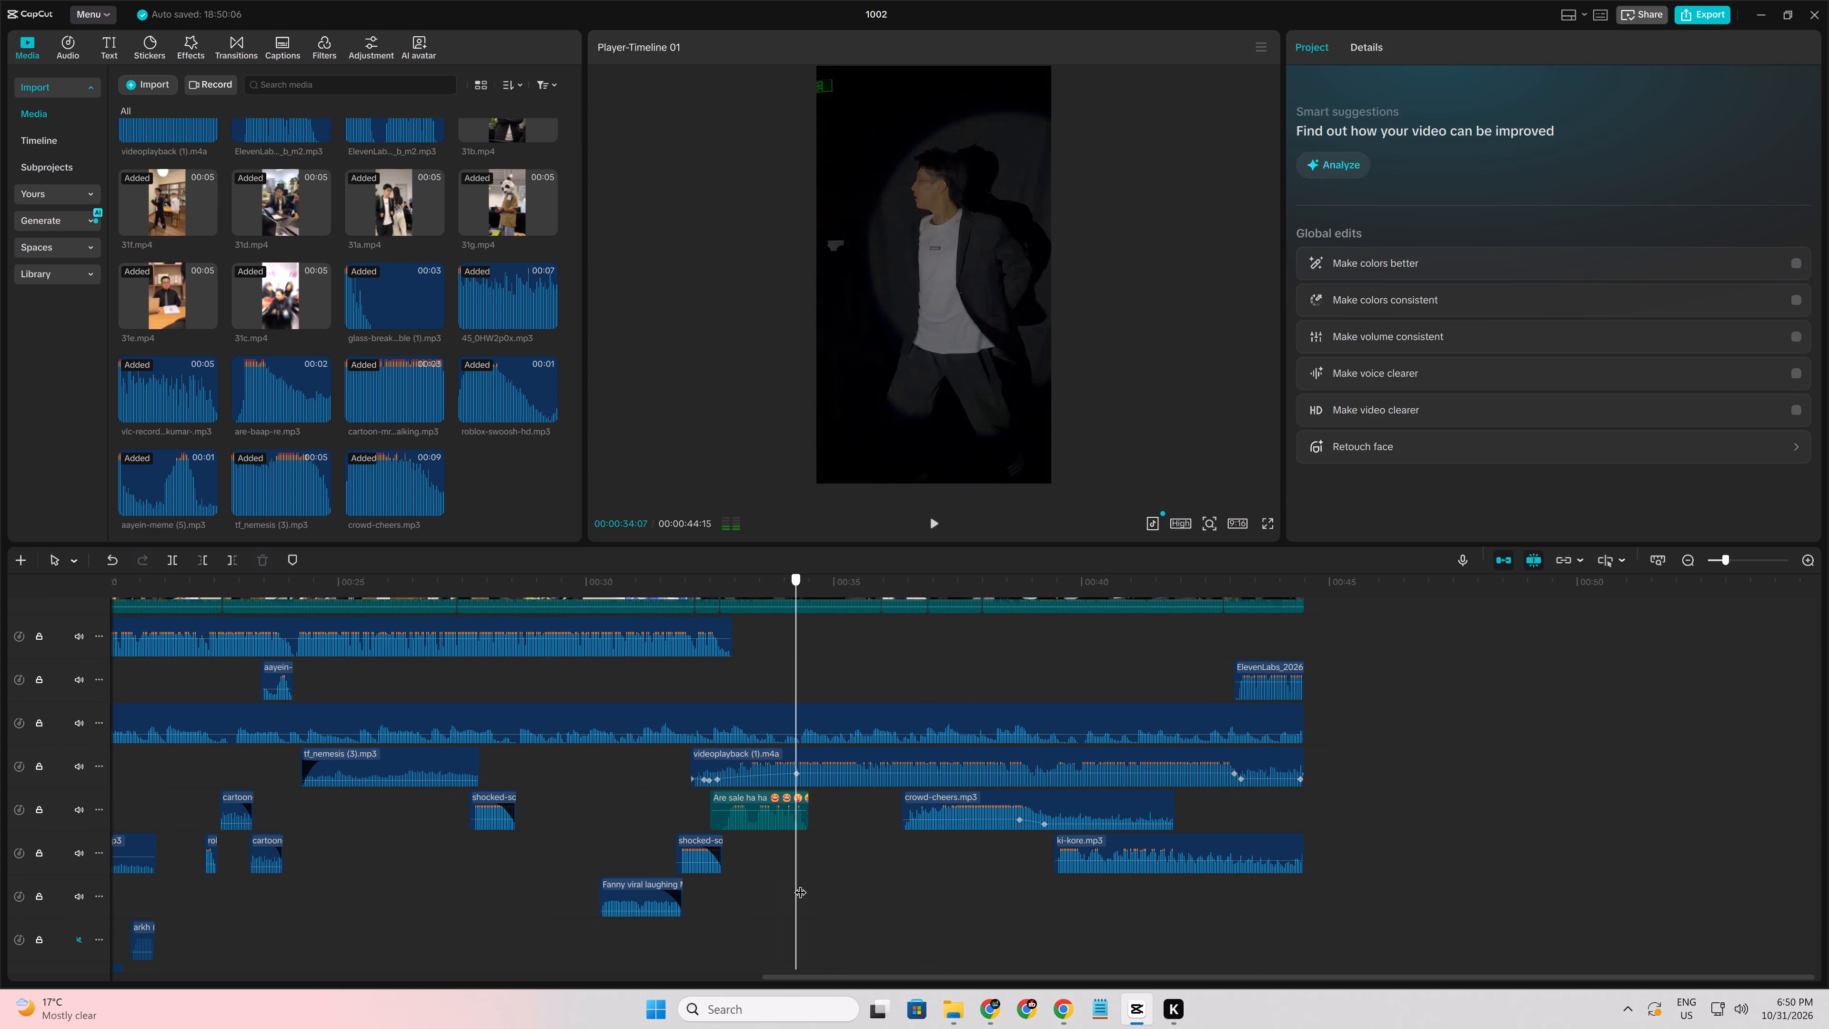
left_click_drag(800, 884, 833, 887)
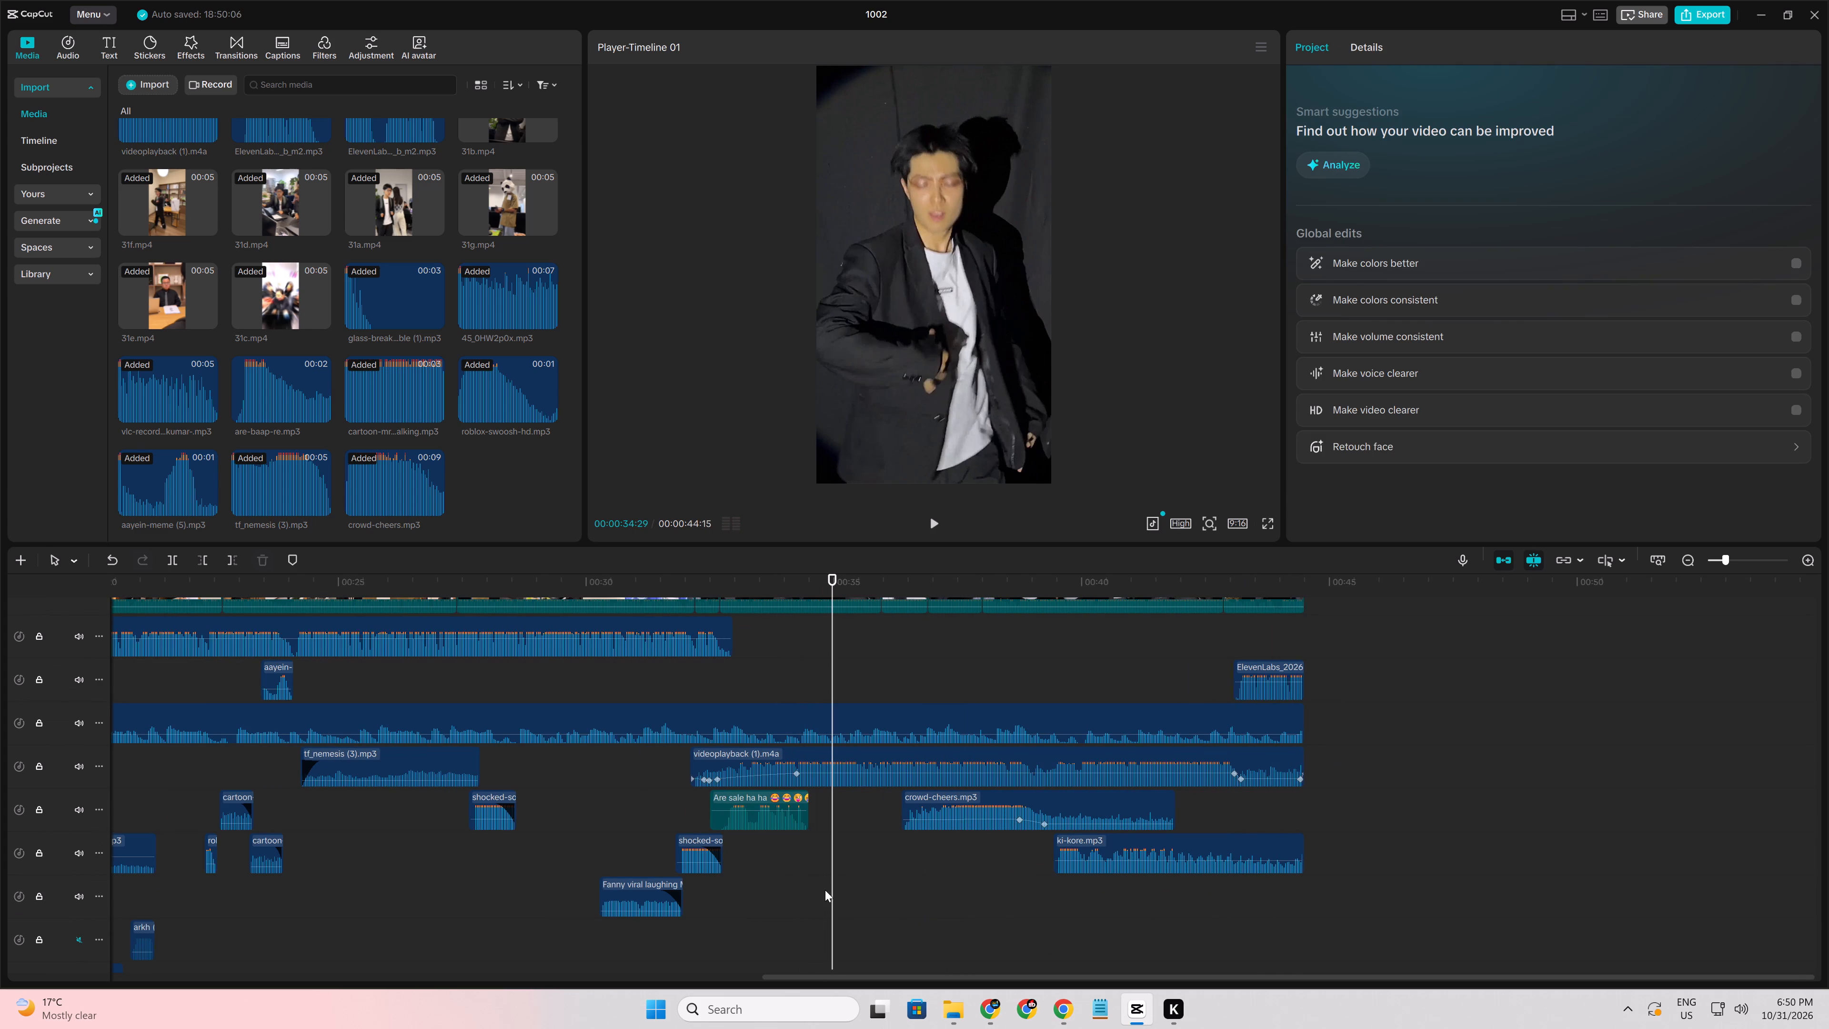
scroll(626, 877, "down", 3, "ctrl")
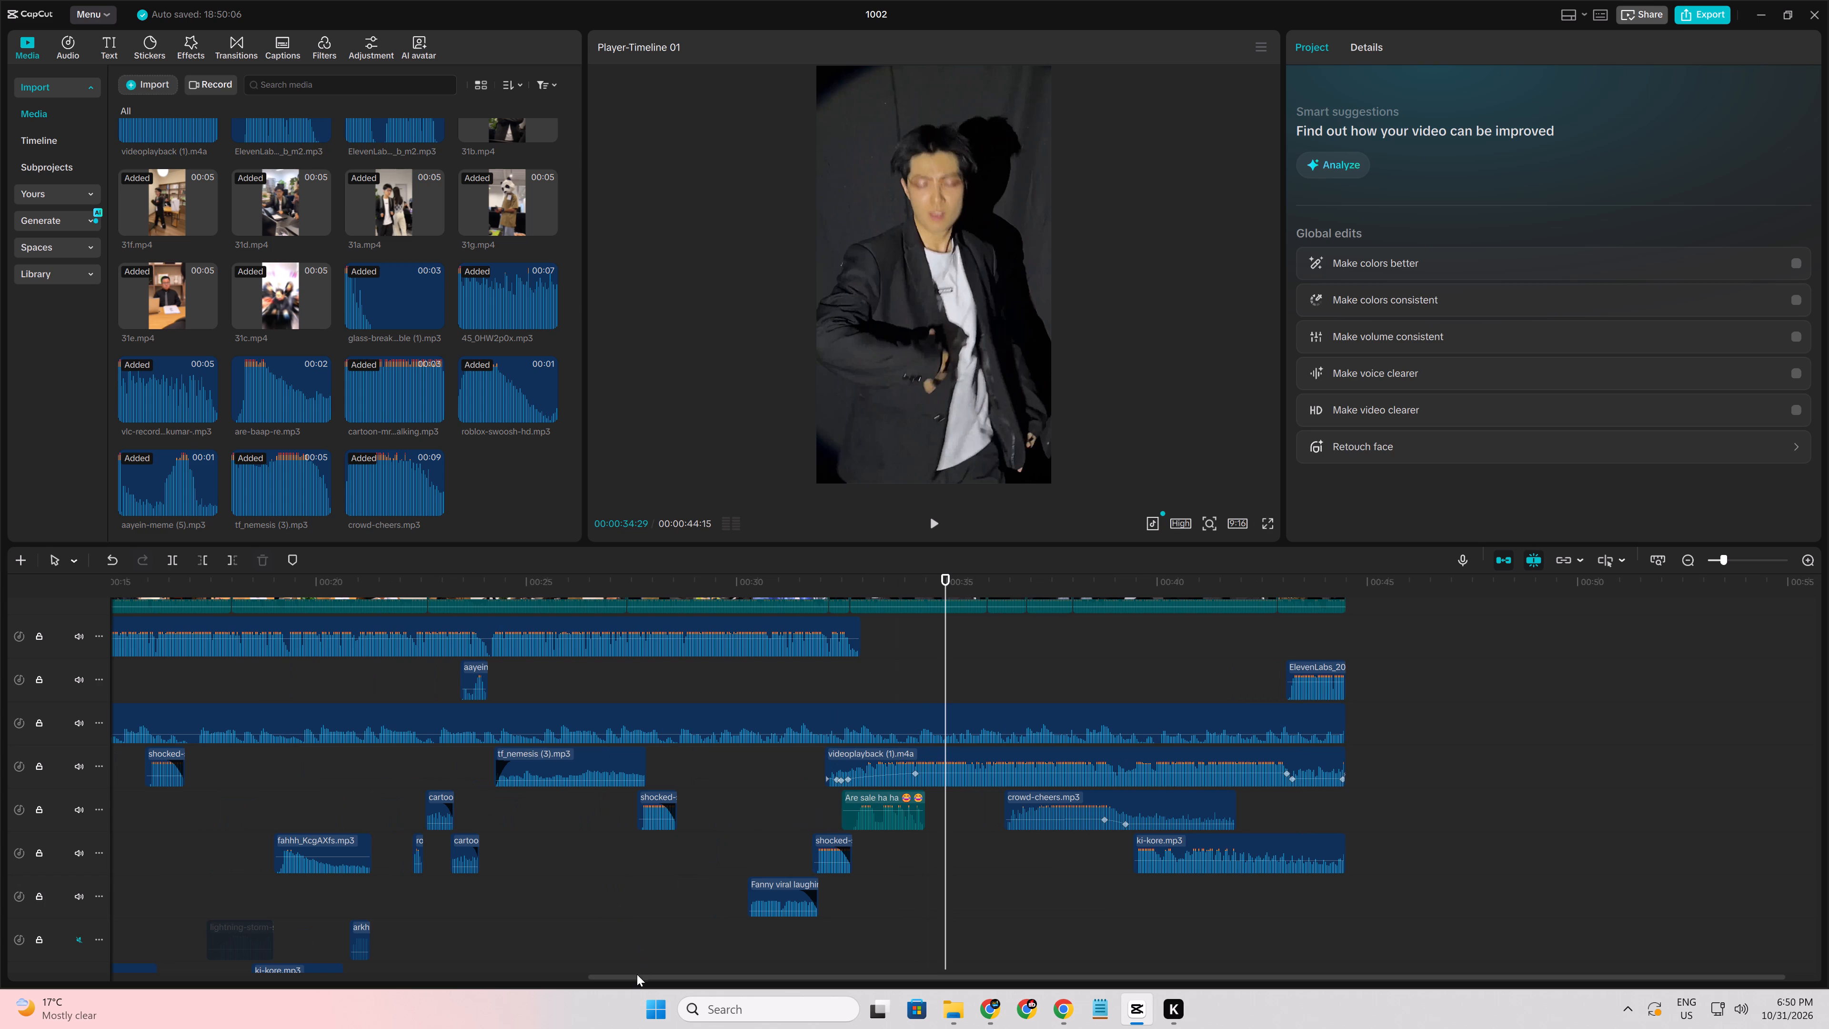
left_click_drag(637, 974, 772, 973)
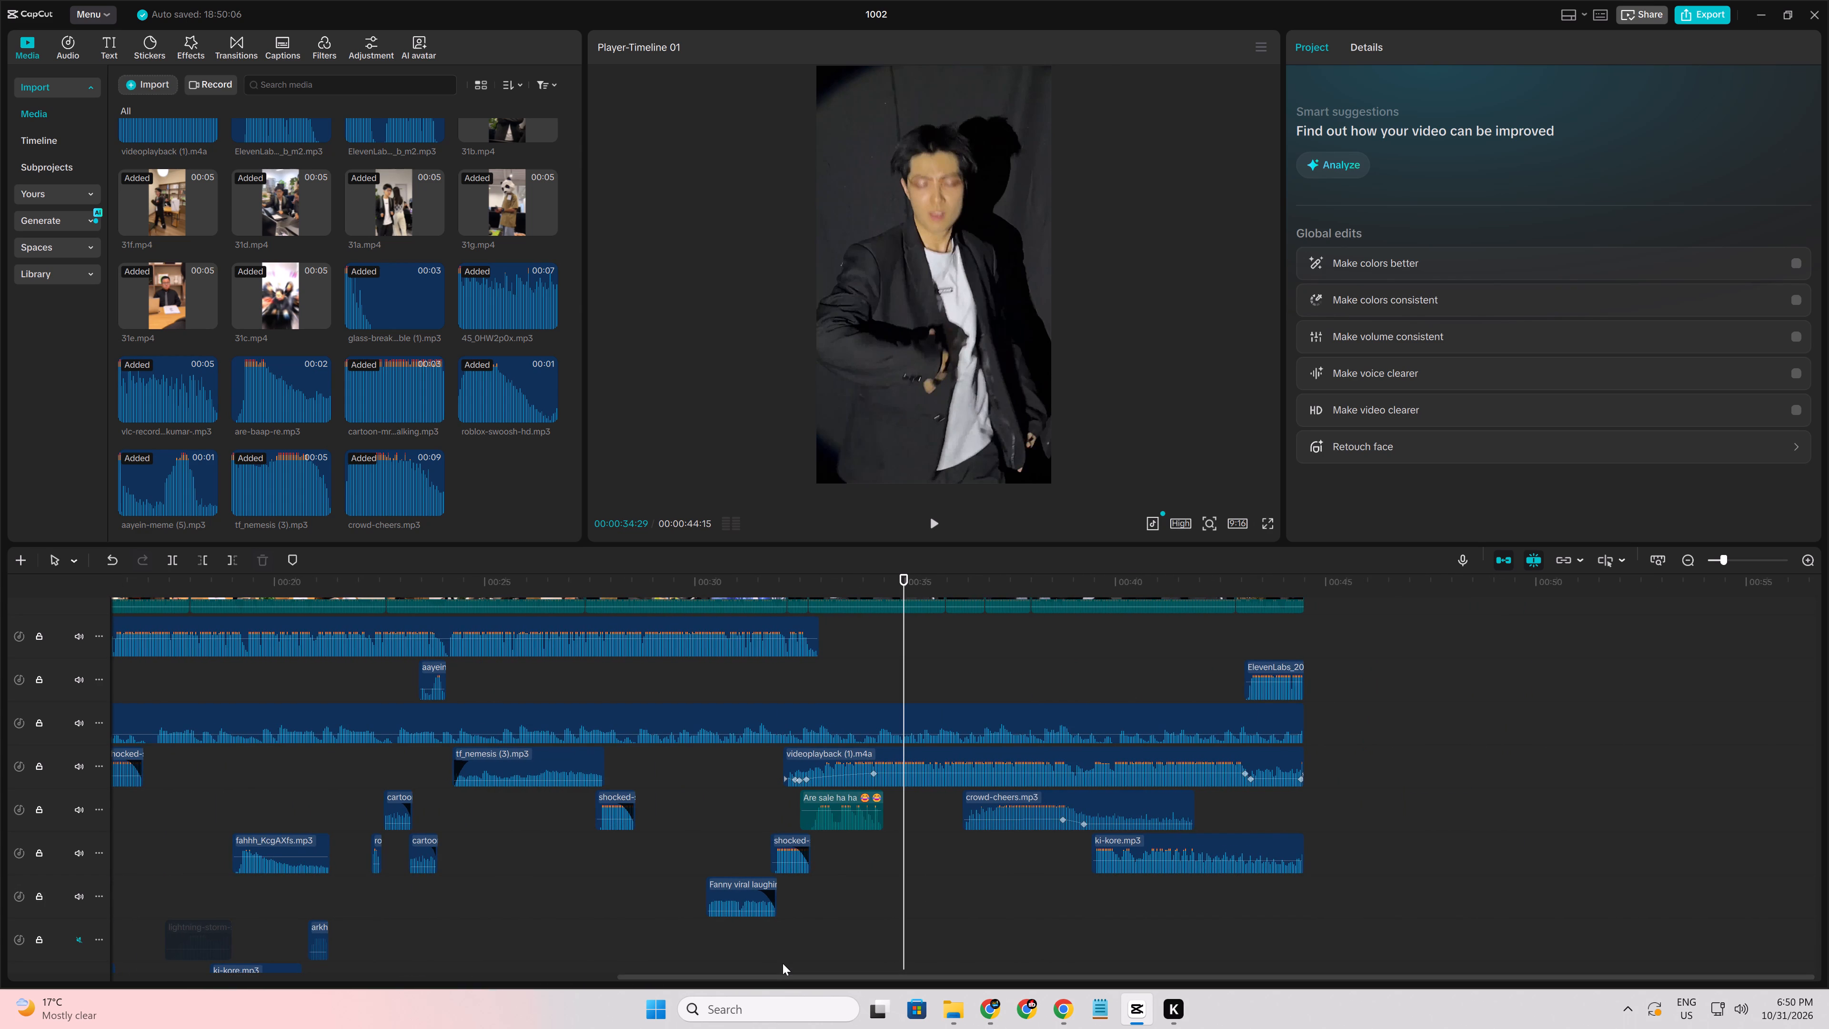
left_click_drag(774, 977, 758, 981)
Search Myinstants in Chrome for "turu love", preview the "oh my god turu love" sound and download its MP3.
left_click(946, 1013)
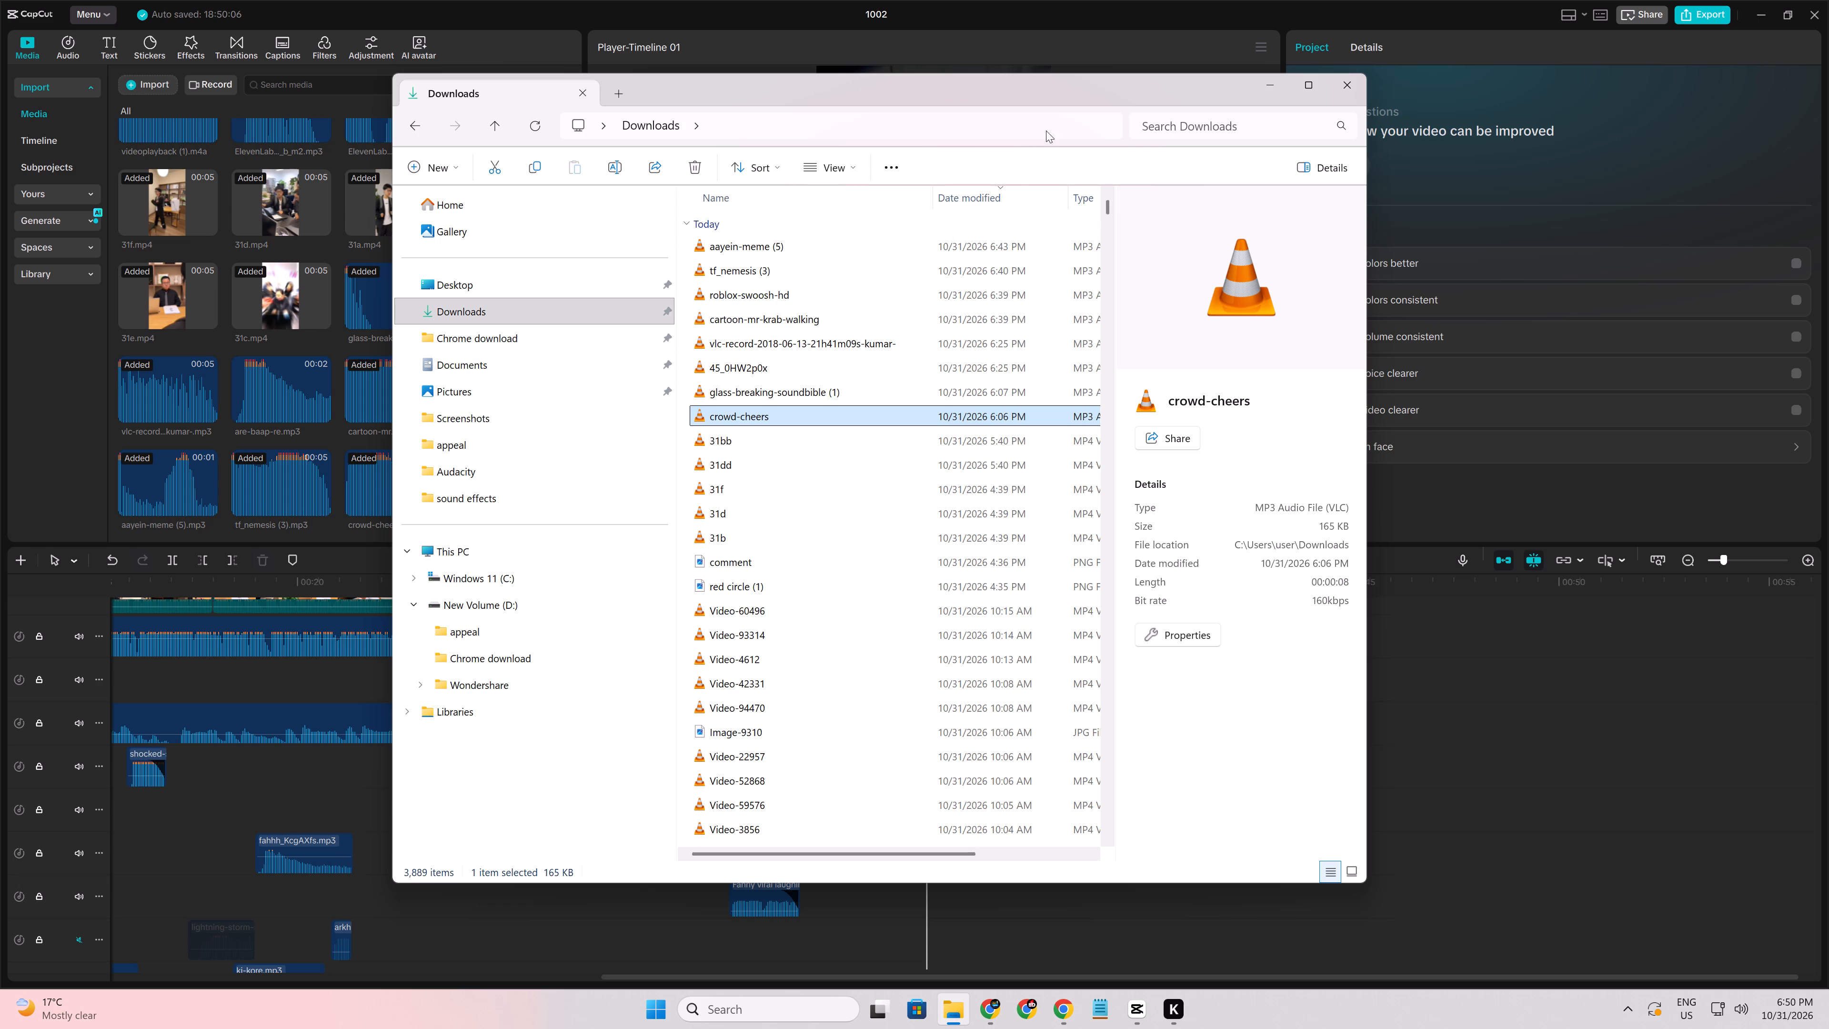
left_click(1066, 999)
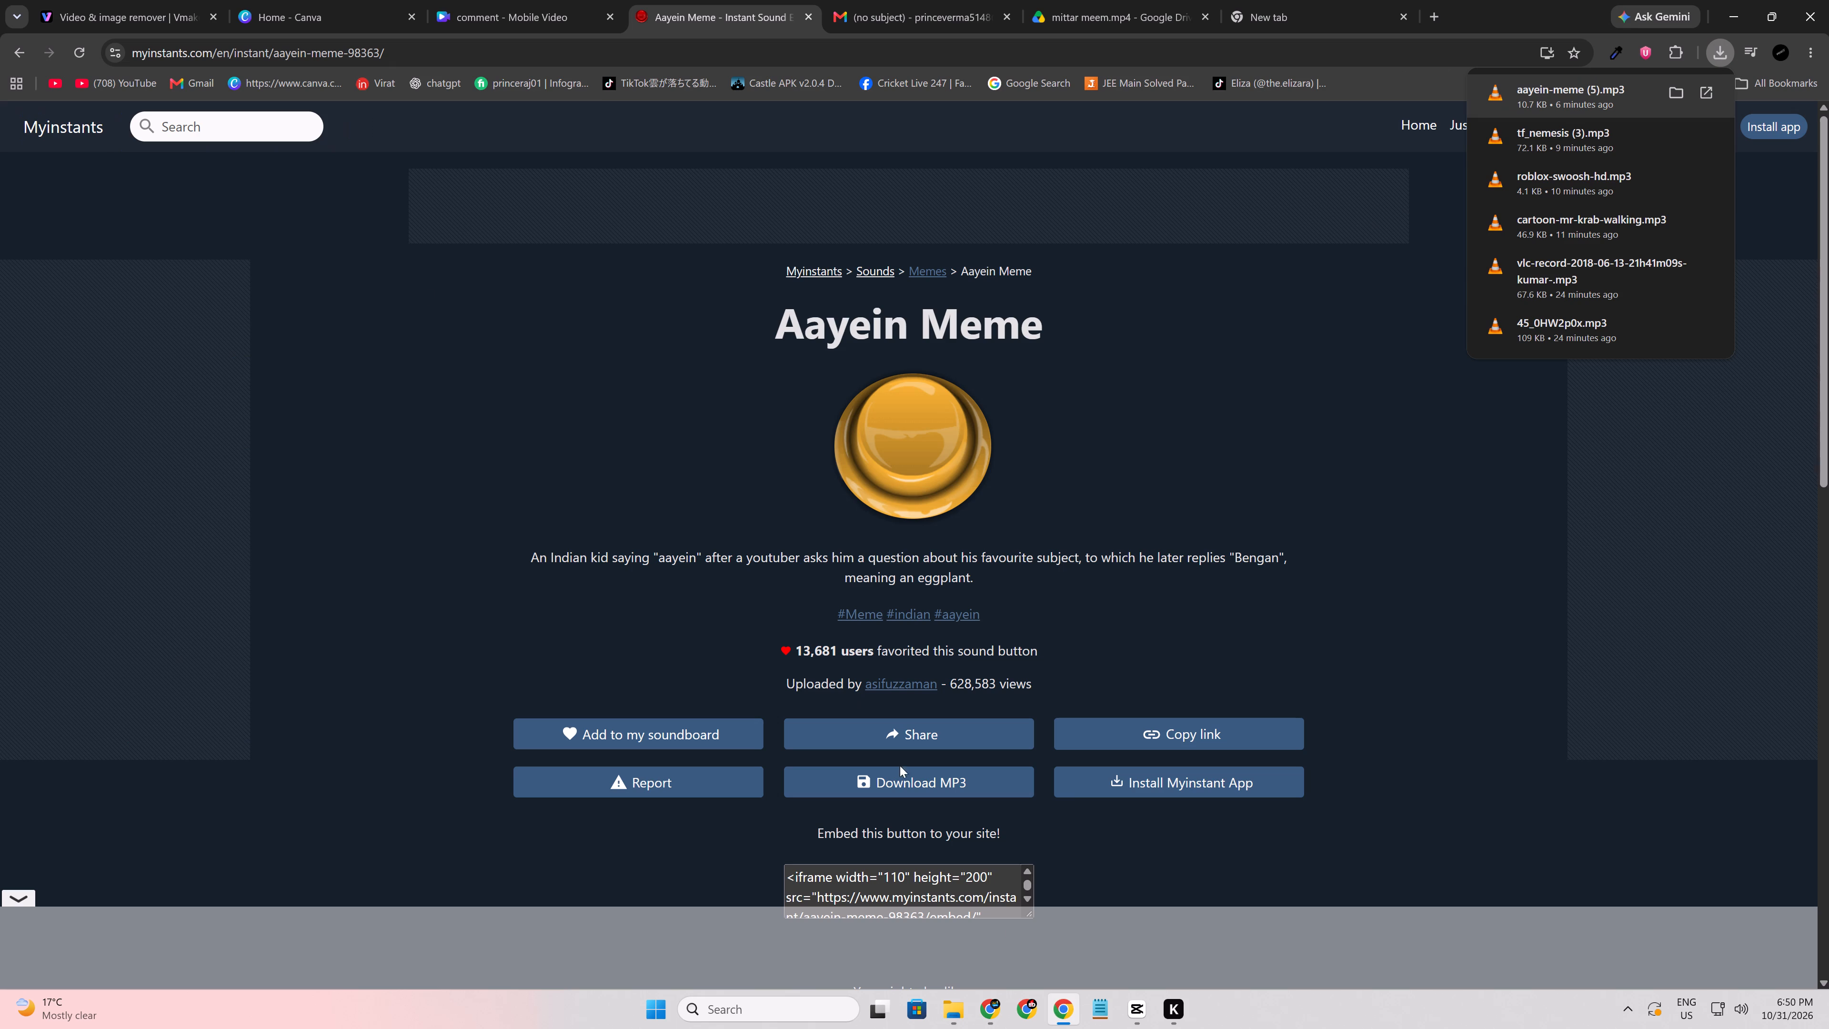
left_click(224, 135)
type("turu love")
key("Return")
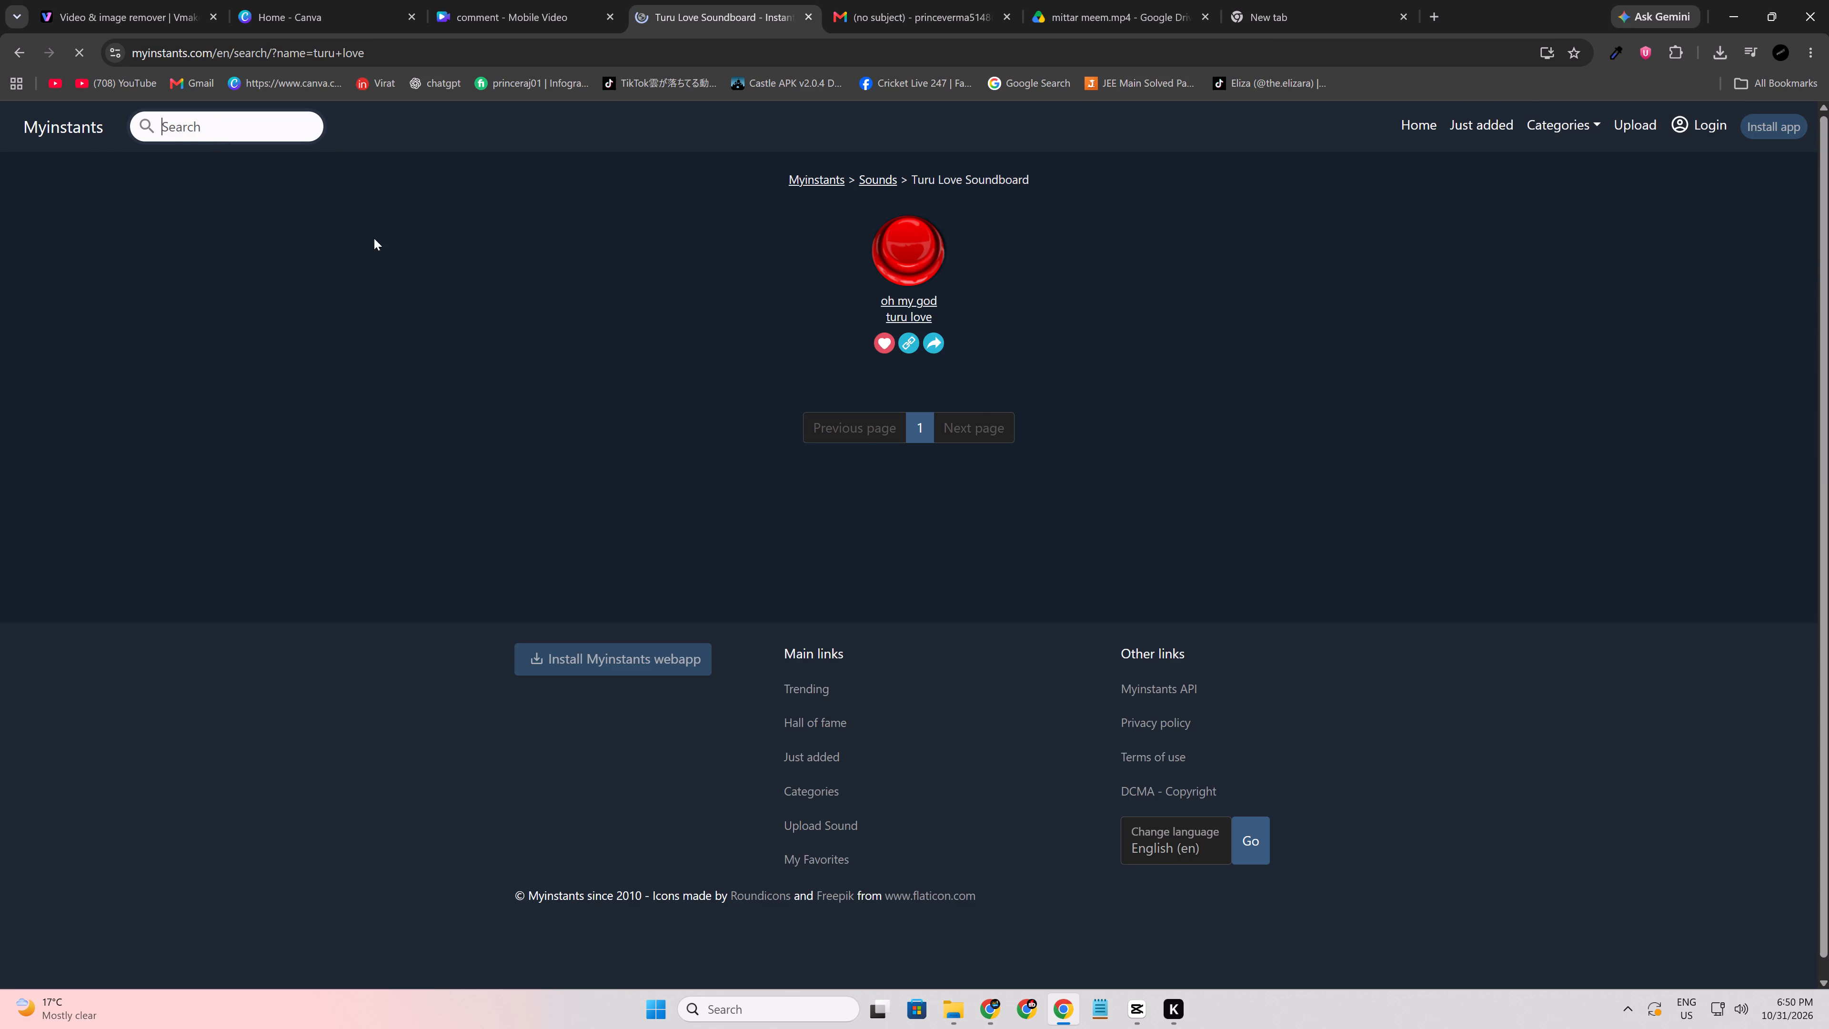
left_click(921, 257)
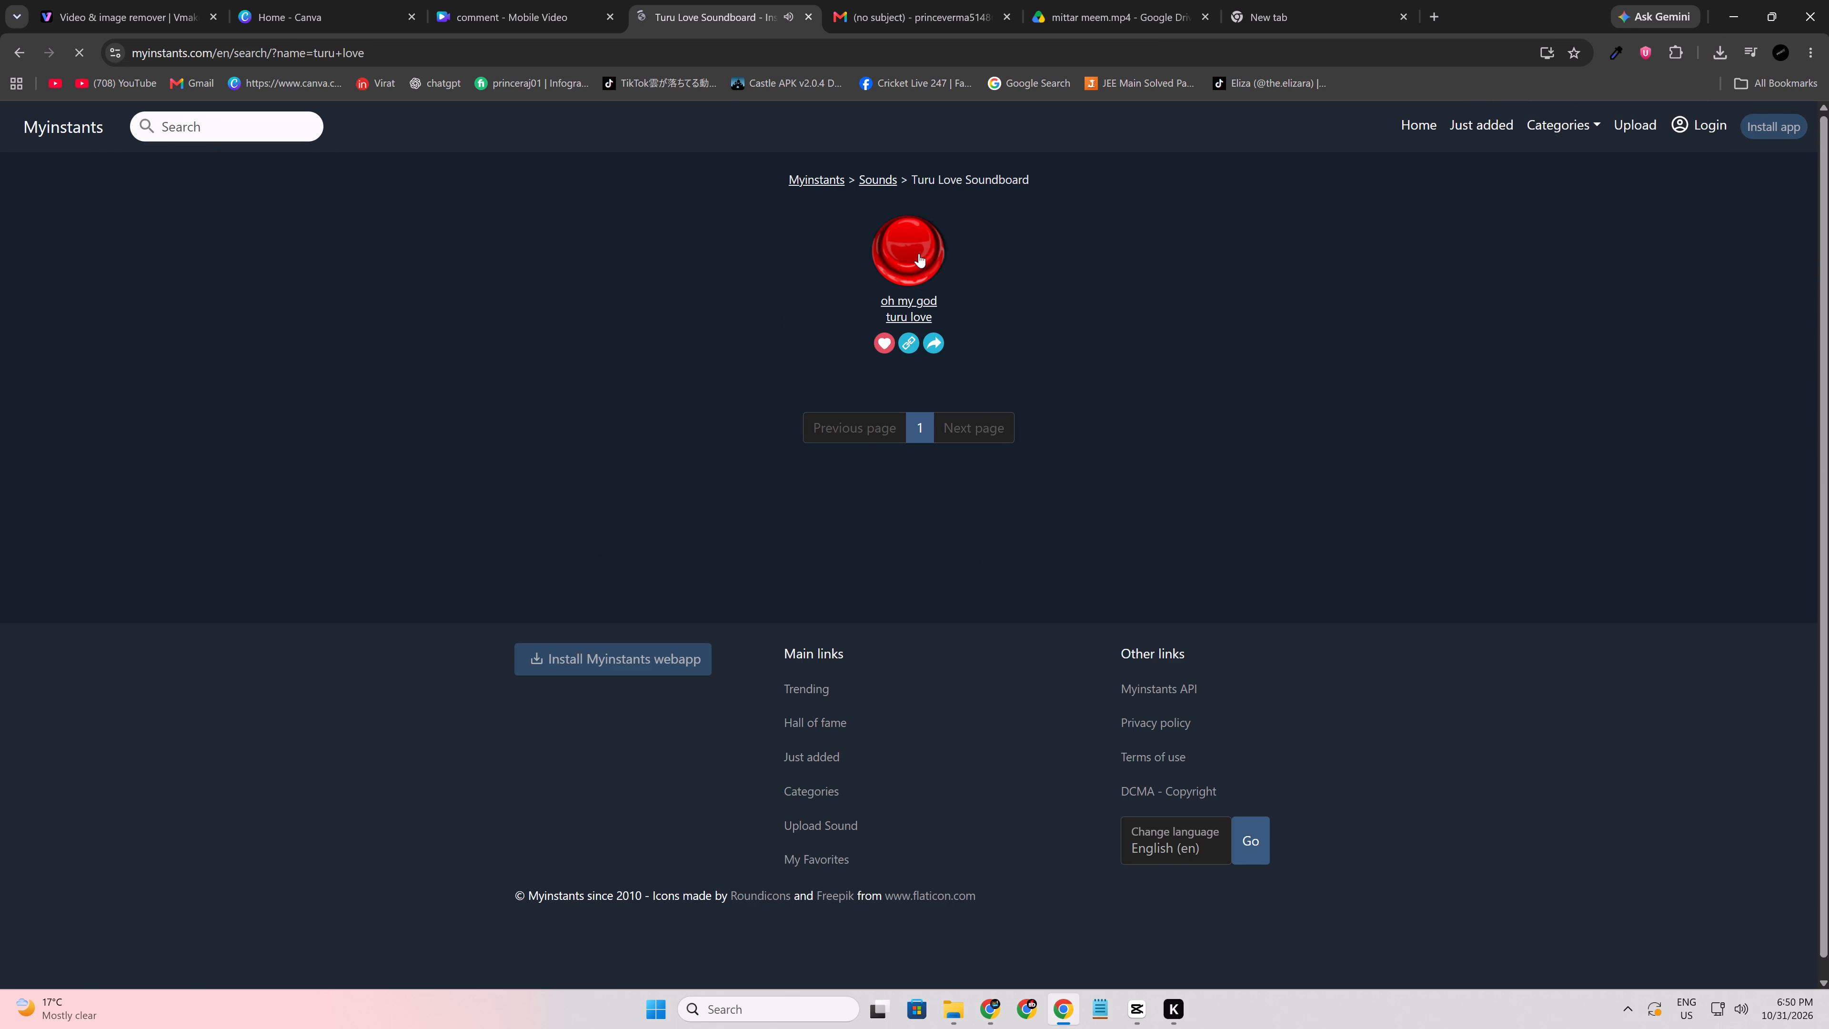
left_click(913, 250)
left_click(915, 314)
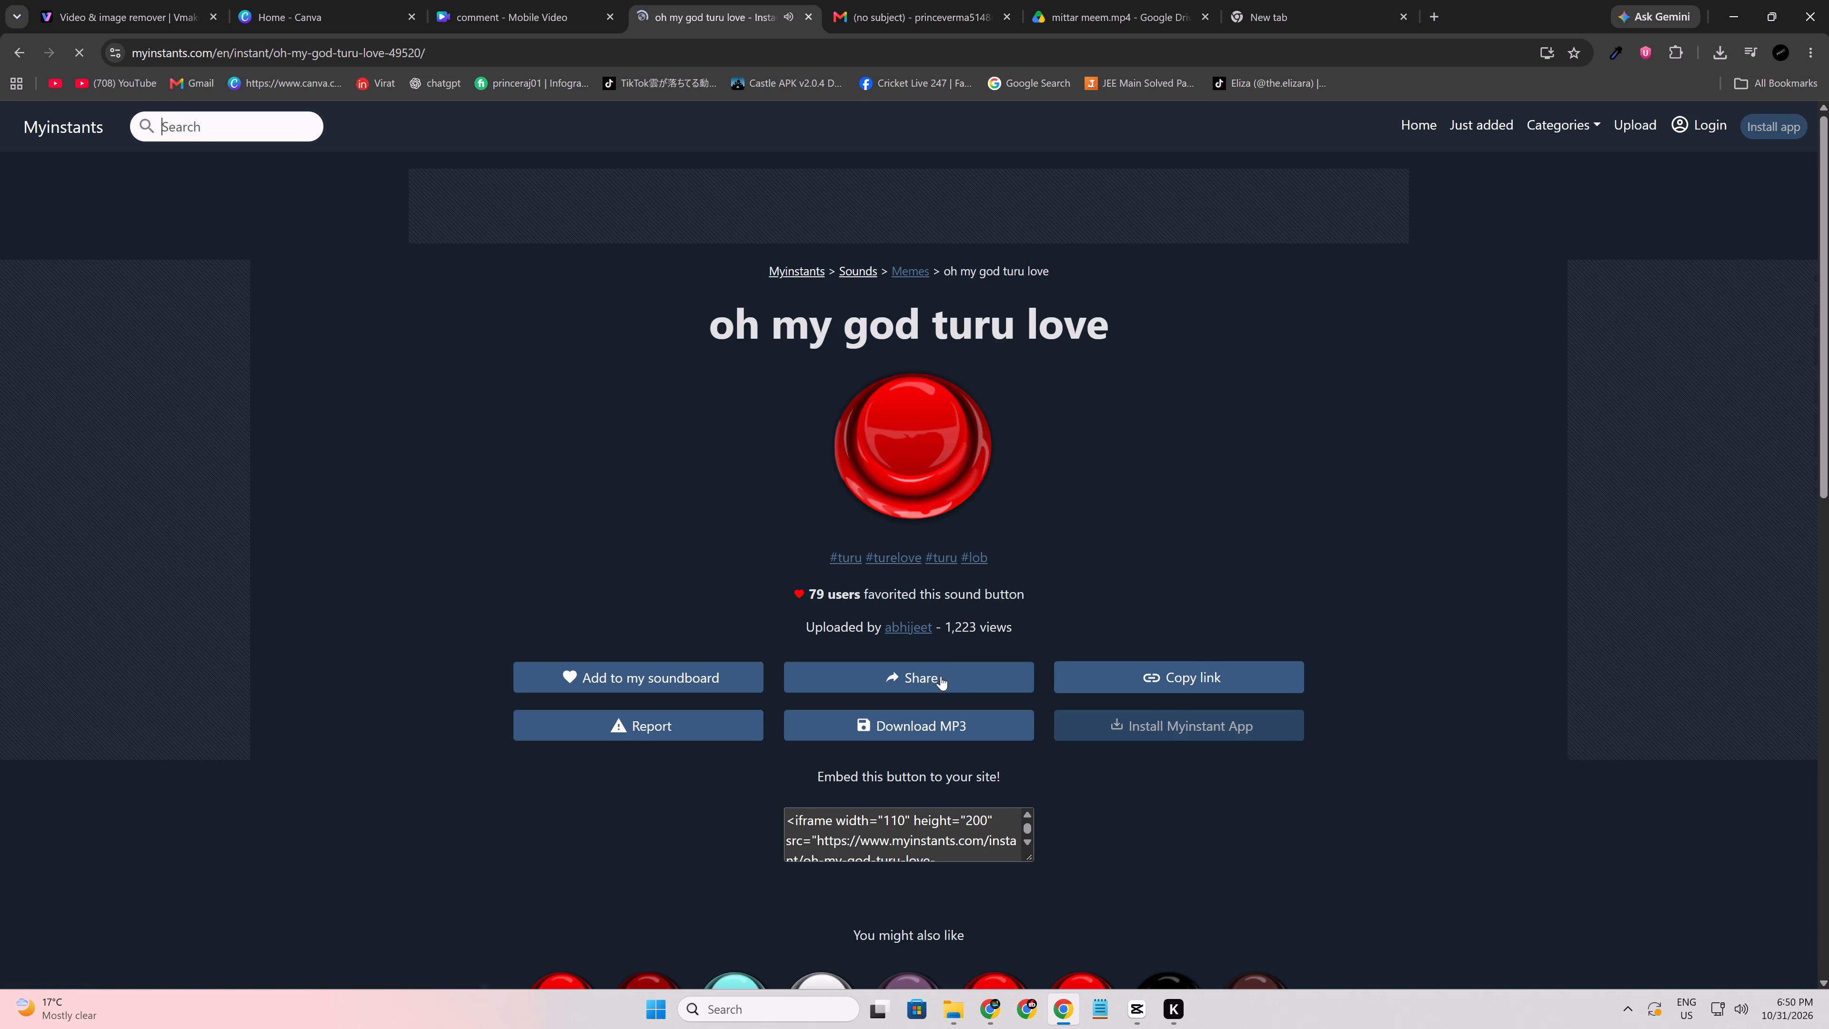
left_click(928, 706)
left_click(920, 725)
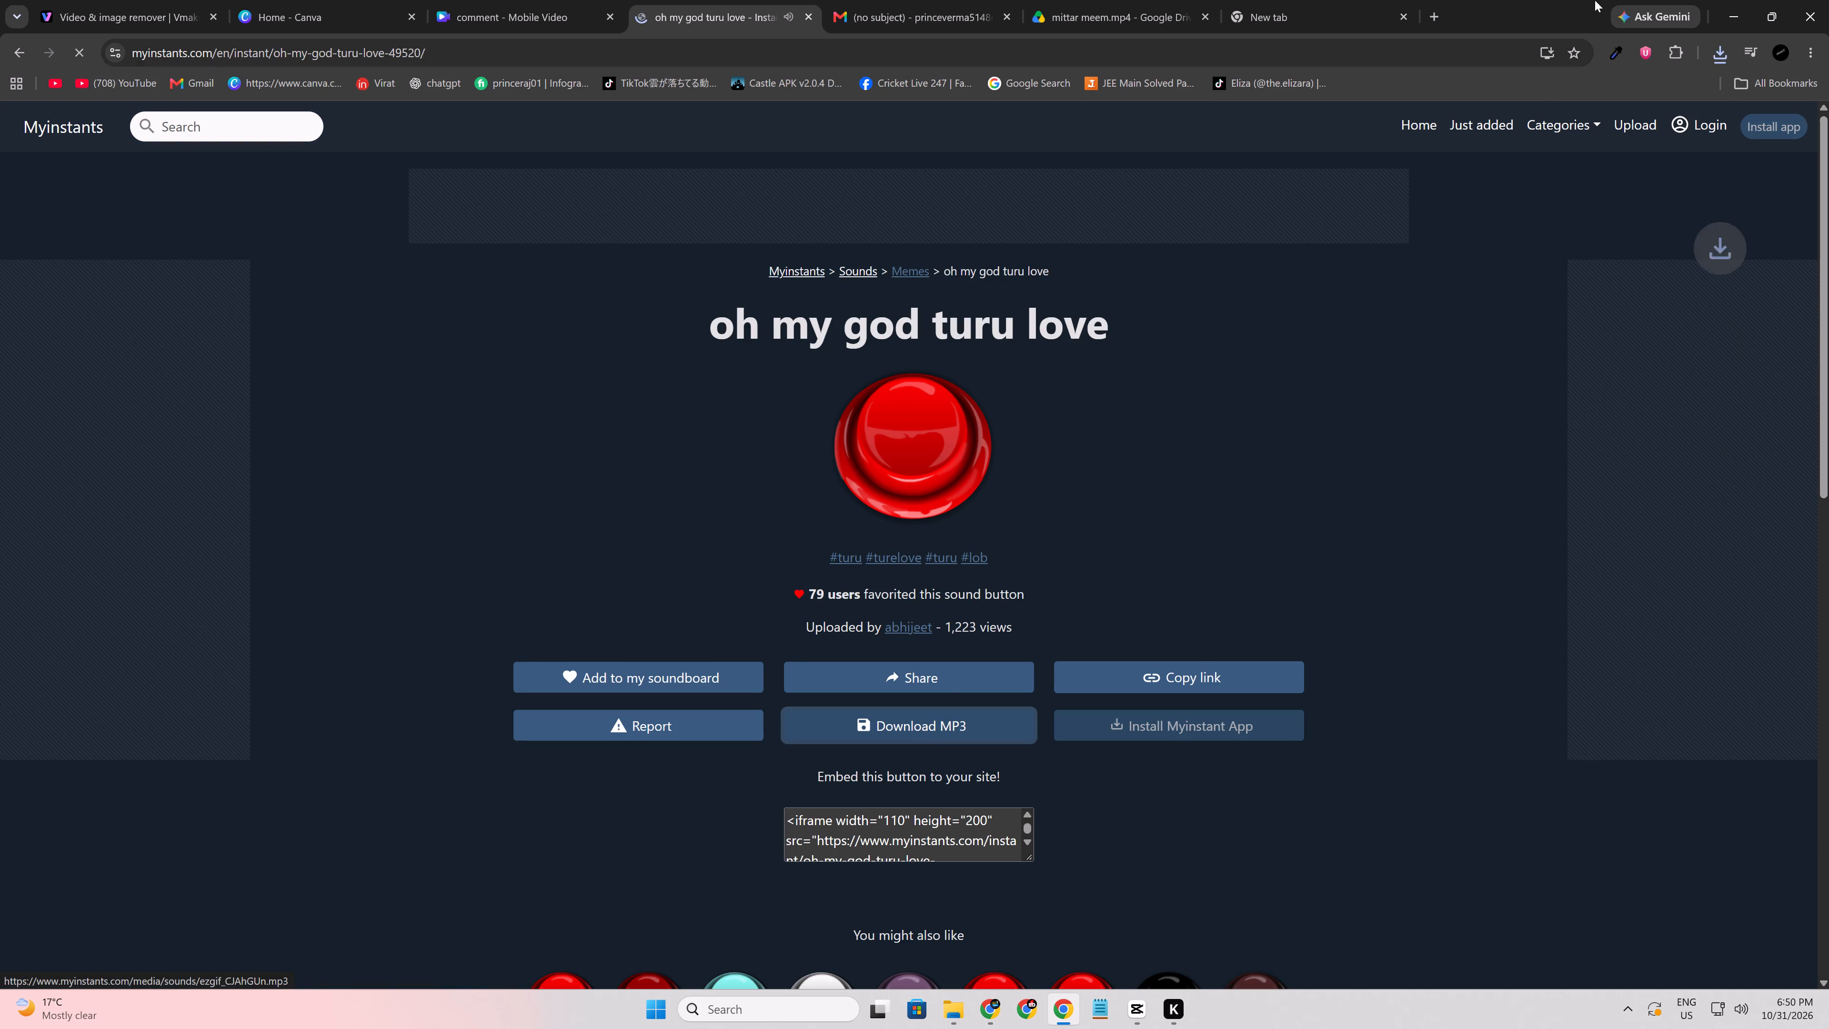
Add the downloaded ezgif_CJAhGUn.mp3 to the ki-kore audio track, starting at about 00:00:34, and replay the dancer section.
left_click_drag(1566, 106, 1139, 1026)
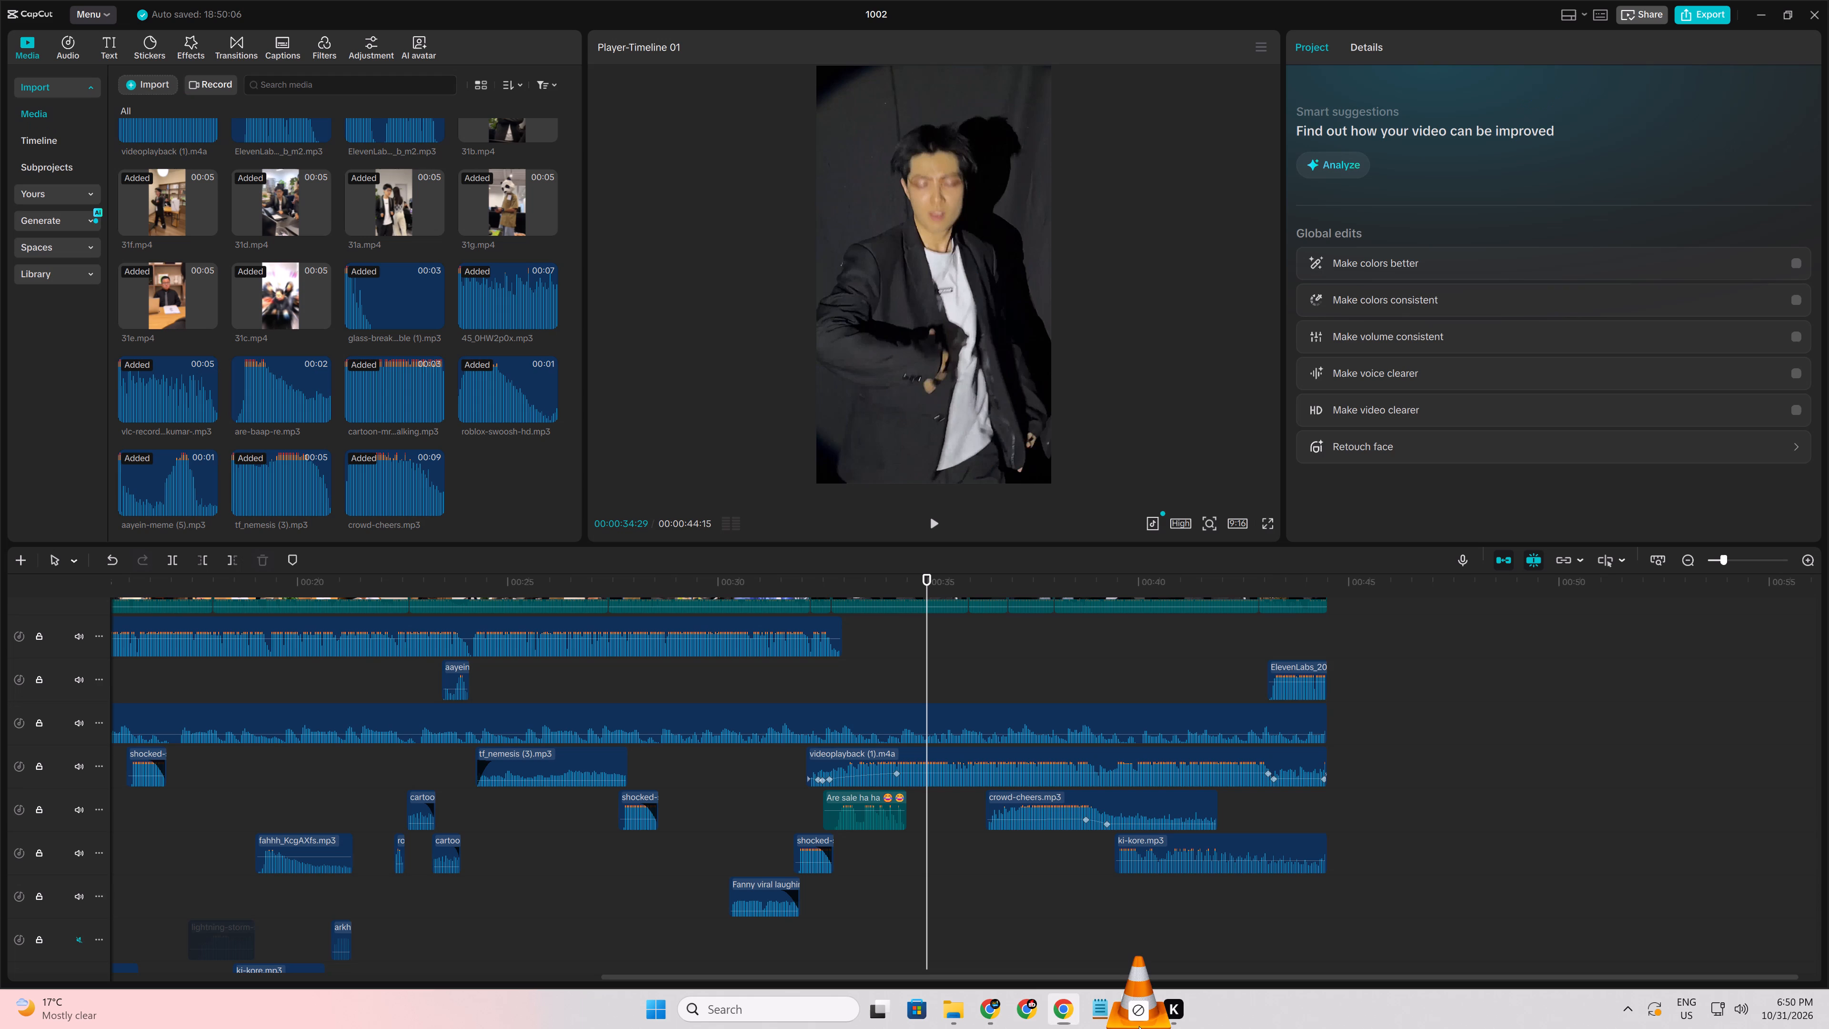
left_click_drag(1139, 1026, 868, 921)
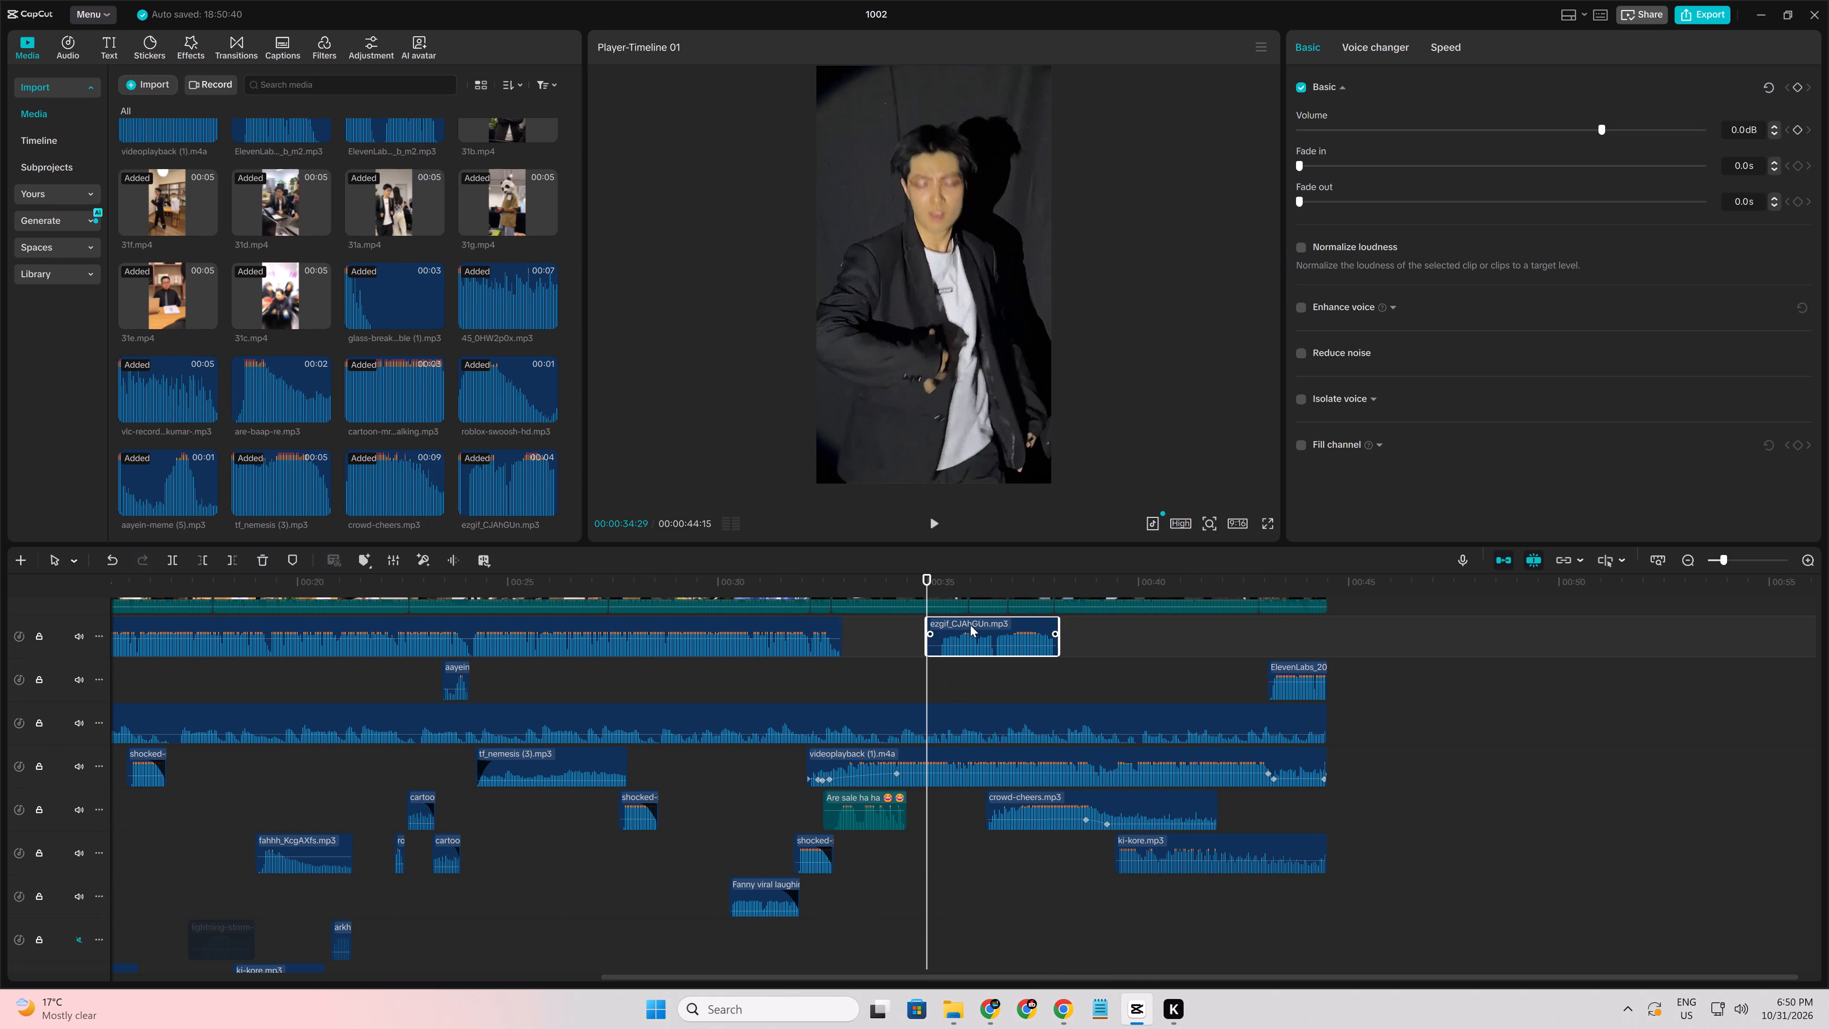
left_click_drag(970, 625, 922, 852)
left_click(864, 865)
key("space")
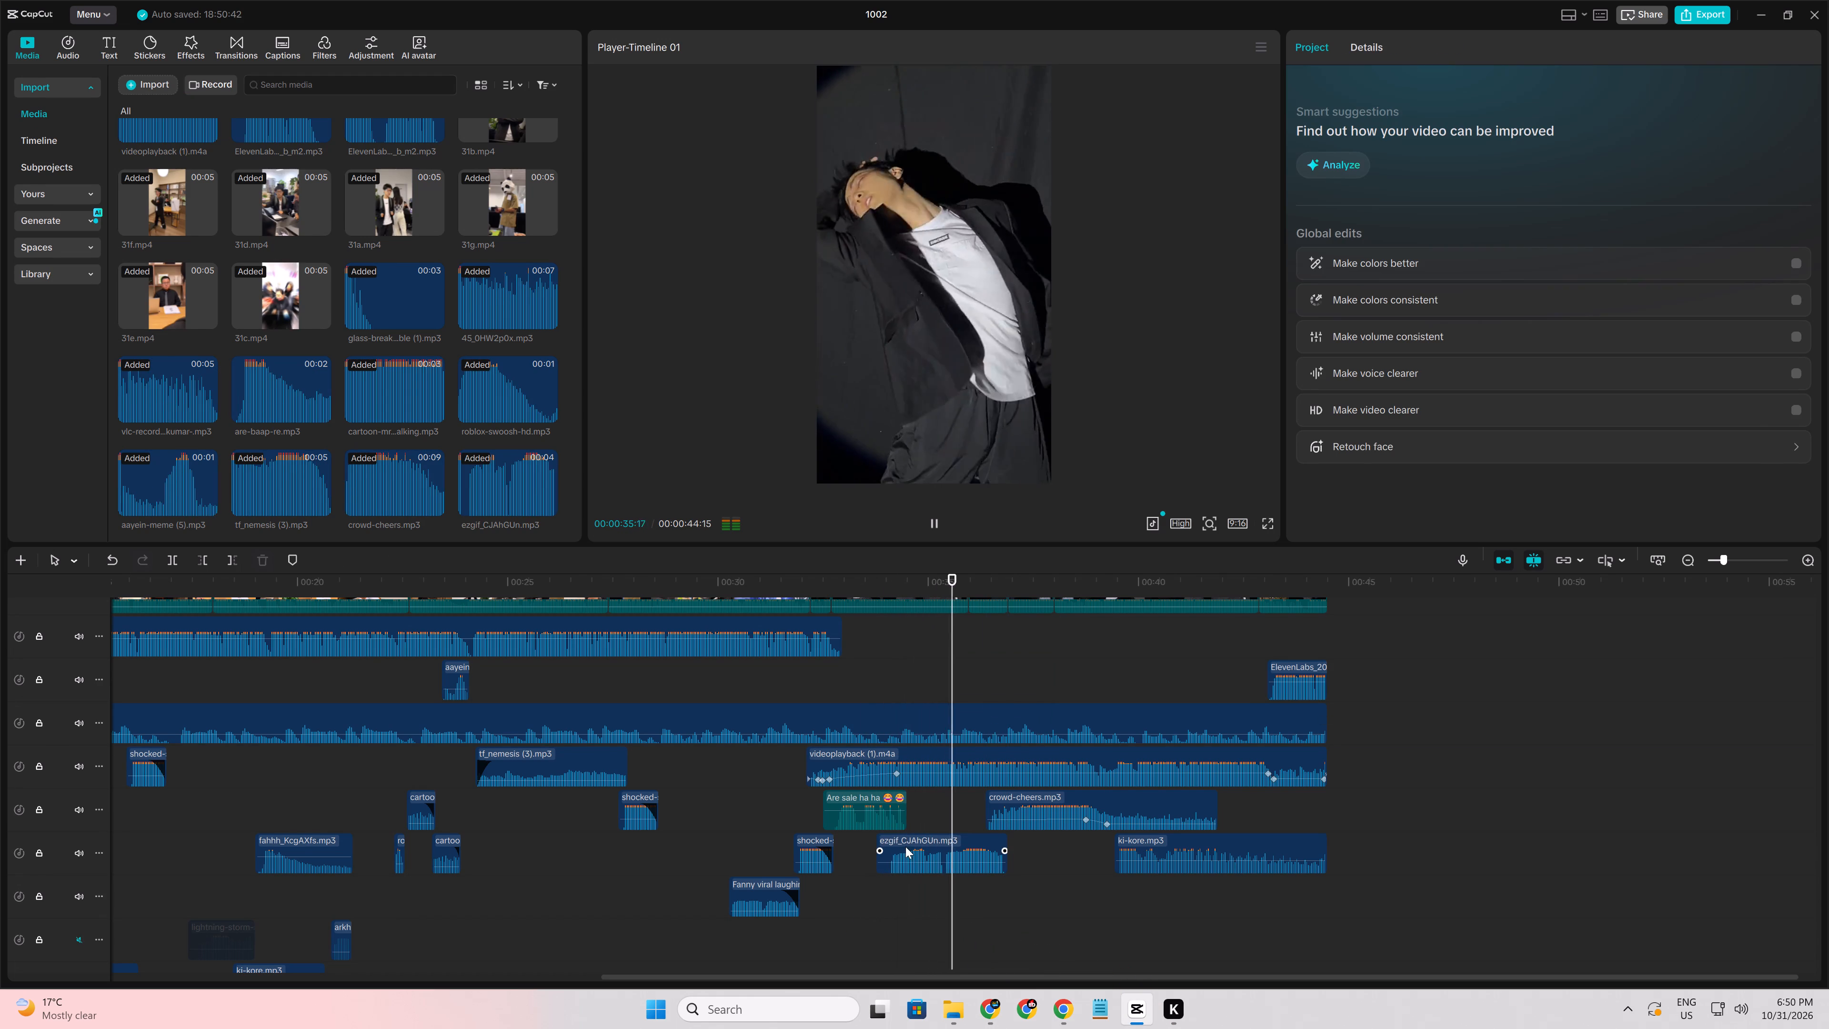
left_click_drag(905, 847, 913, 847)
left_click(881, 860)
key("space")
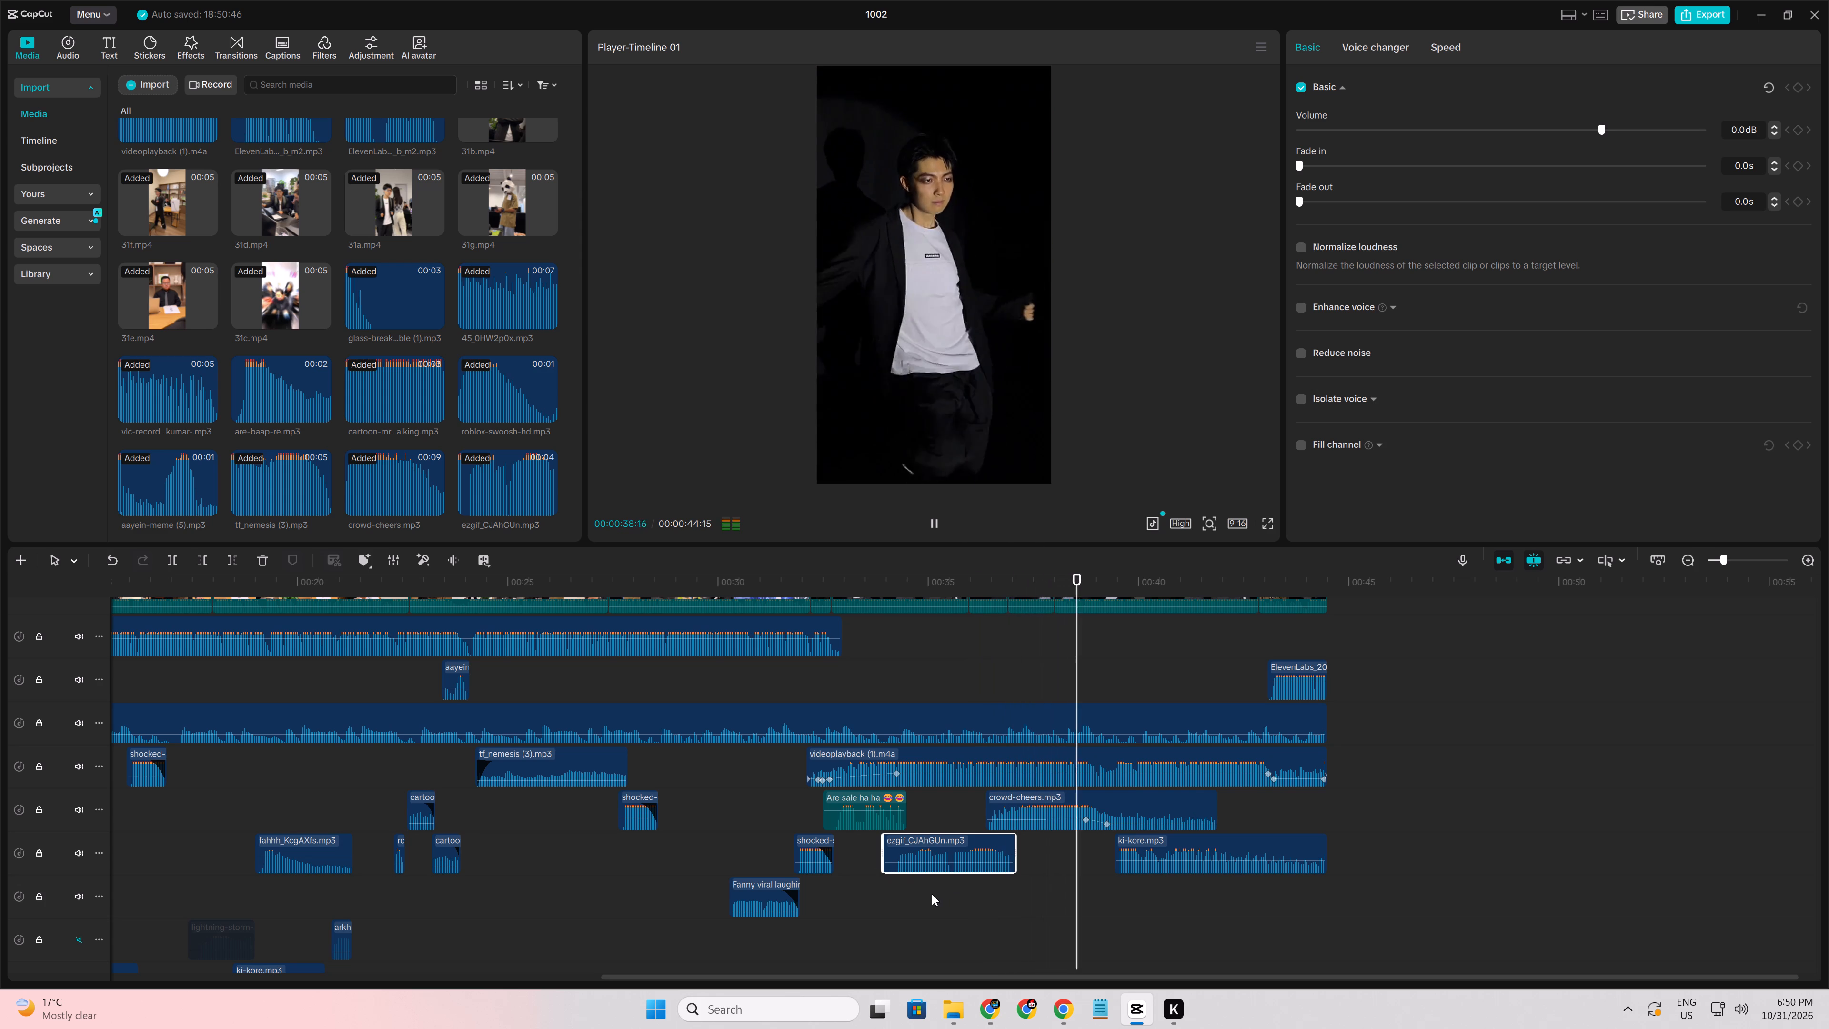
left_click(889, 902)
key("space")
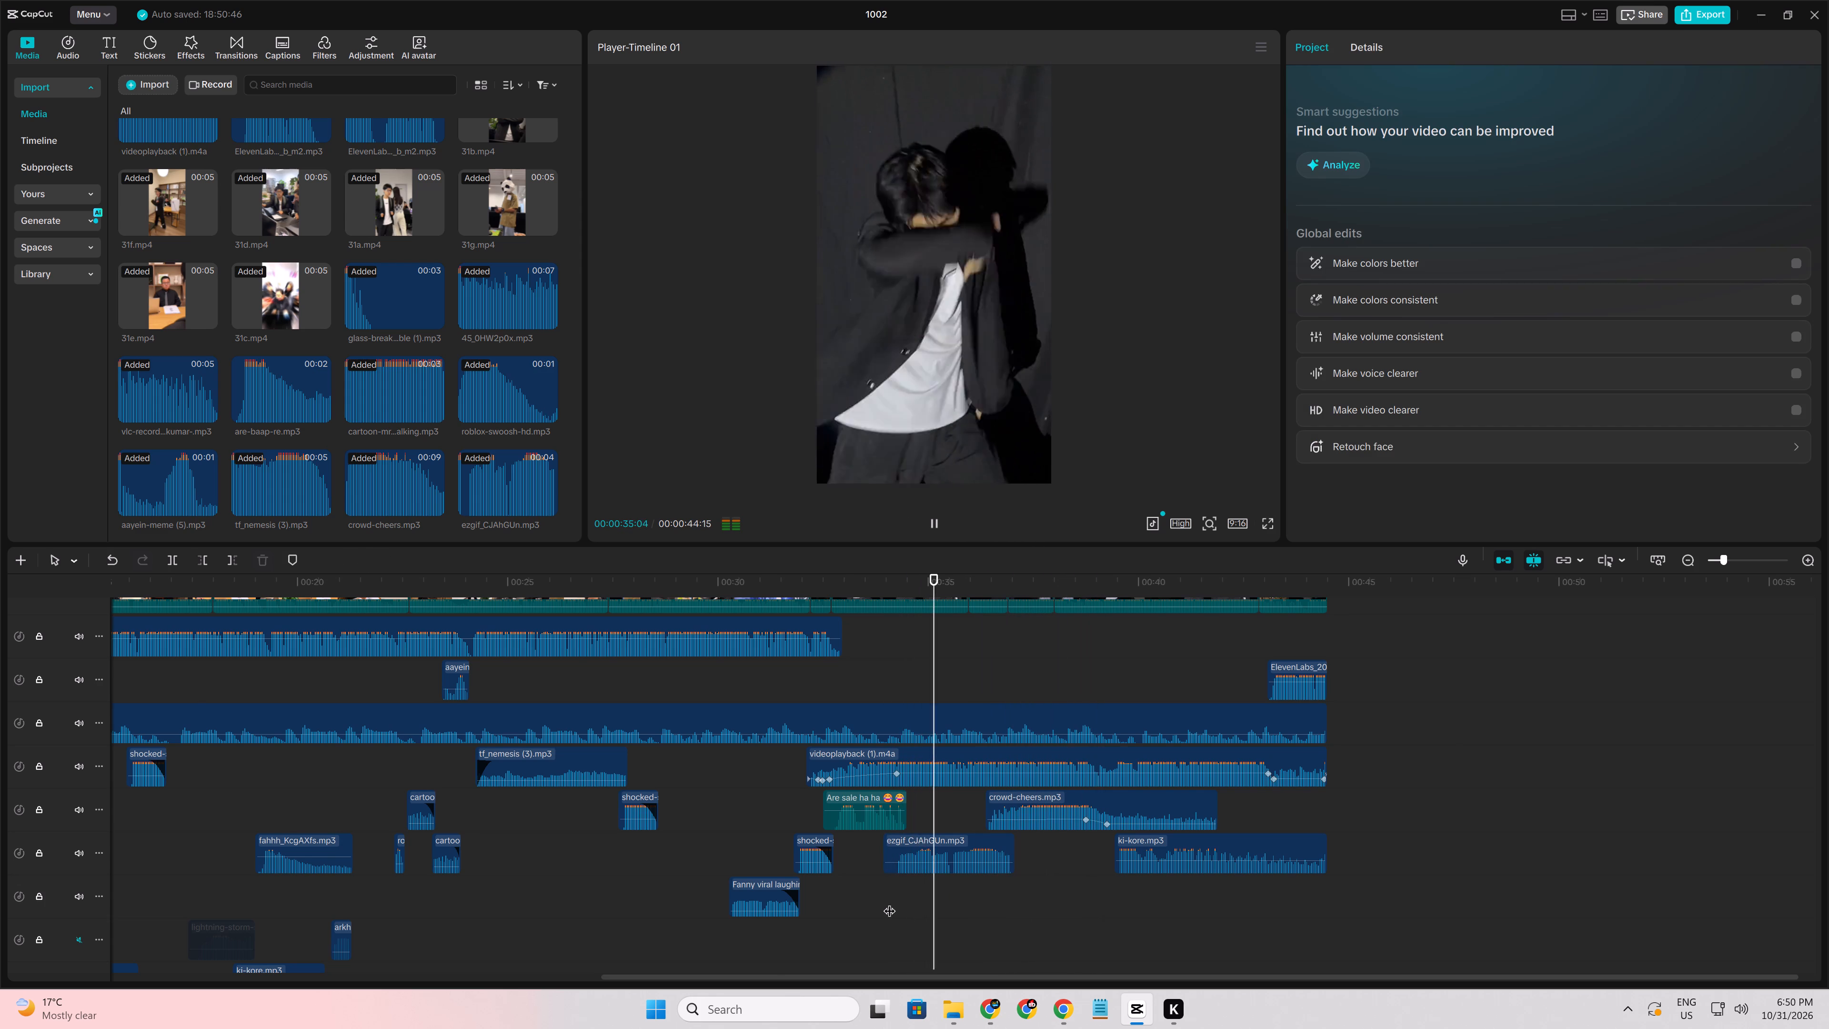
Lower the volume of the ezgif_CJAhGUn.mp3 clip to -4.1 dB.
scroll(889, 902, "up", 5, "ctrl")
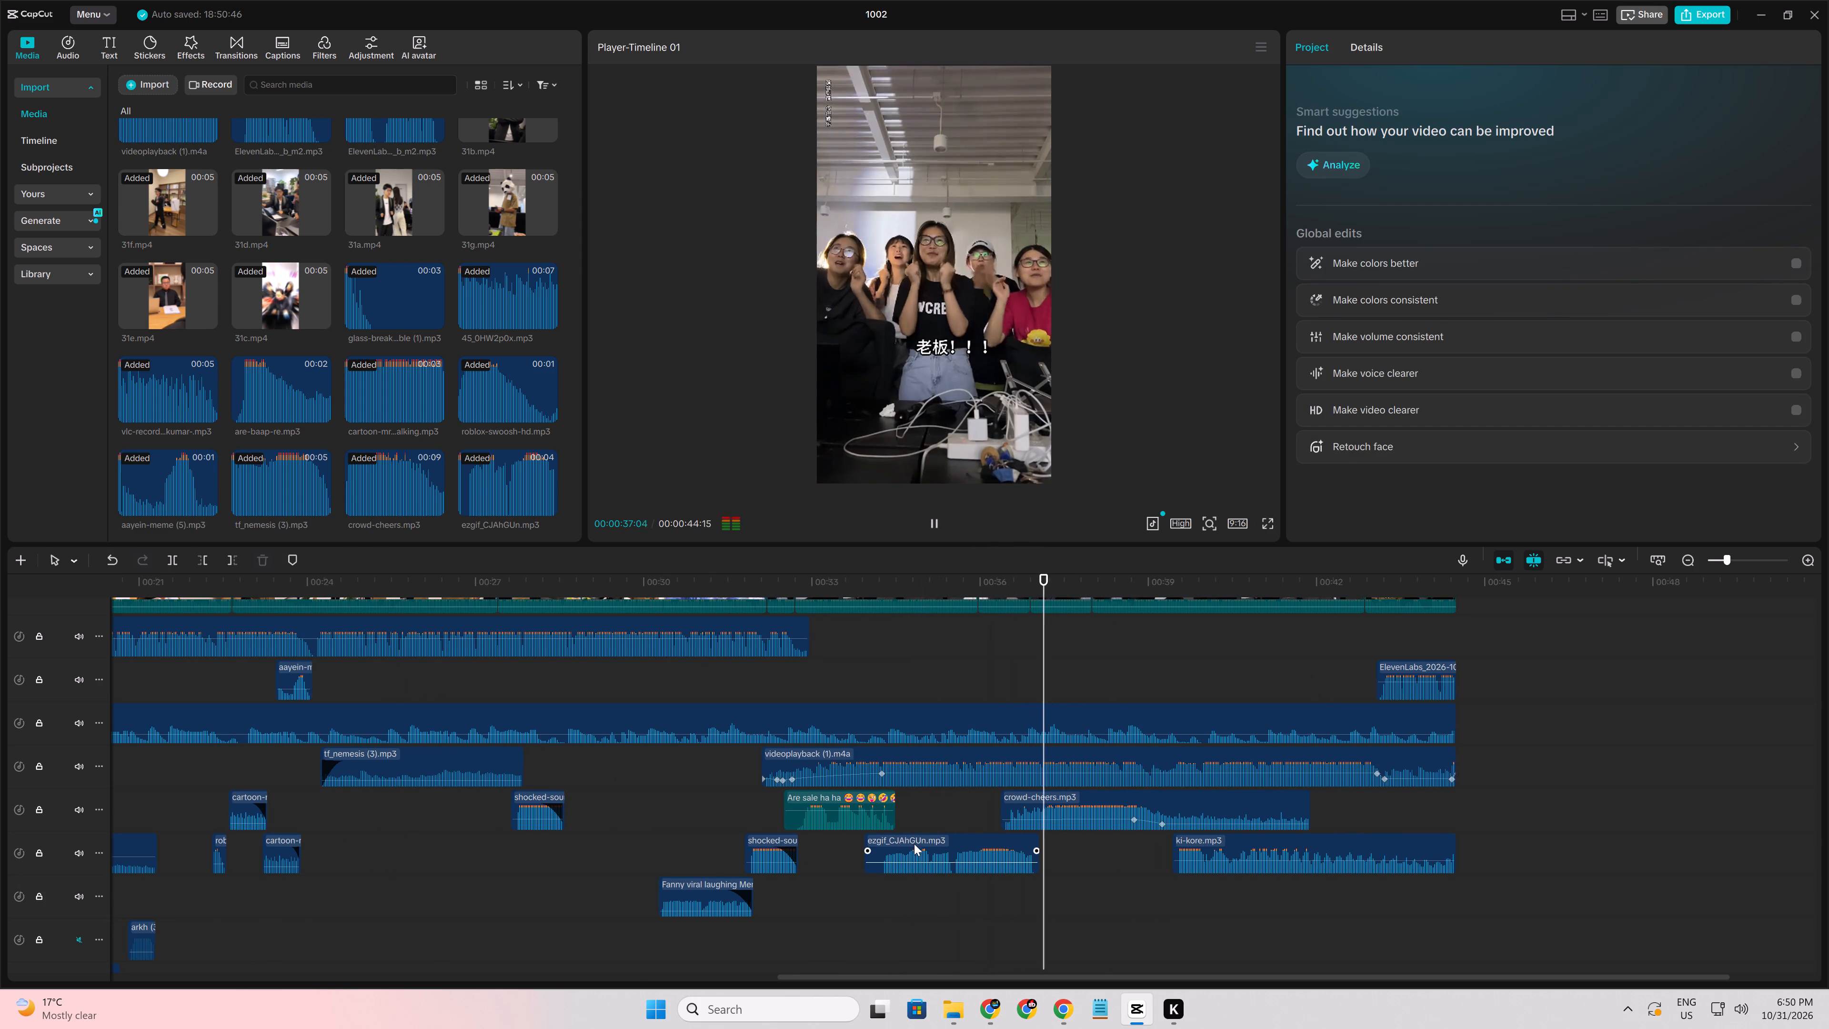
left_click(914, 842)
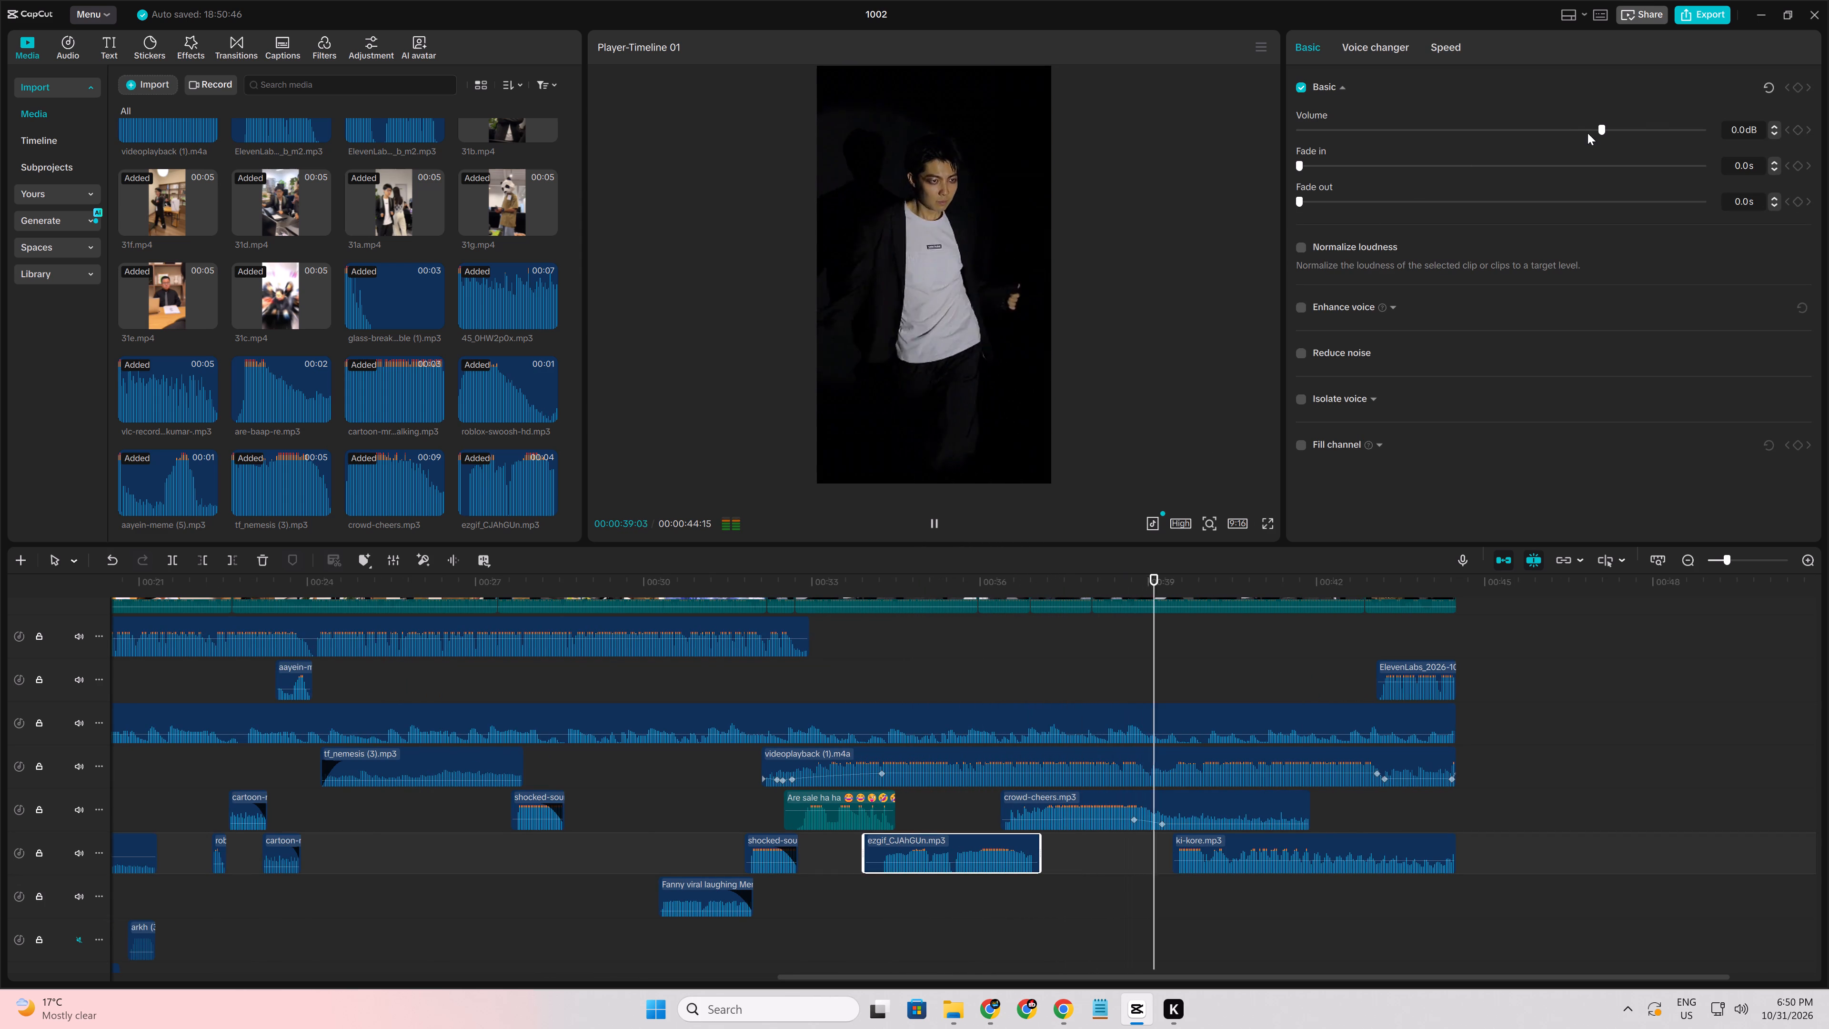
left_click(1588, 133)
left_click(1578, 135)
Play the video through to its end and look over the video, overlay and audio tracks of the timeline.
scroll(1079, 875, "down", 2, "ctrl")
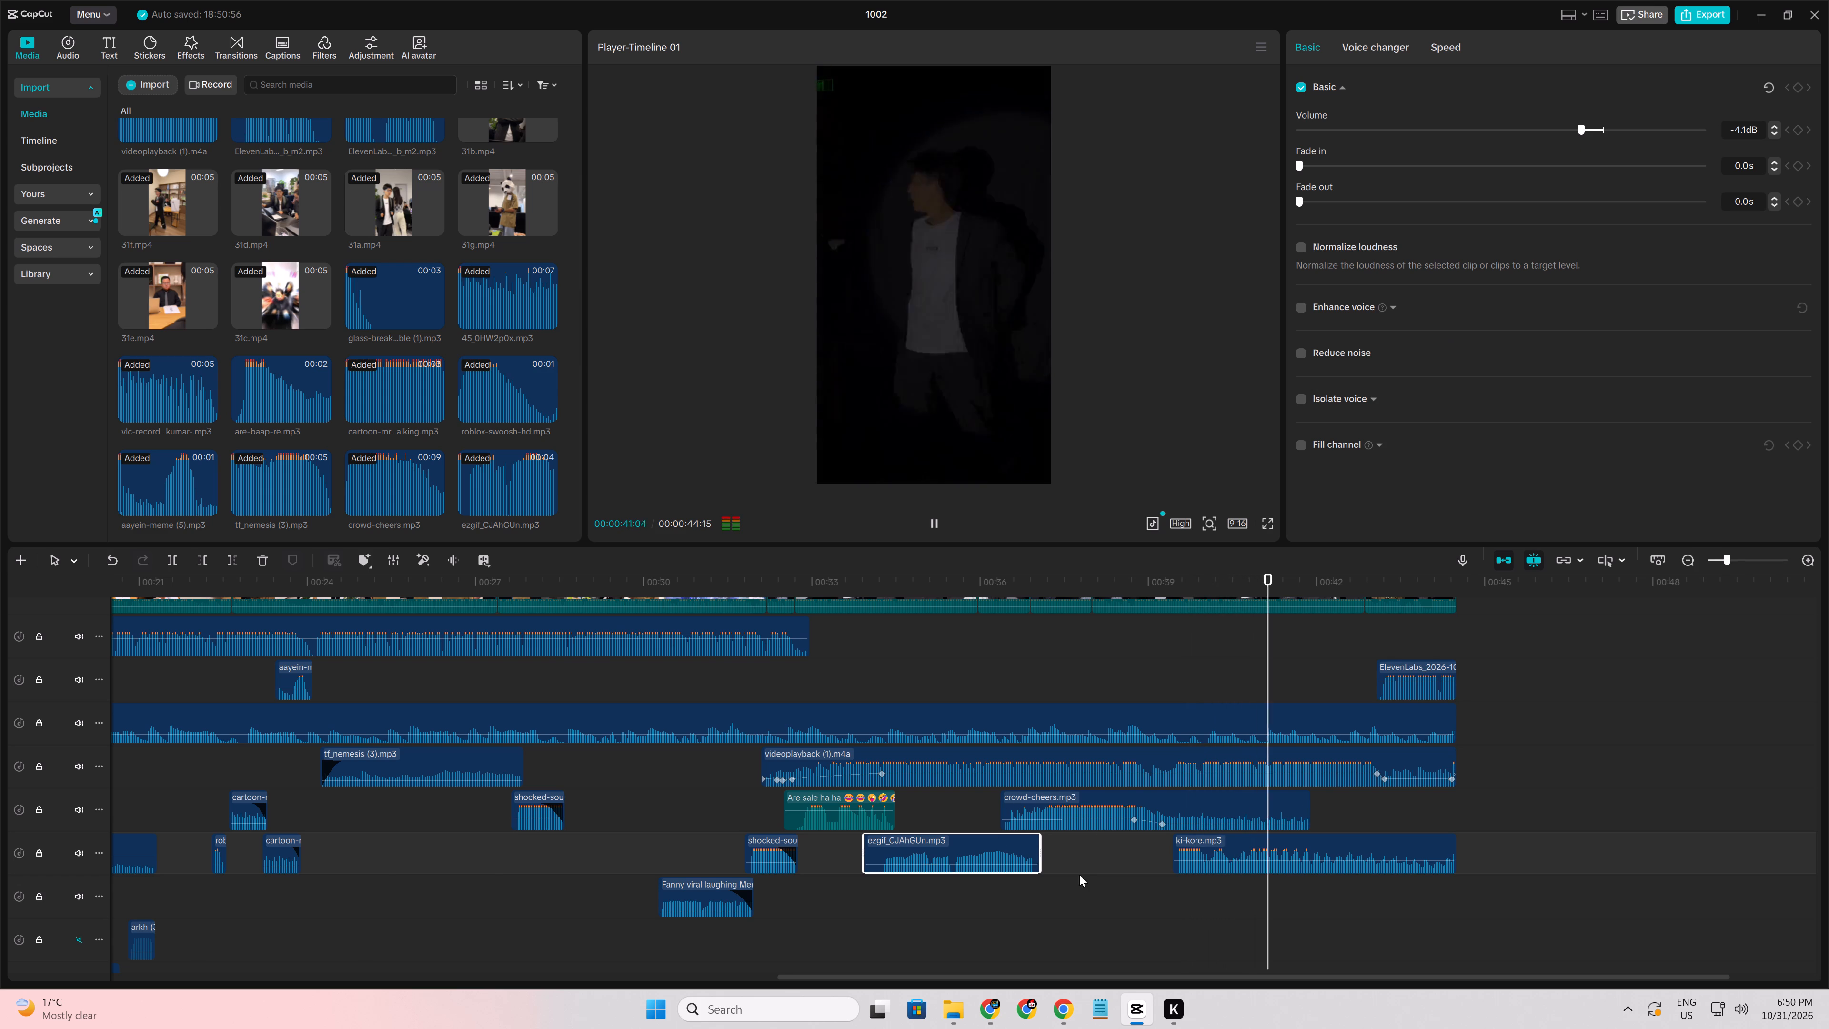
scroll(1079, 875, "down", 2, "ctrl")
left_click_drag(1098, 977, 1194, 977)
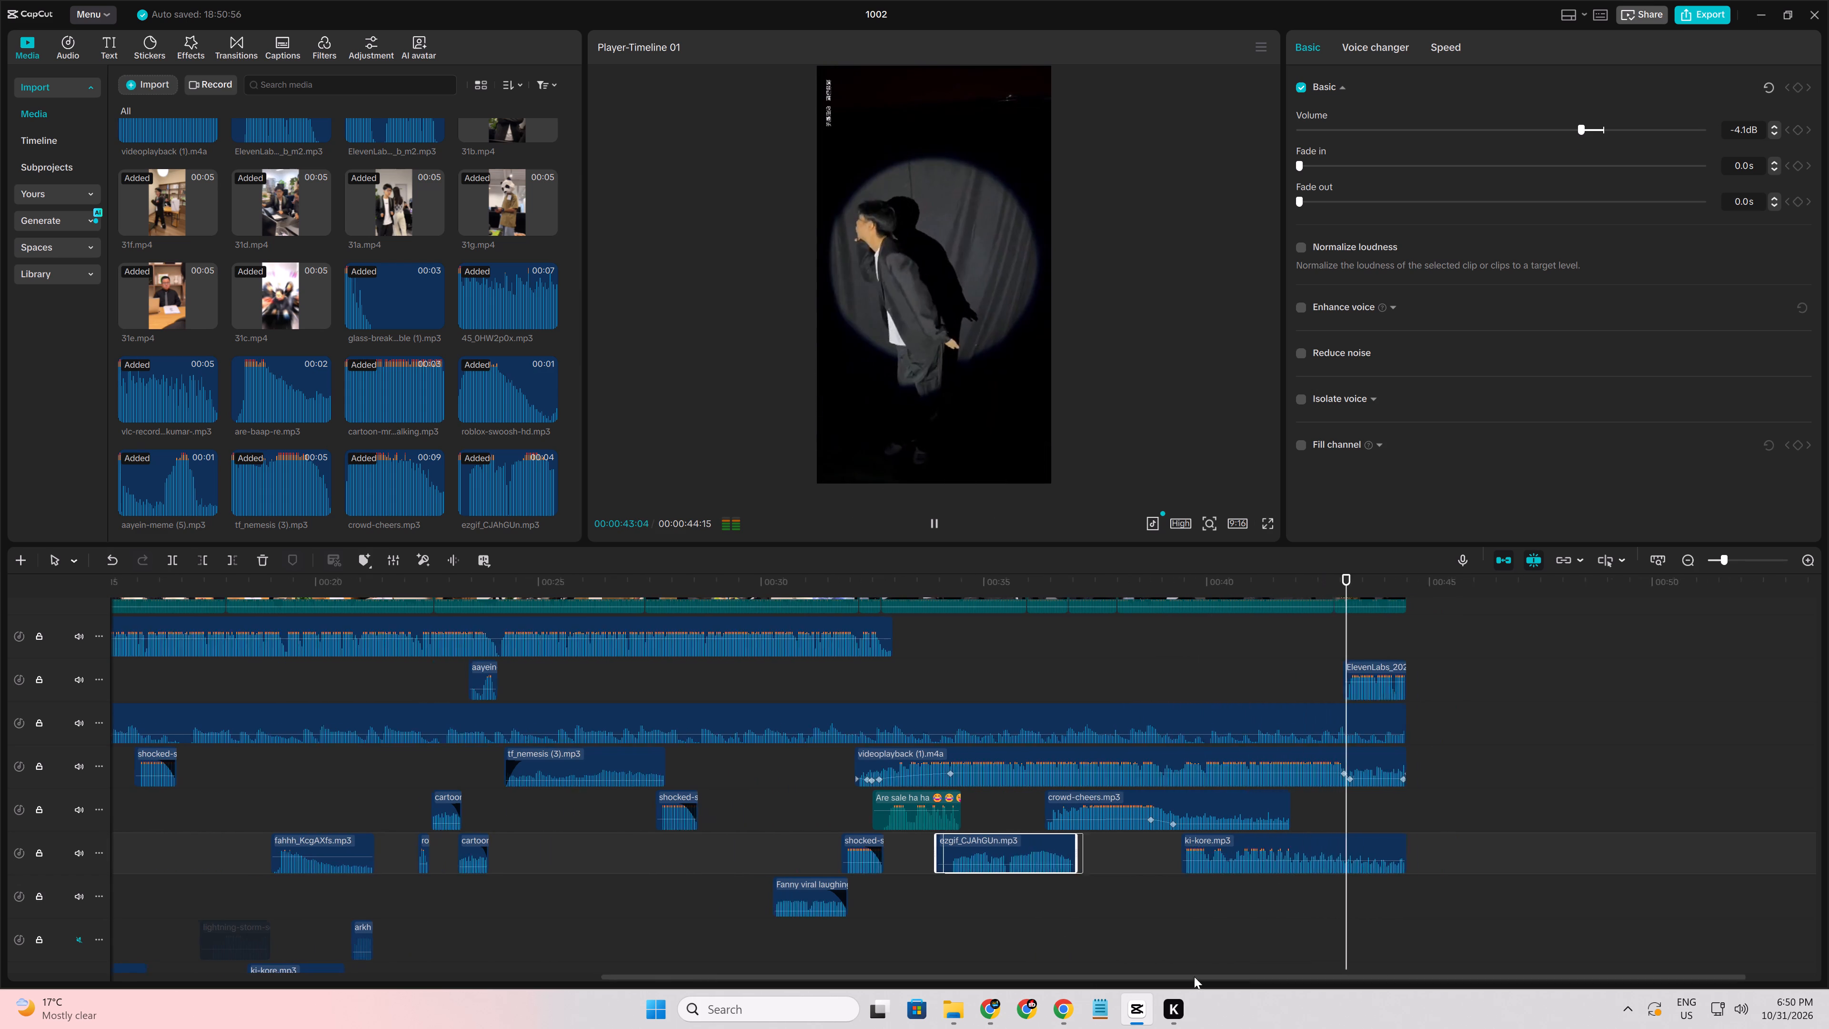
left_click_drag(1194, 977, 1396, 948)
scroll(1166, 870, "up", 4)
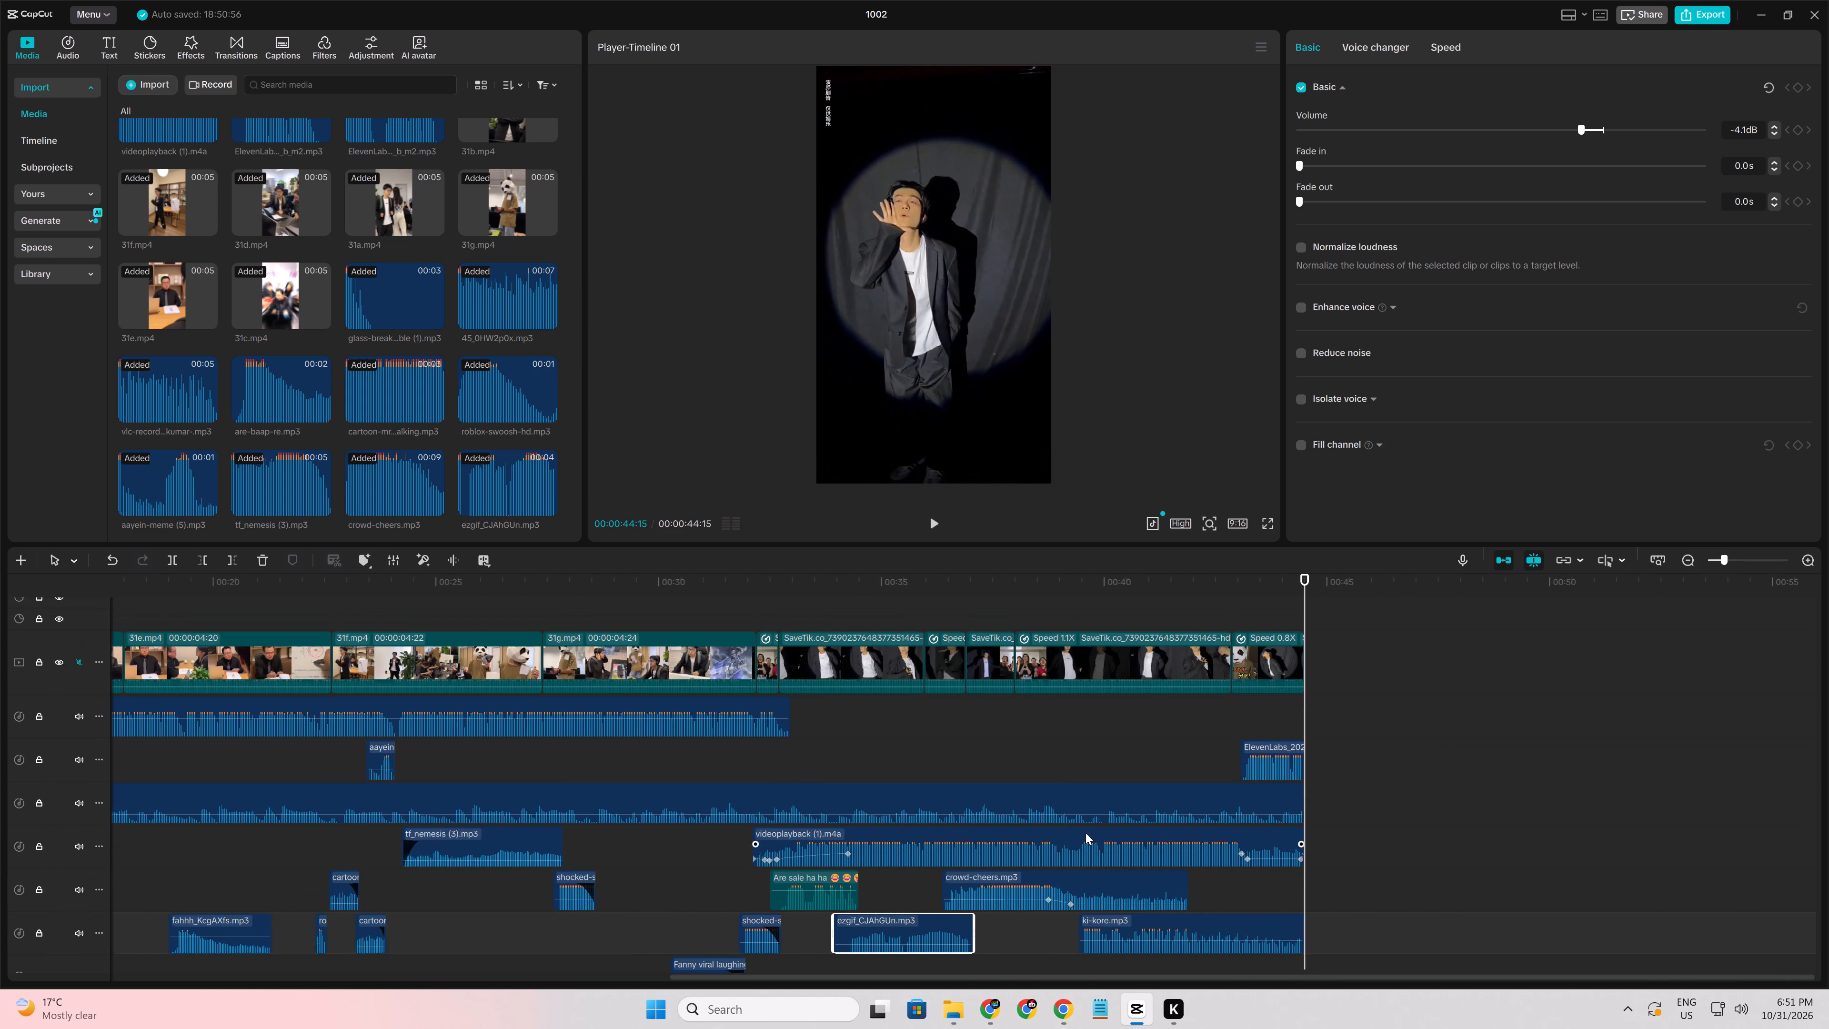
scroll(1085, 833, "up", 4)
scroll(1015, 809, "down", 4, "ctrl")
scroll(791, 786, "up", 8)
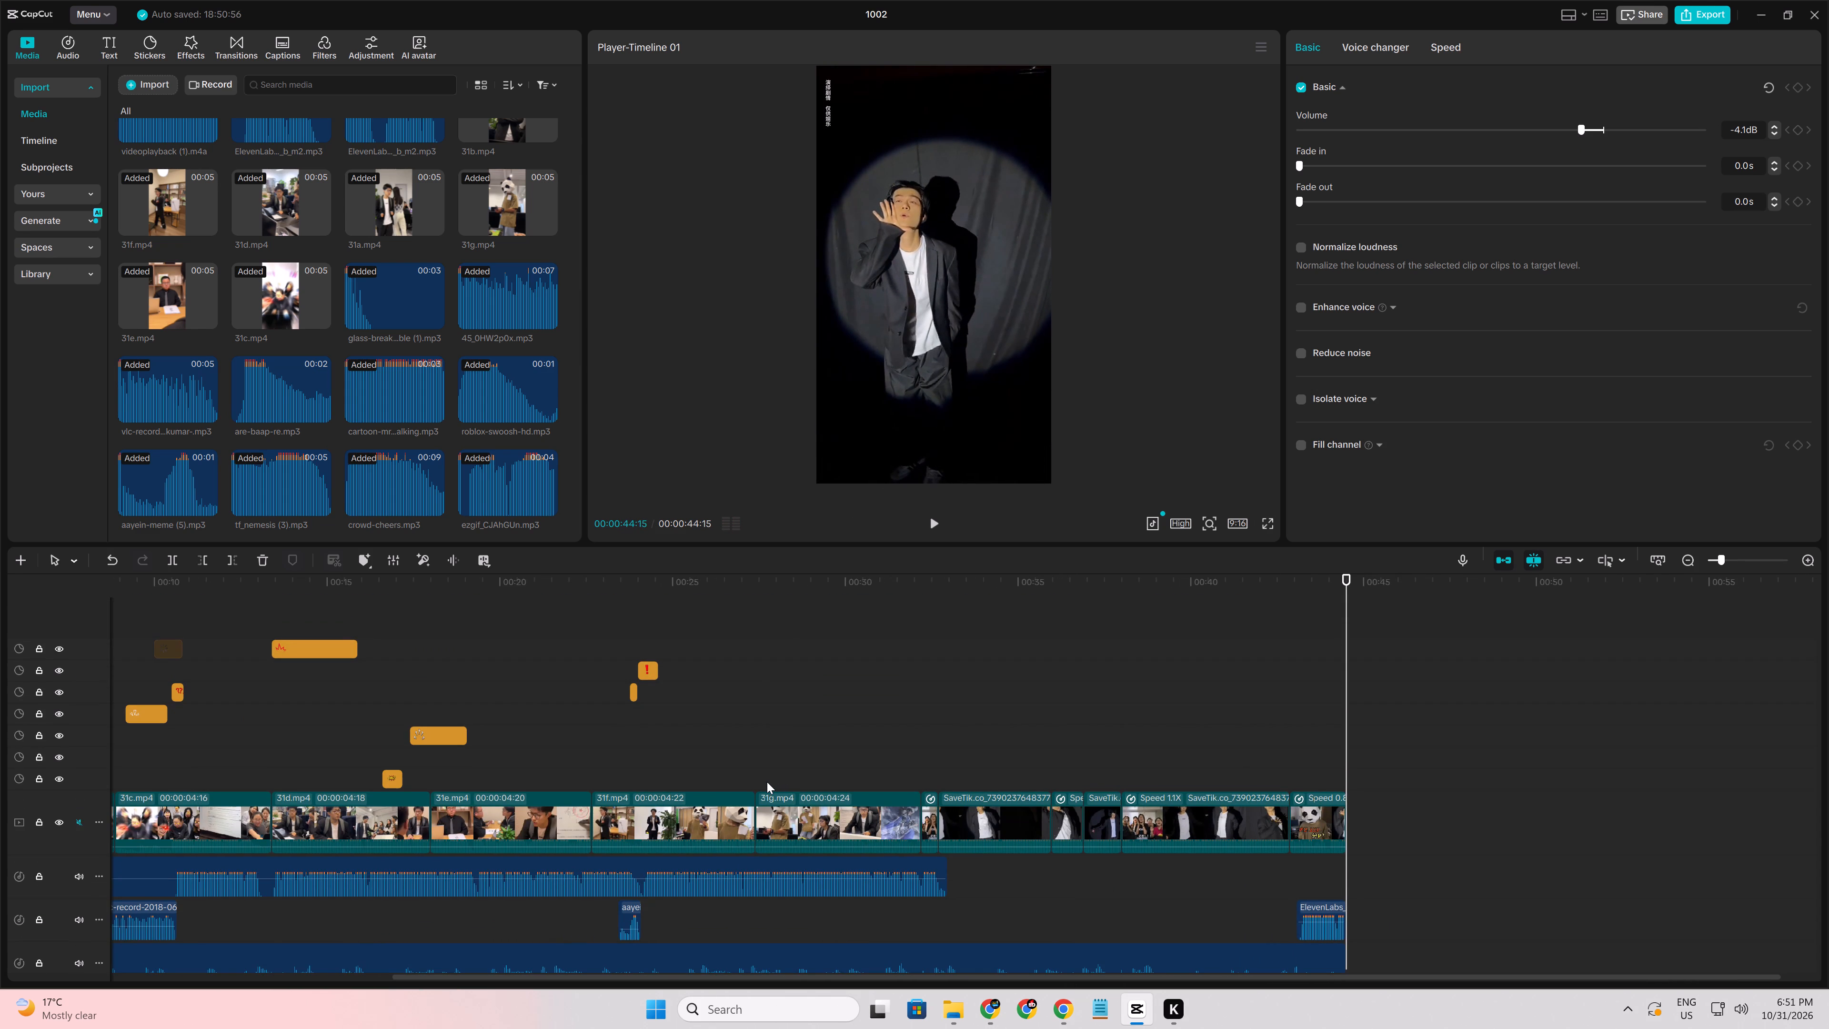
Search the Downloads folder for "line" and preview the Line shadow images from (61) to (50).
left_click(947, 1007)
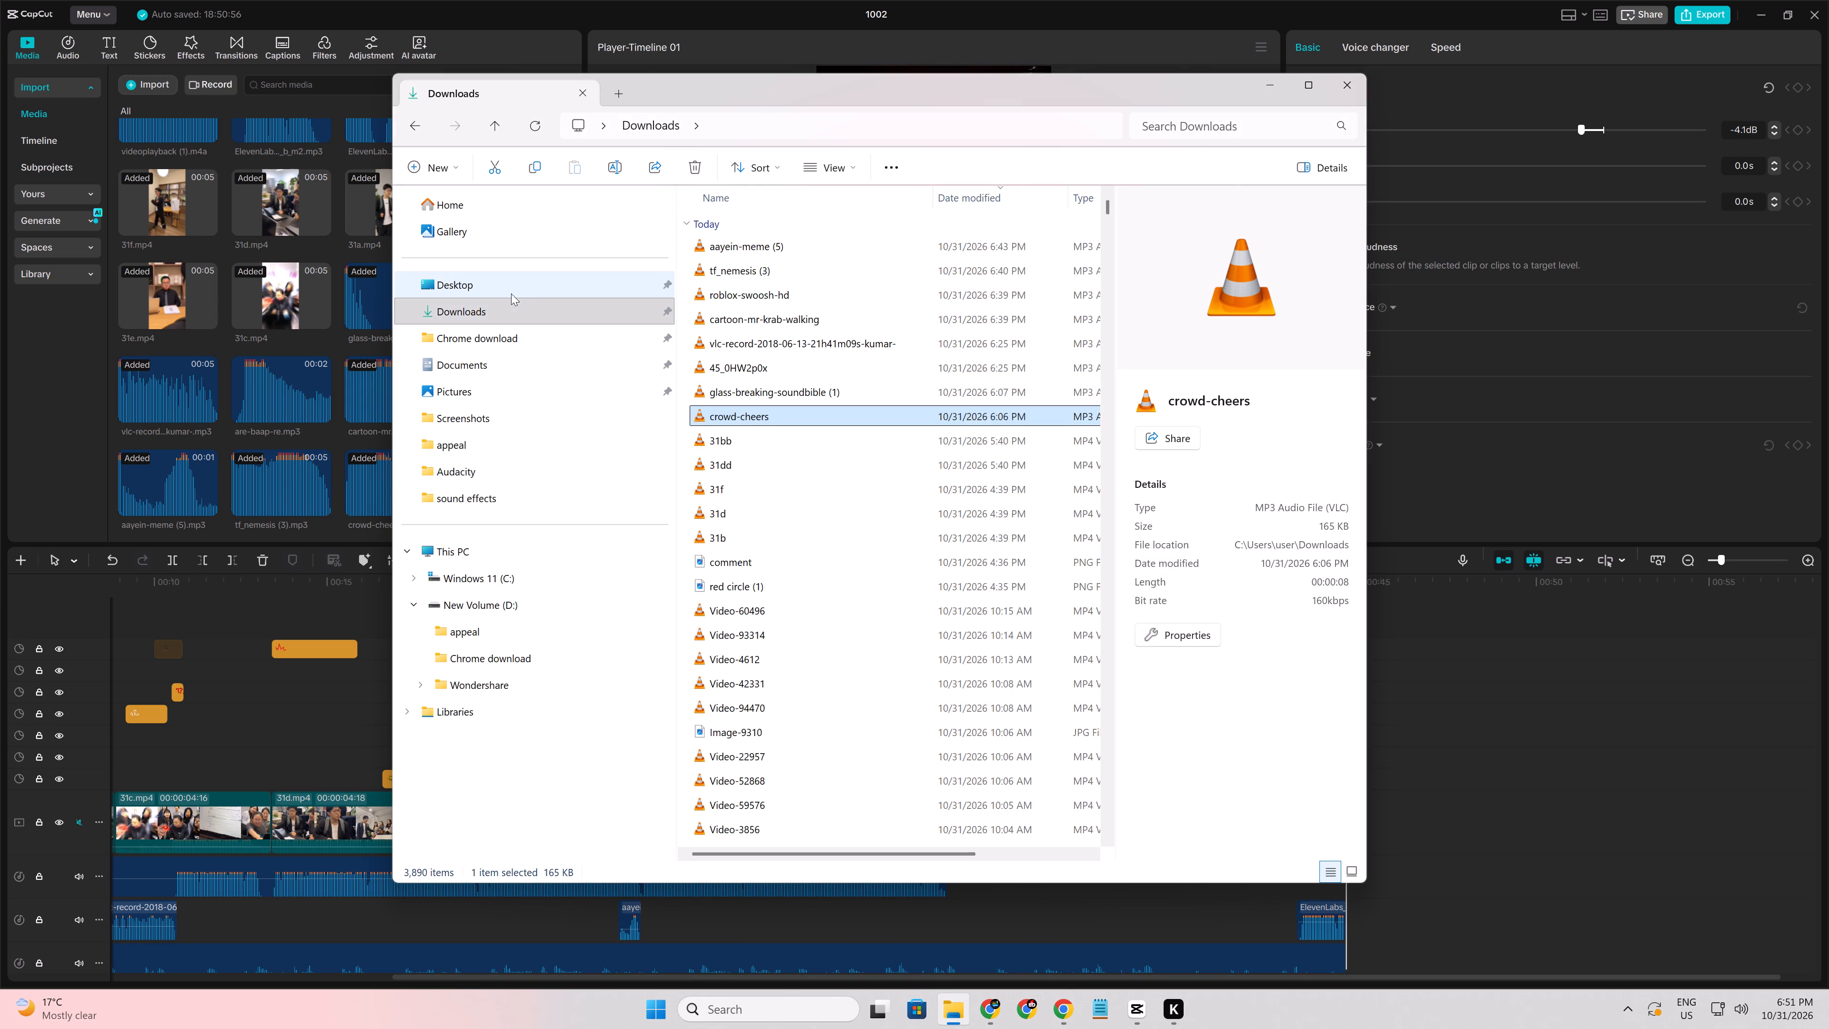
left_click(513, 308)
left_click(1154, 120)
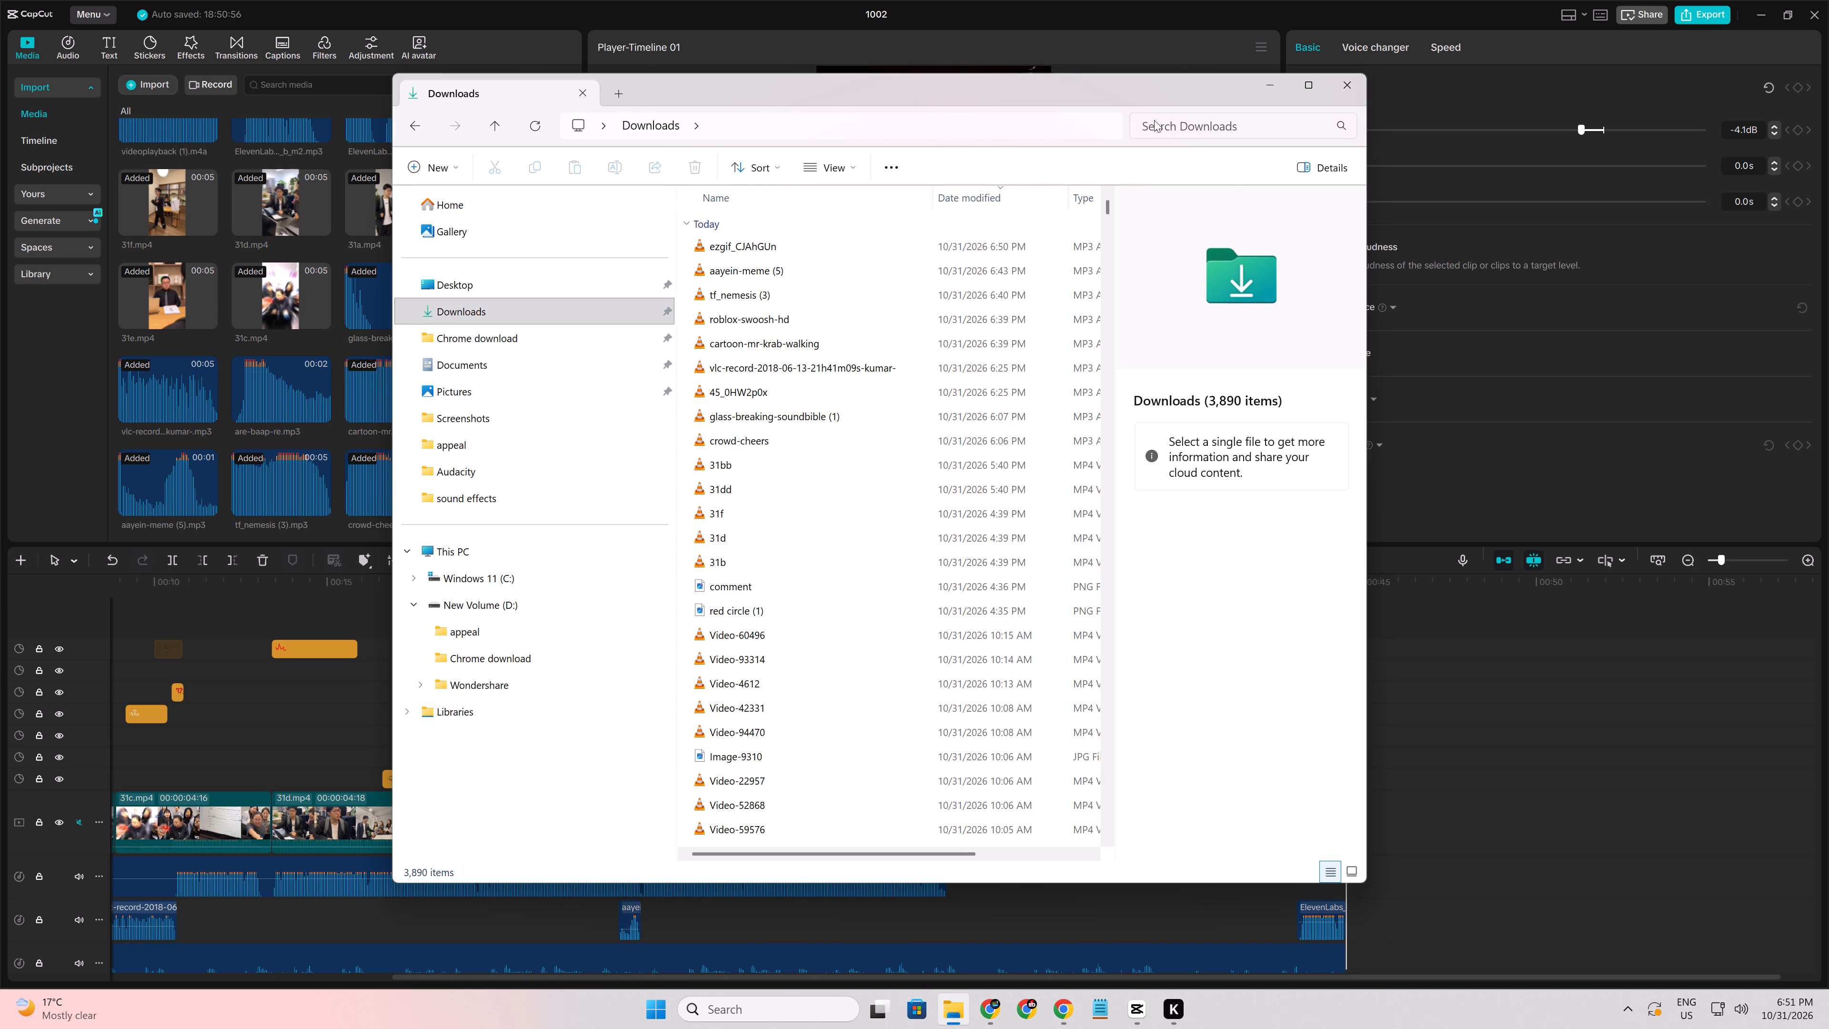
type("line")
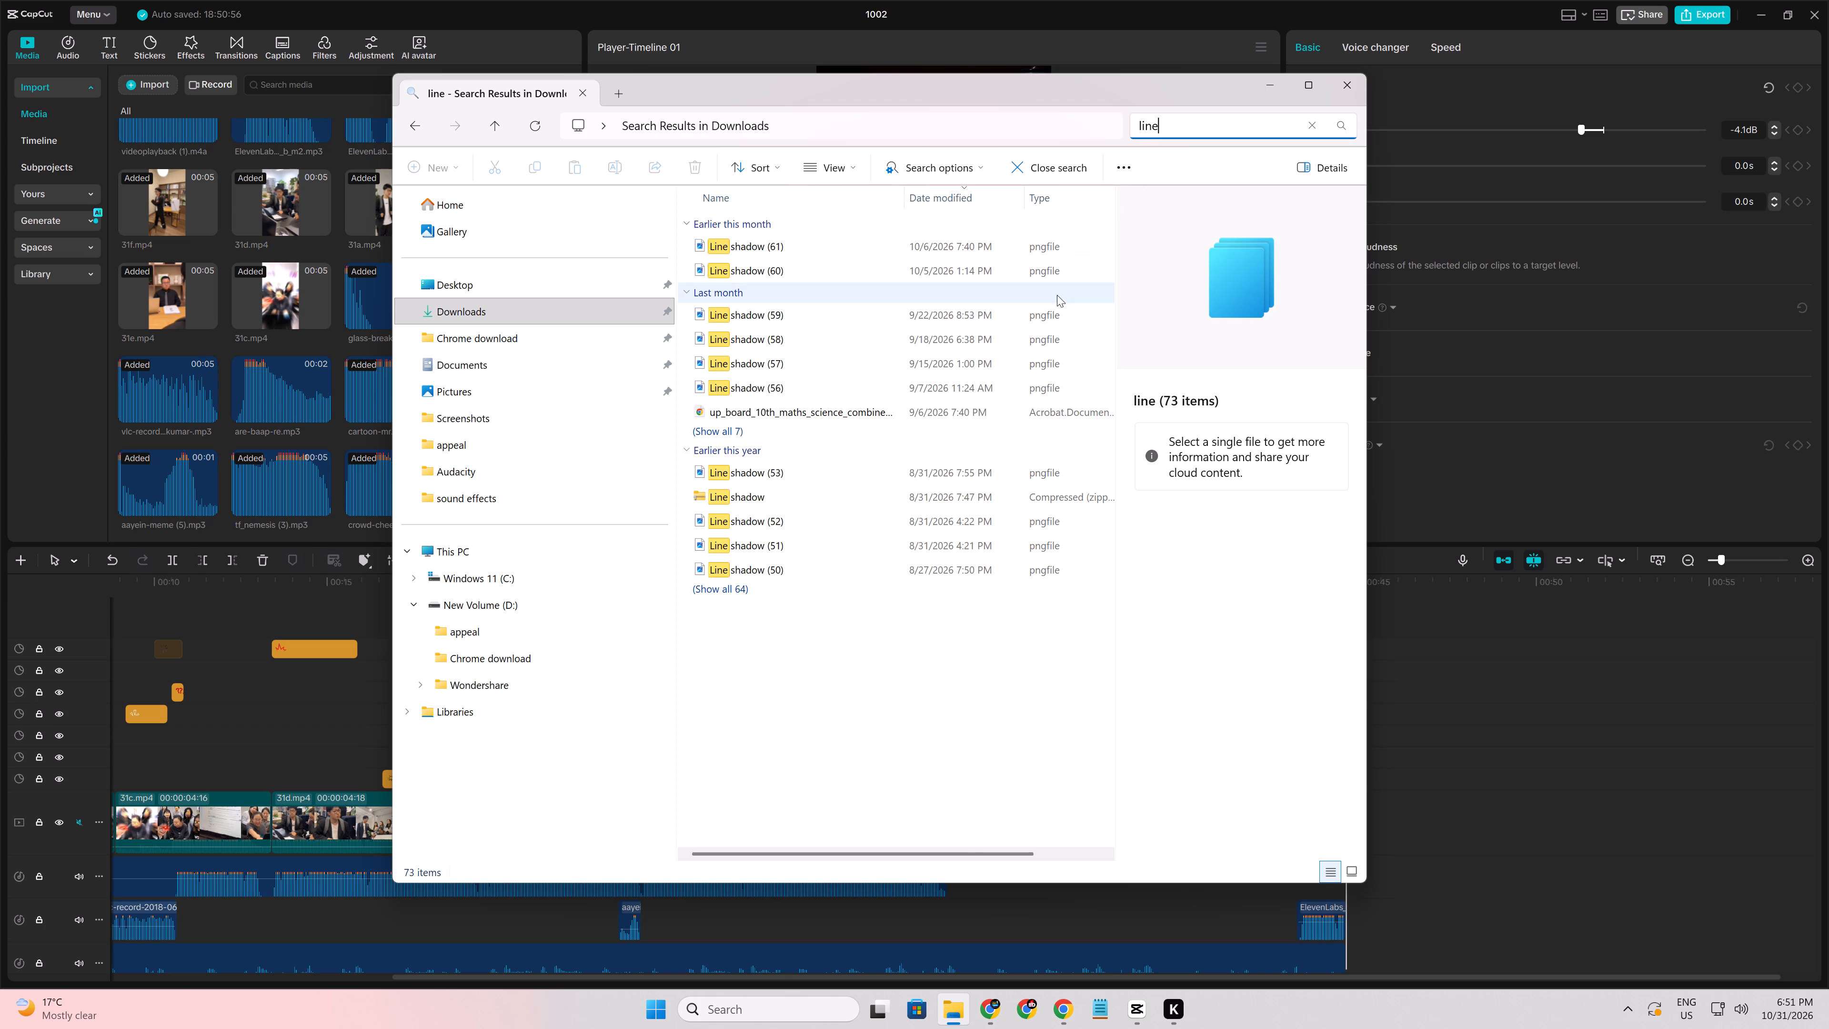
left_click(868, 245)
left_click(860, 272)
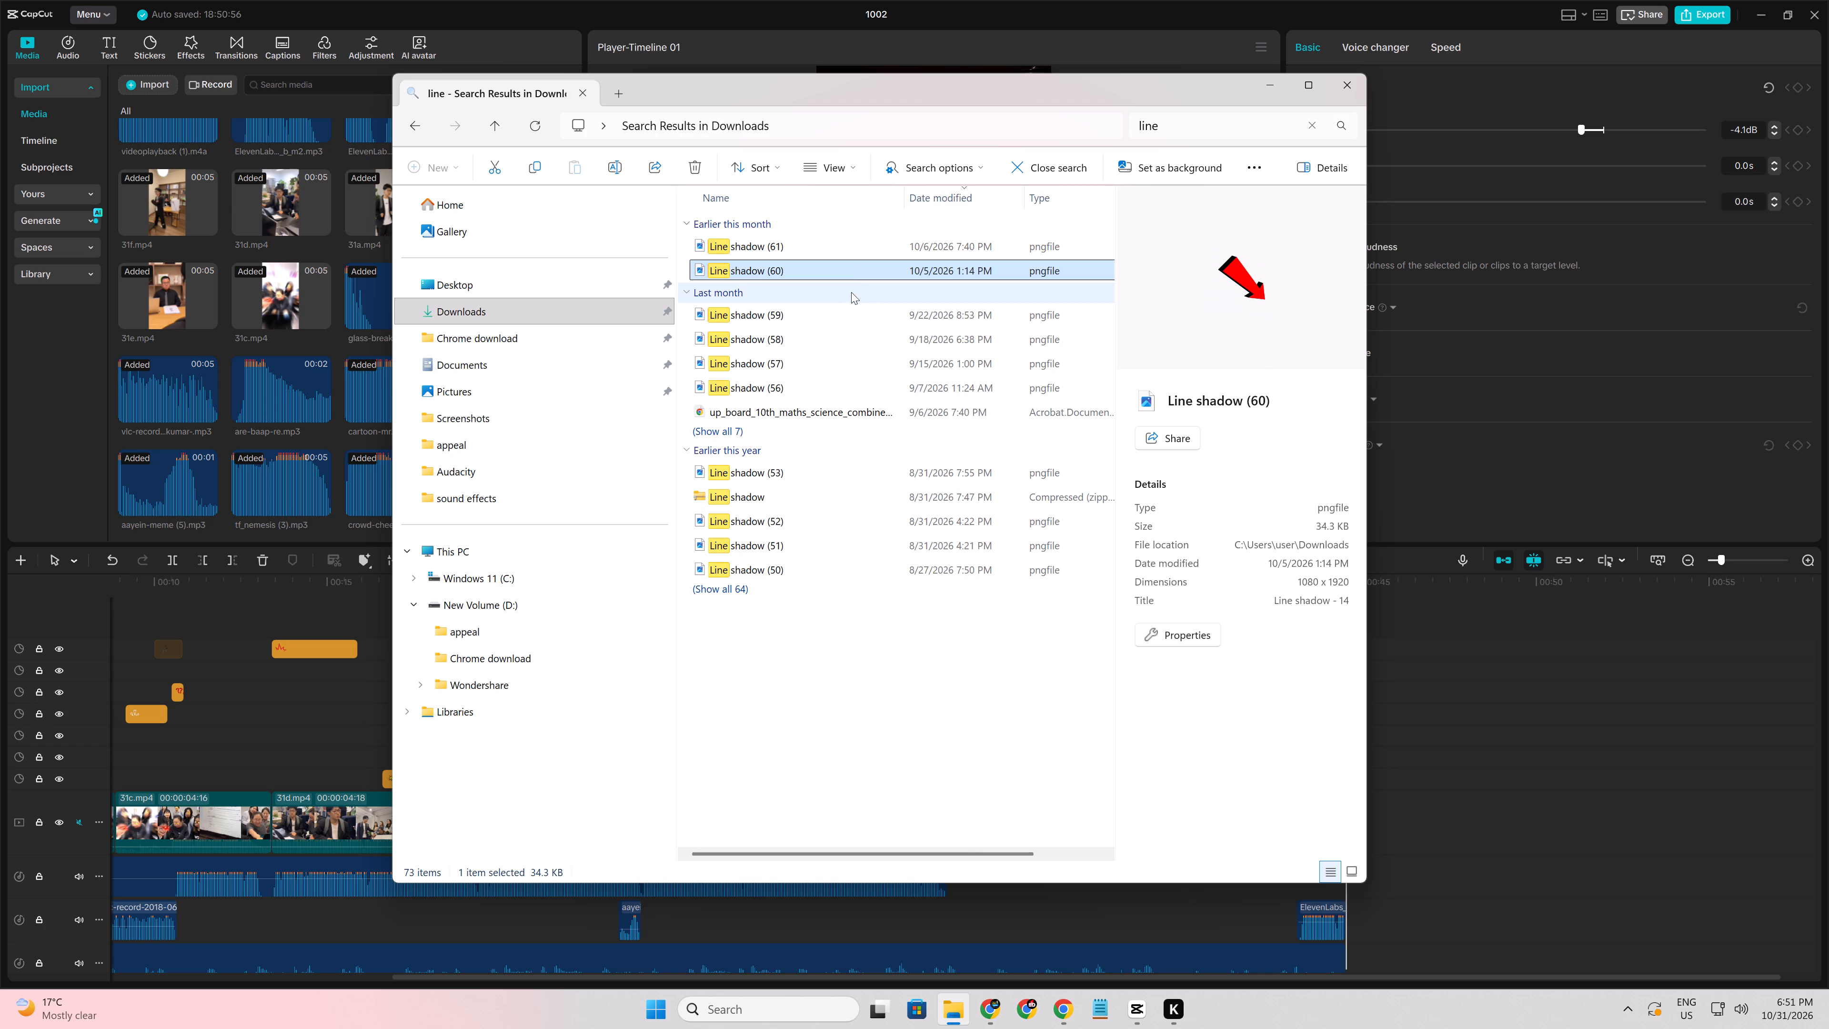
left_click(833, 313)
left_click(812, 337)
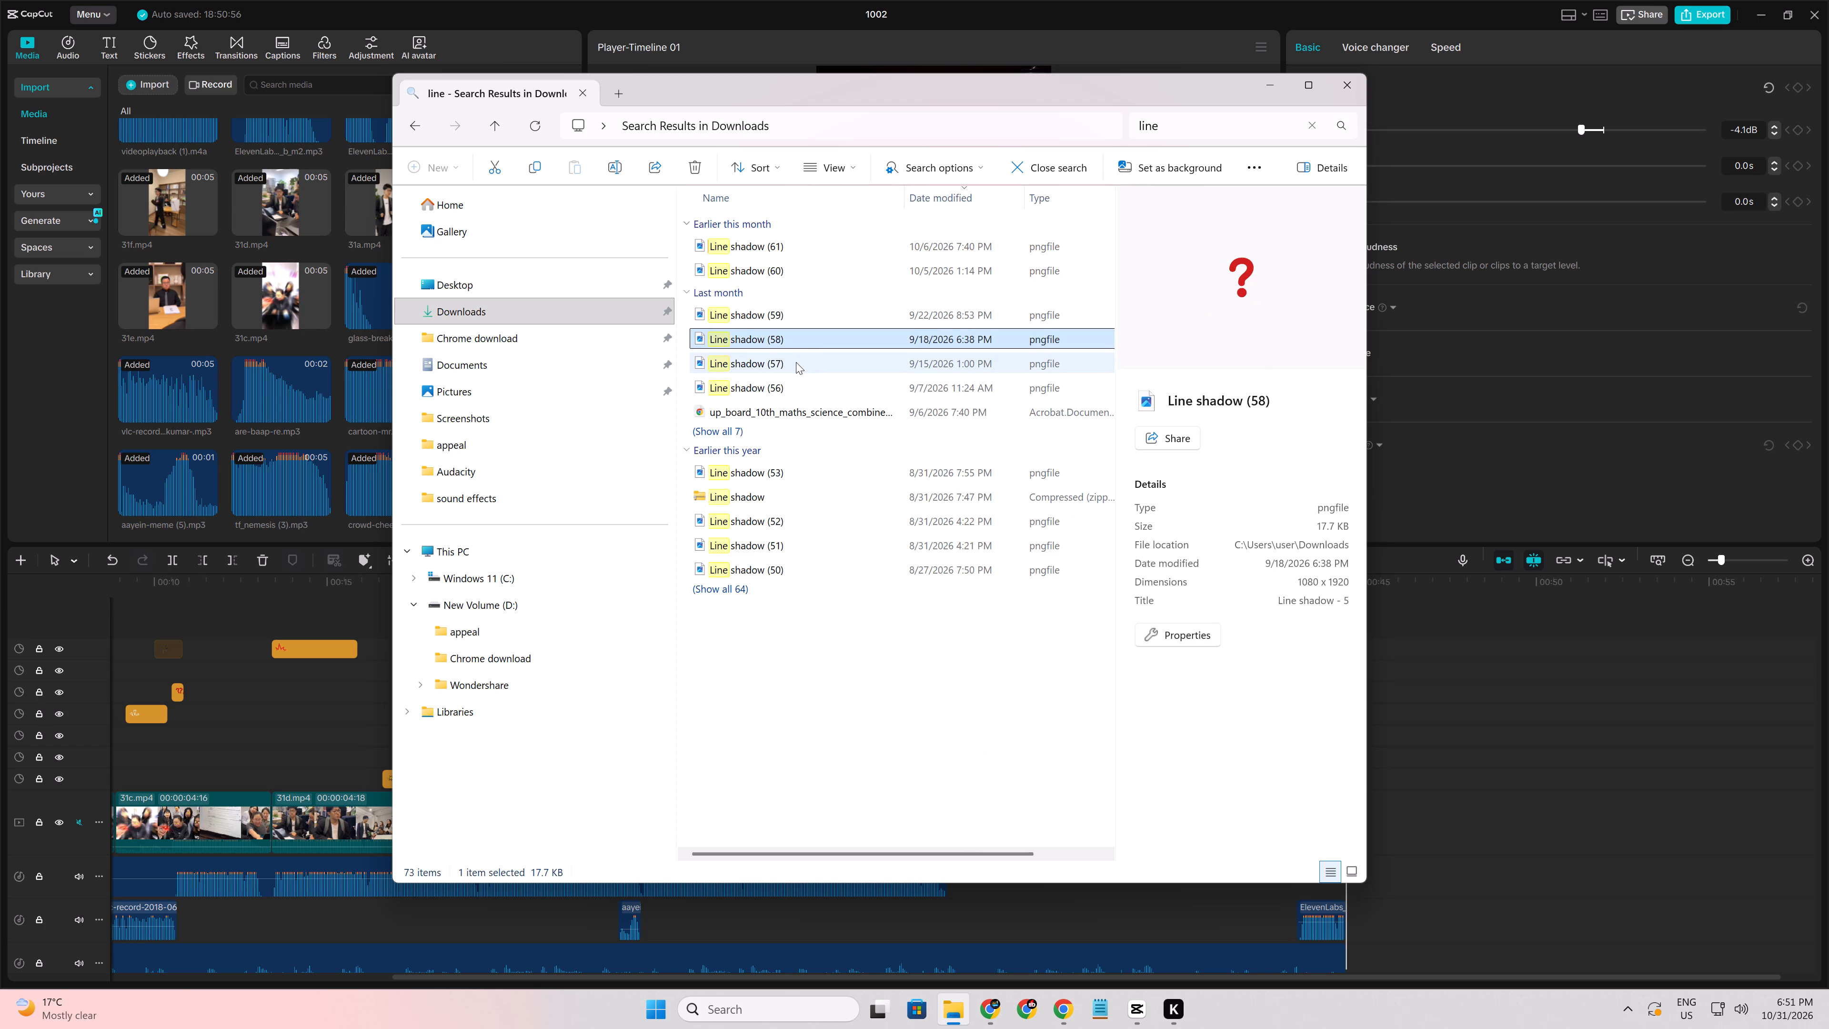
left_click(796, 362)
left_click(785, 389)
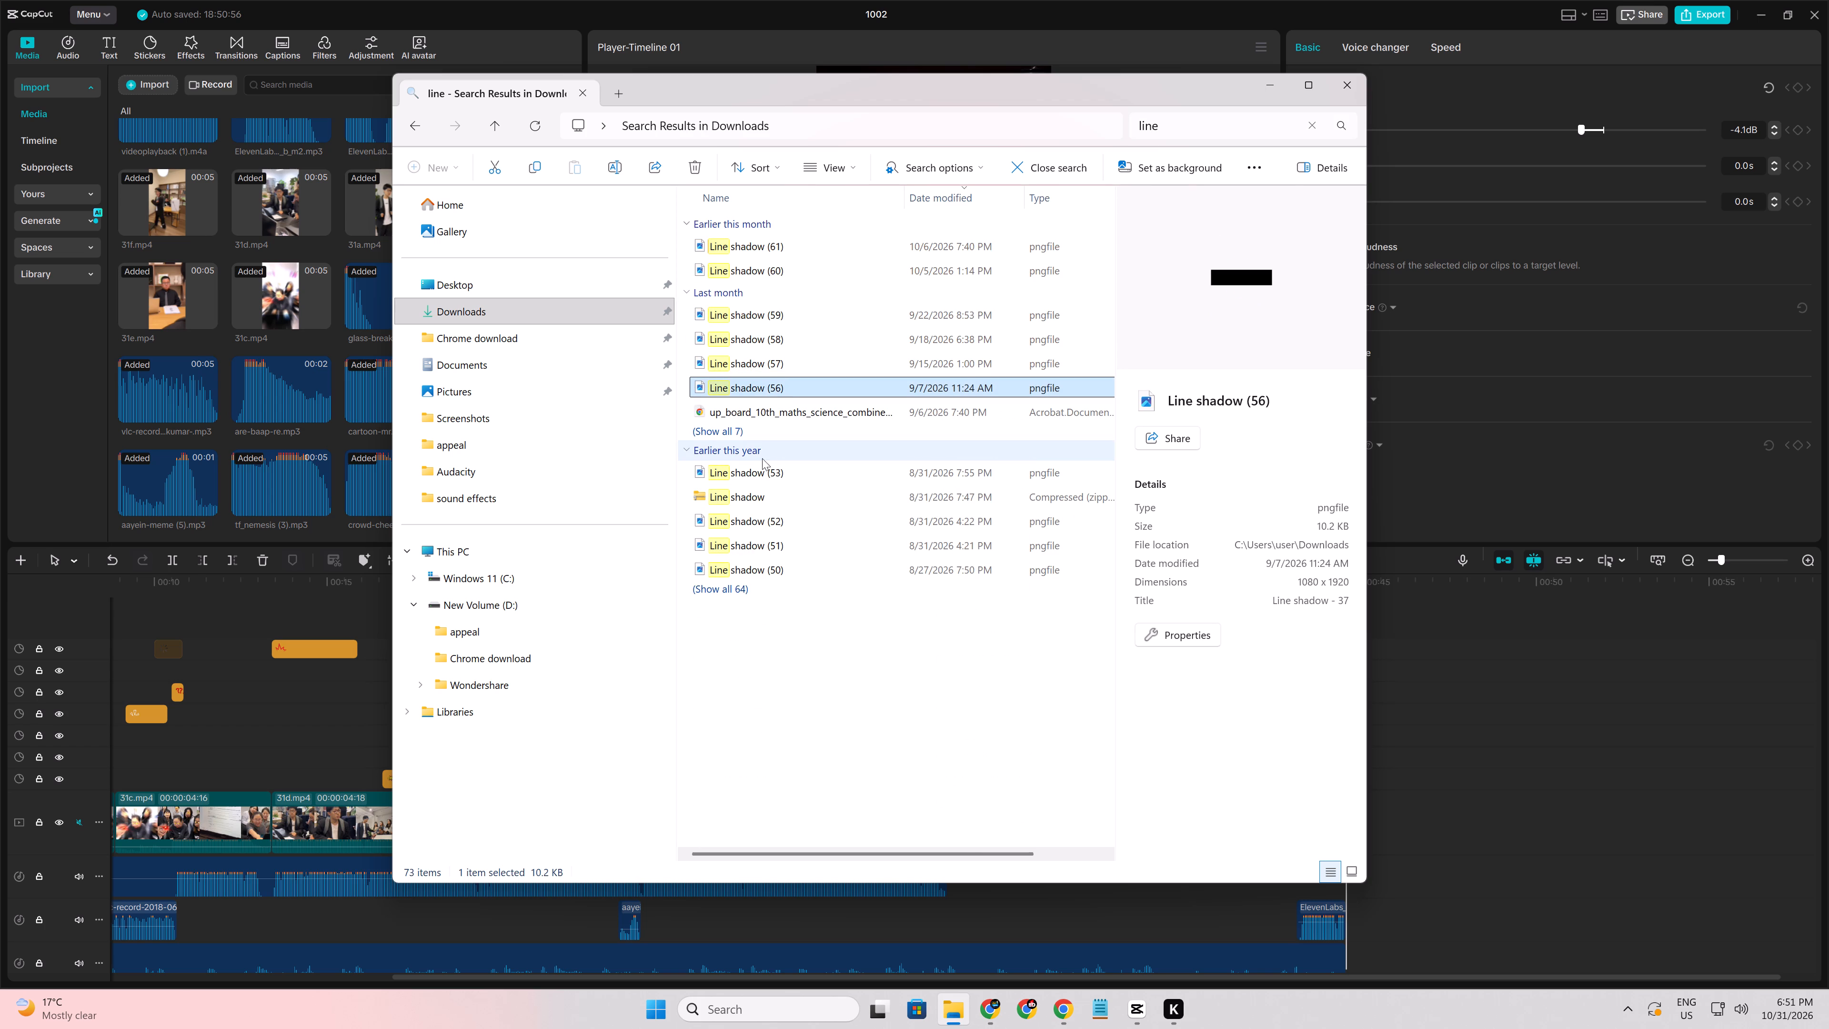
left_click(759, 464)
left_click(749, 511)
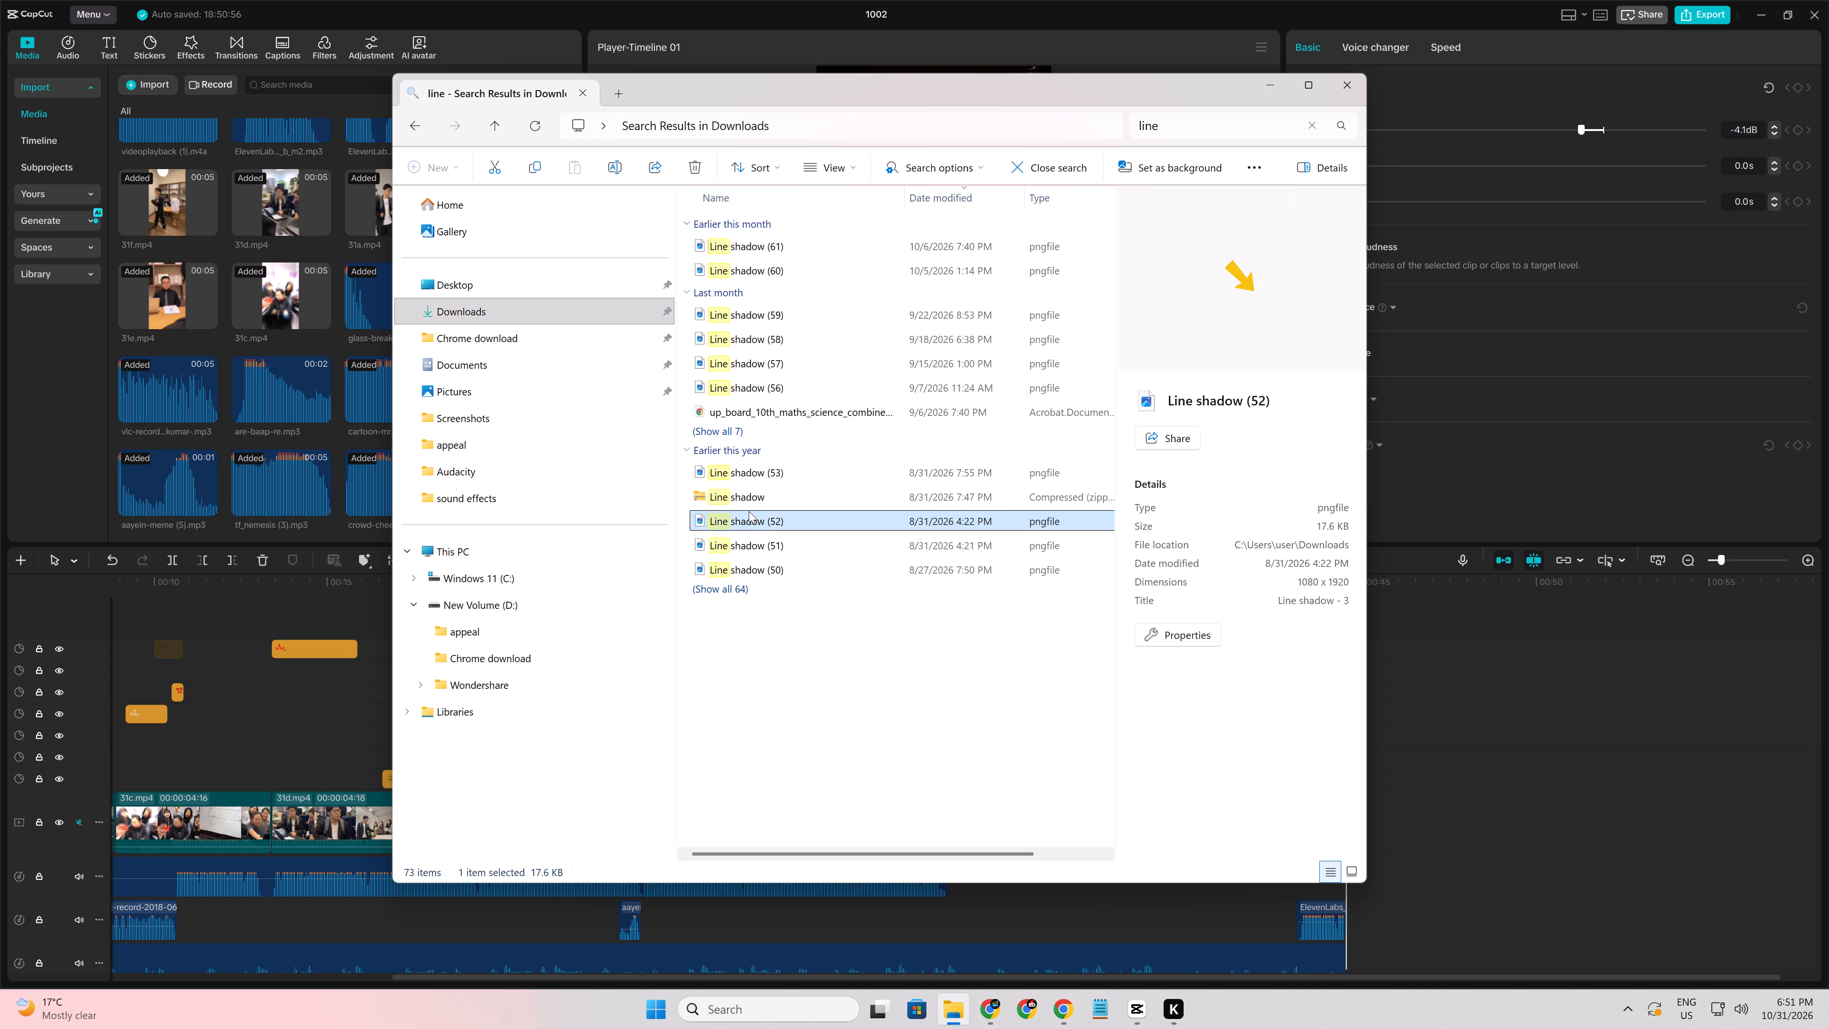
left_click(743, 538)
left_click(740, 567)
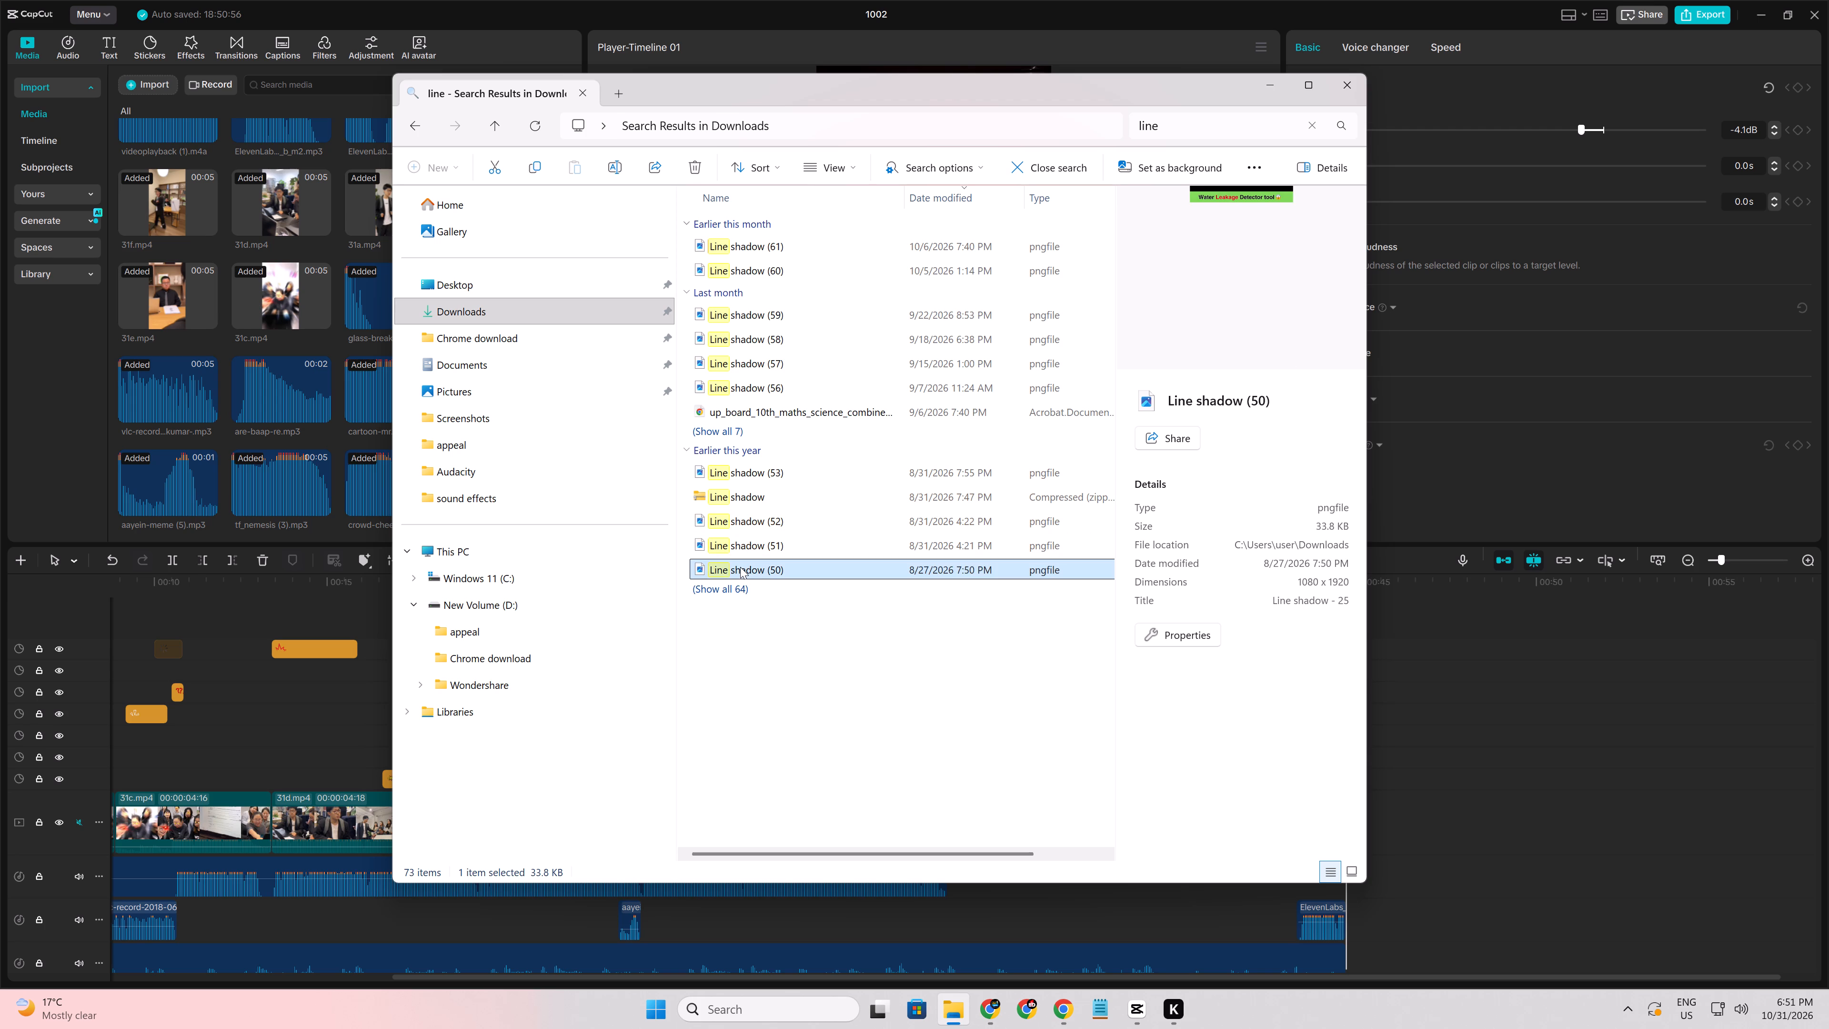
Show all "line" results from earlier this year and preview the Line shadow images from (52) and (51) through (45) to (37).
left_click(734, 598)
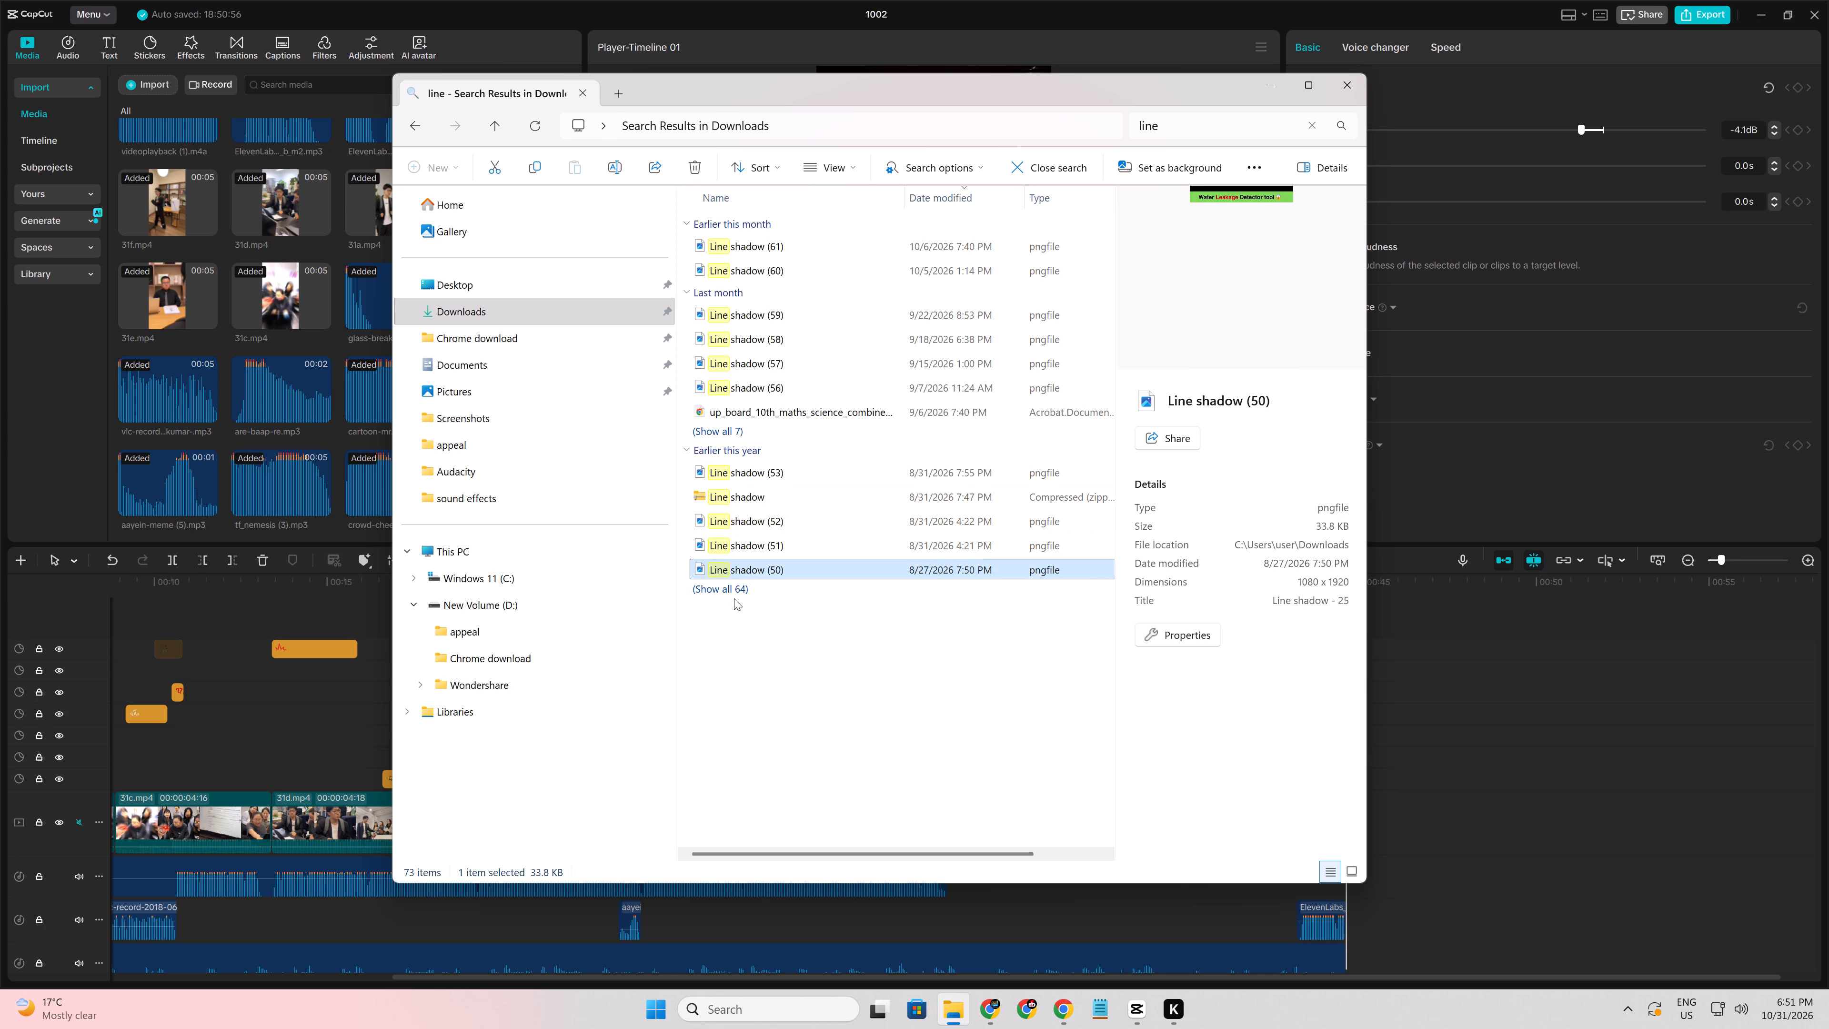
left_click(734, 594)
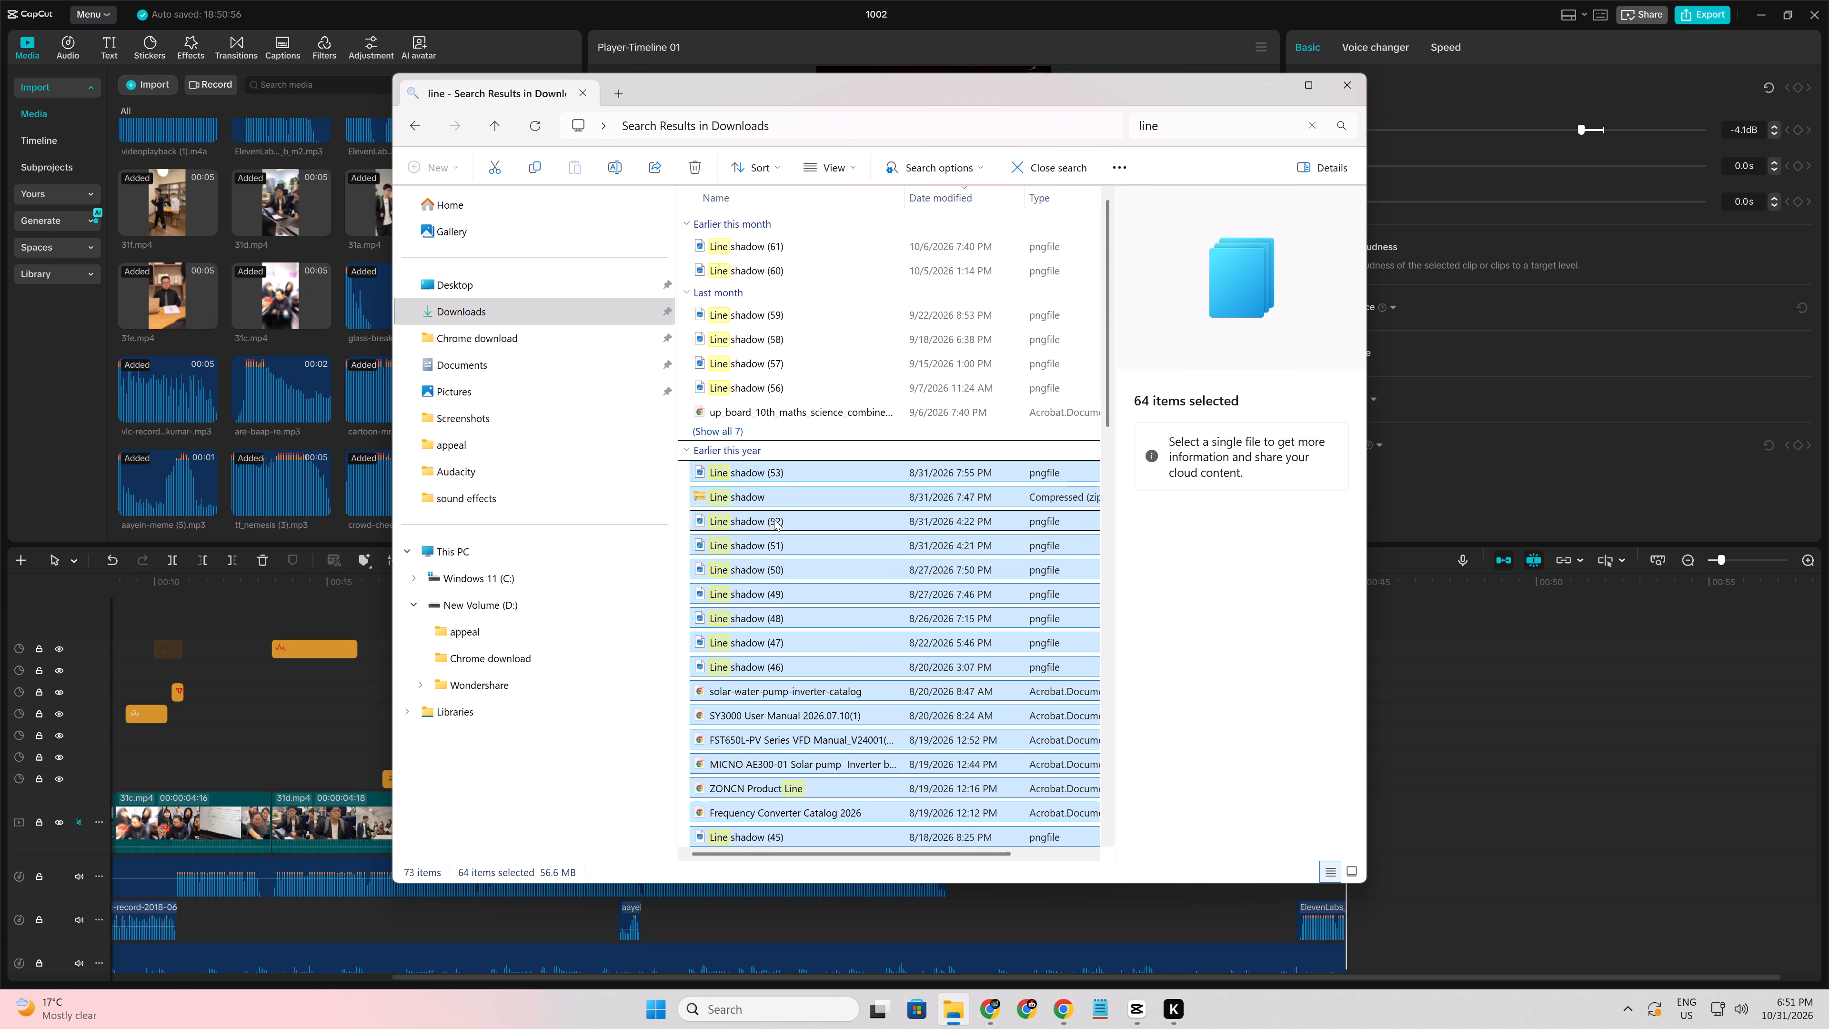
left_click(774, 519)
left_click(775, 544)
scroll(773, 584, "down", 1)
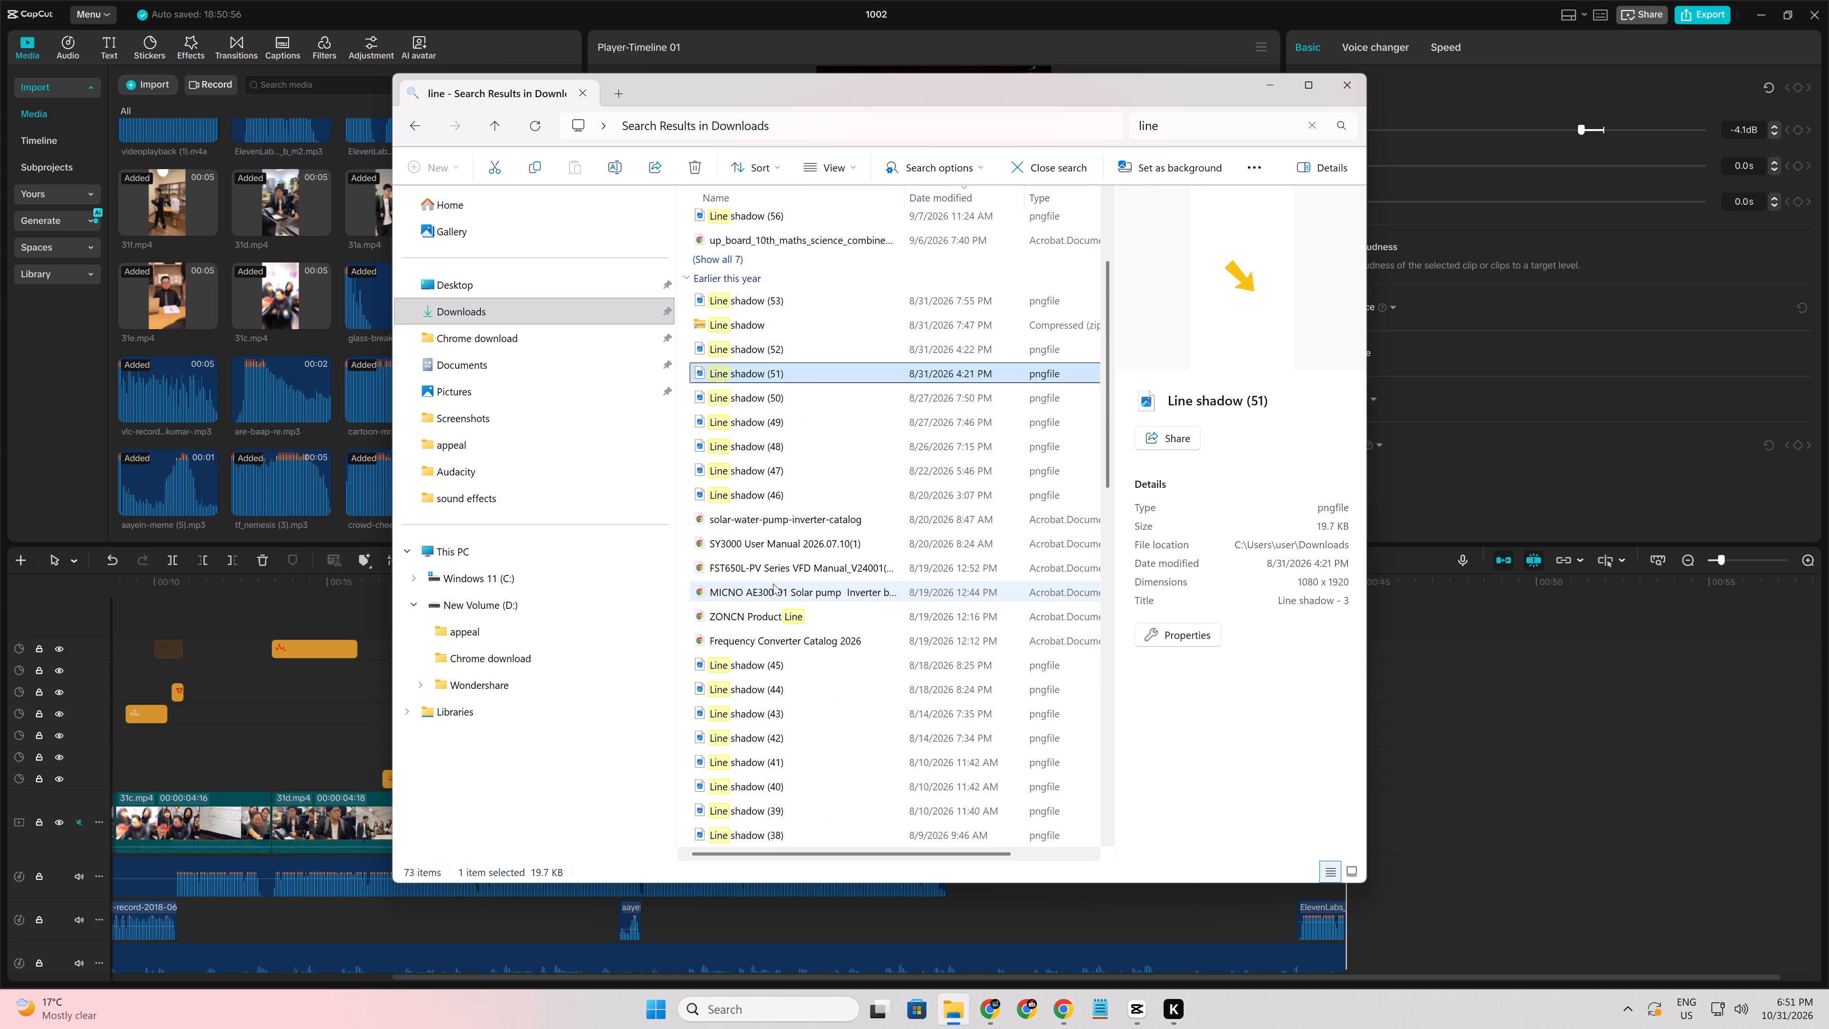
scroll(773, 584, "down", 1)
left_click(772, 478)
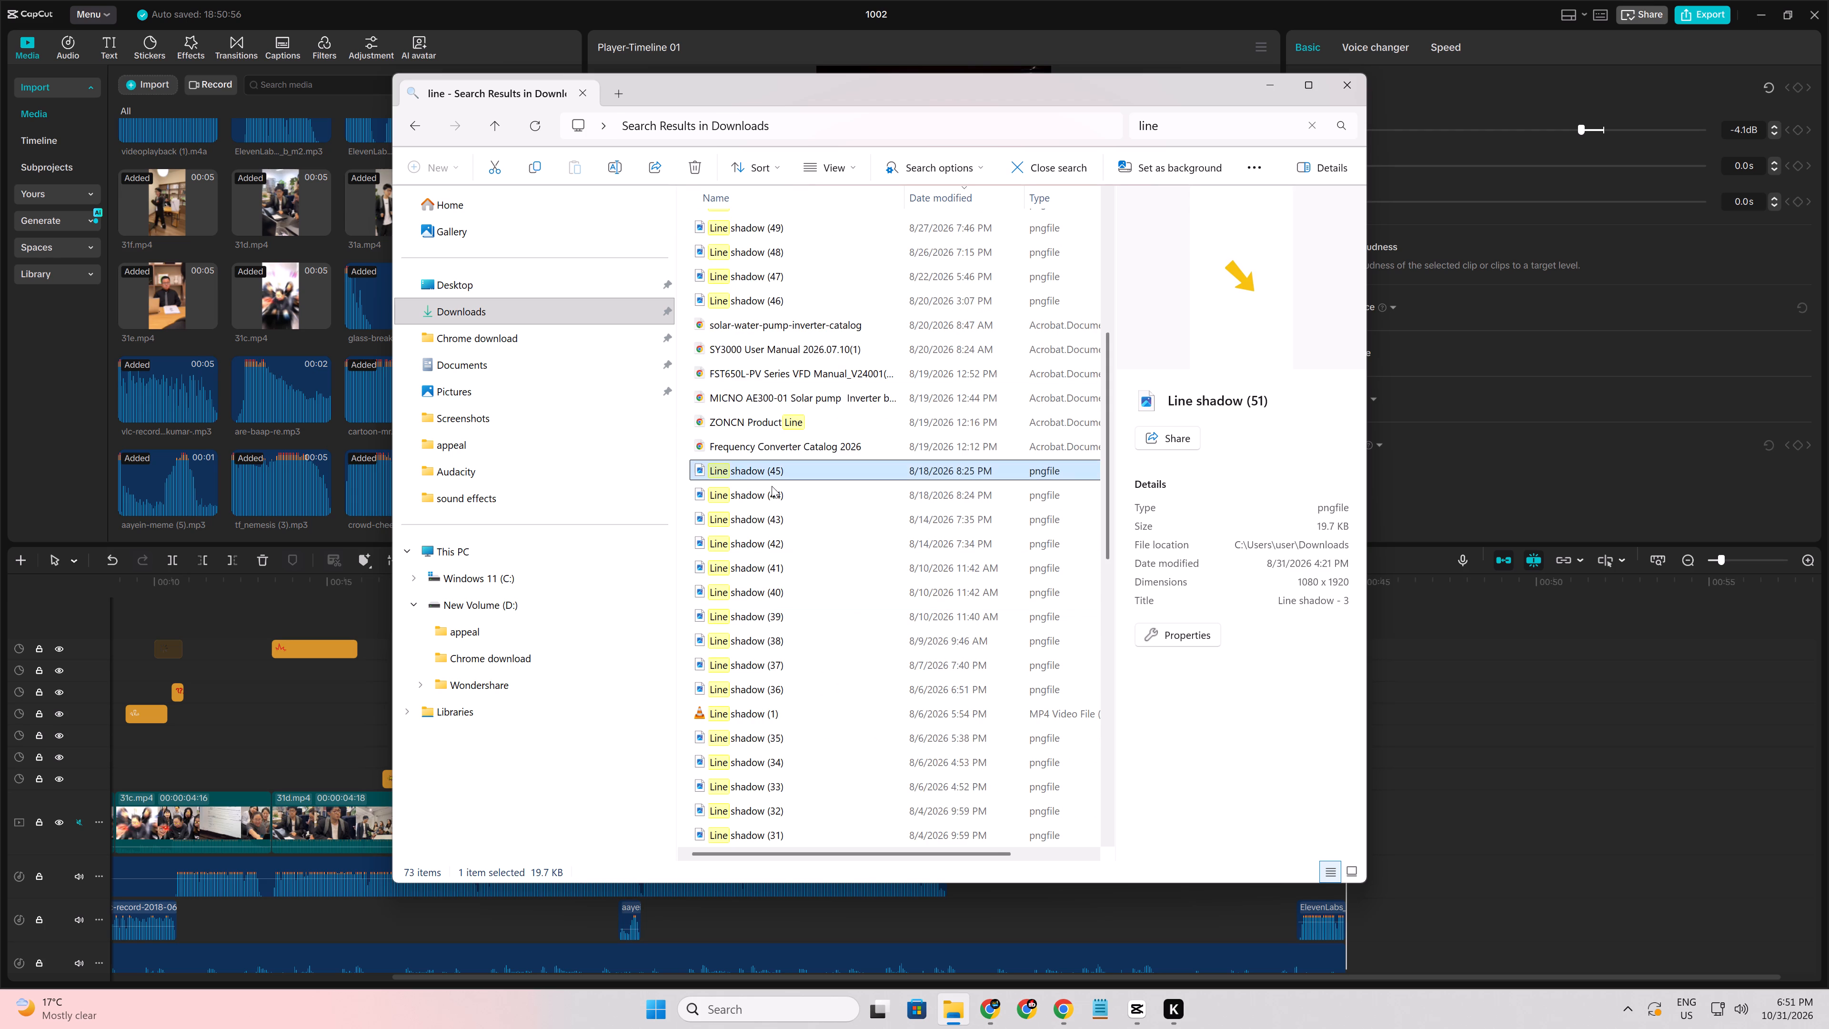
left_click(771, 505)
left_click(771, 525)
left_click(768, 541)
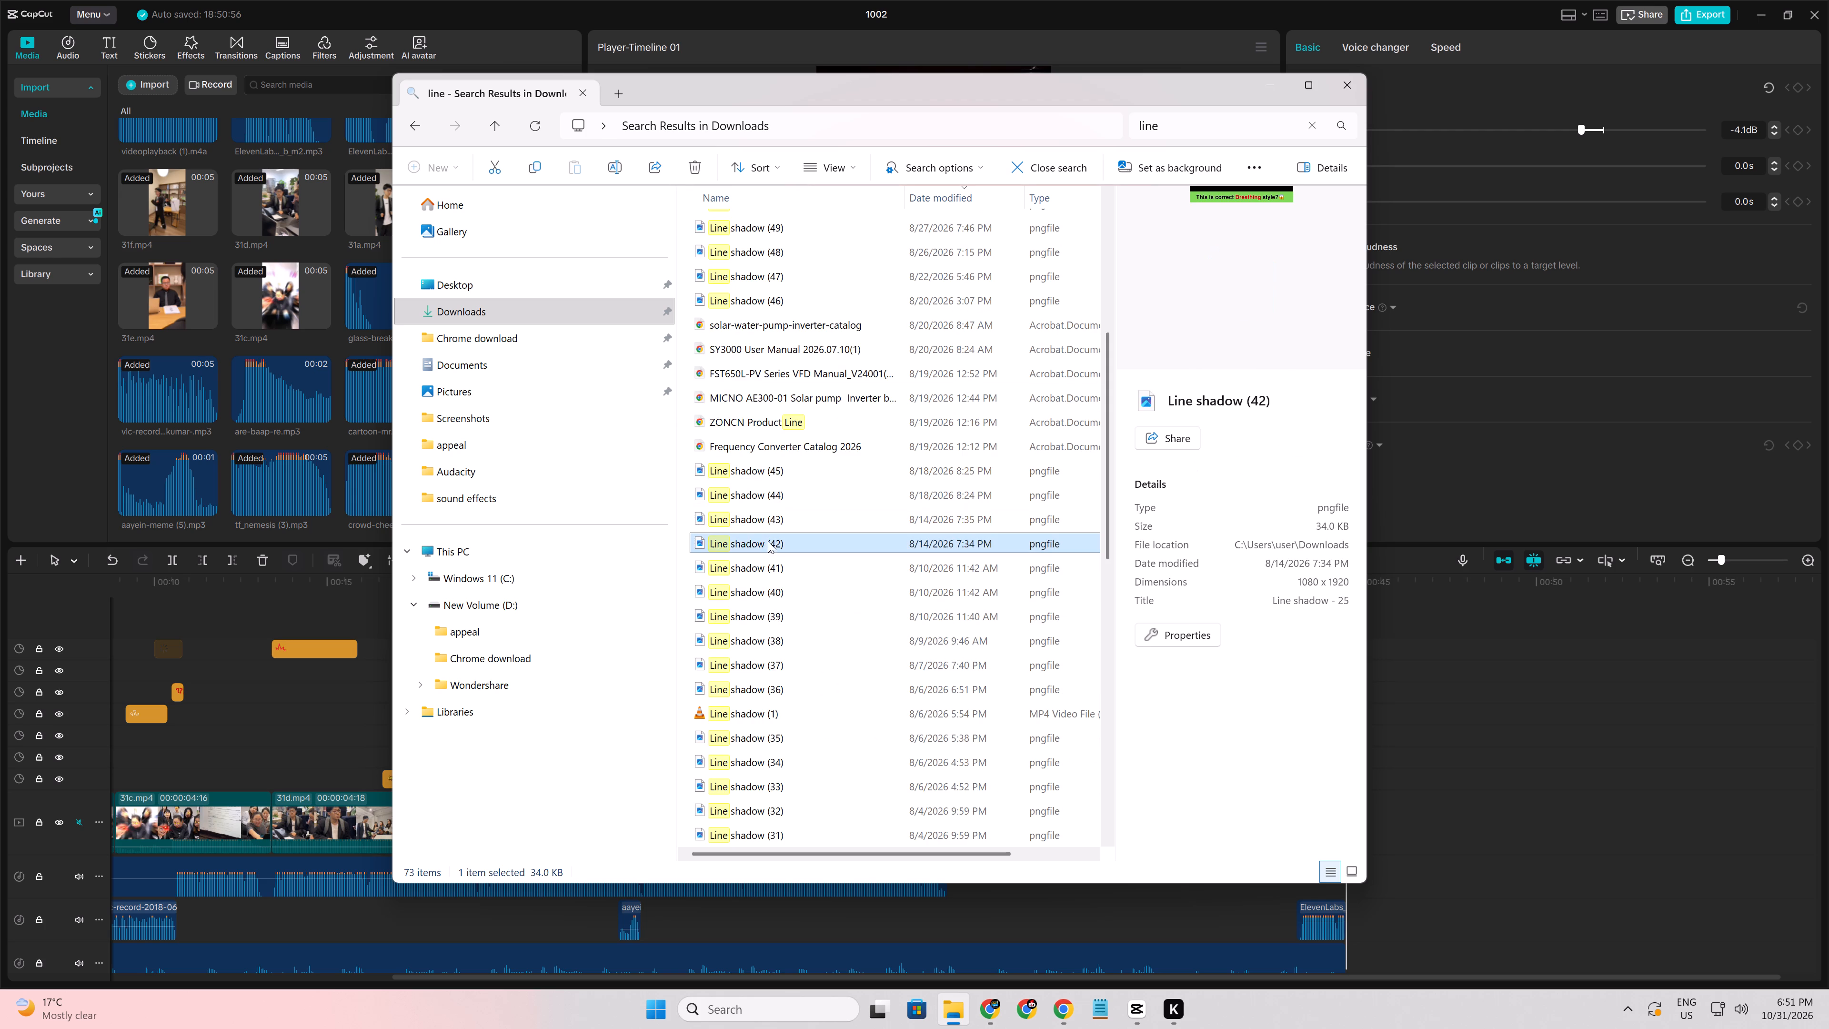
left_click(762, 577)
left_click(760, 595)
left_click(756, 615)
left_click(751, 637)
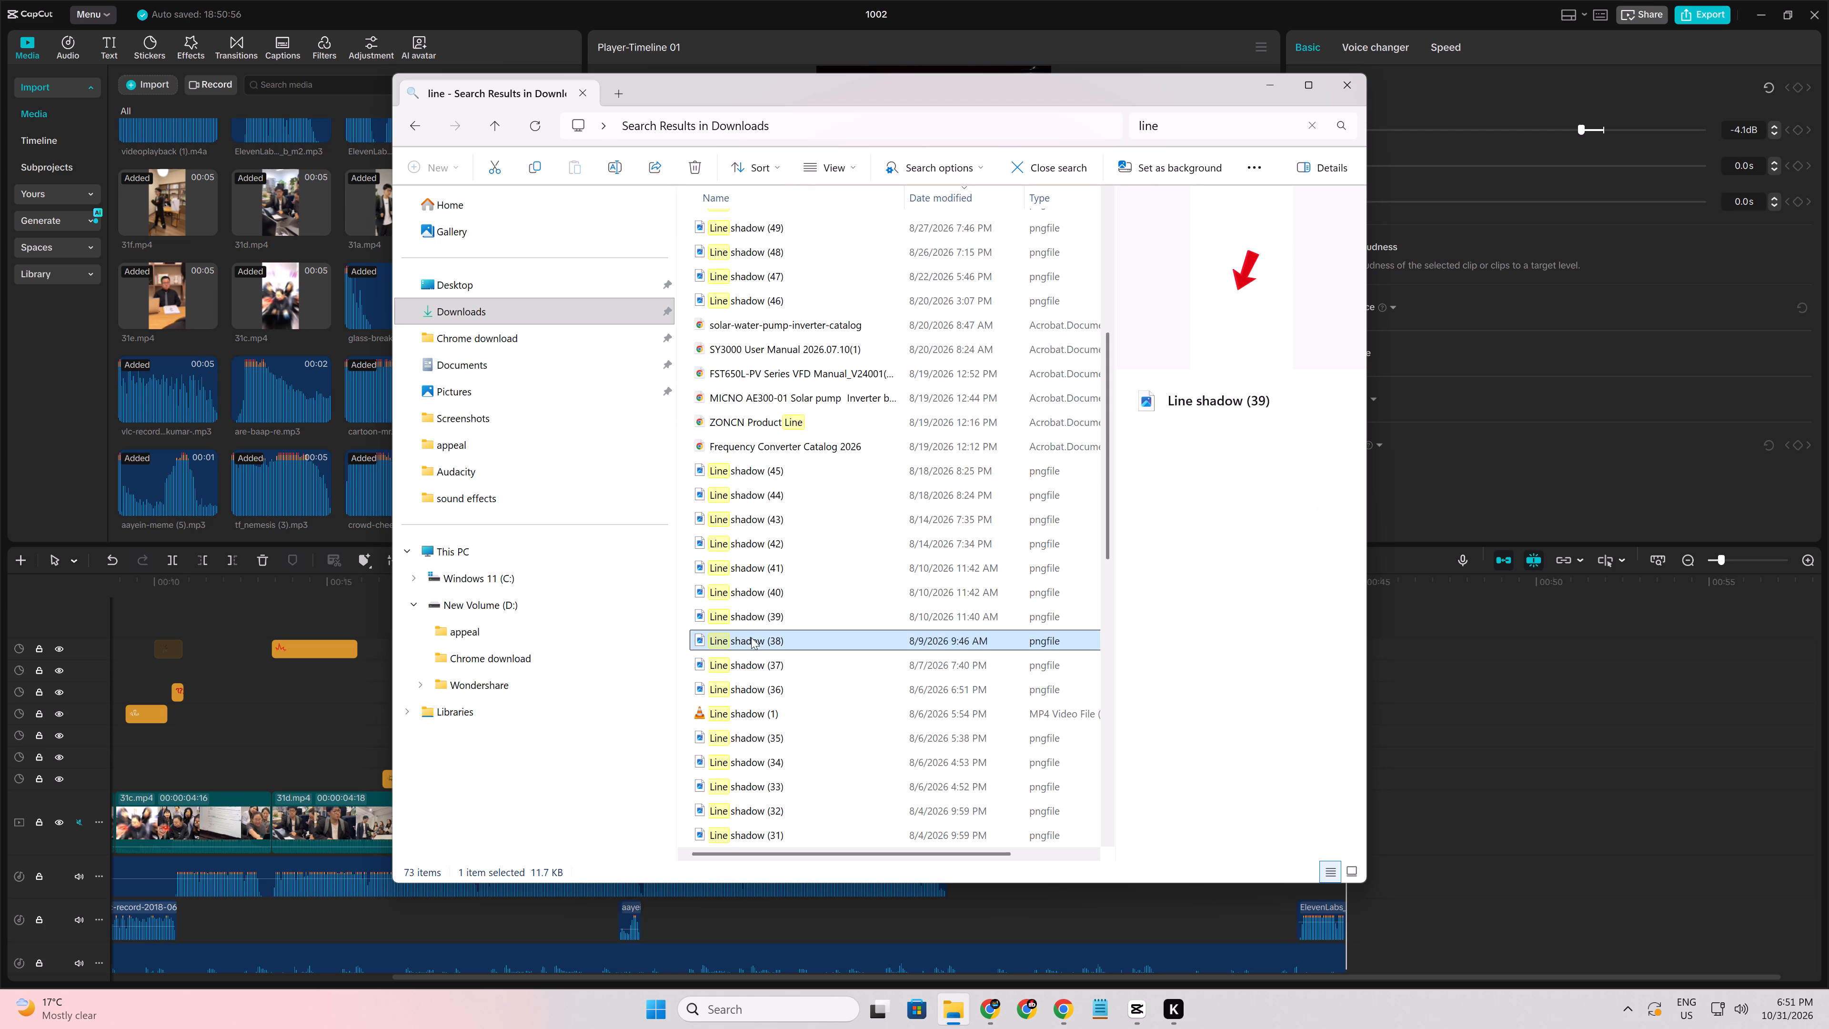
left_click(747, 657)
Preview Line shadow images (30) to (36), the Line shadow (1) video, and images (26) and (25).
scroll(748, 688, "down", 1)
left_click(760, 655)
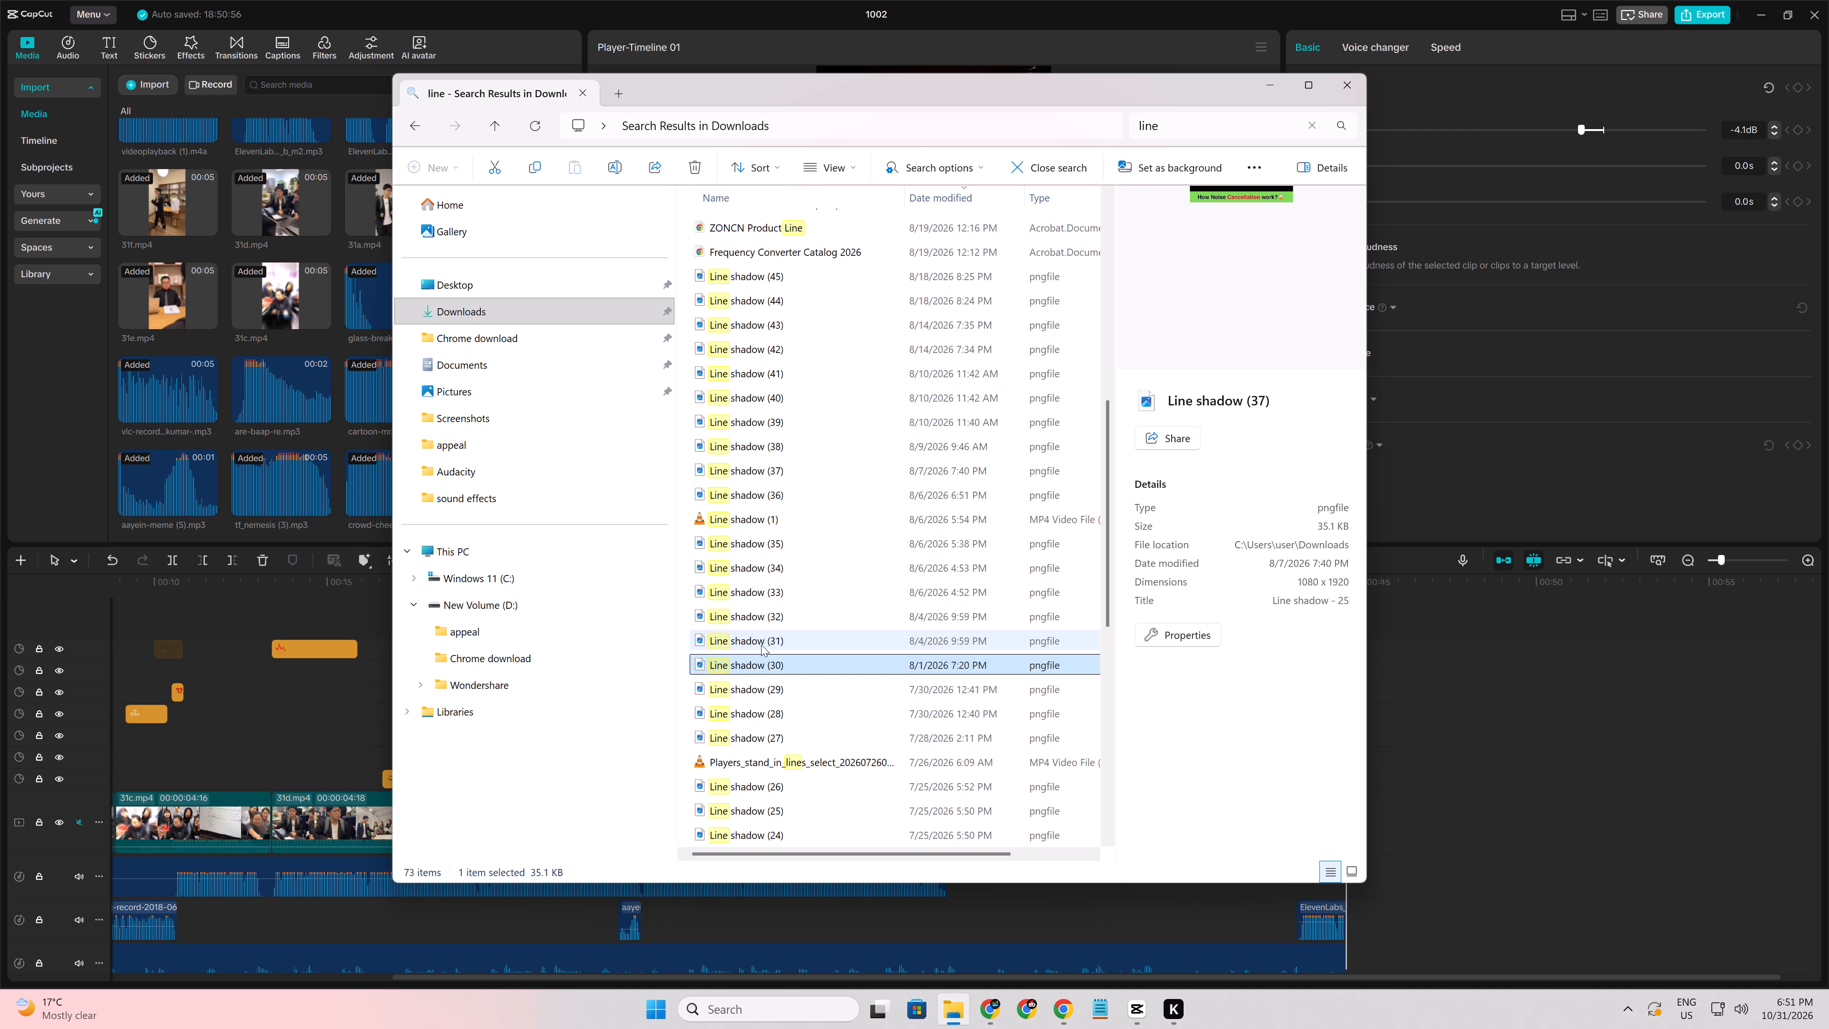
left_click(761, 645)
left_click(761, 622)
left_click(760, 596)
left_click(758, 569)
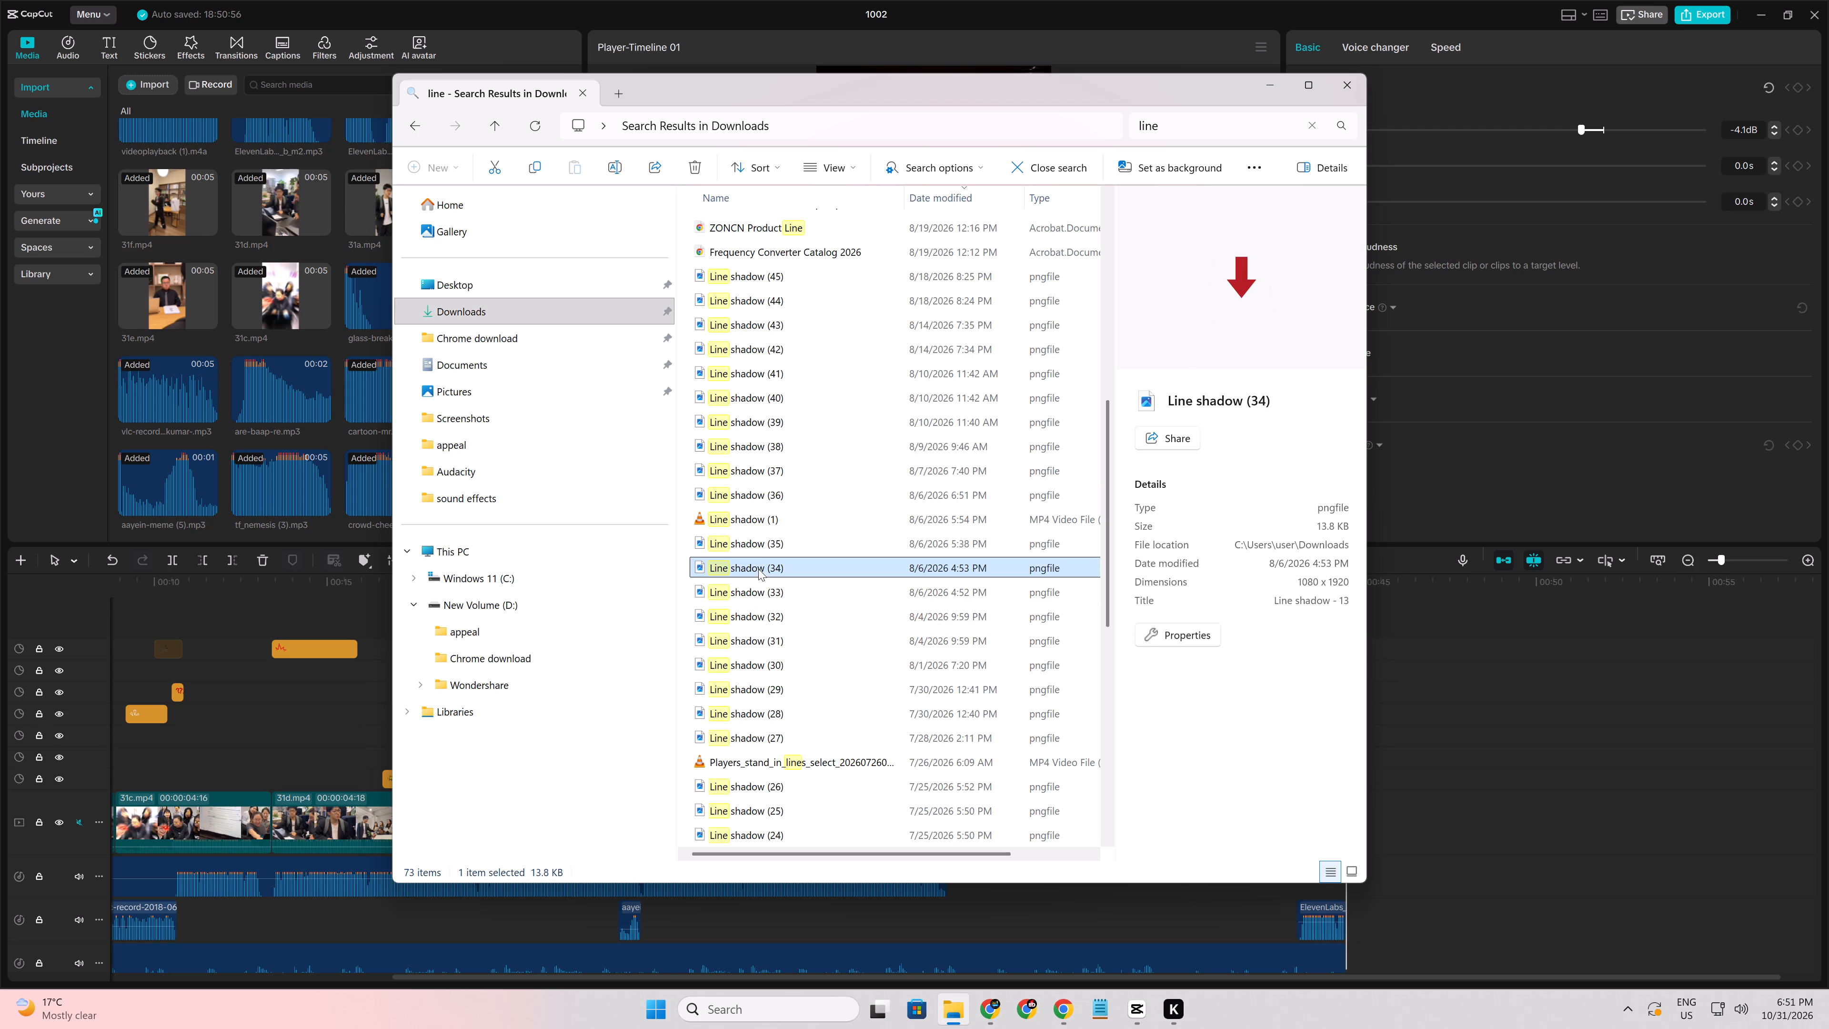
left_click(758, 549)
left_click(758, 521)
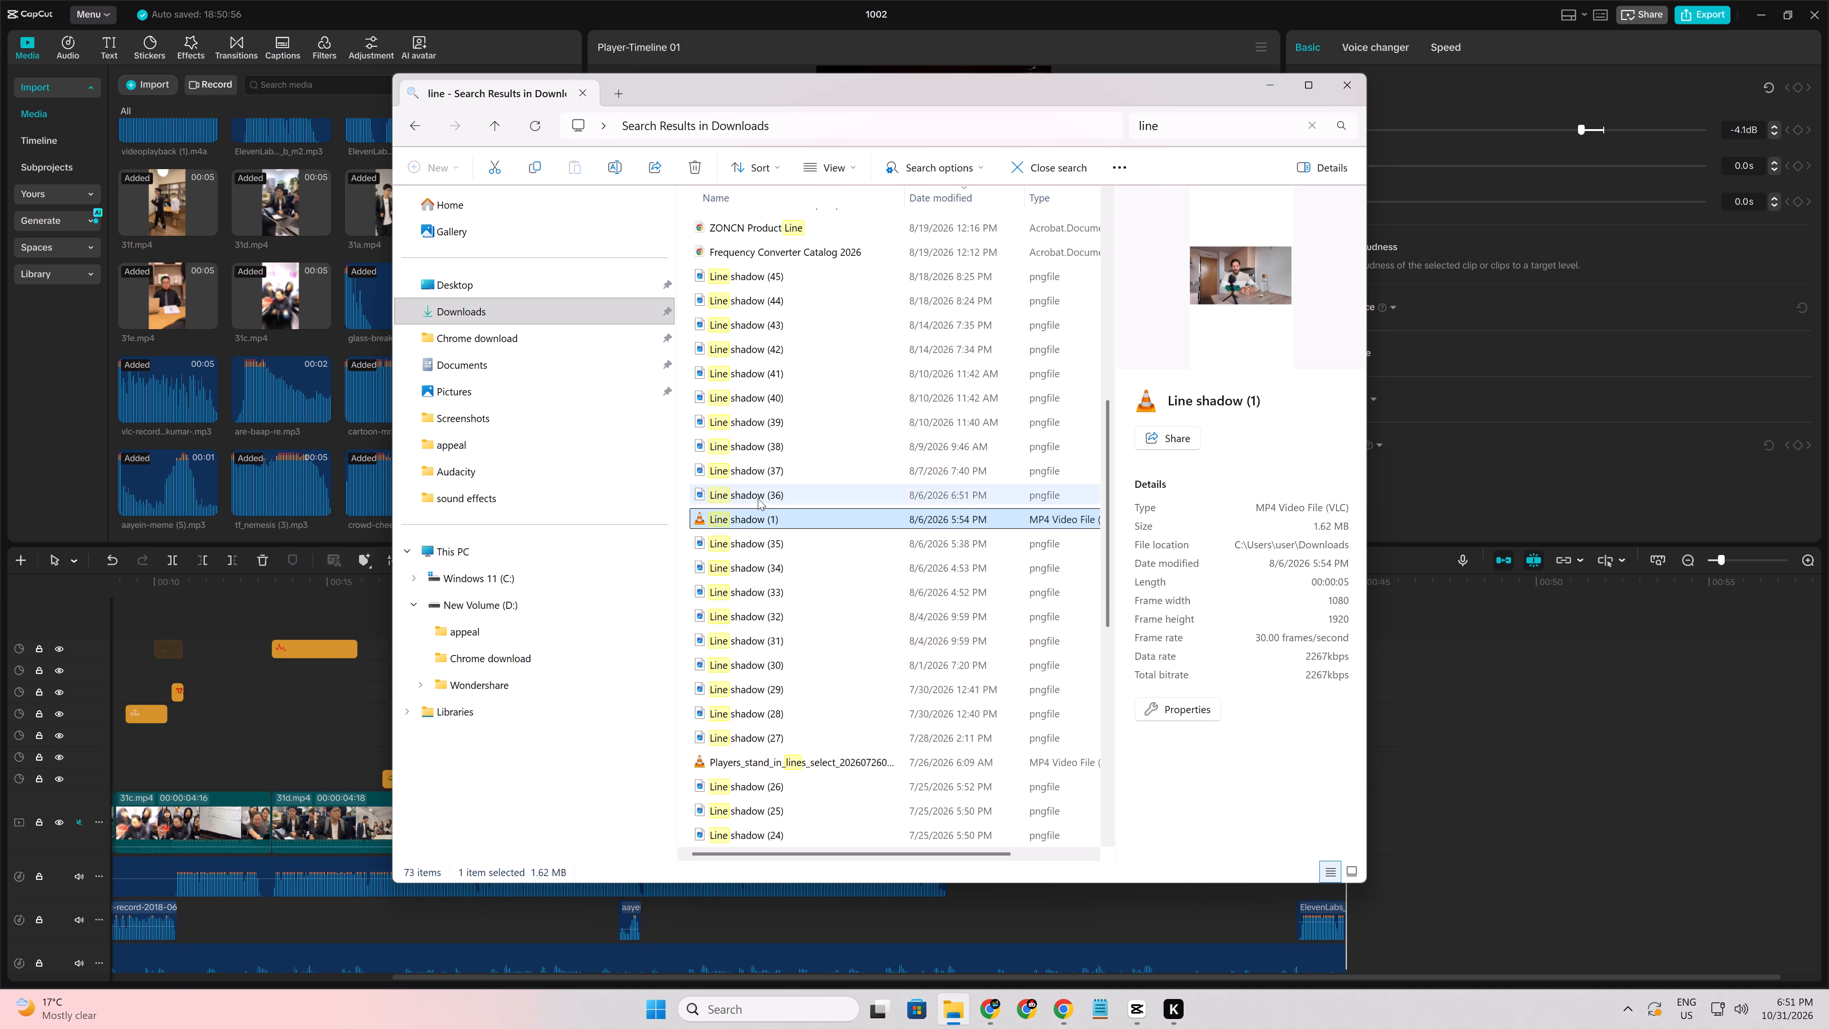
left_click(758, 498)
scroll(766, 643, "down", 1)
left_click(761, 585)
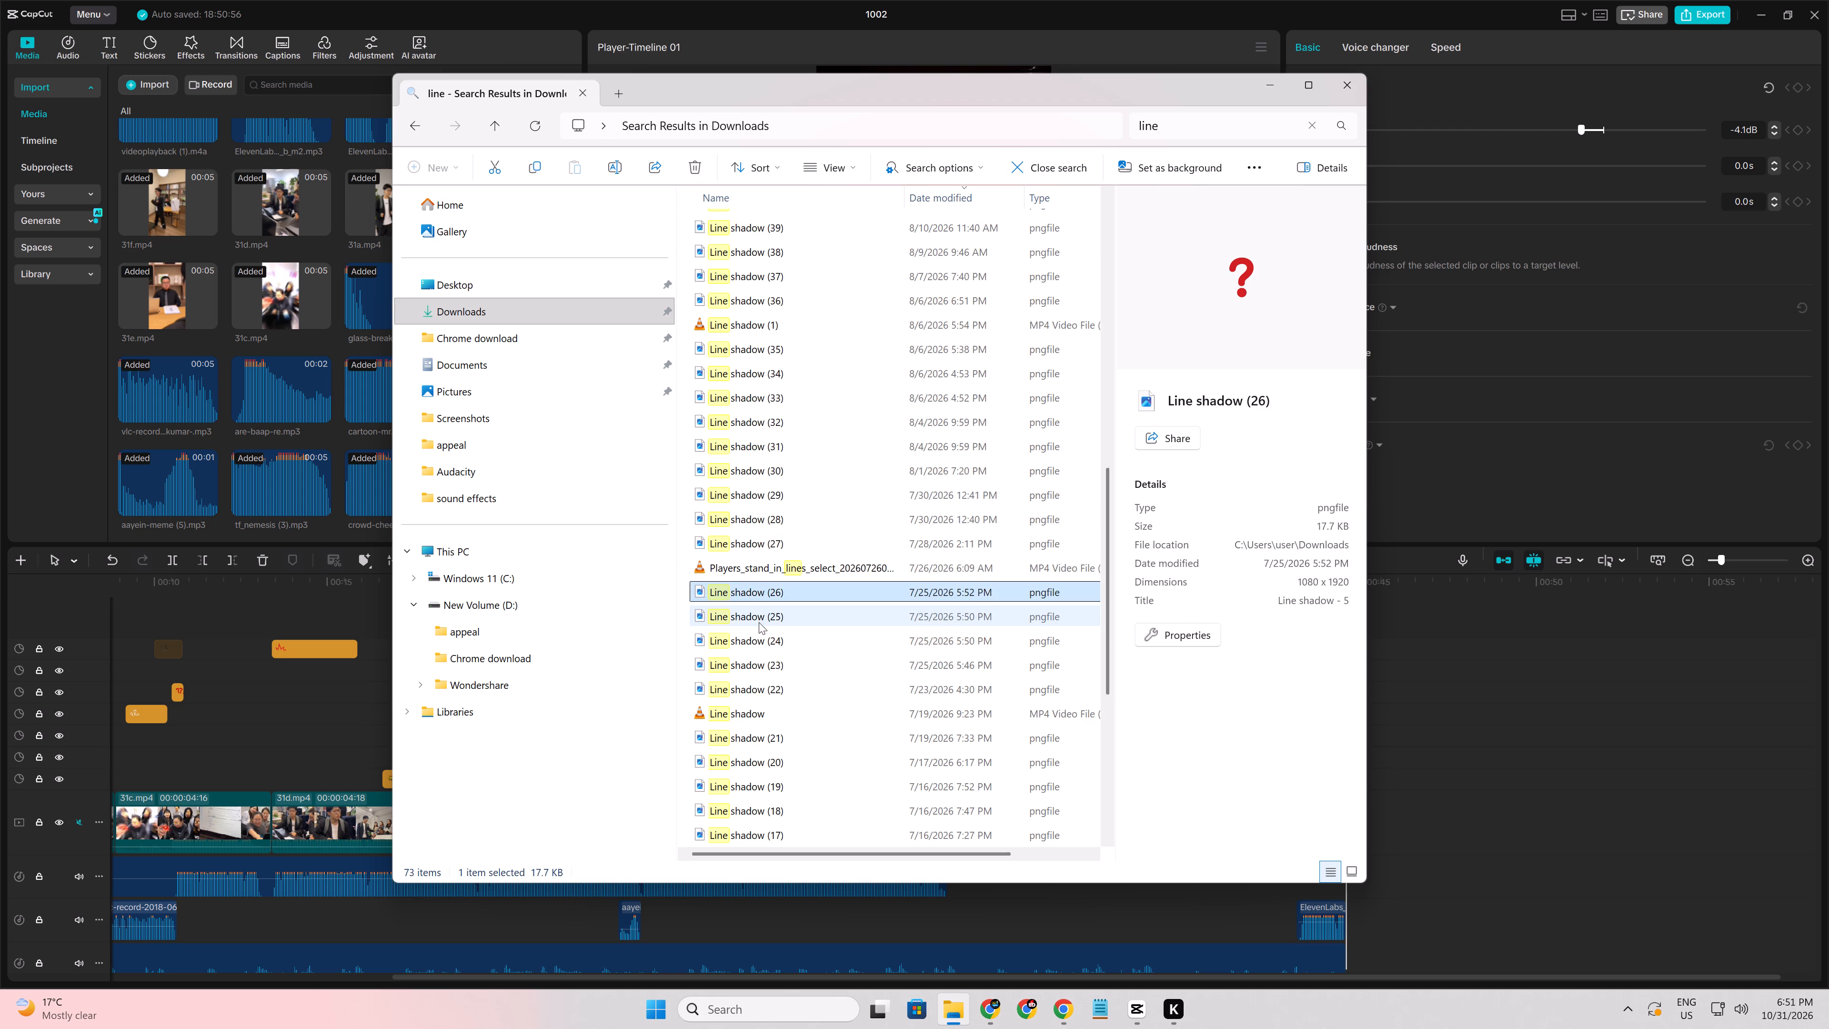
left_click(759, 622)
Import Line shadow (24) into the project media and place it above the main video, starting at about 00:00:41.
left_click(758, 652)
left_click(758, 647)
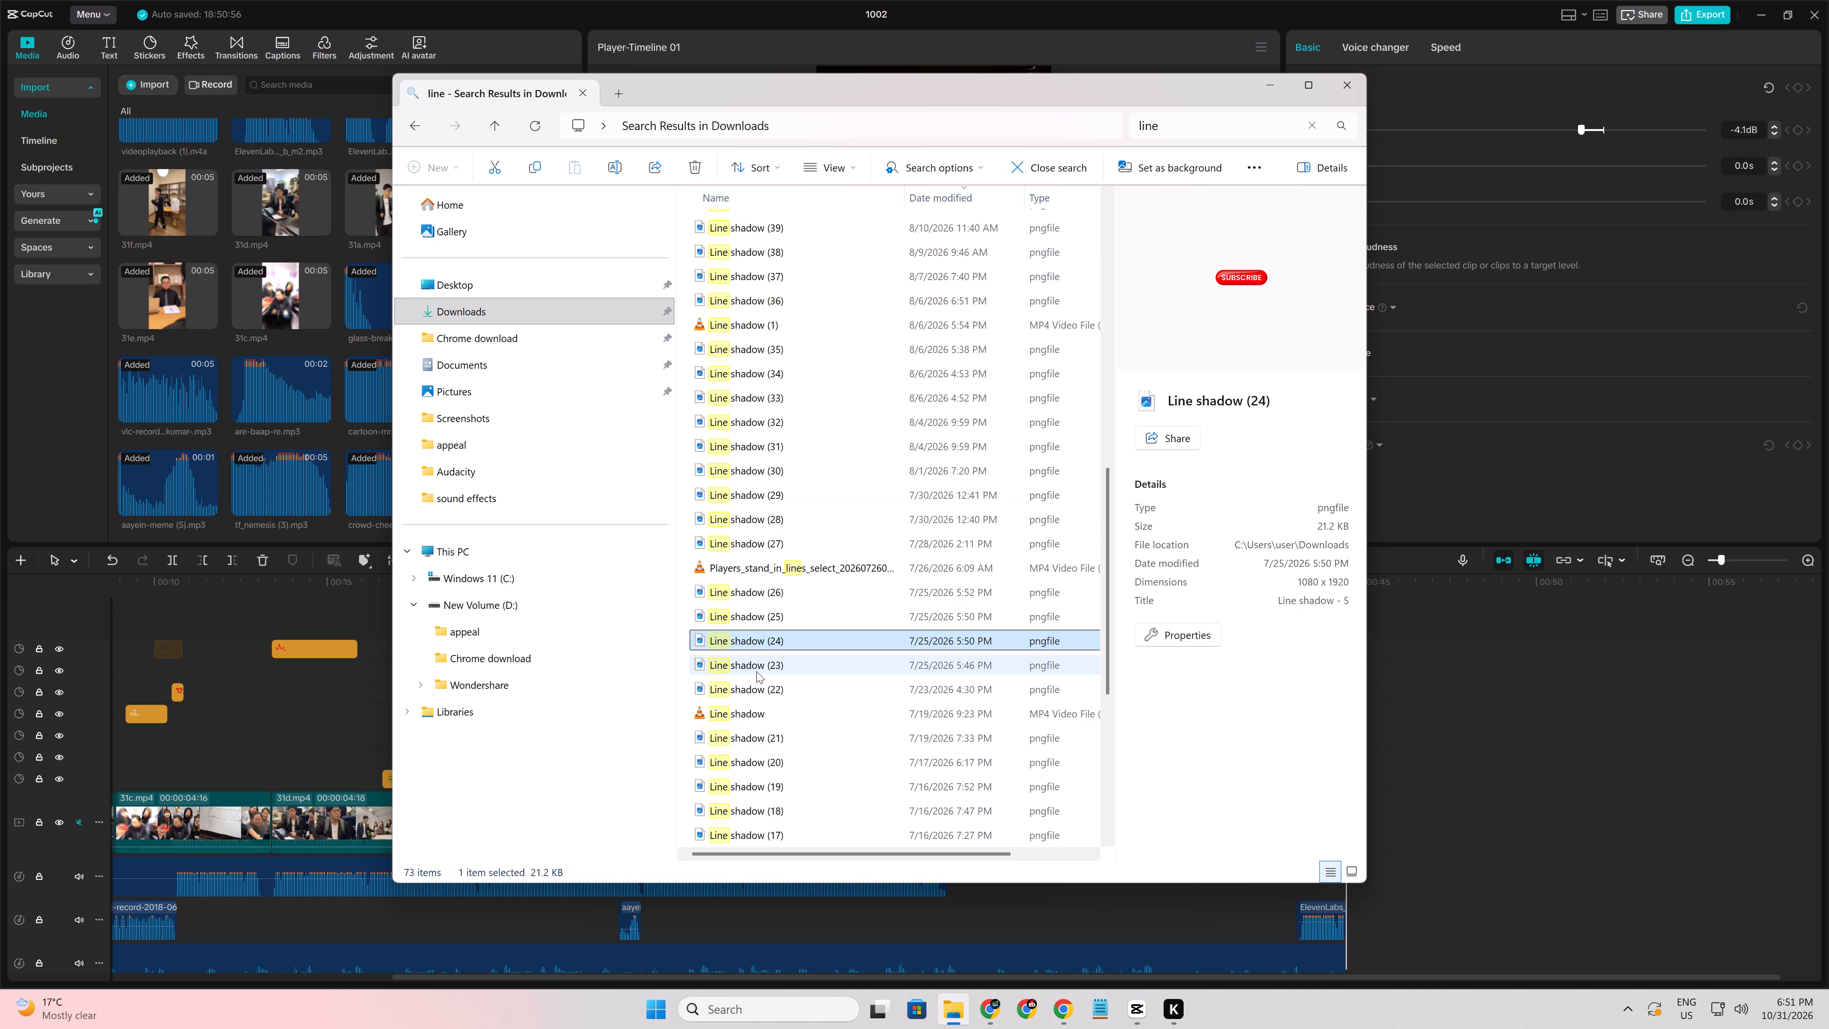
left_click_drag(757, 638, 345, 442)
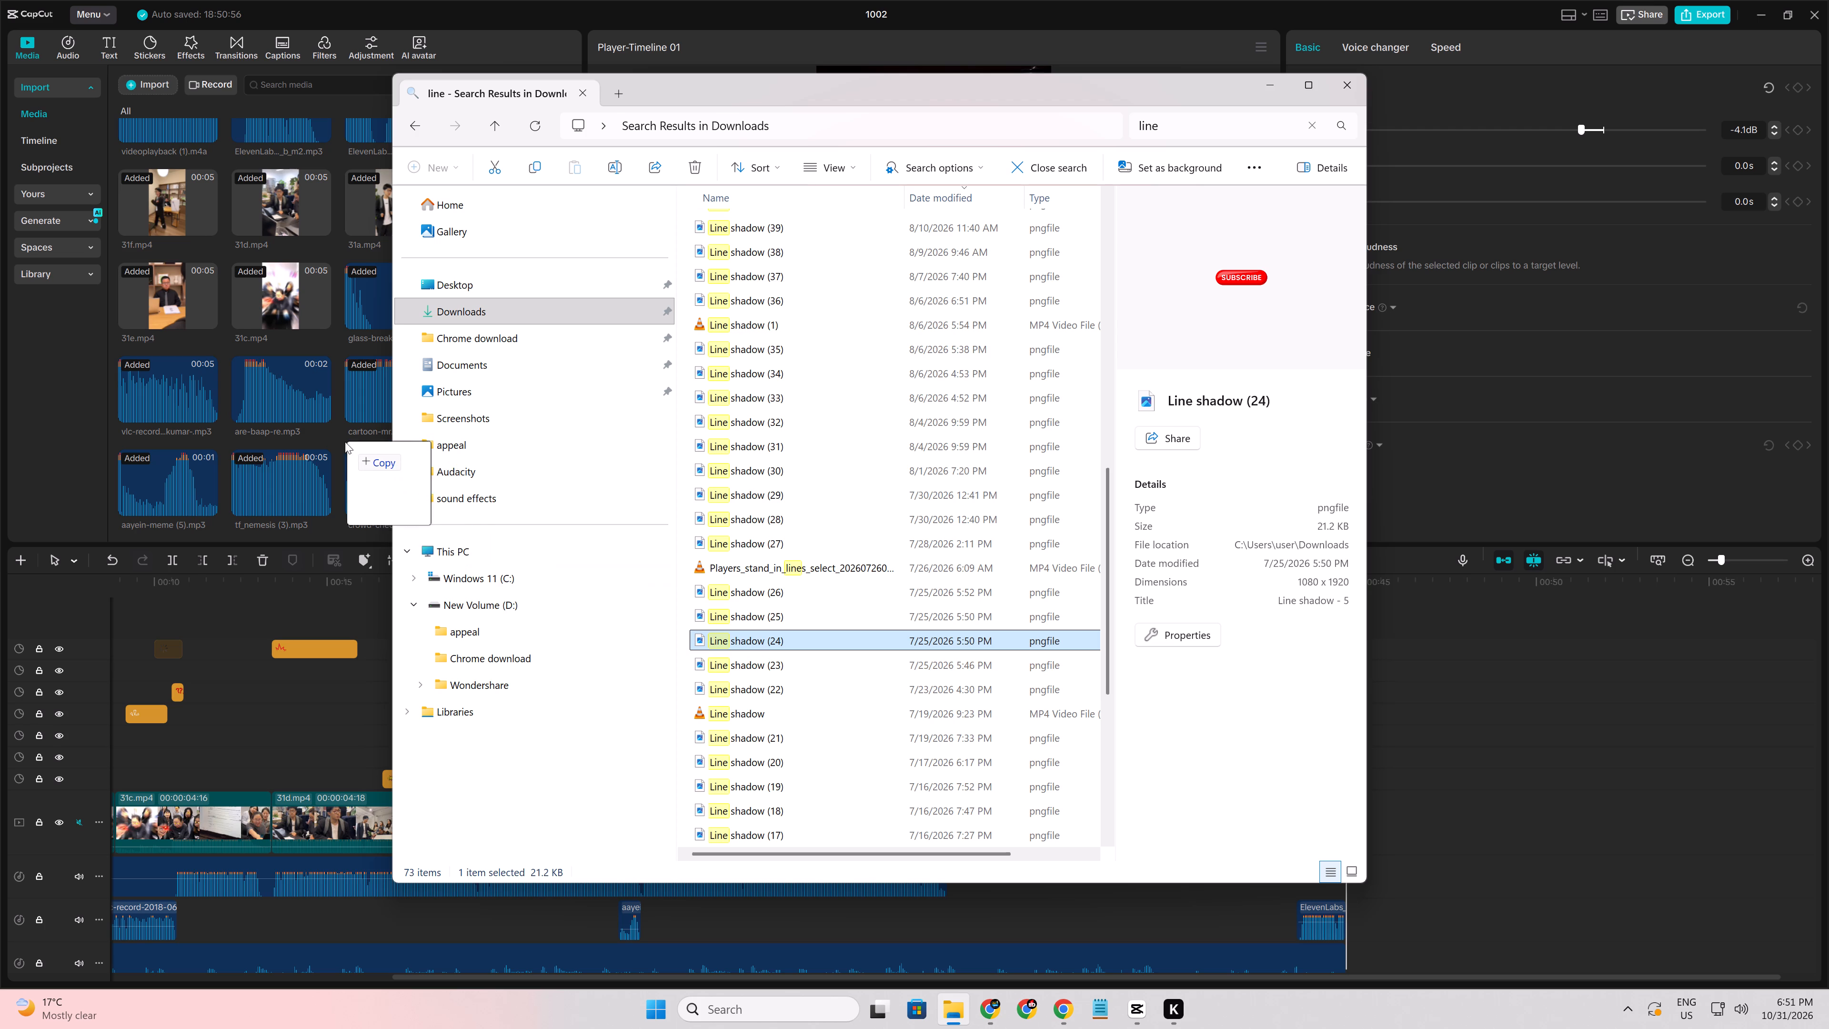
left_click_drag(345, 442, 286, 439)
left_click_drag(161, 470, 1152, 713)
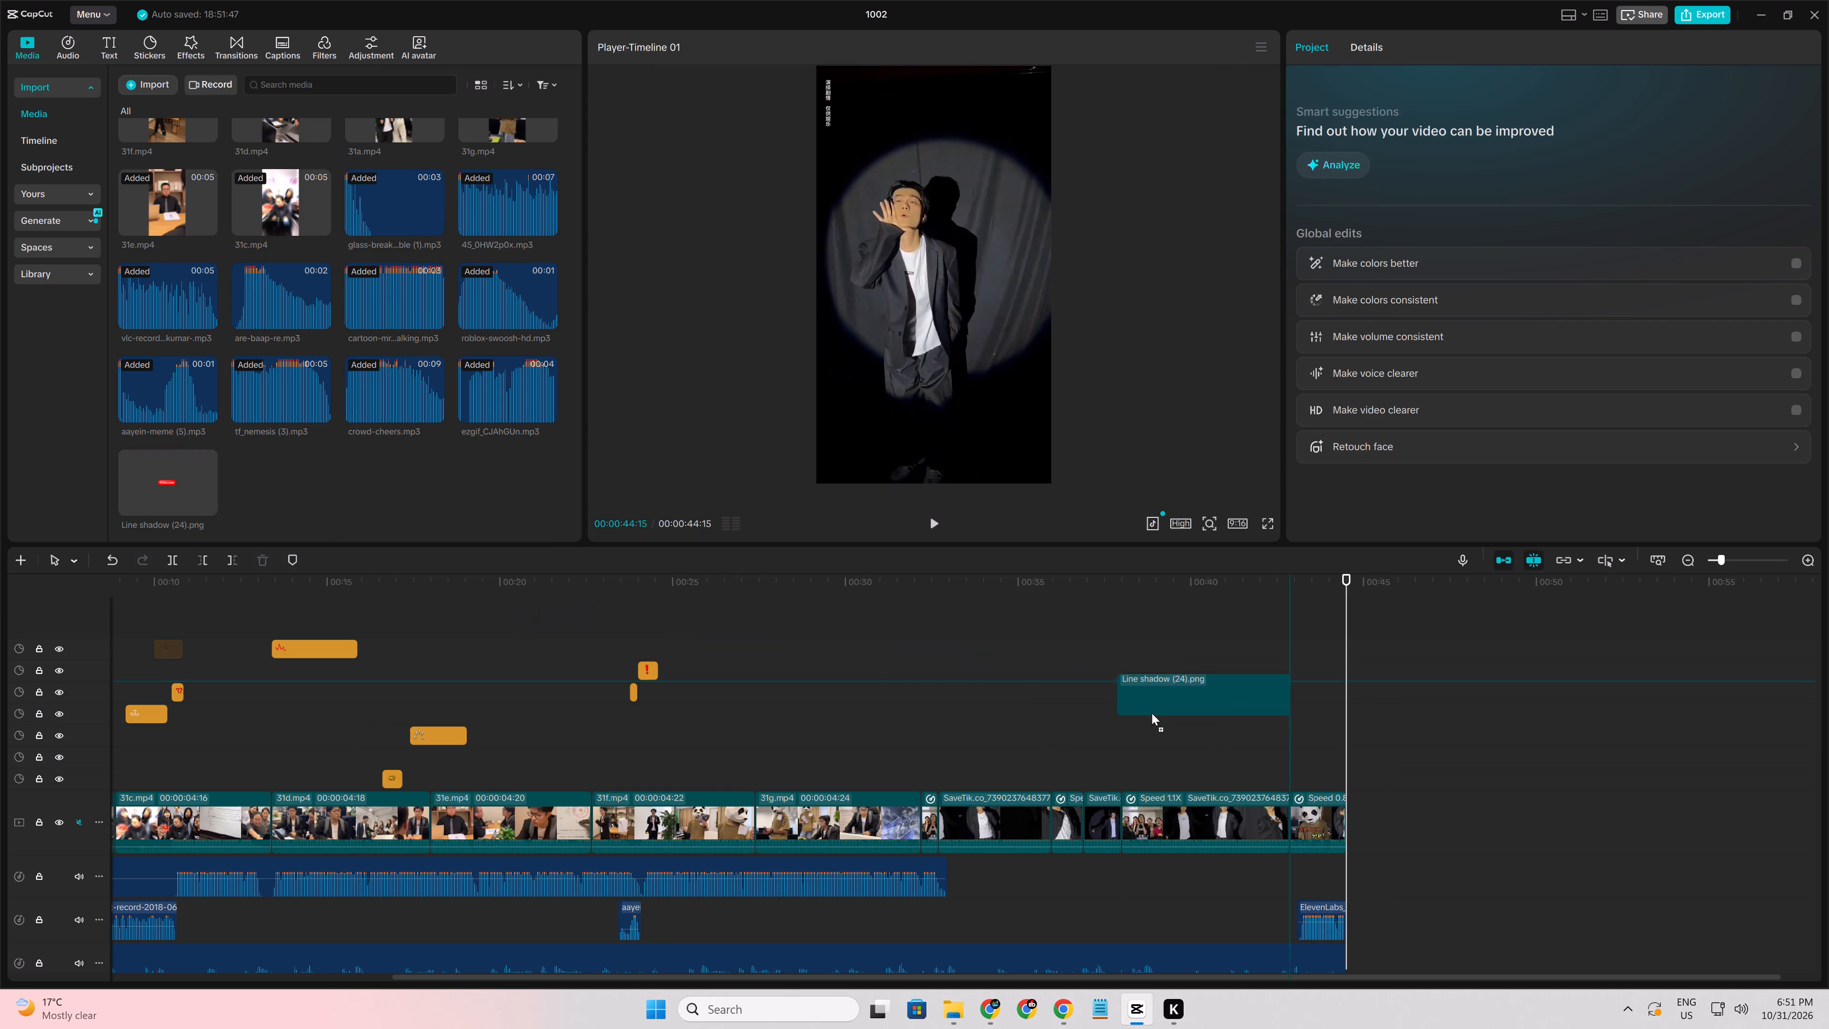
left_click_drag(1152, 713, 1235, 756)
Split the Line shadow (24).png overlay at 00:00:43:03 and delete the part before the cut.
left_click(1194, 744)
type("b")
key("space")
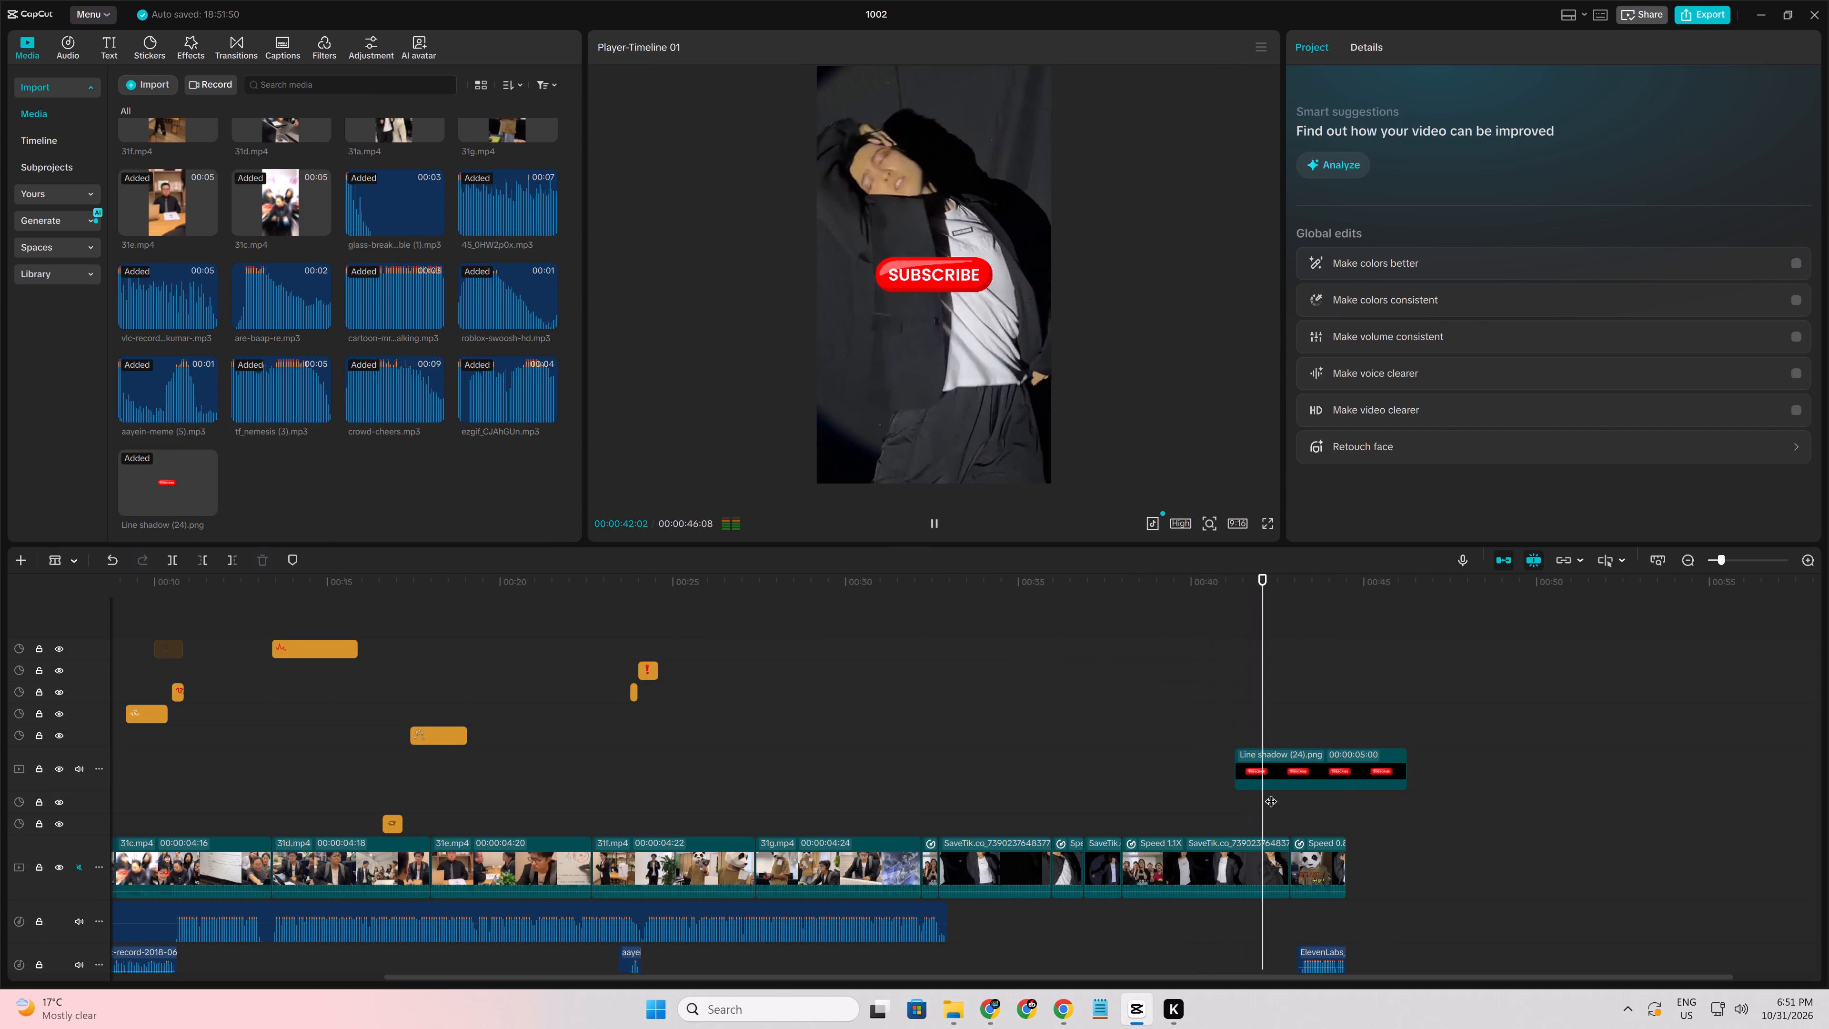
key("space")
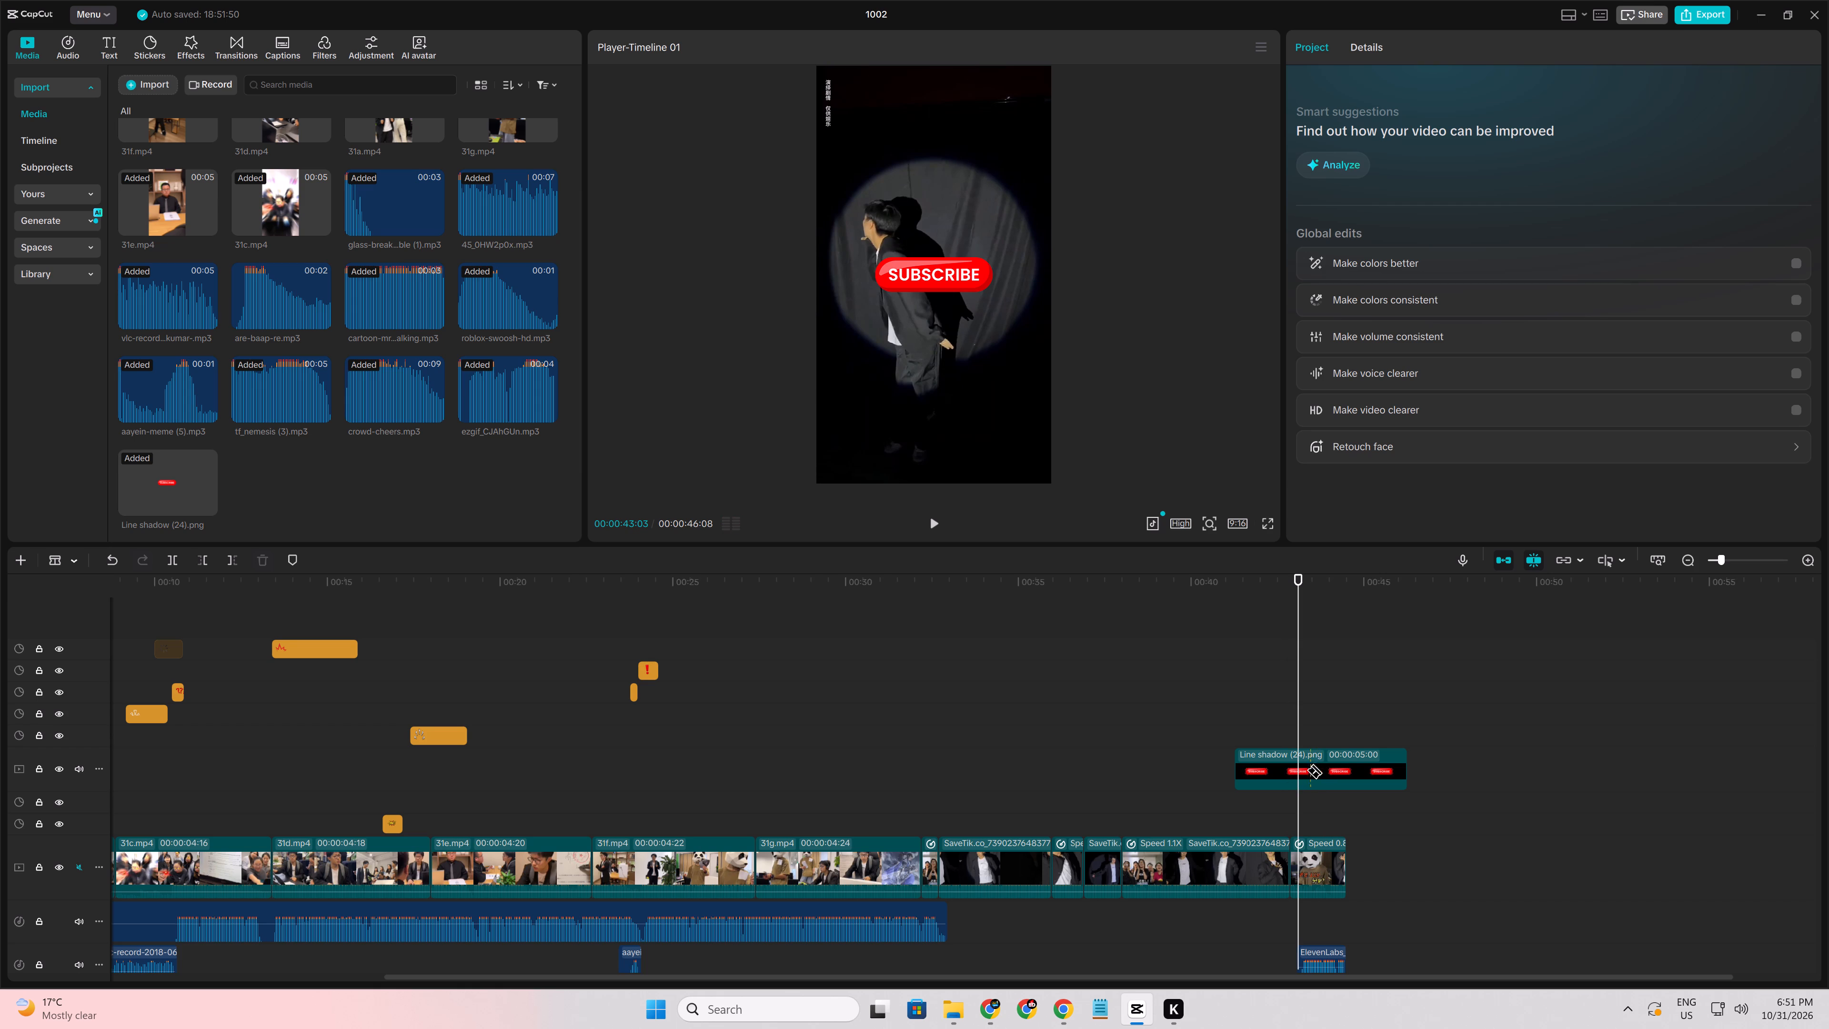
left_click(1303, 768)
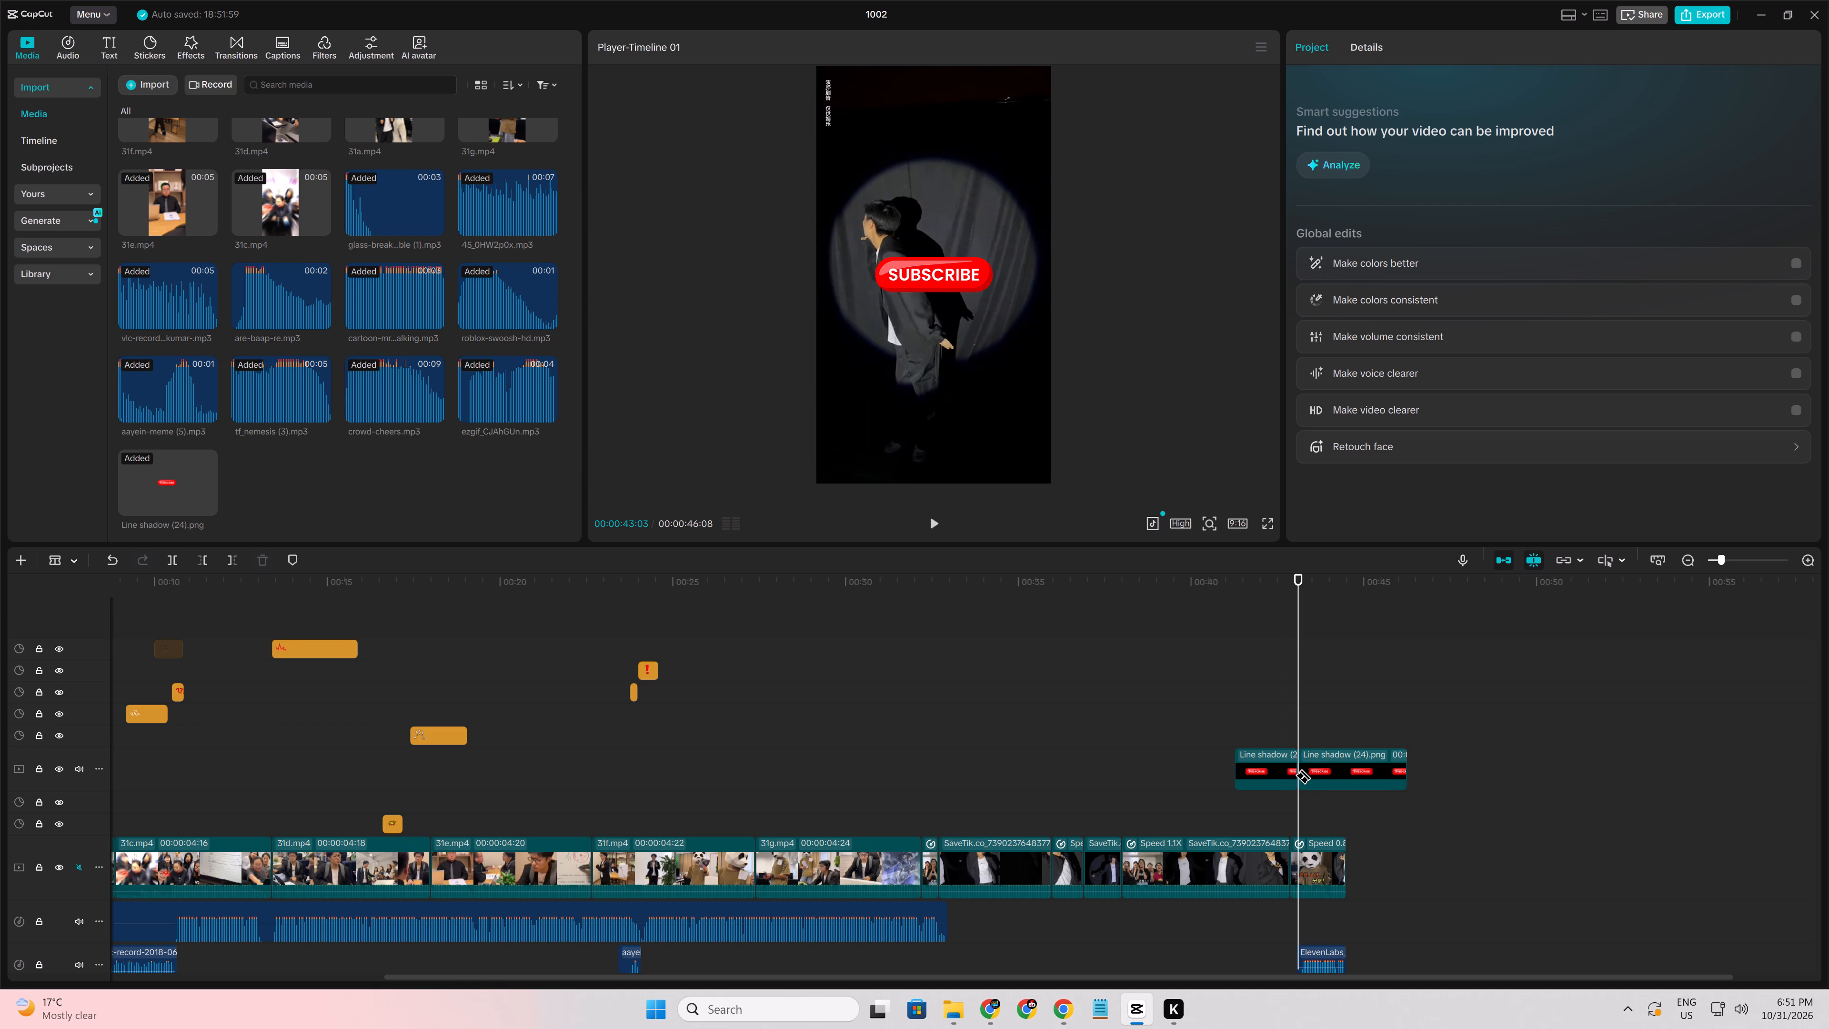
key("a")
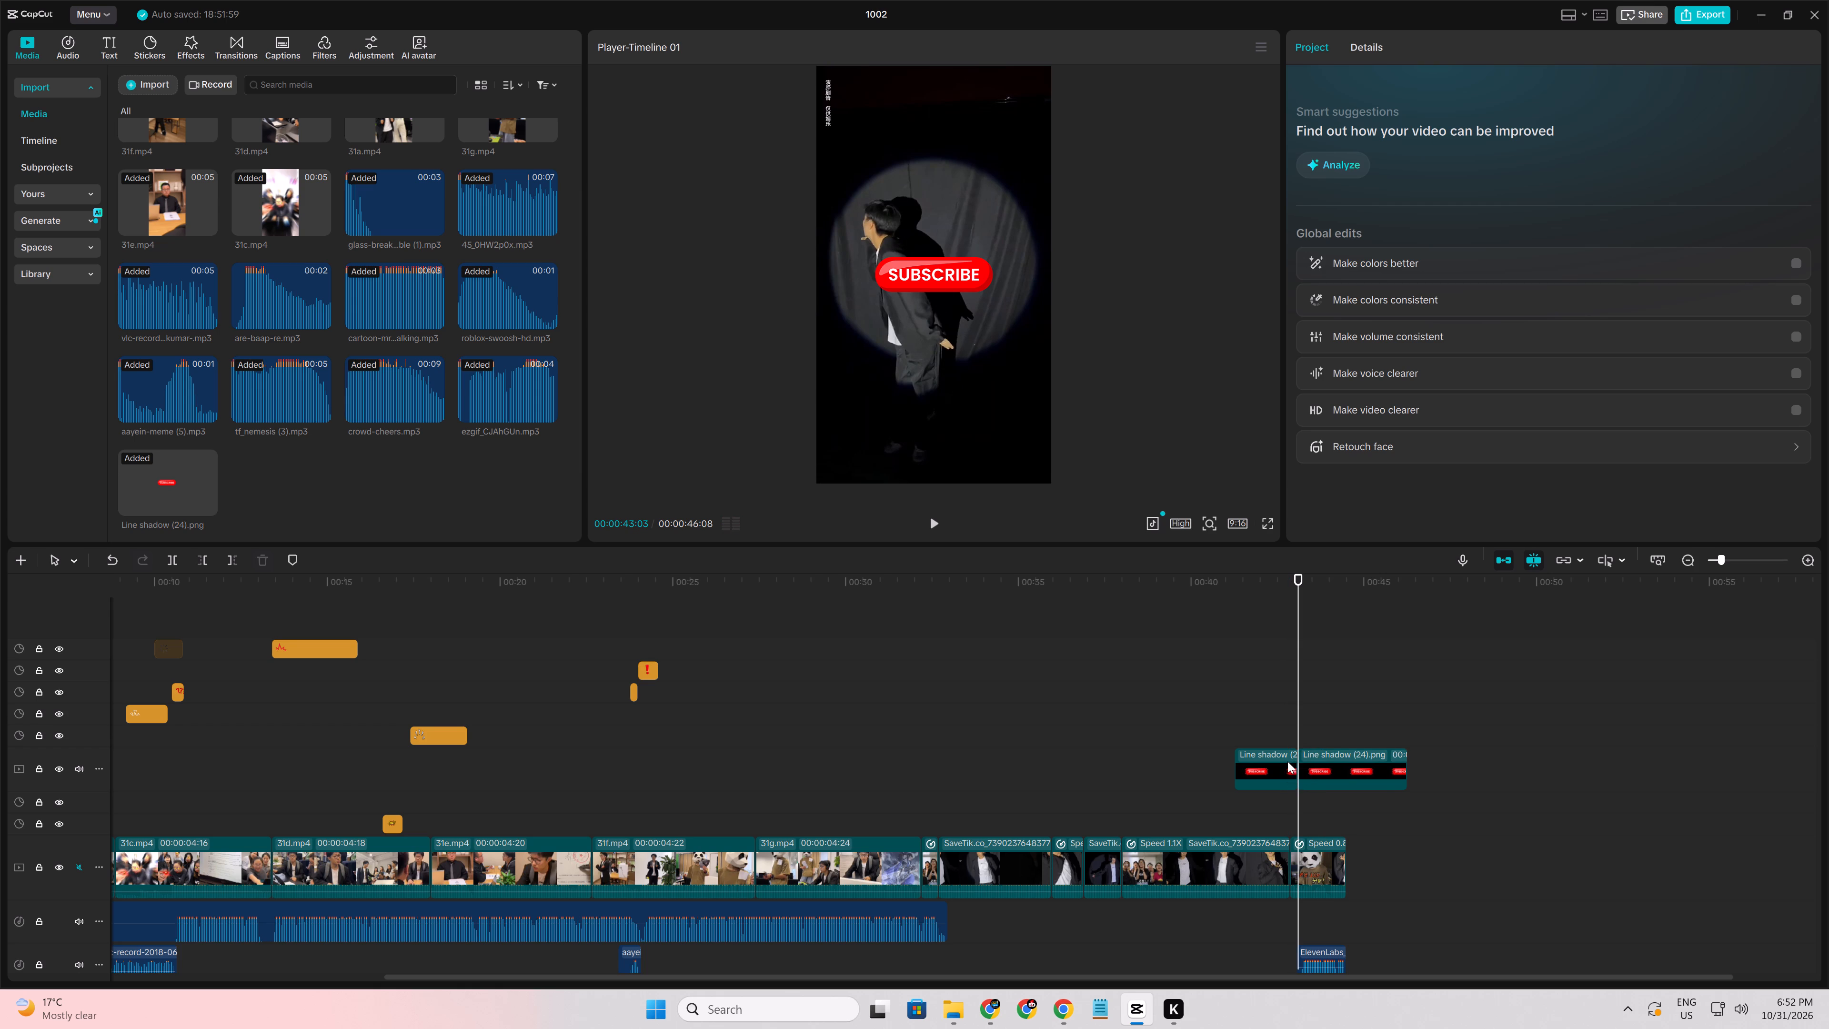
left_click(1280, 761)
key("Return")
left_click(1268, 773)
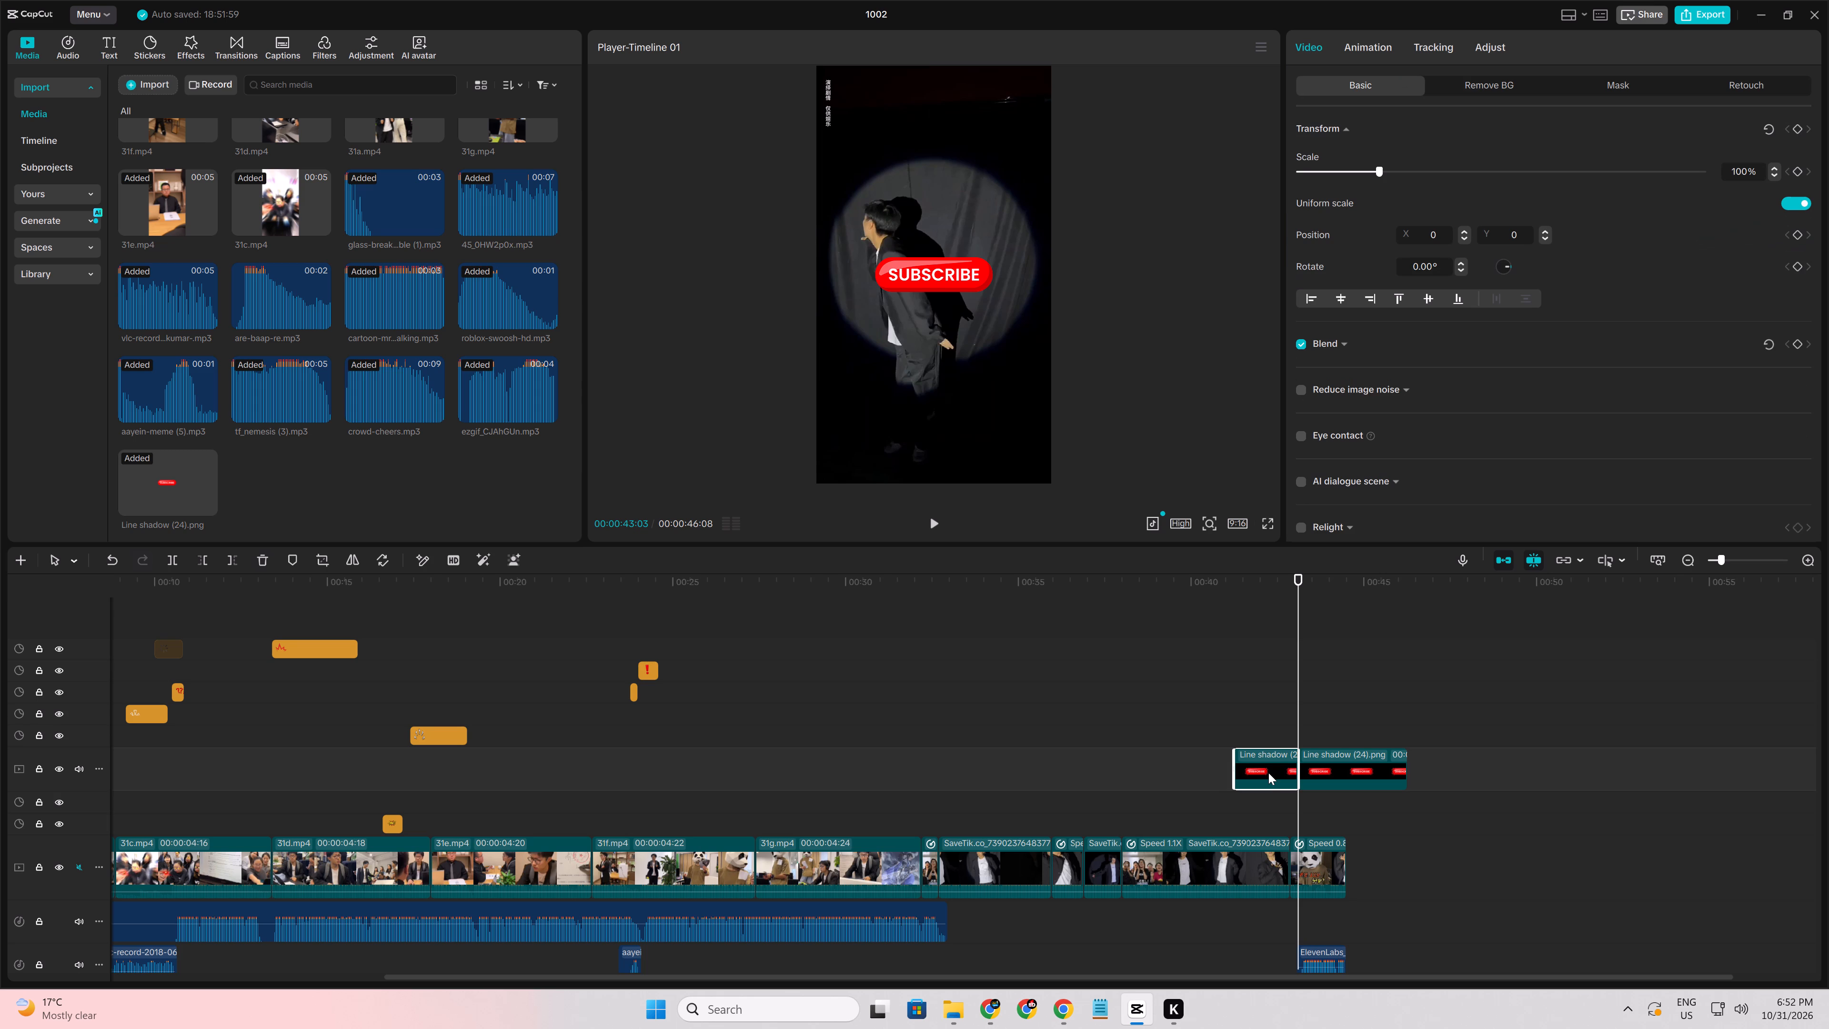
key("Return")
key("Delete")
Replay the final seconds to check when the Subscribe graphic appears over the dancer shot.
left_click(1266, 773)
key("space")
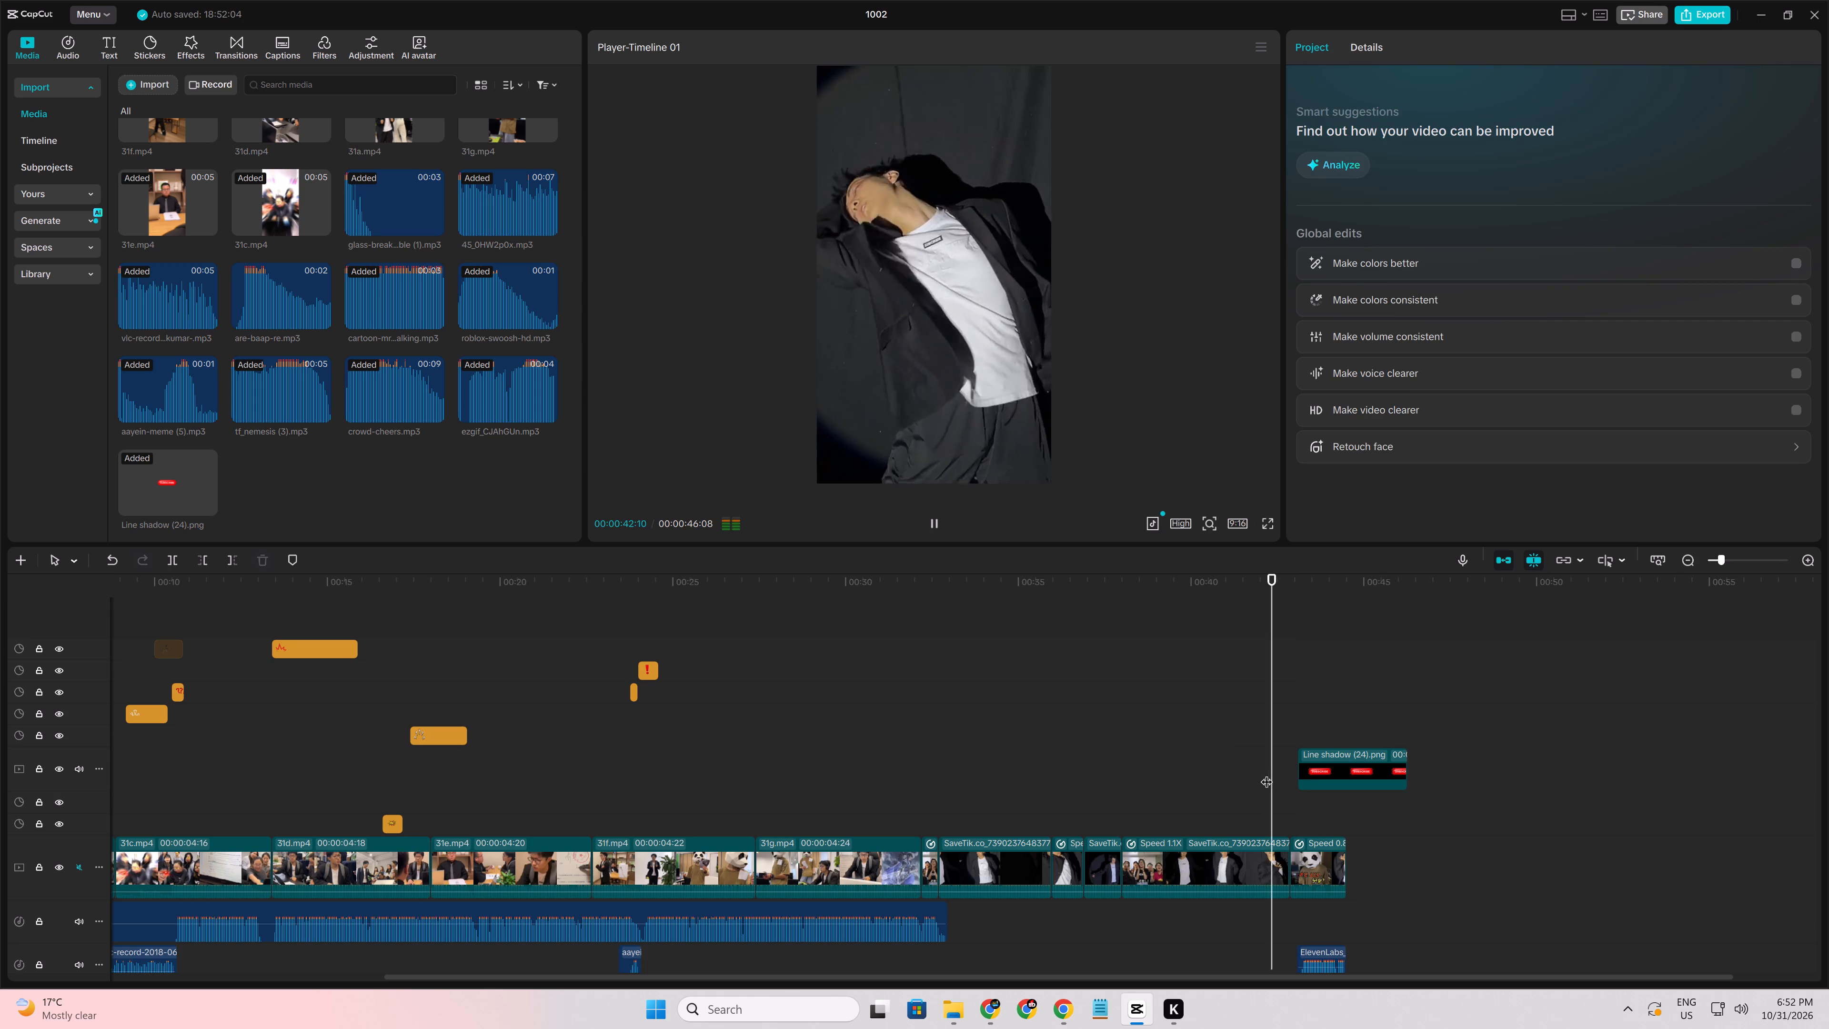
key("space")
left_click(1293, 785)
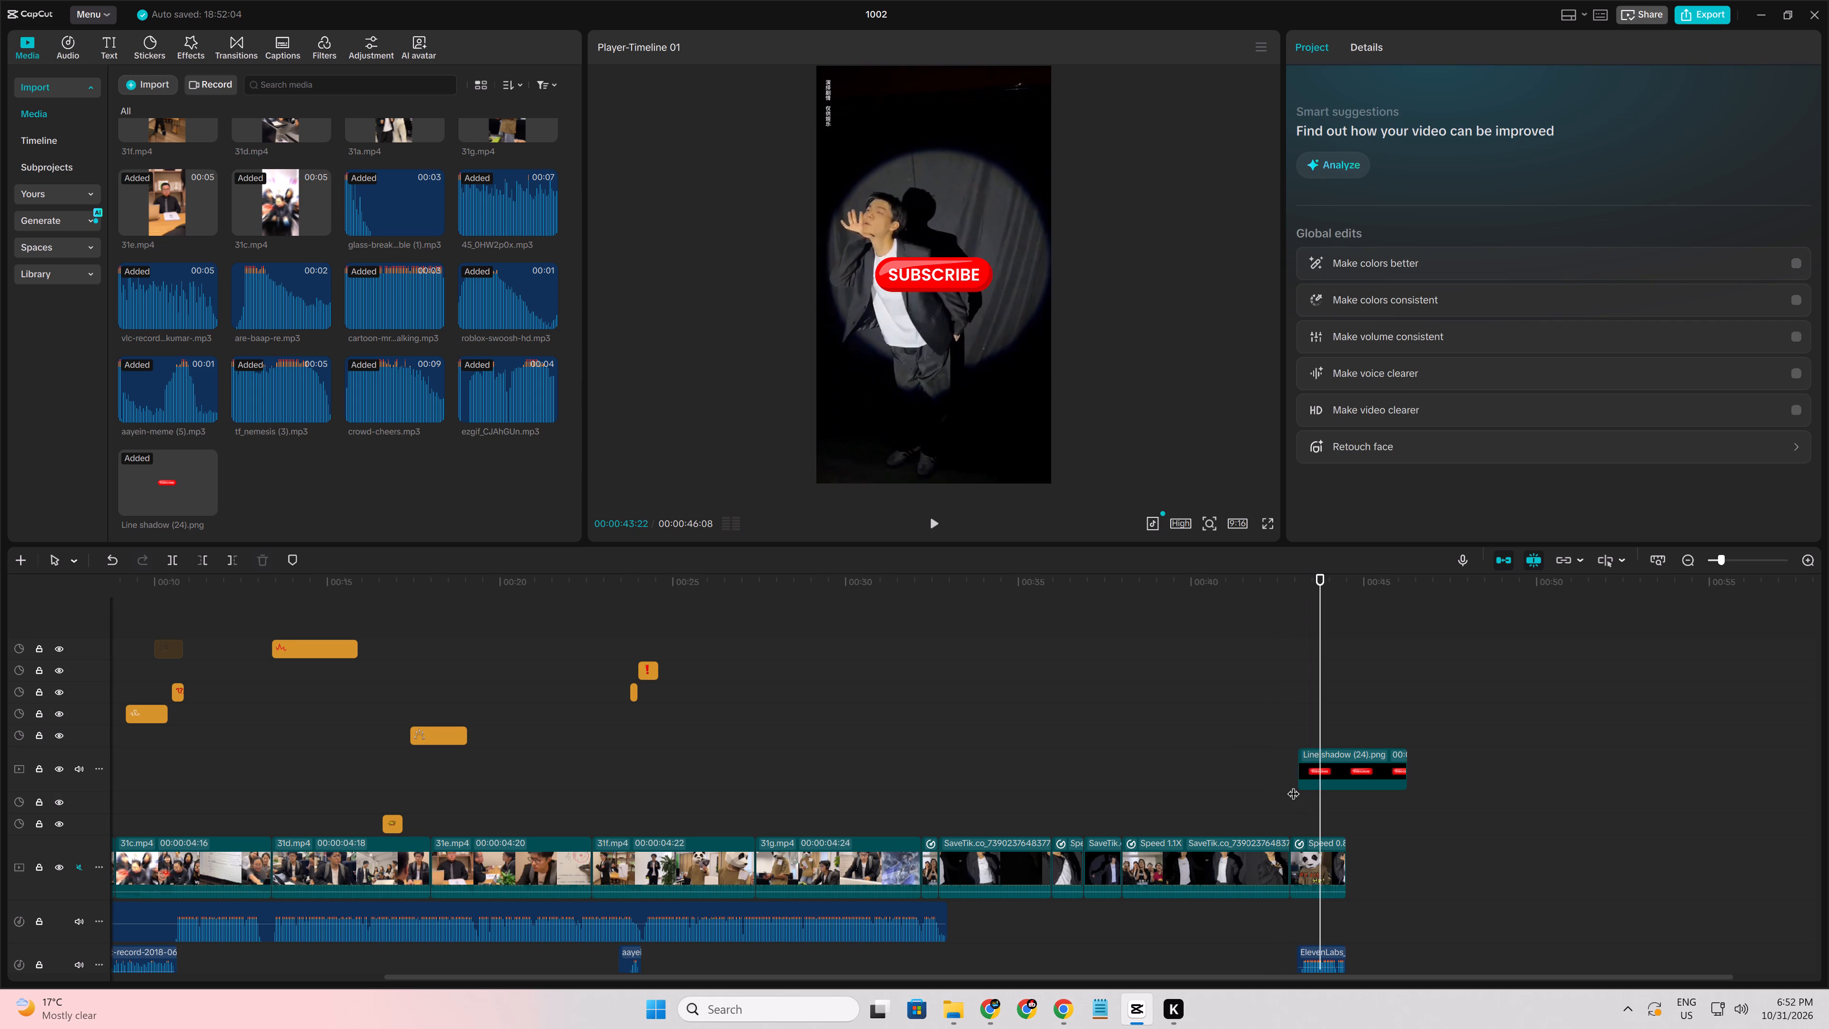
left_click_drag(1293, 785, 1308, 788)
left_click(1316, 780)
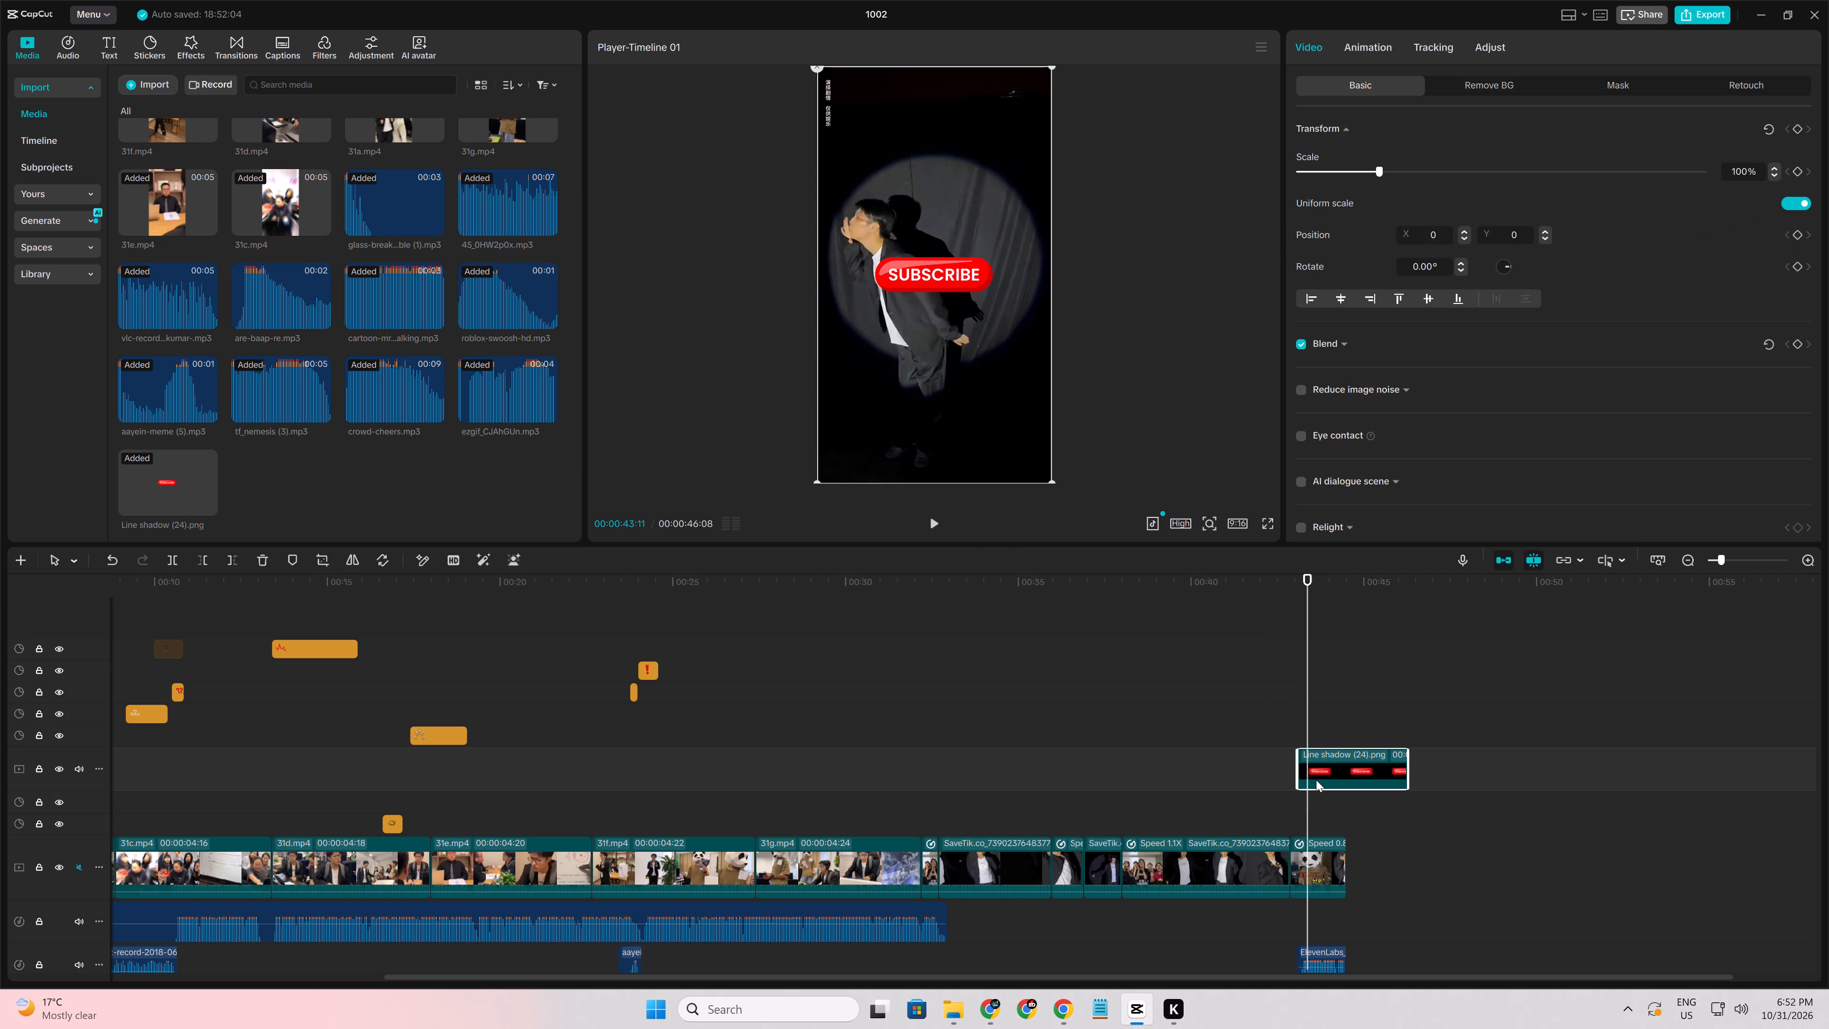
key("space")
key("space")
left_click(1291, 784)
key("space")
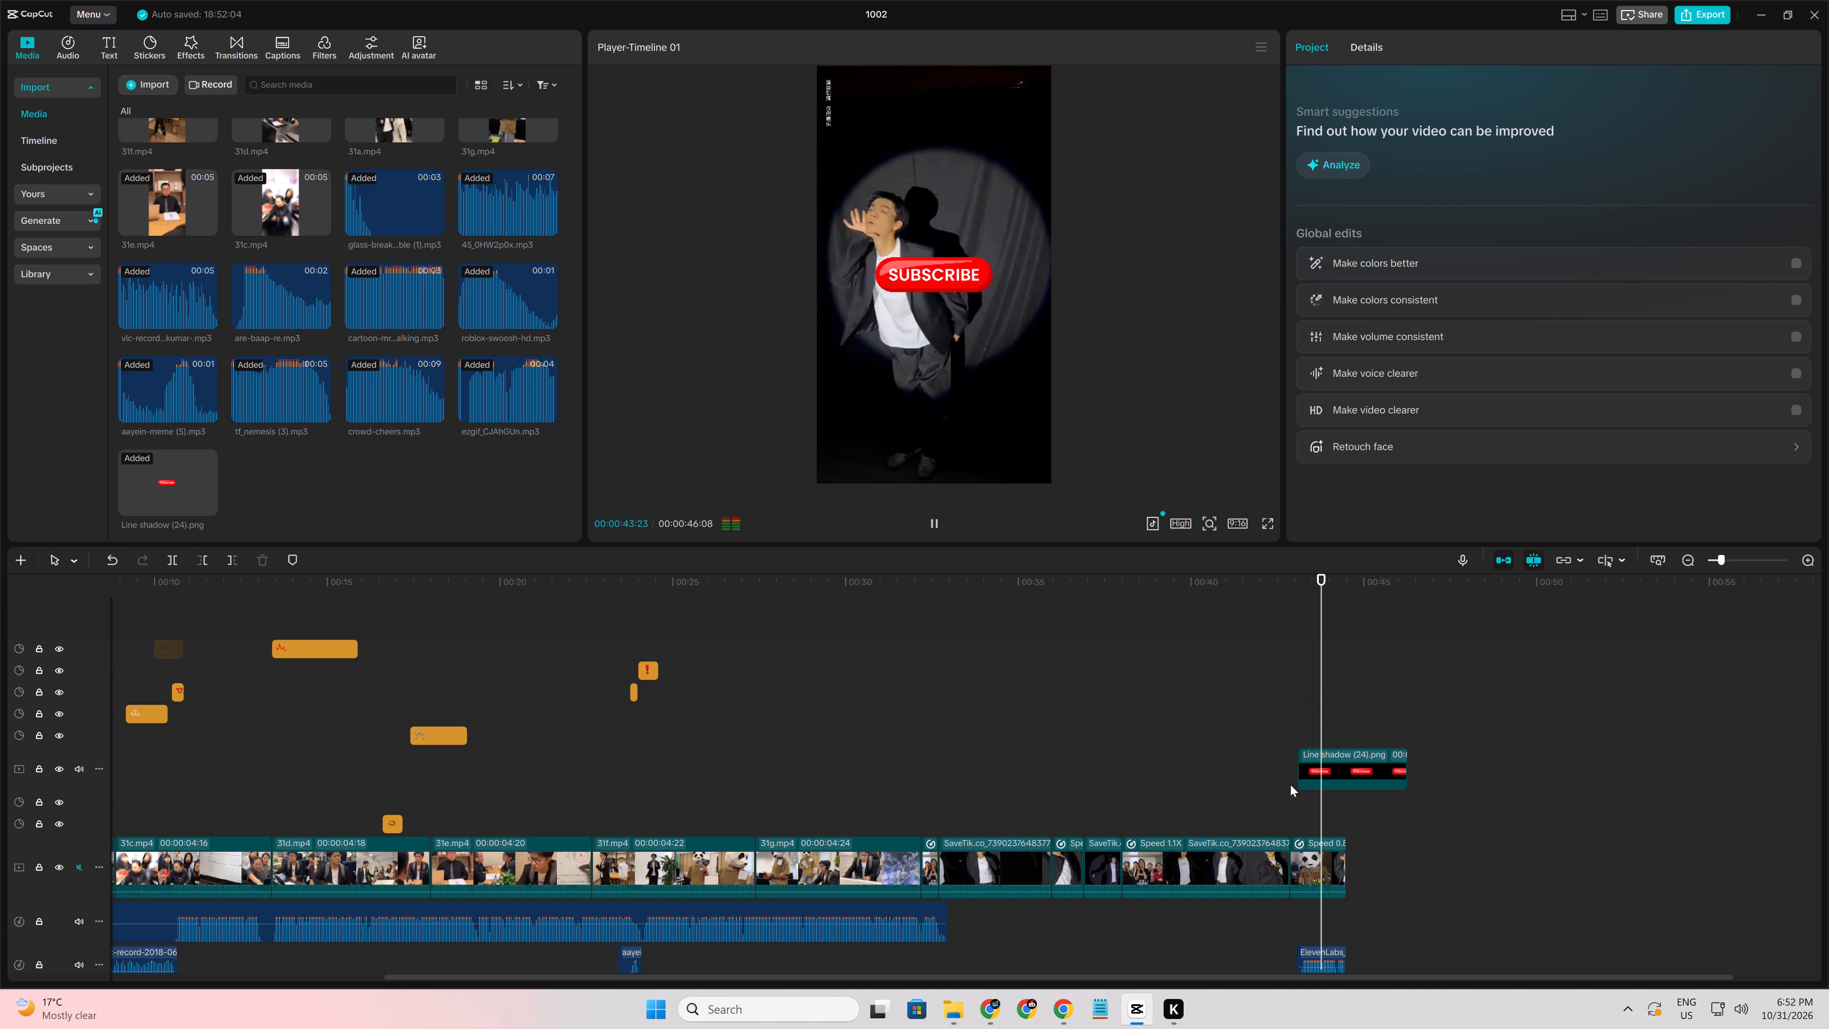
key("space")
Trim the end of the Subscribe overlay to the end of the main video at 00:00:44:15.
left_click(1340, 810)
left_click_drag(1340, 810, 1349, 810)
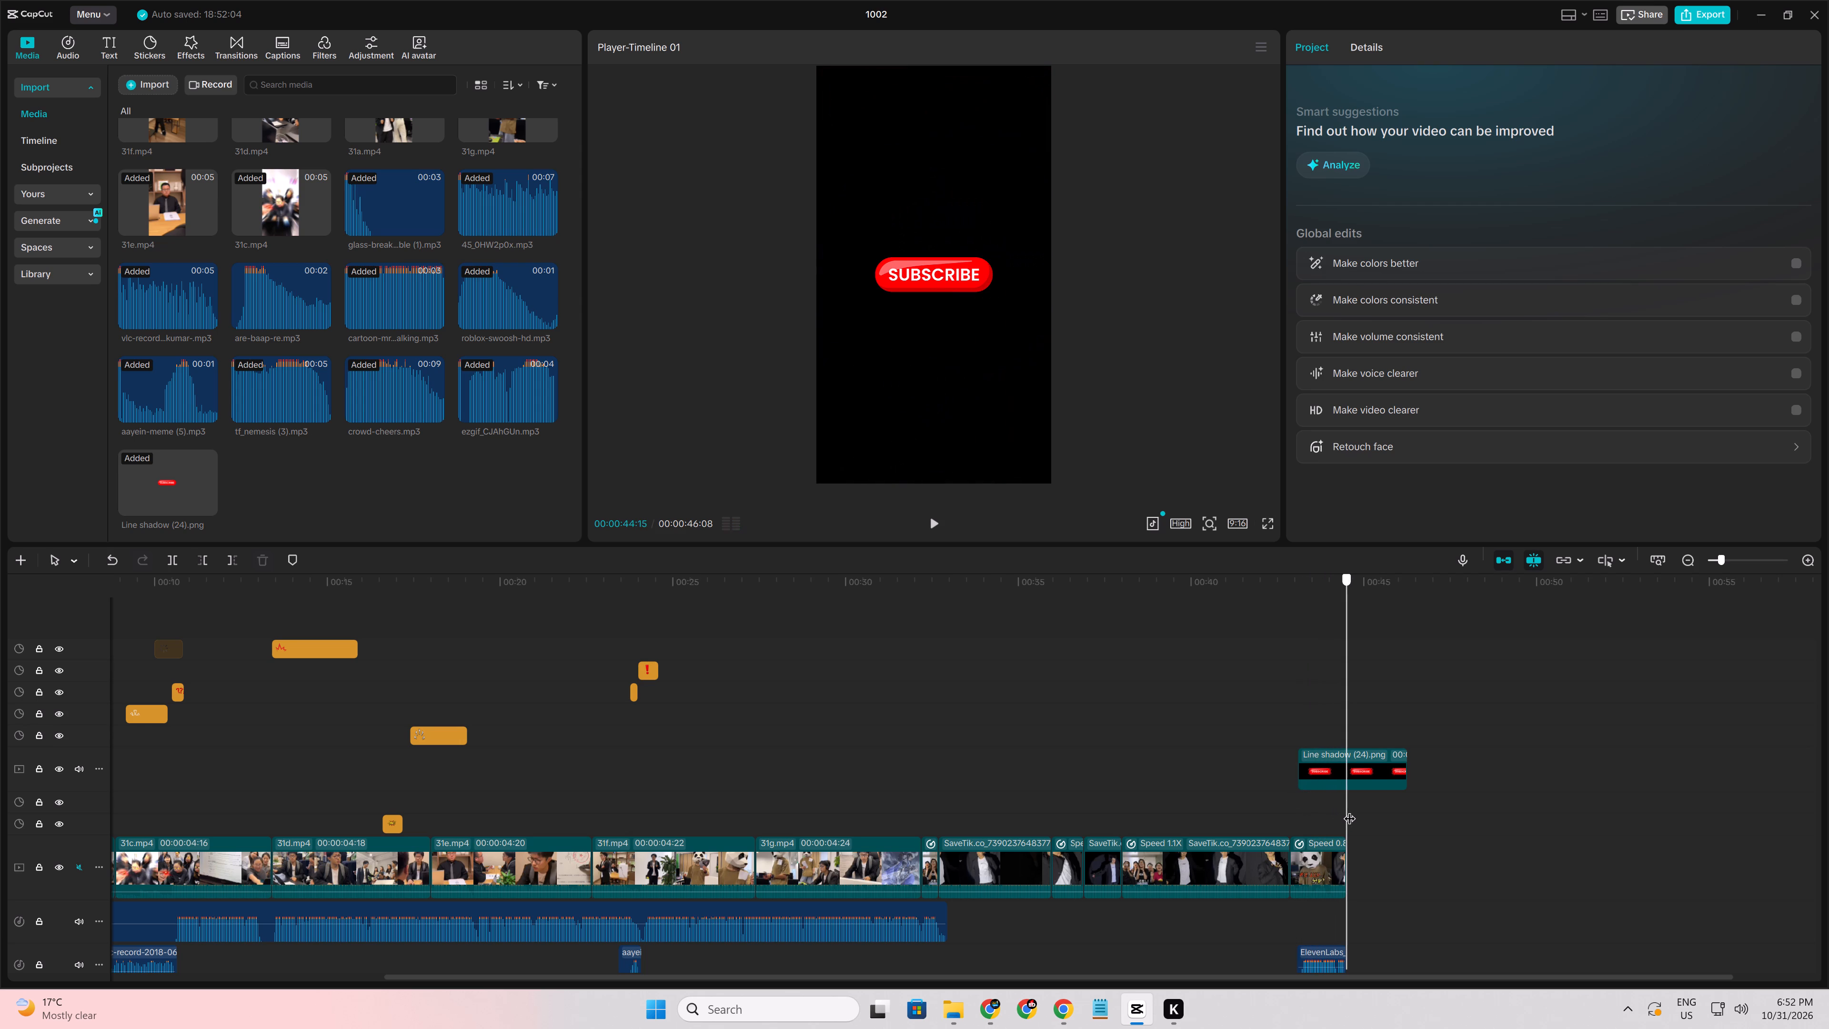
left_click_drag(1349, 810, 1350, 810)
left_click(1343, 783)
key("w")
Scale the Subscribe graphic to 73%, move it down the frame to X 0, Y -510, and replay the ending.
double_click(1296, 796)
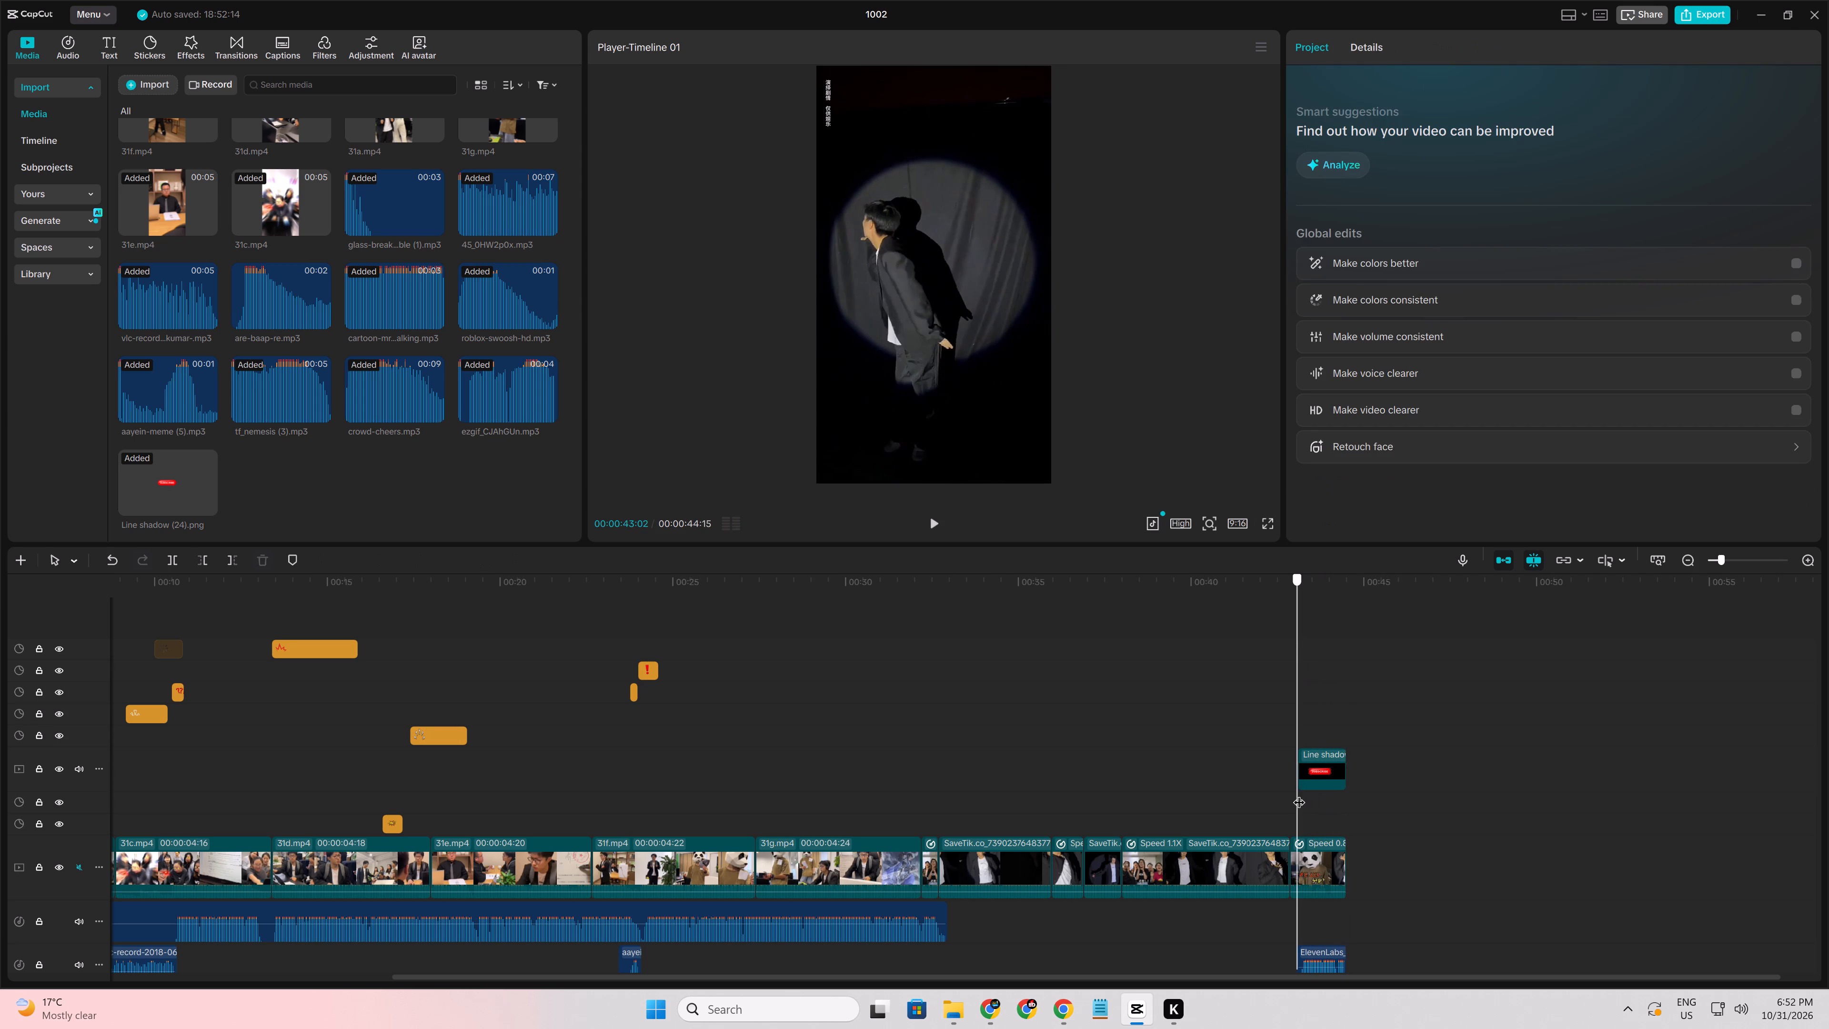
left_click(1309, 772)
key("space")
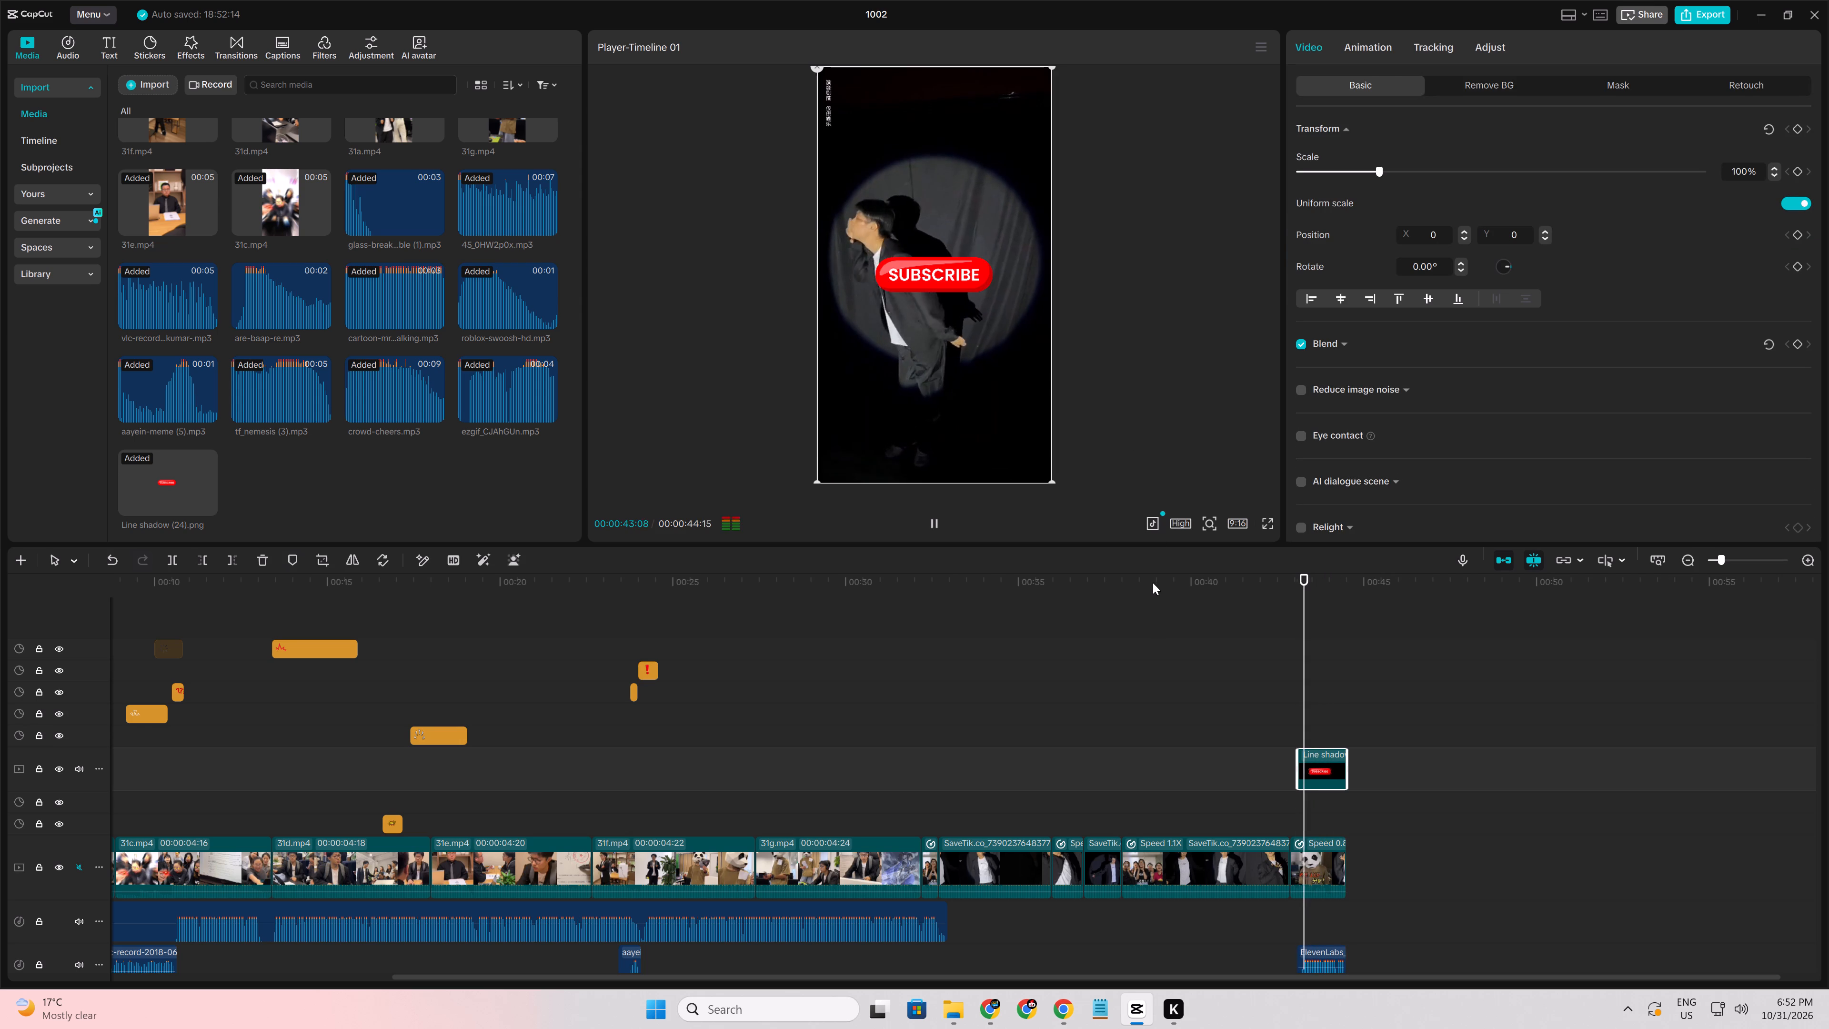
key("space")
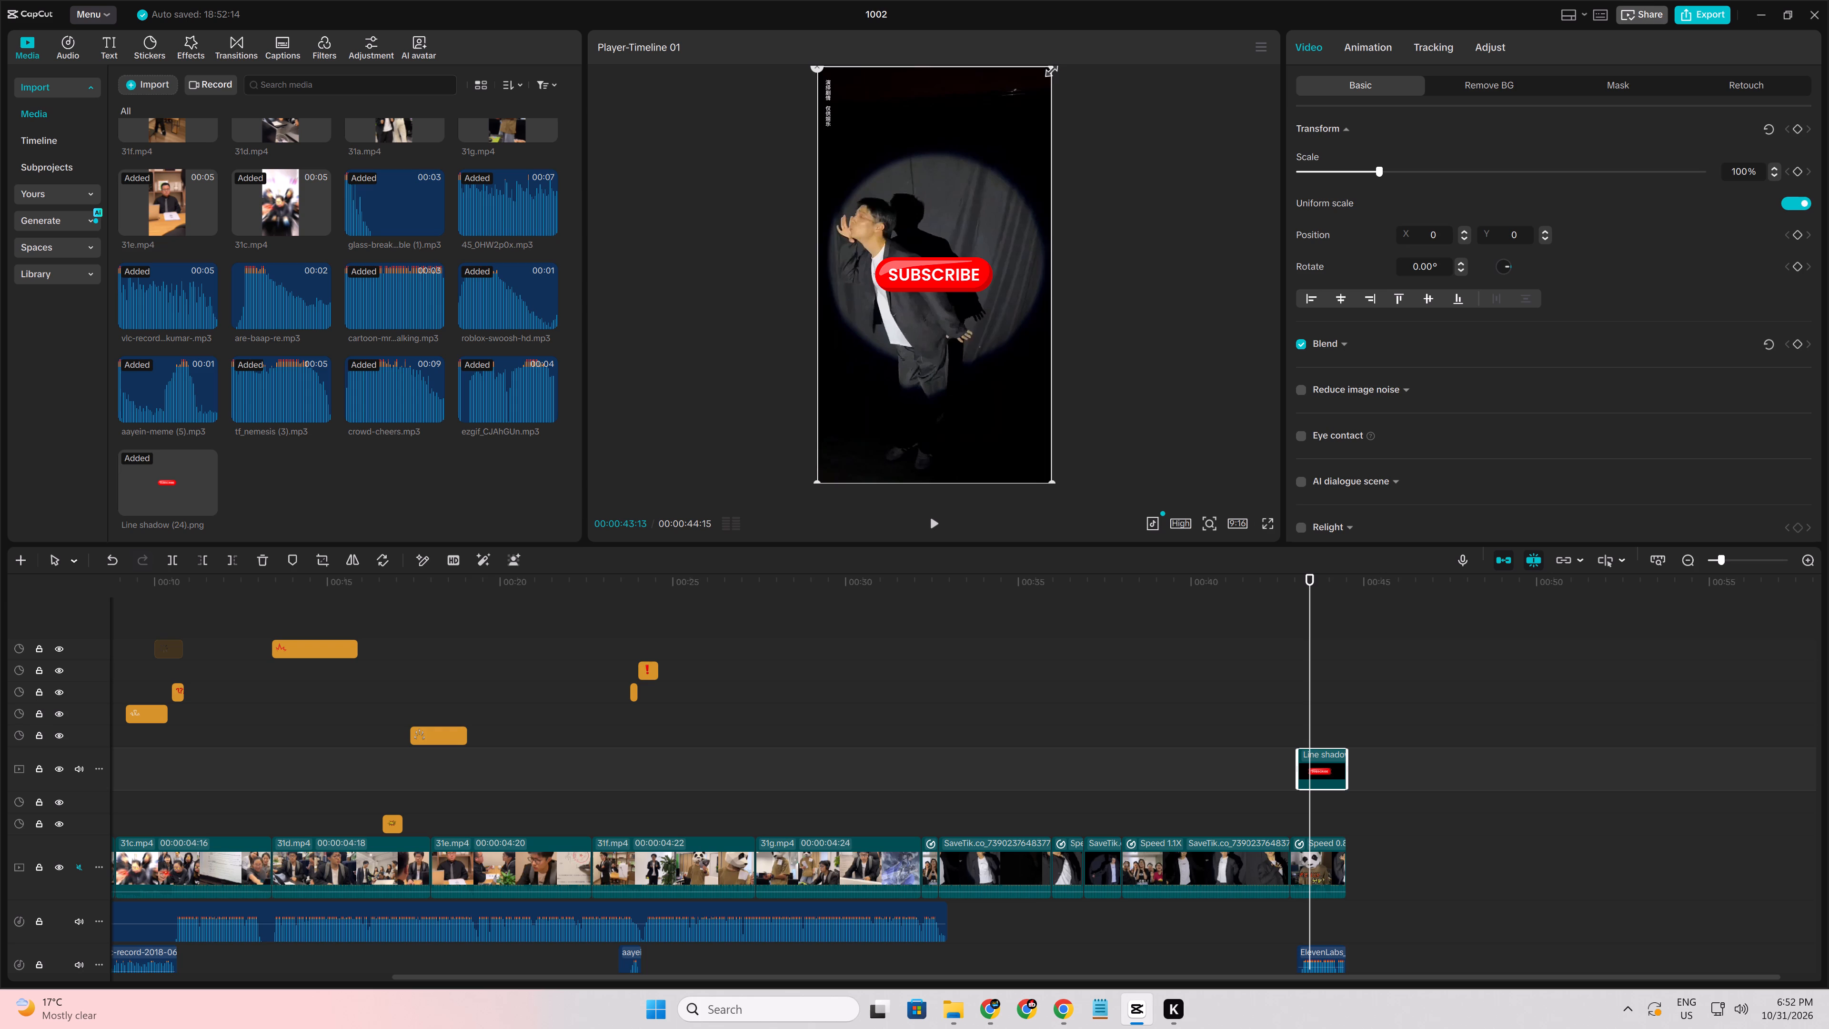
left_click_drag(1048, 68, 995, 142)
left_click_drag(935, 247, 927, 295)
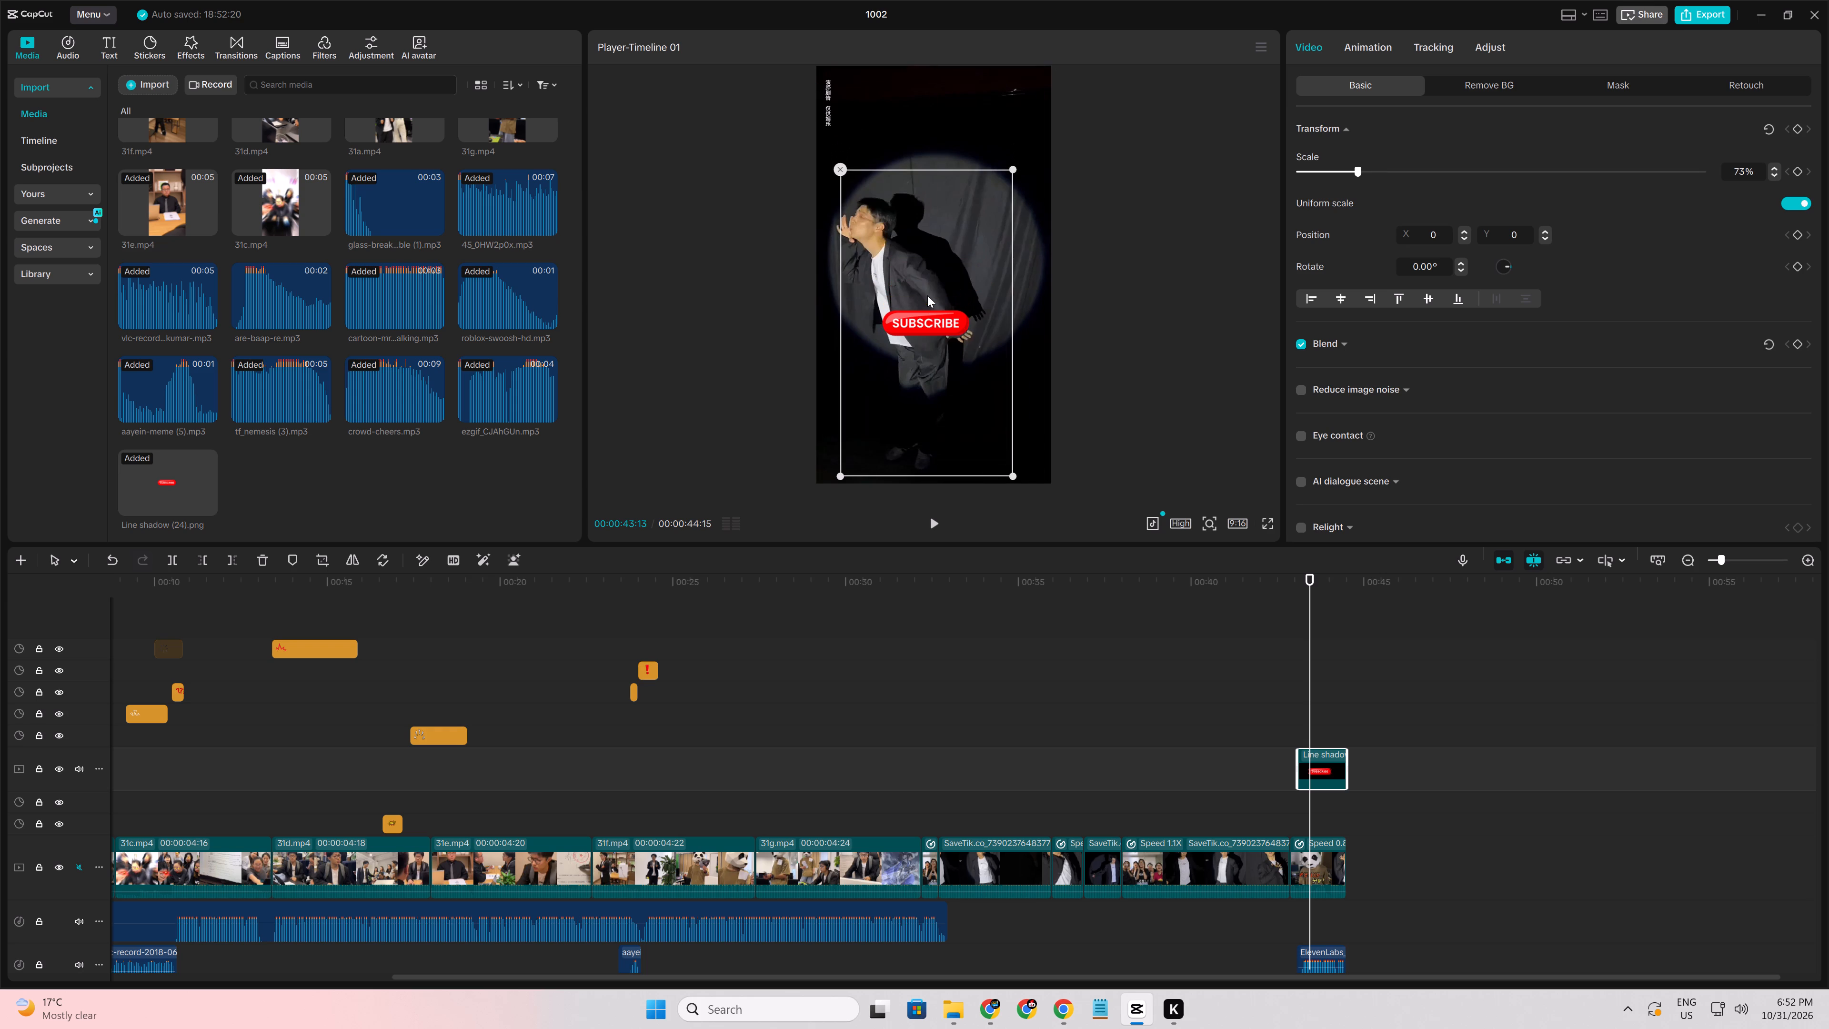
left_click_drag(927, 295, 937, 299)
left_click(1267, 728)
key("space")
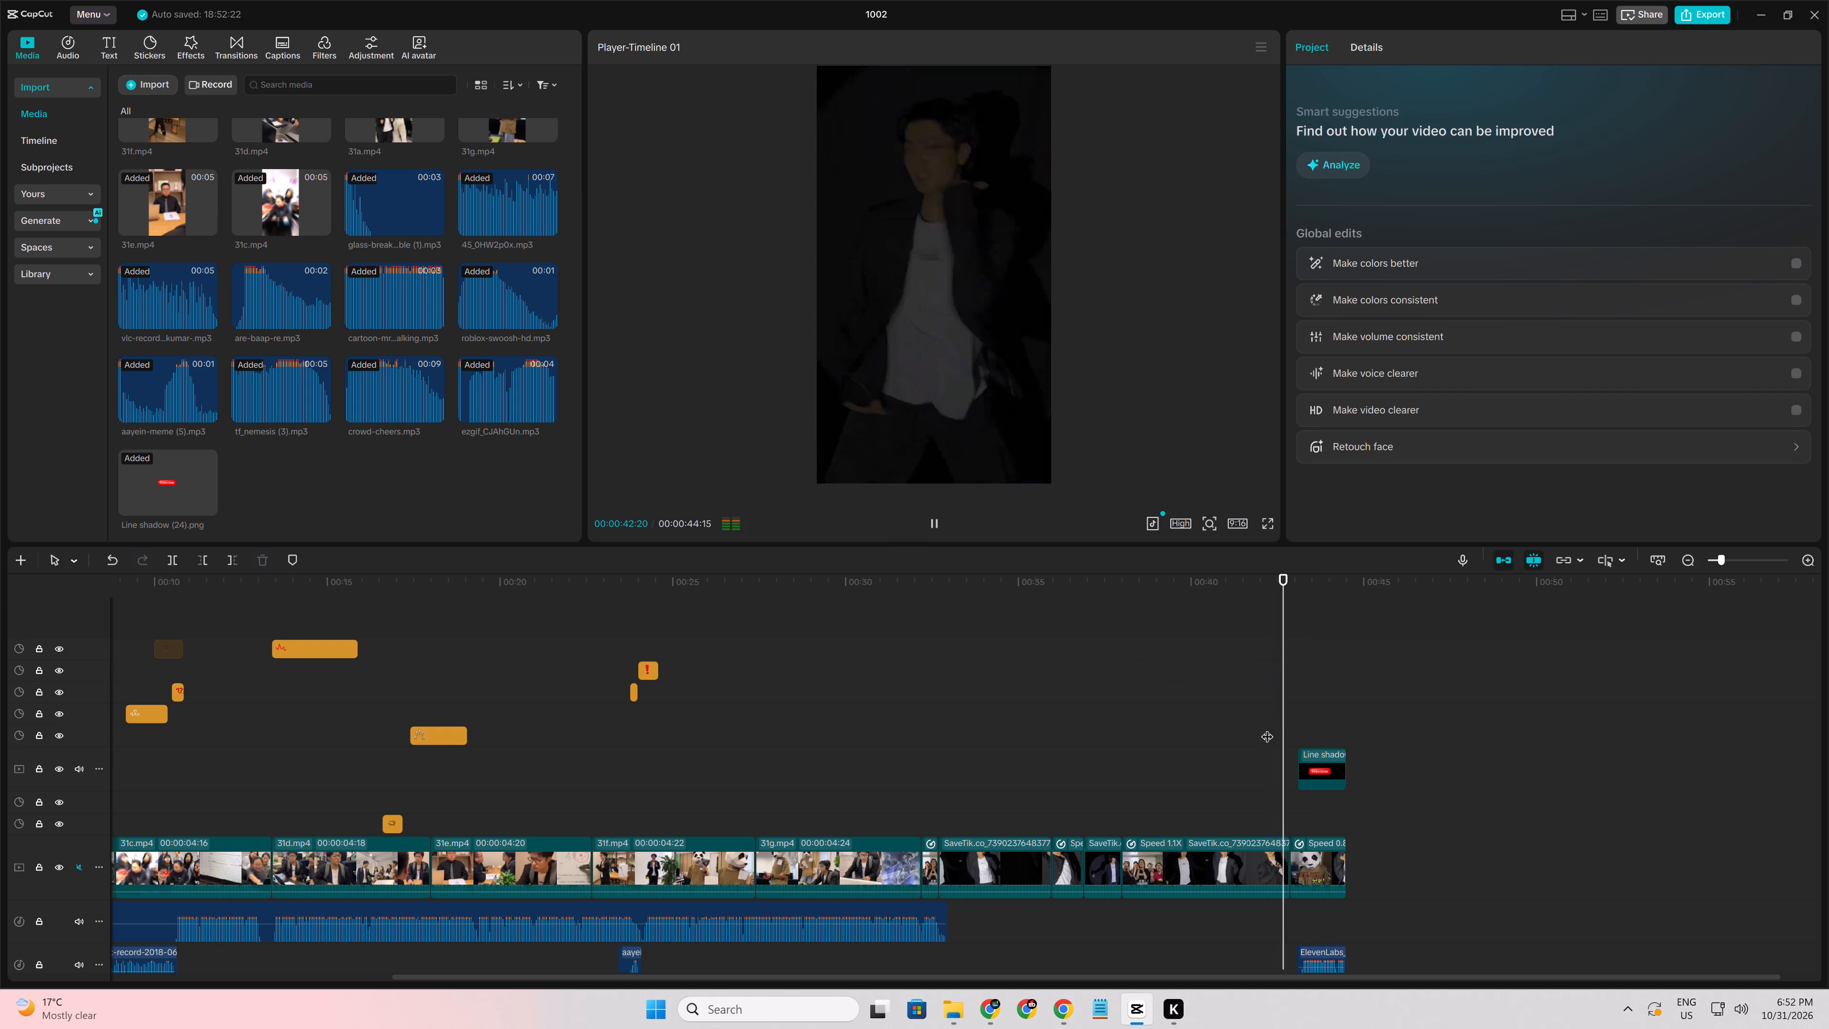
key("space")
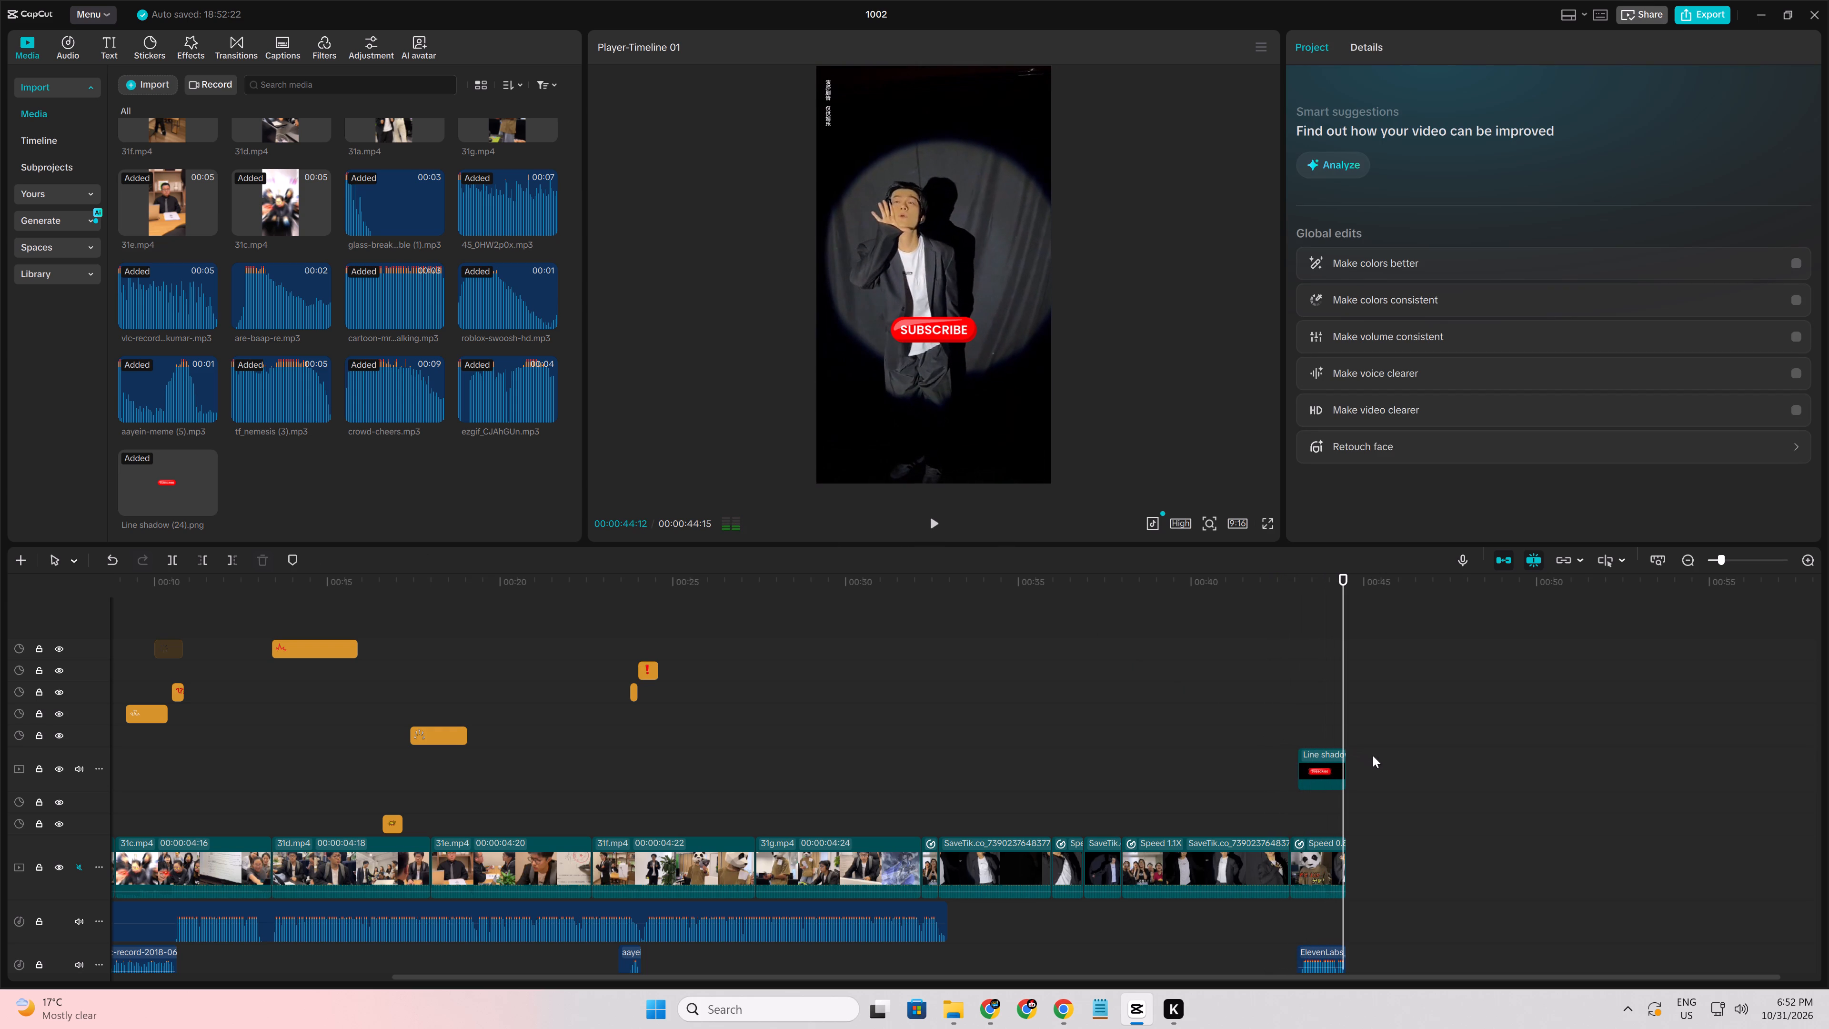
Add a Transform keyframe at 00:00:43:03 on the Subscribe overlay and raise its scale to 87% at 00:00:43:06.
left_click(1293, 757)
left_click_drag(1293, 757, 1298, 758)
left_click(1312, 764)
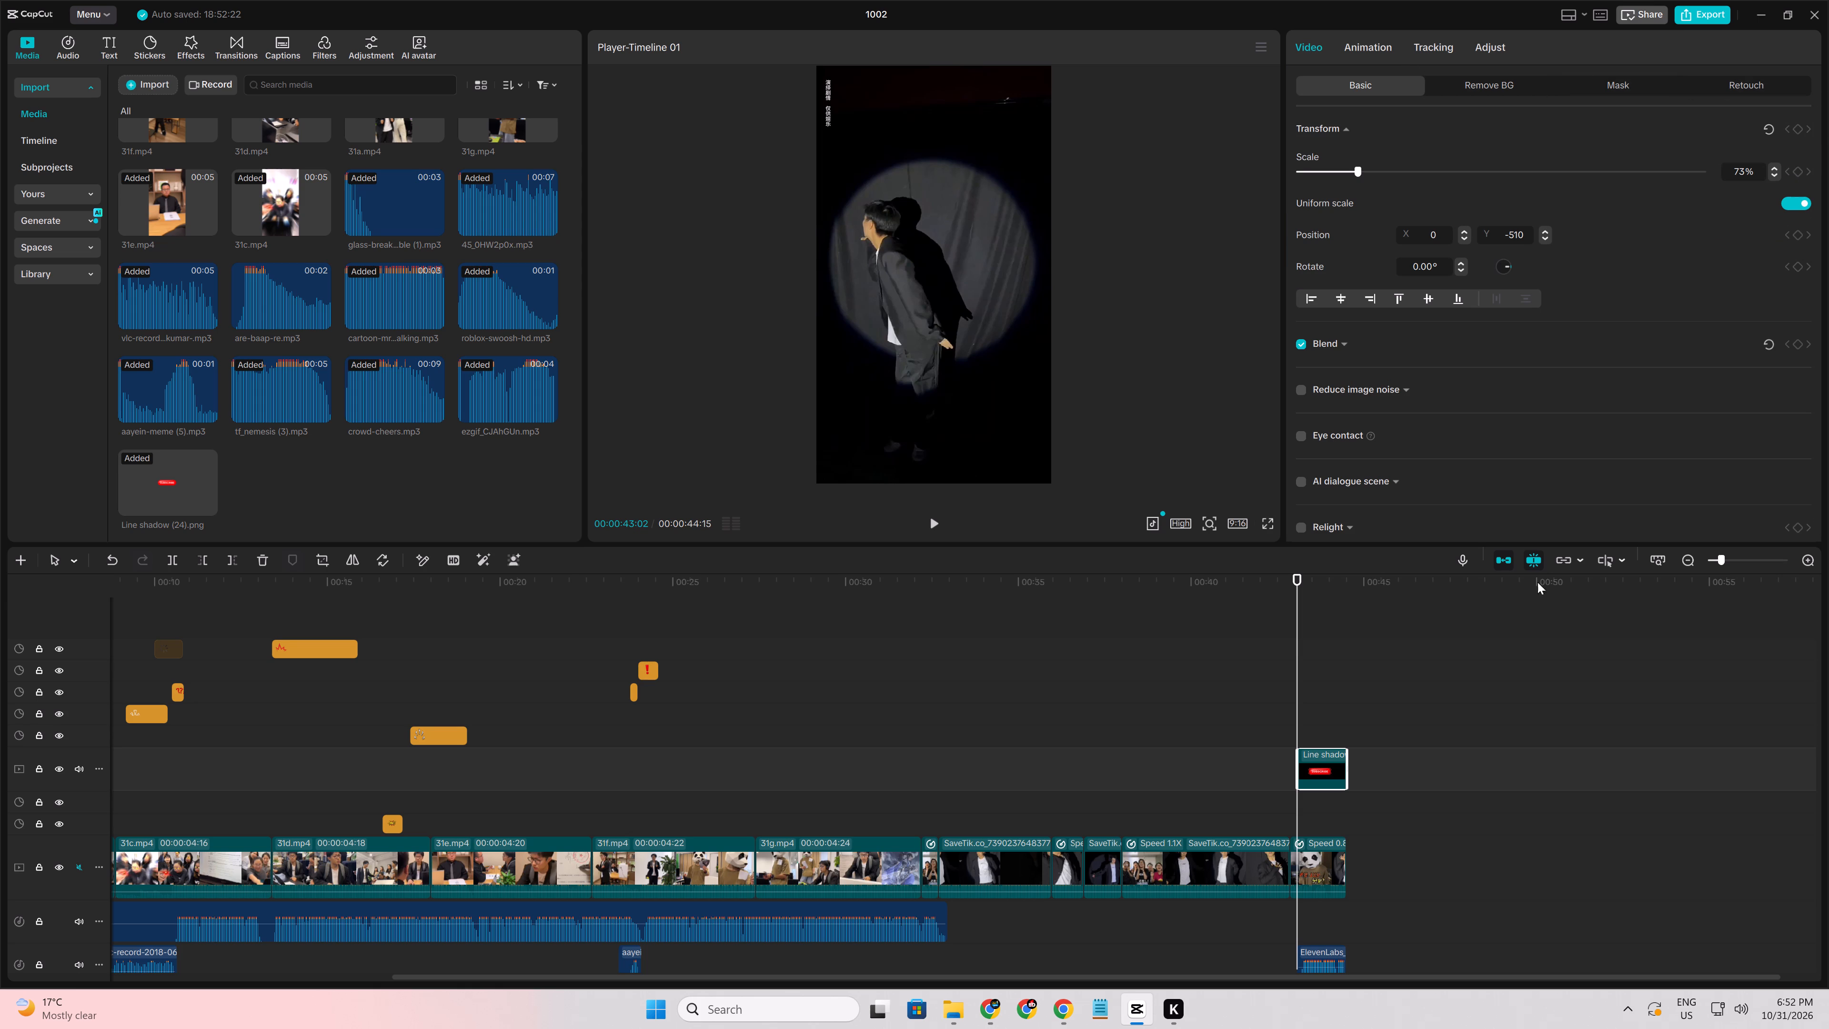
key("Right")
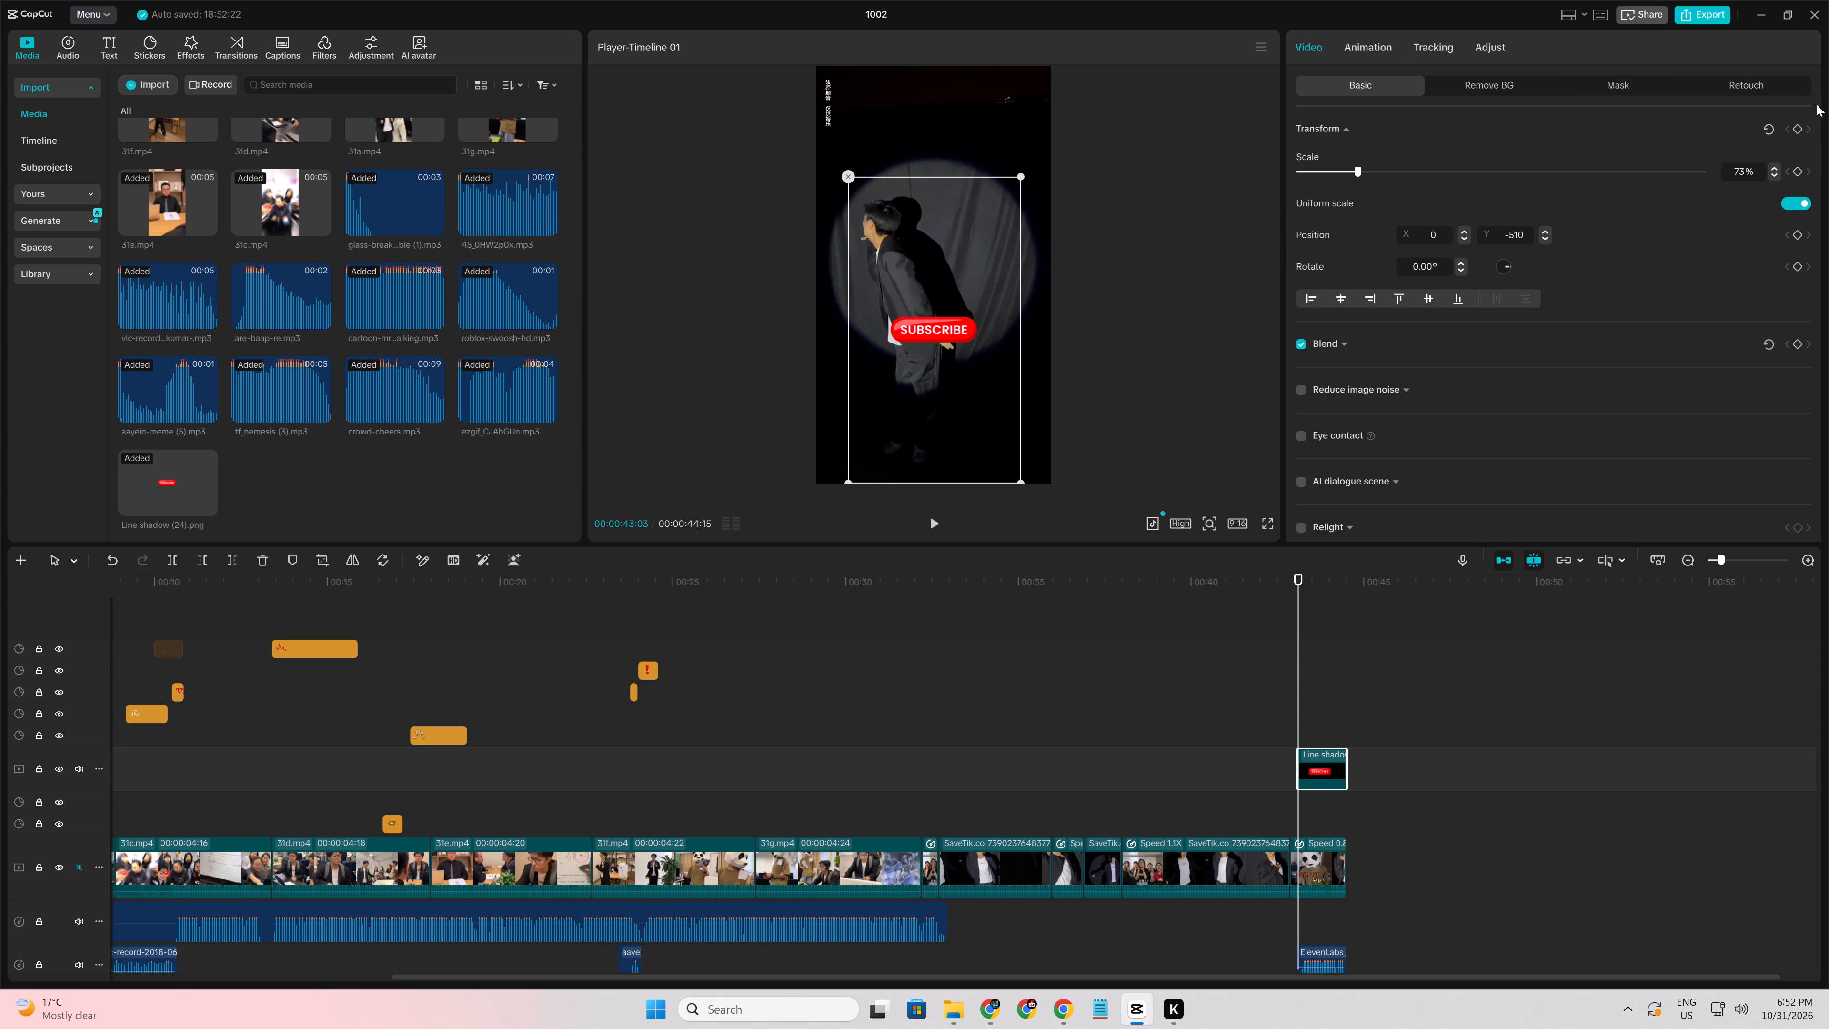
left_click(1796, 135)
key("Right")
key("Right")
key("Right")
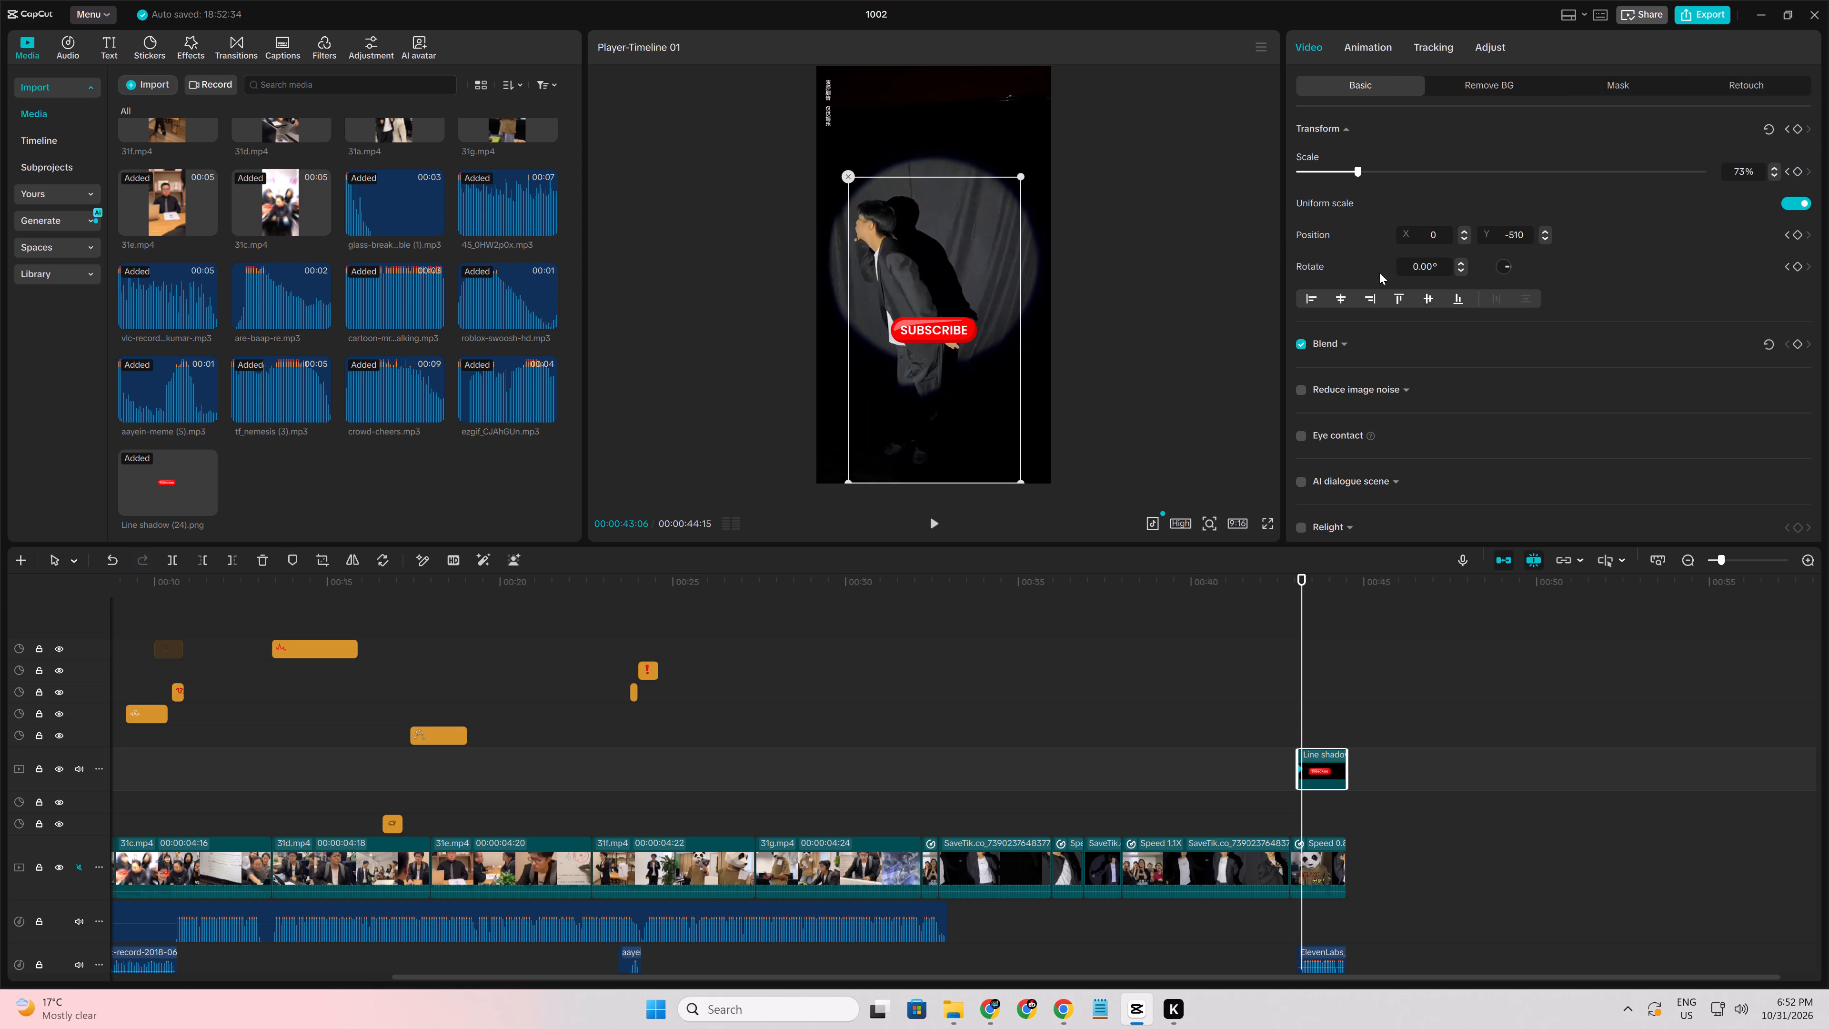
left_click_drag(1364, 176, 1369, 175)
Continue the Subscribe overlay's pulse after 00:00:43:06 with alternating smaller and larger scale keyframes, including 79% at 00:00:43:11 and a drop to 76%.
key("Right")
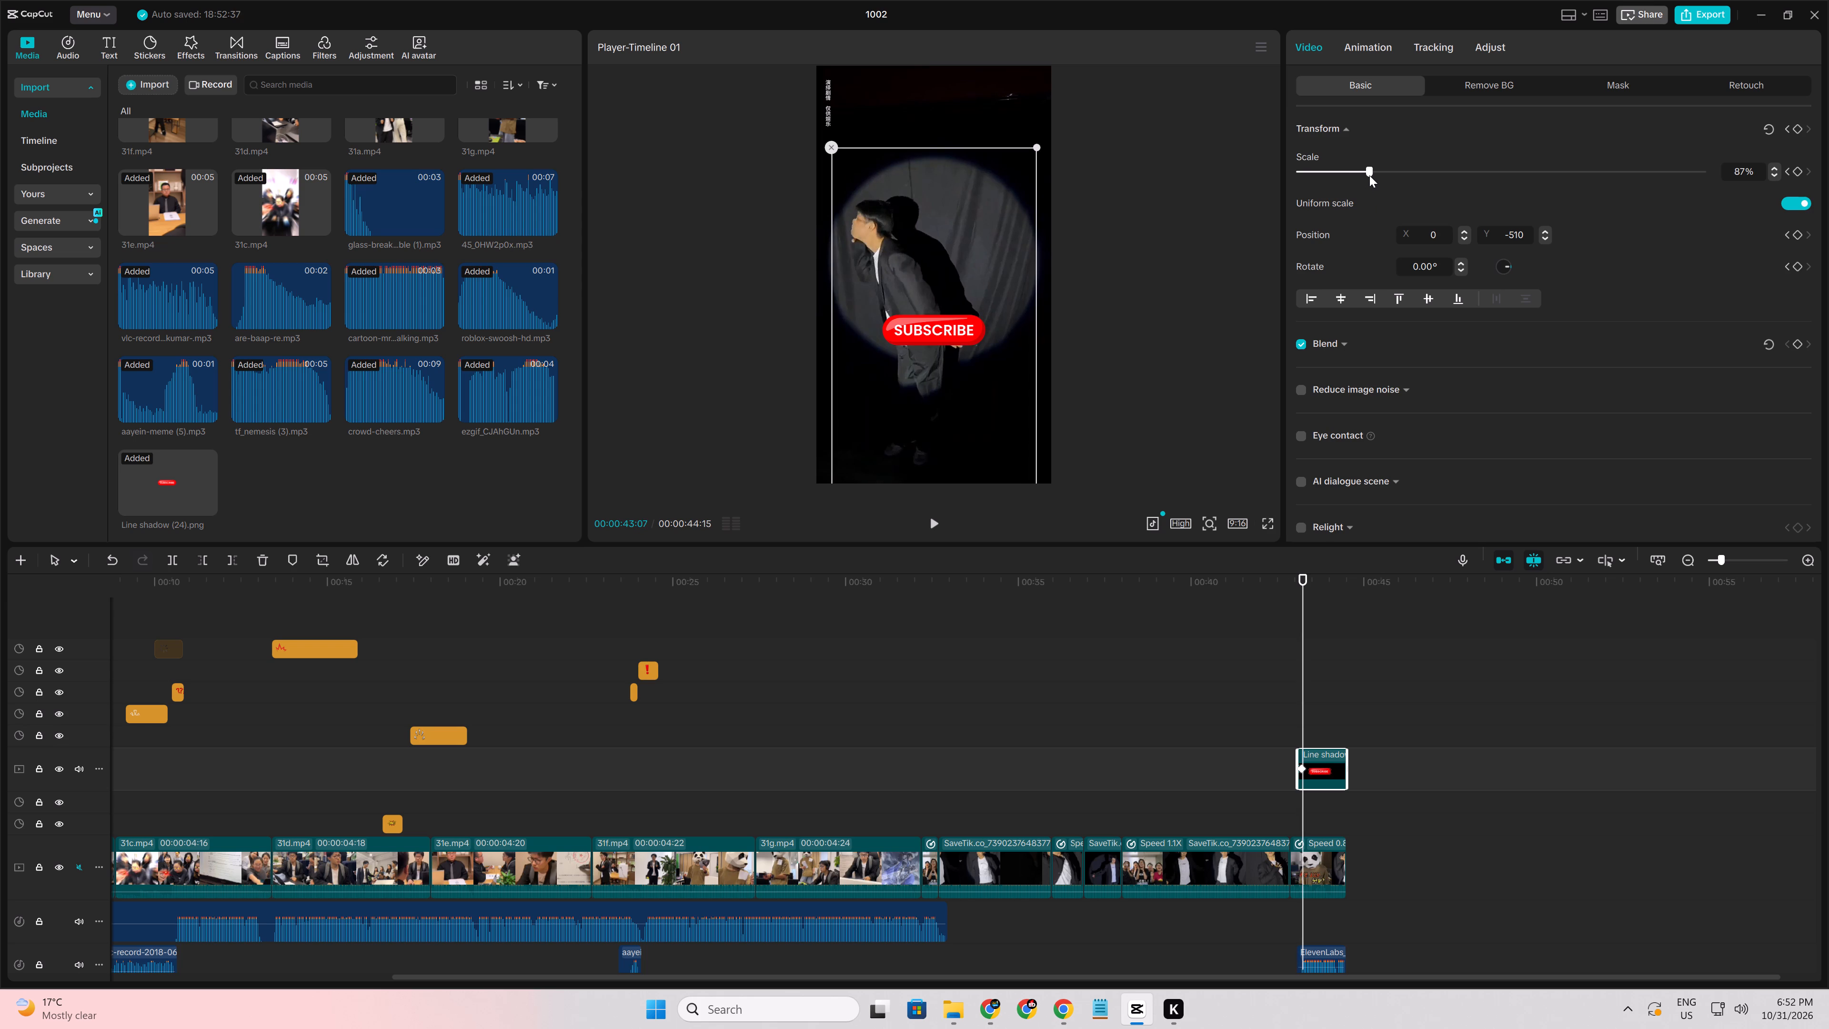
key("Right")
left_click_drag(1369, 175, 1362, 176)
key("Right")
key("Right")
key("Right")
left_click_drag(1362, 176, 1363, 176)
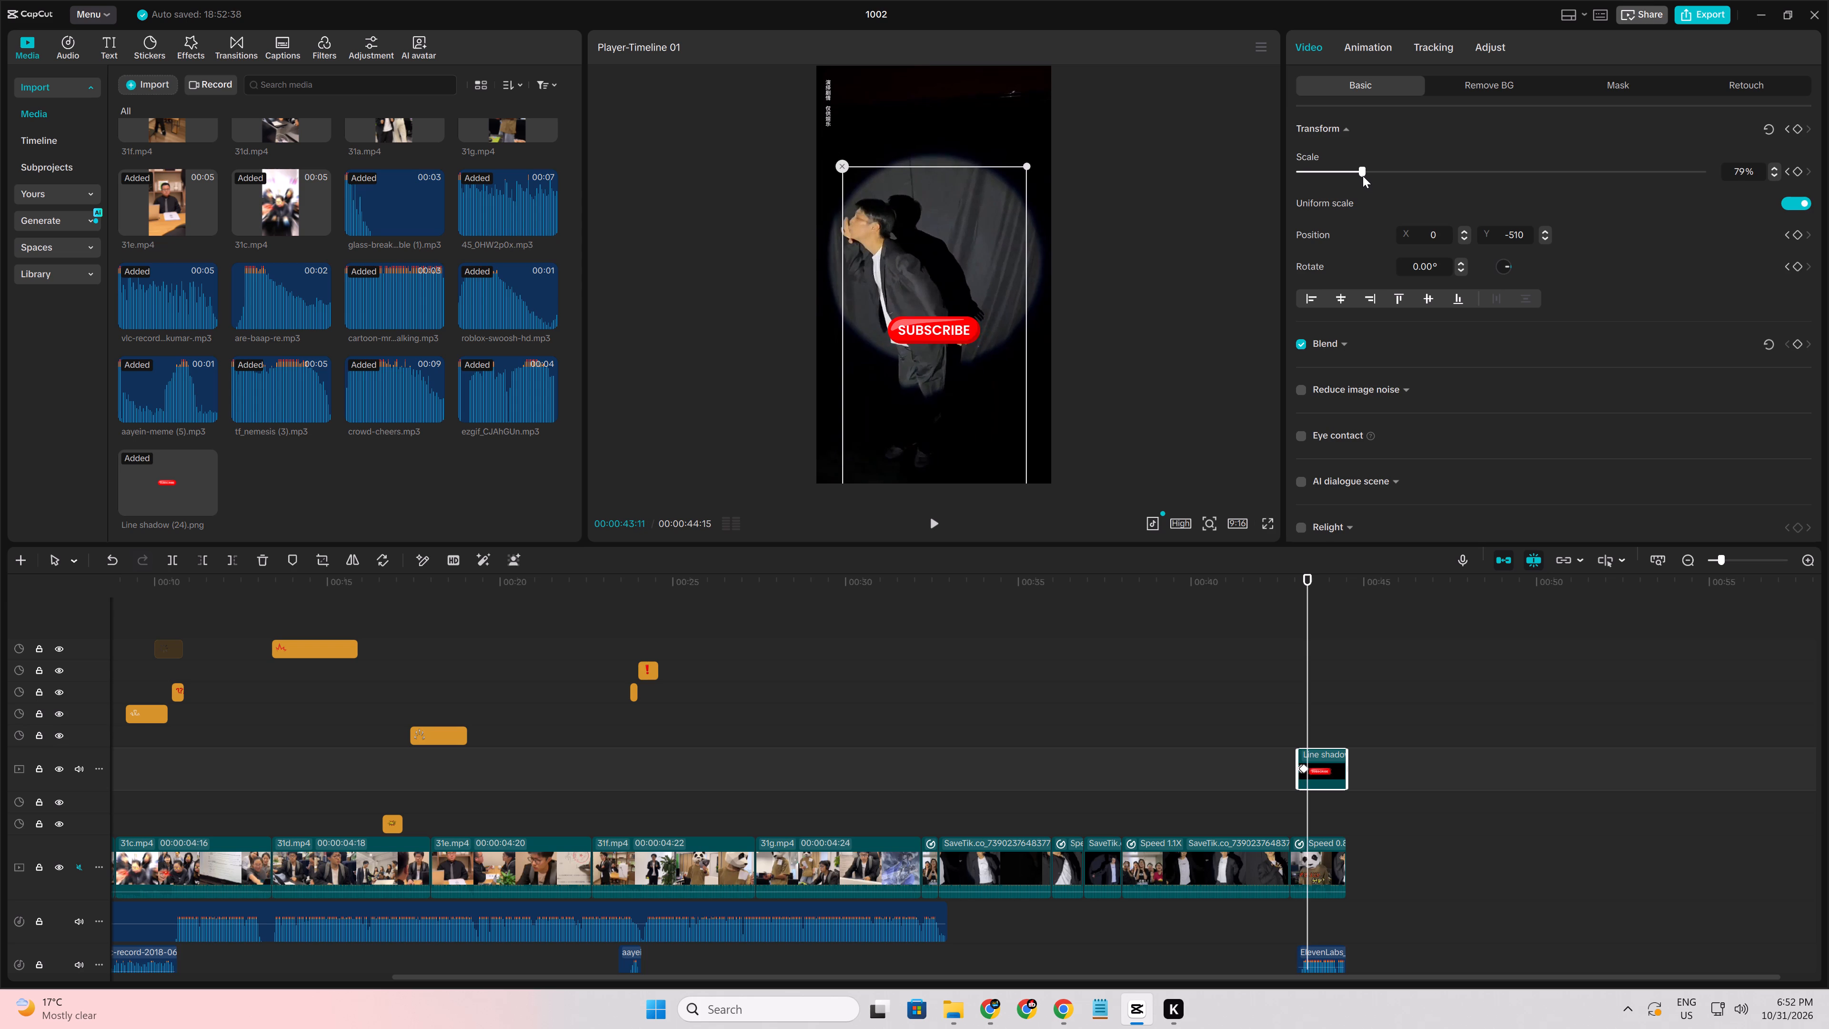
left_click_drag(1363, 176, 1373, 177)
key("Right")
key("Right")
key("Right")
left_click_drag(1373, 177, 1360, 180)
Add the last pulse keyframes on the Subscribe overlay, enlarging it to 95% around 00:00:43:19 and reducing its scale again.
key("Right")
key("Right")
key("Right")
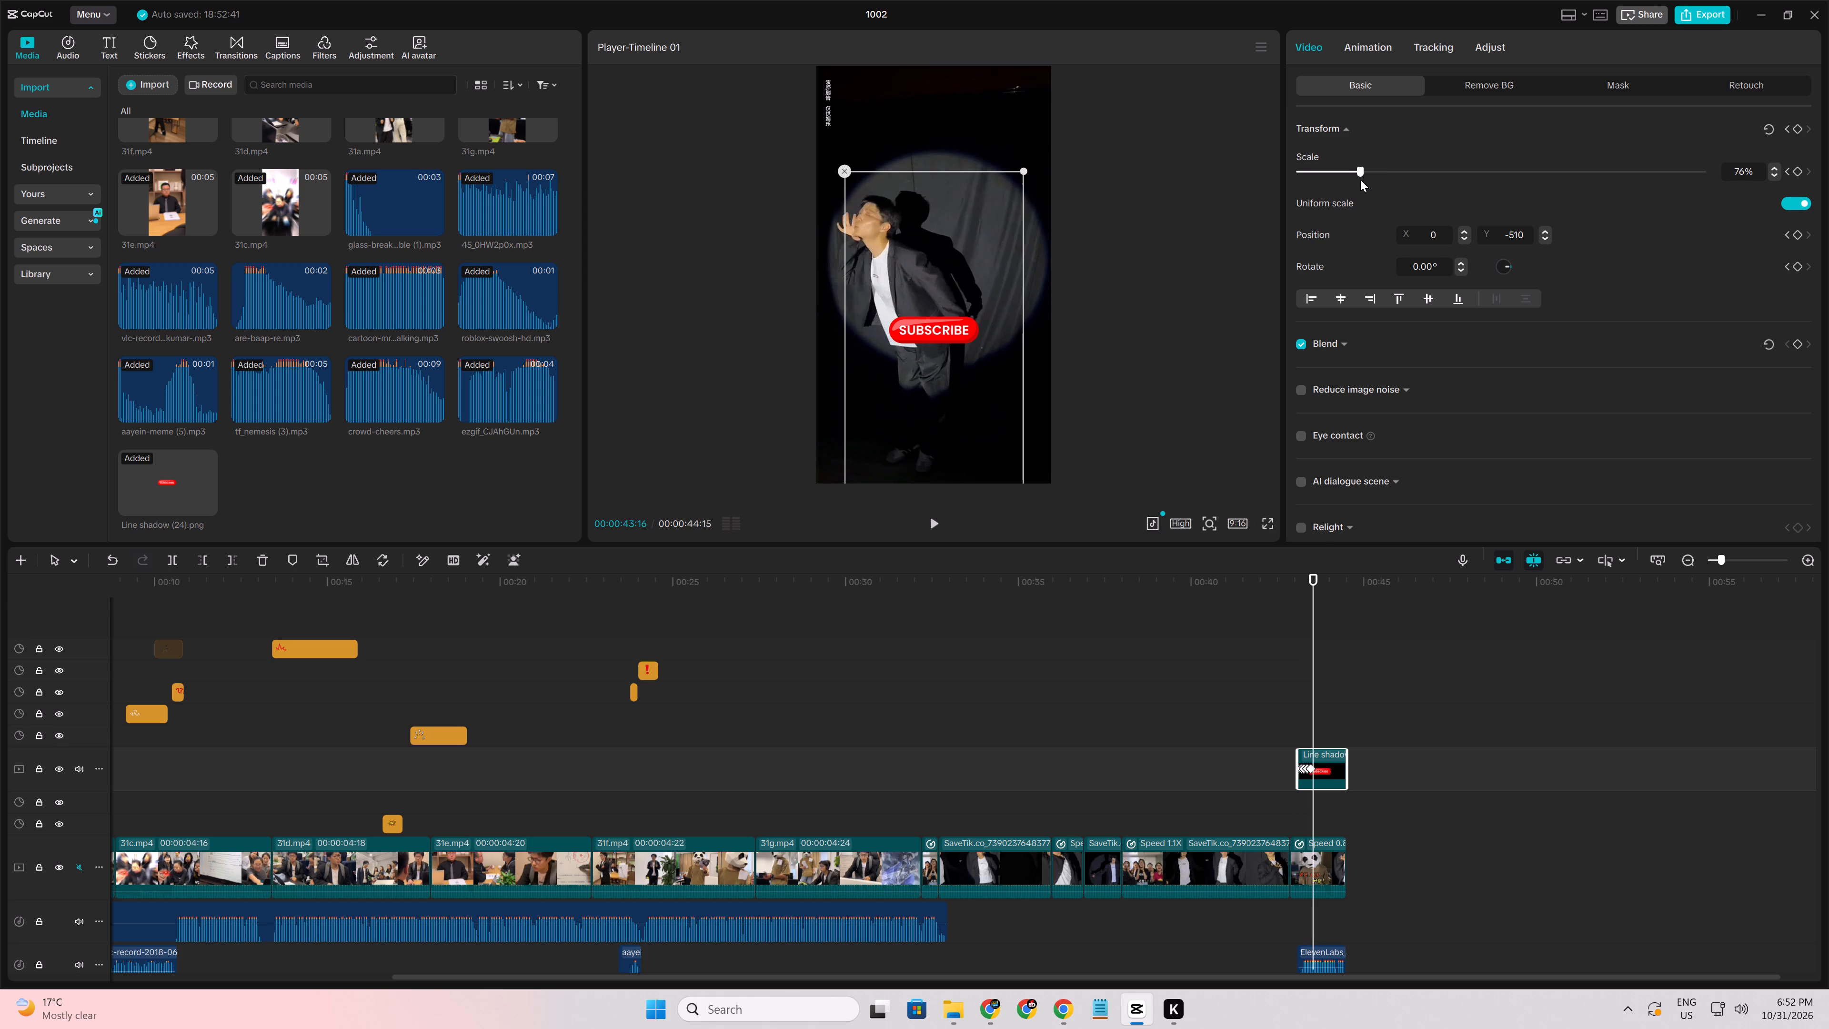
left_click_drag(1360, 180, 1376, 181)
key("Right")
key("Right")
left_click_drag(1376, 181, 1367, 183)
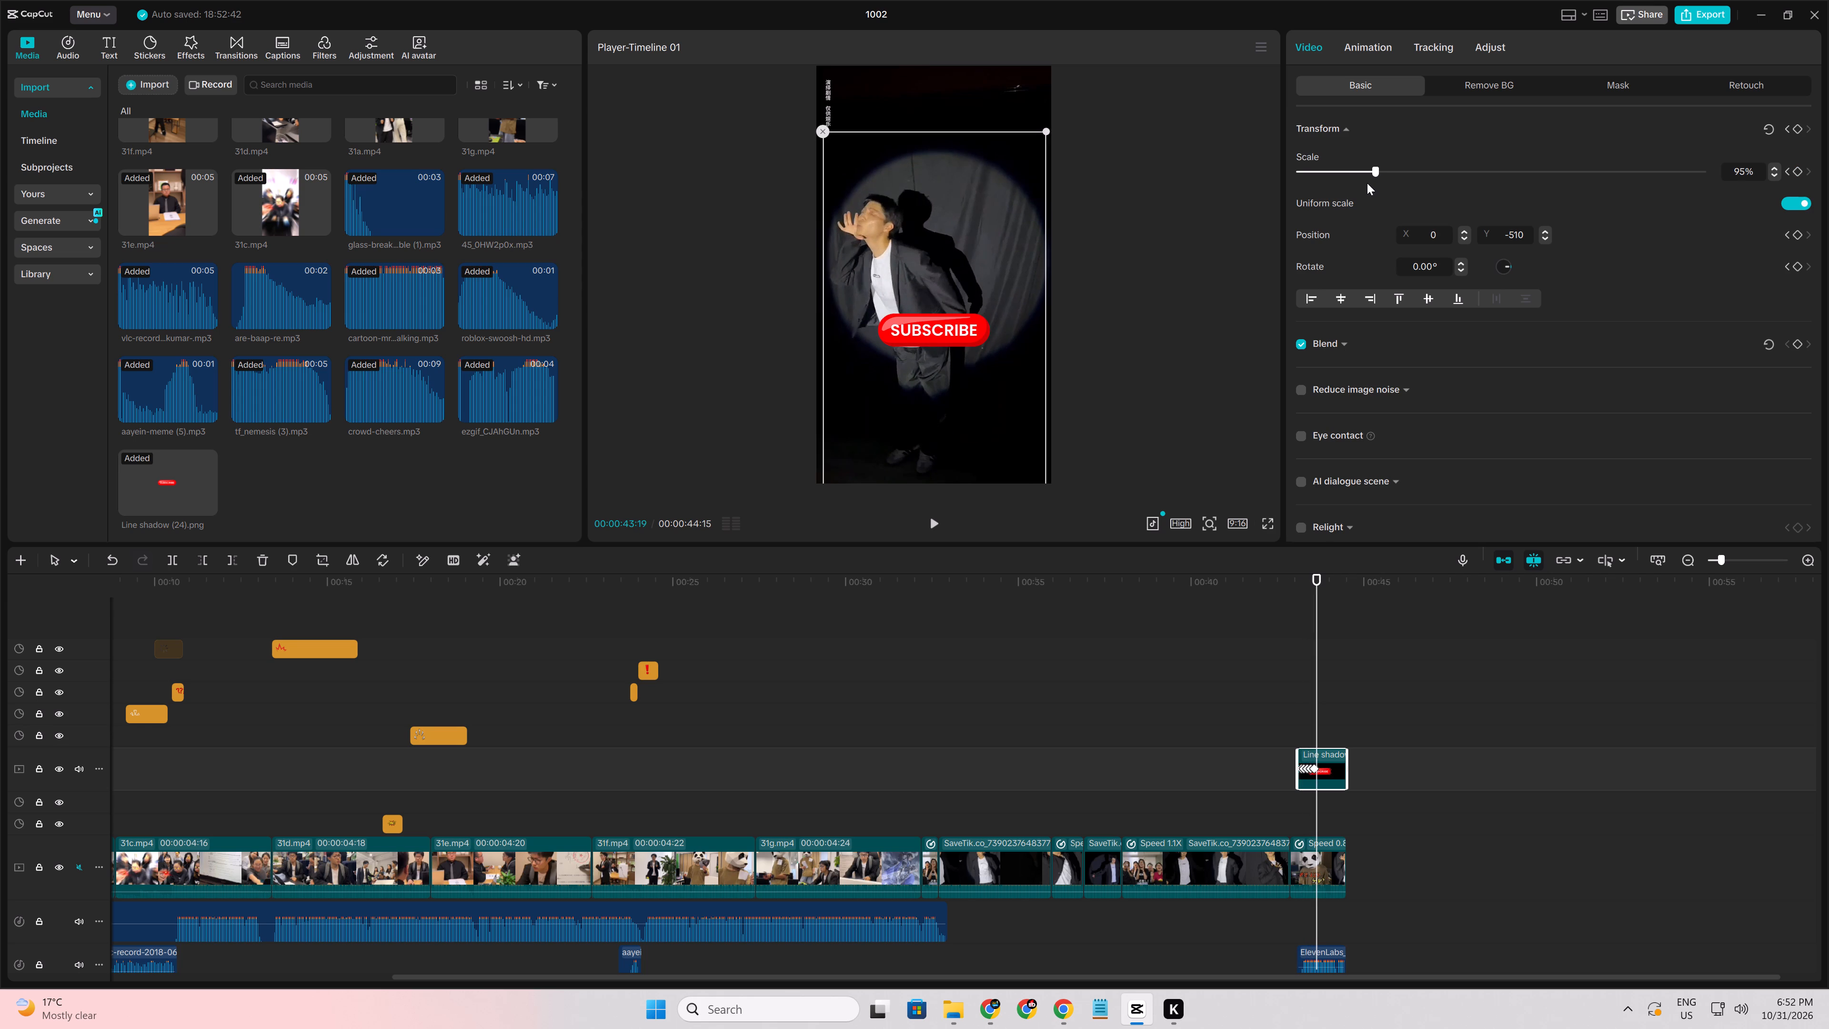
left_click_drag(1367, 183, 1359, 184)
left_click_drag(1372, 173, 1368, 173)
Replay the final dancer shot to check the pulsing Subscribe graphic.
left_click(1274, 728)
key("space")
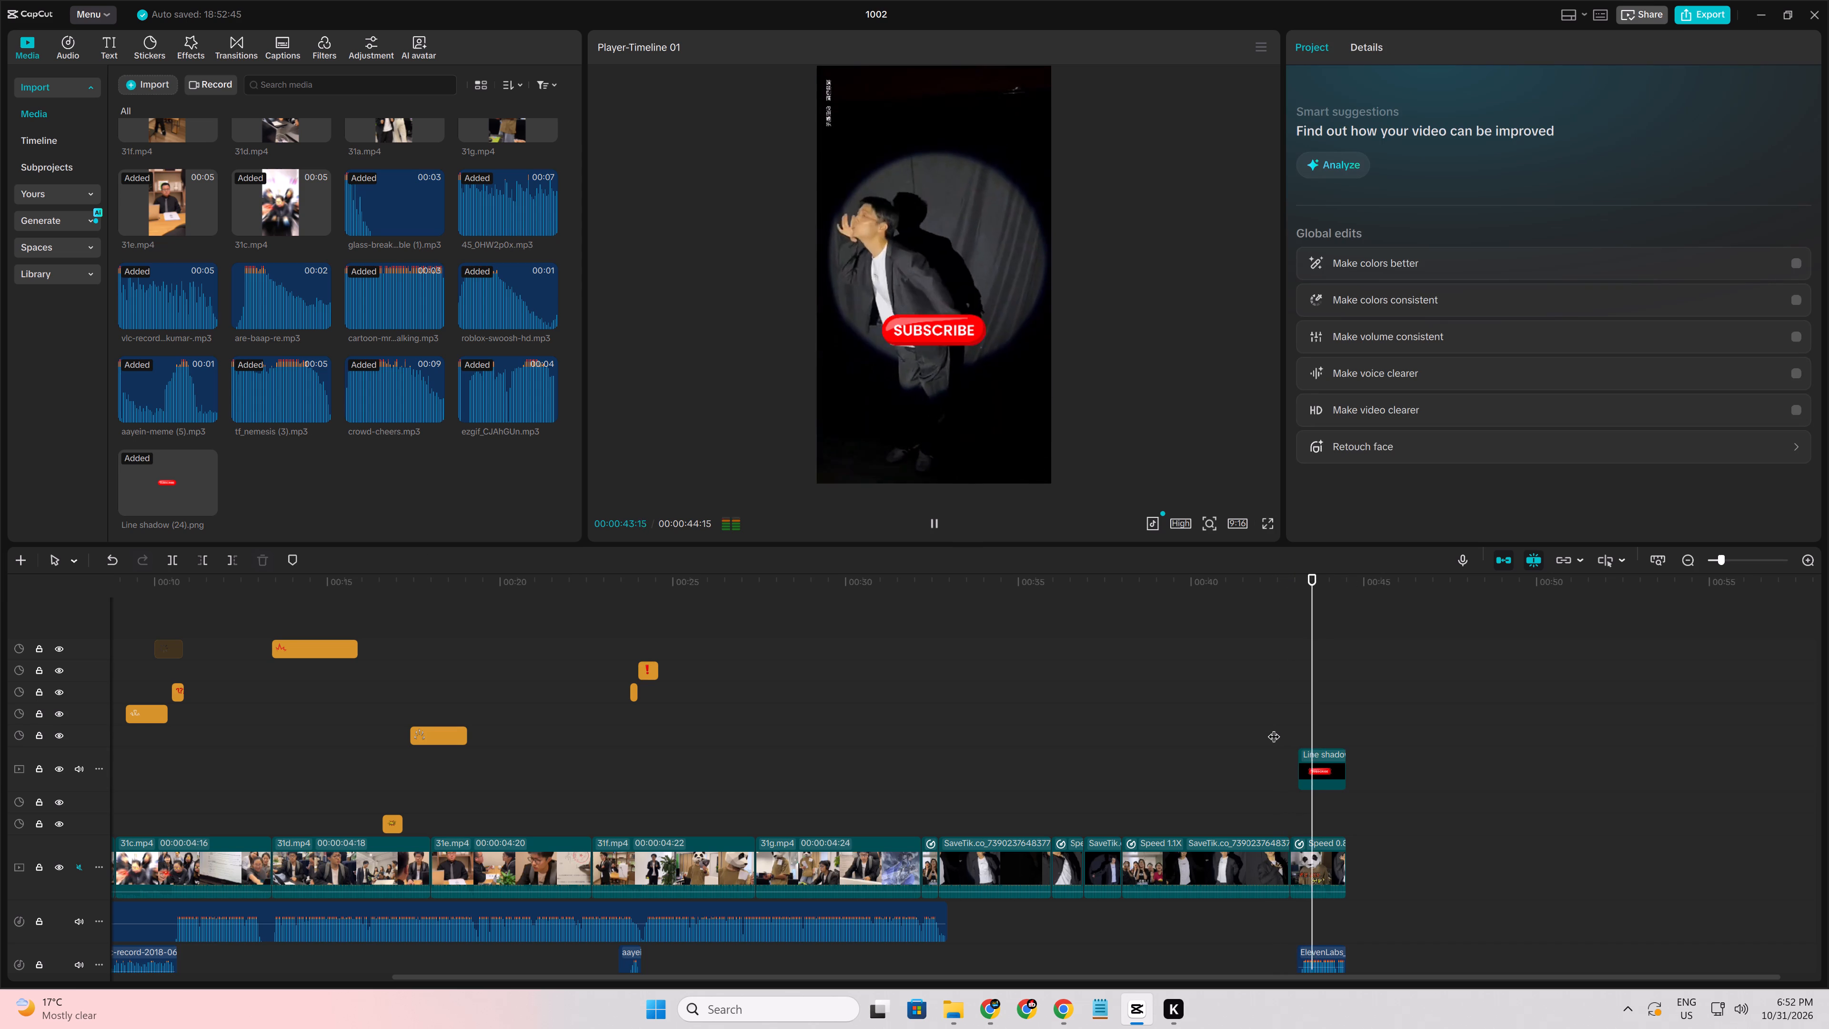
Play the video from the beginning to about 00:00:14:01 to review the edited office scenes, stickers and sound.
scroll(1274, 728, "down", 4)
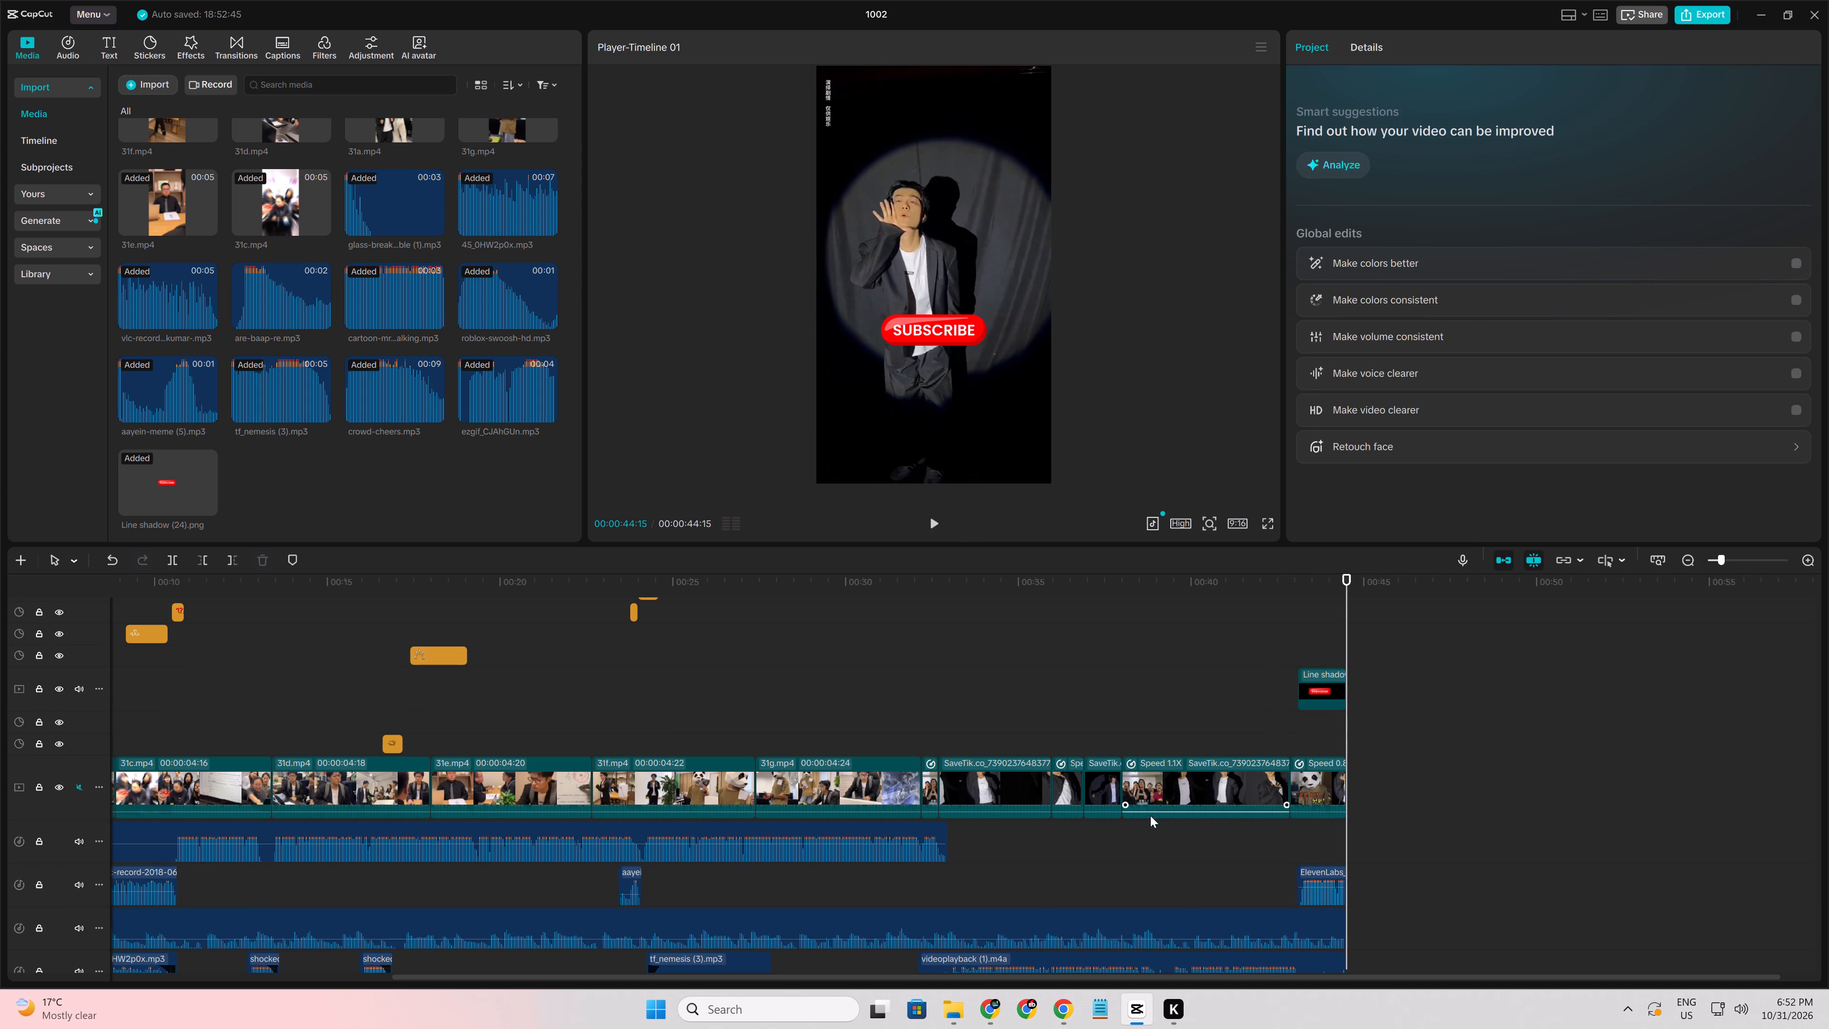
left_click(1157, 873)
left_click_drag(1157, 873, 0, 855)
key("space")
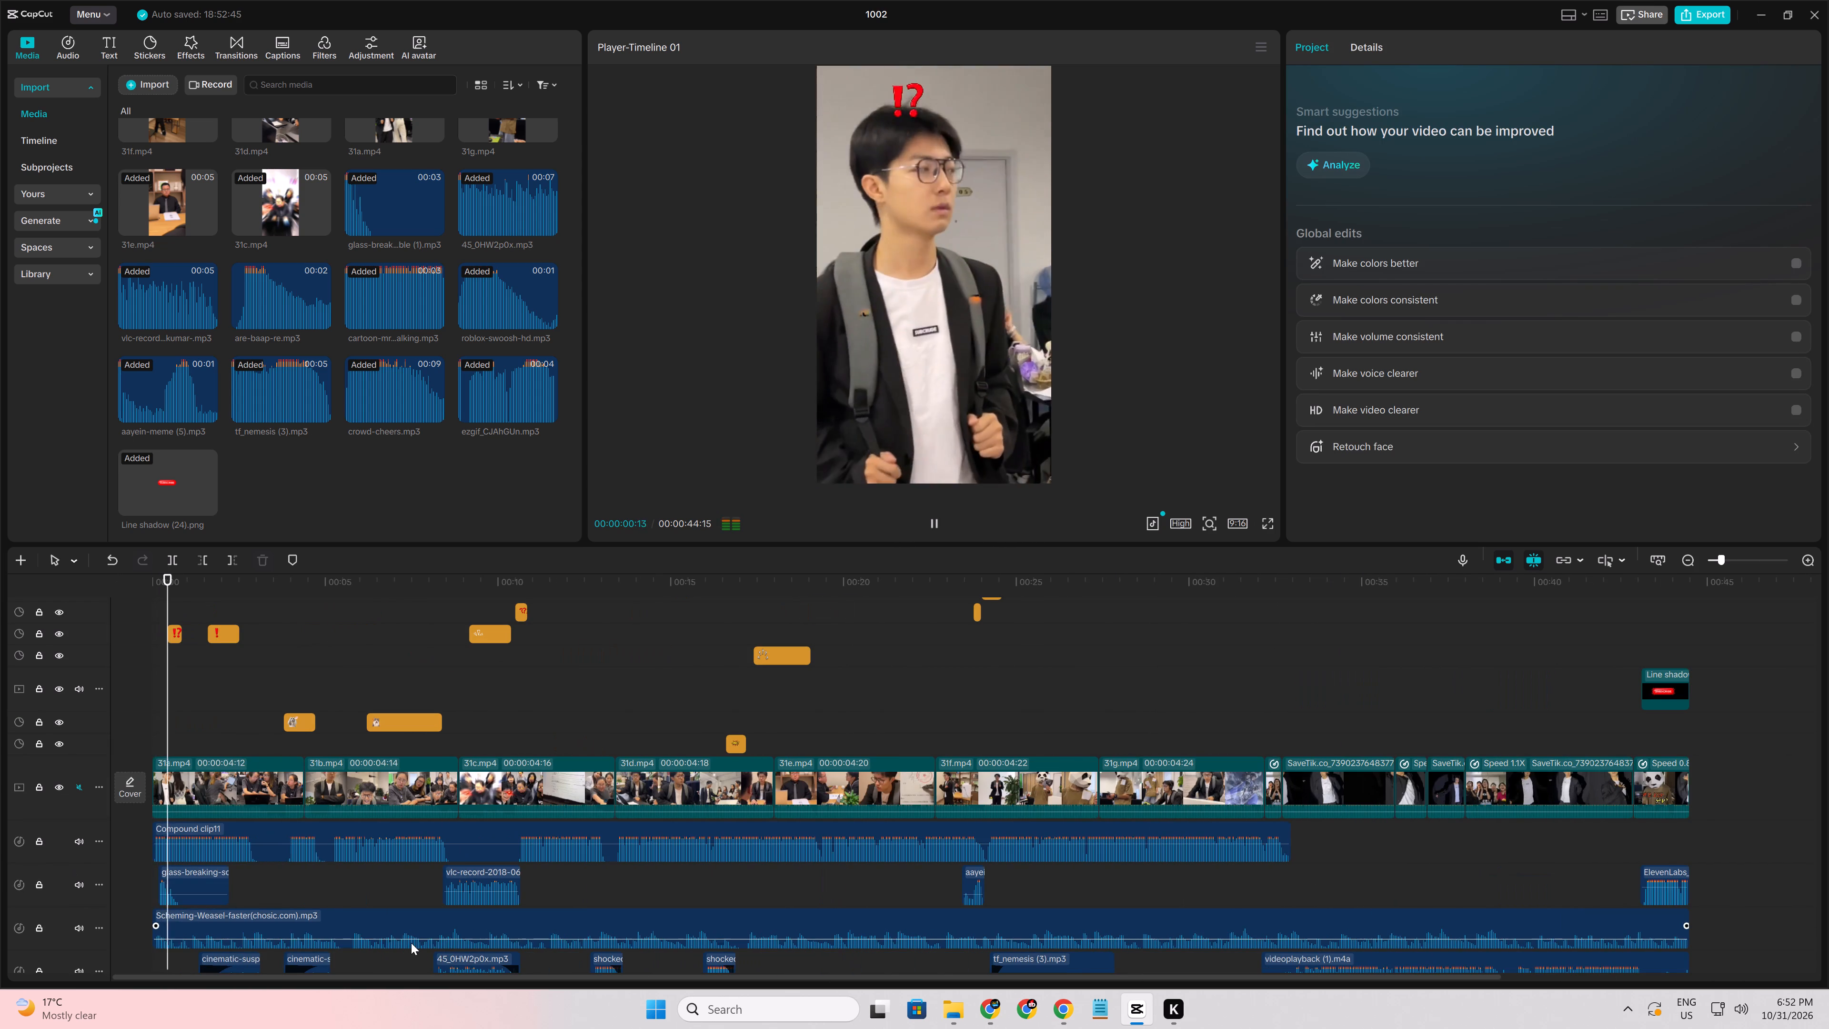
scroll(411, 943, "down", 4, "ctrl")
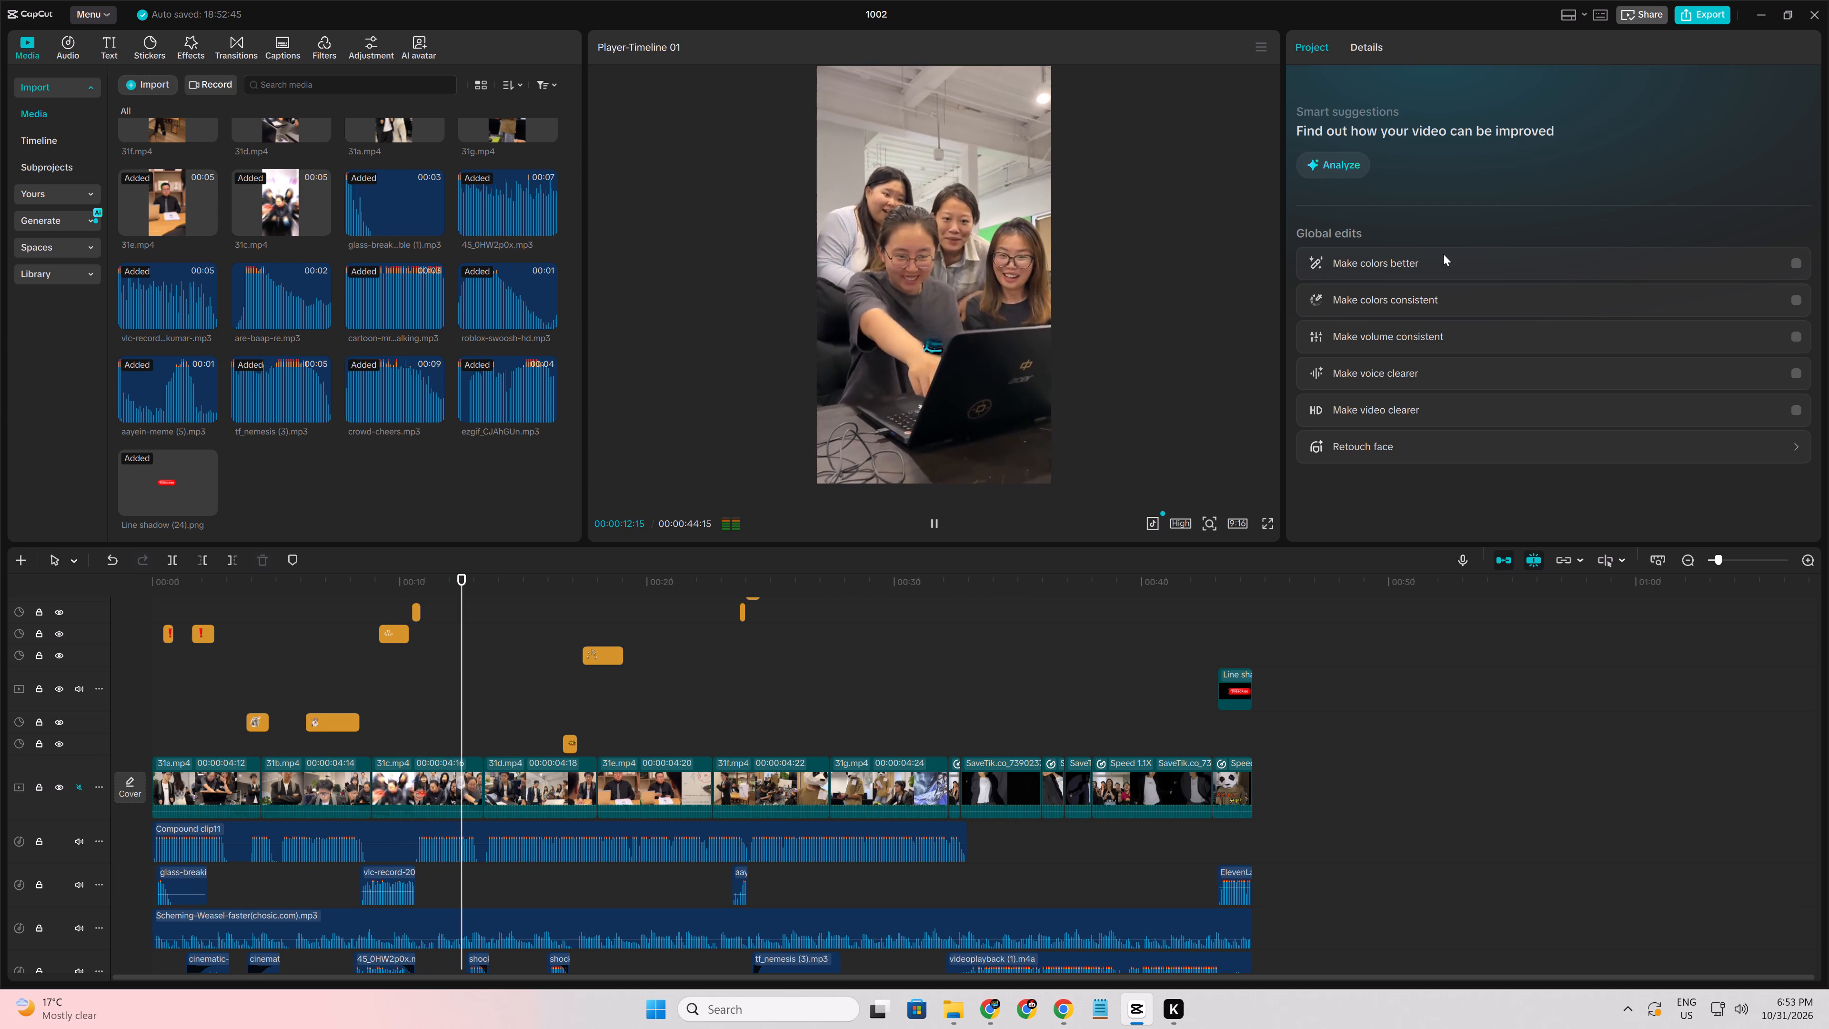
key("space")
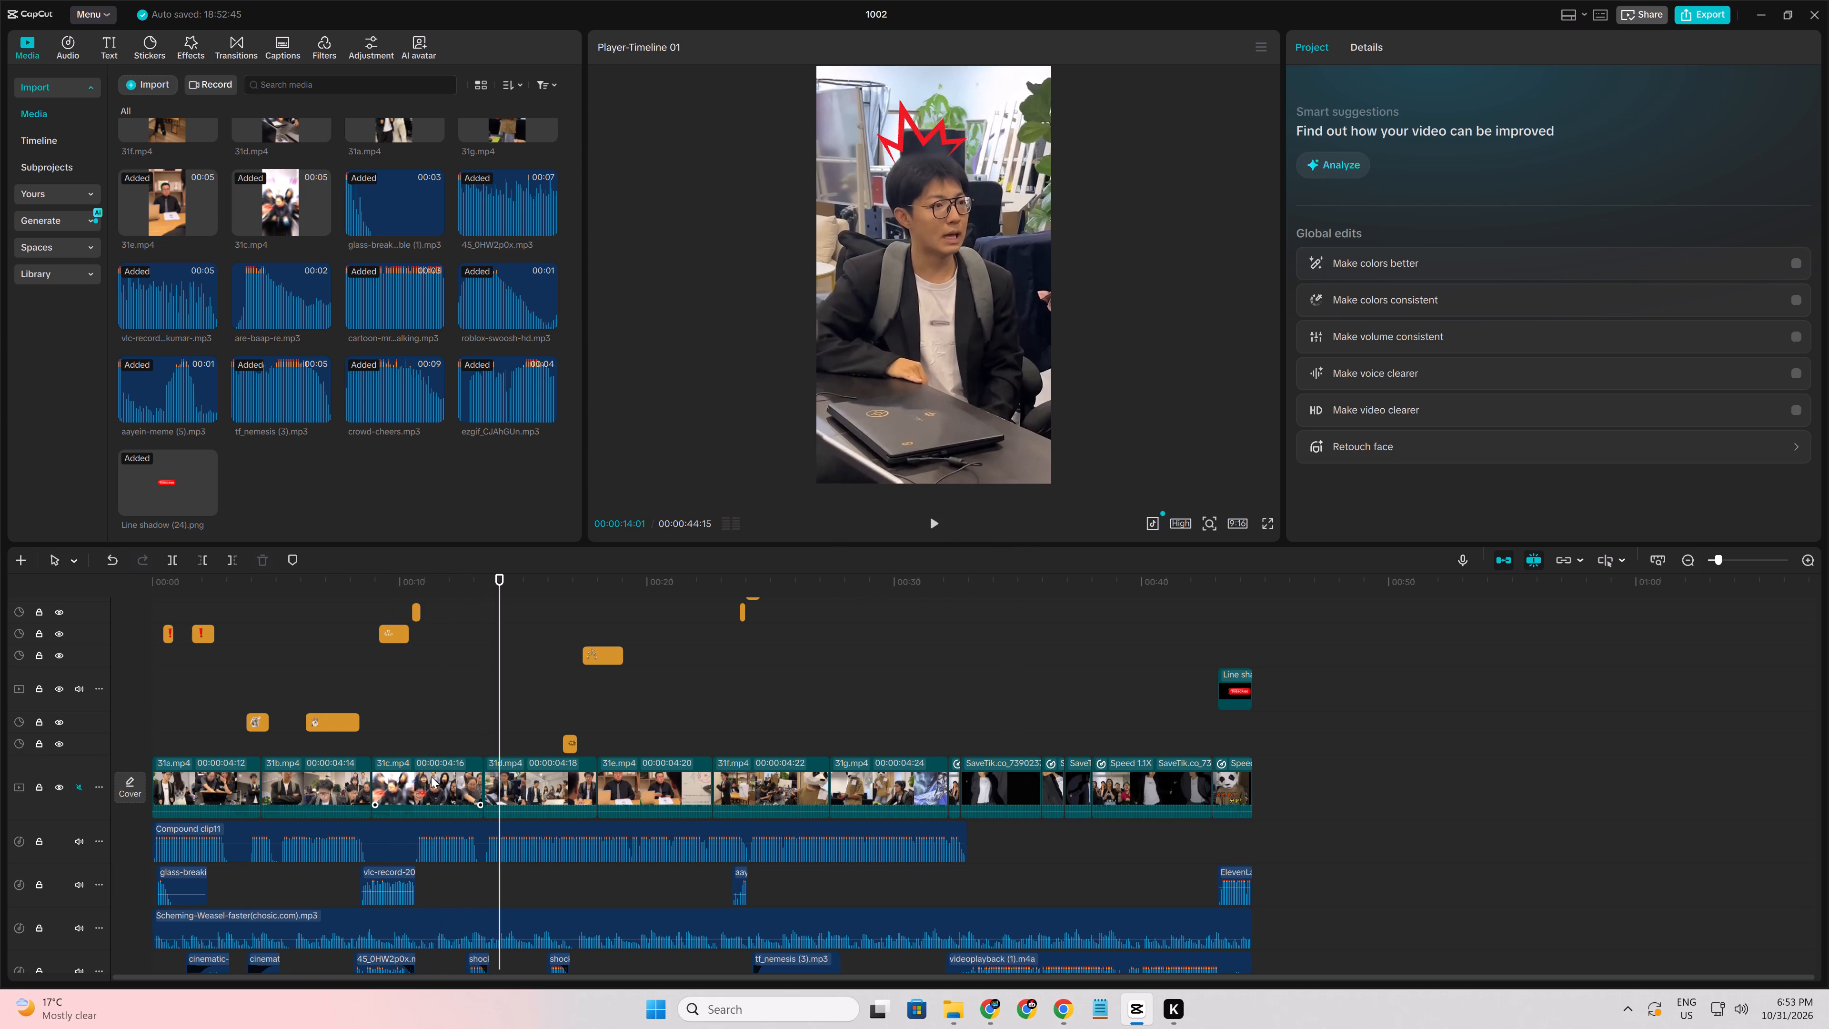
Open the export settings for the finished timeline.
left_click(1707, 11)
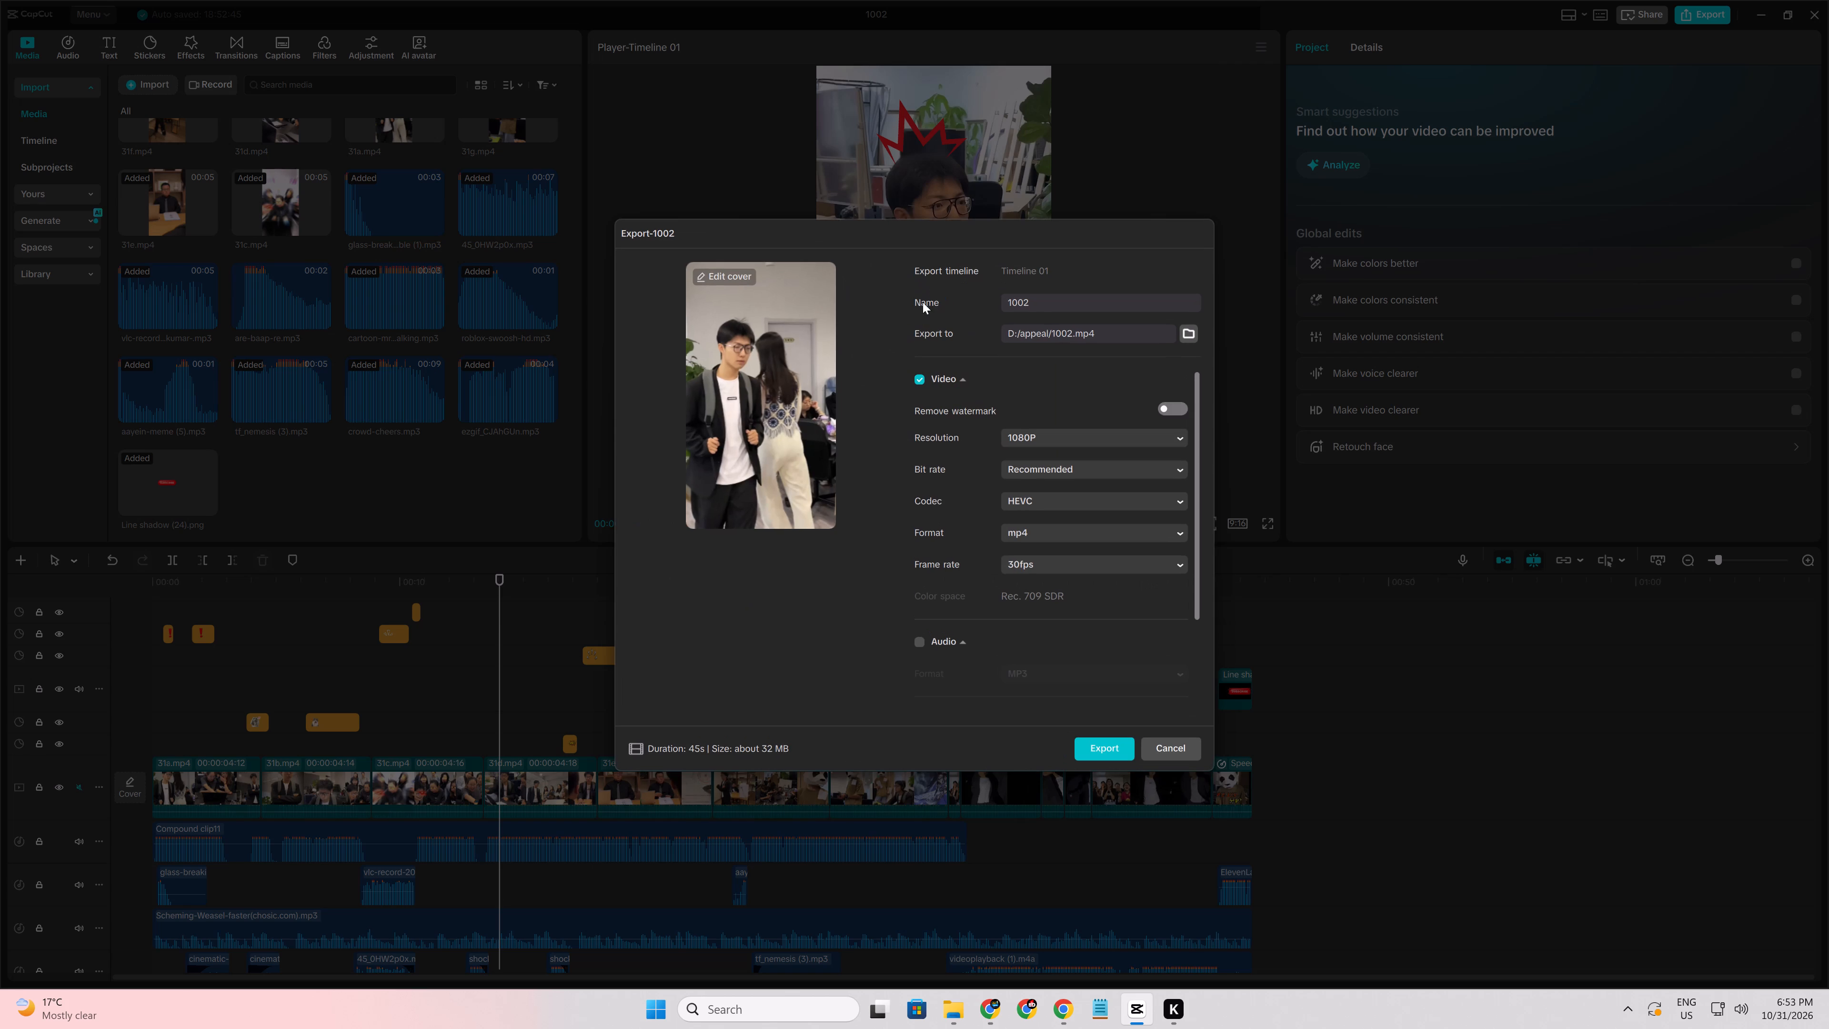